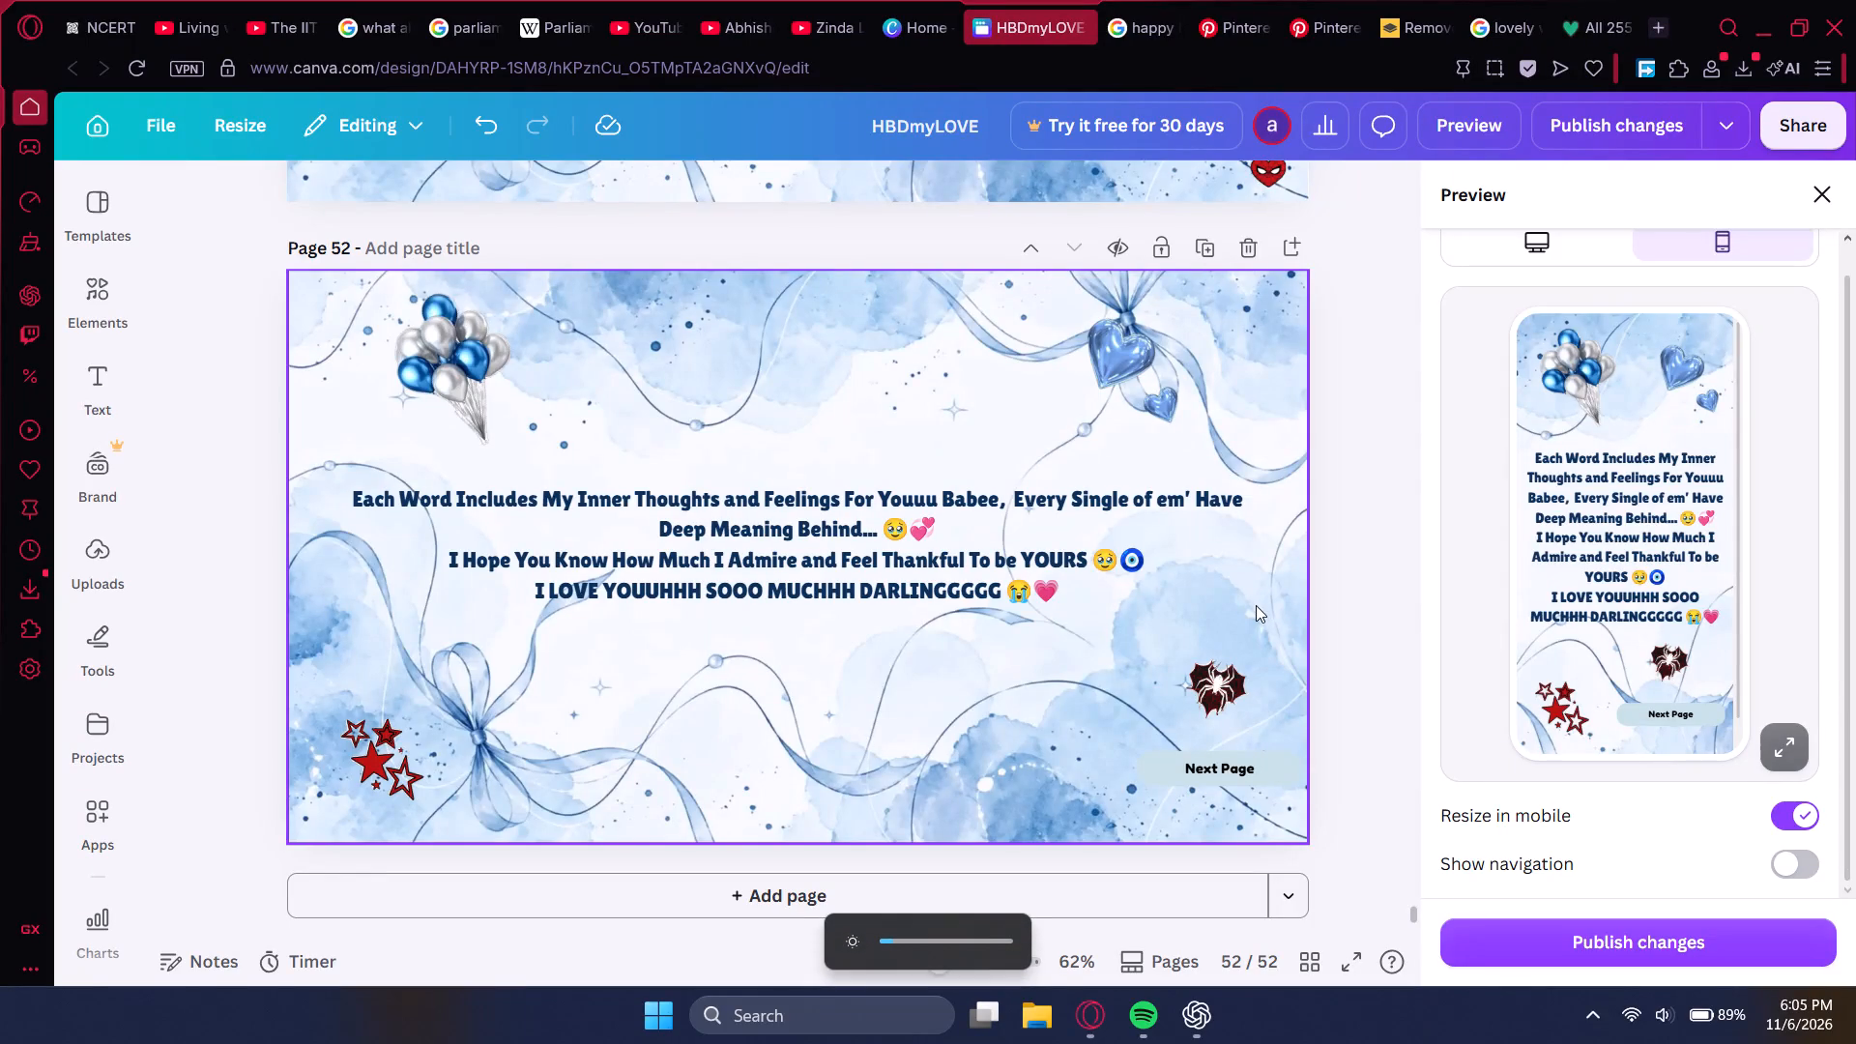
Add a blank page after page 52 of the birthday website design.
{"action": "scroll", "coordinate": [1261, 702], "scroll_direction": "down", "scroll_amount": 2}
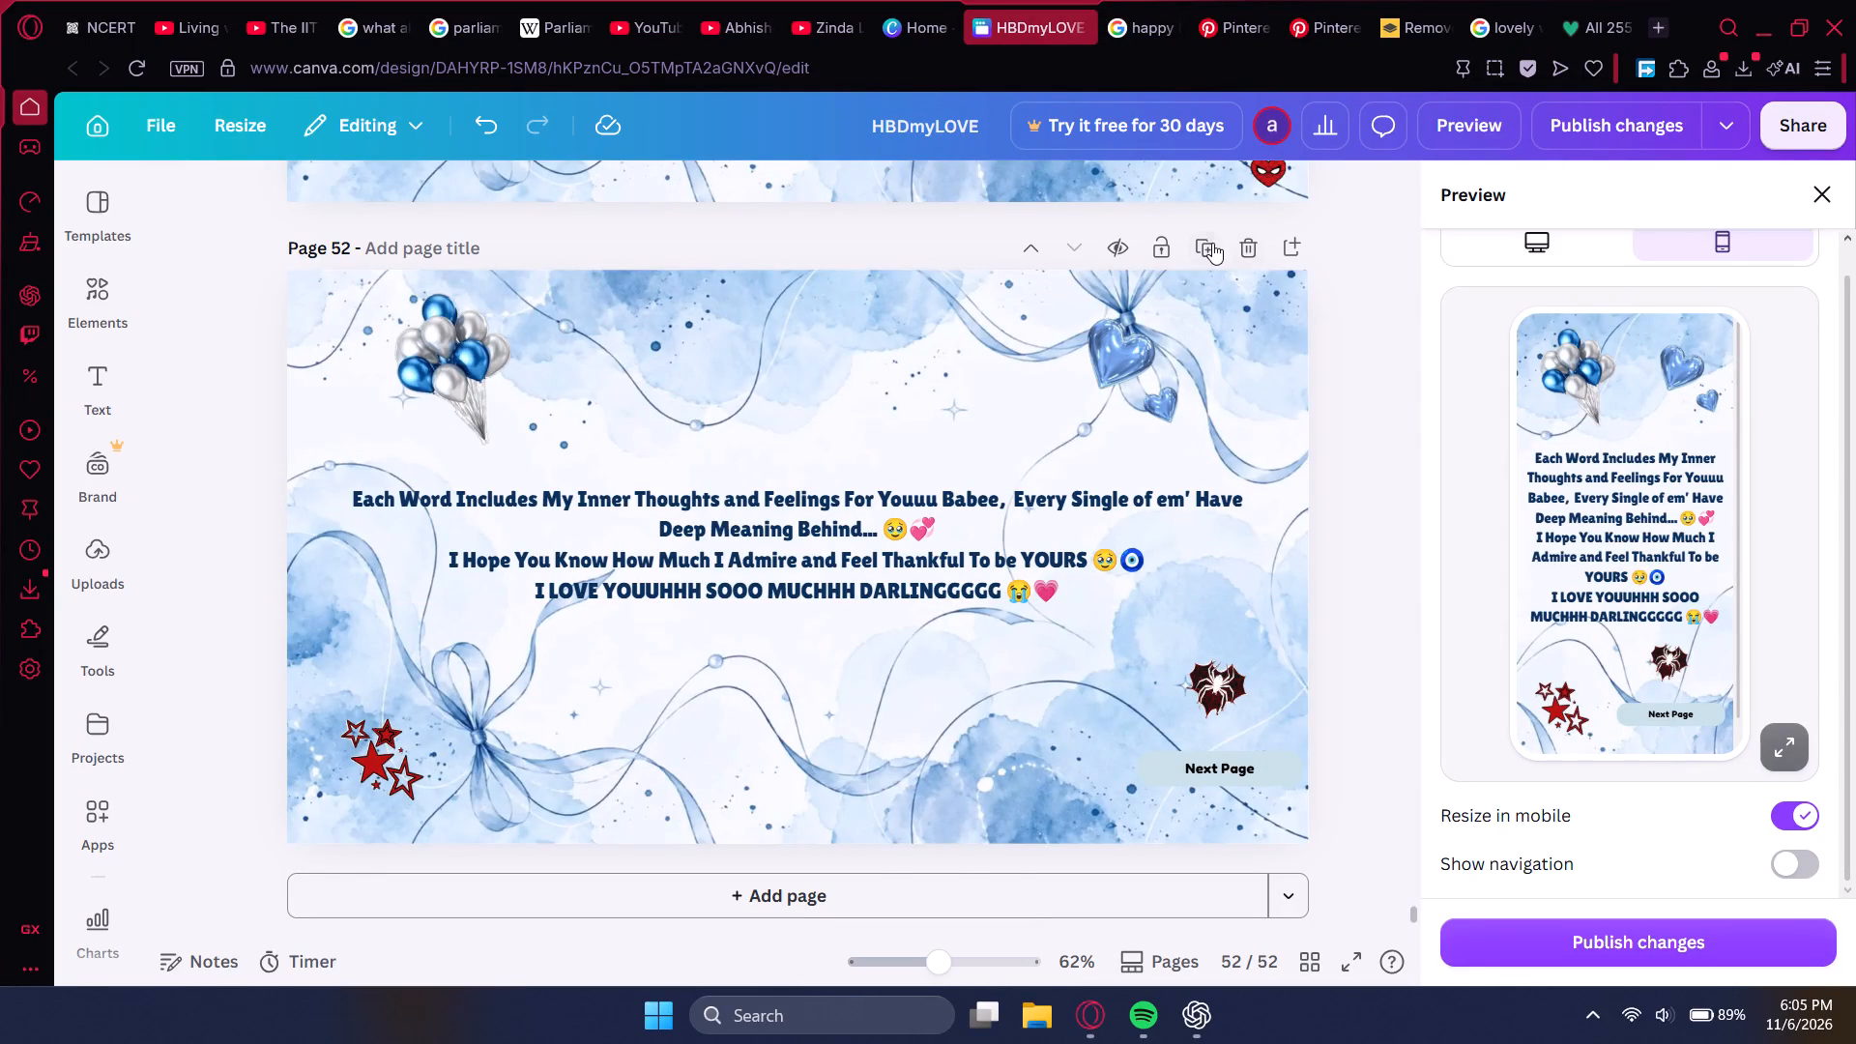
{"action": "left_click", "coordinate": [1298, 250]}
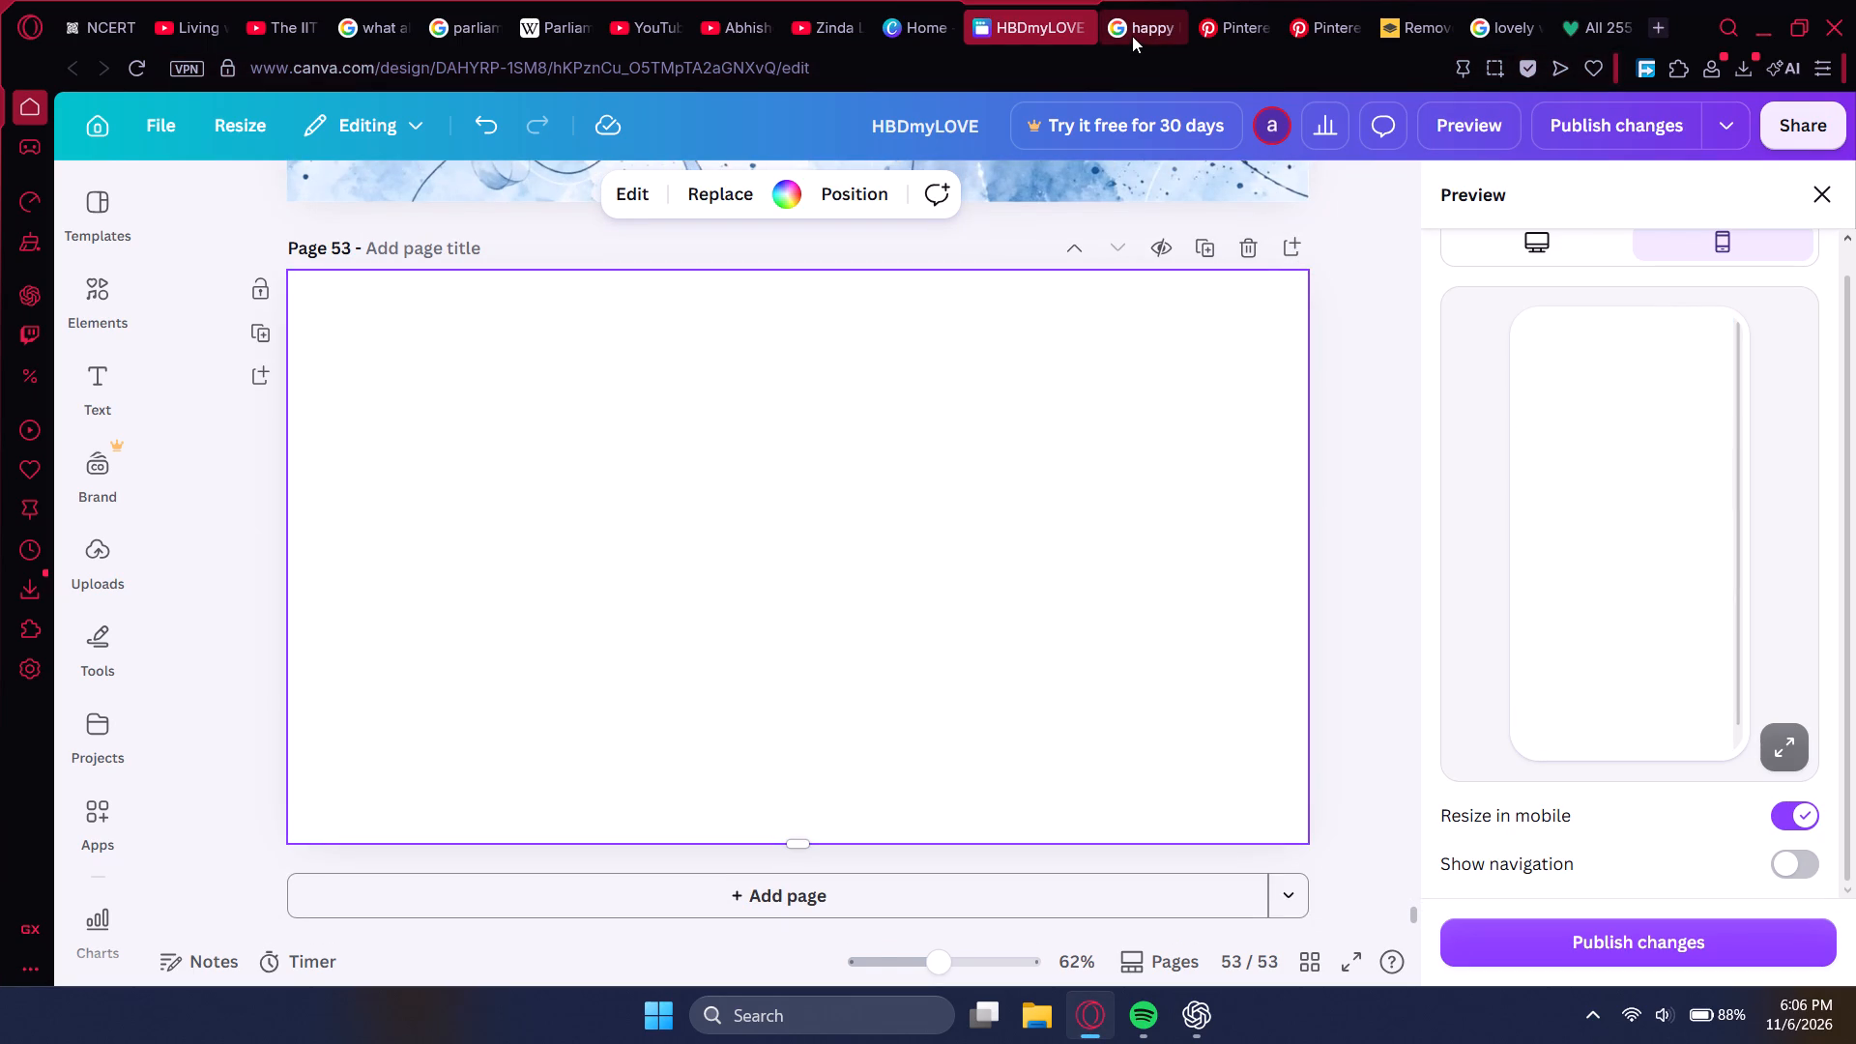
Switch to Pinterest, look through the related blue birthday sticker collages, and open the one with the cake, camera and balloon.
{"action": "left_click", "coordinate": [911, 28]}
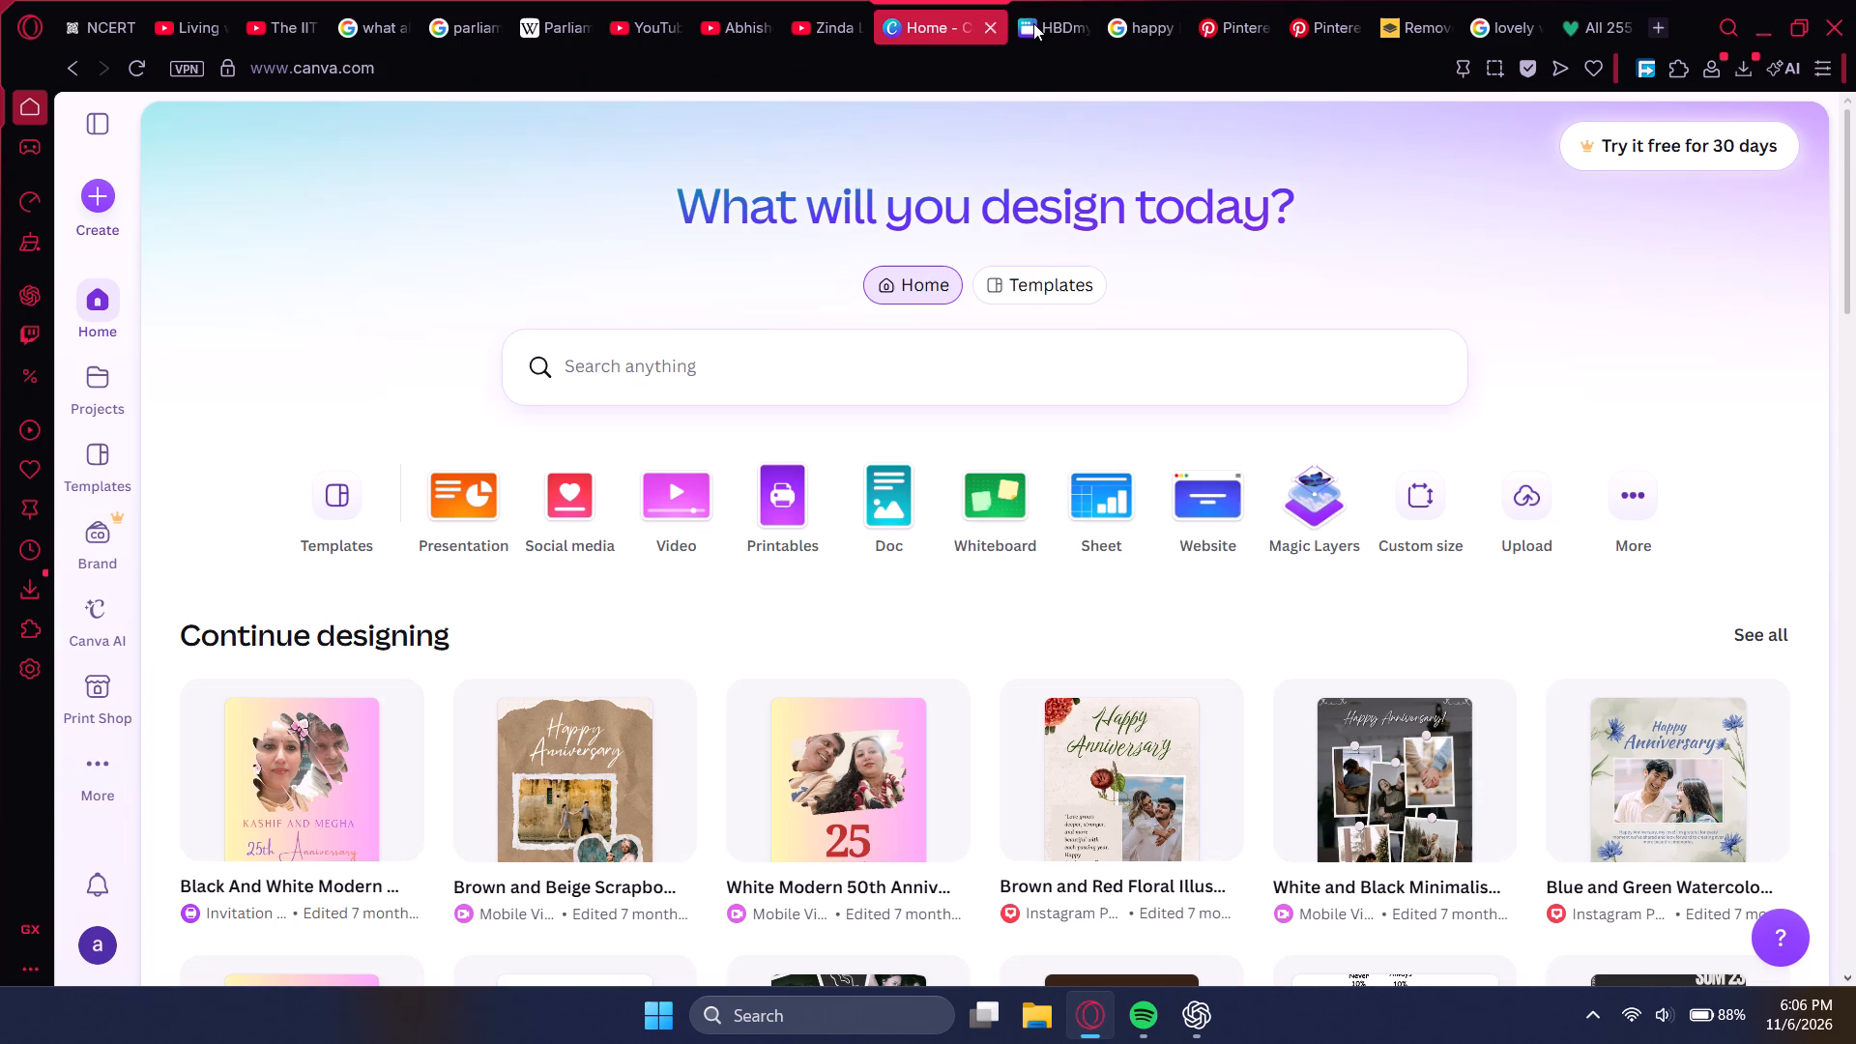
{"action": "left_click", "coordinate": [1057, 24]}
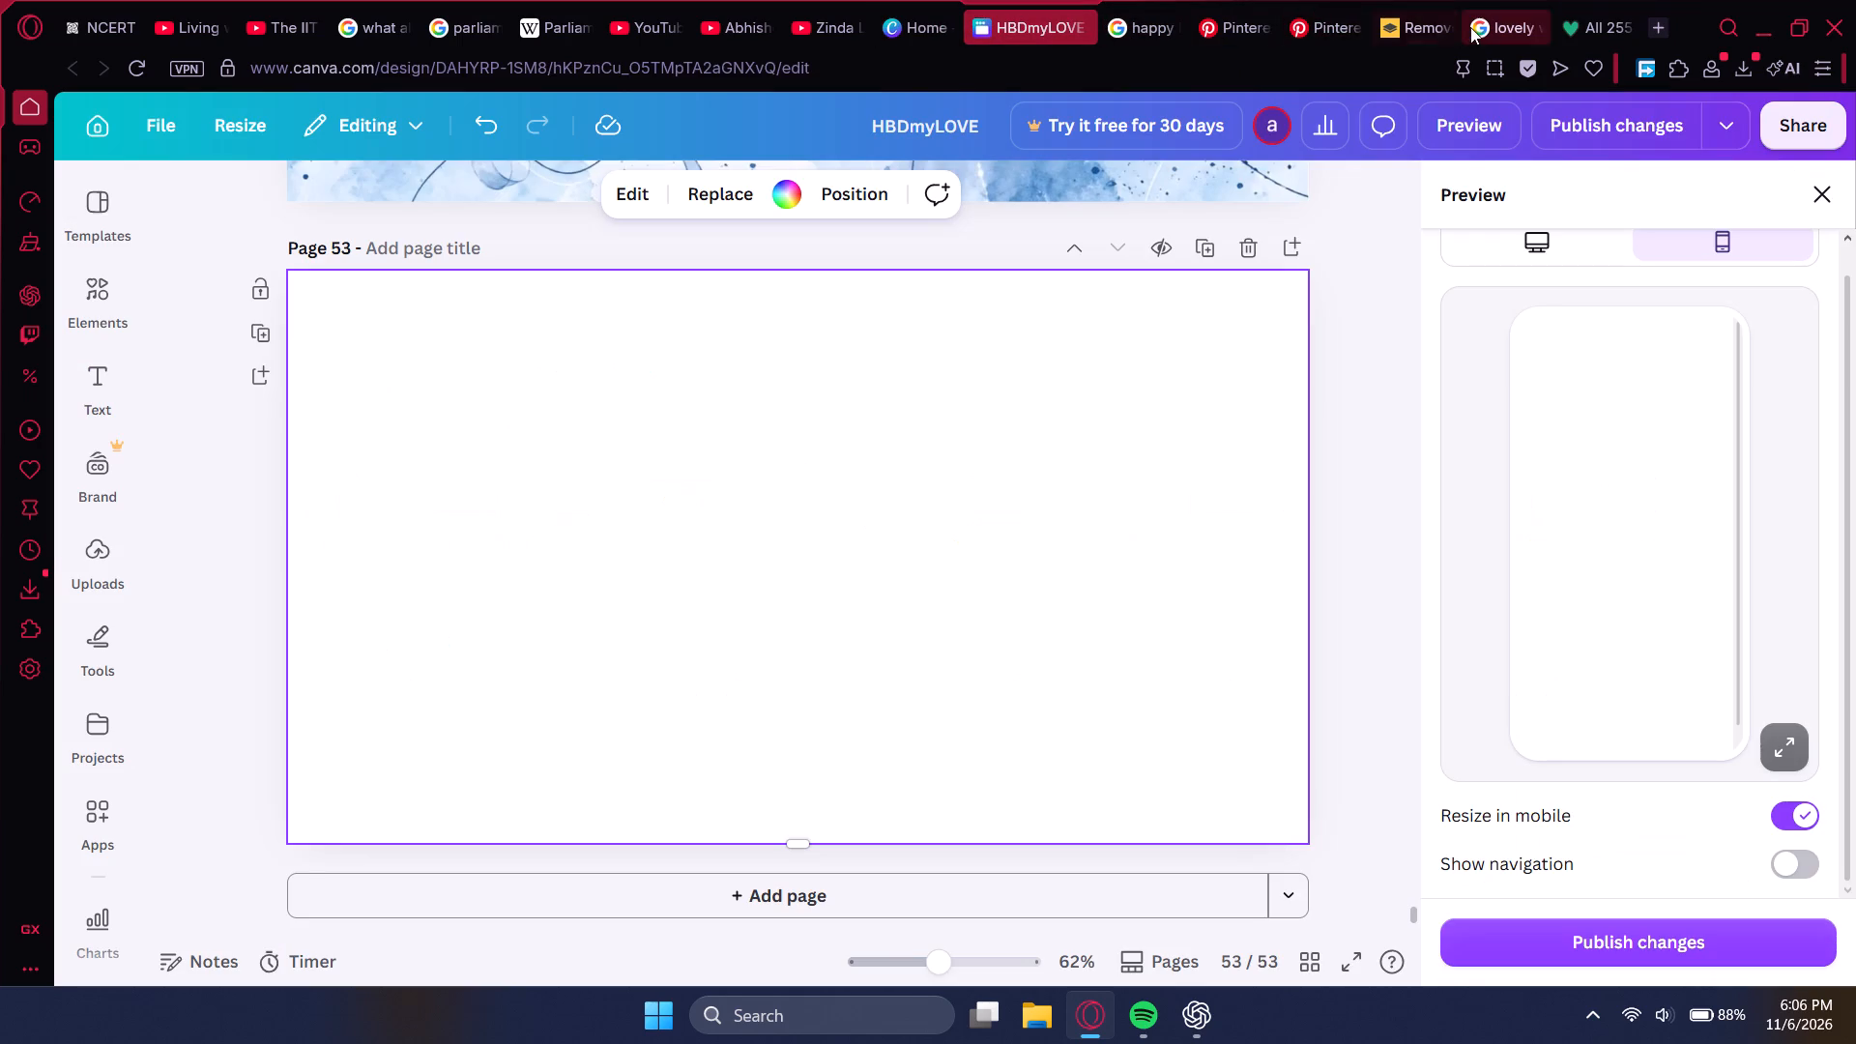
{"action": "left_click", "coordinate": [1320, 15]}
{"action": "left_click", "coordinate": [1190, 9]}
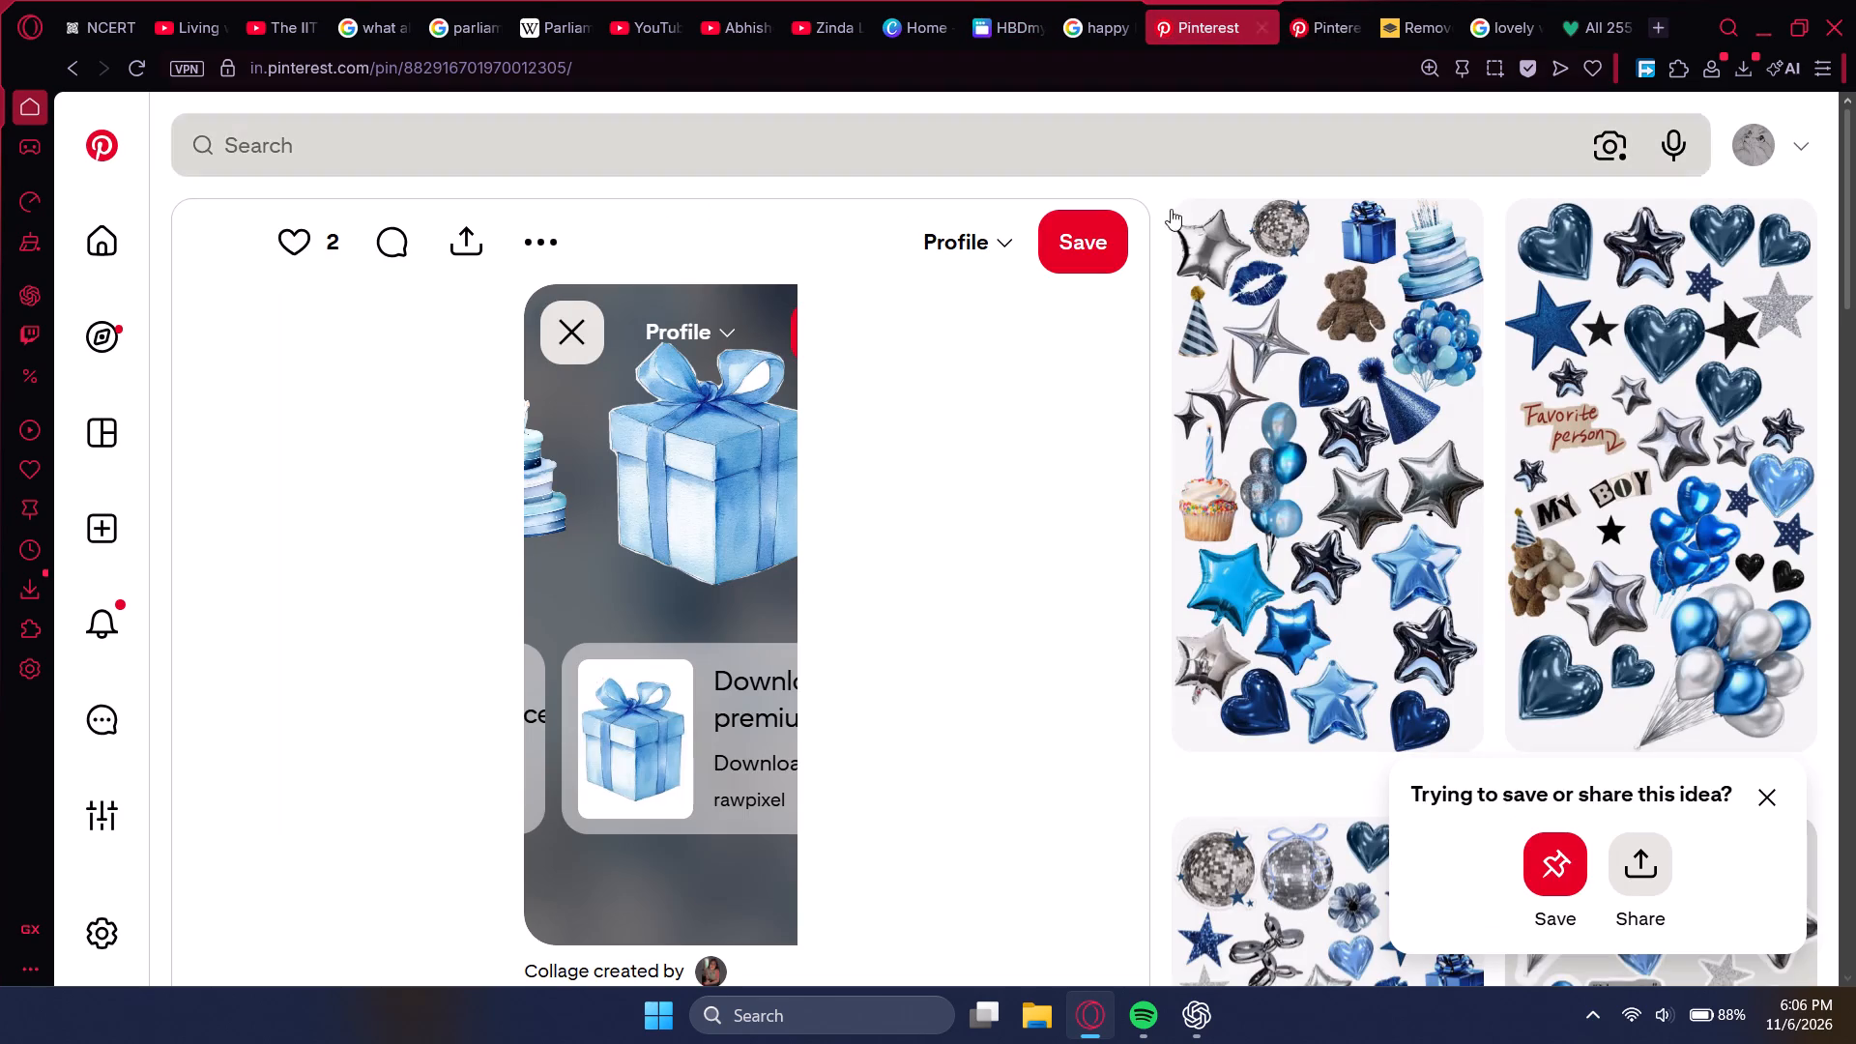
{"action": "scroll", "coordinate": [1210, 476], "scroll_direction": "down", "scroll_amount": 15}
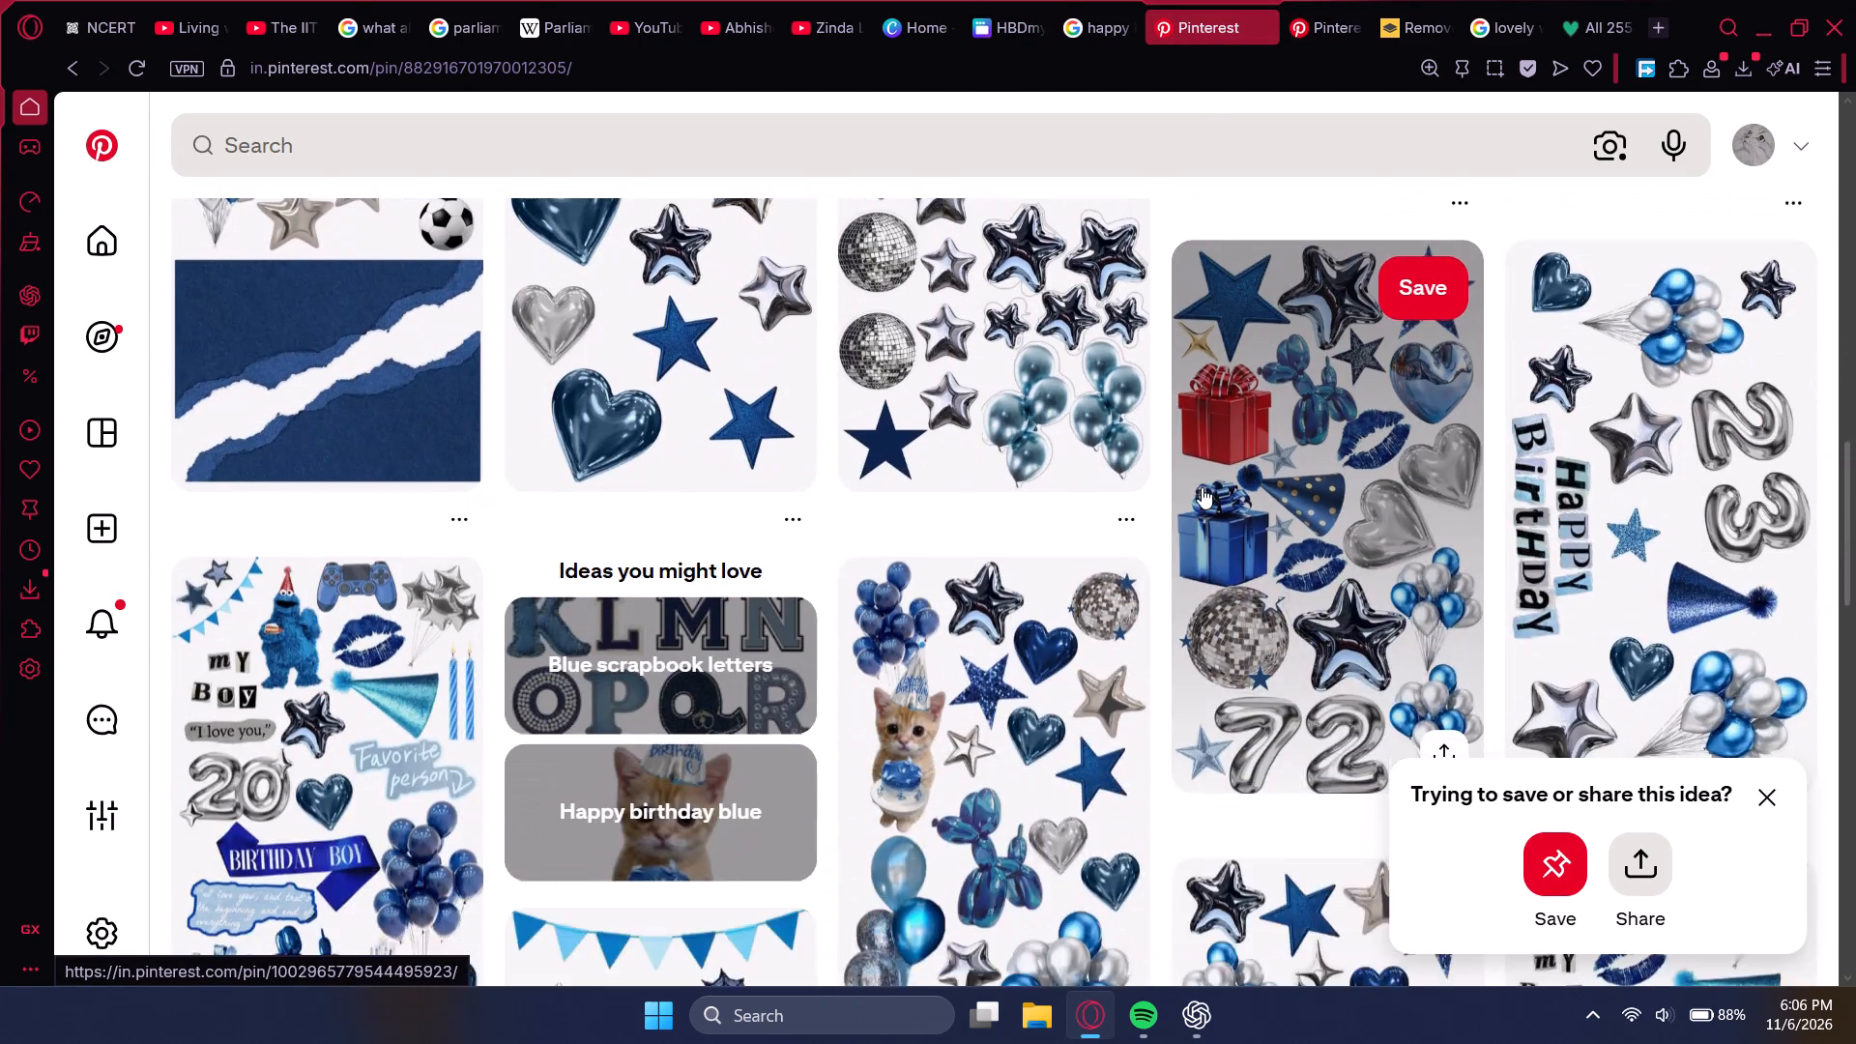
{"action": "scroll", "coordinate": [1202, 487], "scroll_direction": "up", "scroll_amount": 3}
{"action": "left_click", "coordinate": [1257, 436]}
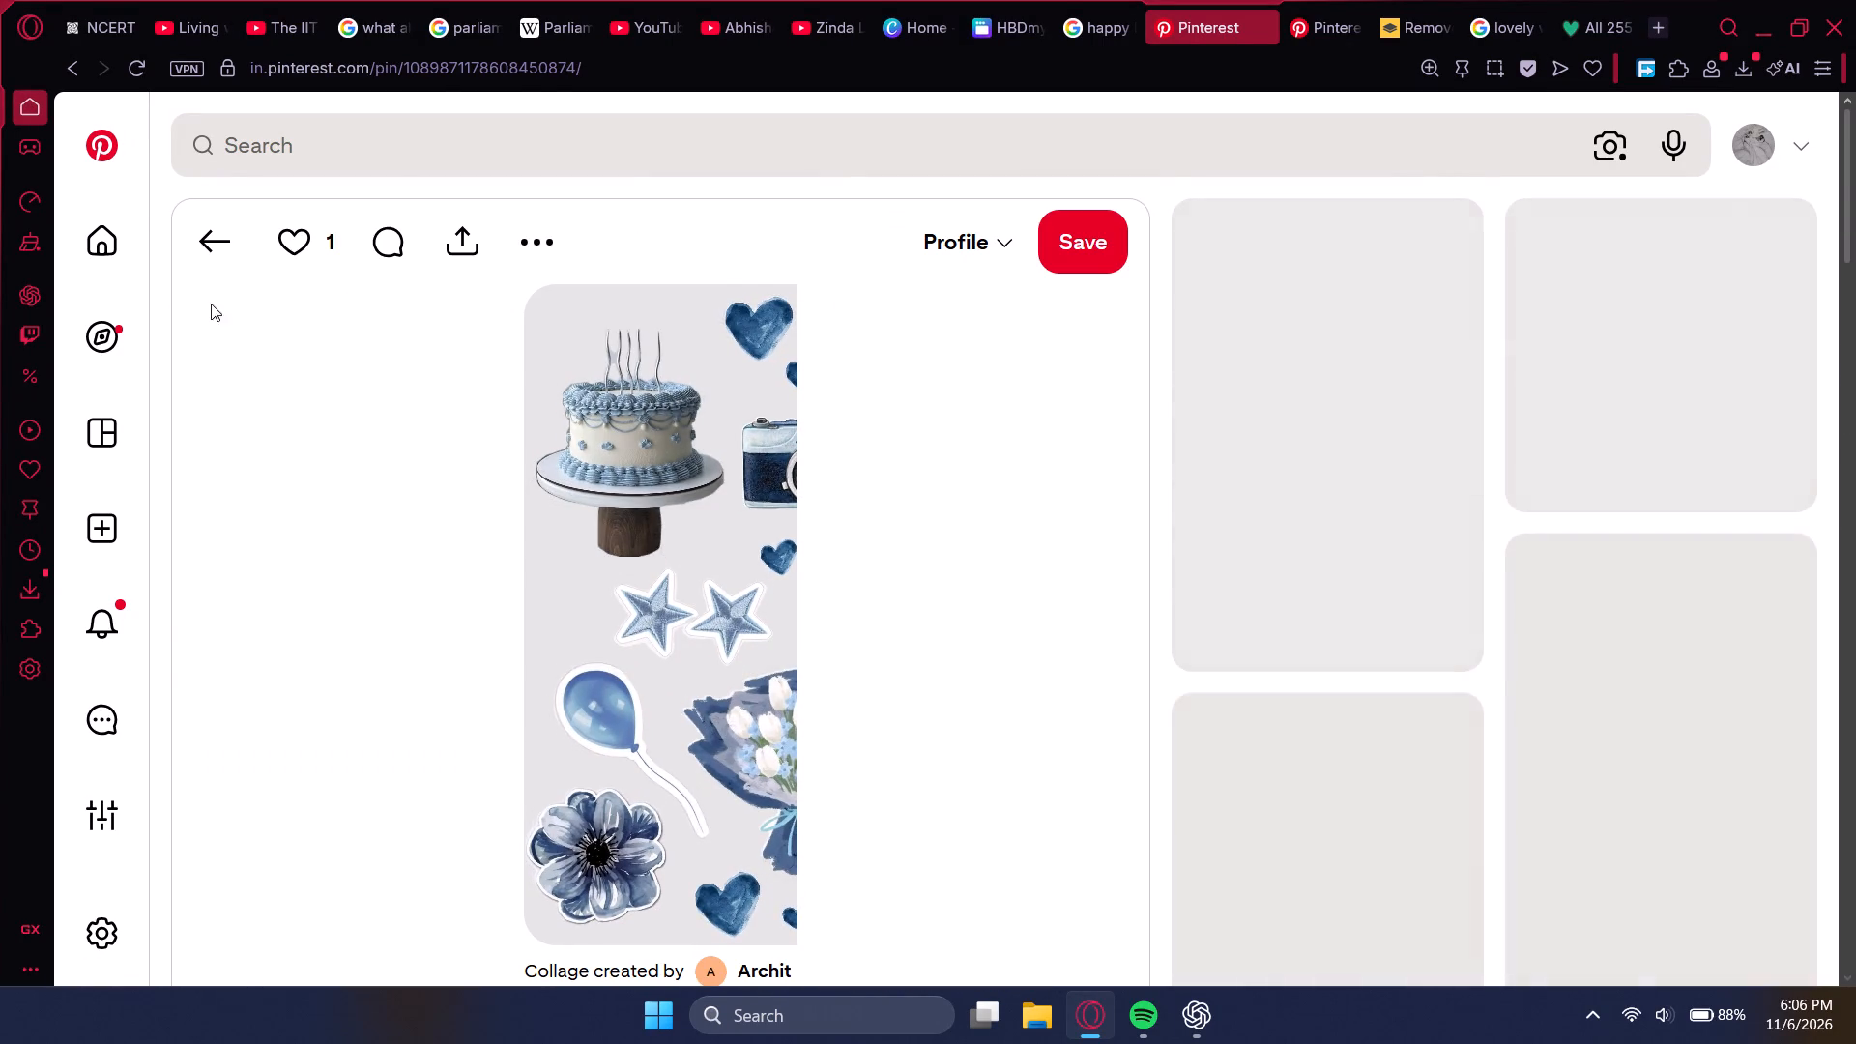
Open the Pinterest home feed in a new tab and rerun the recent search "blue love background".
{"action": "middle_click", "coordinate": [114, 249]}
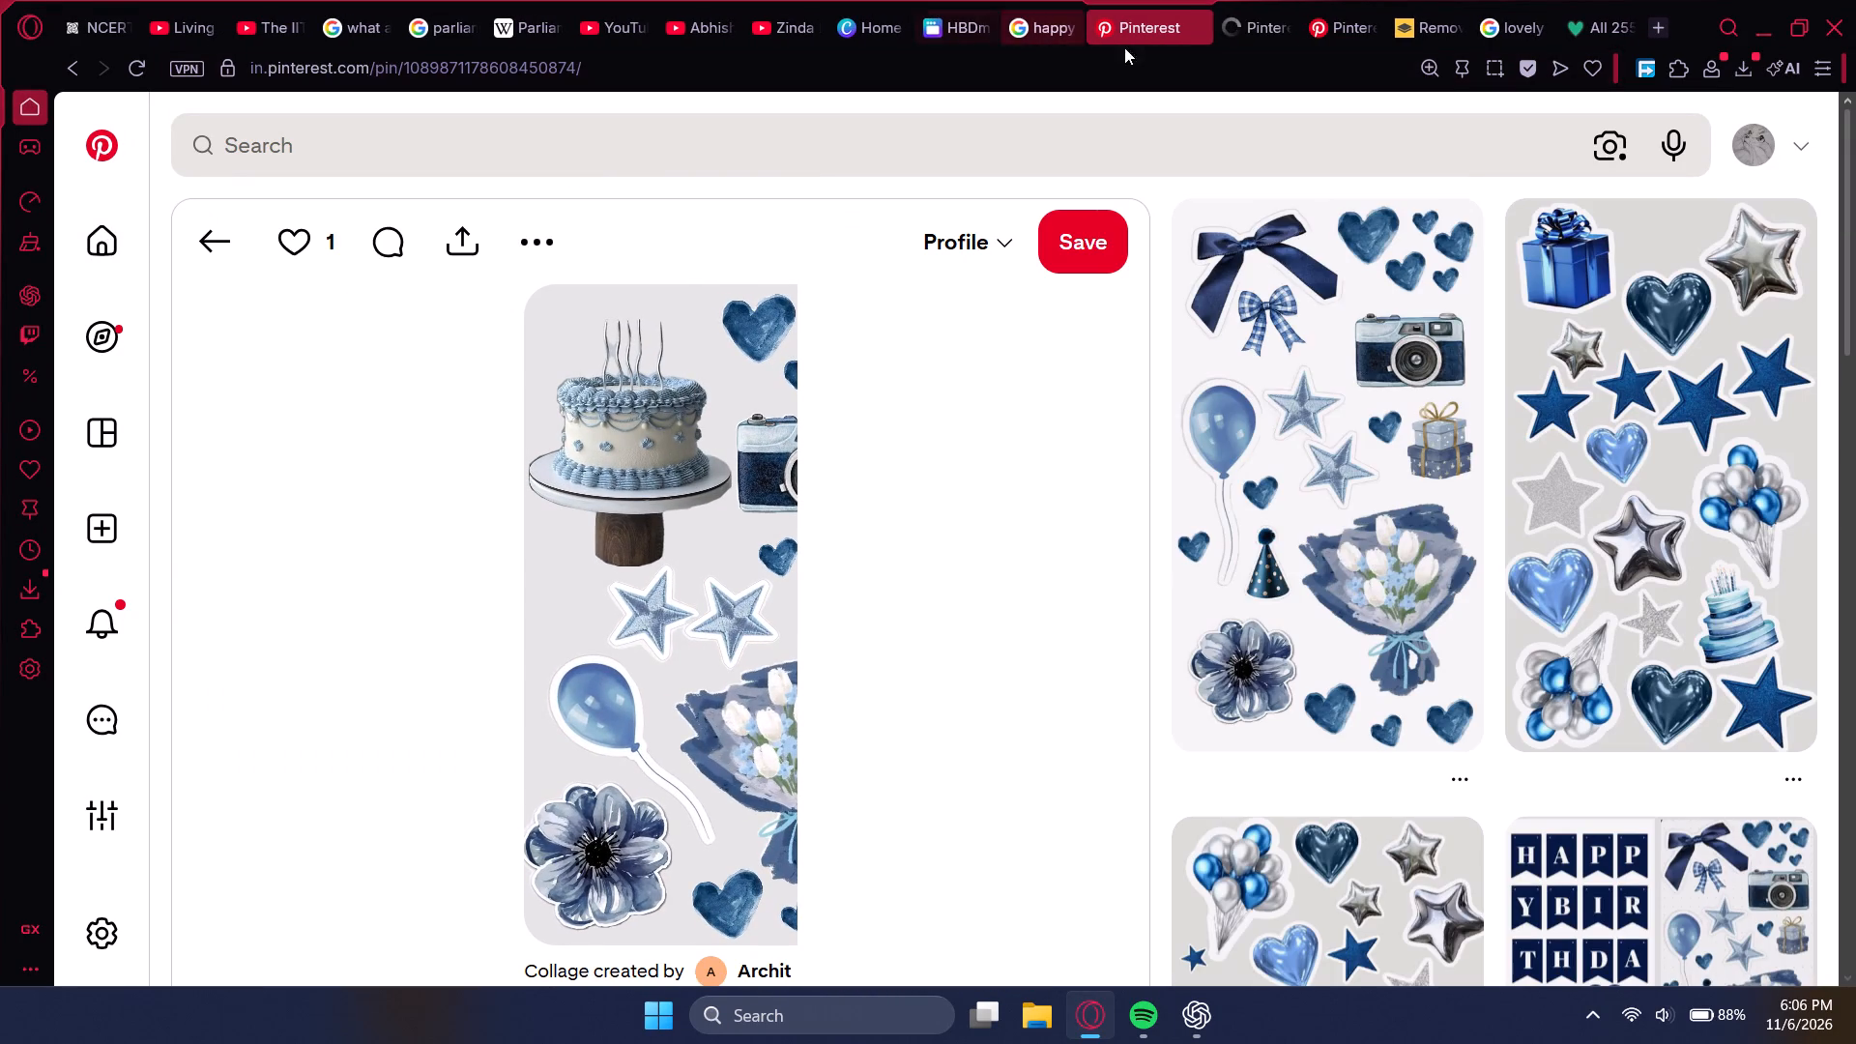
{"action": "left_click", "coordinate": [1225, 23]}
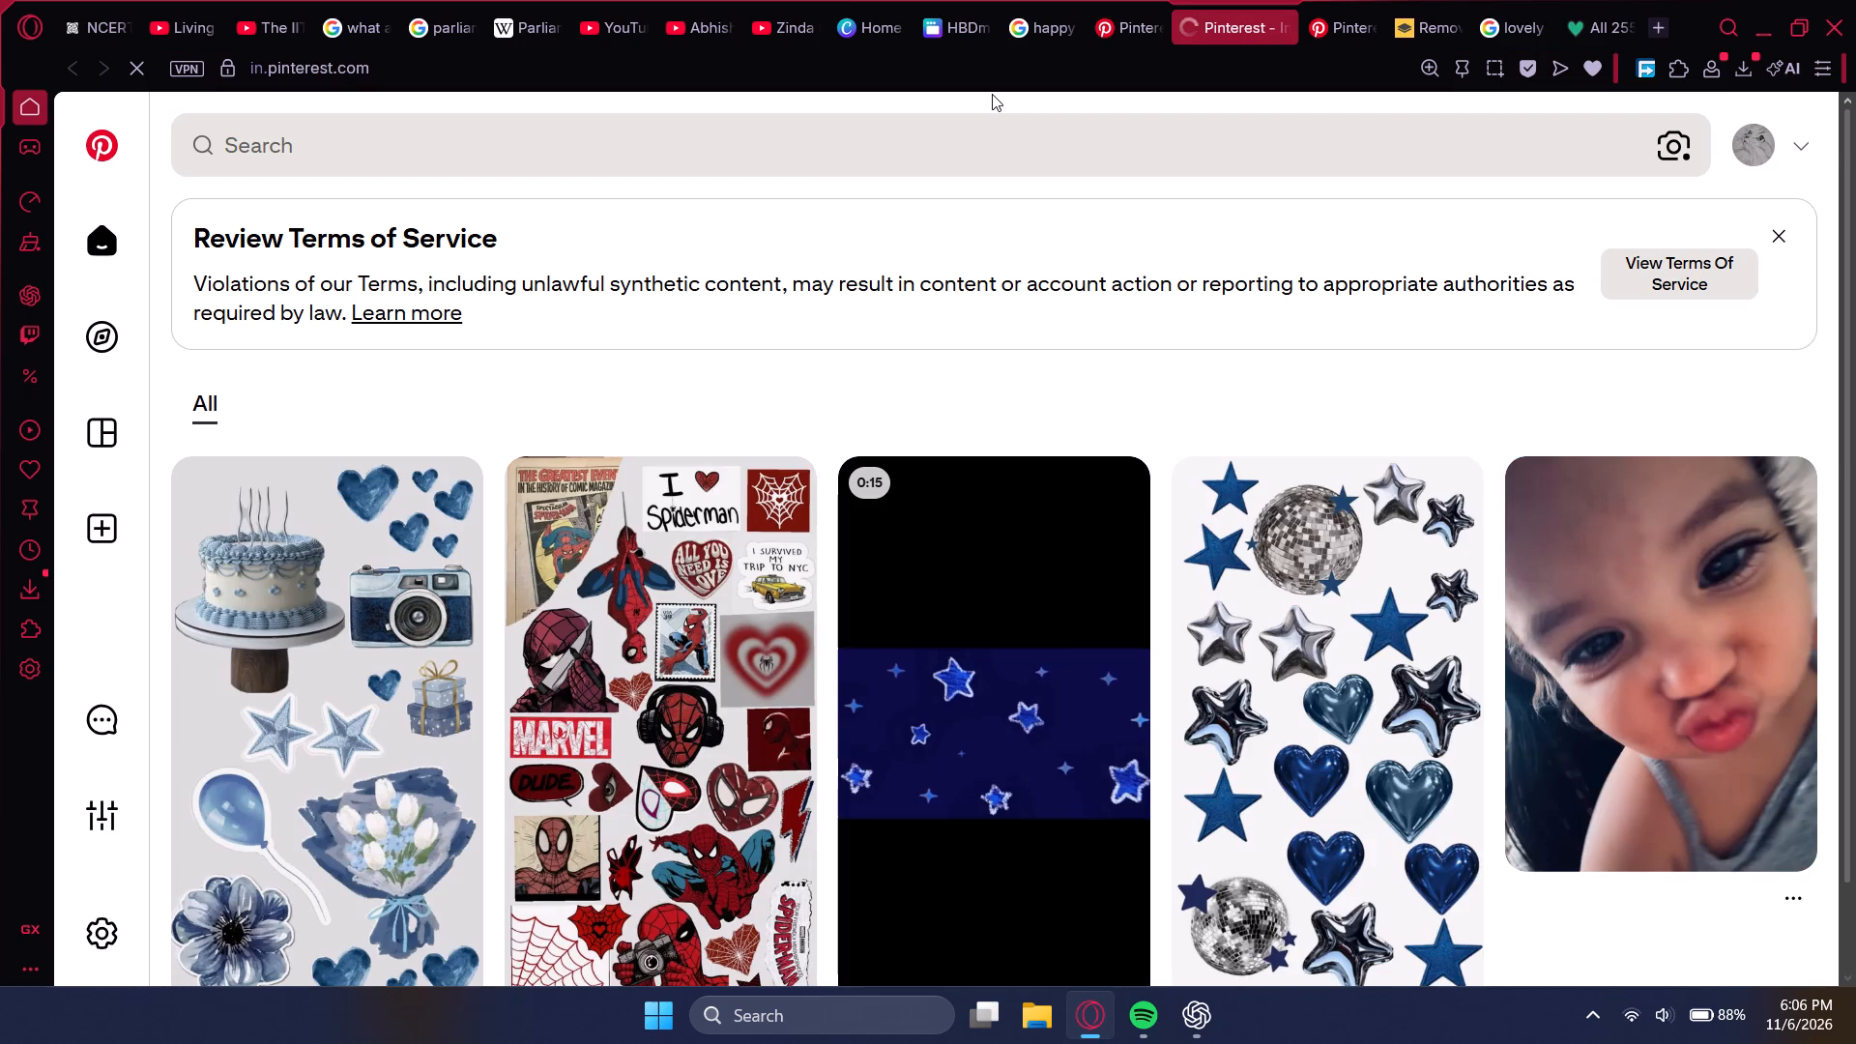
{"action": "left_click", "coordinate": [1001, 152]}
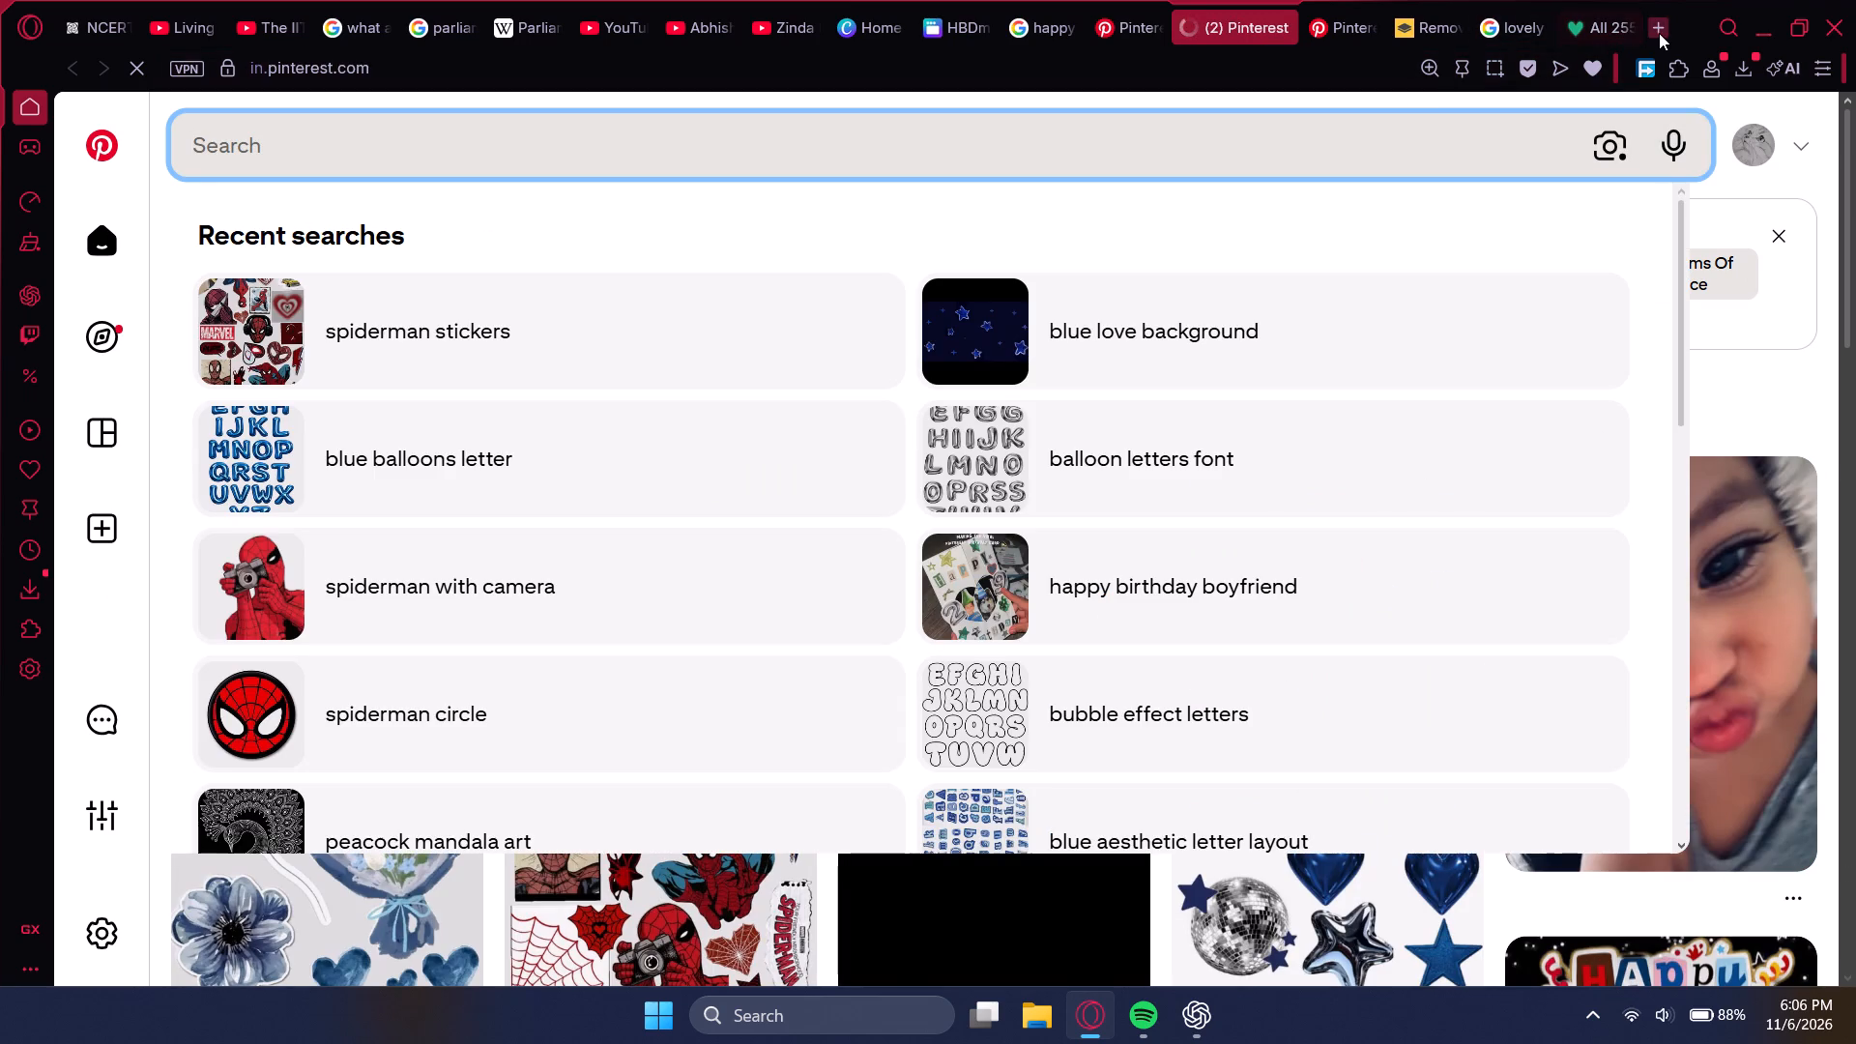
{"action": "scroll", "coordinate": [982, 510], "scroll_direction": "down", "scroll_amount": 2}
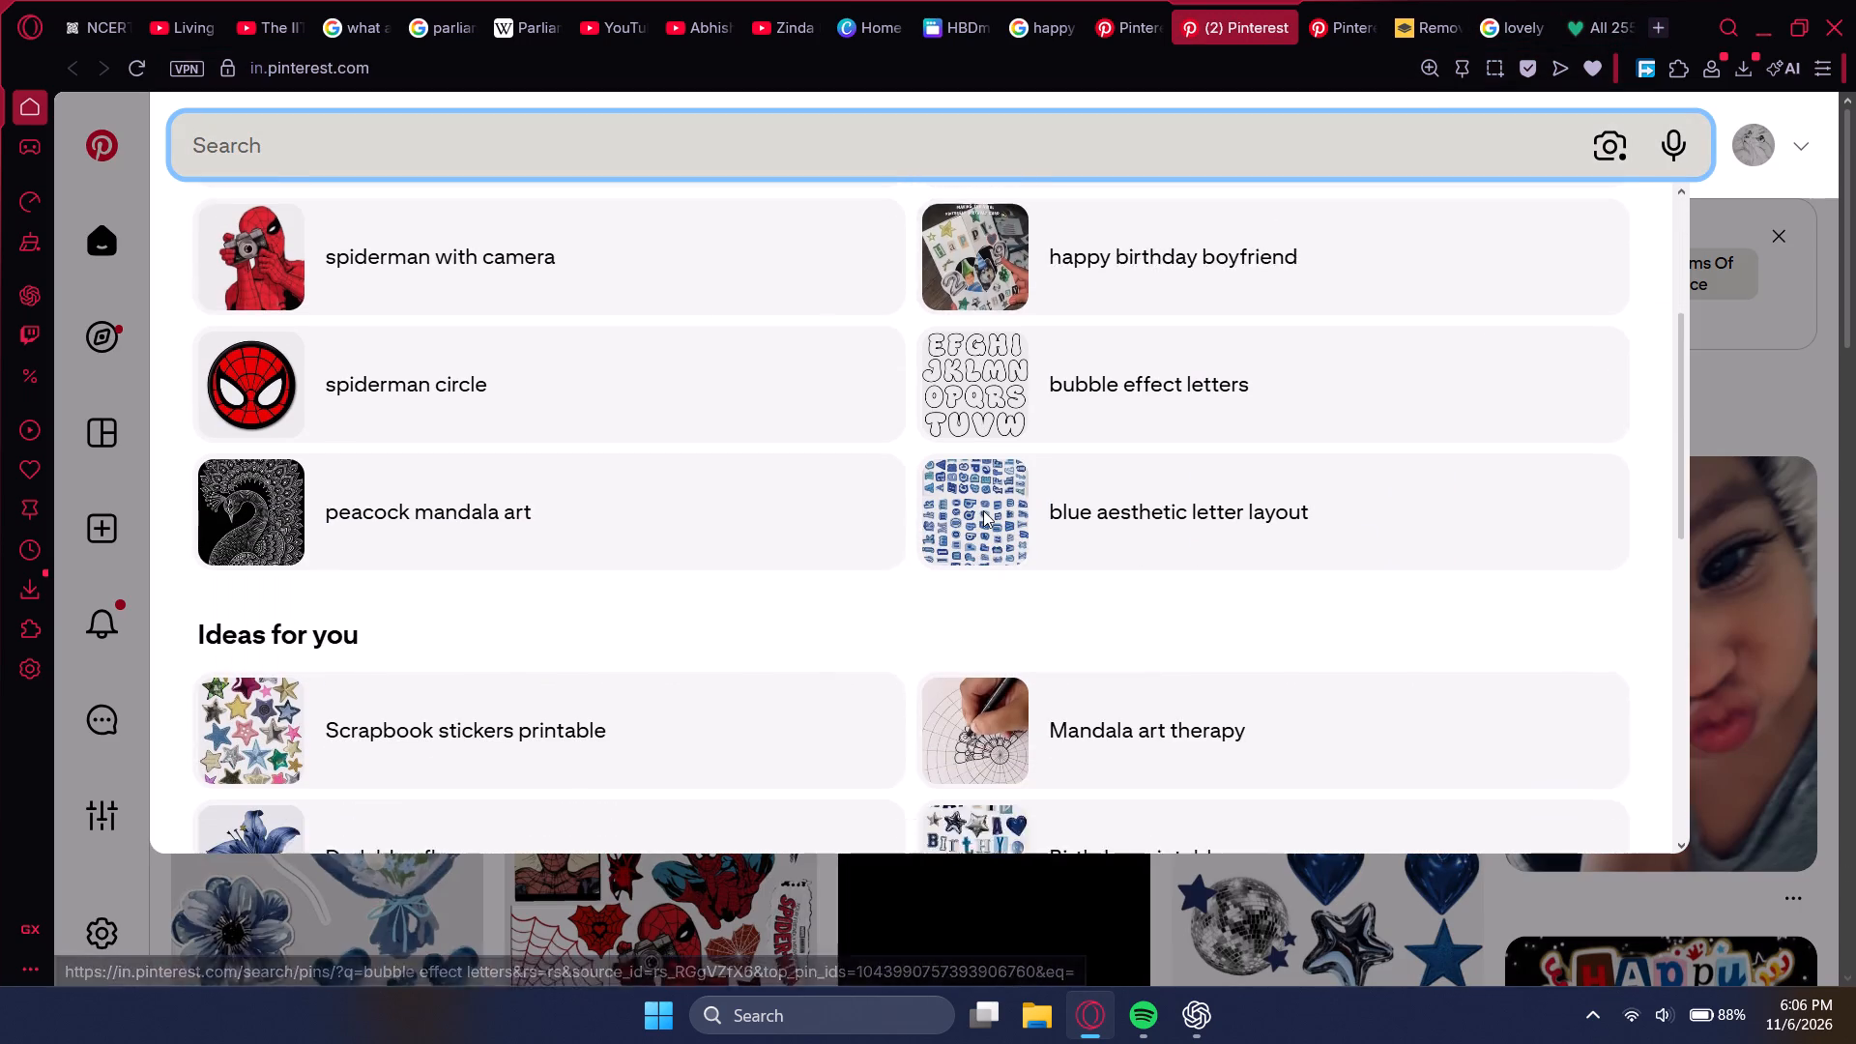
{"action": "scroll", "coordinate": [983, 510], "scroll_direction": "down", "scroll_amount": 2}
{"action": "scroll", "coordinate": [987, 511], "scroll_direction": "up", "scroll_amount": 5}
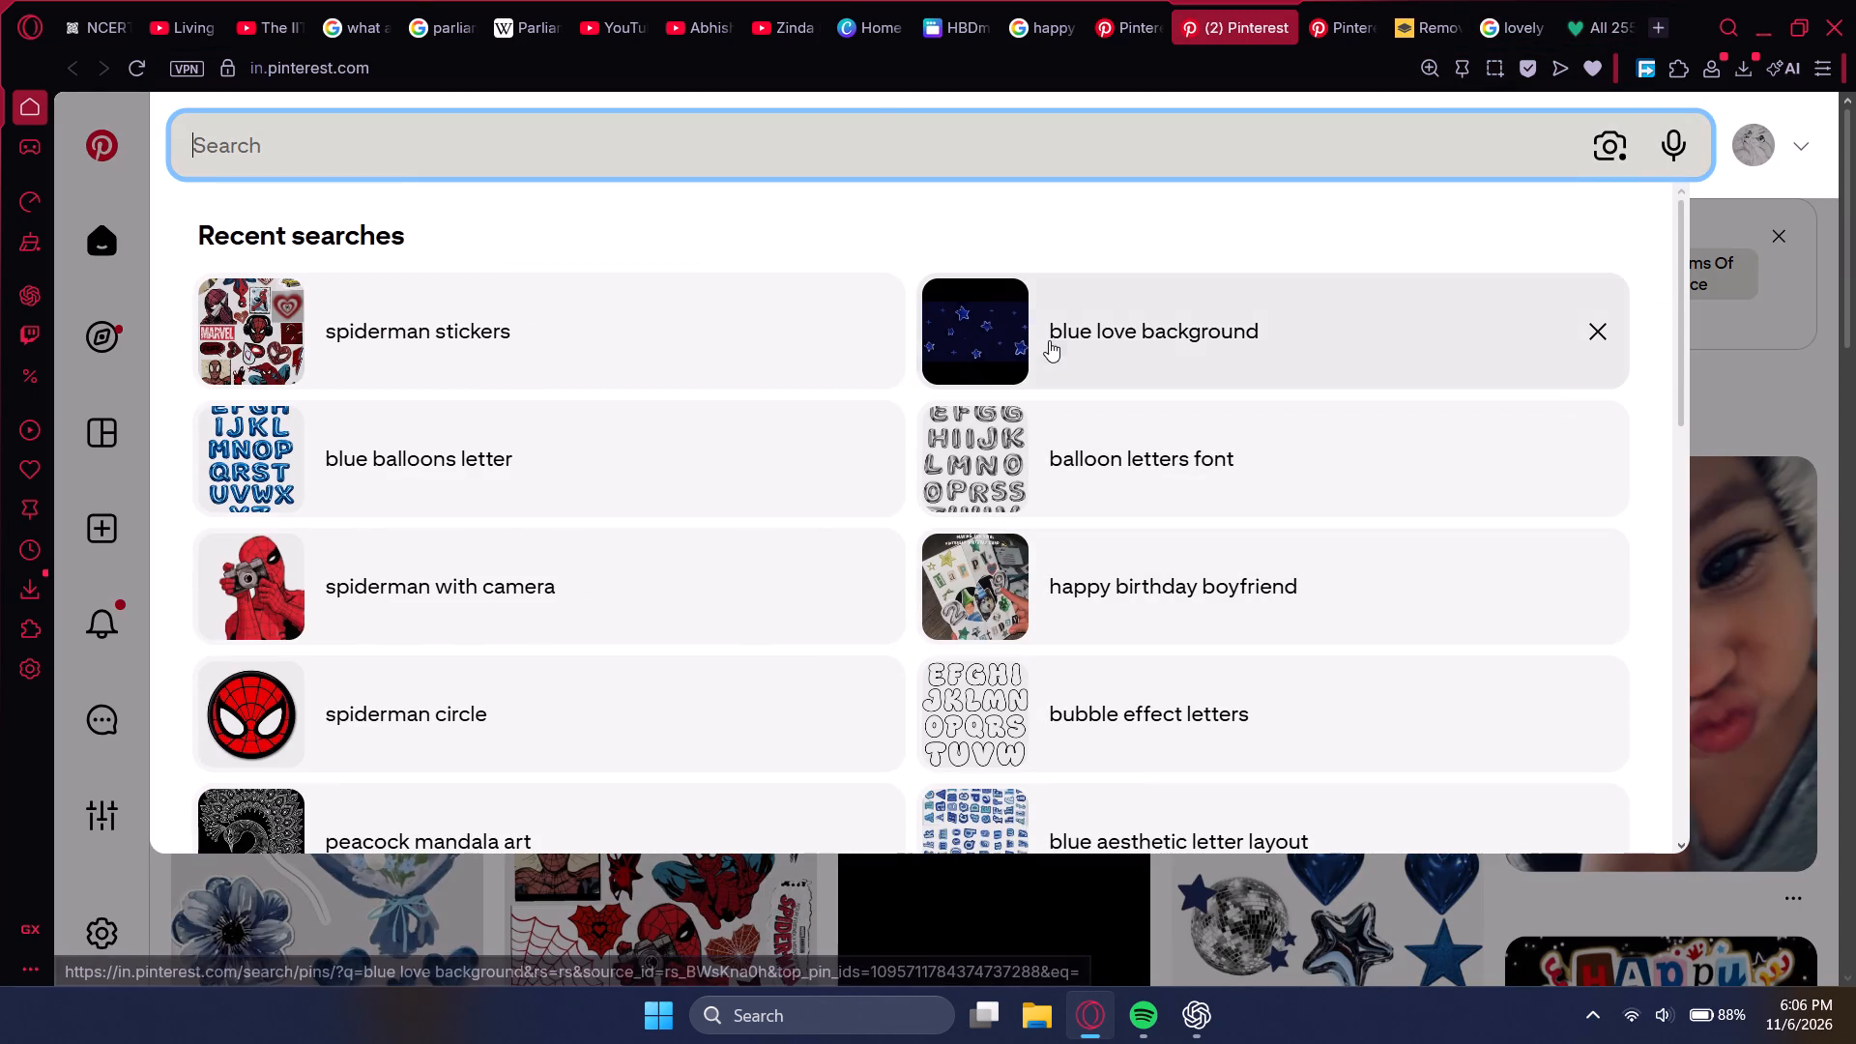
{"action": "left_click", "coordinate": [1050, 340]}
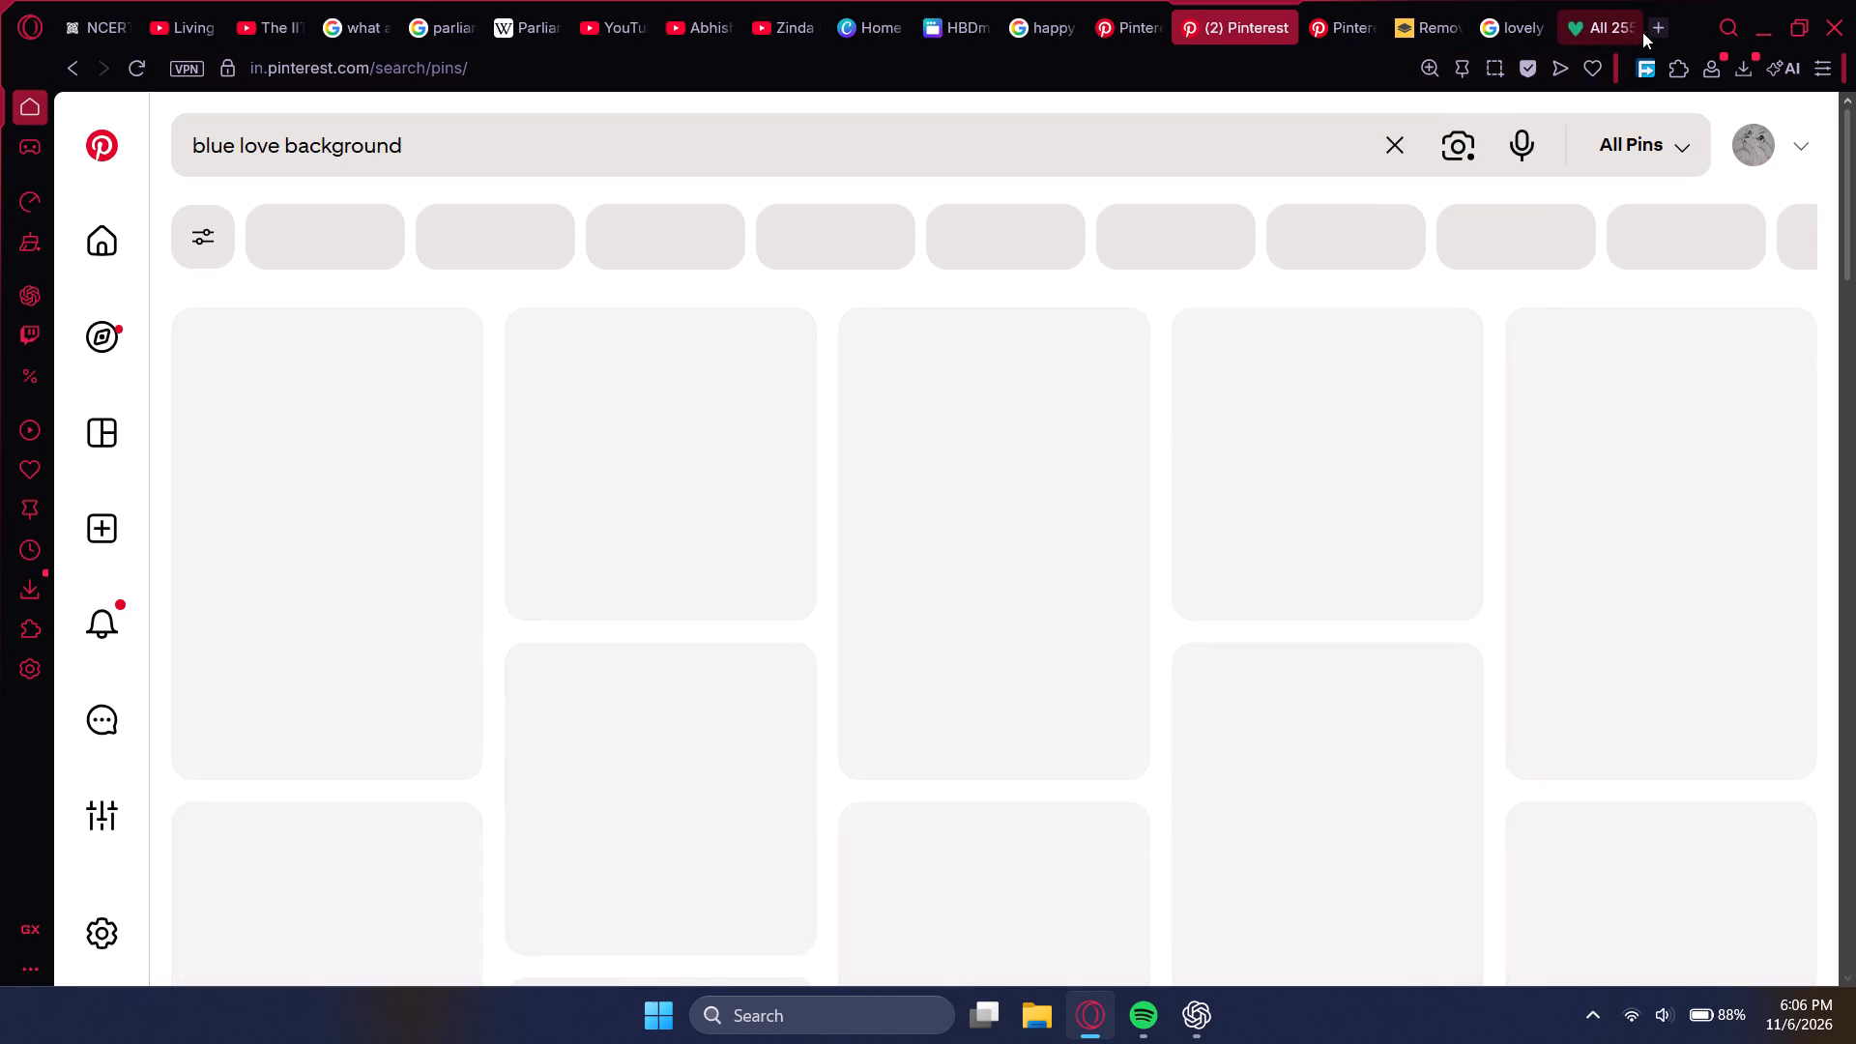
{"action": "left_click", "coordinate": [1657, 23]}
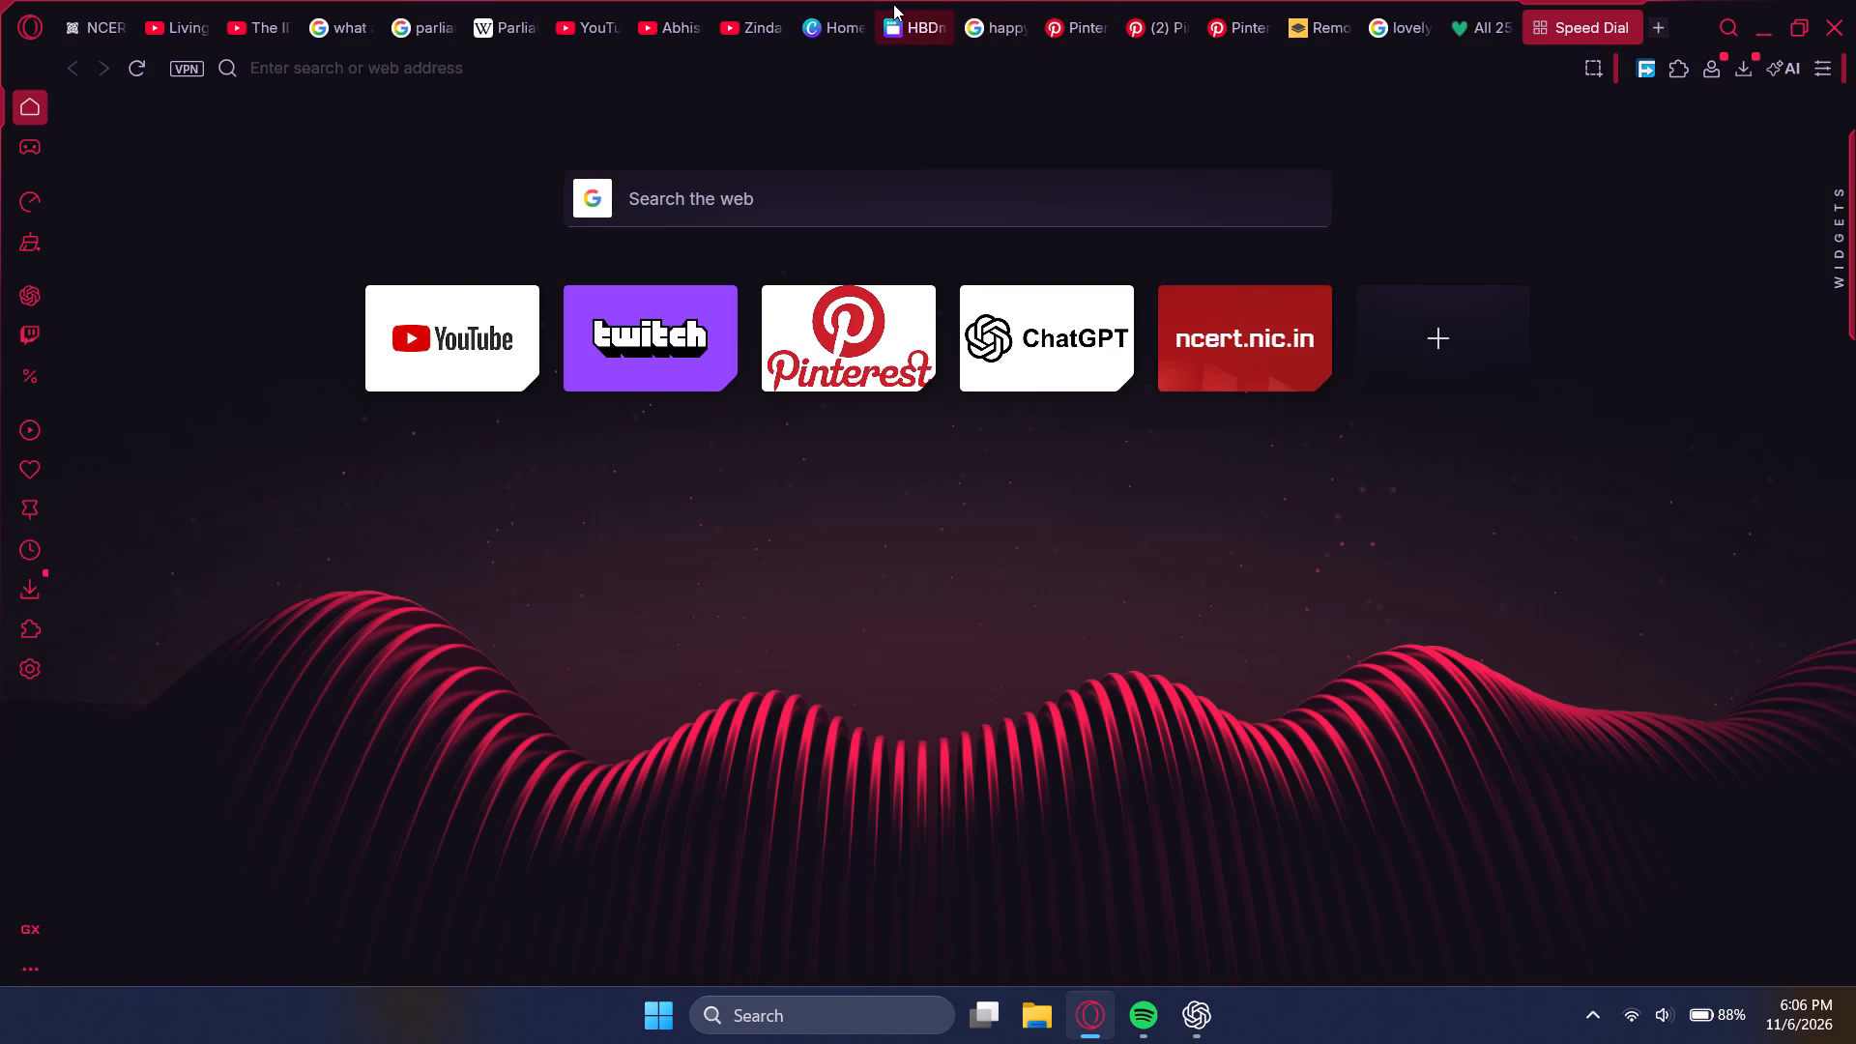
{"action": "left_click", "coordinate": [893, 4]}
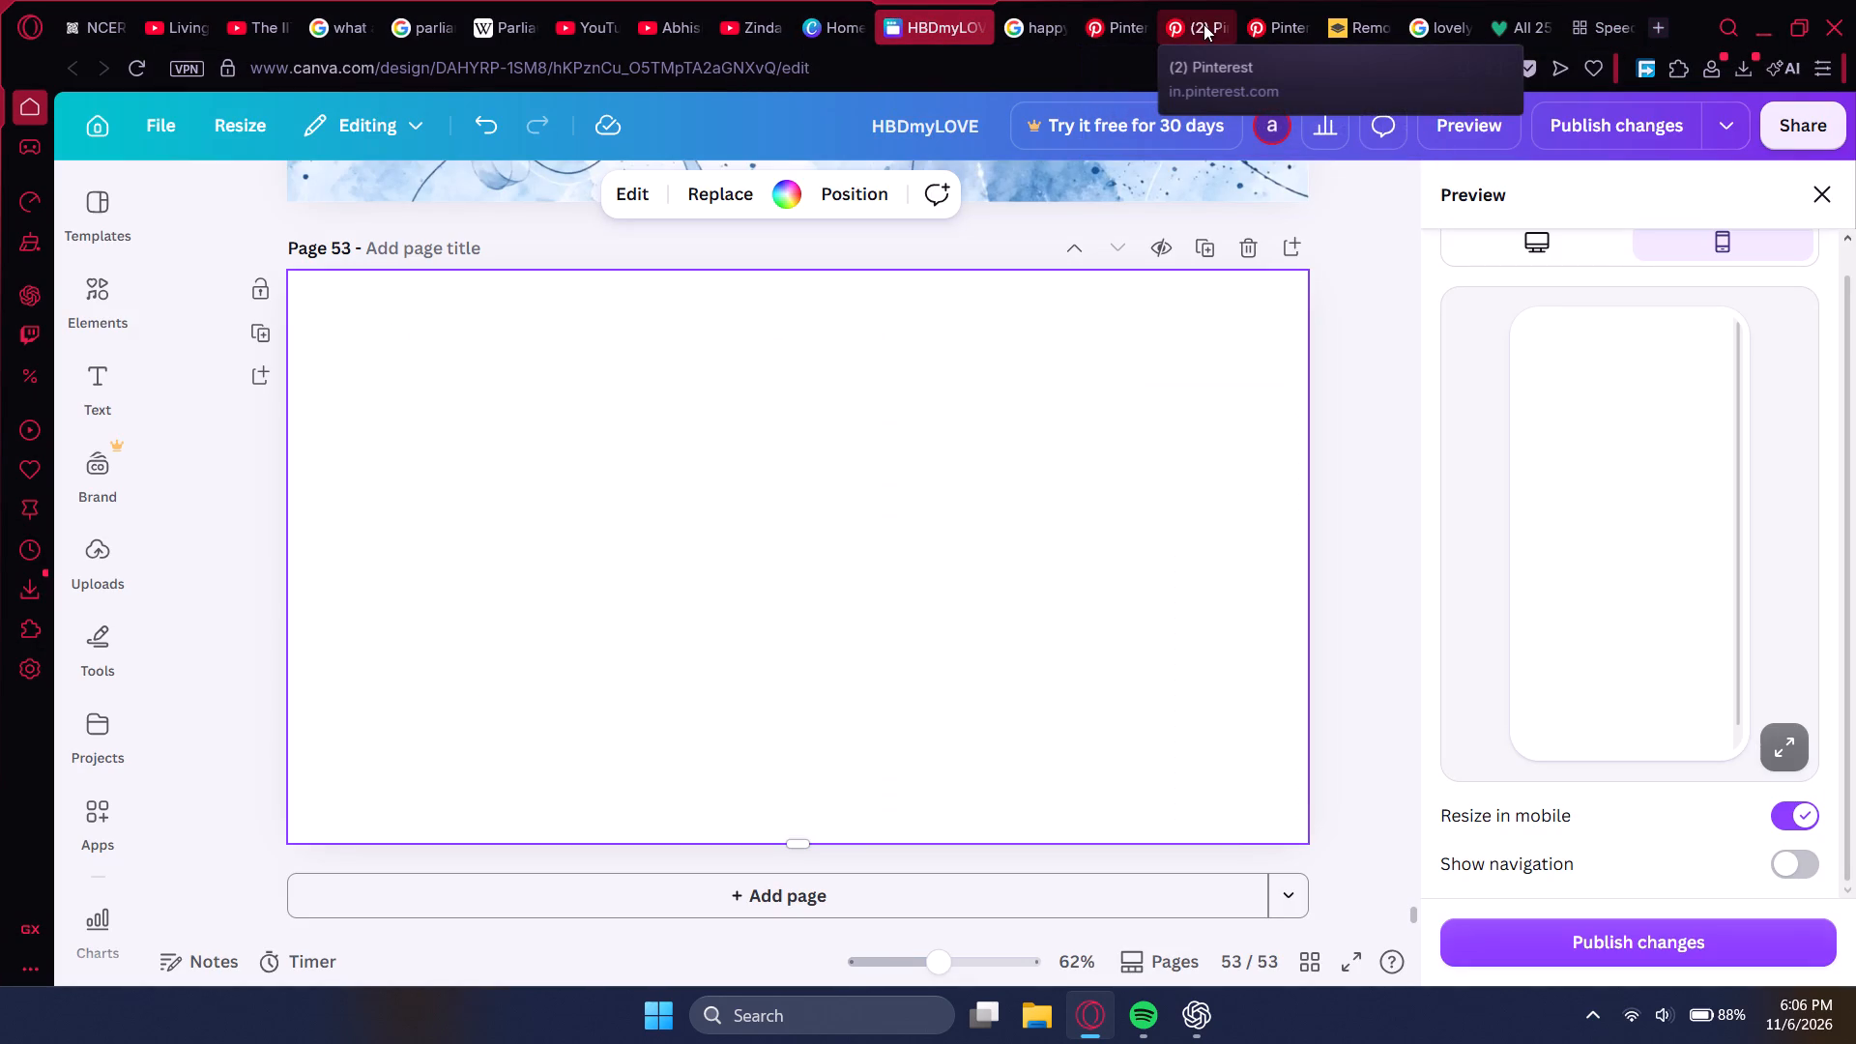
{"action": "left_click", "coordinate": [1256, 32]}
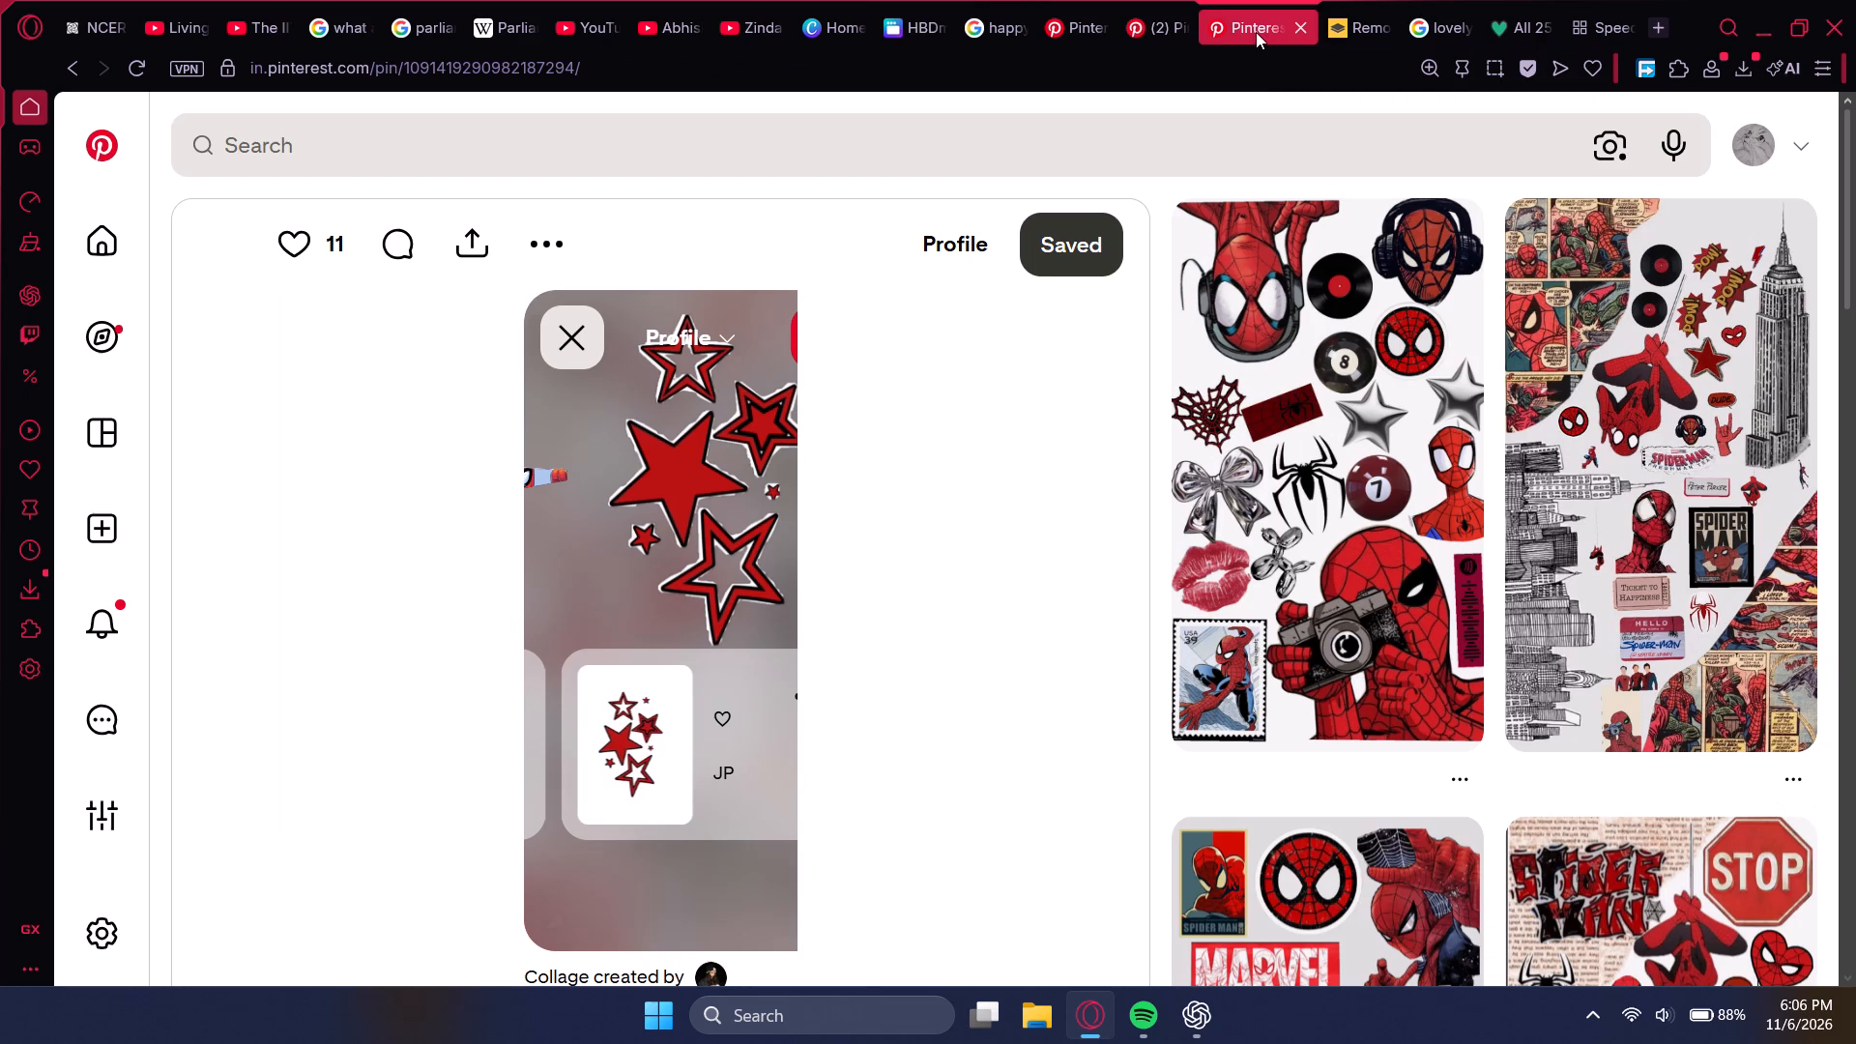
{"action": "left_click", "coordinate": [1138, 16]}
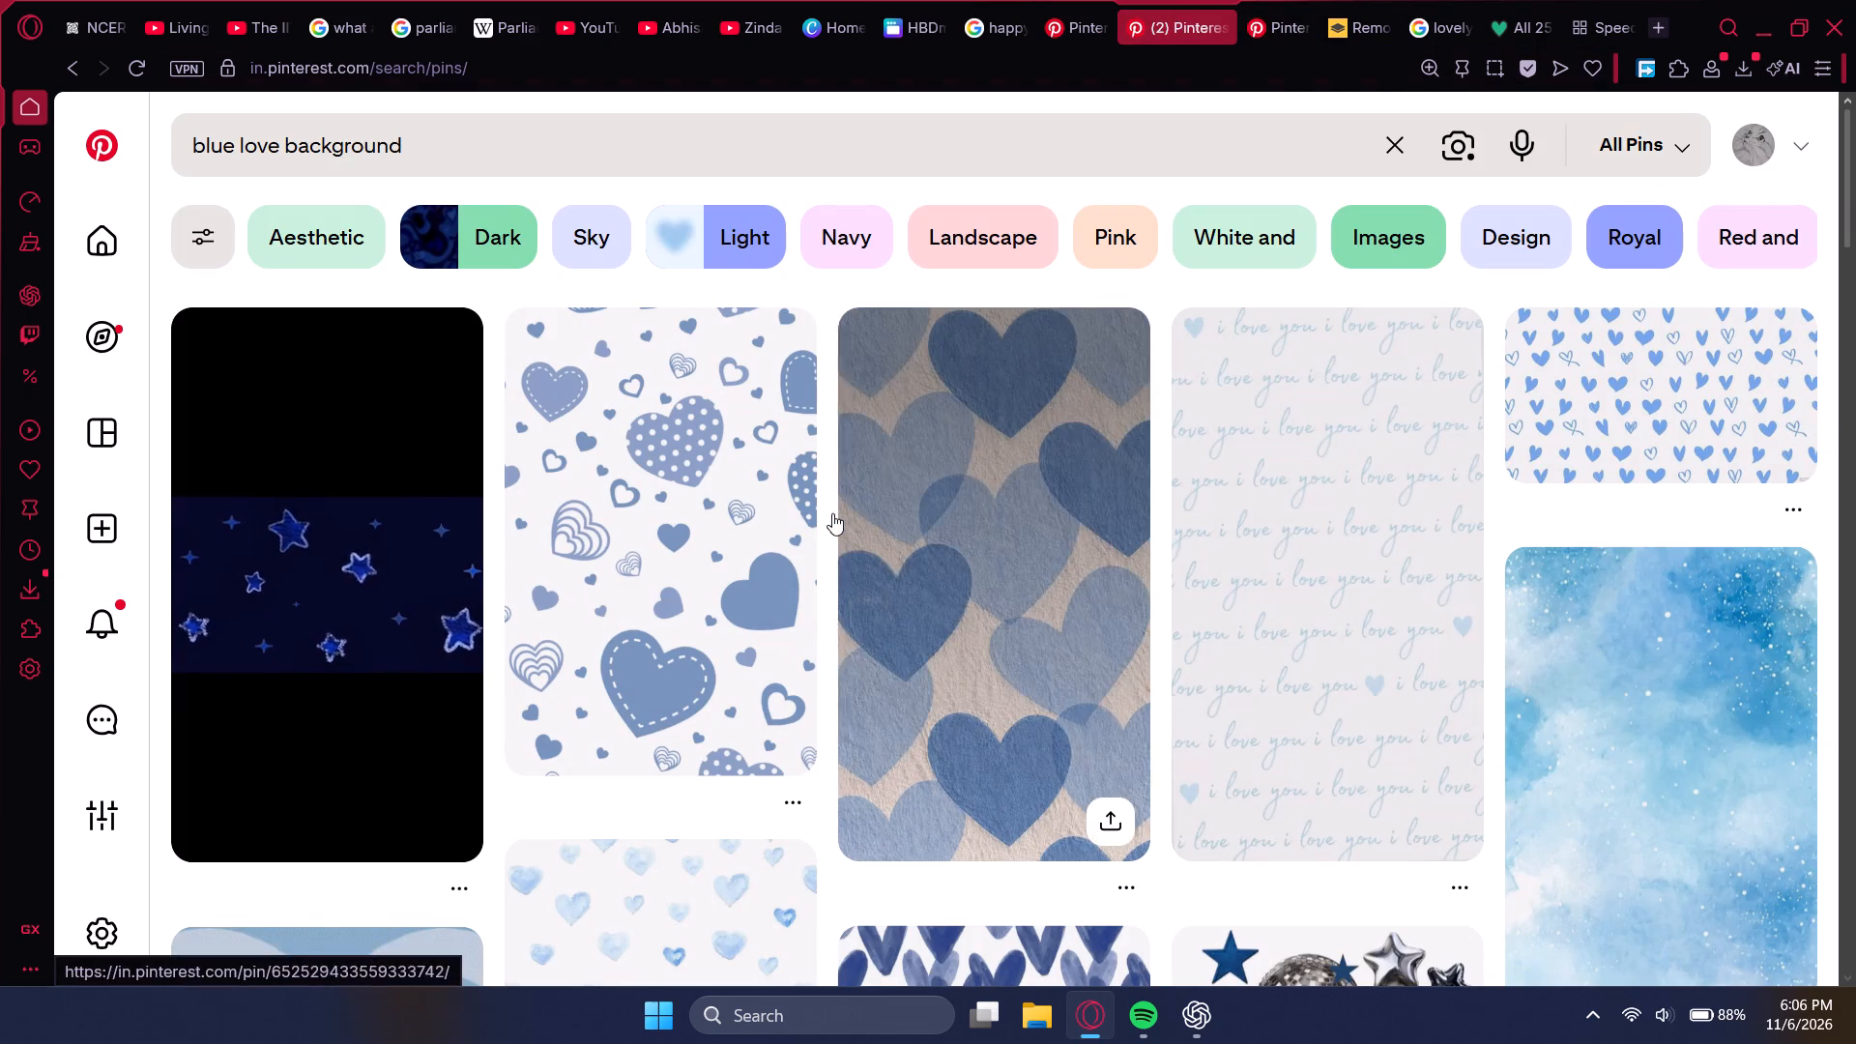
Look through the blue love background results and open the baby blue striped wallpaper with small white hearts.
{"action": "scroll", "coordinate": [739, 554], "scroll_direction": "down", "scroll_amount": 5}
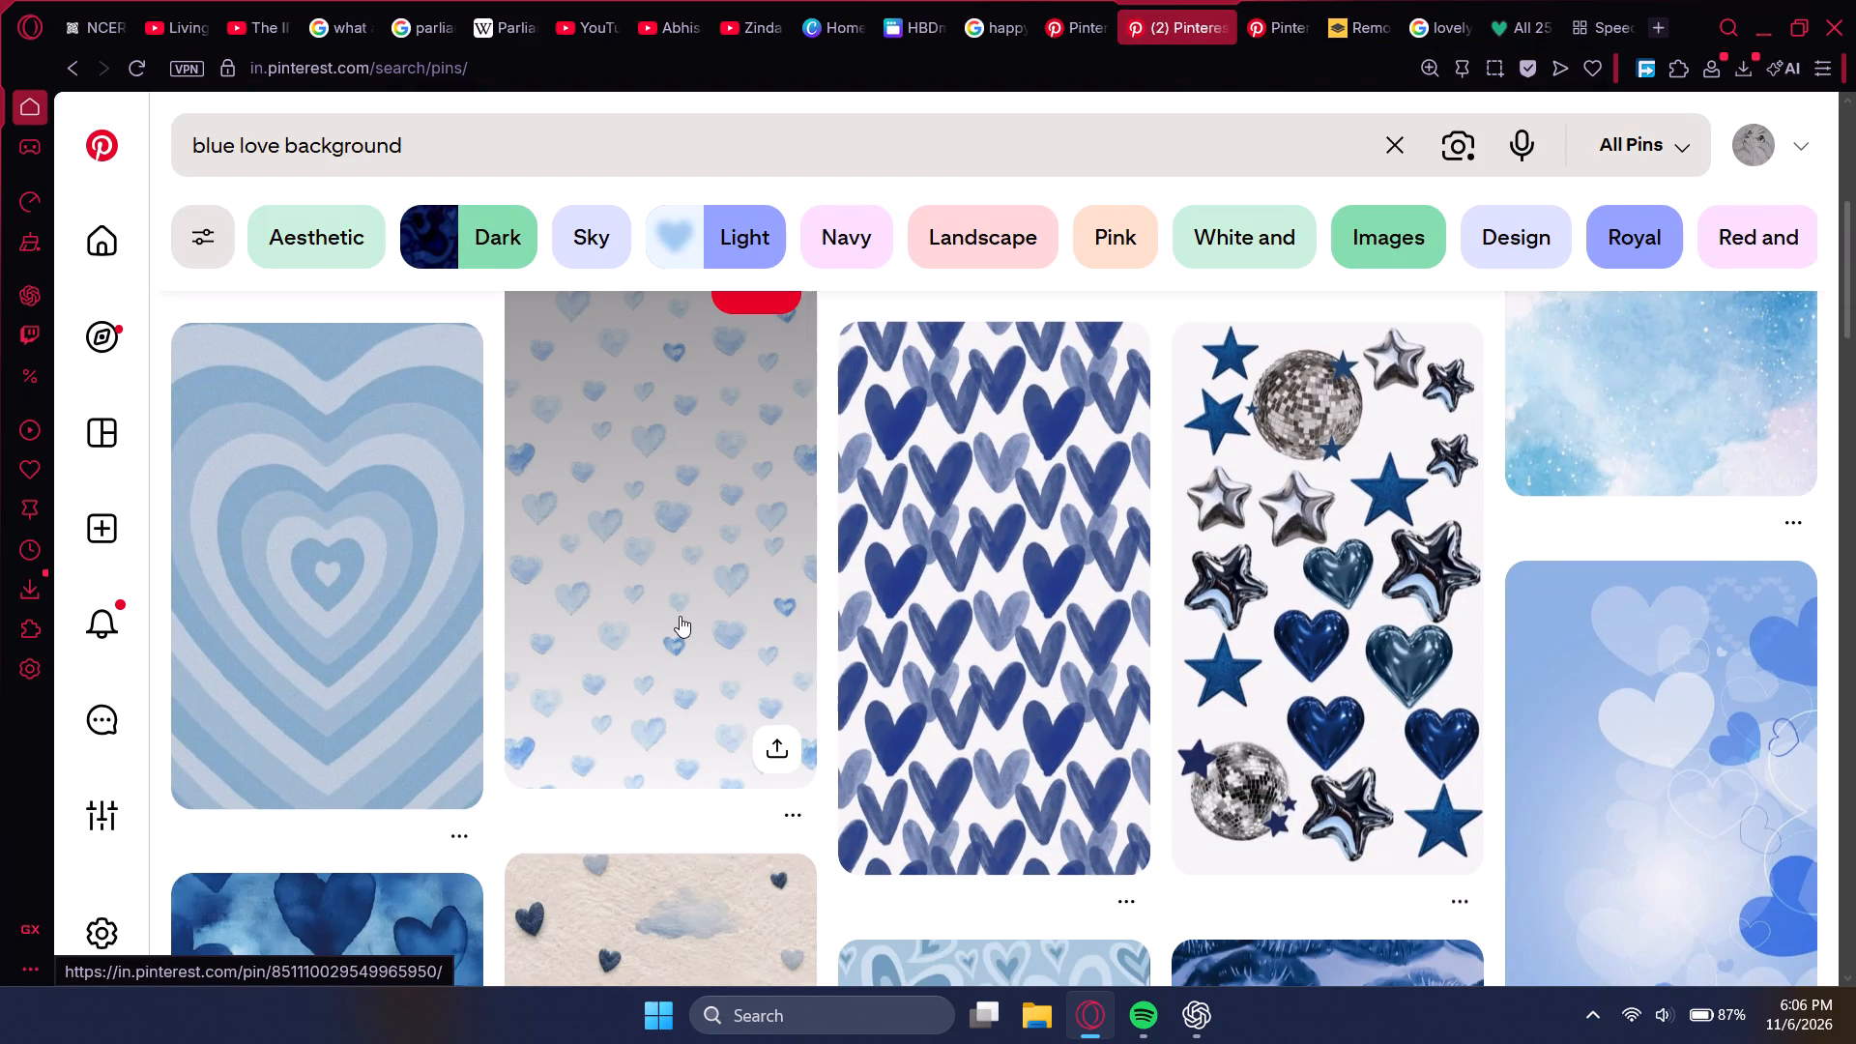
{"action": "scroll", "coordinate": [679, 619], "scroll_direction": "down", "scroll_amount": 3}
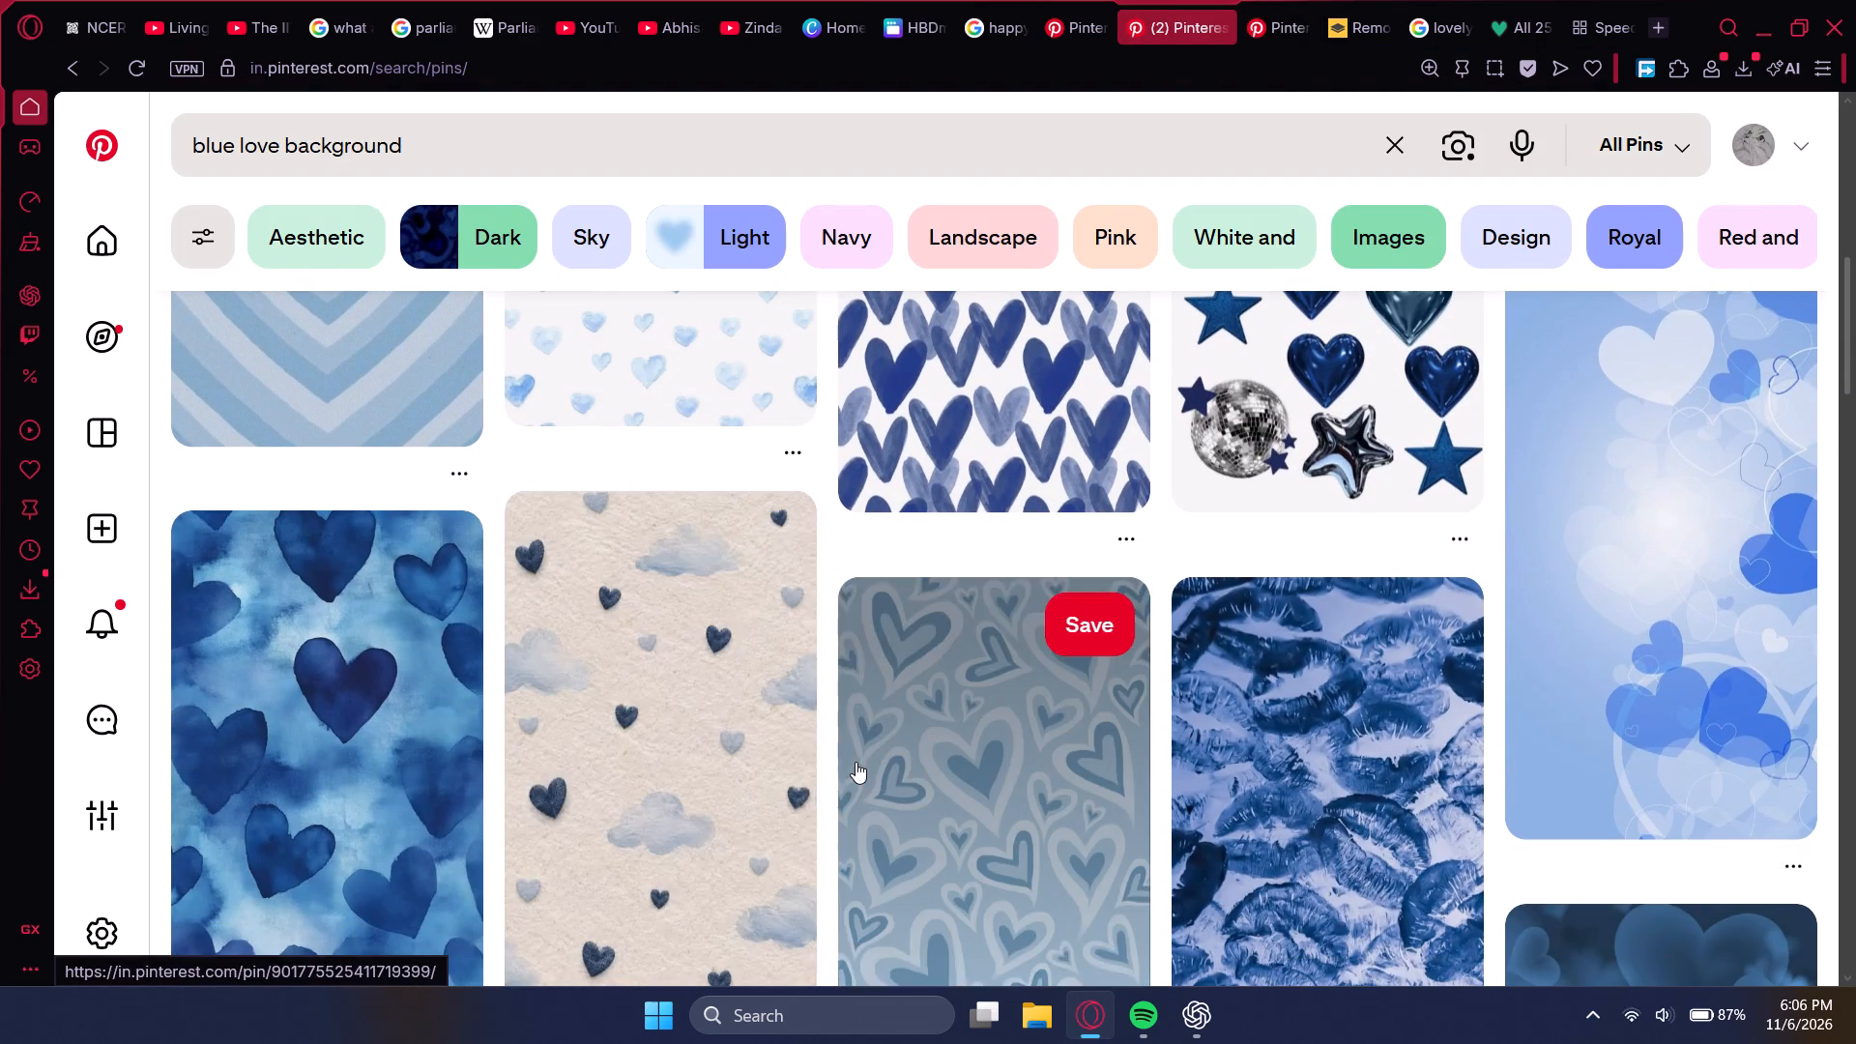
{"action": "scroll", "coordinate": [855, 762], "scroll_direction": "down", "scroll_amount": 7}
{"action": "scroll", "coordinate": [695, 758], "scroll_direction": "down", "scroll_amount": 3}
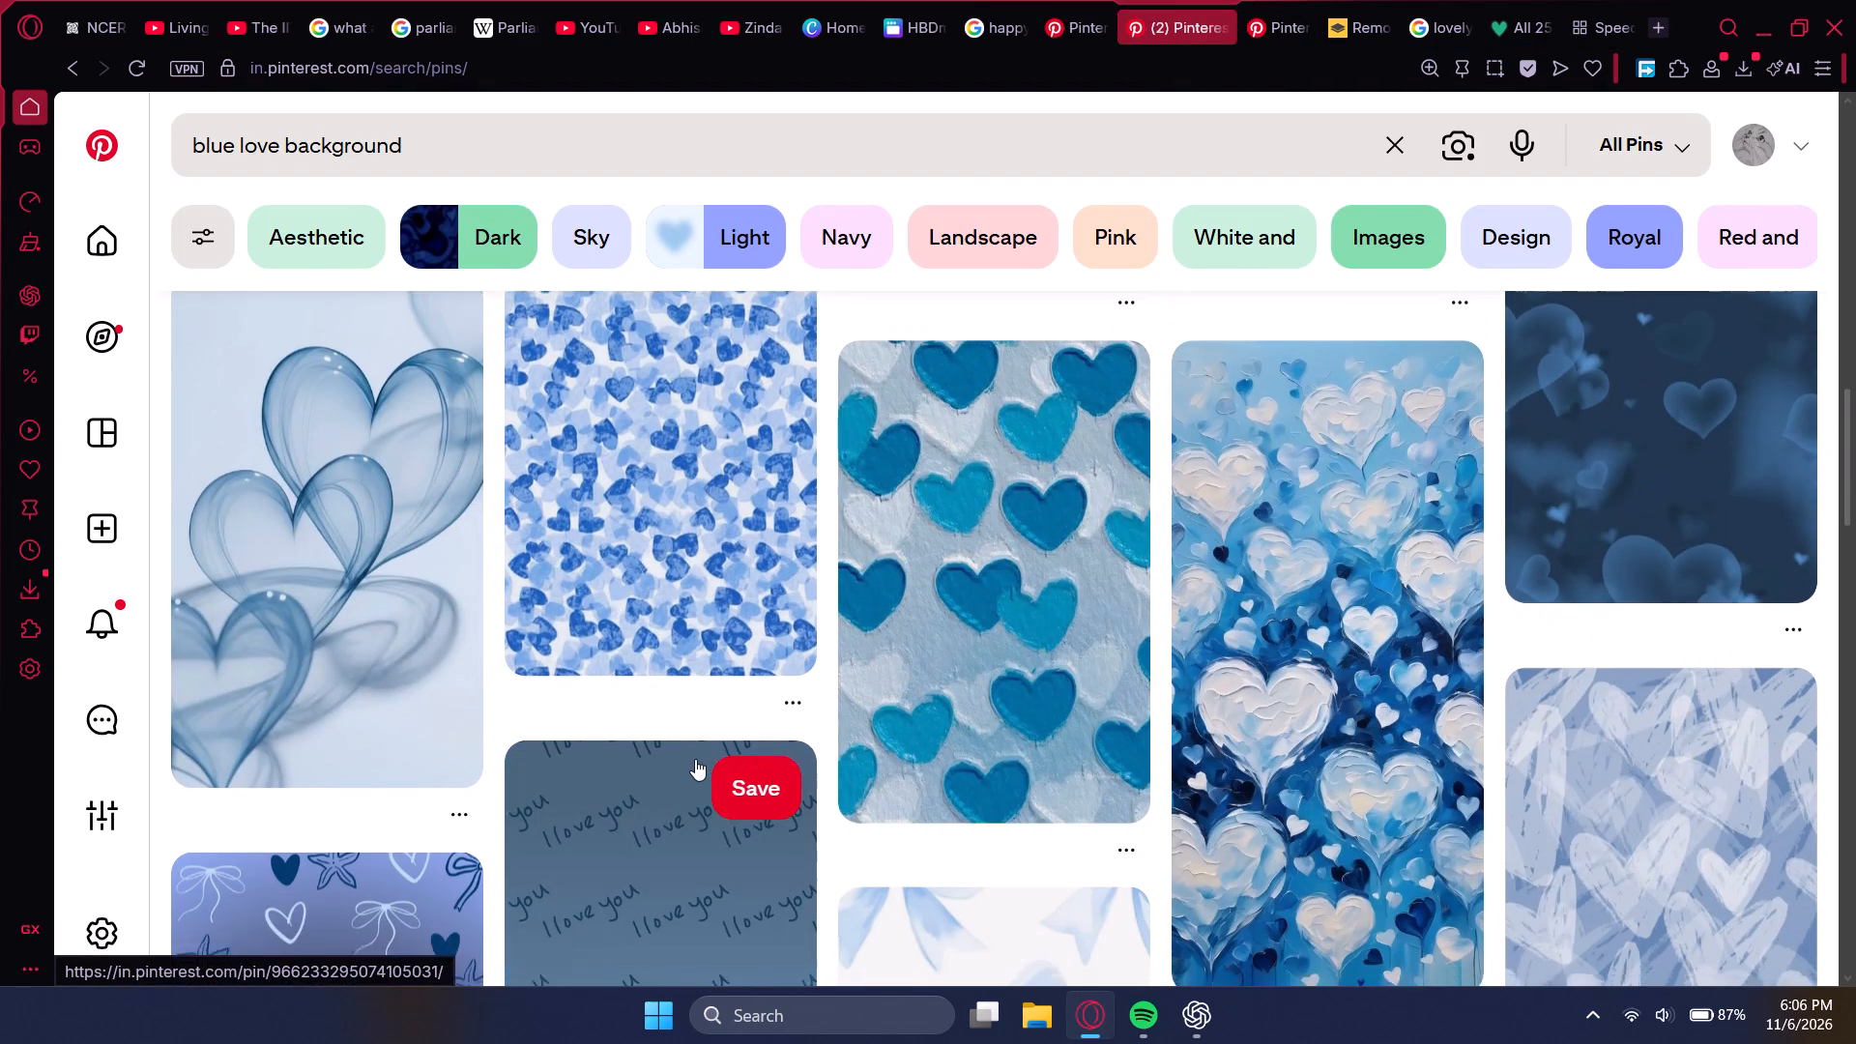
{"action": "scroll", "coordinate": [694, 760], "scroll_direction": "down", "scroll_amount": 2}
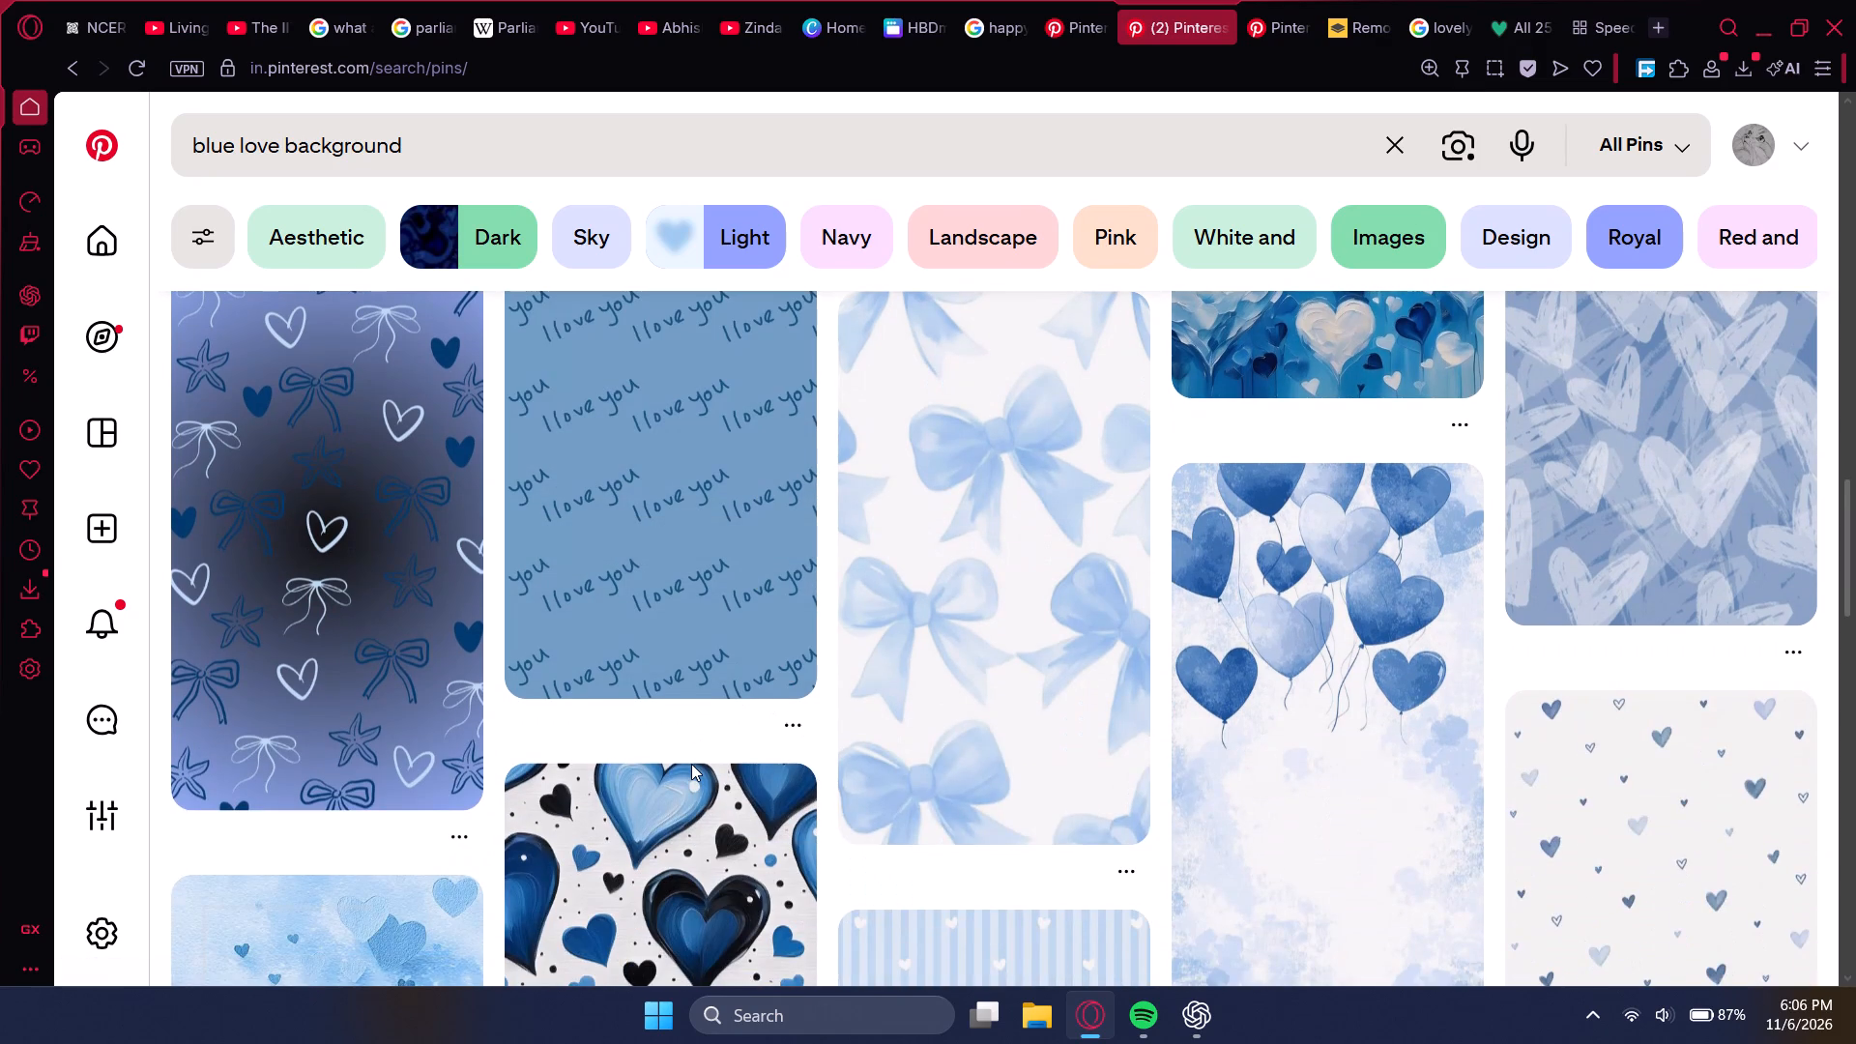
{"action": "scroll", "coordinate": [706, 724], "scroll_direction": "down", "scroll_amount": 3}
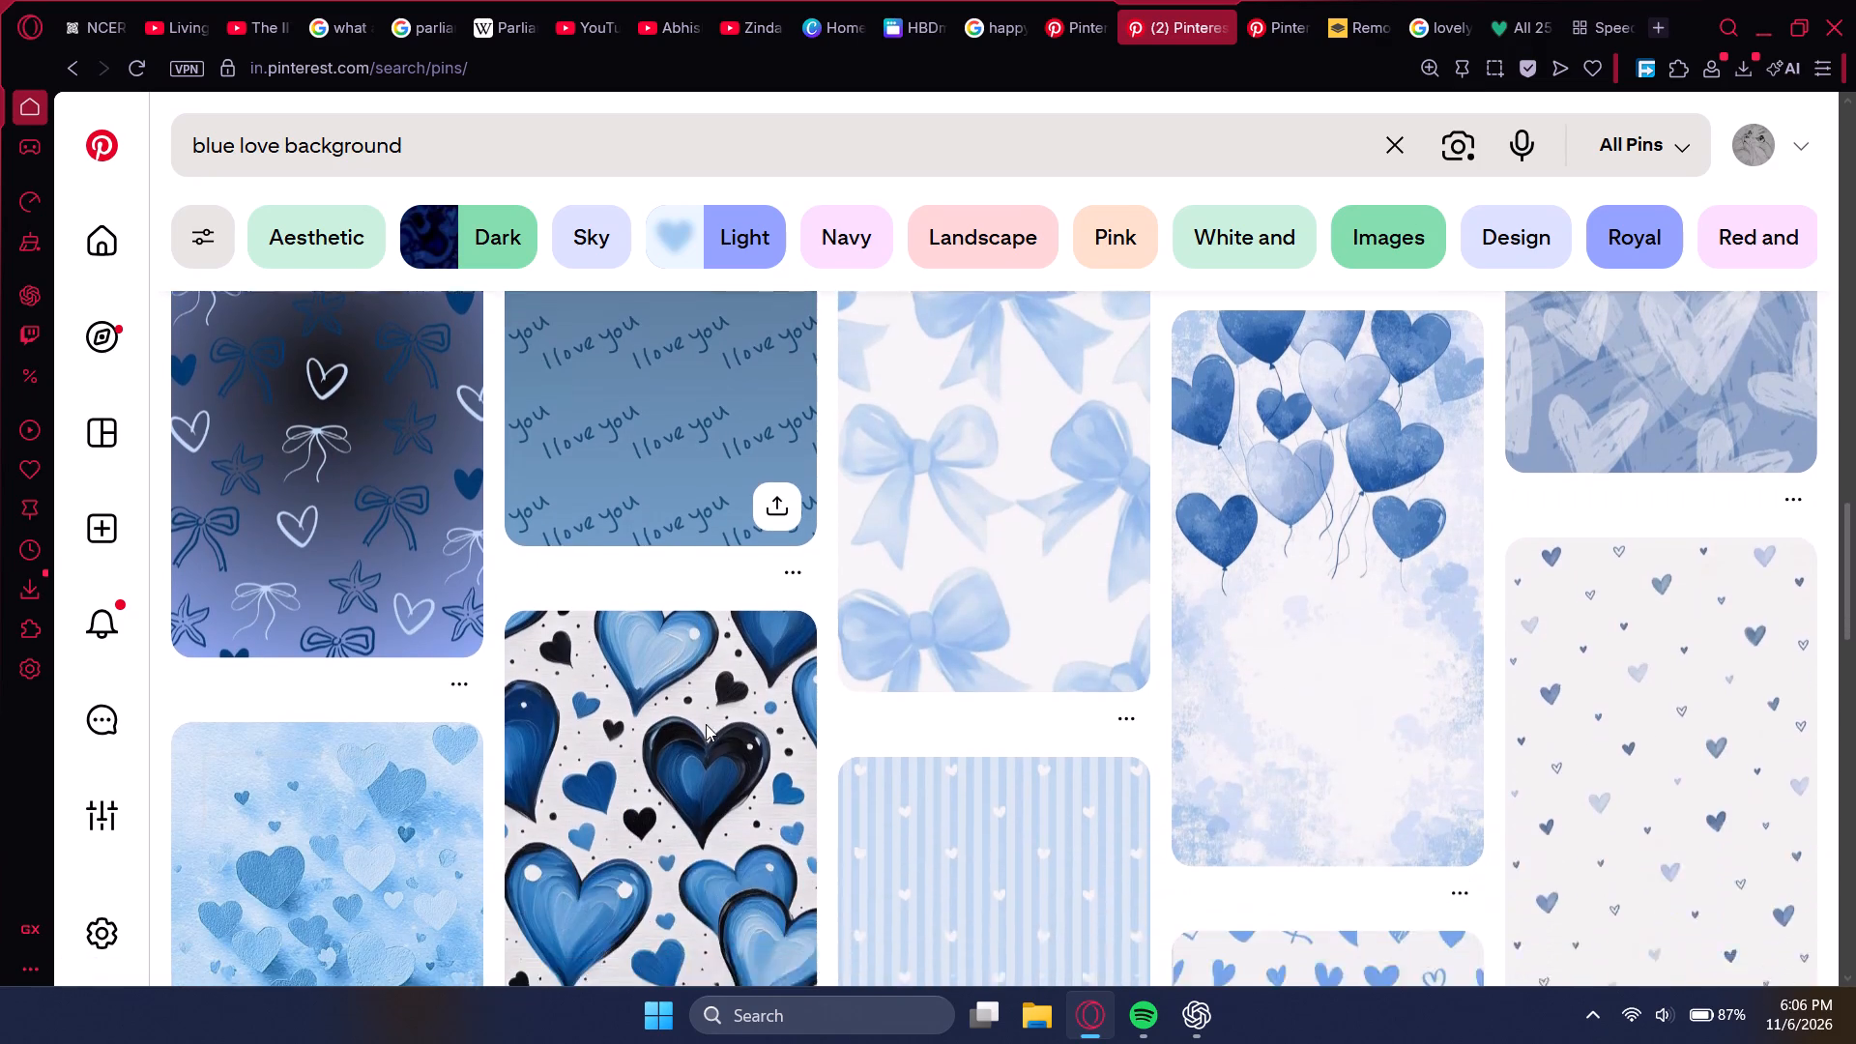
{"action": "scroll", "coordinate": [706, 724], "scroll_direction": "down", "scroll_amount": 2}
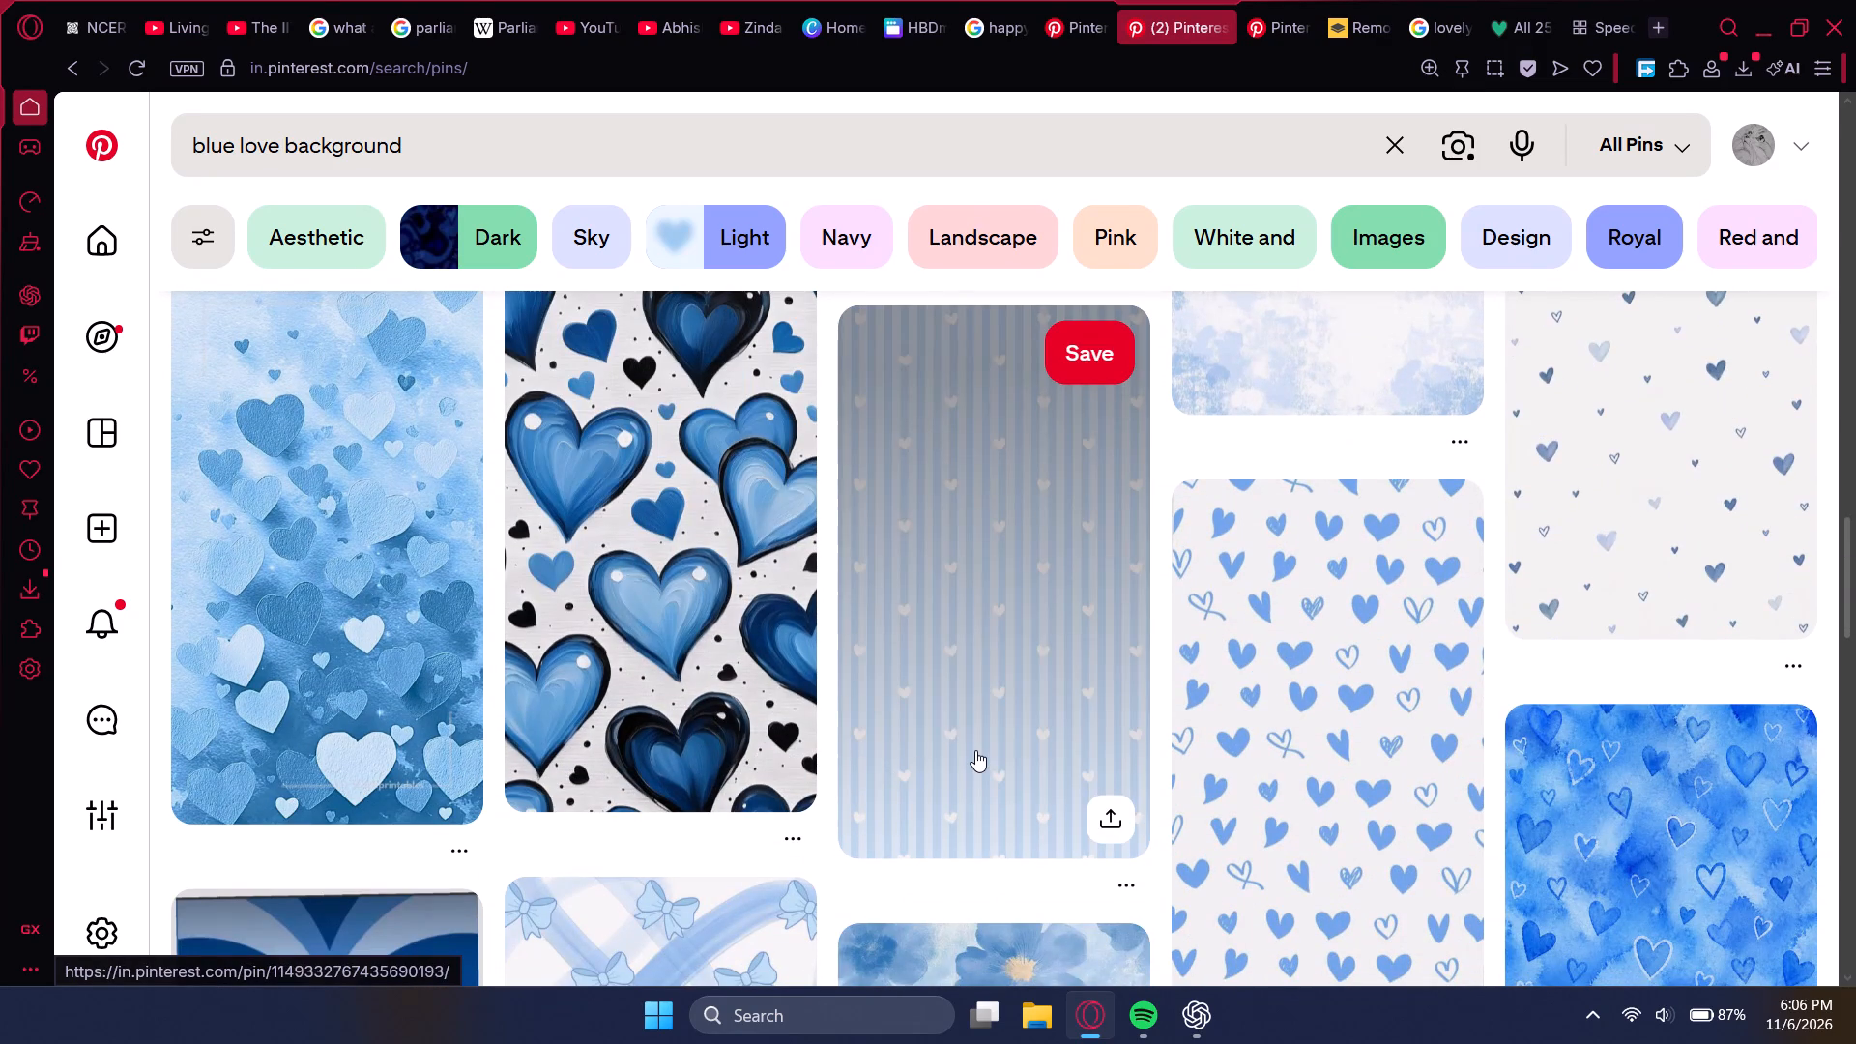
{"action": "left_click", "coordinate": [975, 750]}
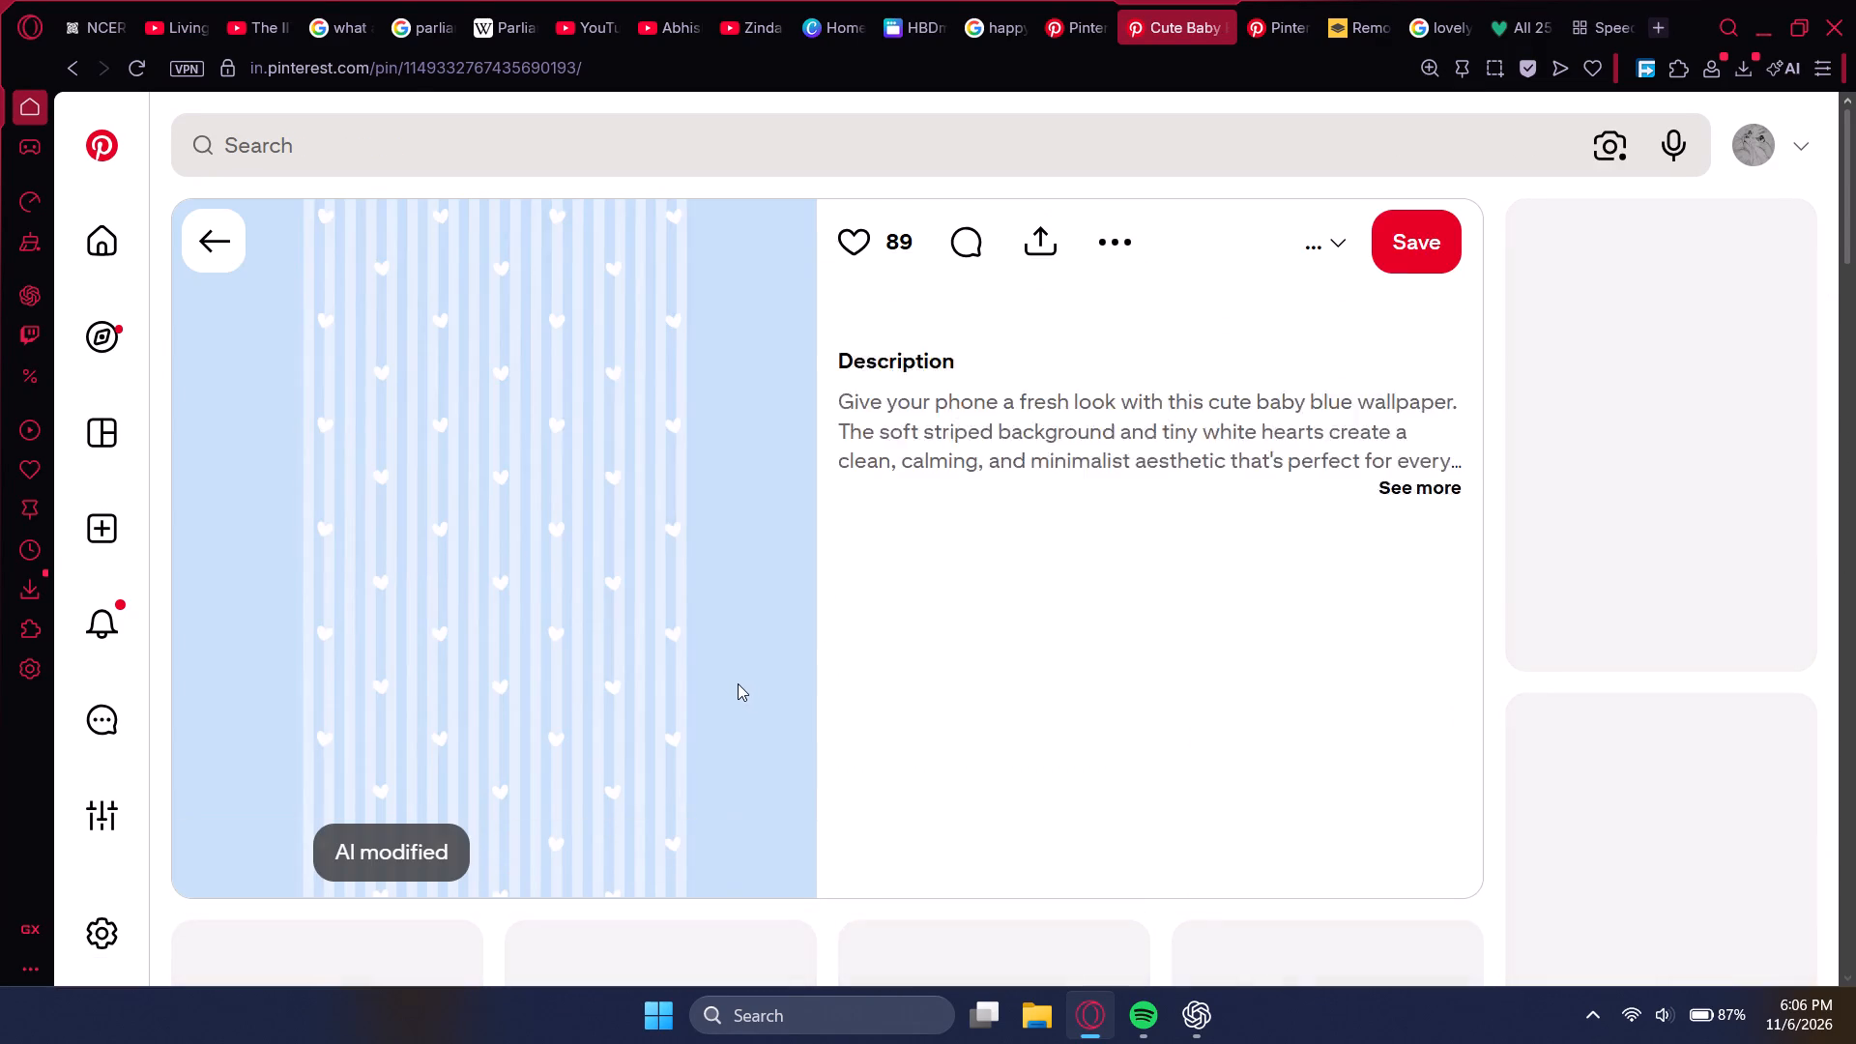
Look through the blue wallpapers related to the striped heart pin for a suitable page background.
{"action": "scroll", "coordinate": [642, 626], "scroll_direction": "down", "scroll_amount": 4}
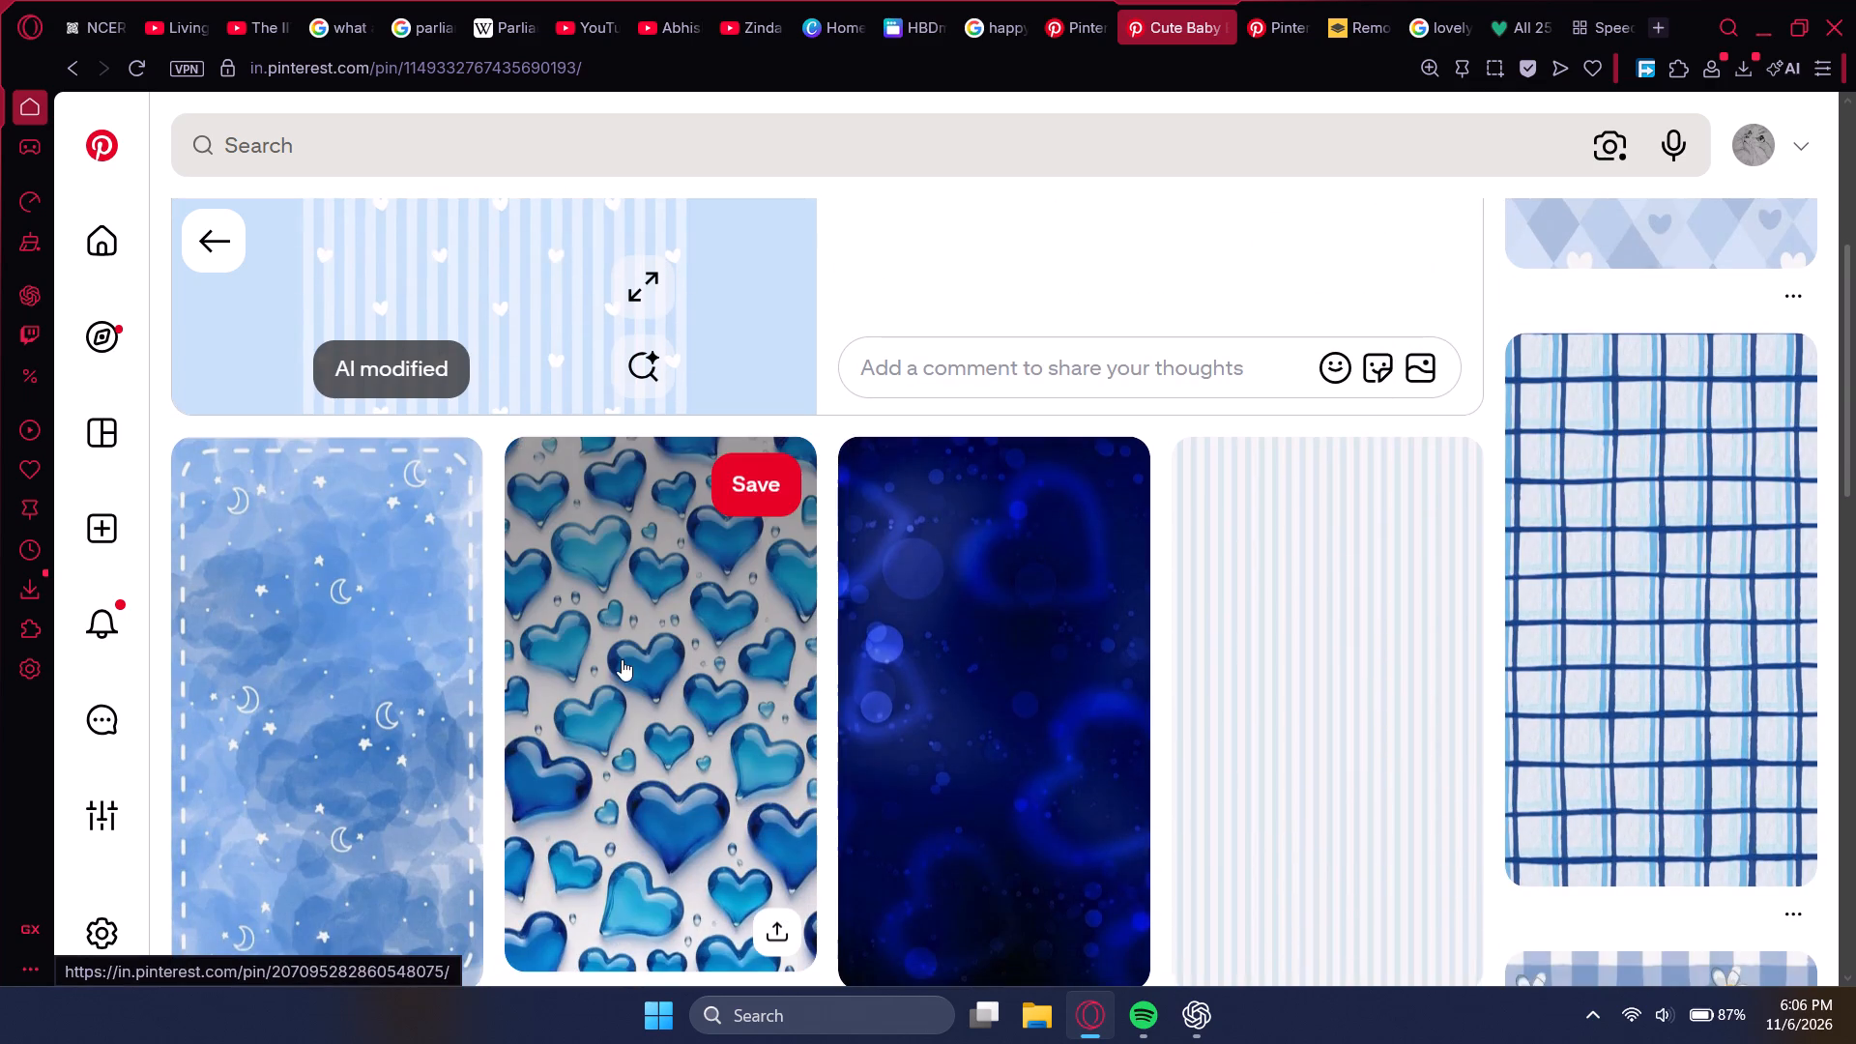
{"action": "scroll", "coordinate": [616, 669], "scroll_direction": "down", "scroll_amount": 5}
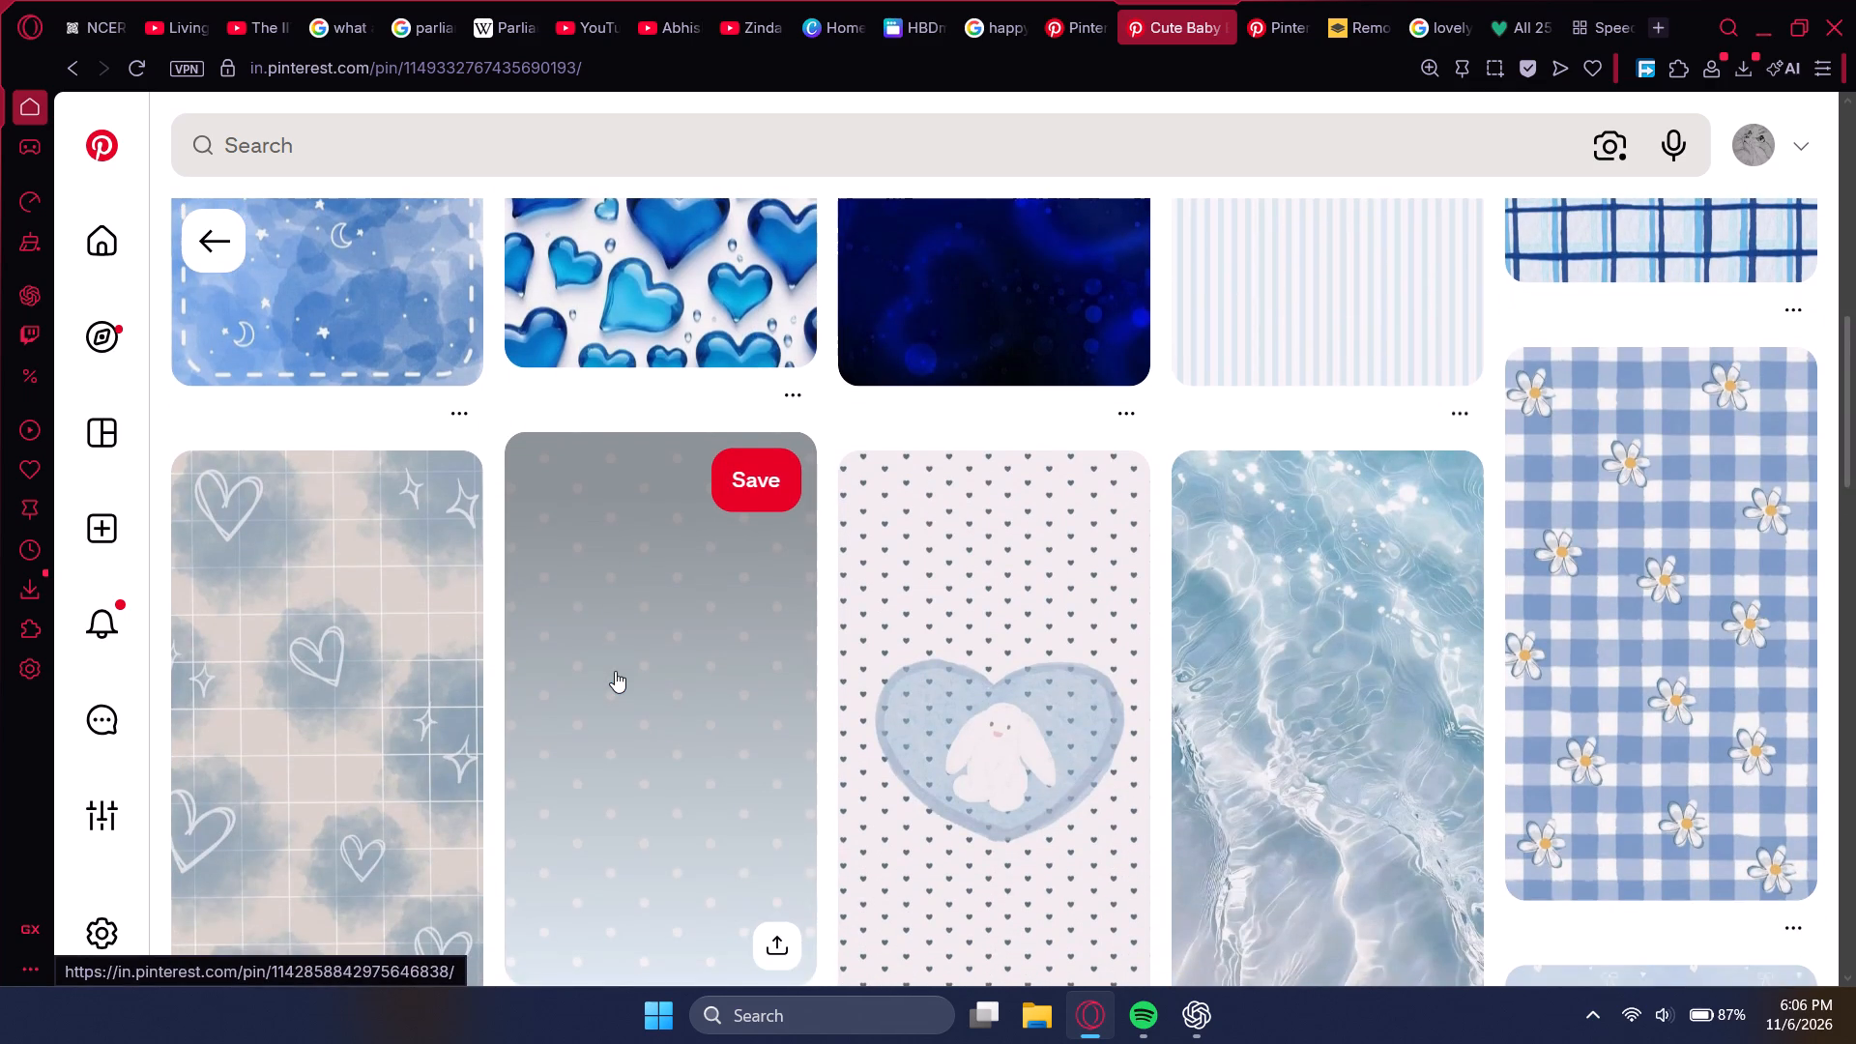
{"action": "scroll", "coordinate": [615, 671], "scroll_direction": "down", "scroll_amount": 5}
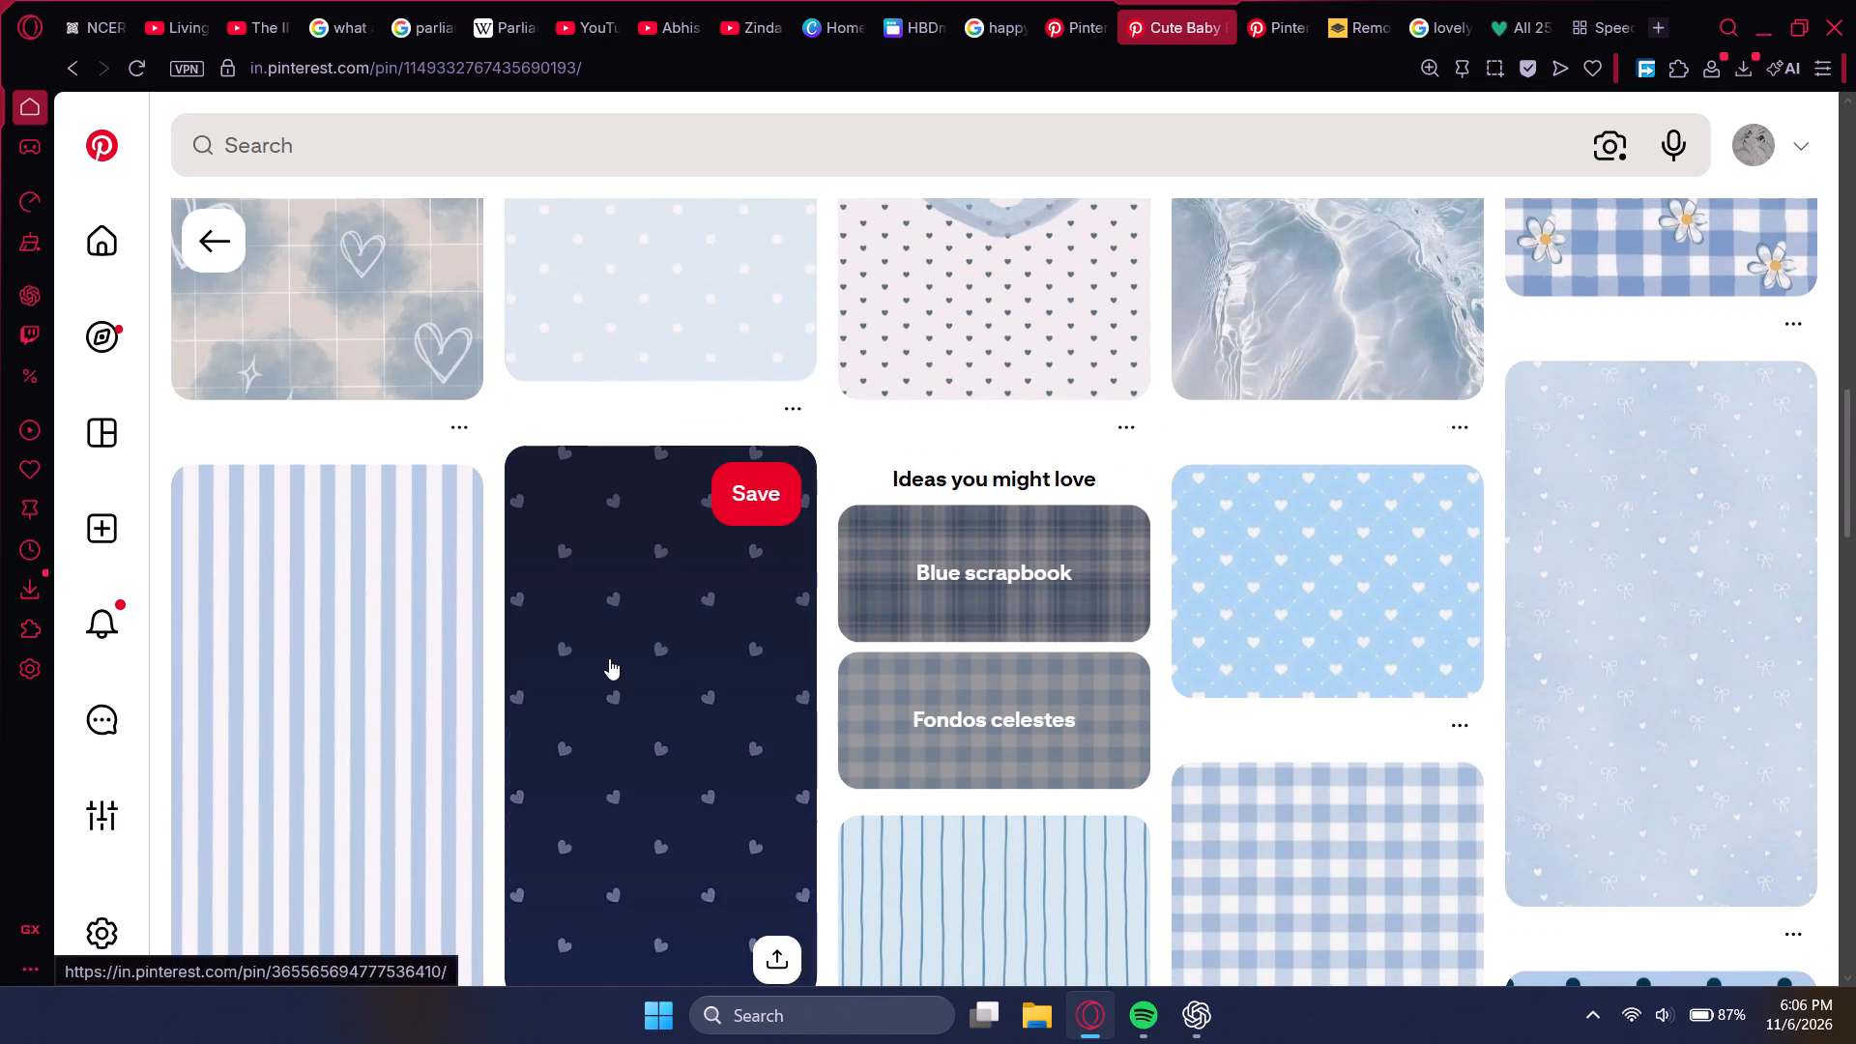
{"action": "scroll", "coordinate": [581, 650], "scroll_direction": "down", "scroll_amount": 4}
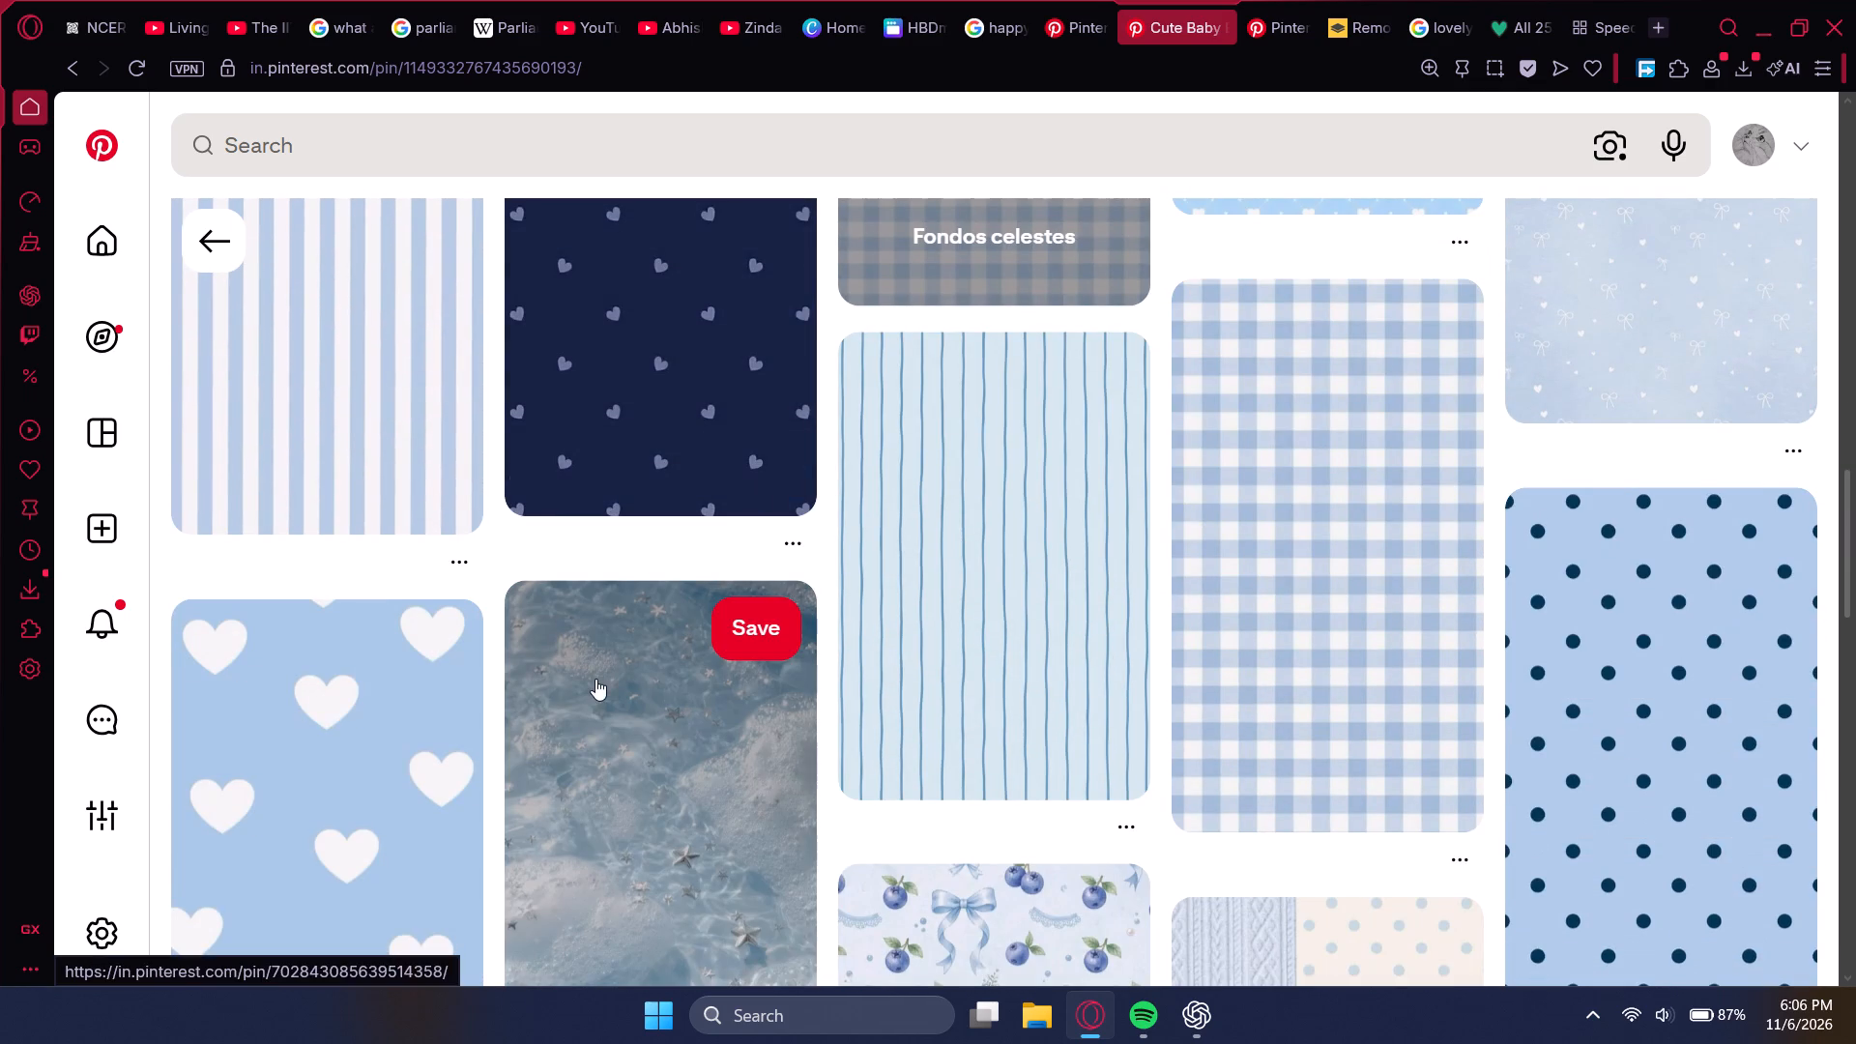
{"action": "scroll", "coordinate": [843, 786], "scroll_direction": "down", "scroll_amount": 5}
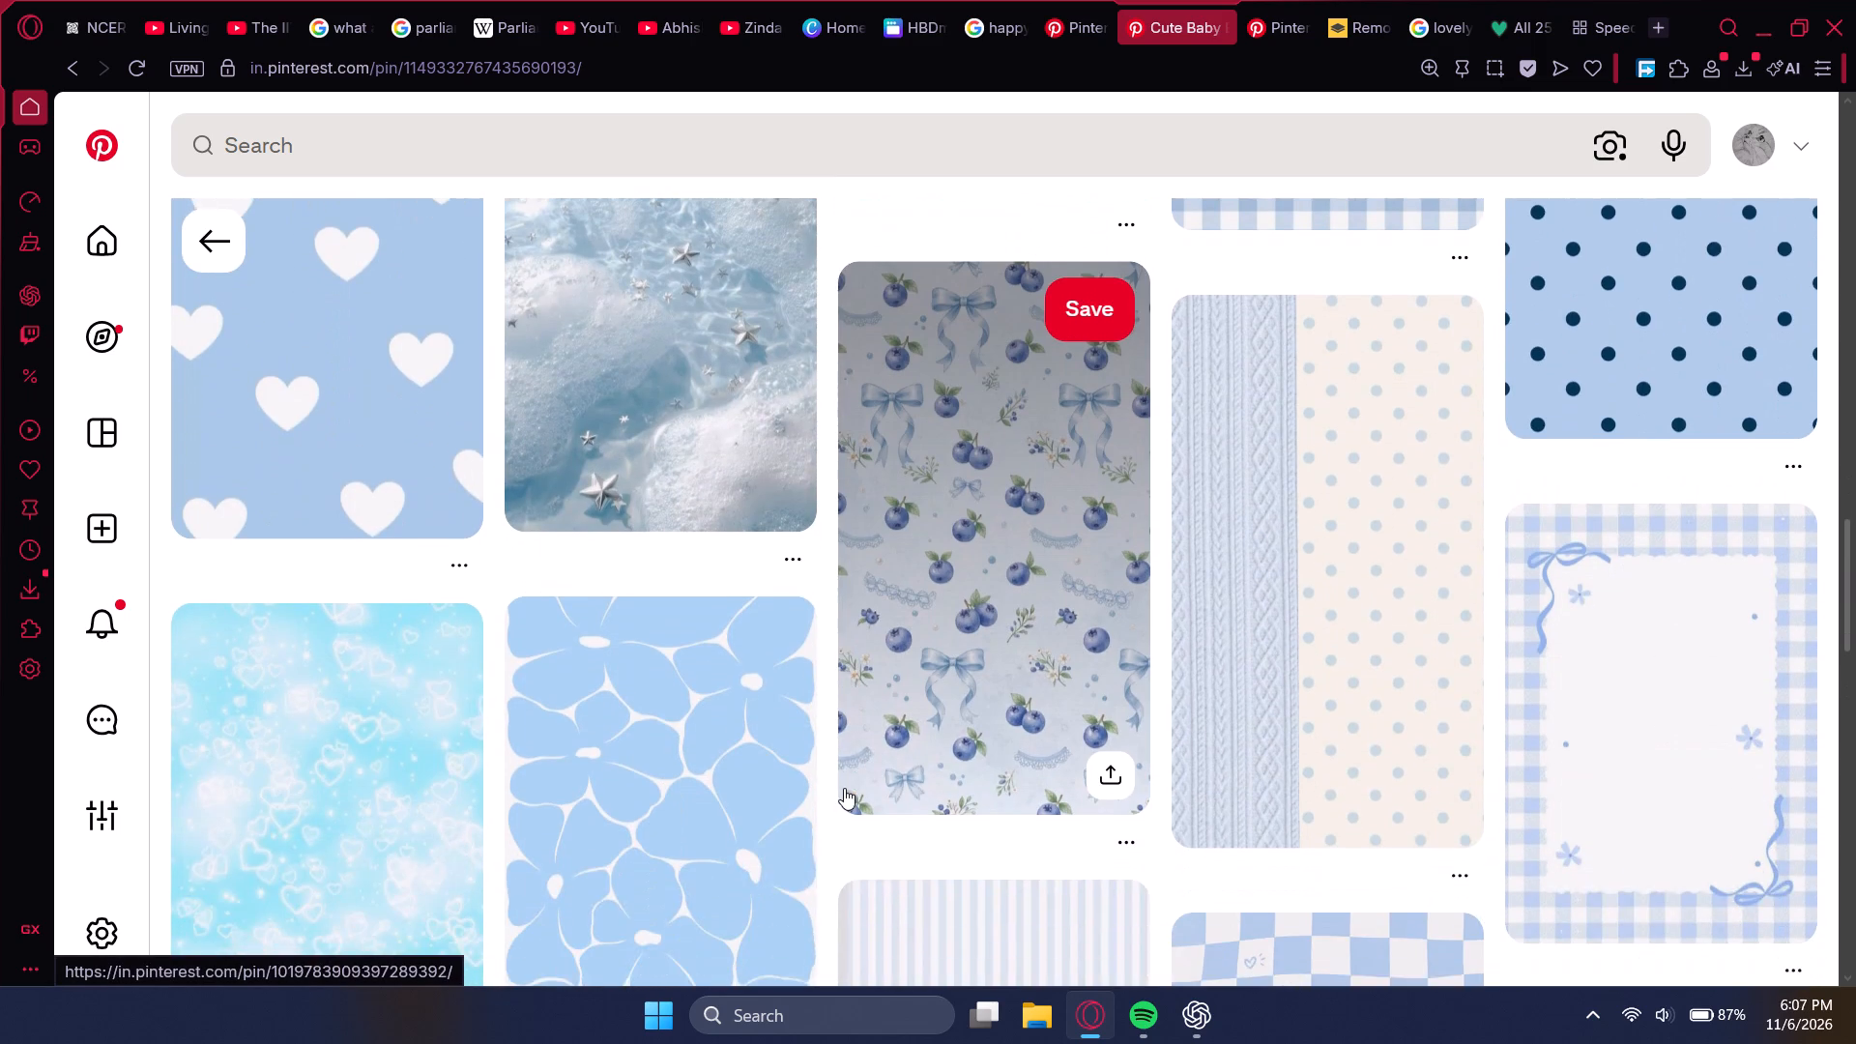
{"action": "scroll", "coordinate": [844, 788], "scroll_direction": "down", "scroll_amount": 7}
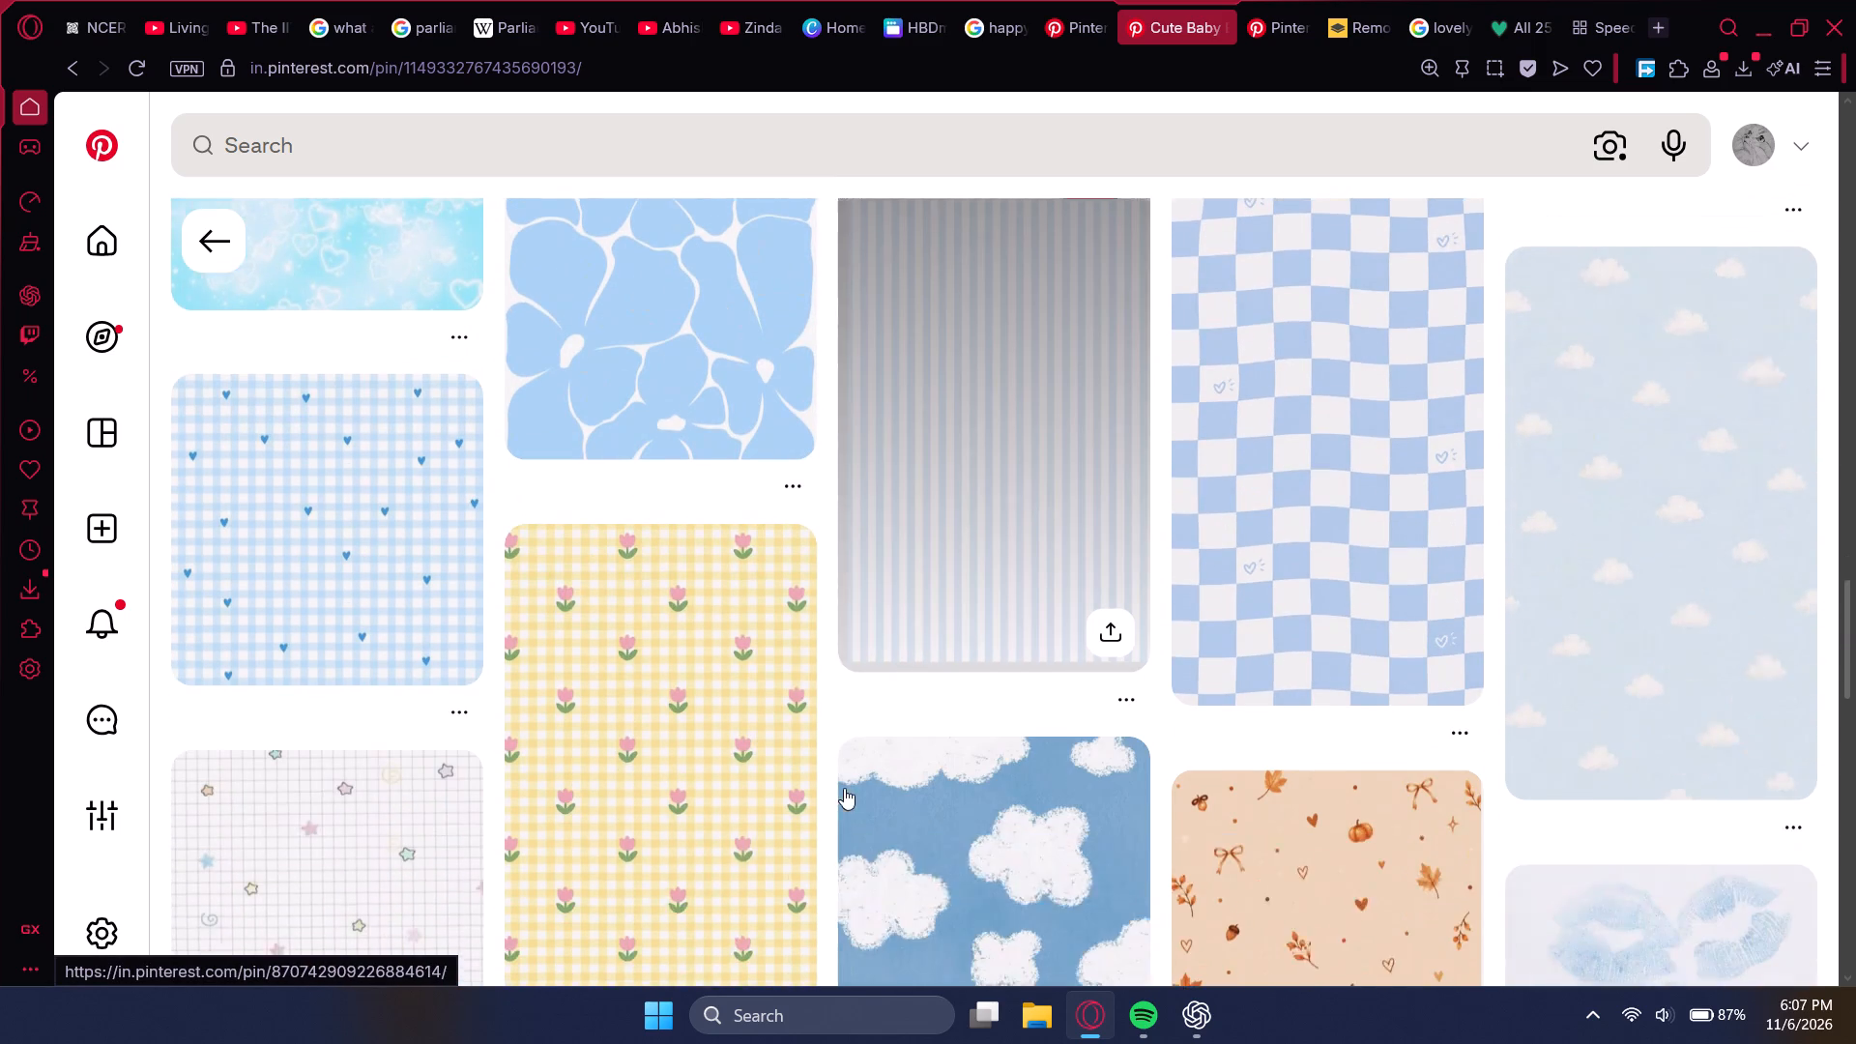
{"action": "scroll", "coordinate": [844, 788], "scroll_direction": "down", "scroll_amount": 8}
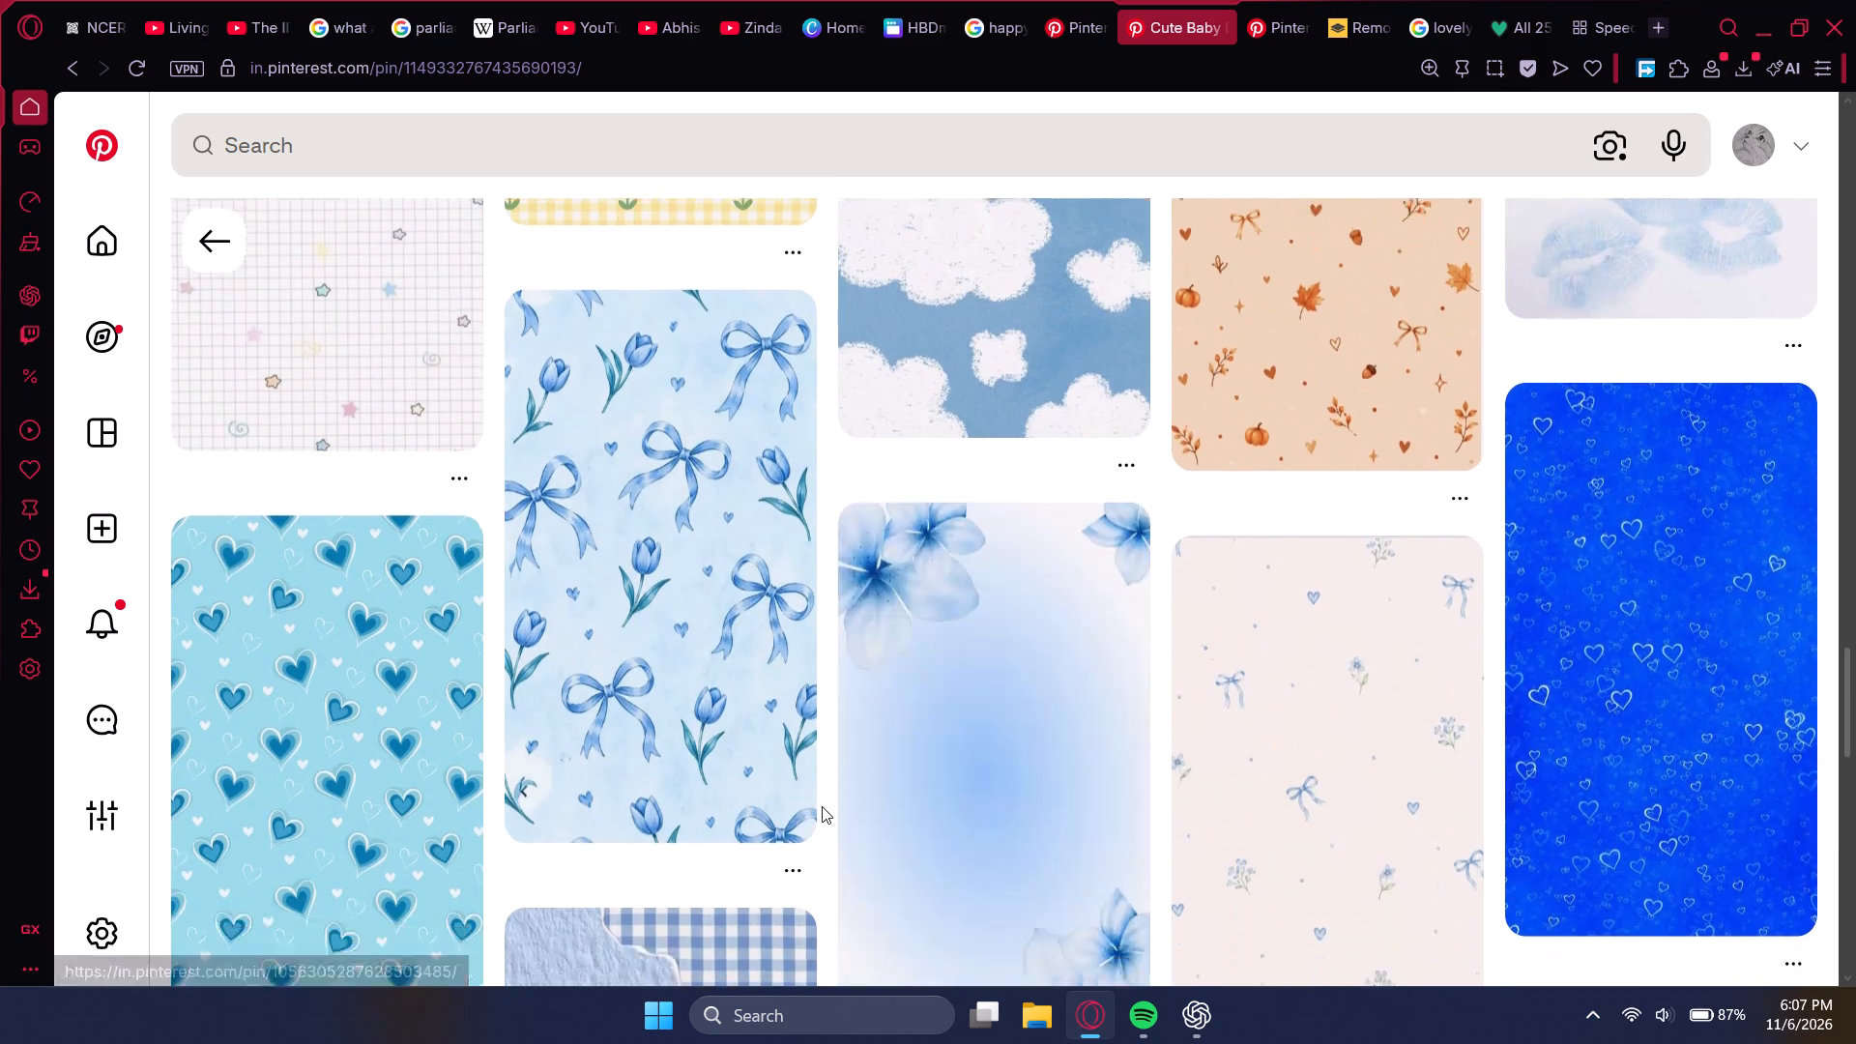
{"action": "scroll", "coordinate": [822, 806], "scroll_direction": "down", "scroll_amount": 9}
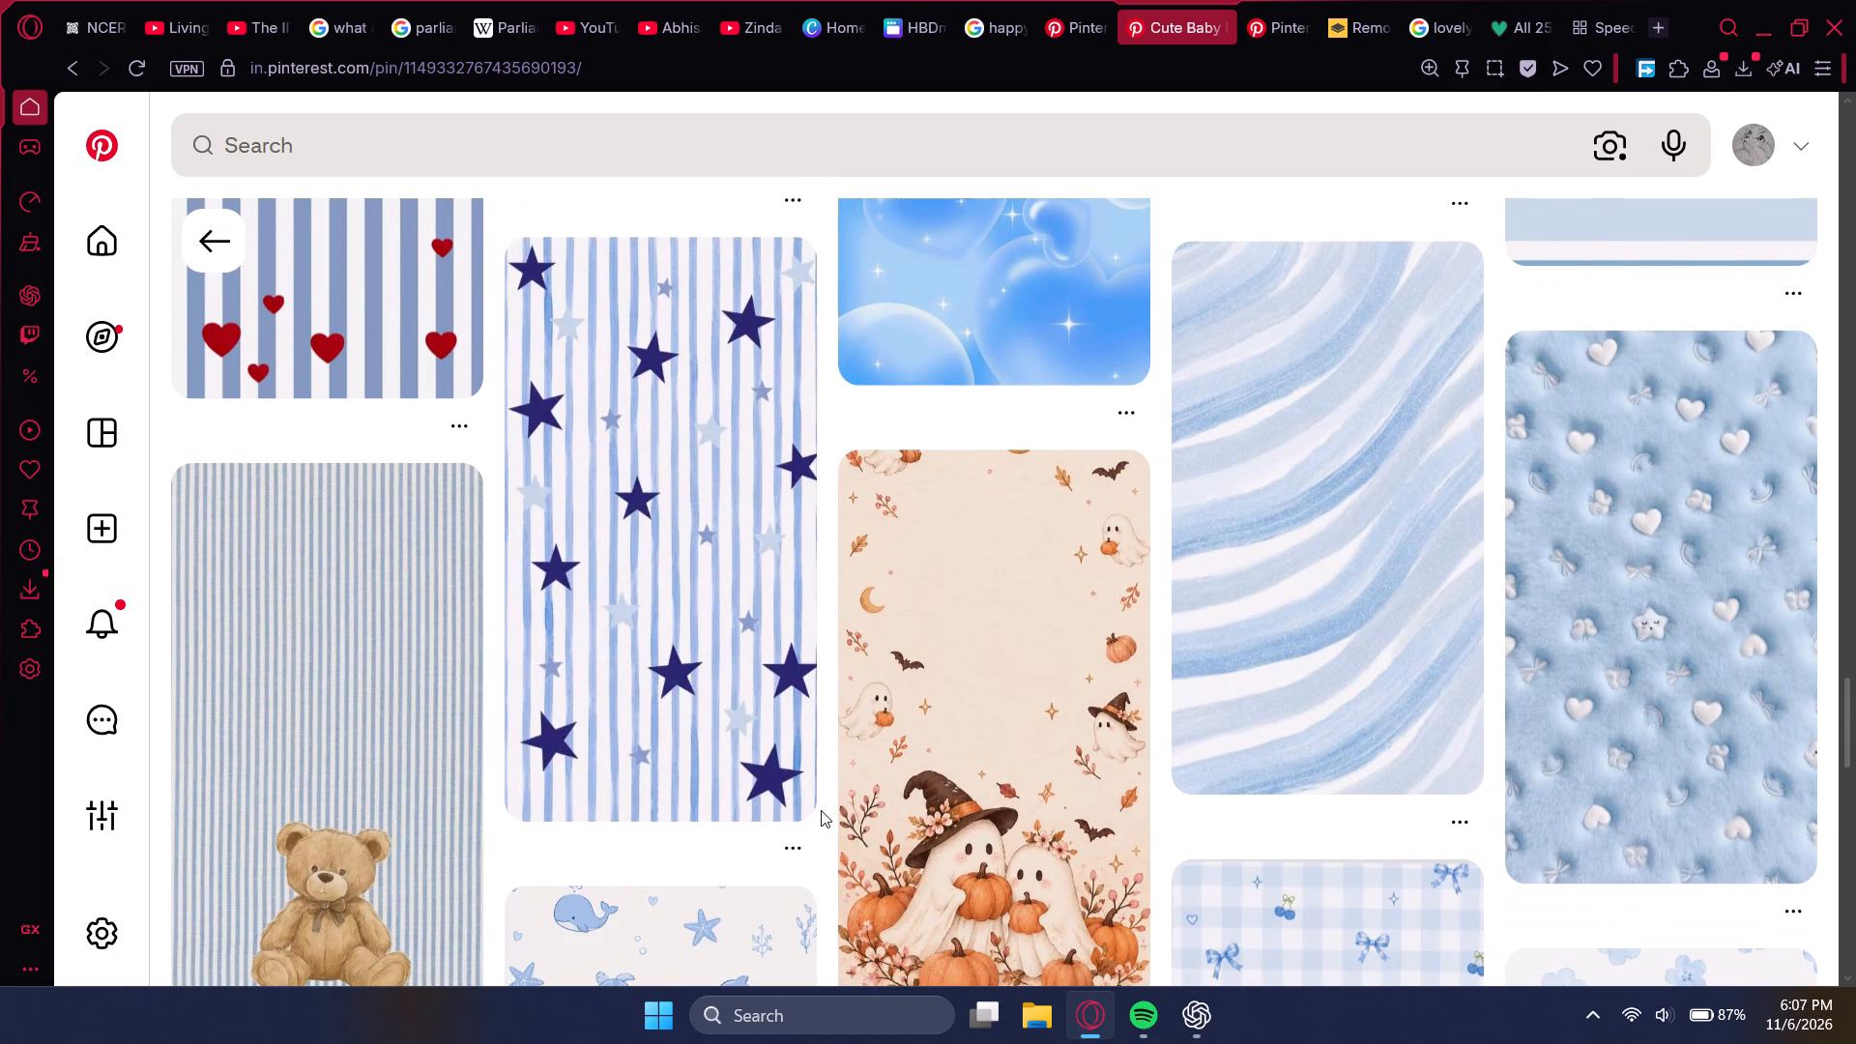
{"action": "scroll", "coordinate": [706, 820], "scroll_direction": "down", "scroll_amount": 5}
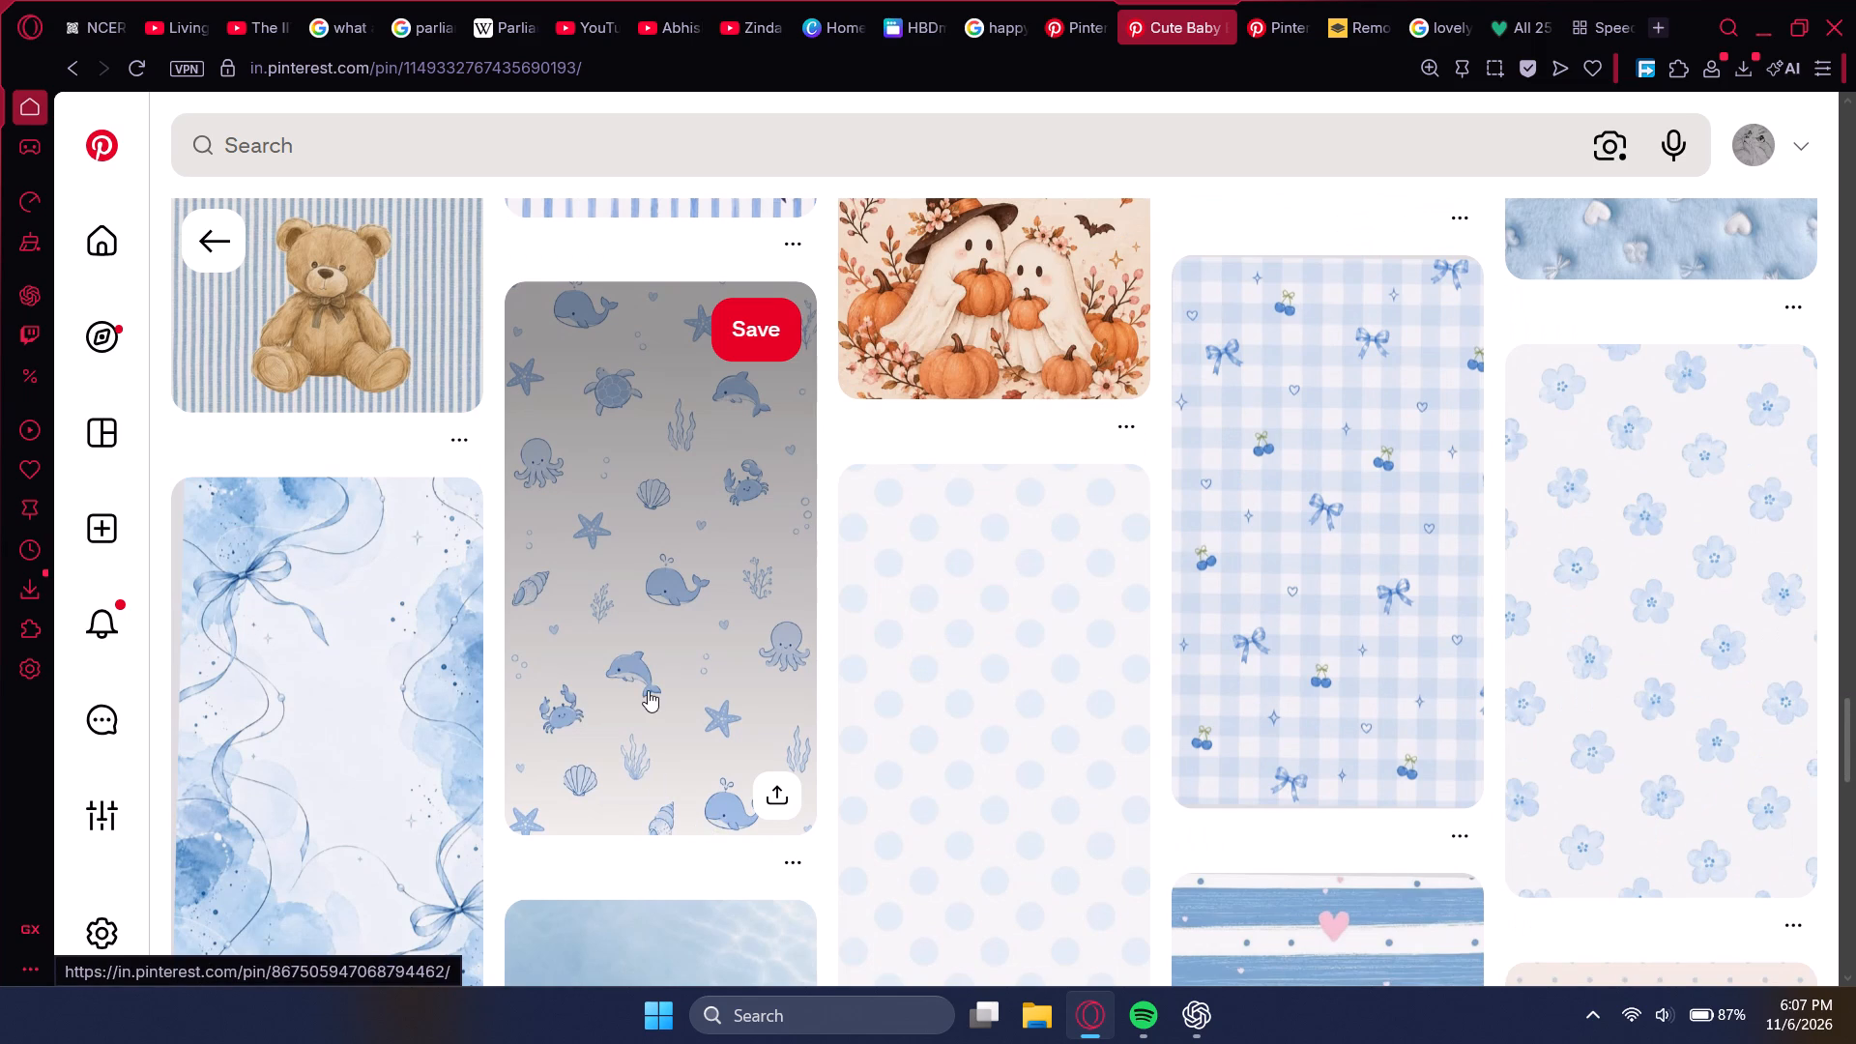
{"action": "scroll", "coordinate": [648, 690], "scroll_direction": "down", "scroll_amount": 2}
{"action": "scroll", "coordinate": [407, 725], "scroll_direction": "down", "scroll_amount": 3}
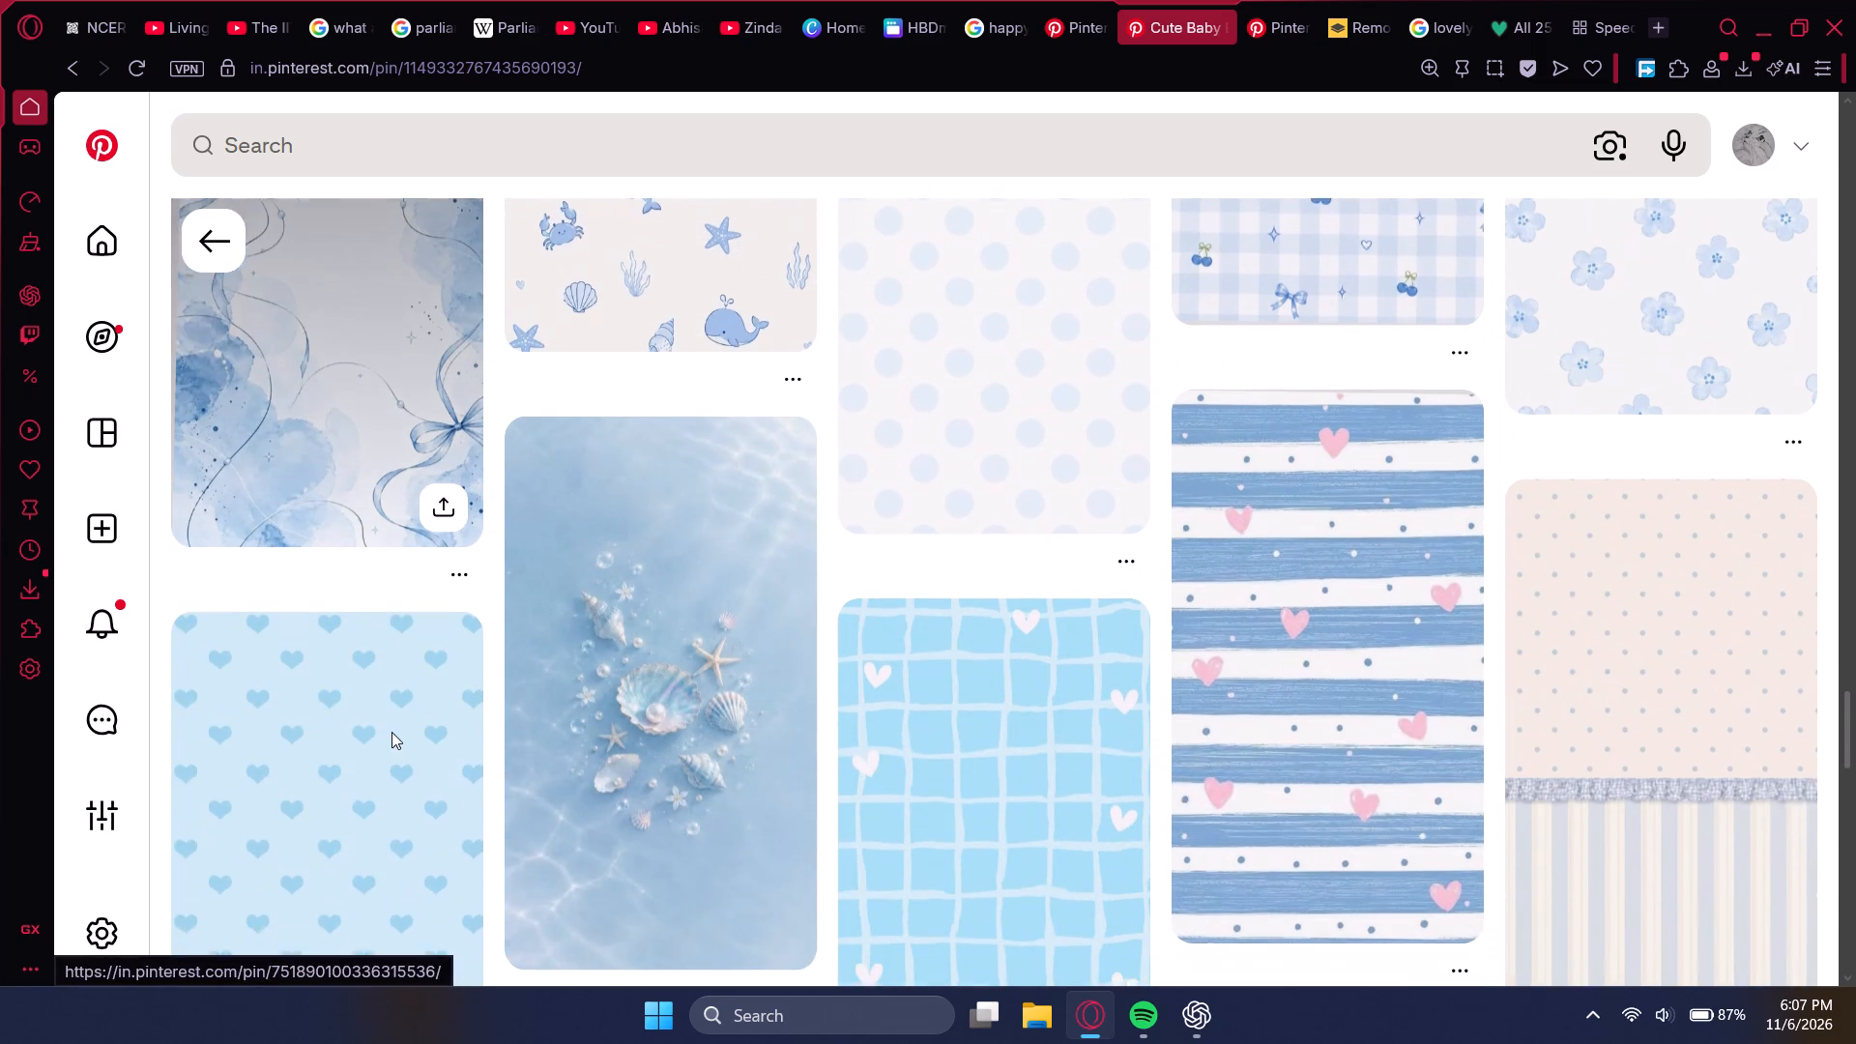
{"action": "scroll", "coordinate": [309, 711], "scroll_direction": "down", "scroll_amount": 6}
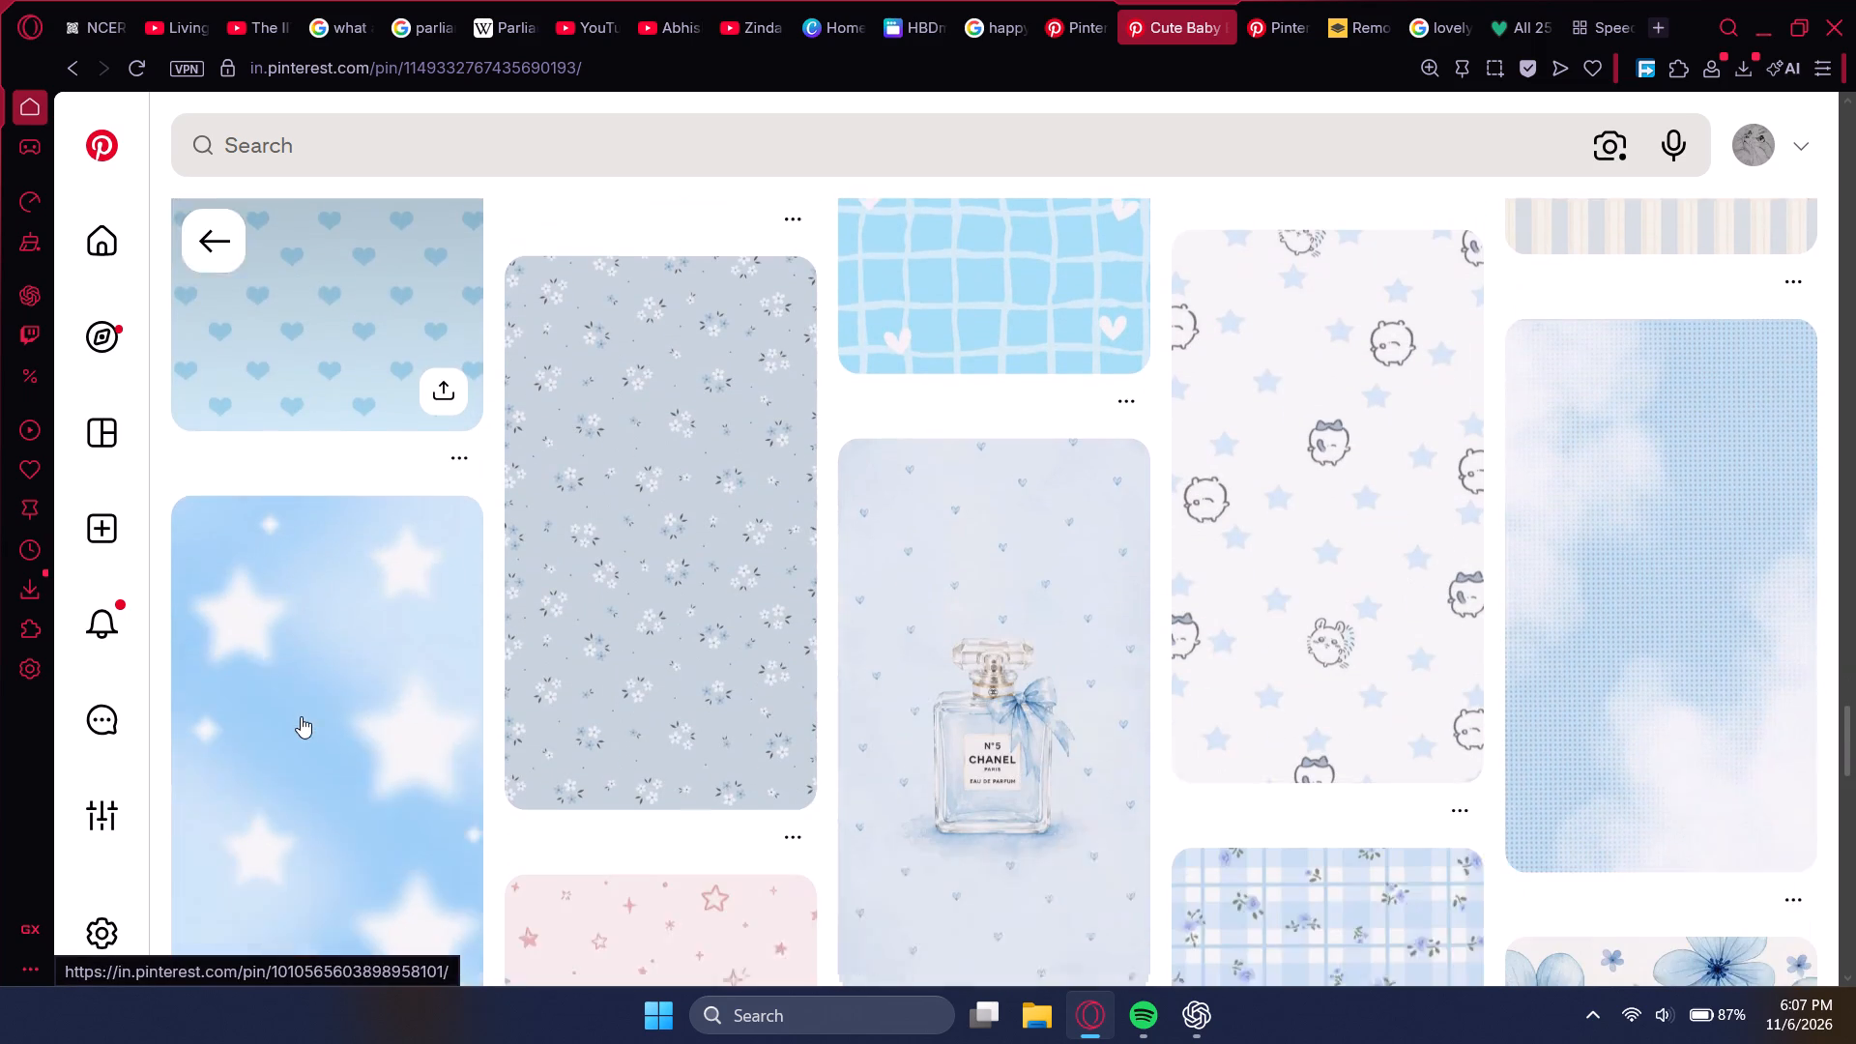
{"action": "scroll", "coordinate": [300, 716], "scroll_direction": "down", "scroll_amount": 1}
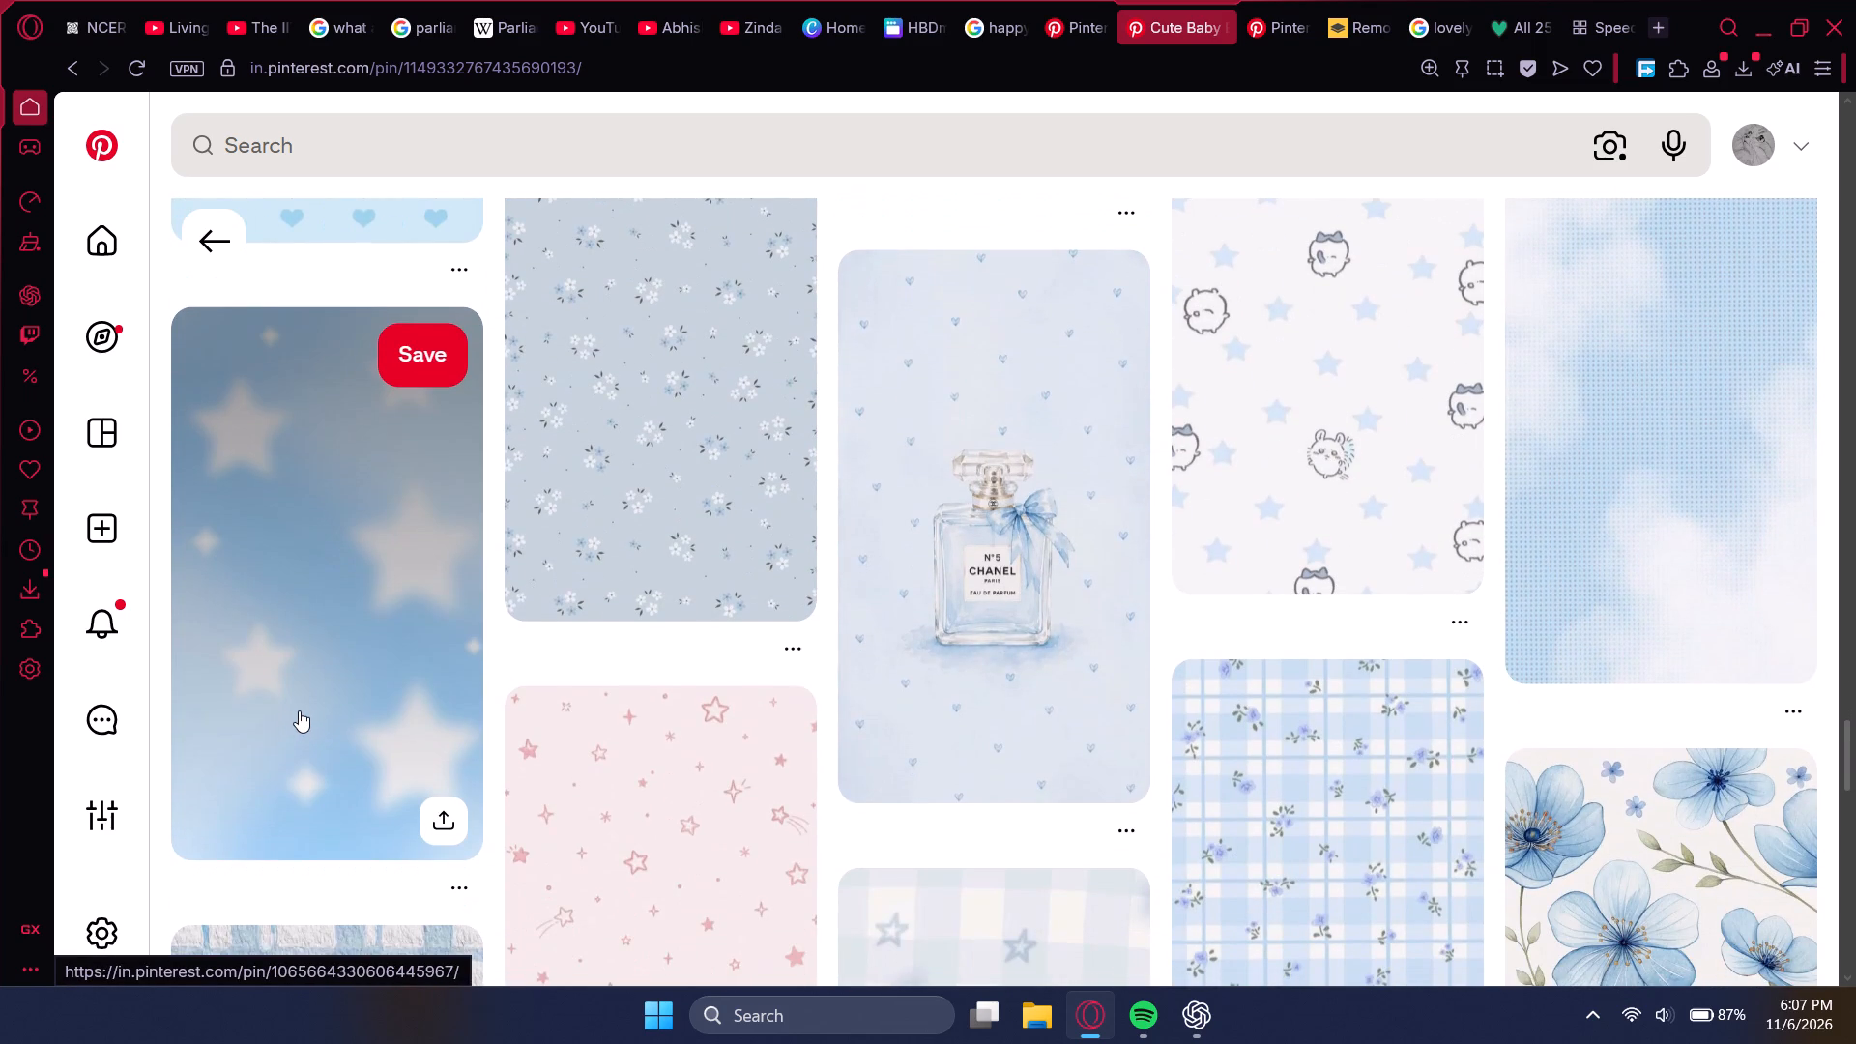
Copy the light blue wallpaper with blurred white stars from Pinterest and paste it onto blank page 53 of the Canva design.
{"action": "left_click", "coordinate": [299, 710]}
{"action": "right_click", "coordinate": [412, 553]}
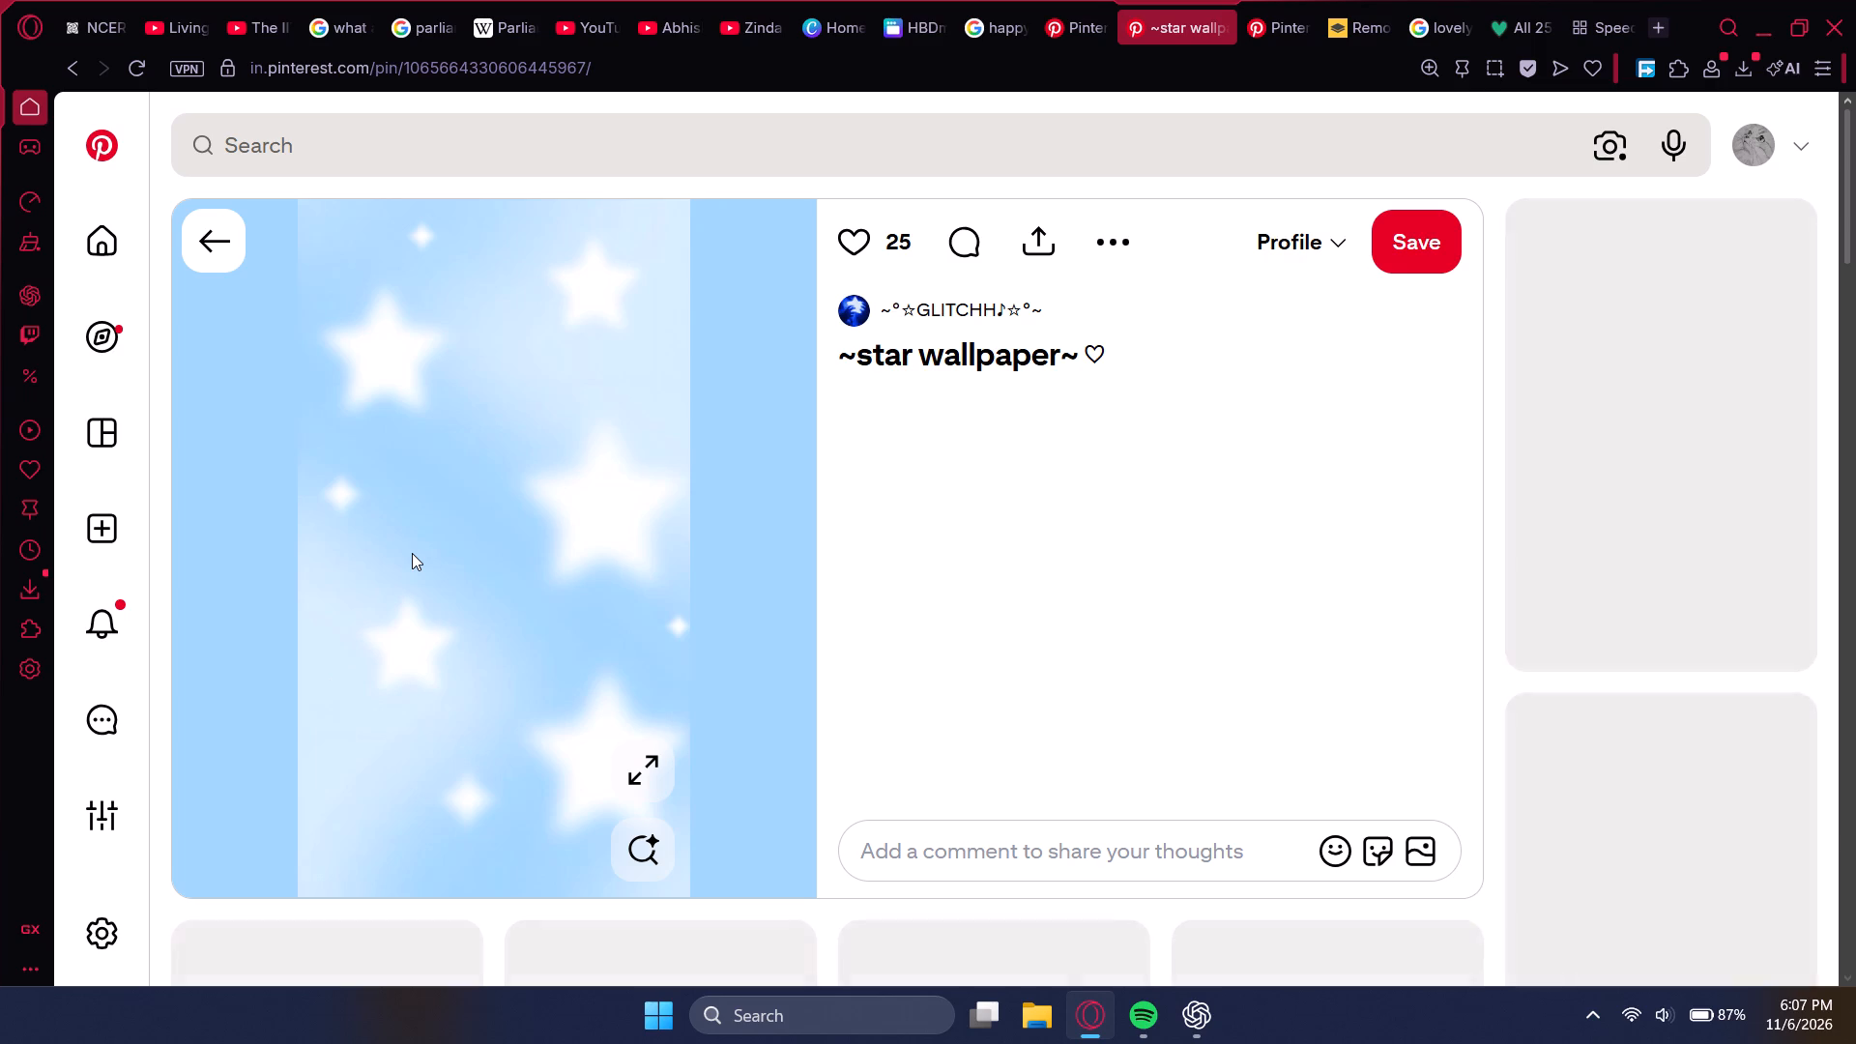
{"action": "left_click", "coordinate": [485, 172]}
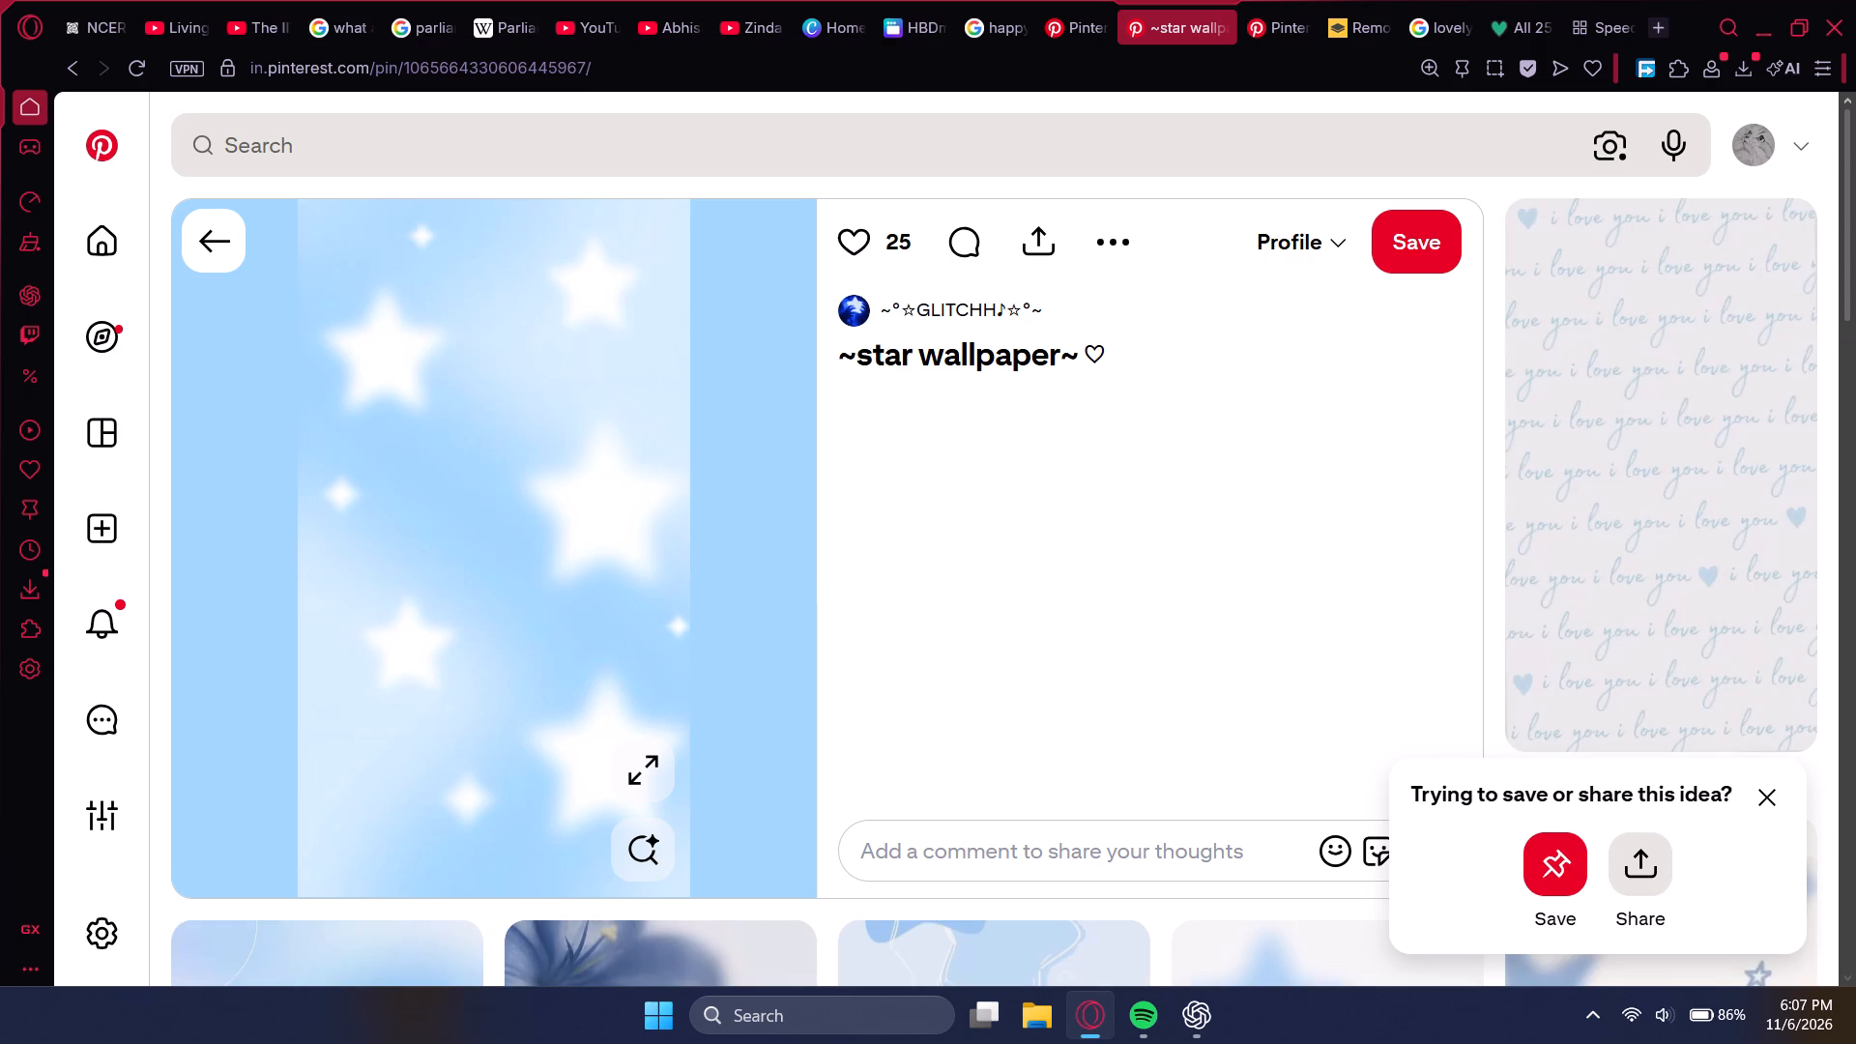
{"action": "left_click", "coordinate": [911, 22]}
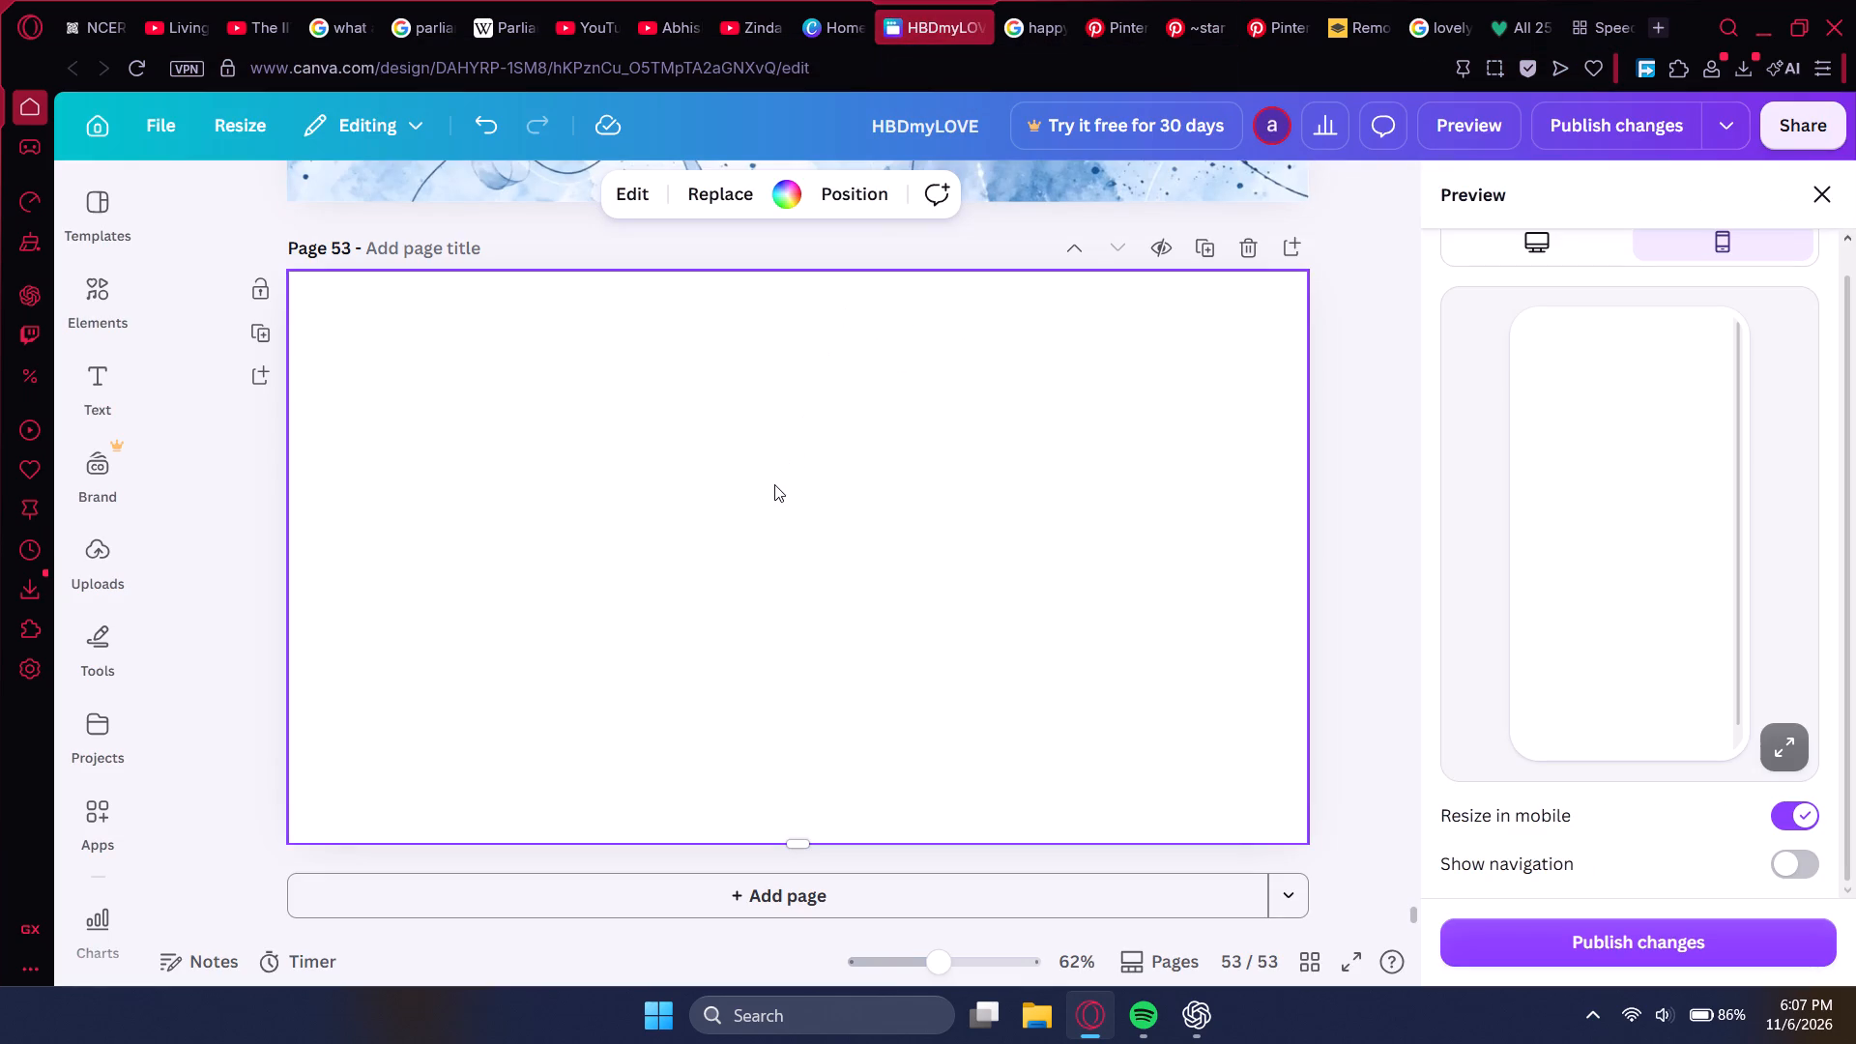
{"action": "key", "text": "ctrl+v"}
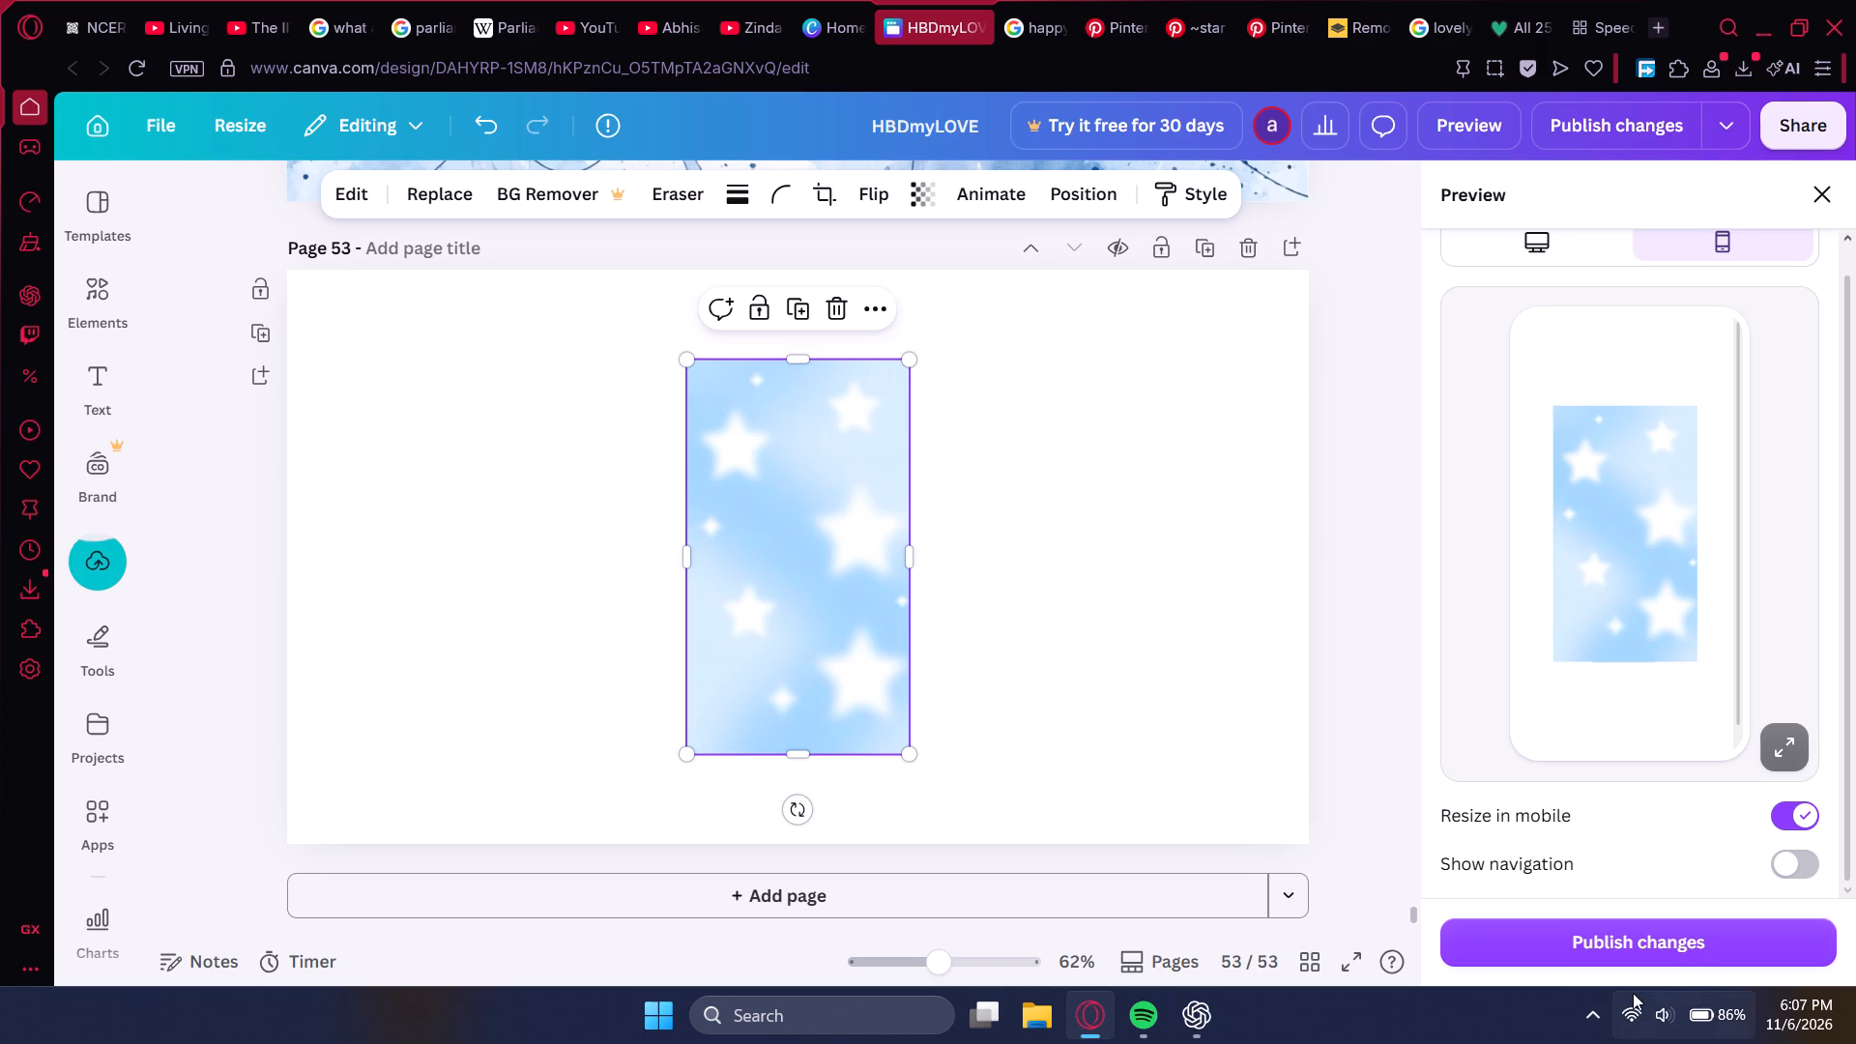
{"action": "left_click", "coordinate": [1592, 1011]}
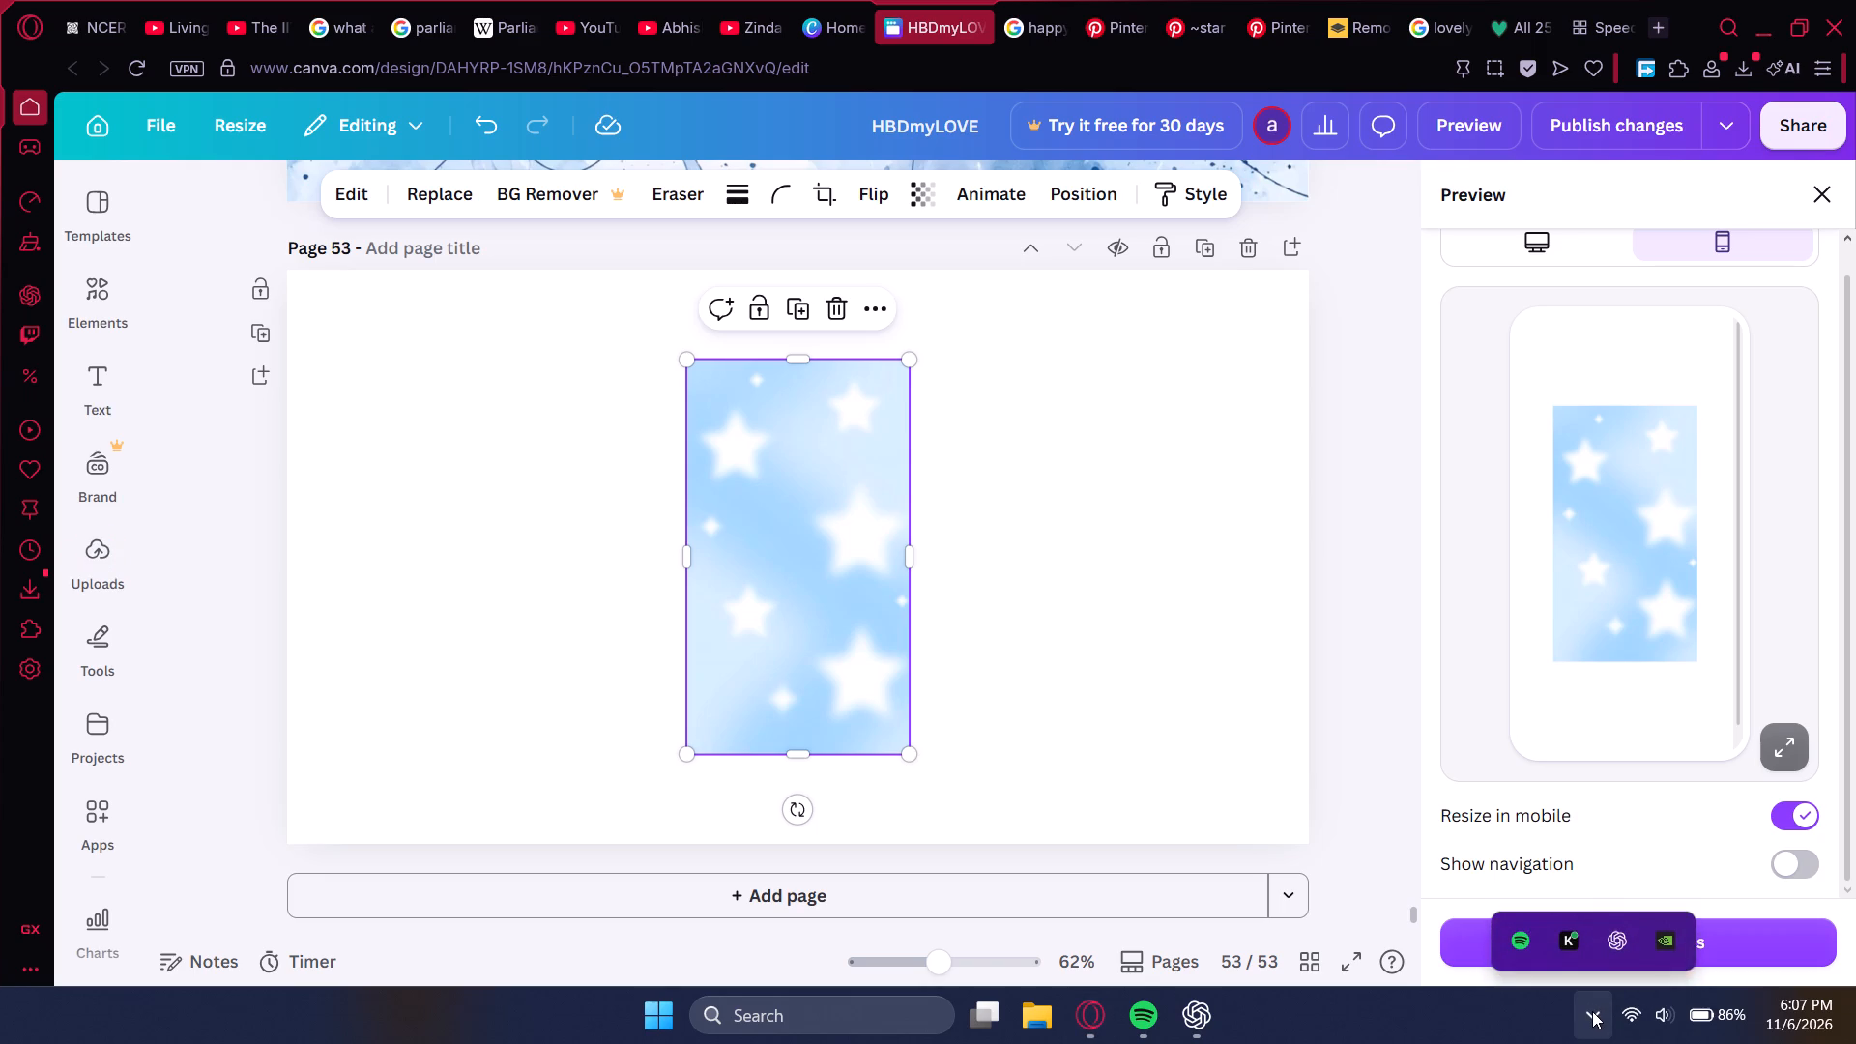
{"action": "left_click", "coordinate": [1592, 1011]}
Rotate the star image a quarter turn counterclockwise to landscape, align it to page 53's top-left corner and enlarge it to cover the page.
{"action": "left_click_drag", "start_coordinate": [797, 801], "coordinate": [1111, 690]}
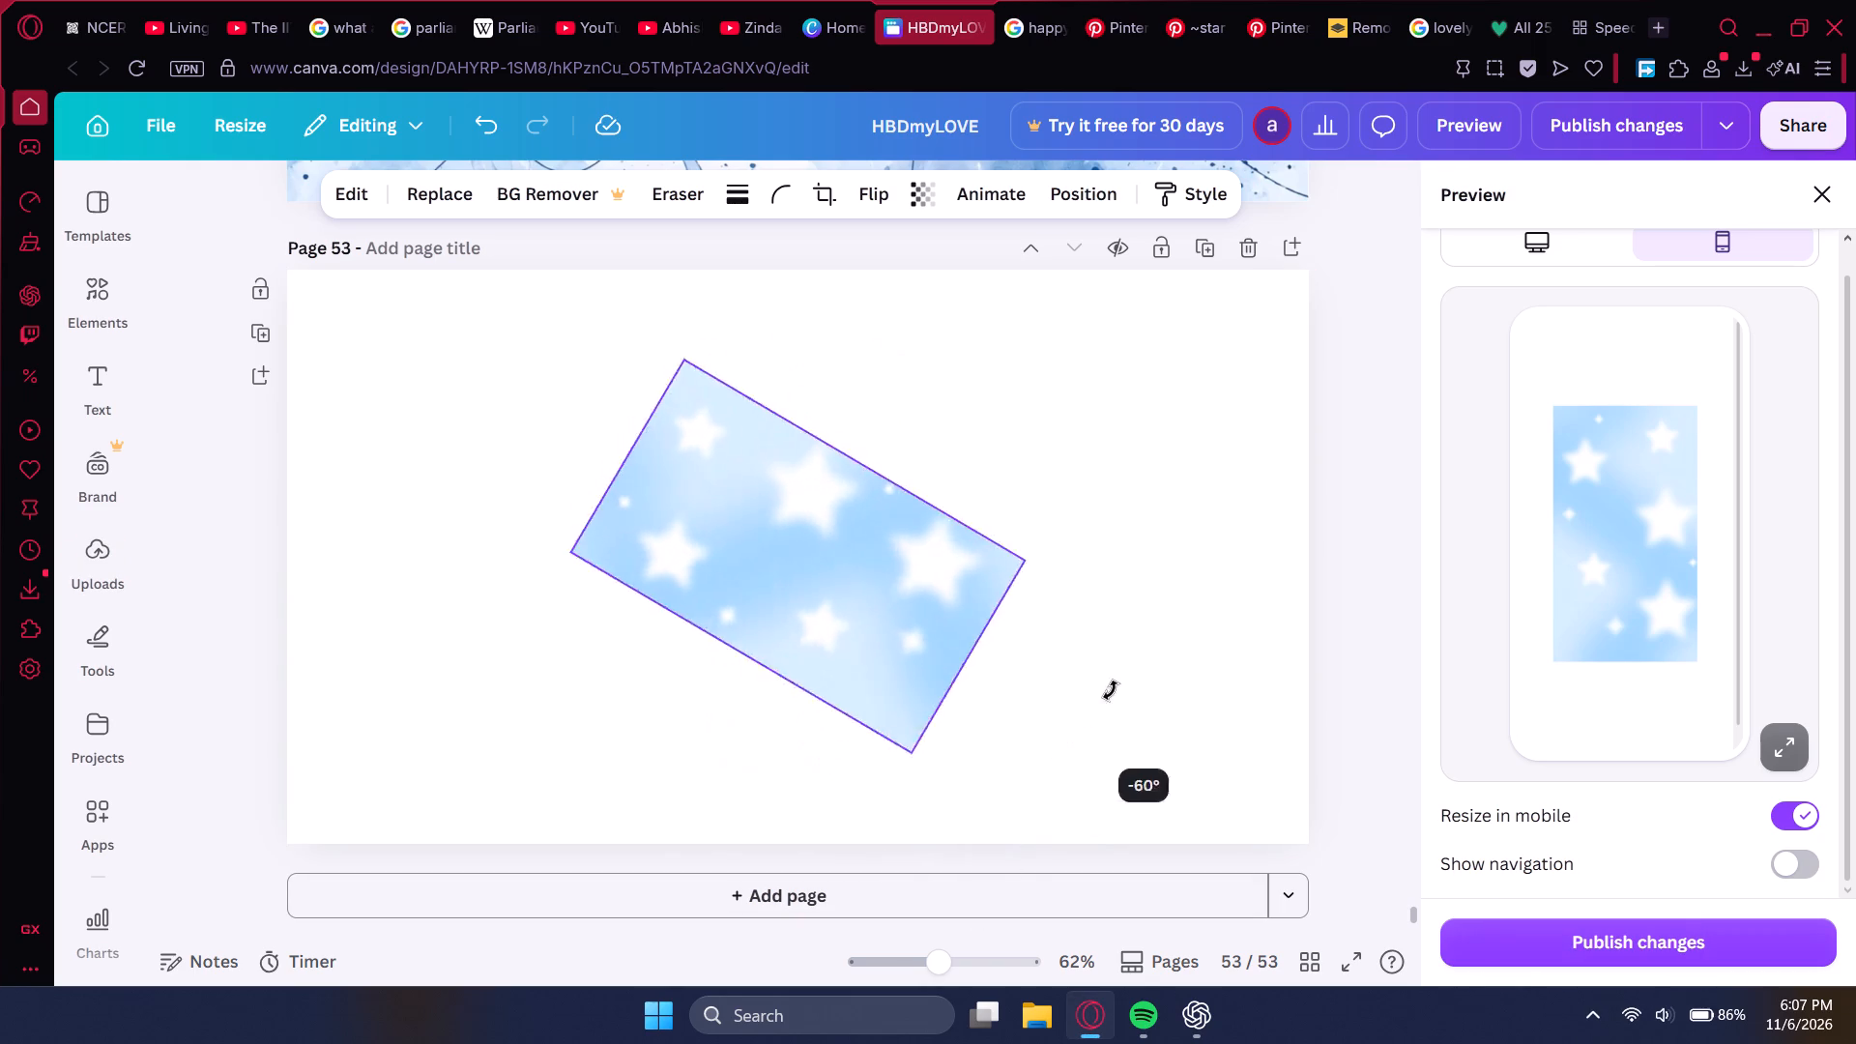
{"action": "left_click_drag", "start_coordinate": [1111, 690], "coordinate": [1136, 555]}
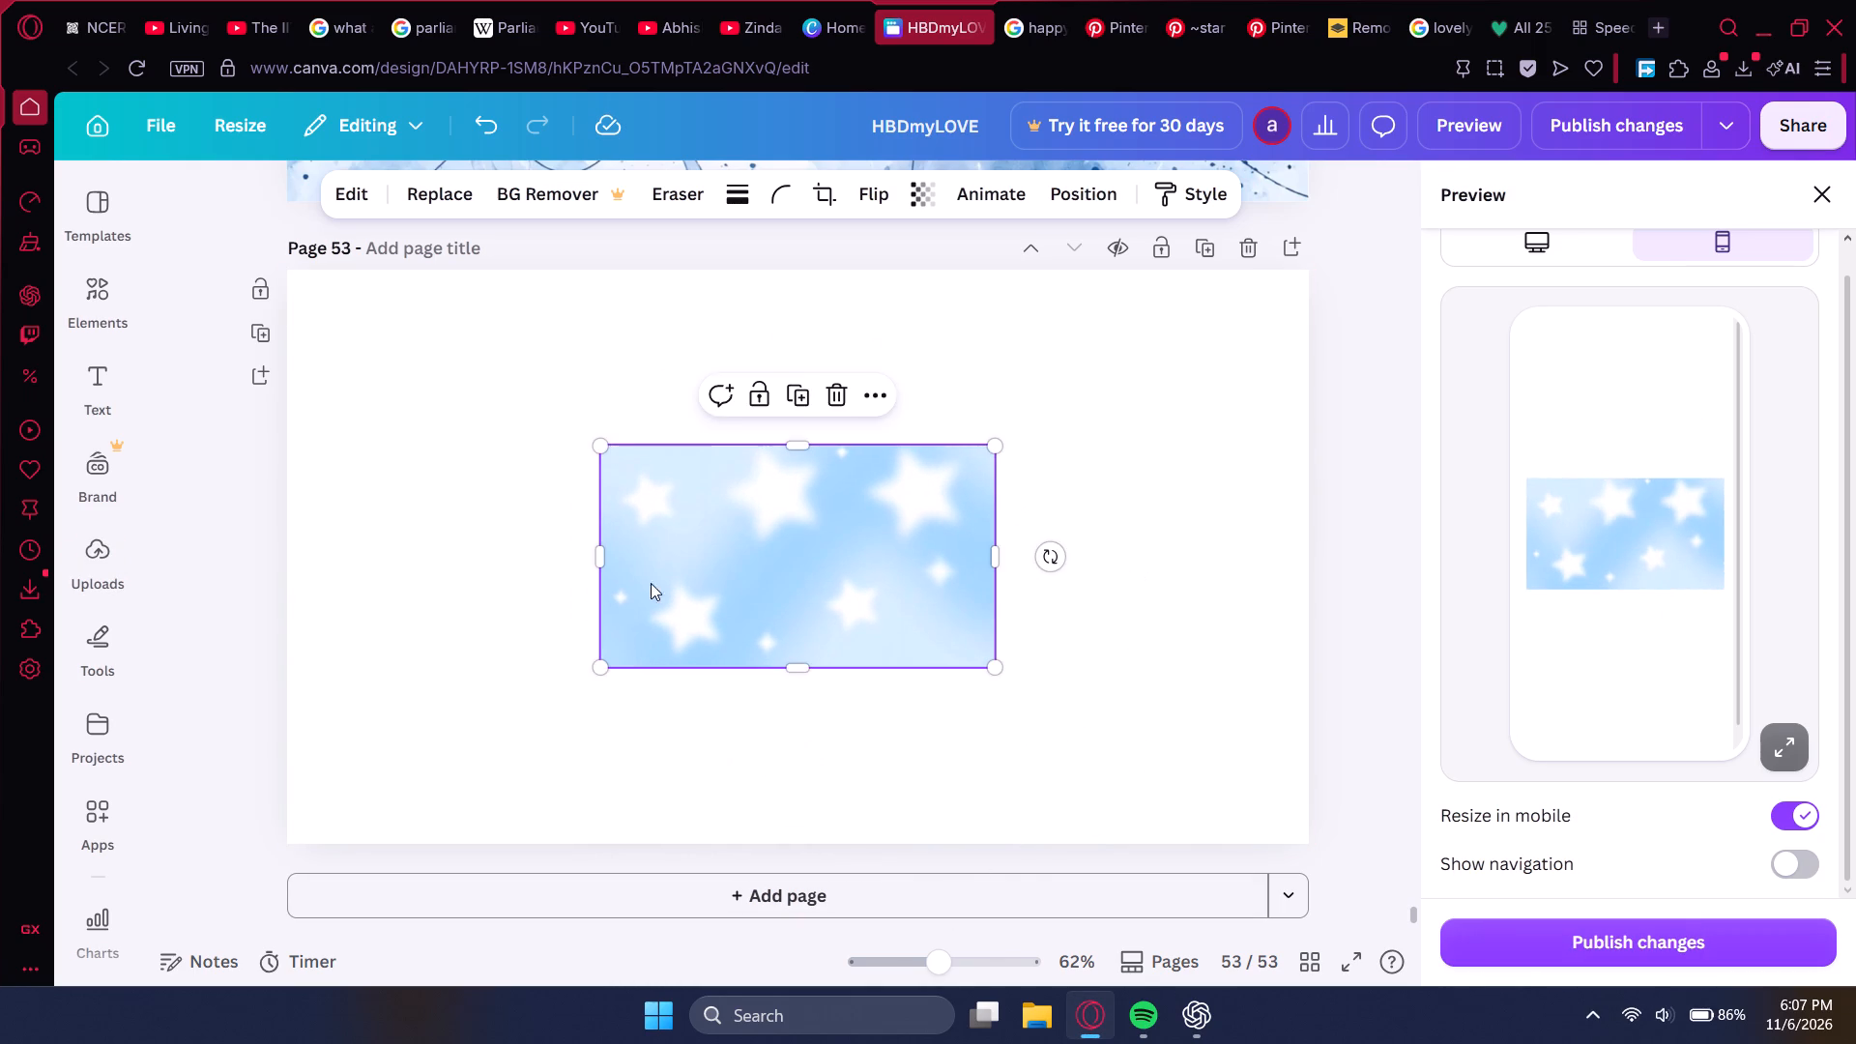
{"action": "left_click_drag", "start_coordinate": [702, 583], "coordinate": [388, 412]}
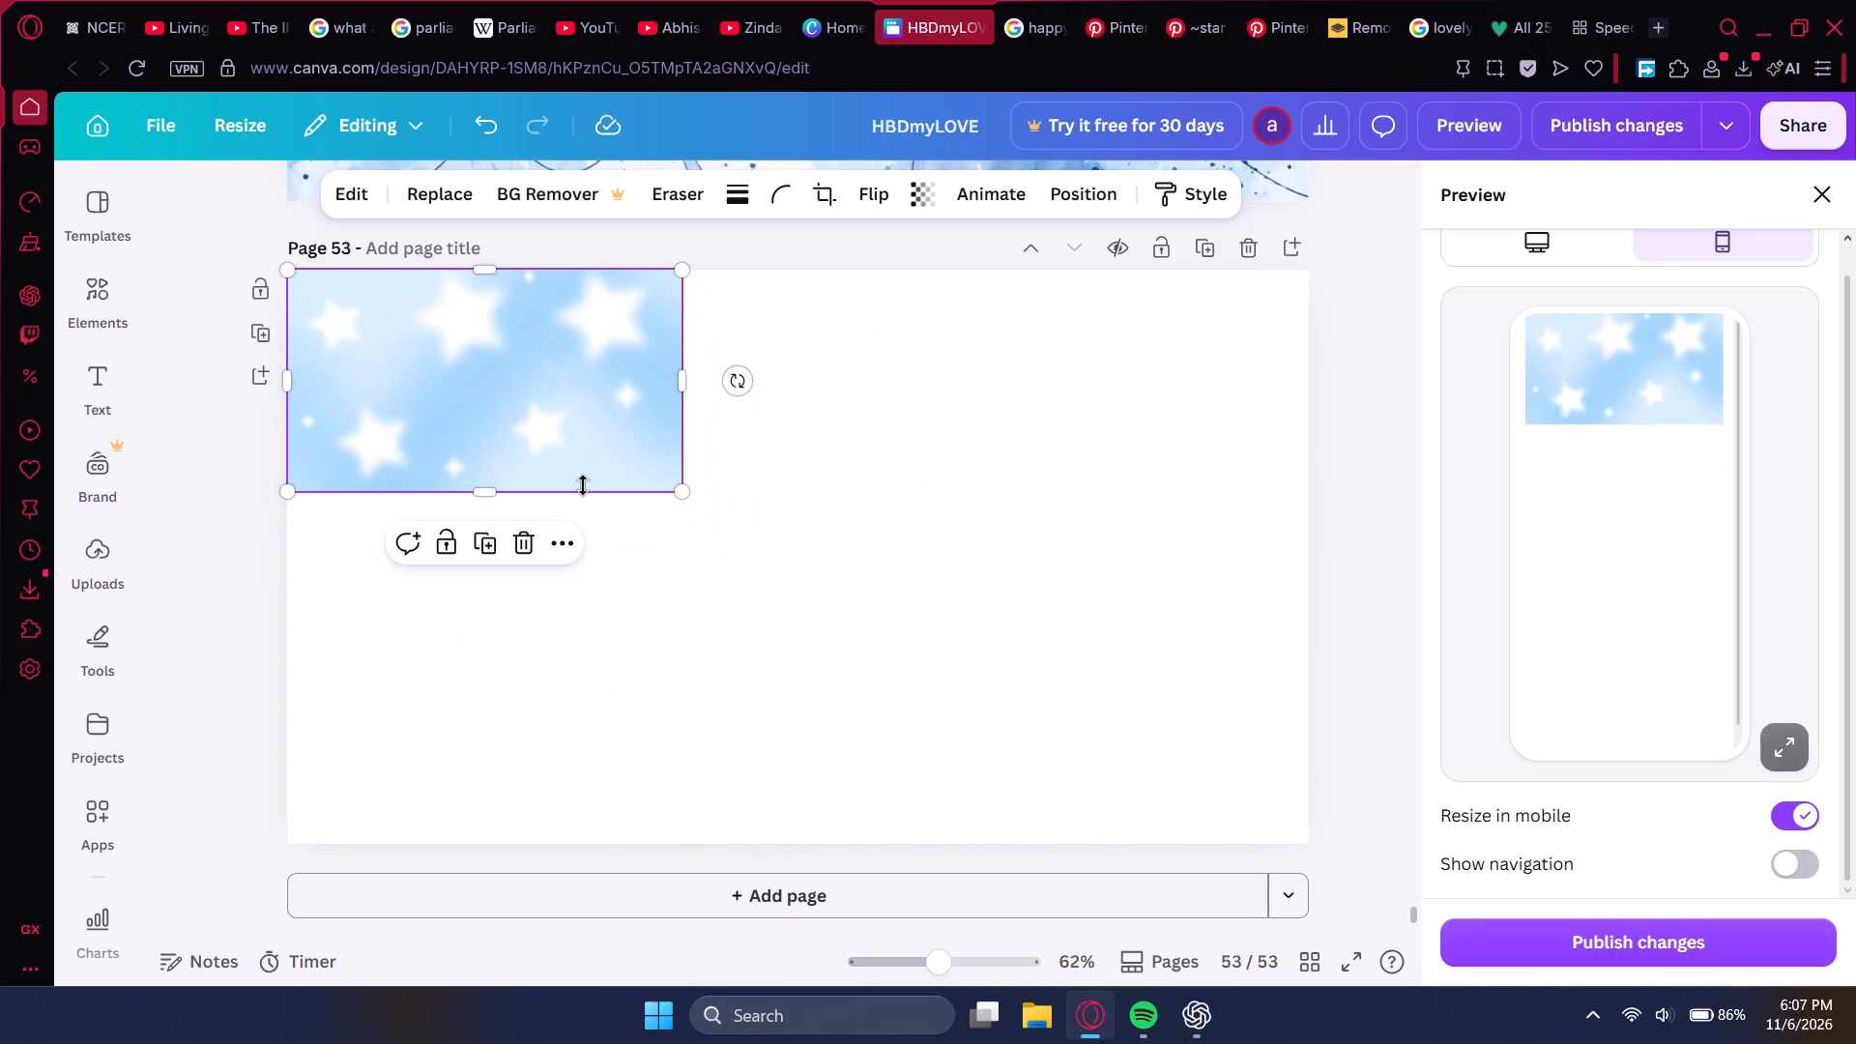
{"action": "left_click_drag", "start_coordinate": [681, 498], "coordinate": [1247, 956]}
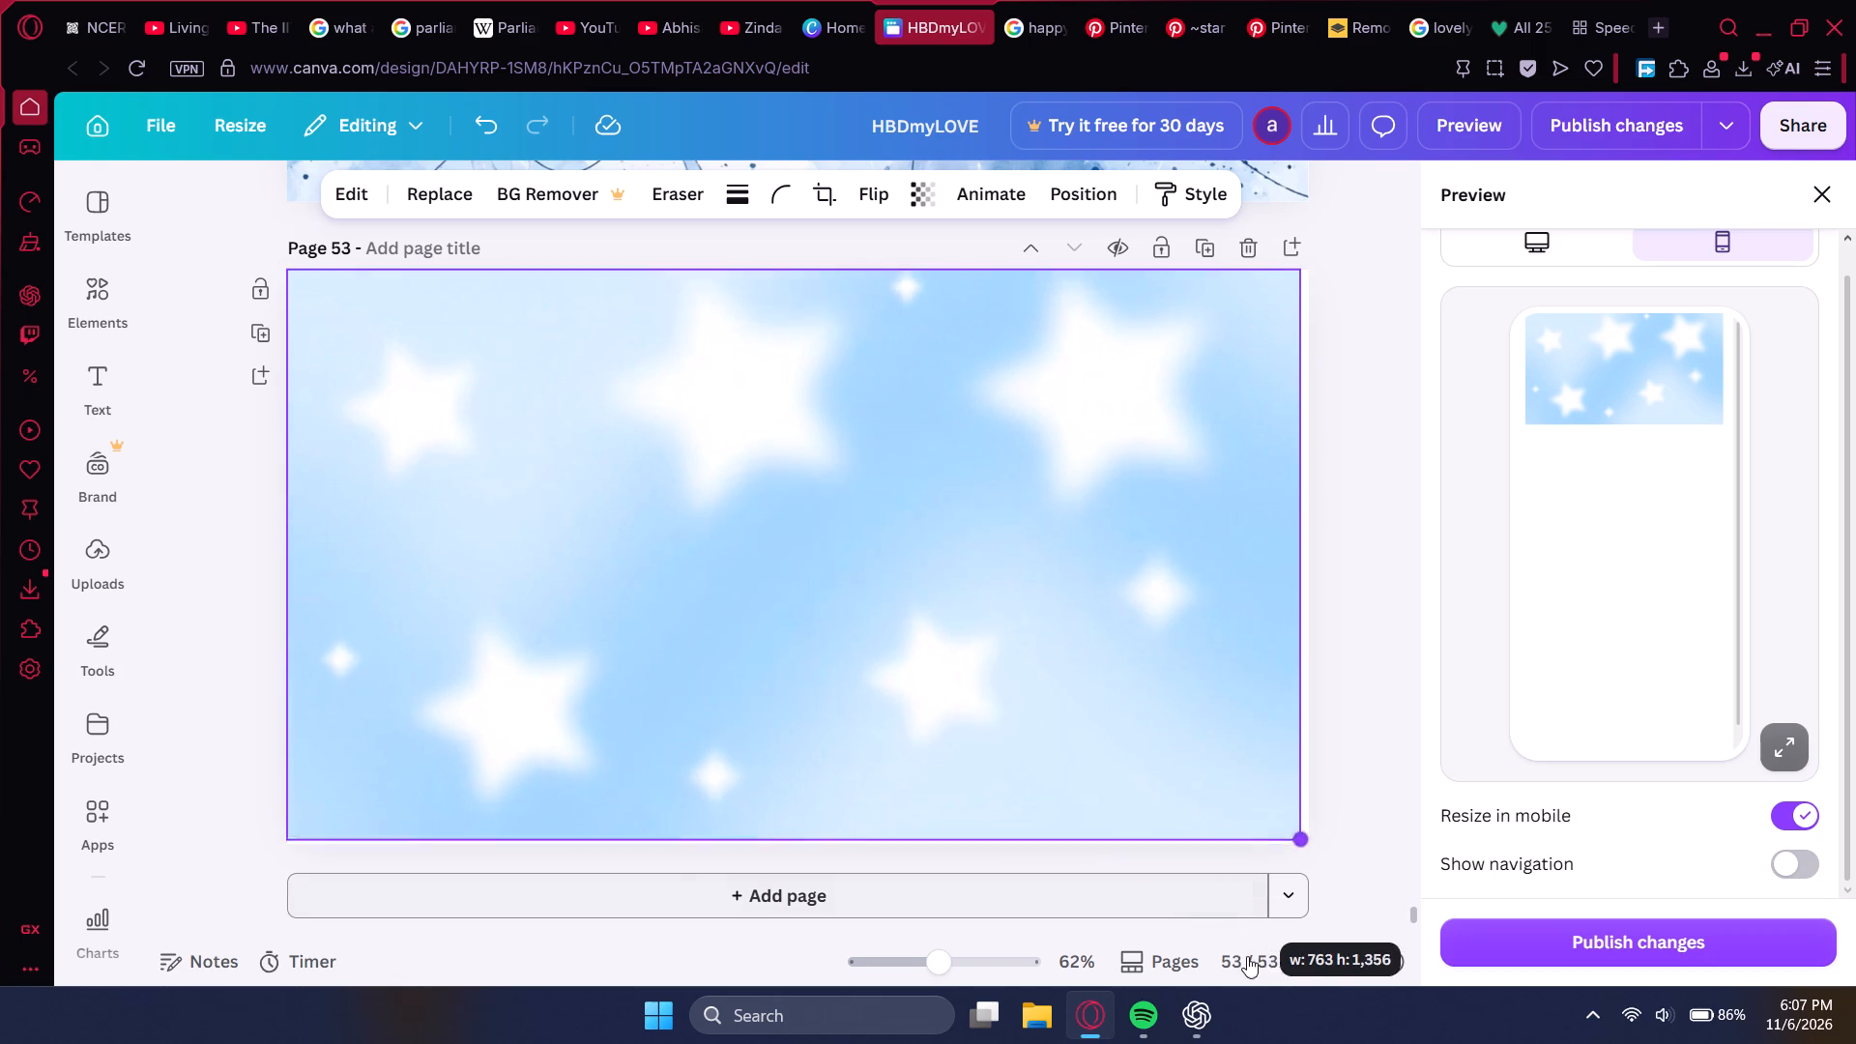
{"action": "left_click_drag", "start_coordinate": [1247, 956], "coordinate": [1249, 958]}
{"action": "left_click", "coordinate": [1366, 797]}
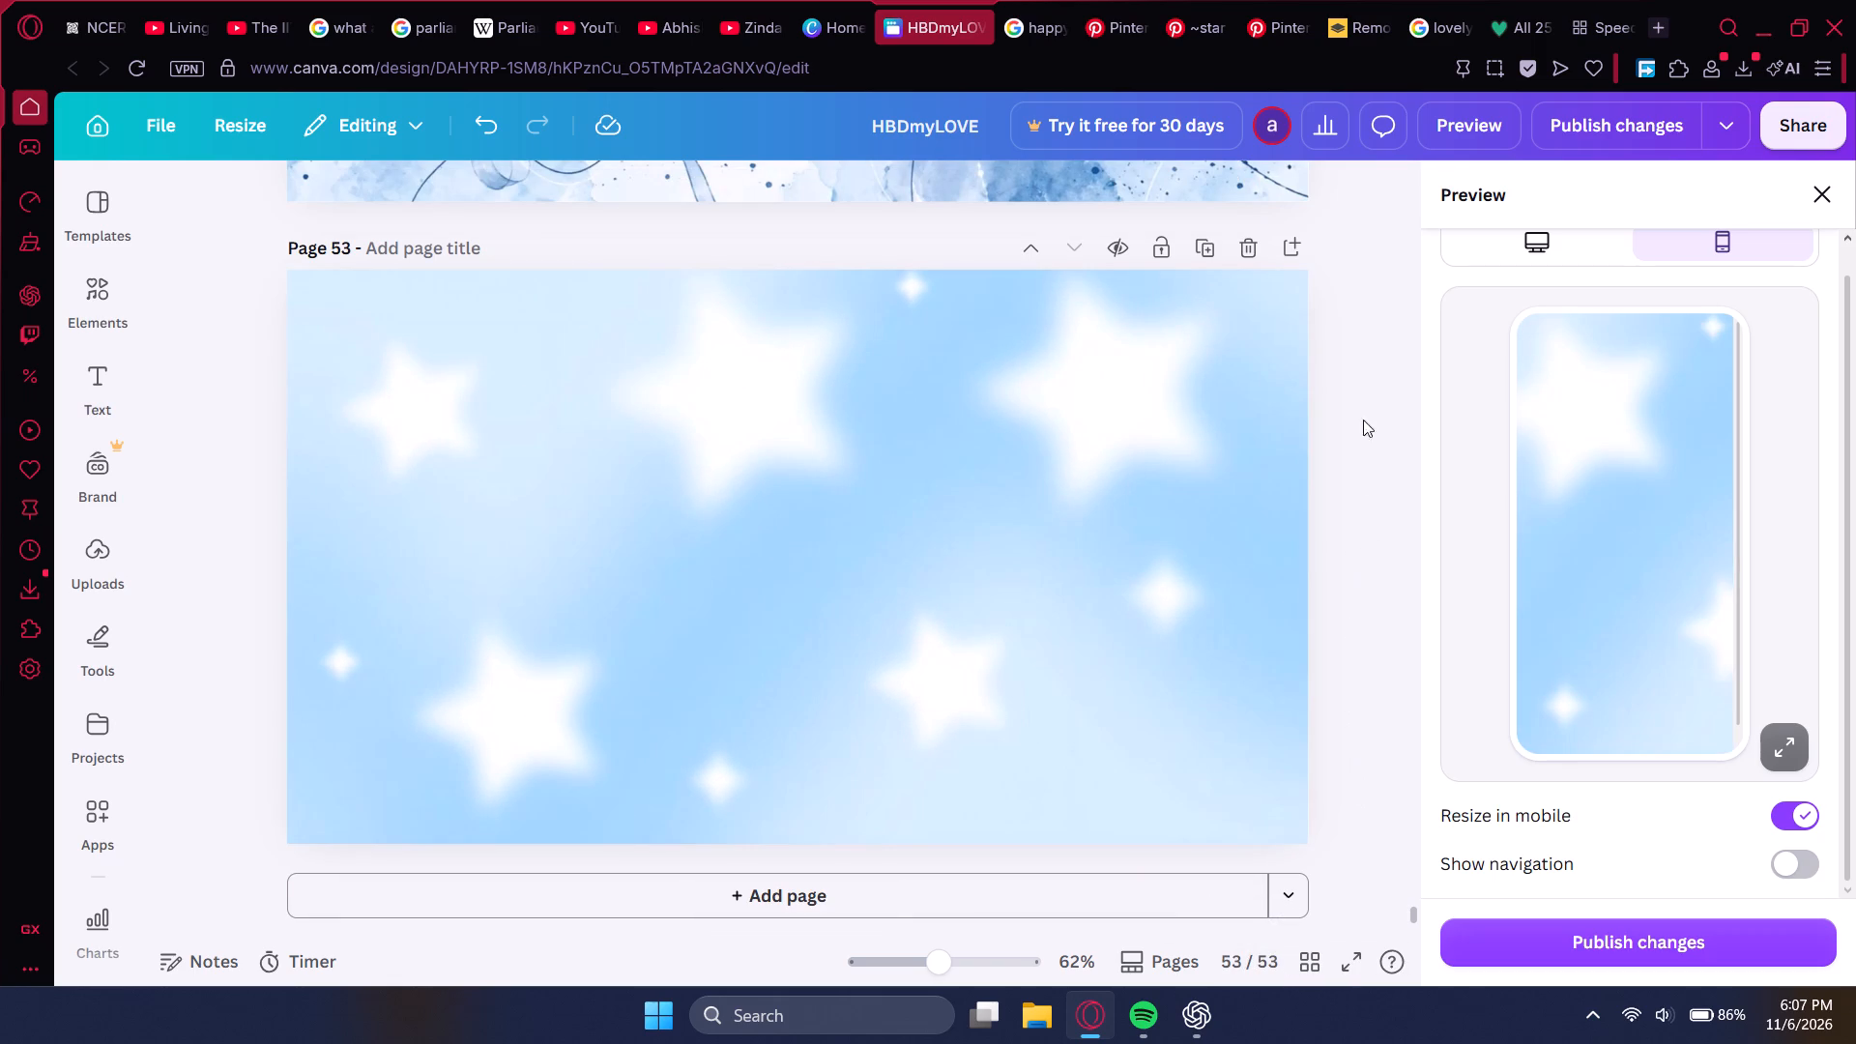
Return to the Pinterest star wallpaper, look through its related pins, and open the blurred blue and white concentric hearts wallpaper.
{"action": "left_click", "coordinate": [1189, 13]}
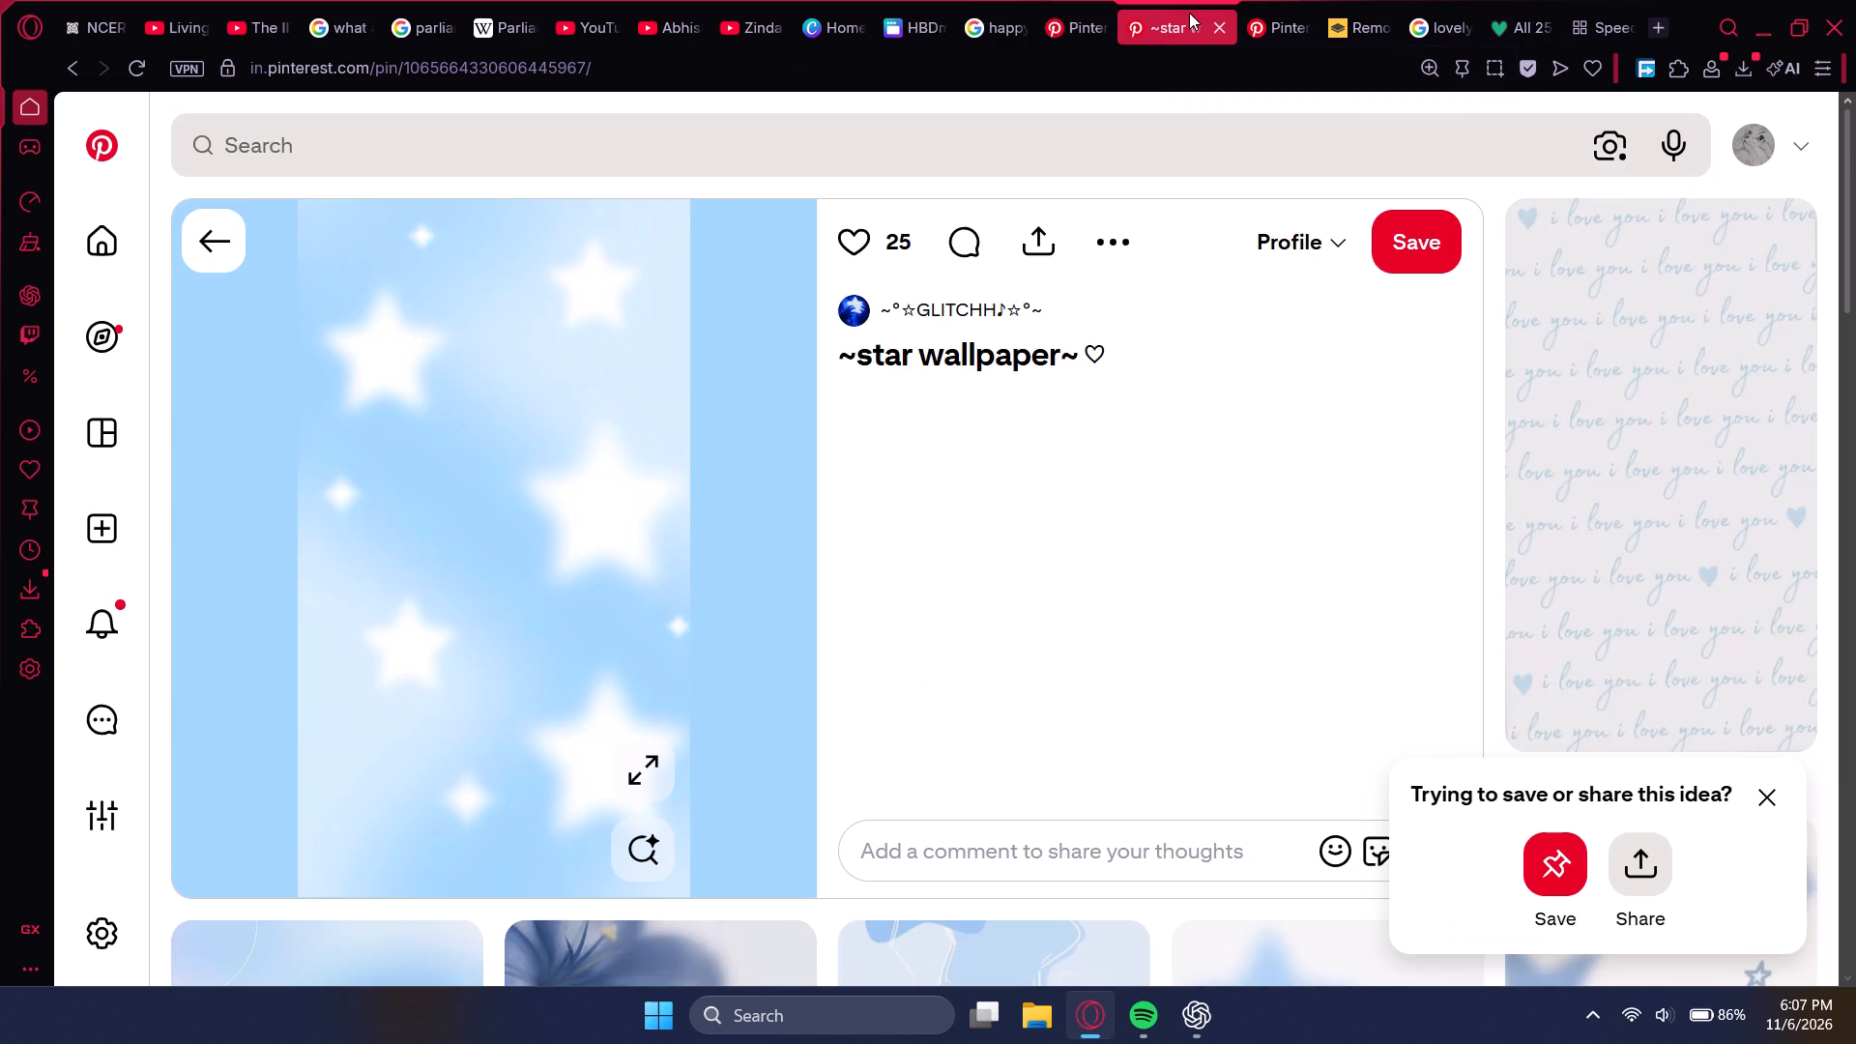
{"action": "scroll", "coordinate": [1125, 410], "scroll_direction": "down", "scroll_amount": 9}
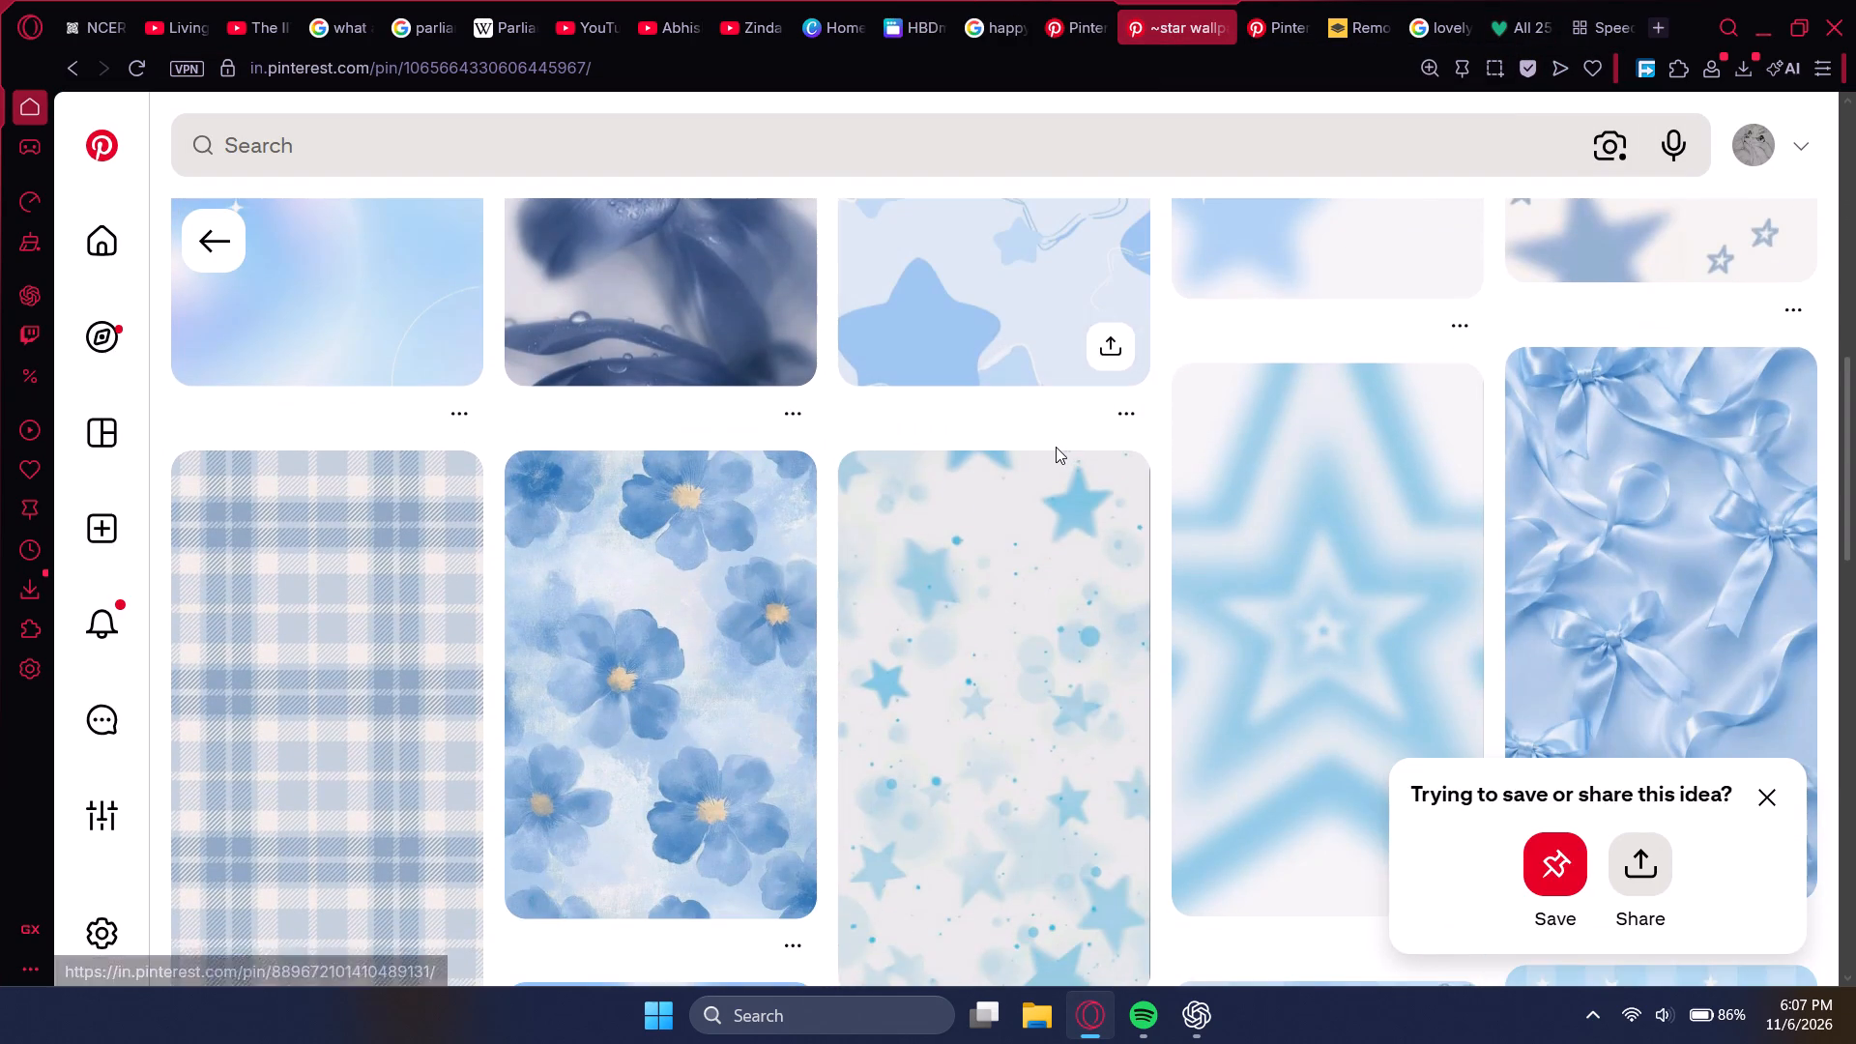
{"action": "scroll", "coordinate": [1032, 484], "scroll_direction": "down", "scroll_amount": 6}
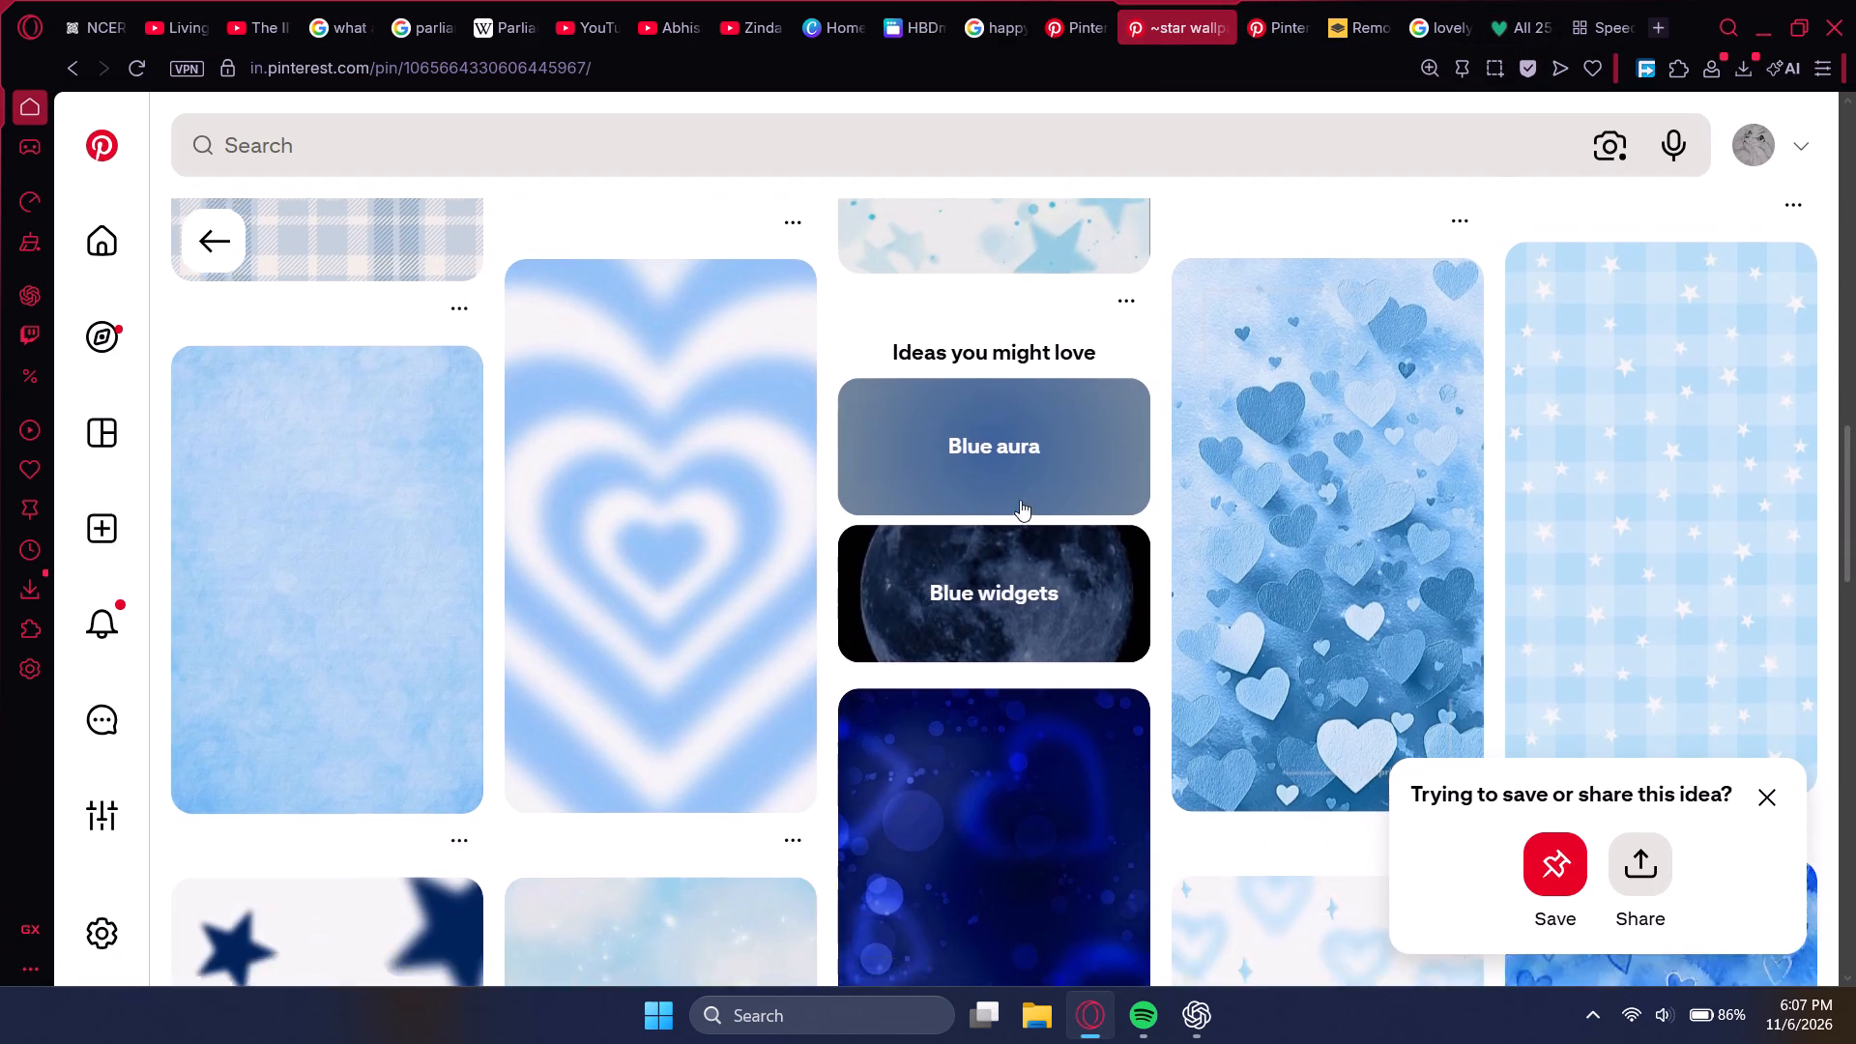
{"action": "scroll", "coordinate": [1016, 505], "scroll_direction": "down", "scroll_amount": 2}
{"action": "left_click", "coordinate": [699, 391]}
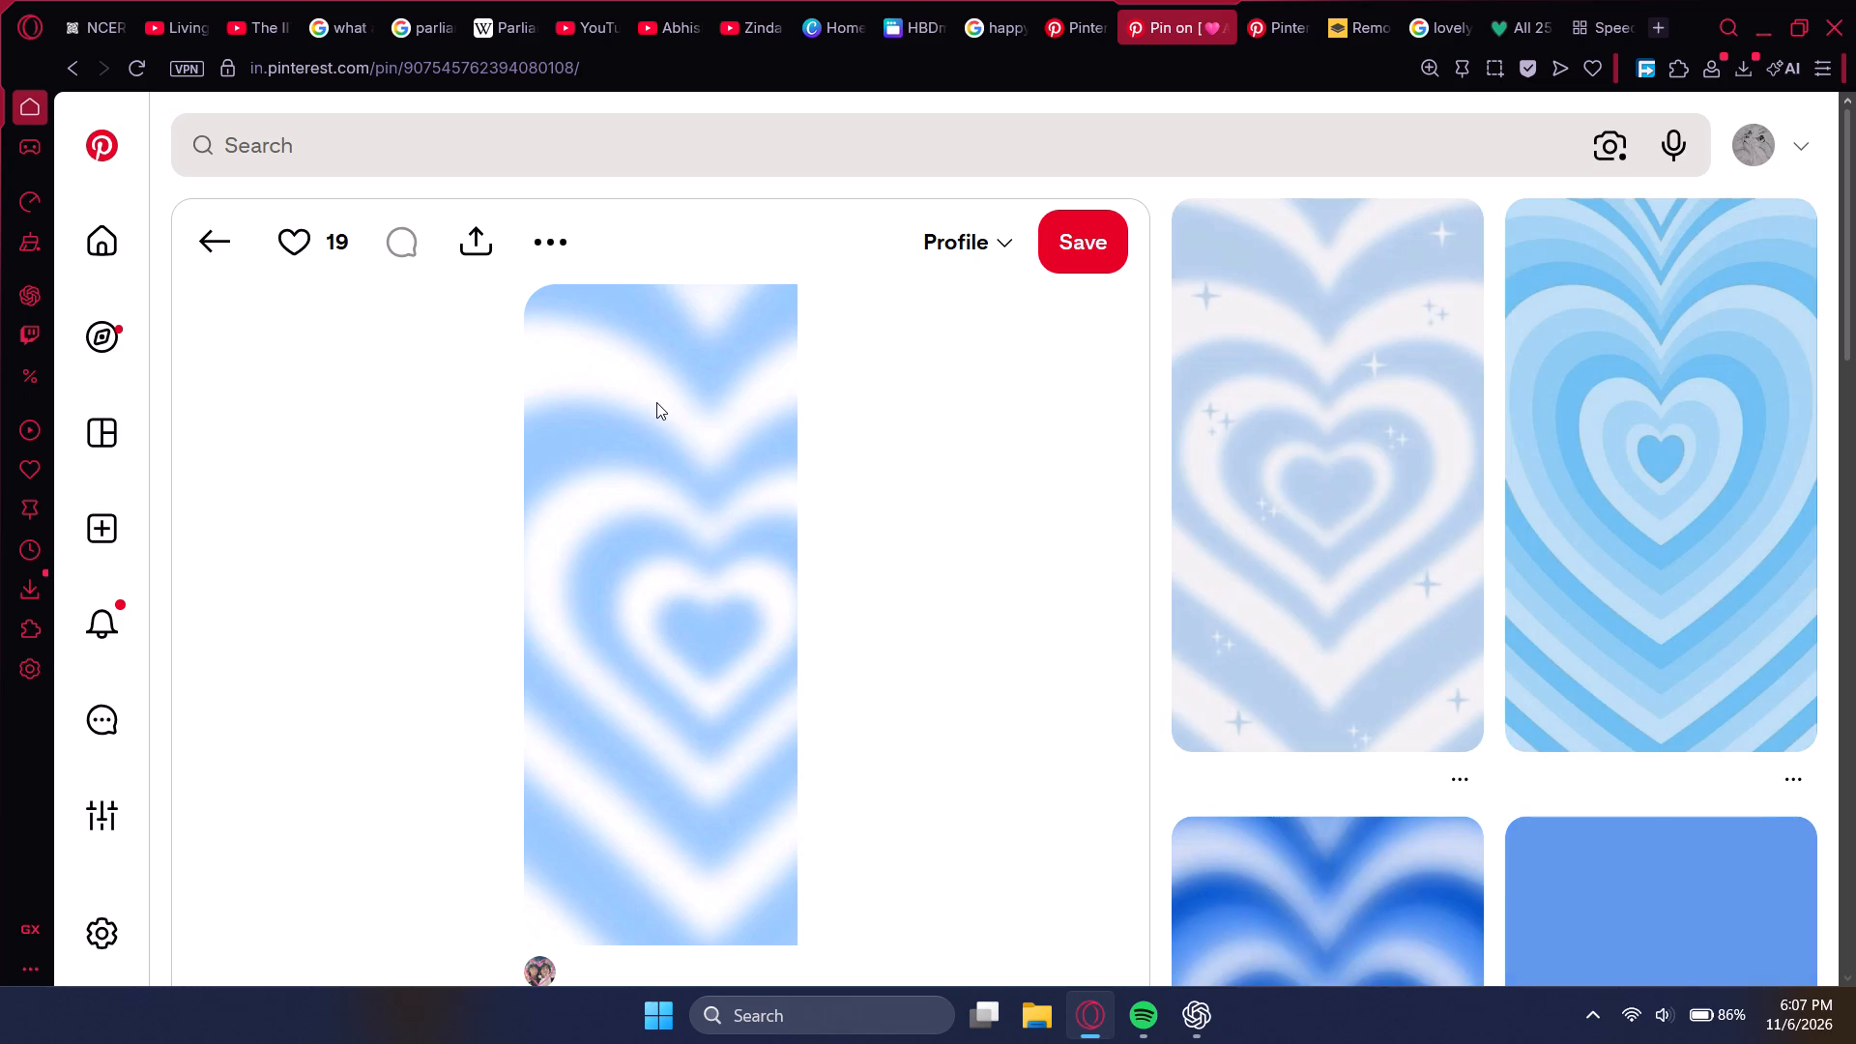
Among the related heart wallpapers, open the wider blurred light blue and white concentric heart pin and copy its image.
{"action": "scroll", "coordinate": [656, 402], "scroll_direction": "down", "scroll_amount": 13}
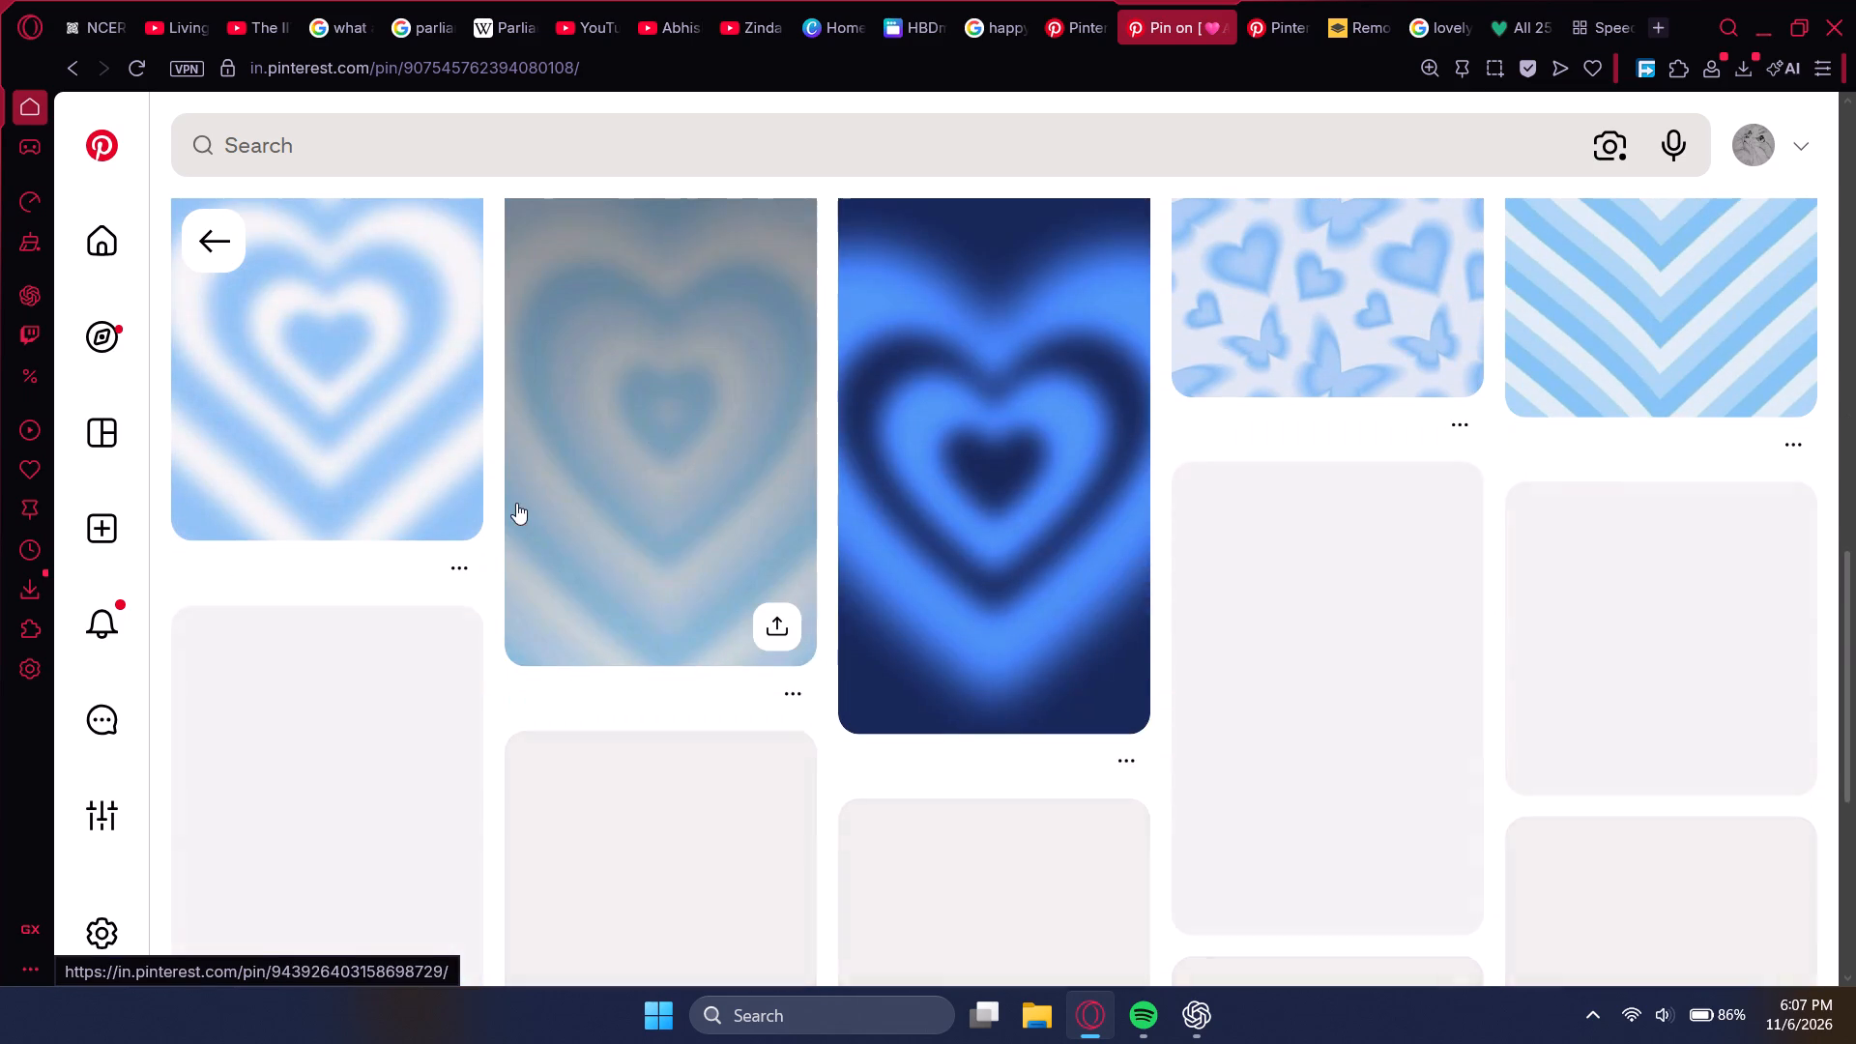
{"action": "scroll", "coordinate": [507, 518], "scroll_direction": "up", "scroll_amount": 11}
{"action": "scroll", "coordinate": [505, 527], "scroll_direction": "down", "scroll_amount": 6}
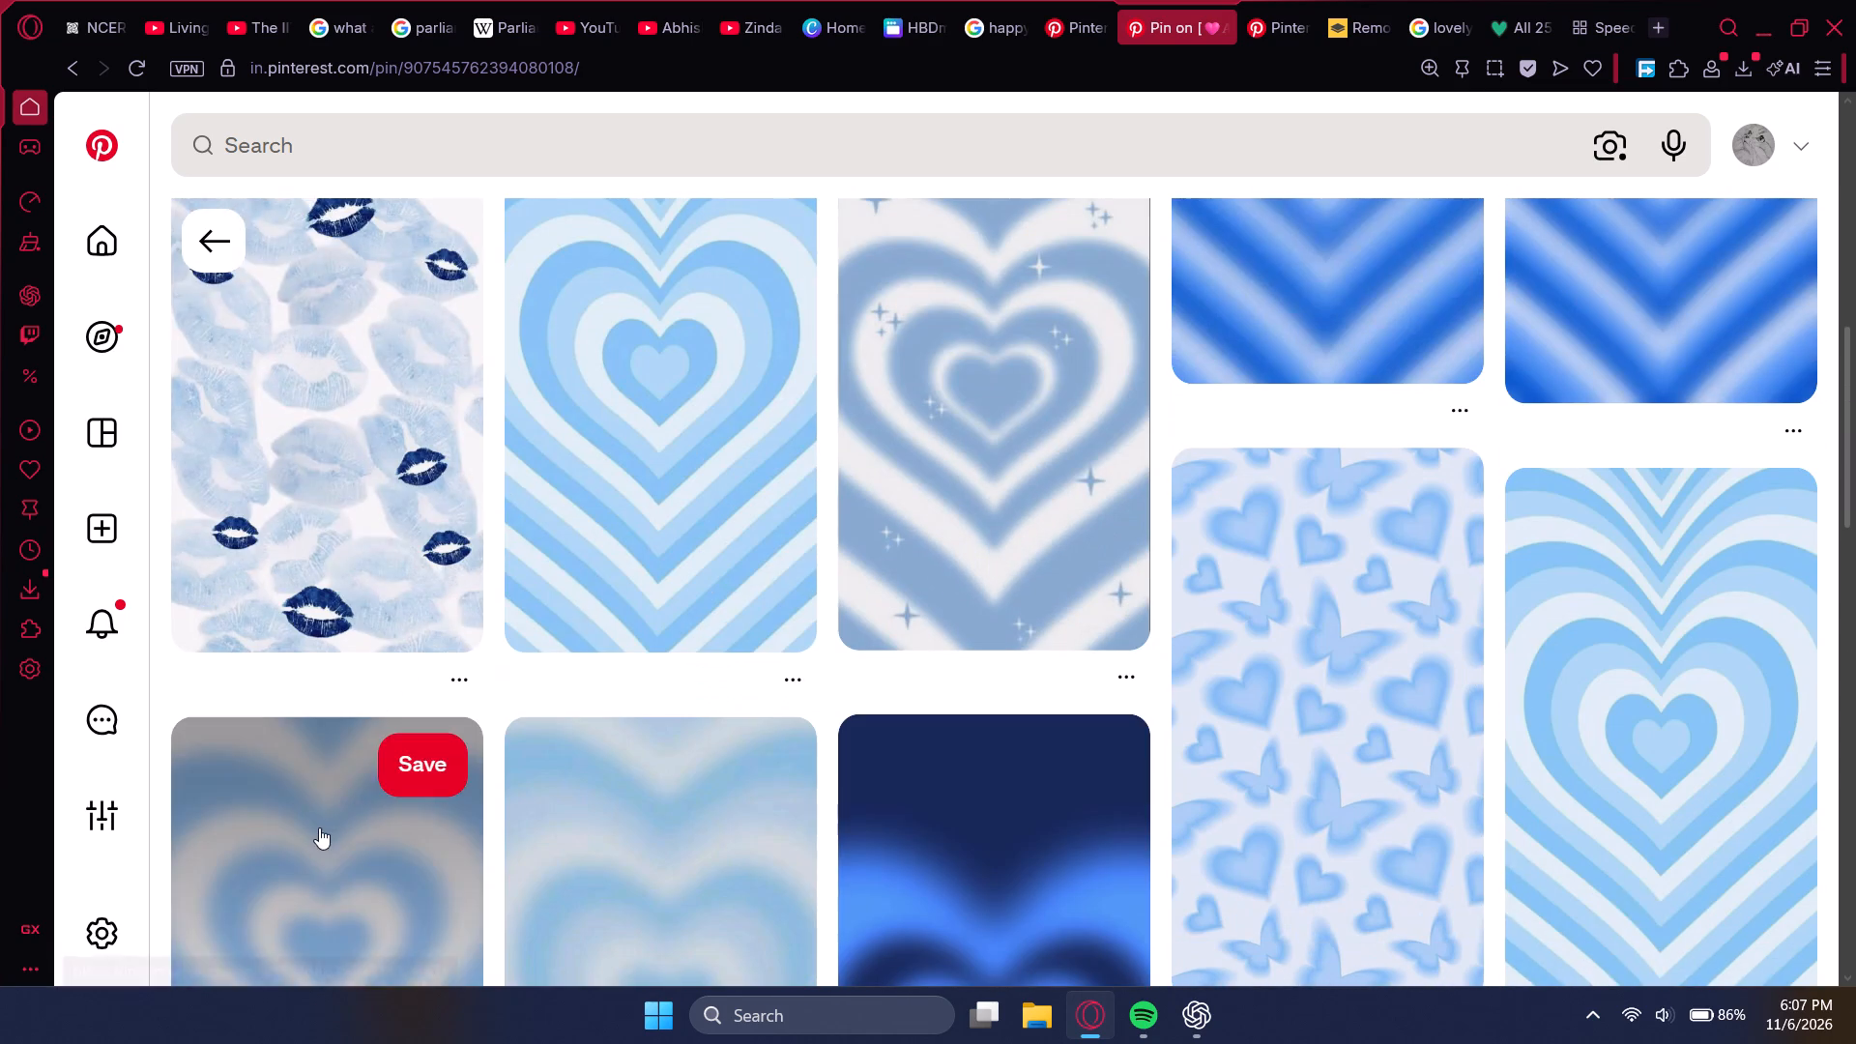
{"action": "left_click", "coordinate": [319, 827]}
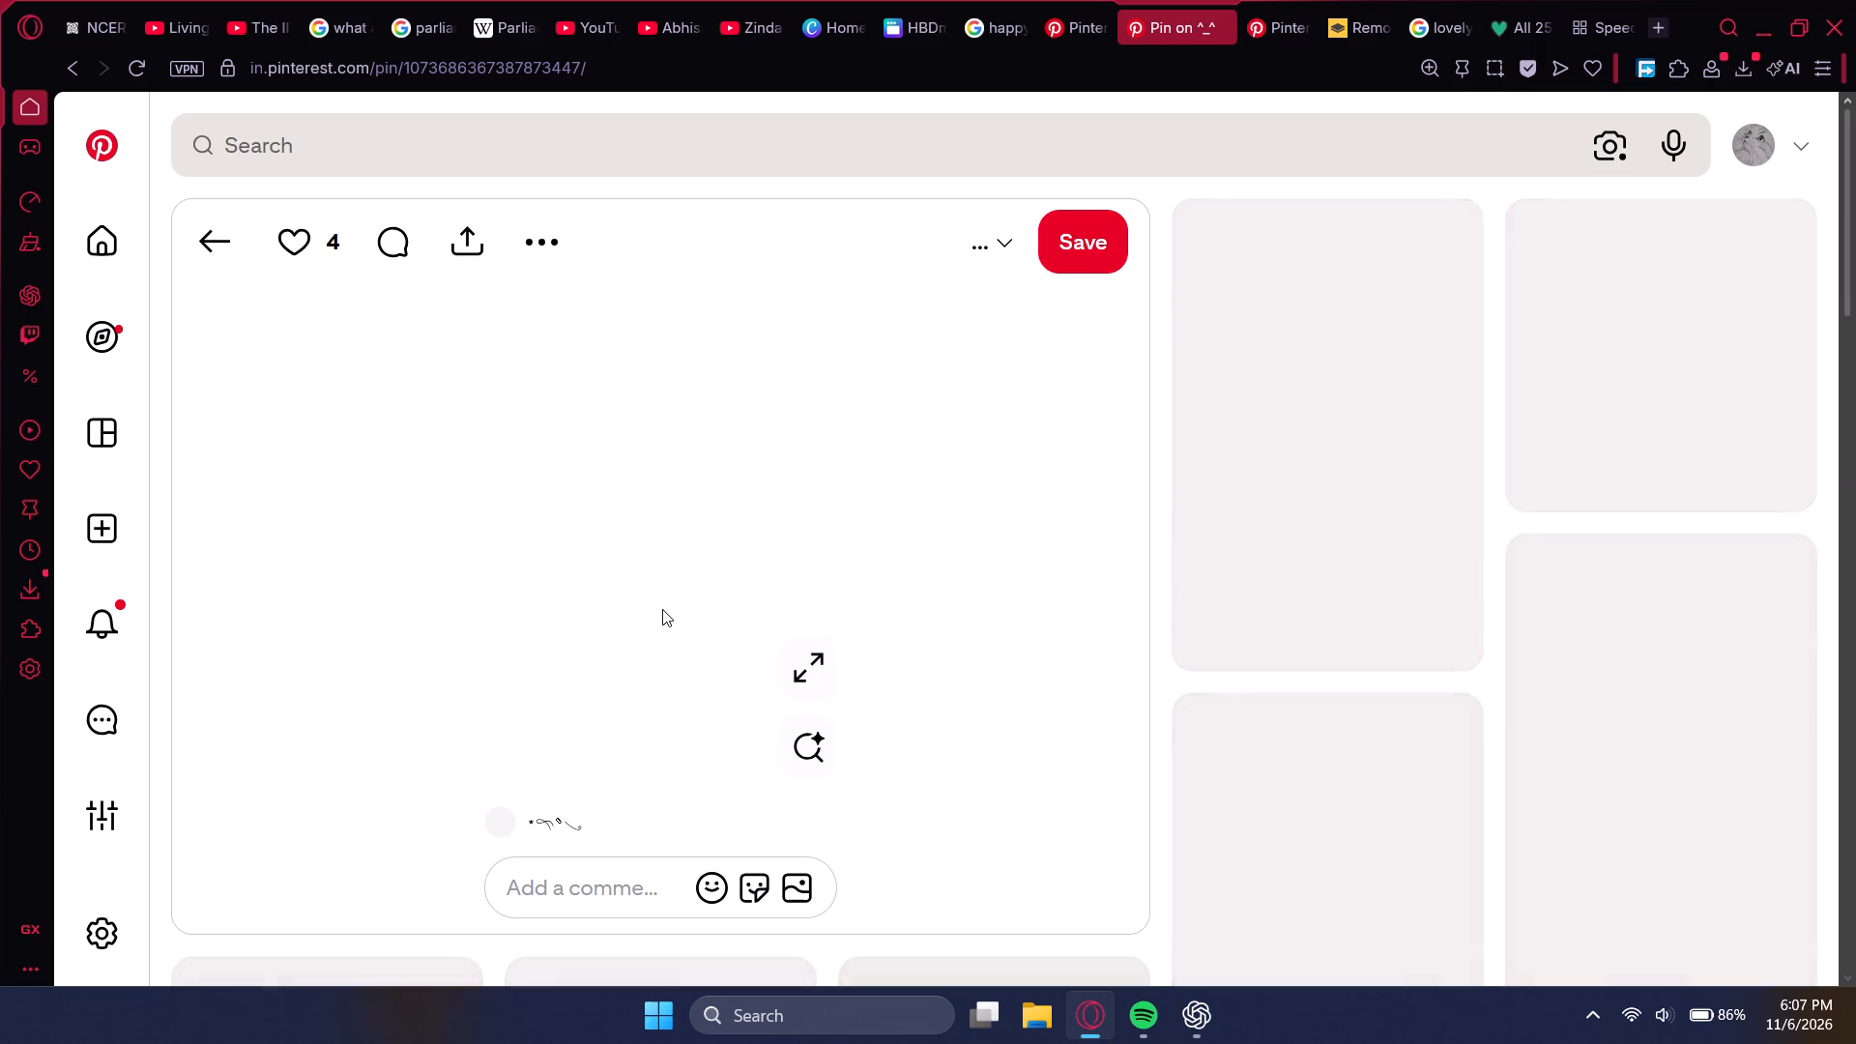
{"action": "right_click", "coordinate": [645, 580]}
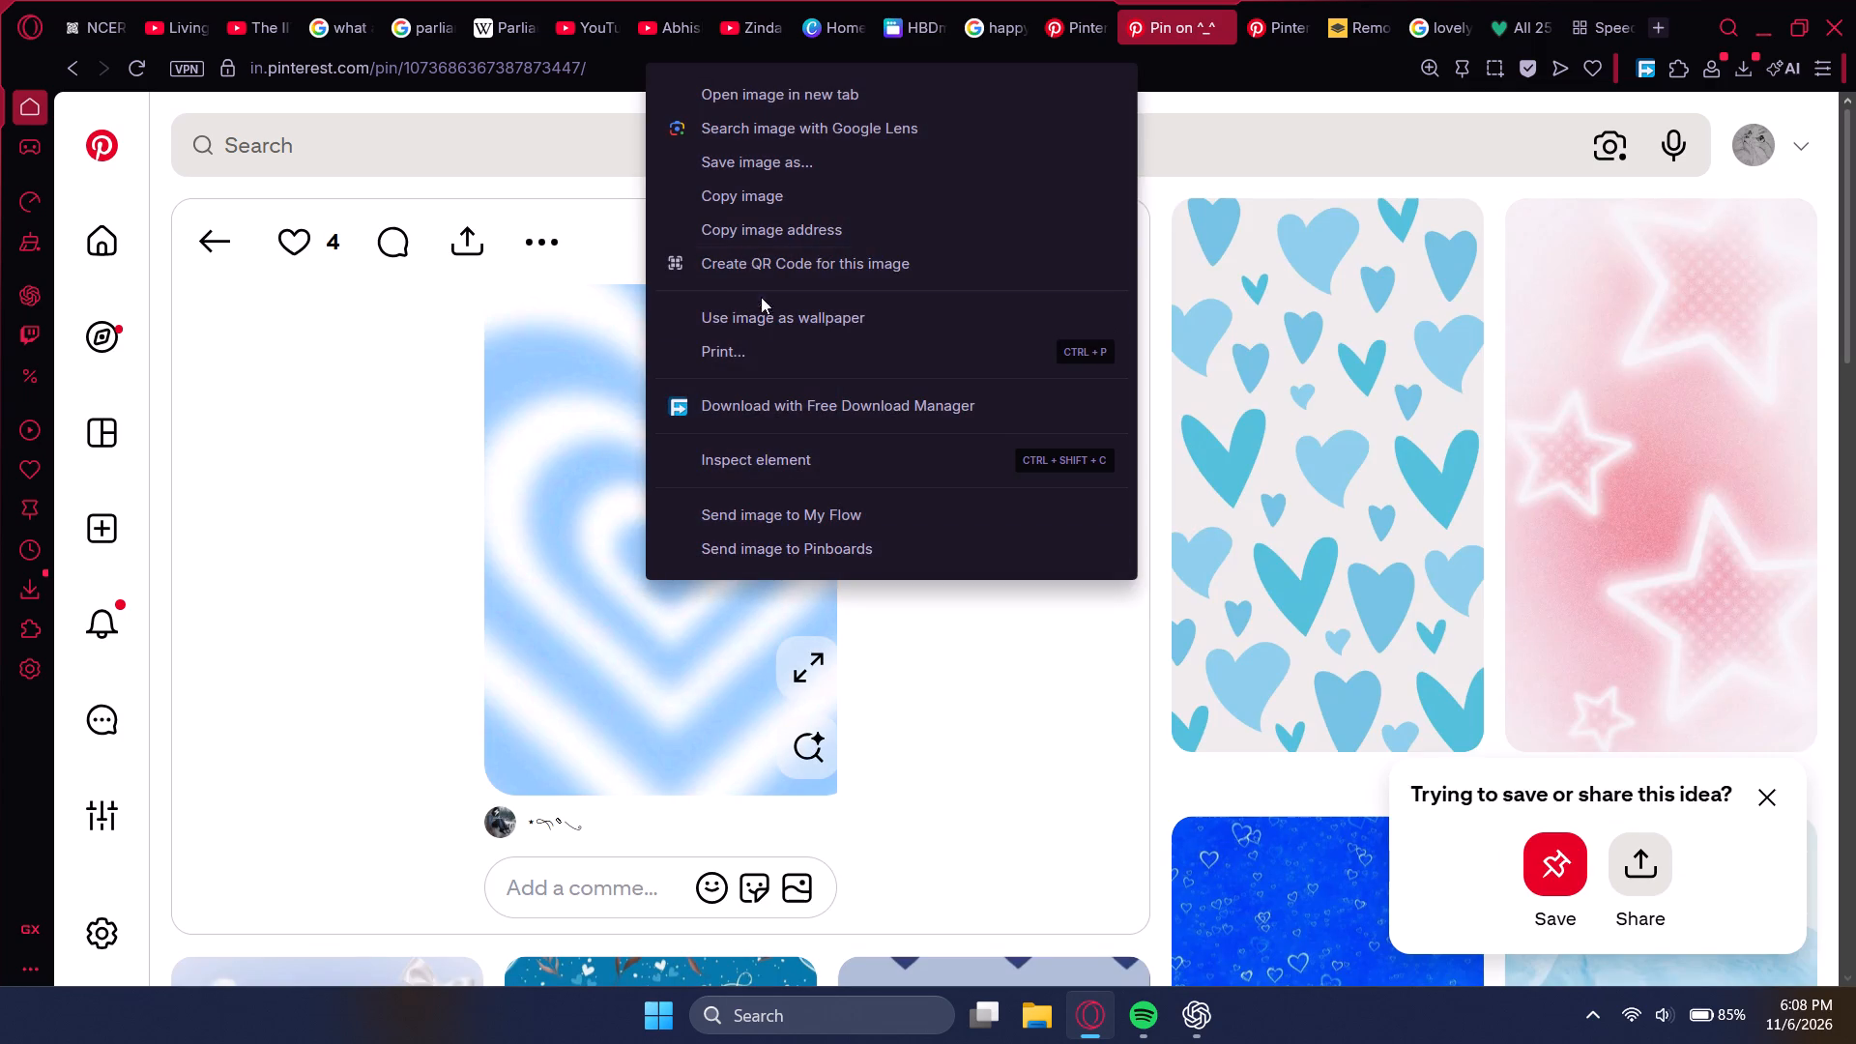
{"action": "left_click", "coordinate": [727, 199]}
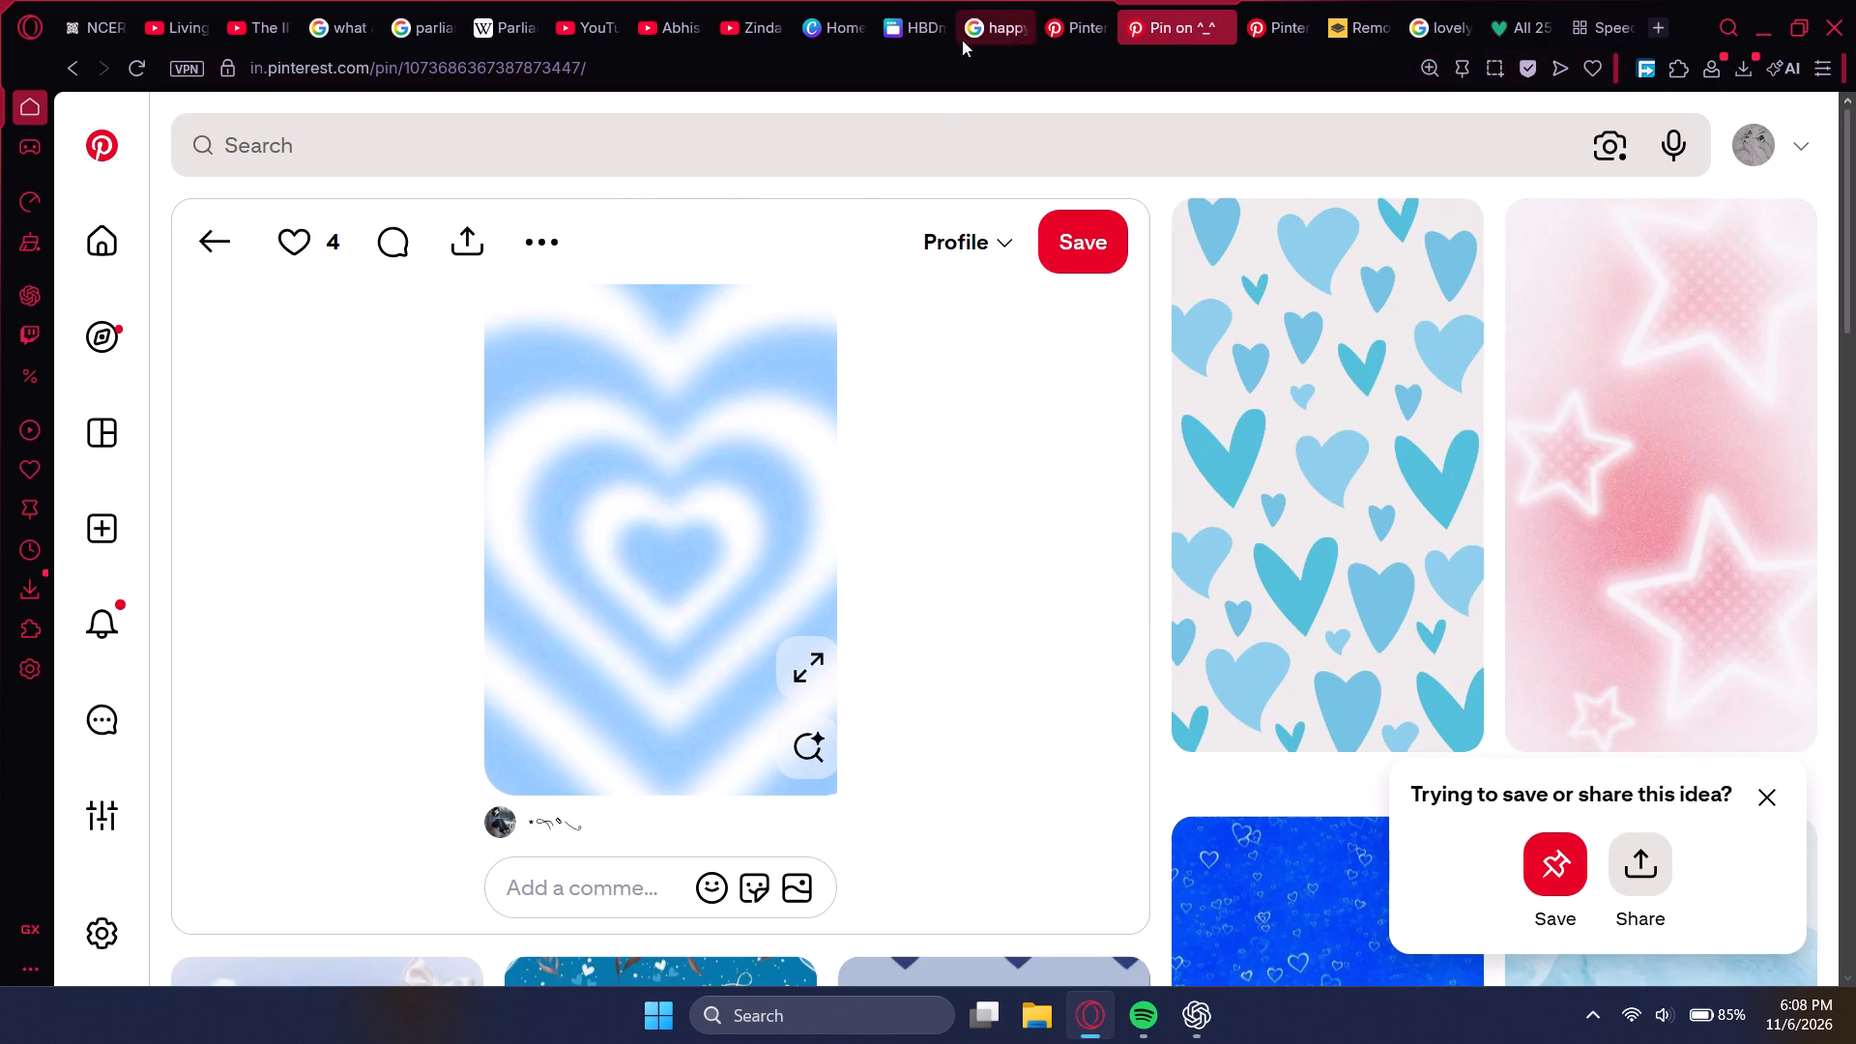
Switch to the Canva design, add a blank page after page 53, and paste the copied heart image onto it.
{"action": "left_click", "coordinate": [896, 26]}
{"action": "left_click", "coordinate": [1287, 251]}
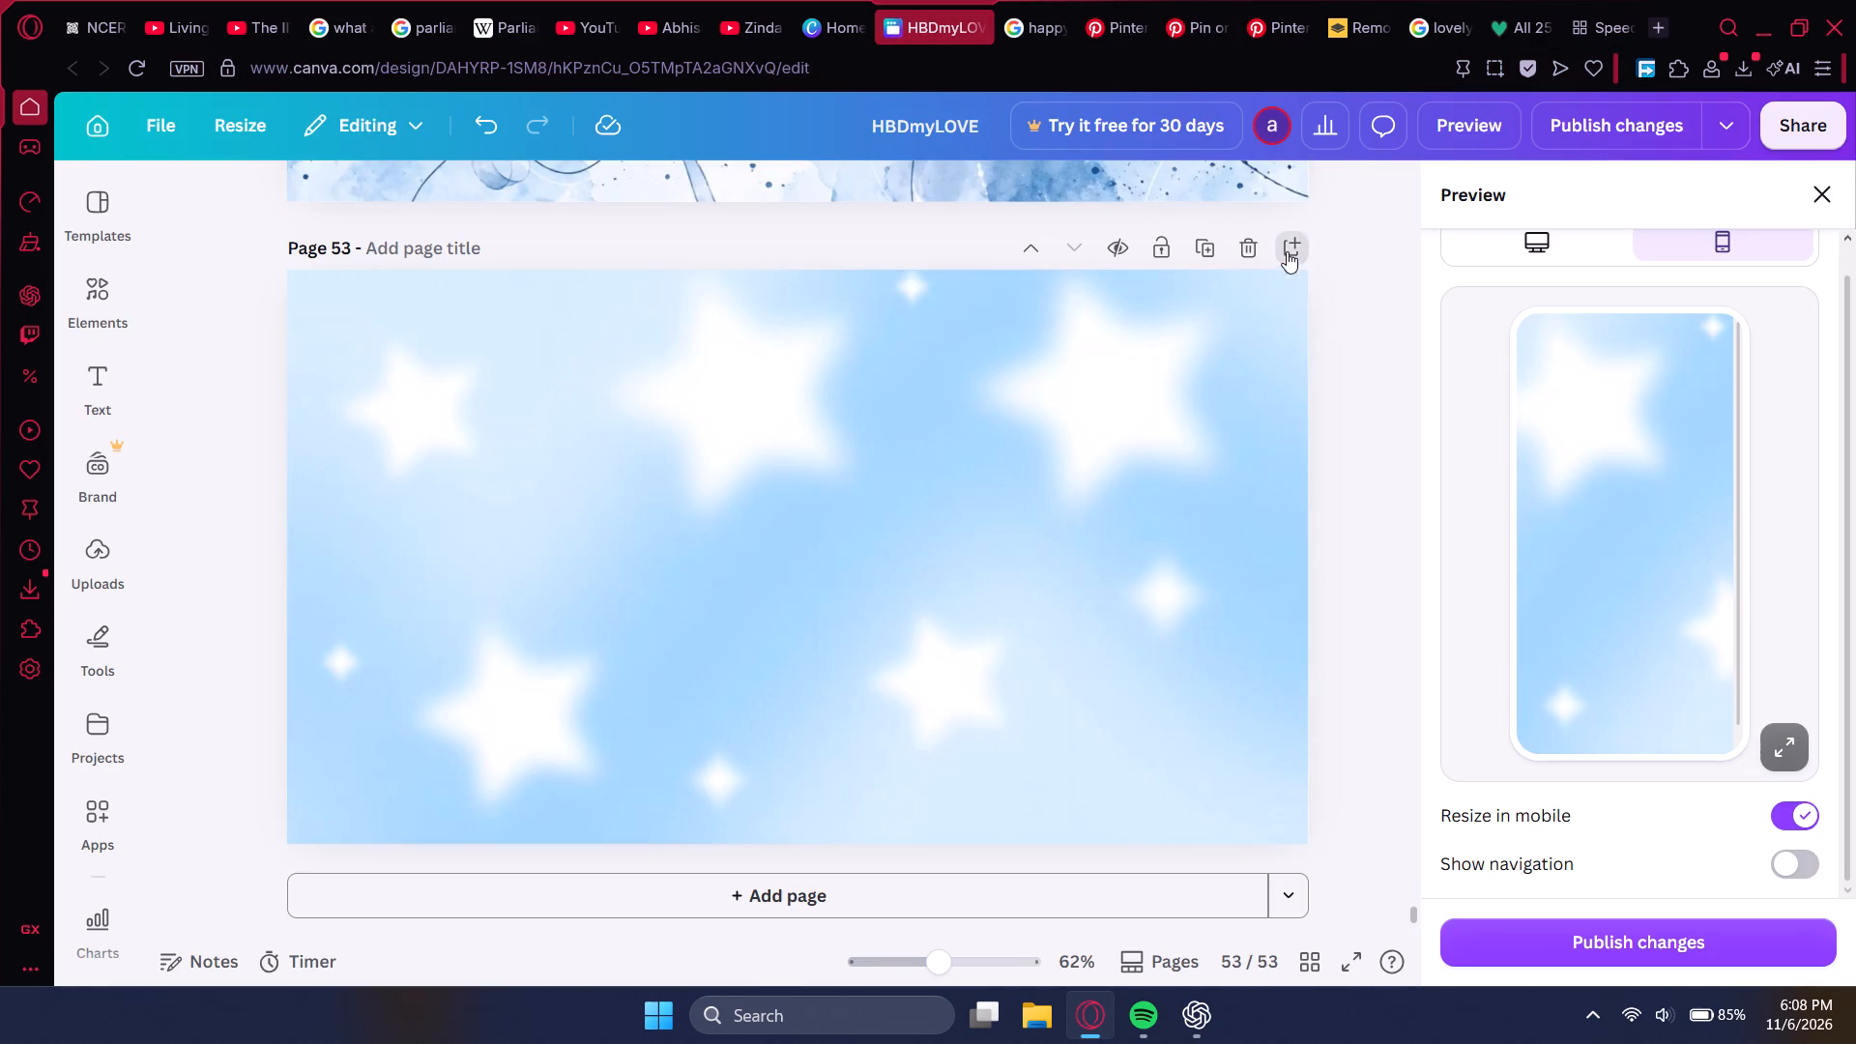
{"action": "key", "text": "ctrl+v"}
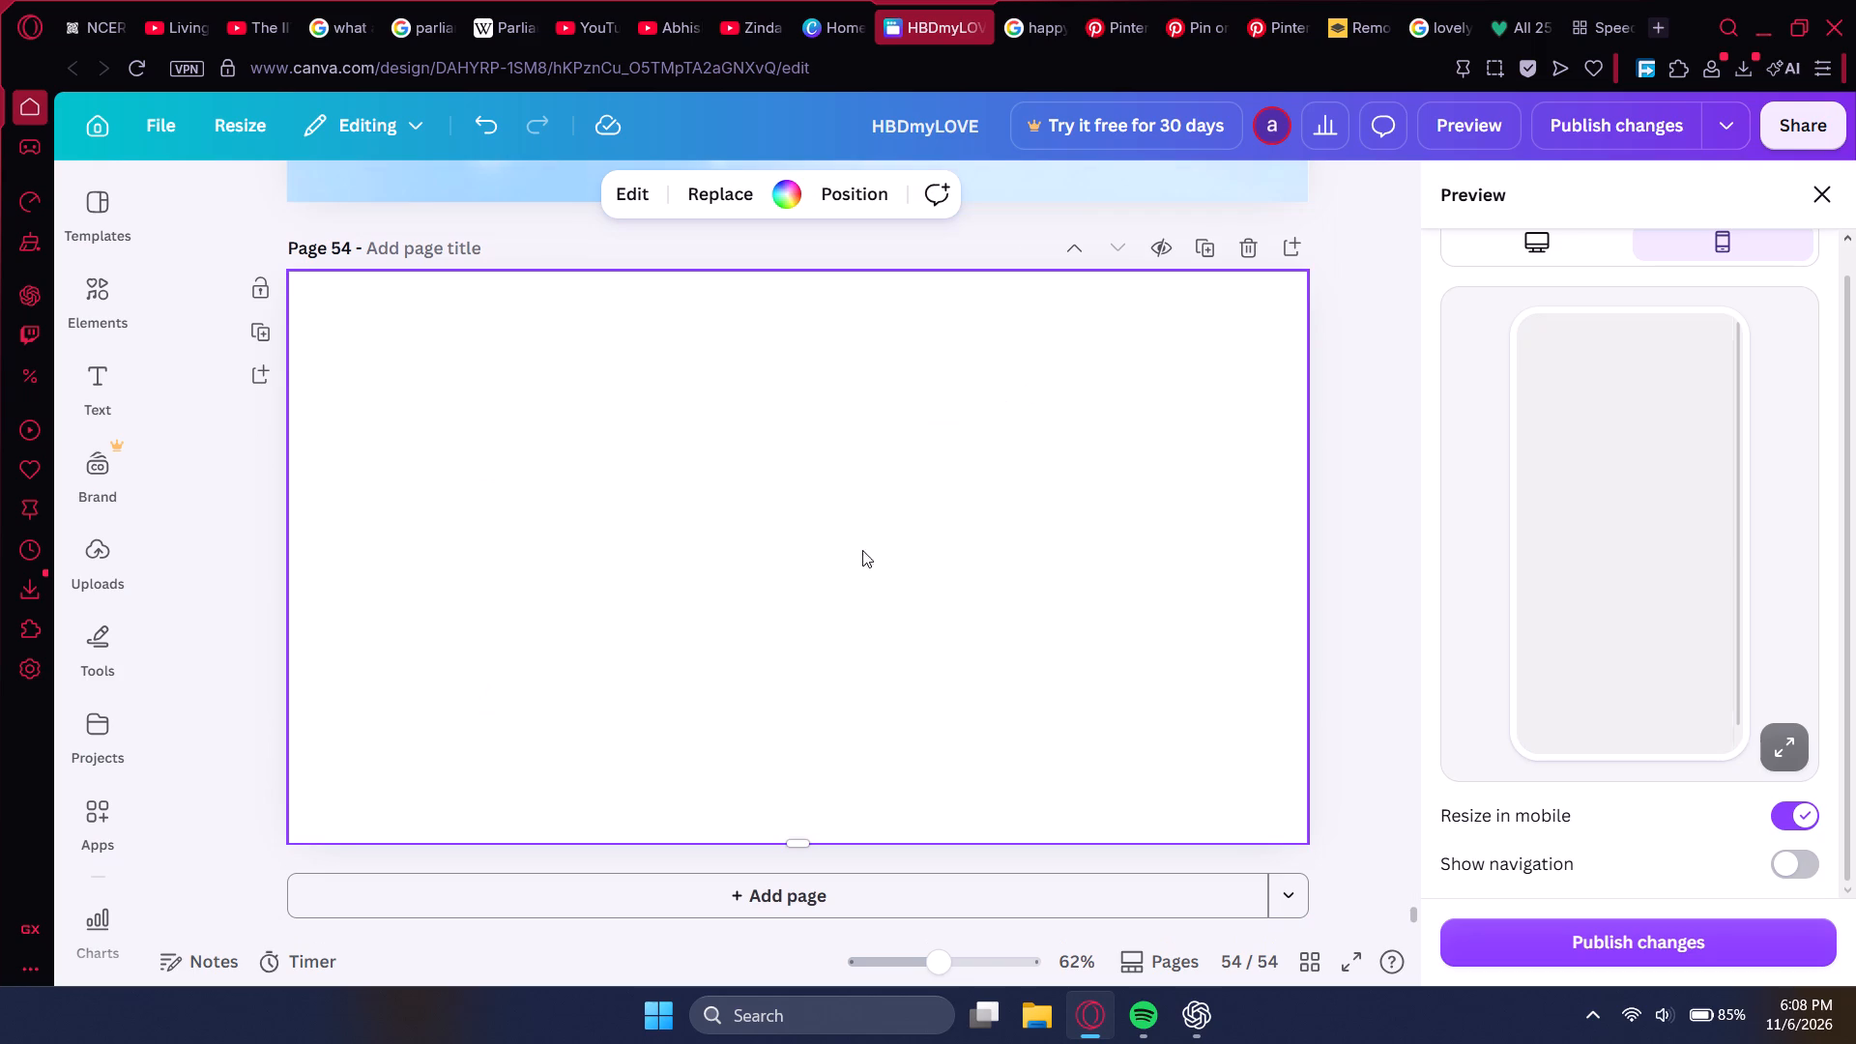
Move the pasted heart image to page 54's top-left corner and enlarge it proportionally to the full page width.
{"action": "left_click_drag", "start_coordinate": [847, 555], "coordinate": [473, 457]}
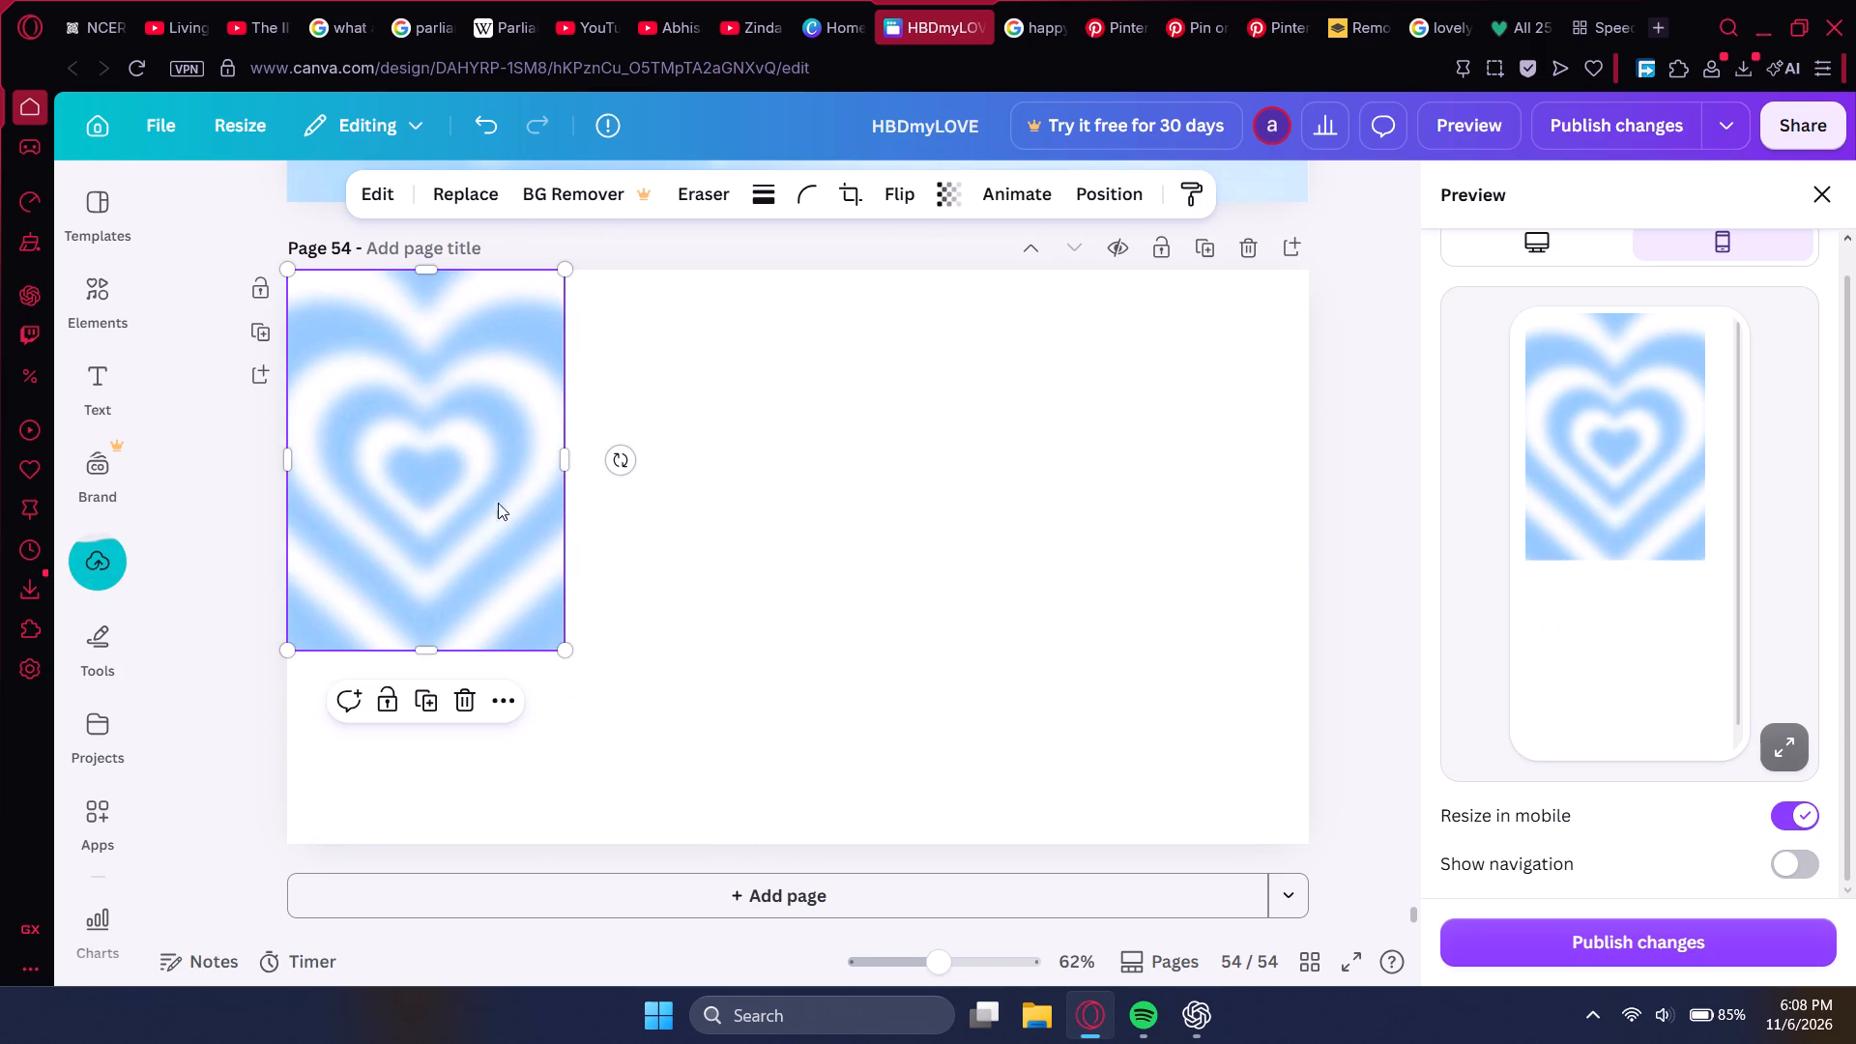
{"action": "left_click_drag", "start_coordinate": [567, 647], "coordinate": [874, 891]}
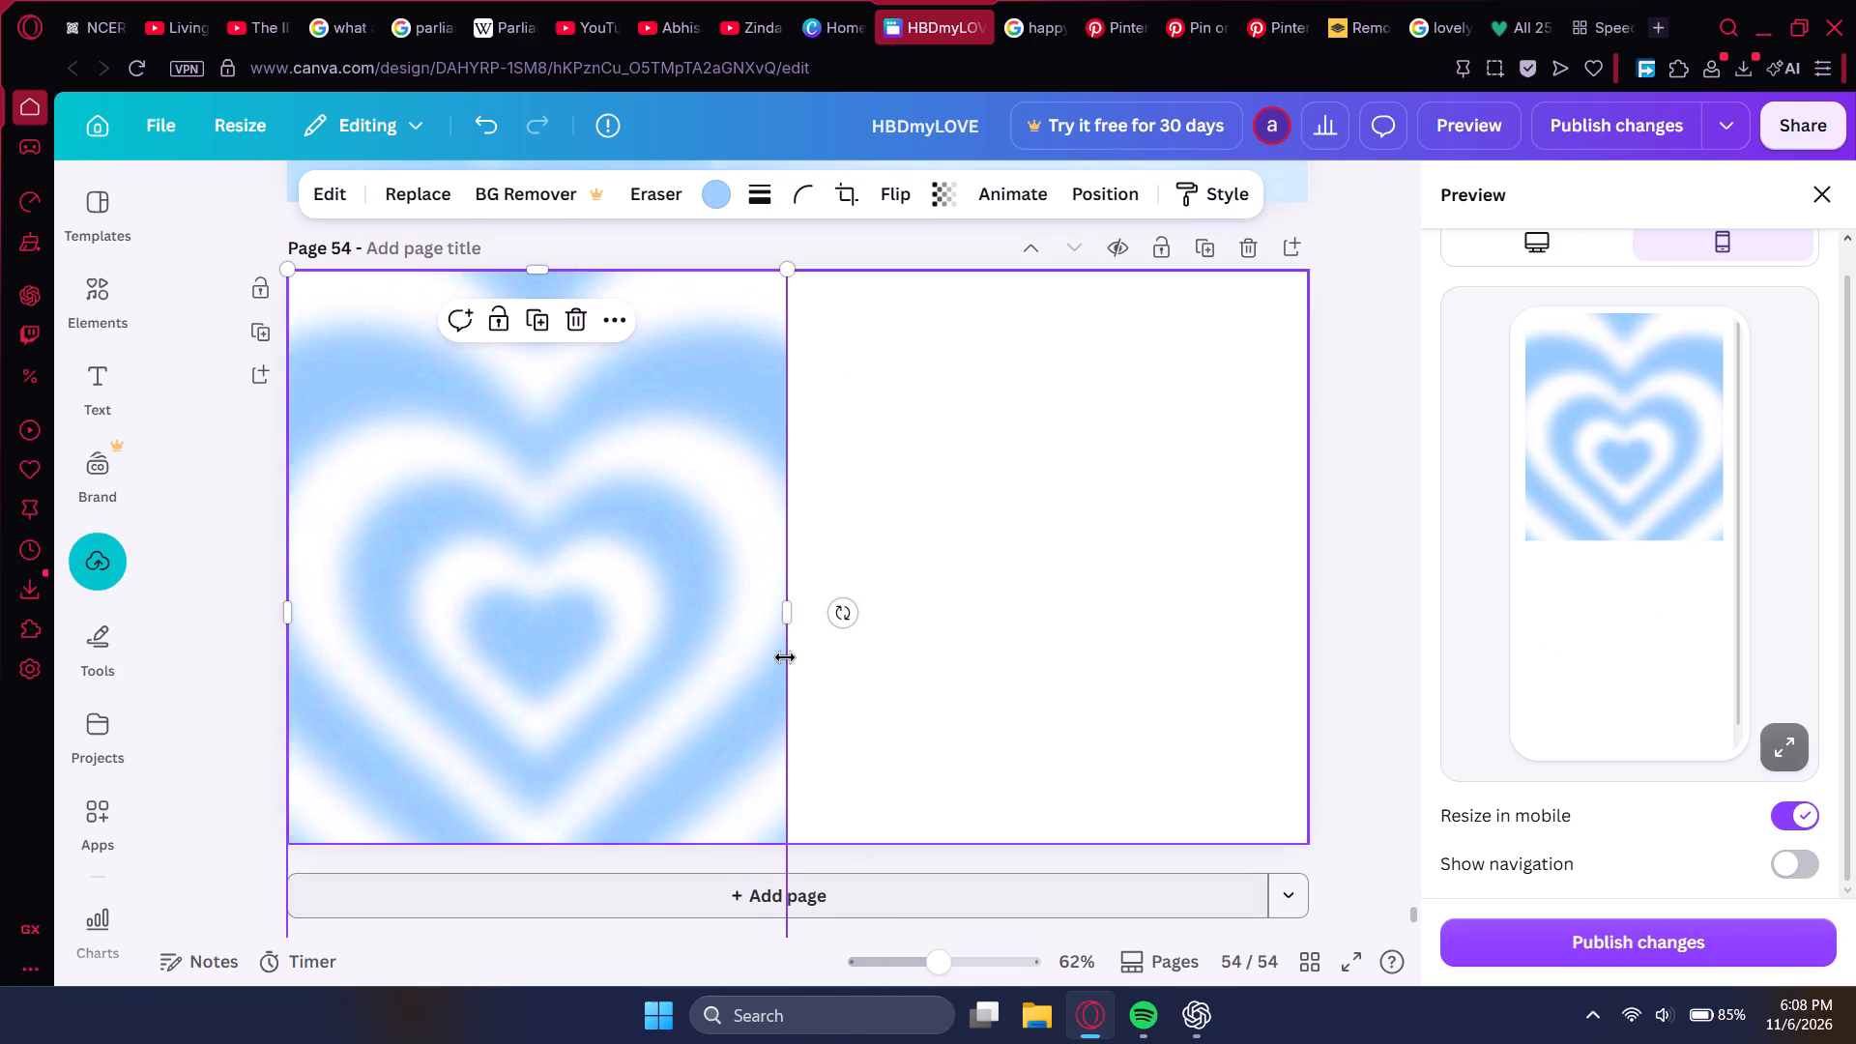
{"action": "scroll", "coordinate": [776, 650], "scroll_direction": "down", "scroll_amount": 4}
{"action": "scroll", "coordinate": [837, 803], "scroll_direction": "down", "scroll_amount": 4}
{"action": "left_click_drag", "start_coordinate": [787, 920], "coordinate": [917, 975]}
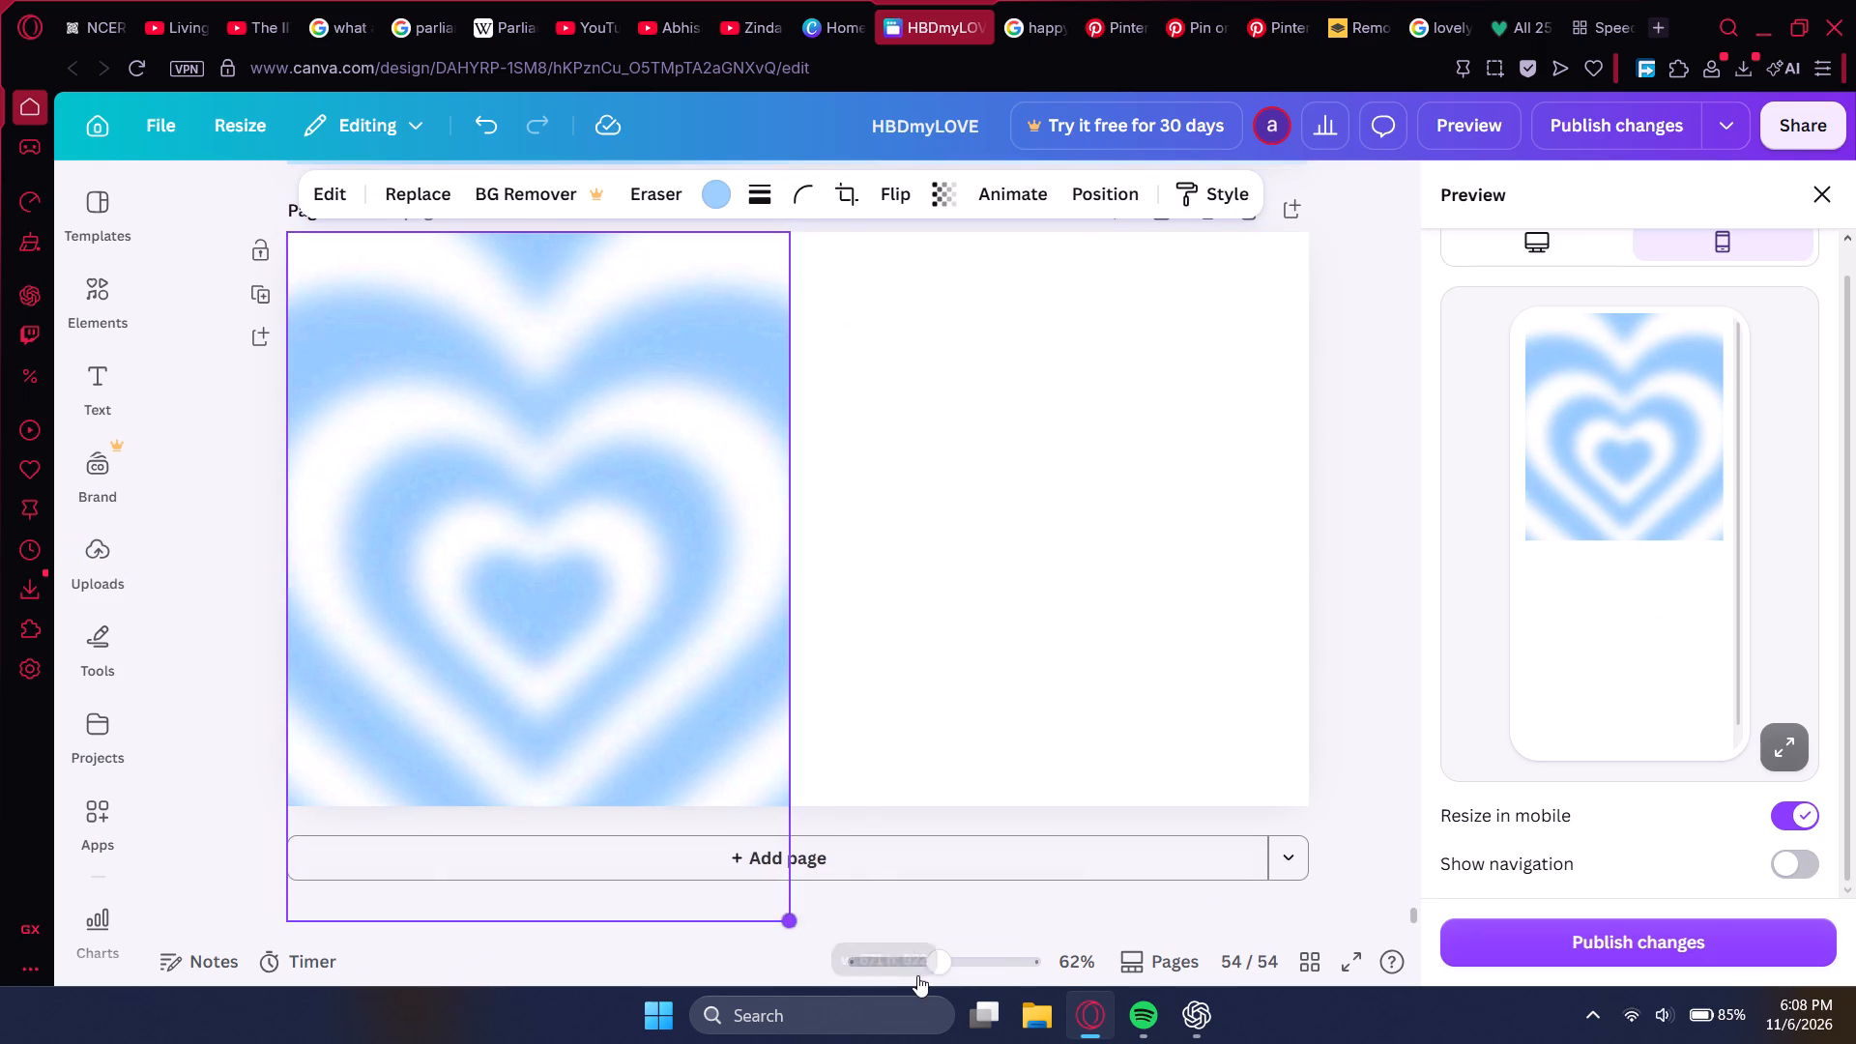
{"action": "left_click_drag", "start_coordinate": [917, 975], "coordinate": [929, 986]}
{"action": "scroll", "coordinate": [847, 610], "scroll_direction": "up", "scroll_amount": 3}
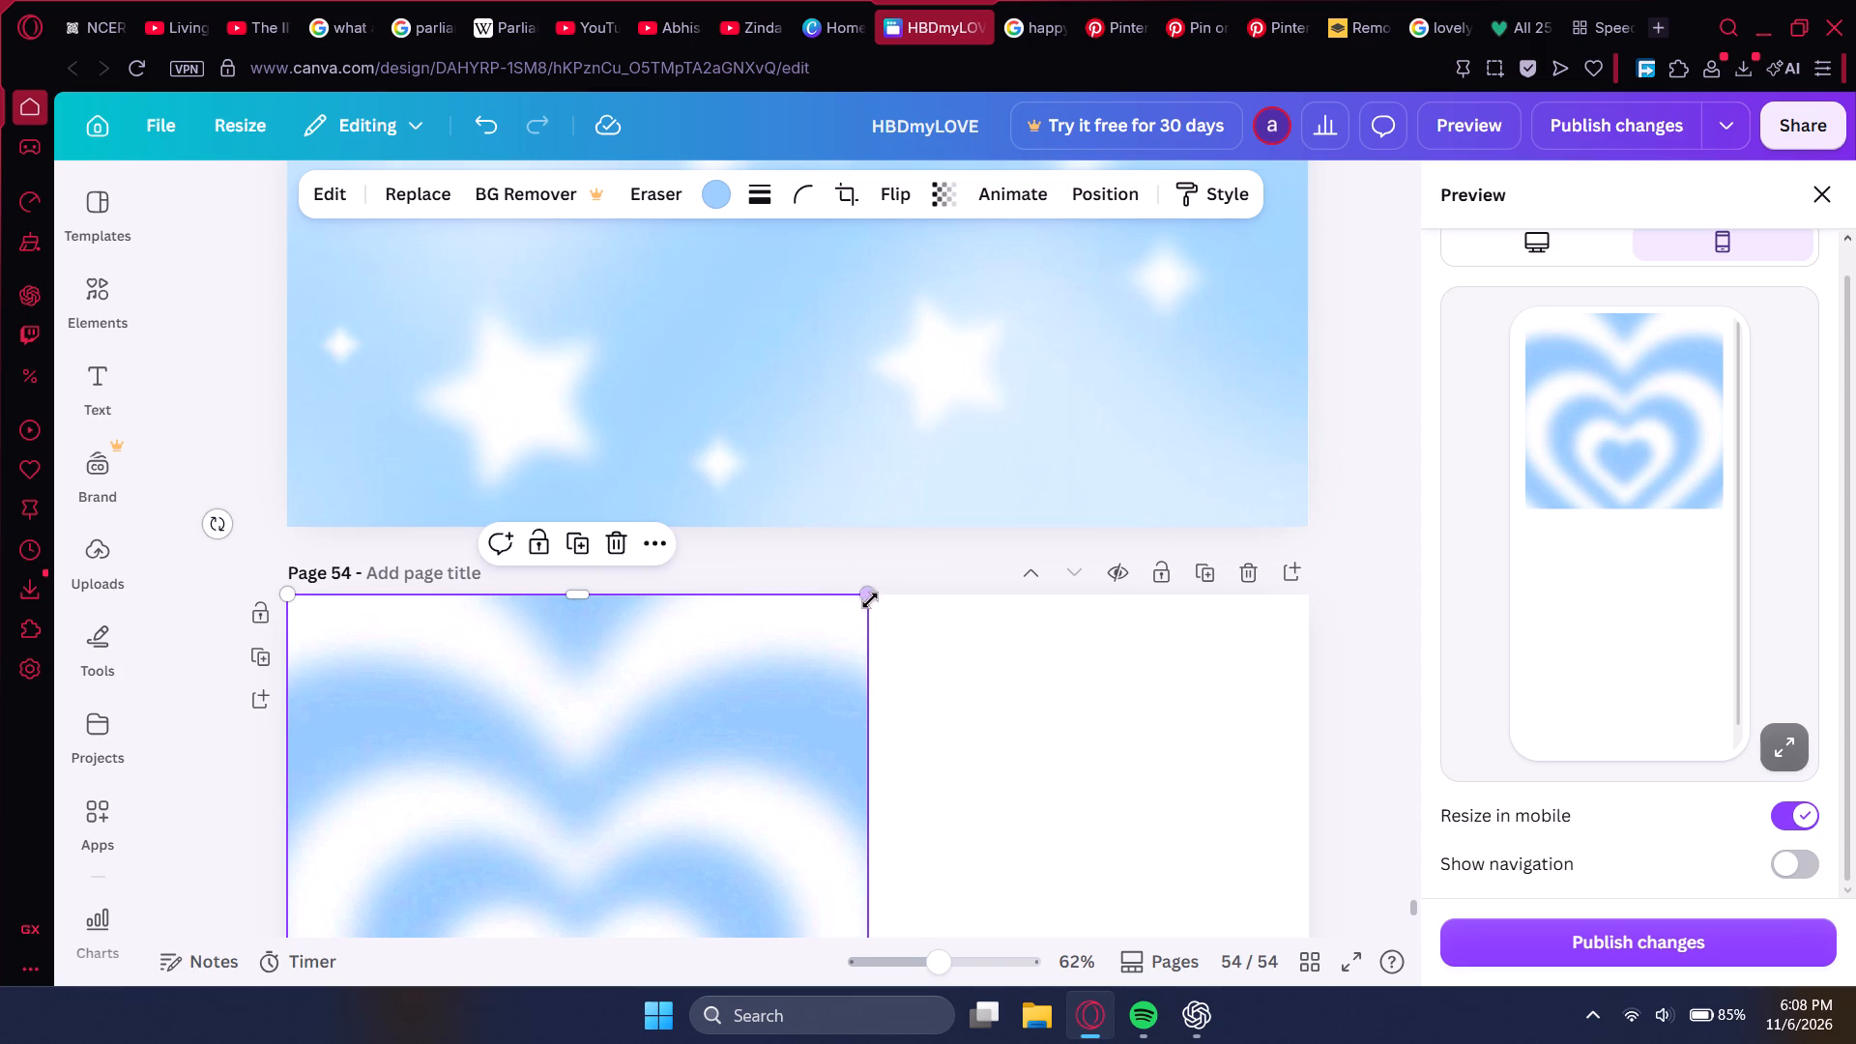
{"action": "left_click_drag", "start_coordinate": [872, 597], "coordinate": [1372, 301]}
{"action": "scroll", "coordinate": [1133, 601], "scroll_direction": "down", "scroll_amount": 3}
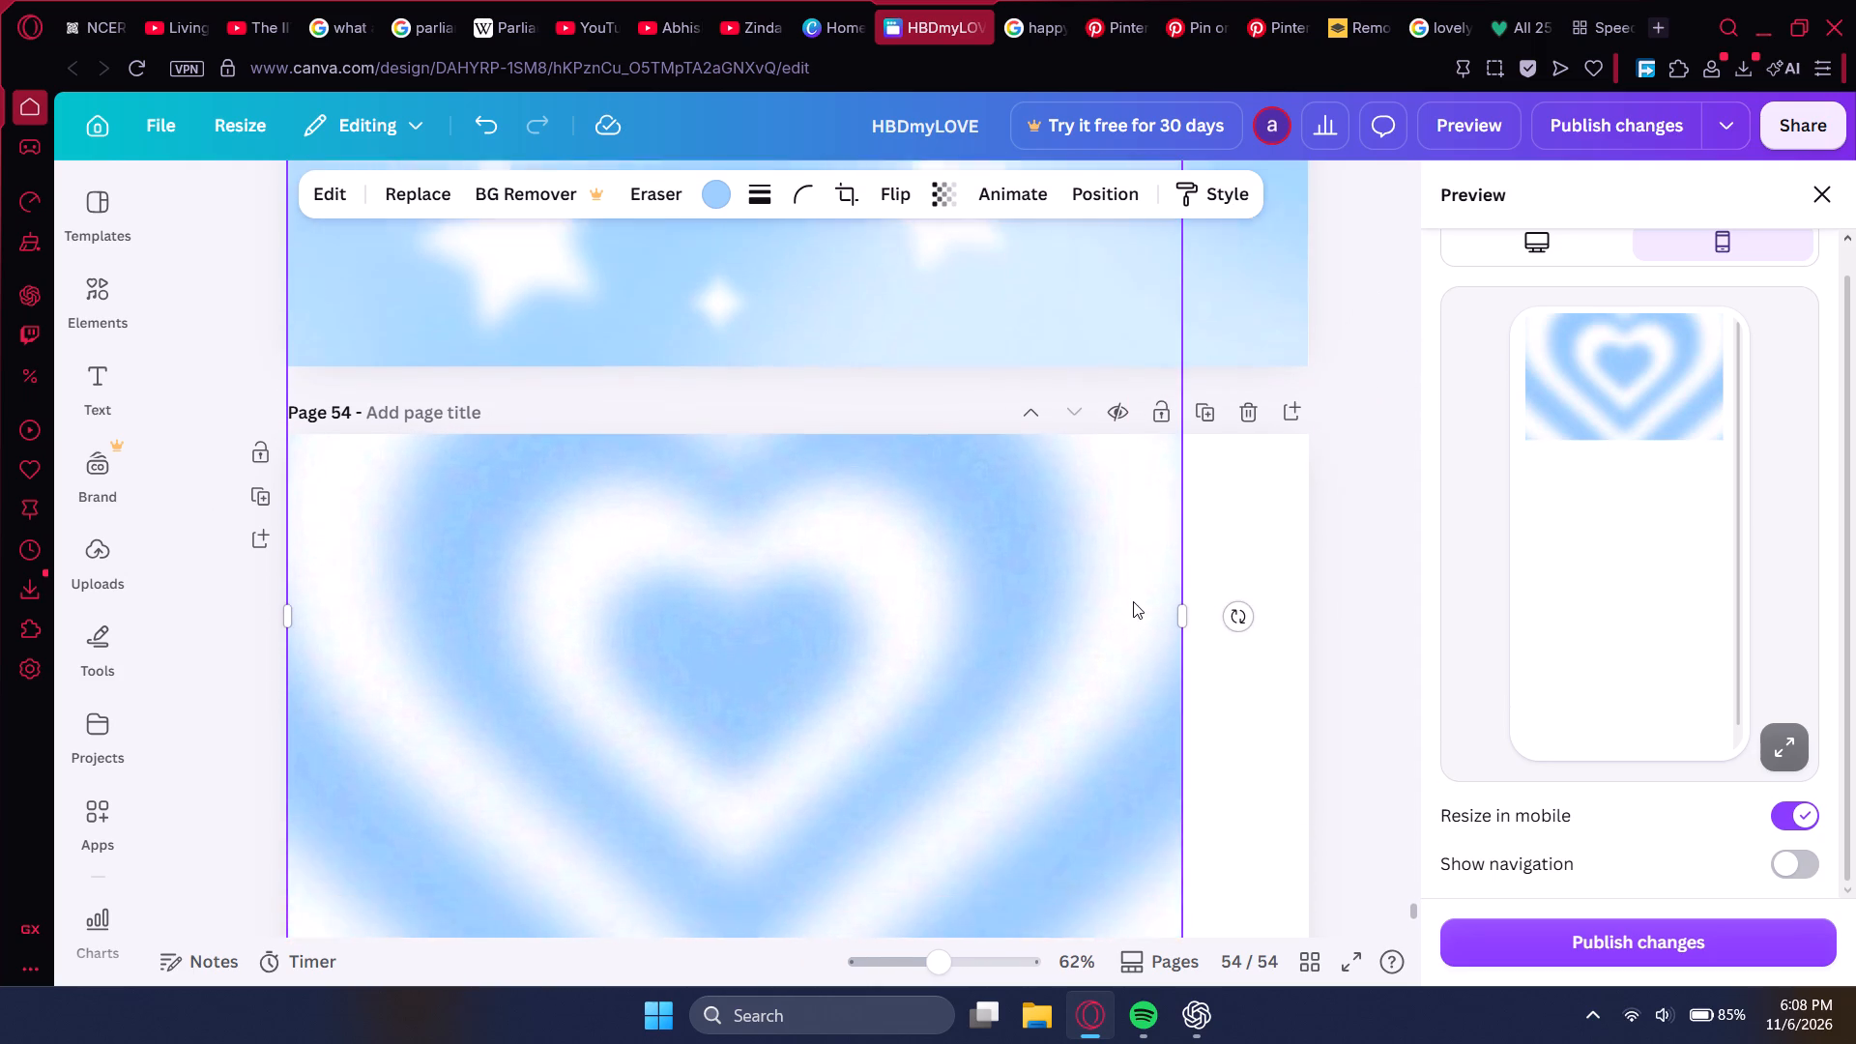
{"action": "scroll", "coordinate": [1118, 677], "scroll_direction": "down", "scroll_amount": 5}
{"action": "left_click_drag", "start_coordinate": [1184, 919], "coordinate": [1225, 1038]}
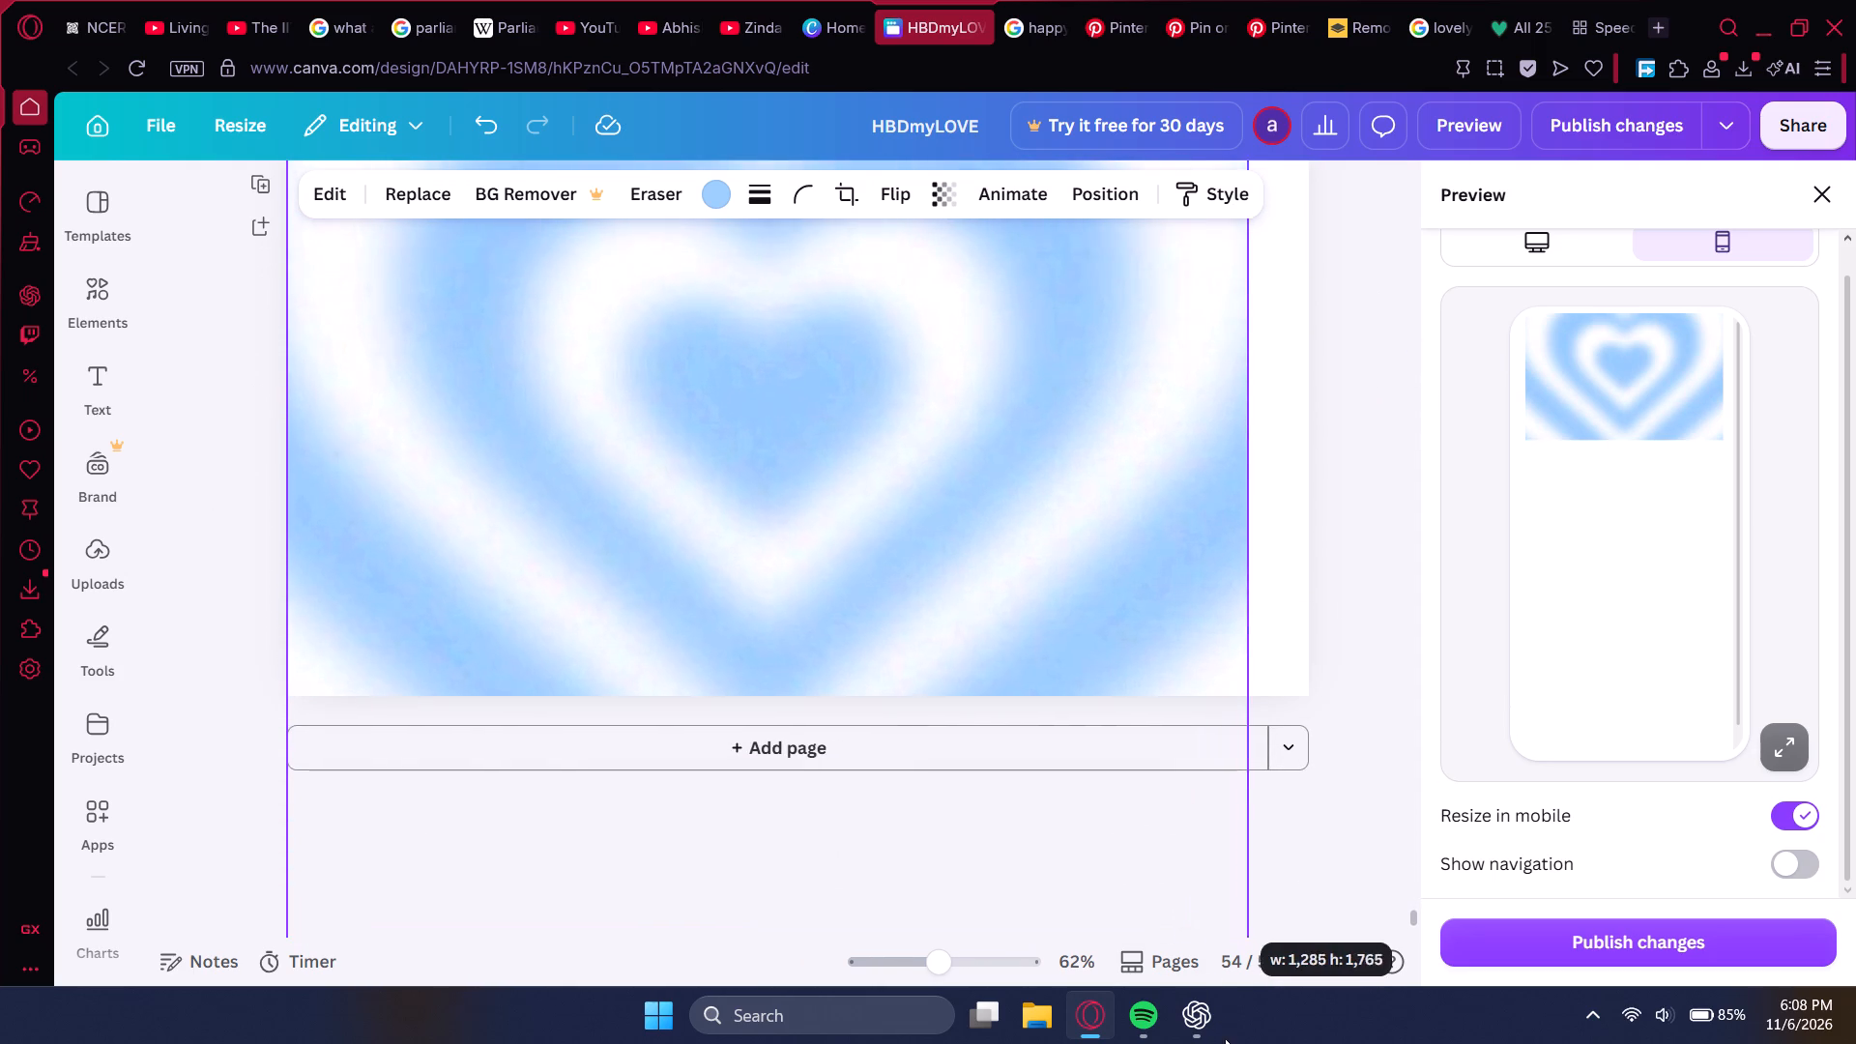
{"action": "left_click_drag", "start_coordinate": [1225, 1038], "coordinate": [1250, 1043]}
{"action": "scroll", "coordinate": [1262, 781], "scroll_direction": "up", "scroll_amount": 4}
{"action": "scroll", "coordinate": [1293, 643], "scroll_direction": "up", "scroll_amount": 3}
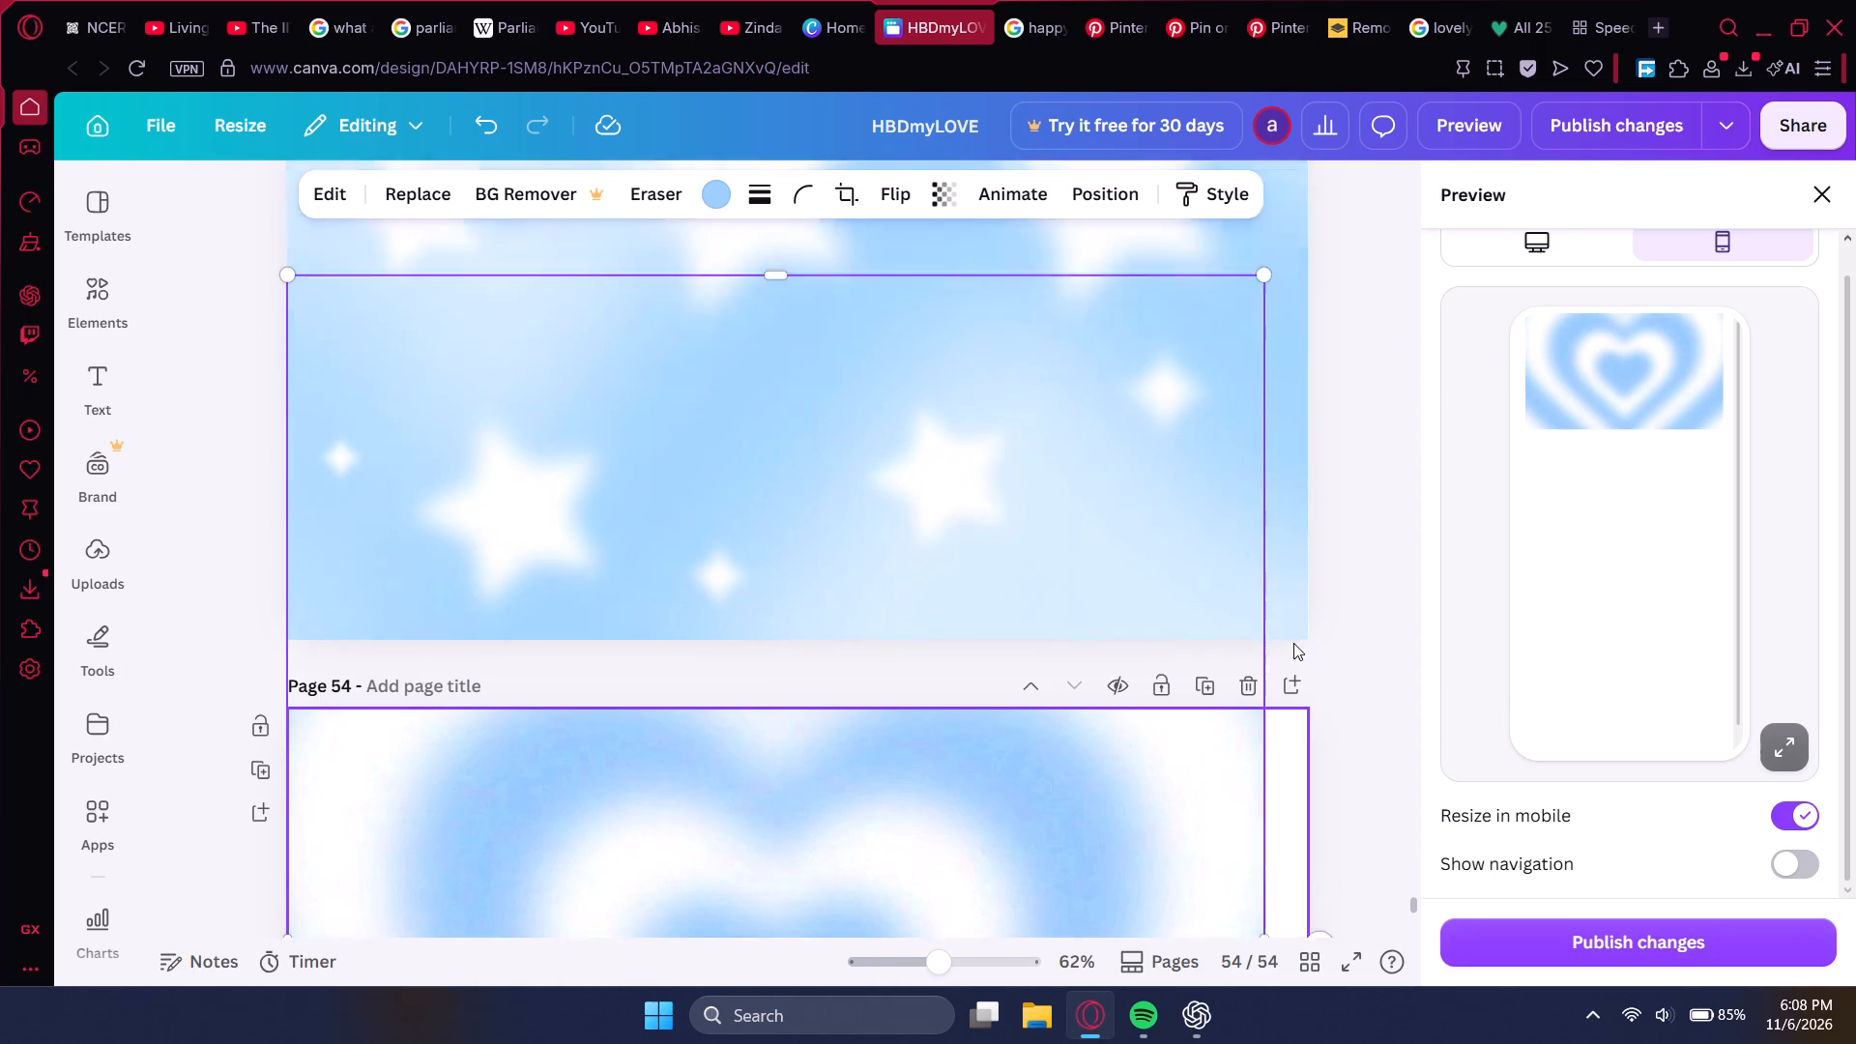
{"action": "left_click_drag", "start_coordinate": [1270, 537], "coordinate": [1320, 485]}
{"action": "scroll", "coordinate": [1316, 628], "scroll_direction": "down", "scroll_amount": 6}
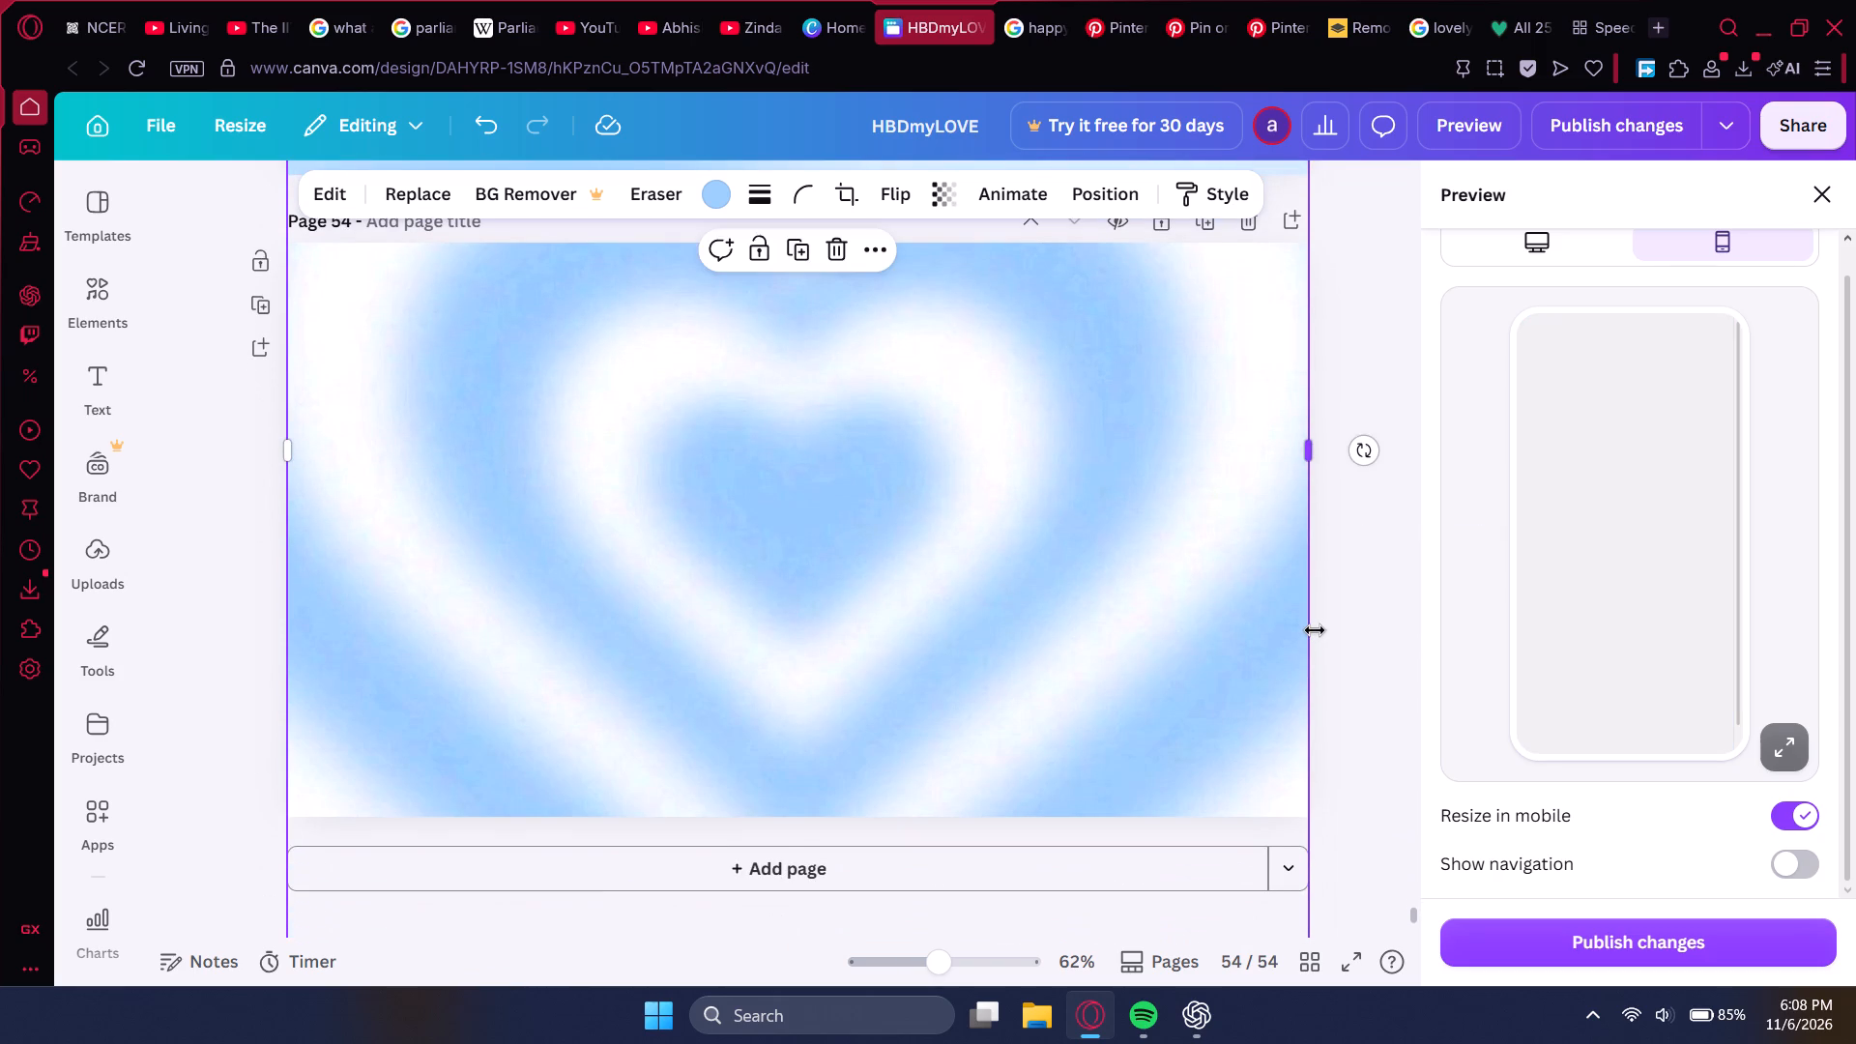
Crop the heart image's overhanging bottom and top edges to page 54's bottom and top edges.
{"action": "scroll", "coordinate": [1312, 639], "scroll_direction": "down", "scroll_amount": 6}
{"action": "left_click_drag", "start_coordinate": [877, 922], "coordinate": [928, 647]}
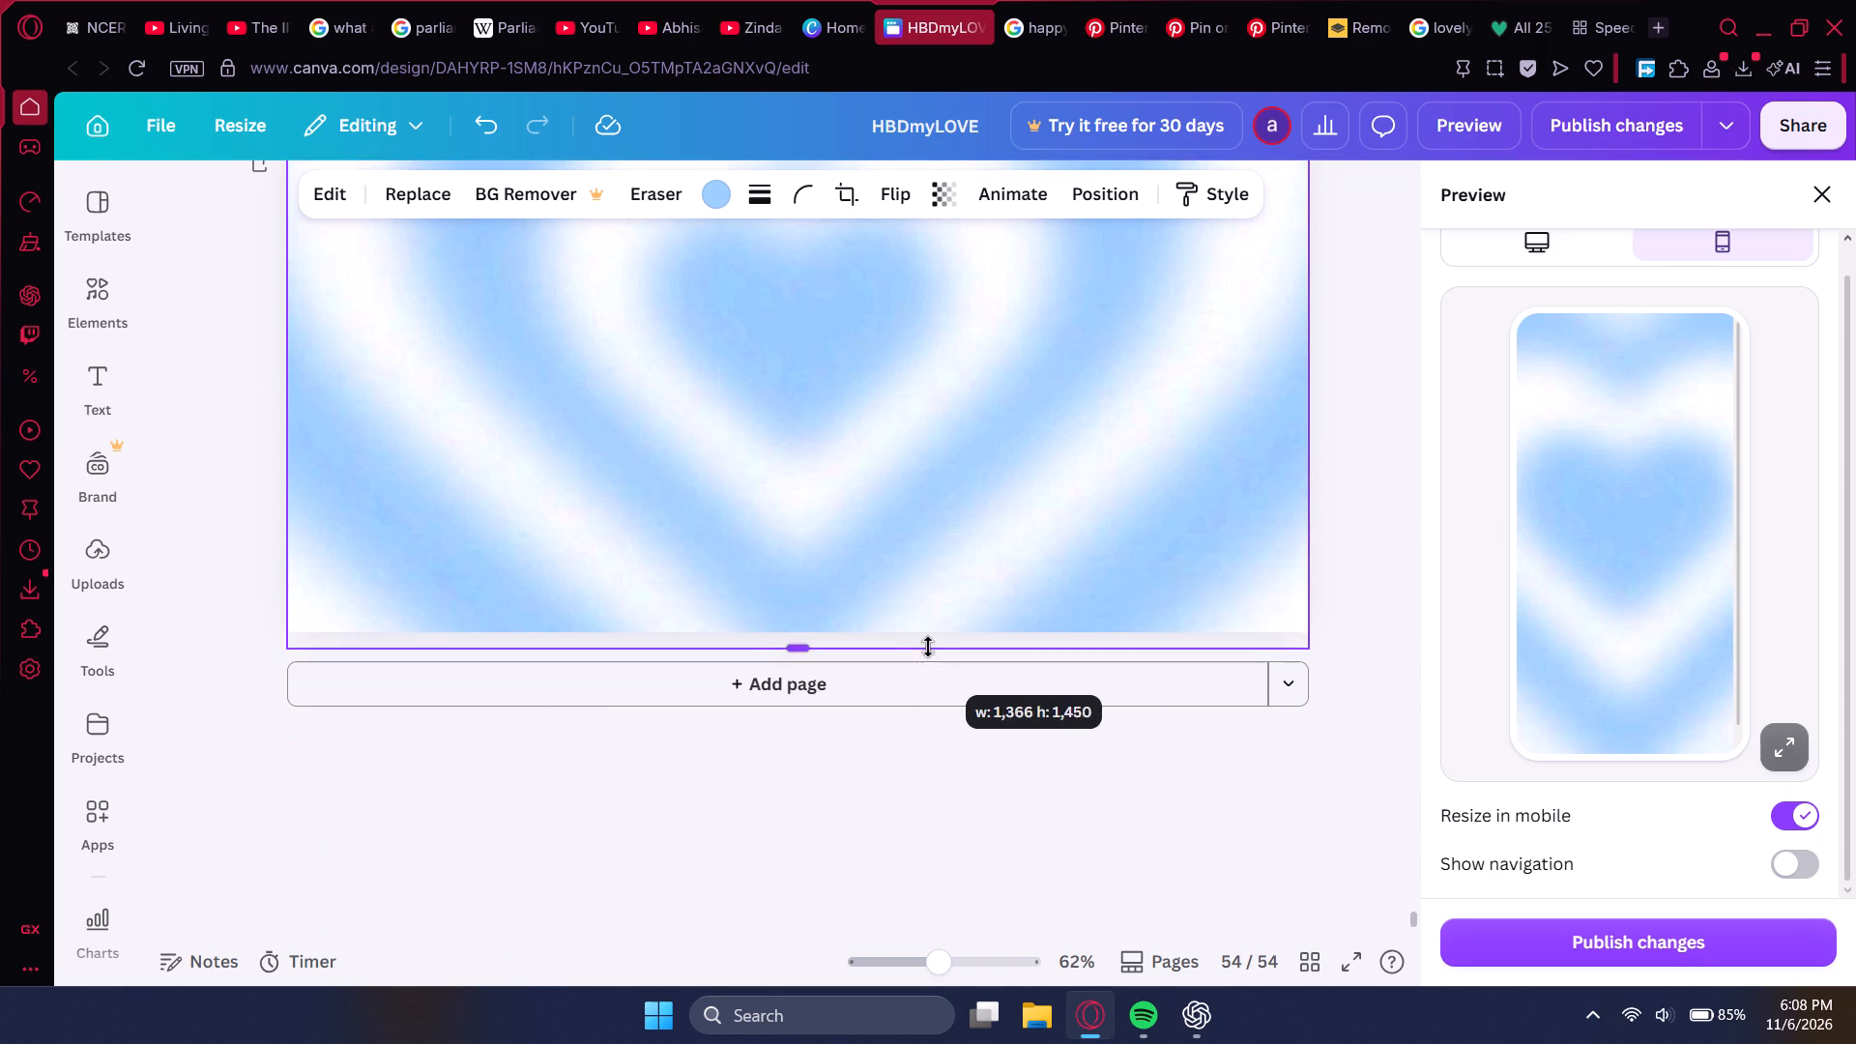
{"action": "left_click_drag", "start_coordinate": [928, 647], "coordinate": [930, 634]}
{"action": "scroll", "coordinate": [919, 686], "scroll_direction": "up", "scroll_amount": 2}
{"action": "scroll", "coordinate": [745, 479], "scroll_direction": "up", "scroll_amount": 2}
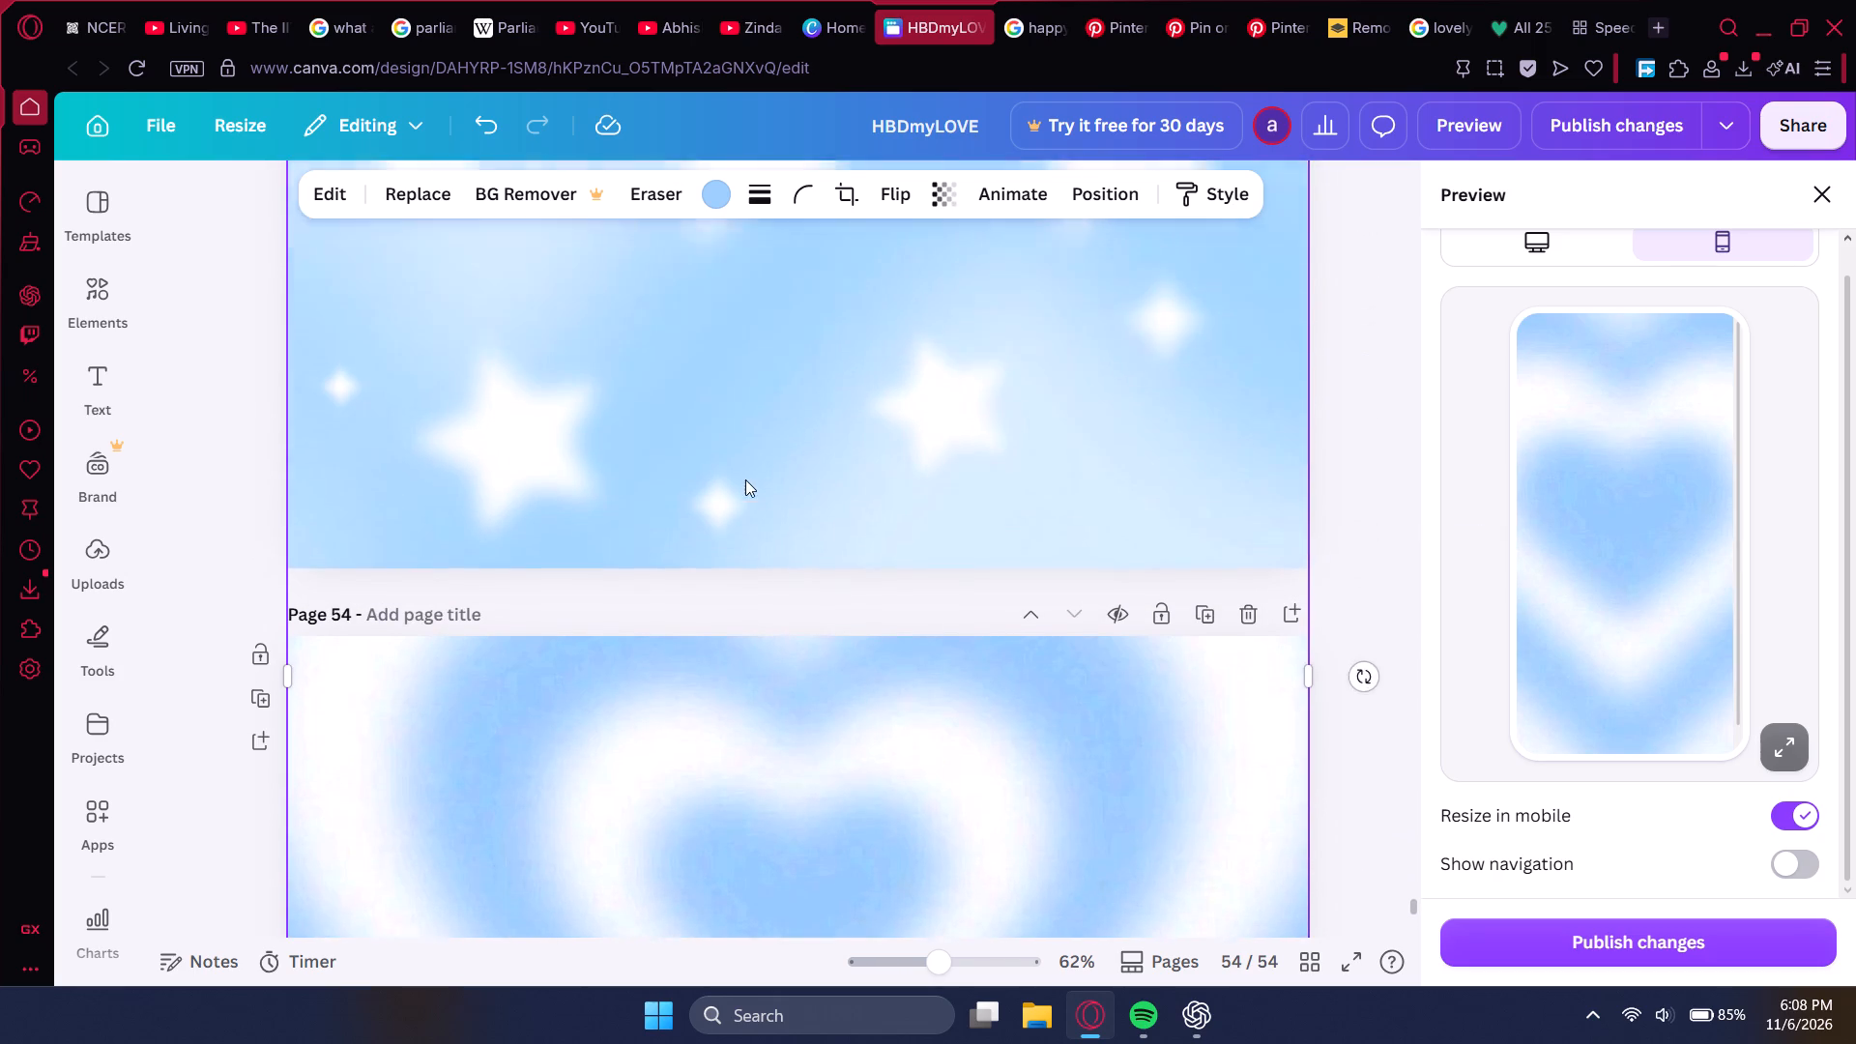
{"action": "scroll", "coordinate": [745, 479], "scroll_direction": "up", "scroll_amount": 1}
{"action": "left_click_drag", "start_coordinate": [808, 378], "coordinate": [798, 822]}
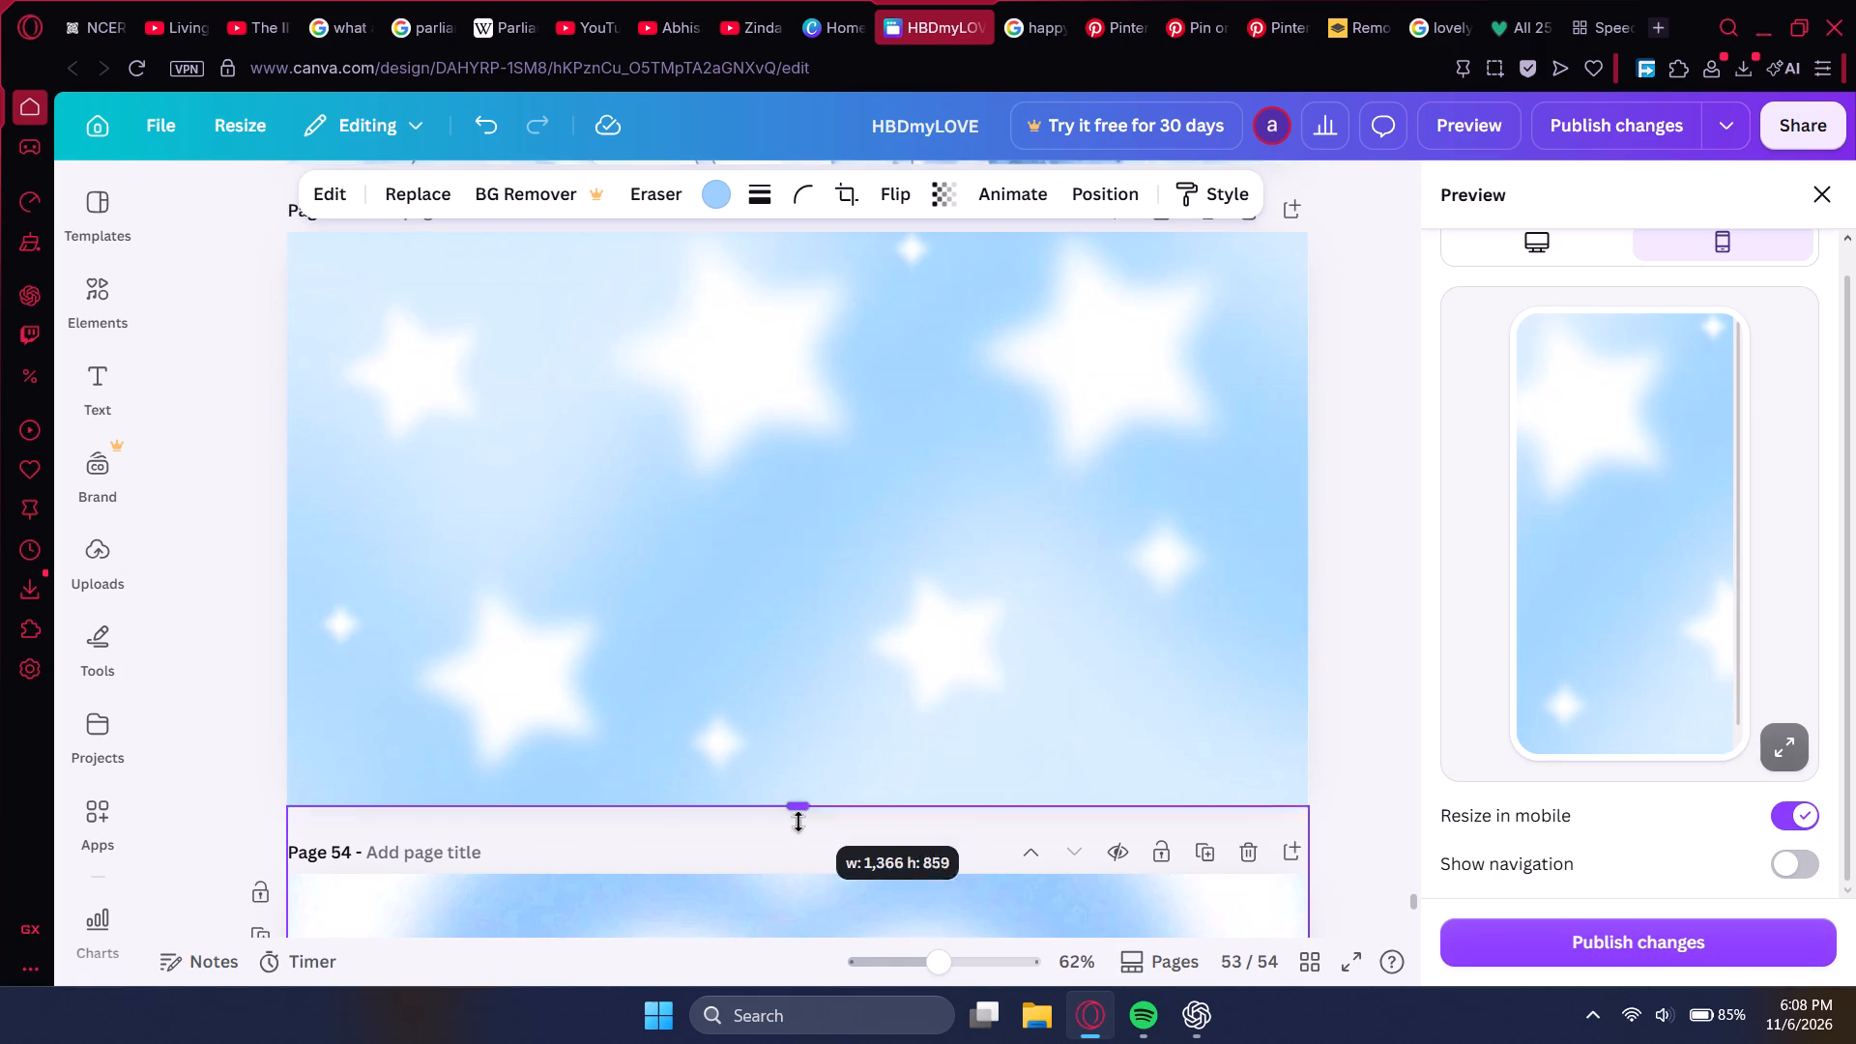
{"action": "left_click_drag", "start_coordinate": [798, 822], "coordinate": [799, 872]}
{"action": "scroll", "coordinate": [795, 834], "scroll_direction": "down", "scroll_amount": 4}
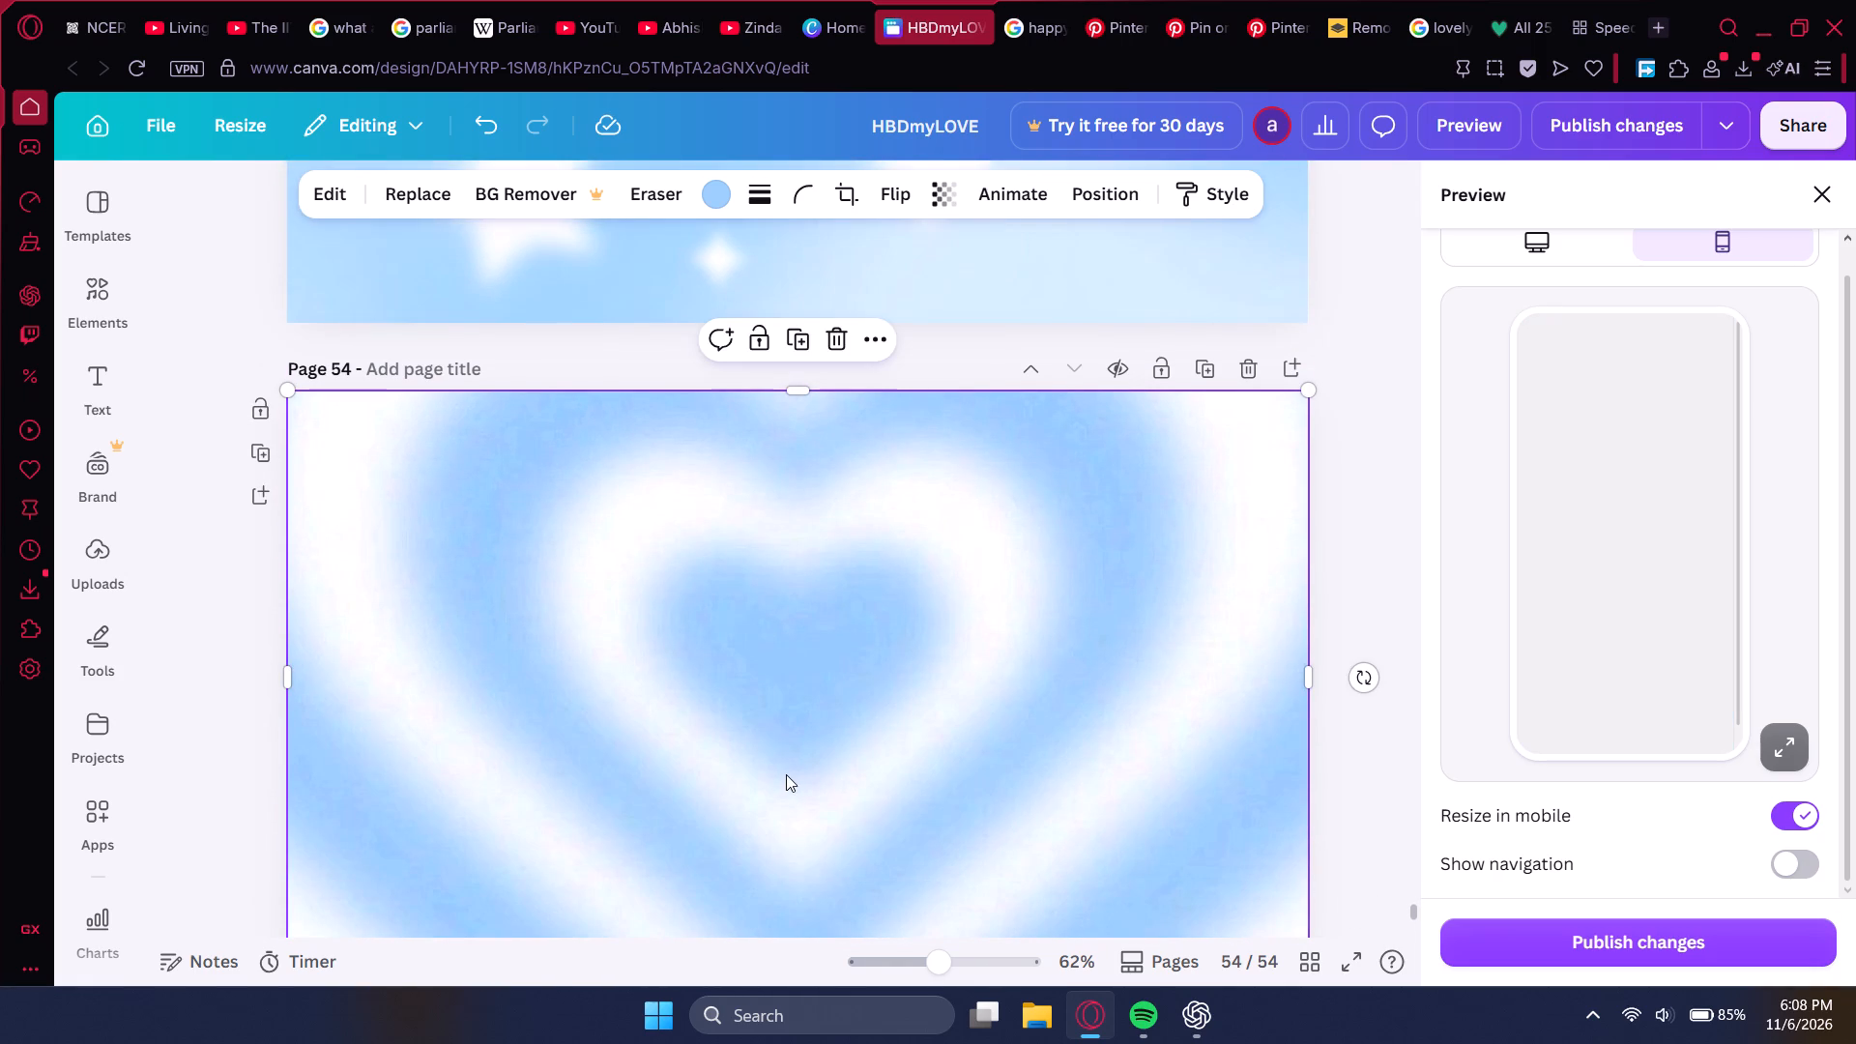
Review the new star and heart background pages against the existing page 52 design.
{"action": "scroll", "coordinate": [786, 773], "scroll_direction": "up", "scroll_amount": 12}
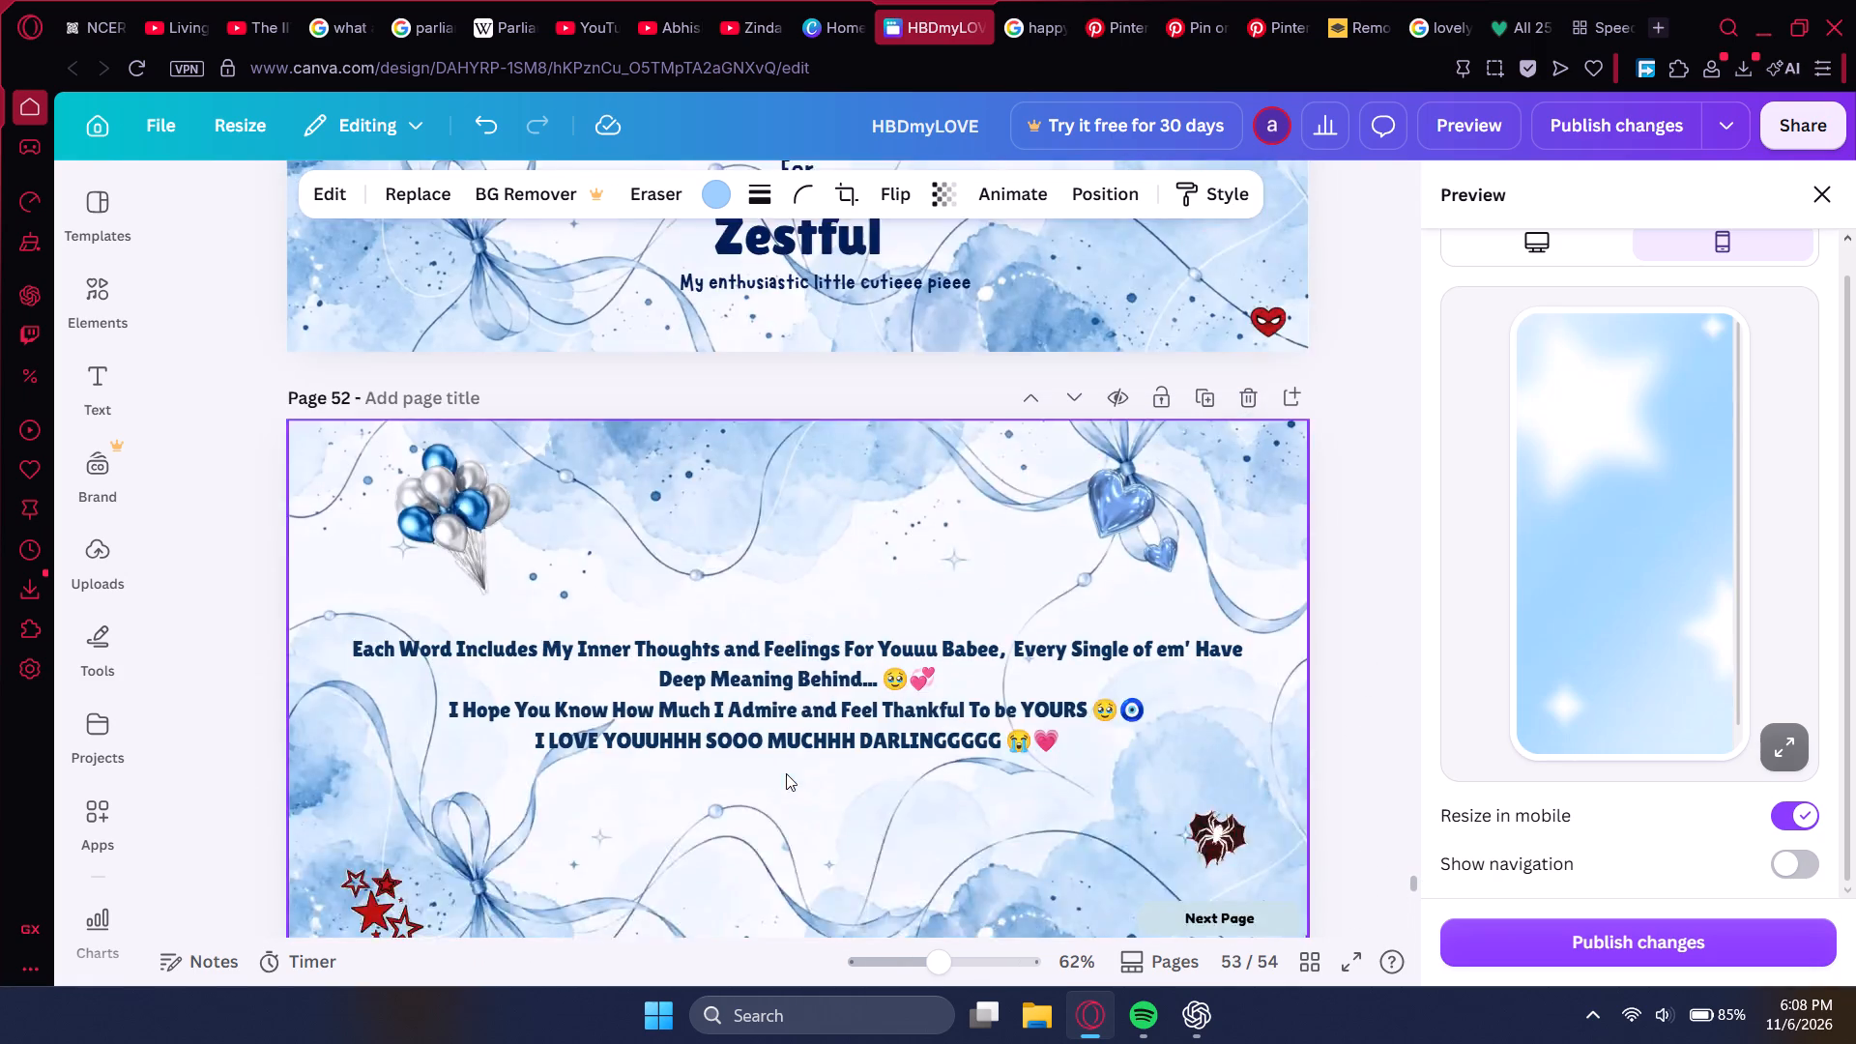
{"action": "scroll", "coordinate": [769, 773], "scroll_direction": "down", "scroll_amount": 6}
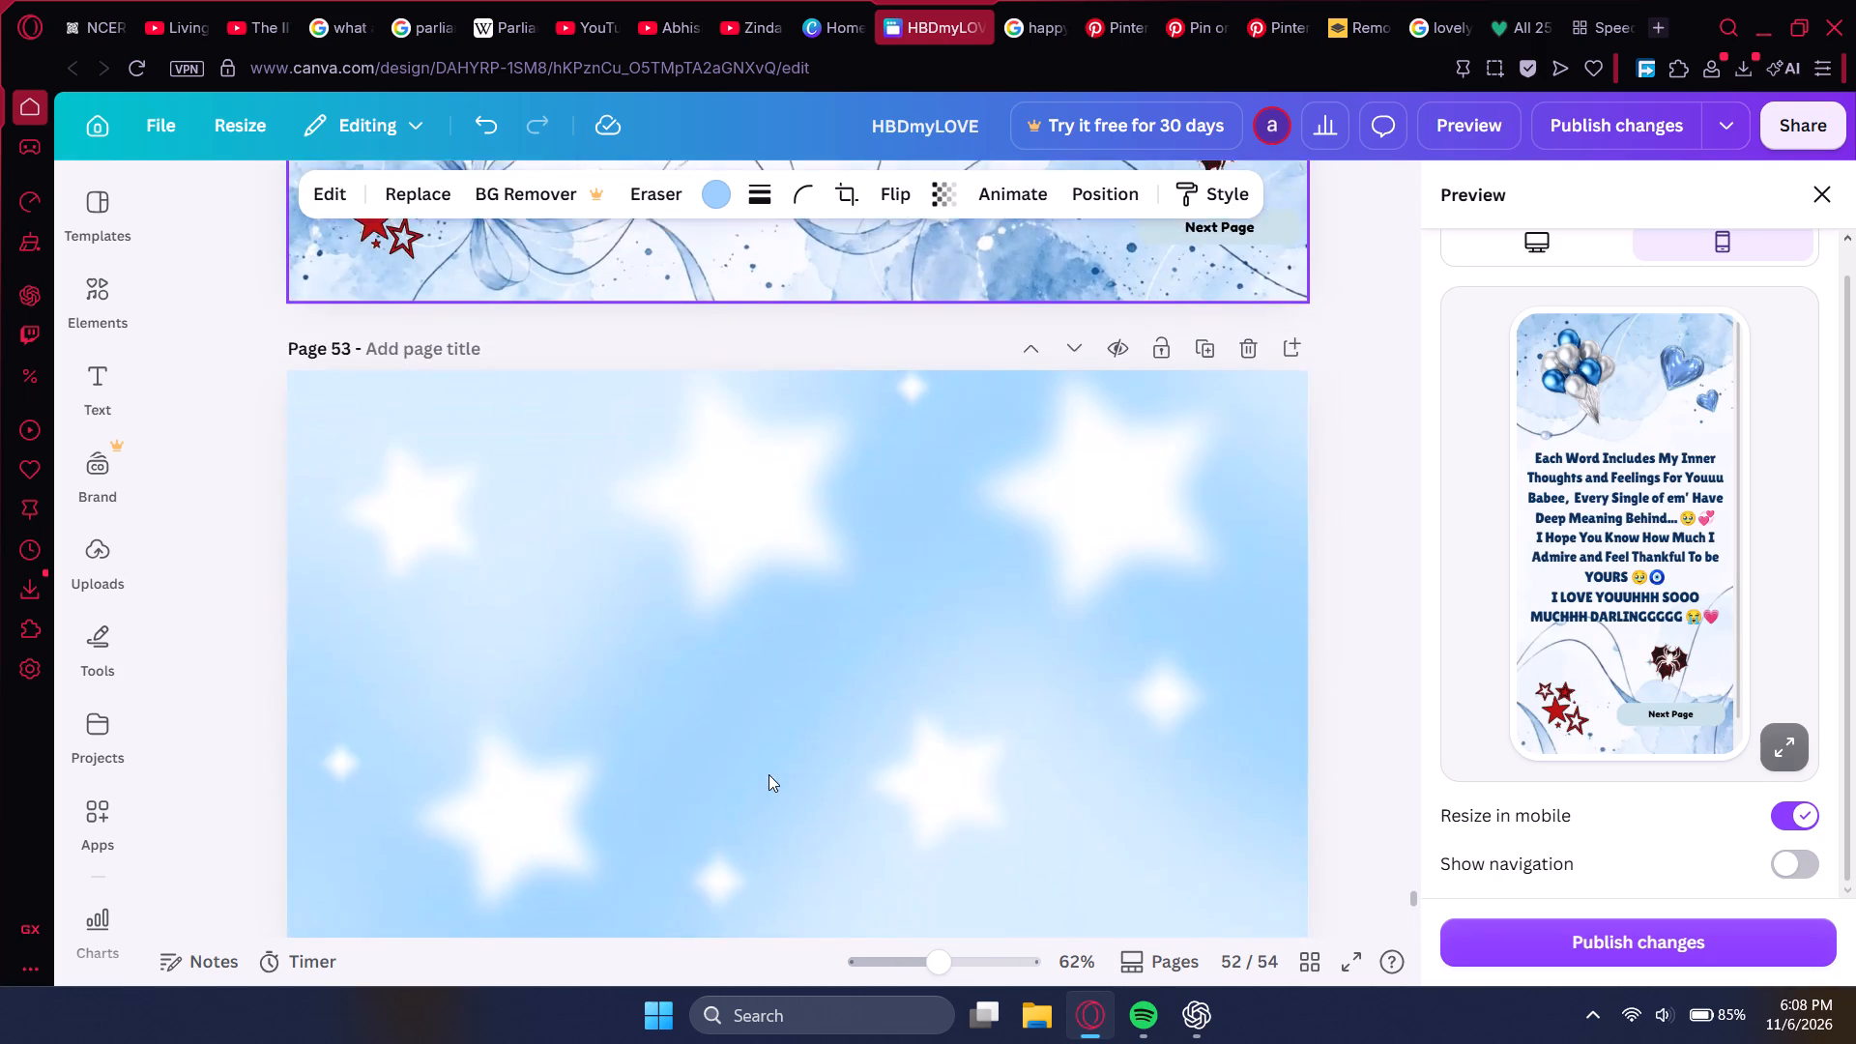
{"action": "scroll", "coordinate": [760, 782], "scroll_direction": "down", "scroll_amount": 8}
{"action": "scroll", "coordinate": [755, 787], "scroll_direction": "up", "scroll_amount": 5}
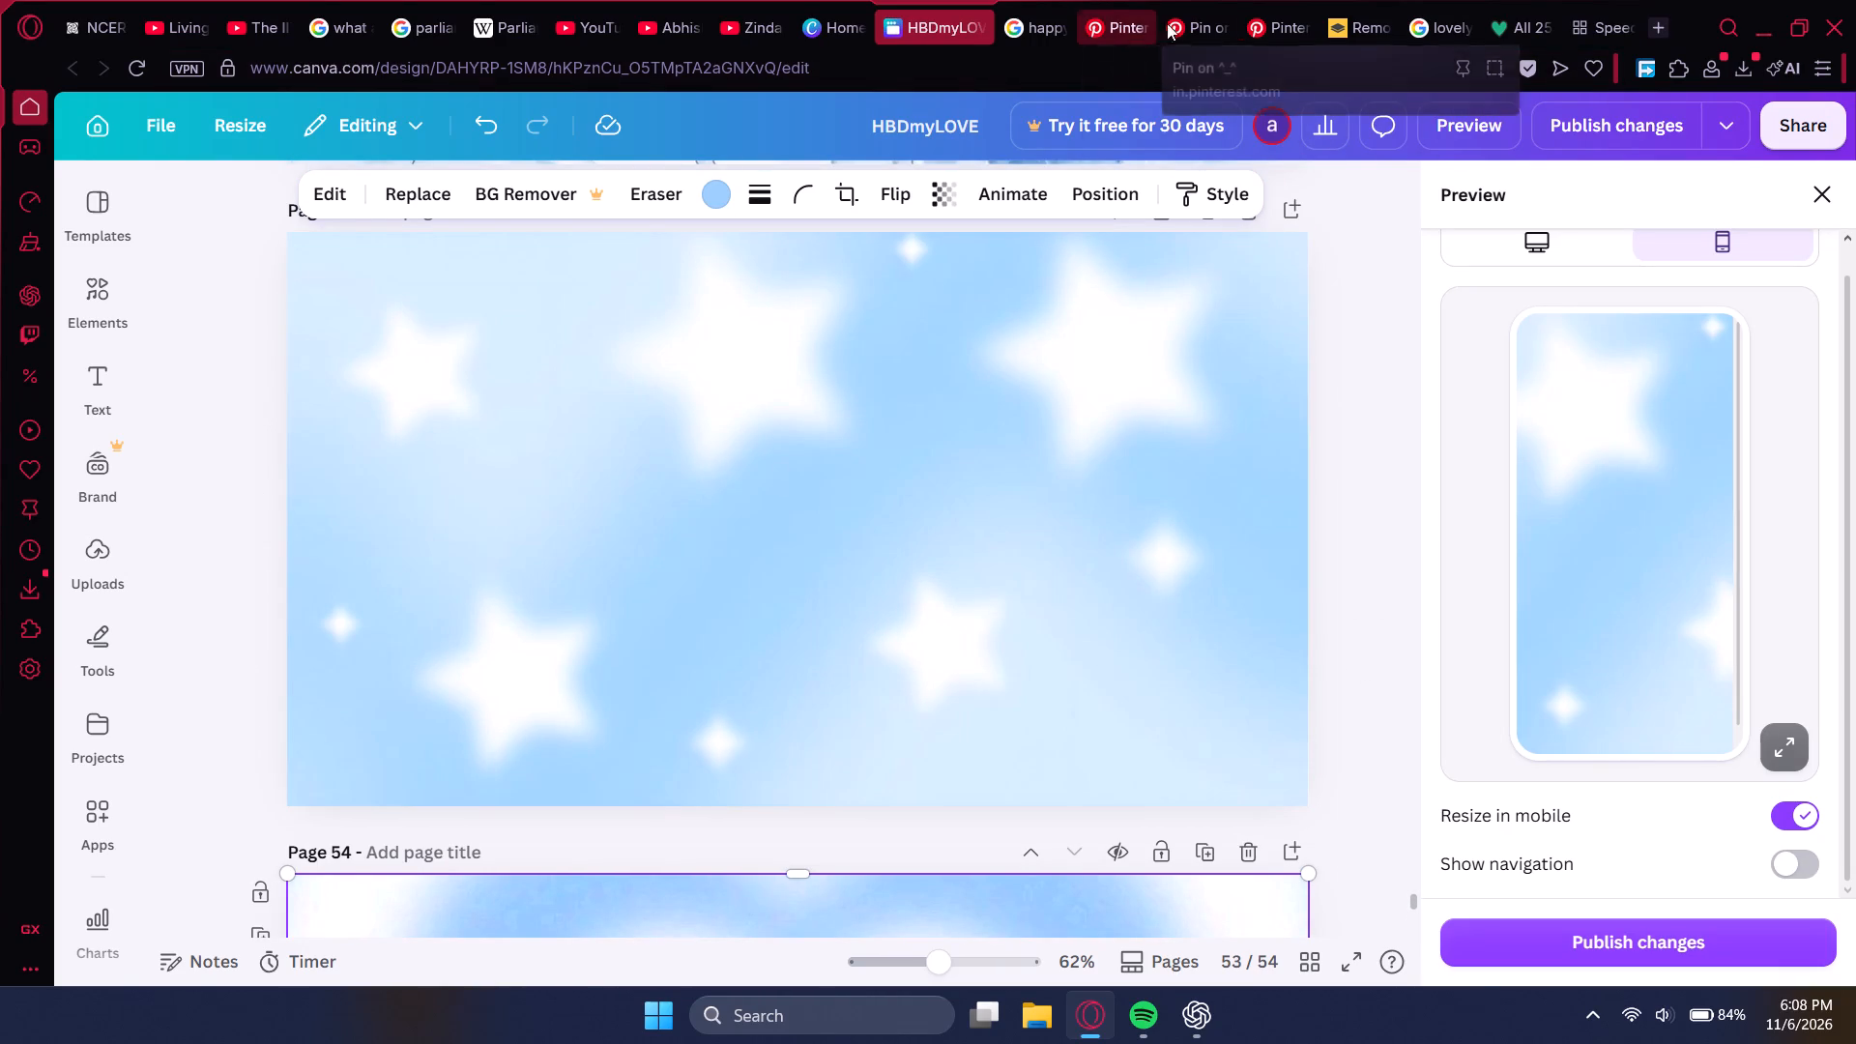
Switch to the Pinterest pin page and browse its related pins for another blue heart or star background.
{"action": "left_click", "coordinate": [1177, 20]}
{"action": "scroll", "coordinate": [824, 623], "scroll_direction": "down", "scroll_amount": 5}
{"action": "scroll", "coordinate": [659, 635], "scroll_direction": "down", "scroll_amount": 4}
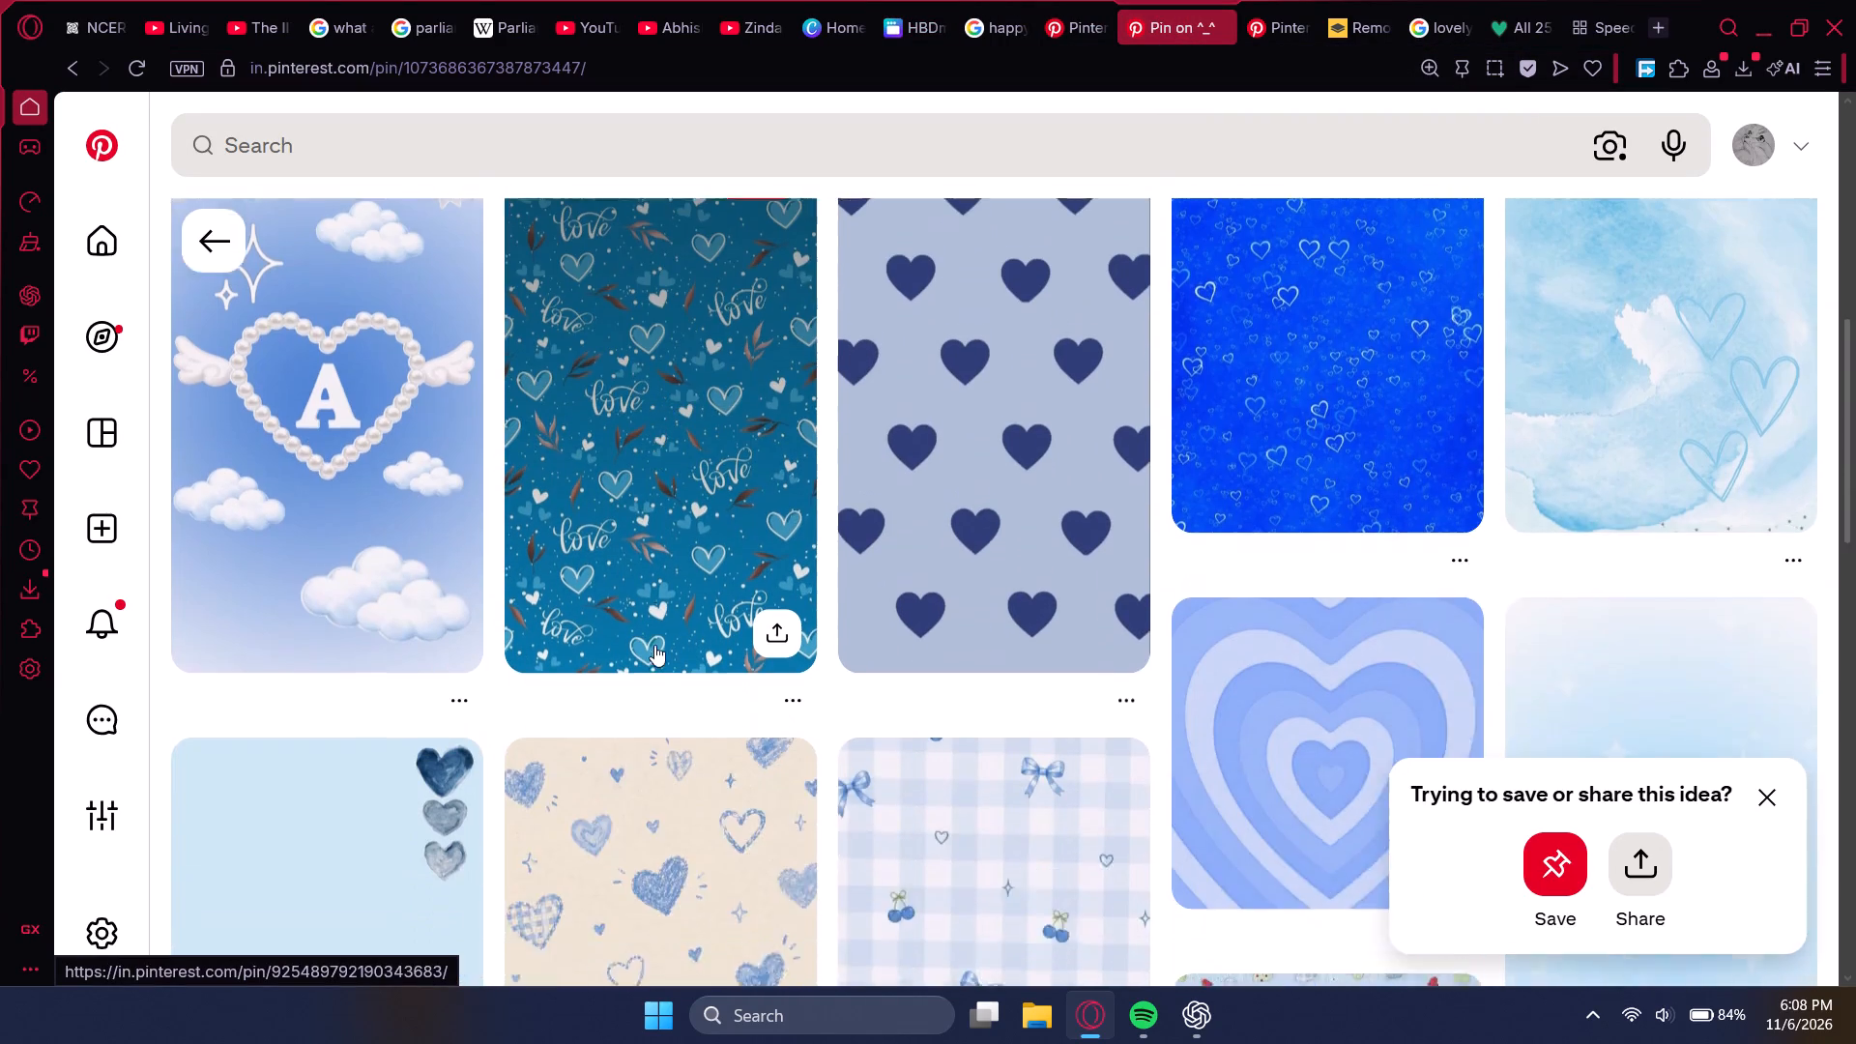
{"action": "scroll", "coordinate": [650, 663], "scroll_direction": "down", "scroll_amount": 5}
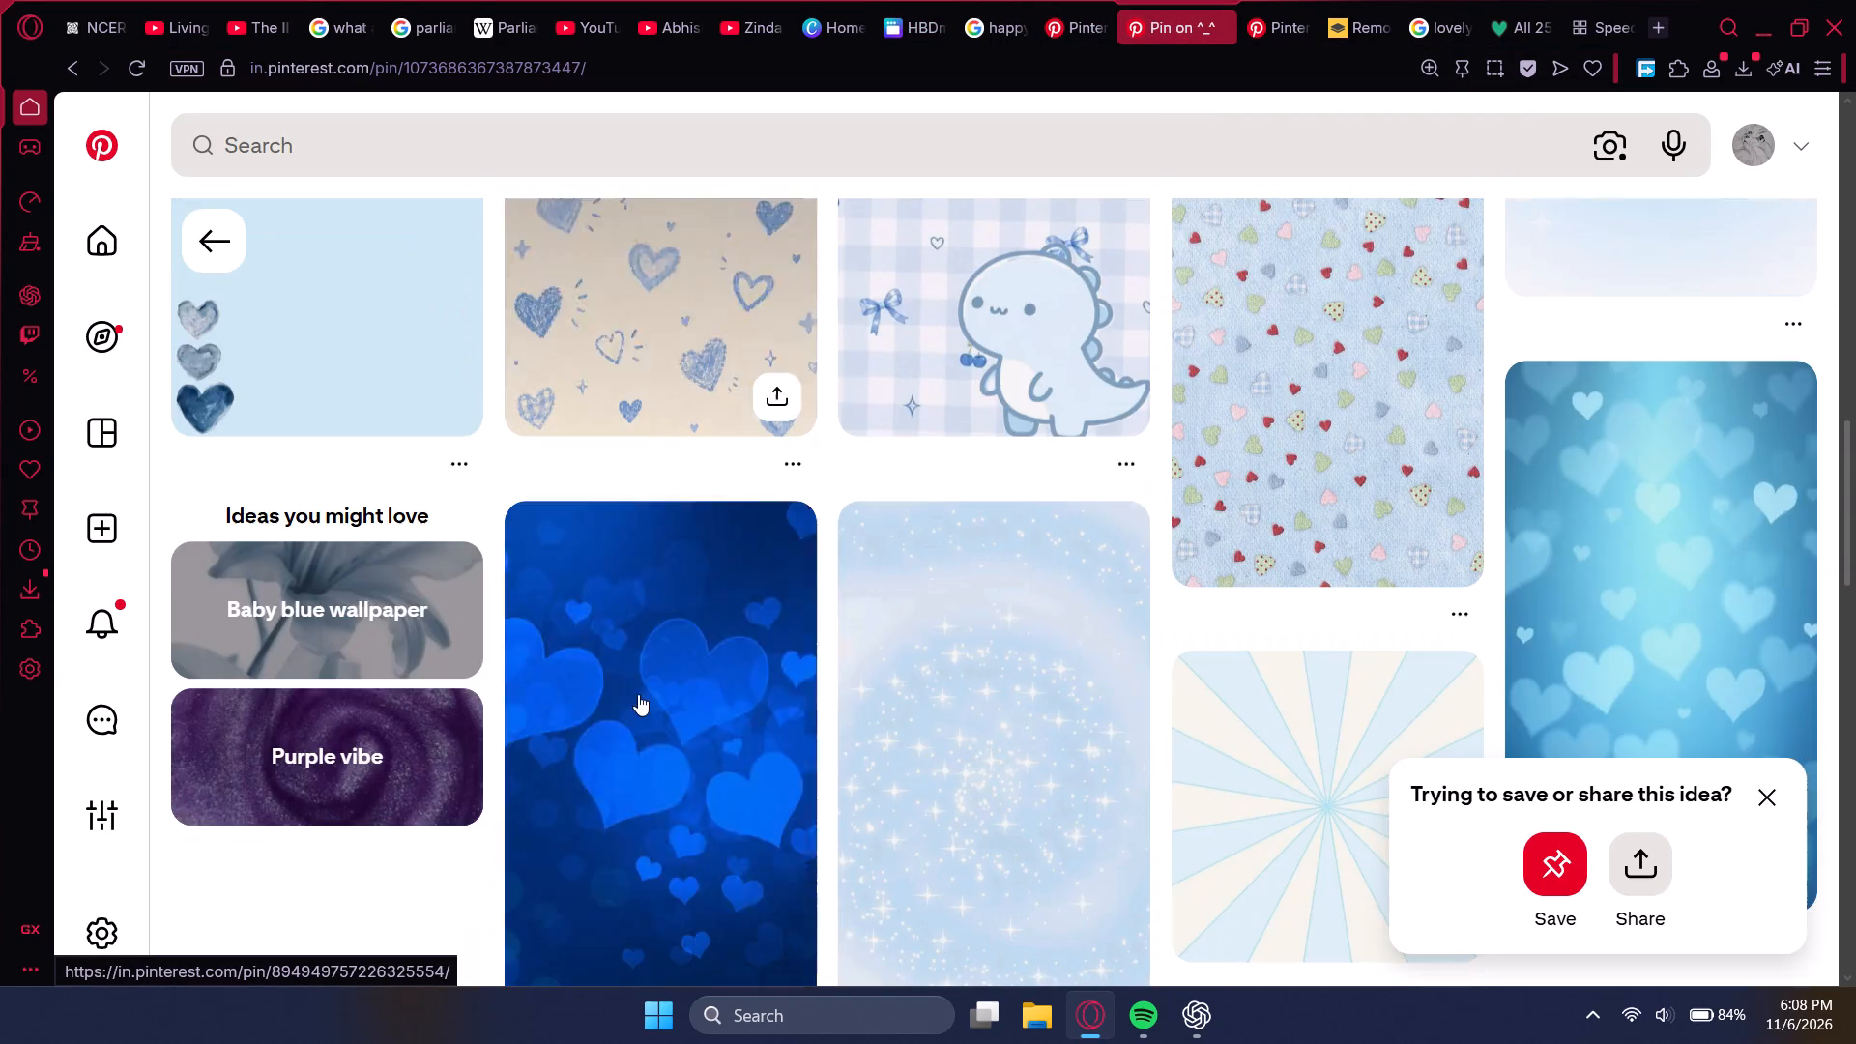
{"action": "scroll", "coordinate": [635, 697], "scroll_direction": "down", "scroll_amount": 5}
{"action": "scroll", "coordinate": [628, 704], "scroll_direction": "up", "scroll_amount": 2}
{"action": "scroll", "coordinate": [628, 704], "scroll_direction": "down", "scroll_amount": 3}
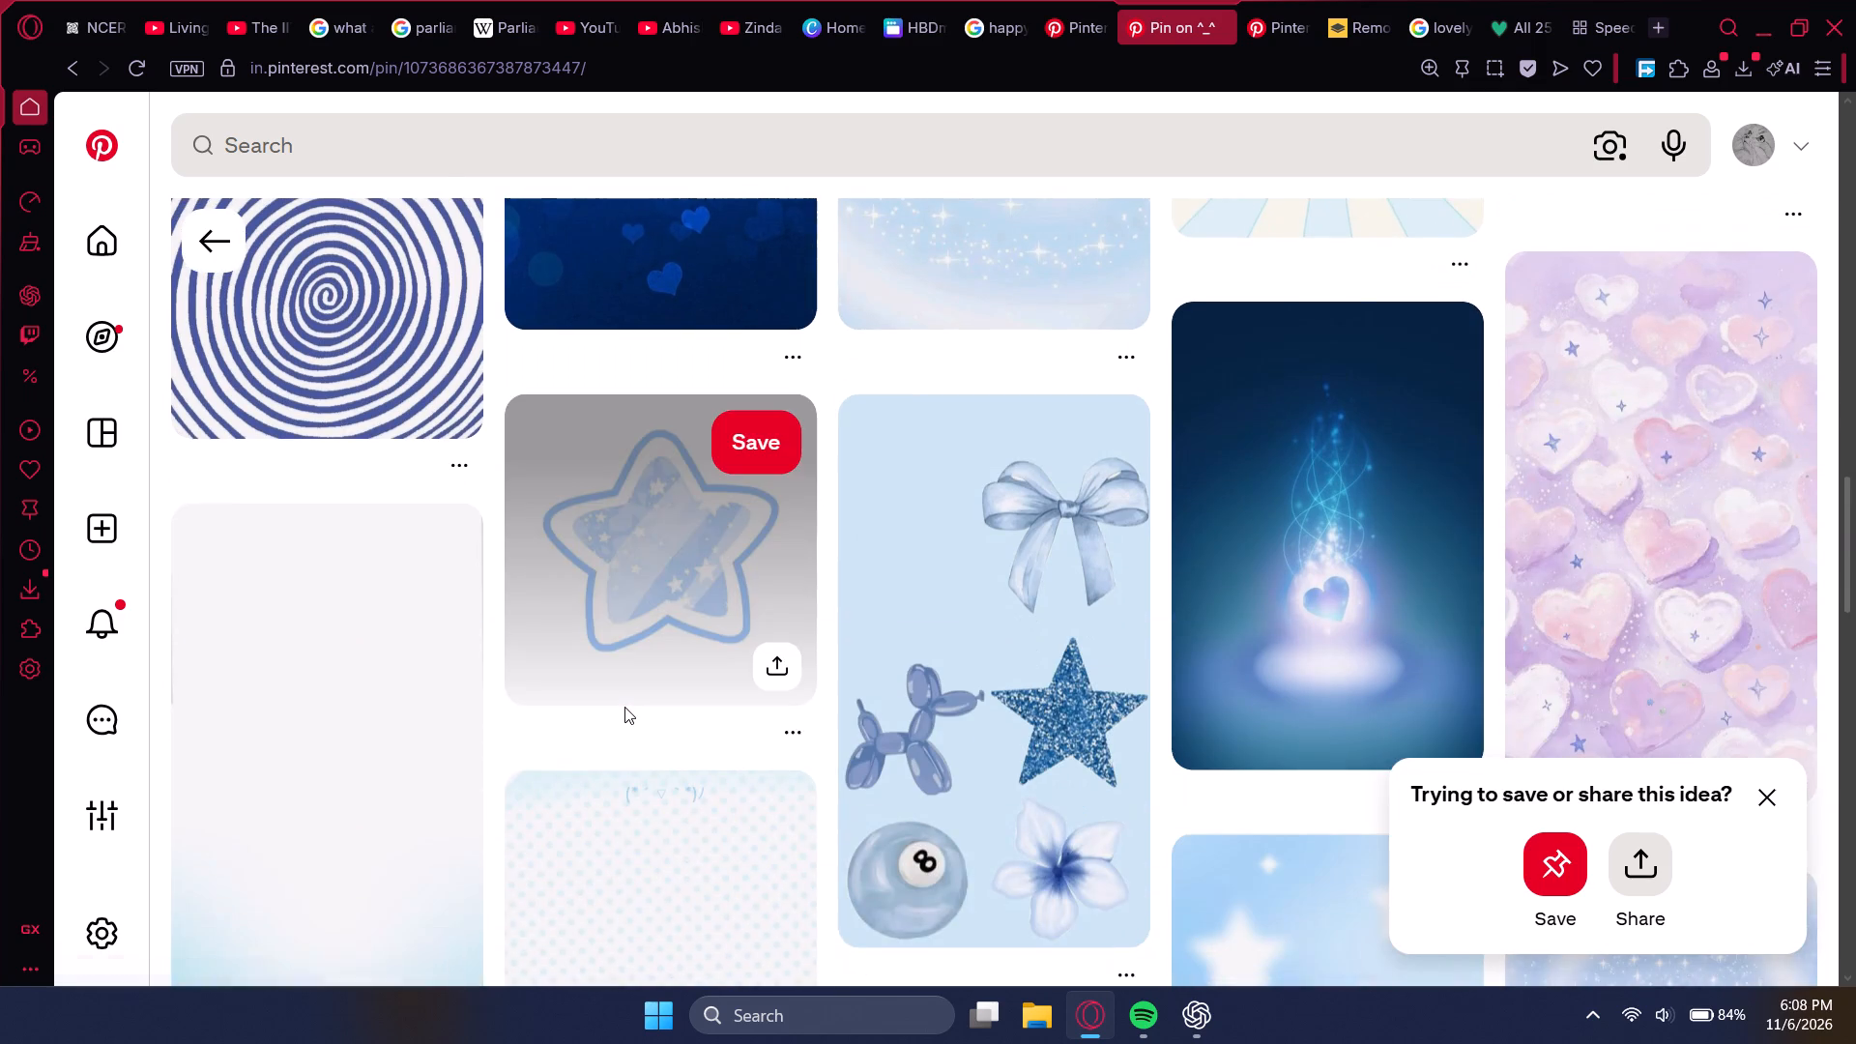
{"action": "scroll", "coordinate": [624, 707], "scroll_direction": "down", "scroll_amount": 11}
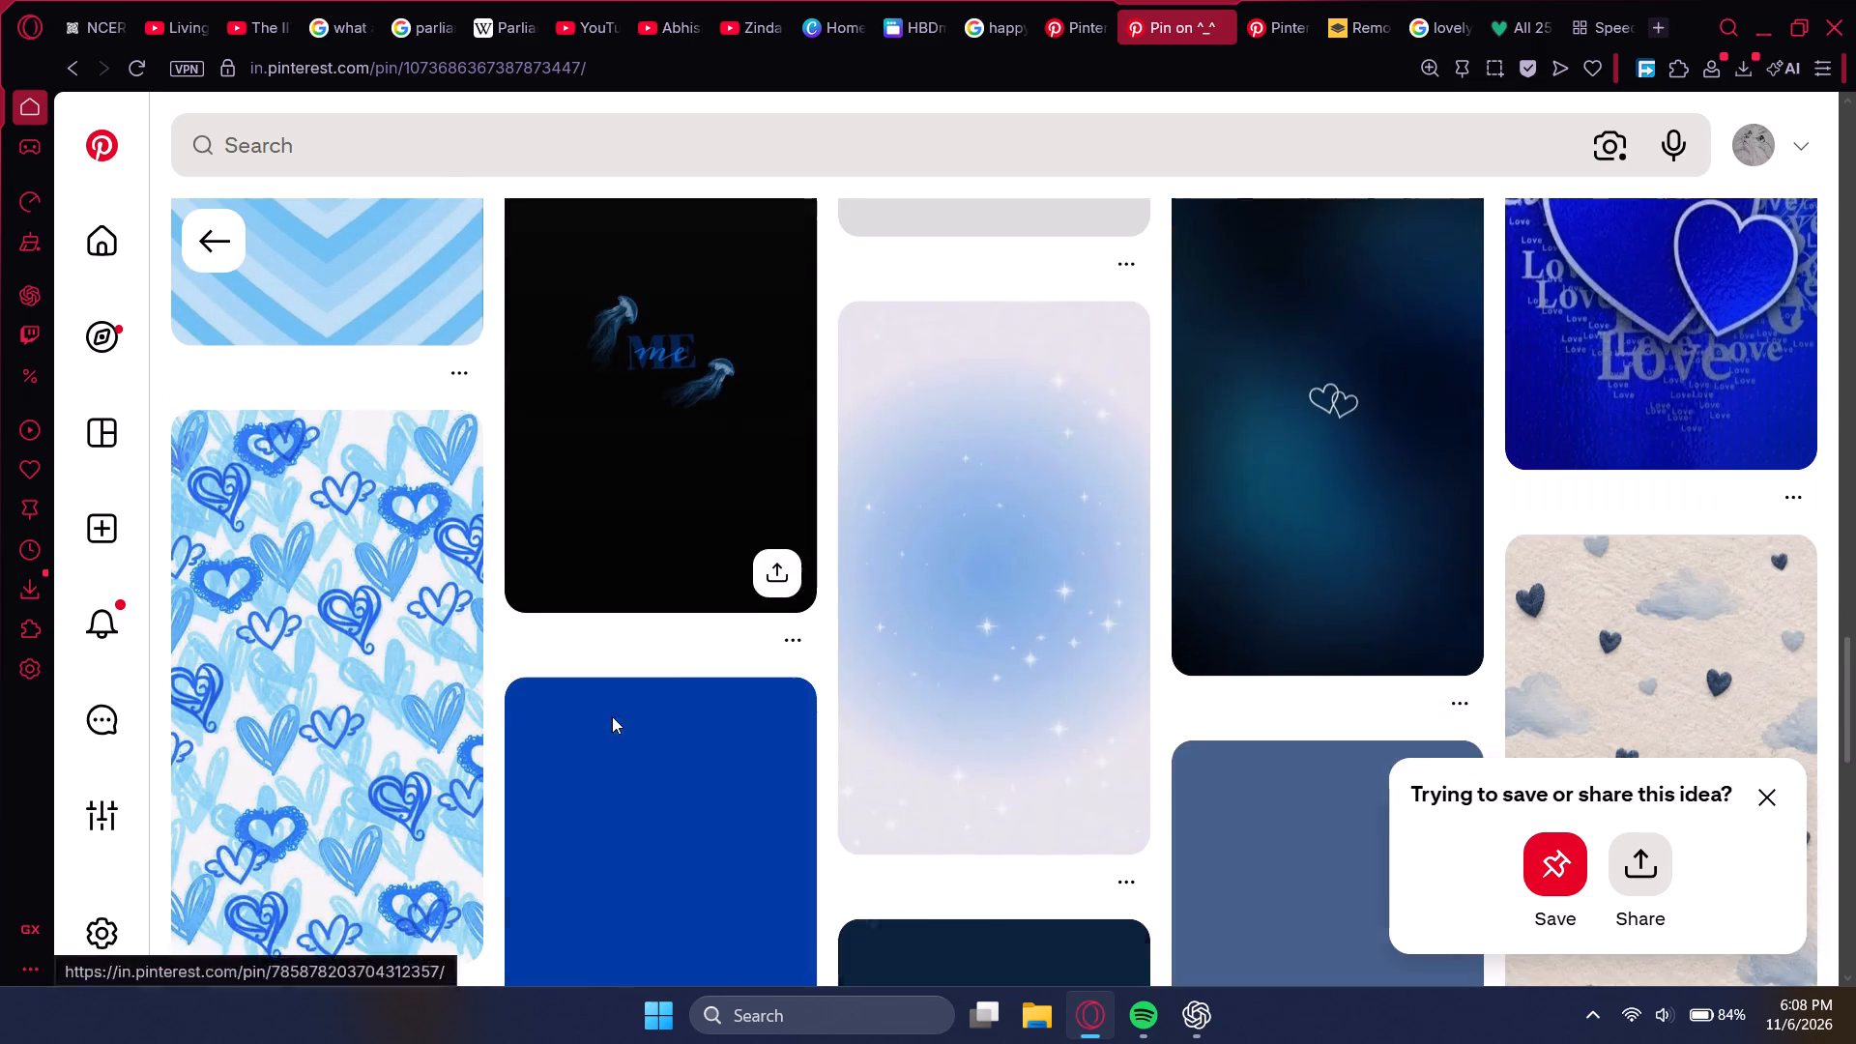
{"action": "scroll", "coordinate": [608, 720], "scroll_direction": "down", "scroll_amount": 11}
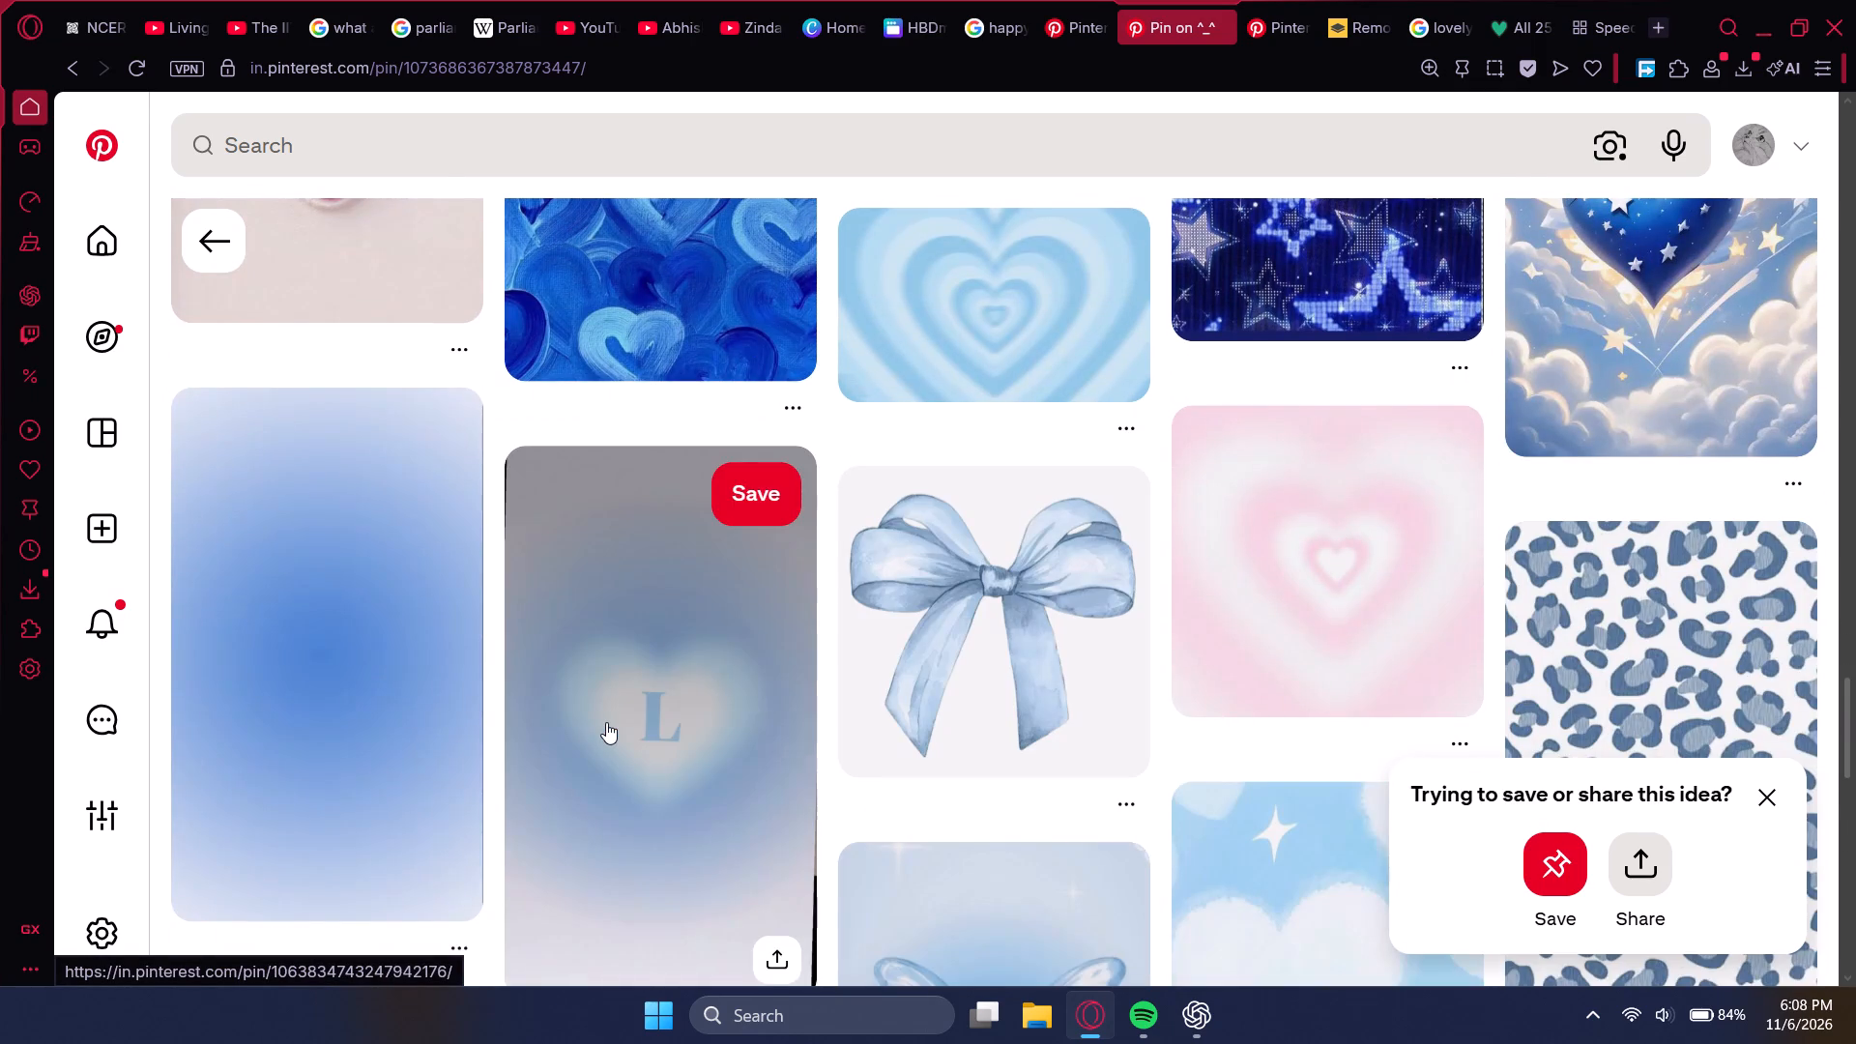
{"action": "scroll", "coordinate": [606, 722], "scroll_direction": "down", "scroll_amount": 12}
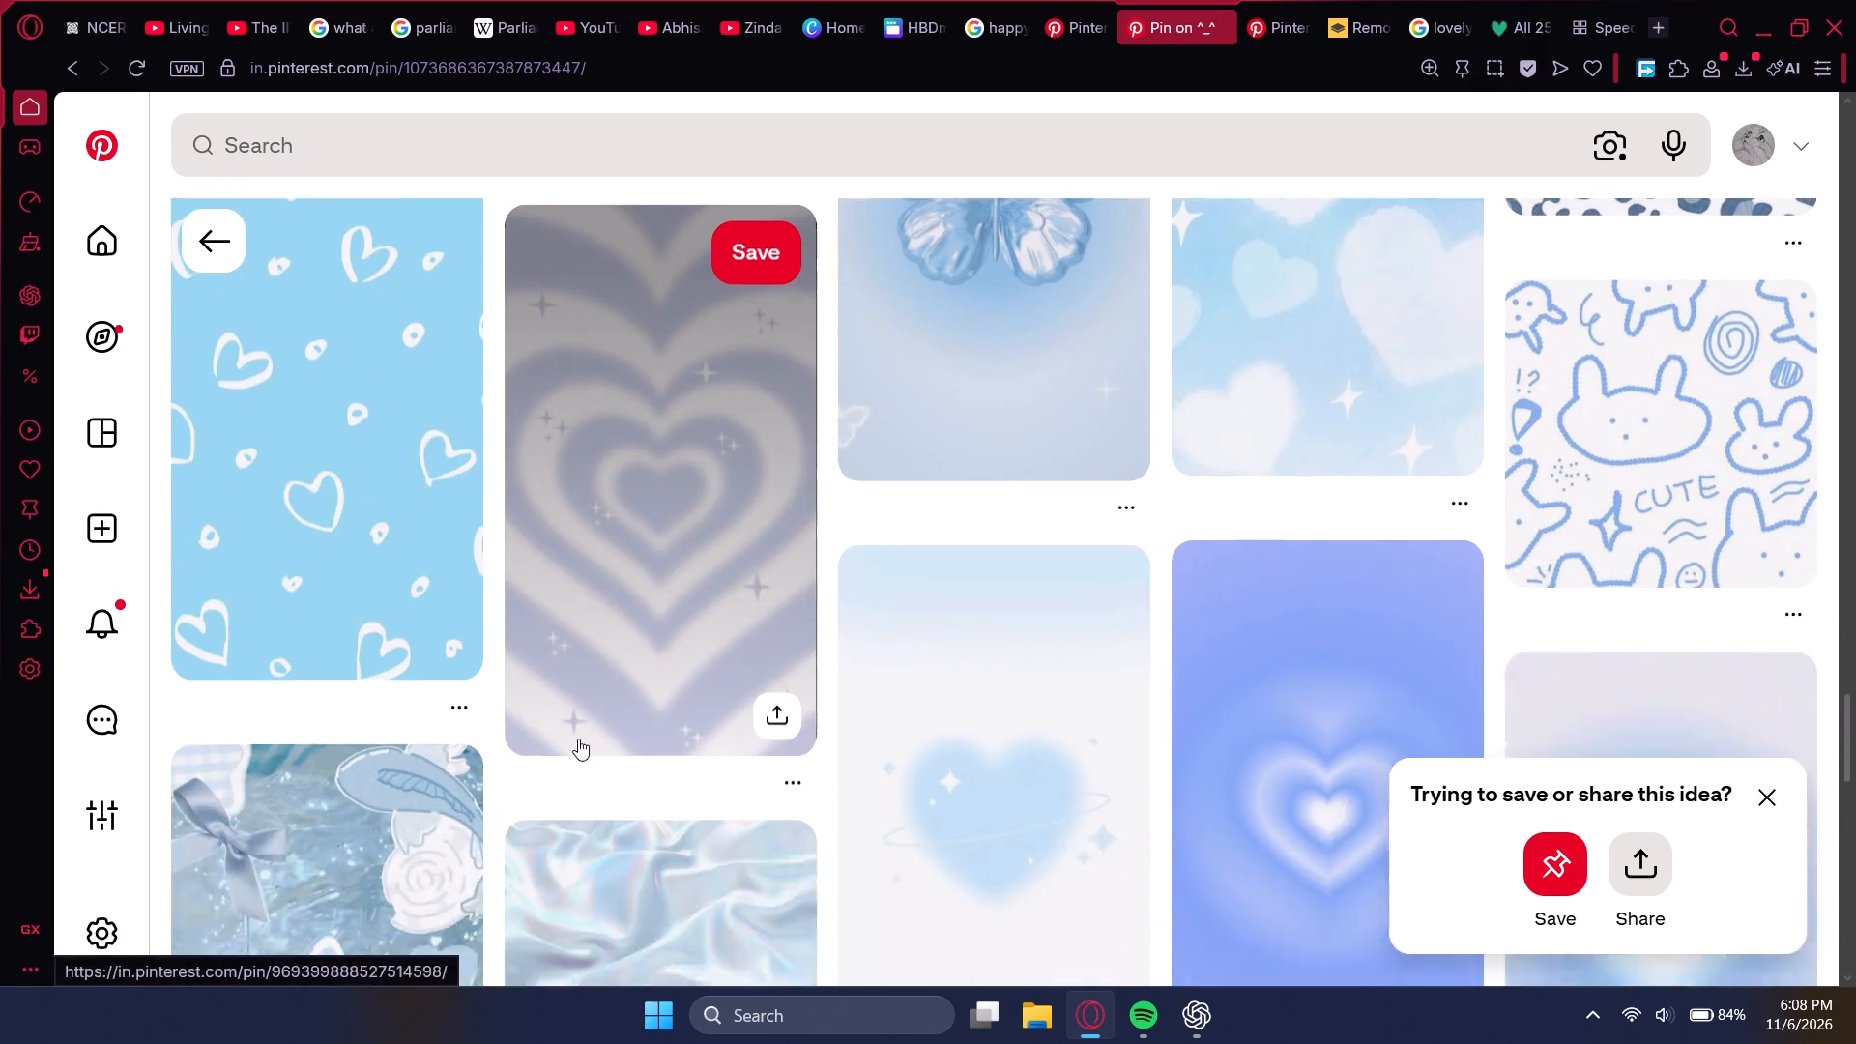
On the second desktop, open Instagram and send the pinned partner chat the cartoon couple kissing GIF, found by searching GIPHY for "kisses".
{"action": "left_click", "coordinate": [1017, 928]}
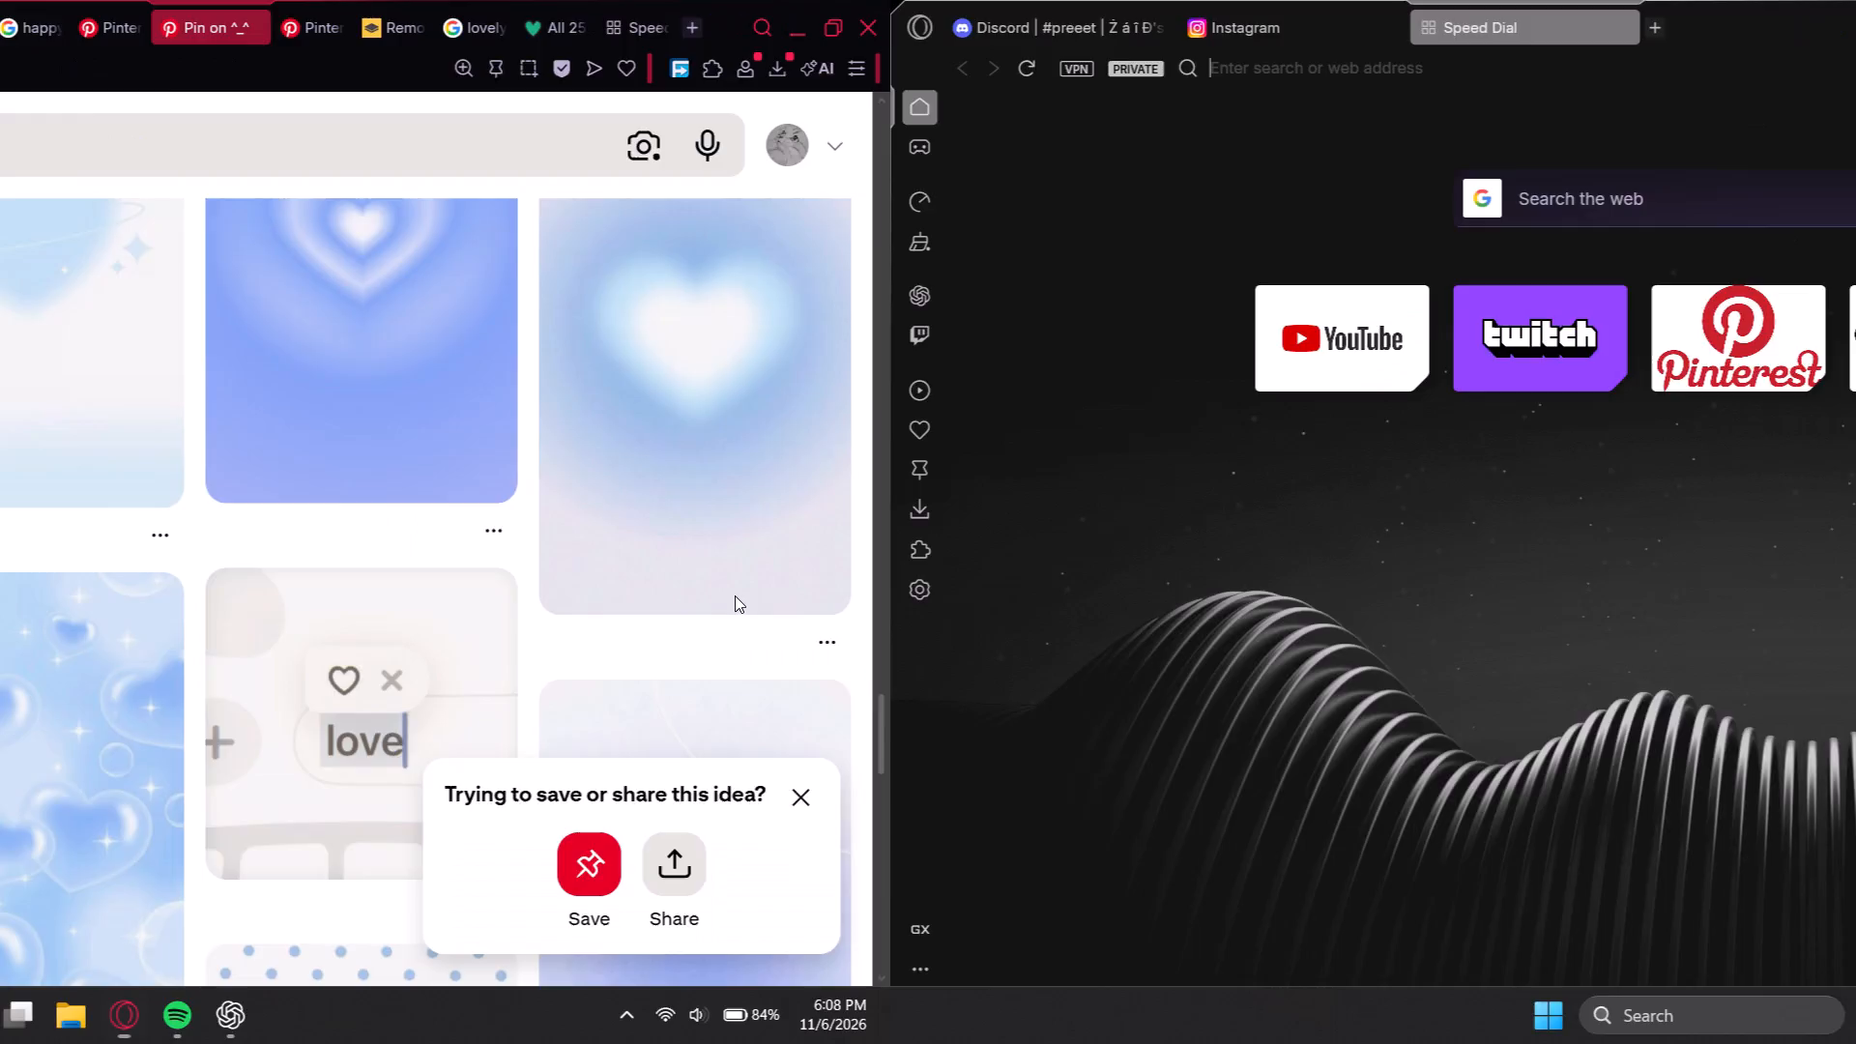
{"action": "left_click", "coordinate": [385, 13]}
{"action": "left_click", "coordinate": [1754, 906]}
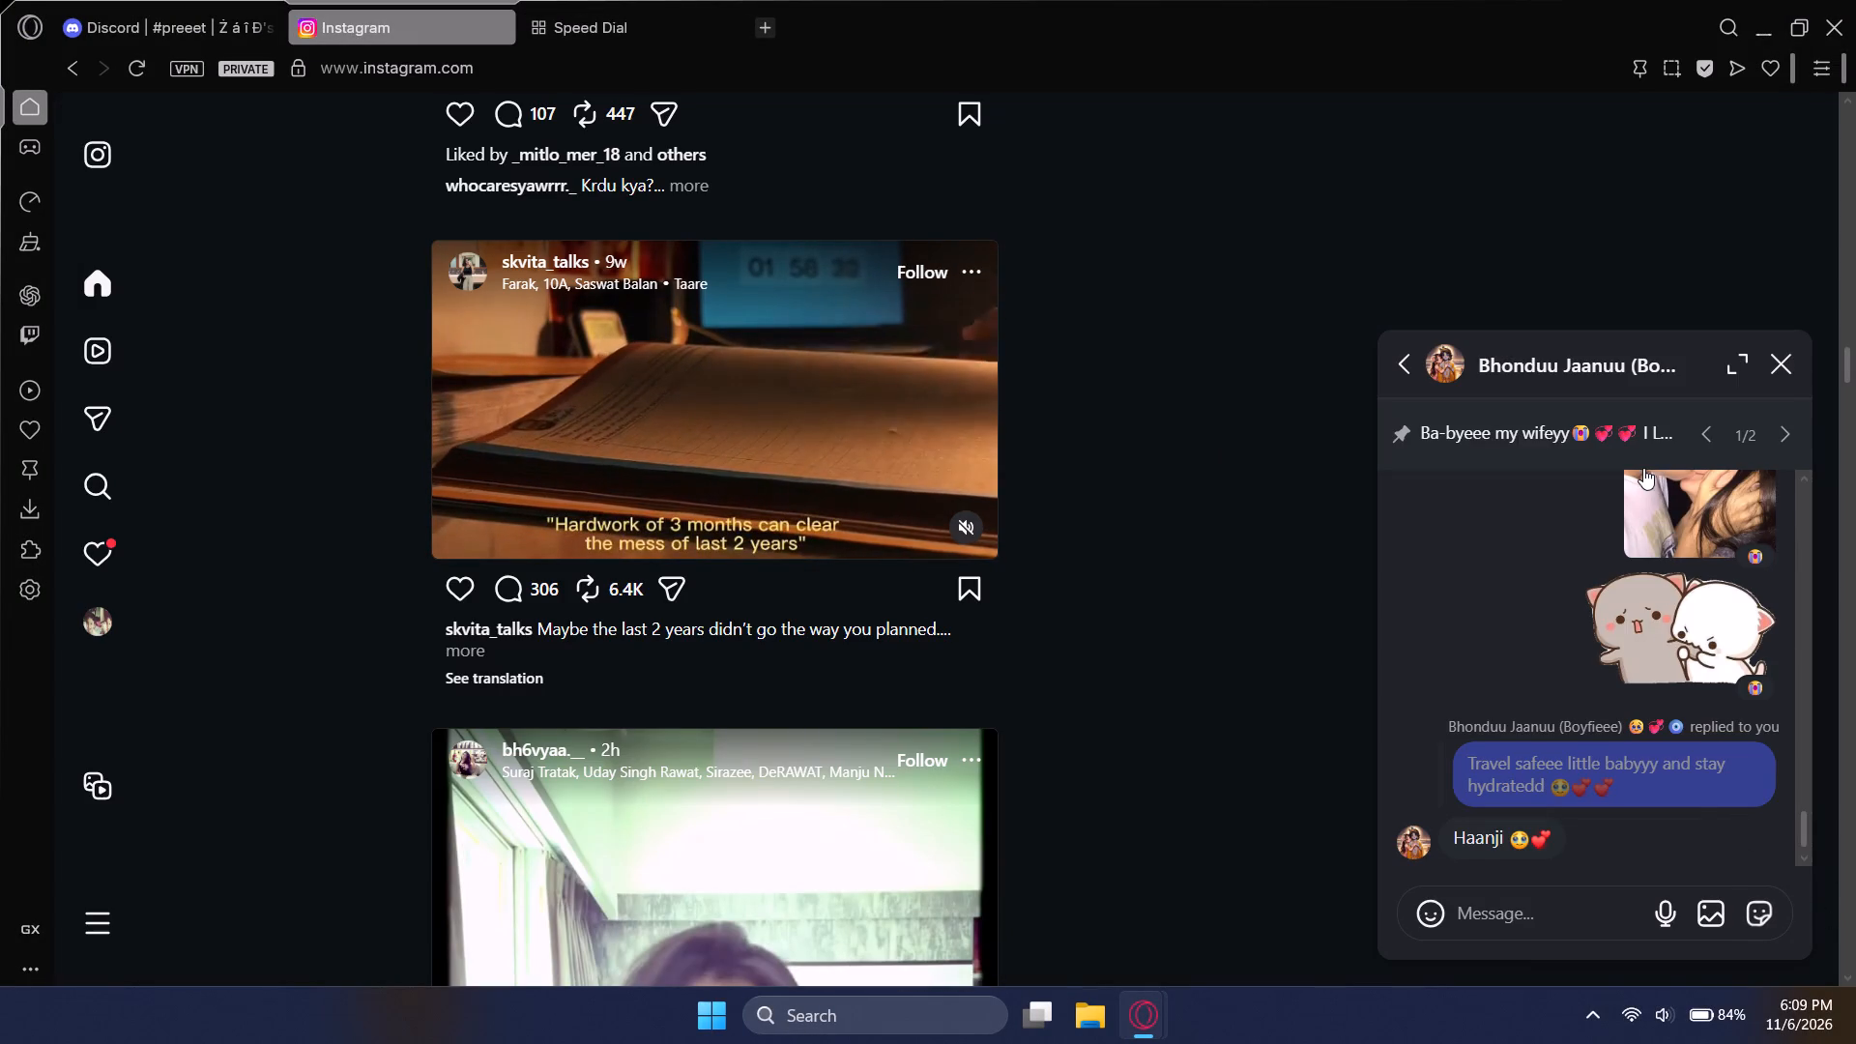
{"action": "left_click", "coordinate": [1579, 383]}
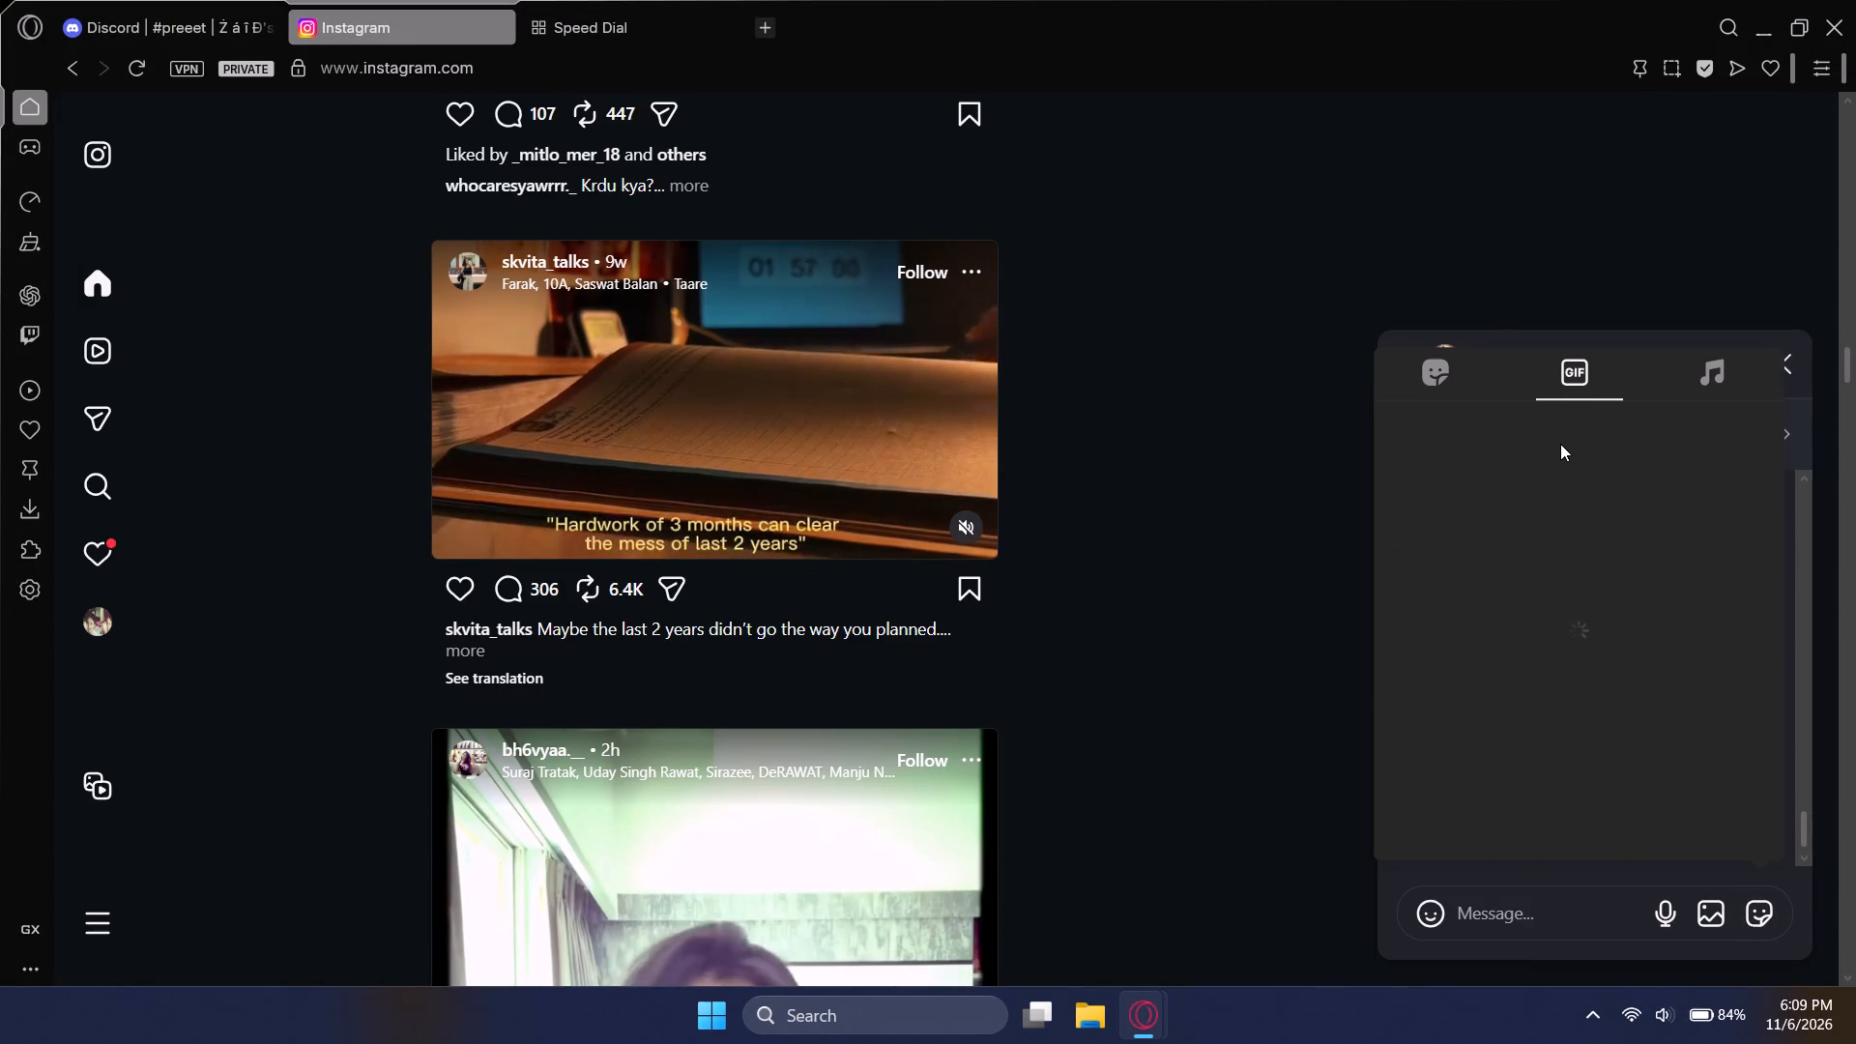
{"action": "left_click", "coordinate": [1563, 458]}
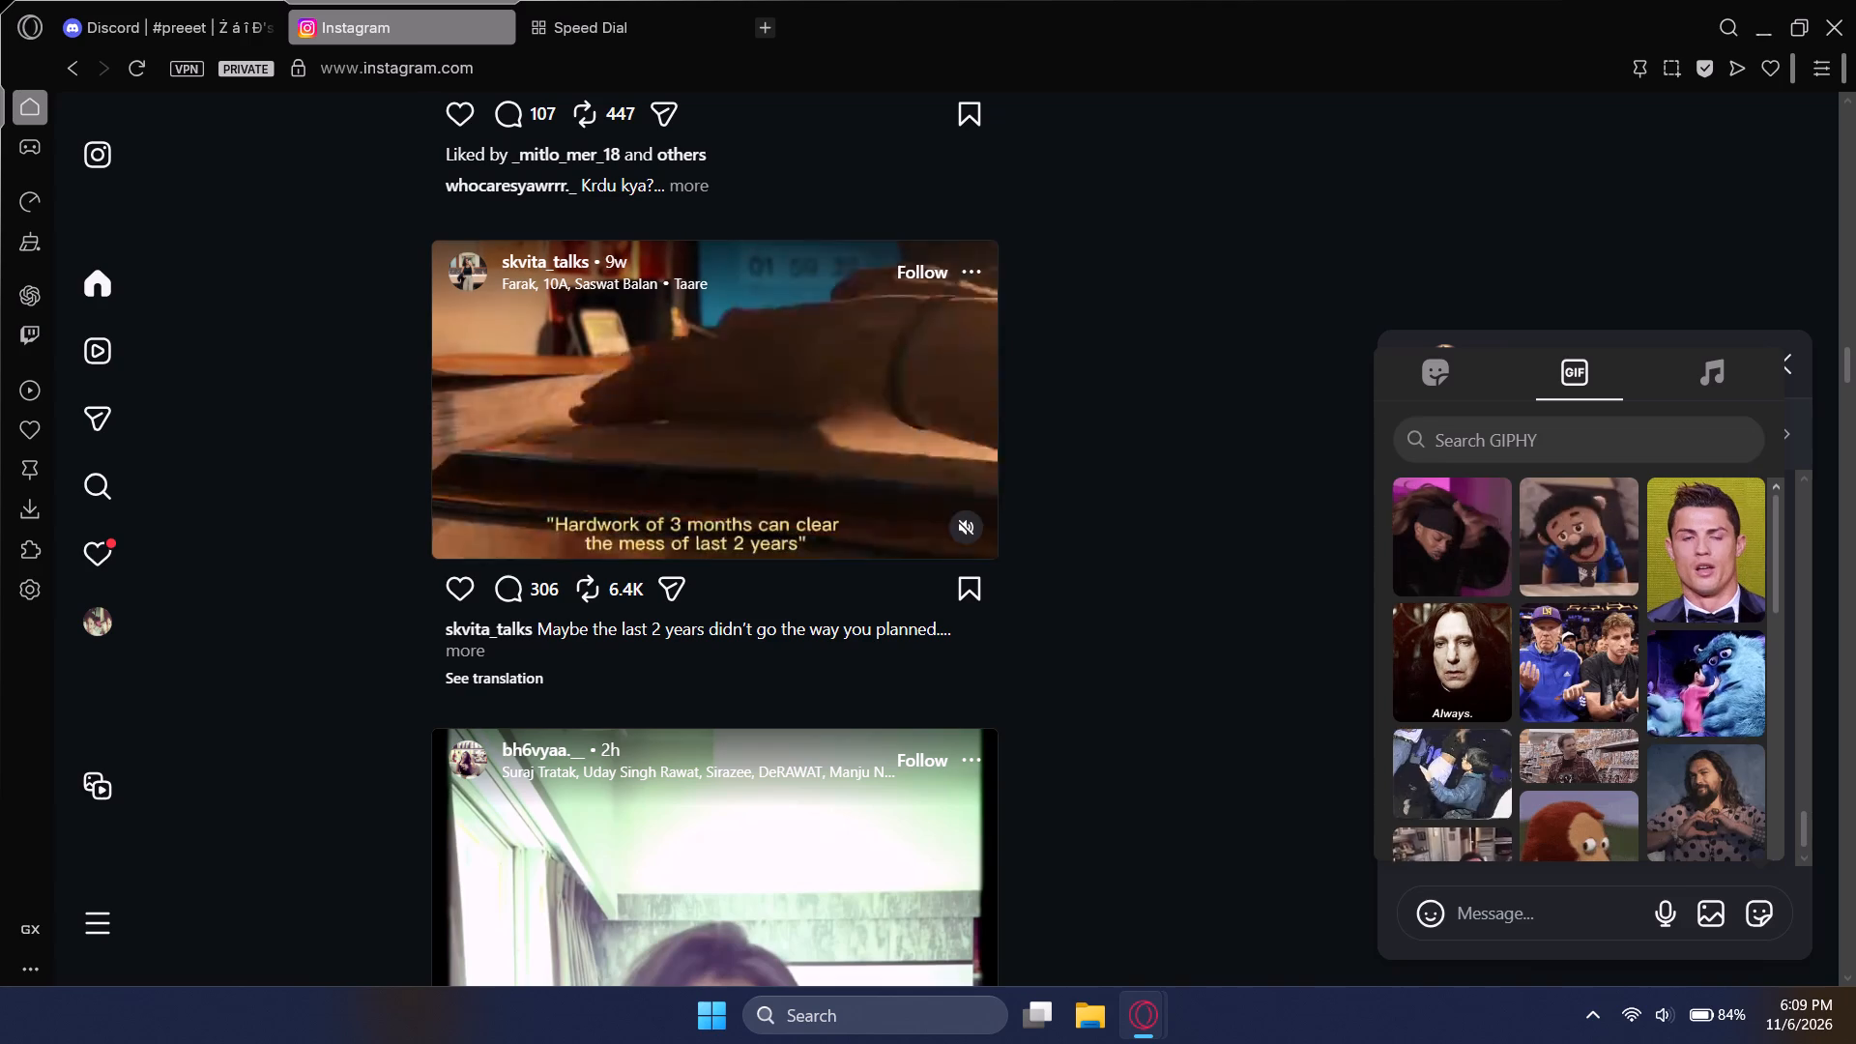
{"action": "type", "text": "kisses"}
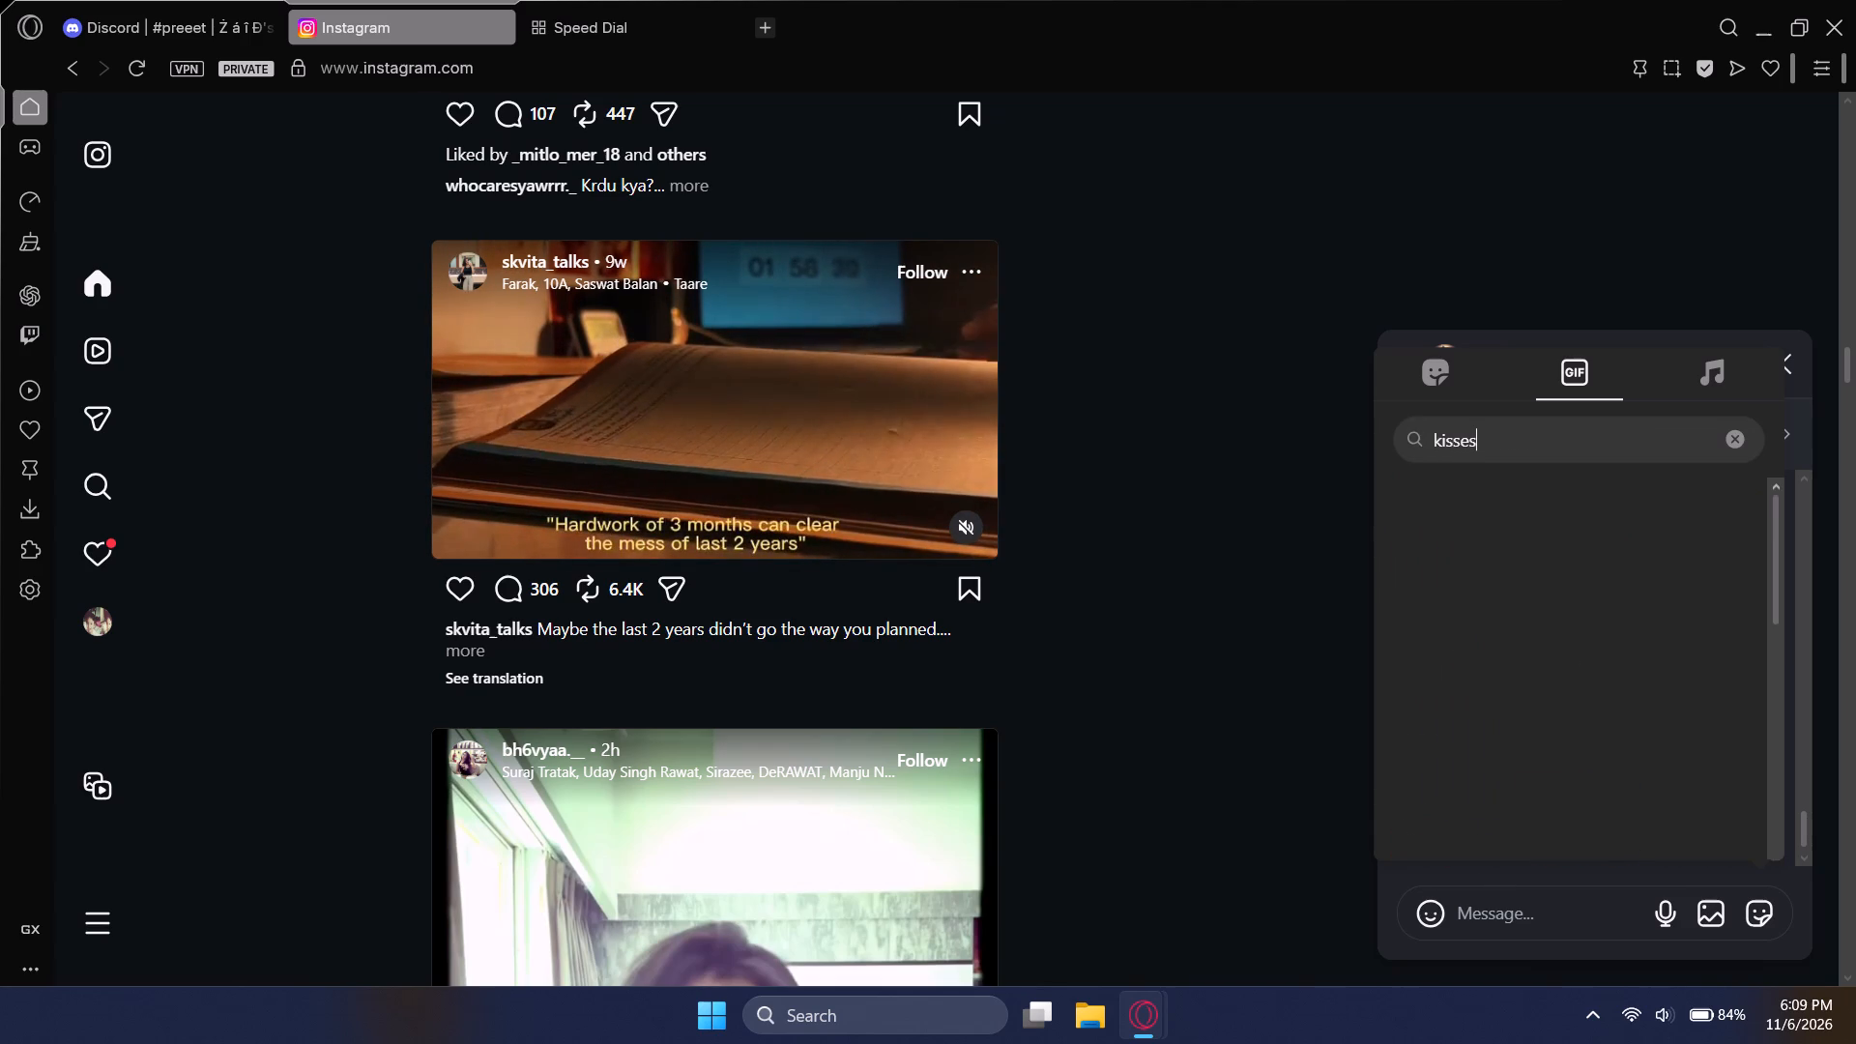
{"action": "scroll", "coordinate": [1559, 695], "scroll_direction": "down", "scroll_amount": 1}
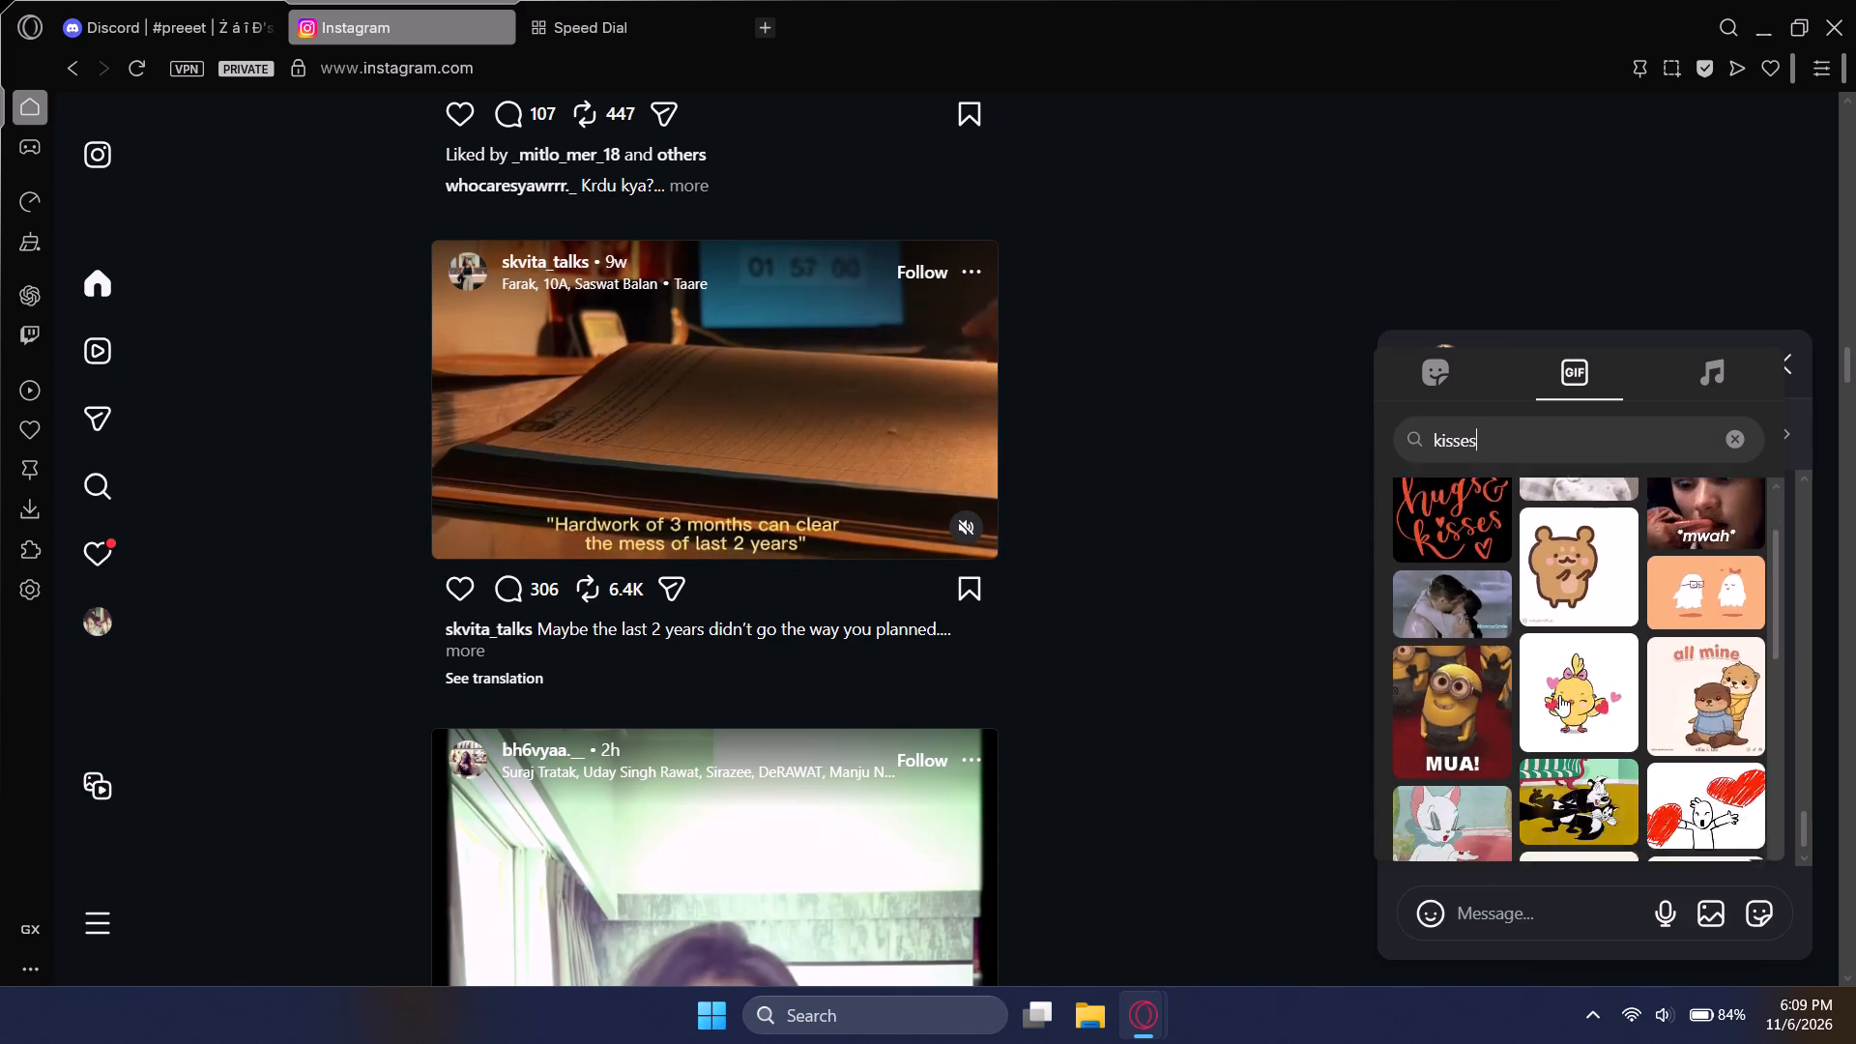
{"action": "scroll", "coordinate": [1559, 695], "scroll_direction": "down", "scroll_amount": 2}
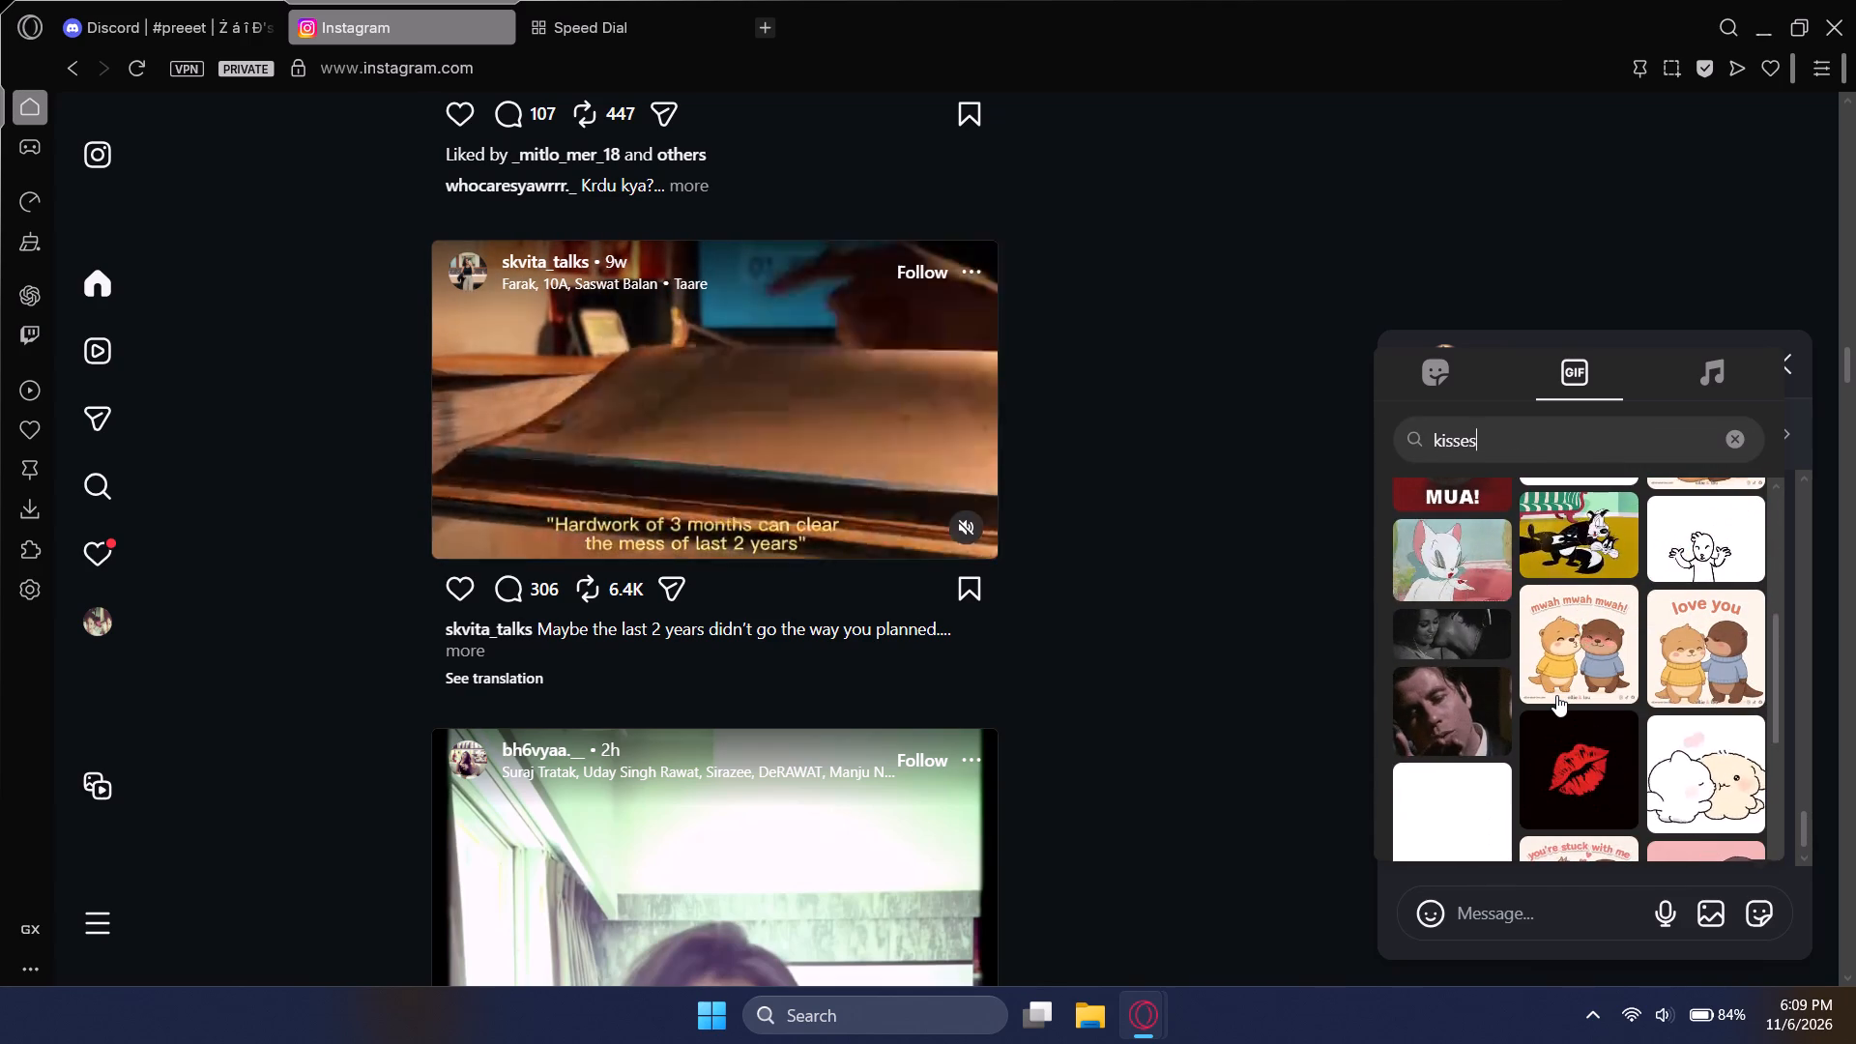
{"action": "scroll", "coordinate": [1556, 695], "scroll_direction": "down", "scroll_amount": 2}
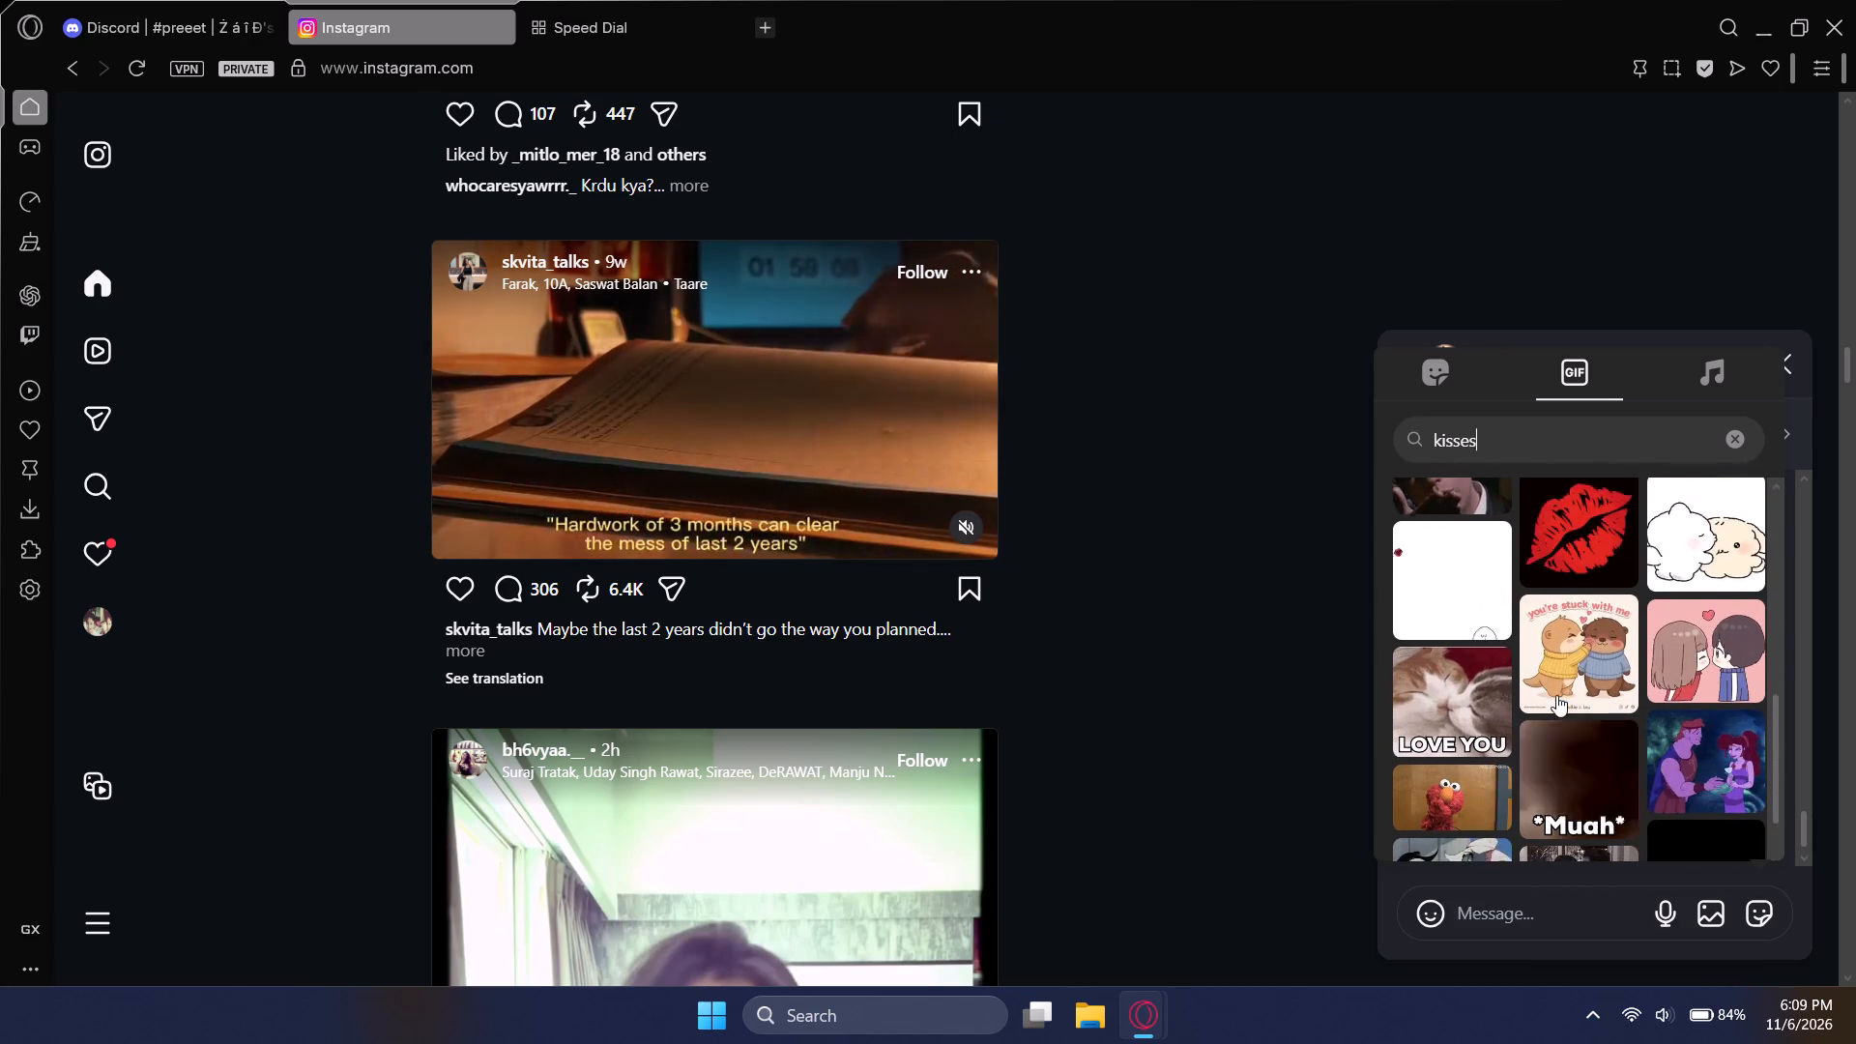
{"action": "left_click", "coordinate": [1685, 642]}
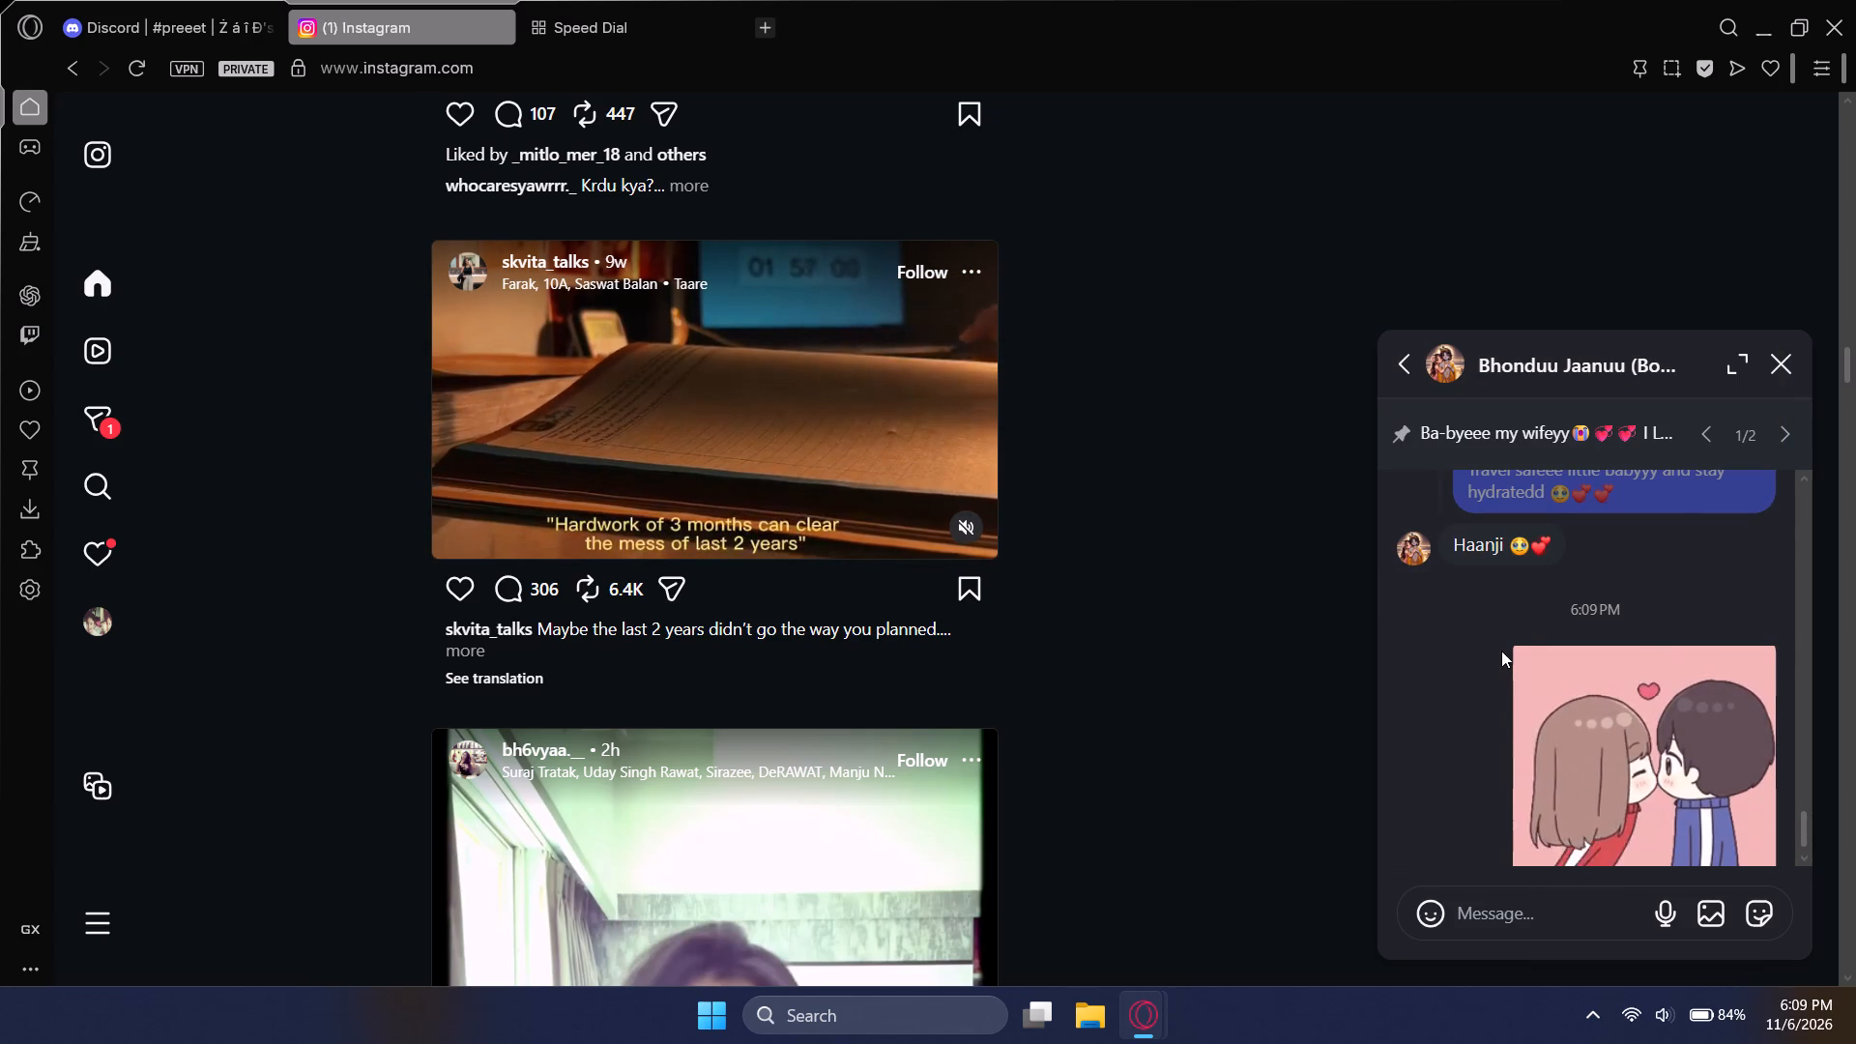
Reopen the pinned Instagram chat to check for a reply, and leave the private window on its Speed Dial page.
{"action": "left_click", "coordinate": [1395, 362]}
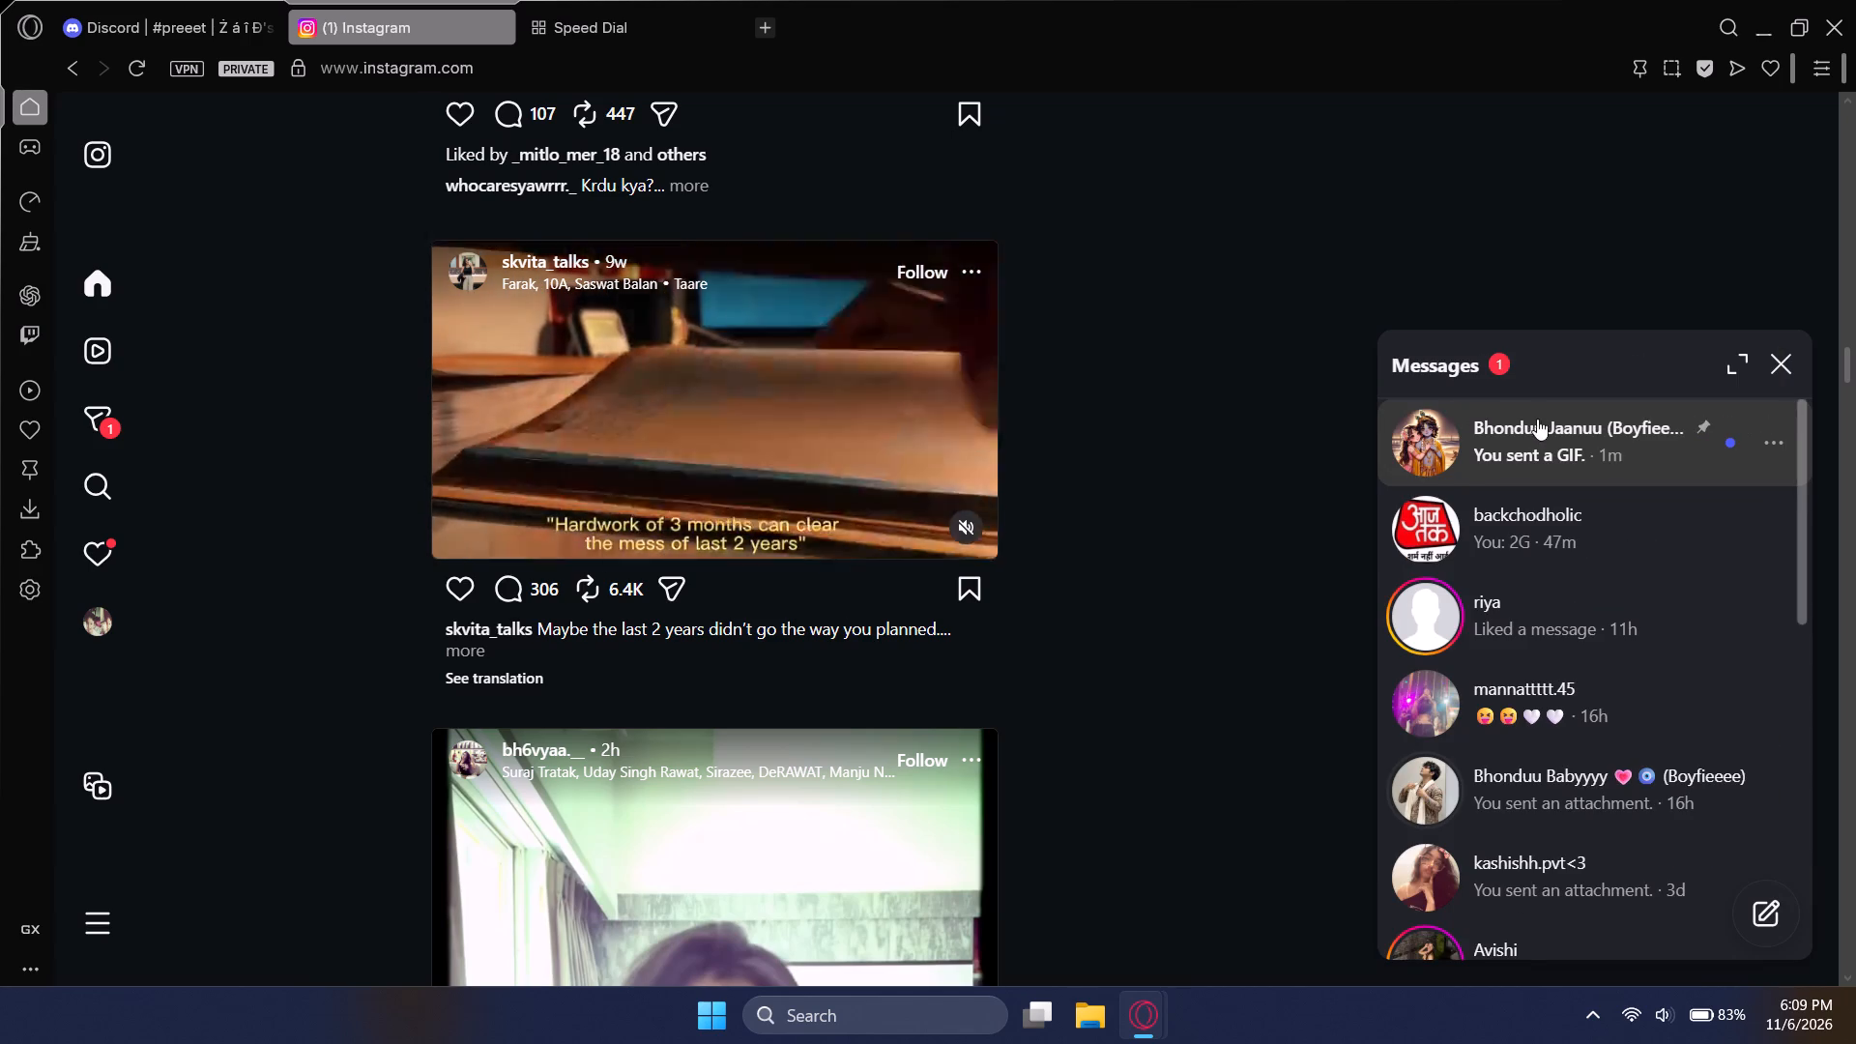
{"action": "left_click", "coordinate": [1559, 447]}
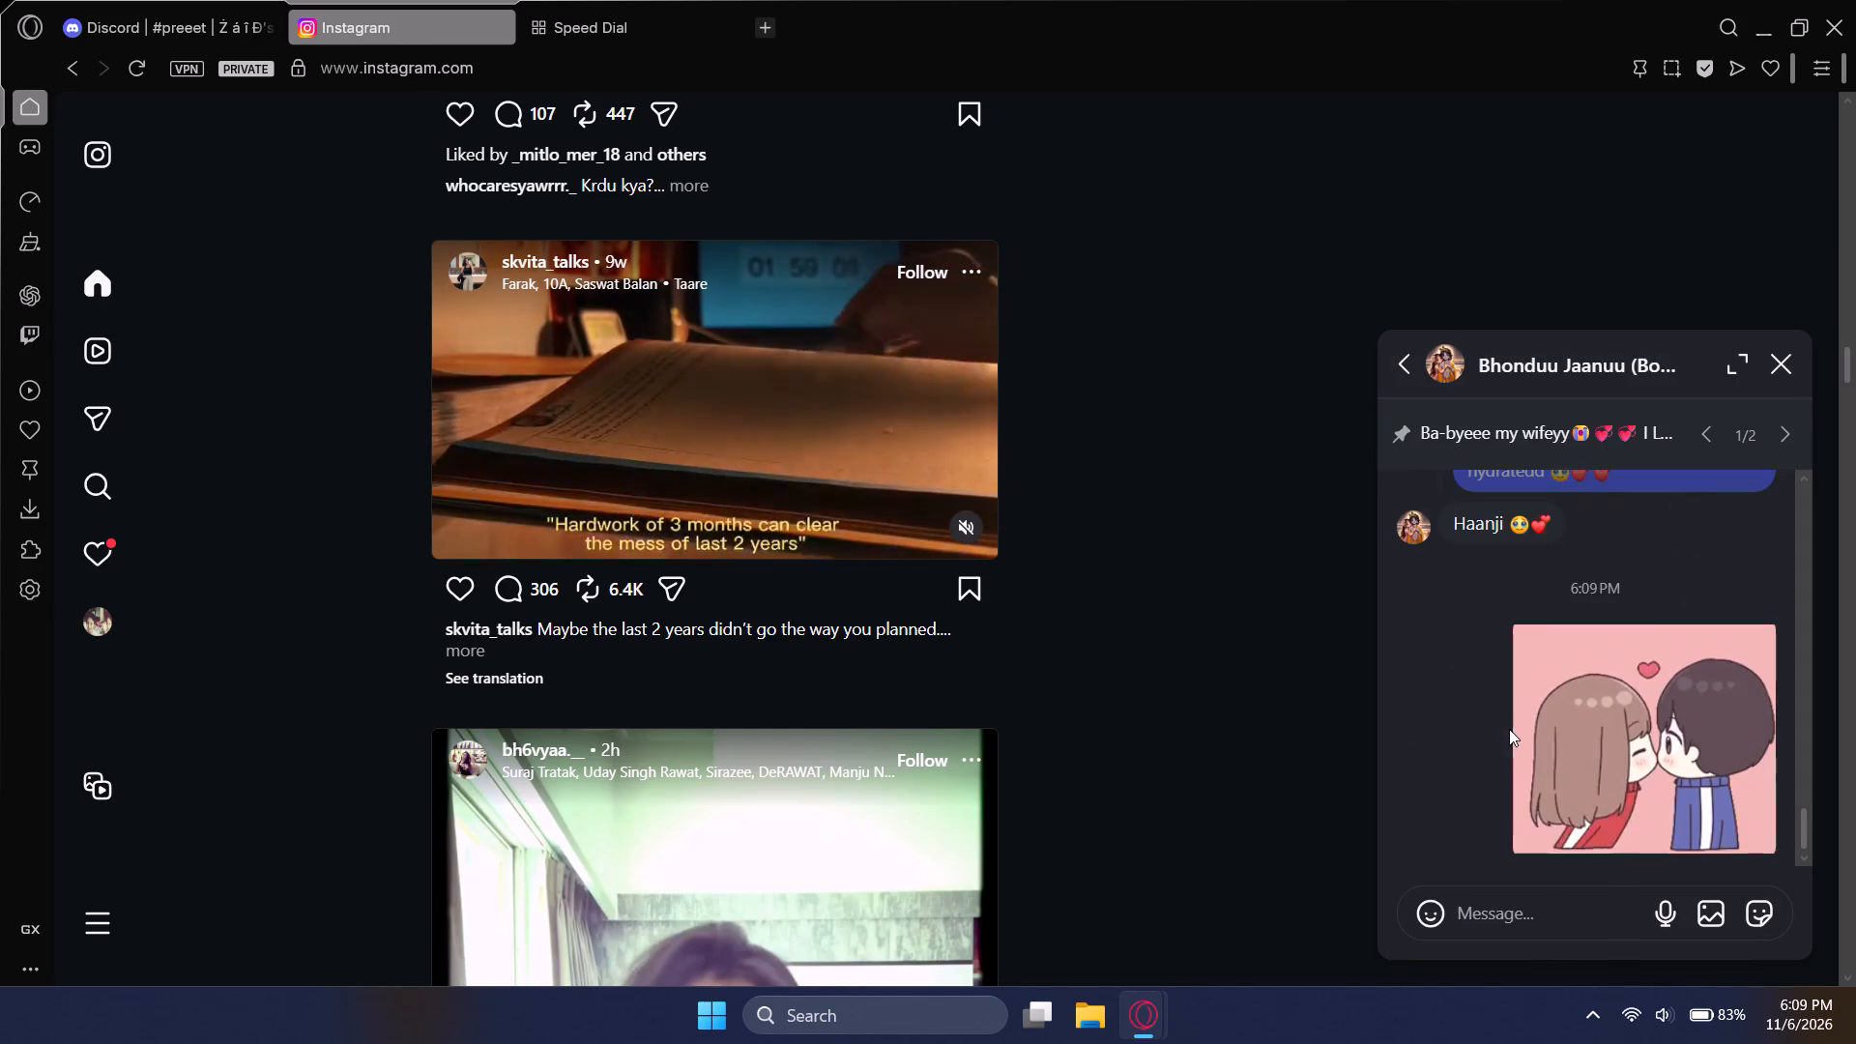
{"action": "scroll", "coordinate": [1509, 729], "scroll_direction": "down", "scroll_amount": 4}
{"action": "left_click", "coordinate": [1401, 375]}
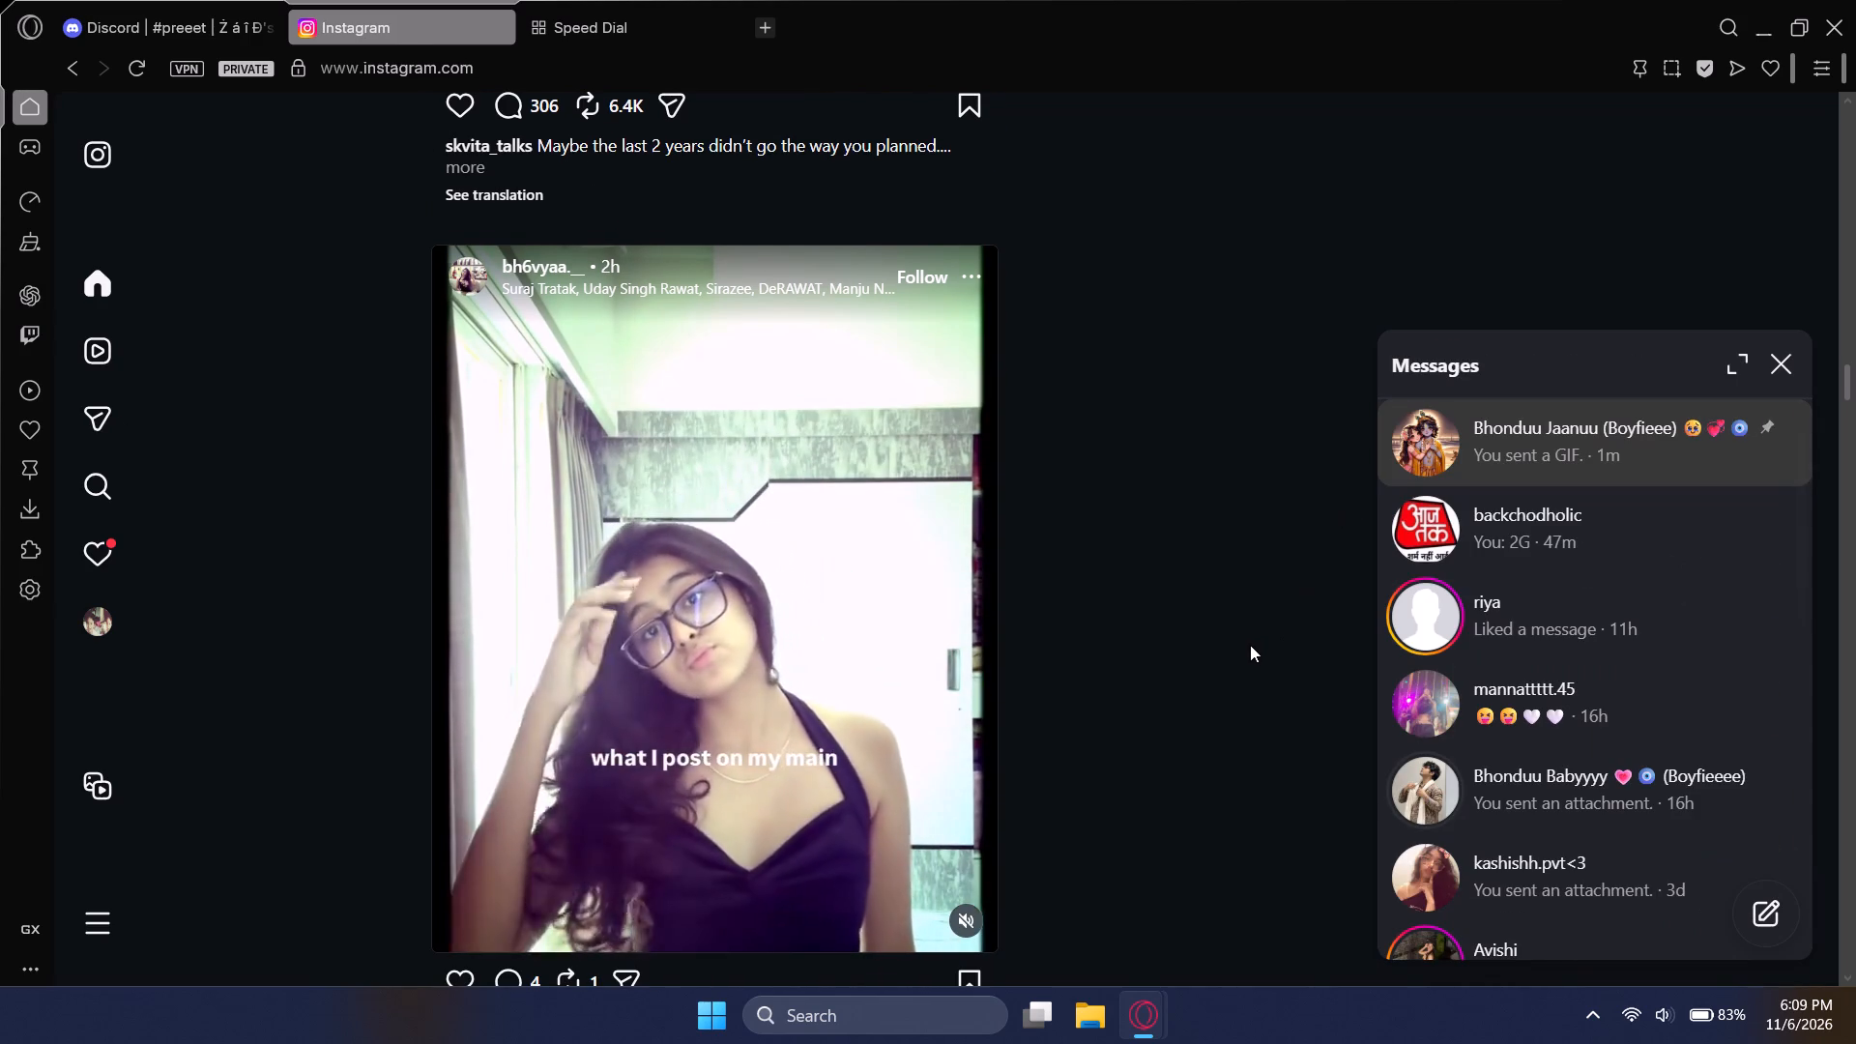
{"action": "scroll", "coordinate": [1248, 648], "scroll_direction": "down", "scroll_amount": 1}
{"action": "left_click", "coordinate": [554, 0]}
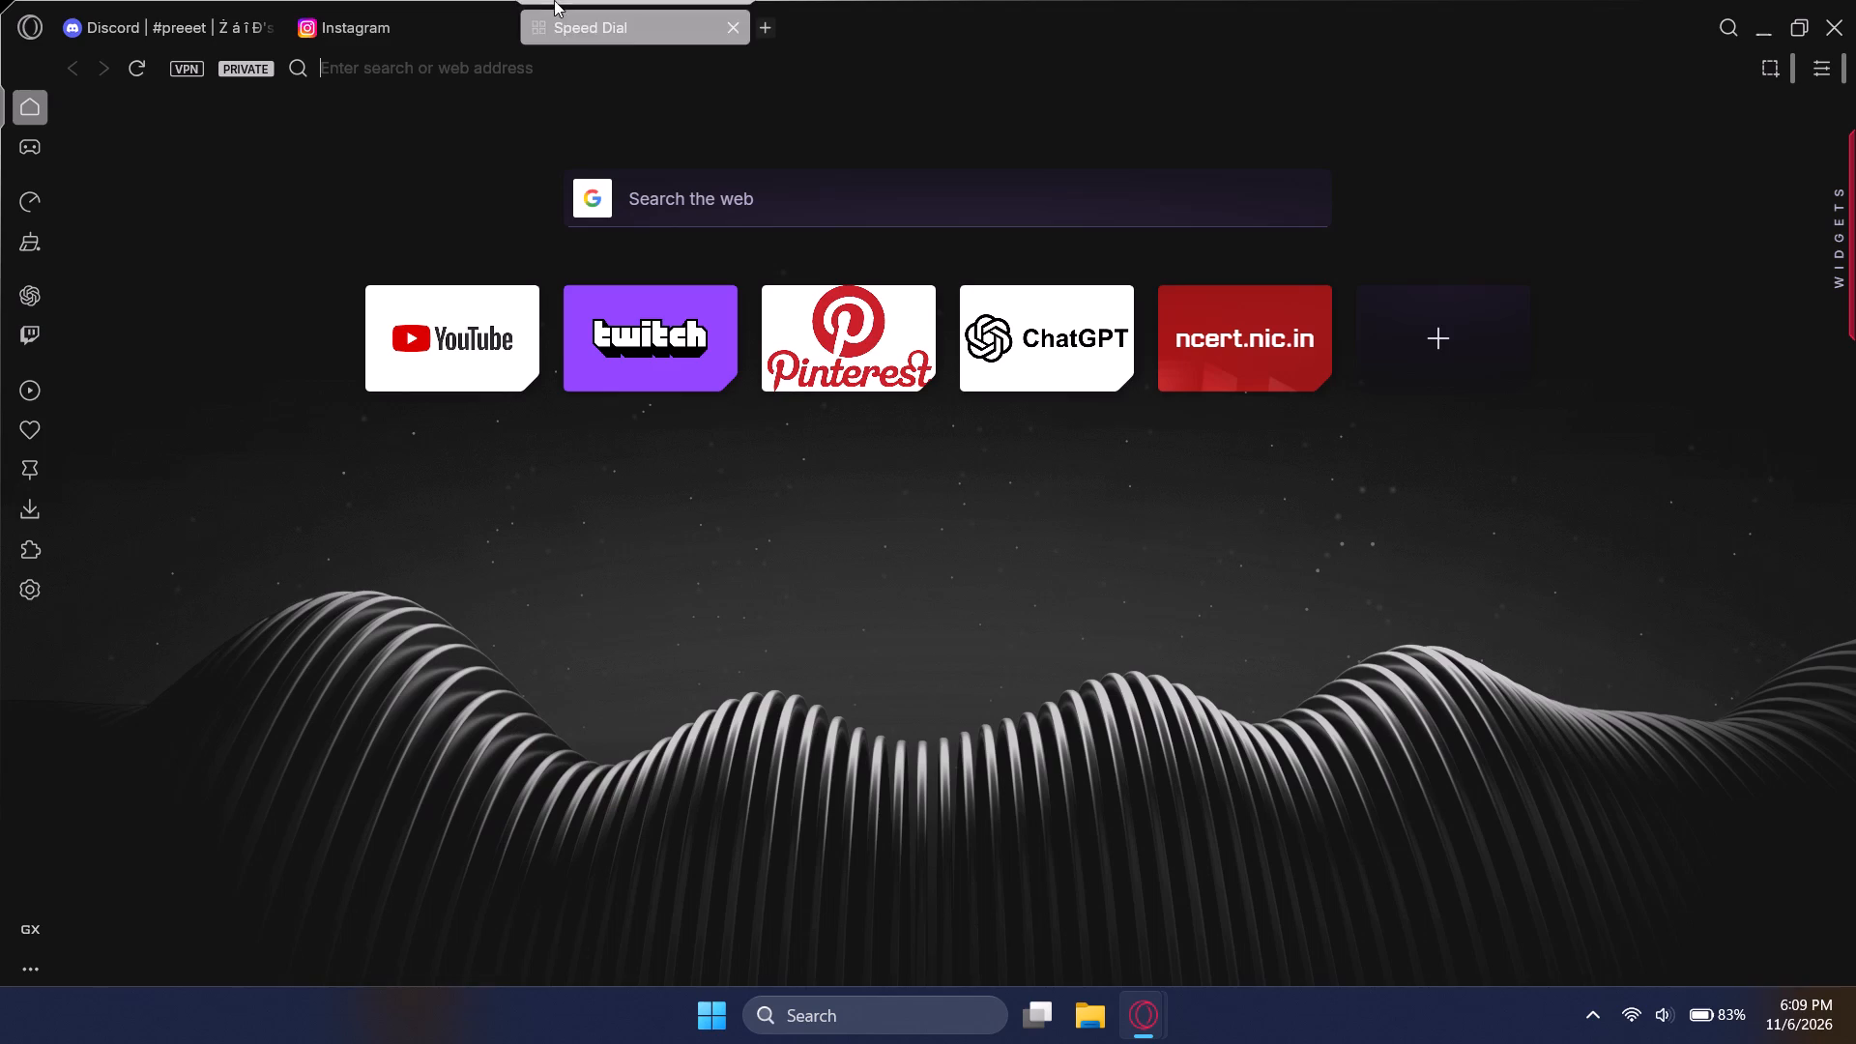
Return to the related pins on Desktop 1 and save the wide pale-blue and white concentric heart pin to Profile.
{"action": "left_click", "coordinate": [785, 938]}
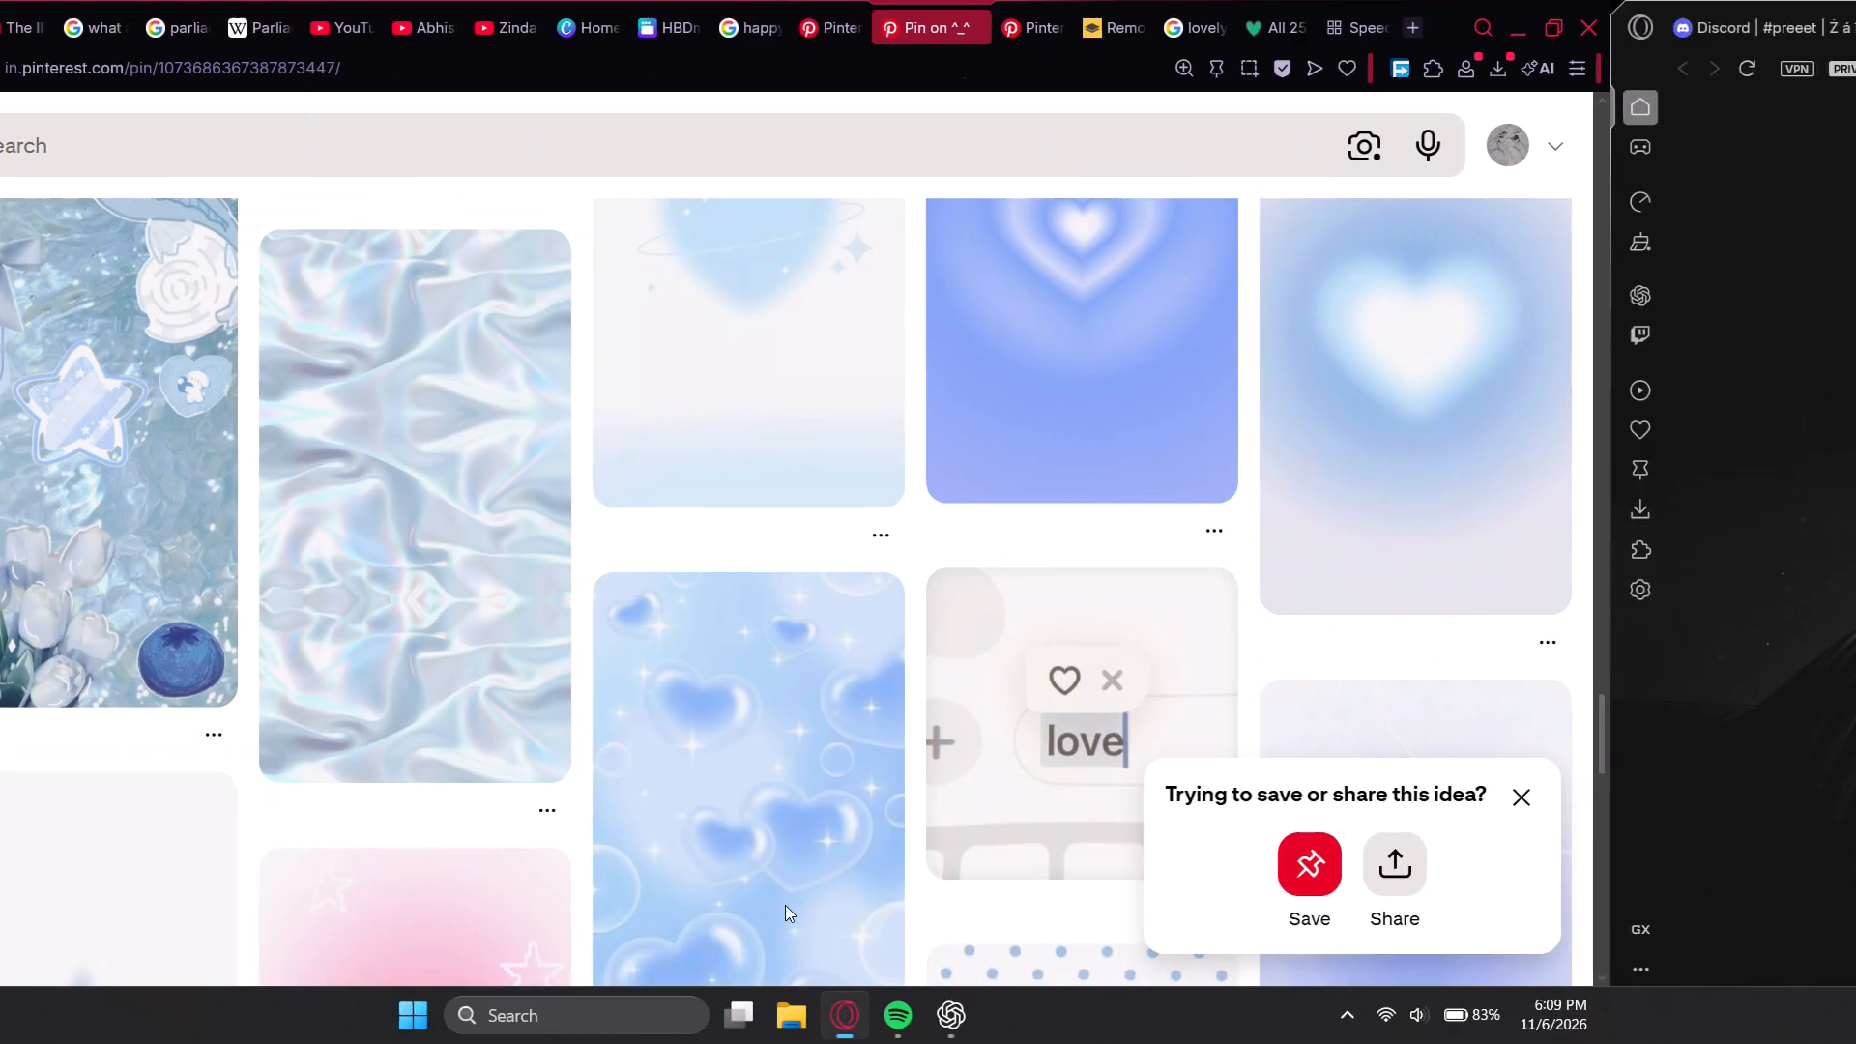
{"action": "scroll", "coordinate": [995, 515], "scroll_direction": "down", "scroll_amount": 4}
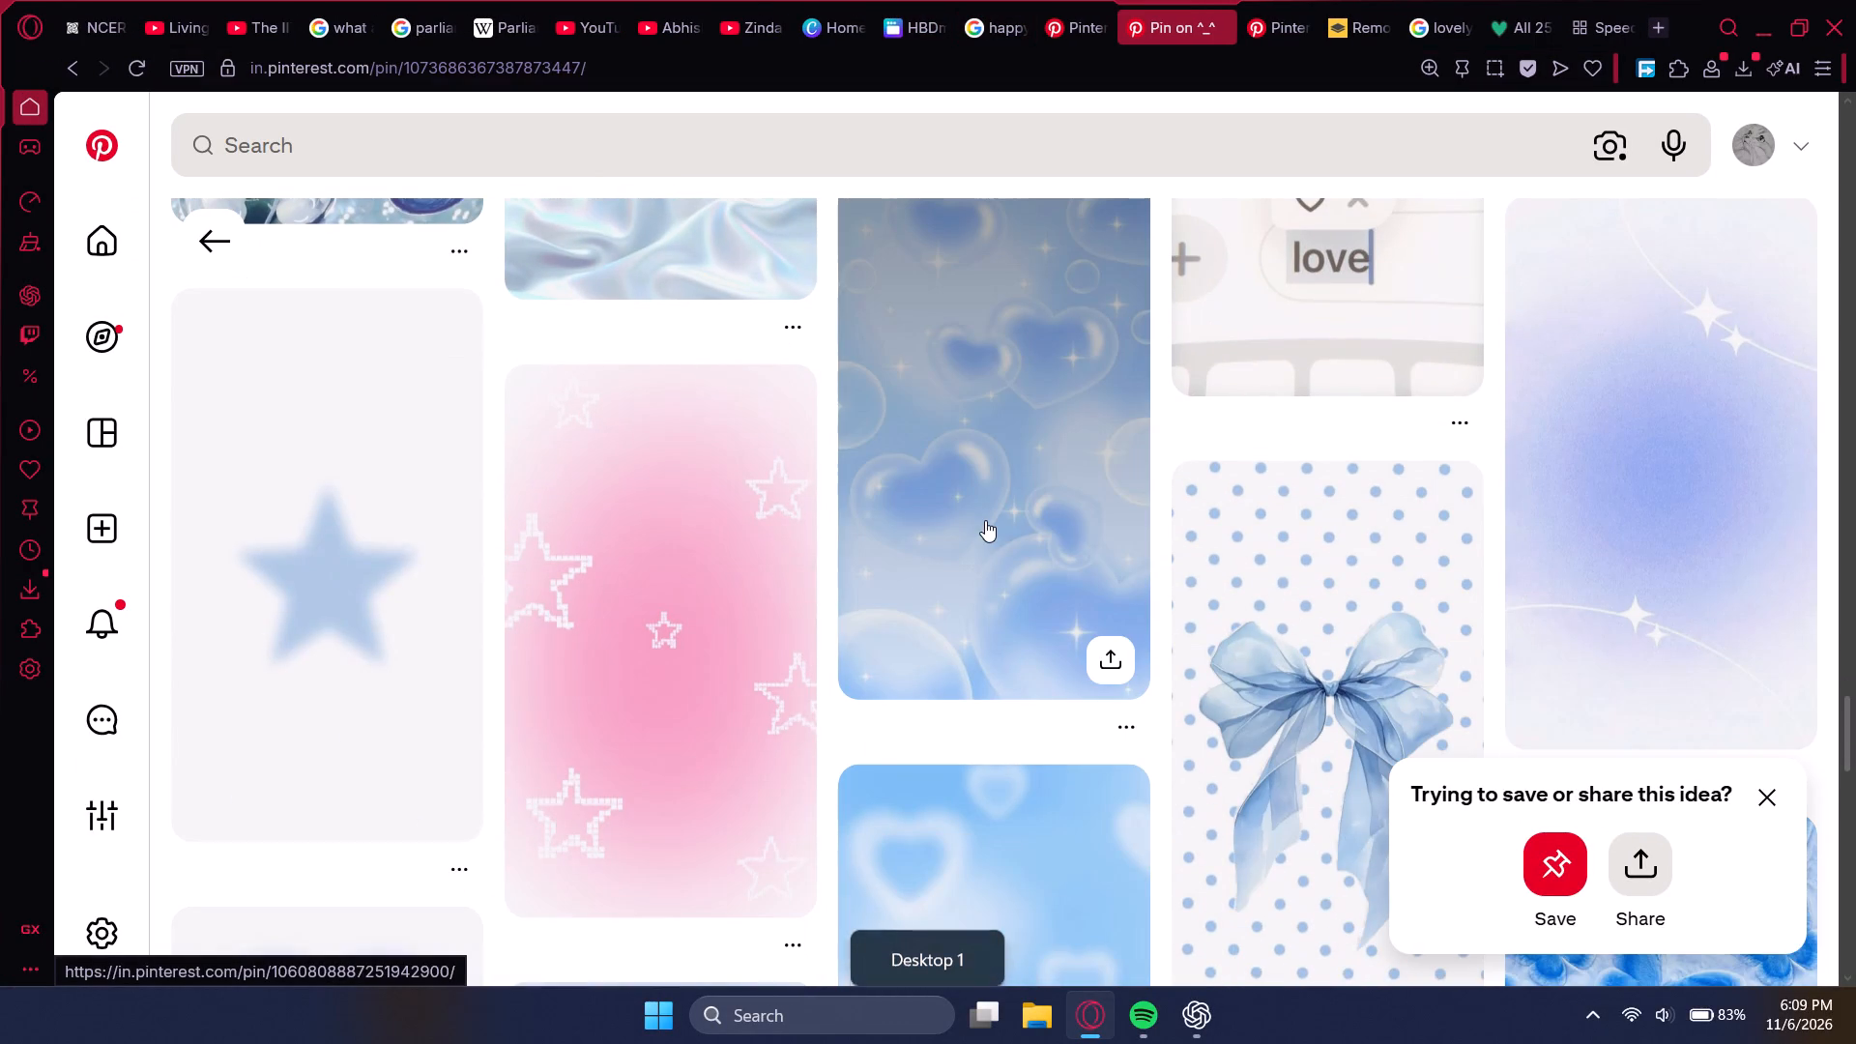
{"action": "scroll", "coordinate": [955, 528], "scroll_direction": "down", "scroll_amount": 6}
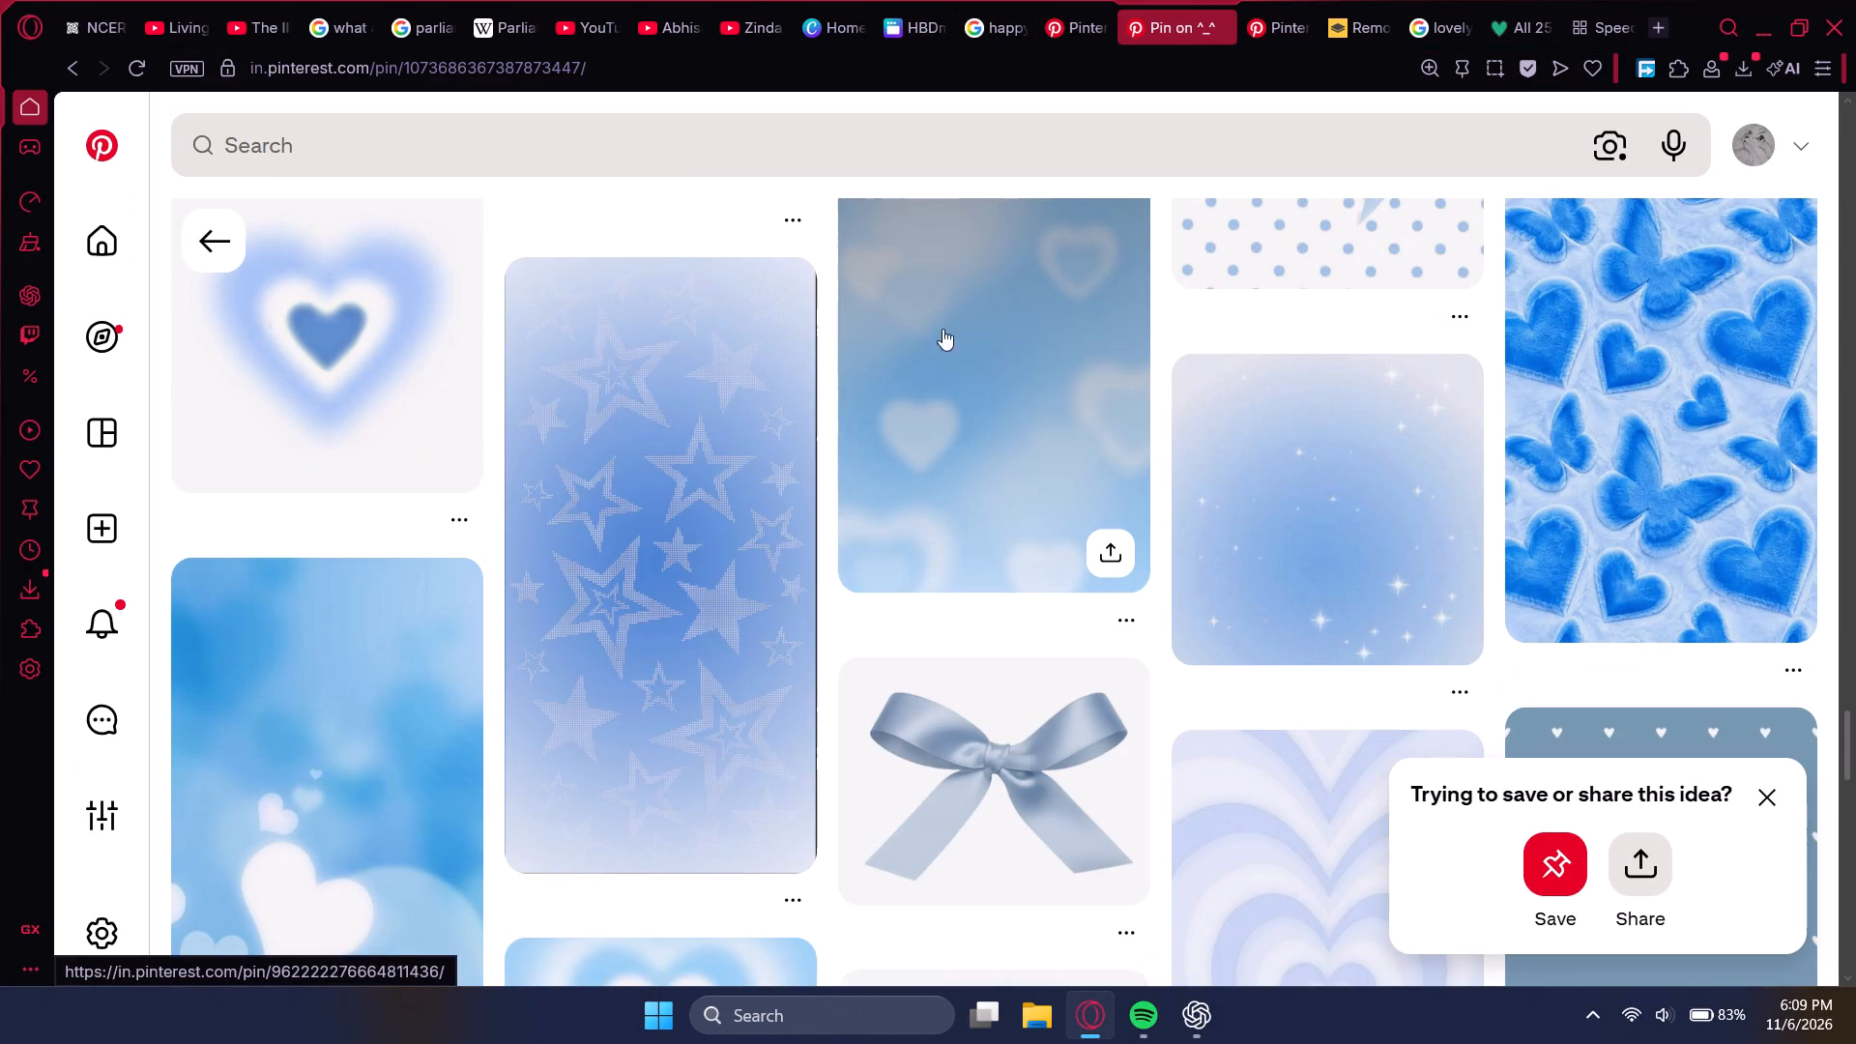
{"action": "scroll", "coordinate": [950, 375], "scroll_direction": "down", "scroll_amount": 4}
{"action": "left_click", "coordinate": [711, 499]}
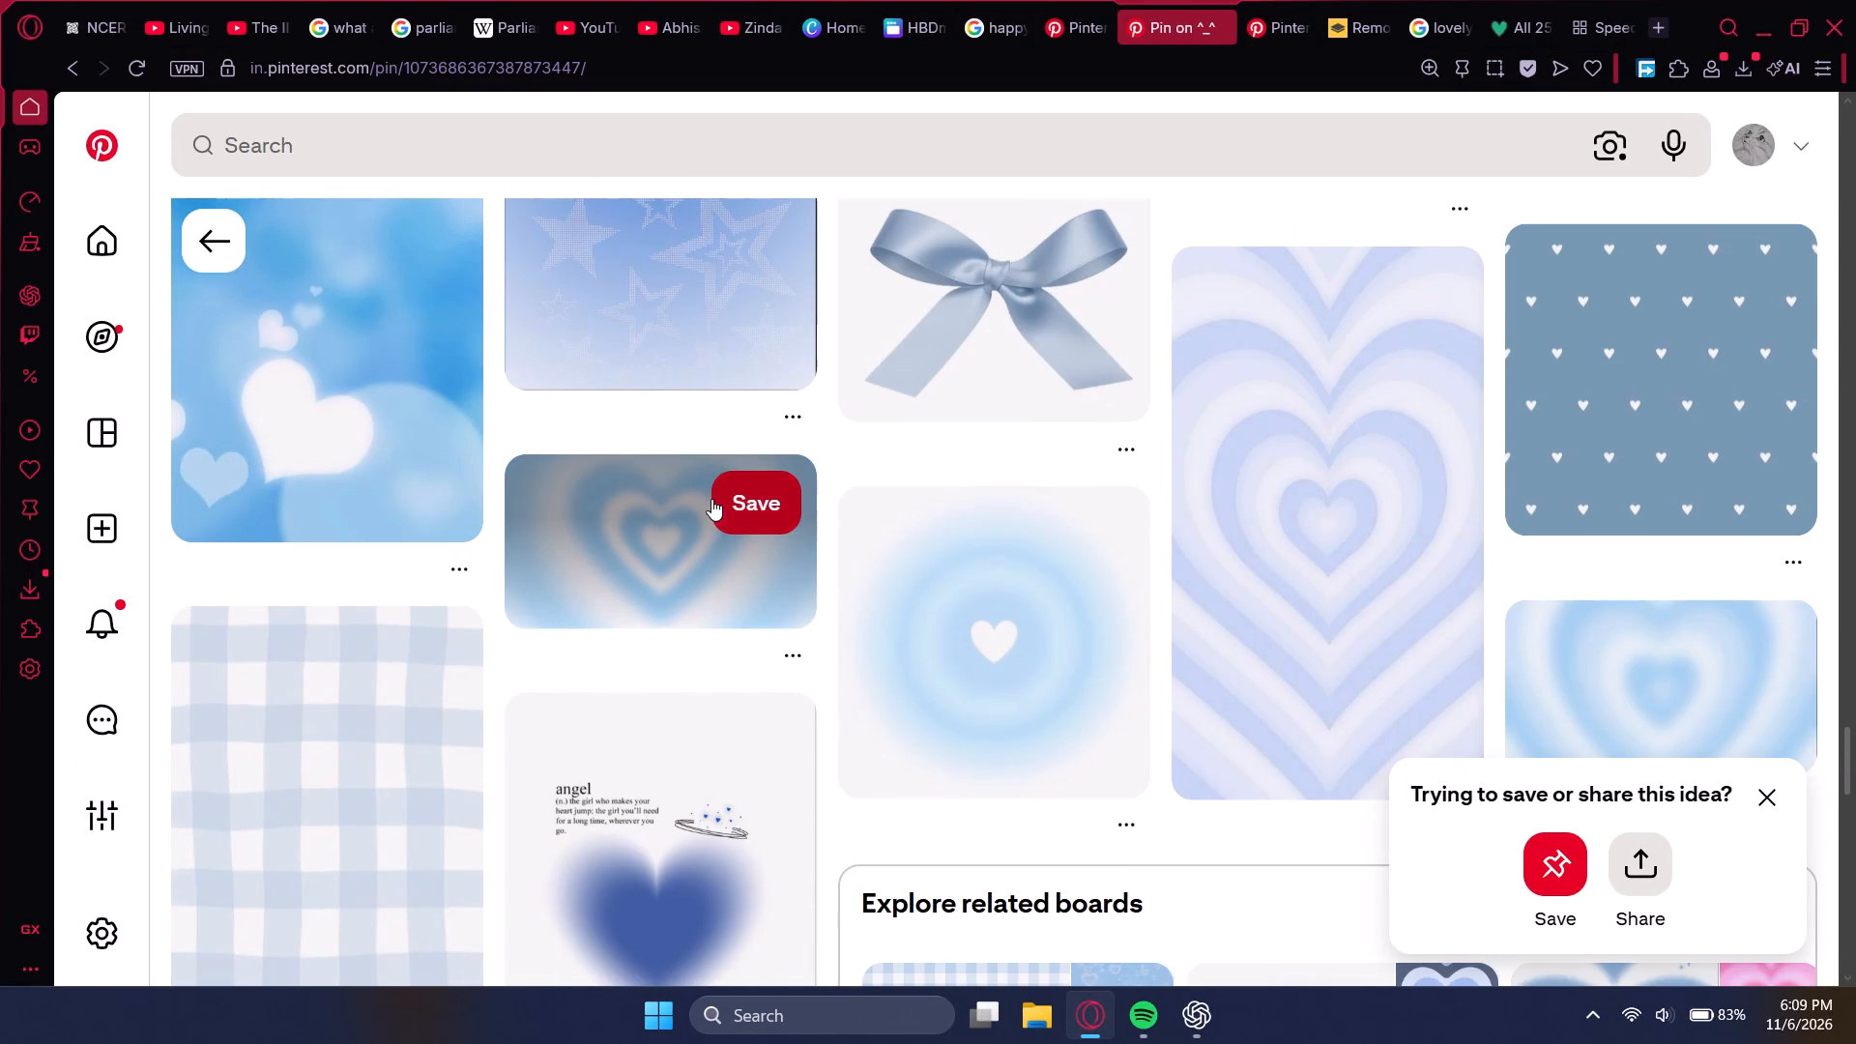
{"action": "left_click", "coordinate": [755, 514]}
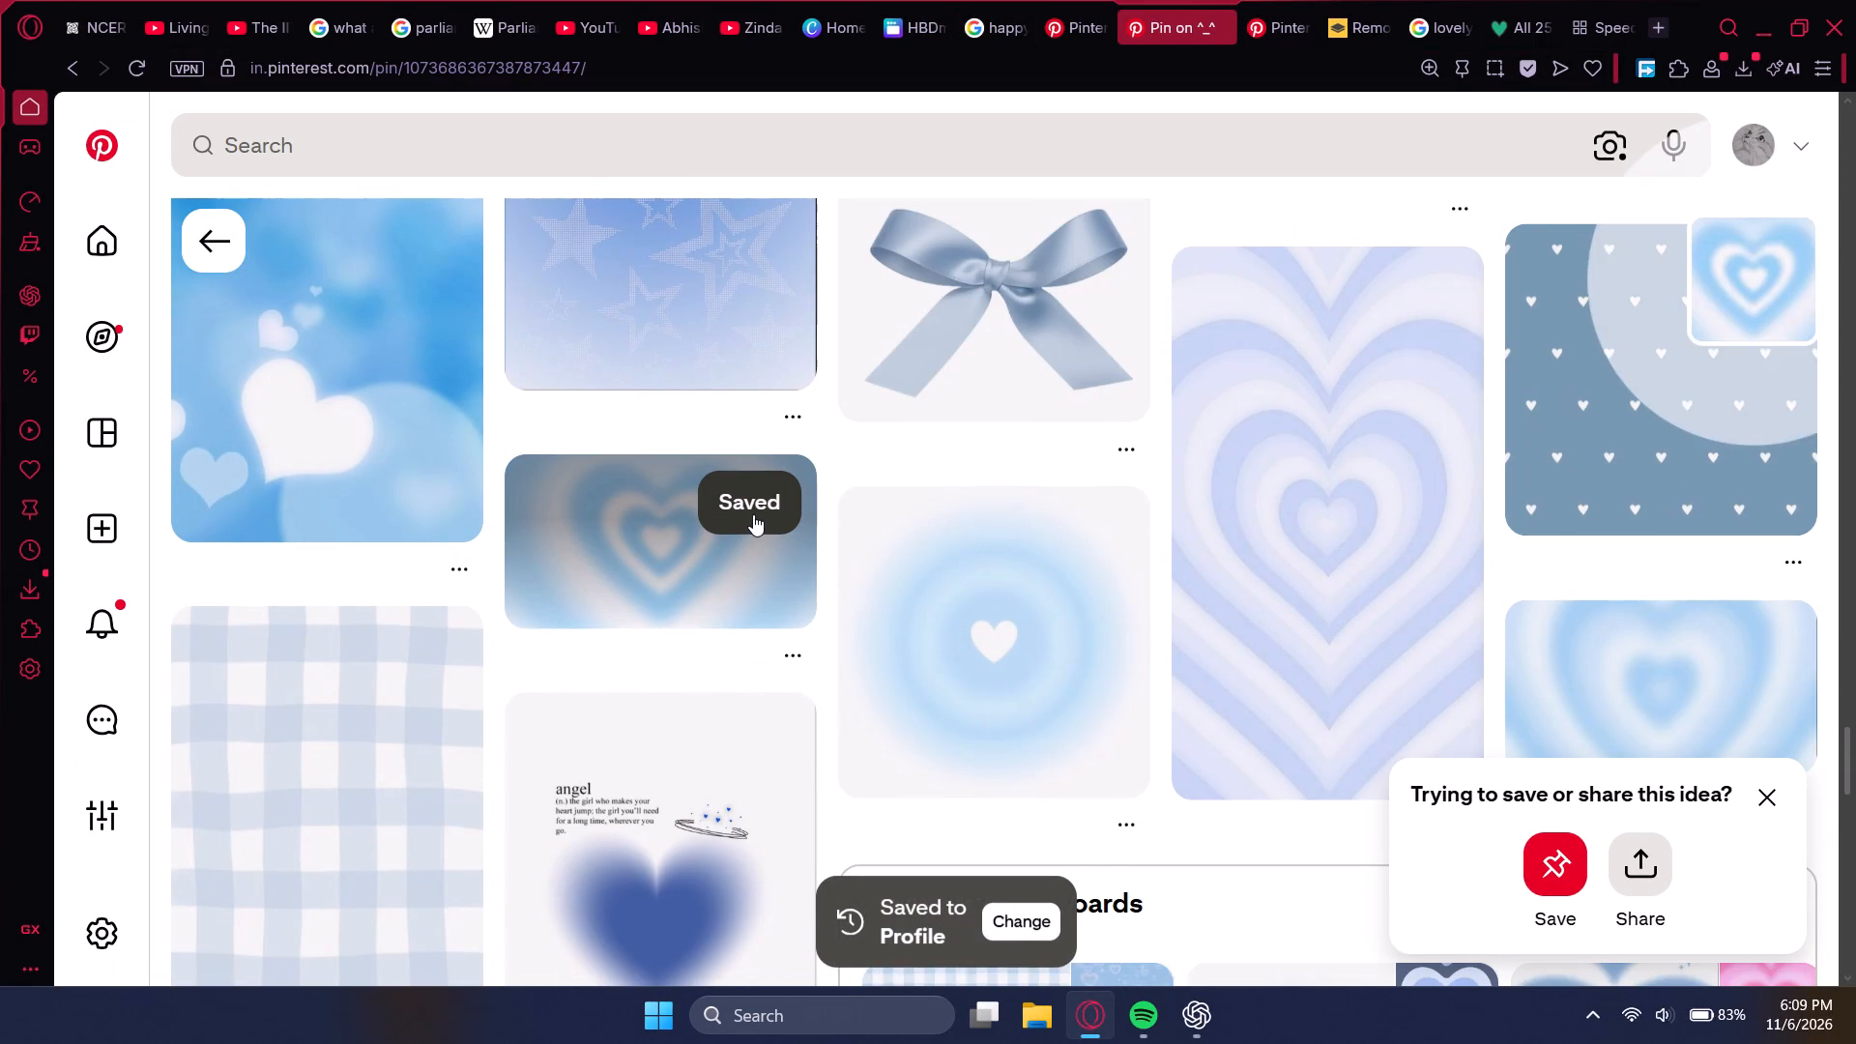
Open the wide pale-blue concentric heart pin and copy its image.
{"action": "left_click", "coordinate": [639, 539]}
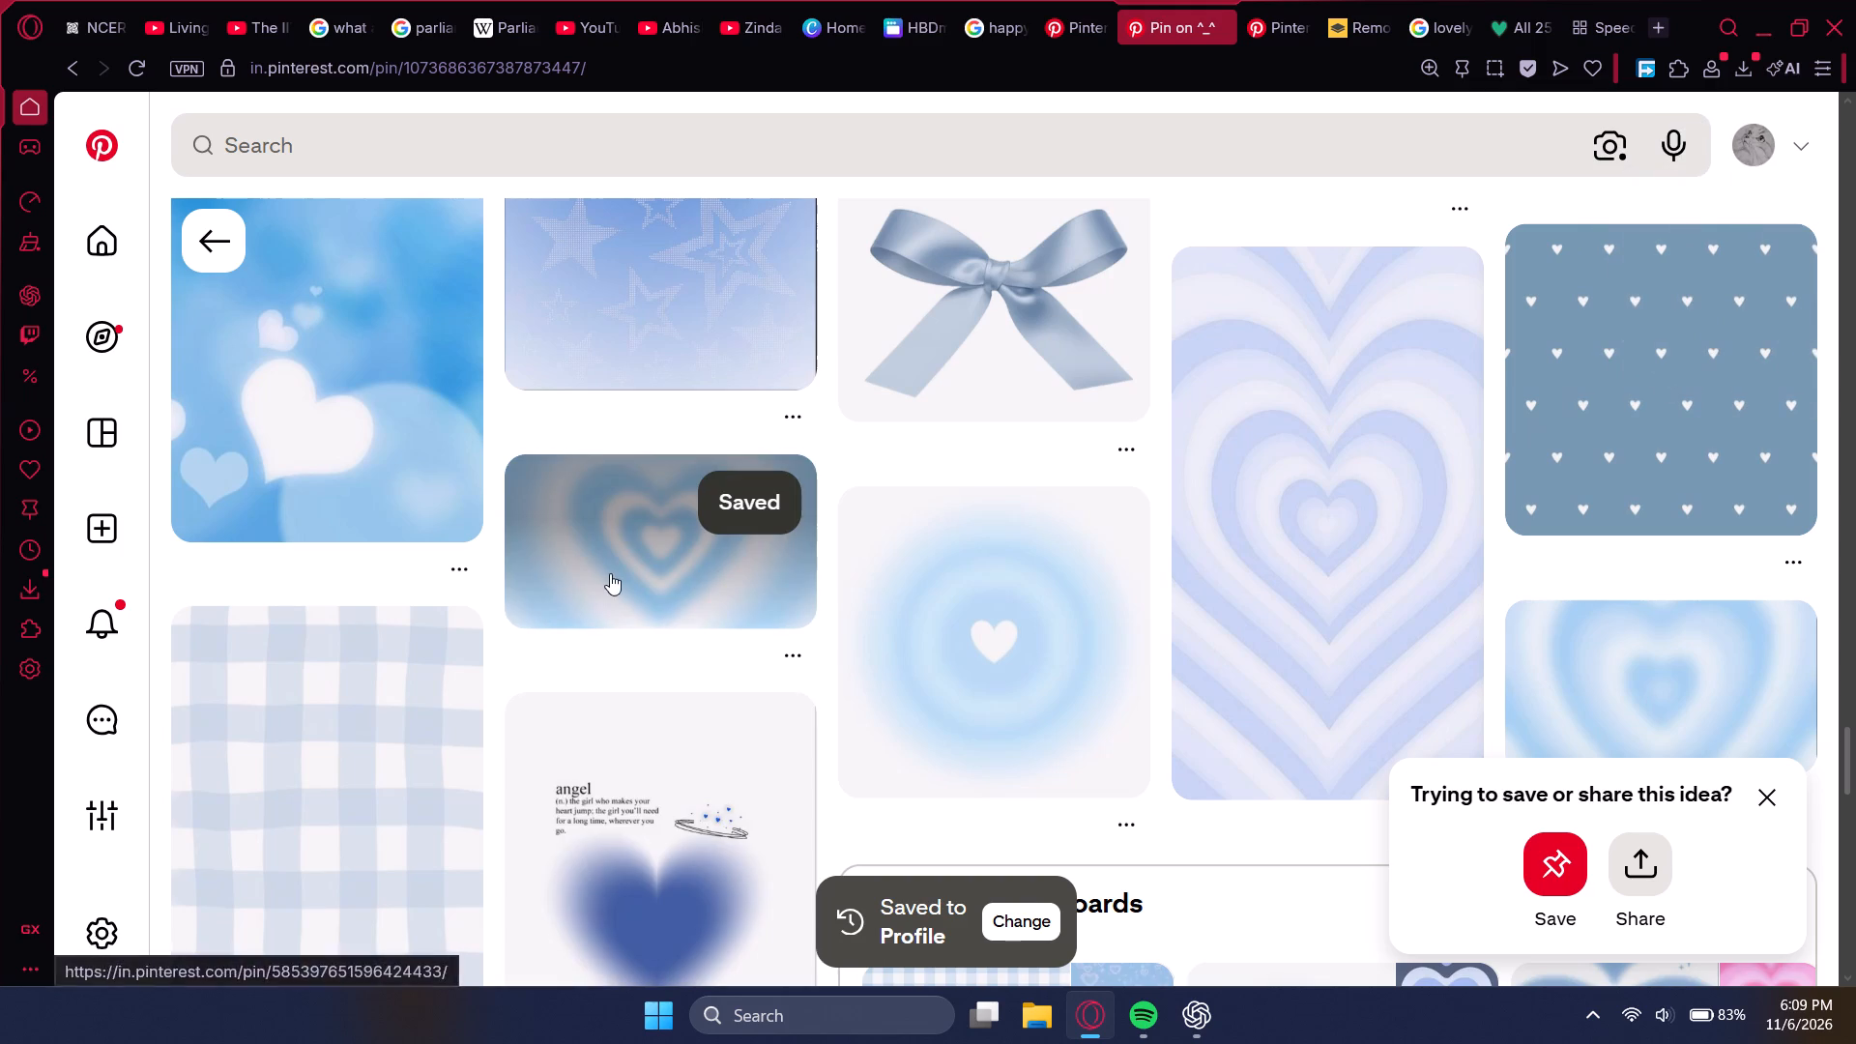
{"action": "left_click", "coordinate": [611, 572]}
{"action": "right_click", "coordinate": [639, 477]}
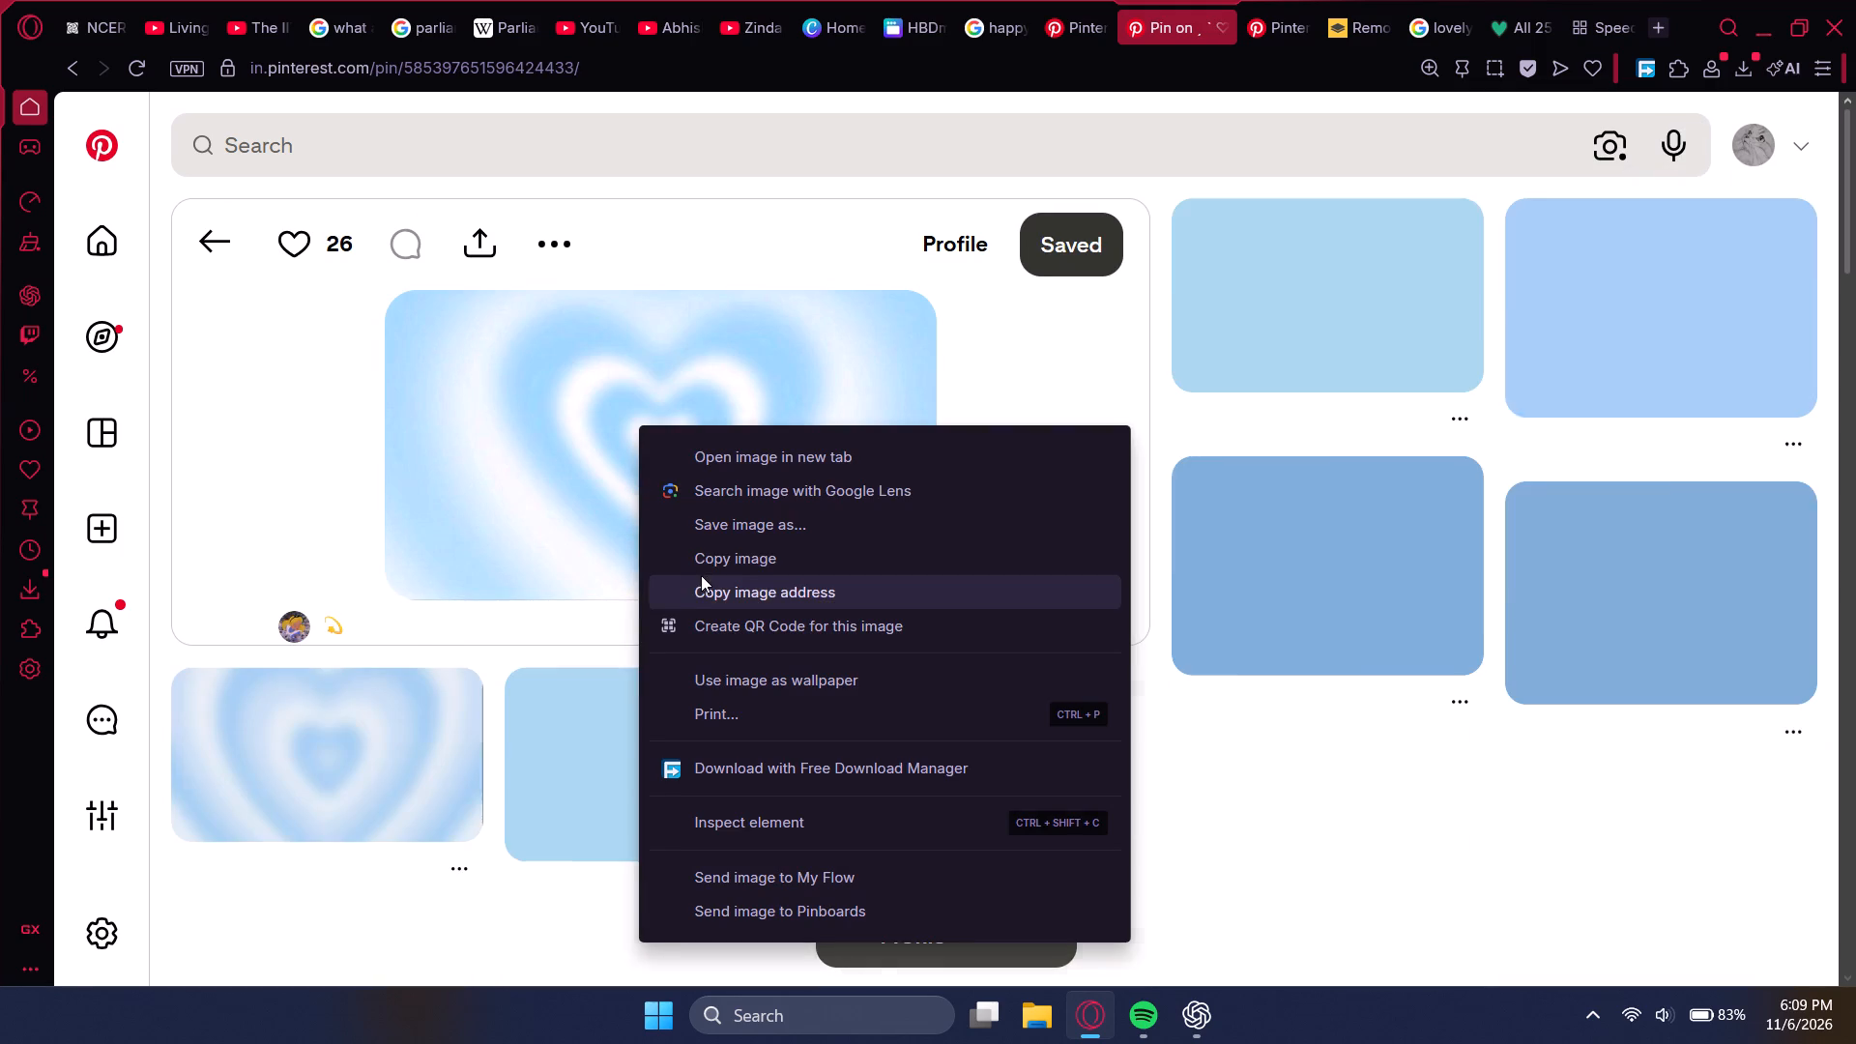
{"action": "left_click", "coordinate": [702, 561]}
Switch to the Canva design, add a blank page after page 54, and paste the copied heart image onto it.
{"action": "left_click", "coordinate": [896, 19]}
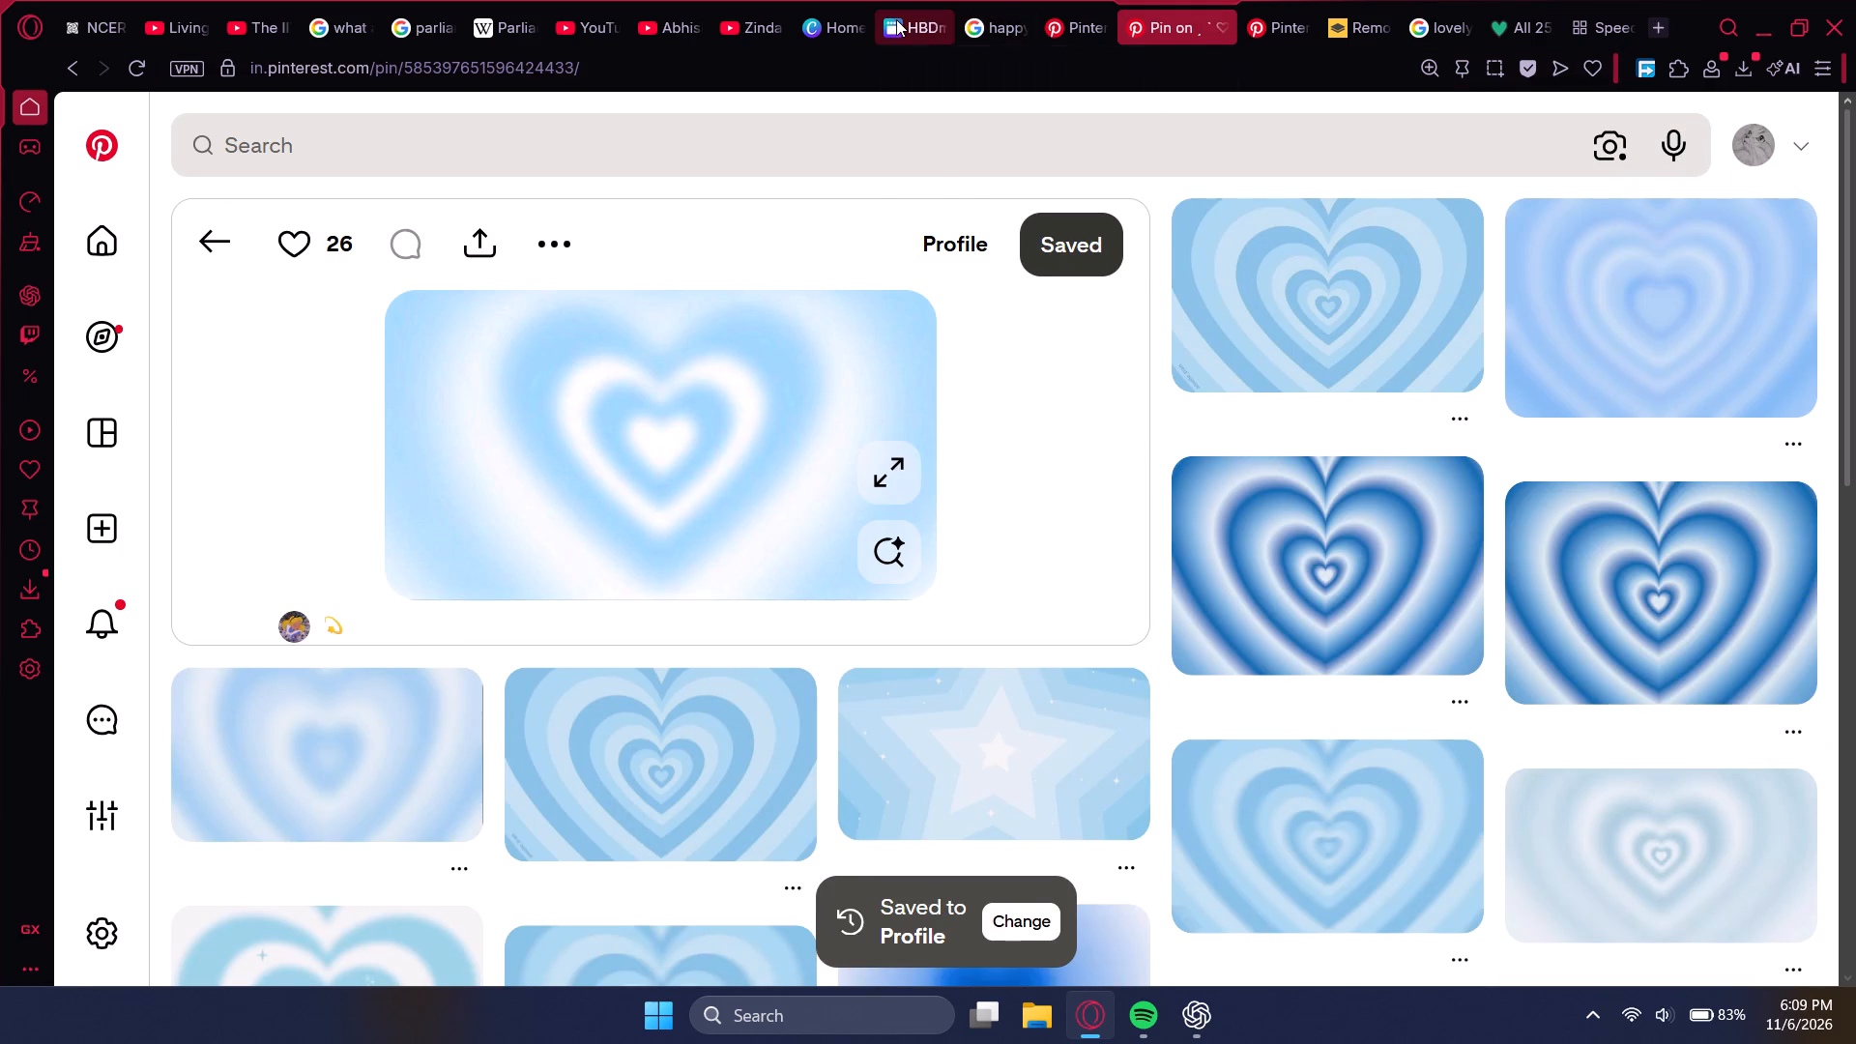
{"action": "scroll", "coordinate": [926, 403], "scroll_direction": "down", "scroll_amount": 5}
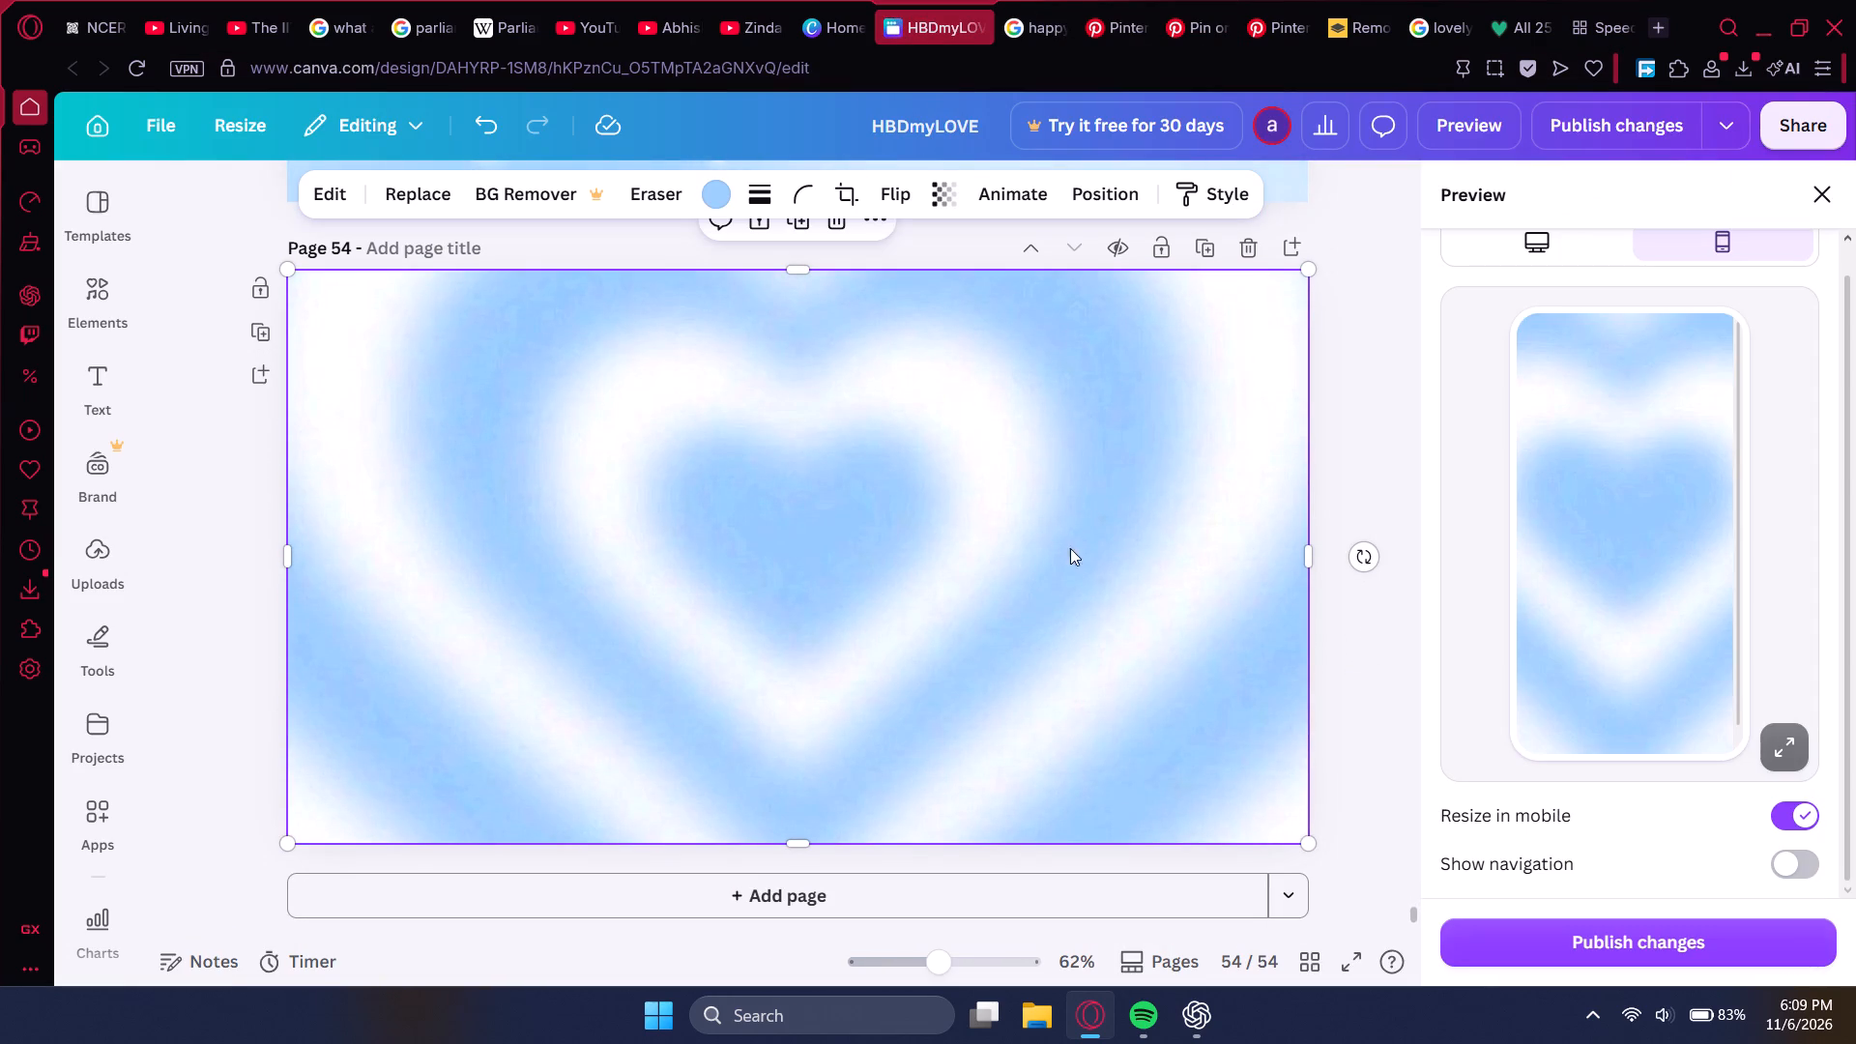
{"action": "left_click", "coordinate": [1280, 237]}
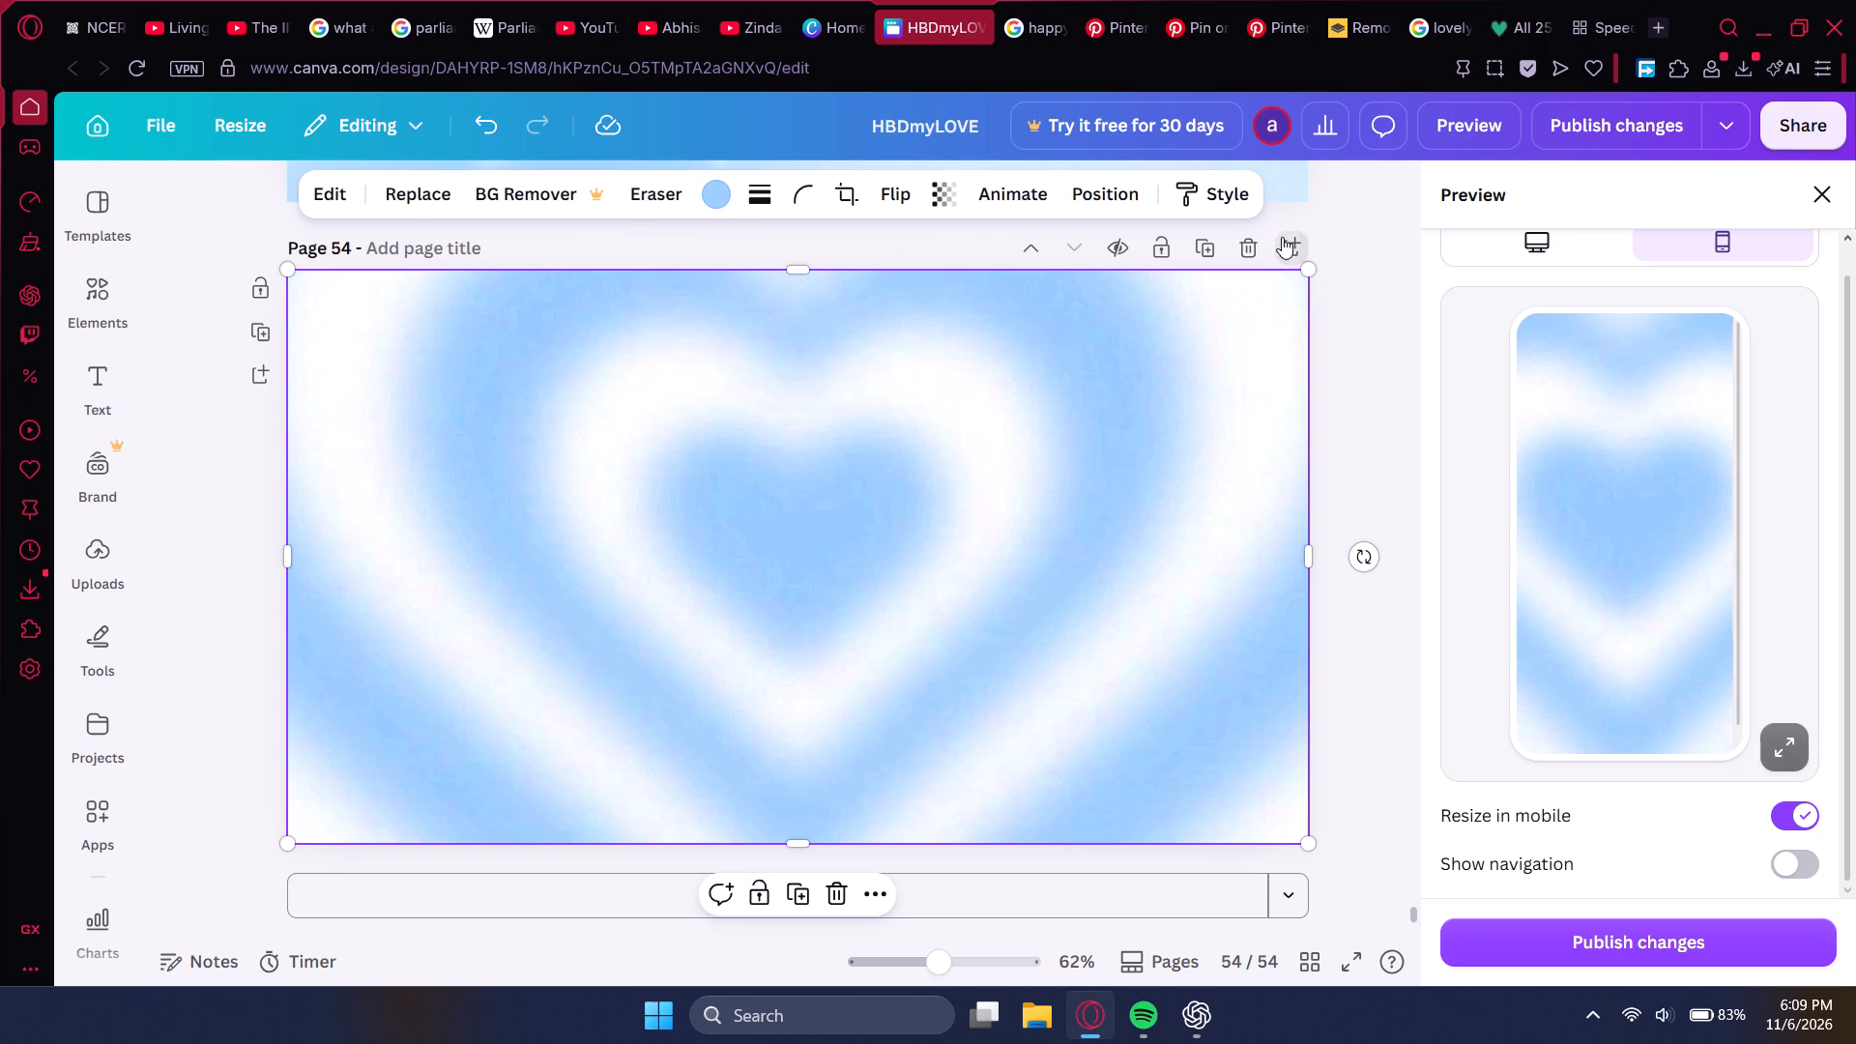
{"action": "key", "text": "ctrl+v"}
Align the pasted heart image to page 55's top-left corner and enlarge it to cover the whole page.
{"action": "left_click_drag", "start_coordinate": [852, 583], "coordinate": [849, 583]}
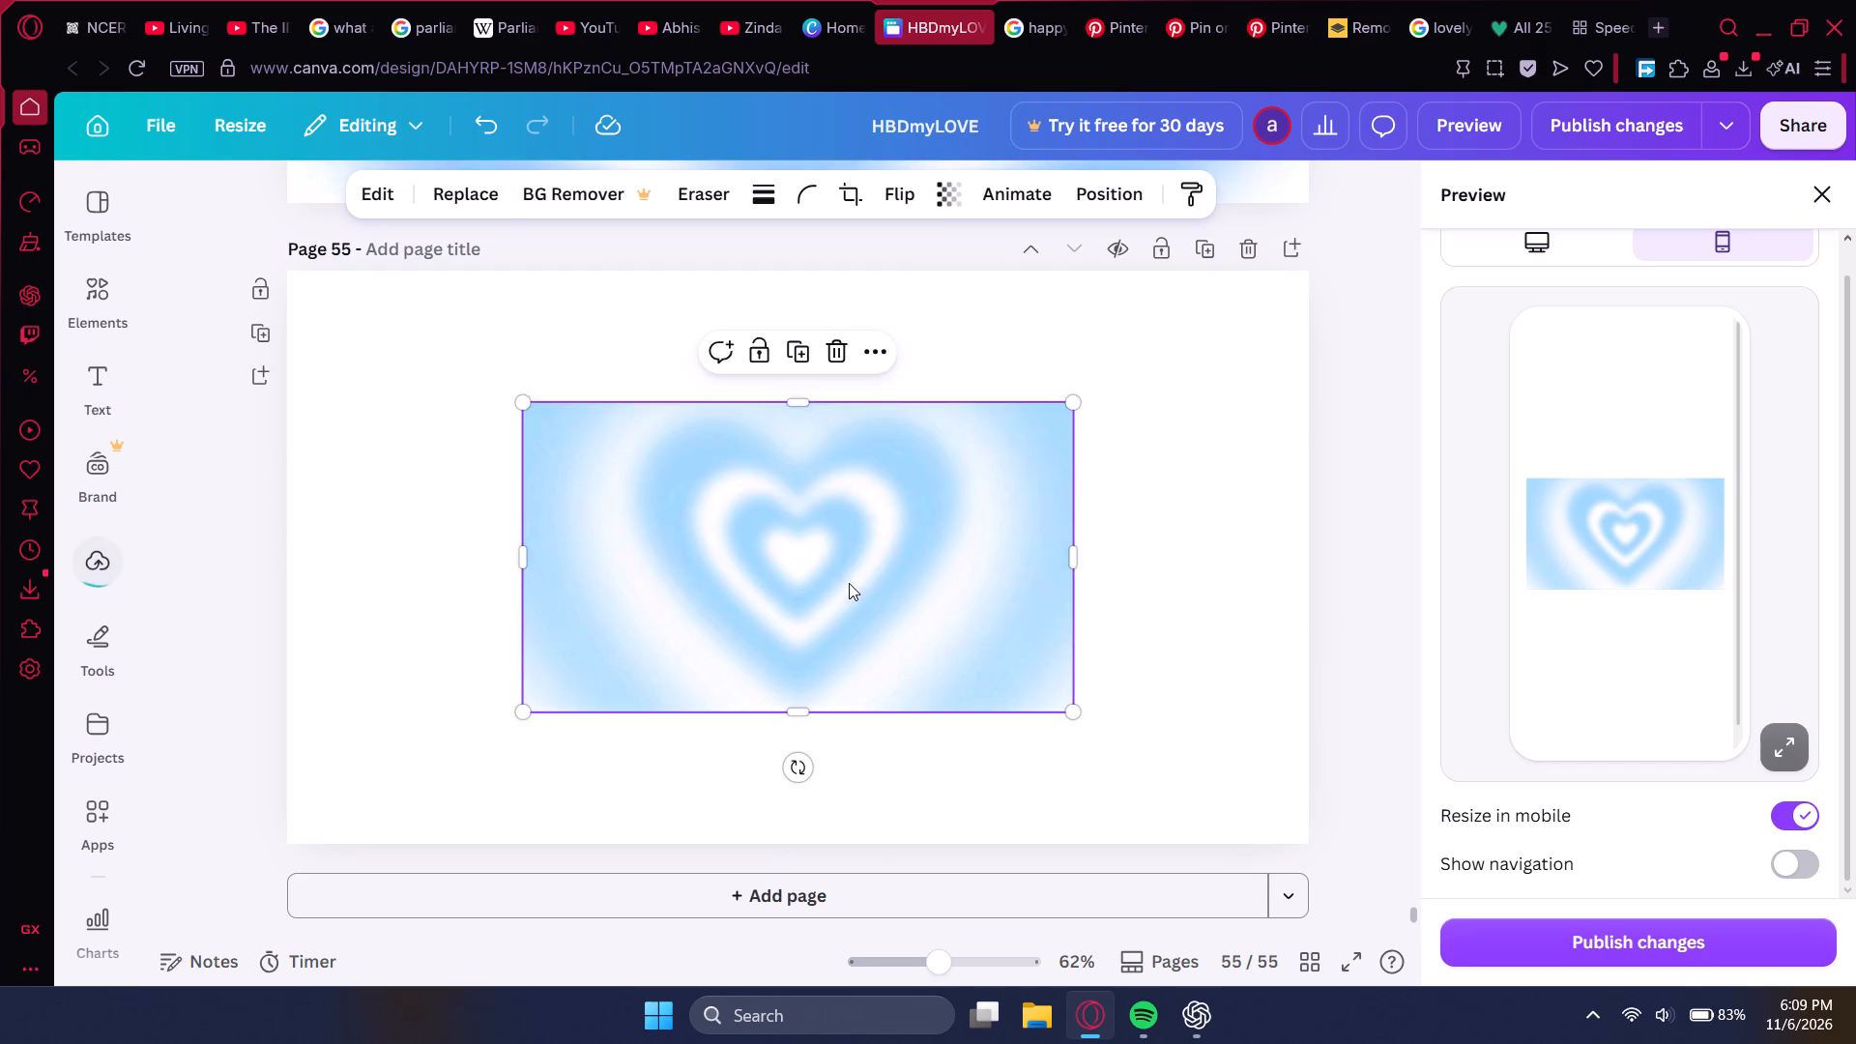
{"action": "left_click_drag", "start_coordinate": [849, 583], "coordinate": [612, 453]}
{"action": "left_click_drag", "start_coordinate": [836, 573], "coordinate": [1263, 916]}
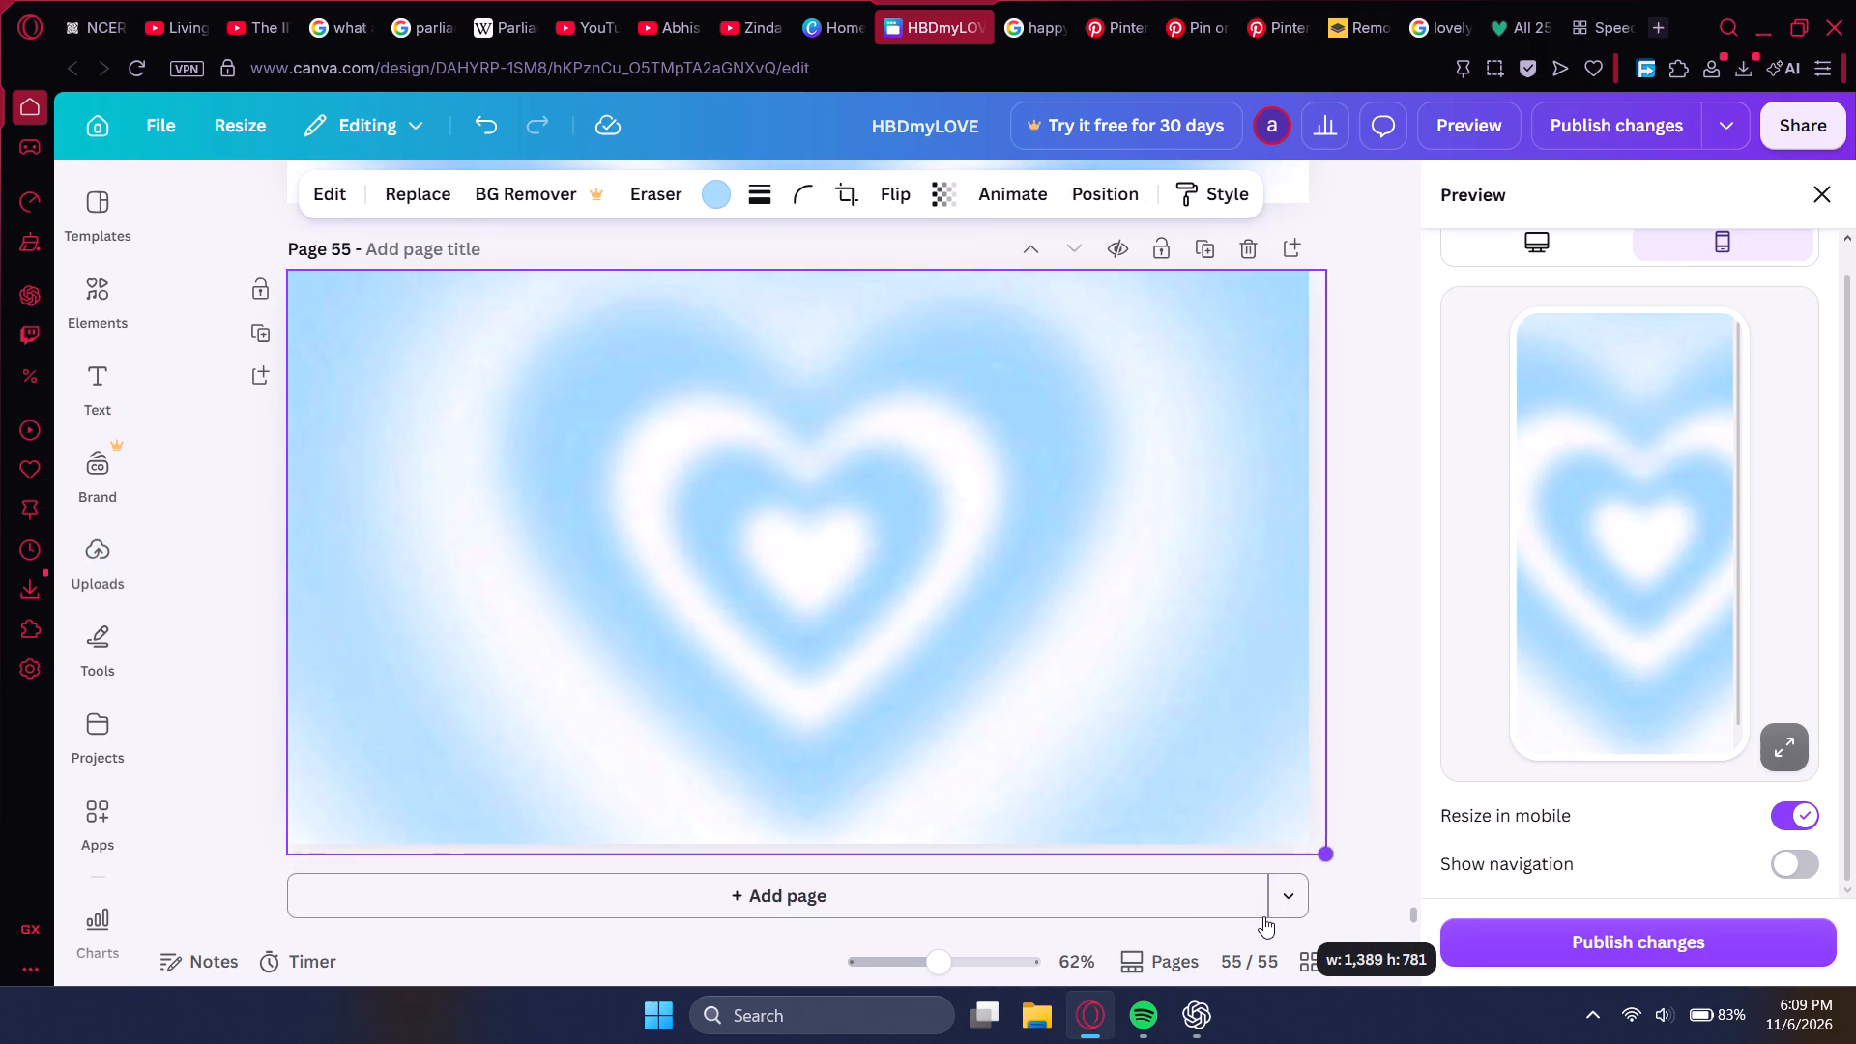
{"action": "left_click_drag", "start_coordinate": [1263, 916], "coordinate": [1266, 906]}
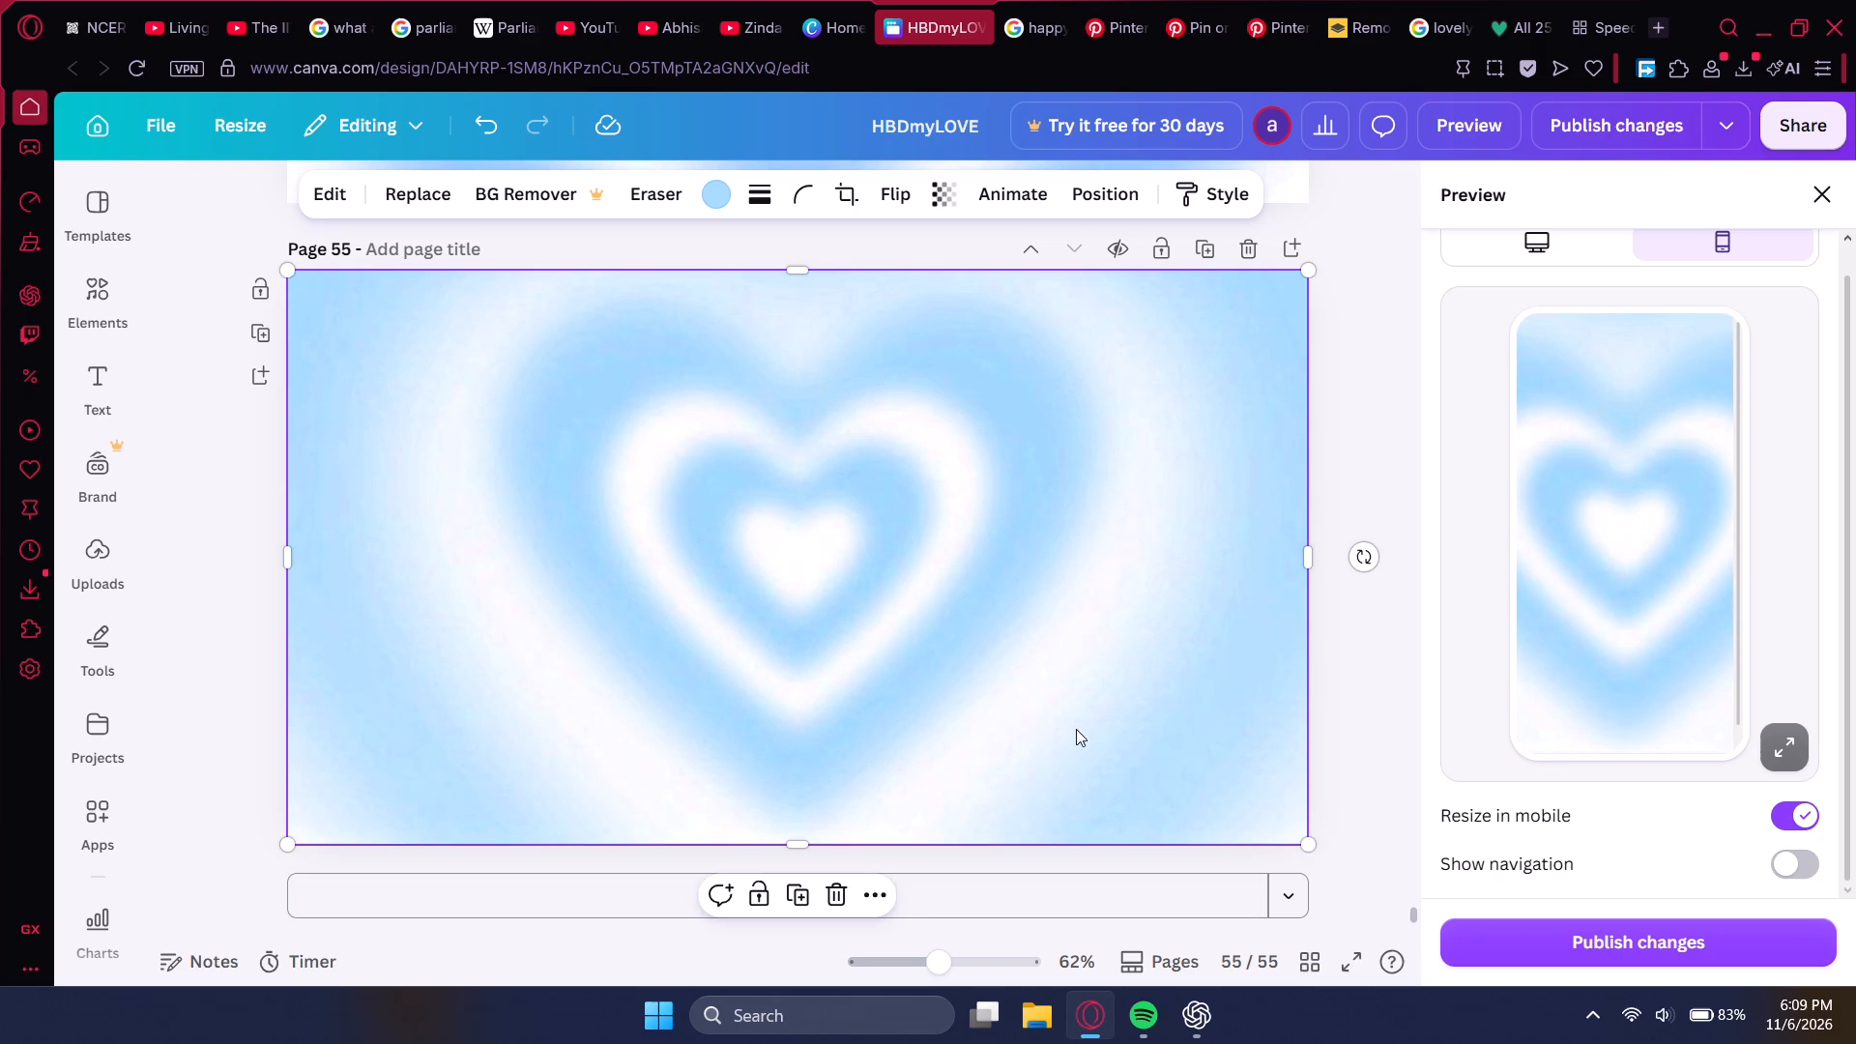
Compare the two heart pages and delete page 54 with the cropped concentric heart background.
{"action": "scroll", "coordinate": [1076, 729], "scroll_direction": "up", "scroll_amount": 6}
{"action": "scroll", "coordinate": [1076, 729], "scroll_direction": "down", "scroll_amount": 7}
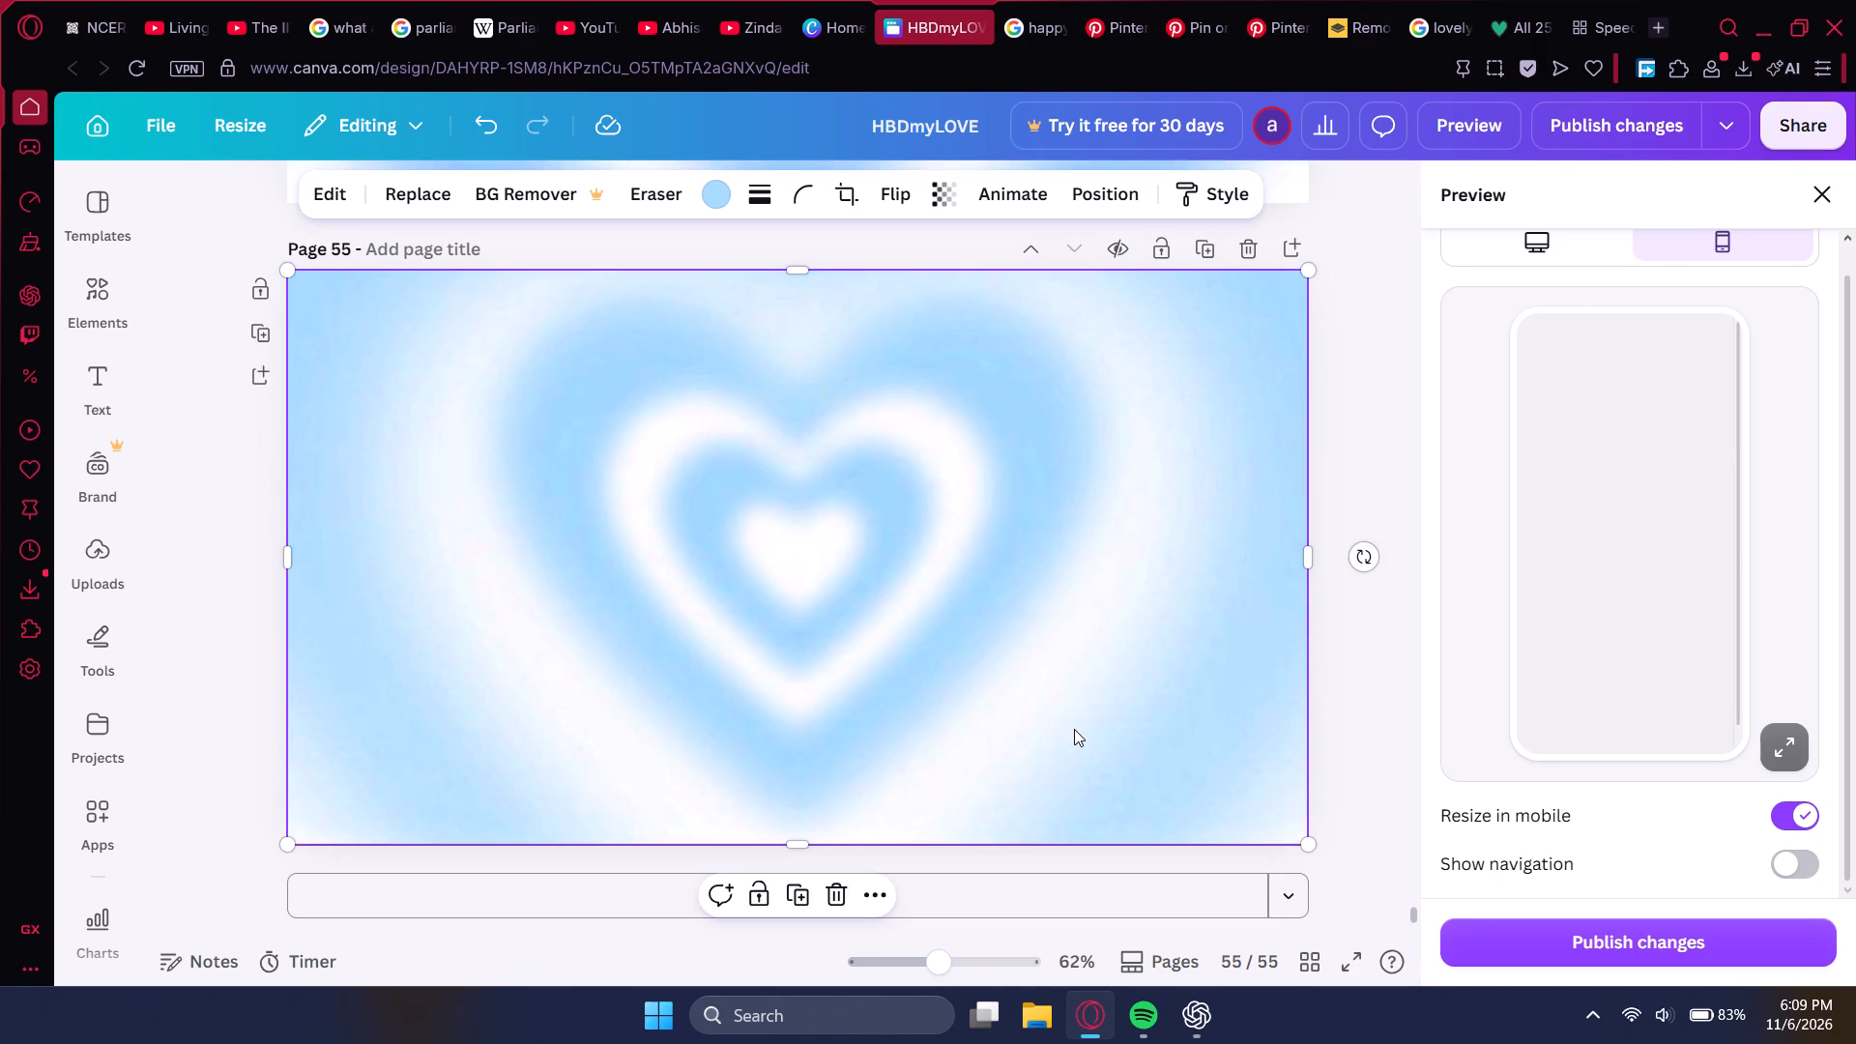
{"action": "scroll", "coordinate": [1074, 729], "scroll_direction": "up", "scroll_amount": 7}
{"action": "scroll", "coordinate": [1074, 729], "scroll_direction": "down", "scroll_amount": 7}
{"action": "scroll", "coordinate": [1074, 729], "scroll_direction": "up", "scroll_amount": 5}
{"action": "scroll", "coordinate": [1037, 621], "scroll_direction": "up", "scroll_amount": 1}
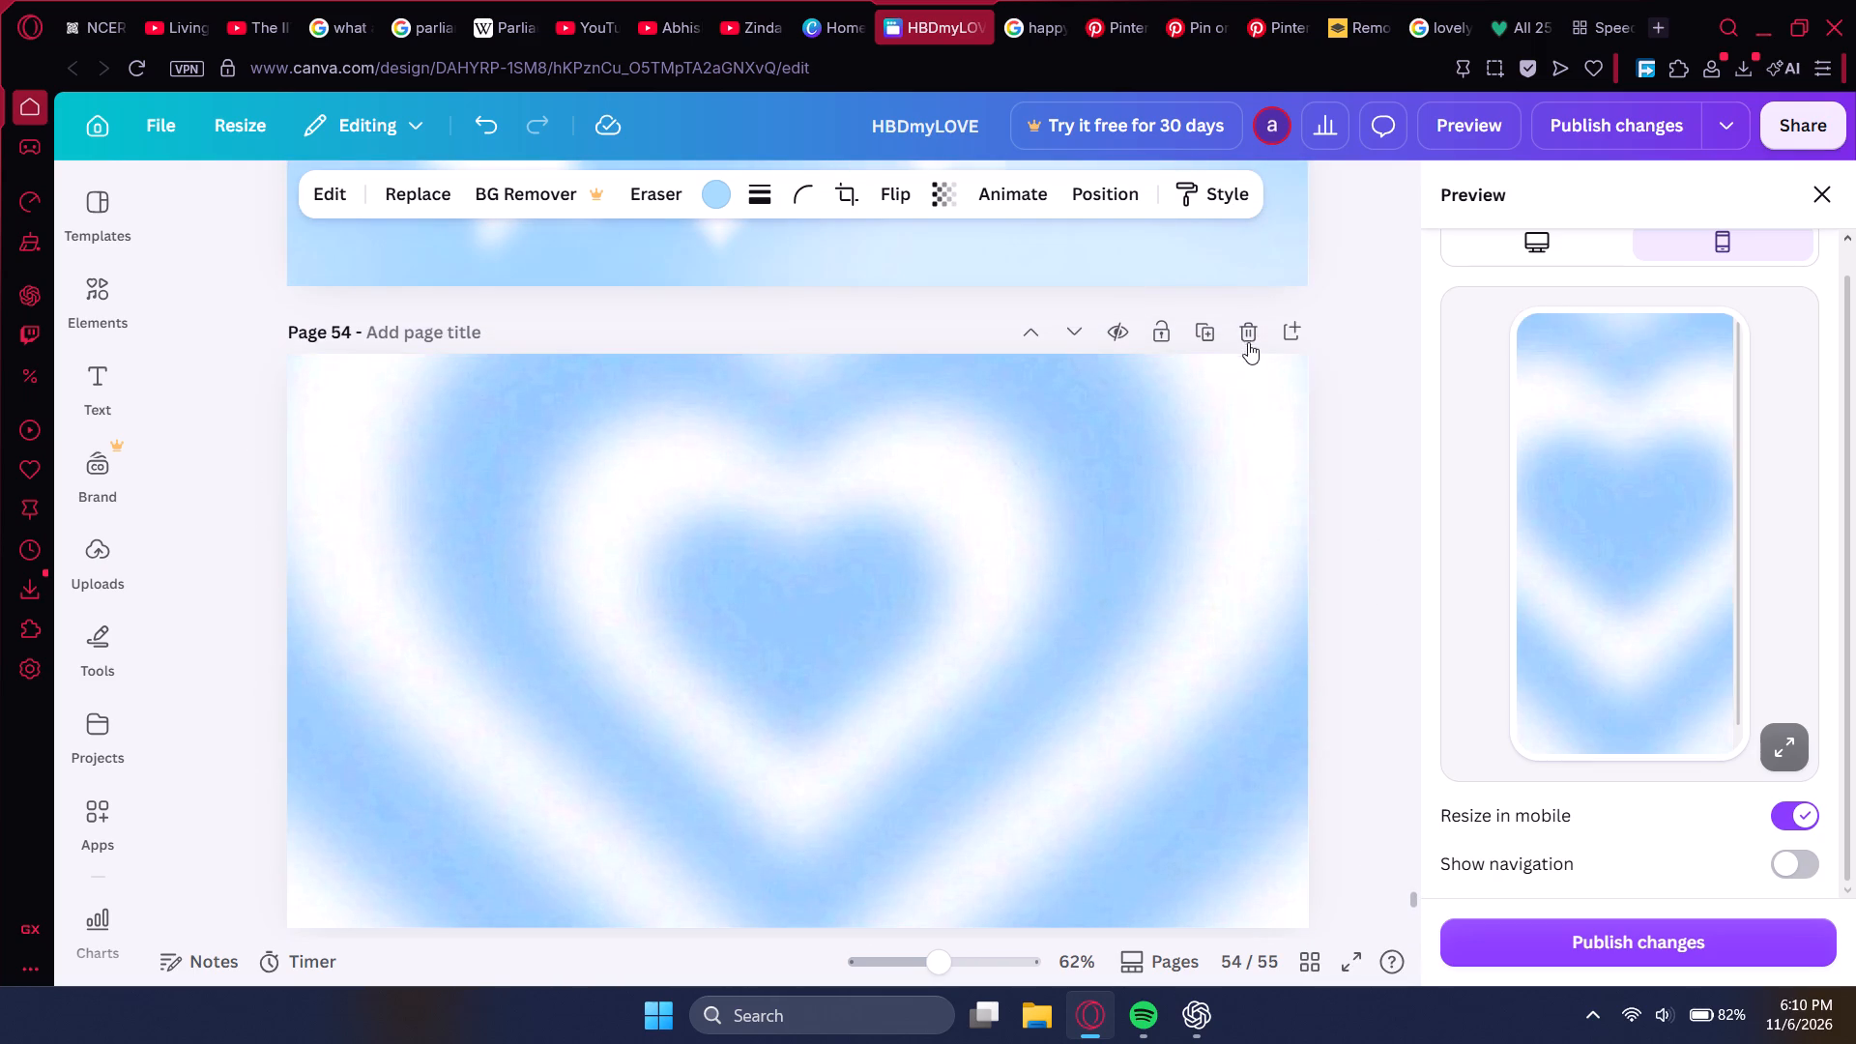
{"action": "left_click", "coordinate": [1250, 338]}
Delete page 53 with the blurred star background.
{"action": "scroll", "coordinate": [1072, 546], "scroll_direction": "up", "scroll_amount": 4}
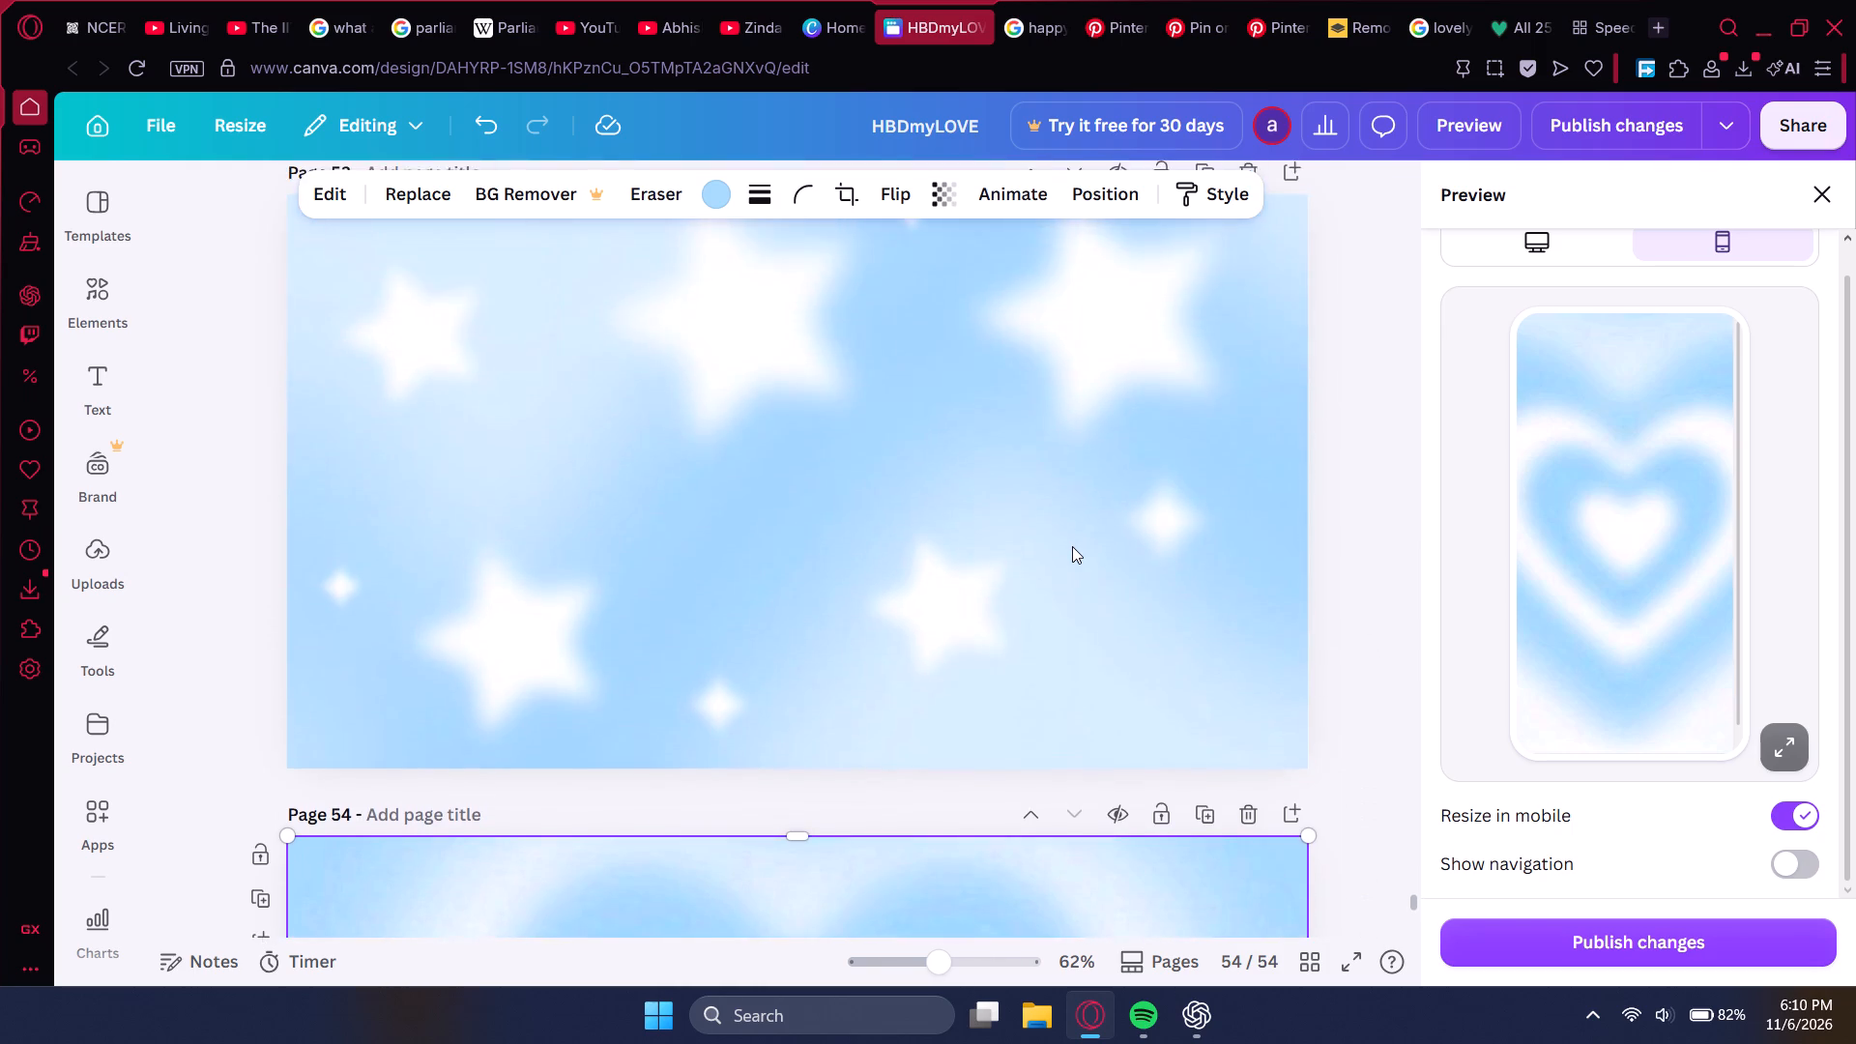
{"action": "scroll", "coordinate": [1072, 546], "scroll_direction": "up", "scroll_amount": 2}
{"action": "scroll", "coordinate": [1072, 546], "scroll_direction": "down", "scroll_amount": 6}
{"action": "scroll", "coordinate": [1072, 546], "scroll_direction": "up", "scroll_amount": 5}
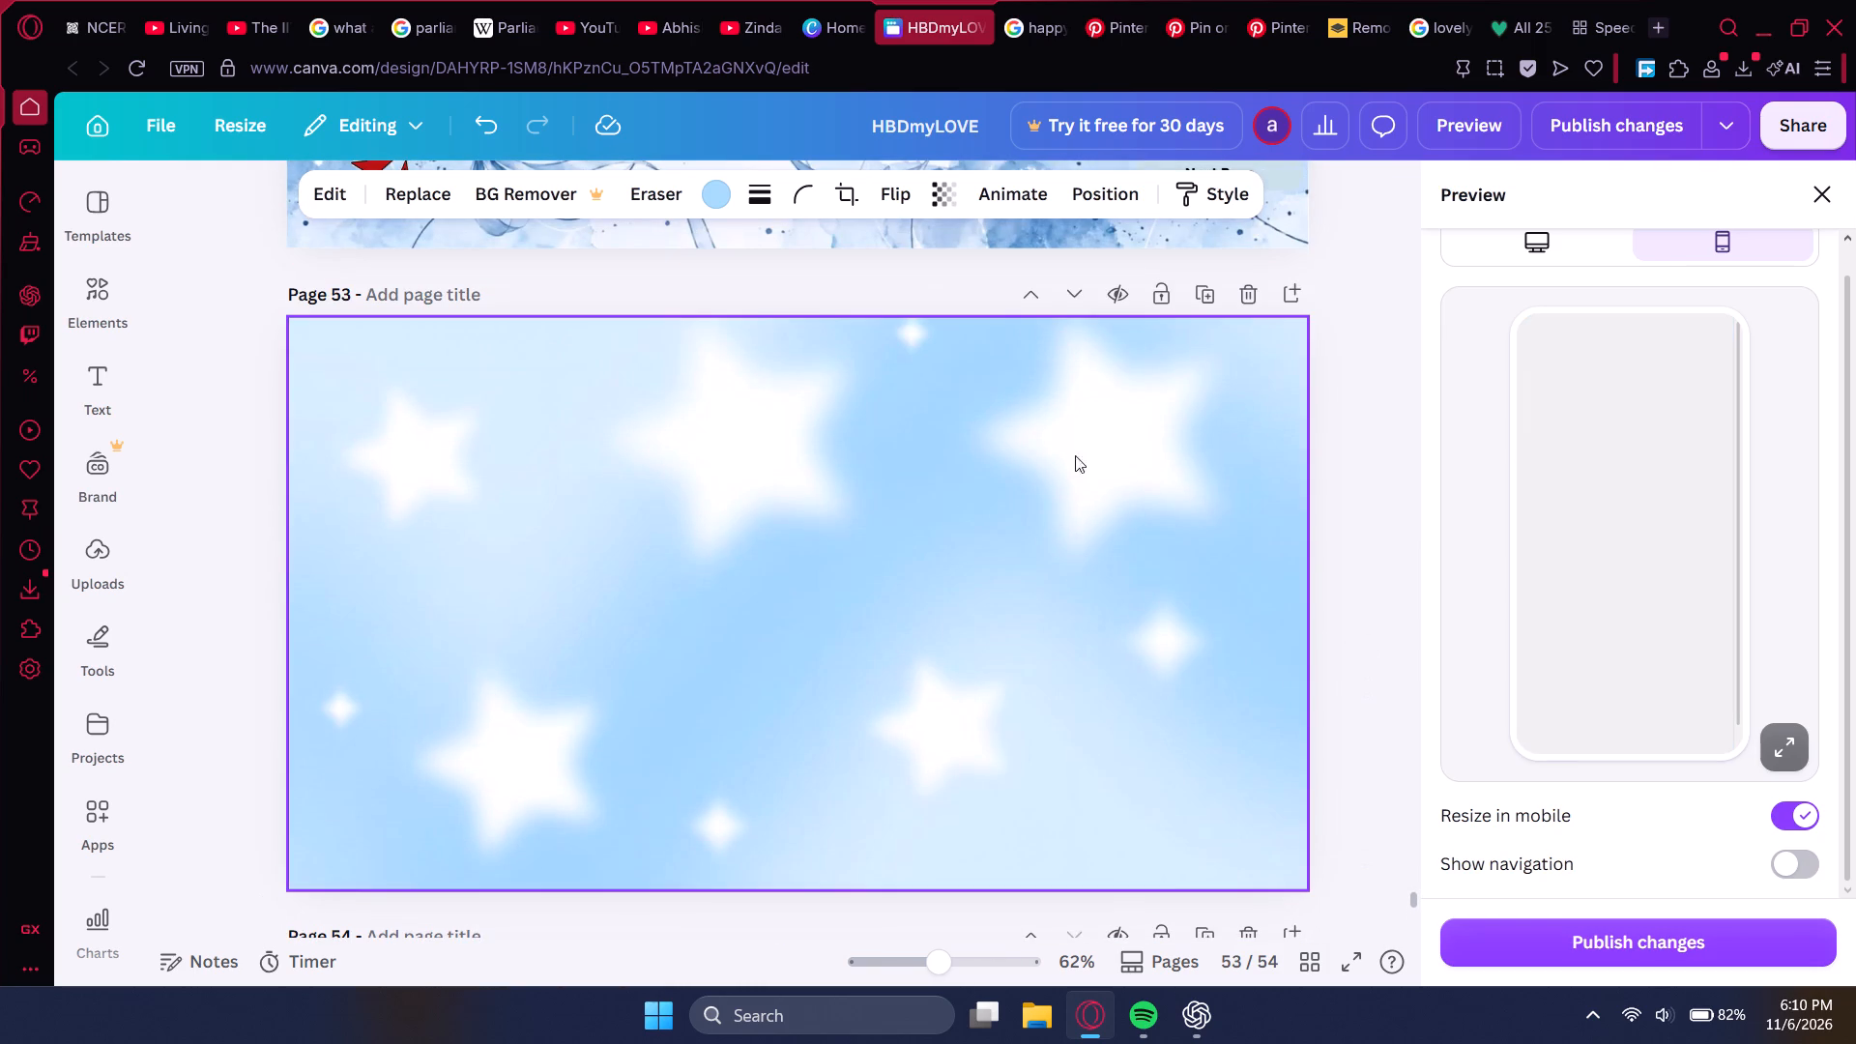
{"action": "left_click", "coordinate": [1241, 294]}
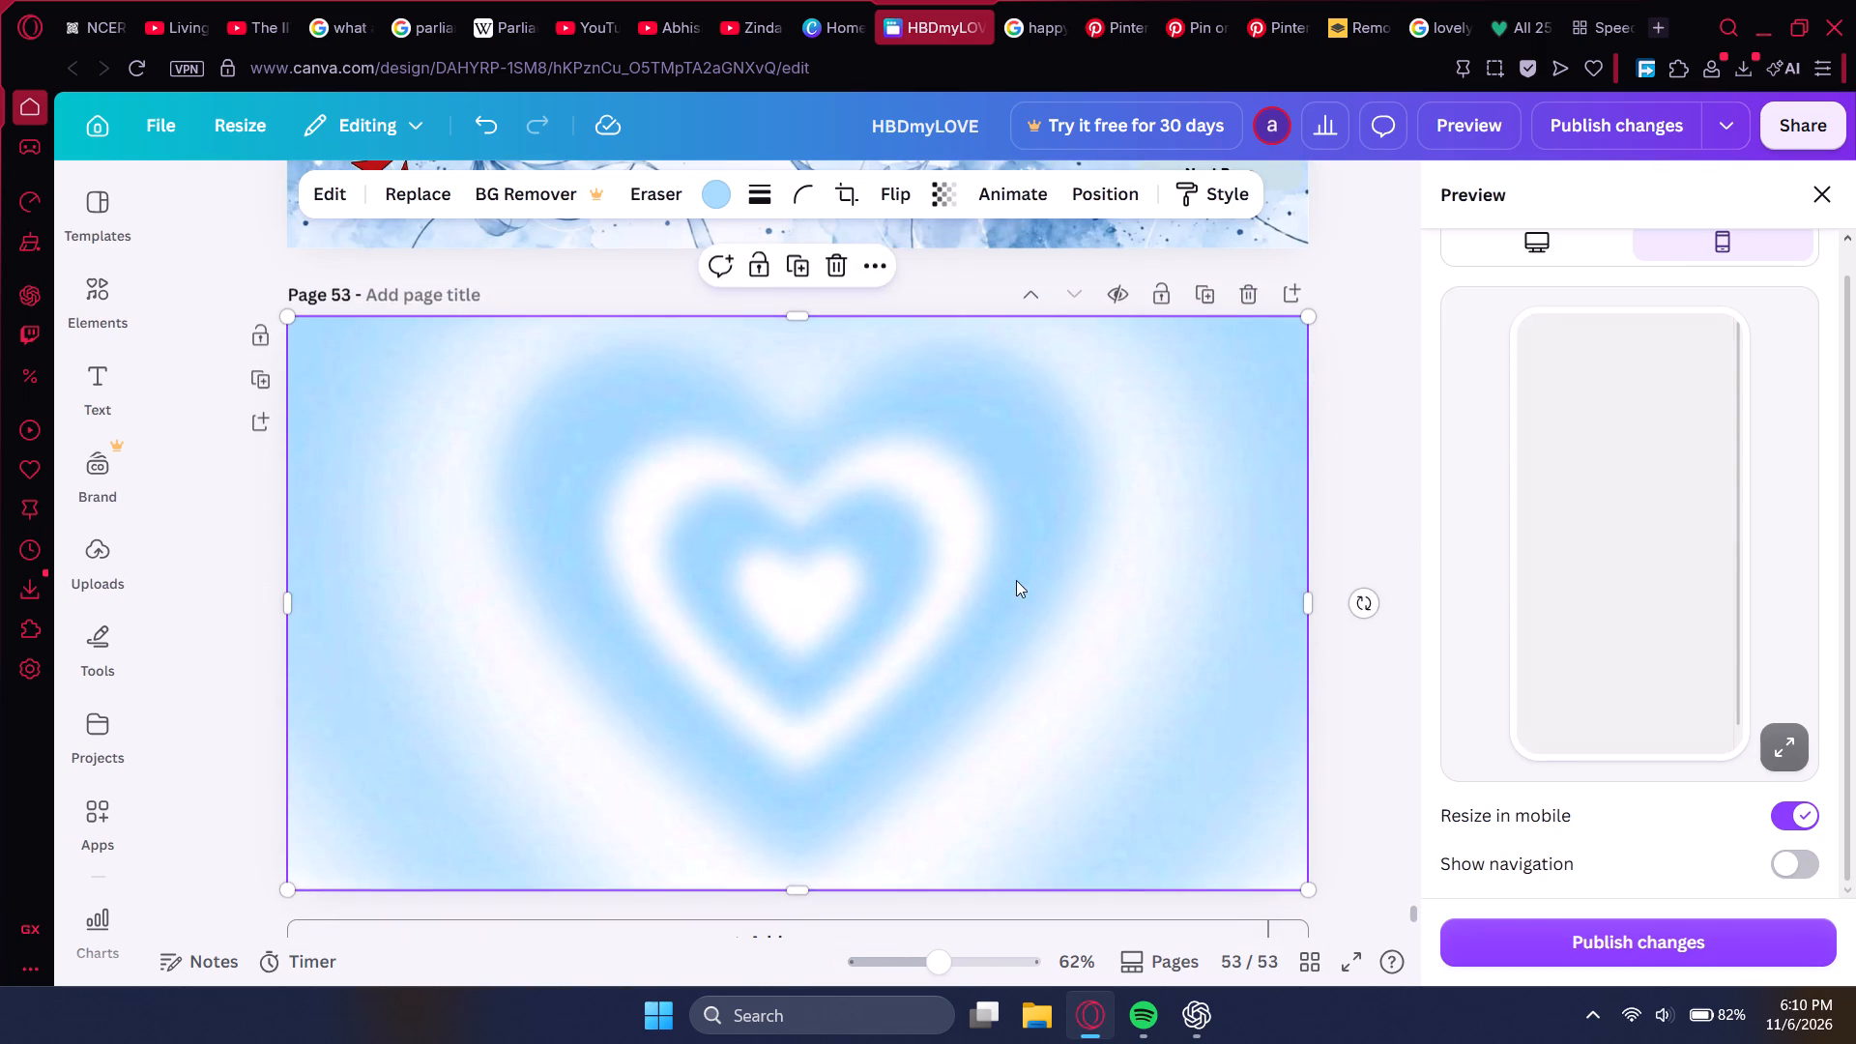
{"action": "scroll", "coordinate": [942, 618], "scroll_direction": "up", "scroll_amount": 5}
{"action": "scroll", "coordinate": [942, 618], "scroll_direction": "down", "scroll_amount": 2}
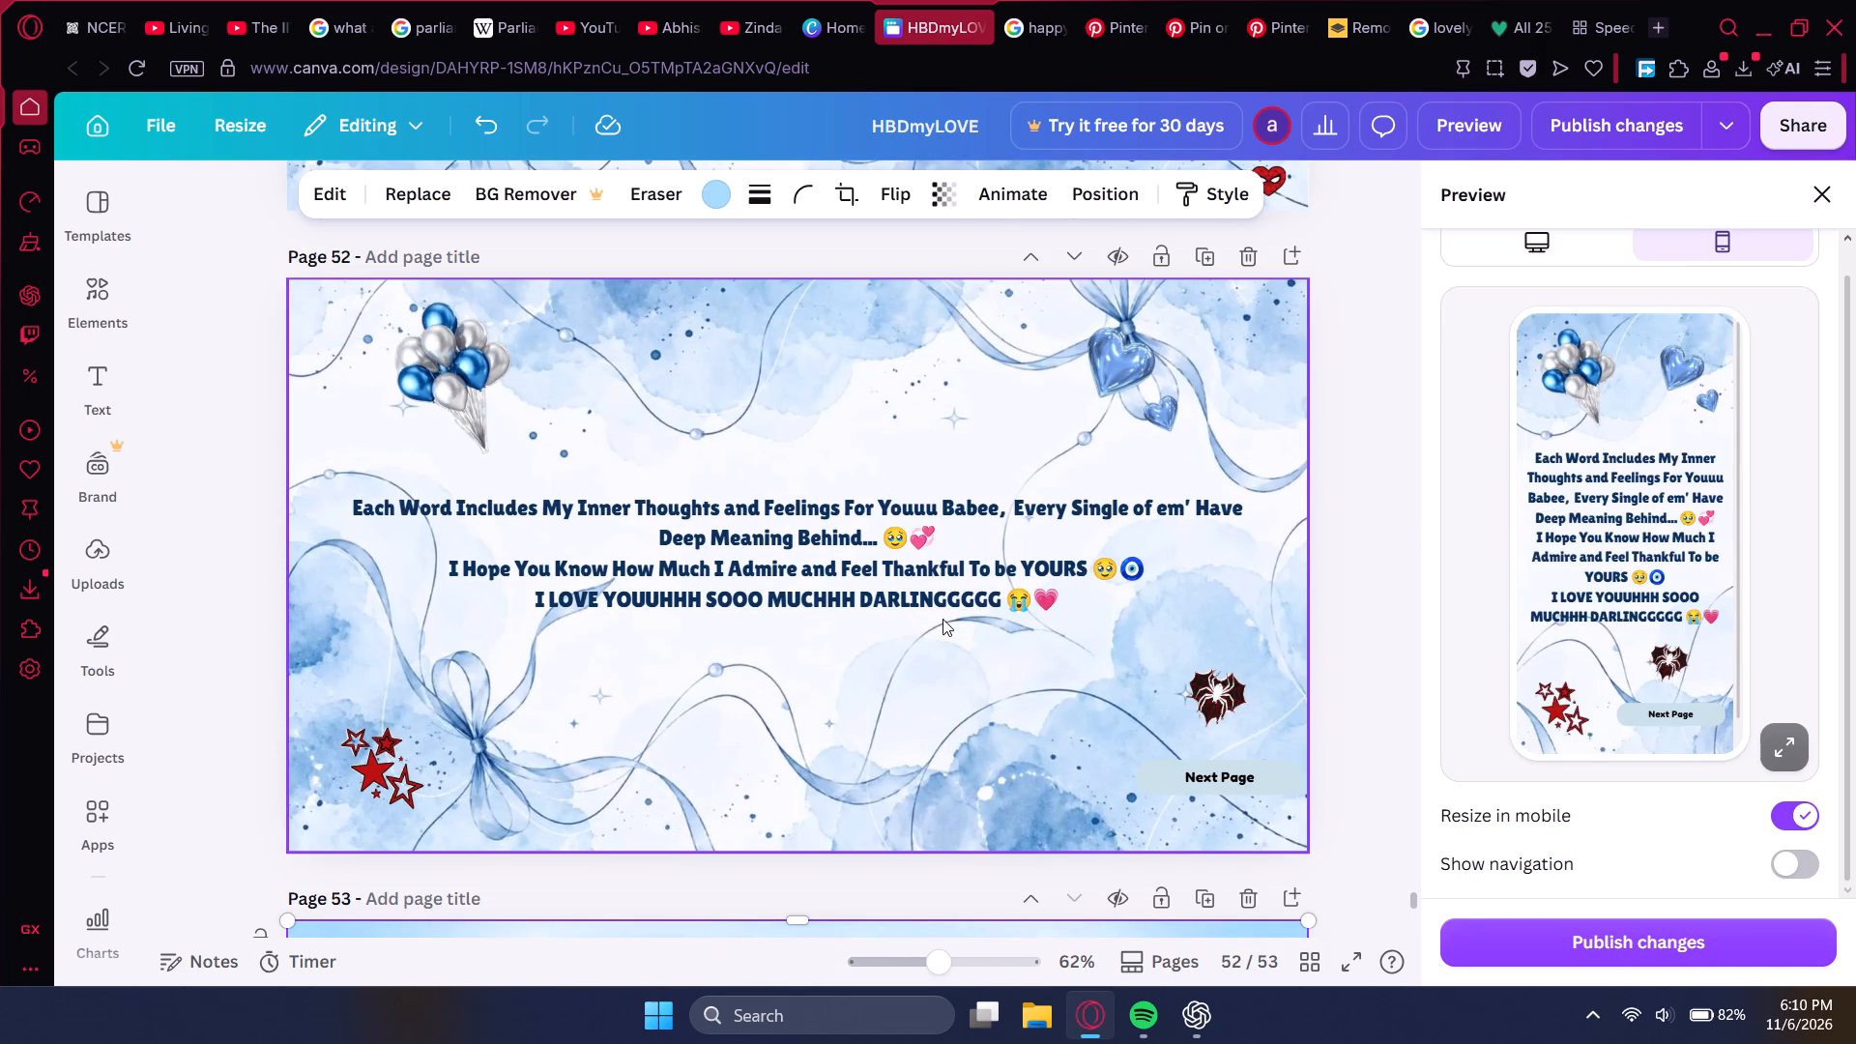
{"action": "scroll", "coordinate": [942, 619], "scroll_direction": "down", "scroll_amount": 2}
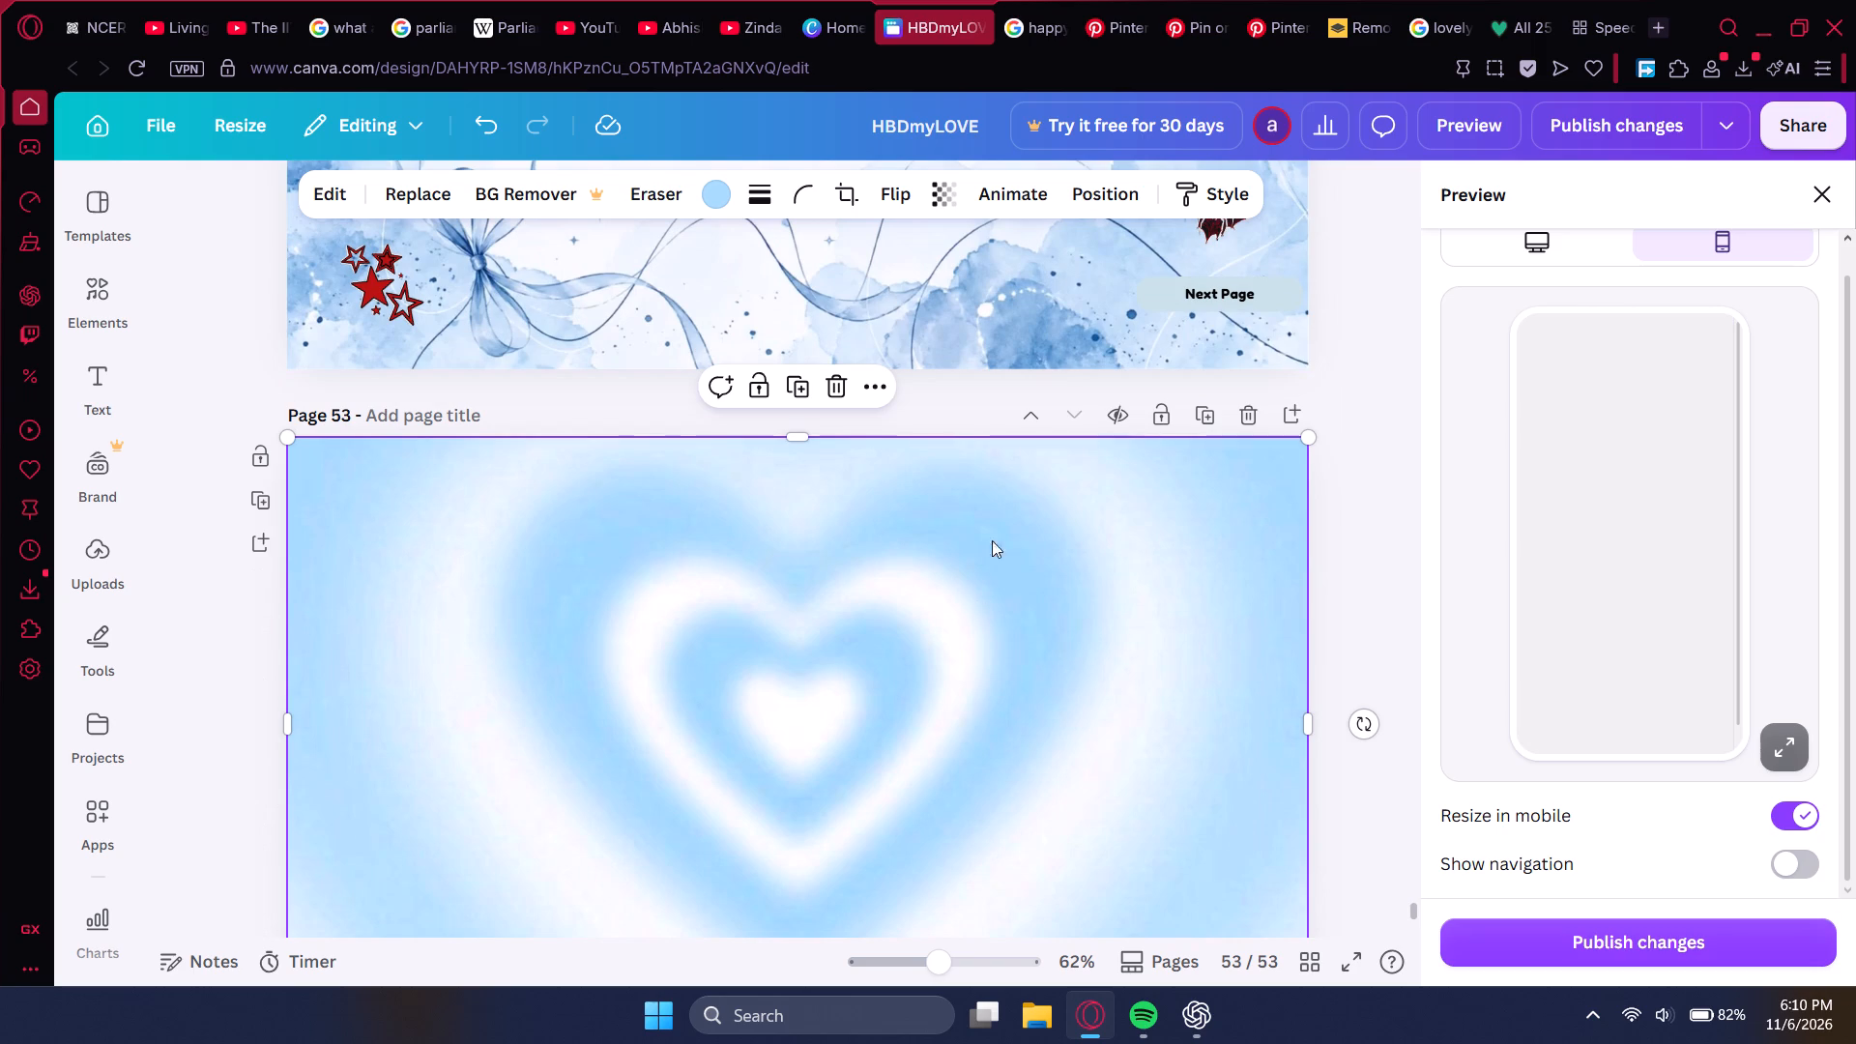
Switch to Pinterest and browse the pins related to the blue heart wallpaper for alternative backgrounds.
{"action": "left_click", "coordinate": [1180, 36]}
{"action": "scroll", "coordinate": [976, 481], "scroll_direction": "down", "scroll_amount": 2}
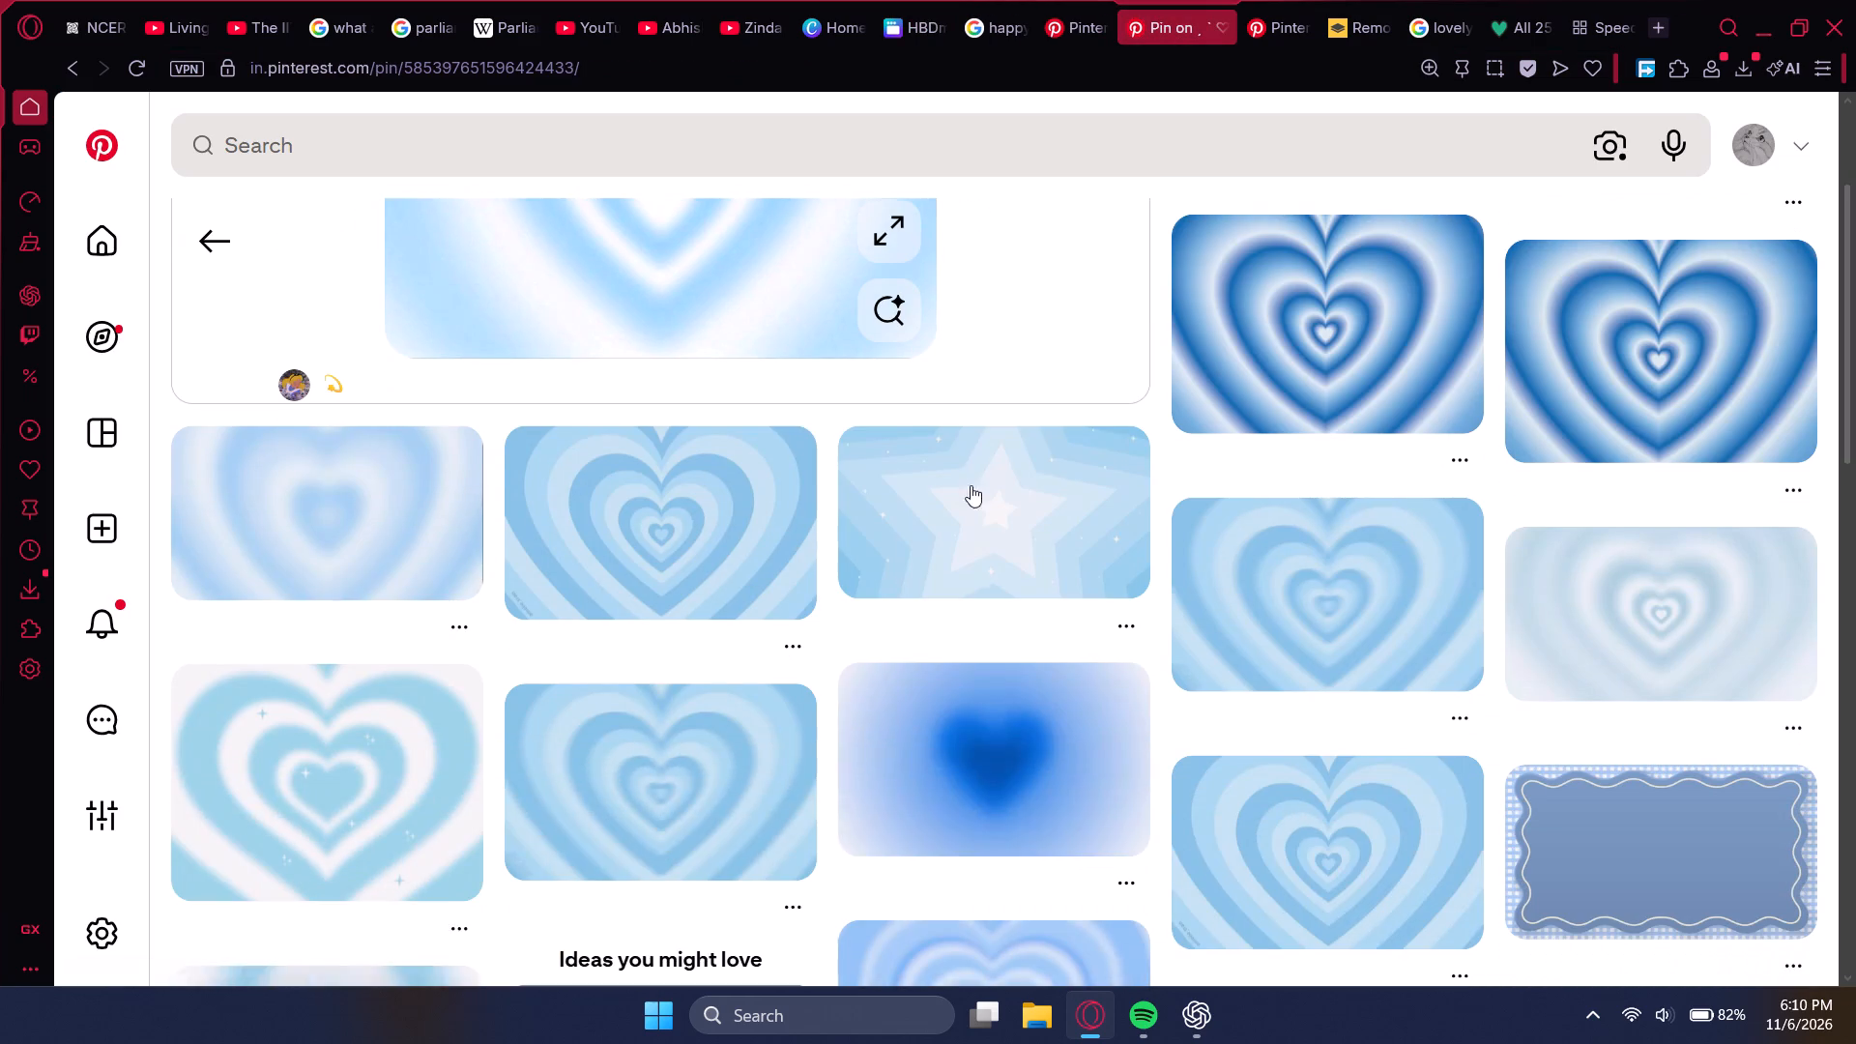
{"action": "scroll", "coordinate": [969, 488], "scroll_direction": "down", "scroll_amount": 2}
{"action": "scroll", "coordinate": [796, 510], "scroll_direction": "down", "scroll_amount": 1}
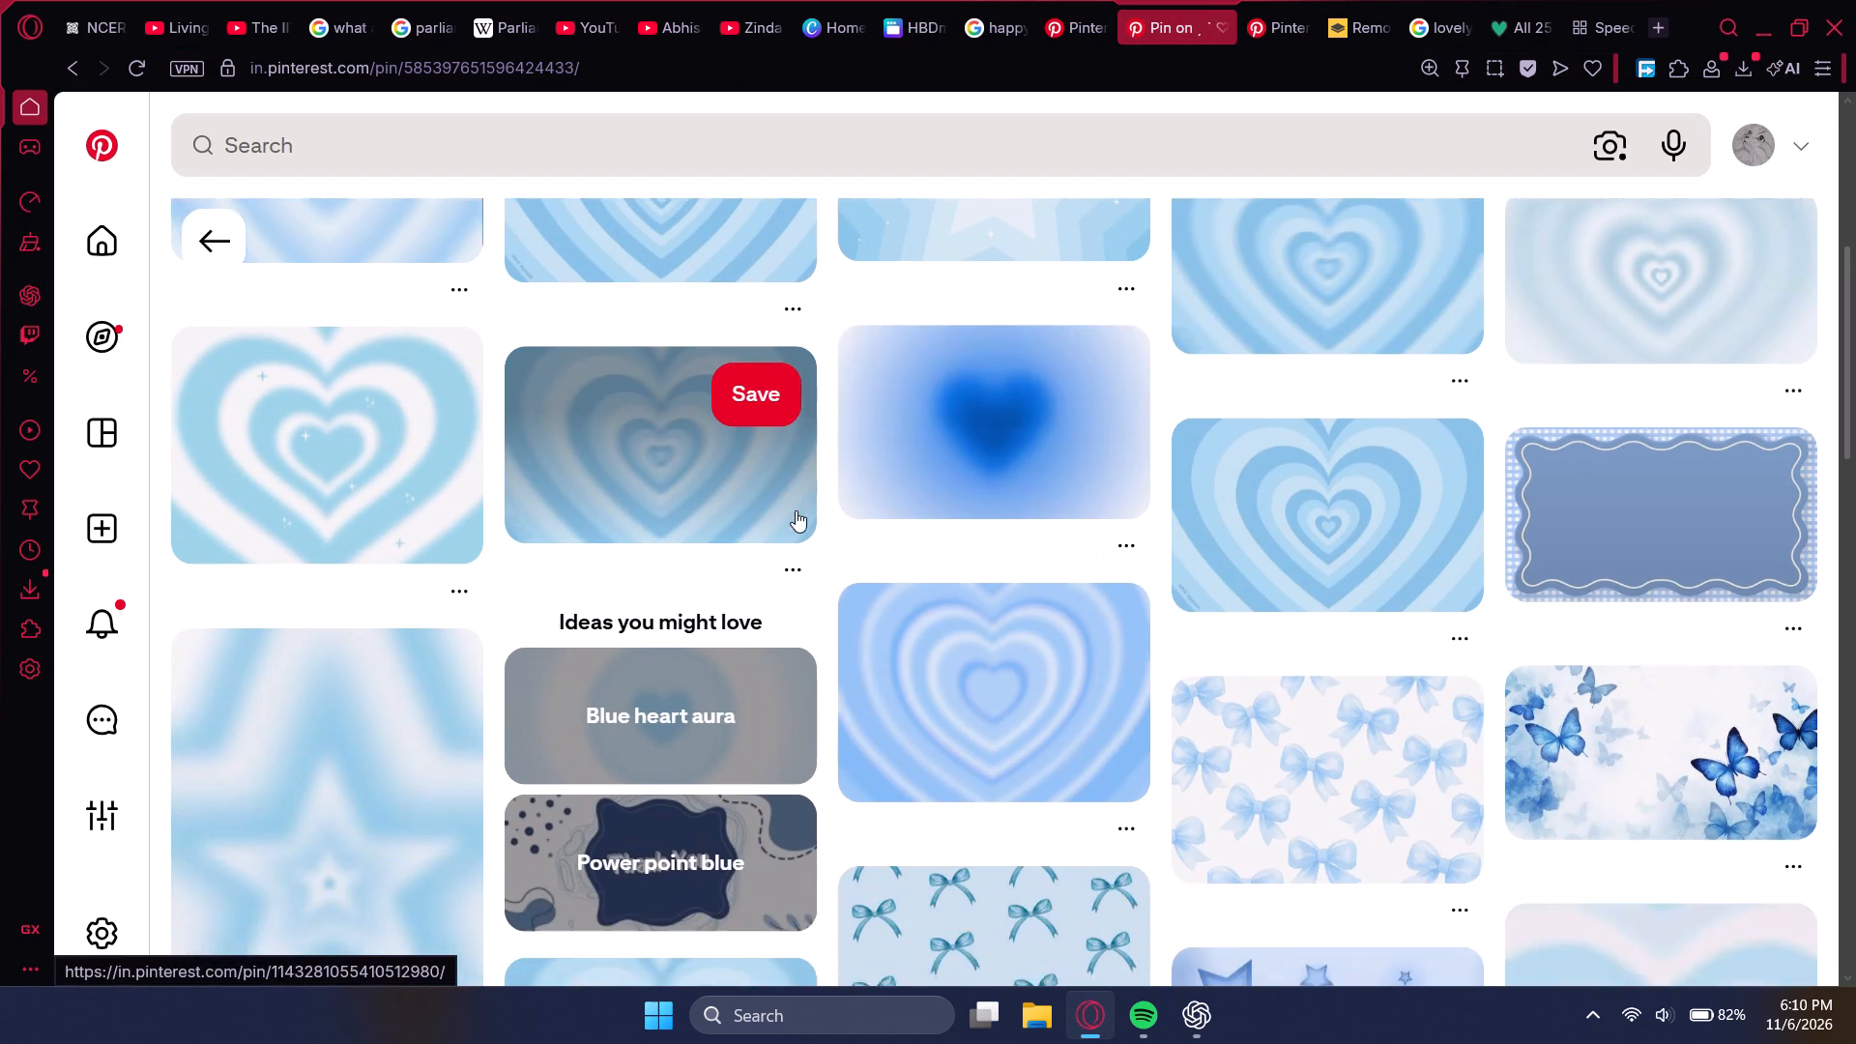
{"action": "scroll", "coordinate": [796, 510], "scroll_direction": "up", "scroll_amount": 5}
{"action": "scroll", "coordinate": [793, 512], "scroll_direction": "down", "scroll_amount": 4}
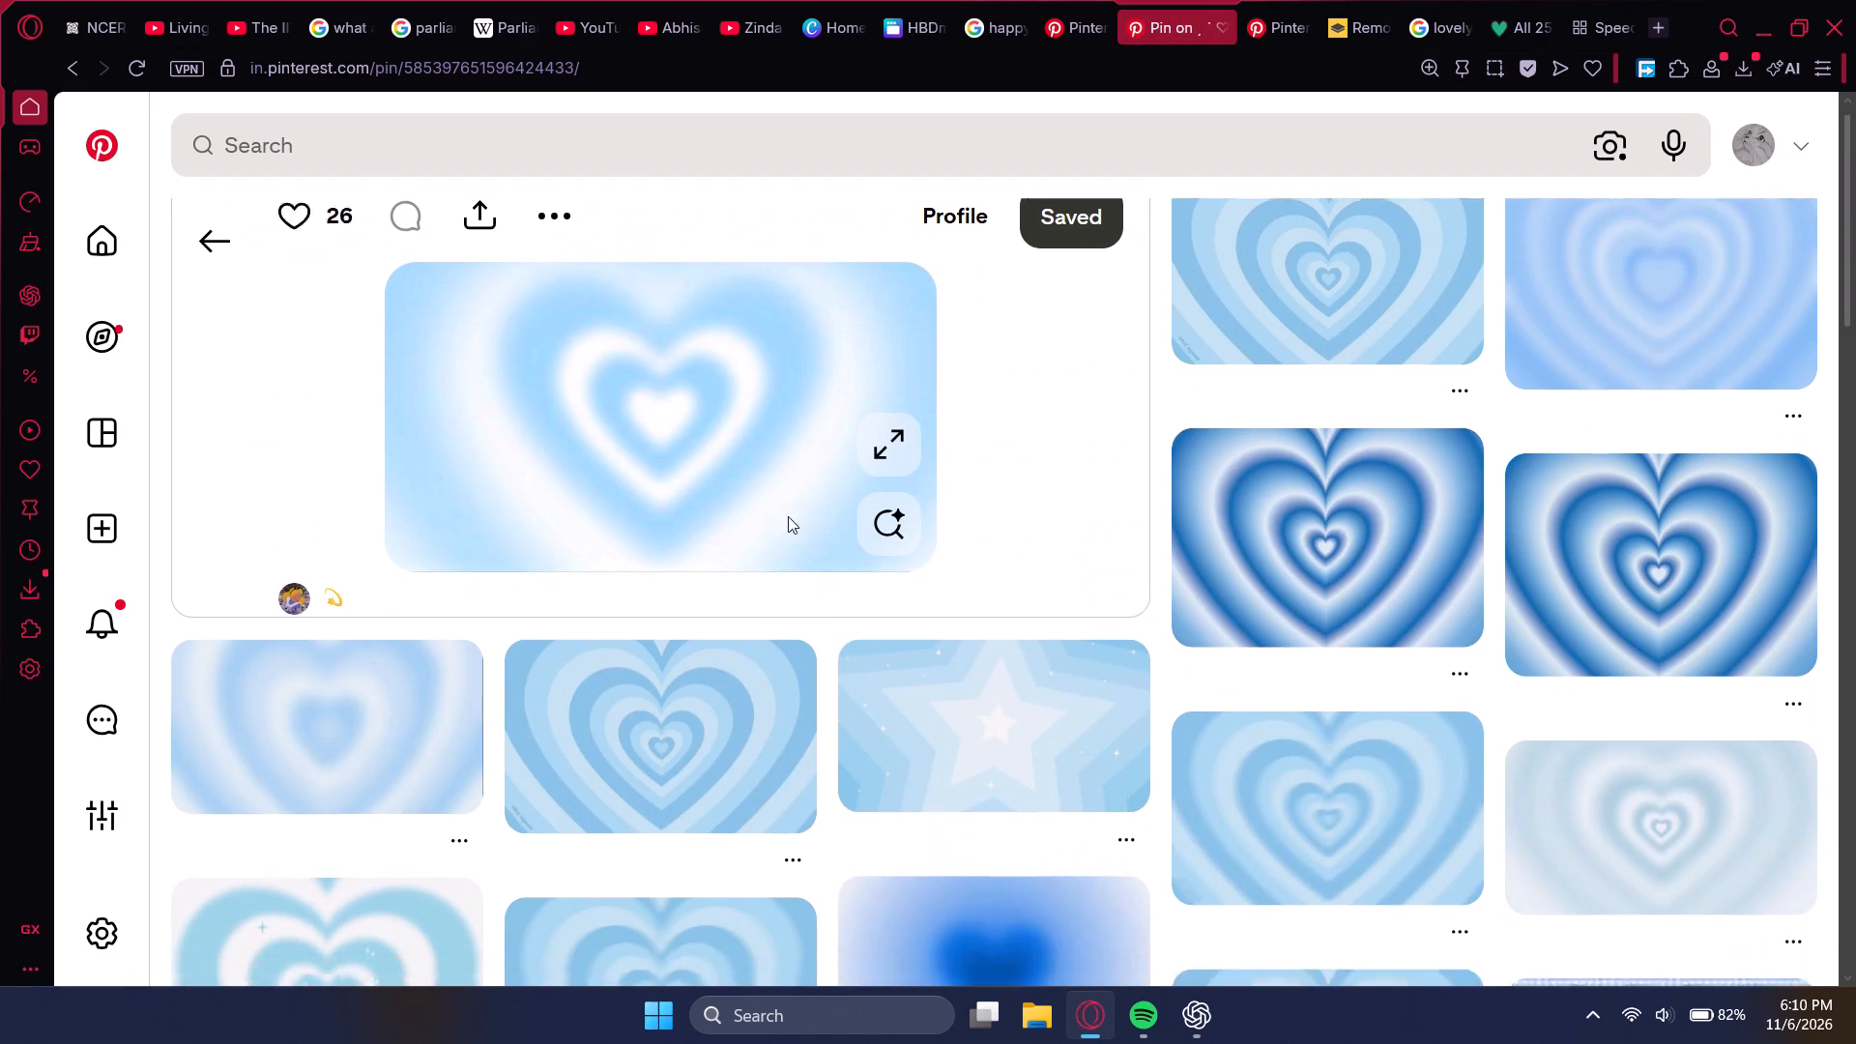
{"action": "scroll", "coordinate": [787, 517], "scroll_direction": "down", "scroll_amount": 5}
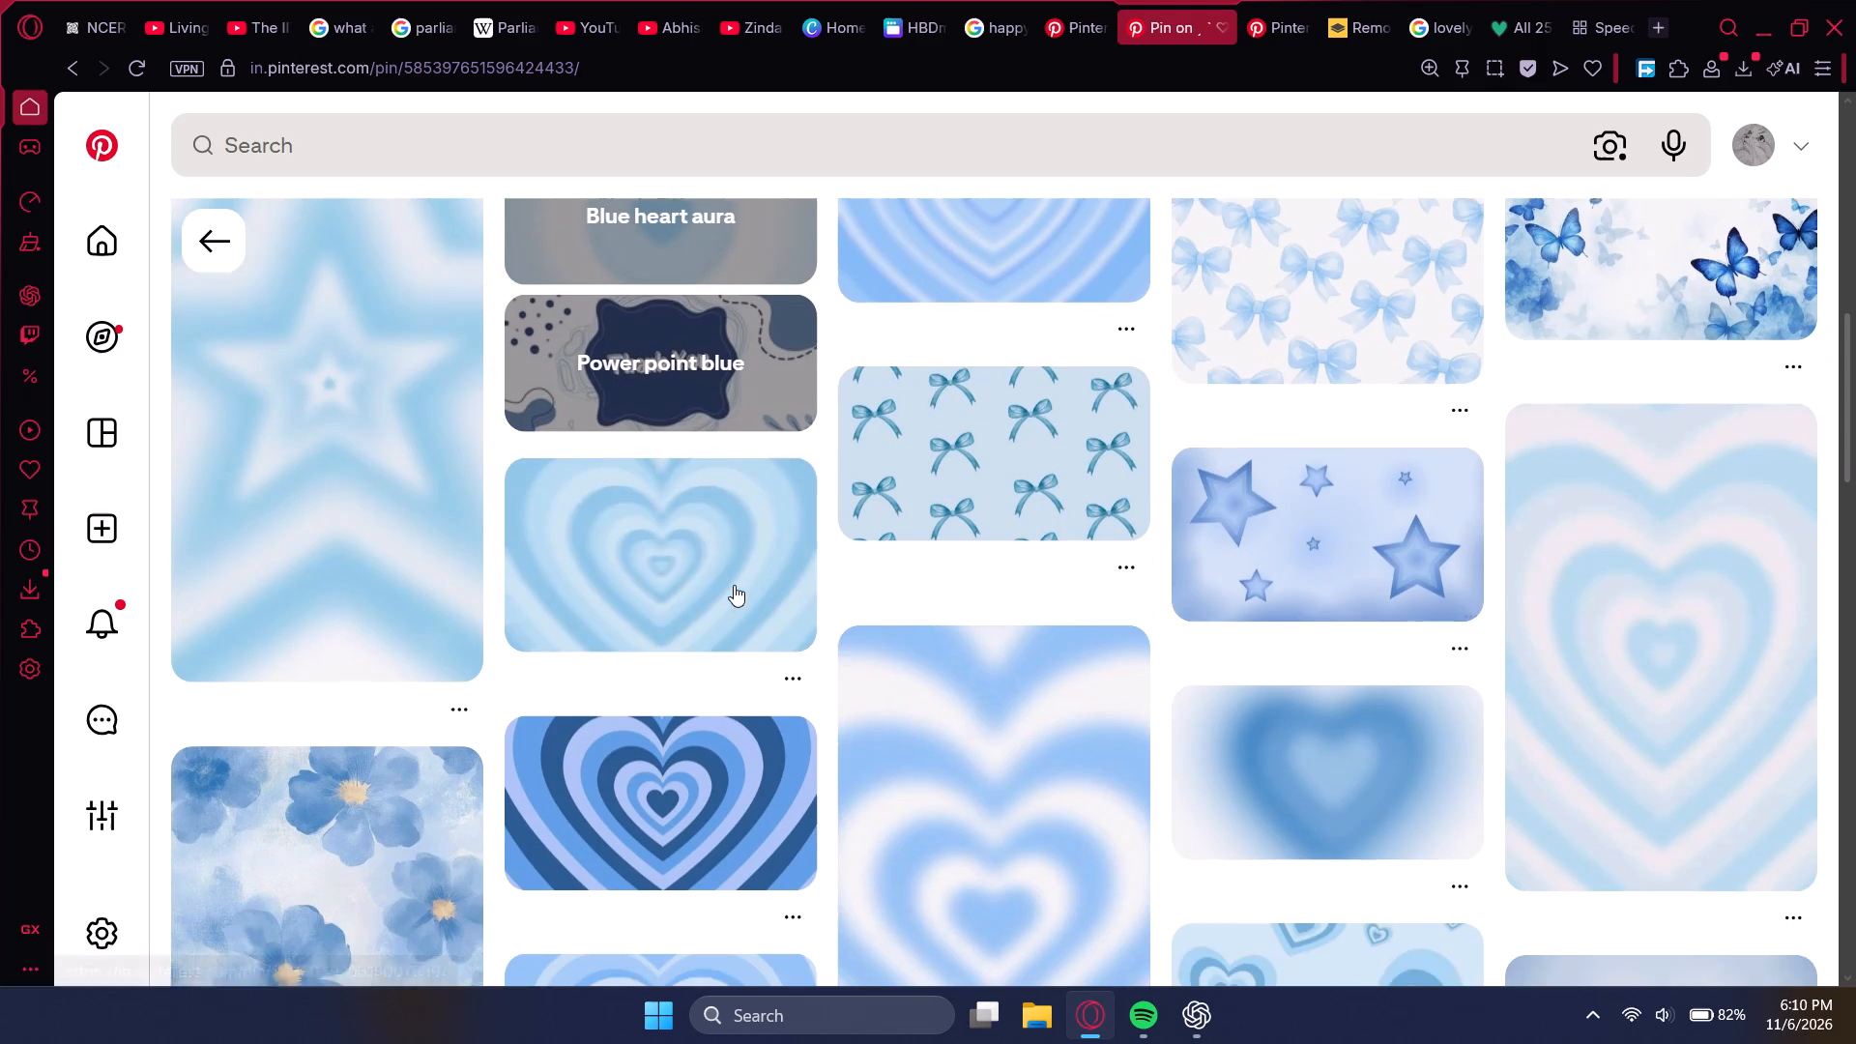
{"action": "scroll", "coordinate": [729, 591], "scroll_direction": "down", "scroll_amount": 2}
{"action": "scroll", "coordinate": [449, 712], "scroll_direction": "down", "scroll_amount": 4}
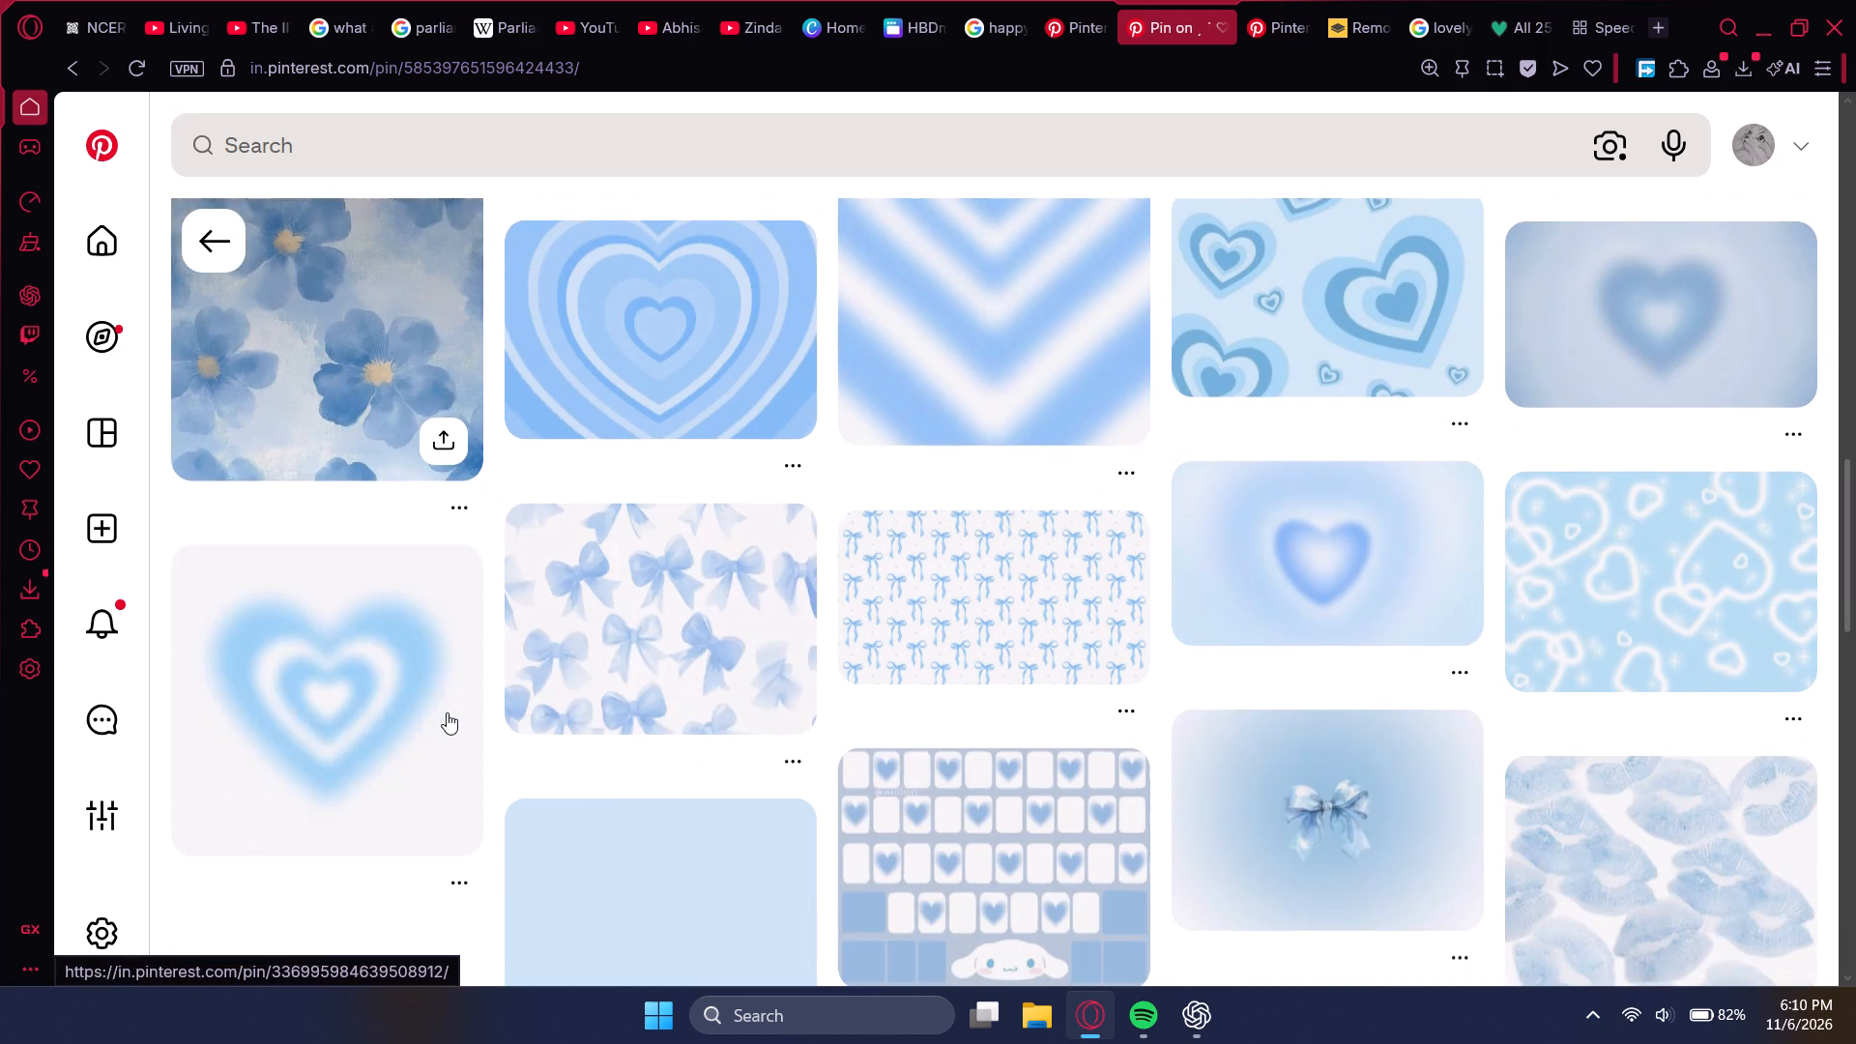
{"action": "scroll", "coordinate": [443, 711], "scroll_direction": "down", "scroll_amount": 6}
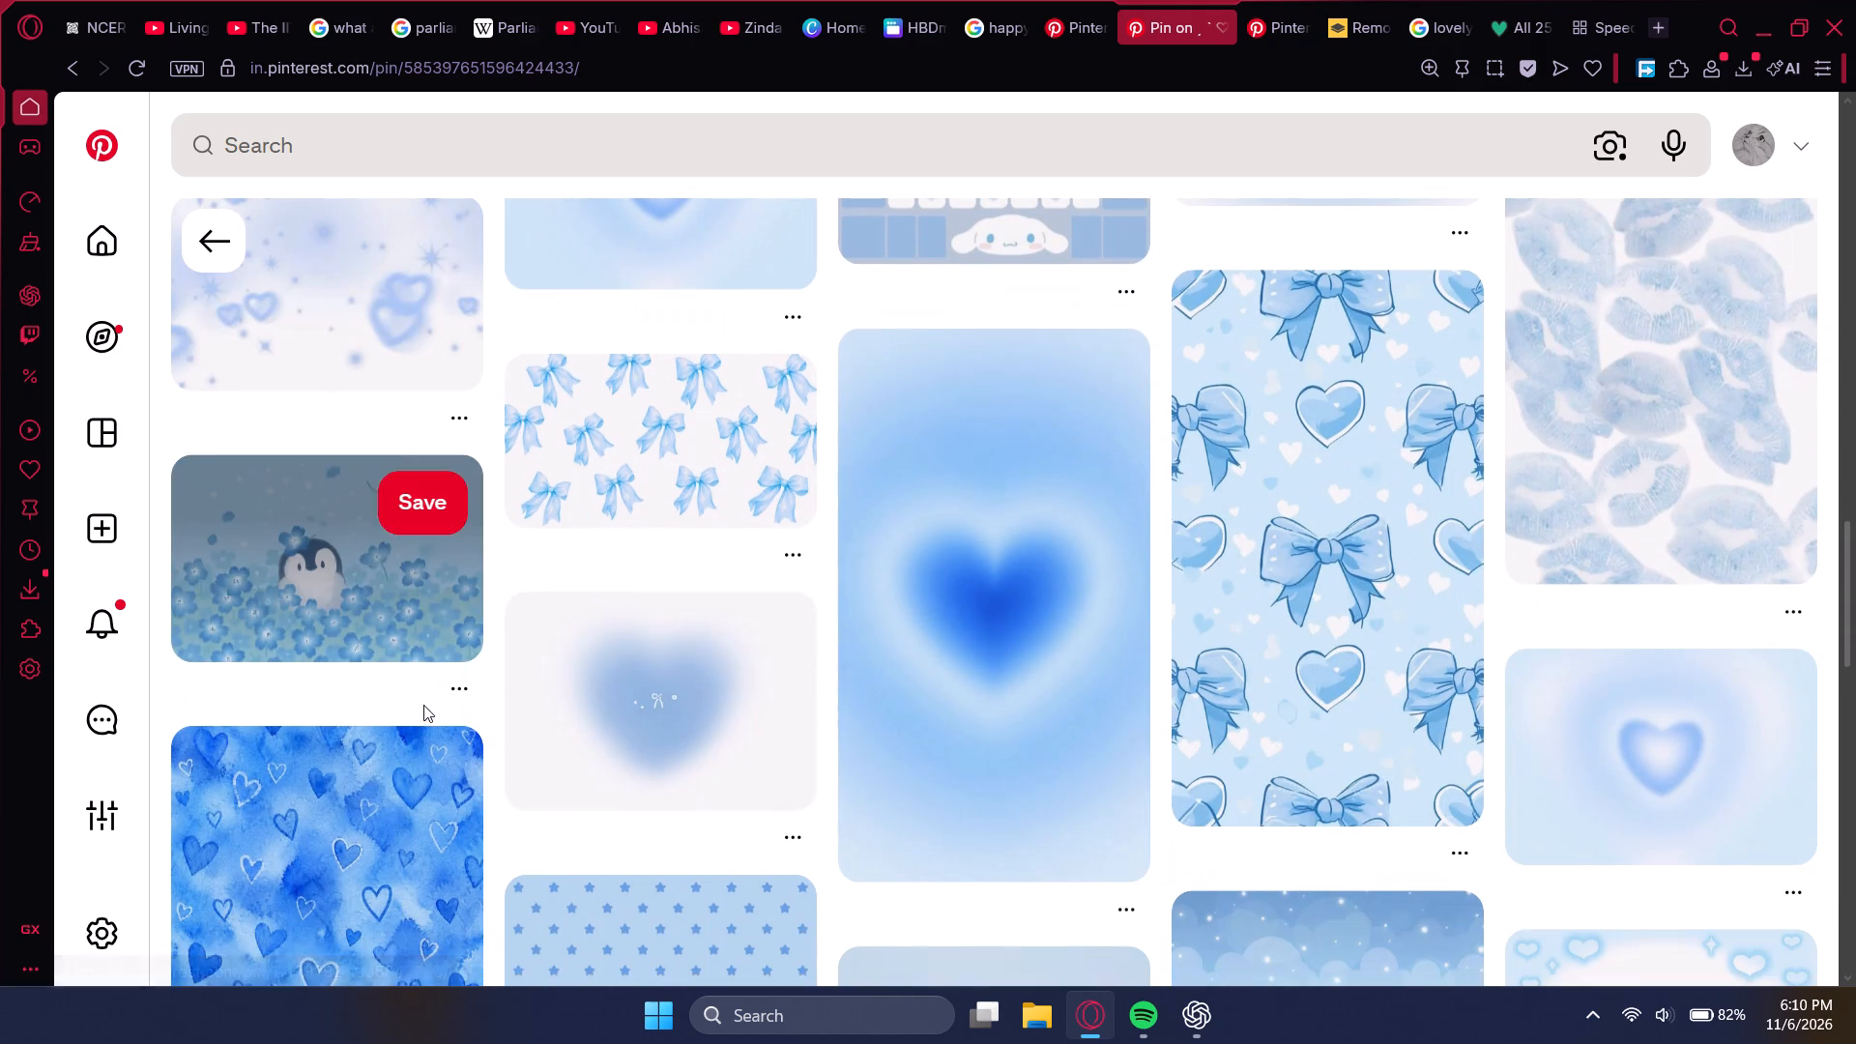
{"action": "scroll", "coordinate": [907, 846], "scroll_direction": "up", "scroll_amount": 4}
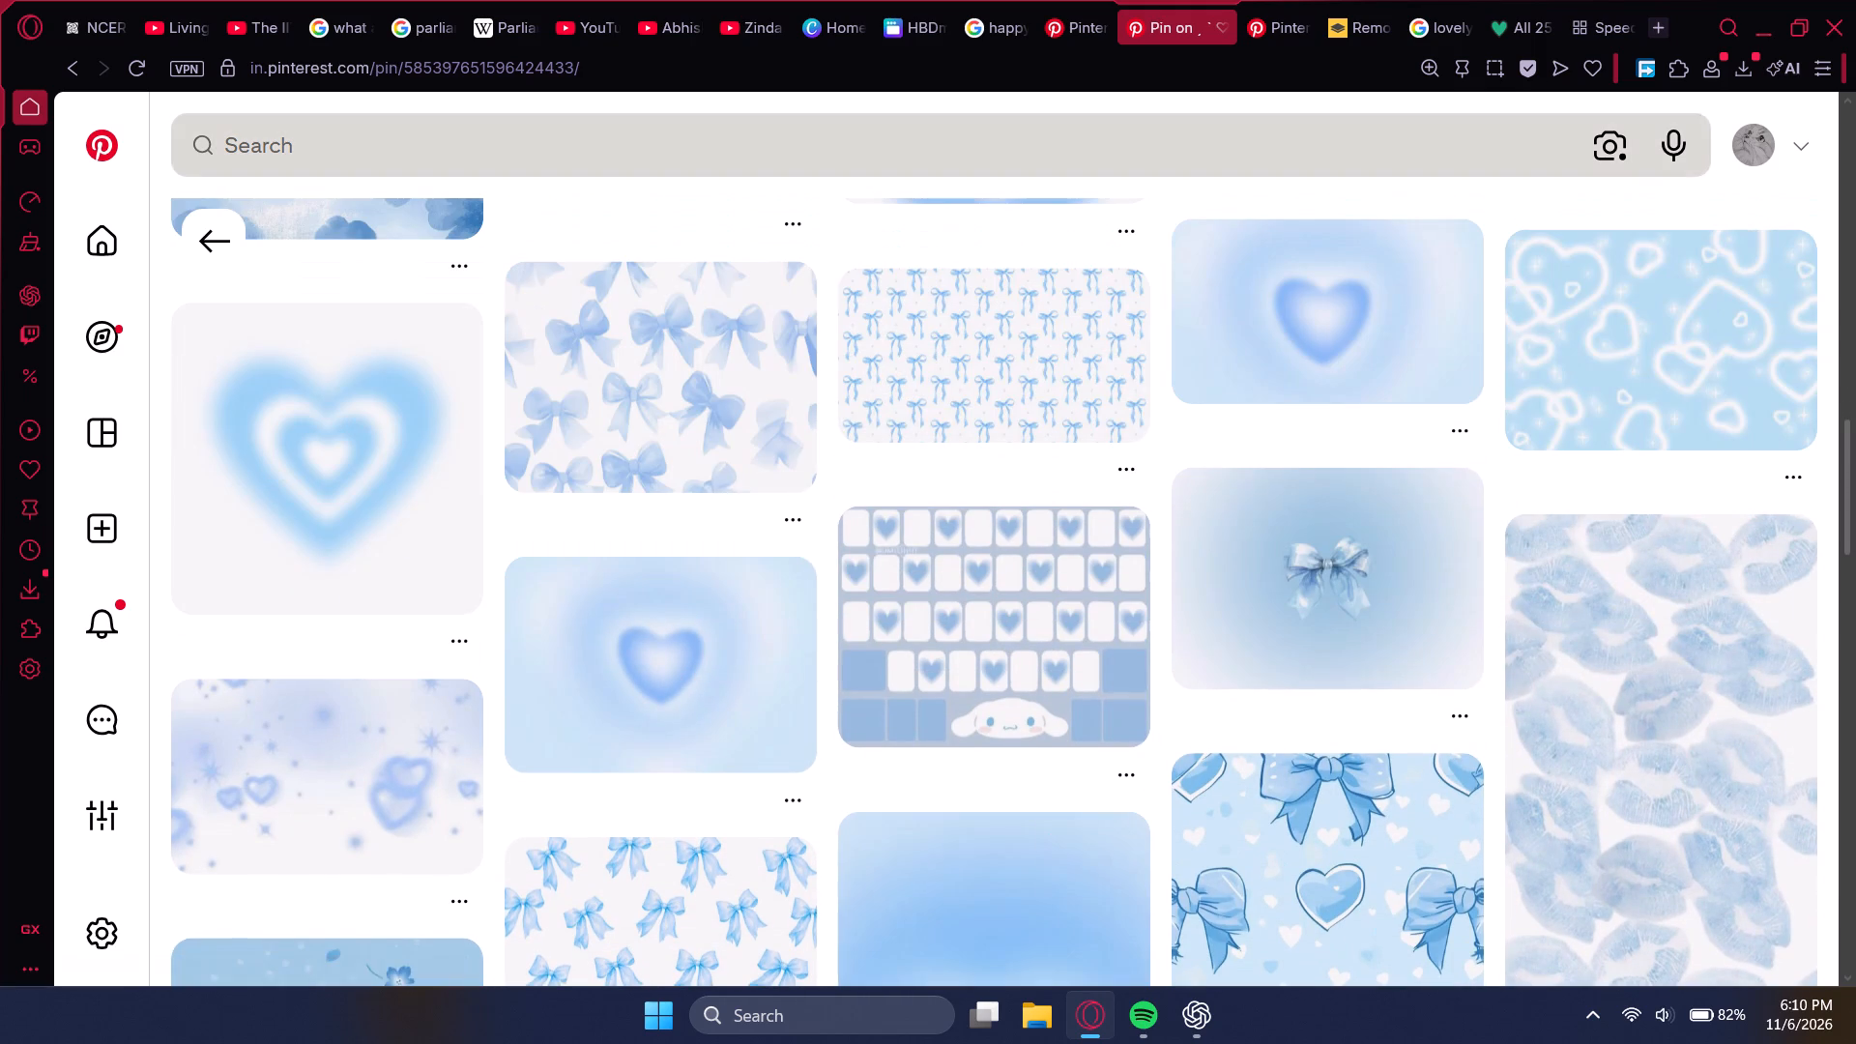
{"action": "left_click", "coordinate": [1051, 40]}
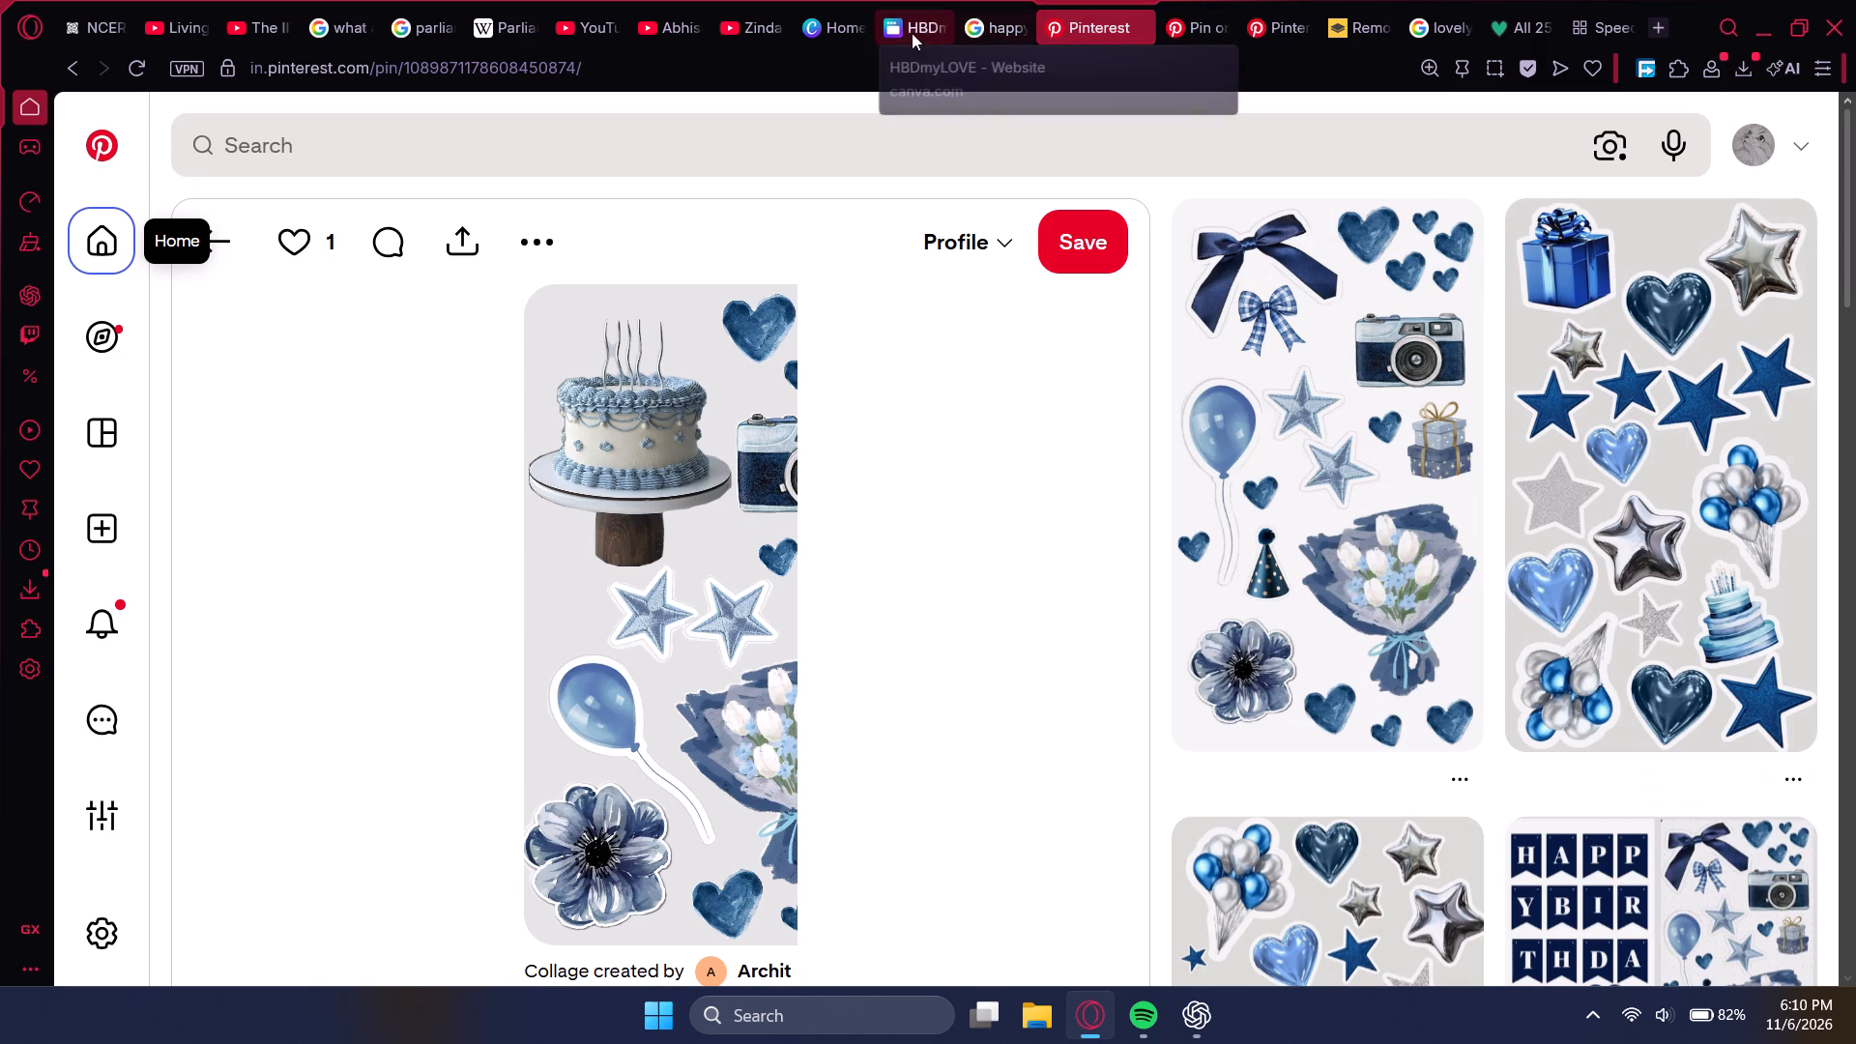
Return to the Canva design, add a subheading text box to page 53, and clear its placeholder text.
{"action": "left_click", "coordinate": [898, 32]}
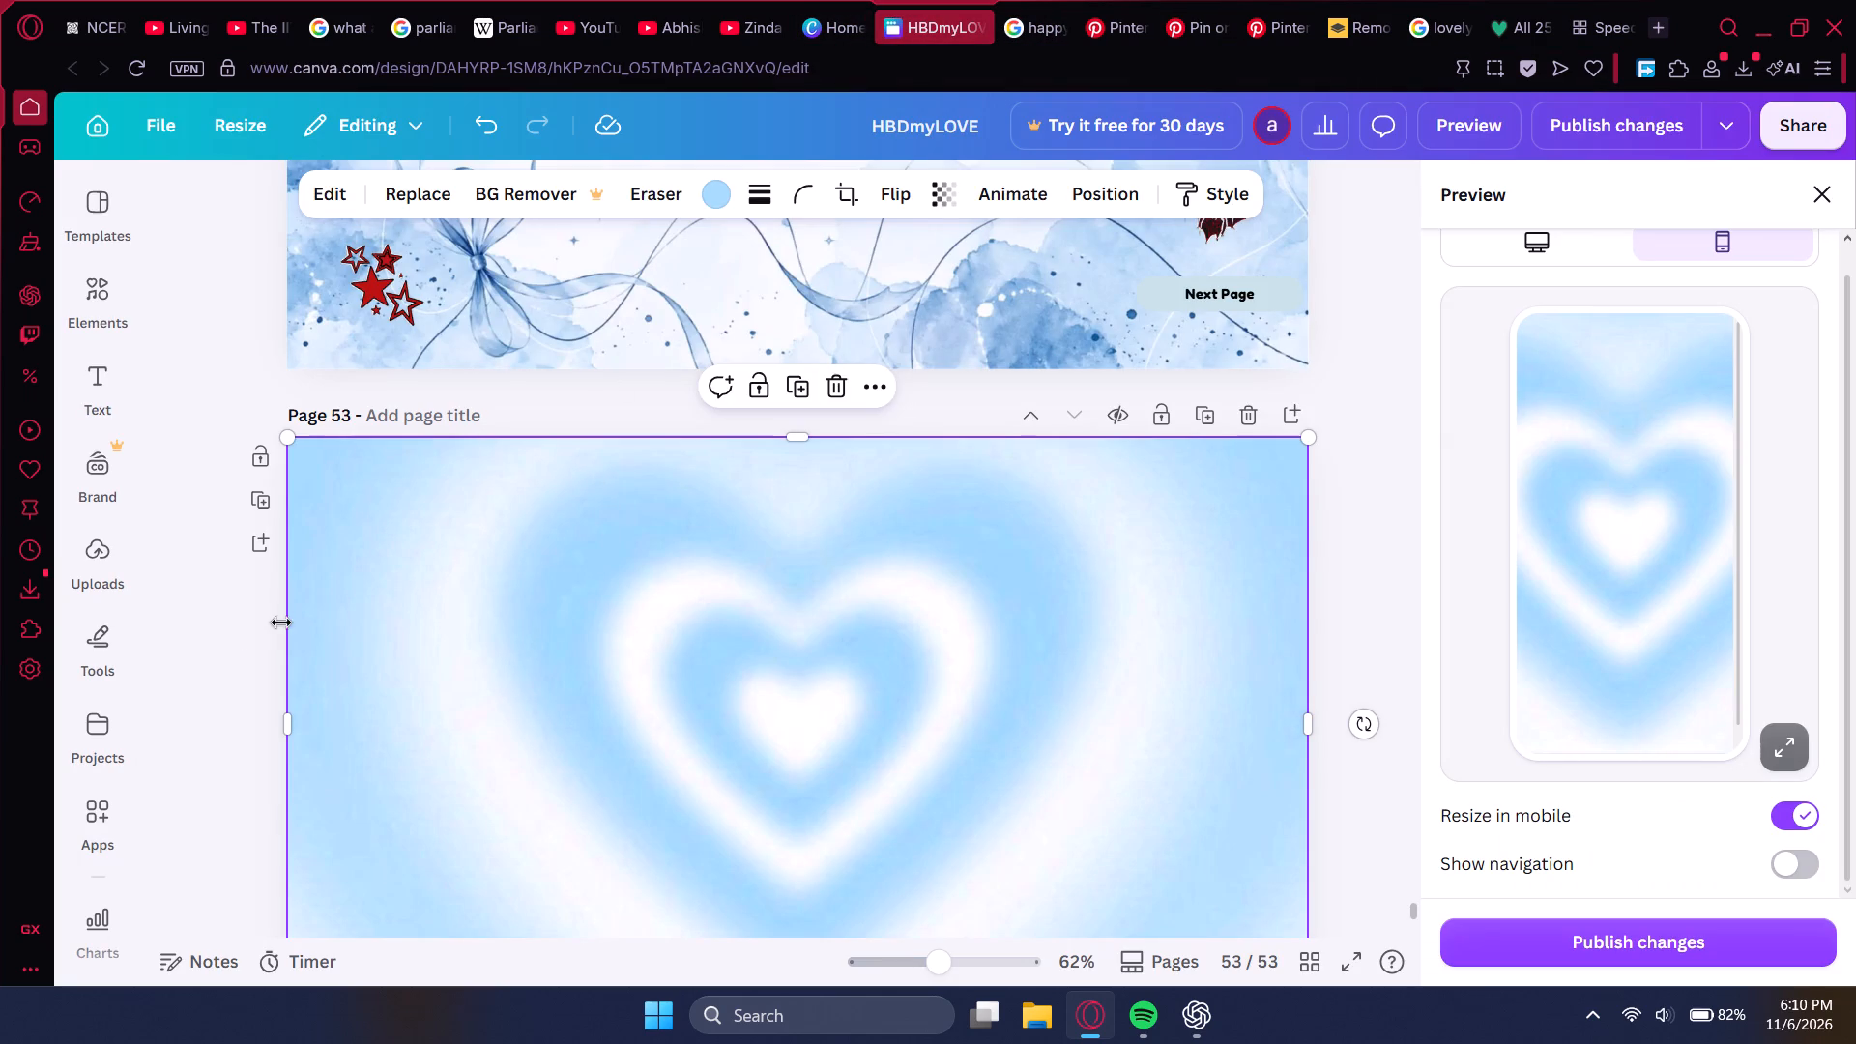
{"action": "left_click", "coordinate": [212, 635]}
{"action": "scroll", "coordinate": [207, 640], "scroll_direction": "up", "scroll_amount": 4}
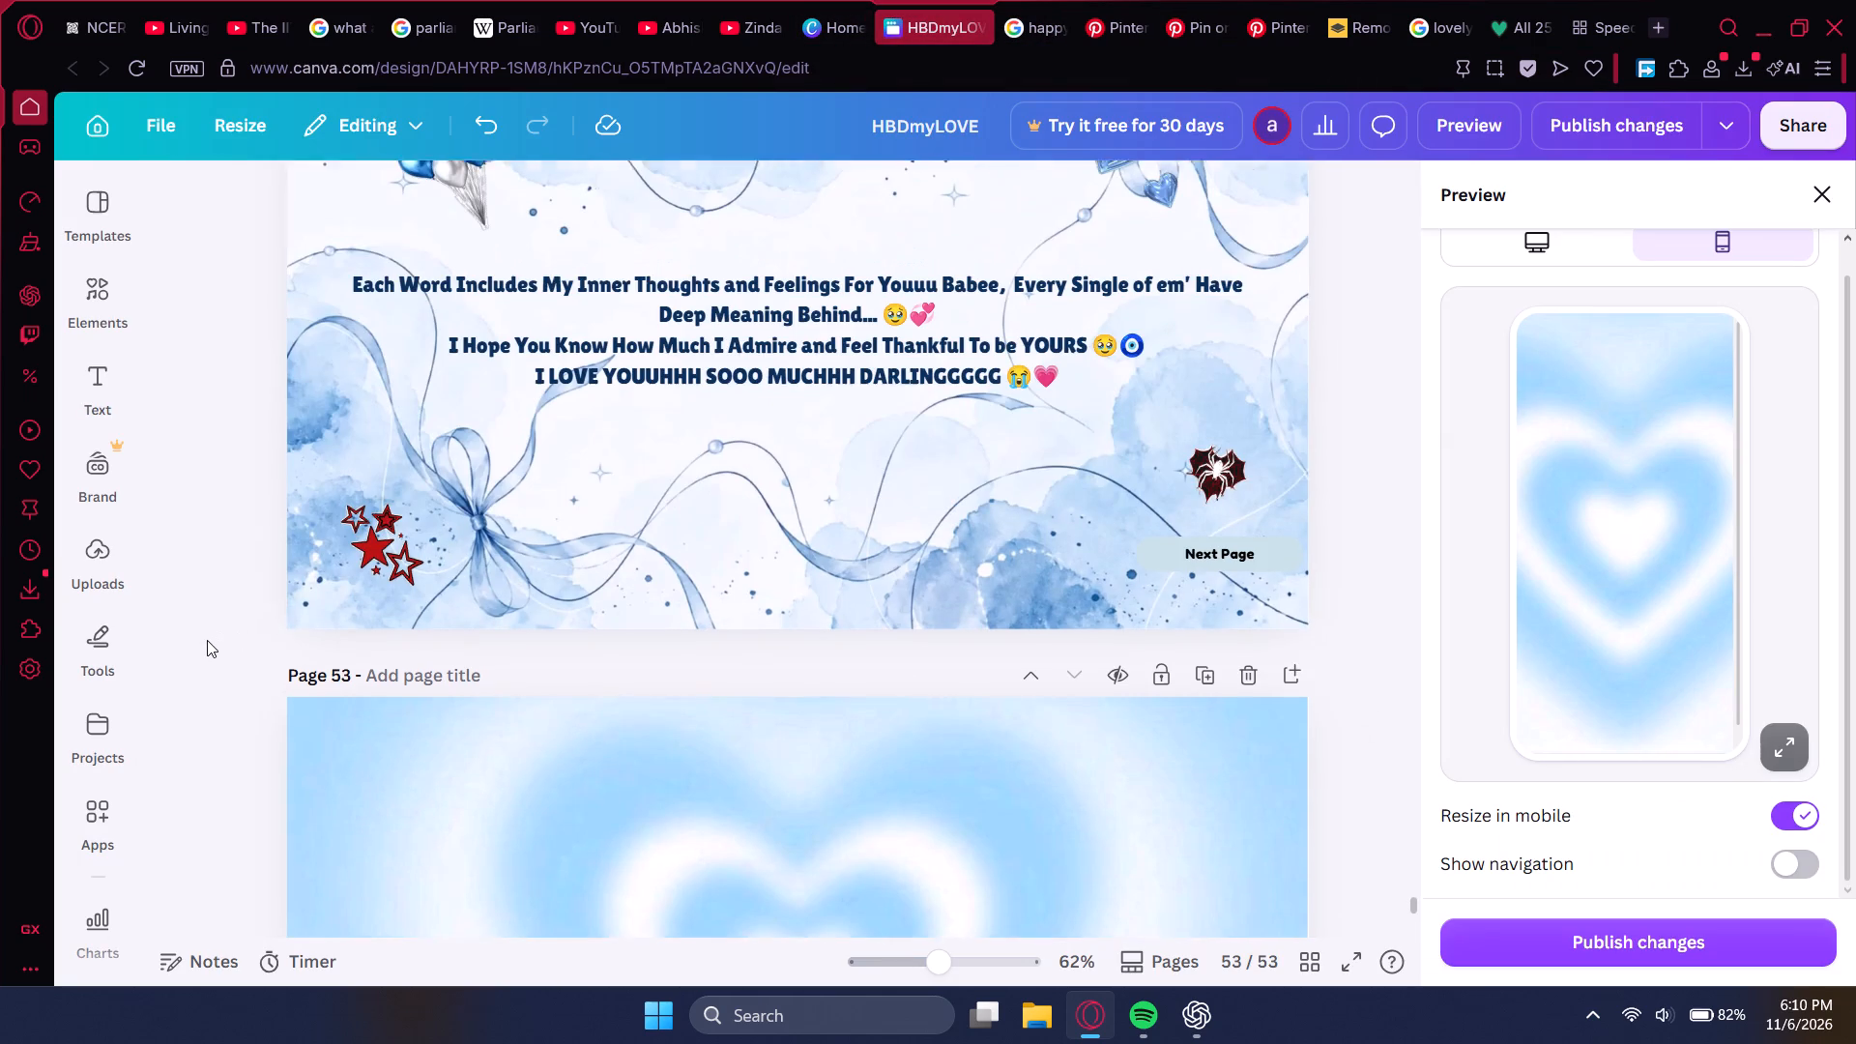
{"action": "scroll", "coordinate": [168, 667], "scroll_direction": "down", "scroll_amount": 6}
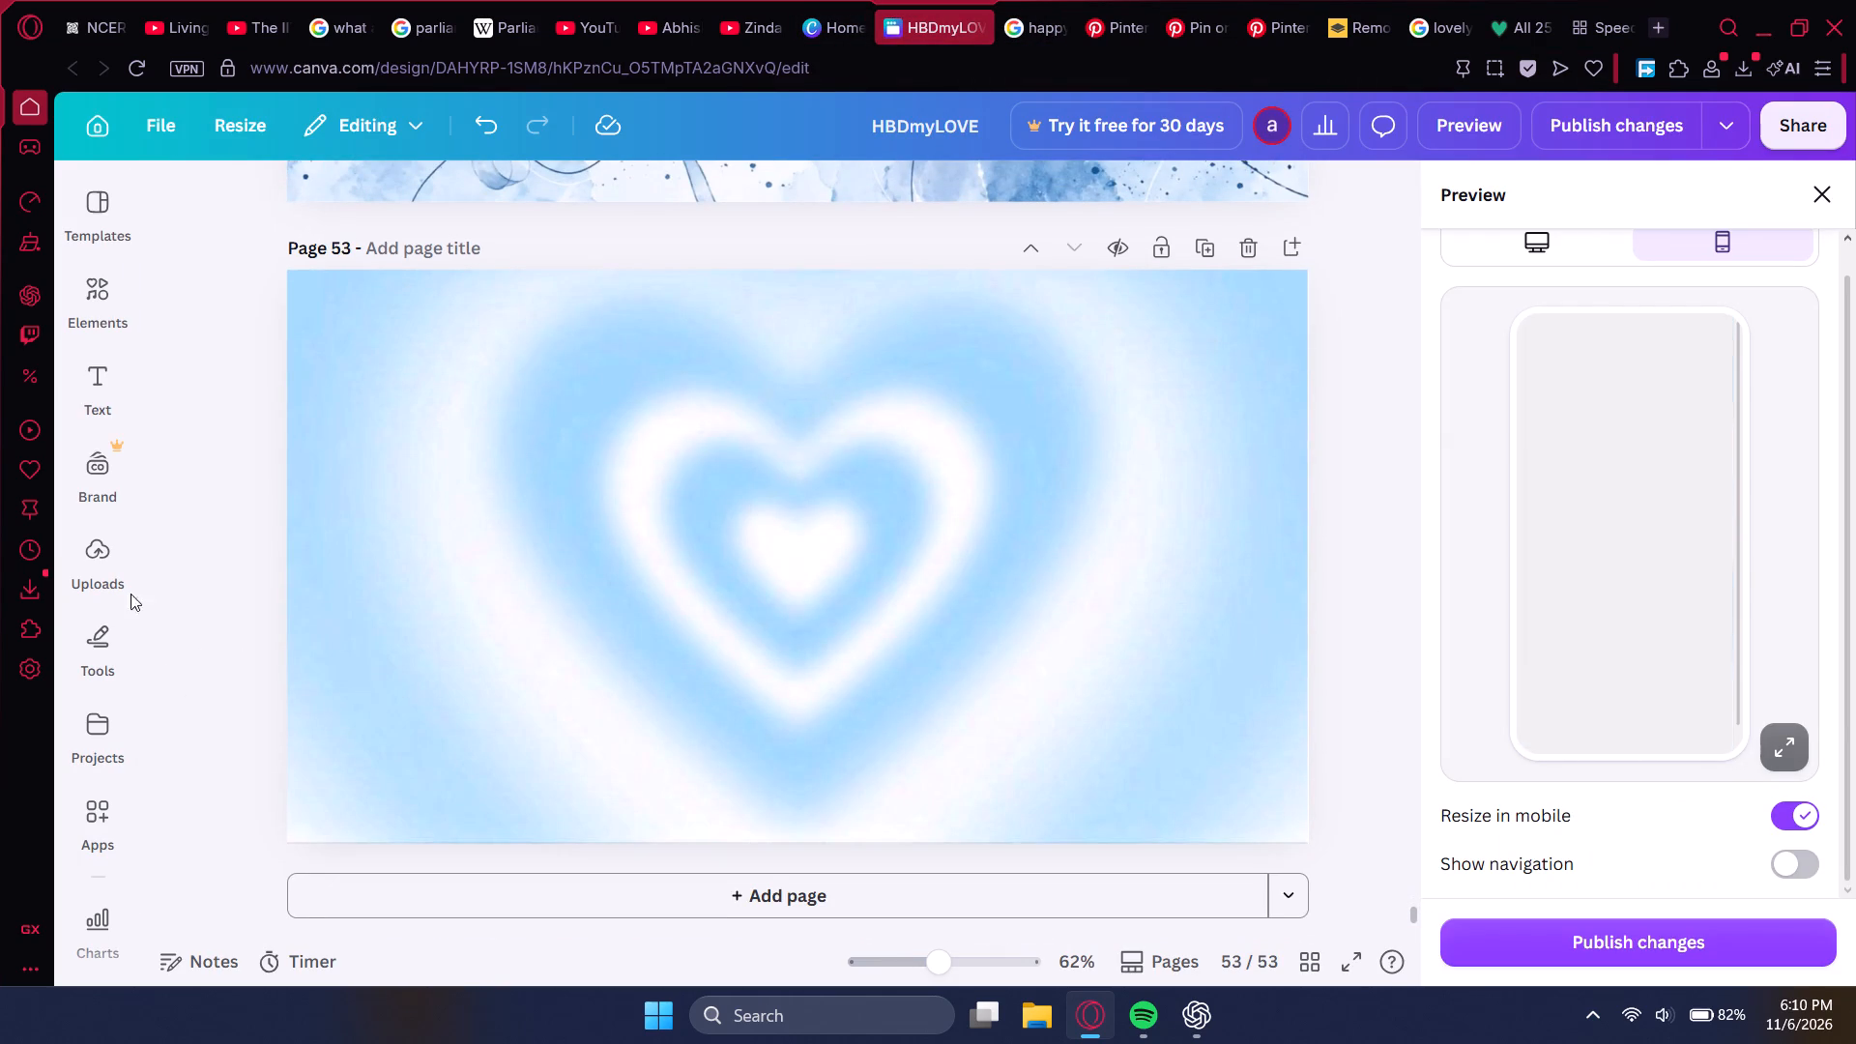
{"action": "left_click", "coordinate": [101, 373]}
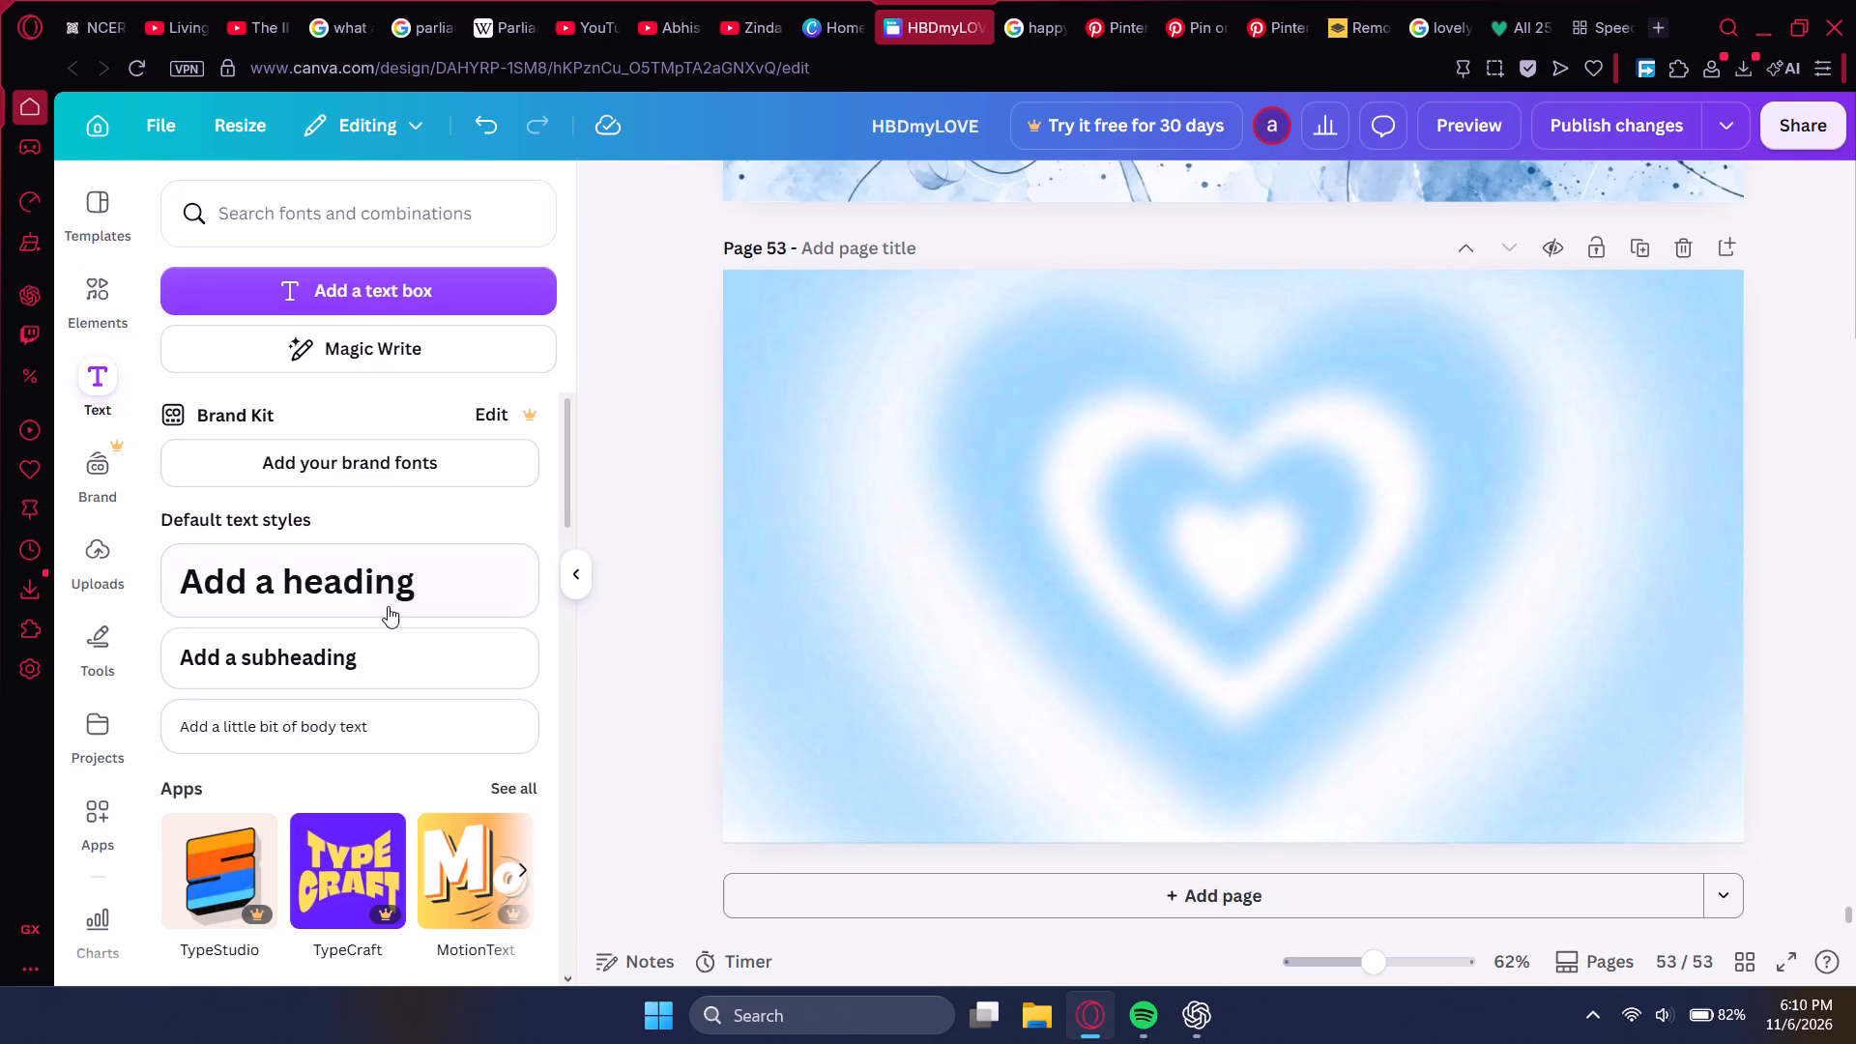
{"action": "left_click", "coordinate": [404, 646]}
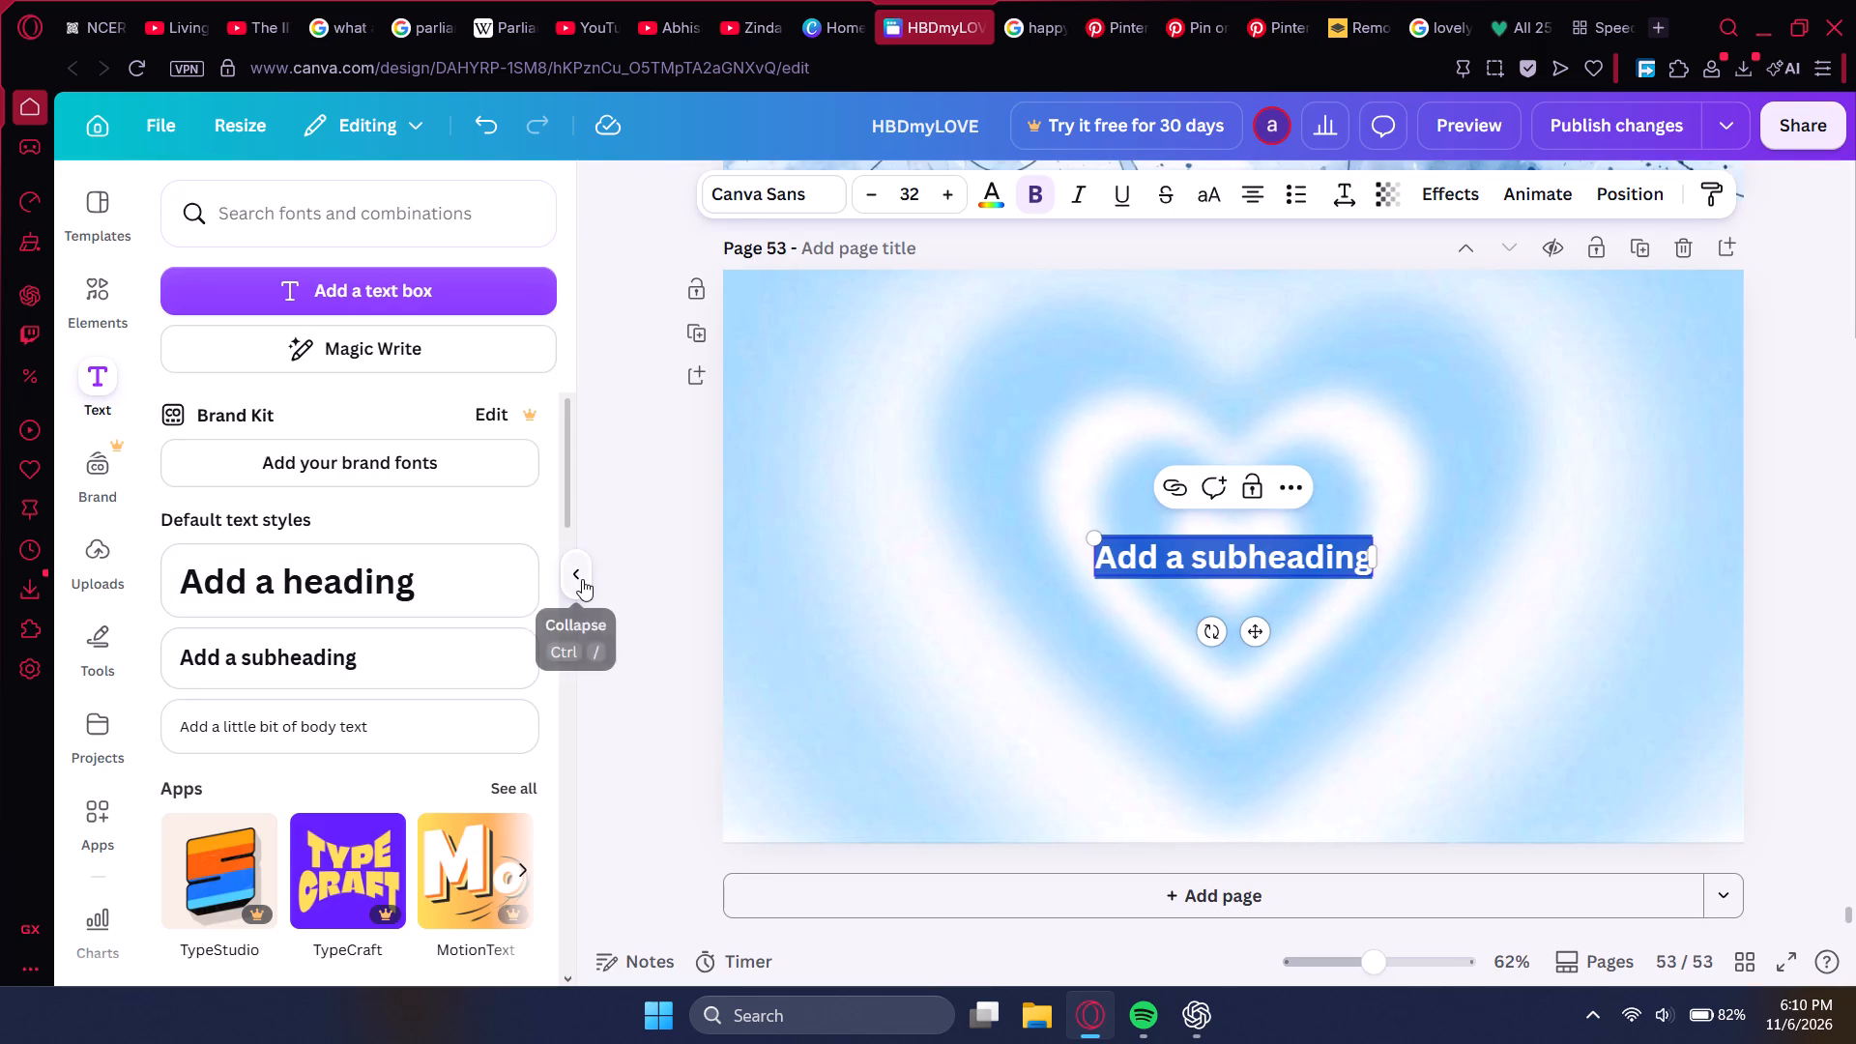
{"action": "left_click", "coordinate": [582, 579]}
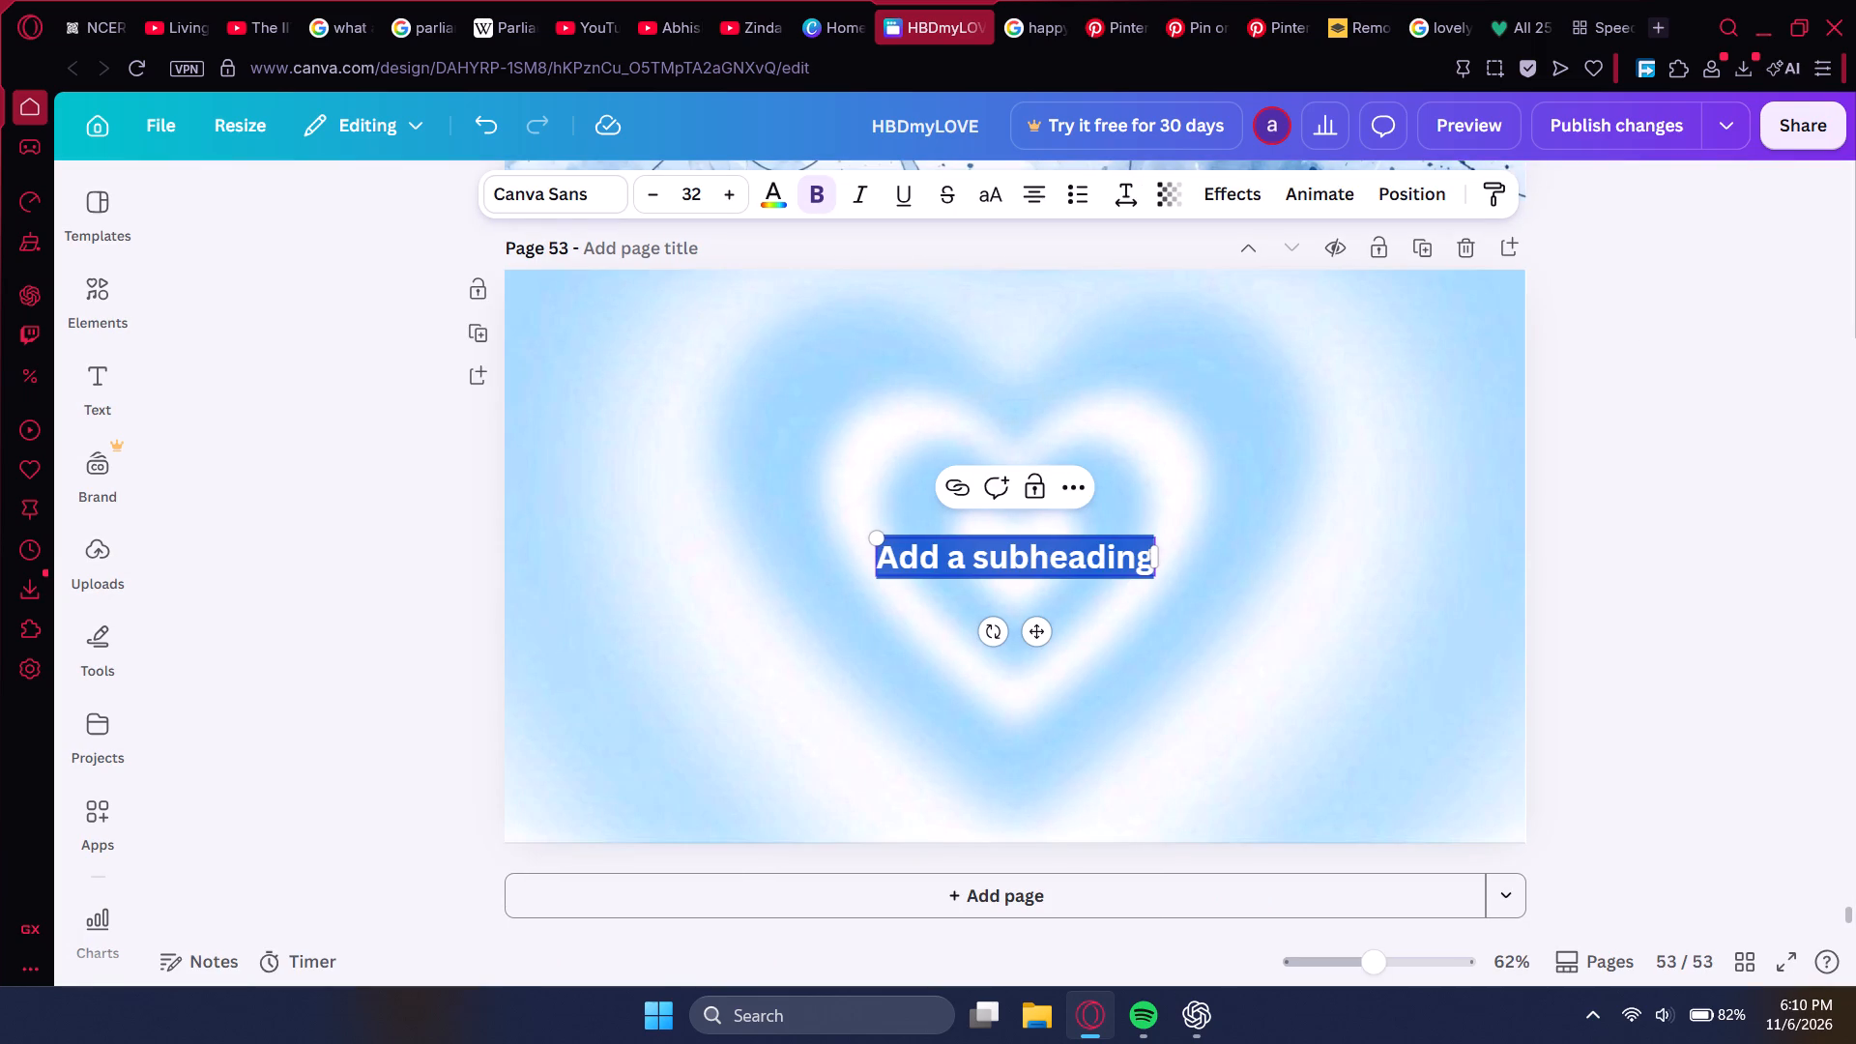
{"action": "type", "text": "On"}
{"action": "double_click", "coordinate": [1050, 566]}
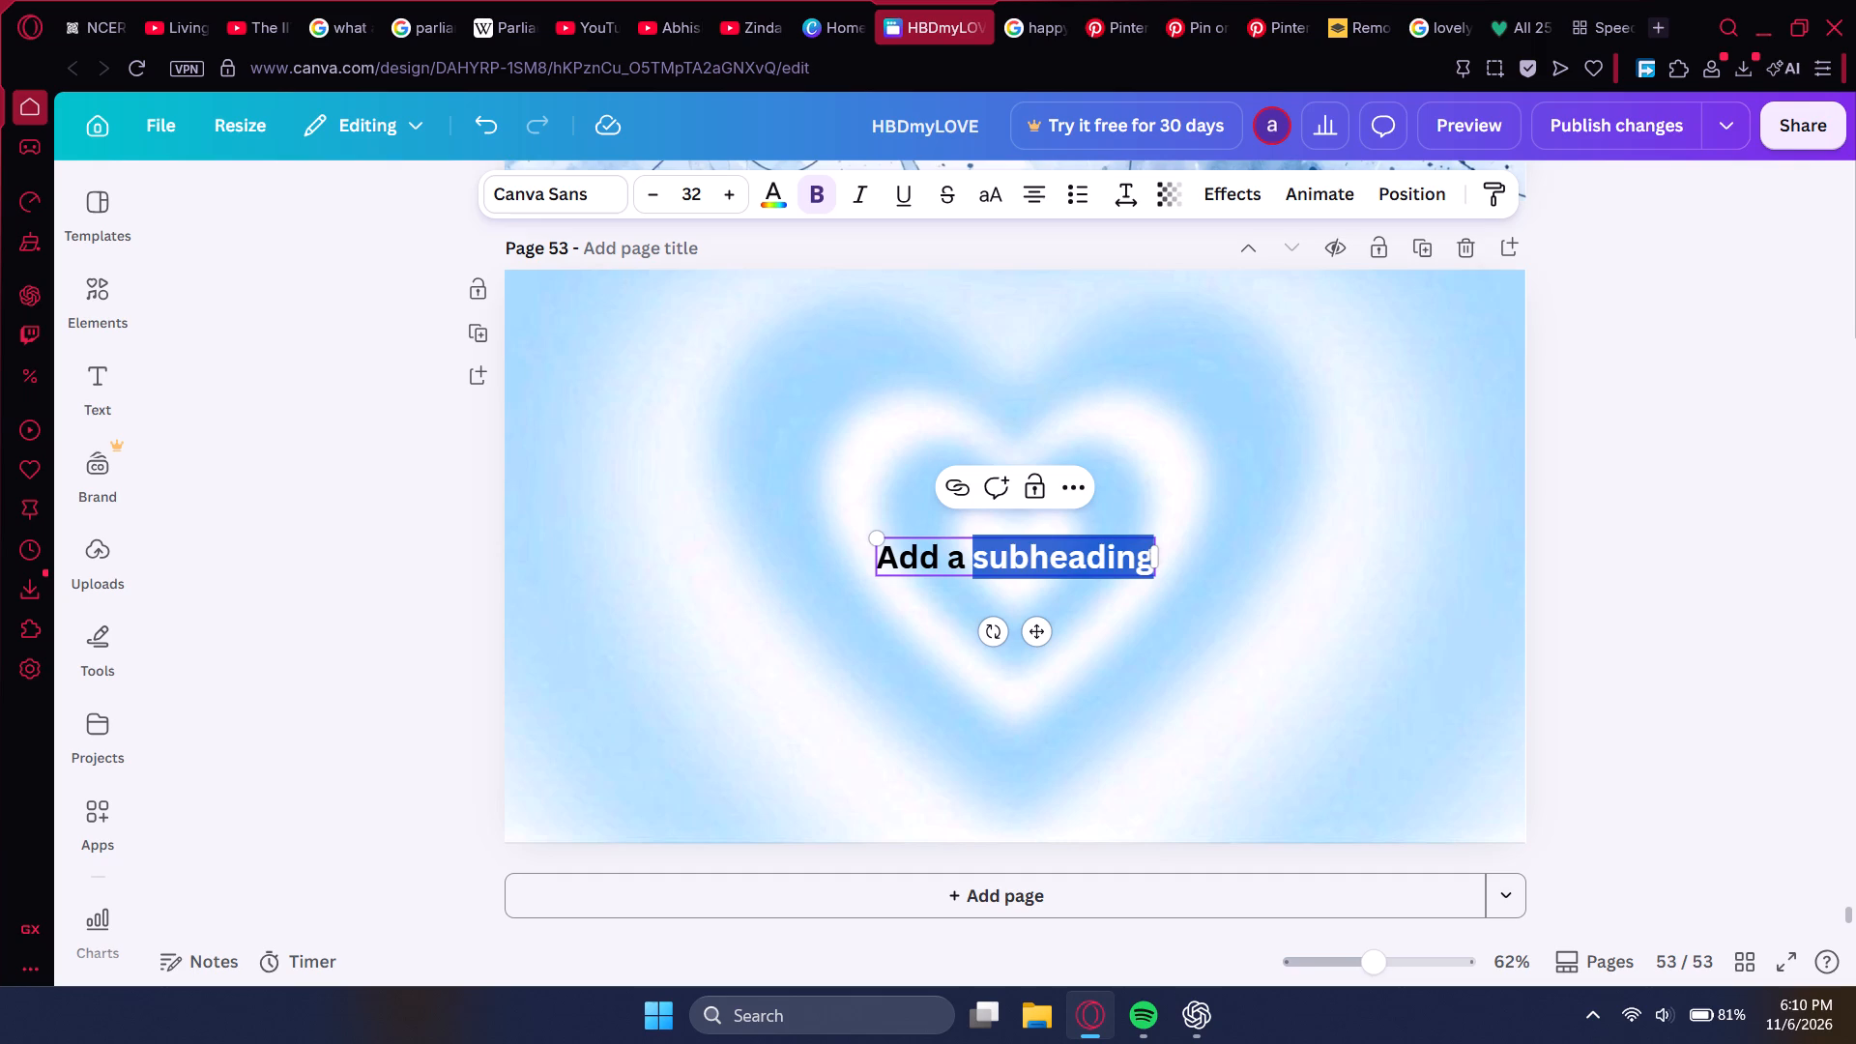
{"action": "key", "text": "BackSpace"}
{"action": "key", "text": "BackSpace"}
{"action": "key", "text": "BackSpace"}
{"action": "key", "text": "BackSpace"}
{"action": "key", "text": "BackSpace"}
{"action": "key", "text": "BackSpace"}
{"action": "key", "text": "BackSpace"}
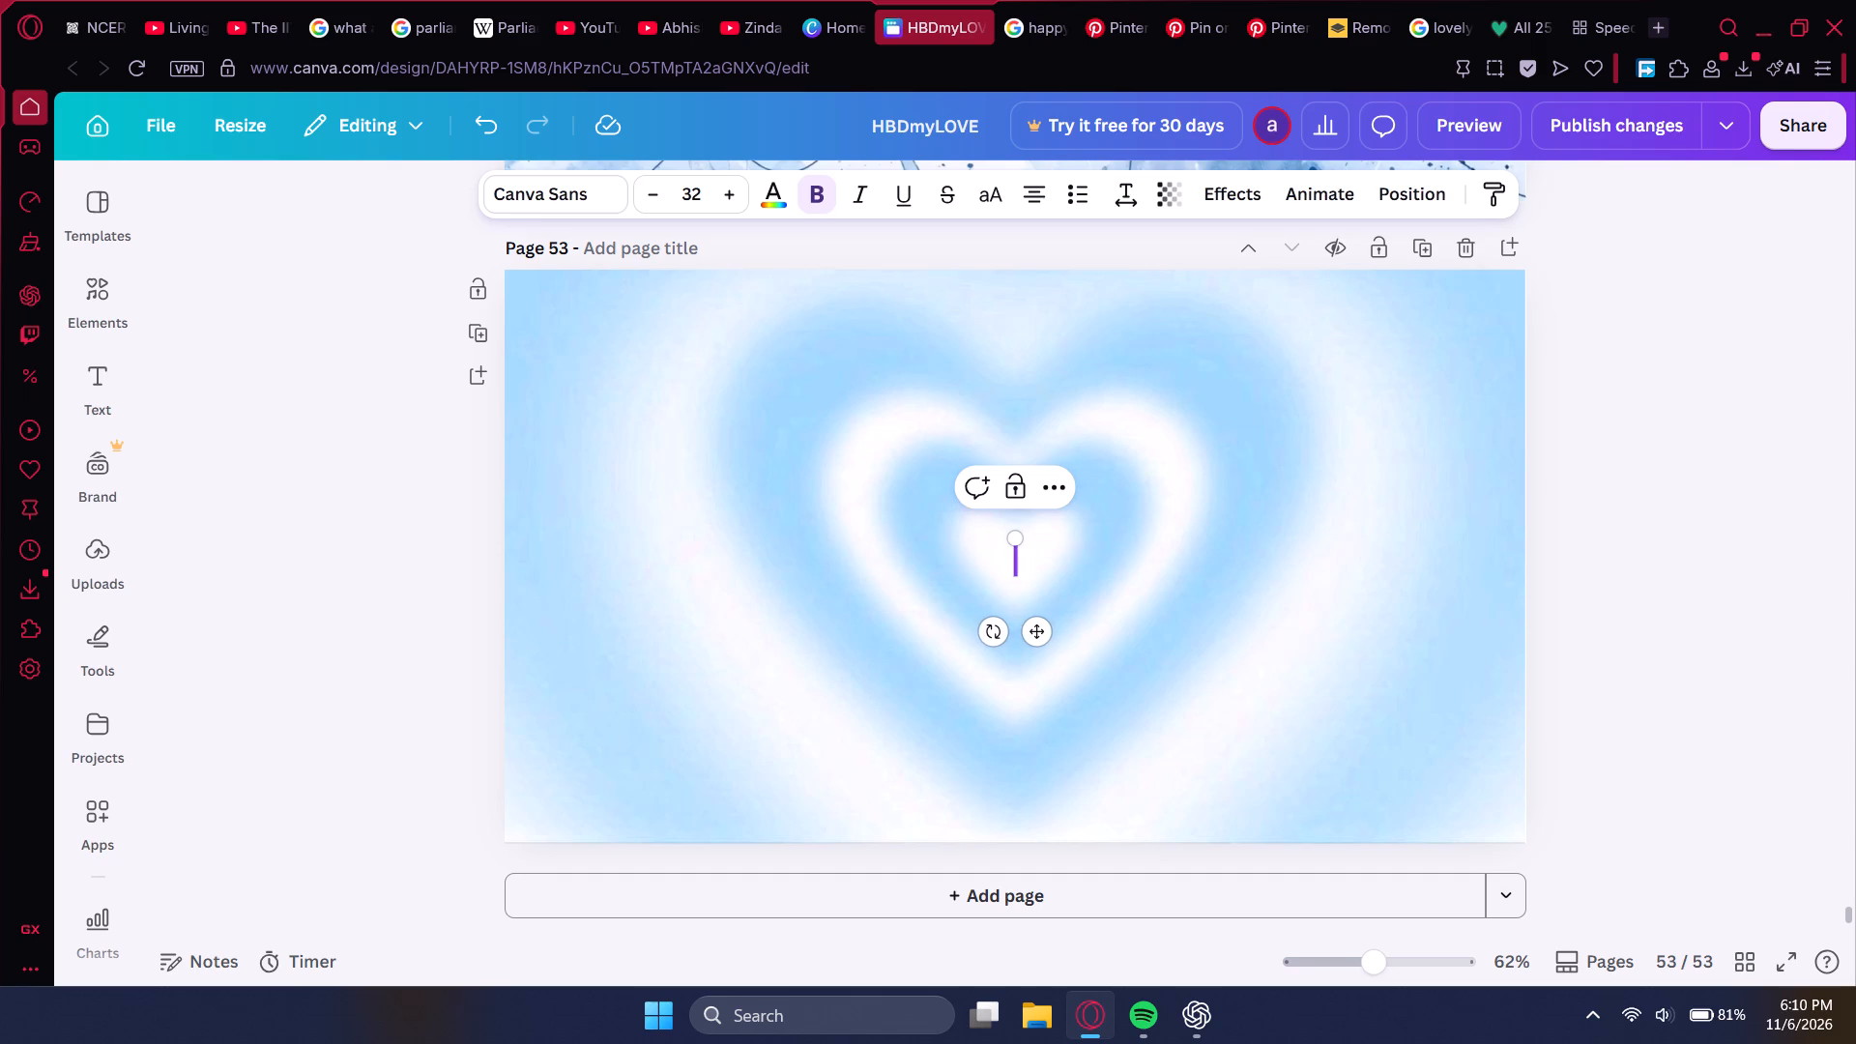
Write "There aren't sufficient resources to express my love online" in the empty text box on page 53.
{"action": "type", "text": "There are"}
{"action": "key", "text": "BackSpace"}
{"action": "key", "text": "BackSpace"}
{"action": "key", "text": "BackSpace"}
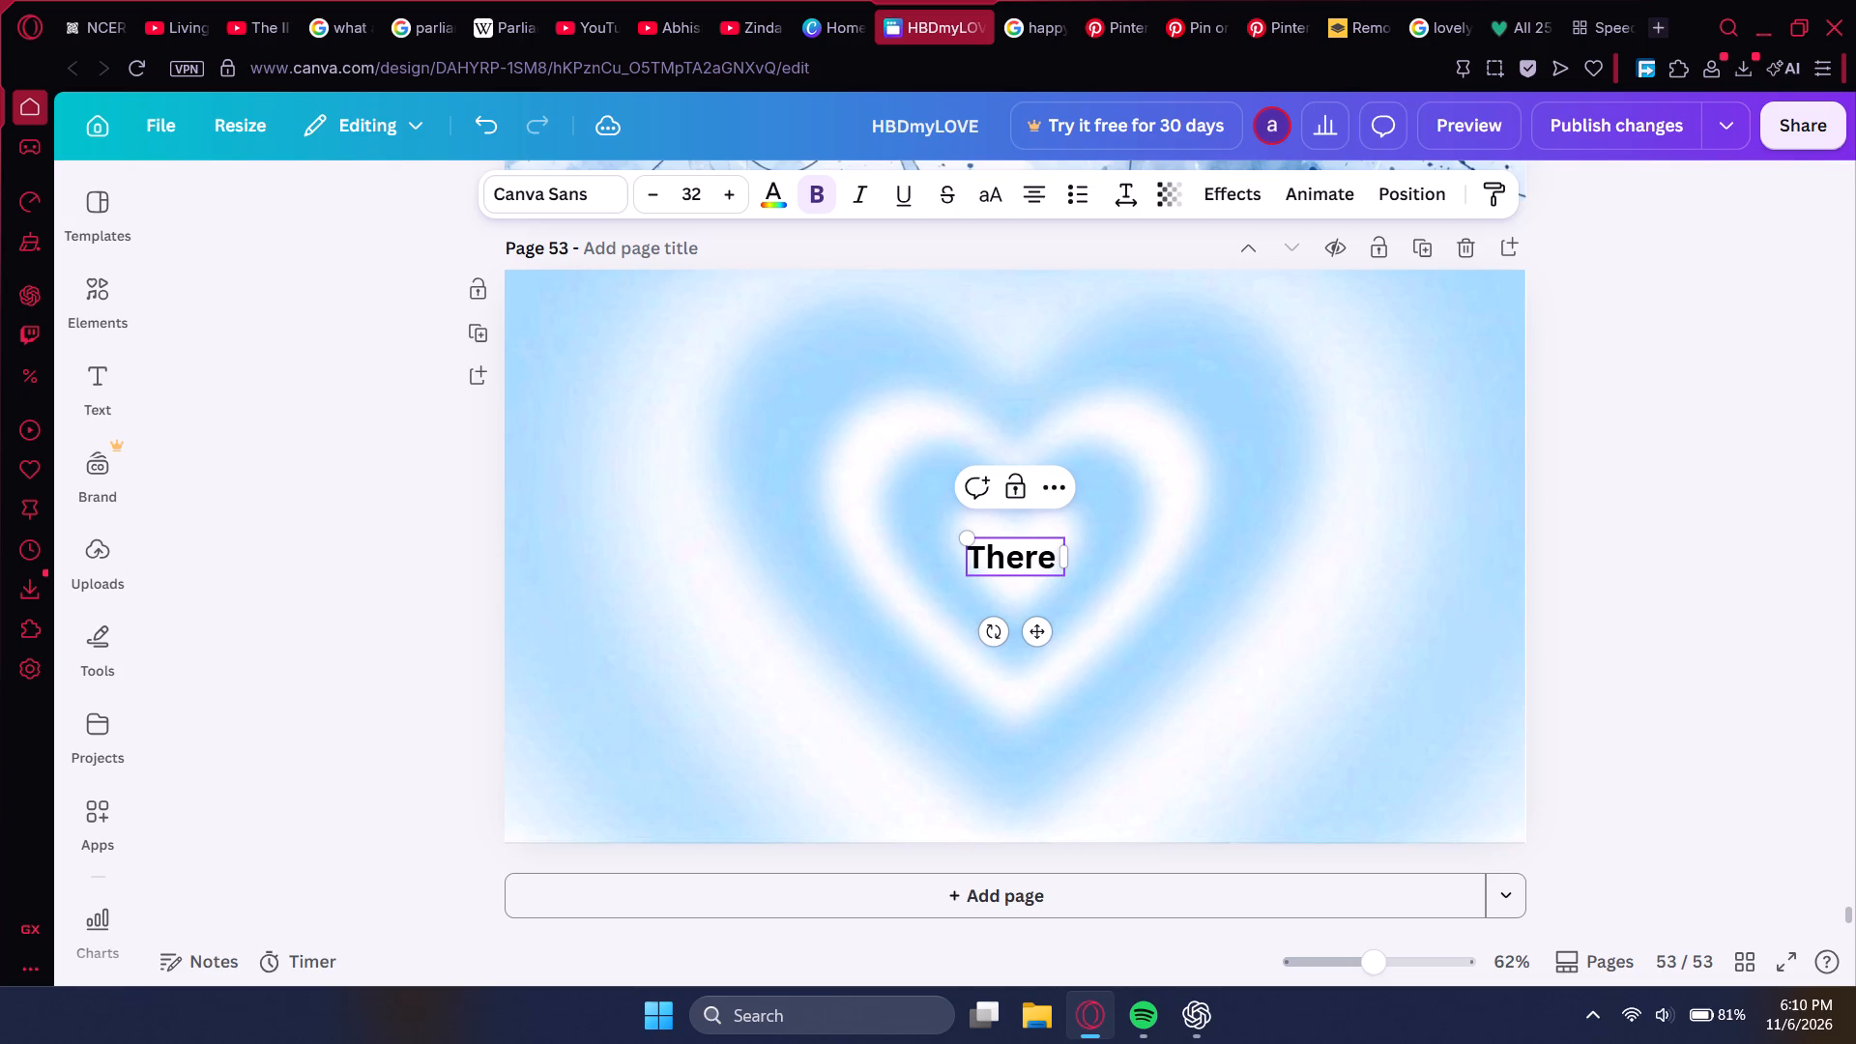
{"action": "type", "text": "aren't sufficient resources to express my love"}
{"action": "key", "text": "space"}
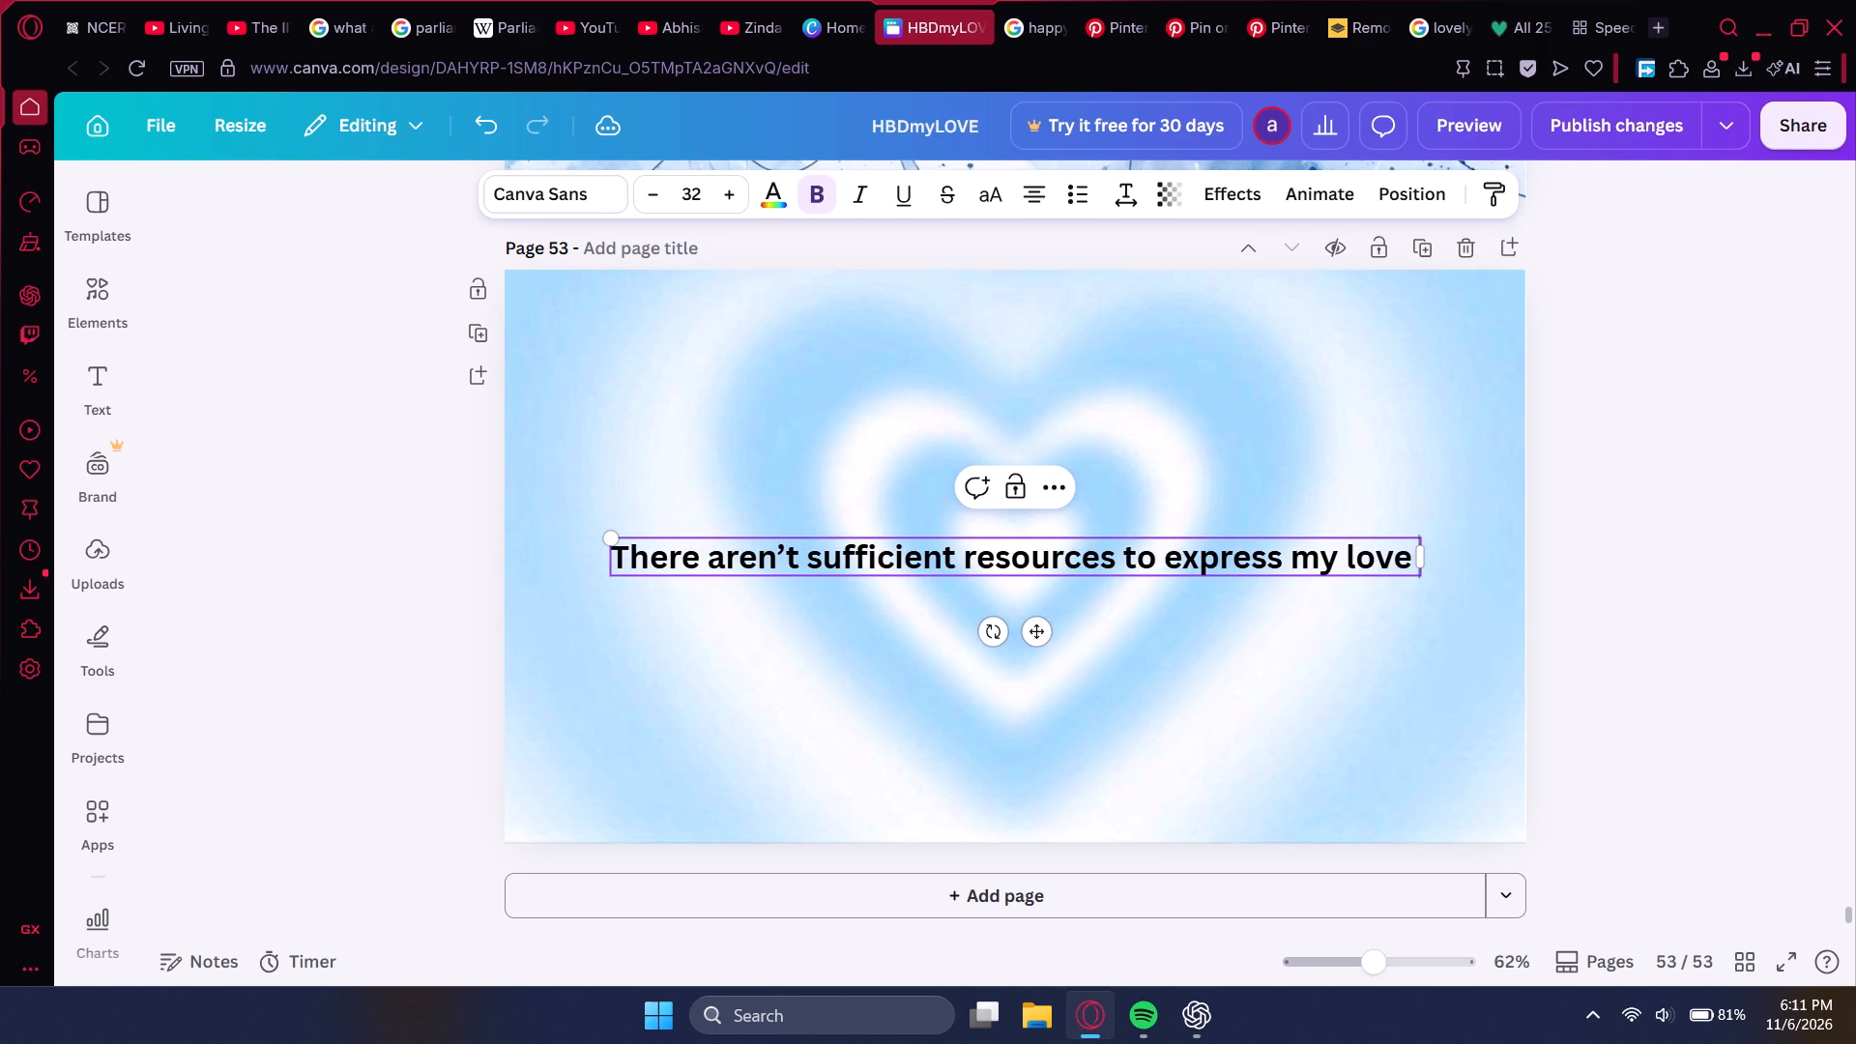
{"action": "type", "text": "online"}
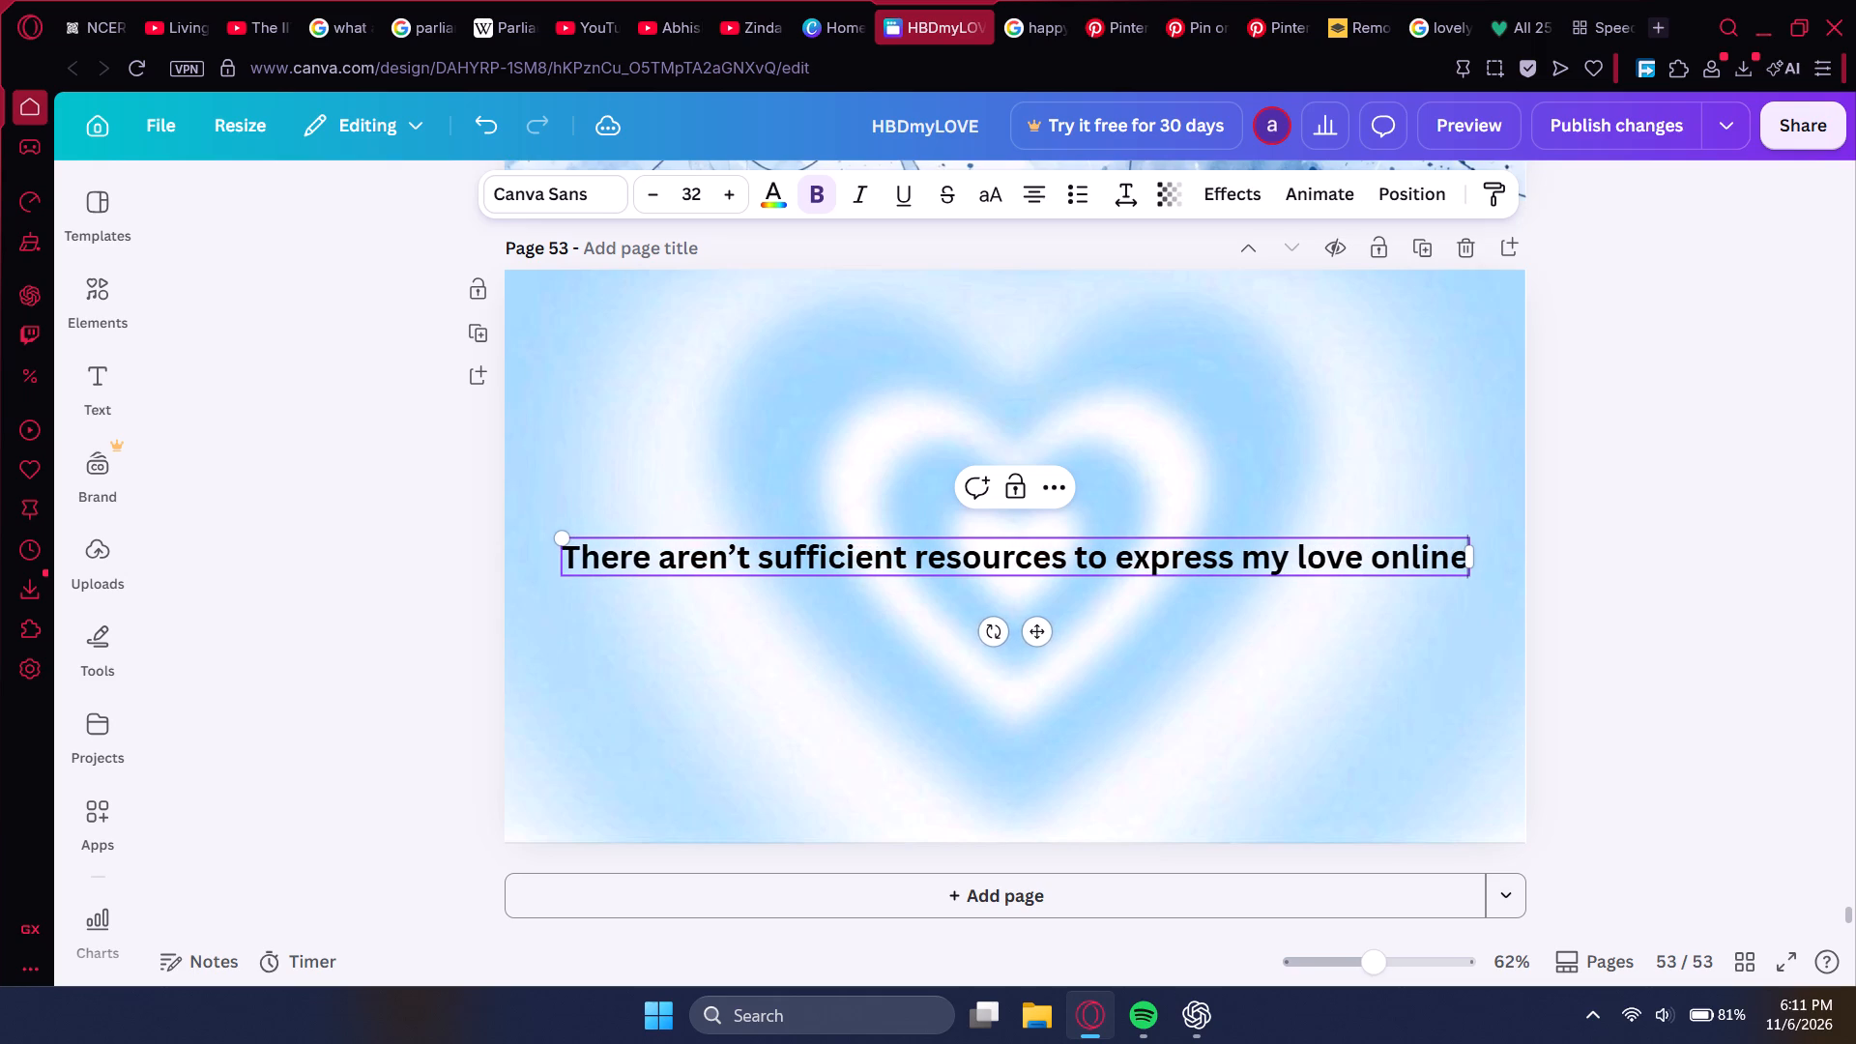
Continue the message with ", yet I tried to create a cutie sa gift for my lovely baby boyy, I wish you liked it.".
{"action": "key", "text": "space"}
{"action": "key", "text": "BackSpace"}
{"action": "type", "text": ", yet I"}
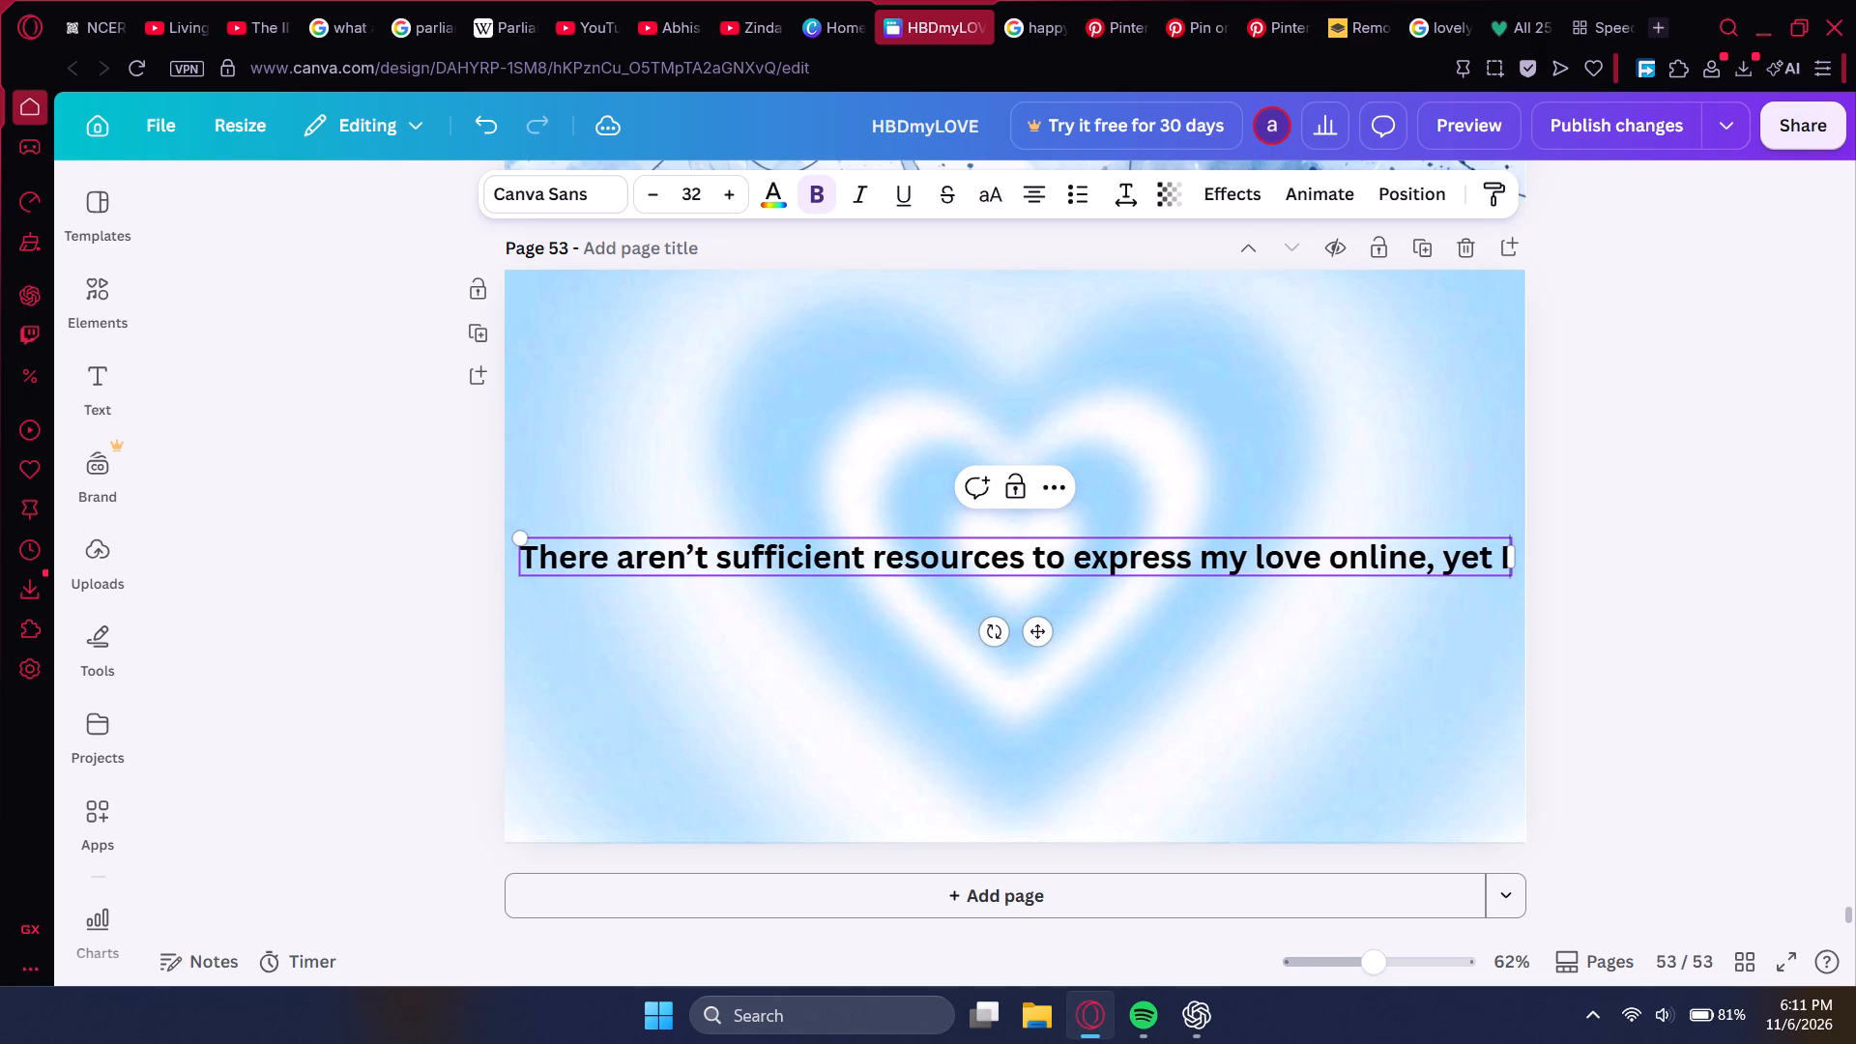
{"action": "key", "text": "space"}
{"action": "type", "text": "tried"}
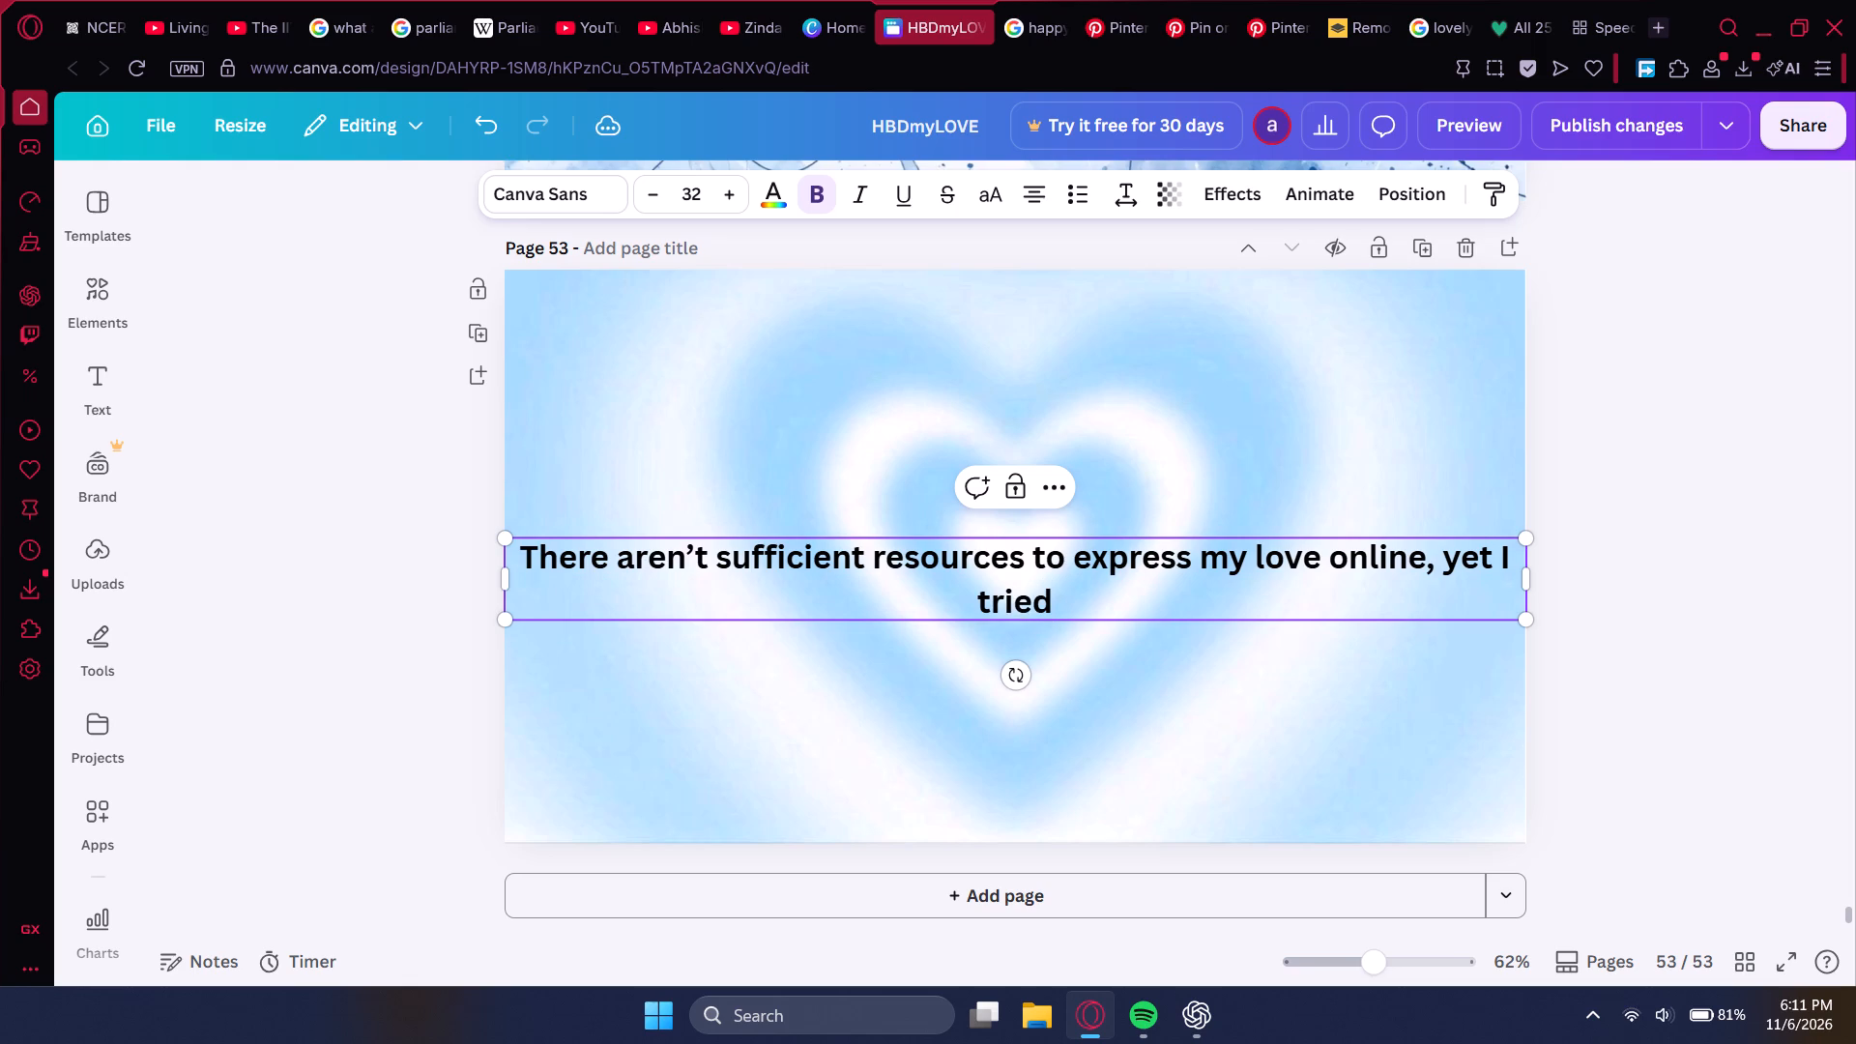
{"action": "key", "text": "space"}
{"action": "type", "text": "to create a cutie sa gift"}
{"action": "key", "text": "space"}
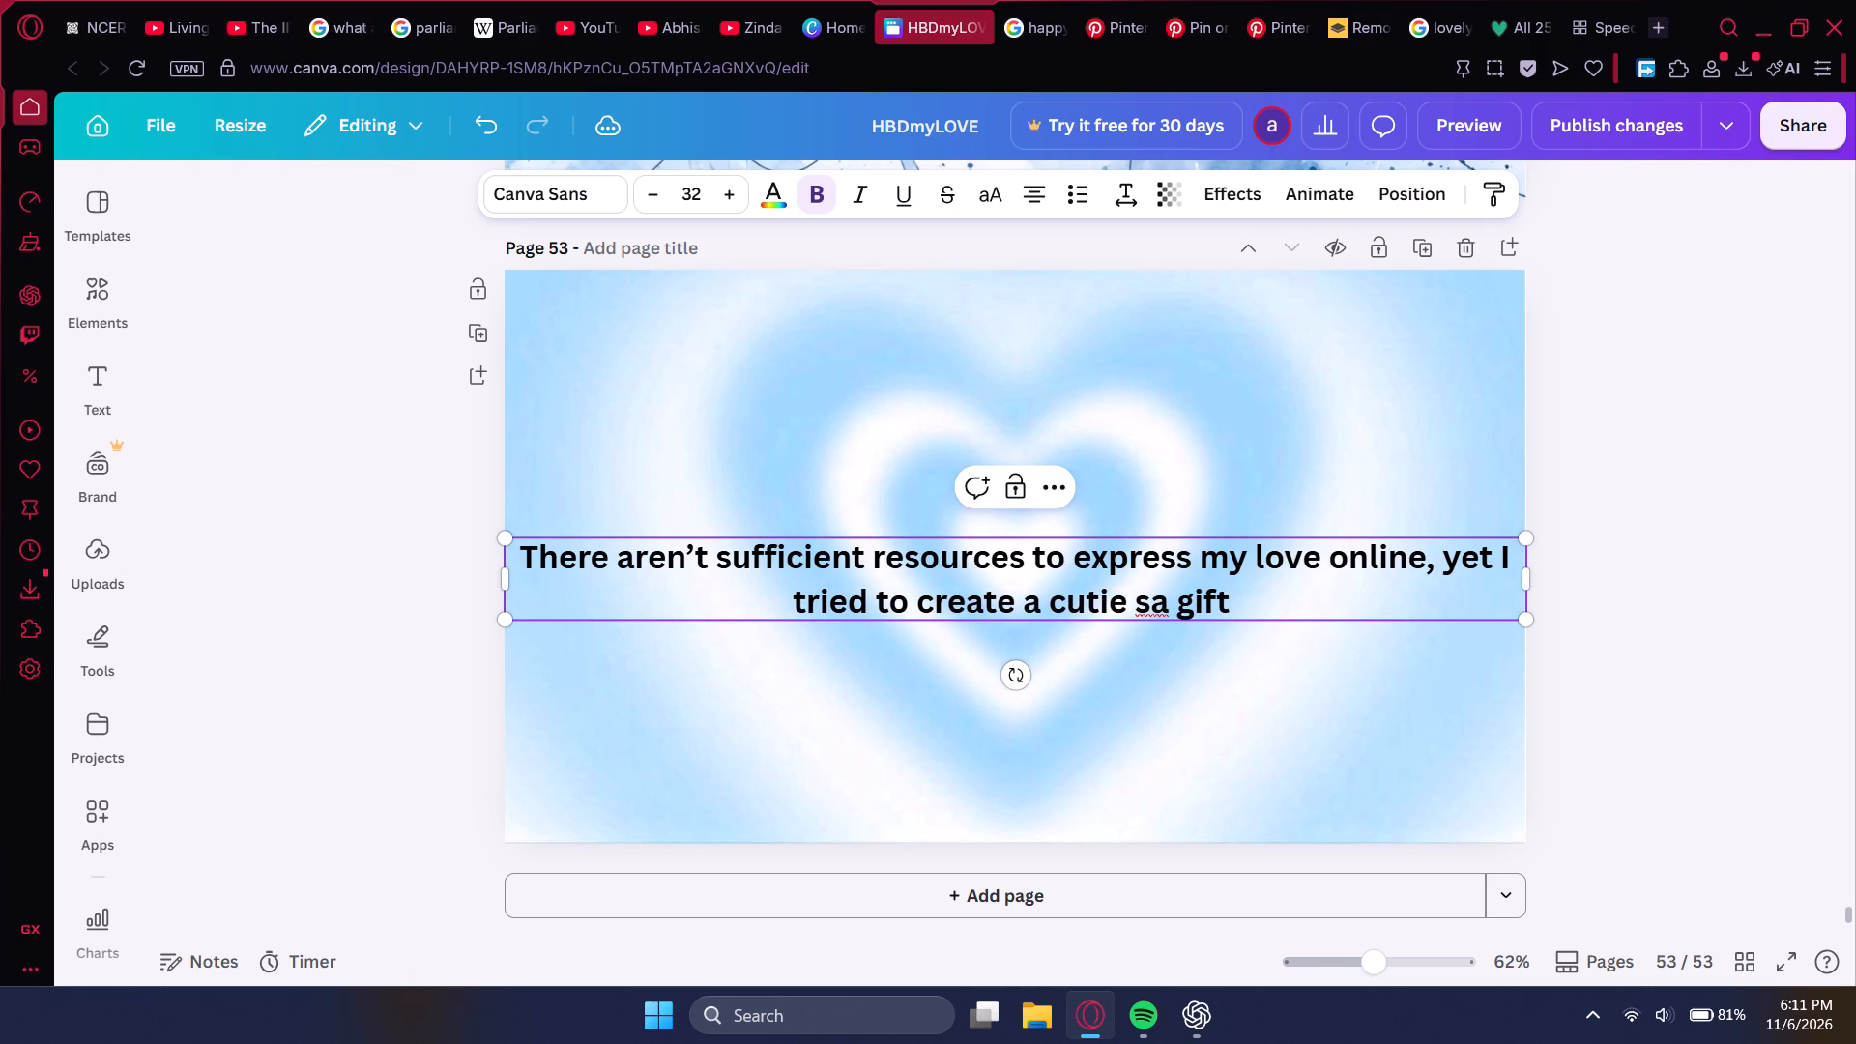
{"action": "type", "text": "for my lovely baby boyy, I wish"}
{"action": "key", "text": "space"}
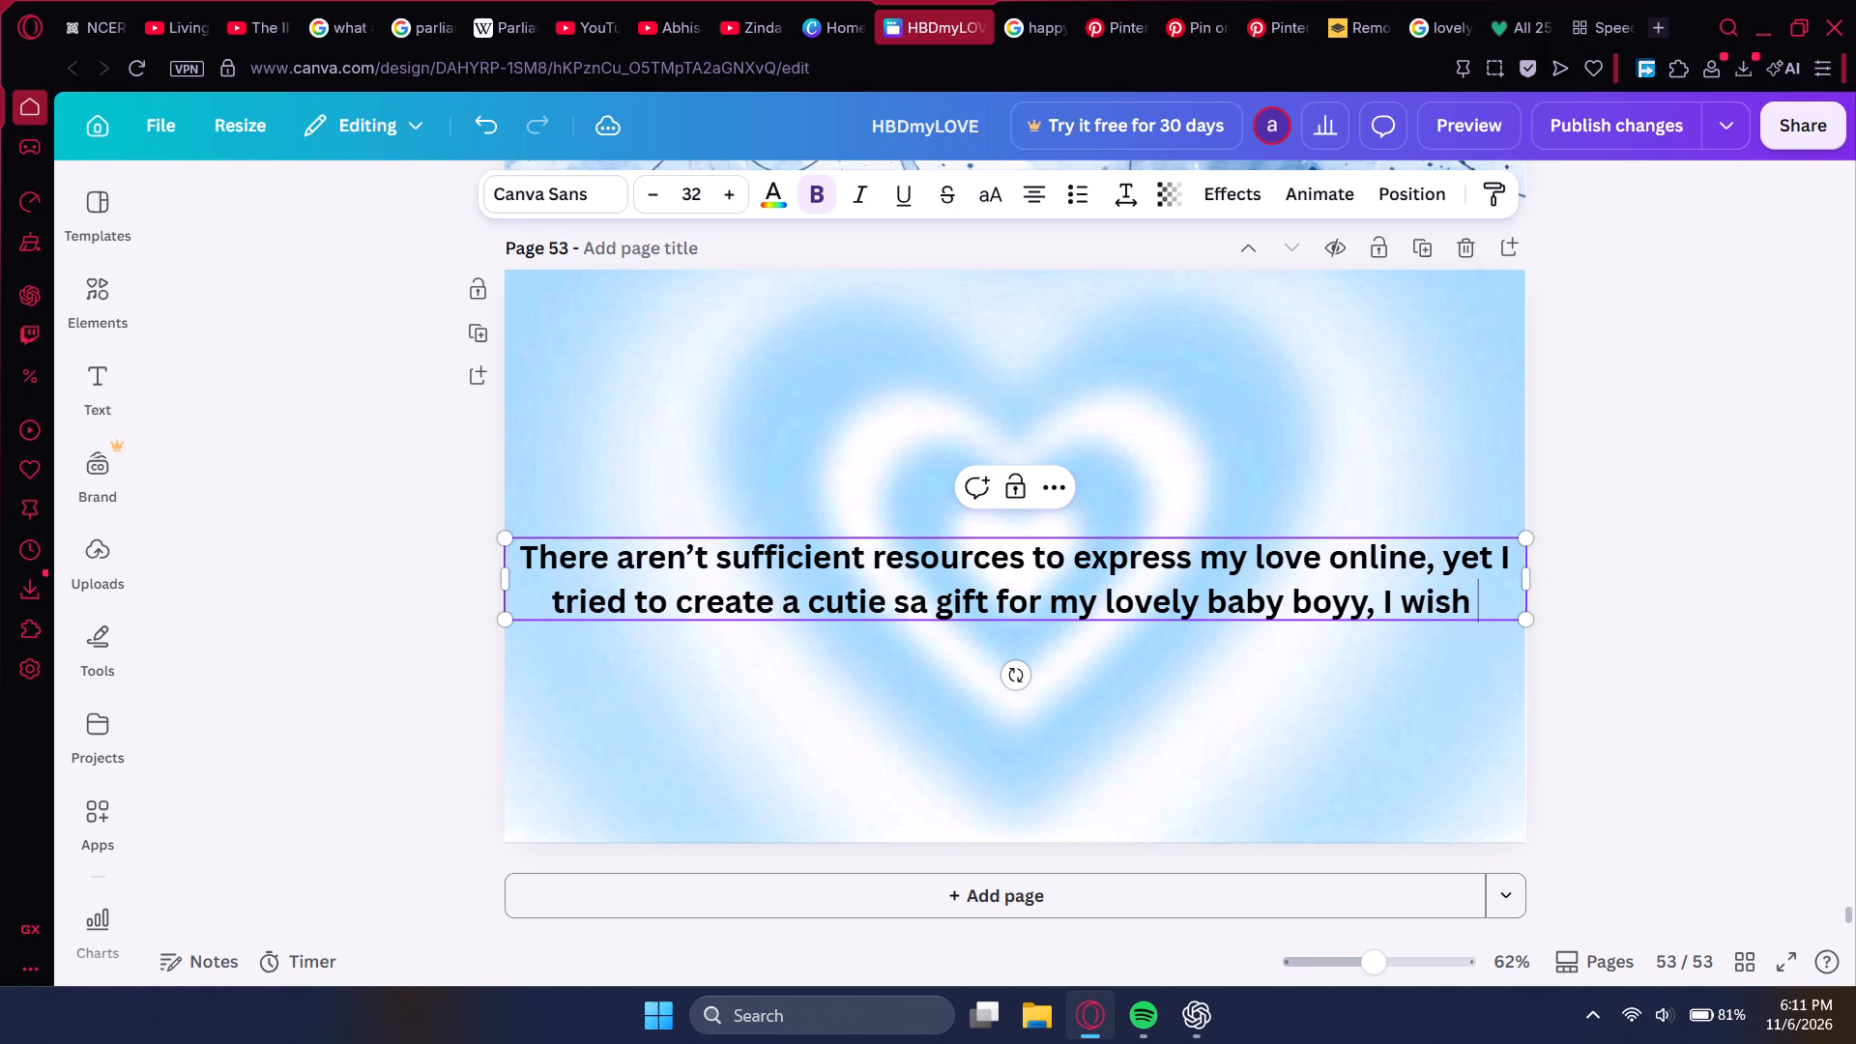
{"action": "type", "text": "you liked it."}
{"action": "key", "text": "space"}
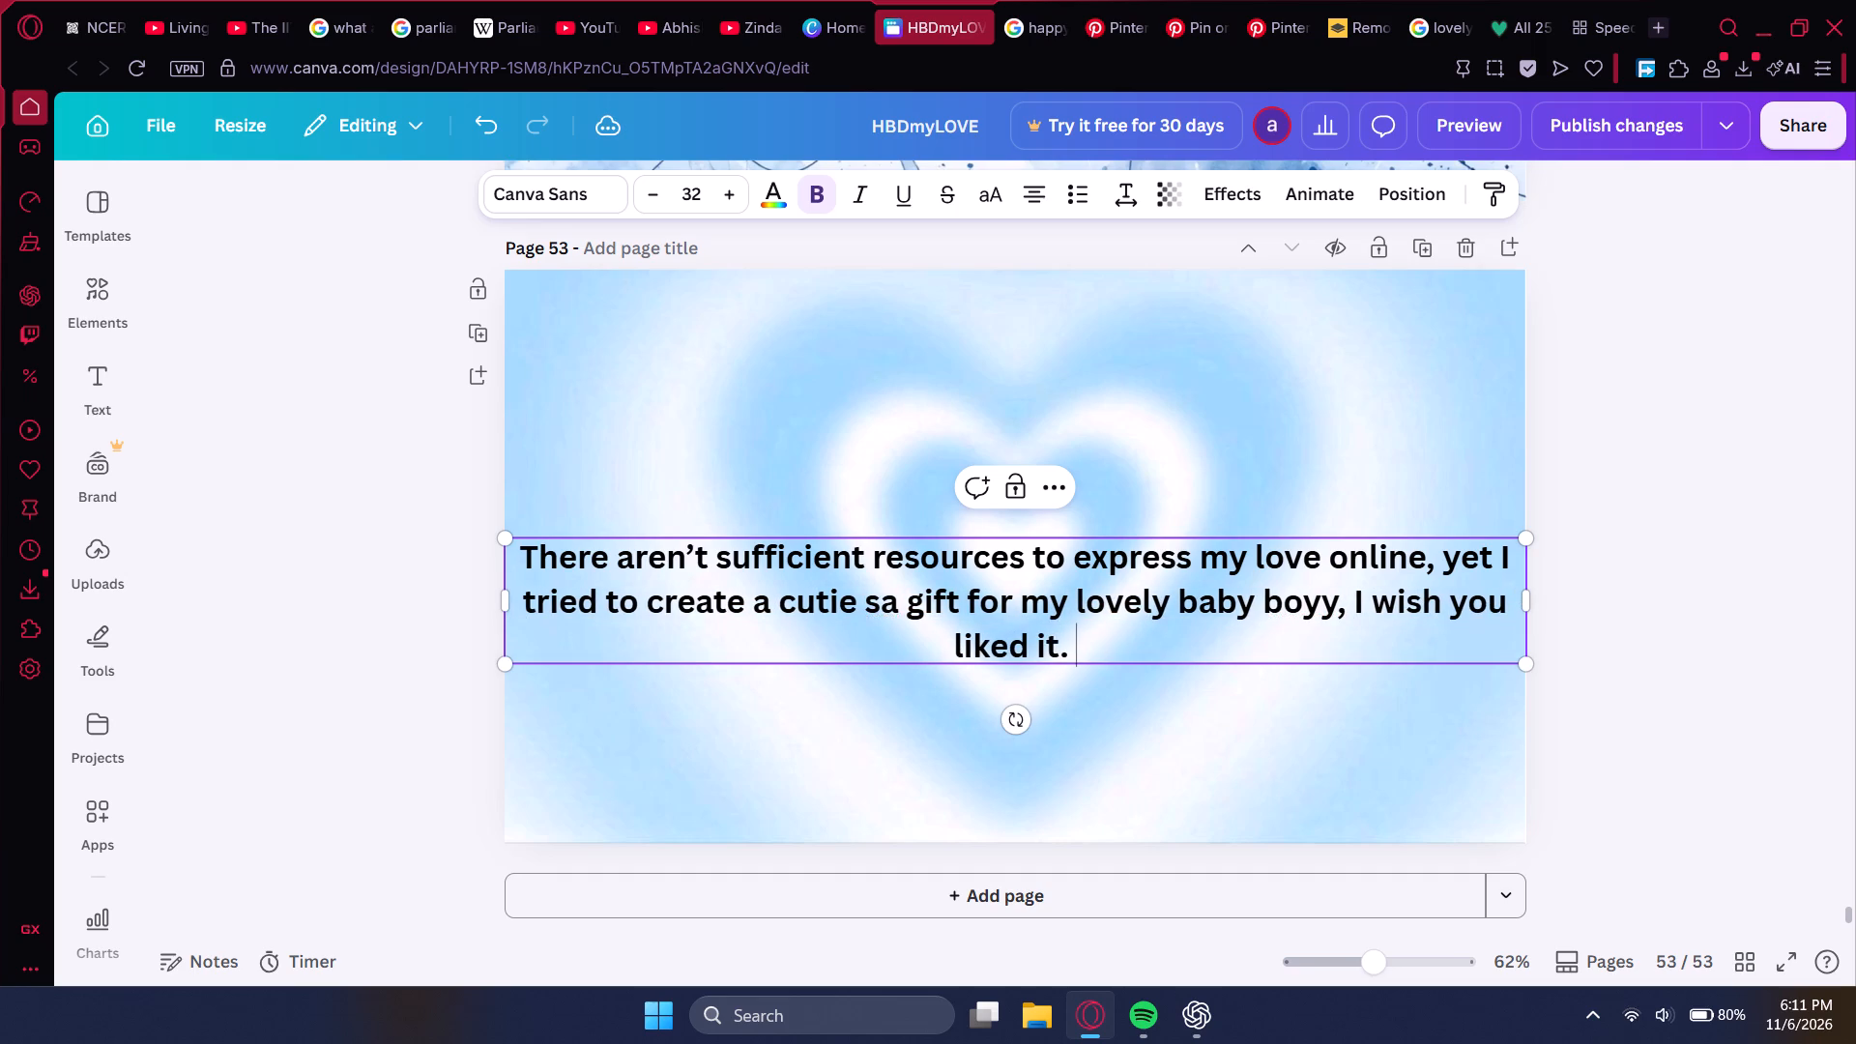
Add a new line to the message reading "Thankyouu for always being such magnificient soul".
{"action": "key", "text": "shift+Return"}
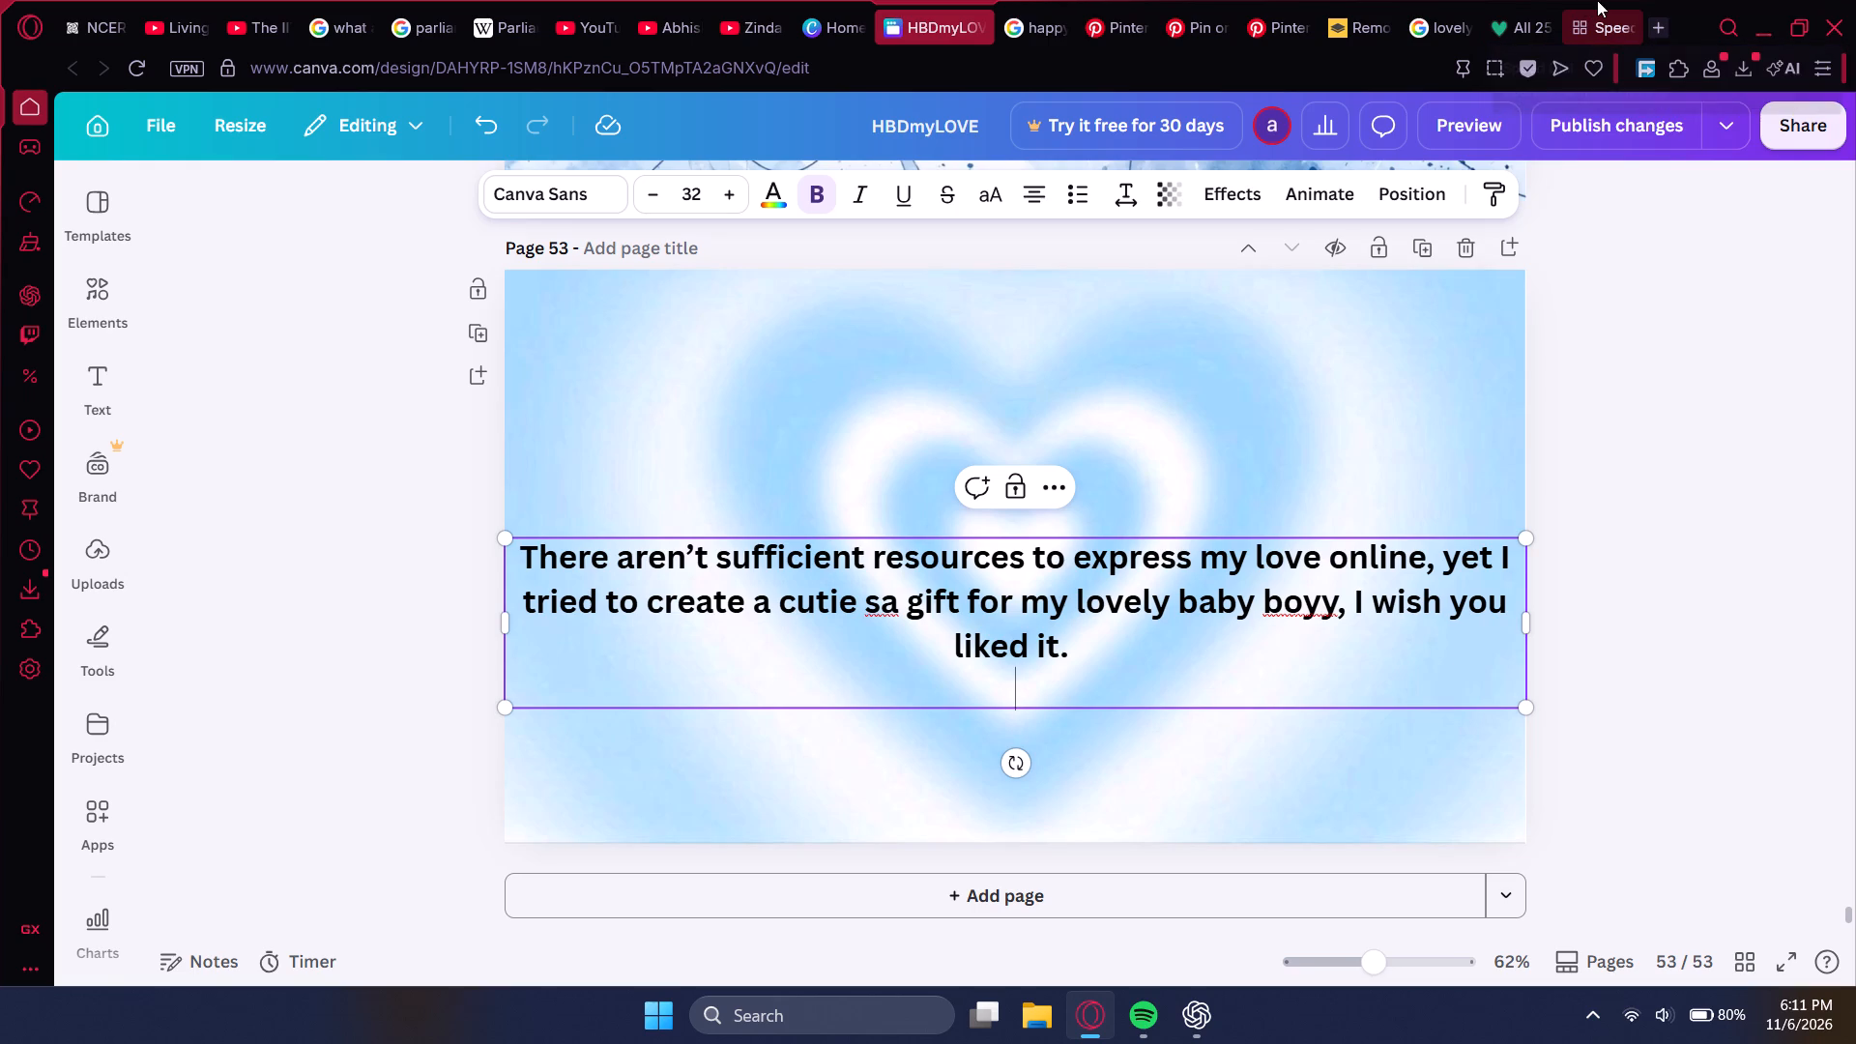
{"action": "type", "text": "Thanj"}
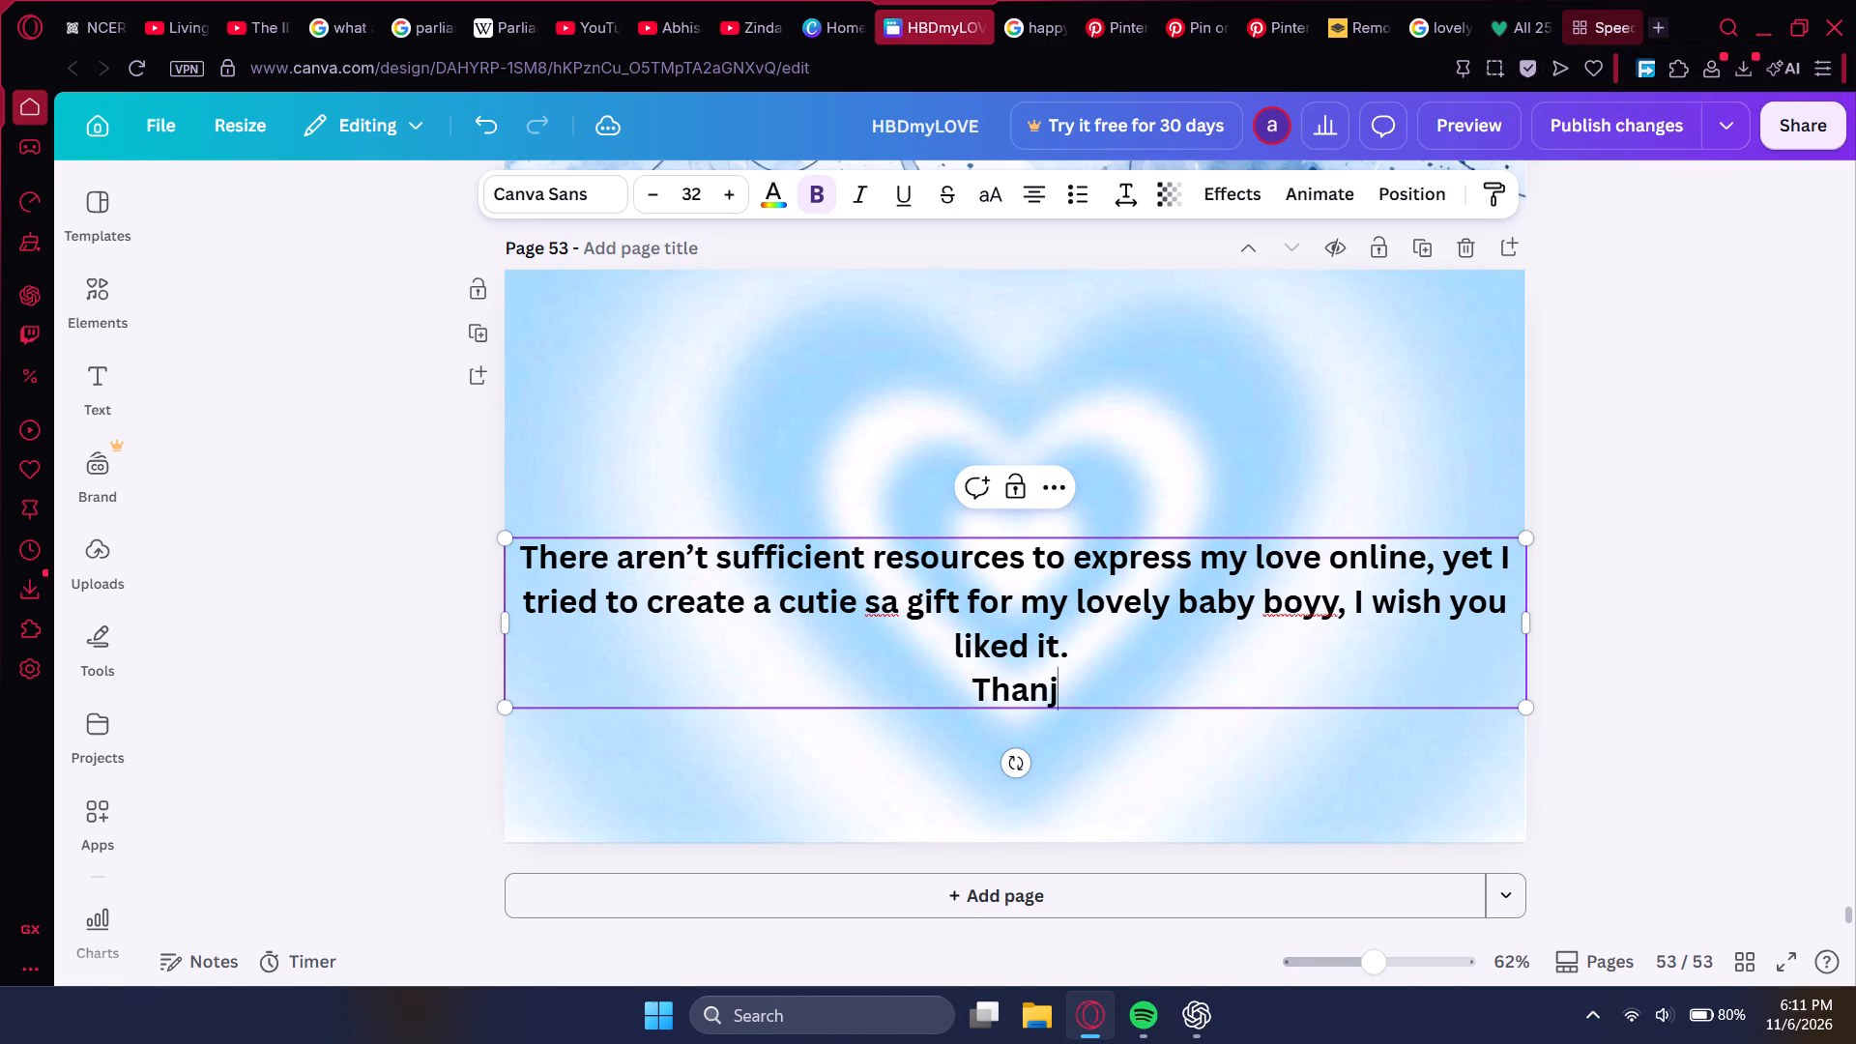
{"action": "key", "text": "BackSpace"}
{"action": "type", "text": "kyouu for always being such magn"}
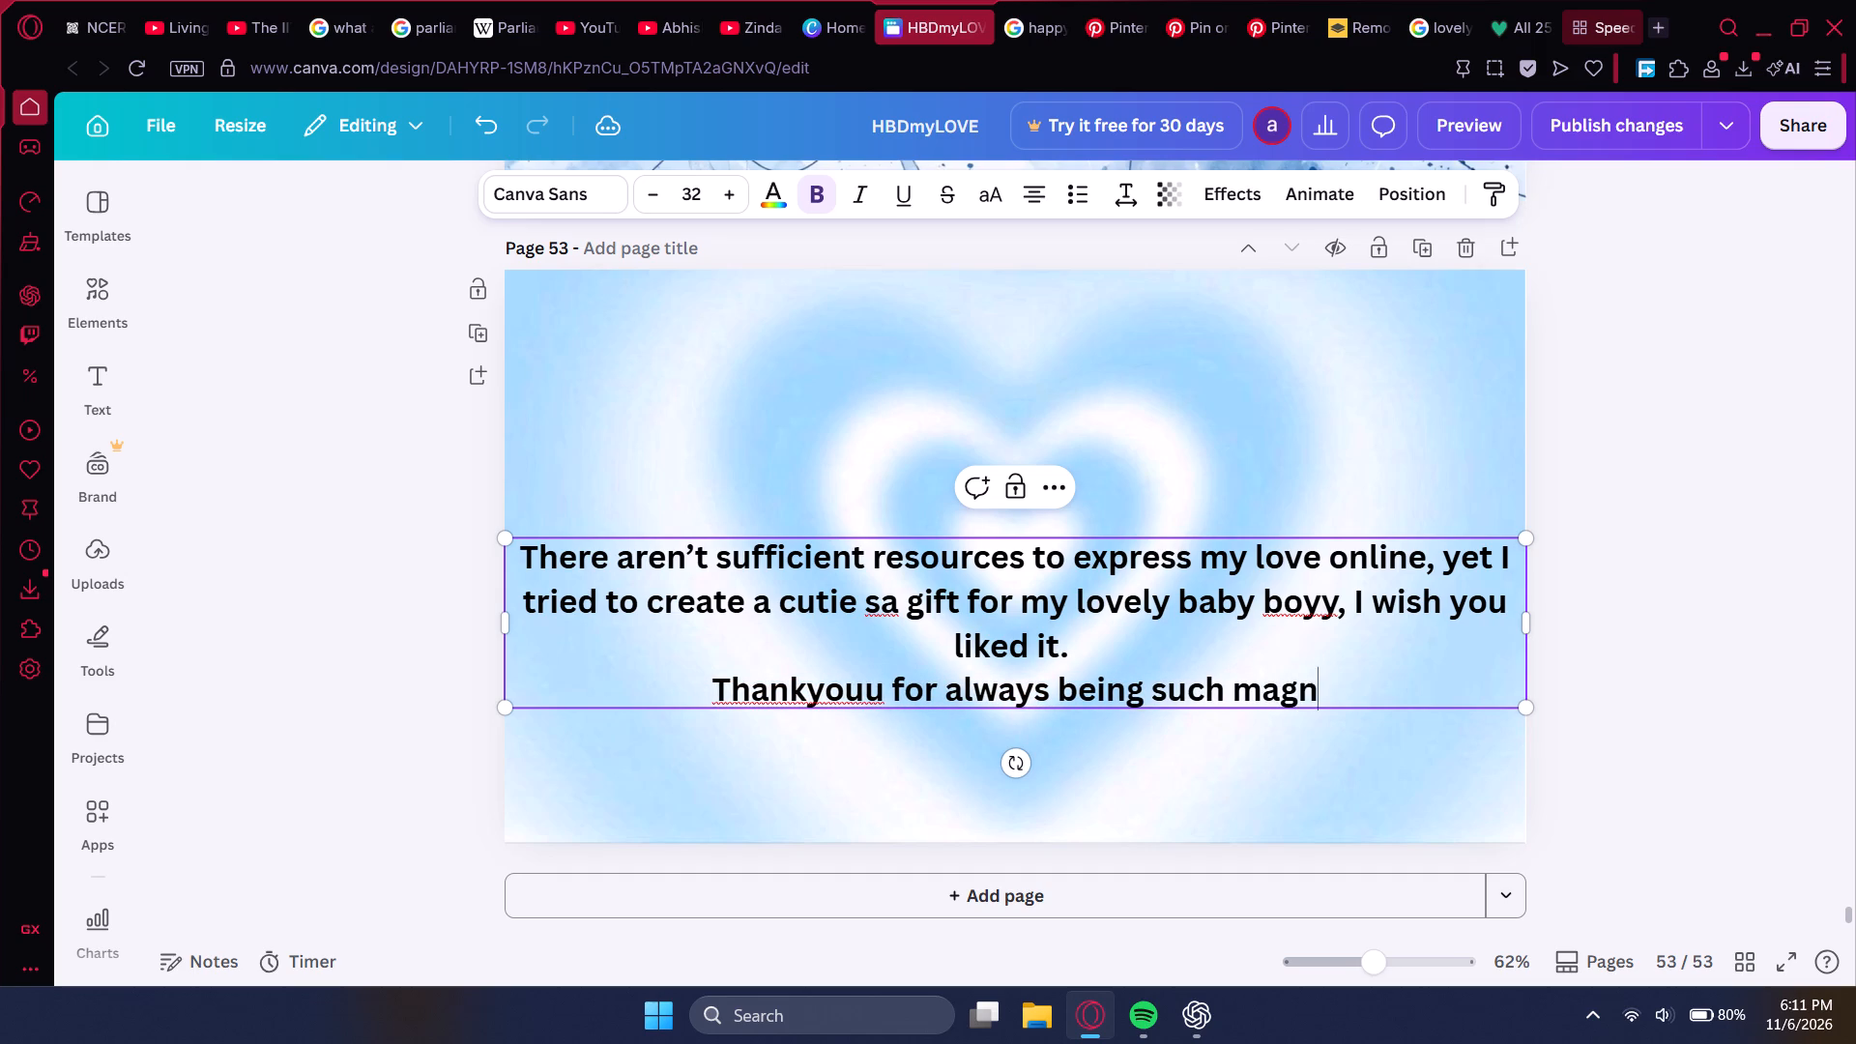
{"action": "type", "text": "ifi"}
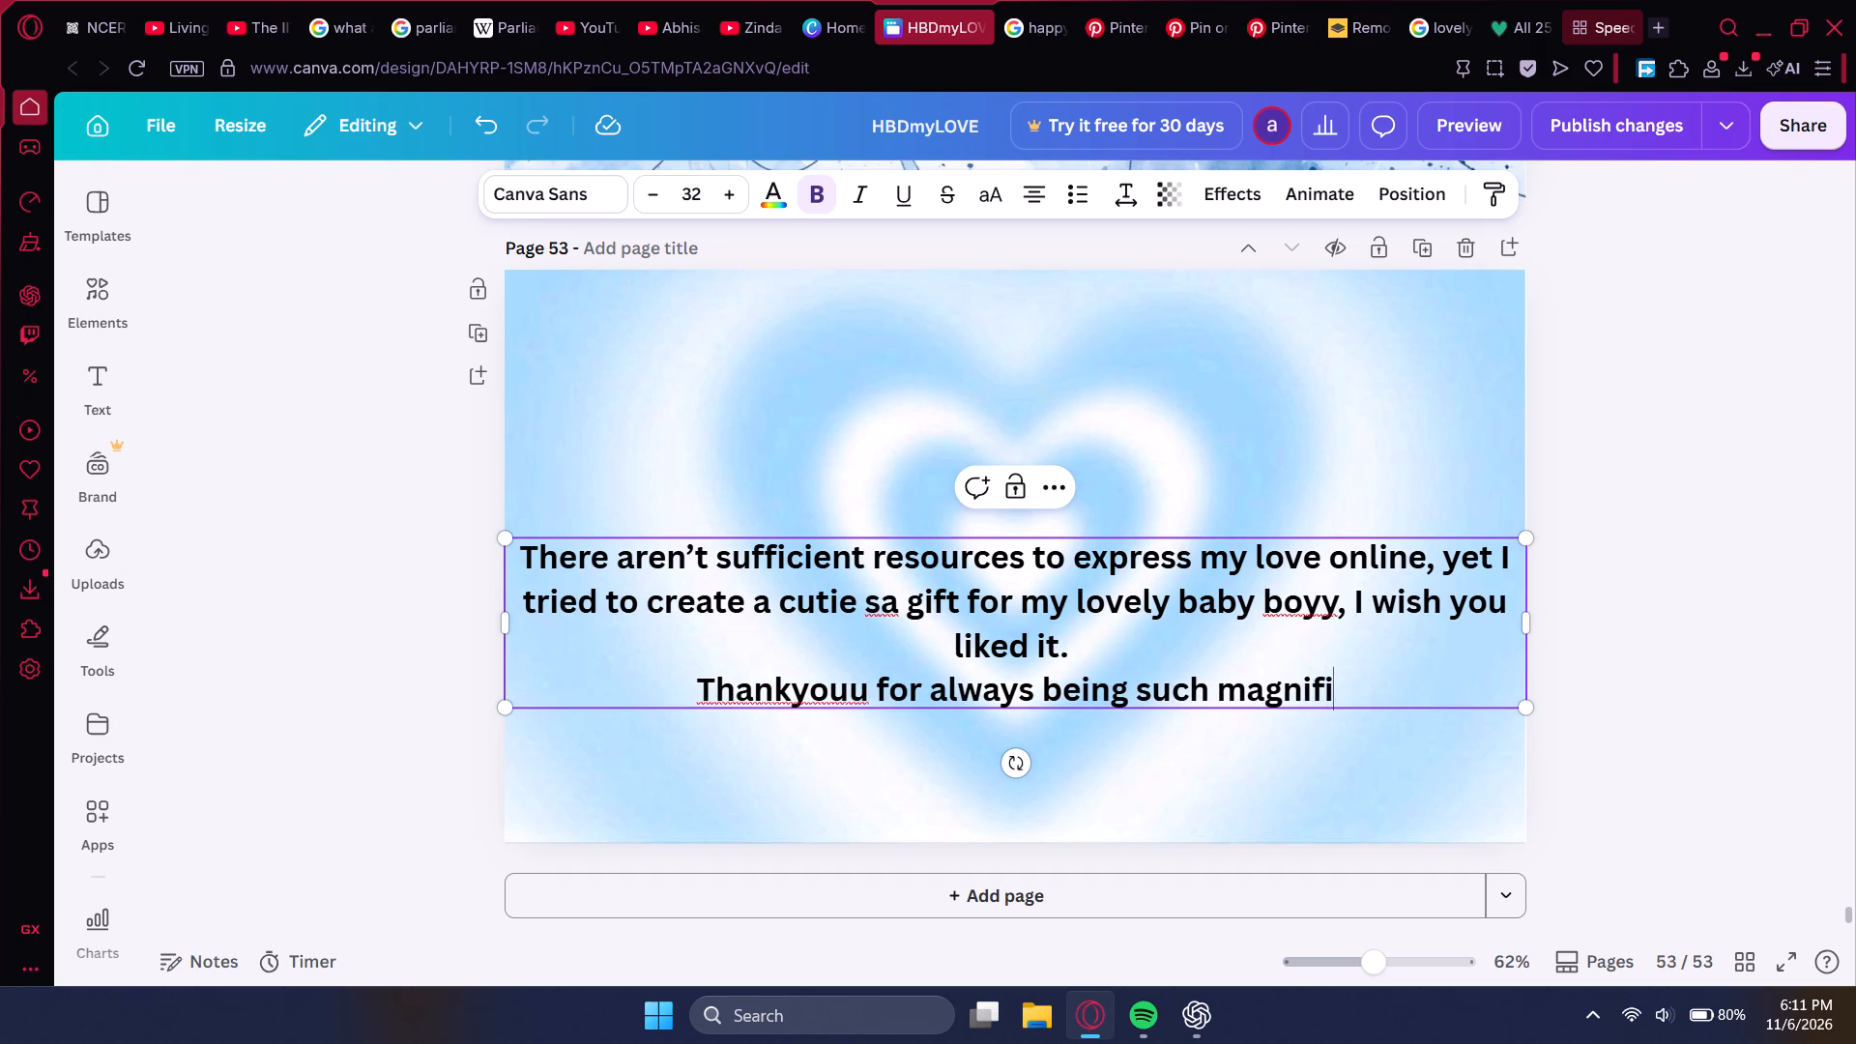
{"action": "type", "text": "cient soul"}
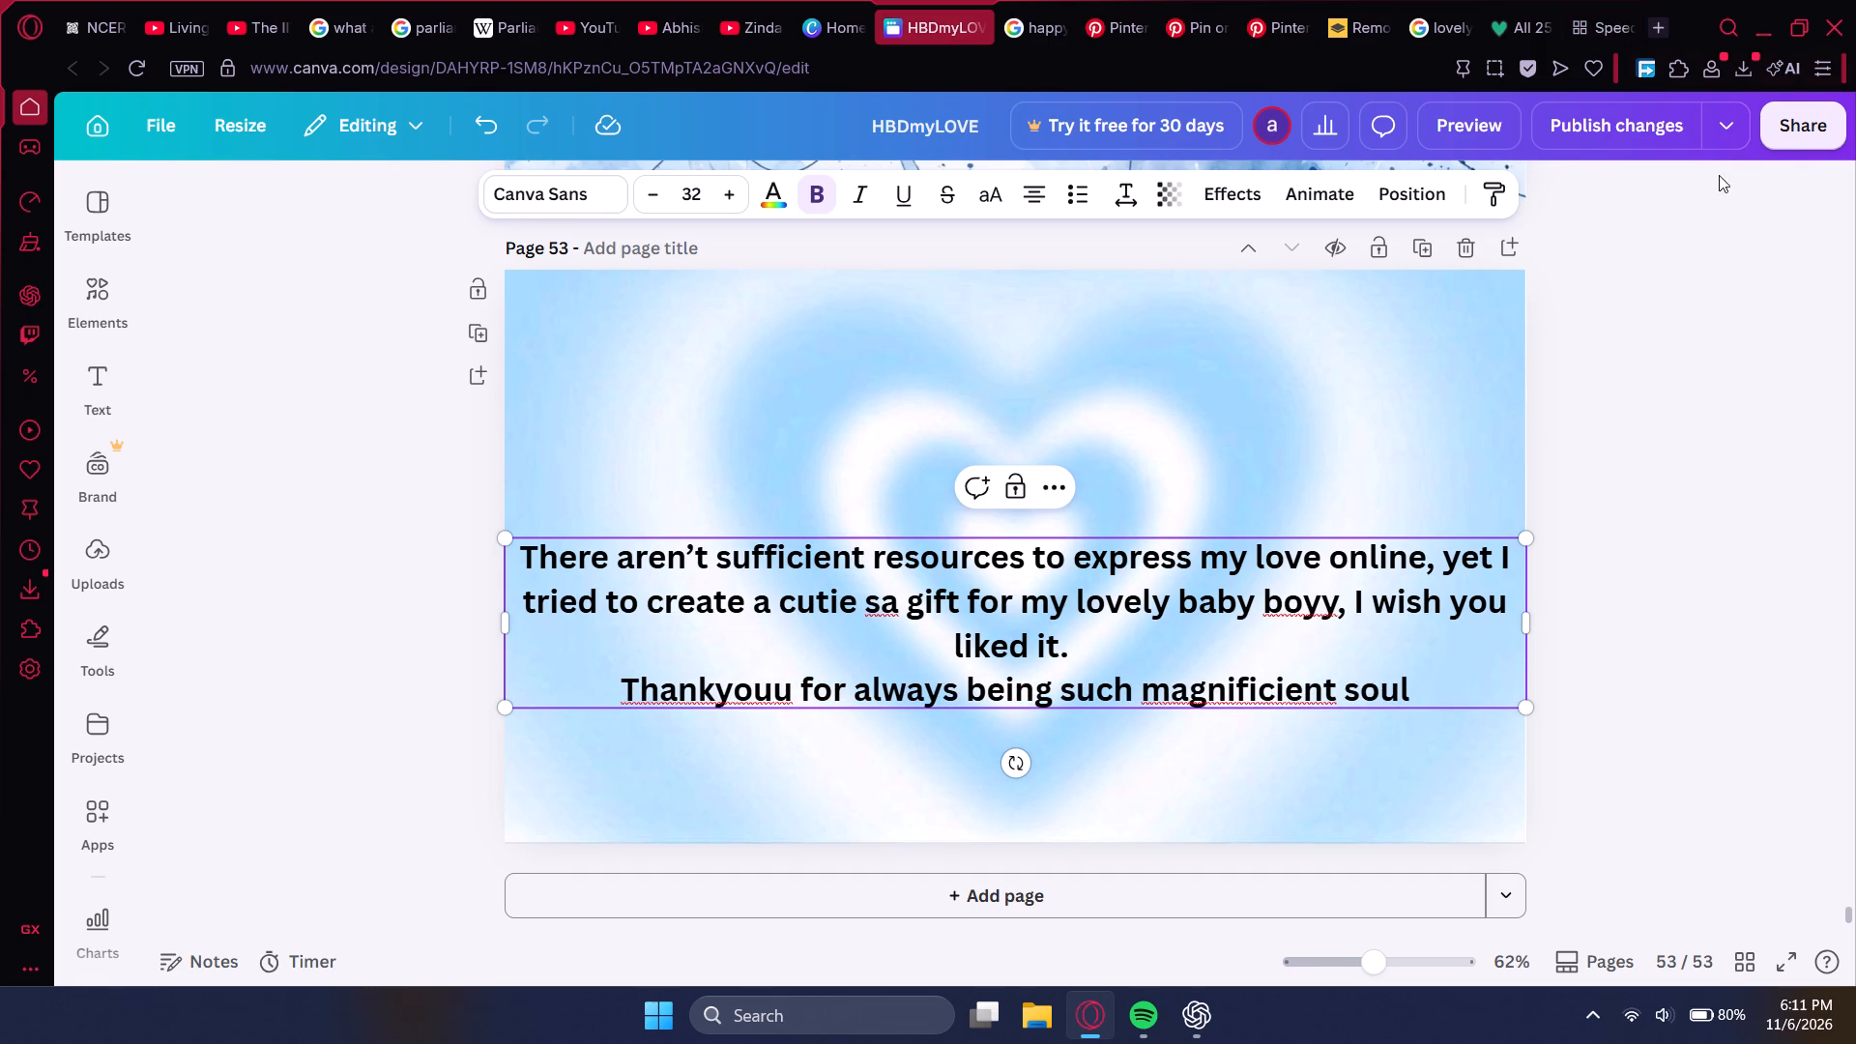
Correct the spelling of "magnificient" to "magnificent" in the last line of the page 53 message.
{"action": "right_click", "coordinate": [1269, 681]}
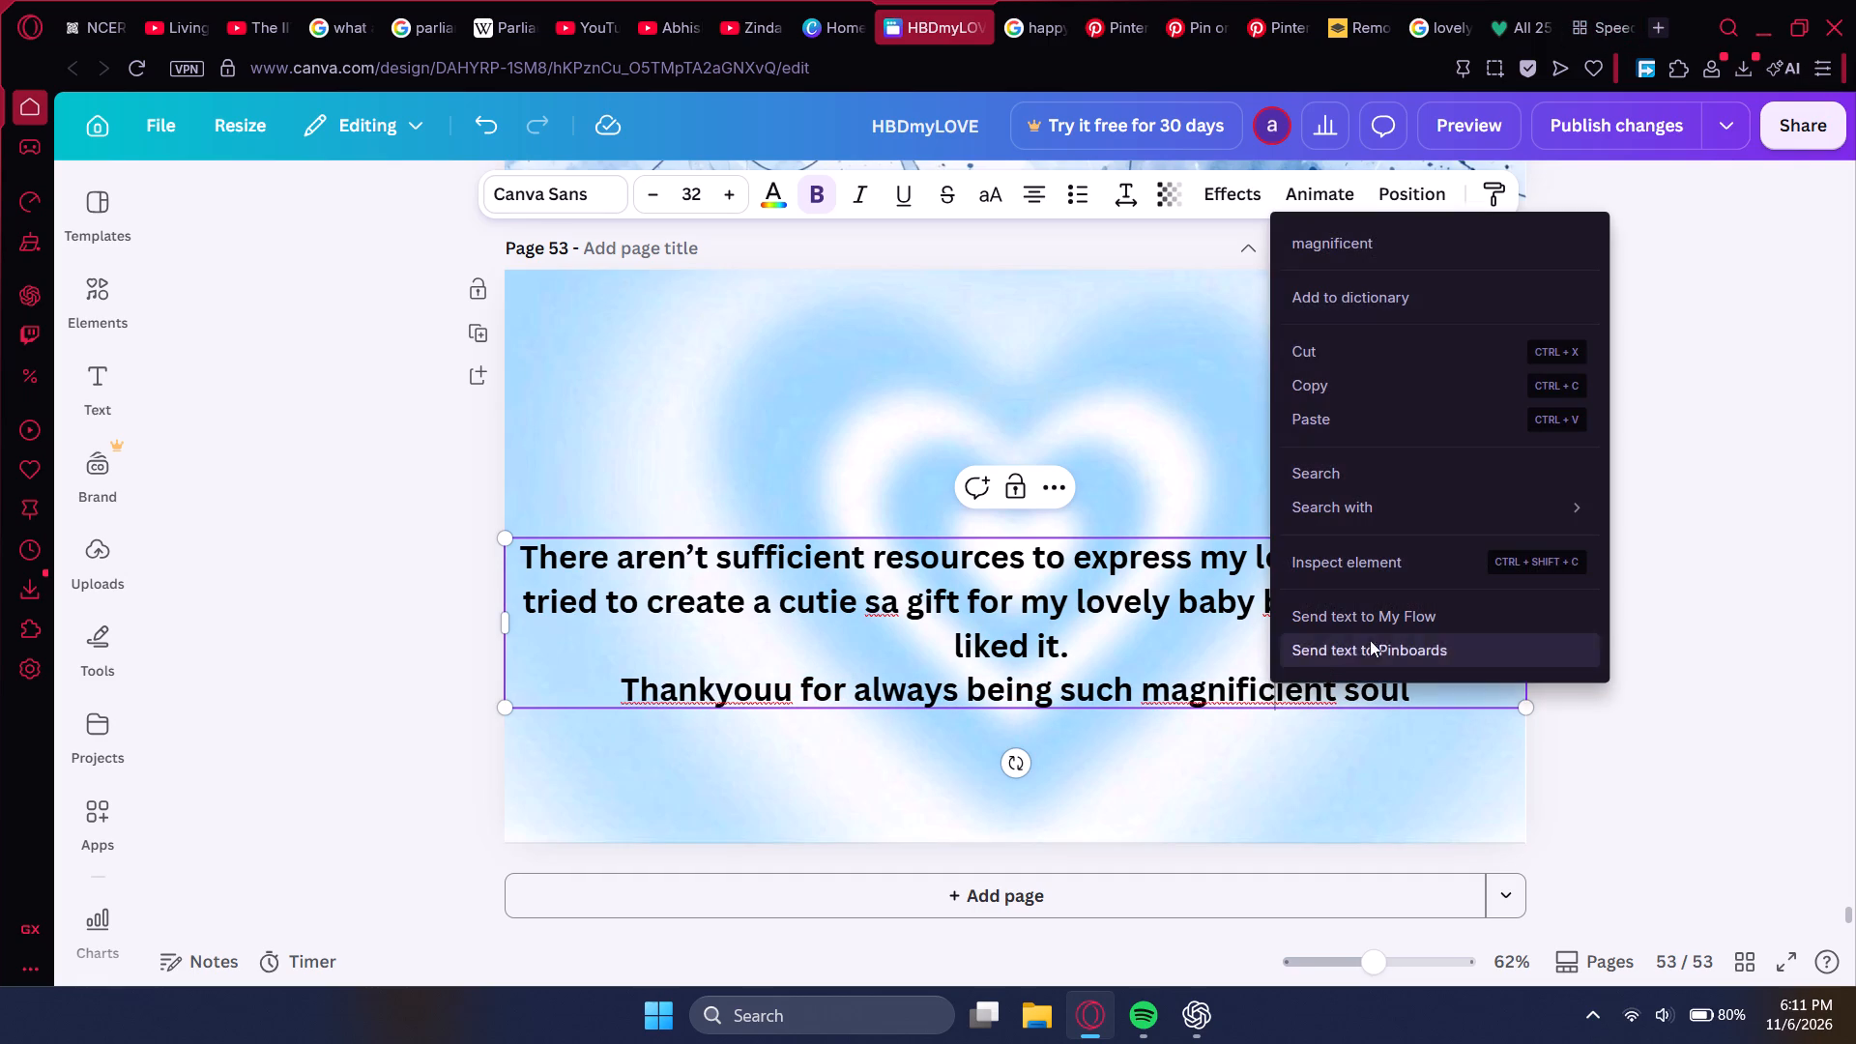
{"action": "left_click", "coordinate": [1370, 239]}
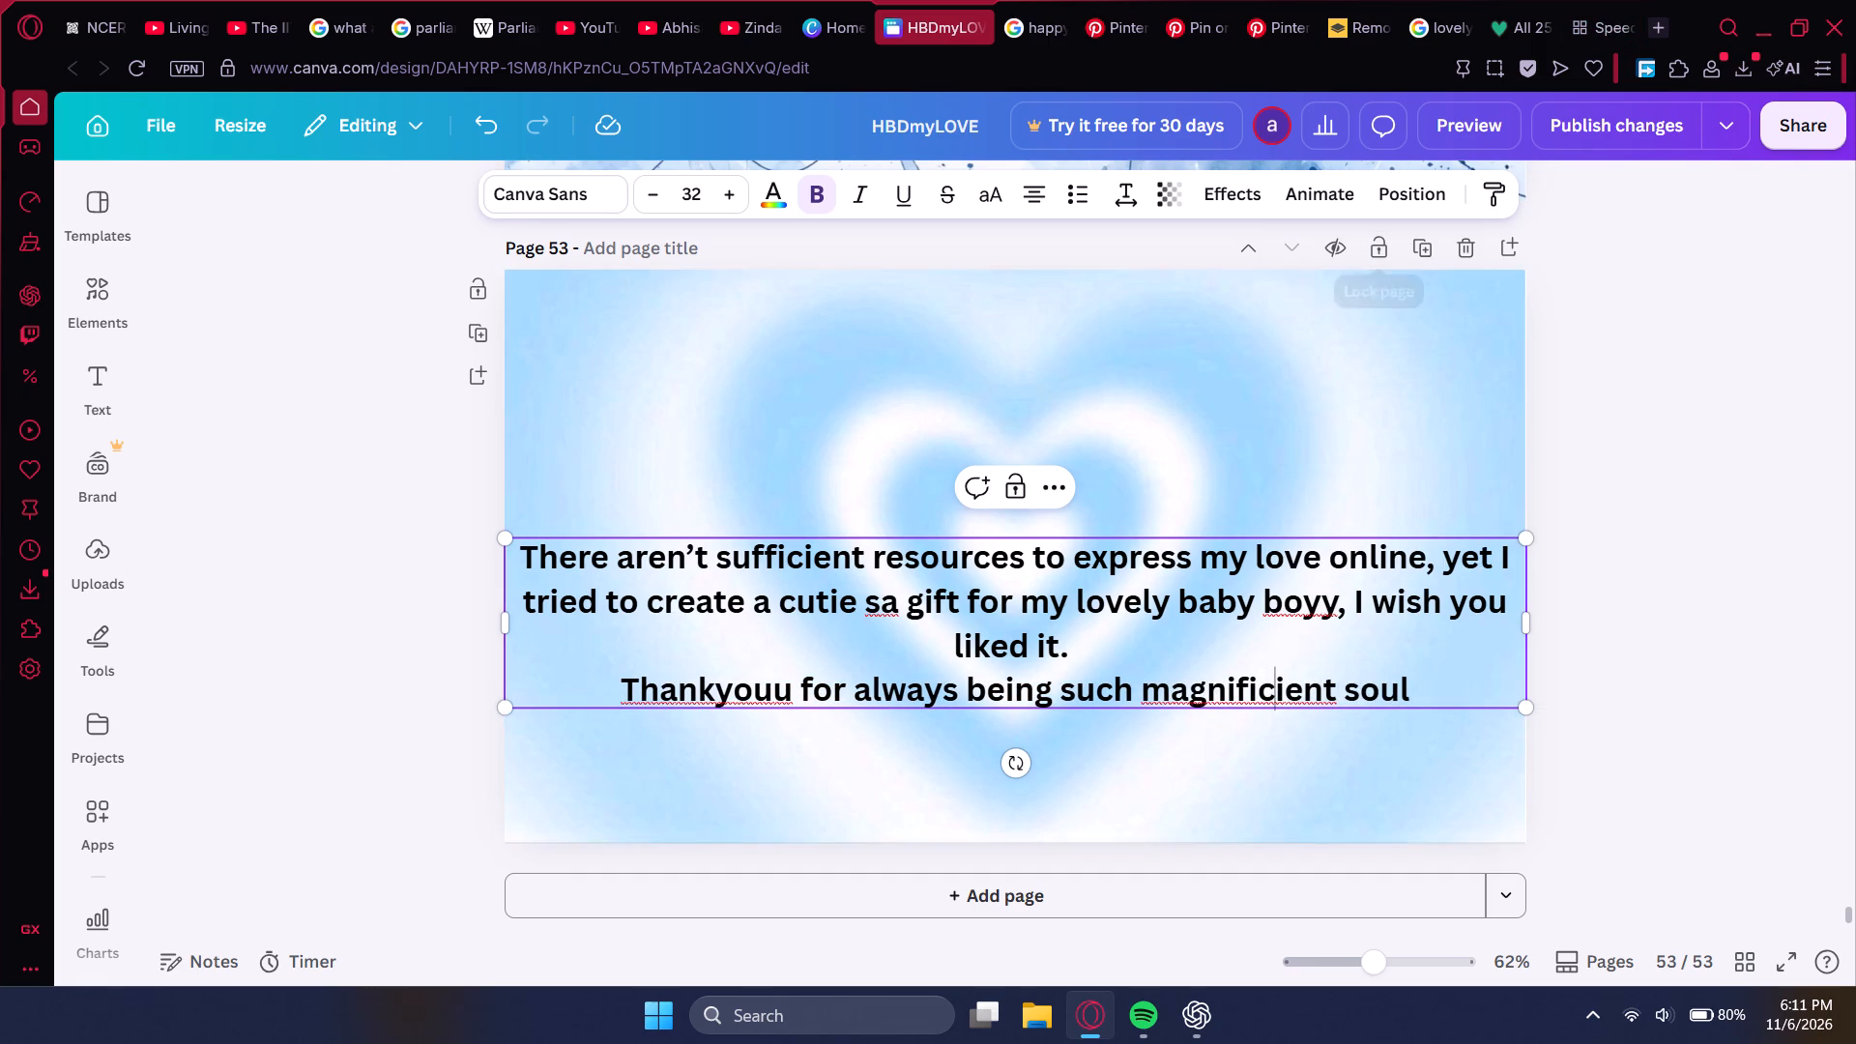
{"action": "right_click", "coordinate": [1333, 689]}
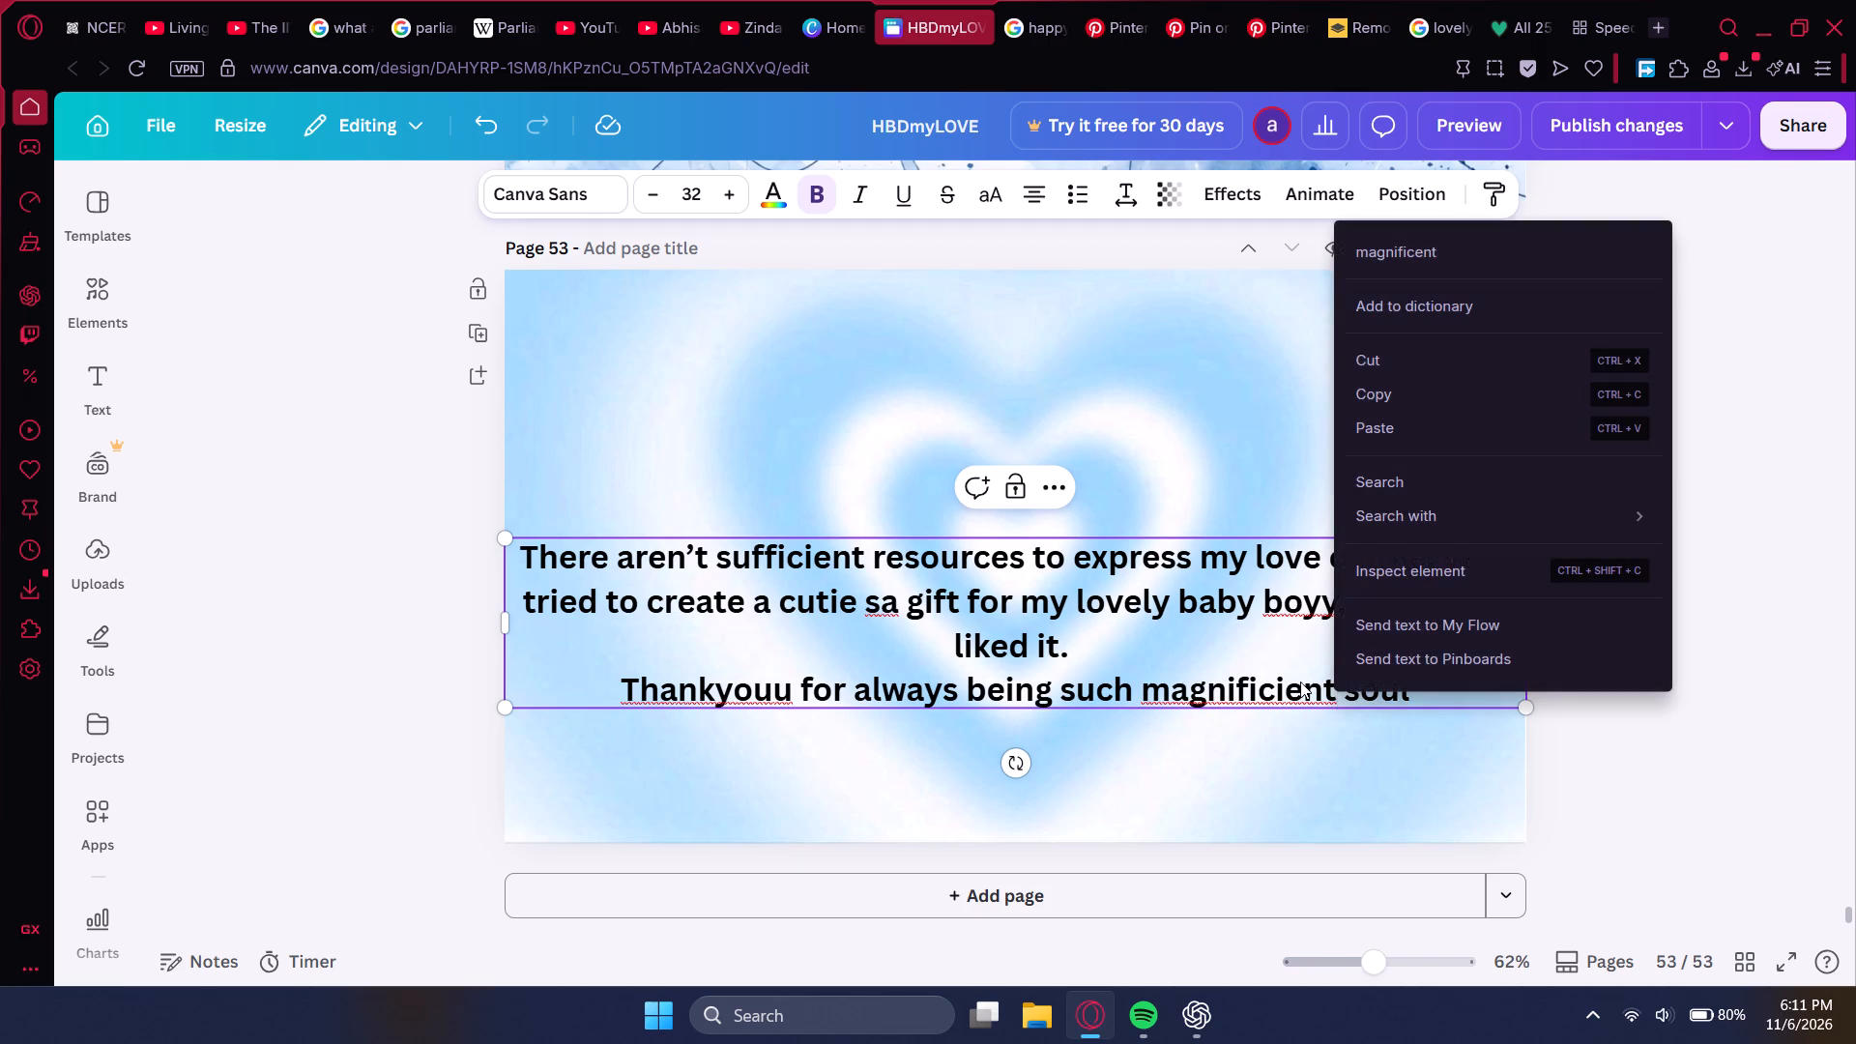
{"action": "right_click", "coordinate": [1290, 690]}
{"action": "left_click", "coordinate": [1361, 243]}
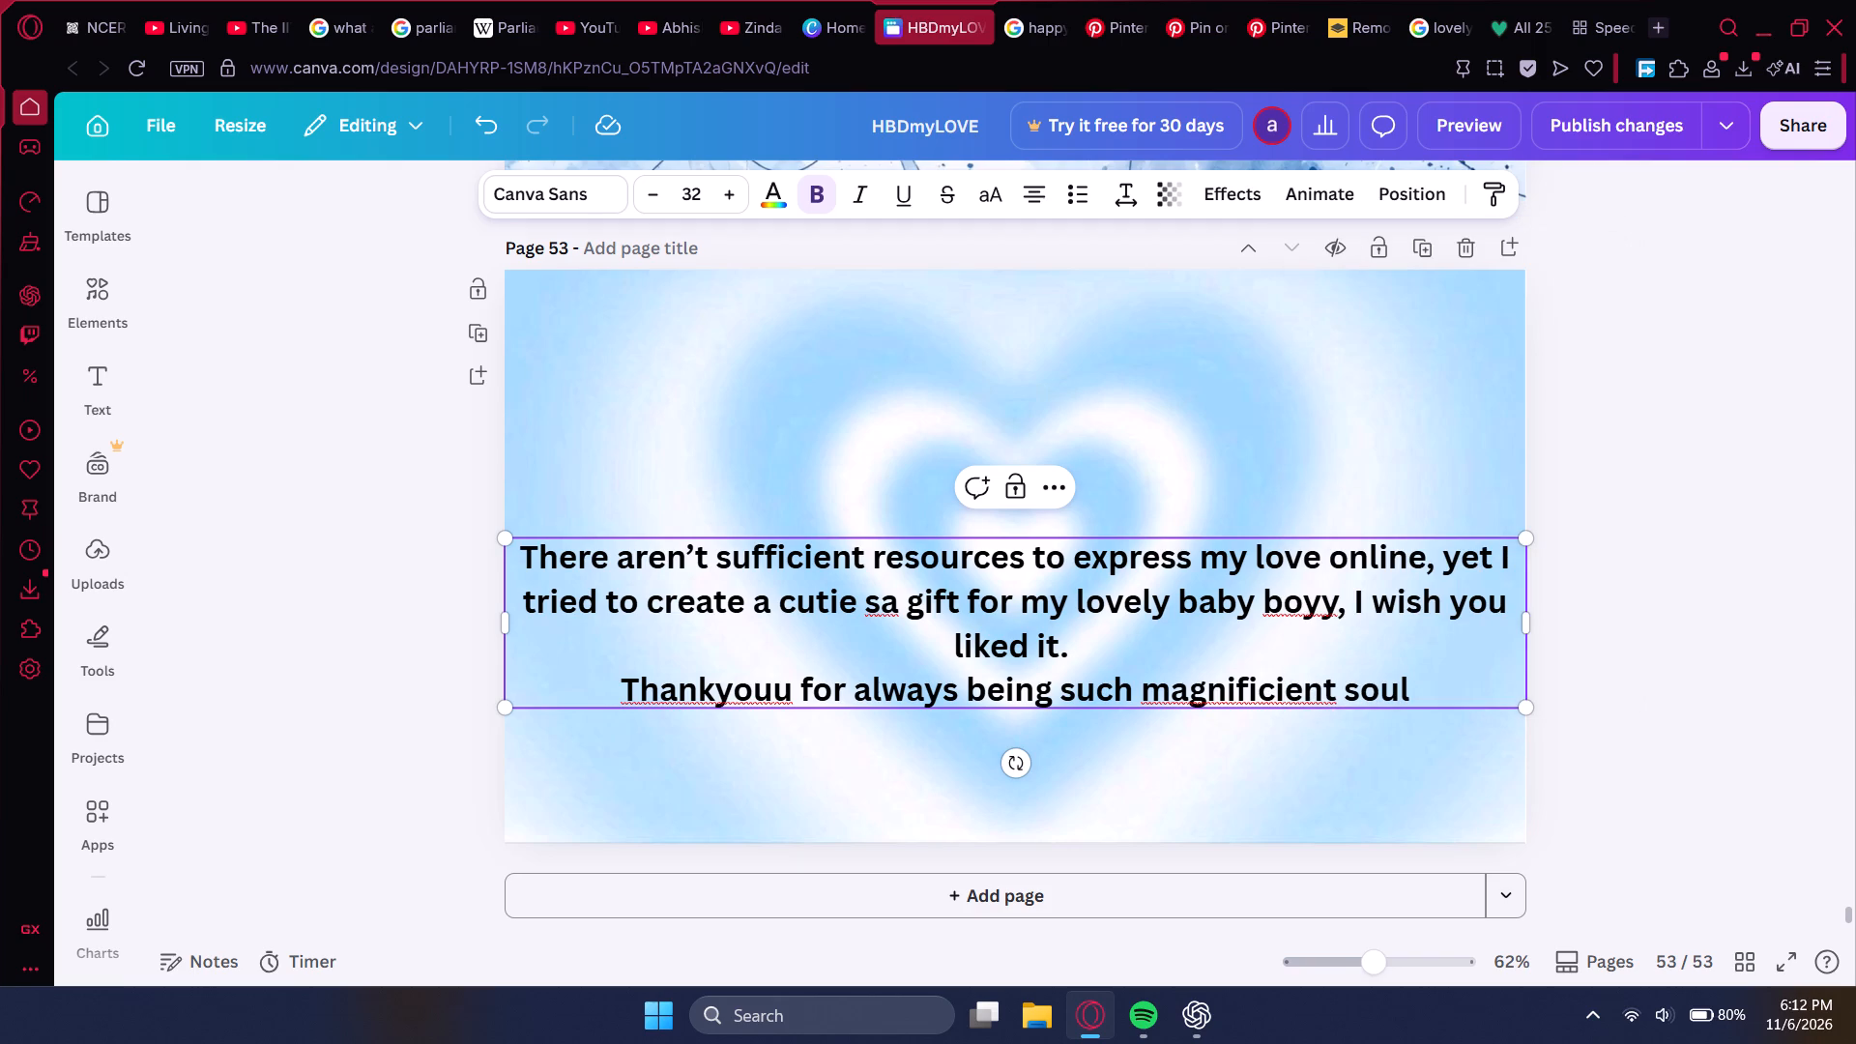
{"action": "right_click", "coordinate": [1317, 685]}
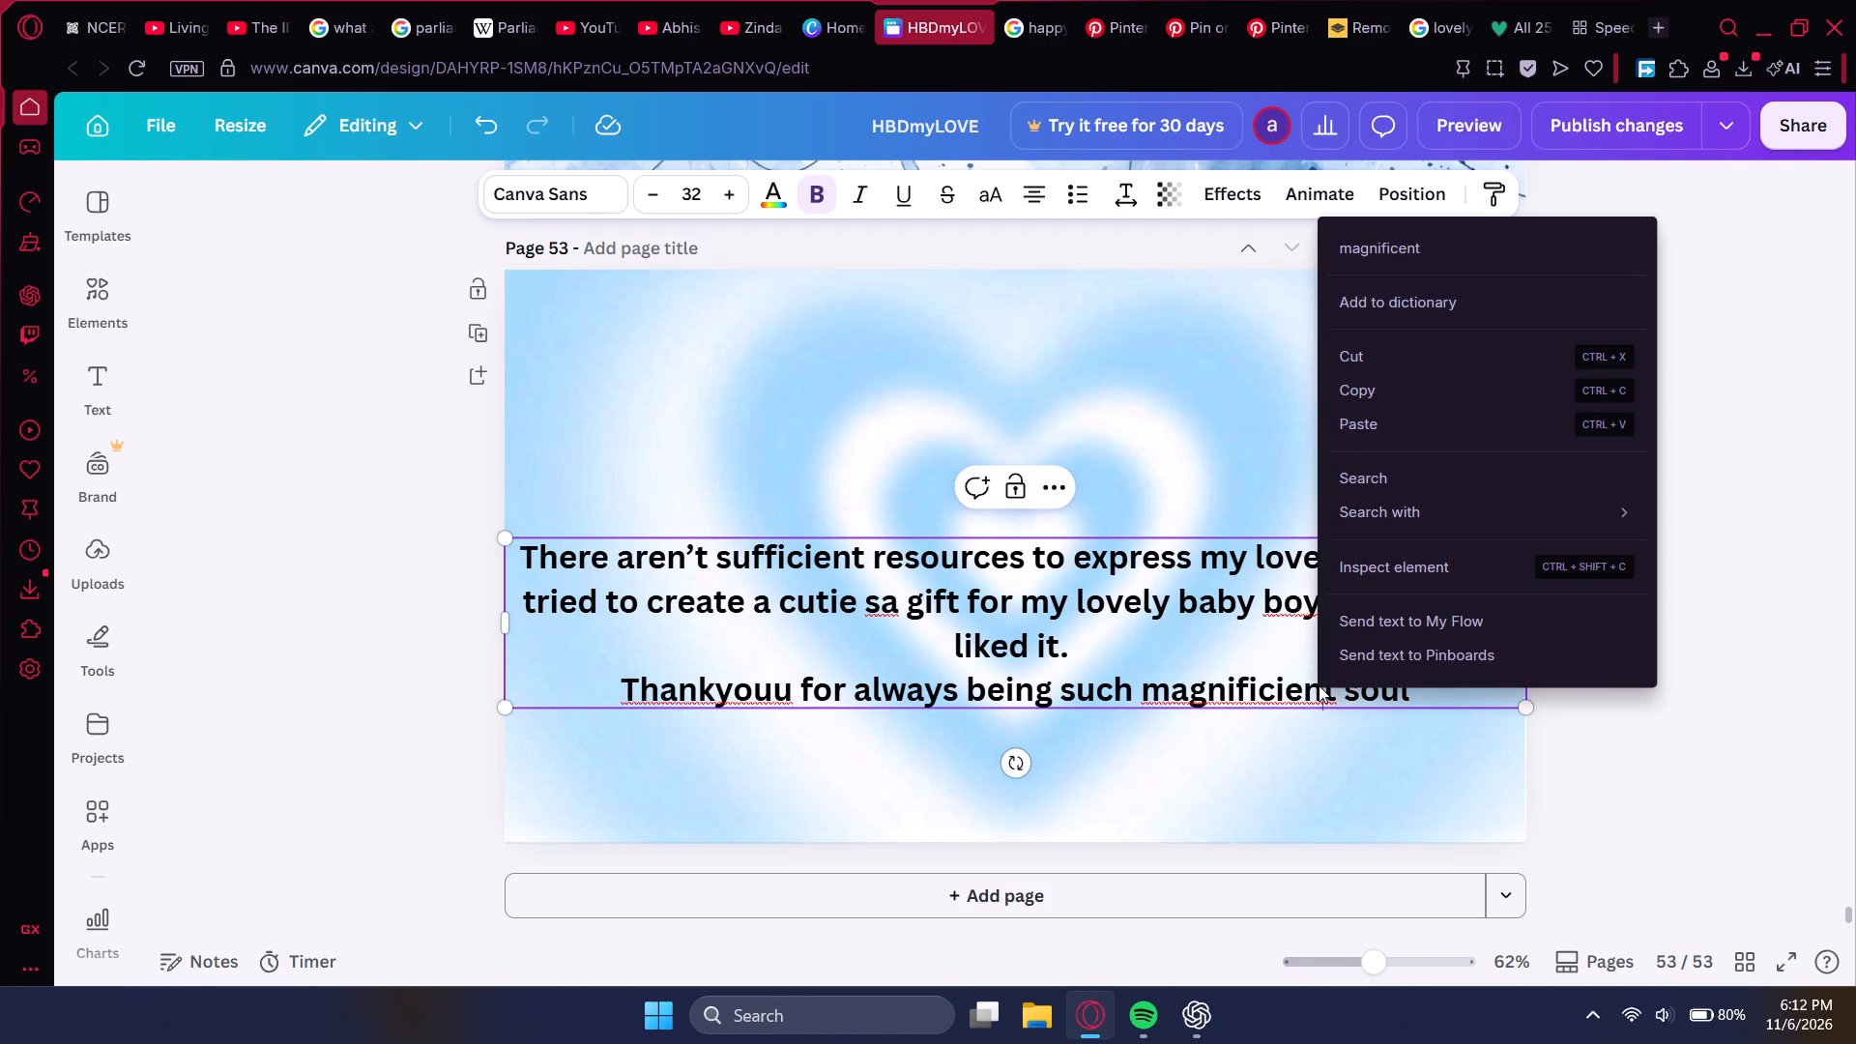
{"action": "left_click", "coordinate": [1290, 687]}
{"action": "key", "text": "BackSpace"}
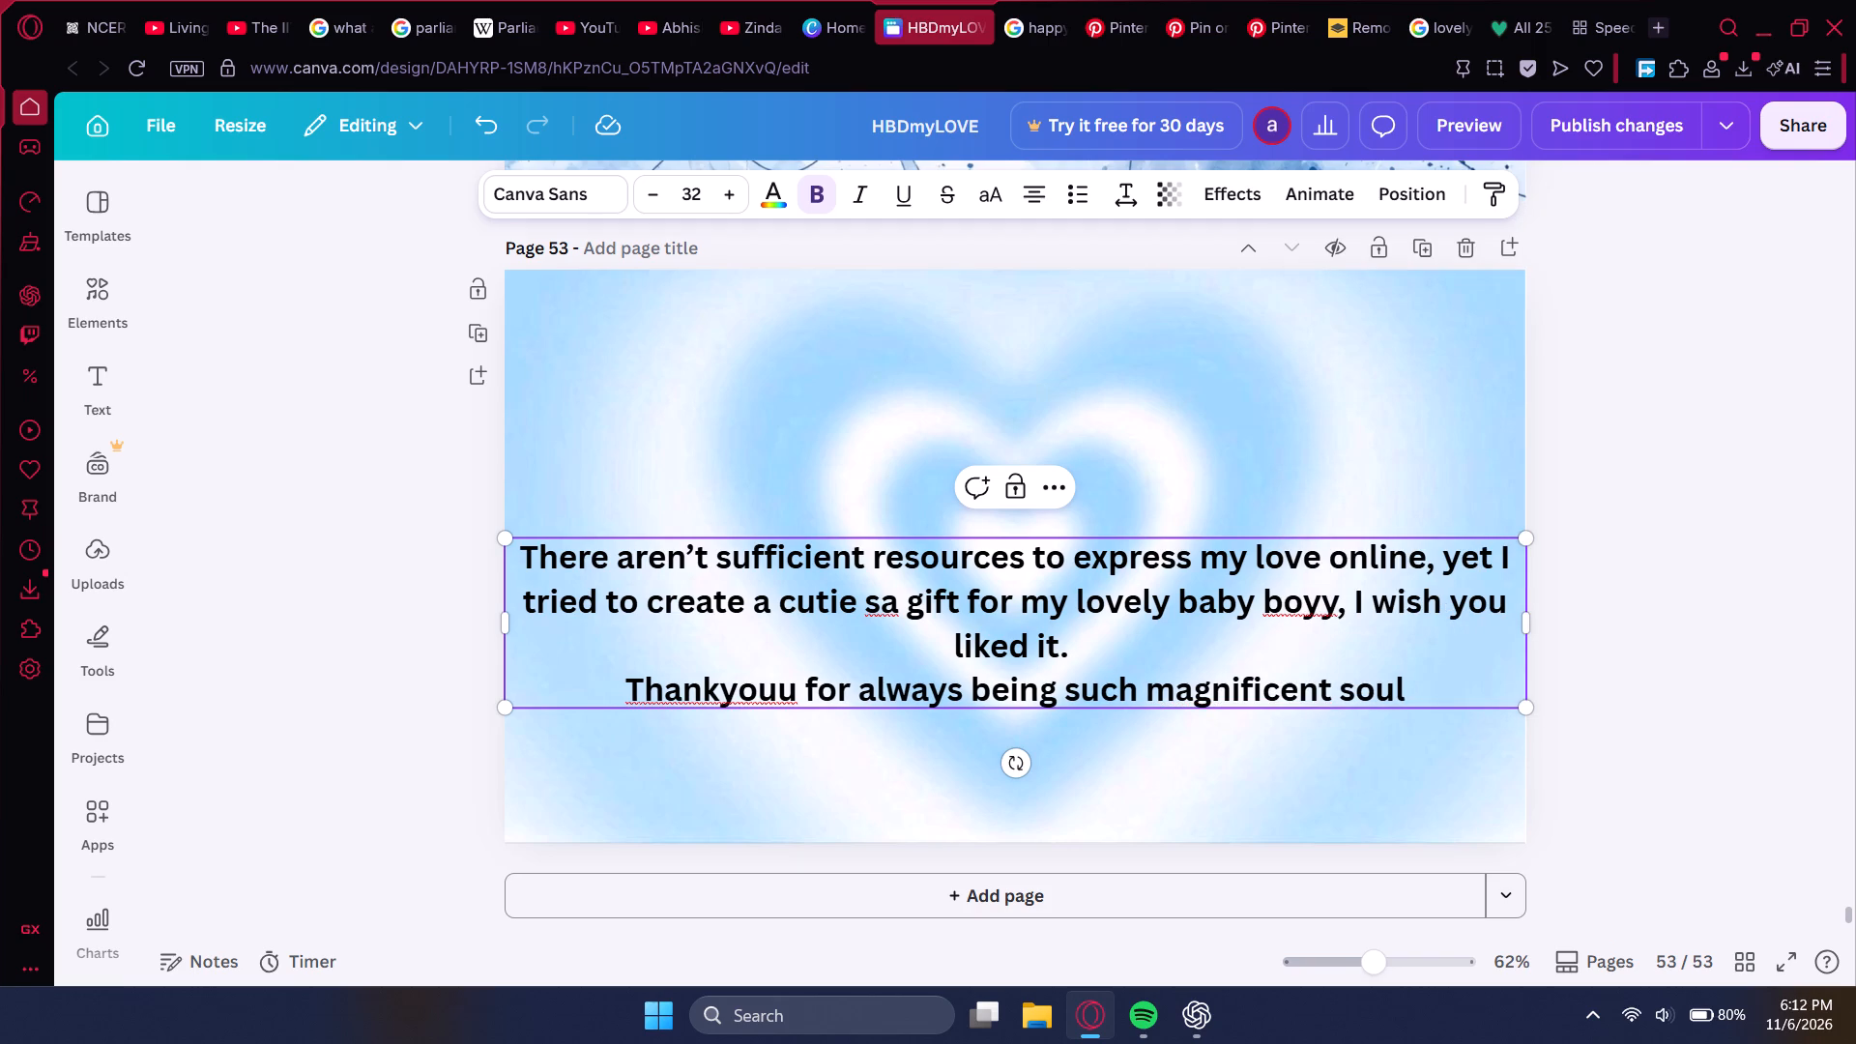
Continue the thank-you line after "soul" with ", someone I could trust blindly".
{"action": "key", "text": "Right"}
{"action": "key", "text": "Right"}
{"action": "key", "text": "Right"}
{"action": "key", "text": "Right"}
{"action": "key", "text": "Right"}
{"action": "key", "text": "Right"}
{"action": "key", "text": "Right"}
{"action": "key", "text": "Right"}
{"action": "key", "text": "Right"}
{"action": "key", "text": "Right"}
{"action": "key", "text": "Right"}
{"action": "key", "text": "Right"}
{"action": "key", "text": "Right"}
{"action": "key", "text": "Right"}
{"action": "key", "text": "Right"}
{"action": "key", "text": "Right"}
{"action": "type", "text": ", someone I could trust blin"}
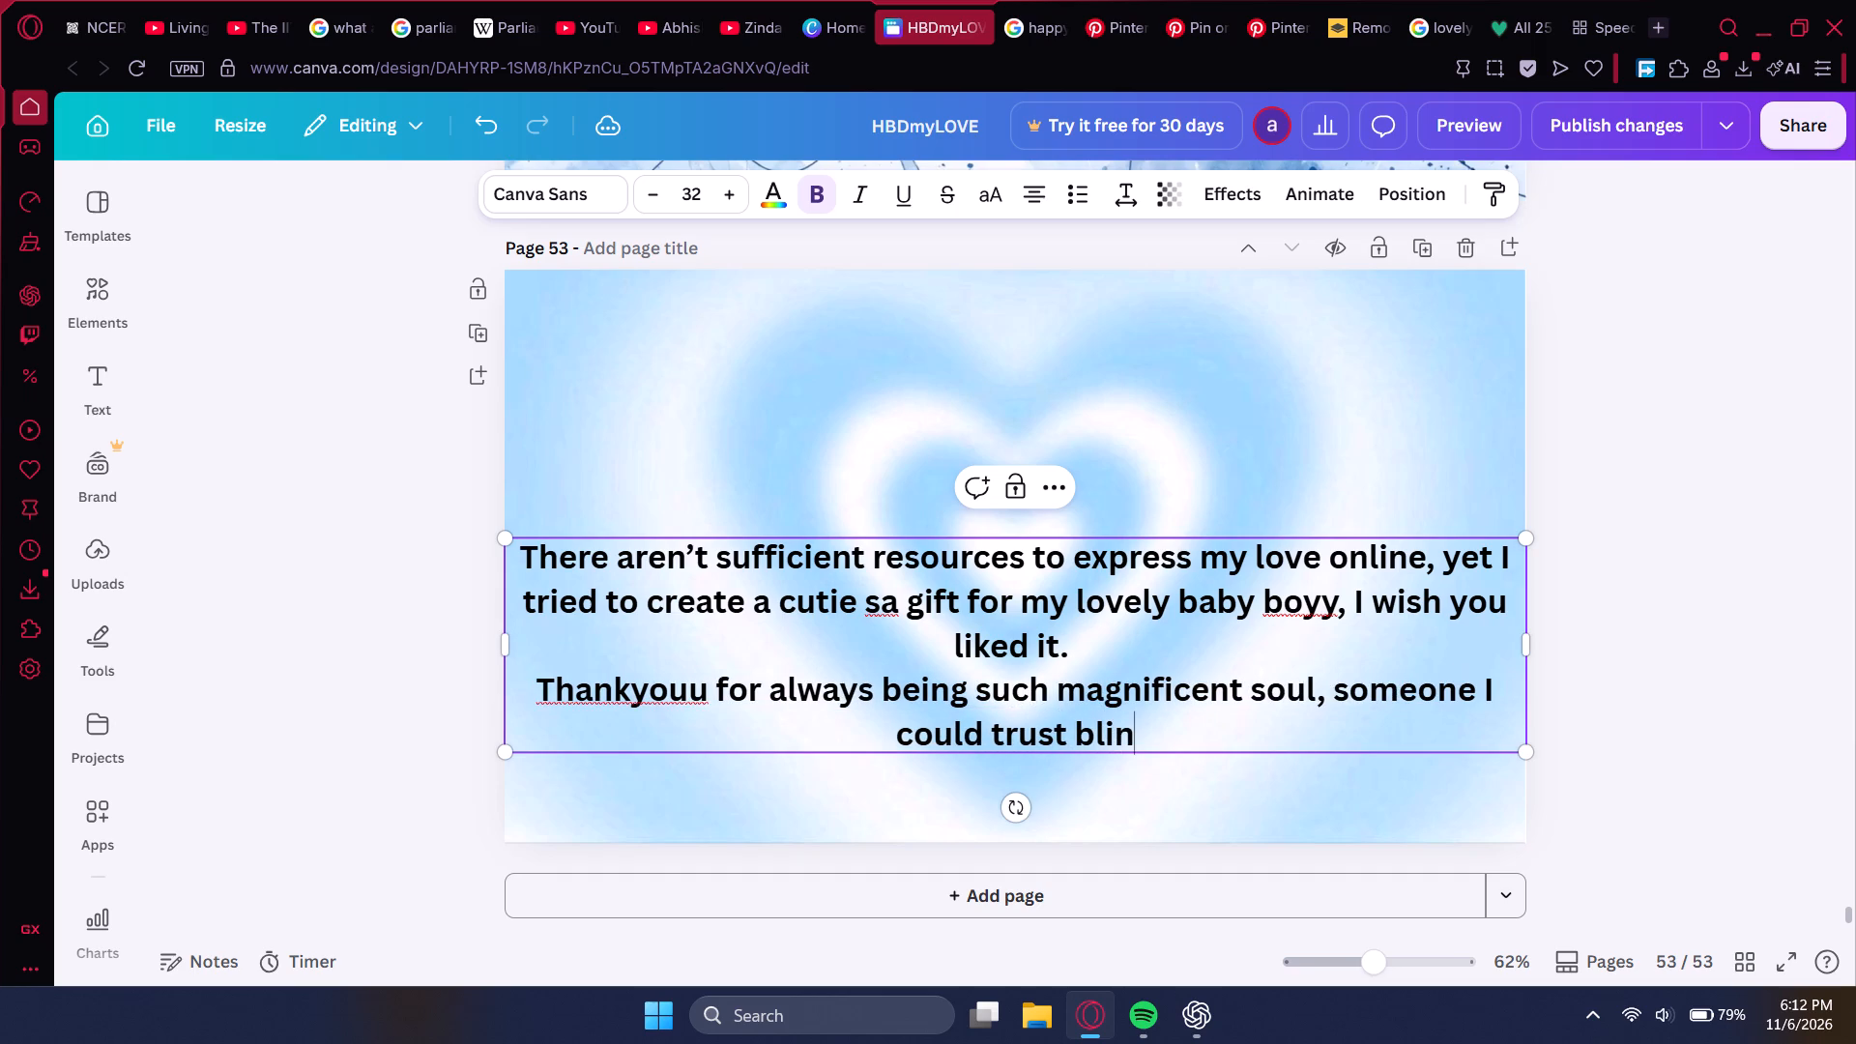
{"action": "type", "text": "dly and"}
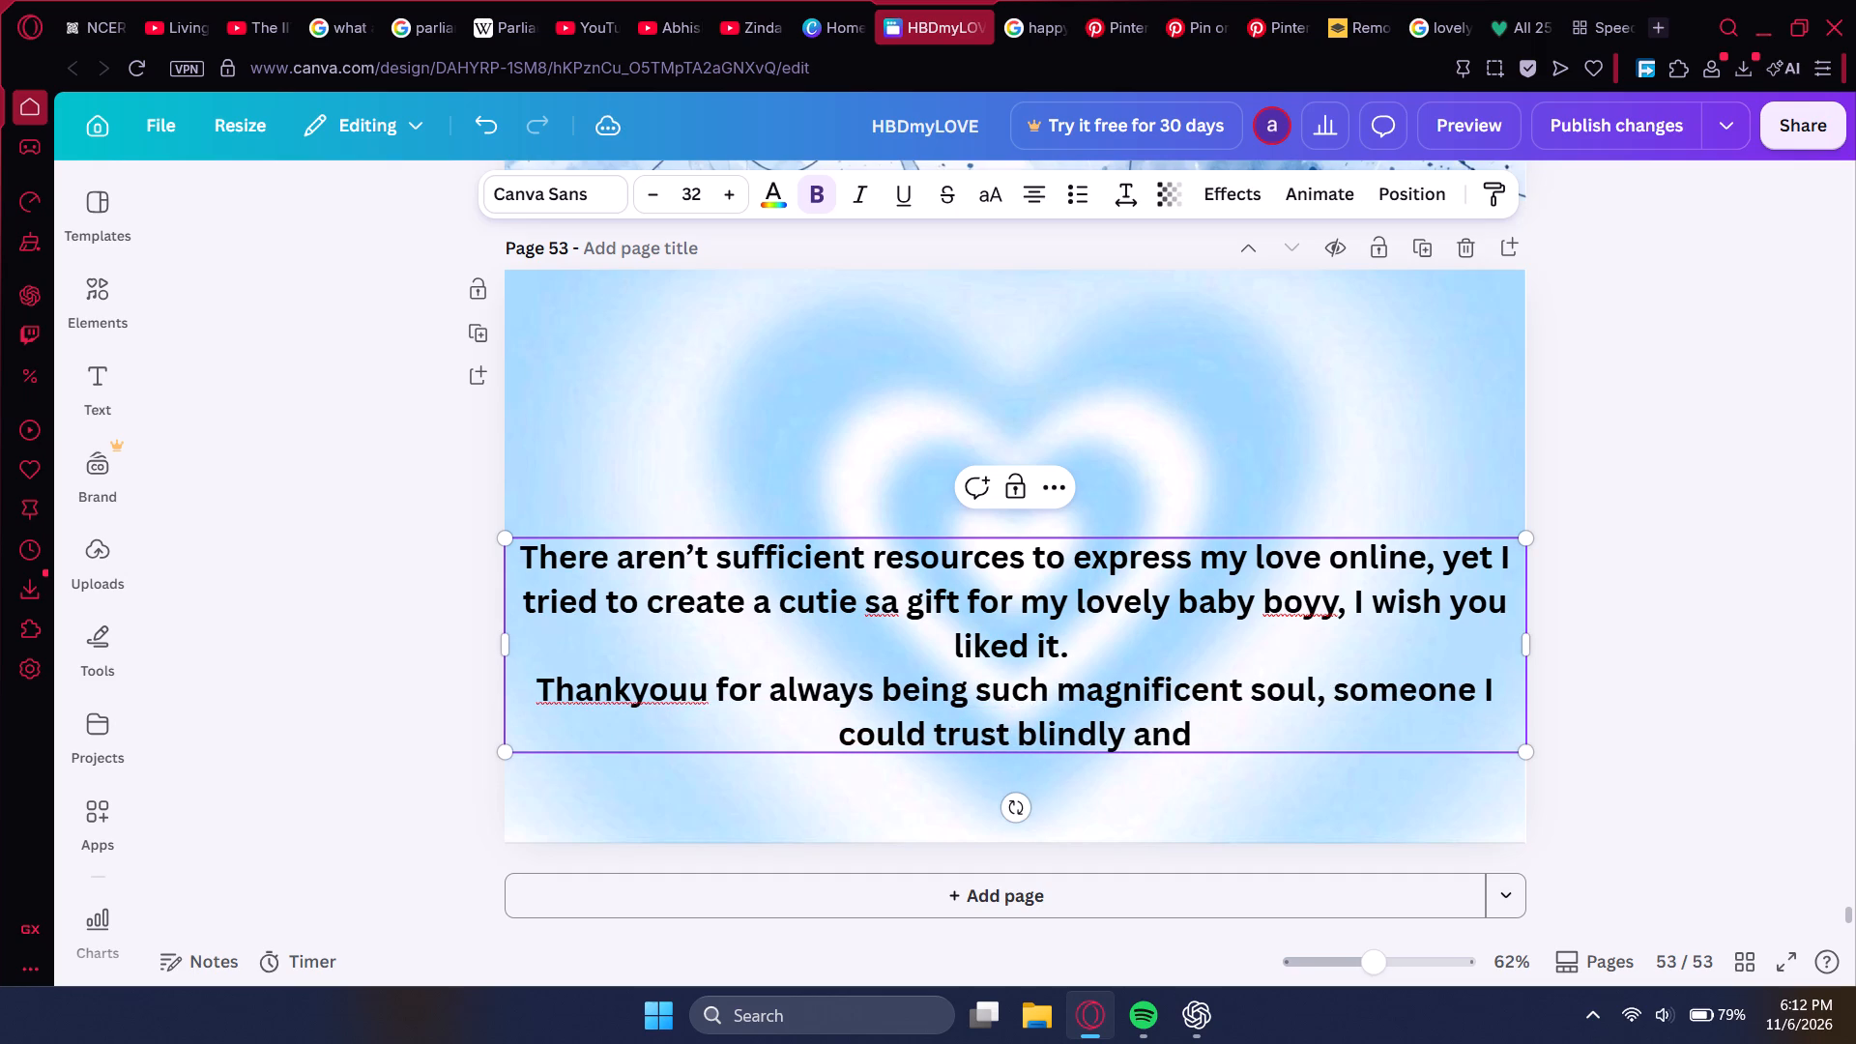
{"action": "key", "text": "BackSpace"}
{"action": "key", "text": "BackSpace"}
{"action": "key", "text": "BackSpace"}
{"action": "key", "text": "BackSpace"}
Extend the thank-you line with ".. someone I could share all my problems... and someone,".
{"action": "type", "text": ".. someone I could shar"}
{"action": "type", "text": "e all my problems"}
{"action": "type", "text": "... and someone,"}
{"action": "key", "text": "space"}
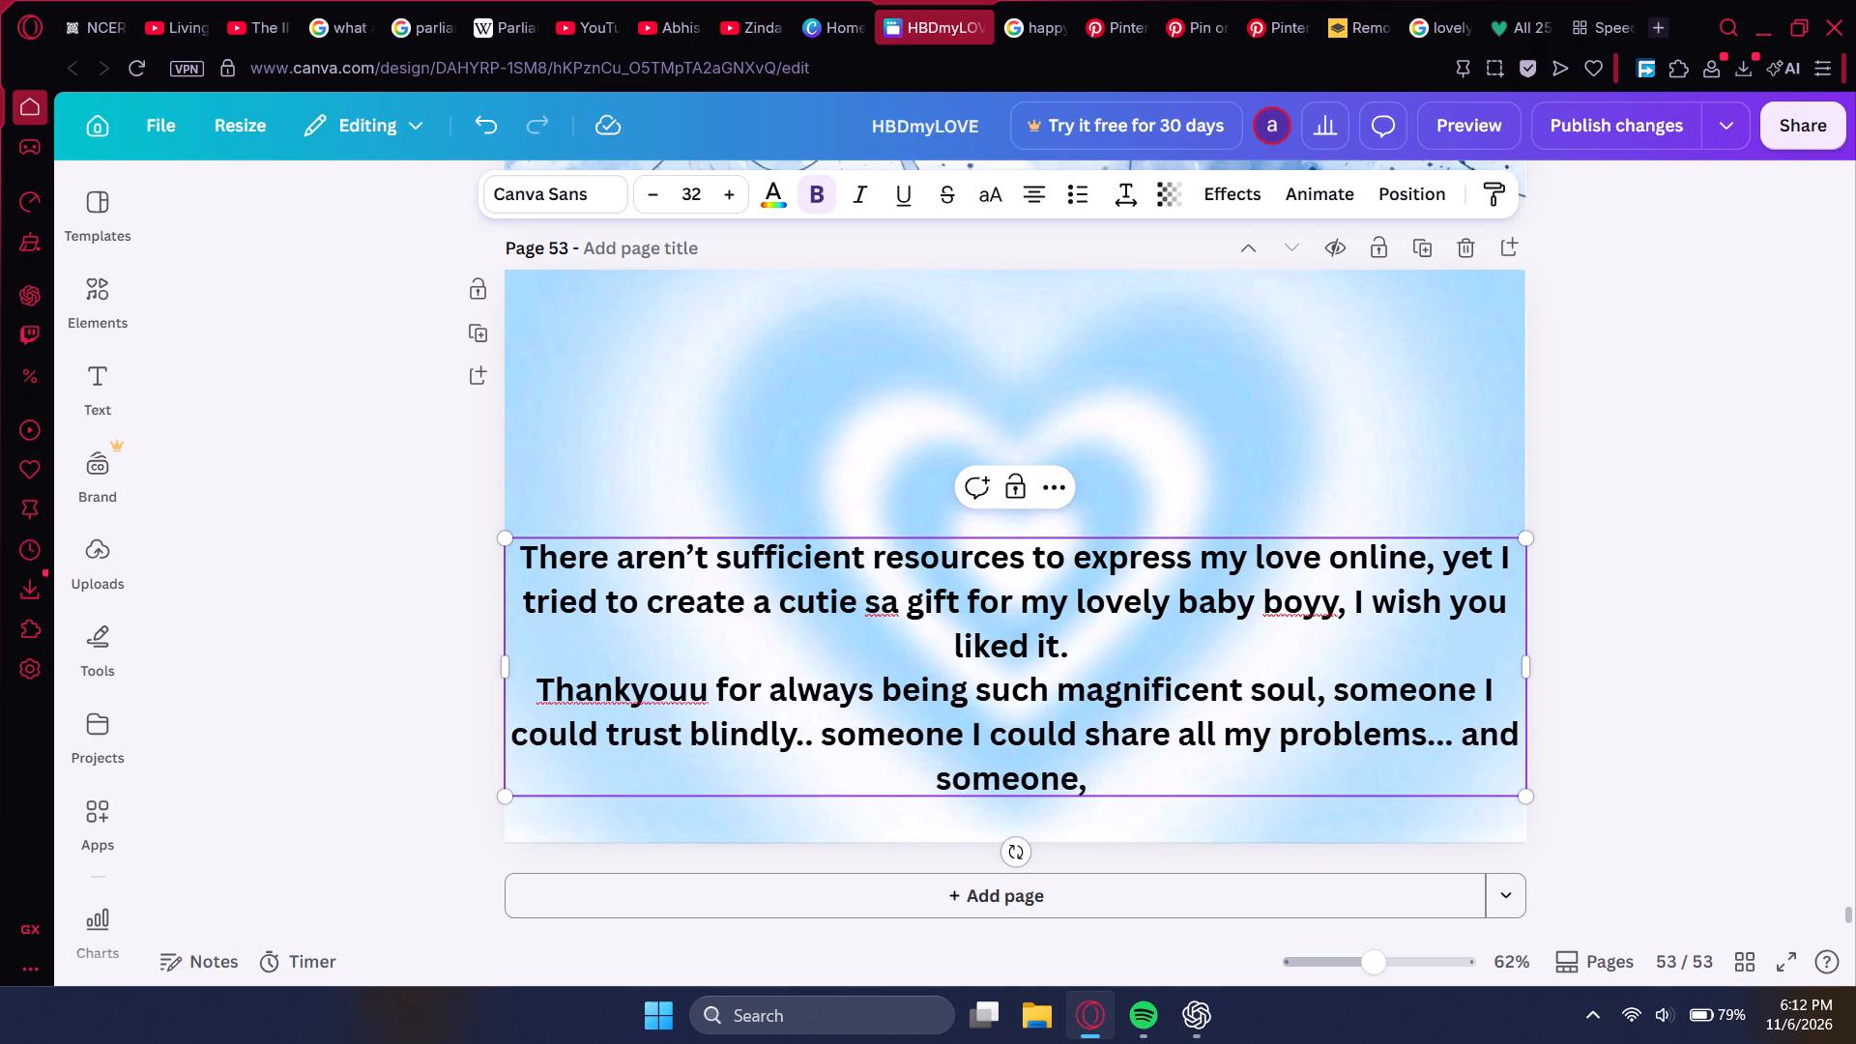
Continue the sentence with "Who is always there to support me during my Lowest".
{"action": "type", "text": "Who is always there to"}
{"action": "key", "text": "space"}
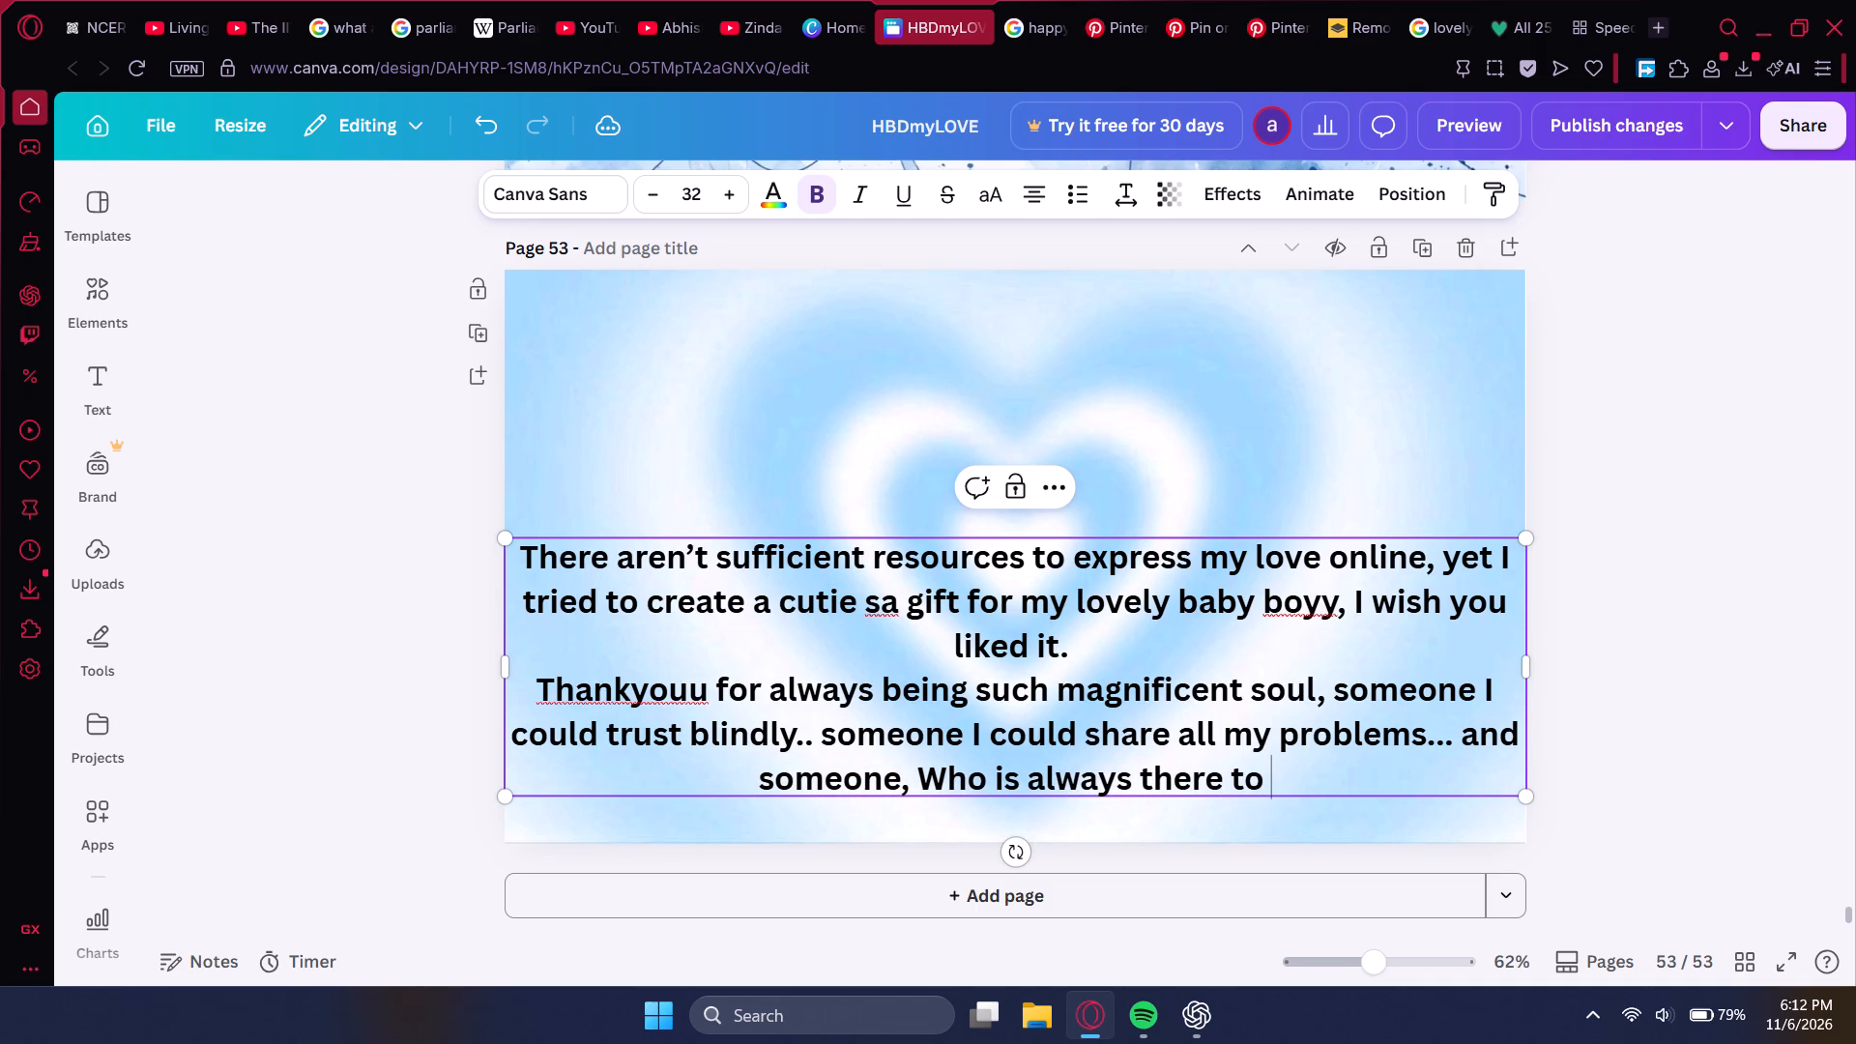
{"action": "key", "text": "h"}
{"action": "key", "text": "BackSpace"}
{"action": "type", "text": "support me during my Lov"}
{"action": "key", "text": "BackSpace"}
{"action": "type", "text": "west"}
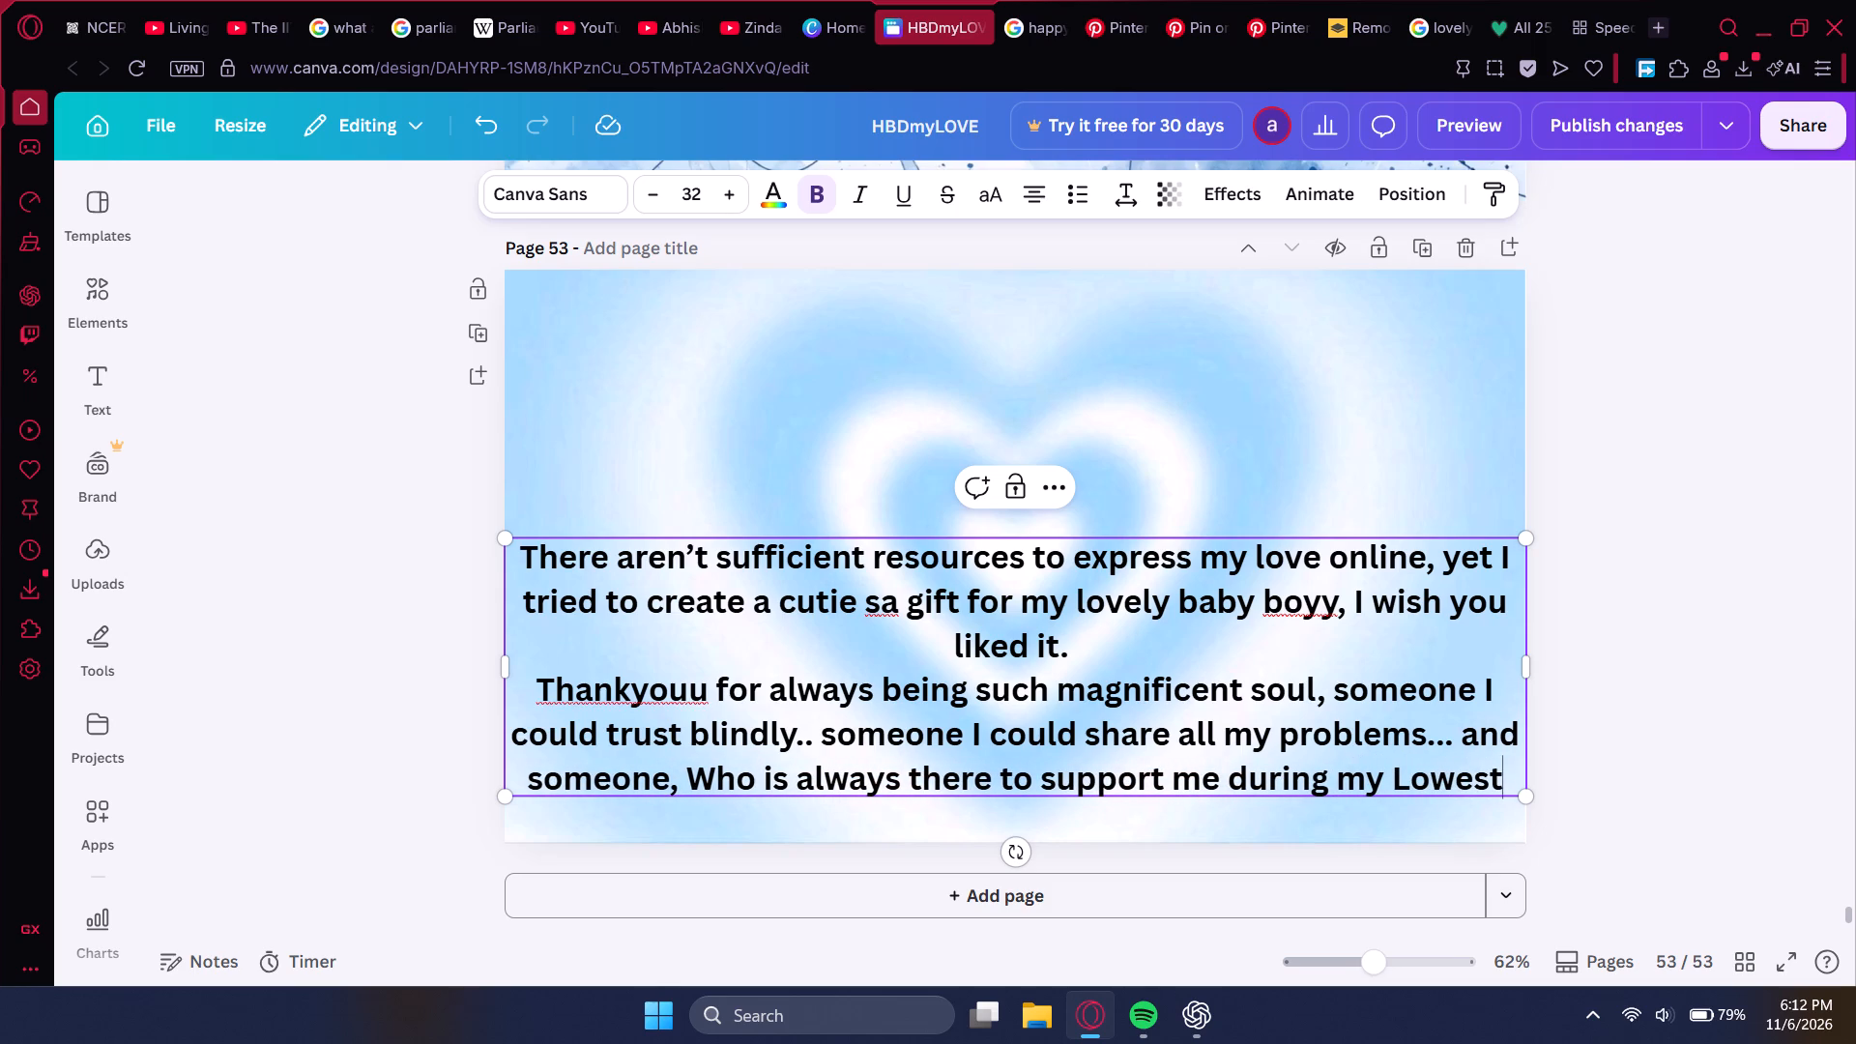
Narrow the message text box, scale its text down to about size 19.7, and place it in the page's upper-left corner.
{"action": "left_click_drag", "start_coordinate": [503, 670], "coordinate": [1195, 686]}
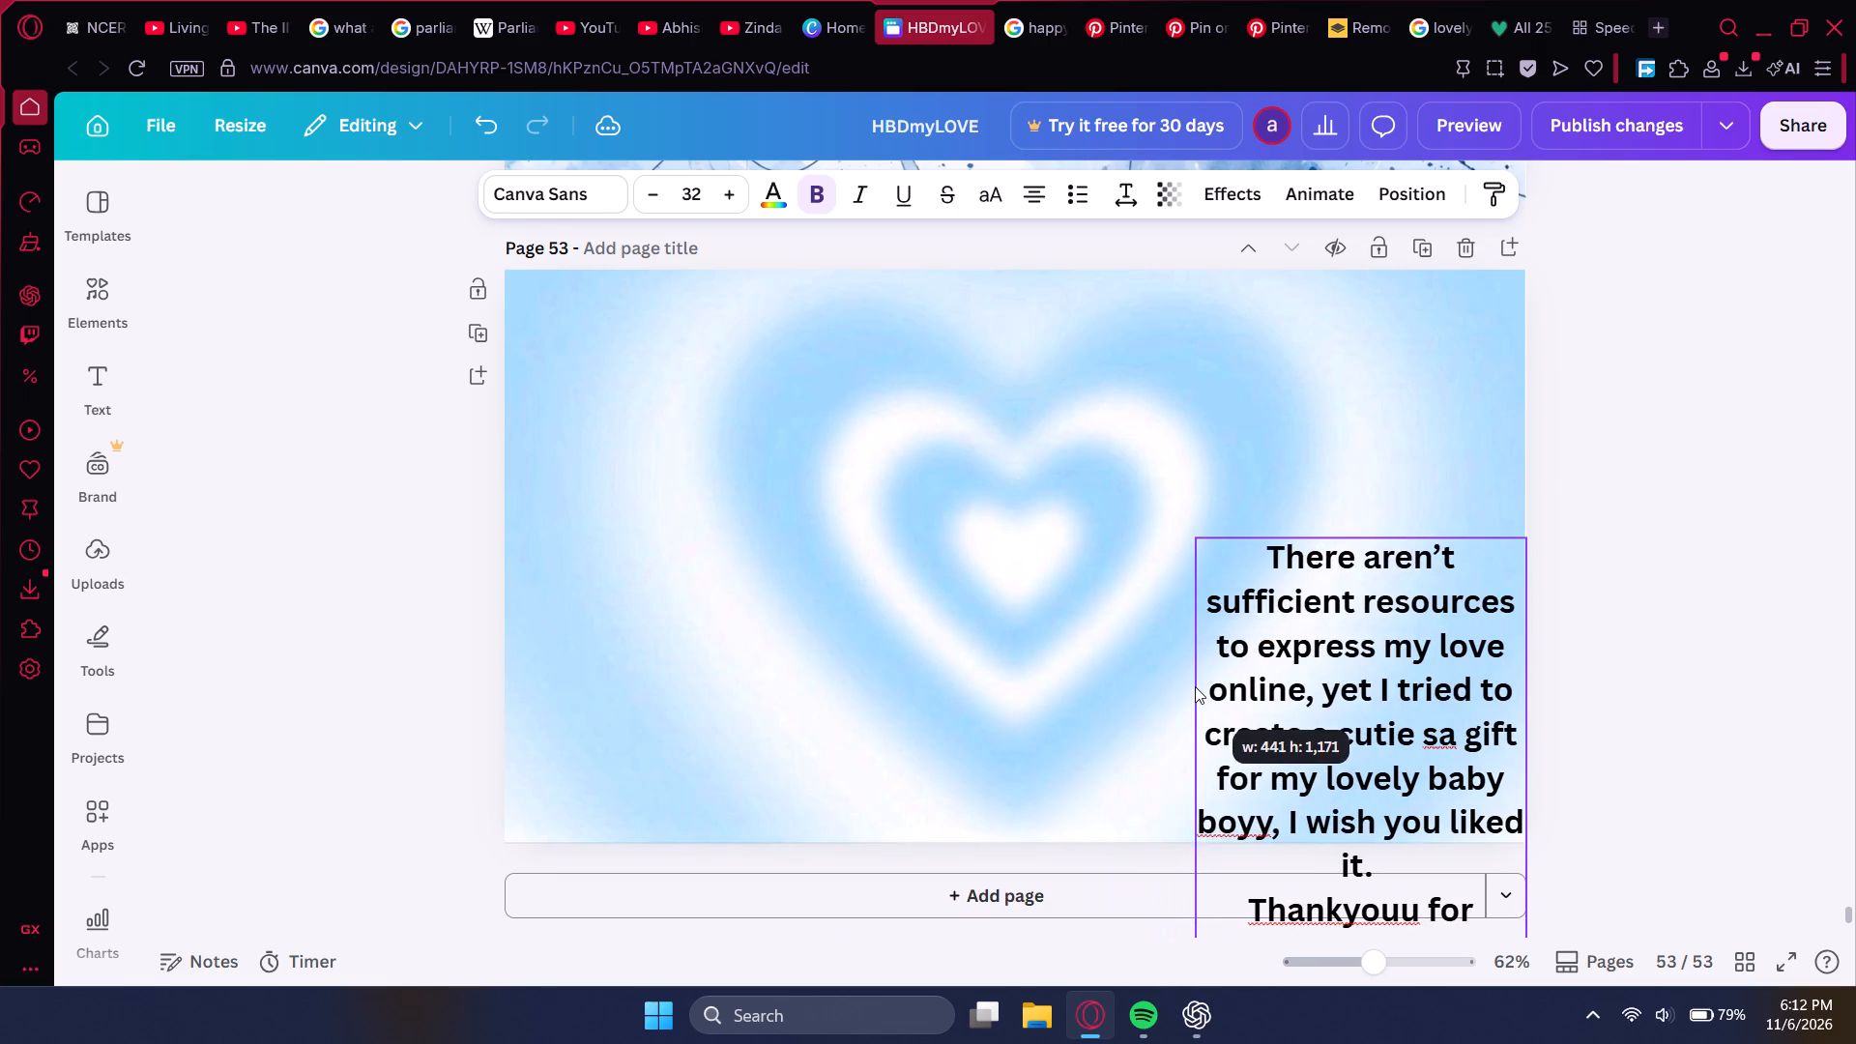
{"action": "left_click_drag", "start_coordinate": [1195, 686], "coordinate": [1197, 686]}
{"action": "left_click_drag", "start_coordinate": [1201, 543], "coordinate": [1280, 671]}
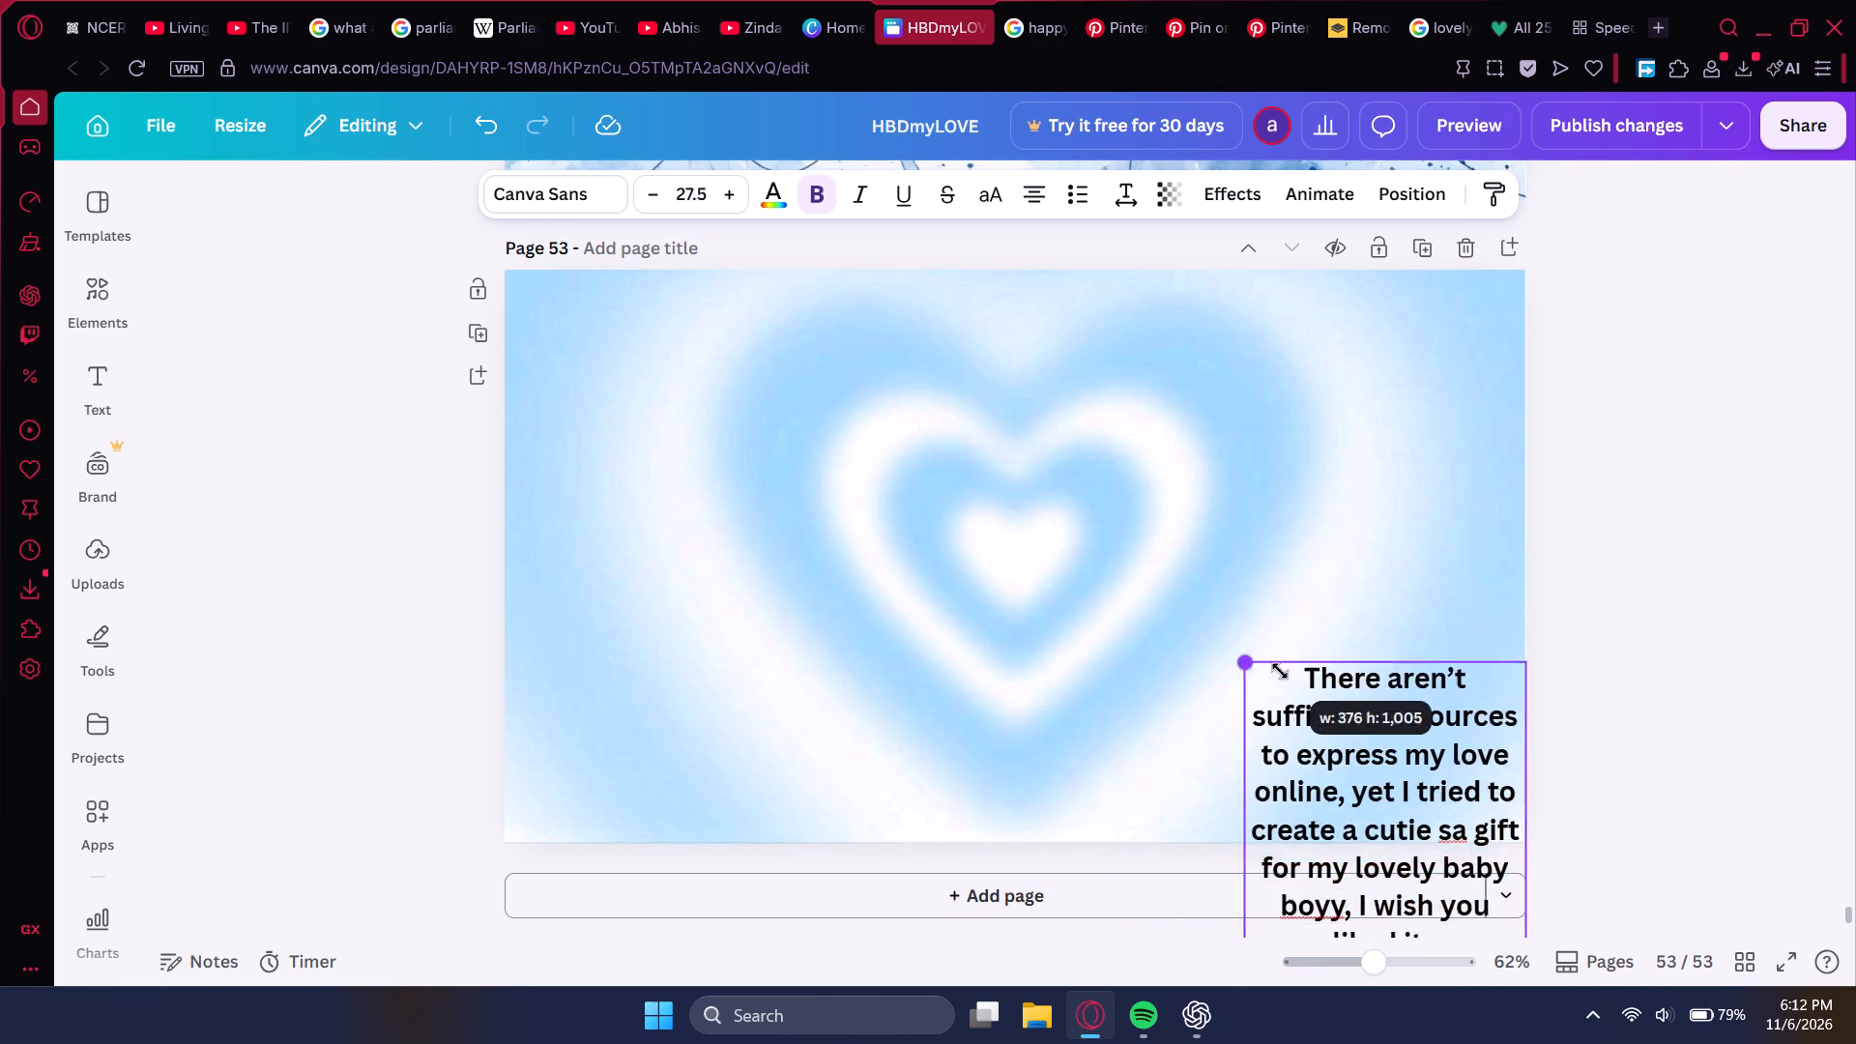
{"action": "left_click_drag", "start_coordinate": [1280, 671], "coordinate": [1294, 693]}
{"action": "left_click", "coordinate": [1387, 779]}
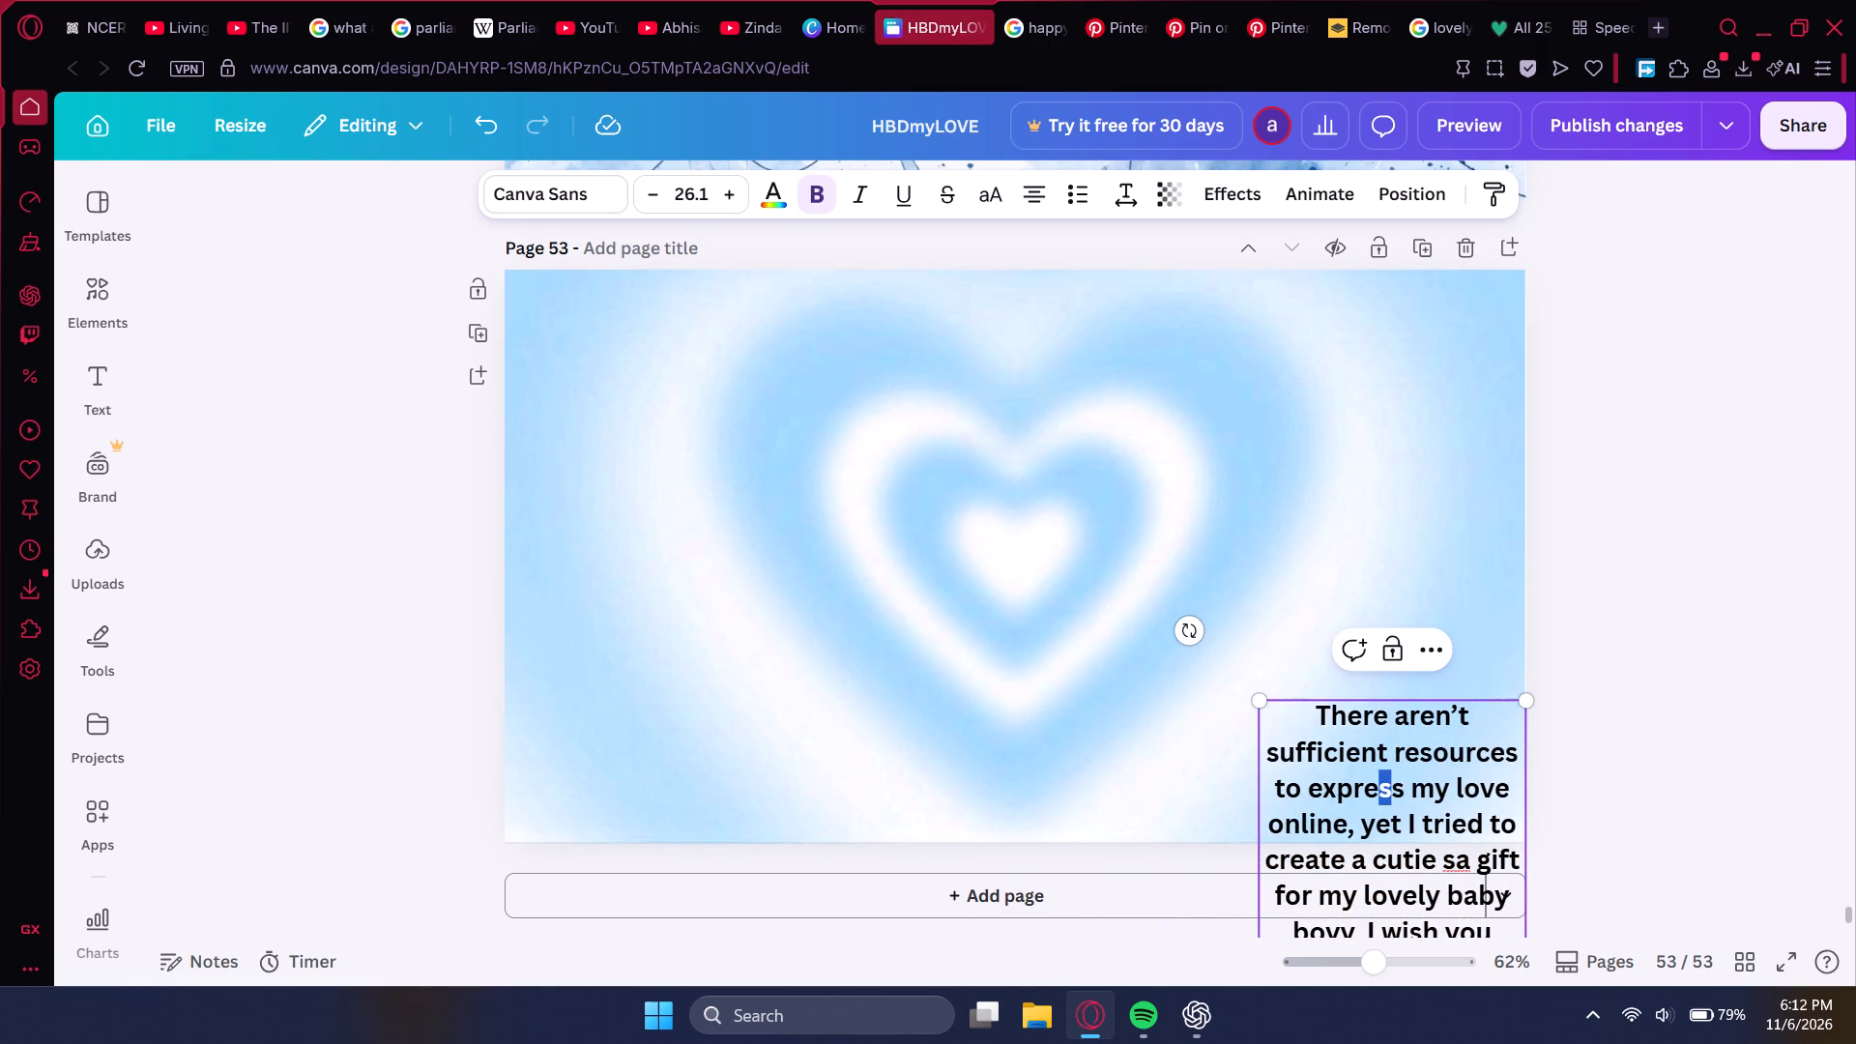
{"action": "left_click", "coordinate": [1572, 754]}
{"action": "left_click_drag", "start_coordinate": [1430, 780], "coordinate": [741, 318]}
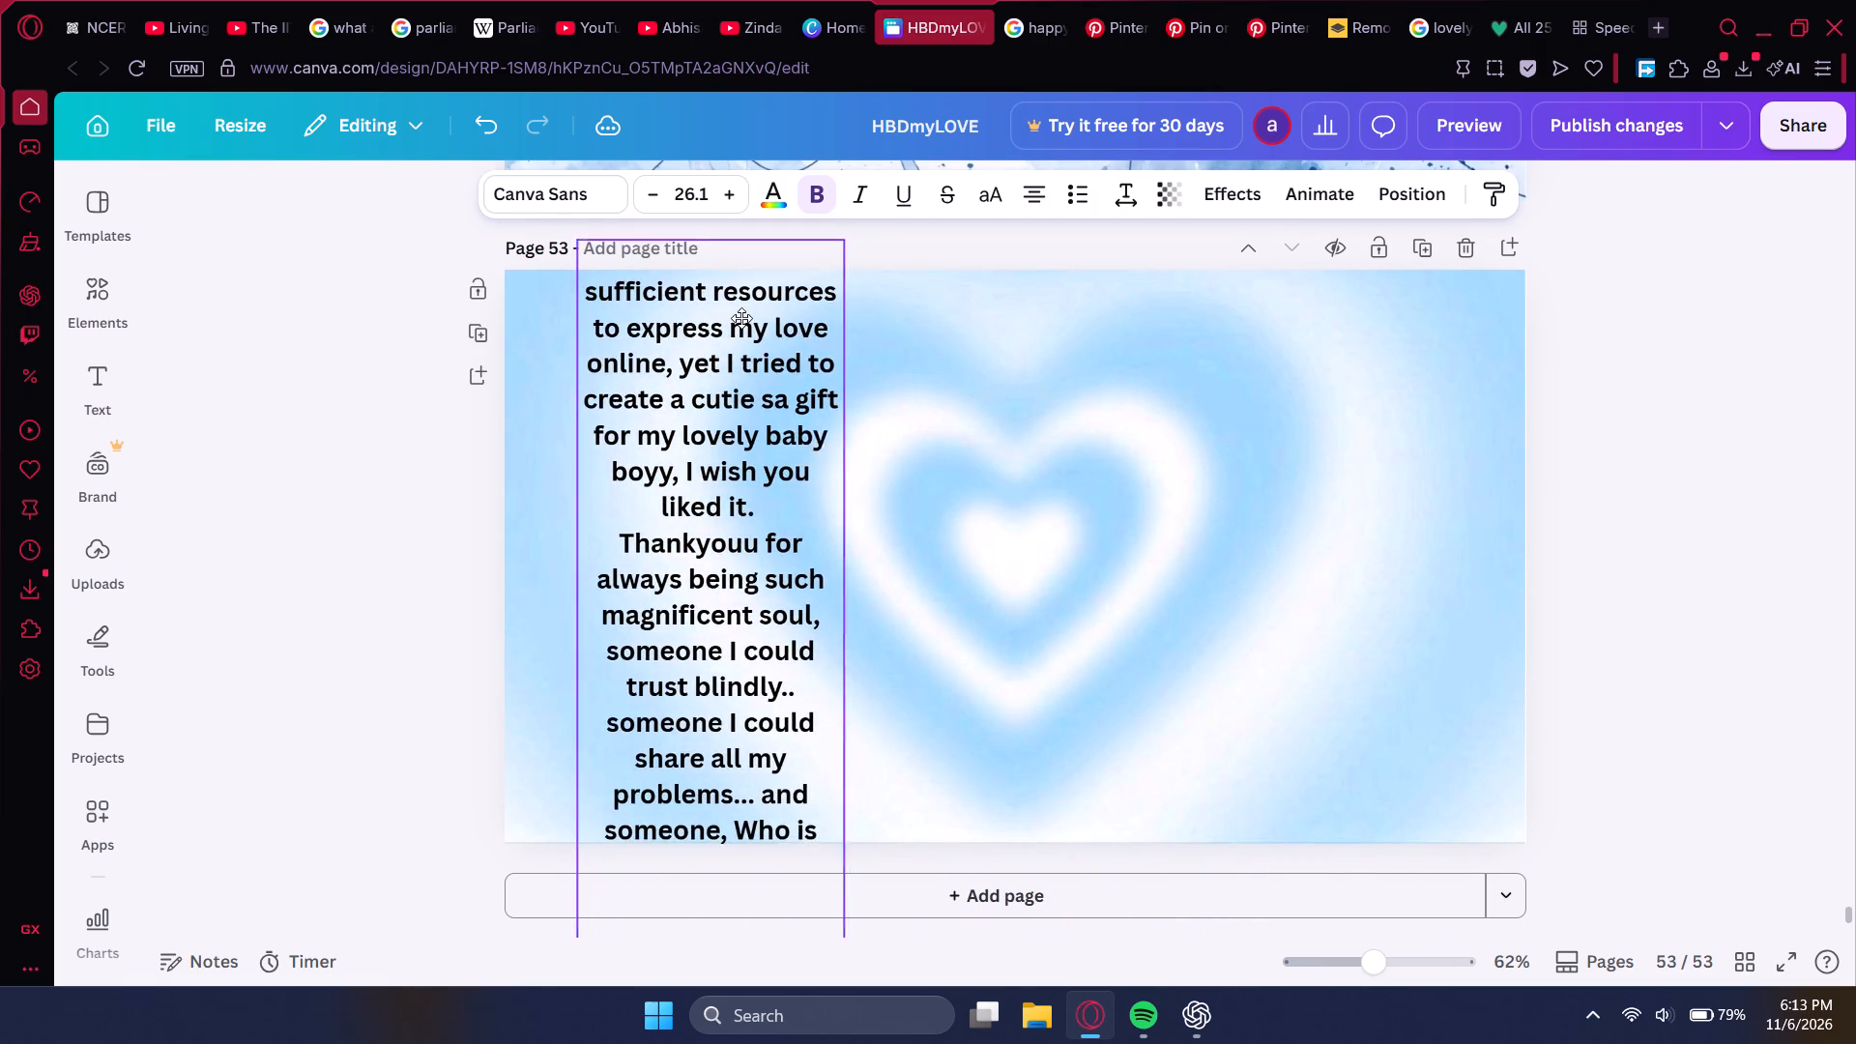
{"action": "left_click_drag", "start_coordinate": [741, 318], "coordinate": [755, 368]}
{"action": "left_click_drag", "start_coordinate": [580, 286], "coordinate": [690, 442]}
{"action": "left_click_drag", "start_coordinate": [733, 691], "coordinate": [693, 589]}
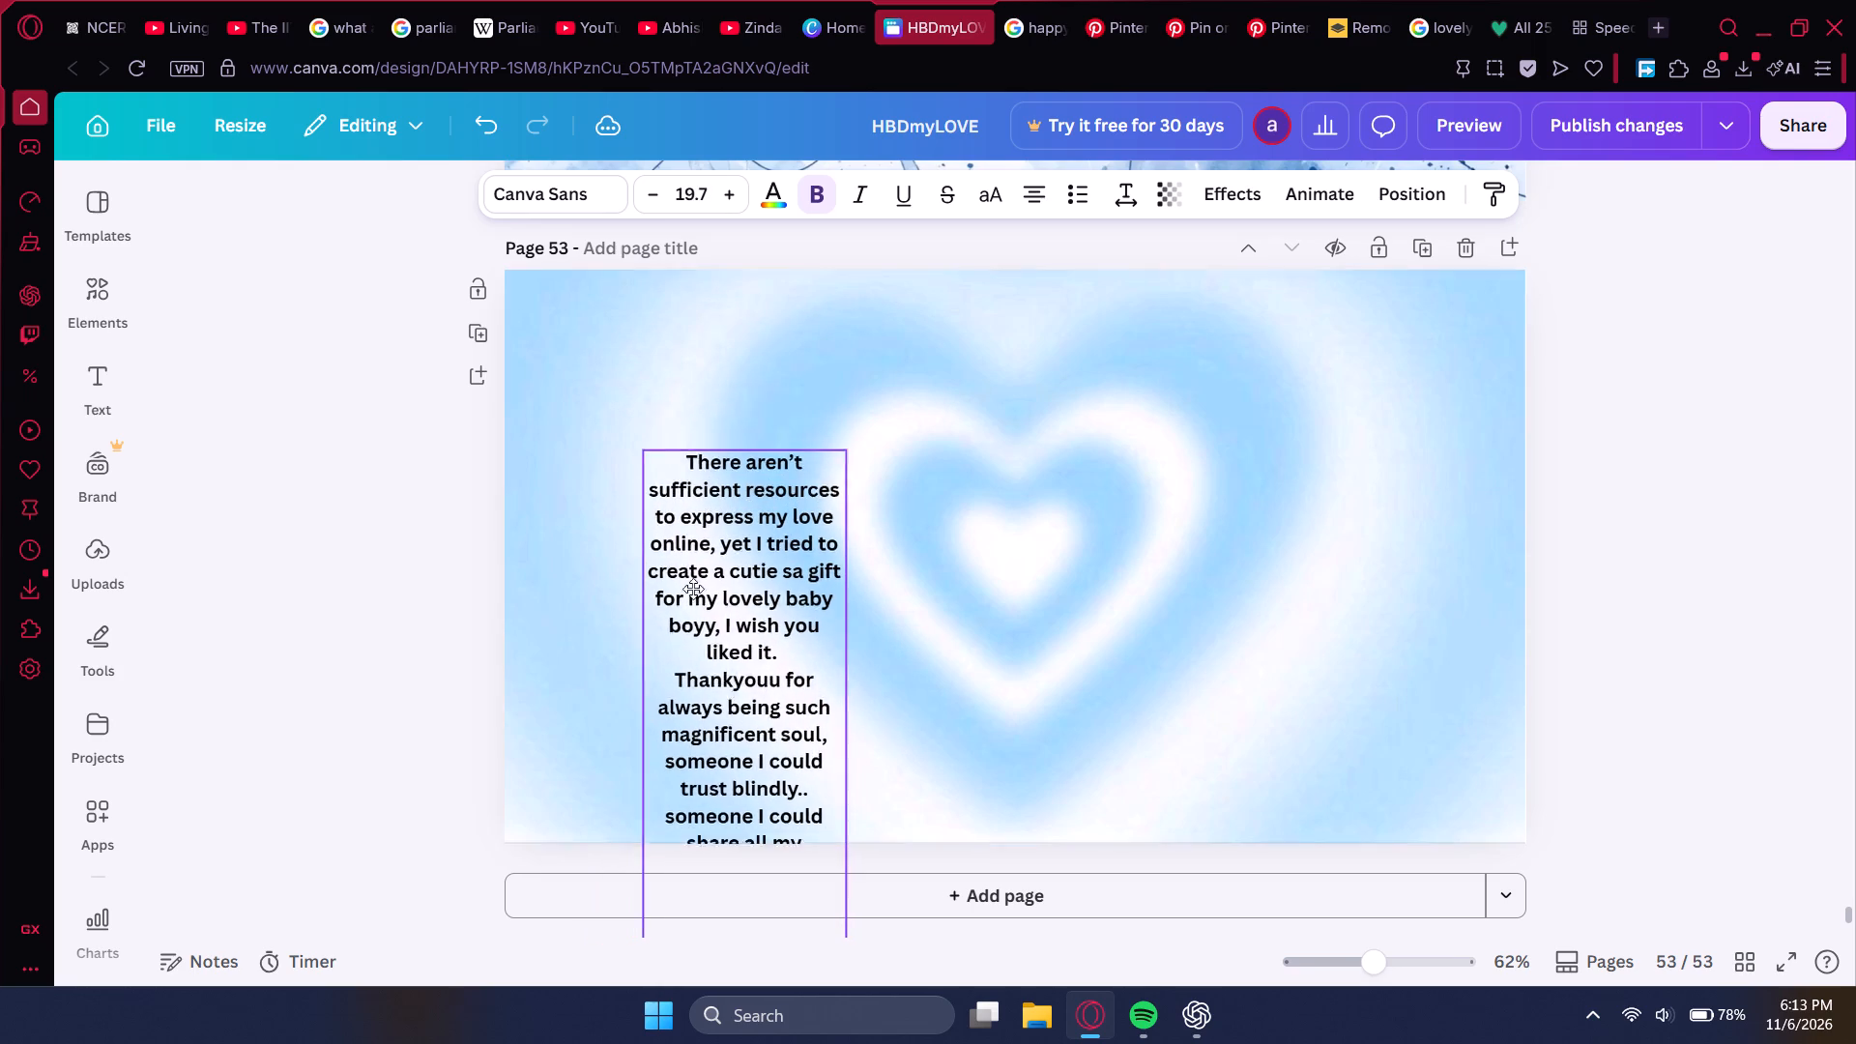
{"action": "left_click_drag", "start_coordinate": [693, 589], "coordinate": [595, 502]}
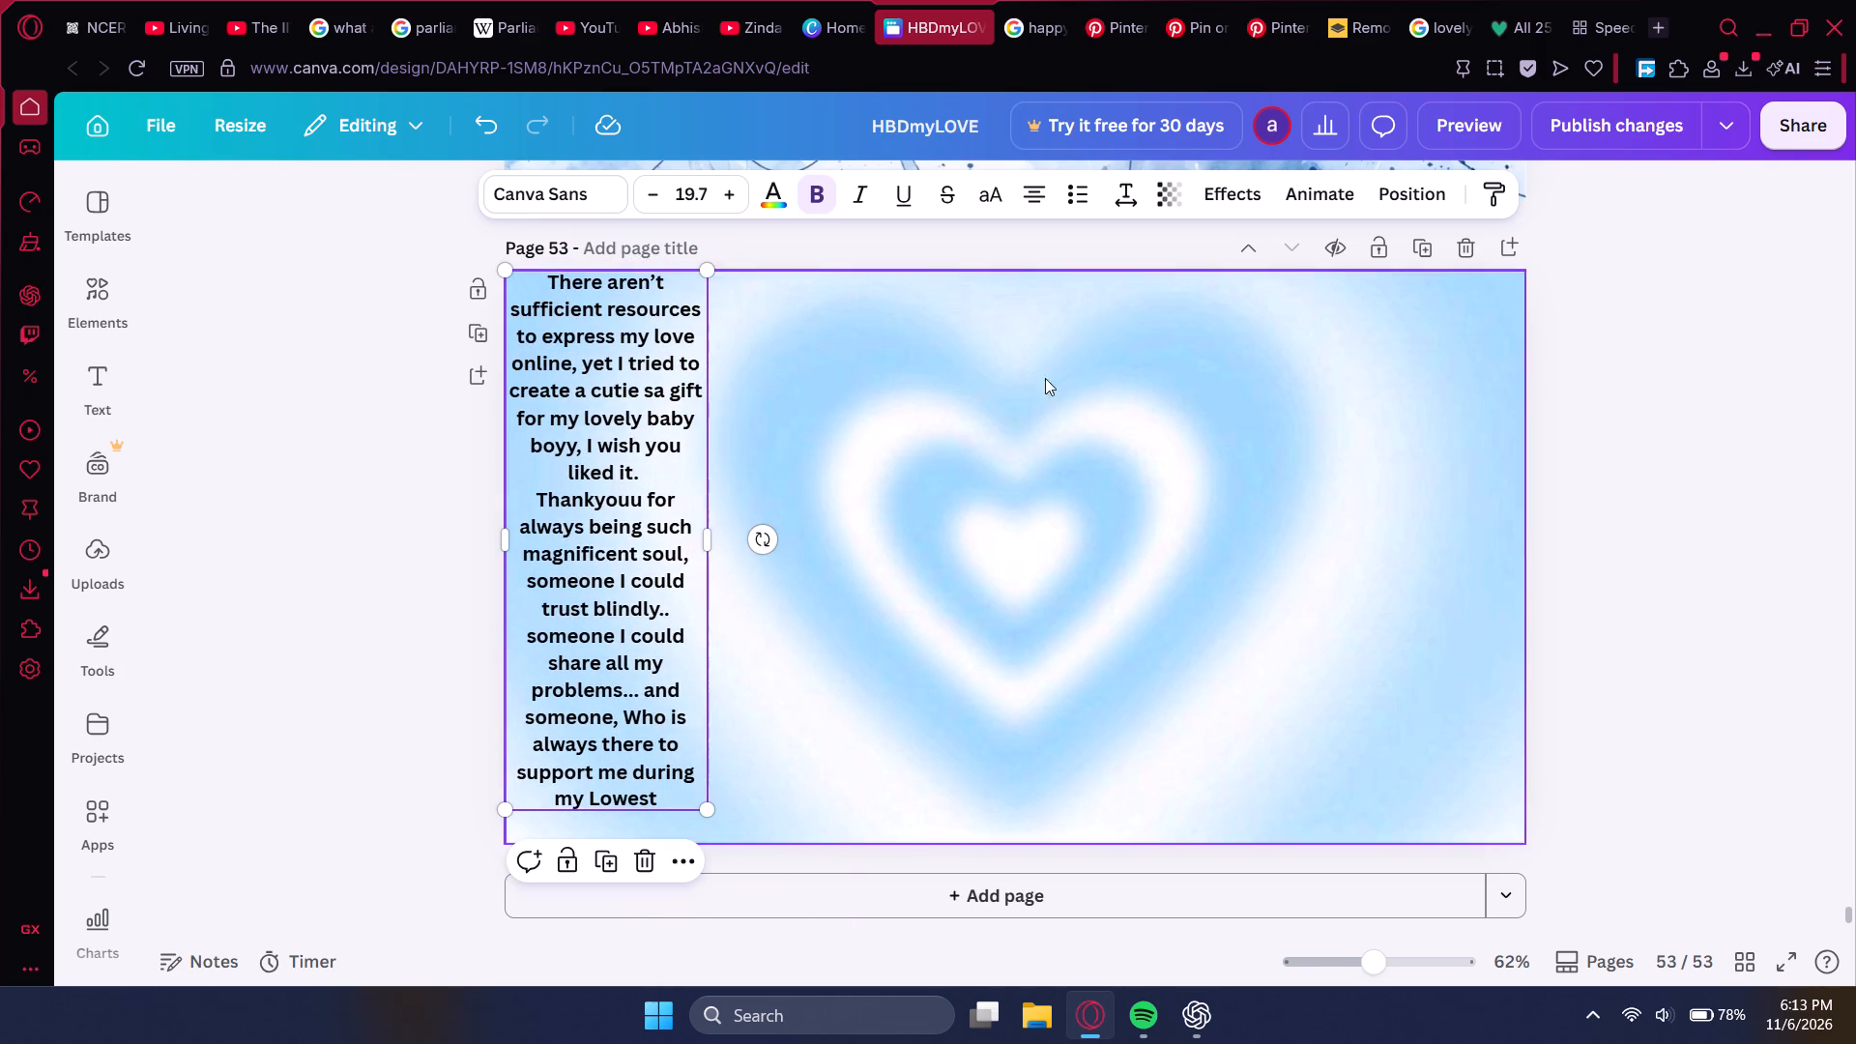
Open the website's mobile preview, widen the message box on page 53, and shift it slightly inward from the page's upper-left corner.
{"action": "left_click", "coordinate": [1440, 129]}
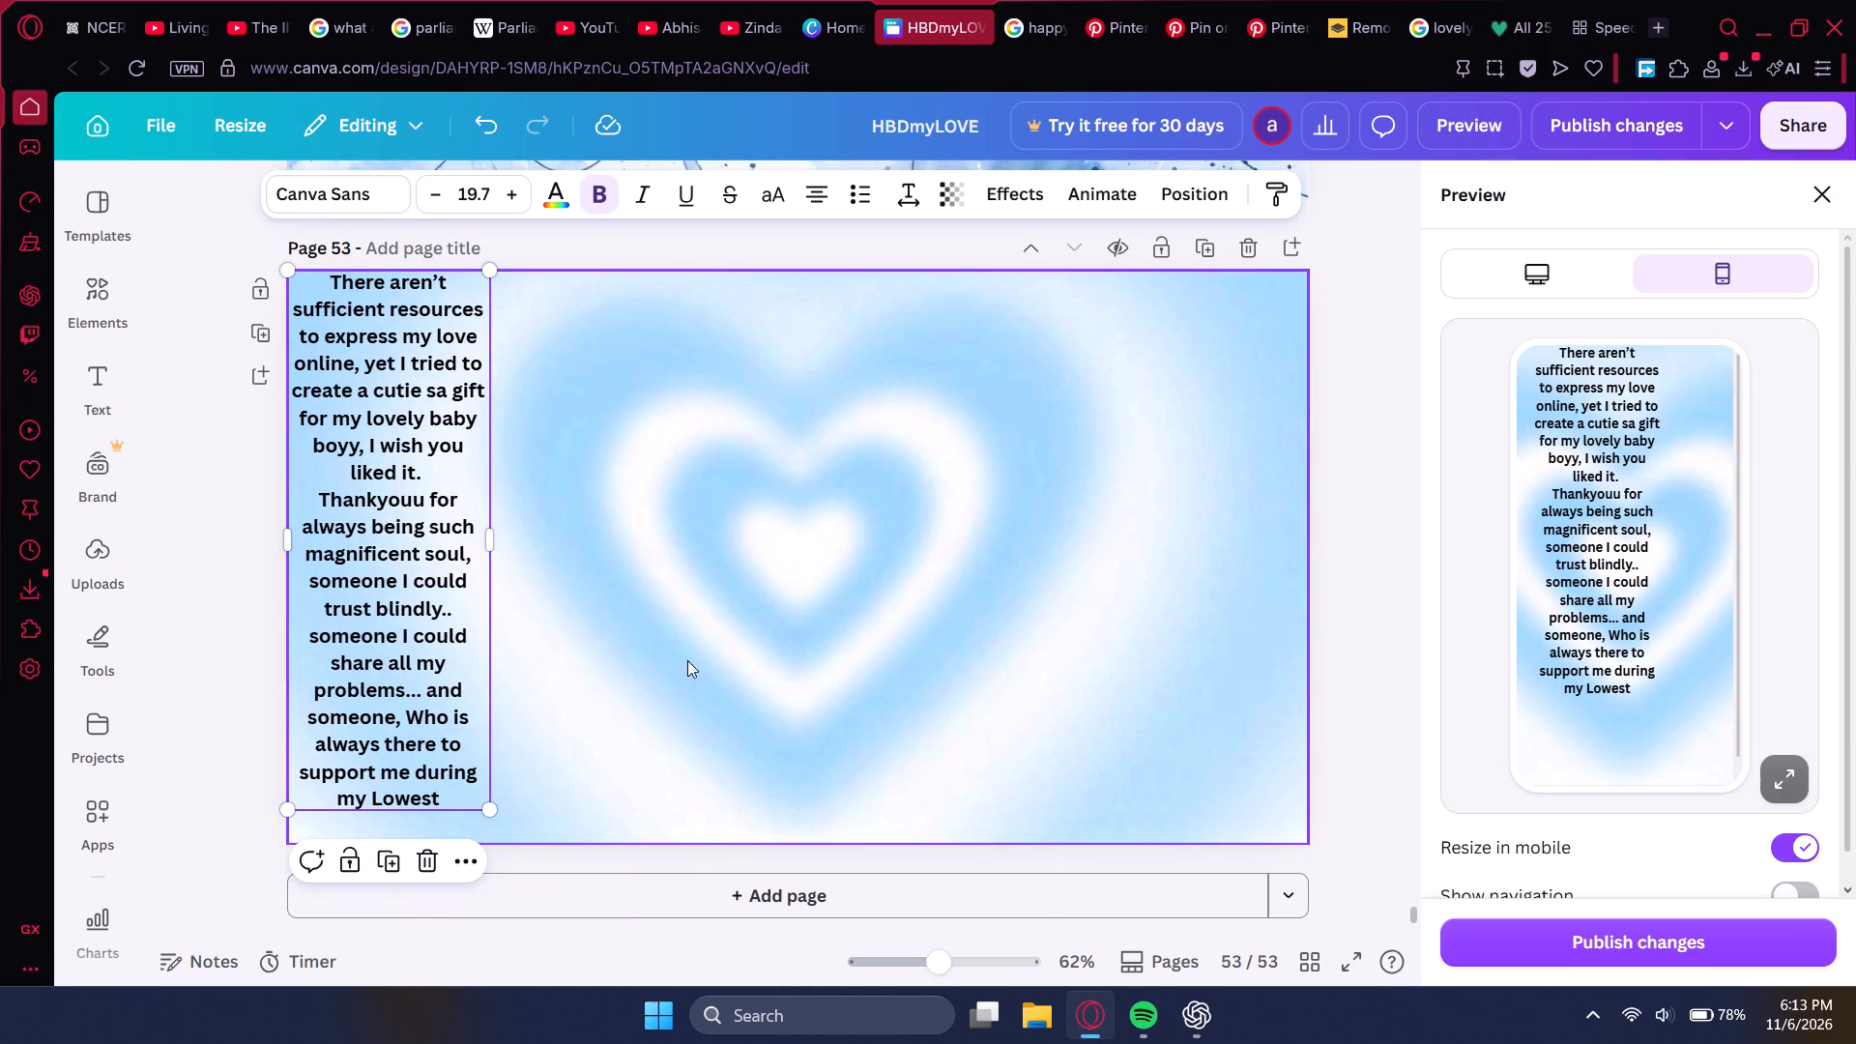
{"action": "left_click", "coordinate": [486, 549]}
{"action": "left_click_drag", "start_coordinate": [493, 537], "coordinate": [593, 544]}
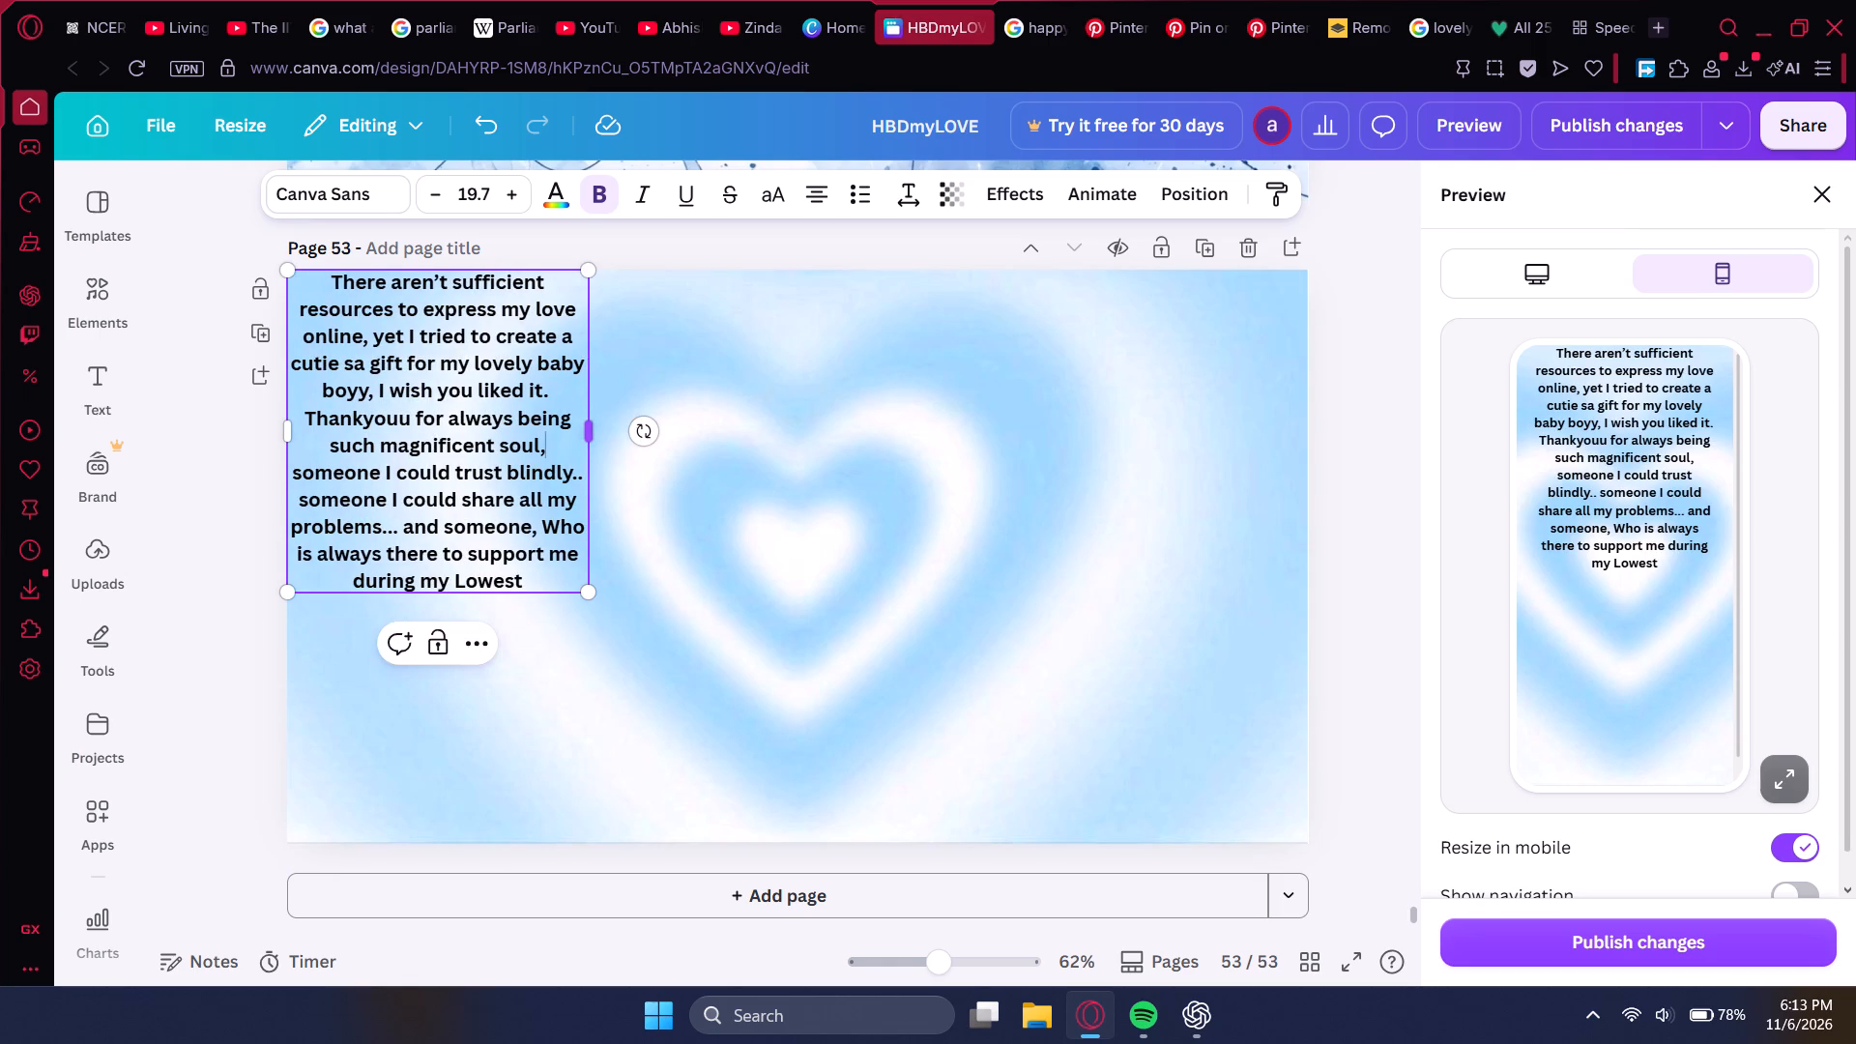
{"action": "left_click_drag", "start_coordinate": [507, 491], "coordinate": [507, 500]}
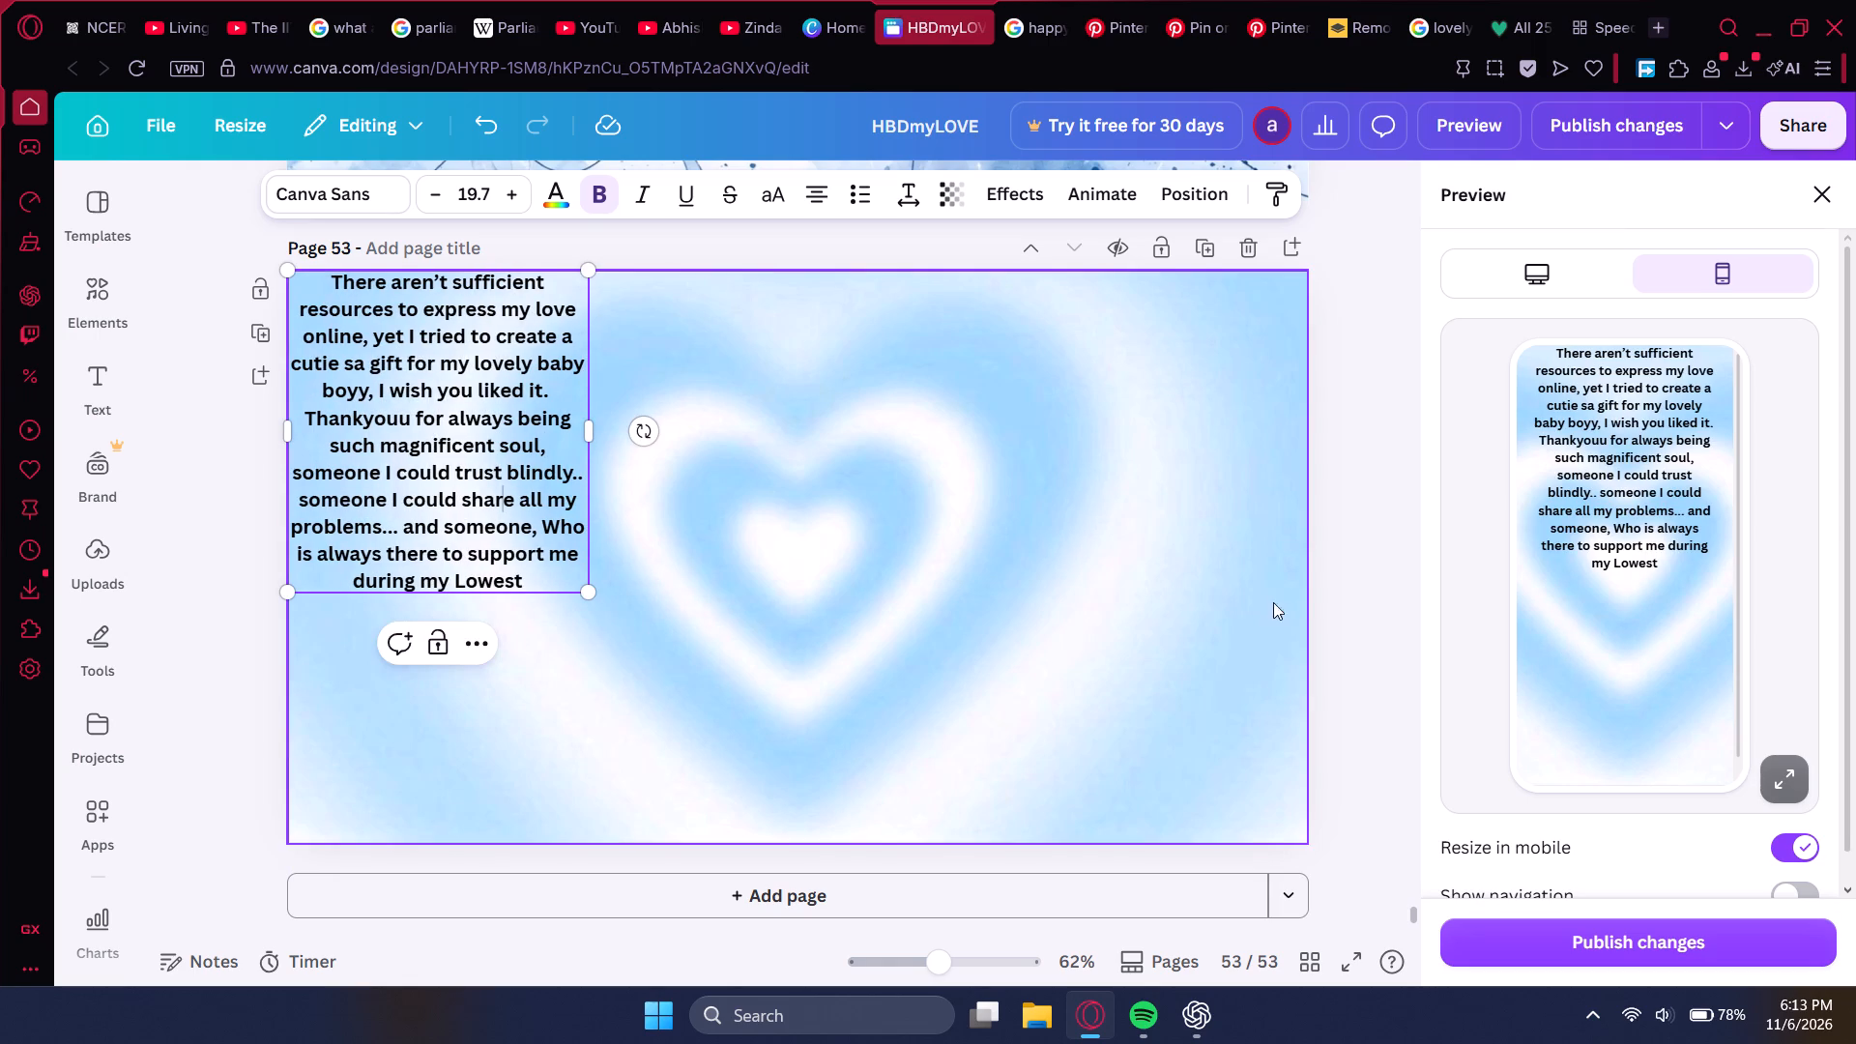
{"action": "left_click", "coordinate": [1344, 609]}
{"action": "left_click_drag", "start_coordinate": [526, 456], "coordinate": [541, 461]}
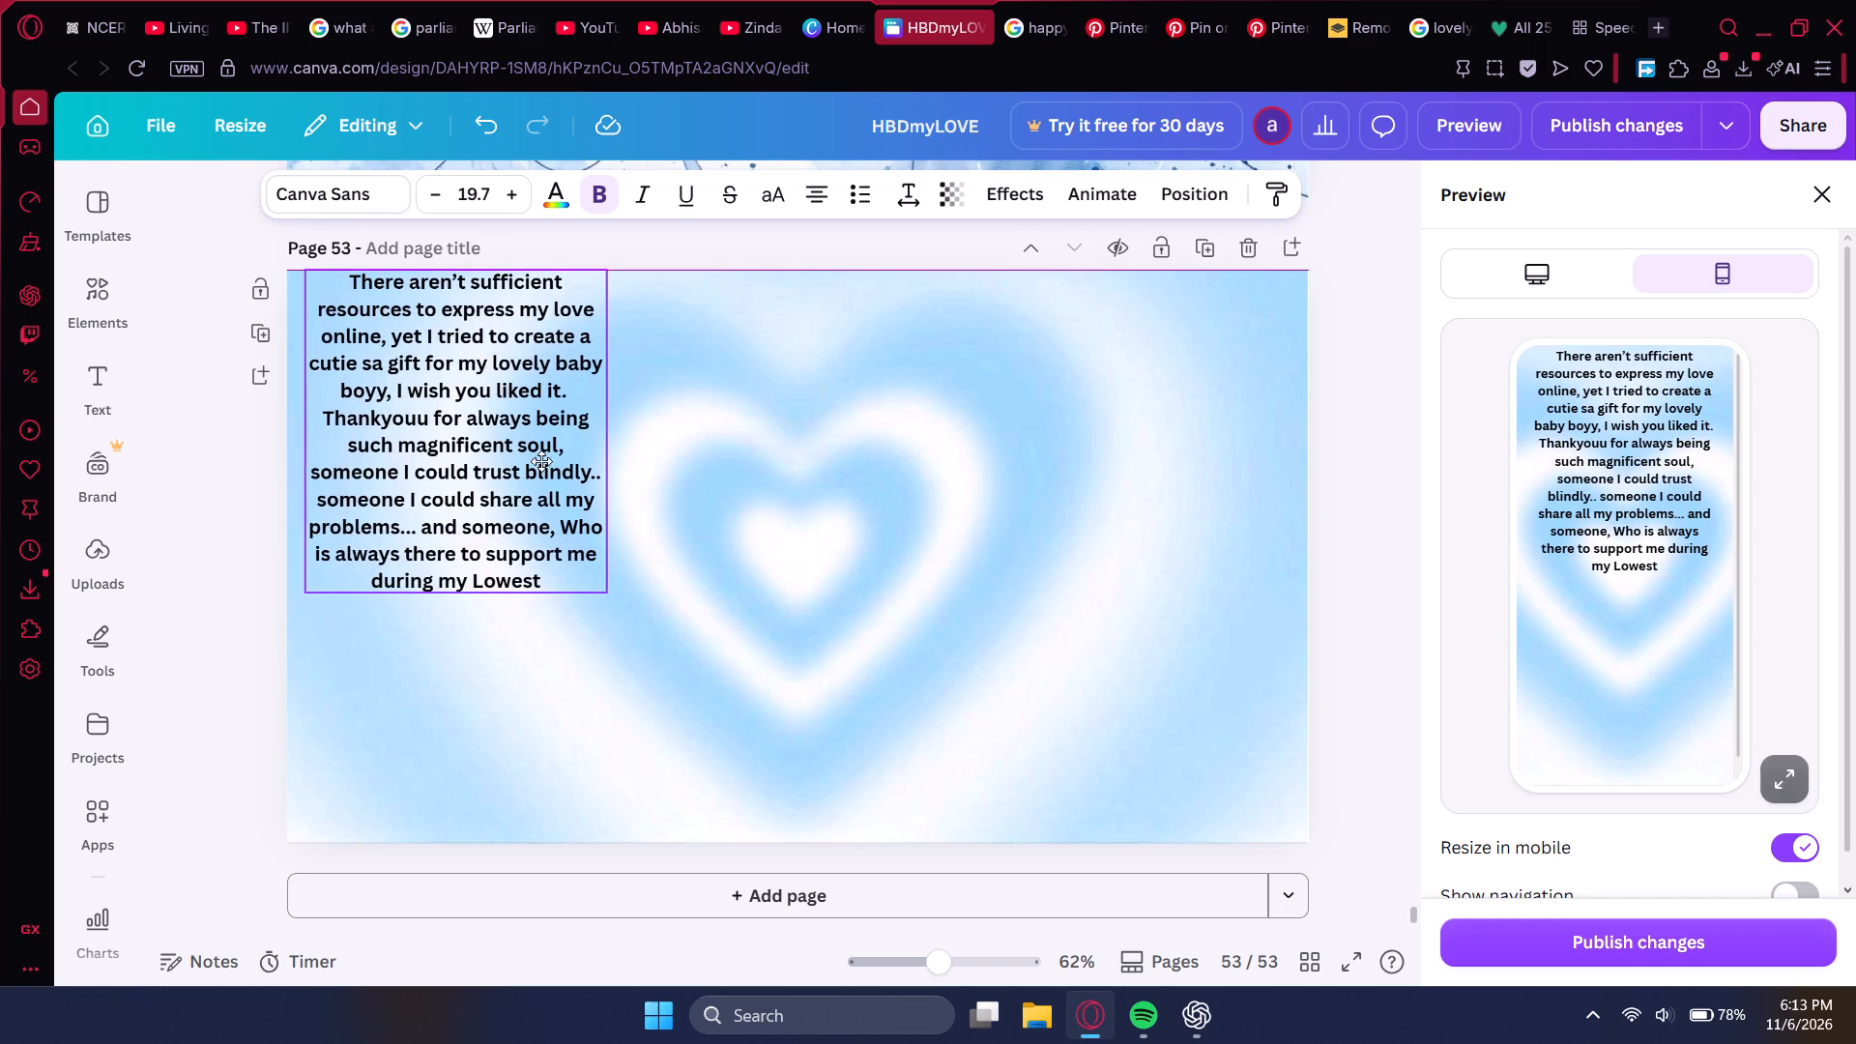
{"action": "left_click_drag", "start_coordinate": [541, 461], "coordinate": [536, 467]}
Start a new line at the end of the message with the word "Happiest".
{"action": "left_click", "coordinate": [554, 590]}
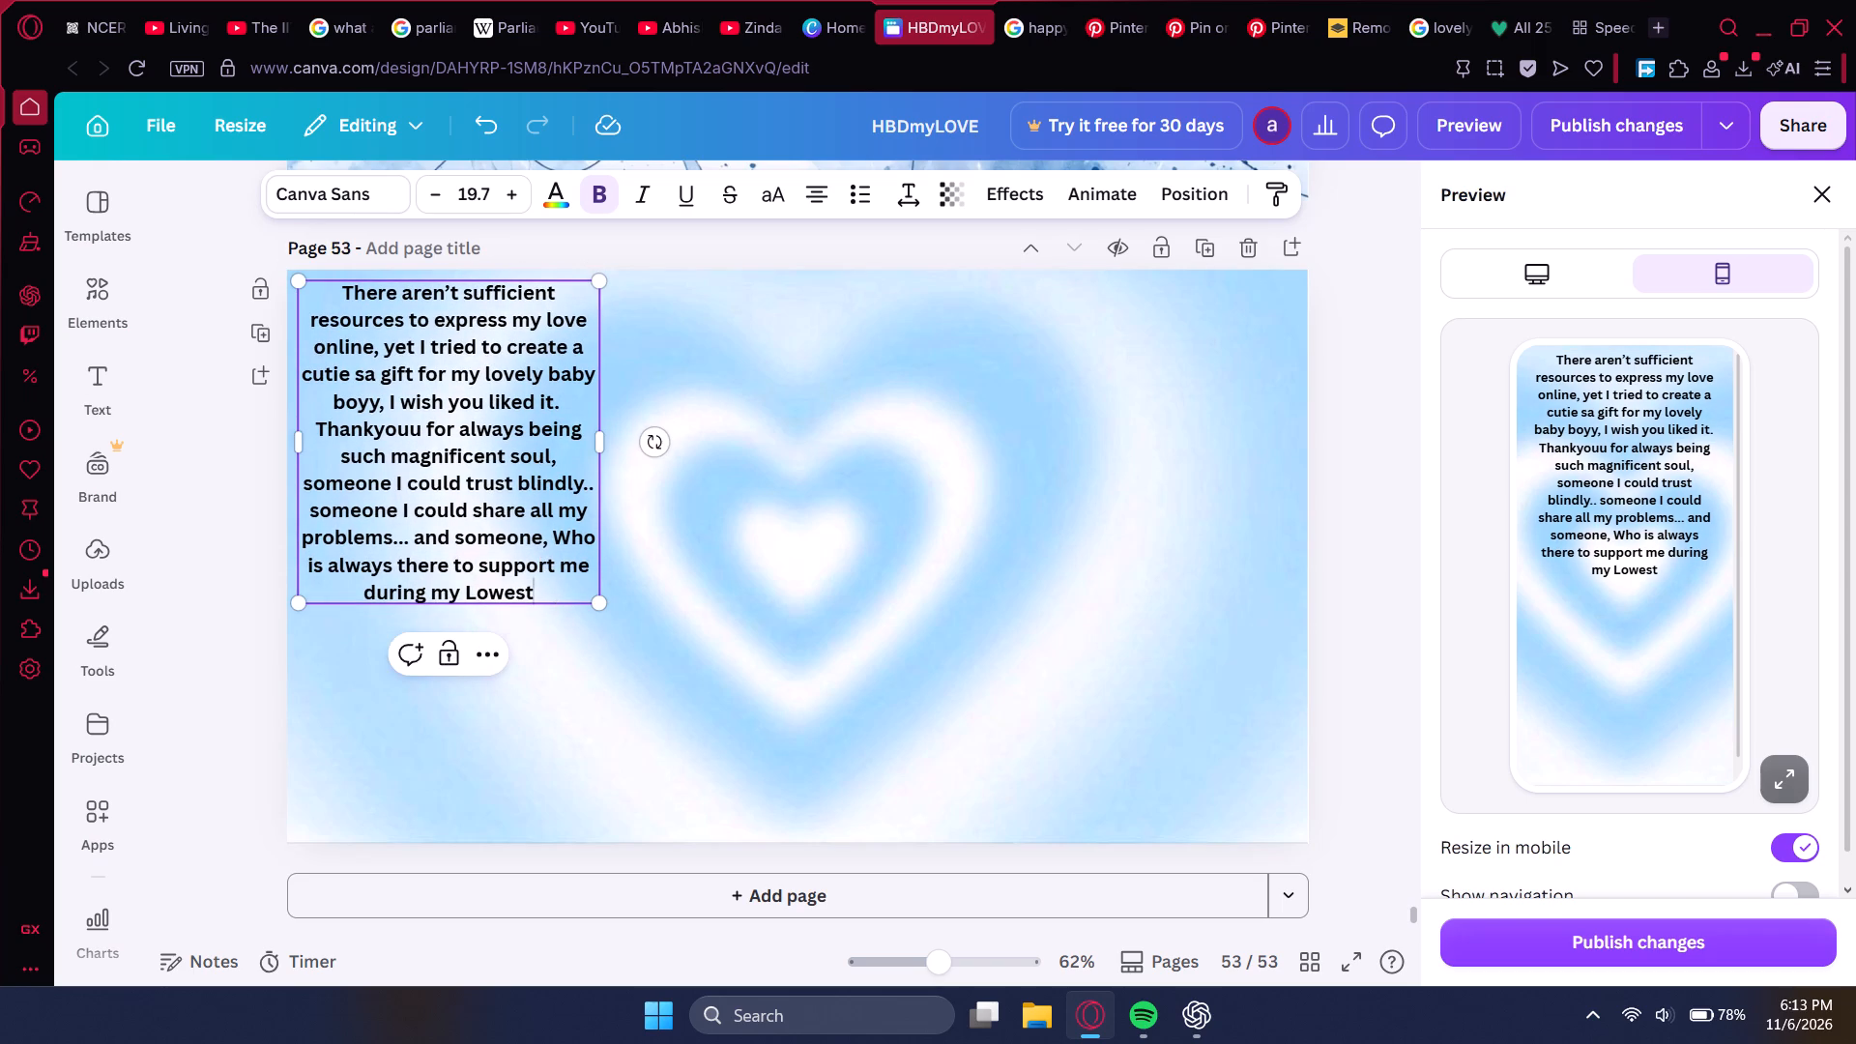
{"action": "key", "text": "Return"}
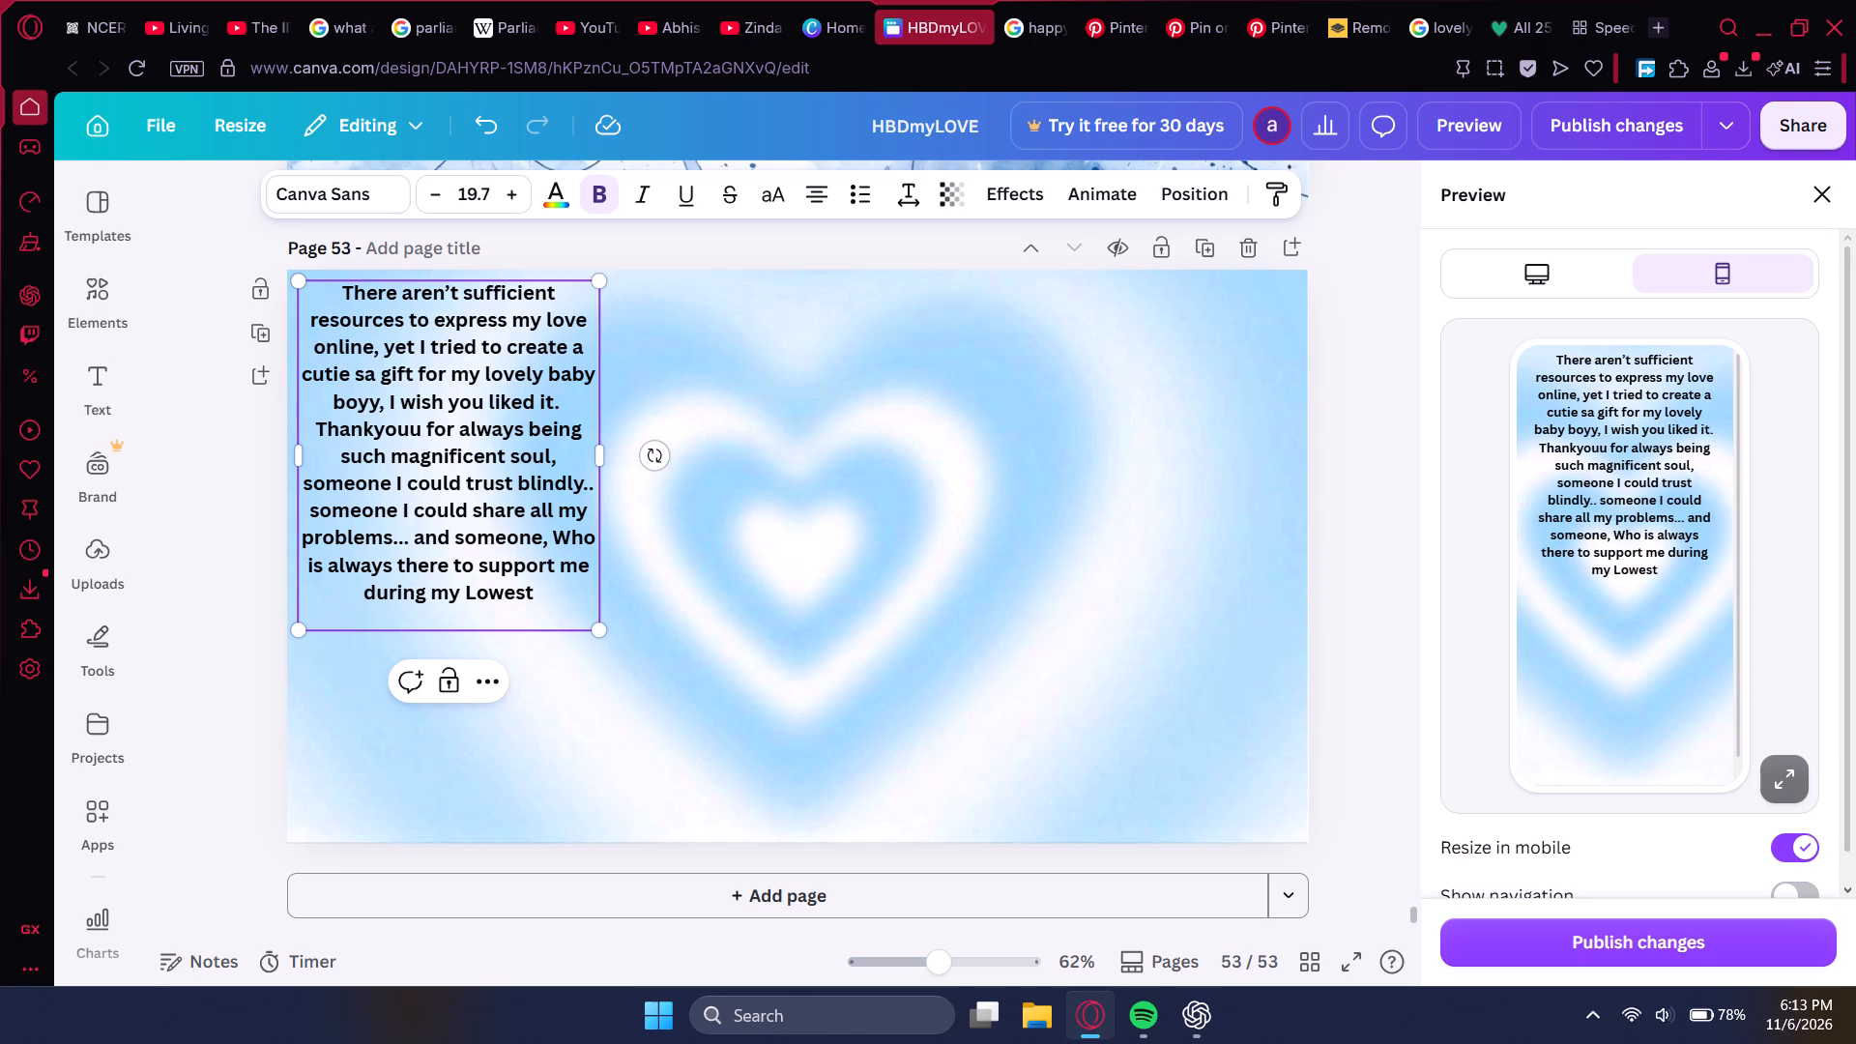
{"action": "type", "text": "Happiest"}
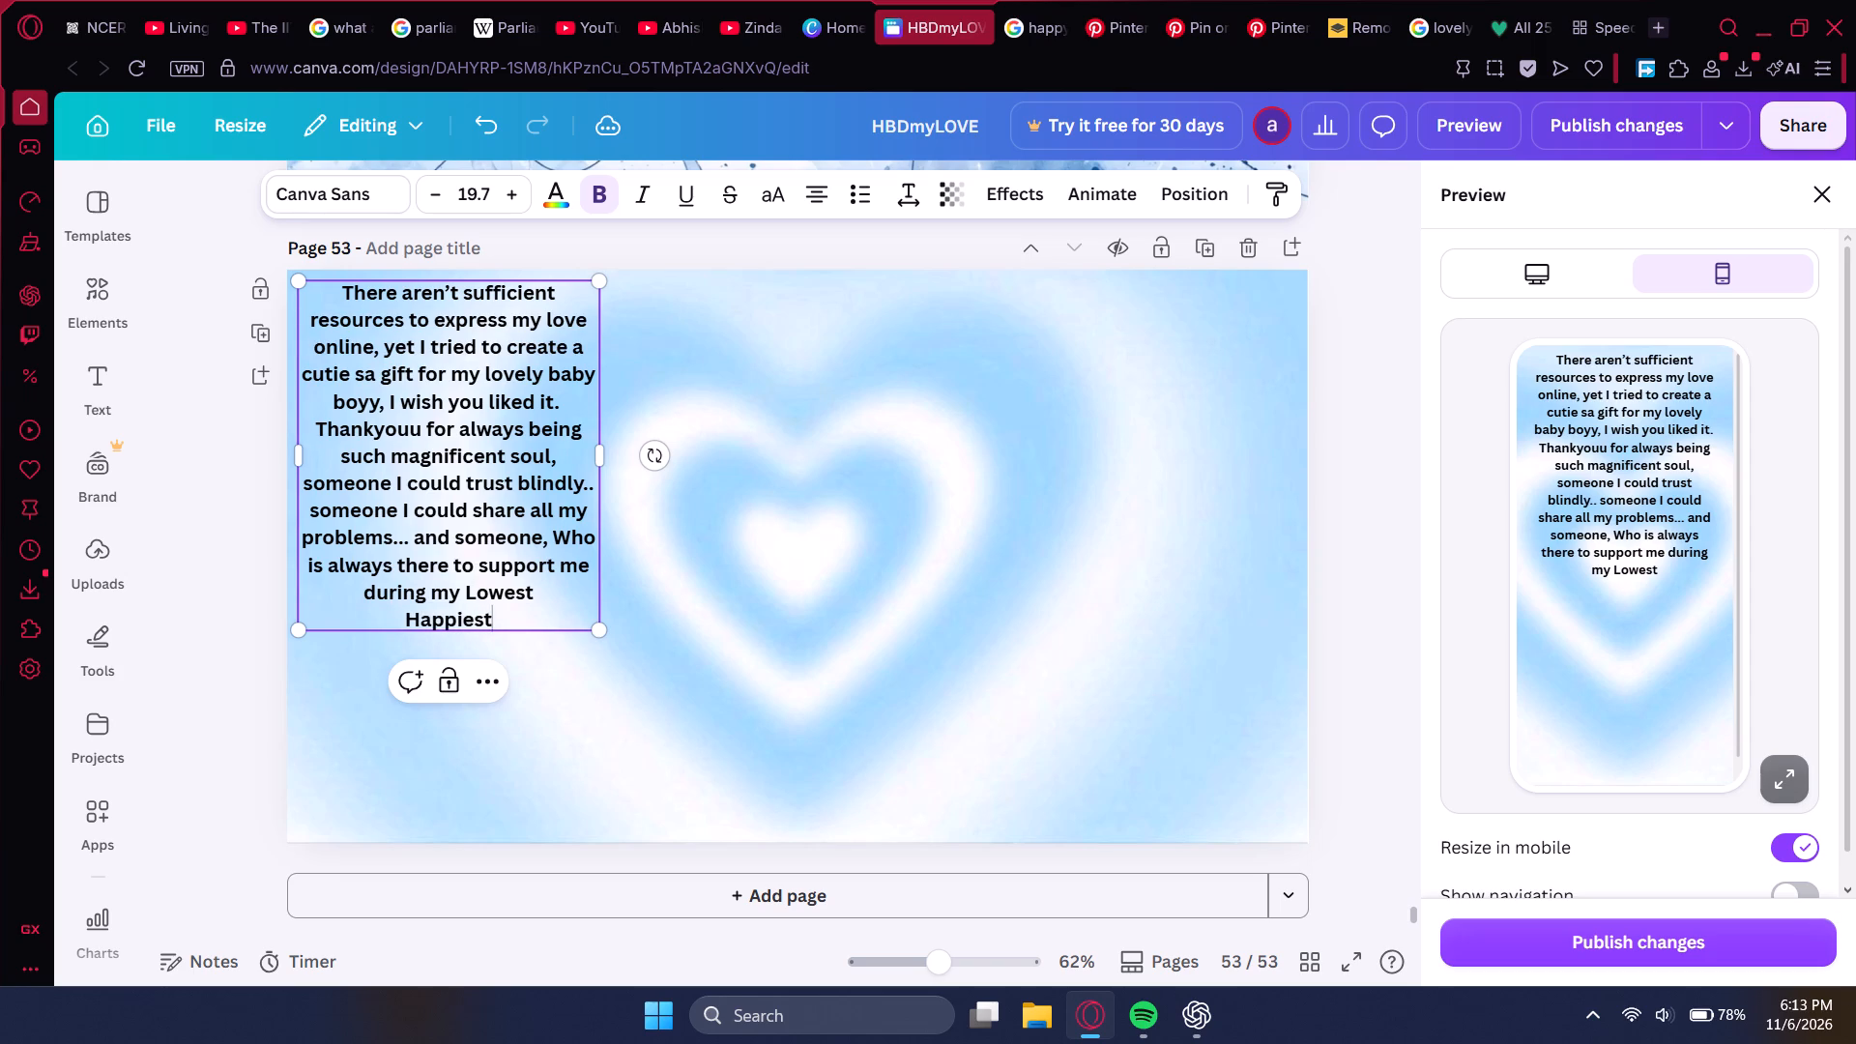
{"action": "key", "text": "space"}
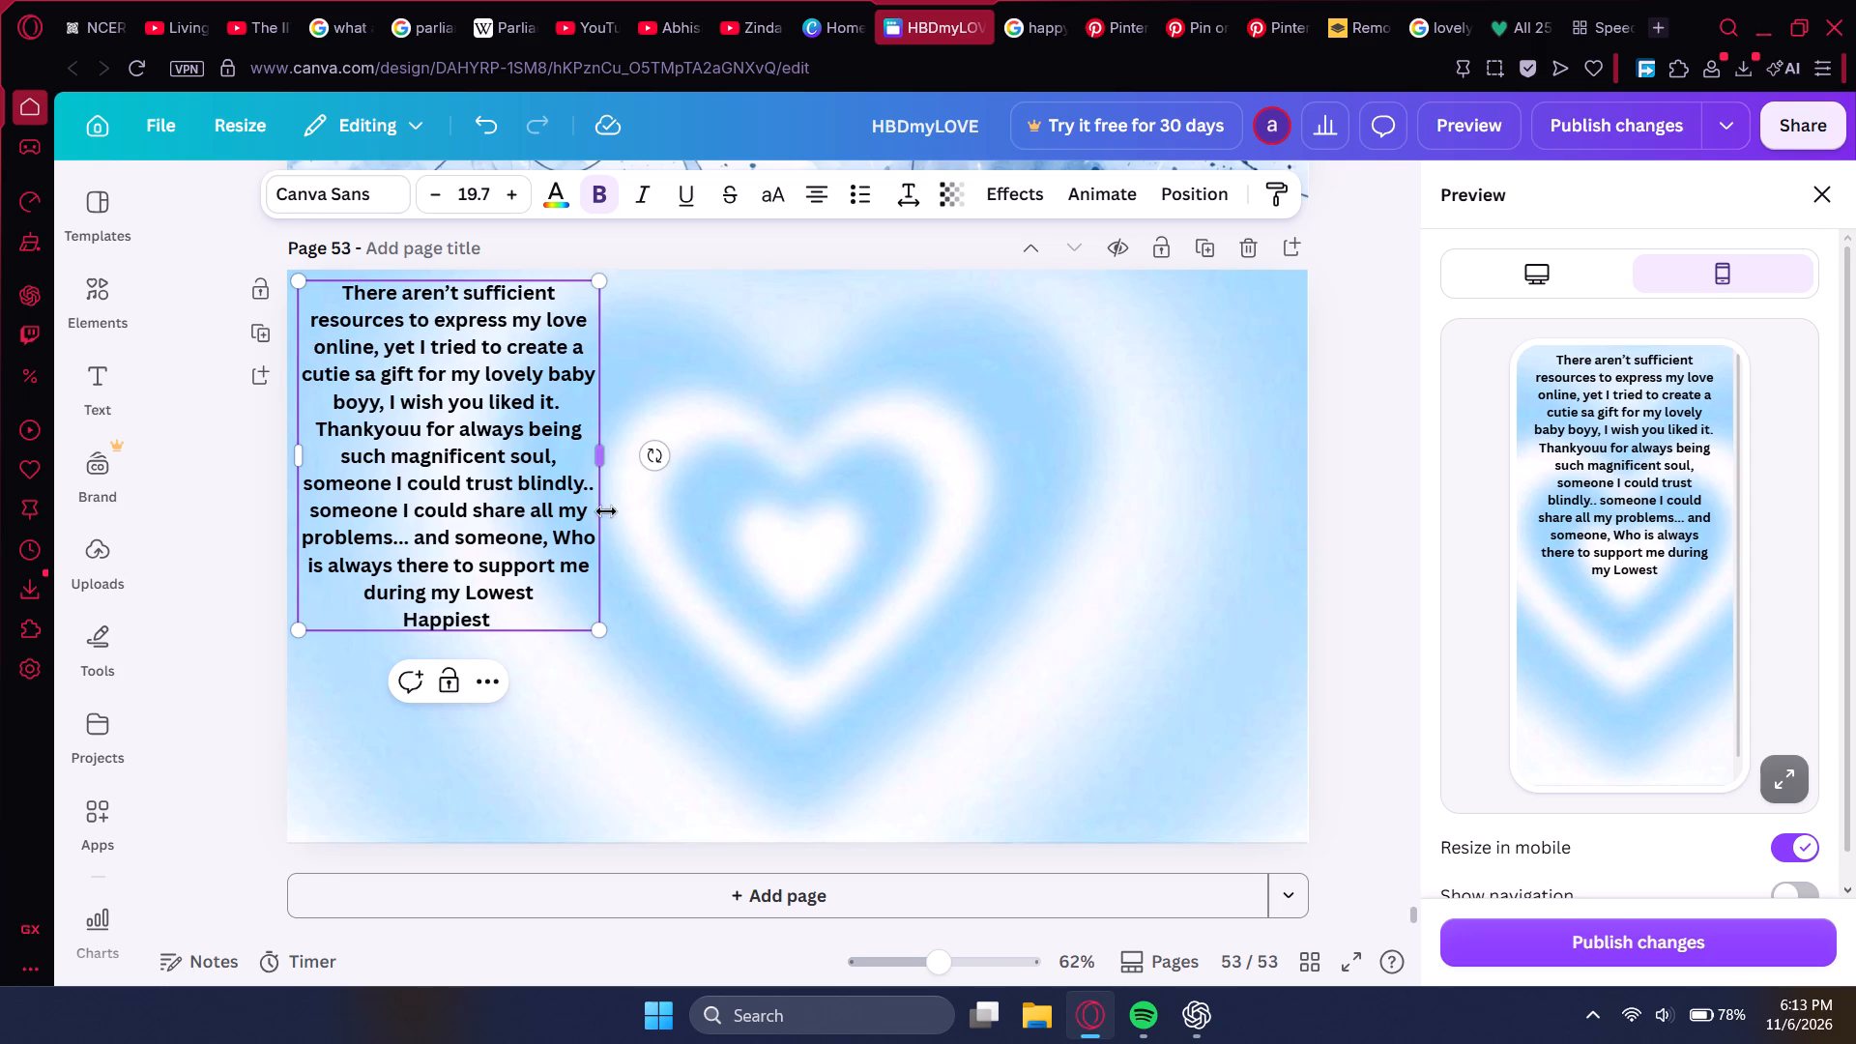
Replace "yet" with "but" before "I tried" in the message's opening sentence.
{"action": "left_click", "coordinate": [412, 348]}
{"action": "key", "text": "BackSpace"}
{"action": "key", "text": "BackSpace"}
{"action": "key", "text": "BackSpace"}
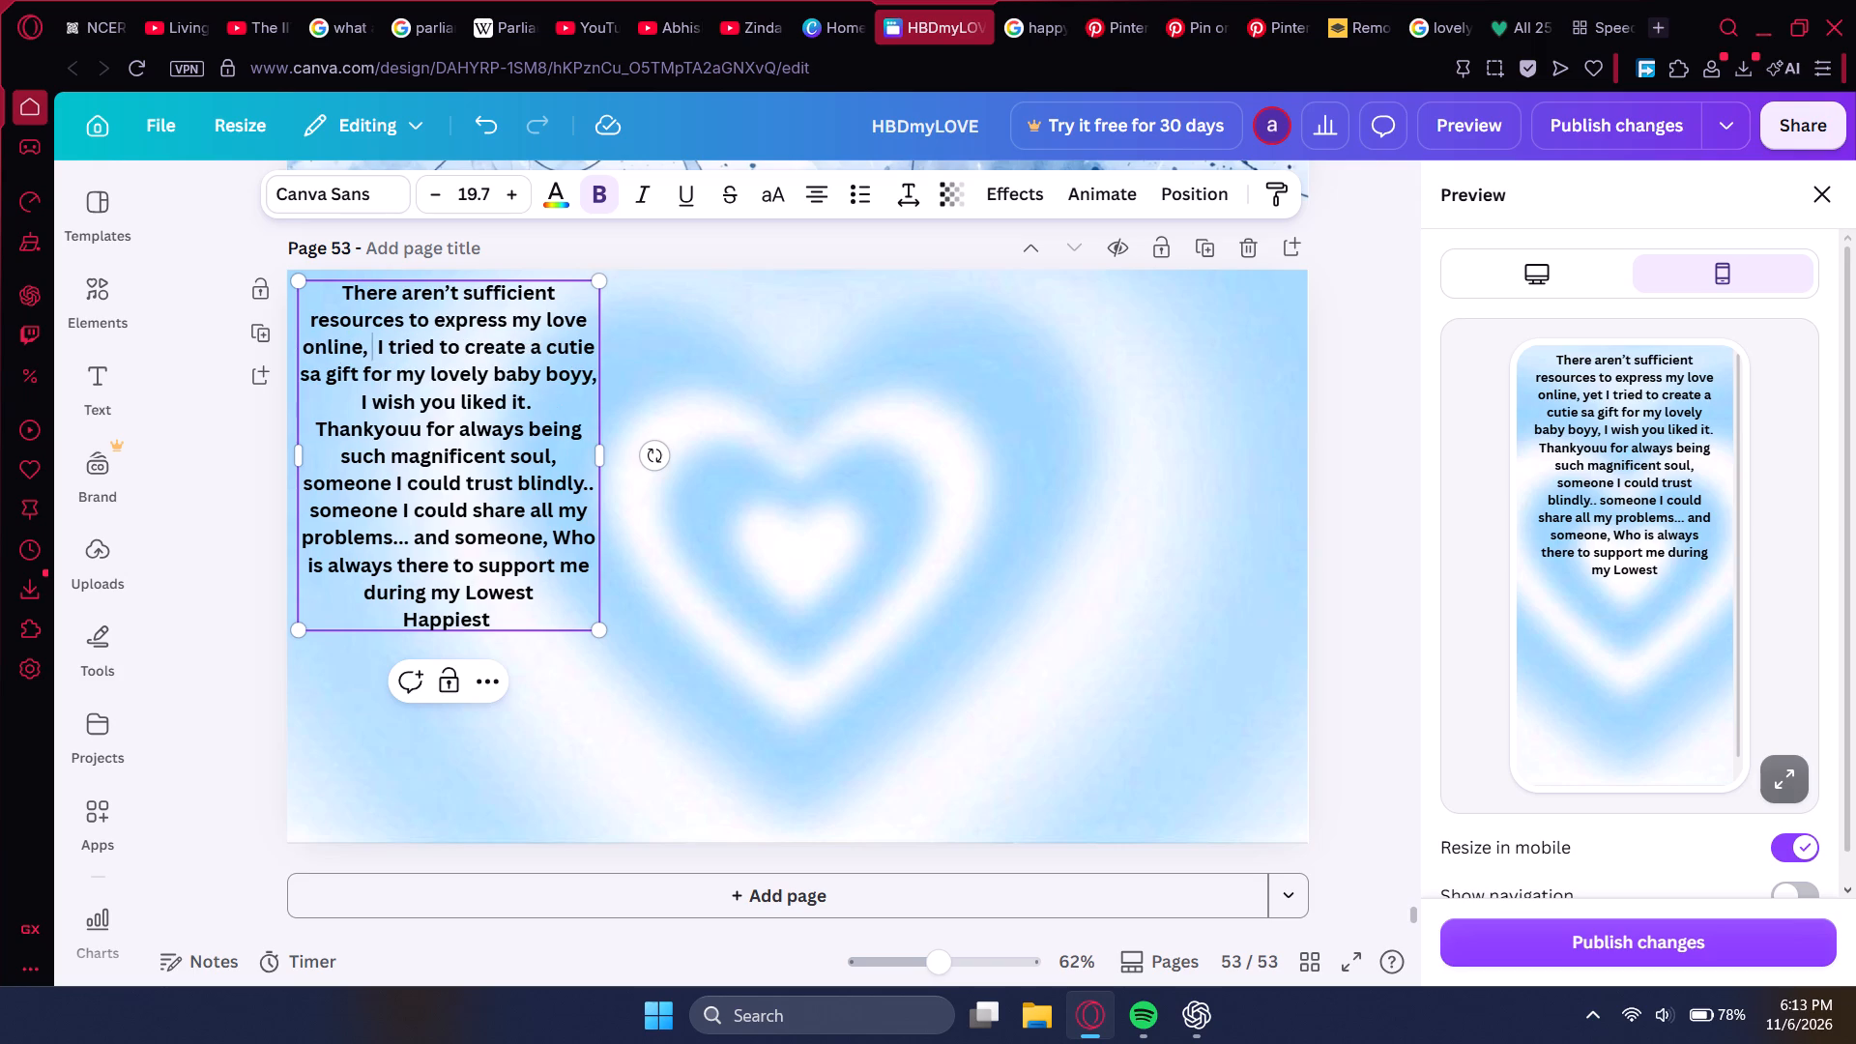
{"action": "type", "text": "but"}
Insert "my best" after "I tried" in the opening sentence.
{"action": "key", "text": "Right"}
{"action": "key", "text": "Right"}
{"action": "key", "text": "Right"}
{"action": "key", "text": "Right"}
{"action": "key", "text": "Right"}
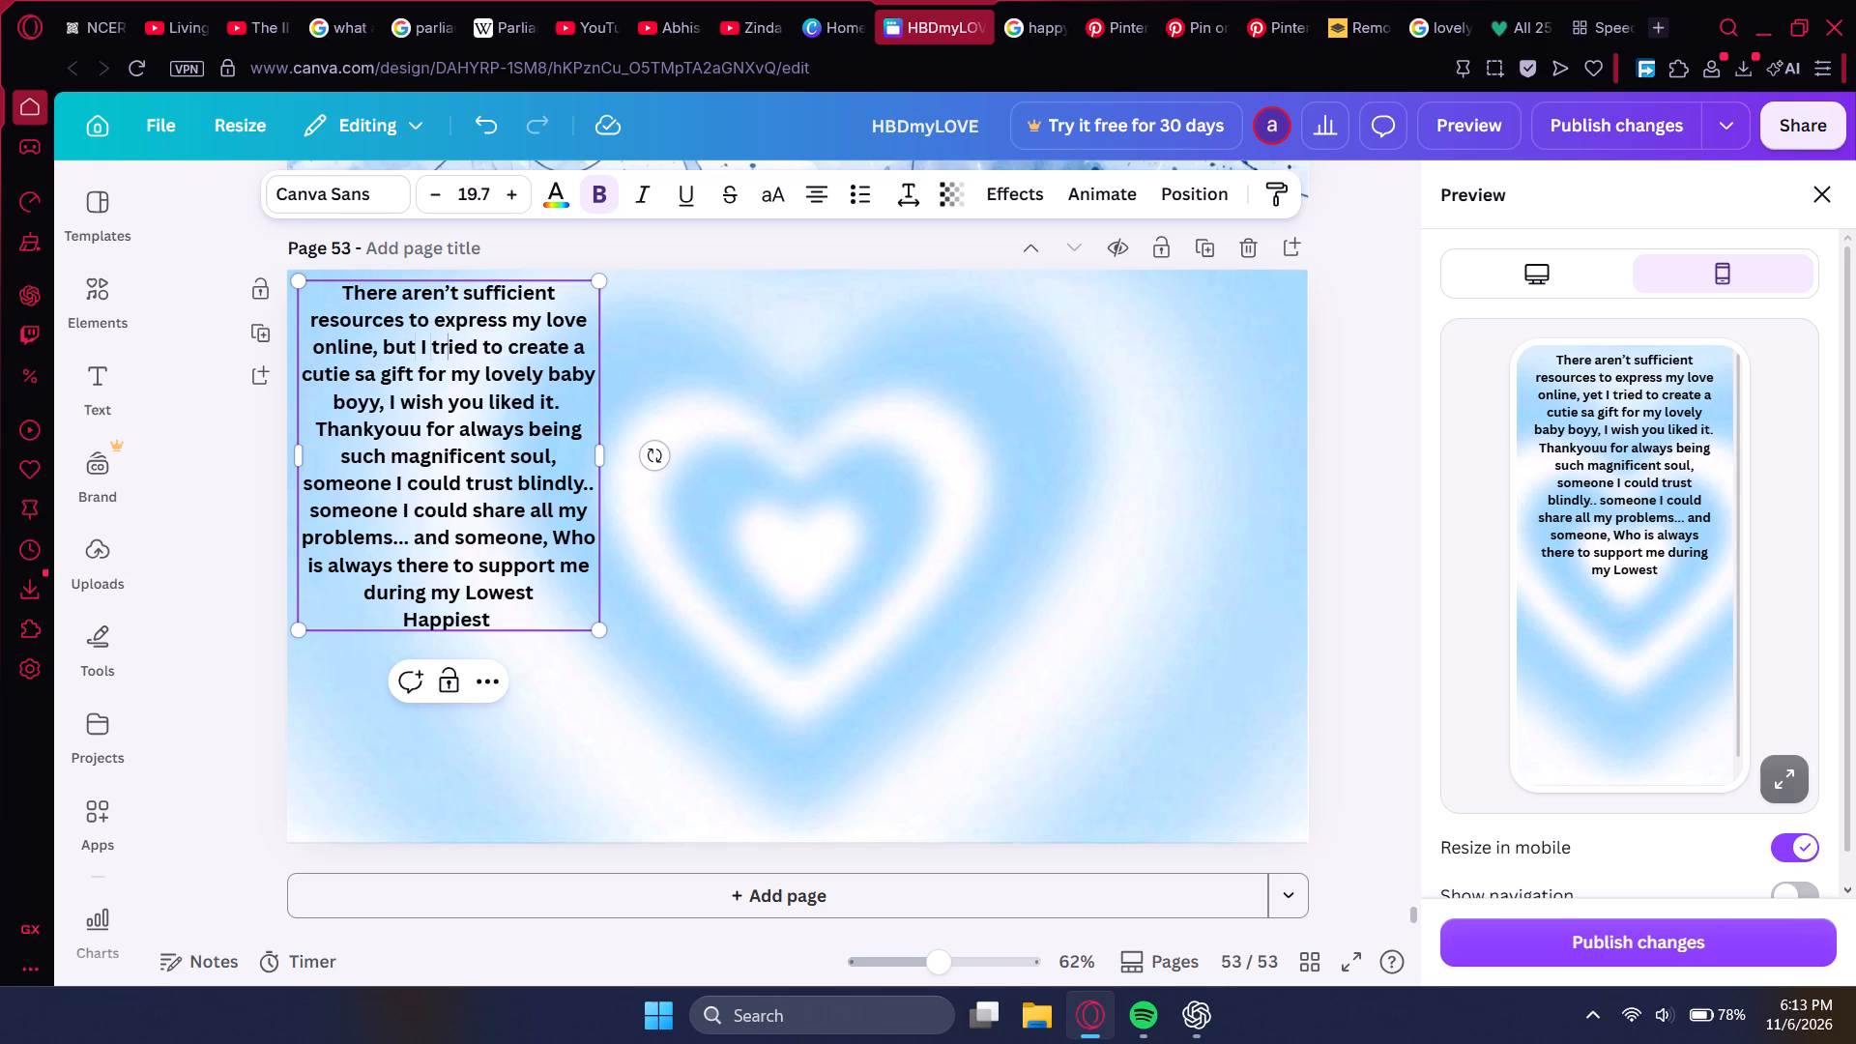
{"action": "key", "text": "Right"}
{"action": "key", "text": "Right"}
{"action": "key", "text": "Right"}
{"action": "key", "text": "Right"}
{"action": "type", "text": "my best"}
{"action": "key", "text": "space"}
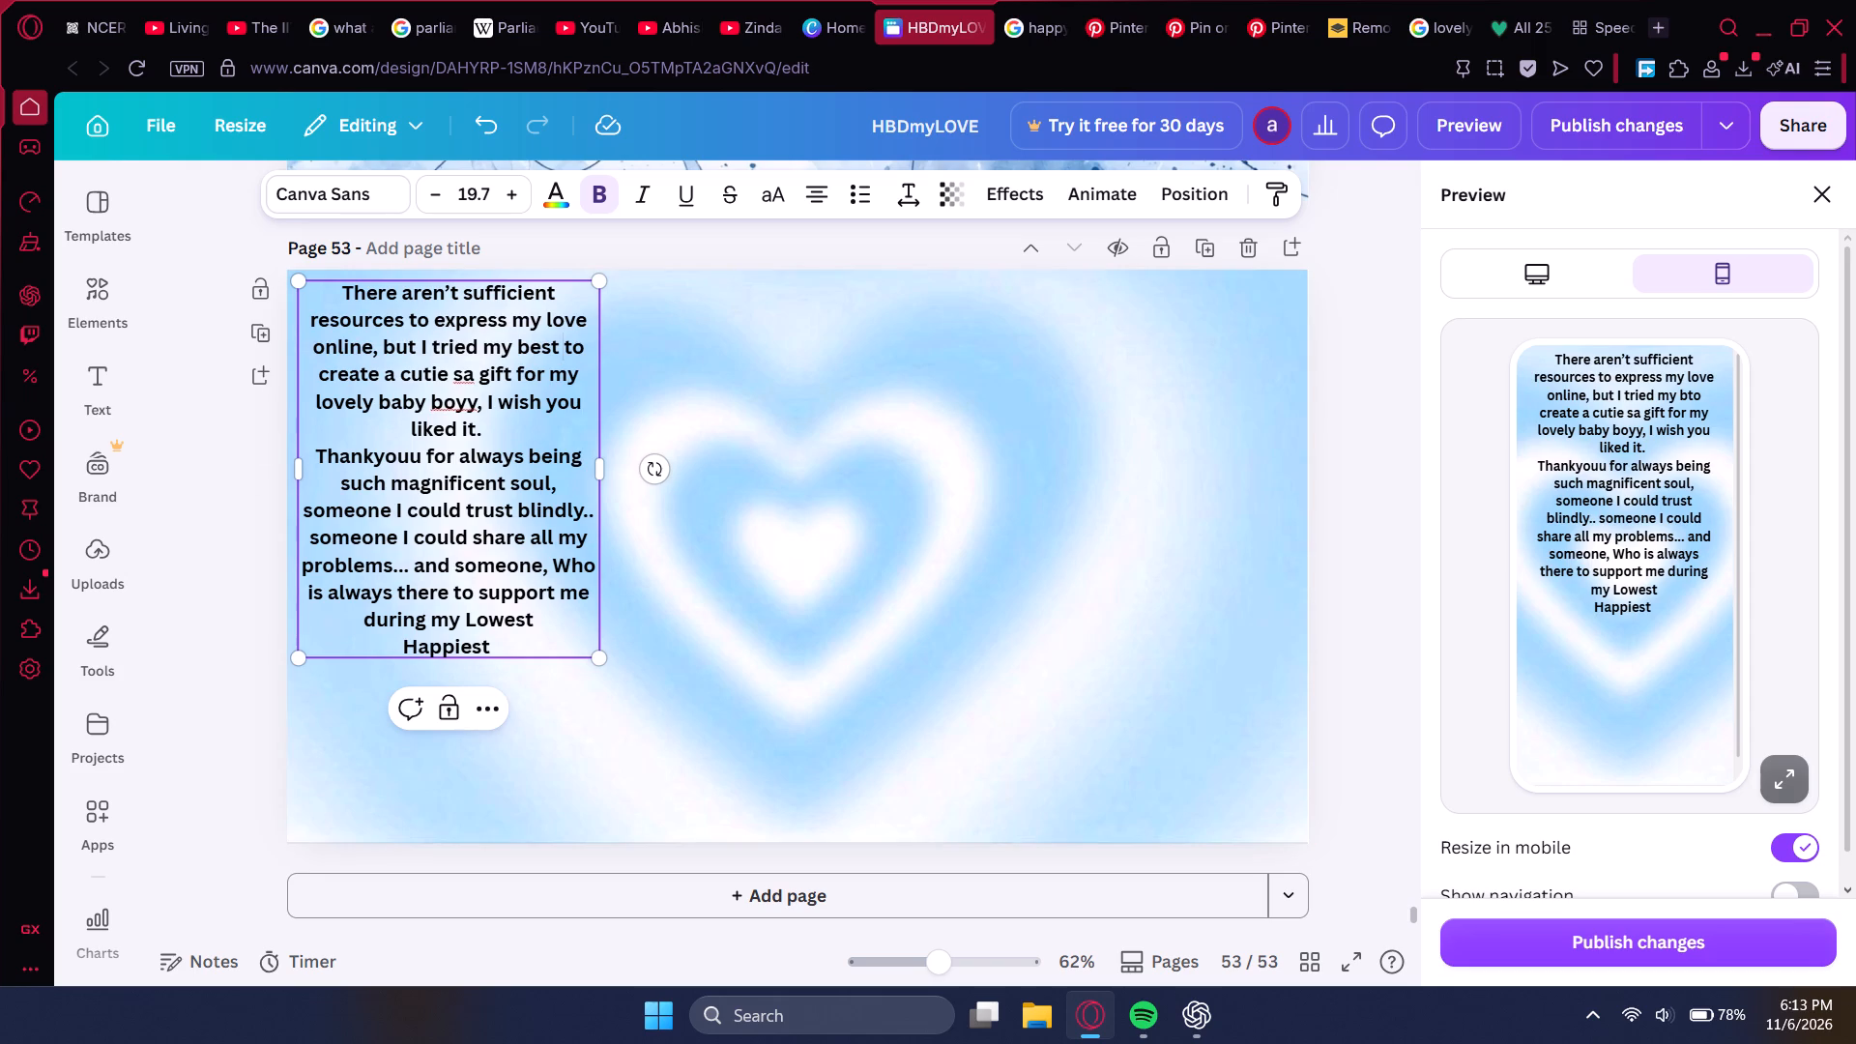
Add a period after "Lowest" at the end of the thank-you sentence.
{"action": "left_click", "coordinate": [503, 439]}
{"action": "left_click", "coordinate": [549, 622]}
{"action": "key", "text": "period"}
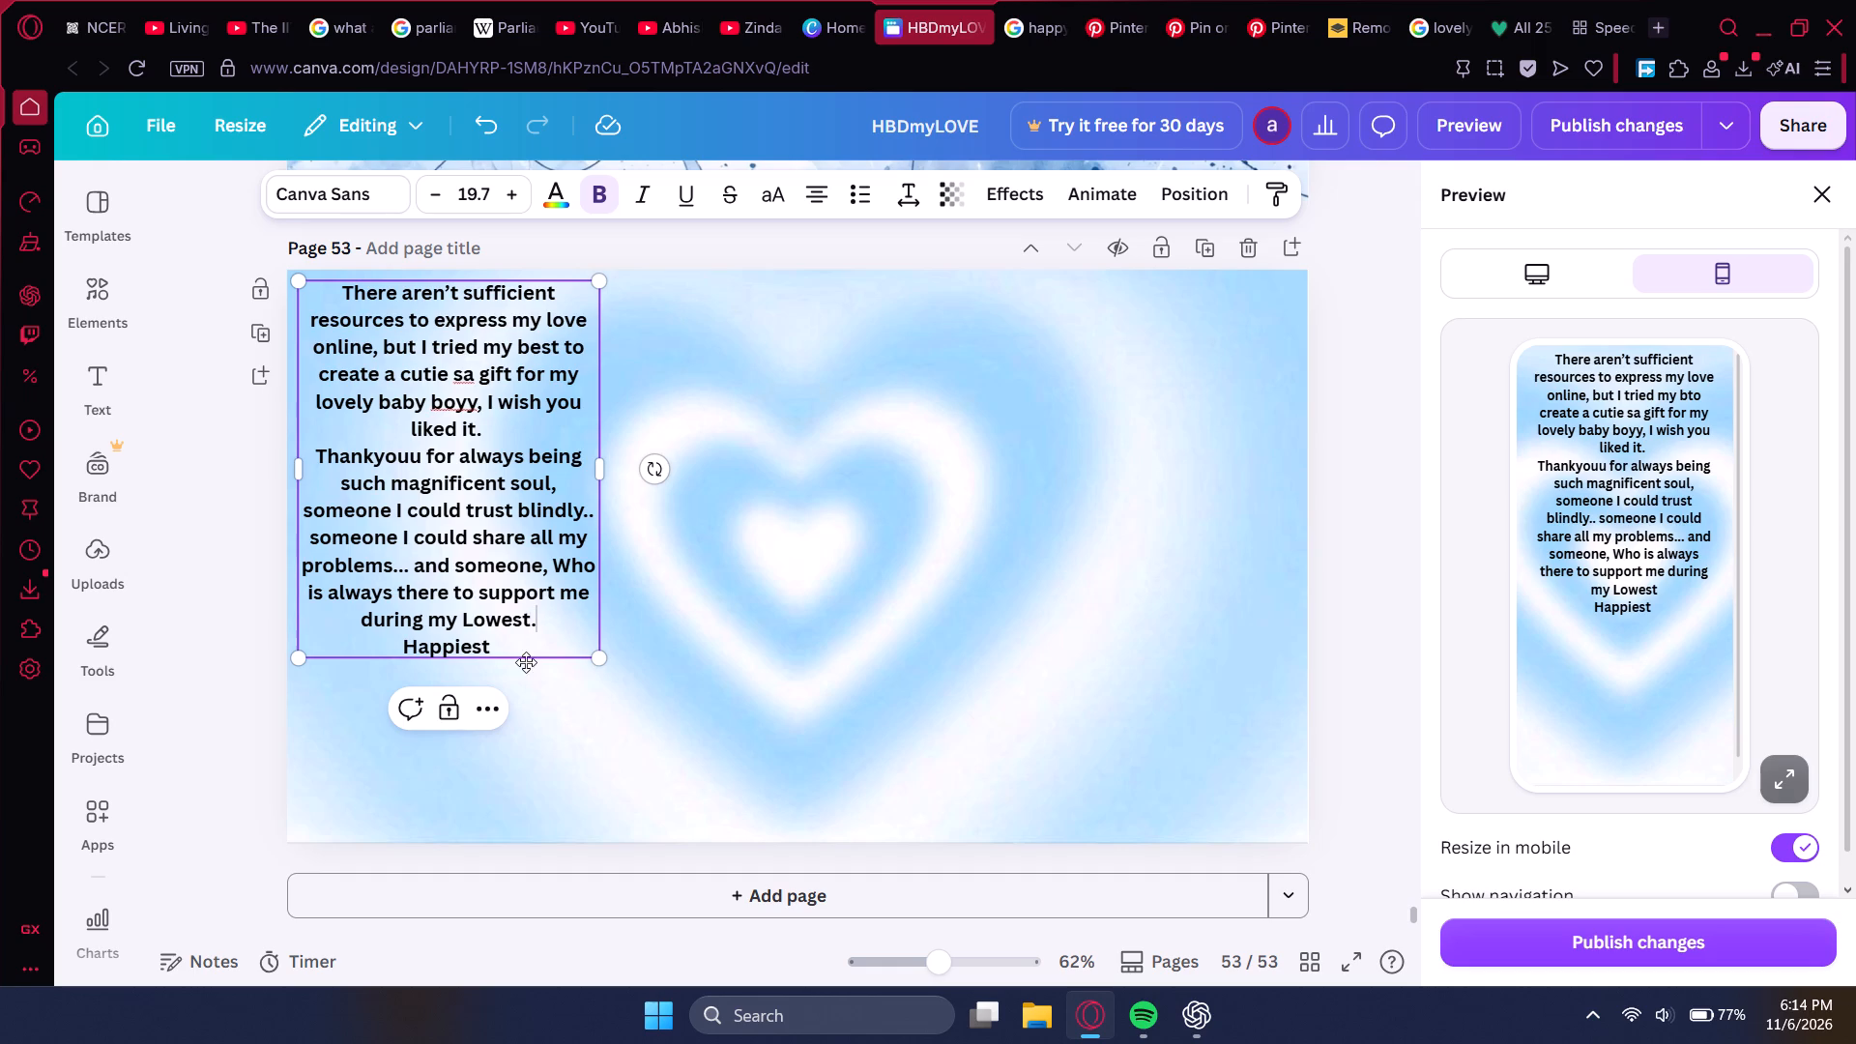
Complete the closing "Happiest" line with "Birthdayy Once Again Meriii Jaaann".
{"action": "left_click", "coordinate": [528, 644]}
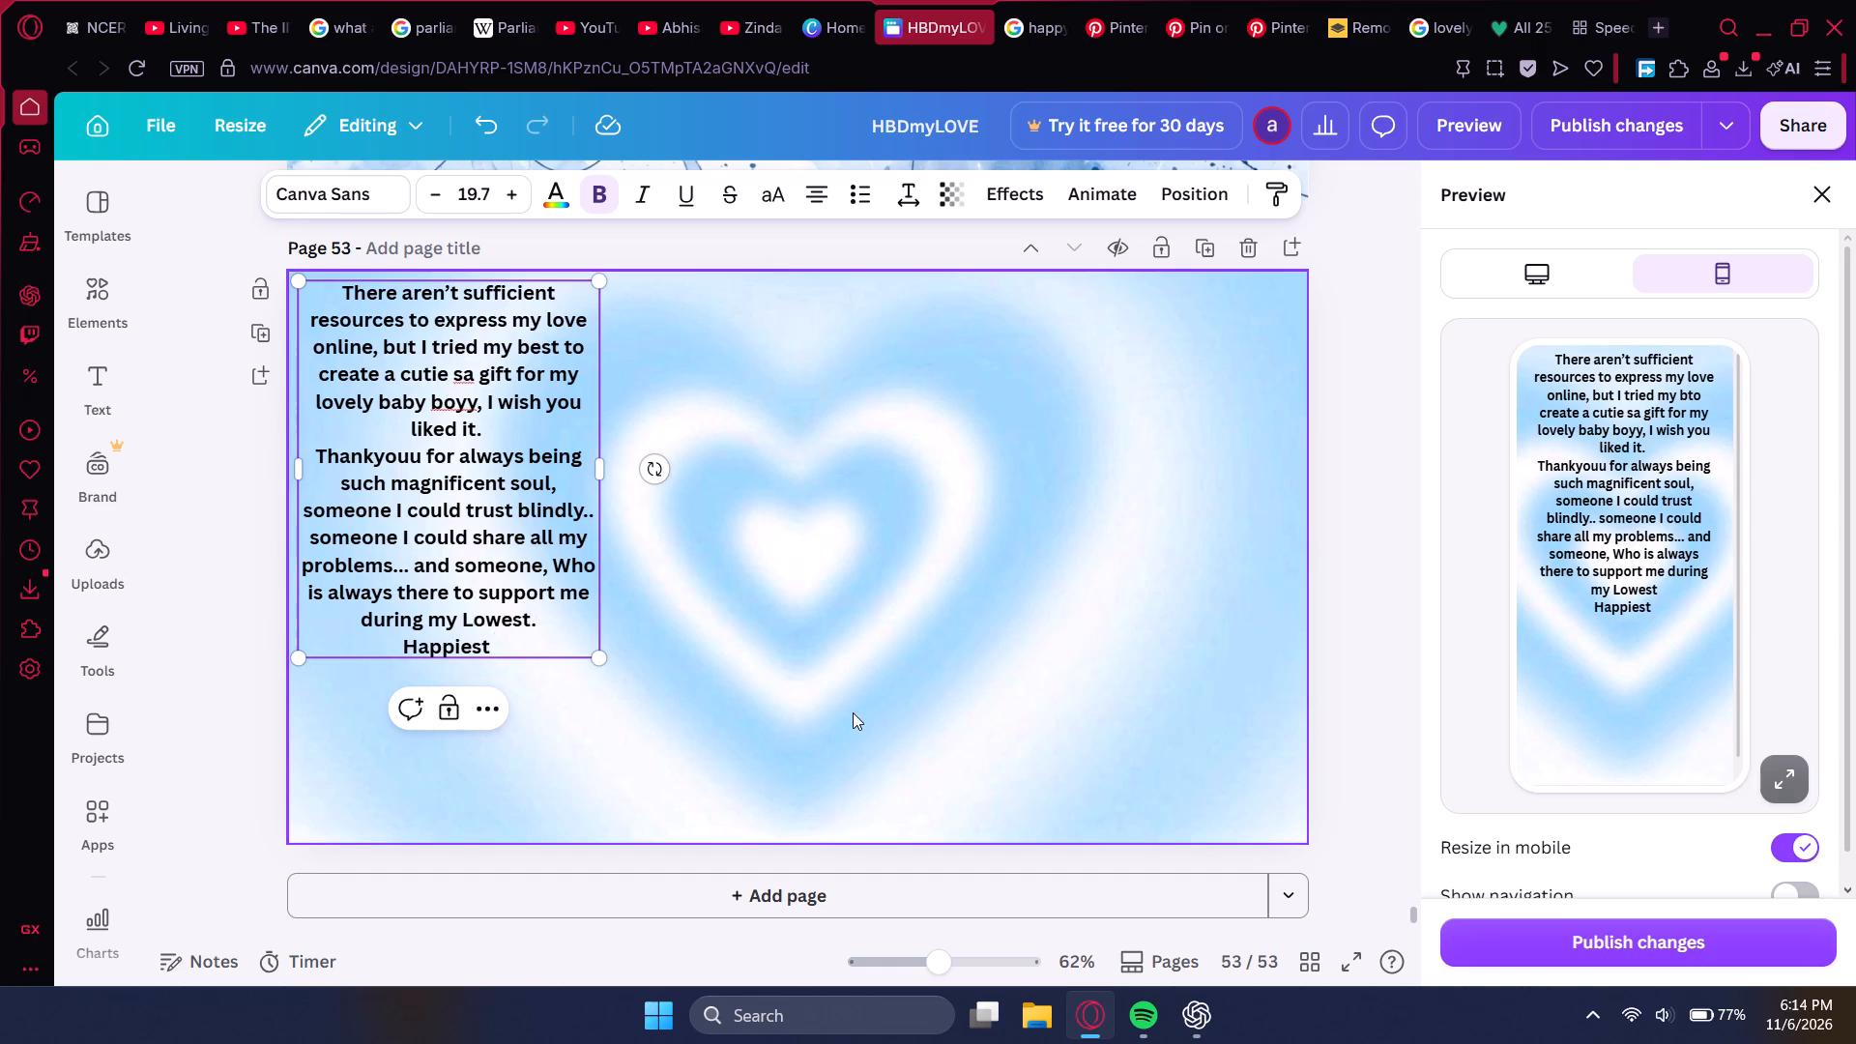
{"action": "key", "text": "space"}
{"action": "type", "text": "Birthdayy Once Again Meriii Jaaann"}
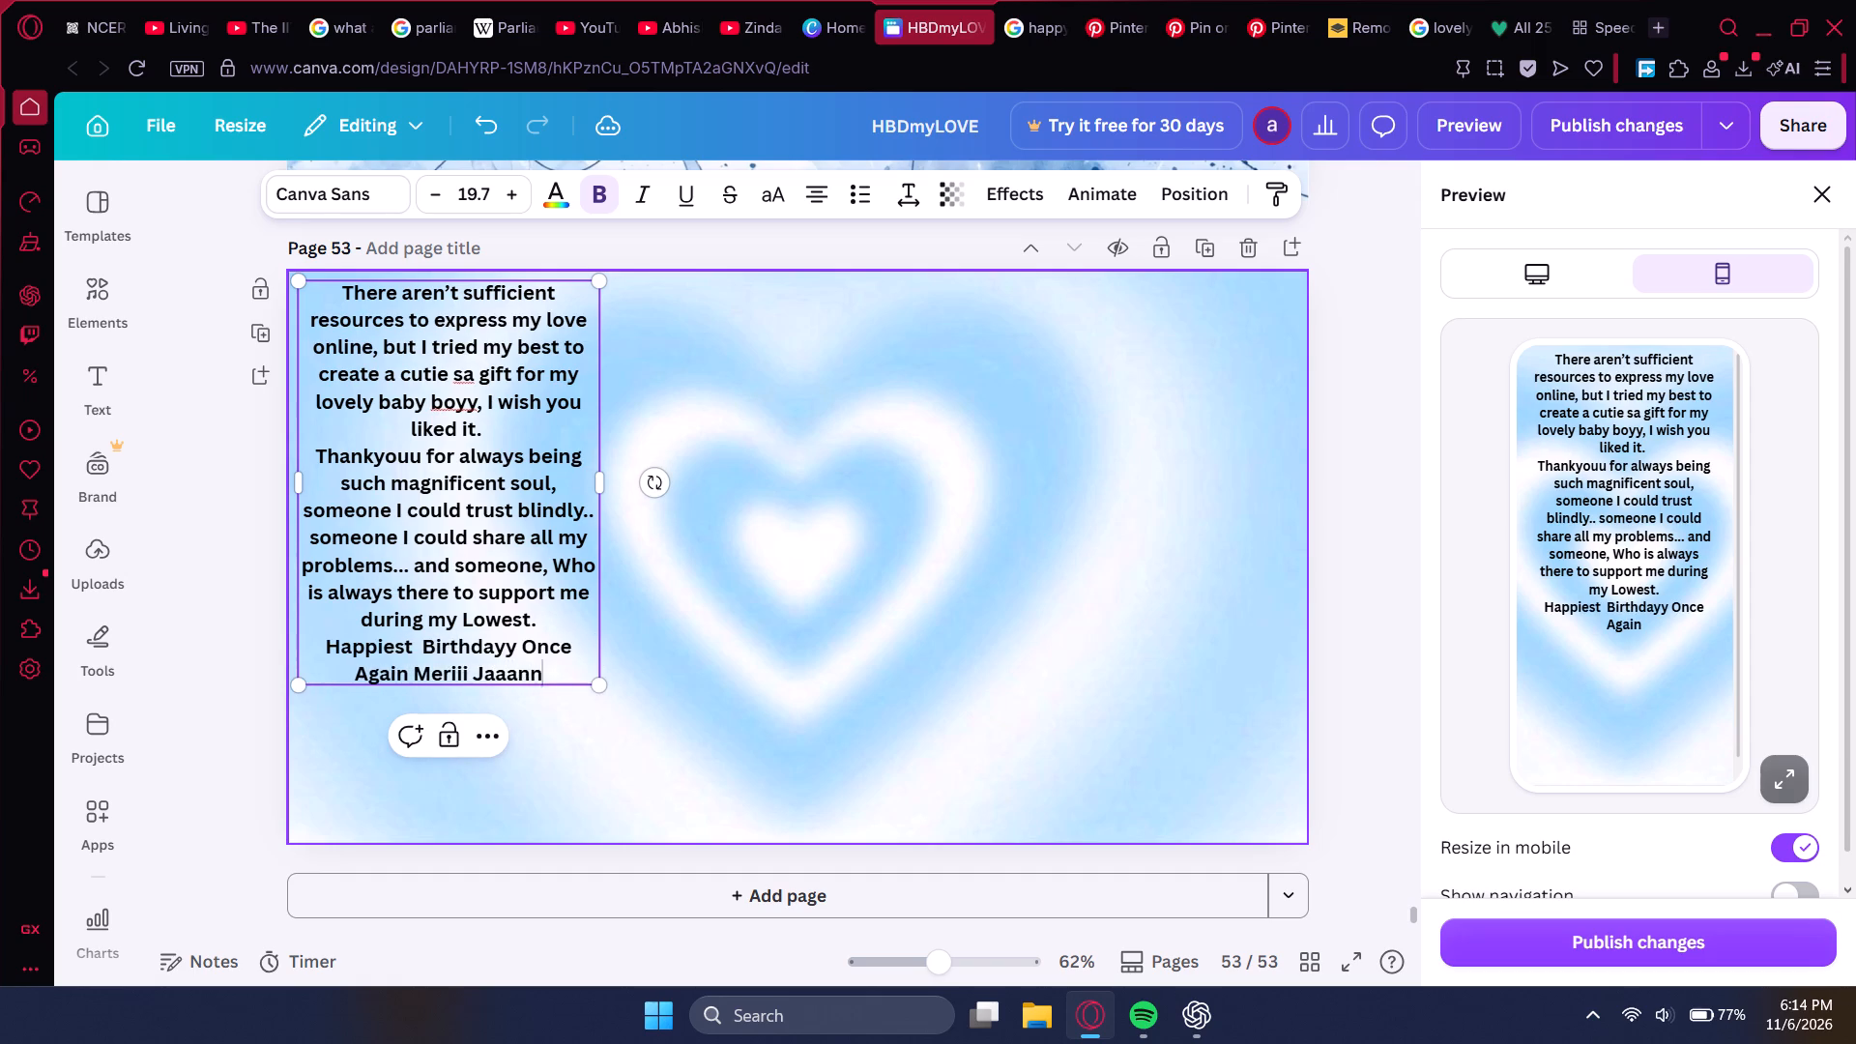
Extend the birthday line with "nn... May this day be the happiest one in your life, full of joy and happiness." and start a new line.
{"action": "type", "text": "nn"}
{"action": "type", "text": "... May"}
{"action": "key", "text": "space"}
{"action": "type", "text": "this day be r"}
{"action": "key", "text": "BackSpace"}
{"action": "type", "text": "the happiest one in your life,"}
{"action": "key", "text": "space"}
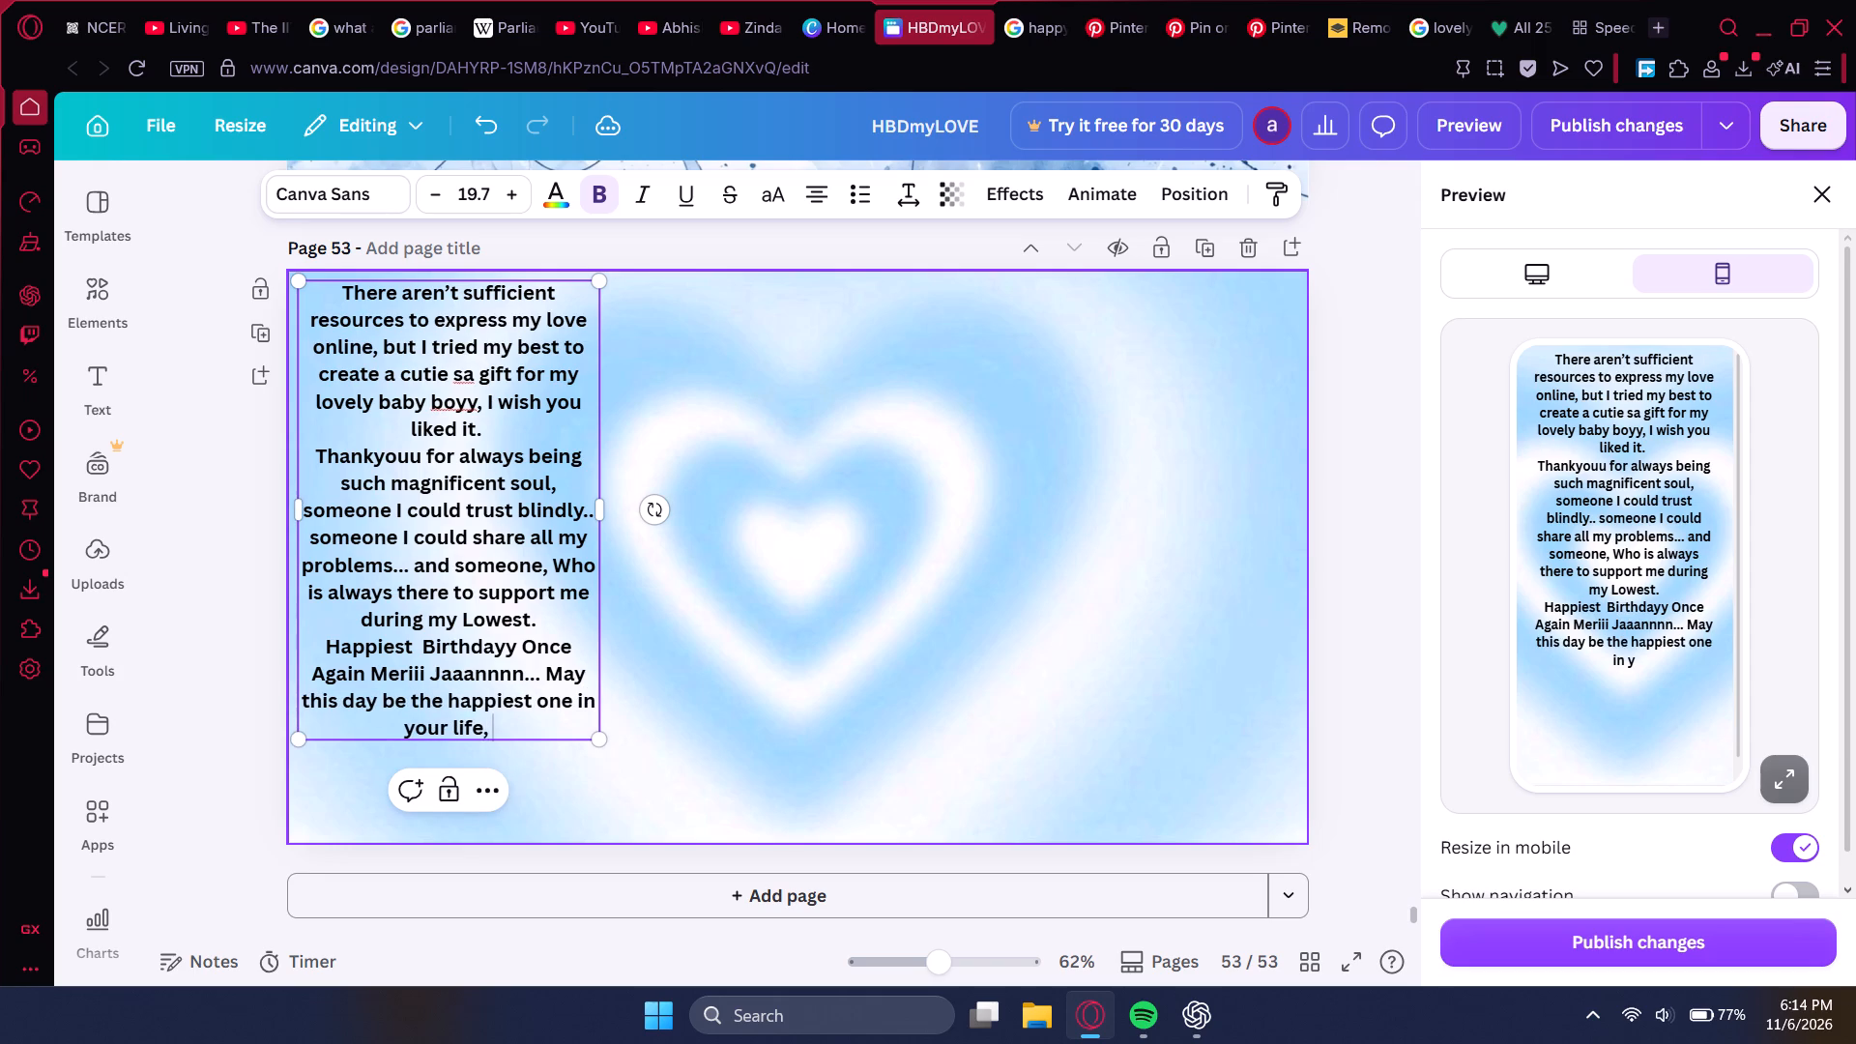
{"action": "type", "text": "full of joy and"}
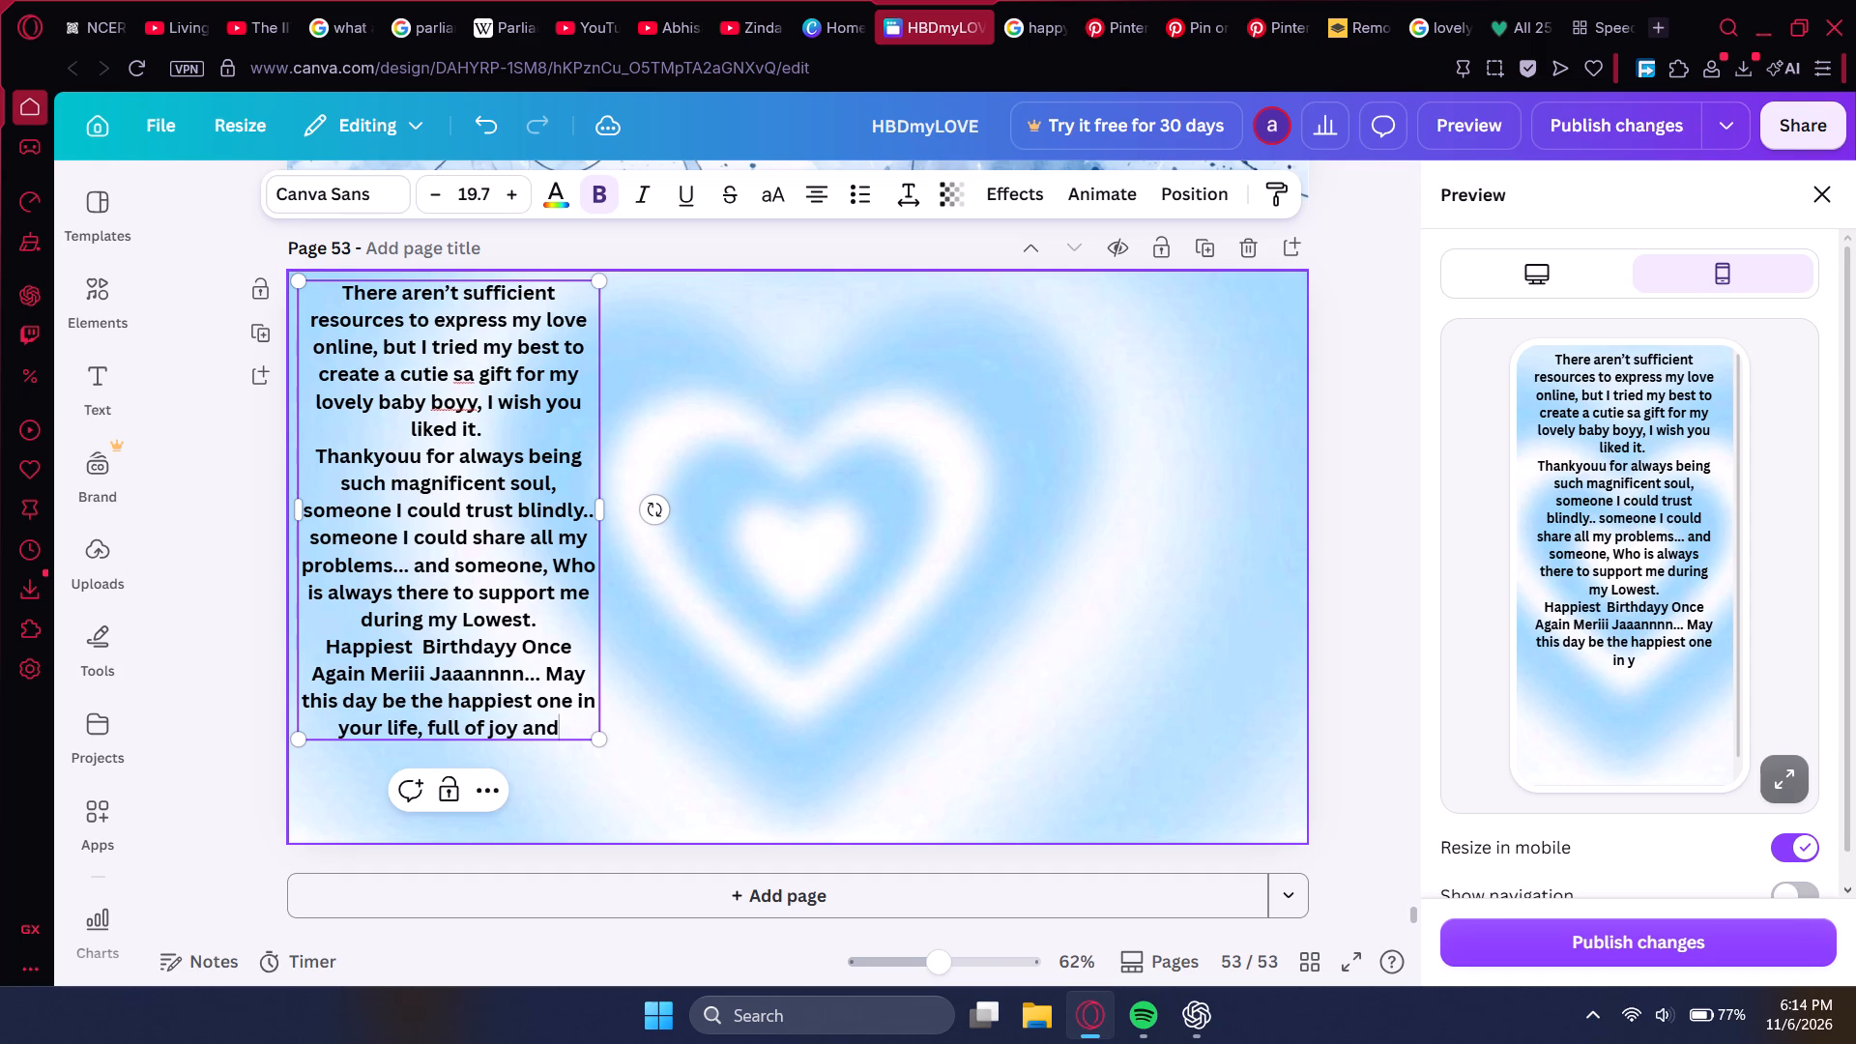
{"action": "key", "text": "space"}
{"action": "type", "text": "happiness."}
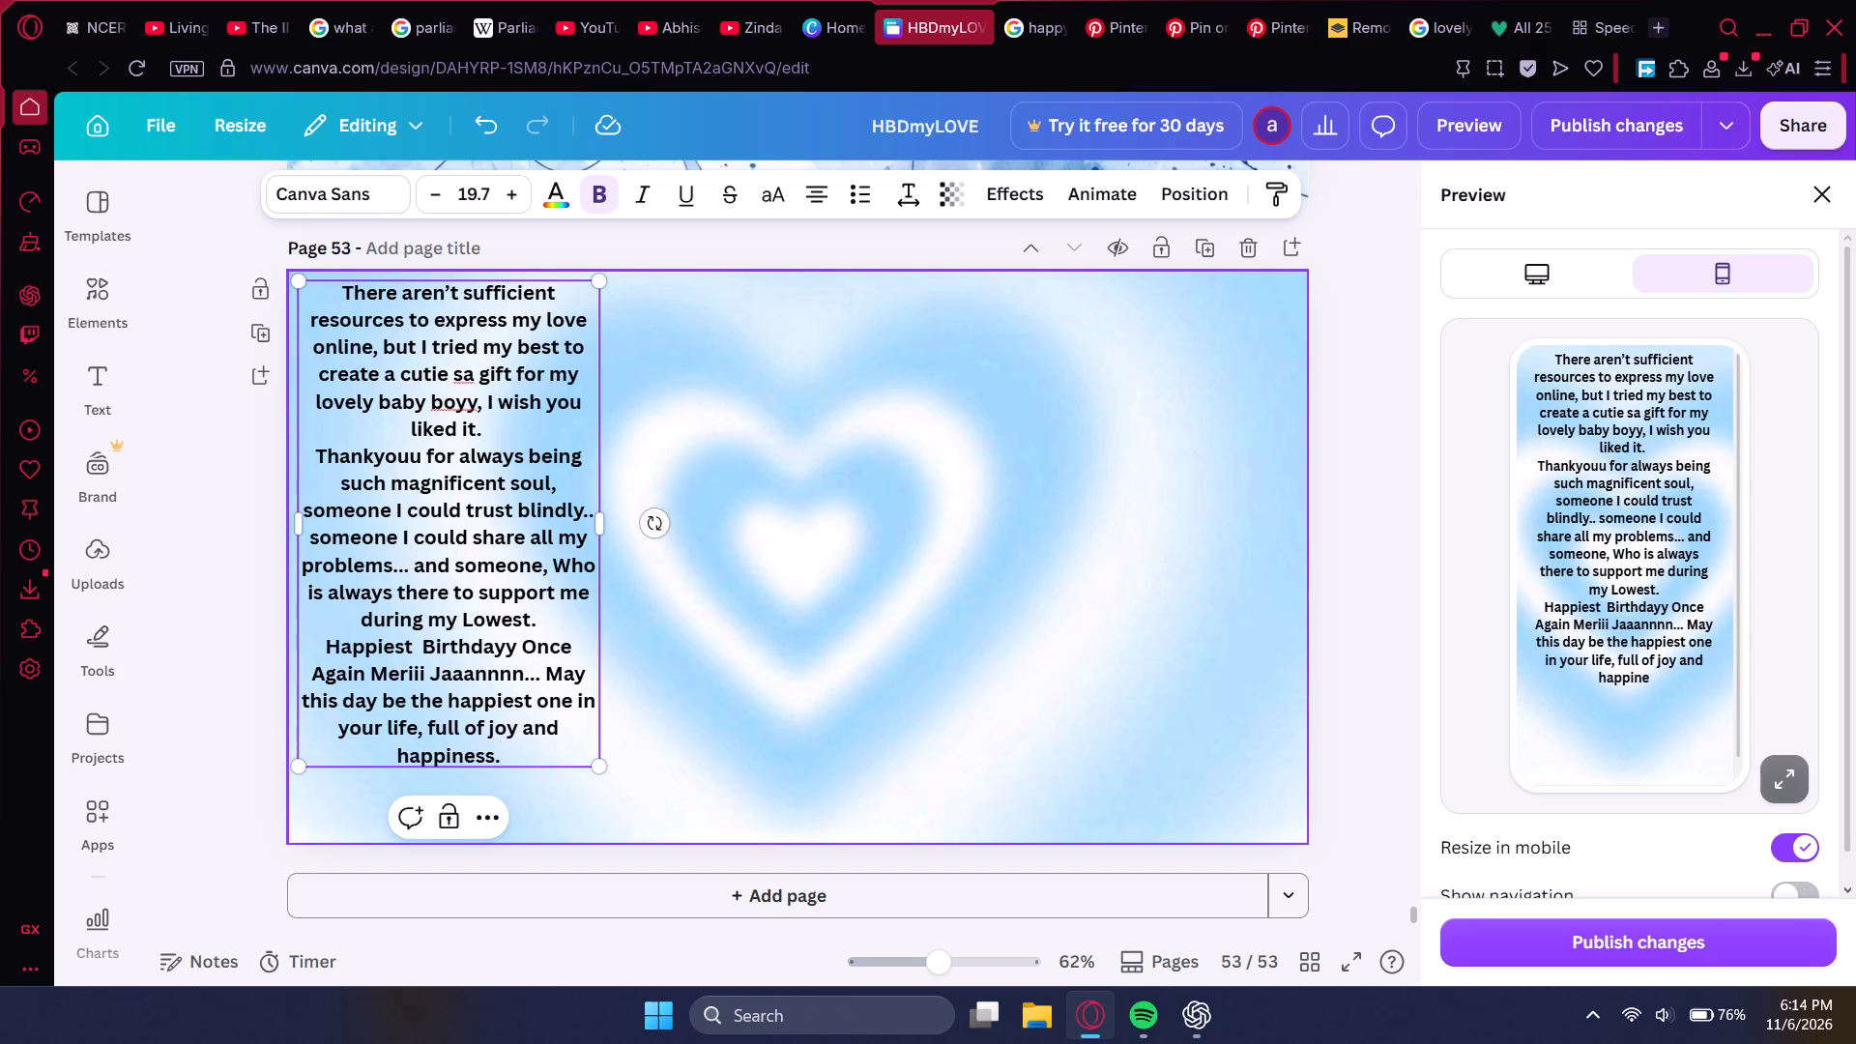
{"action": "key", "text": "Return"}
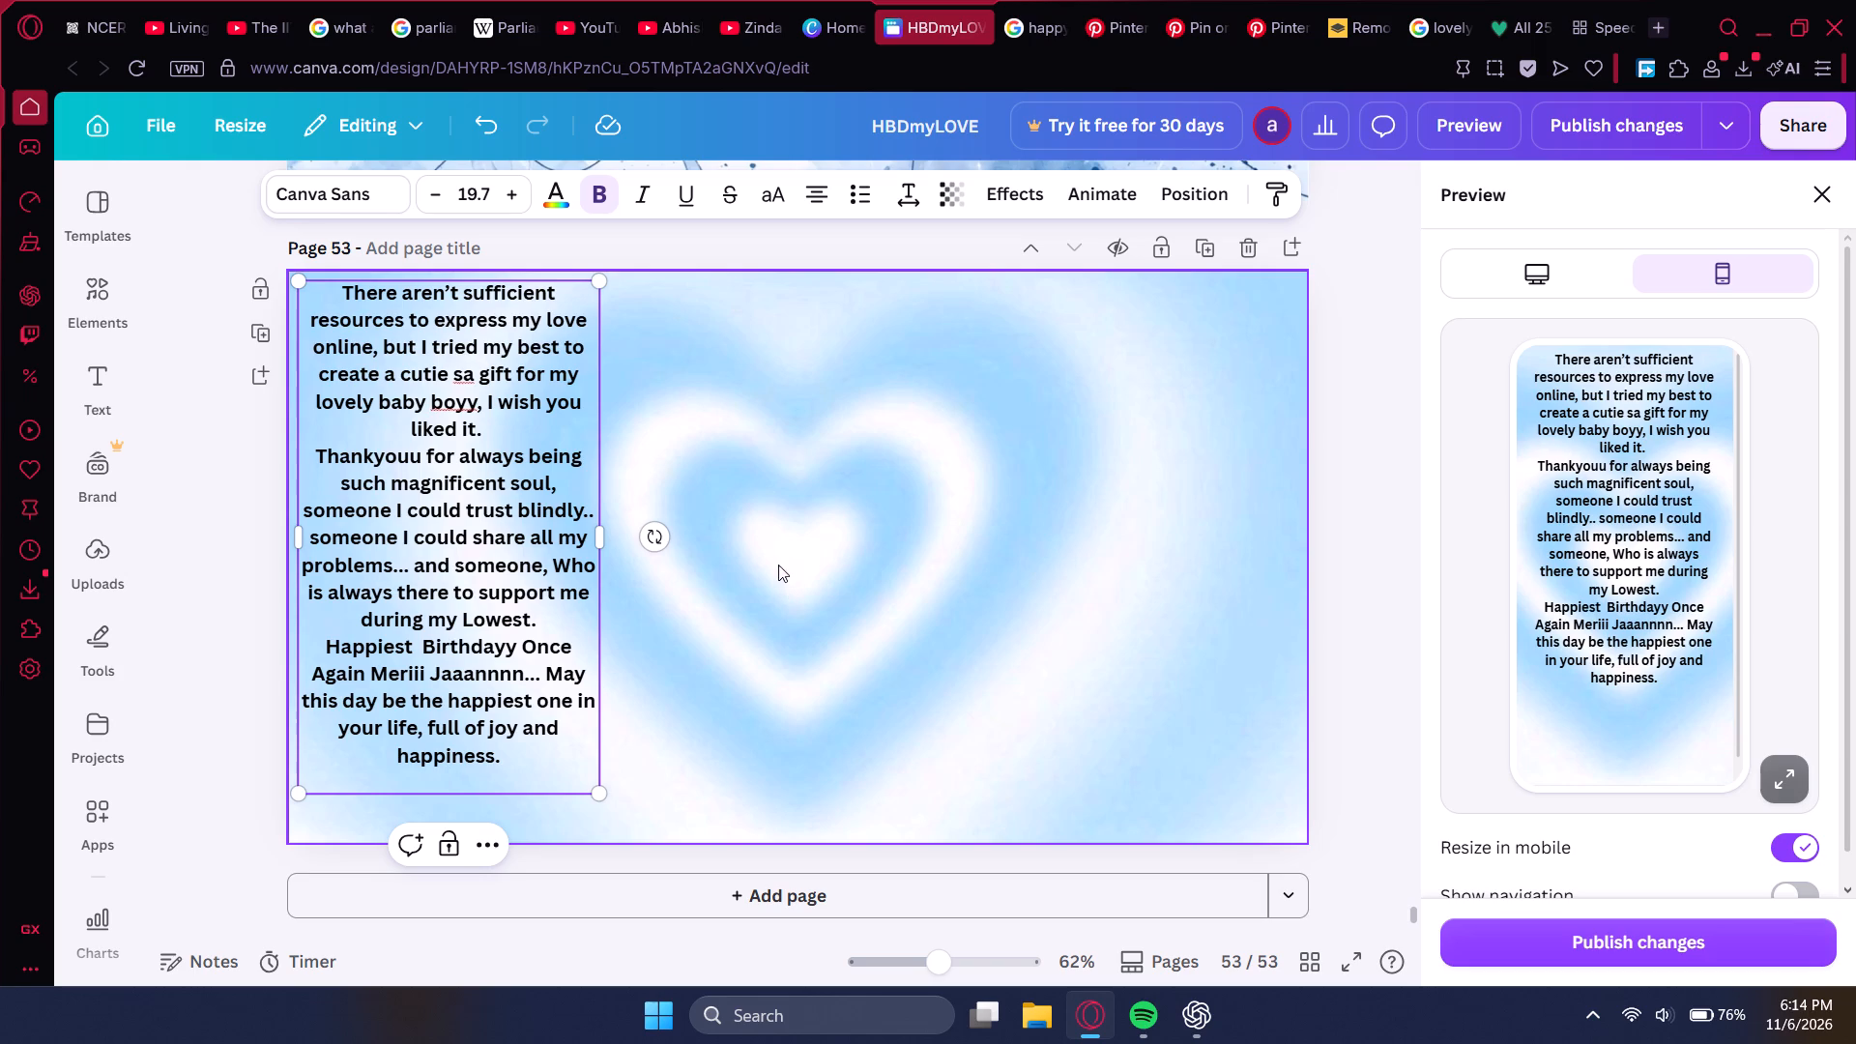
Move the message text box flush against the upper-left corner of page 53.
{"action": "left_click", "coordinate": [571, 281]}
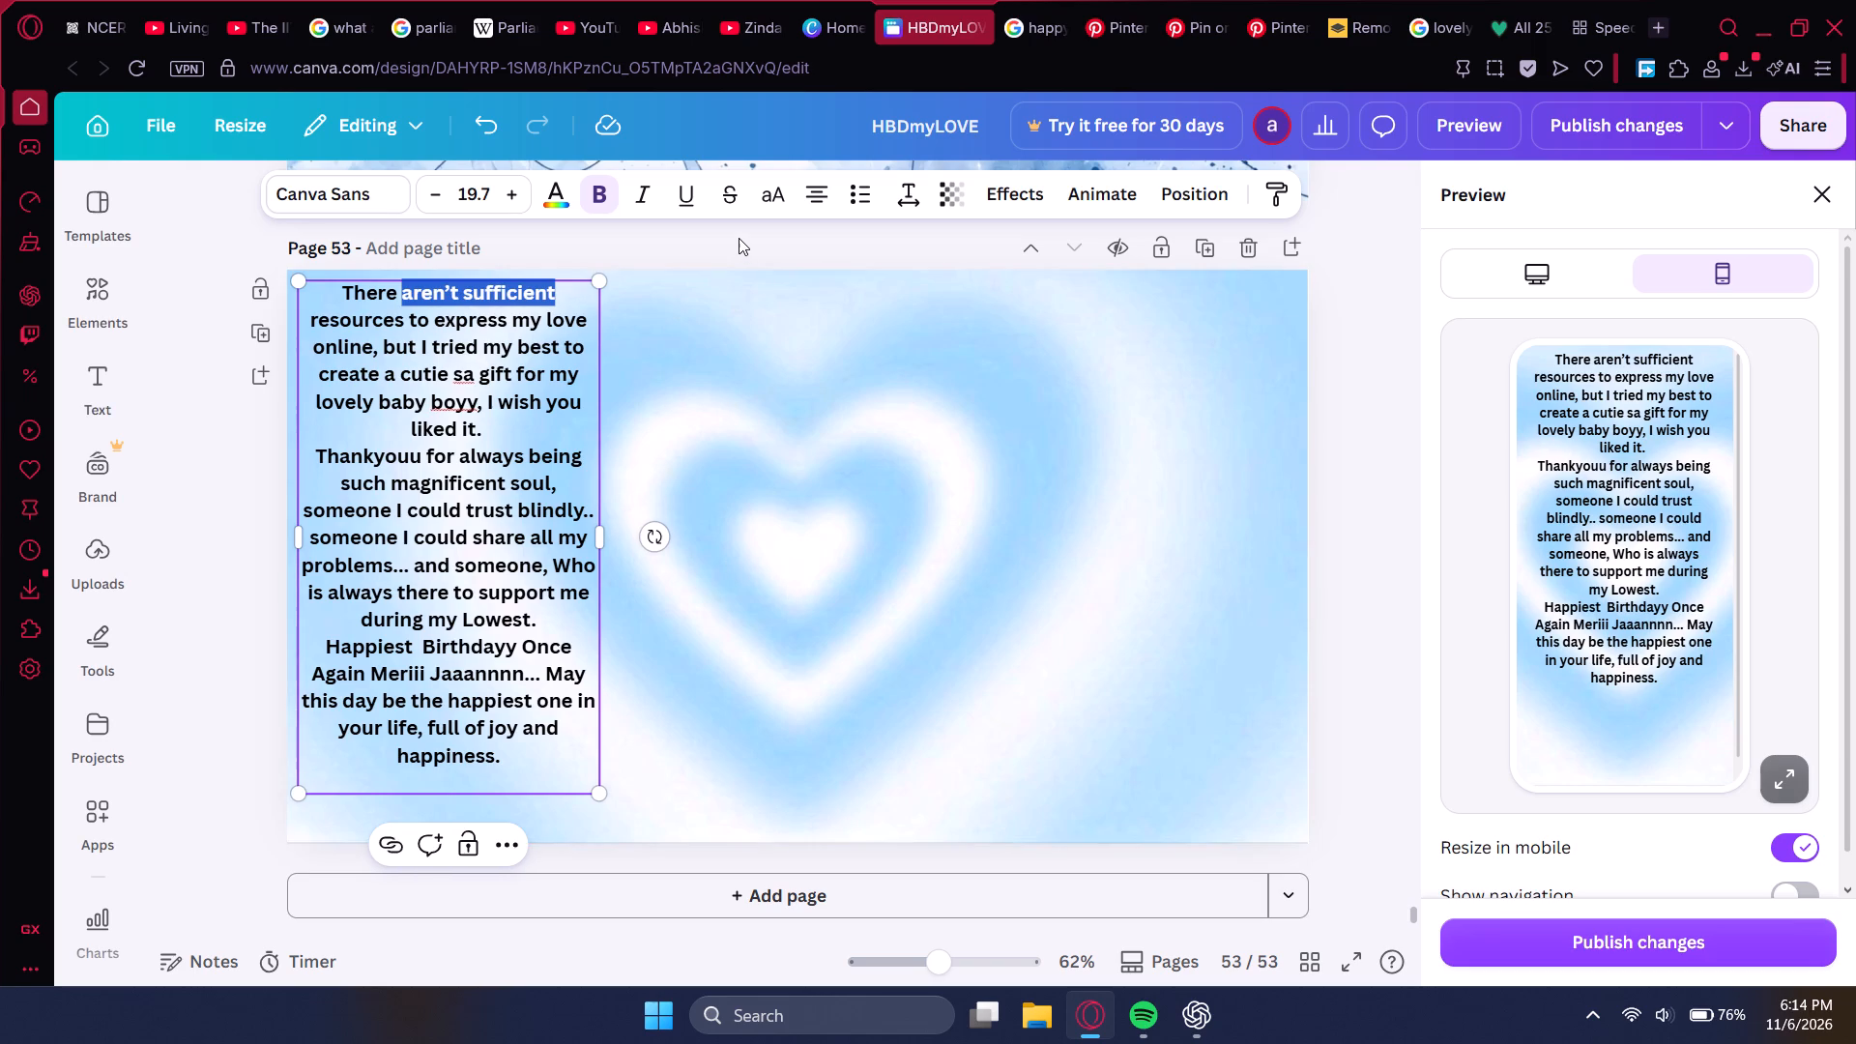
{"action": "left_click", "coordinate": [739, 238]}
{"action": "left_click", "coordinate": [506, 484]}
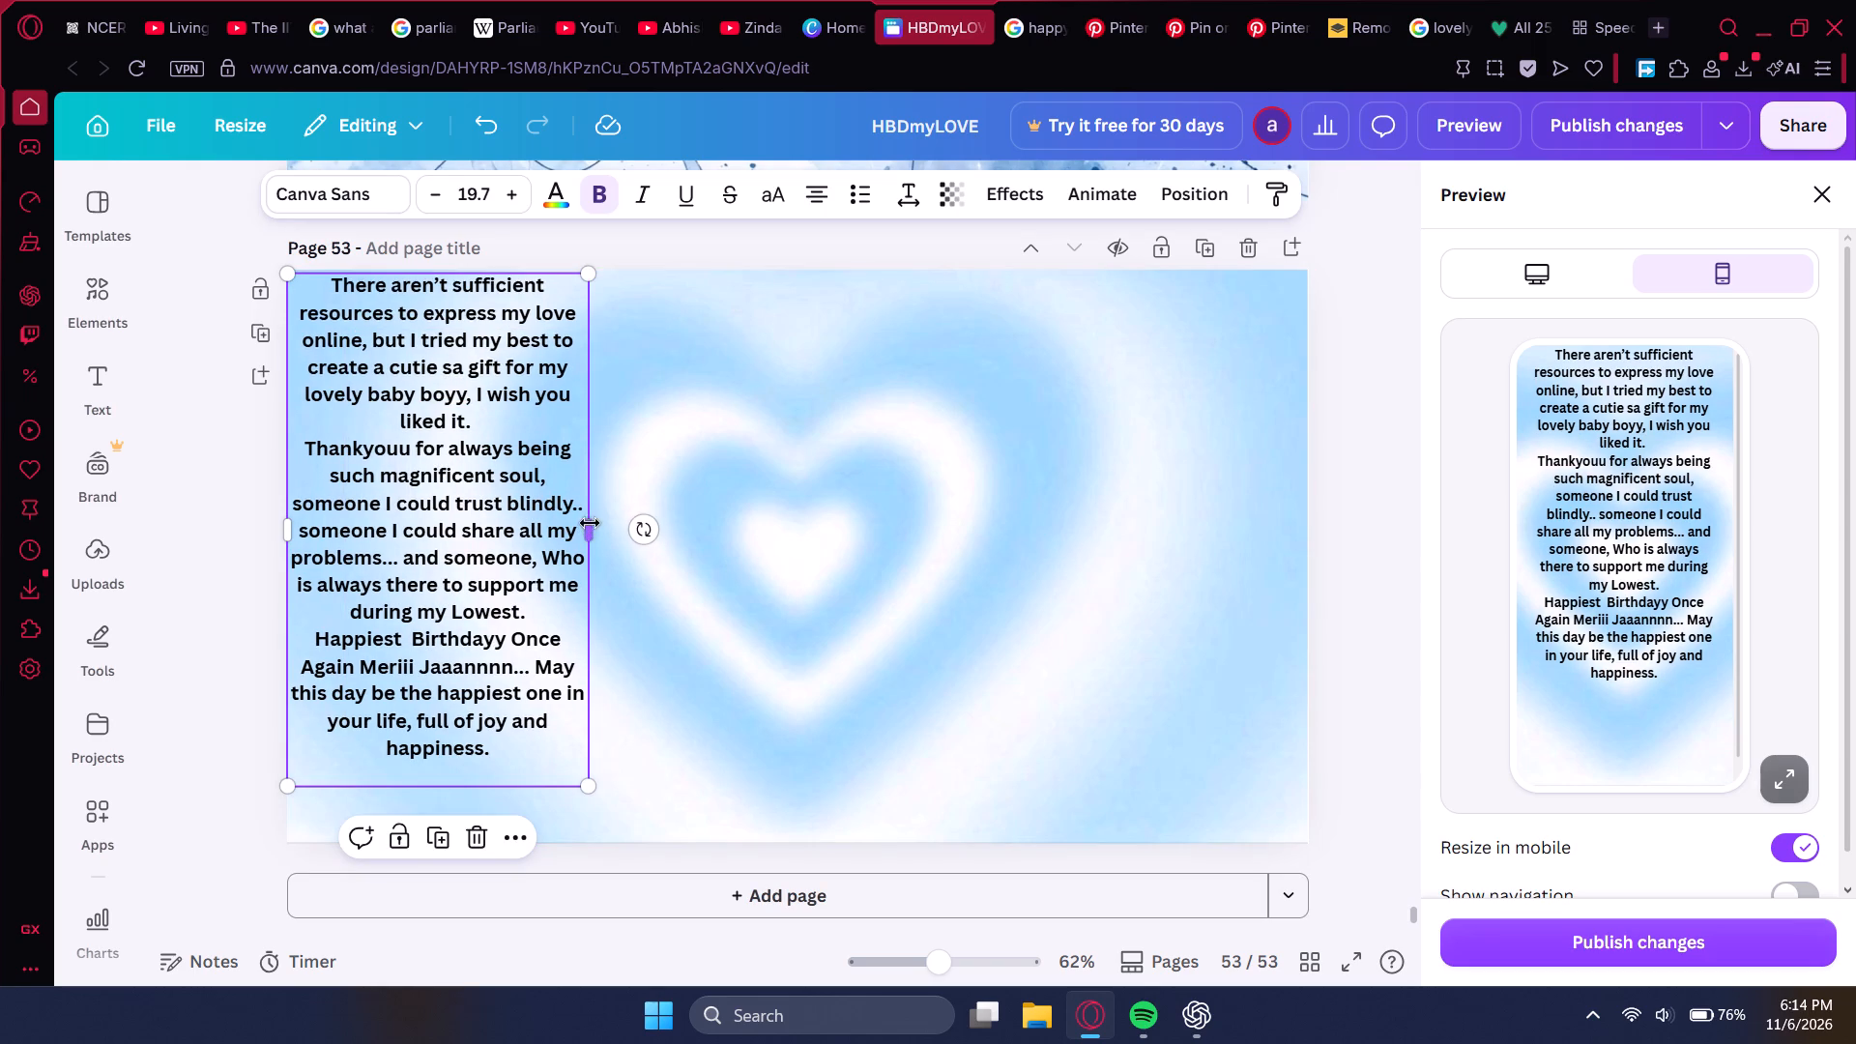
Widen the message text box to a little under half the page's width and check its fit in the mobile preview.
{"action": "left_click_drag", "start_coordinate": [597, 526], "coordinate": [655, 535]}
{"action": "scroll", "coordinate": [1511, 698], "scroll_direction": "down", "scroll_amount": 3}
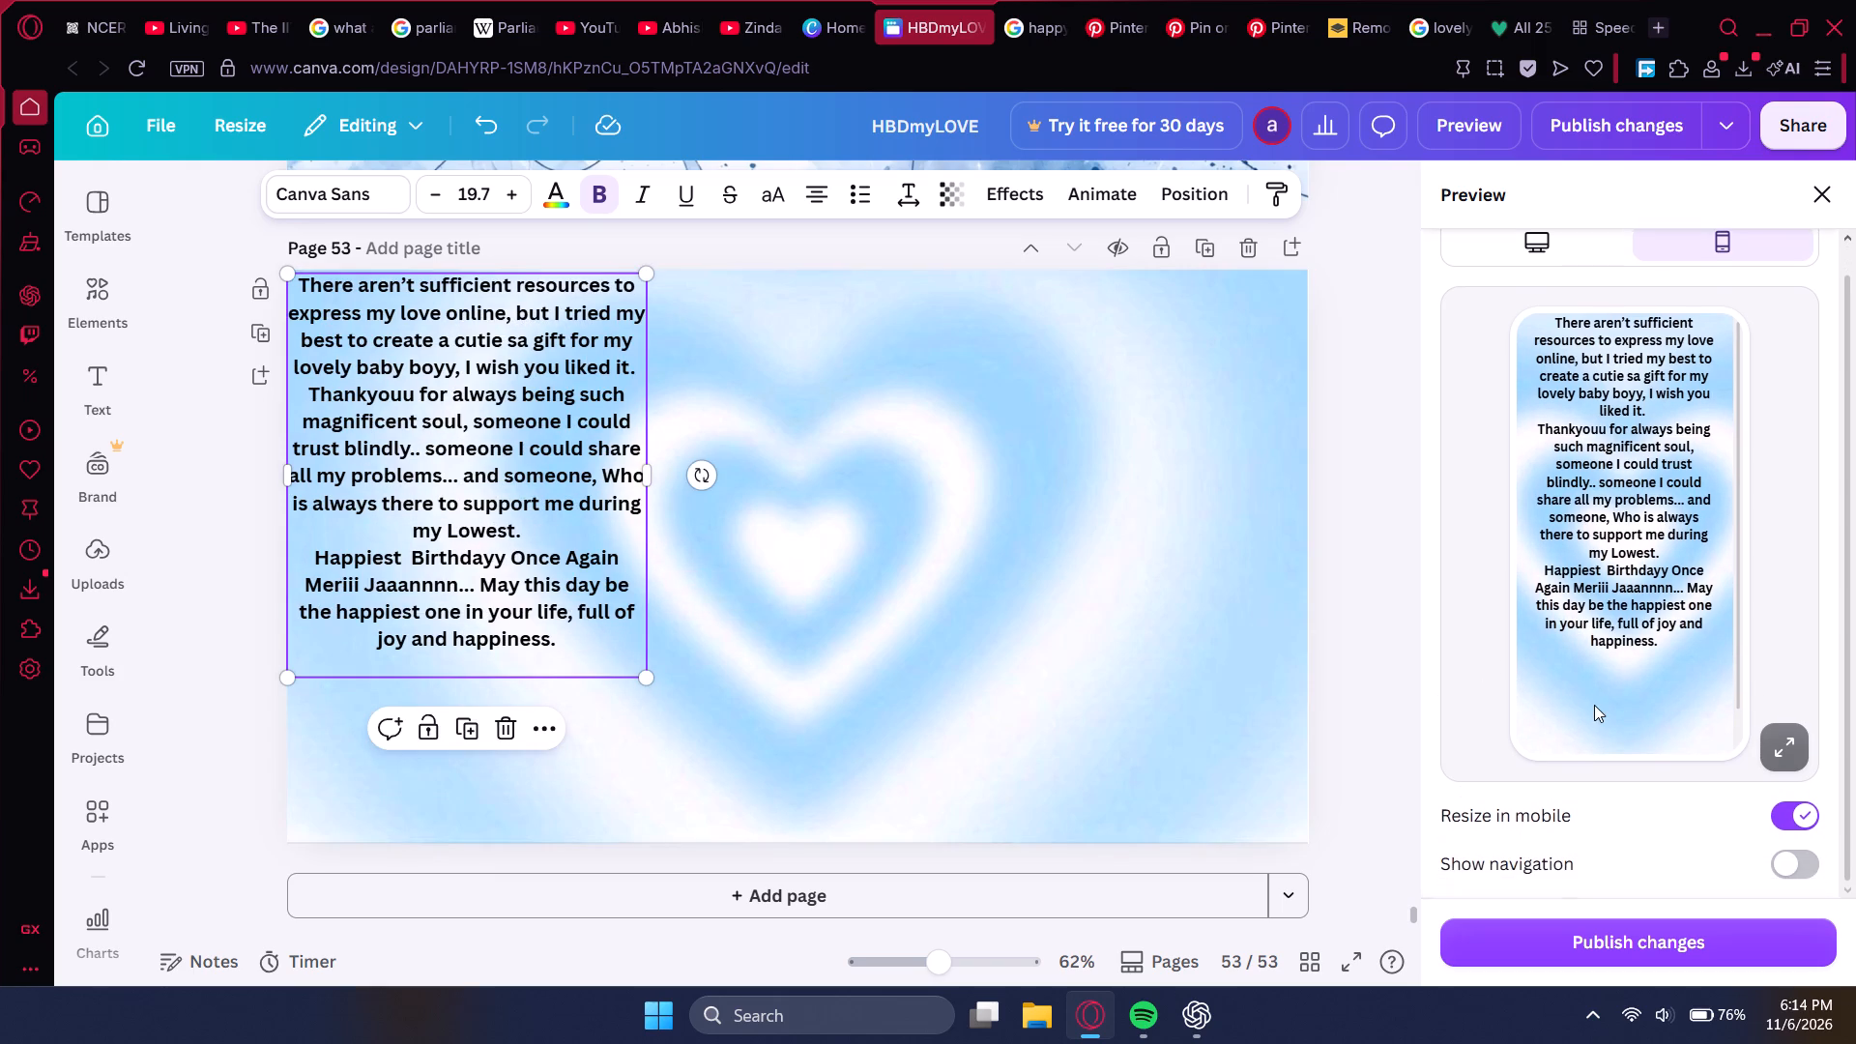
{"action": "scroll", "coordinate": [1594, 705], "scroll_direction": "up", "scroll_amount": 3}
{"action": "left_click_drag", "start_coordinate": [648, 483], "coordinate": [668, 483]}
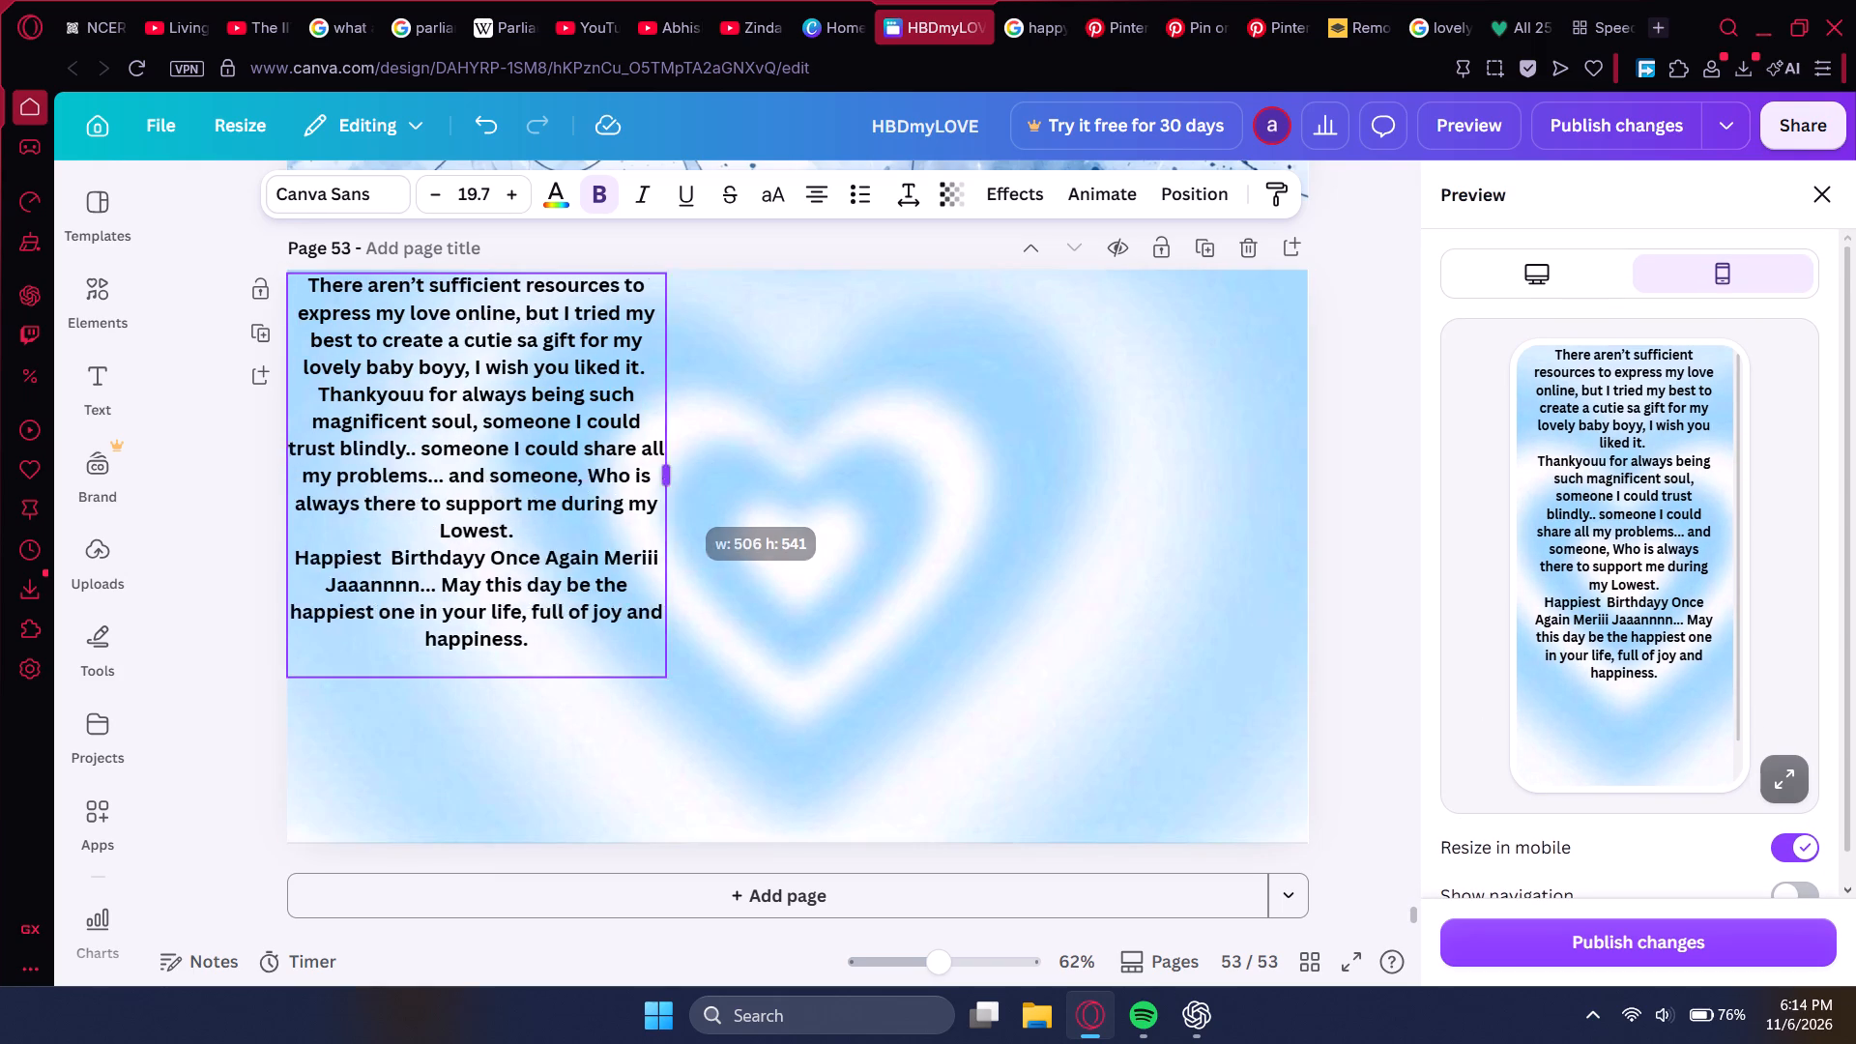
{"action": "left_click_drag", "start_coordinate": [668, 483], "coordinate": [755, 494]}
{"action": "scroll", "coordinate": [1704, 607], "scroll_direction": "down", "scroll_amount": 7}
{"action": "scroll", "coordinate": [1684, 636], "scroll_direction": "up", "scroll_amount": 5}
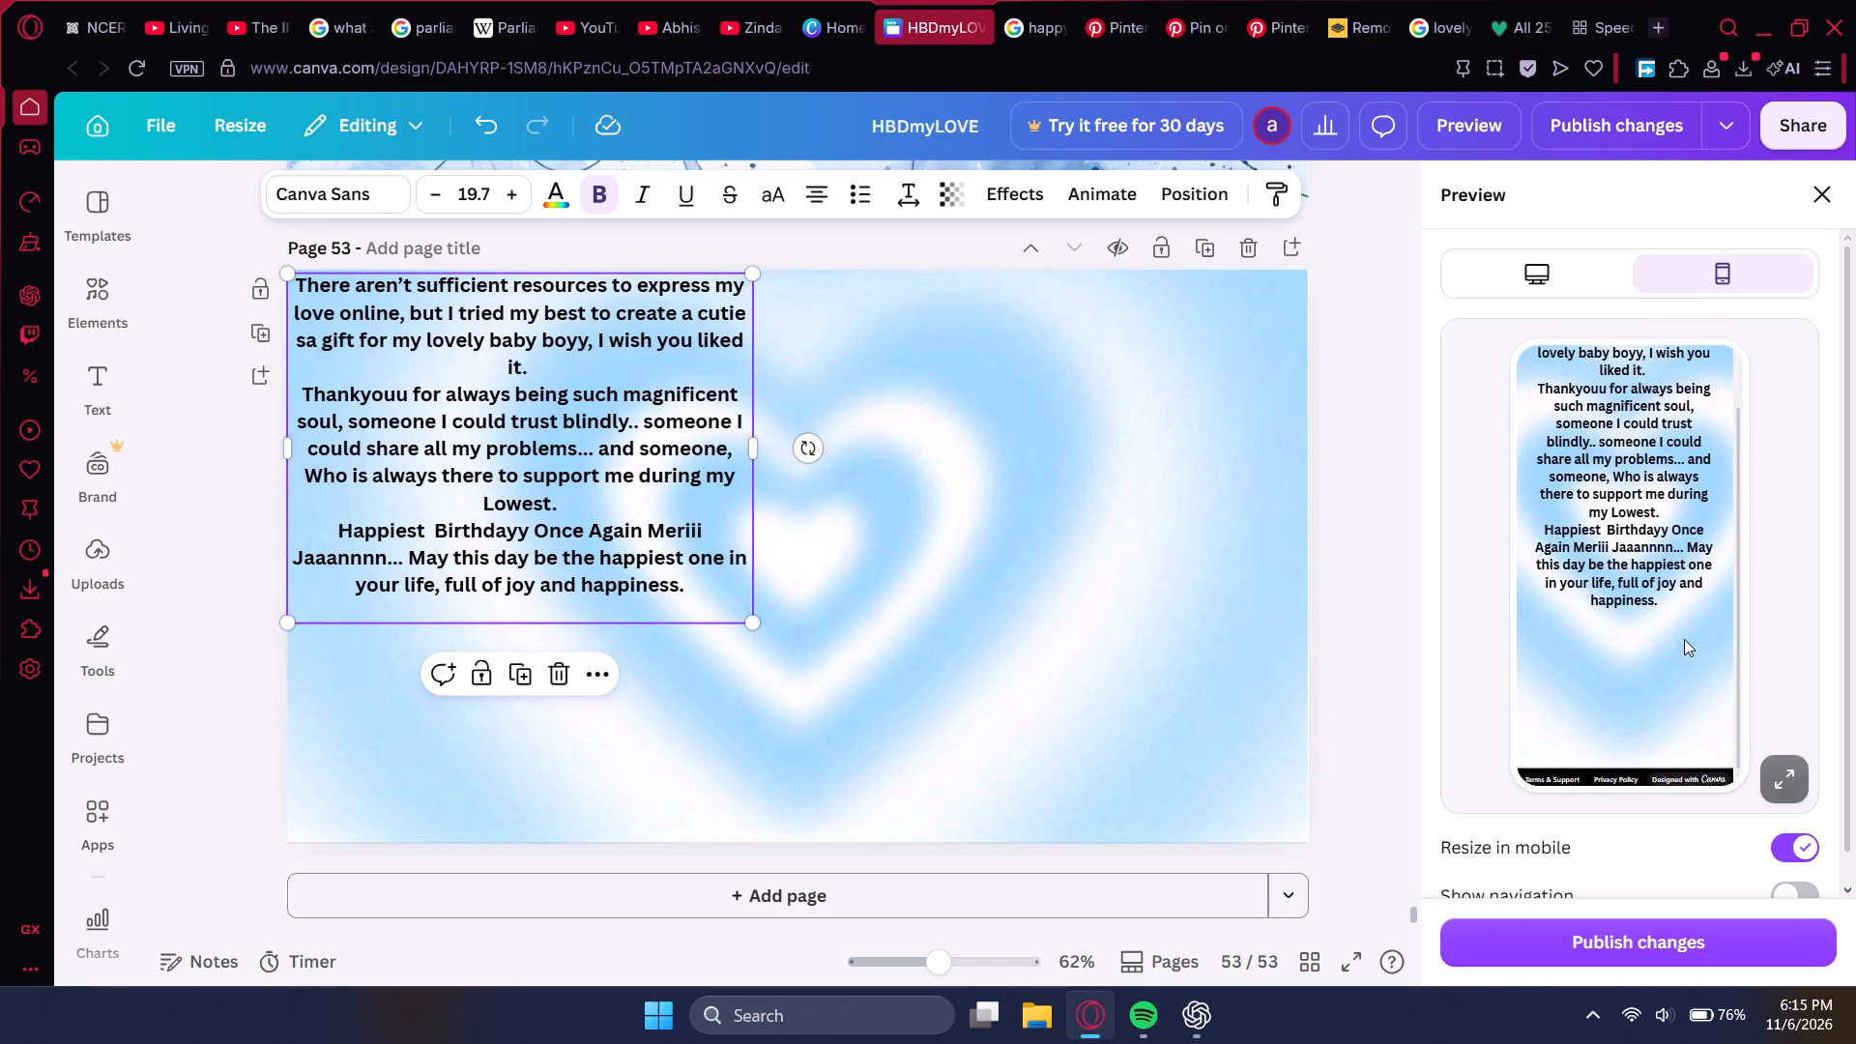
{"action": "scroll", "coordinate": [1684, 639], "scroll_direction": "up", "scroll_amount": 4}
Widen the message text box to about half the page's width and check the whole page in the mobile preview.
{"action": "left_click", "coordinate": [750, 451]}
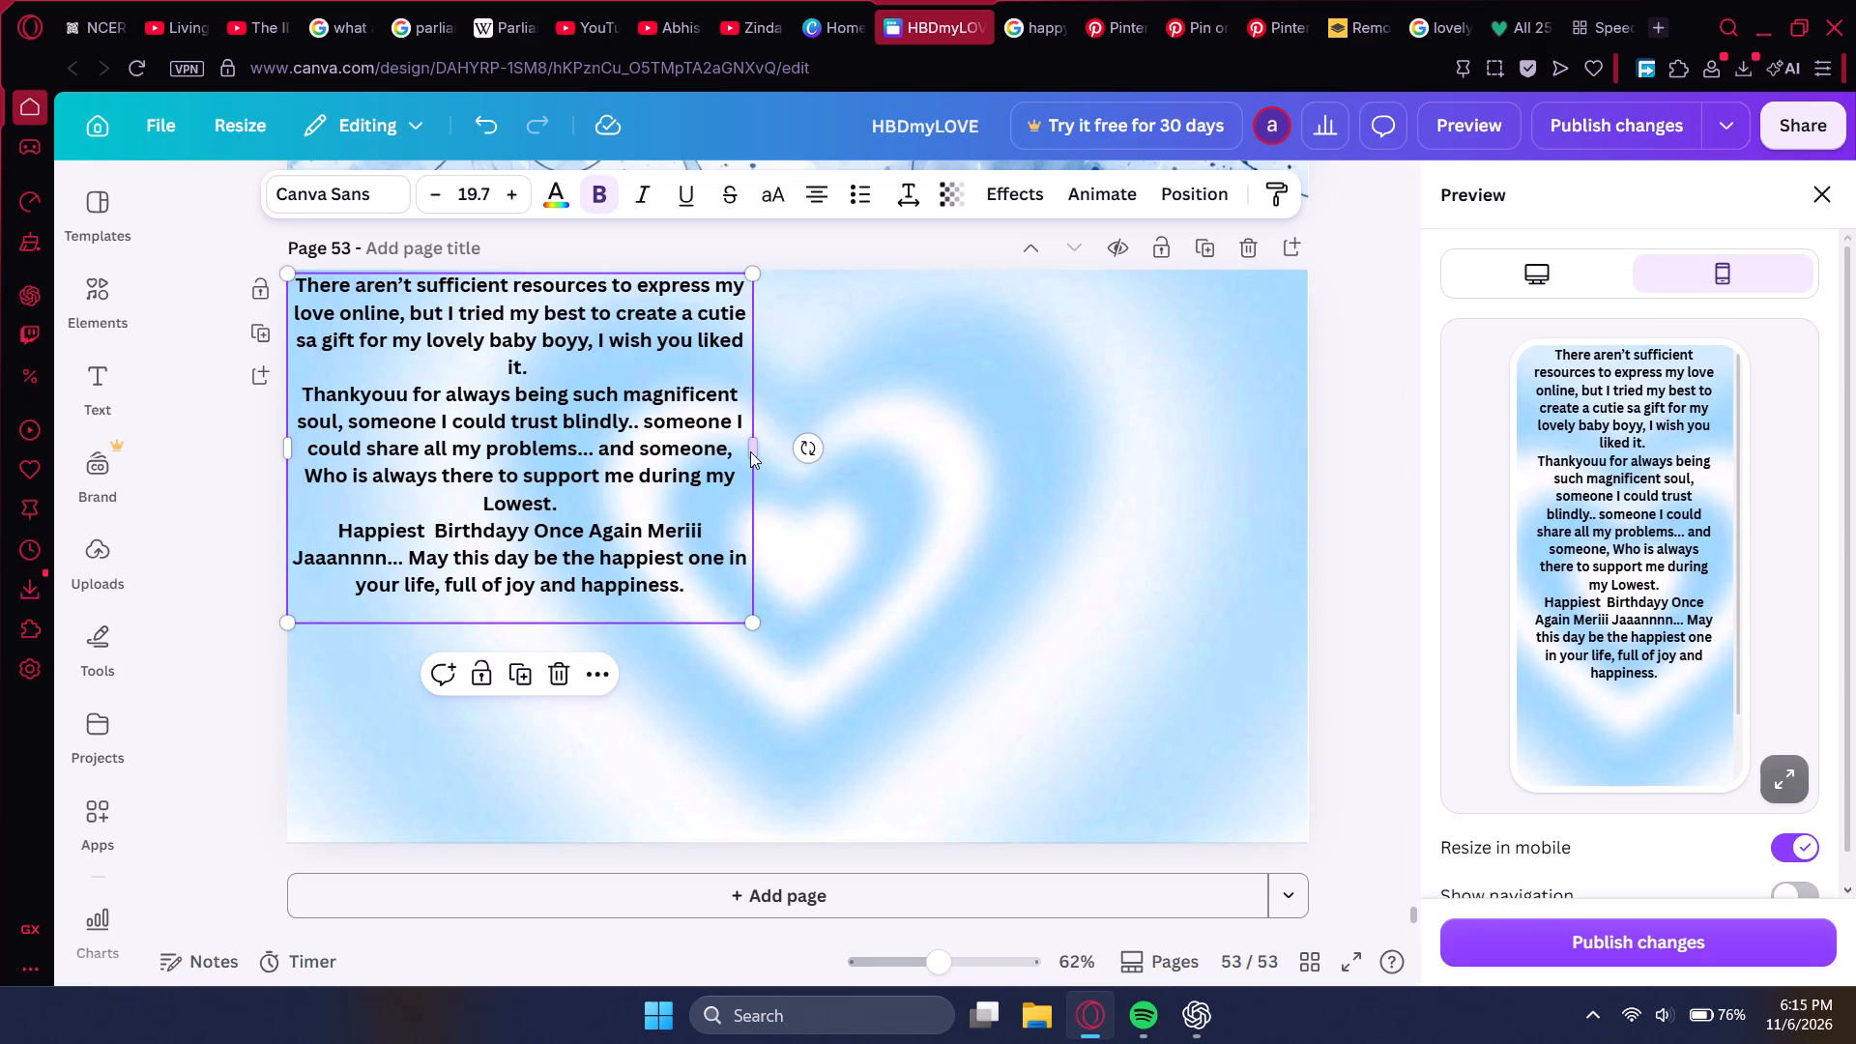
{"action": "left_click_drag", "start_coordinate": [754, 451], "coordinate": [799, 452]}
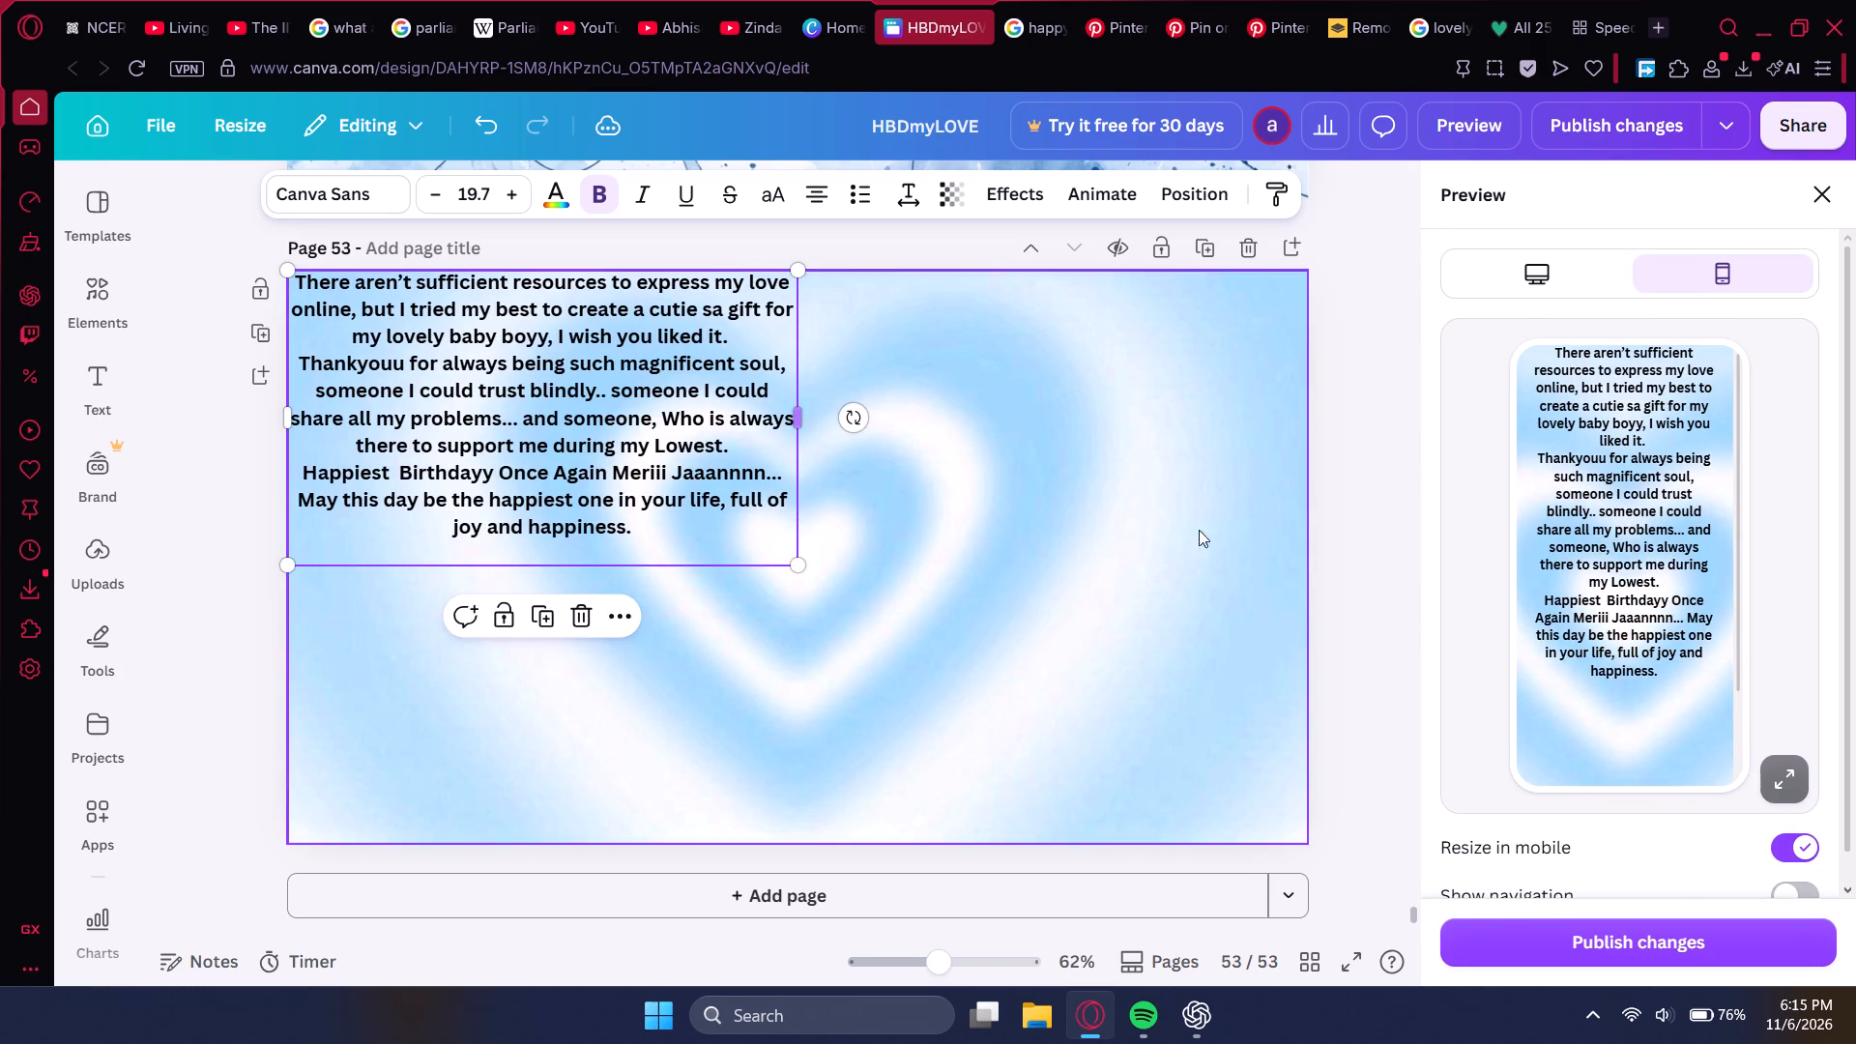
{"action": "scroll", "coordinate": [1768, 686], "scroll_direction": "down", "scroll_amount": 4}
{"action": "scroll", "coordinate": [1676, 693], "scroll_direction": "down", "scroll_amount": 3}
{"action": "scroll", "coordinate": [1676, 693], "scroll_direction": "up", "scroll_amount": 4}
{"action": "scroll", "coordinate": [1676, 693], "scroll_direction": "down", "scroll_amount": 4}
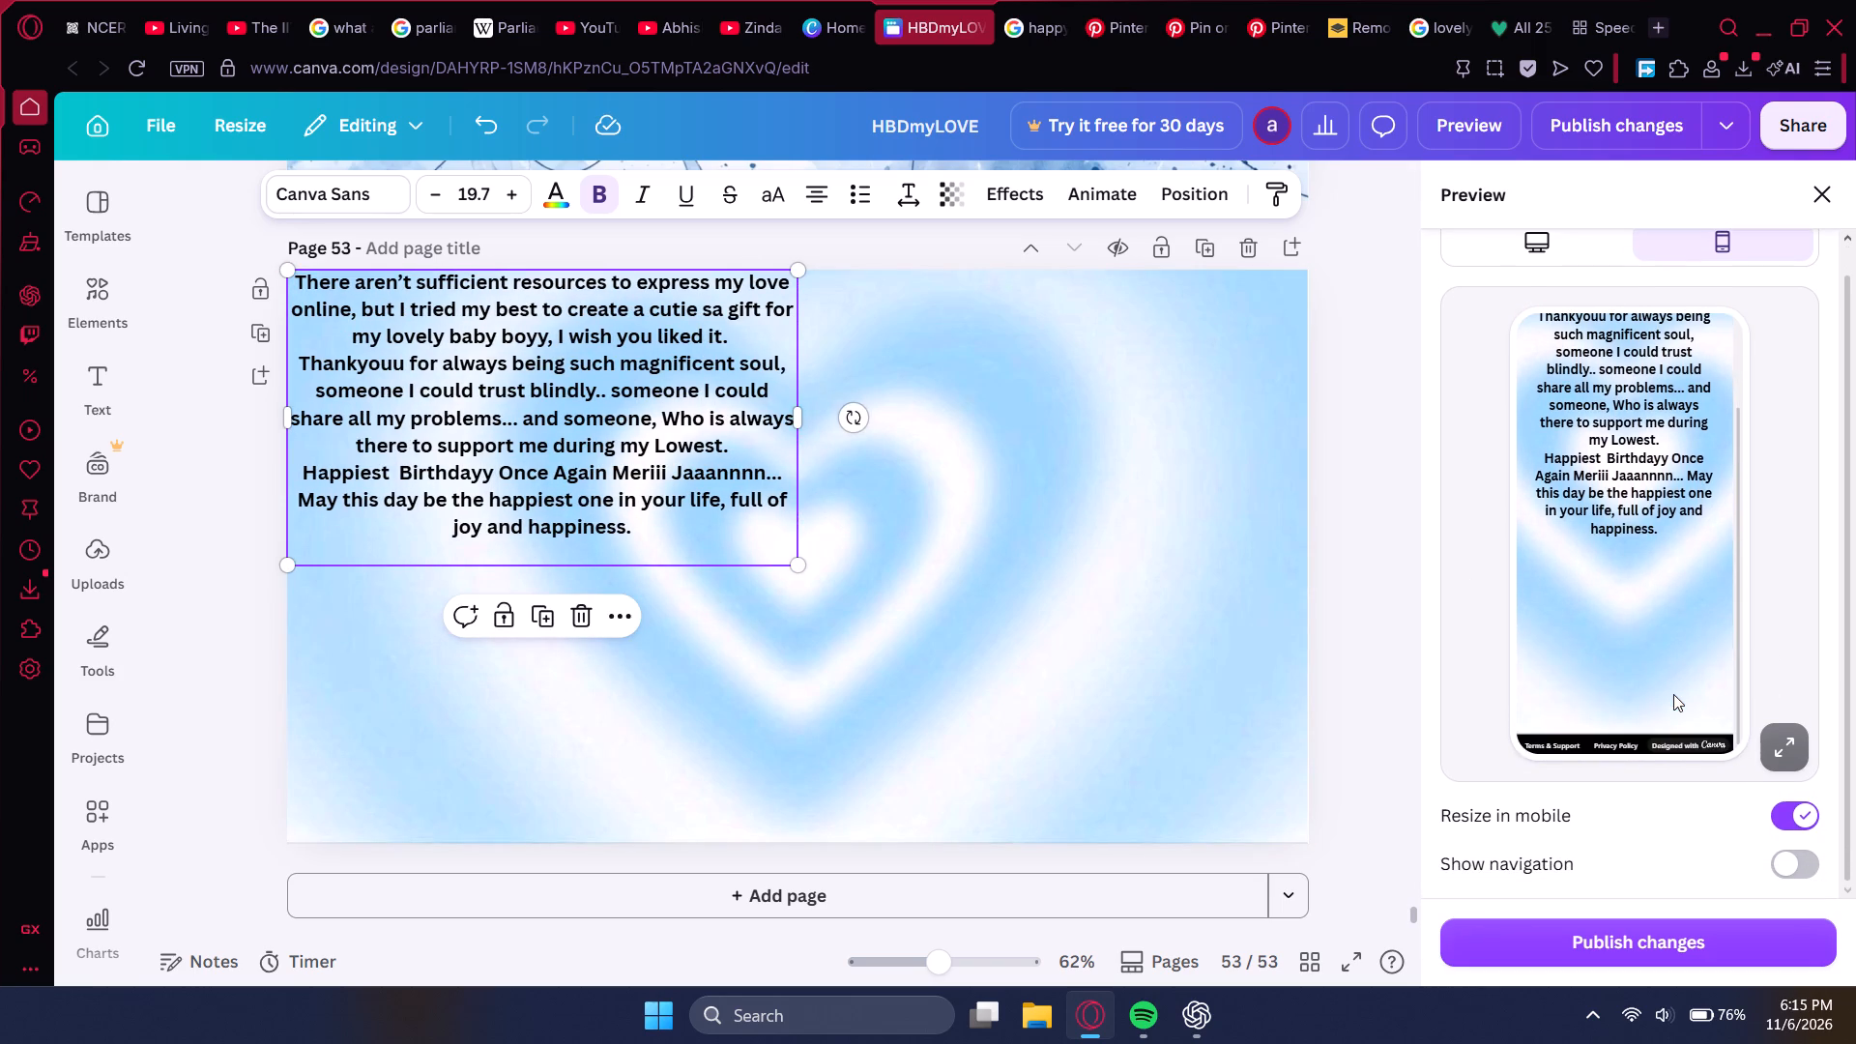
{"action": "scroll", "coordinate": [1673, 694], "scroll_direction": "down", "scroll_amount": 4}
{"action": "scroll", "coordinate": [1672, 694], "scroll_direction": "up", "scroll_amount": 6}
Narrow the message text box to slightly over a third of the page's width and check its fit in the mobile preview.
{"action": "left_click_drag", "start_coordinate": [799, 417], "coordinate": [701, 429]}
{"action": "scroll", "coordinate": [1638, 684], "scroll_direction": "down", "scroll_amount": 5}
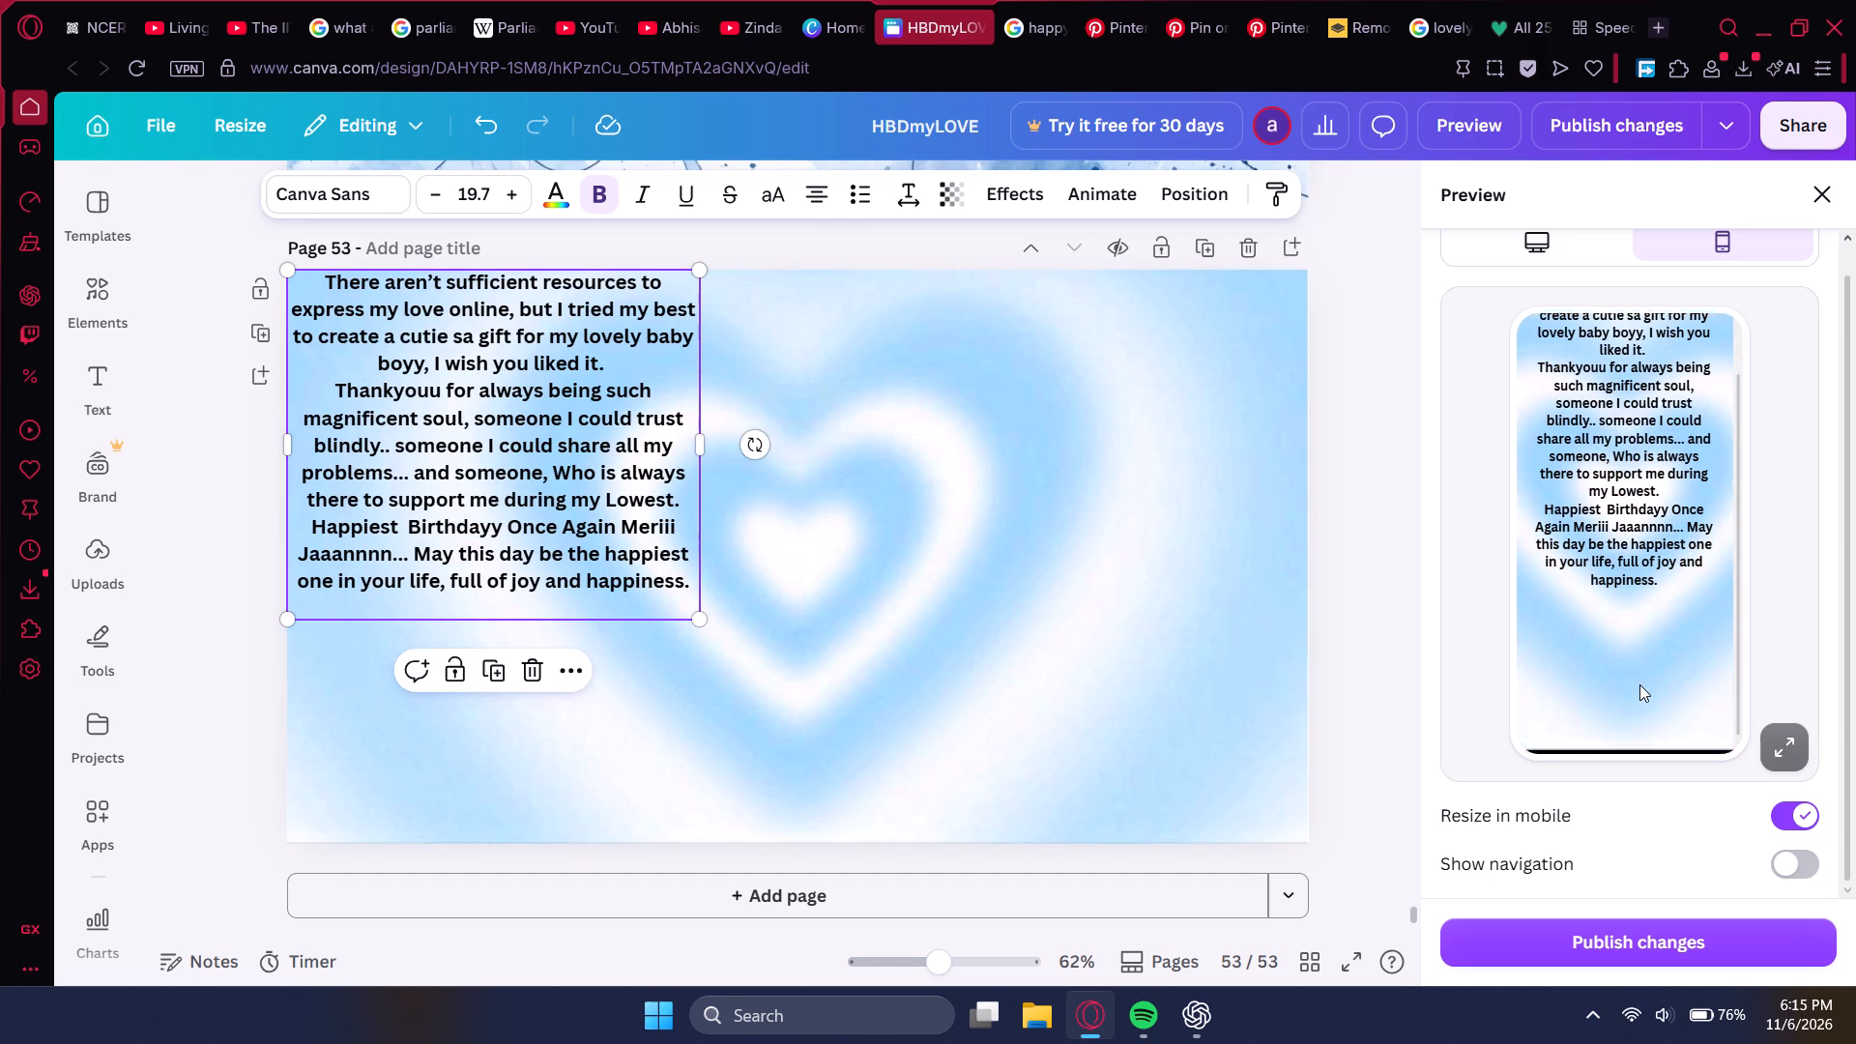
{"action": "scroll", "coordinate": [1639, 684], "scroll_direction": "up", "scroll_amount": 4}
{"action": "left_click_drag", "start_coordinate": [702, 442], "coordinate": [655, 444]}
{"action": "scroll", "coordinate": [1605, 632], "scroll_direction": "down", "scroll_amount": 8}
{"action": "scroll", "coordinate": [1606, 634], "scroll_direction": "up", "scroll_amount": 2}
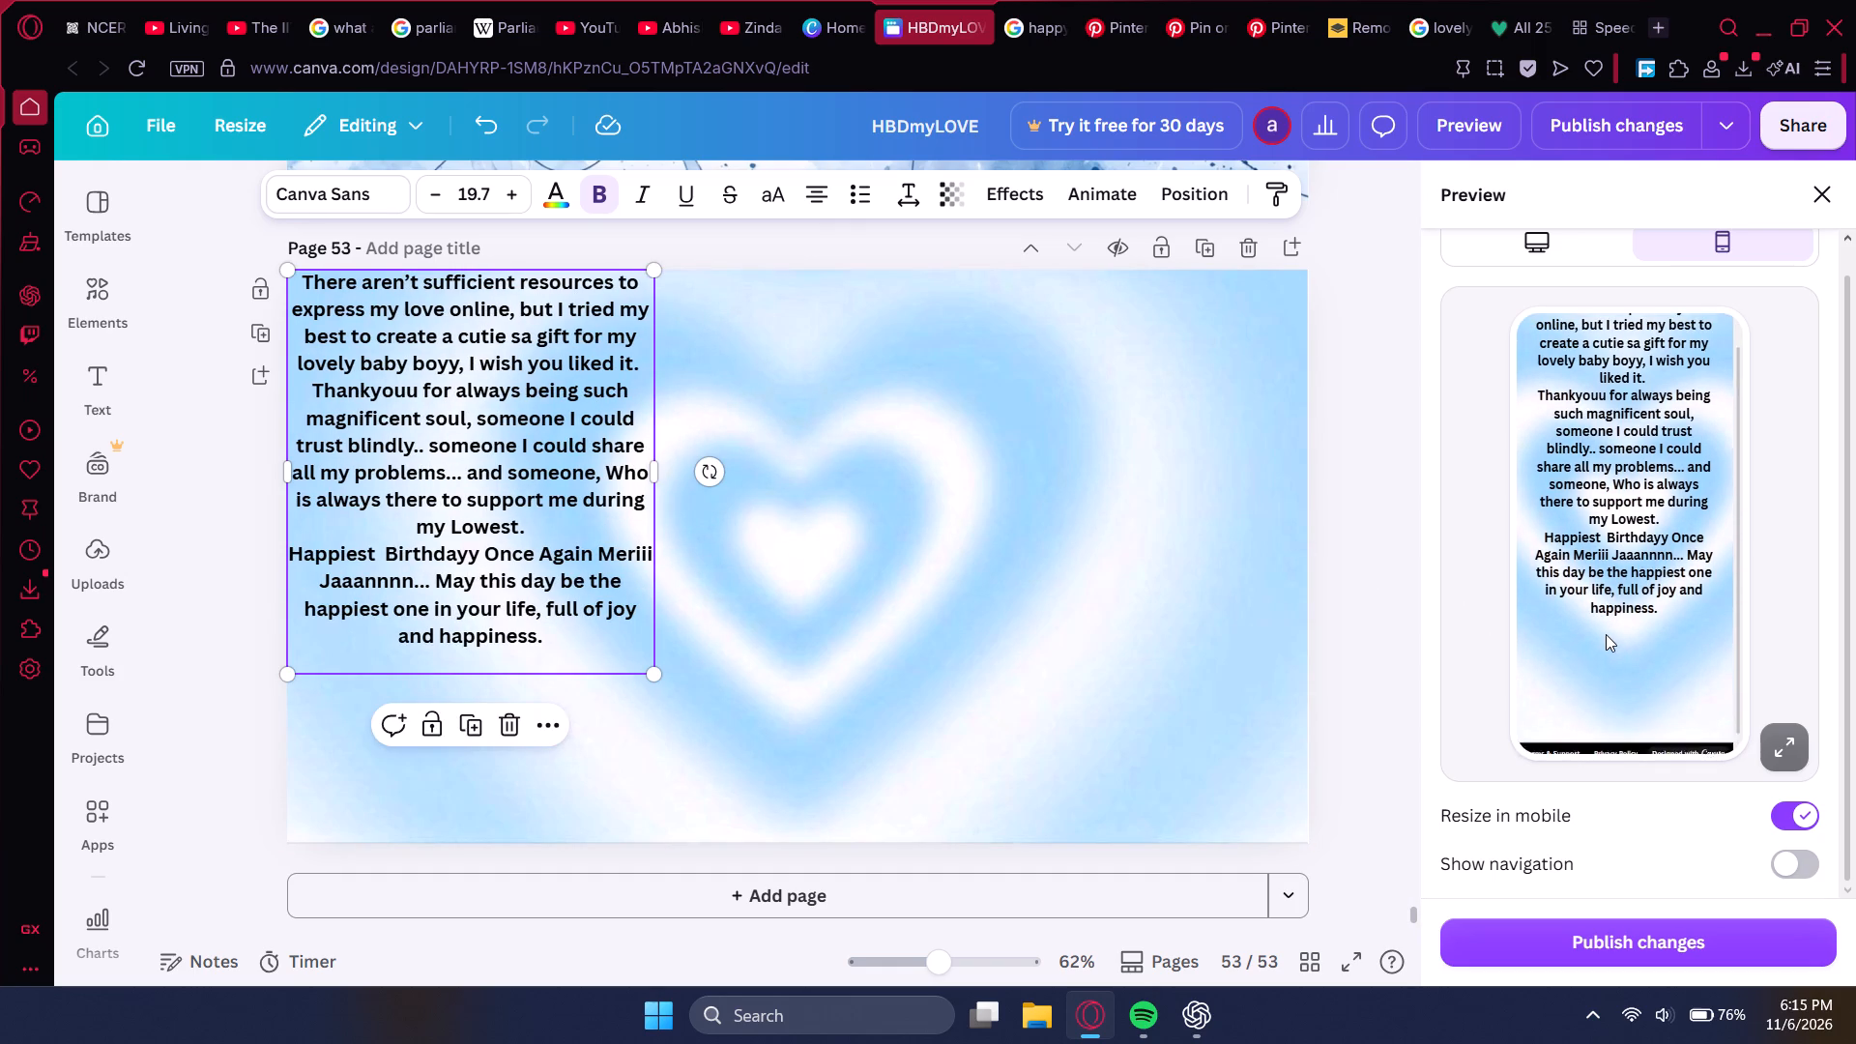
{"action": "scroll", "coordinate": [1606, 634], "scroll_direction": "up", "scroll_amount": 4}
{"action": "scroll", "coordinate": [1606, 634], "scroll_direction": "down", "scroll_amount": 6}
{"action": "scroll", "coordinate": [1606, 634], "scroll_direction": "up", "scroll_amount": 3}
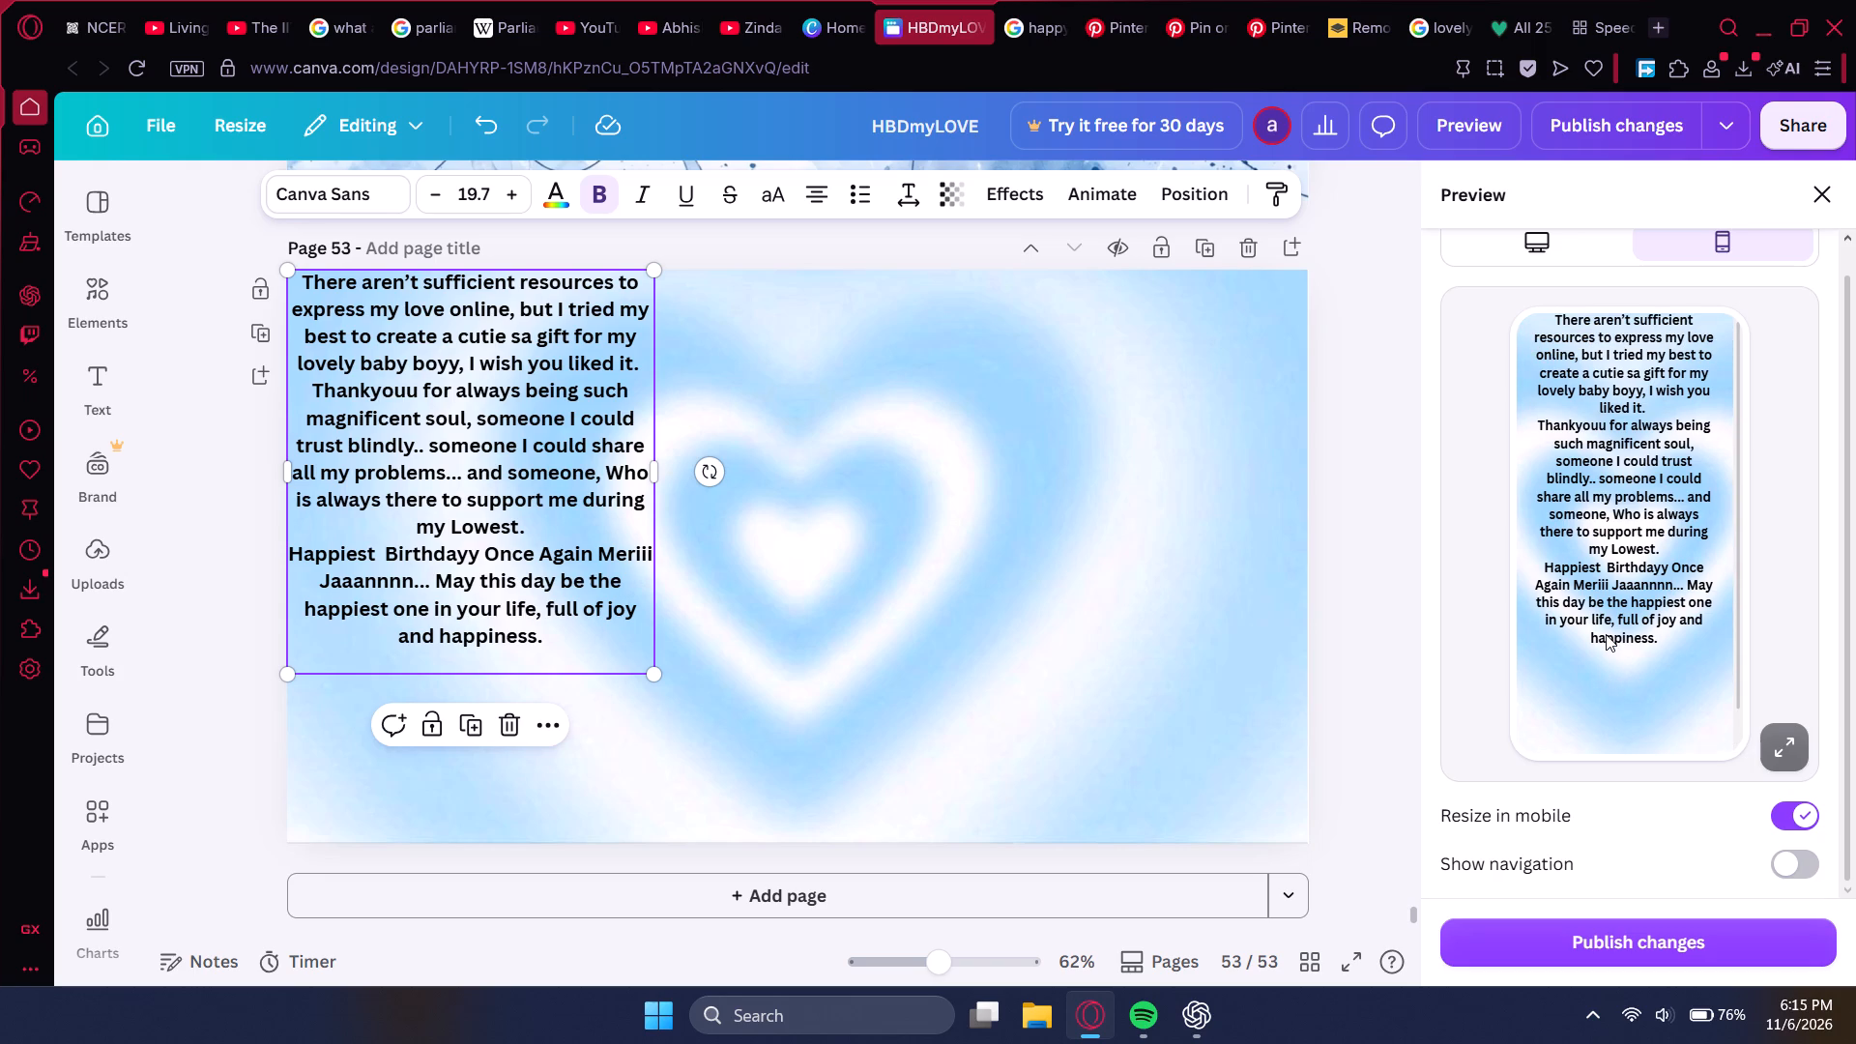
{"action": "scroll", "coordinate": [1599, 636], "scroll_direction": "up", "scroll_amount": 2}
Add the line "I LOVEYOU FOREVER AND EVER" on the empty line at the end of the message.
{"action": "left_click", "coordinate": [534, 643]}
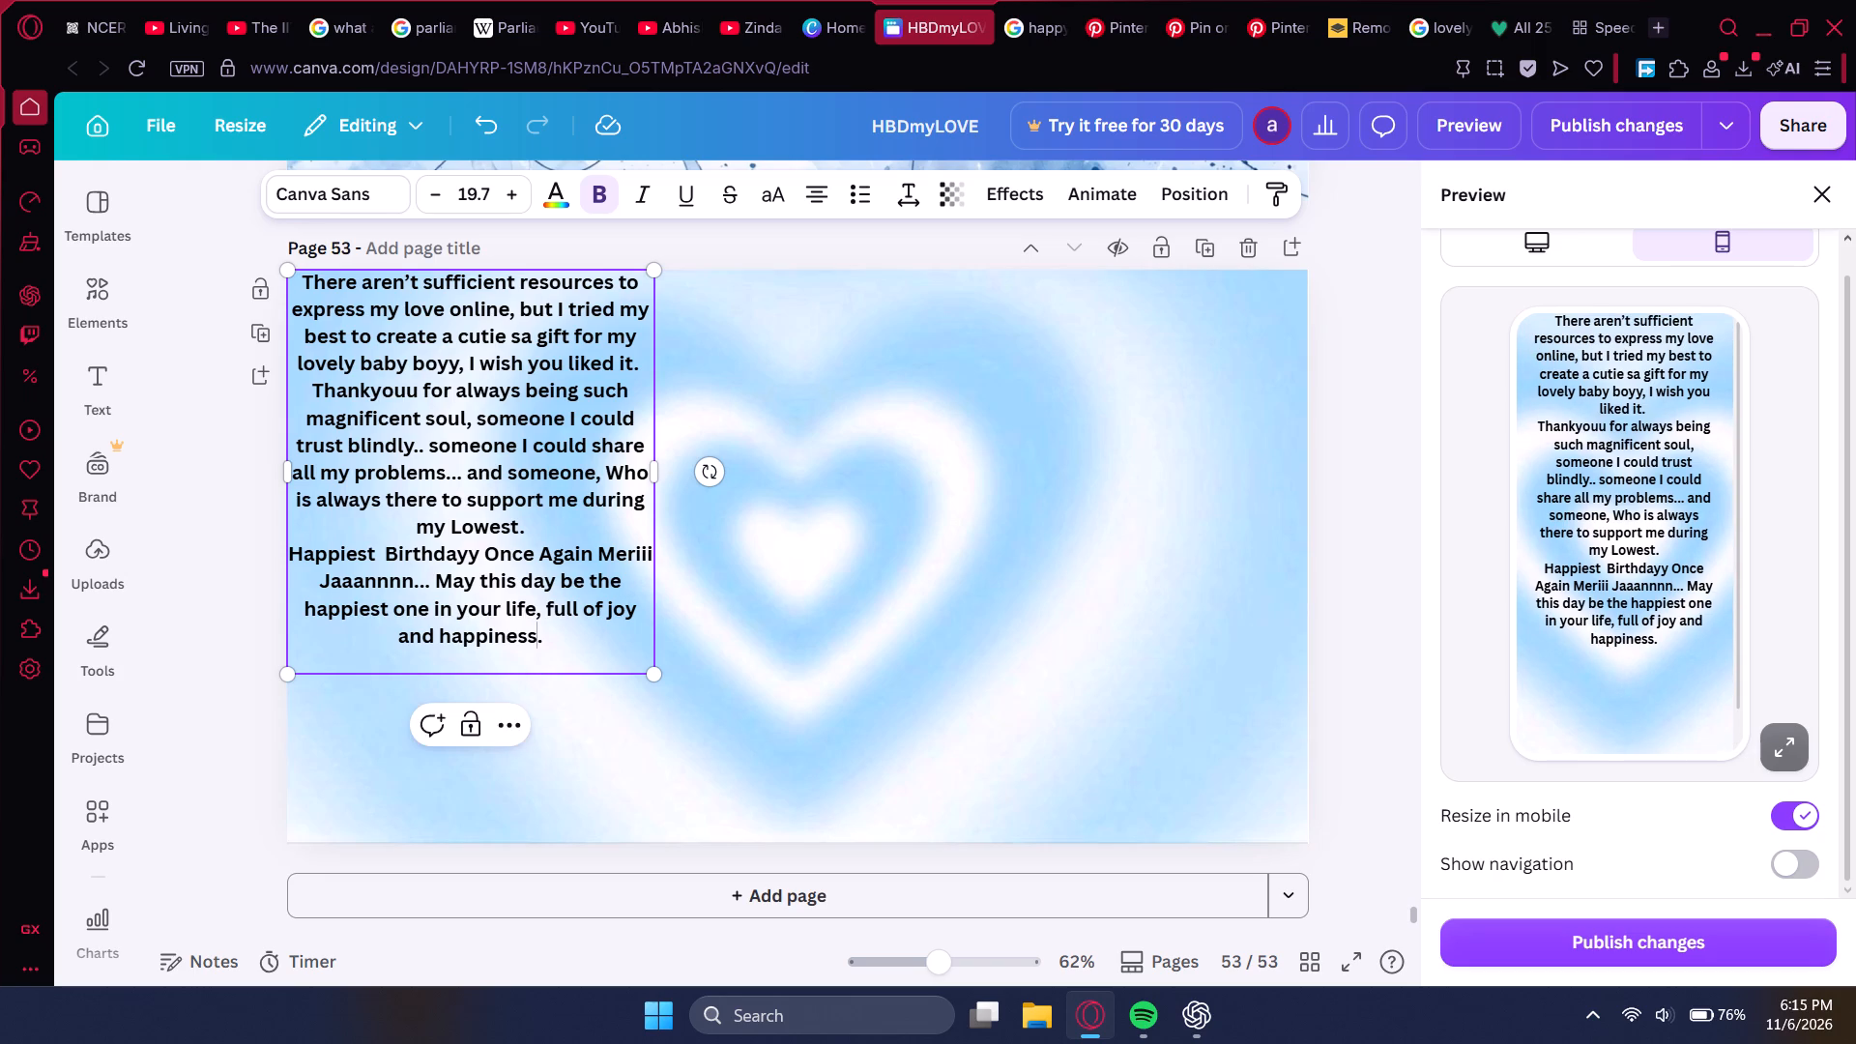
{"action": "left_click", "coordinate": [537, 653]}
{"action": "type", "text": "I Love YOUU FOREVER"}
{"action": "key", "text": "BackSpace"}
{"action": "key", "text": "BackSpace"}
{"action": "key", "text": "BackSpace"}
{"action": "key", "text": "BackSpace"}
{"action": "key", "text": "BackSpace"}
{"action": "key", "text": "BackSpace"}
{"action": "key", "text": "BackSpace"}
{"action": "key", "text": "BackSpace"}
{"action": "key", "text": "BackSpace"}
{"action": "key", "text": "BackSpace"}
{"action": "key", "text": "BackSpace"}
{"action": "key", "text": "BackSpace"}
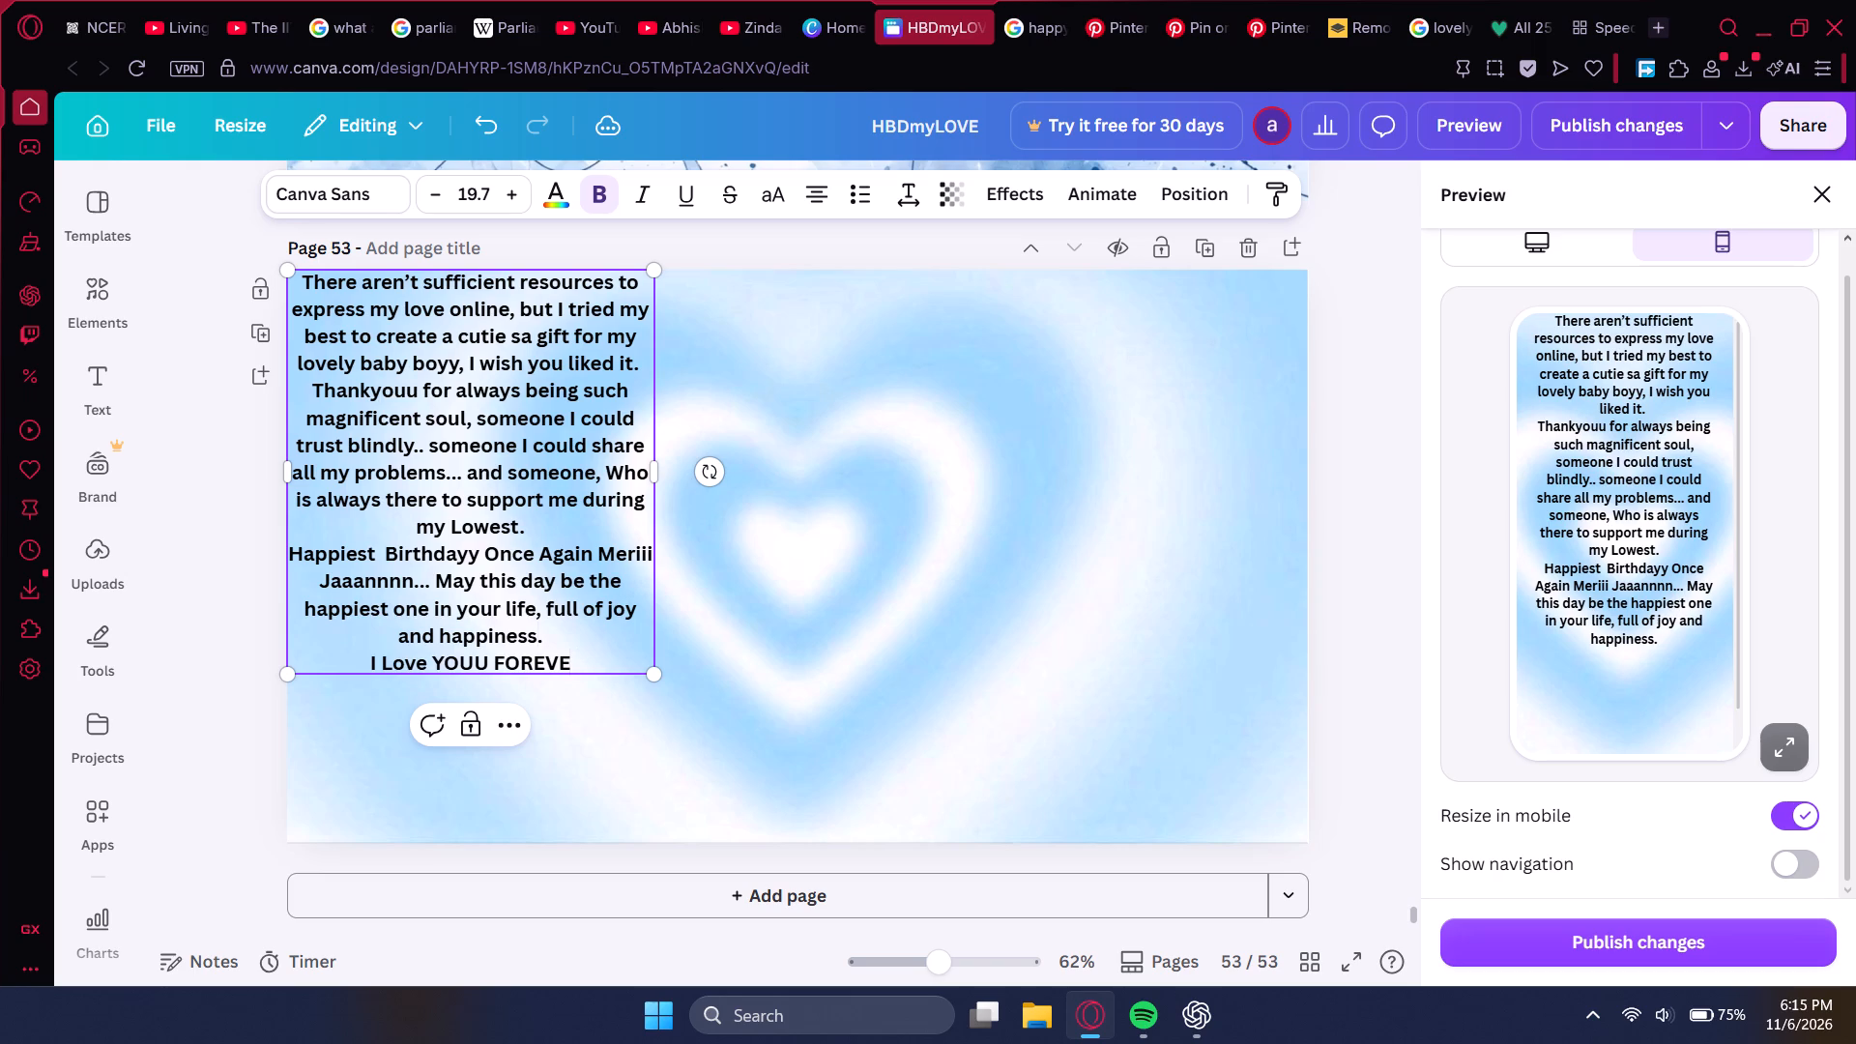
{"action": "key", "text": "BackSpace"}
{"action": "key", "text": "BackSpace"}
{"action": "key", "text": "BackSpace"}
{"action": "key", "text": "BackSpace"}
{"action": "key", "text": "BackSpace"}
{"action": "type", "text": "LOVEYOU FOREVER AND EVER"}
{"action": "key", "text": "space"}
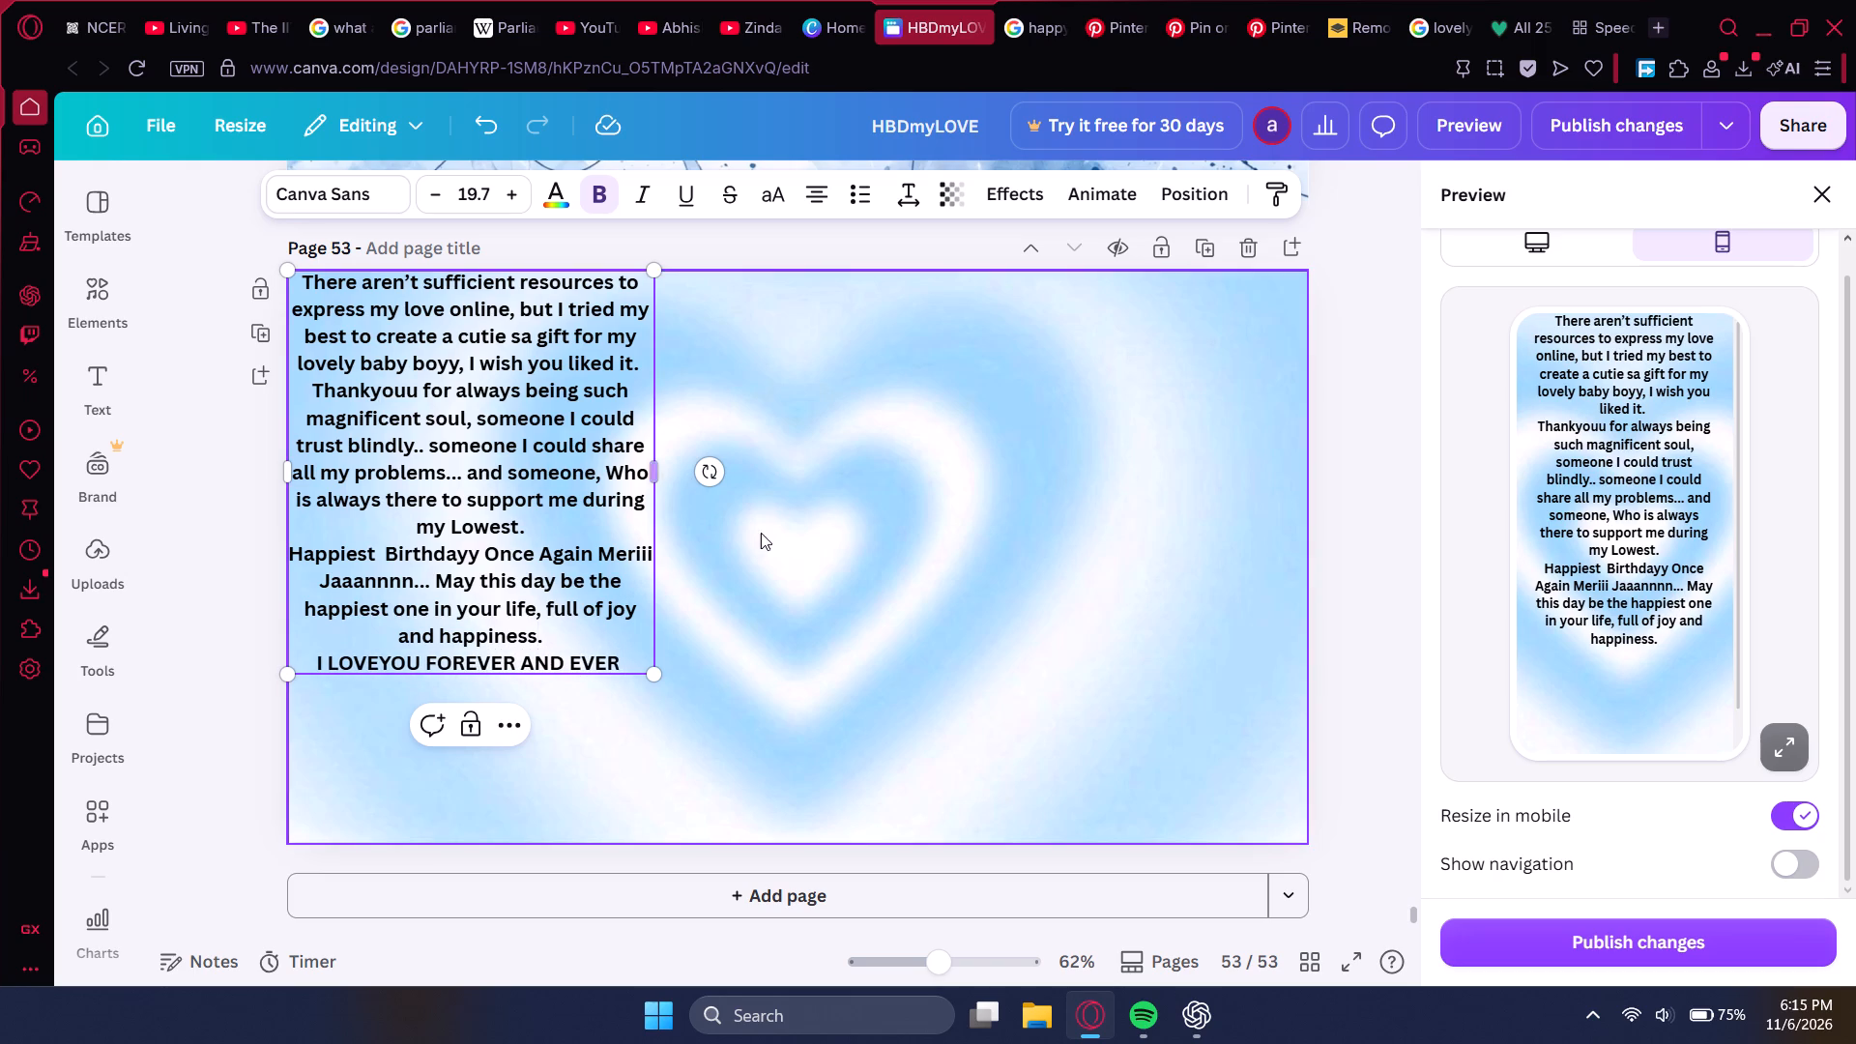
Close the browser tab holding the Google search results for lovely words.
{"action": "left_click", "coordinate": [1433, 33]}
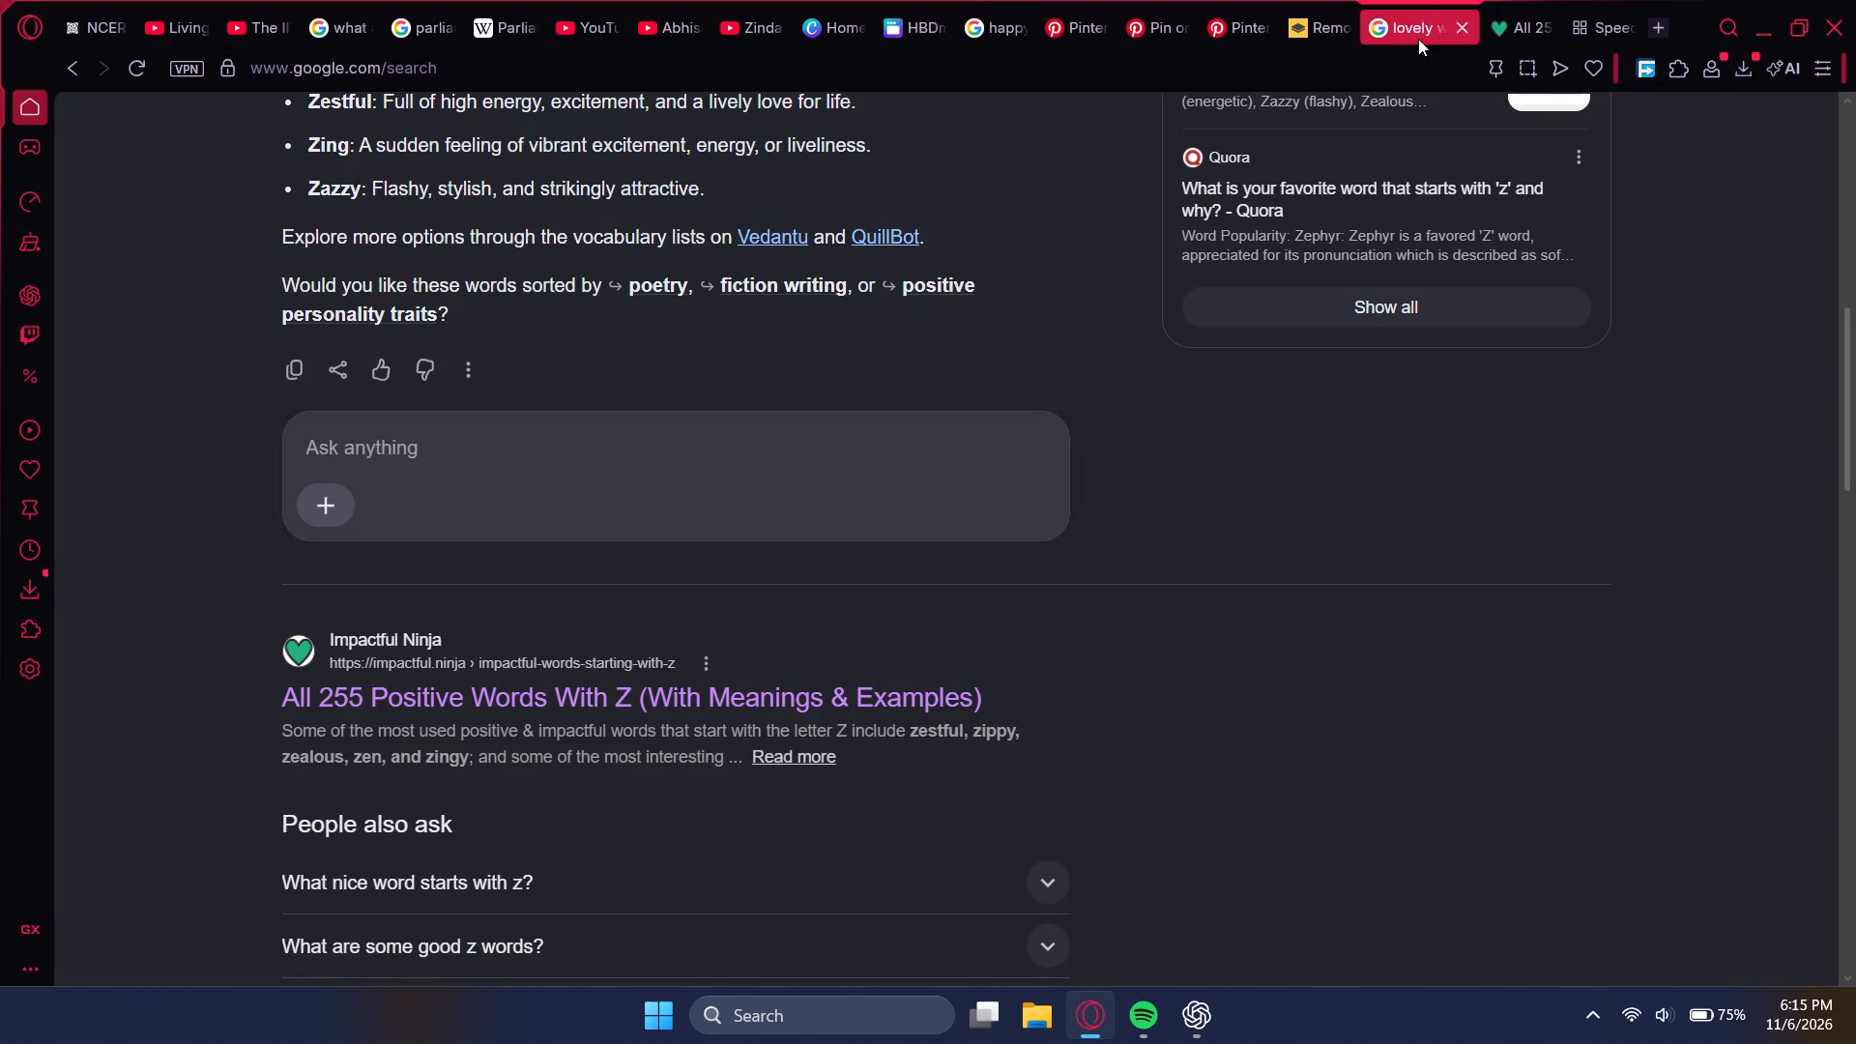
{"action": "middle_click", "coordinate": [1411, 25]}
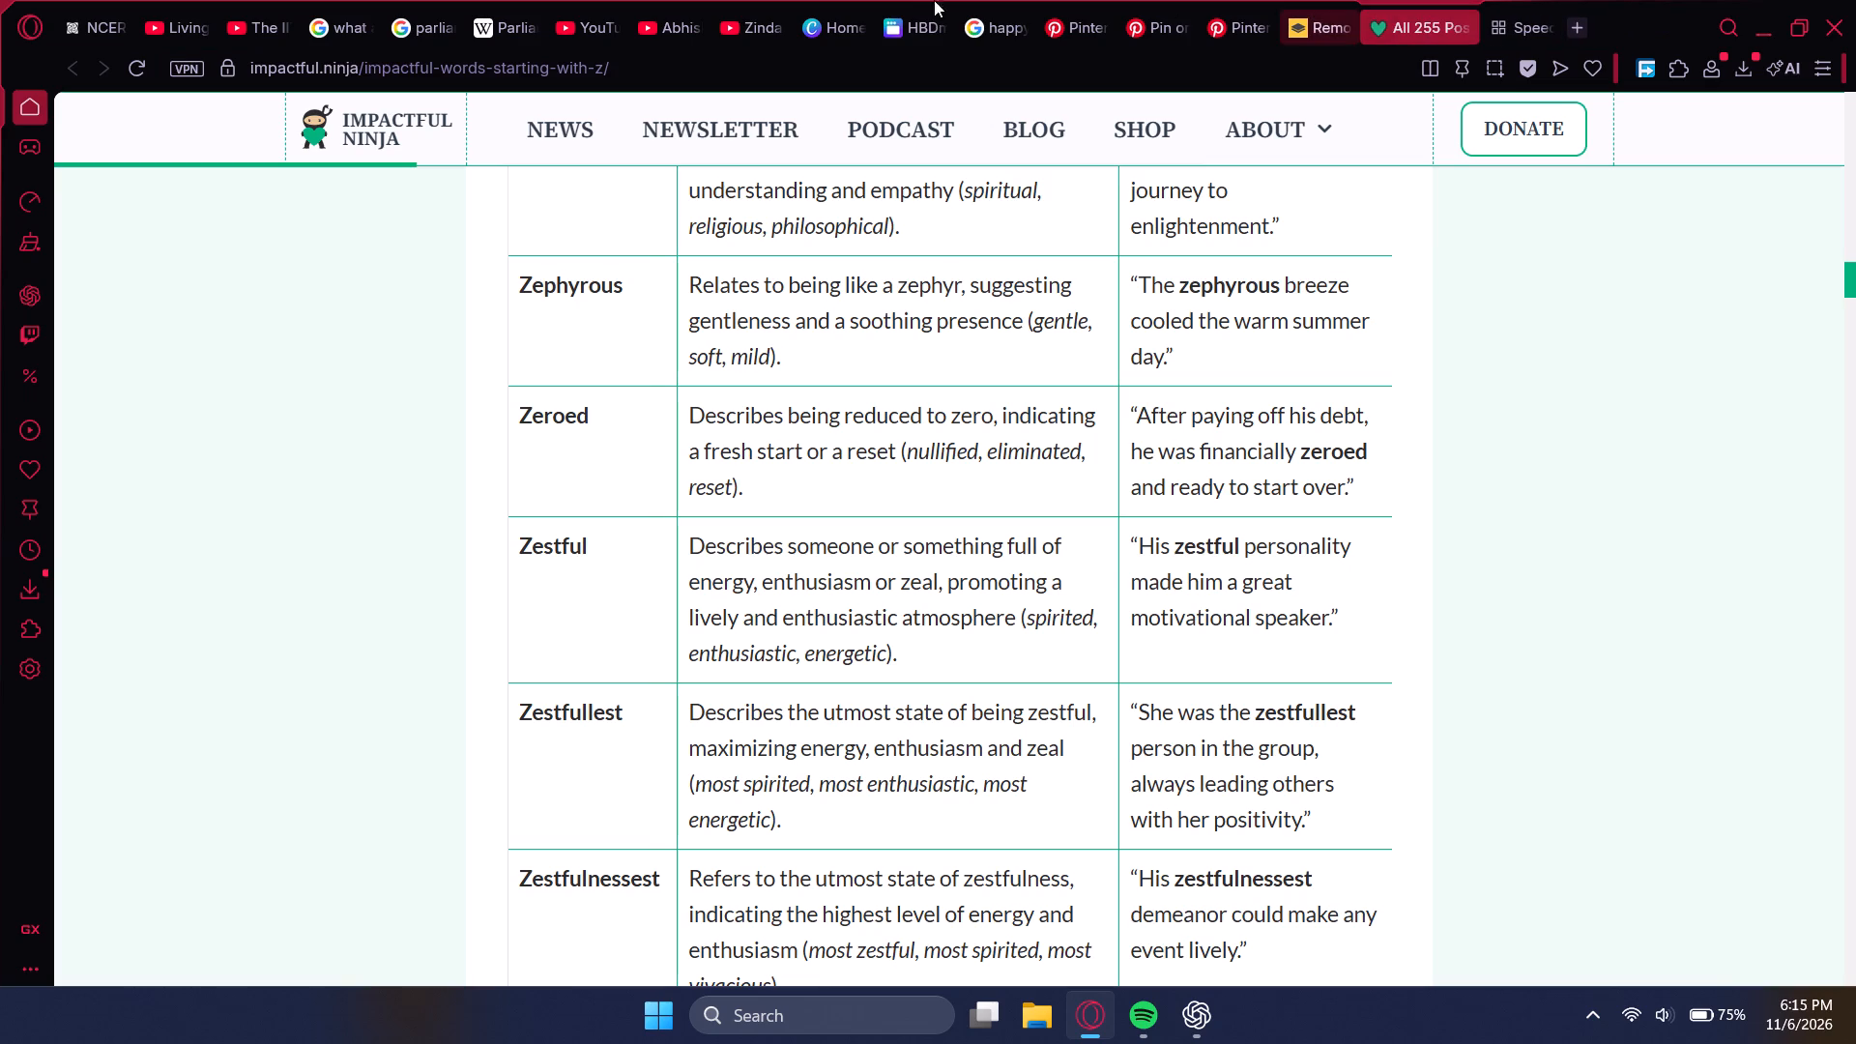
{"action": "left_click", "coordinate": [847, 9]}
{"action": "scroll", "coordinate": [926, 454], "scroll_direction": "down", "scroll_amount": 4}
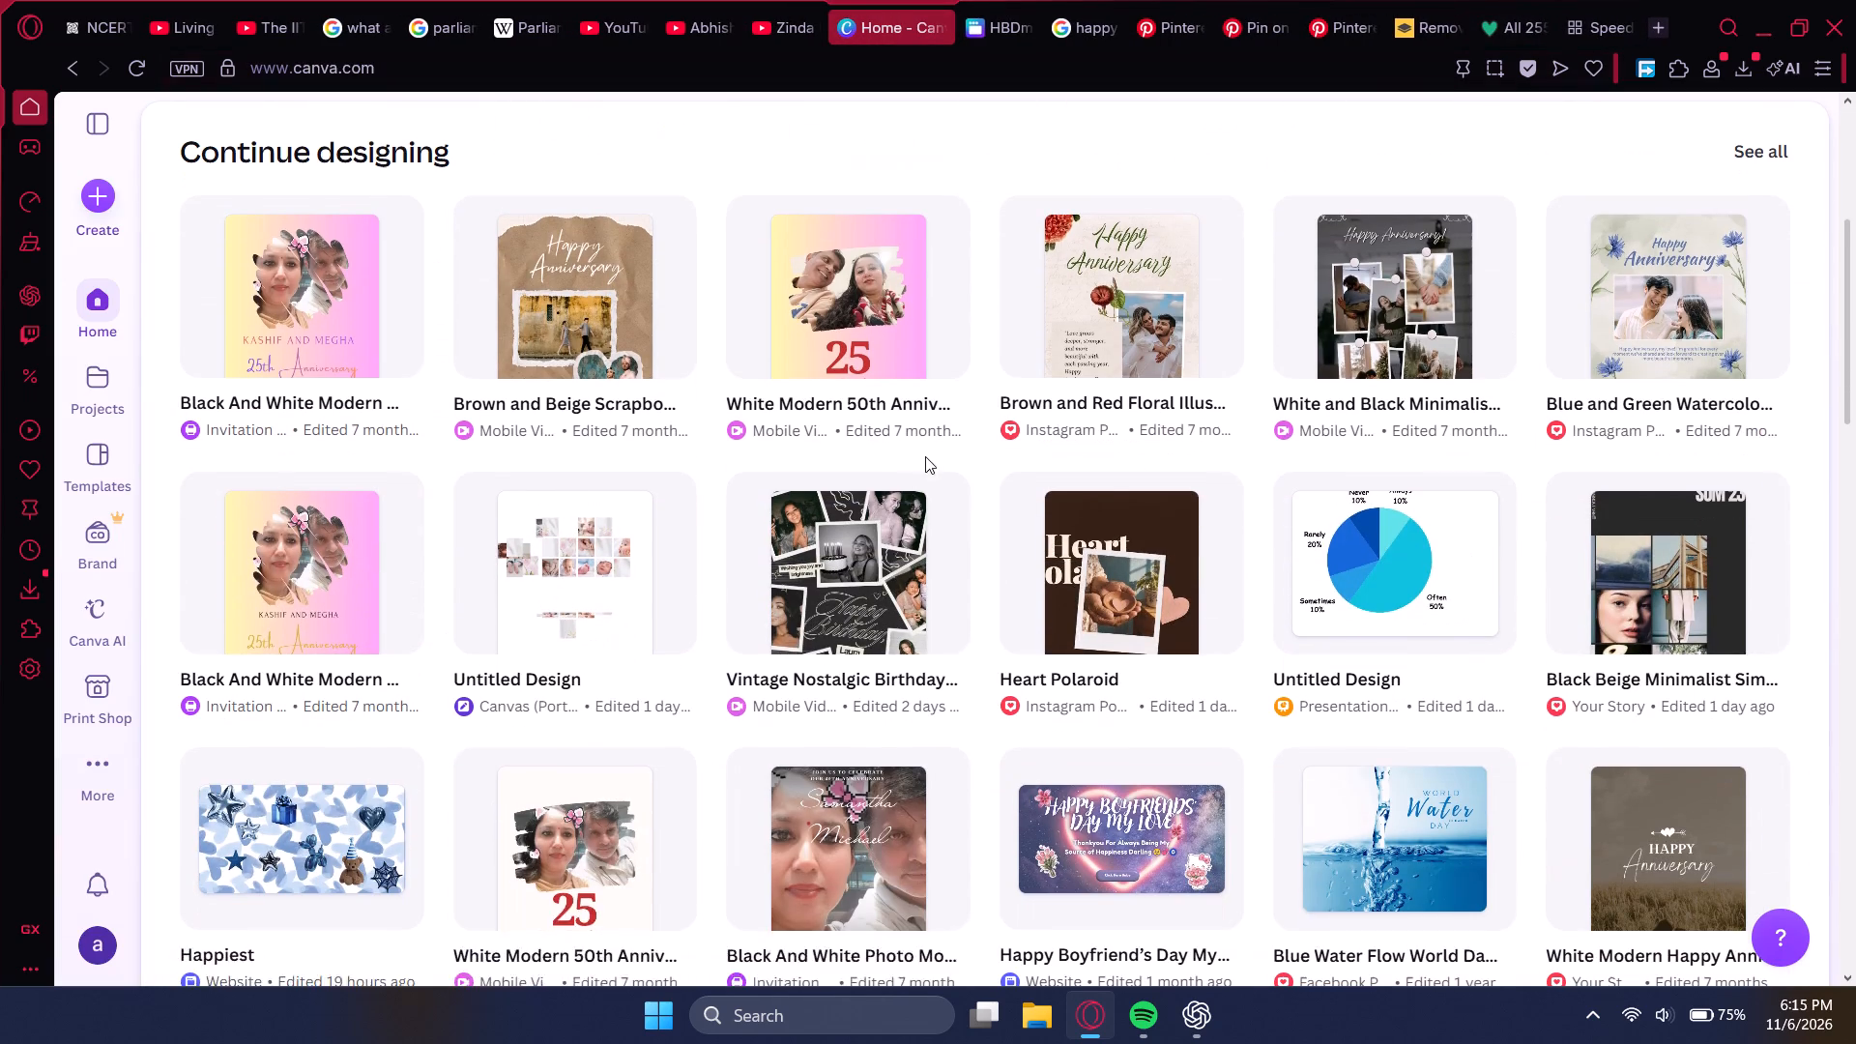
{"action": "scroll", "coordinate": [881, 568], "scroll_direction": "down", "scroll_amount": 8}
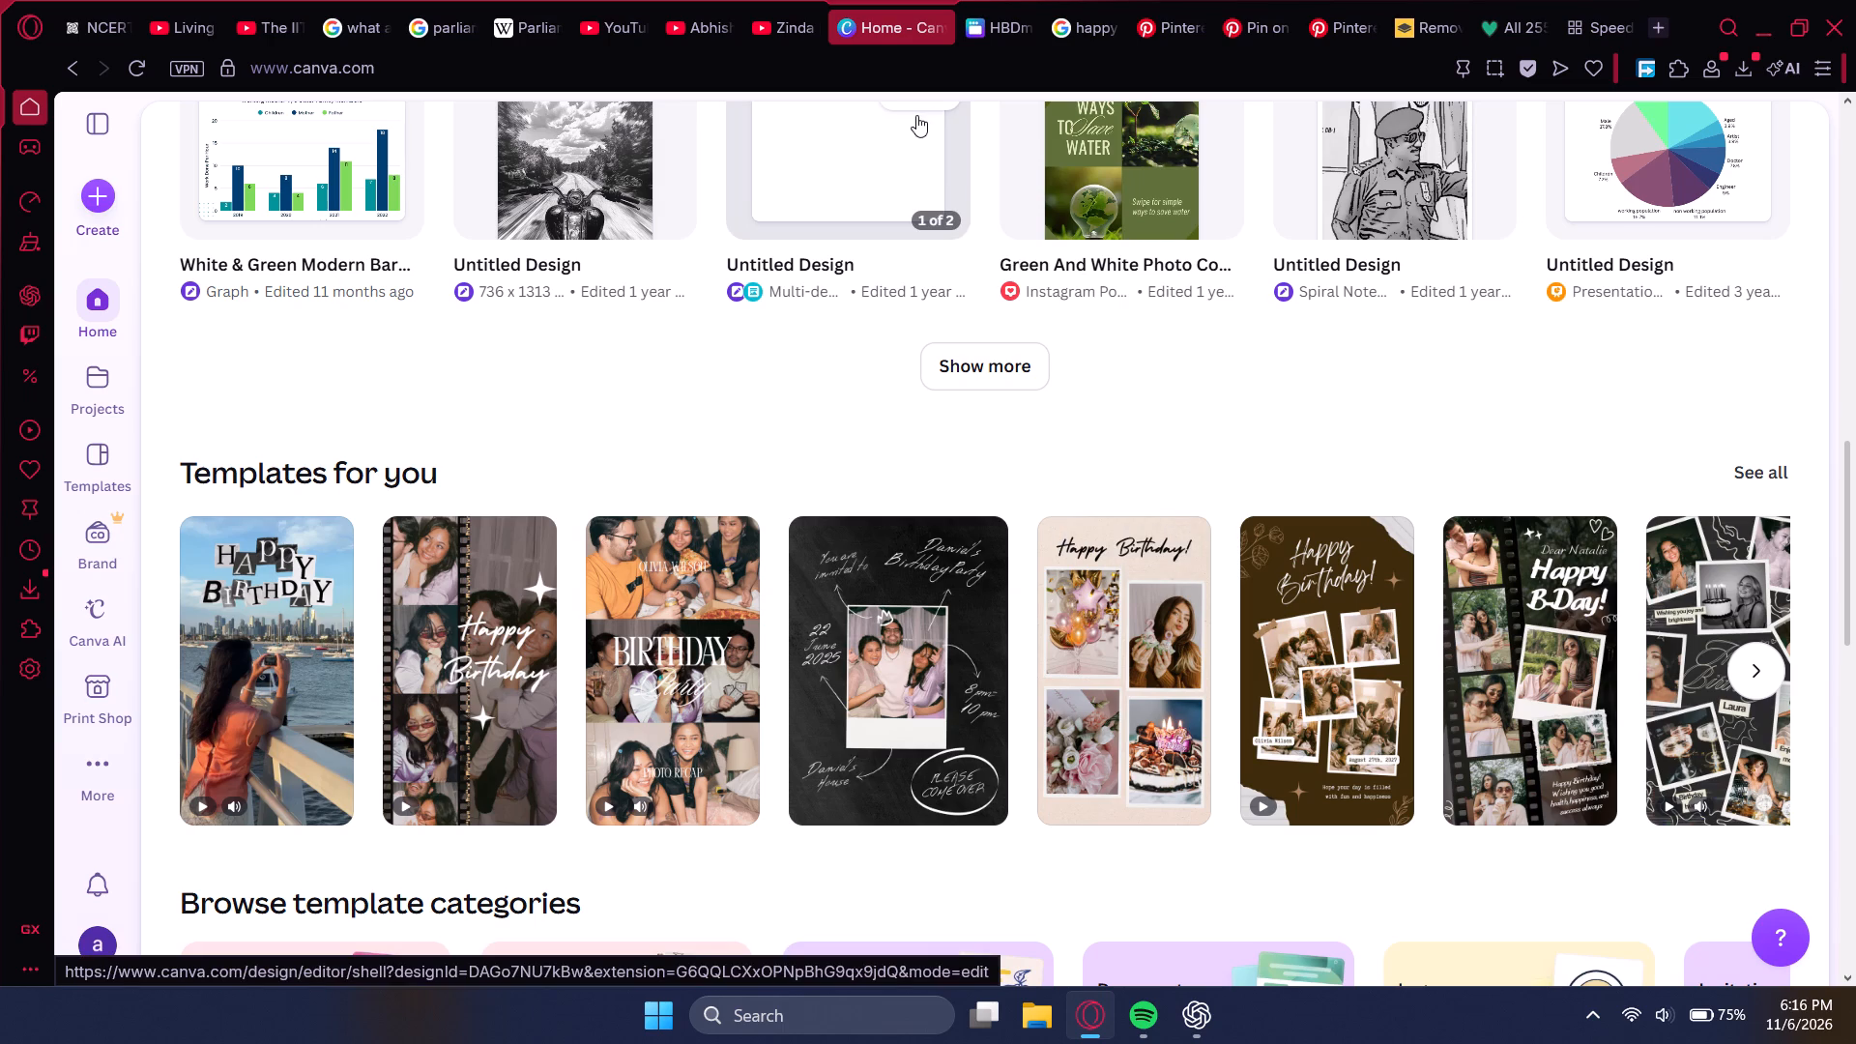
Return to the HBDmyLOVE design and append "DARLINGGGGG" after "FOREVER AND EVER" in the message.
{"action": "left_click", "coordinate": [980, 25]}
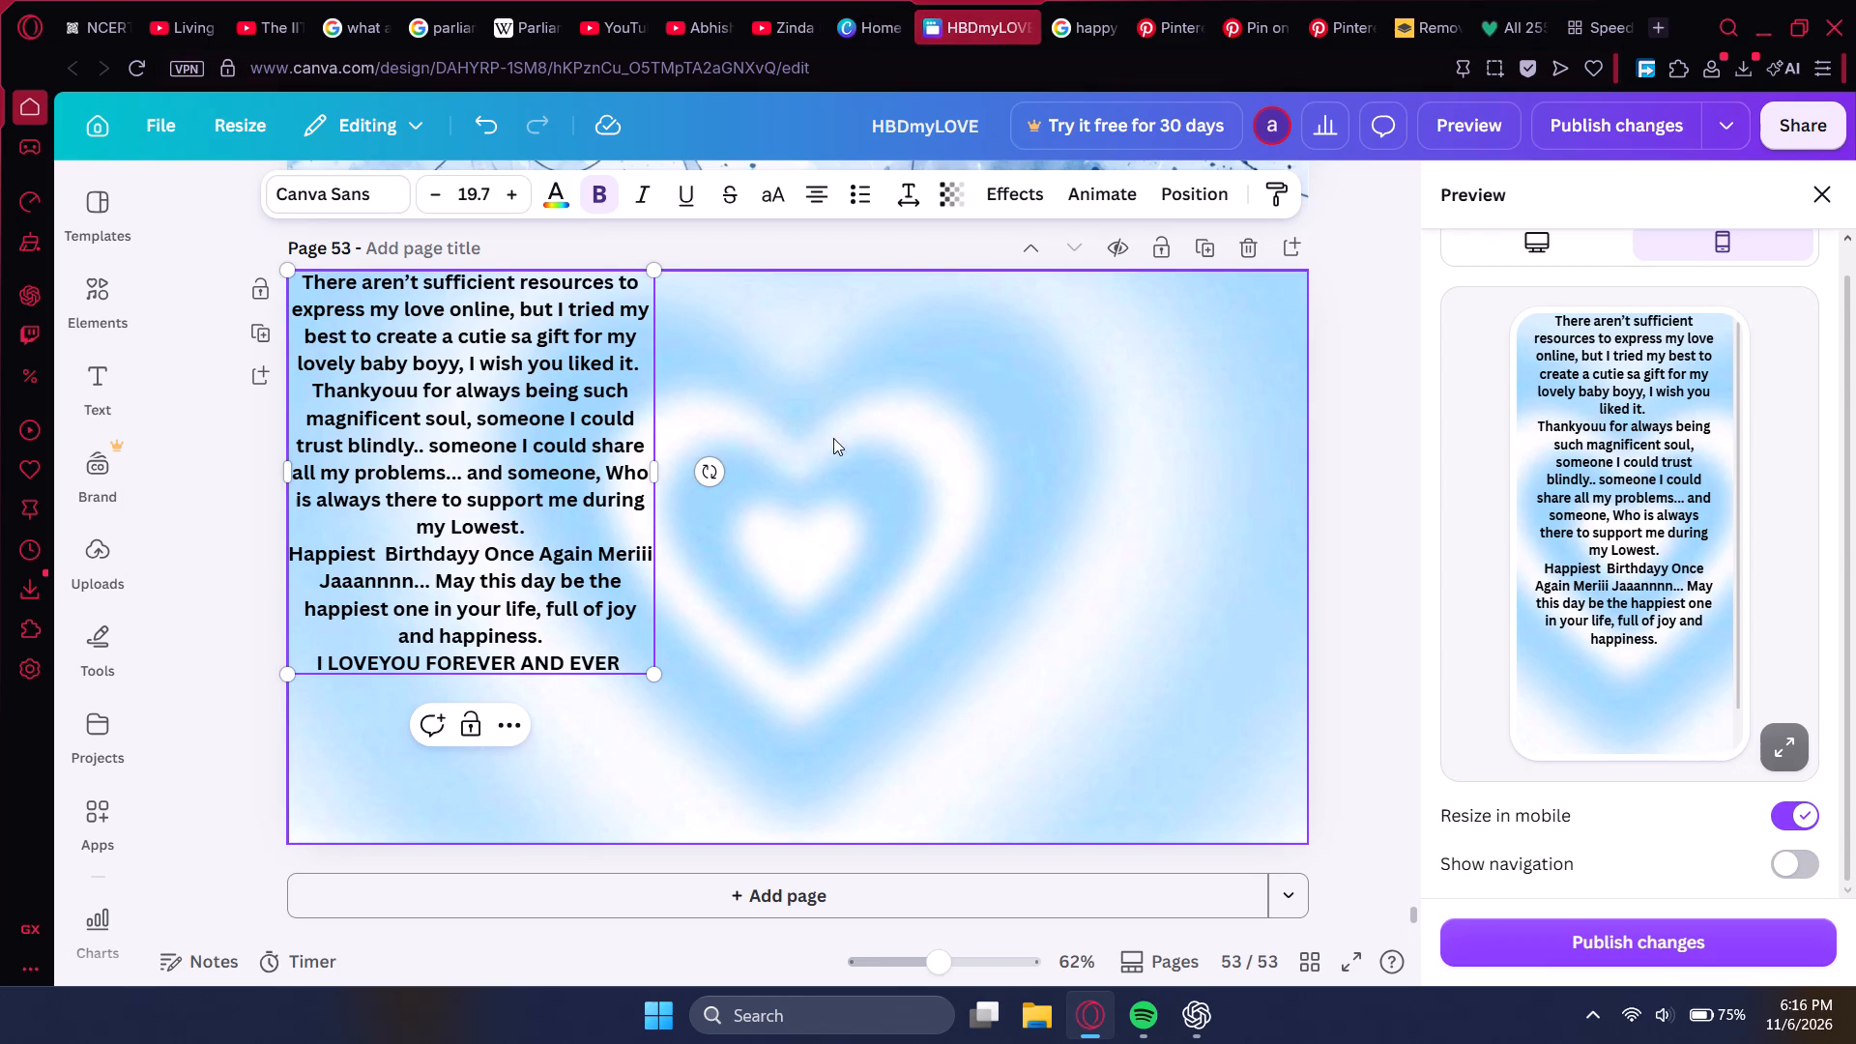
{"action": "left_click", "coordinate": [628, 655]}
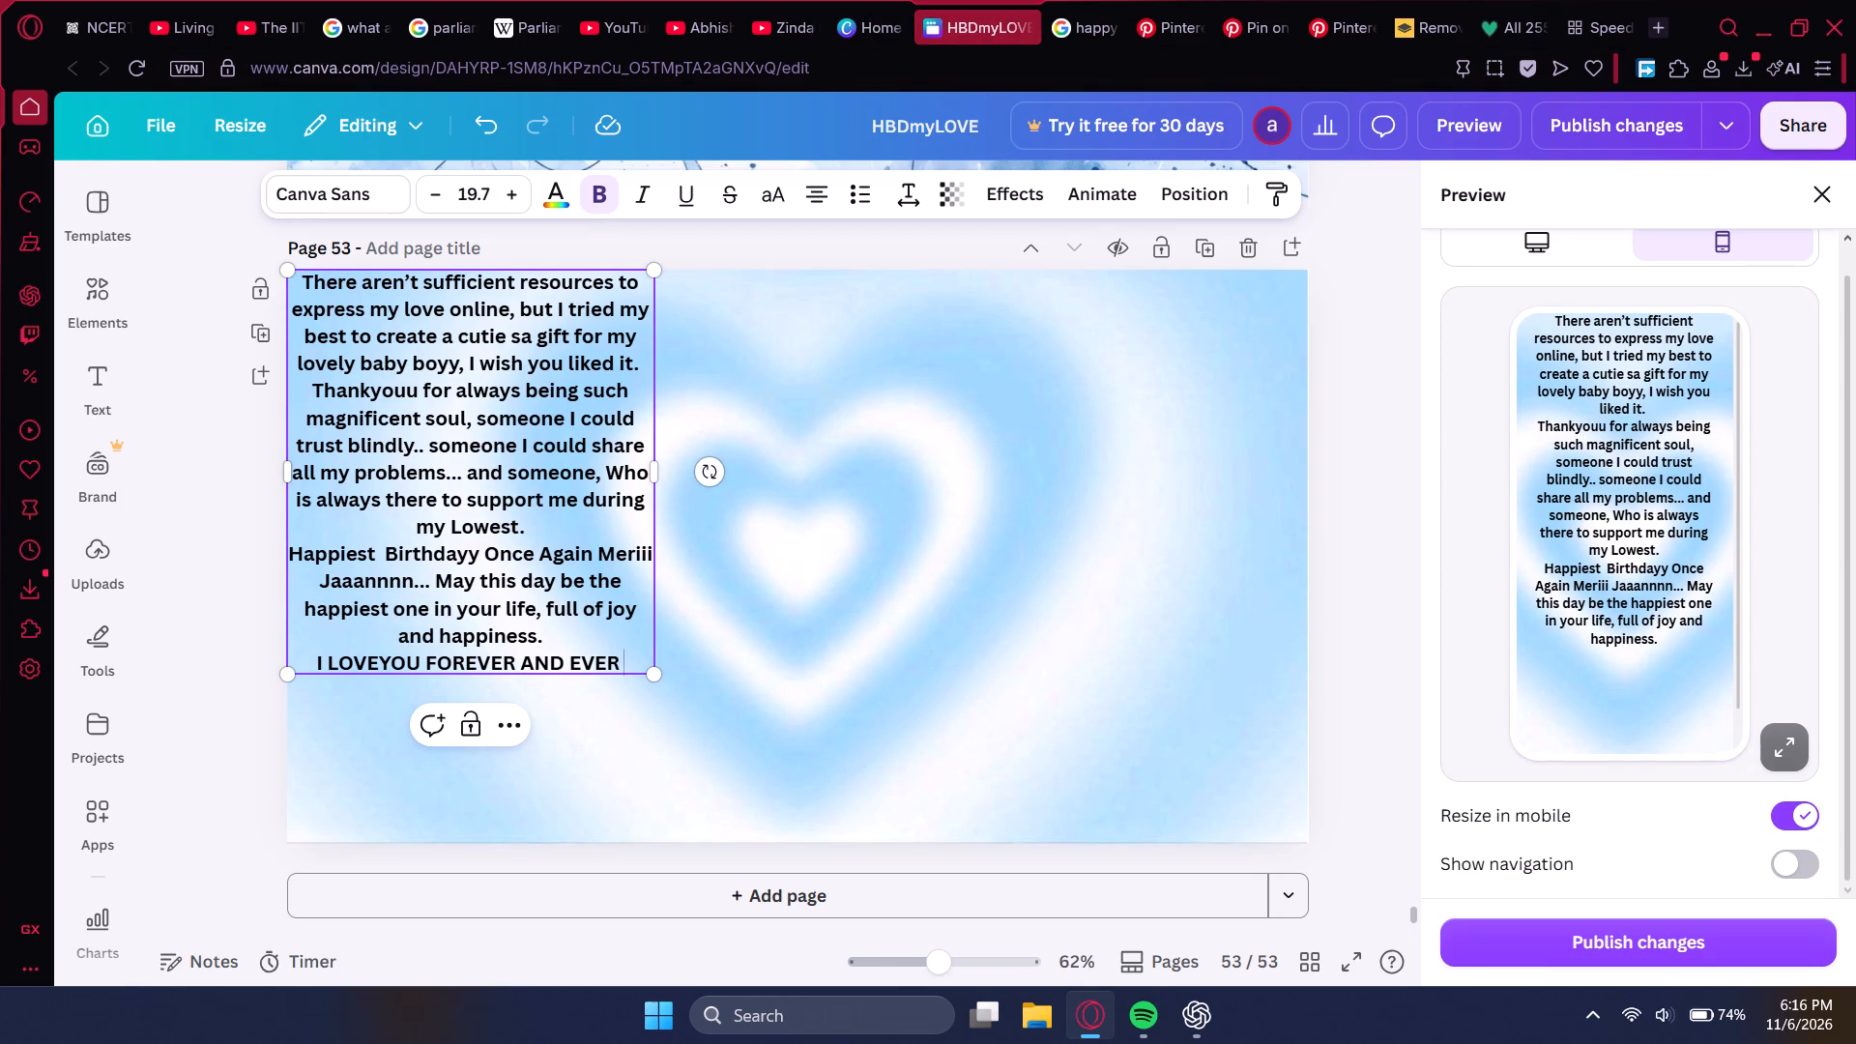
{"action": "type", "text": "DA"}
{"action": "type", "text": "RLINGGGGG"}
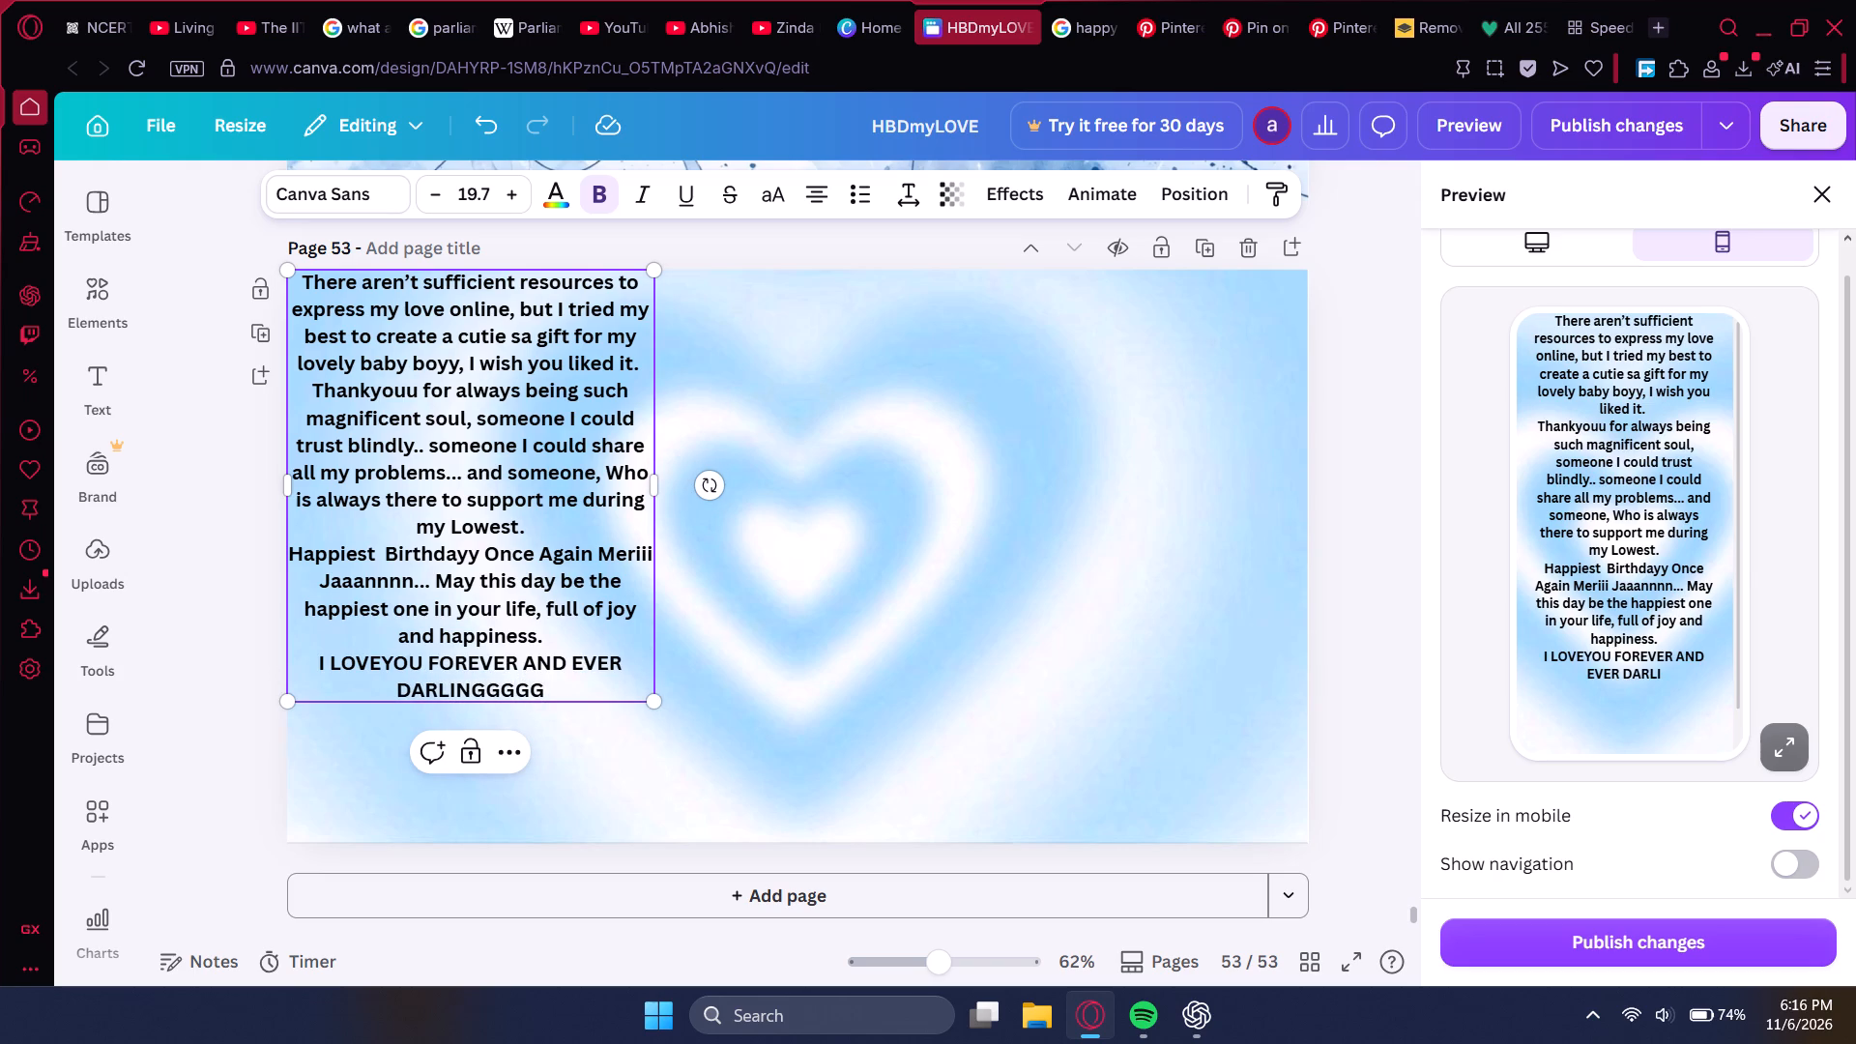
Add two more lines at the end of the message: "UMMWUAHHHHH" and "YOU'RE THE BESTTTTTTT".
{"action": "key", "text": "Return"}
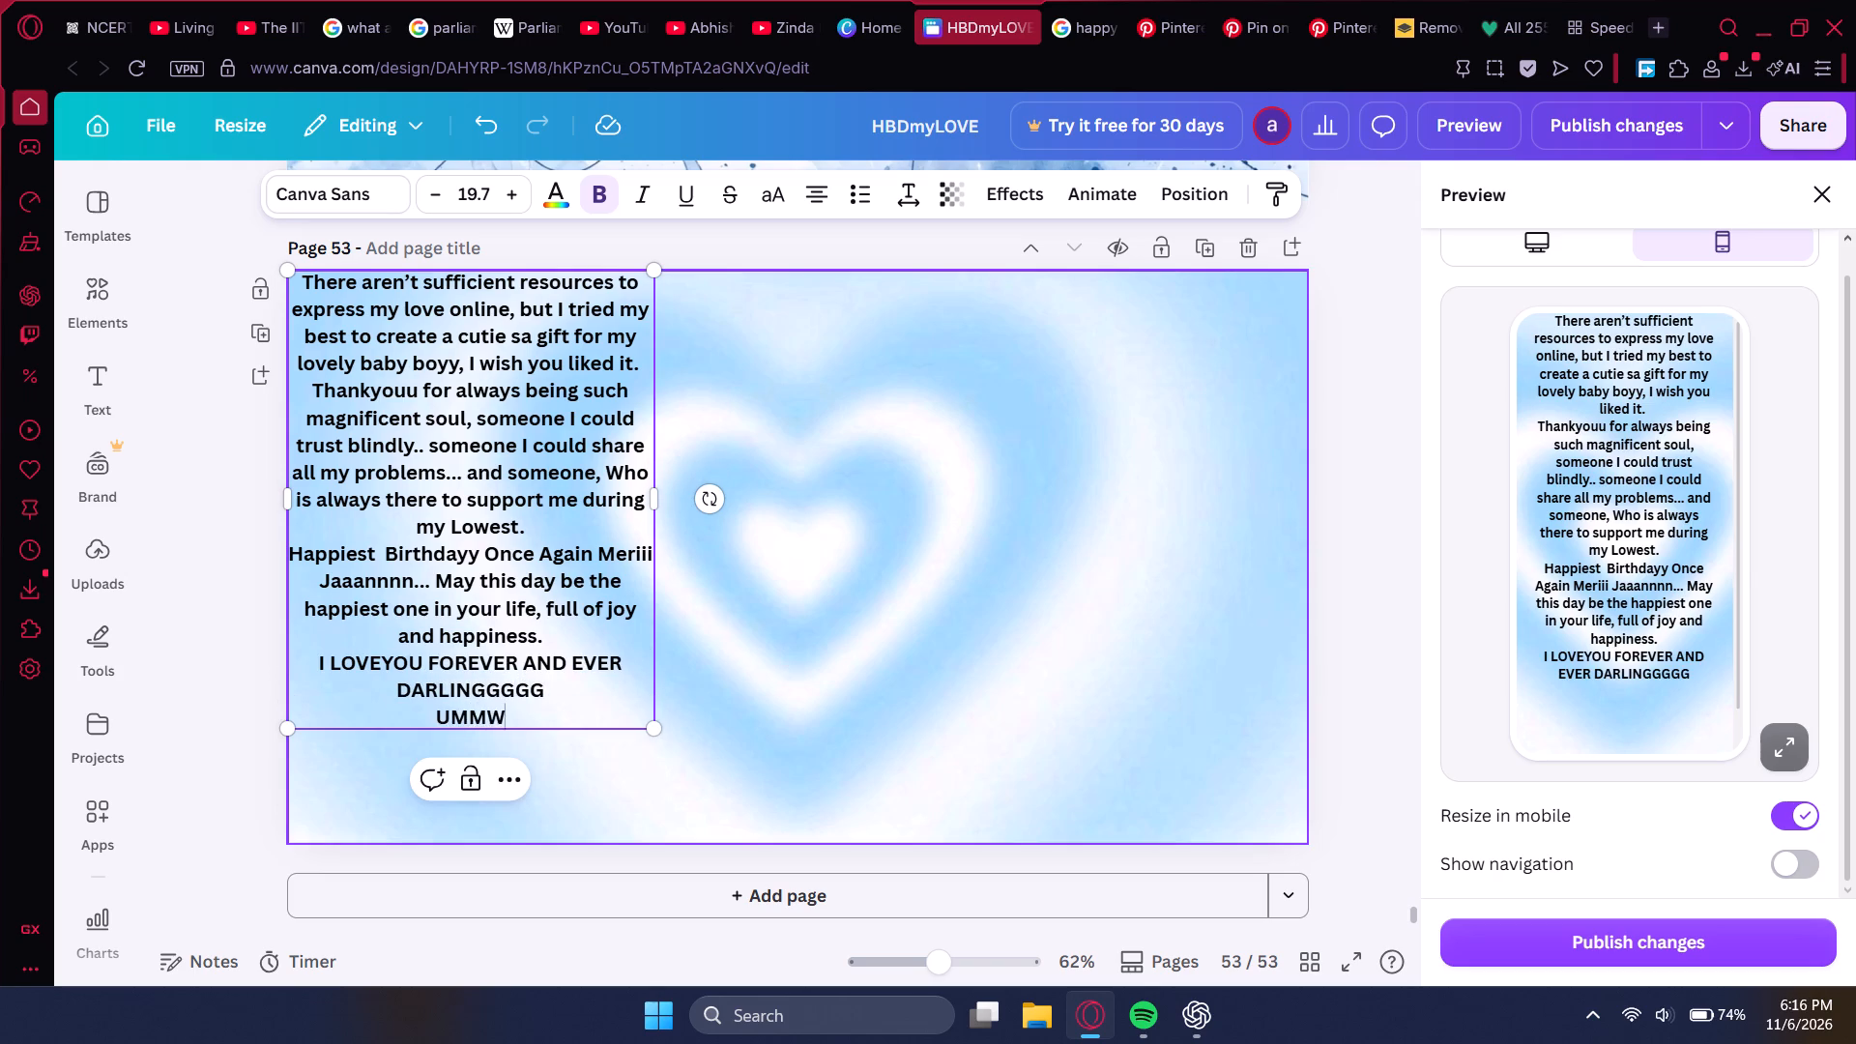
{"action": "key", "text": "Return"}
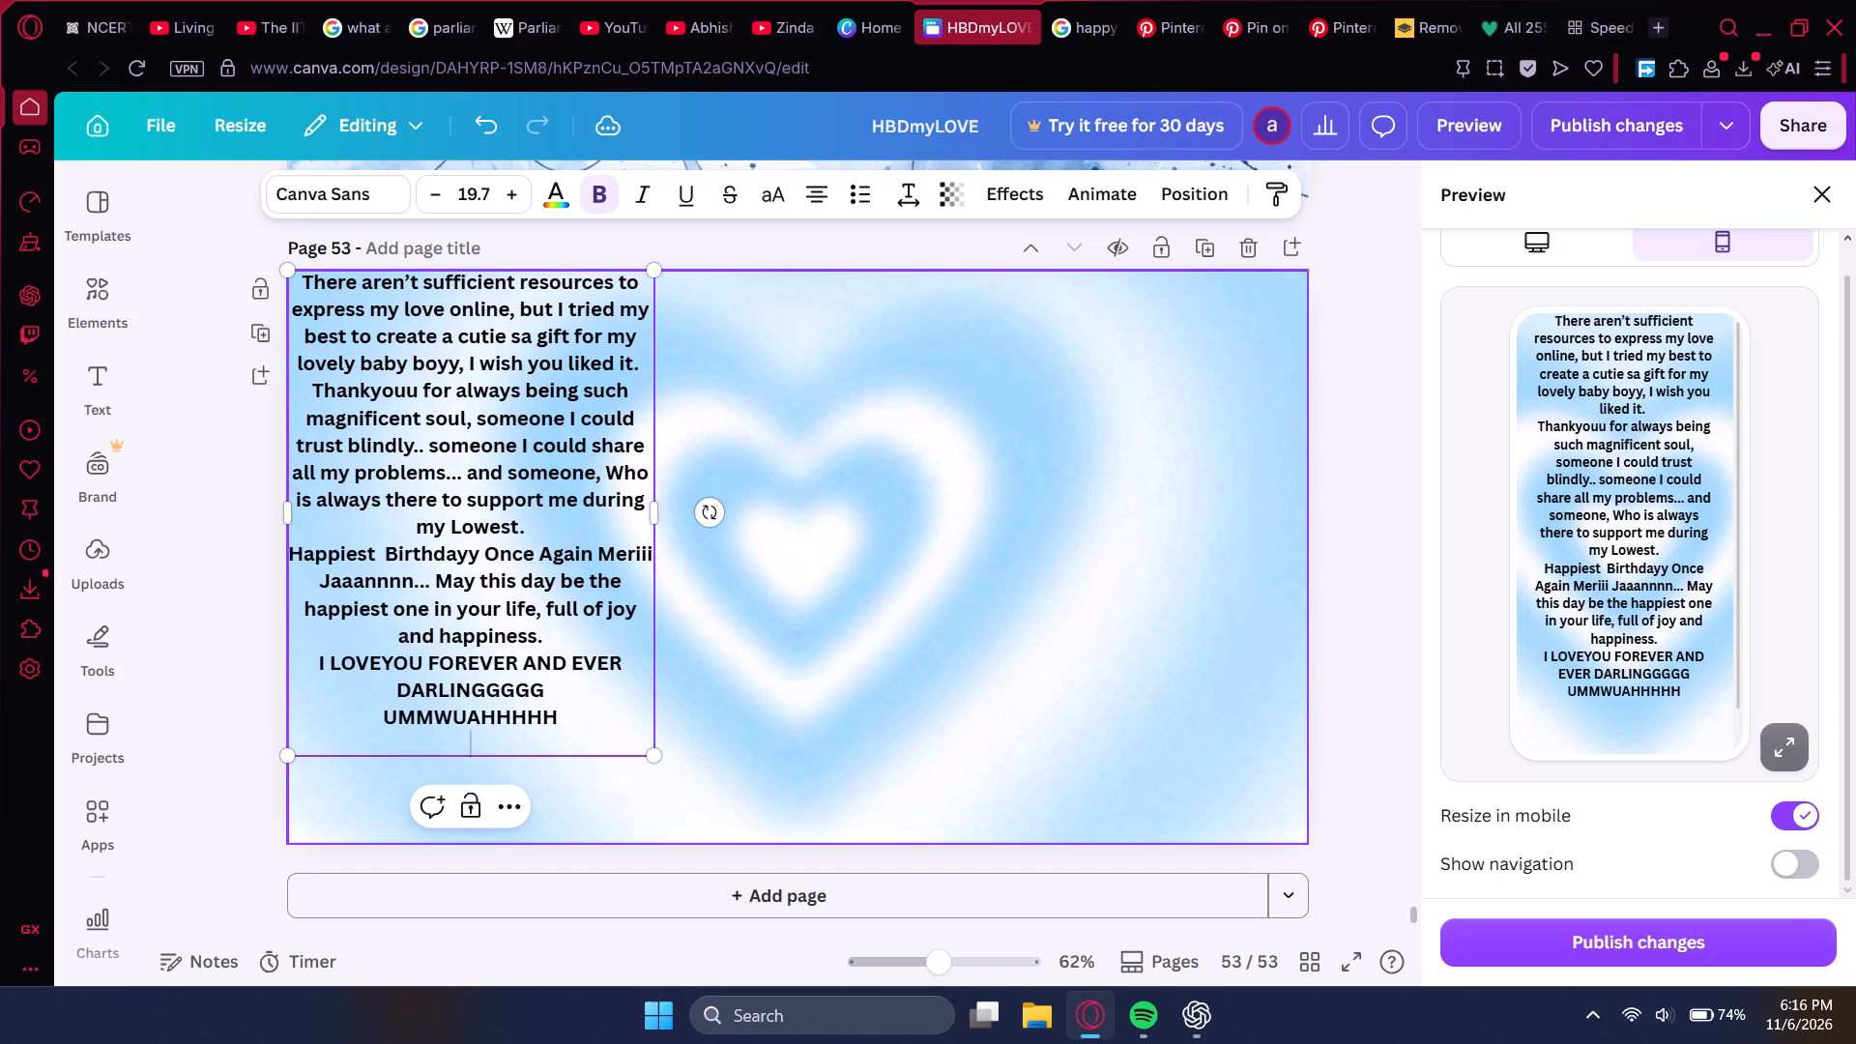
{"action": "type", "text": "YOU'RE THE BESTTTTTTT"}
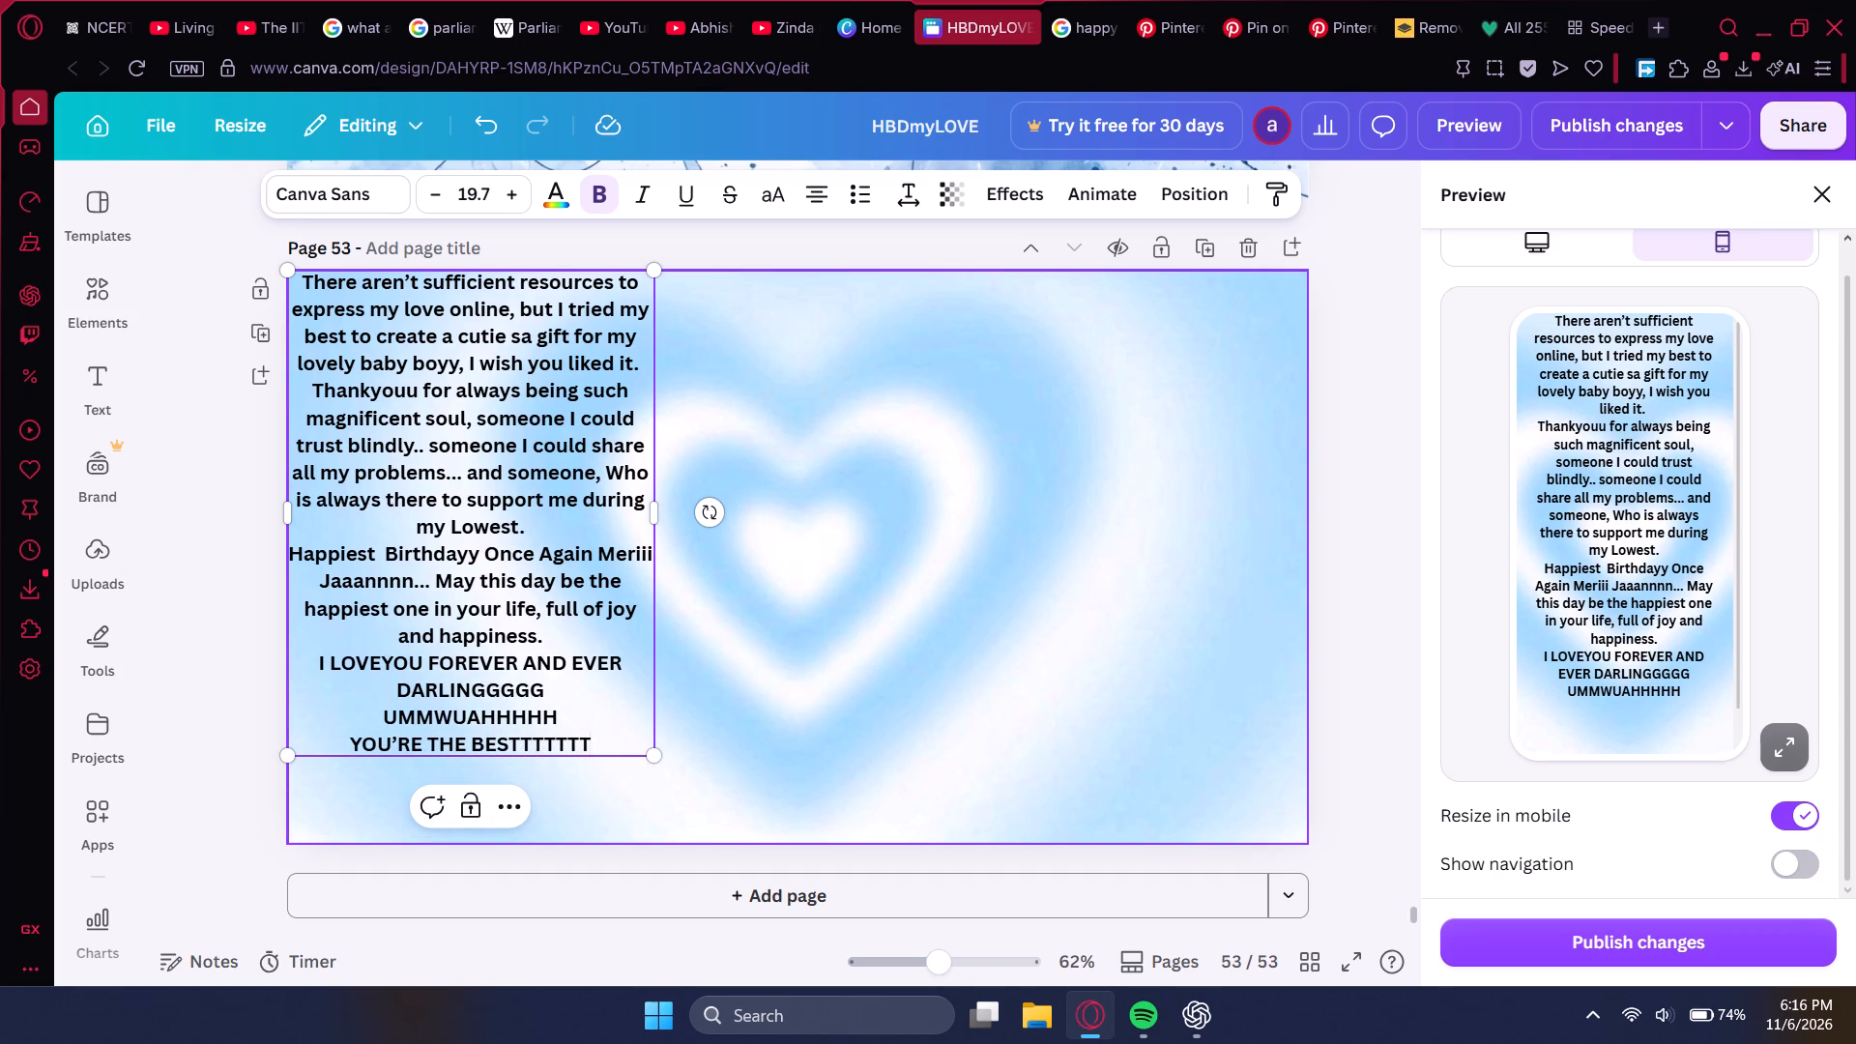
Insert the loudly crying face and revolving hearts emojis after the "YOU'RE THE BEST" line.
{"action": "key", "text": "space"}
{"action": "key", "text": "super+period"}
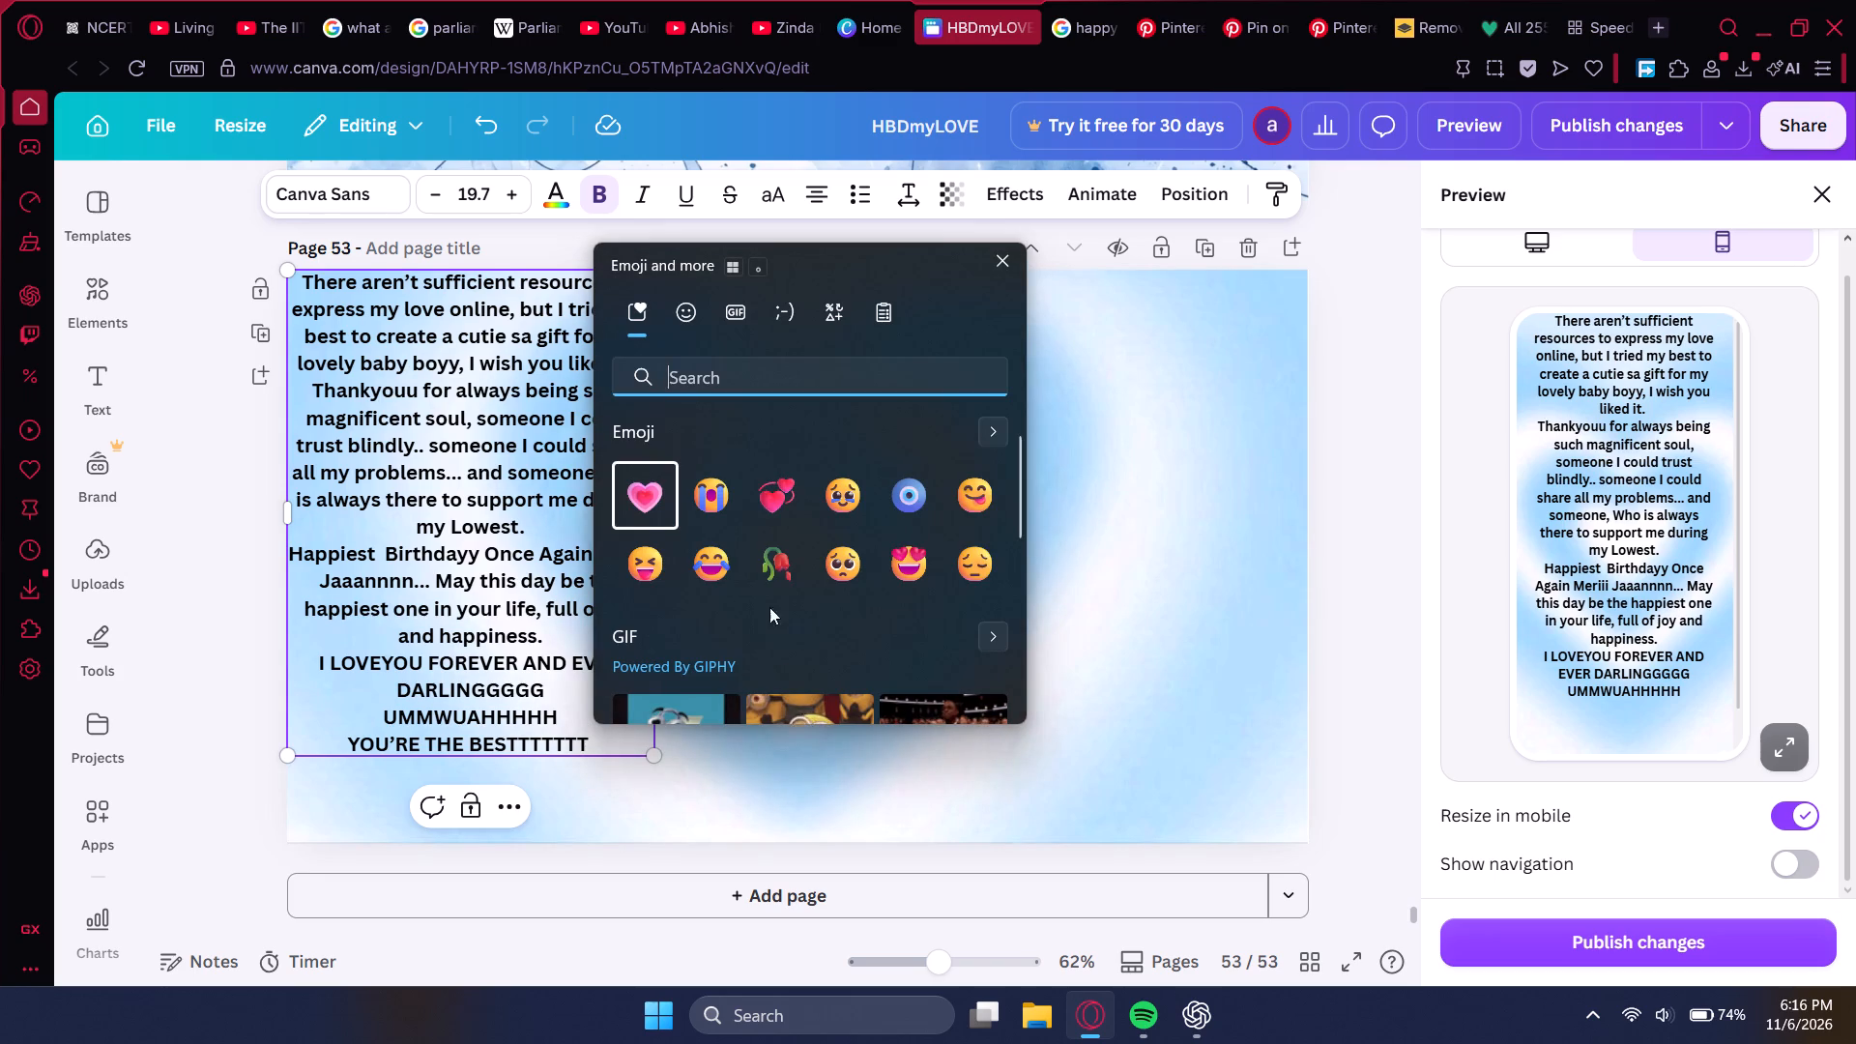
{"action": "left_click", "coordinate": [717, 510]}
{"action": "left_click", "coordinate": [764, 497]}
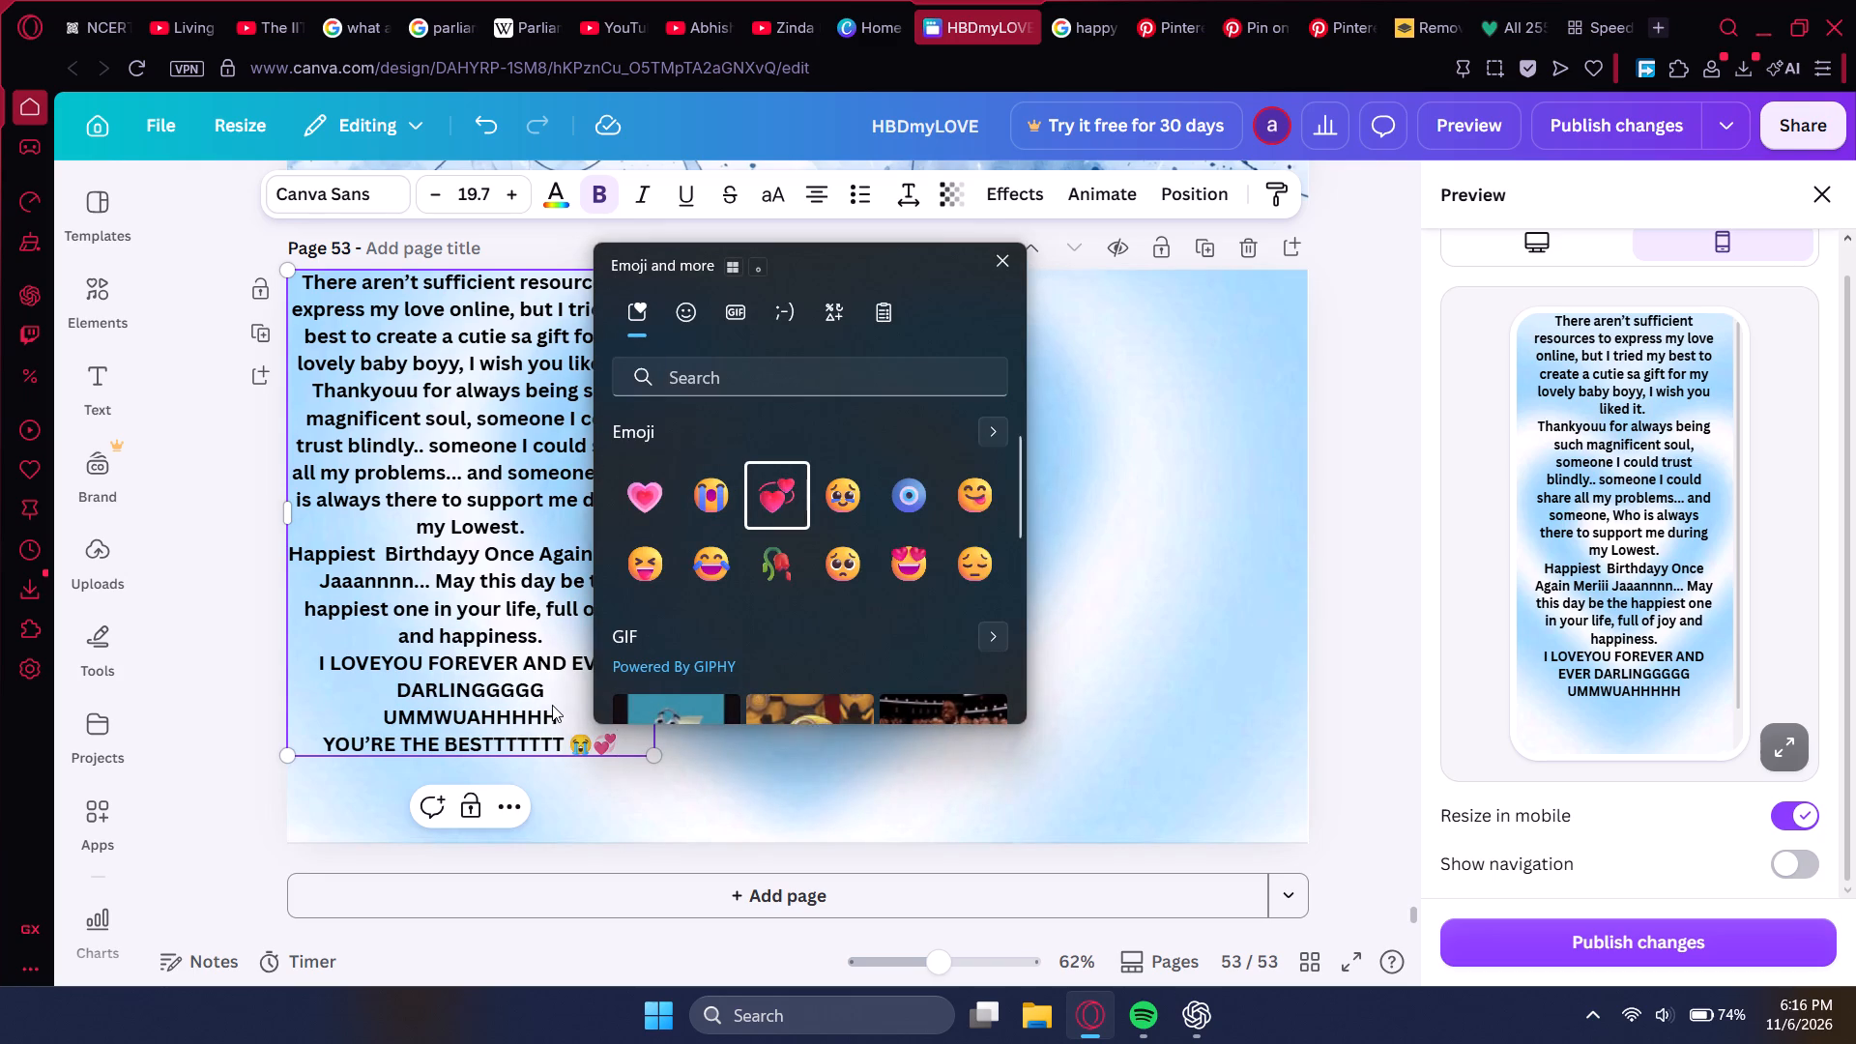
Insert the heart-eyes face and revolving hearts emojis after "UMMWUAHHHHH".
{"action": "left_click", "coordinate": [552, 705]}
{"action": "left_click", "coordinate": [557, 707]}
{"action": "key", "text": "space"}
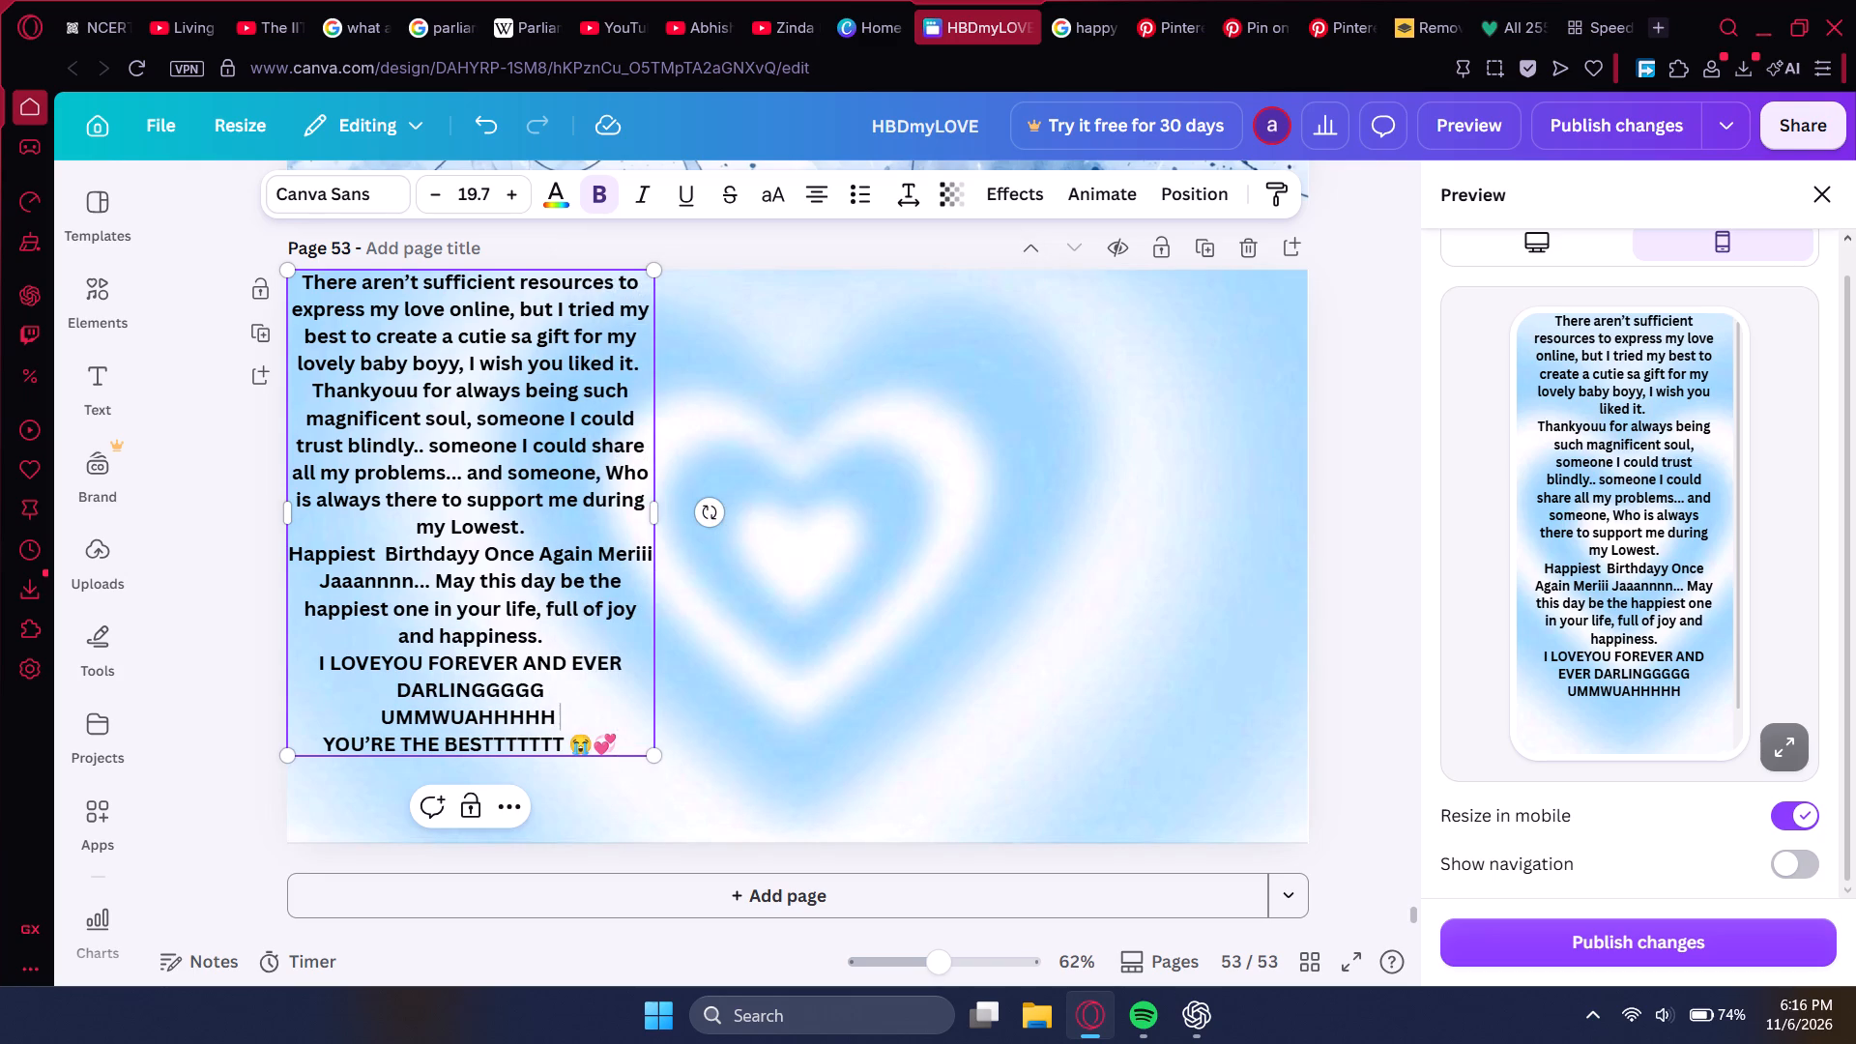
{"action": "key", "text": "super+period"}
{"action": "left_click", "coordinate": [865, 545]}
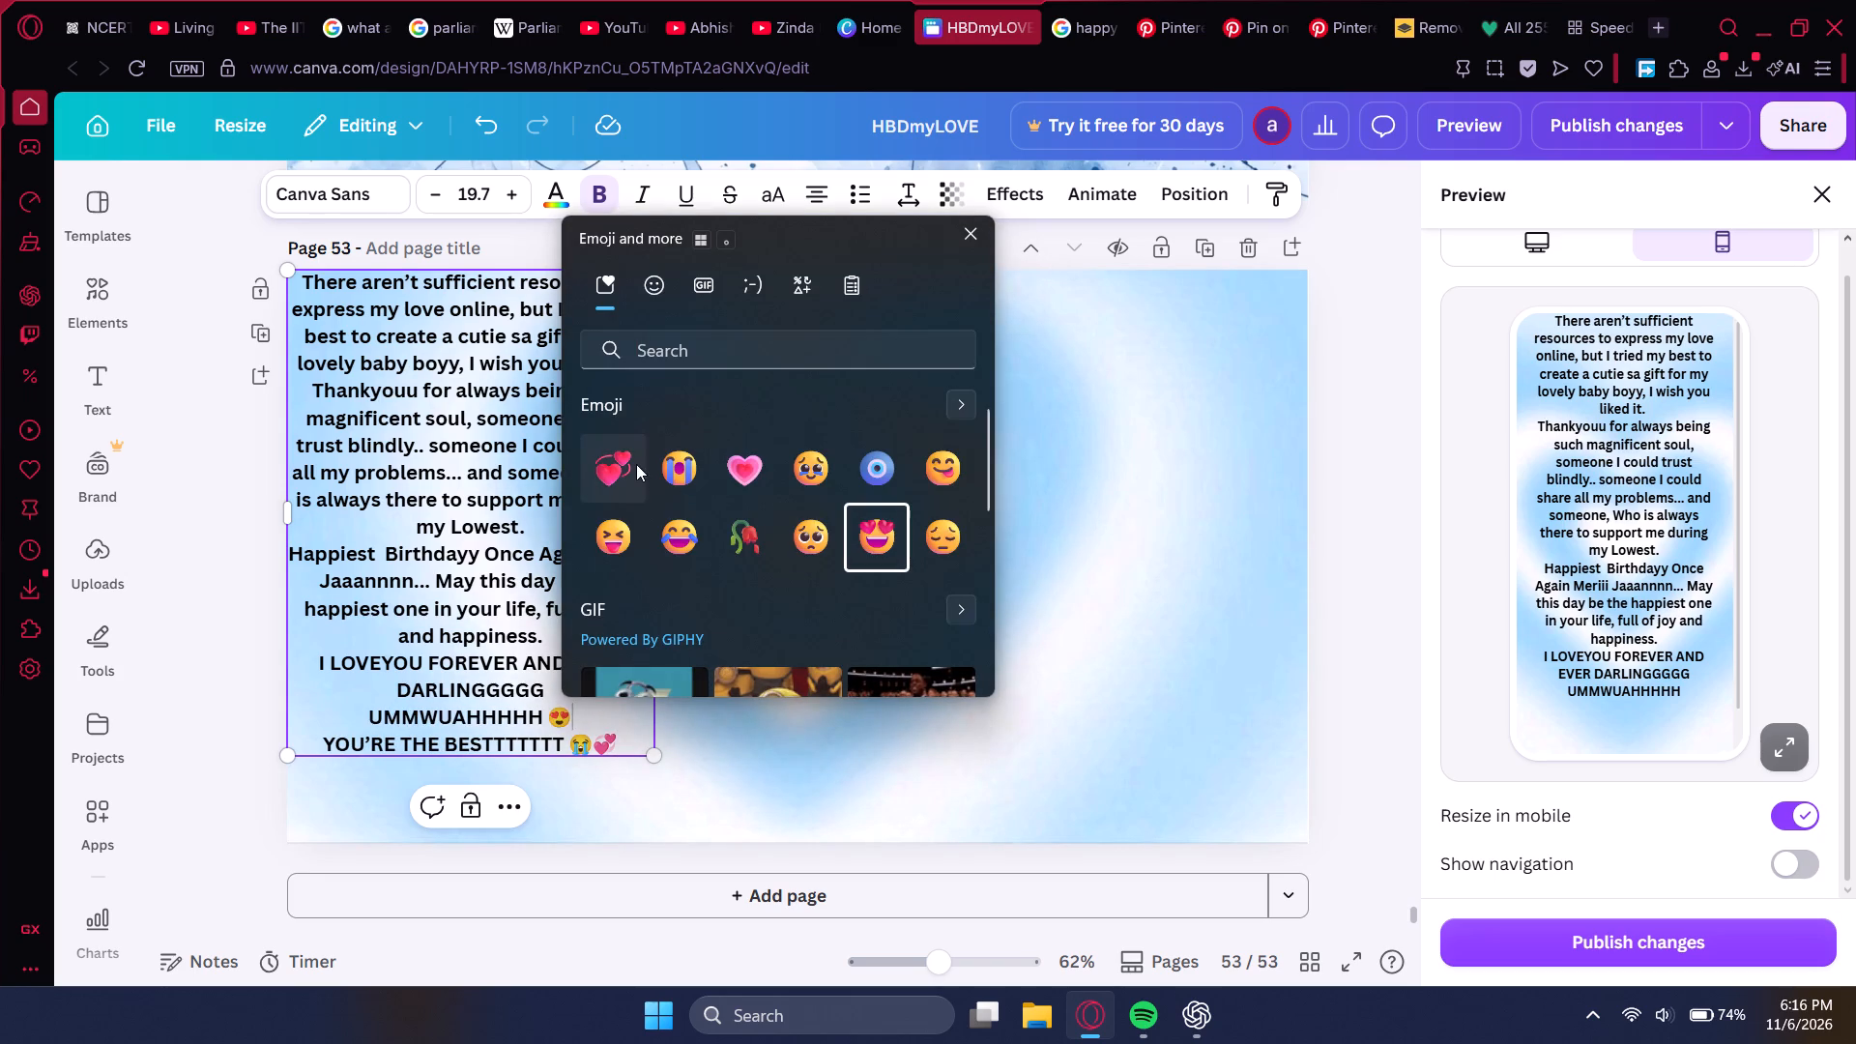
{"action": "left_click", "coordinate": [634, 464]}
Insert the loudly crying face and growing heart emojis after "DARLINGGGGG" in the page 53 message.
{"action": "left_click", "coordinate": [545, 691]}
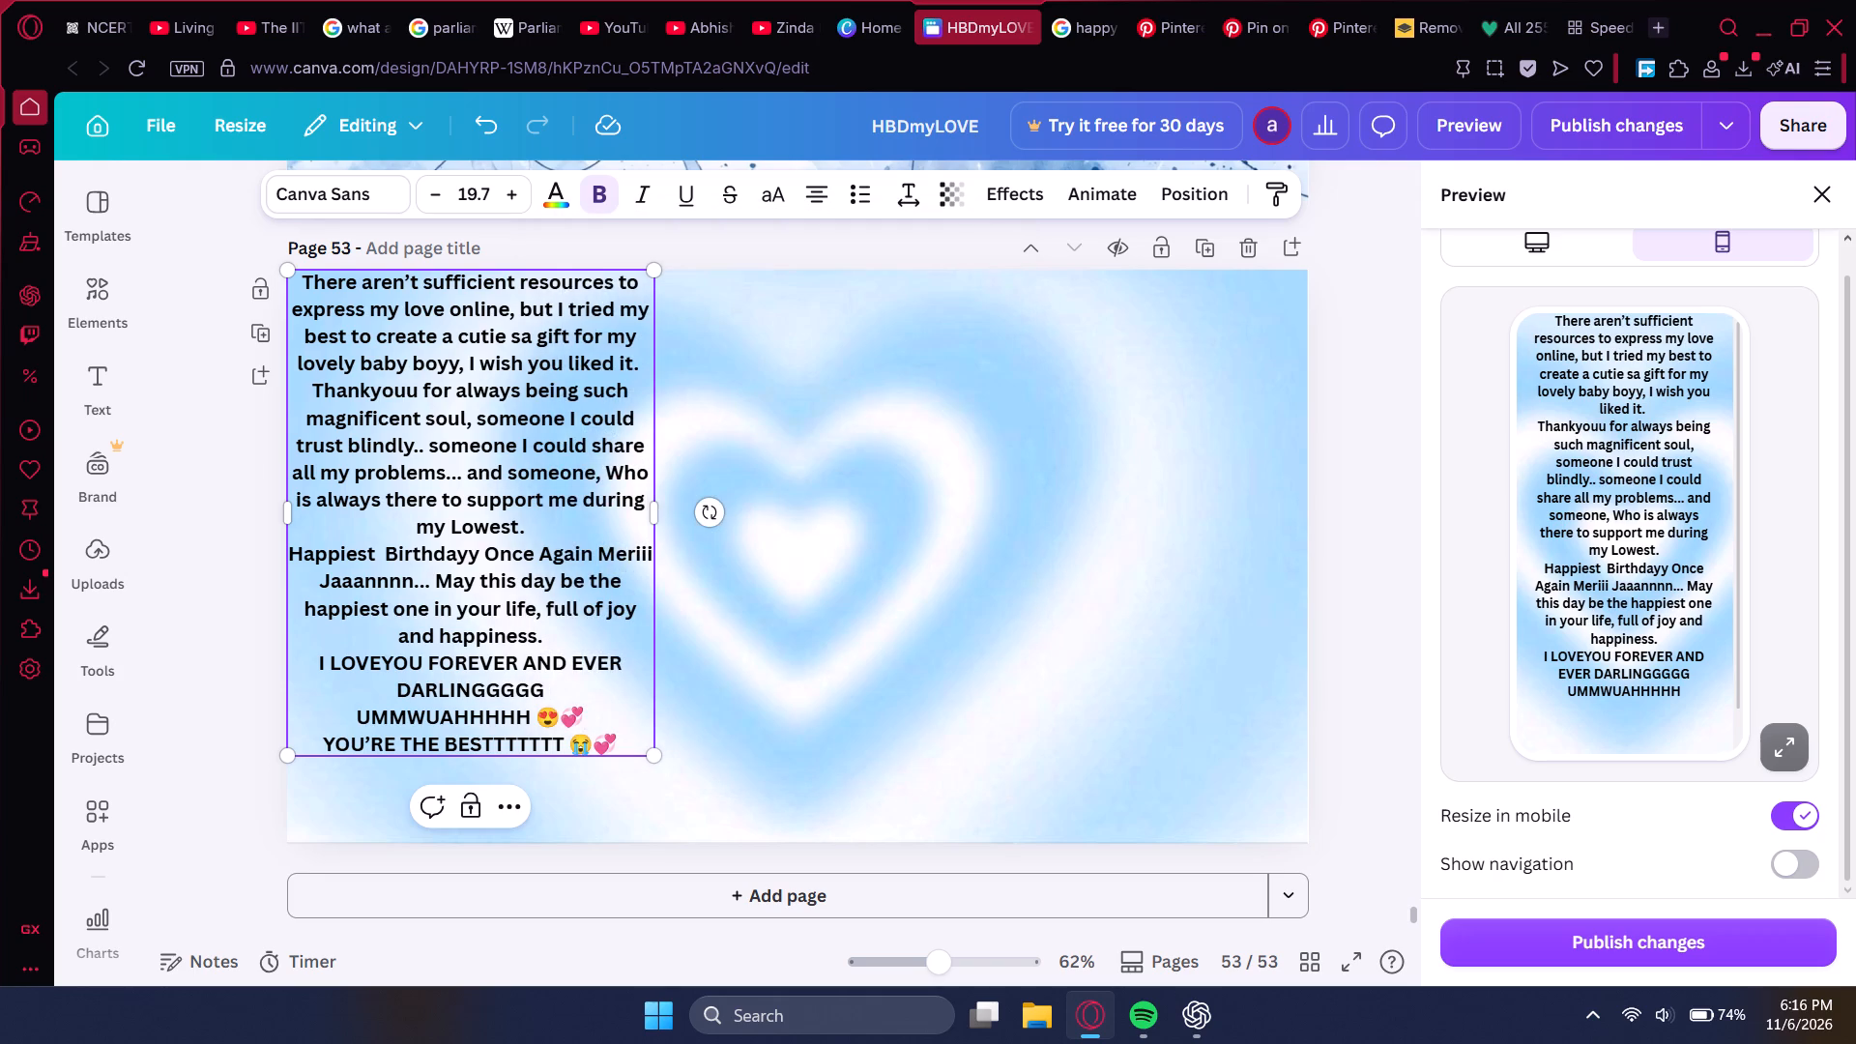
{"action": "left_click", "coordinate": [561, 690]}
{"action": "key", "text": "space"}
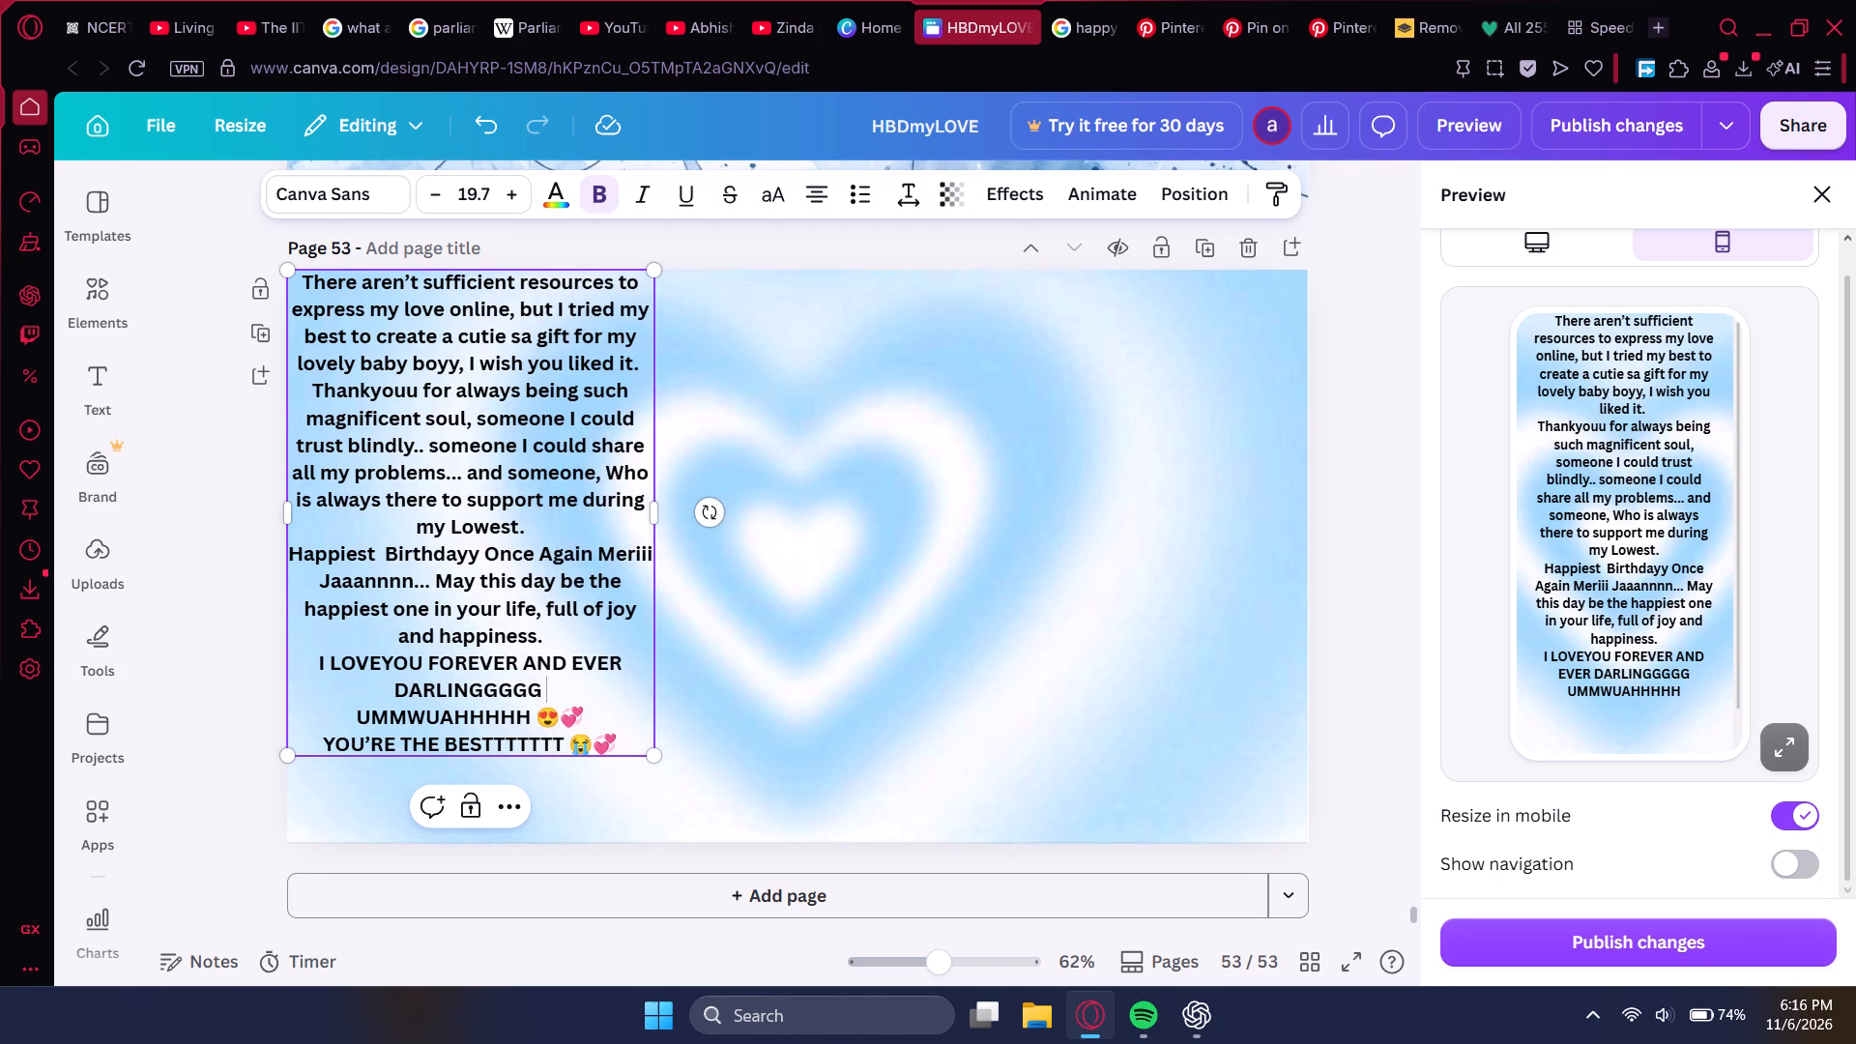
{"action": "key", "text": "super+period"}
{"action": "left_click", "coordinate": [750, 466]}
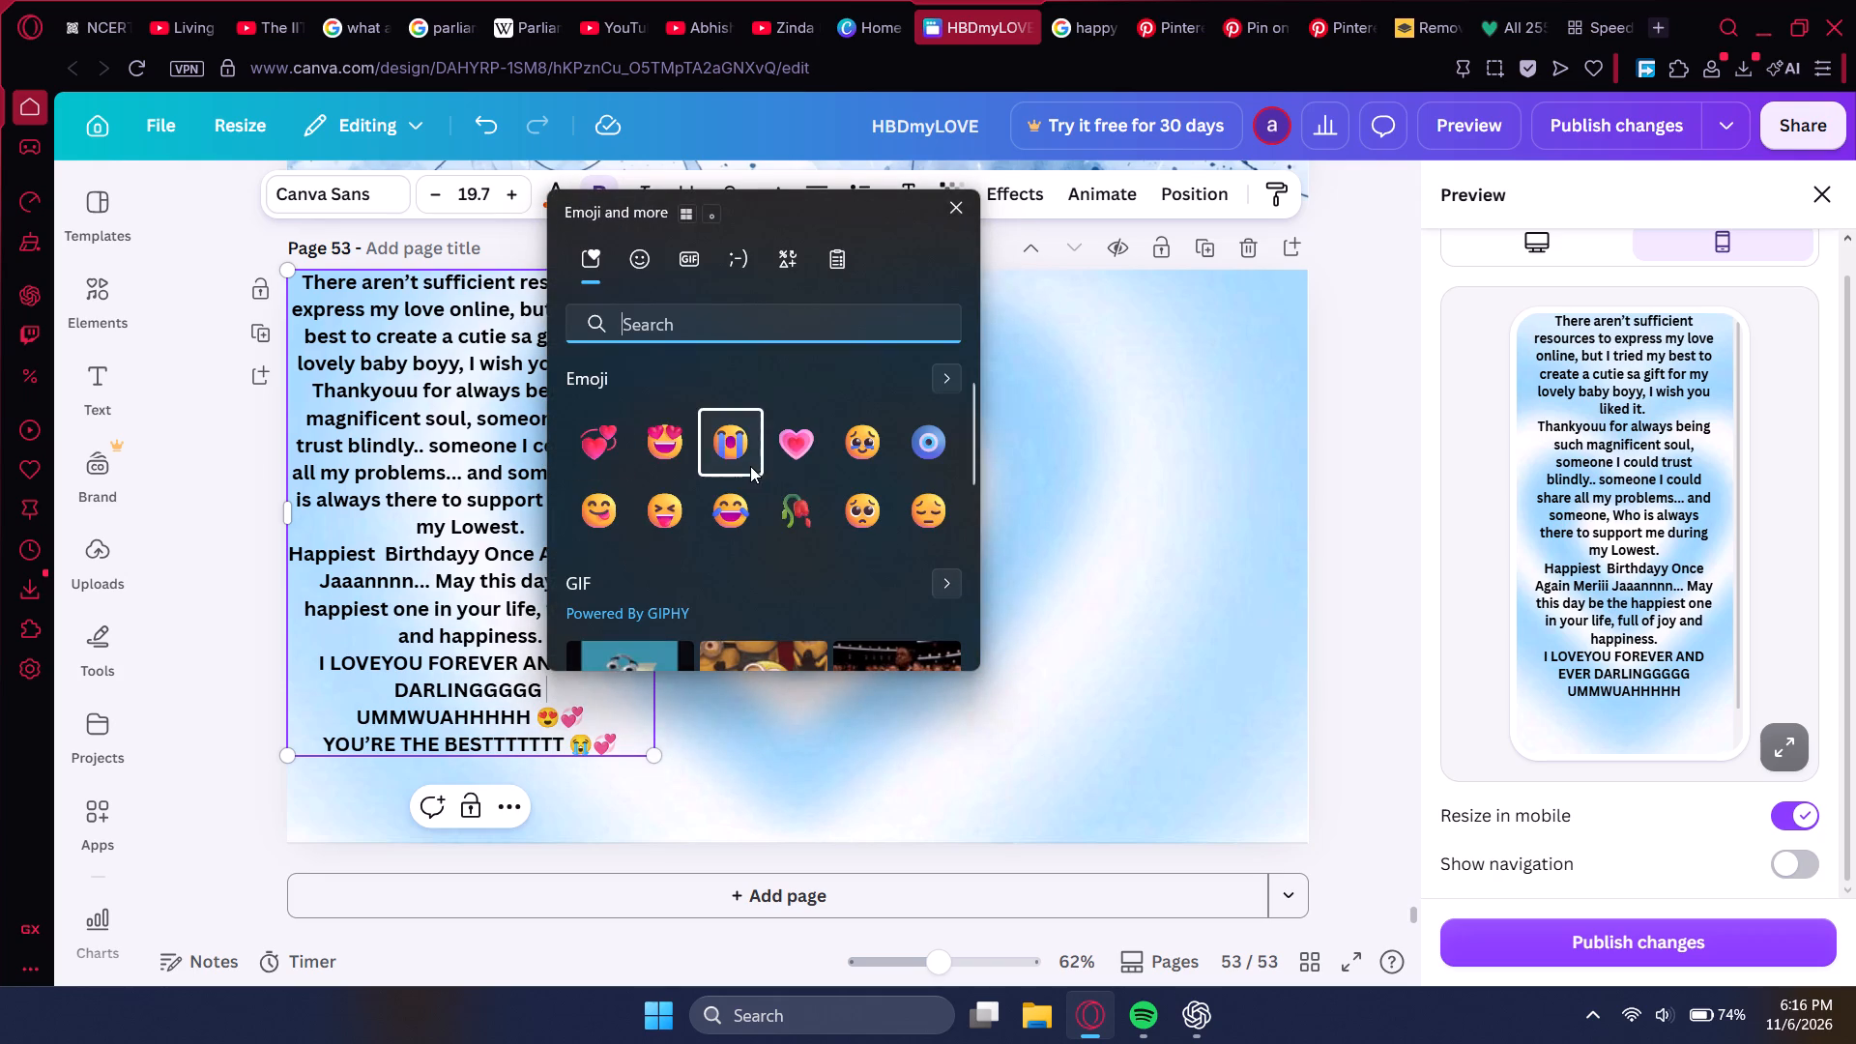
{"action": "left_click", "coordinate": [785, 454]}
{"action": "left_click", "coordinate": [614, 688]}
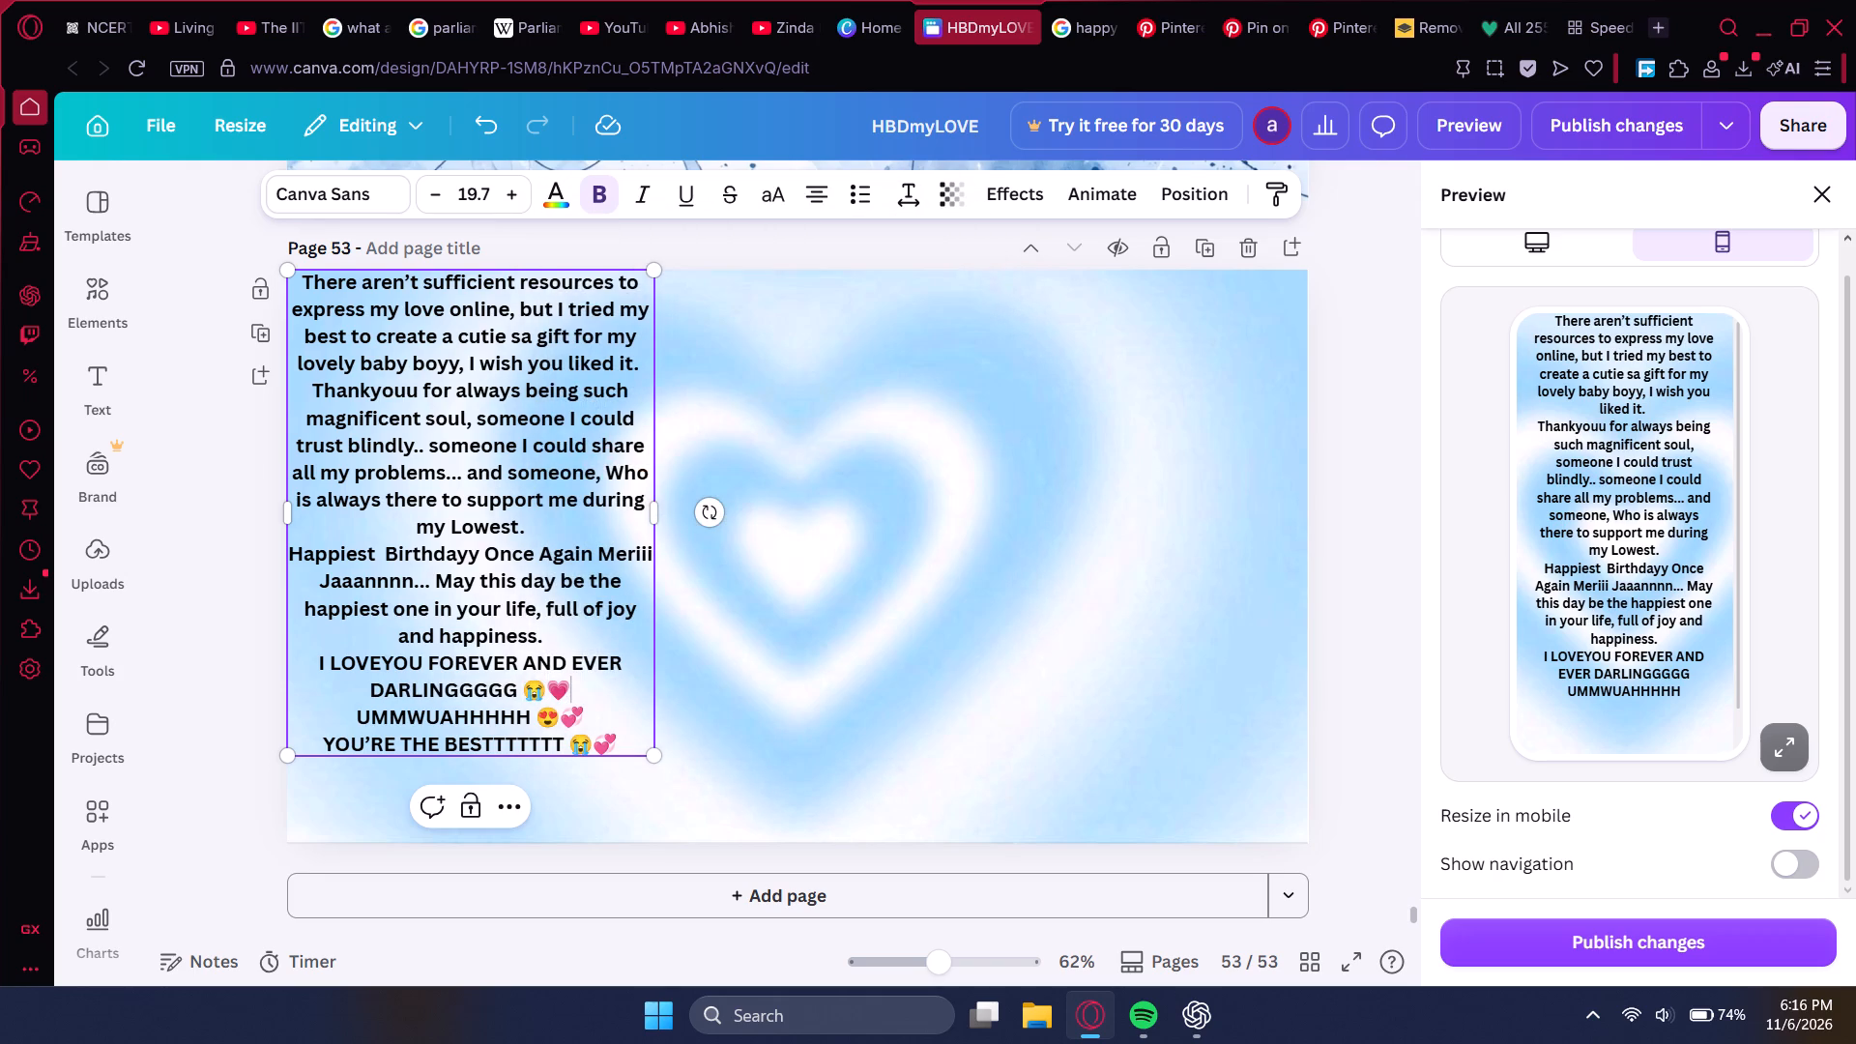
Insert the face holding back tears and revolving hearts emojis after "full of joy and happiness.".
{"action": "left_click", "coordinate": [578, 626]}
{"action": "key", "text": "space"}
{"action": "key", "text": "super+period"}
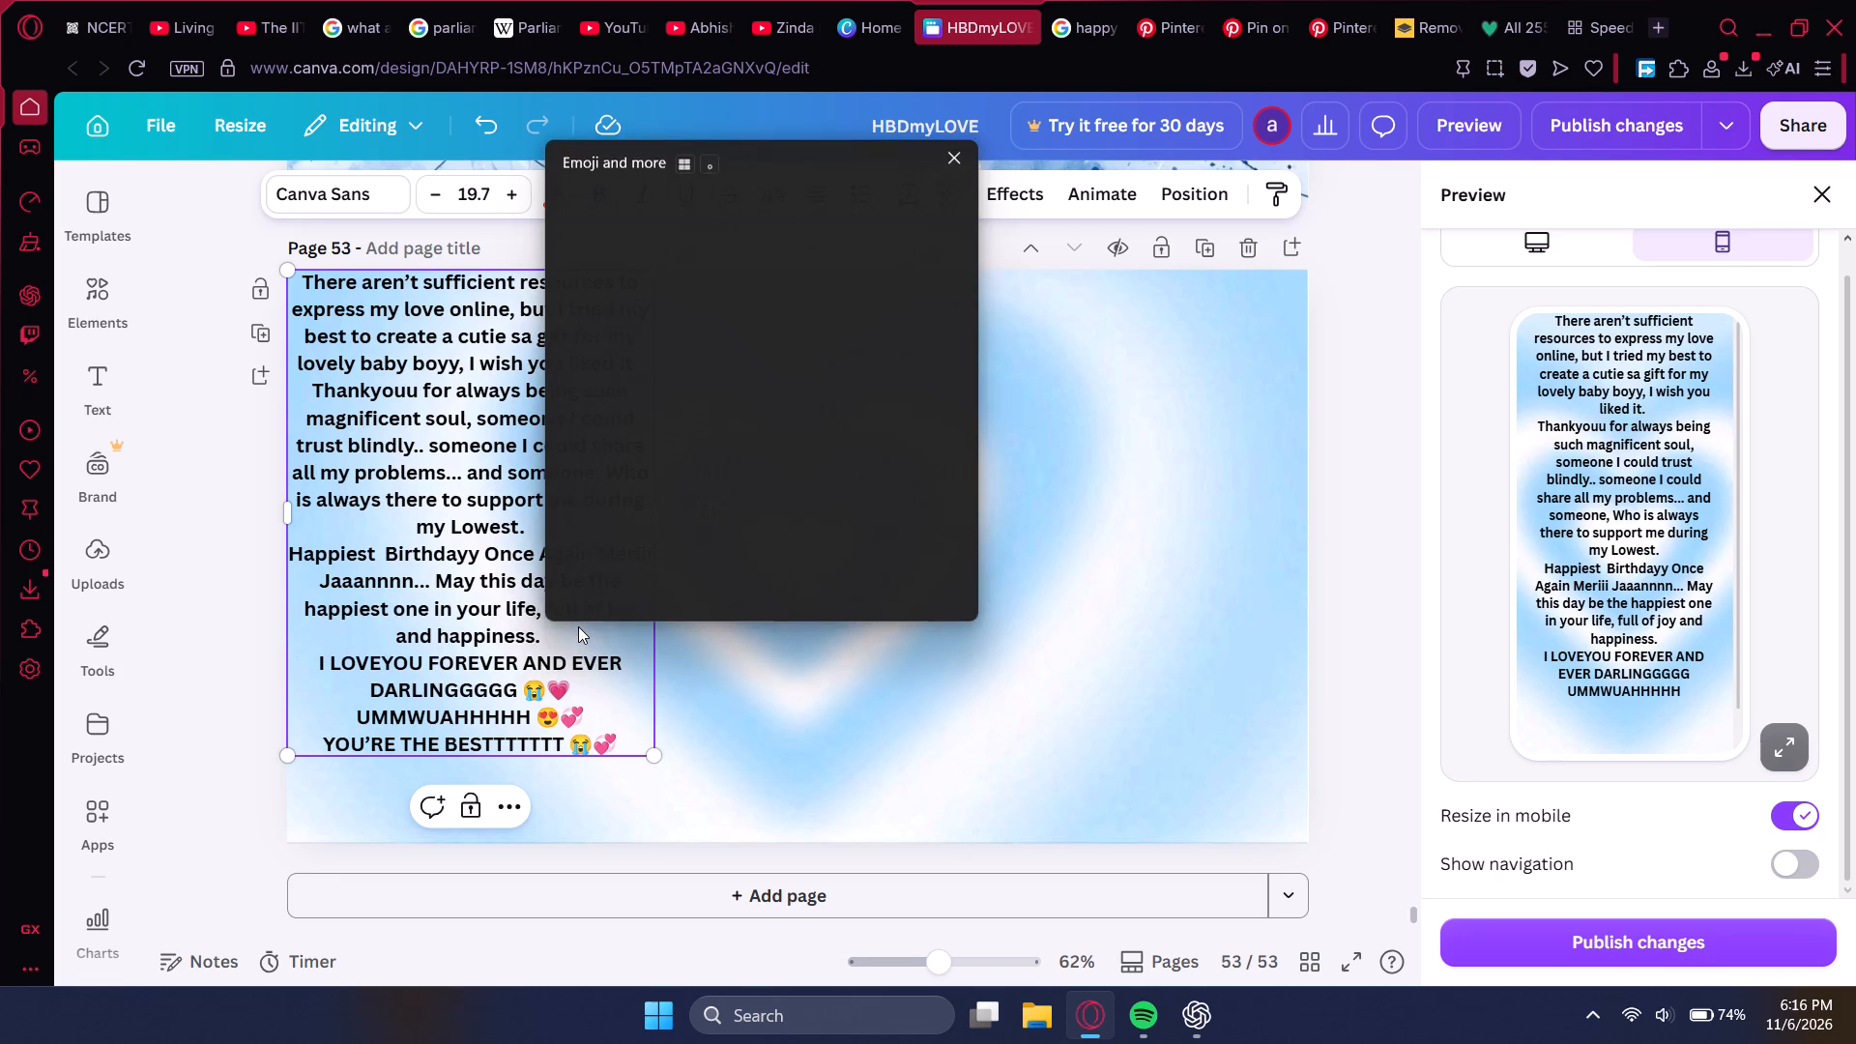
{"action": "left_click", "coordinate": [844, 393]}
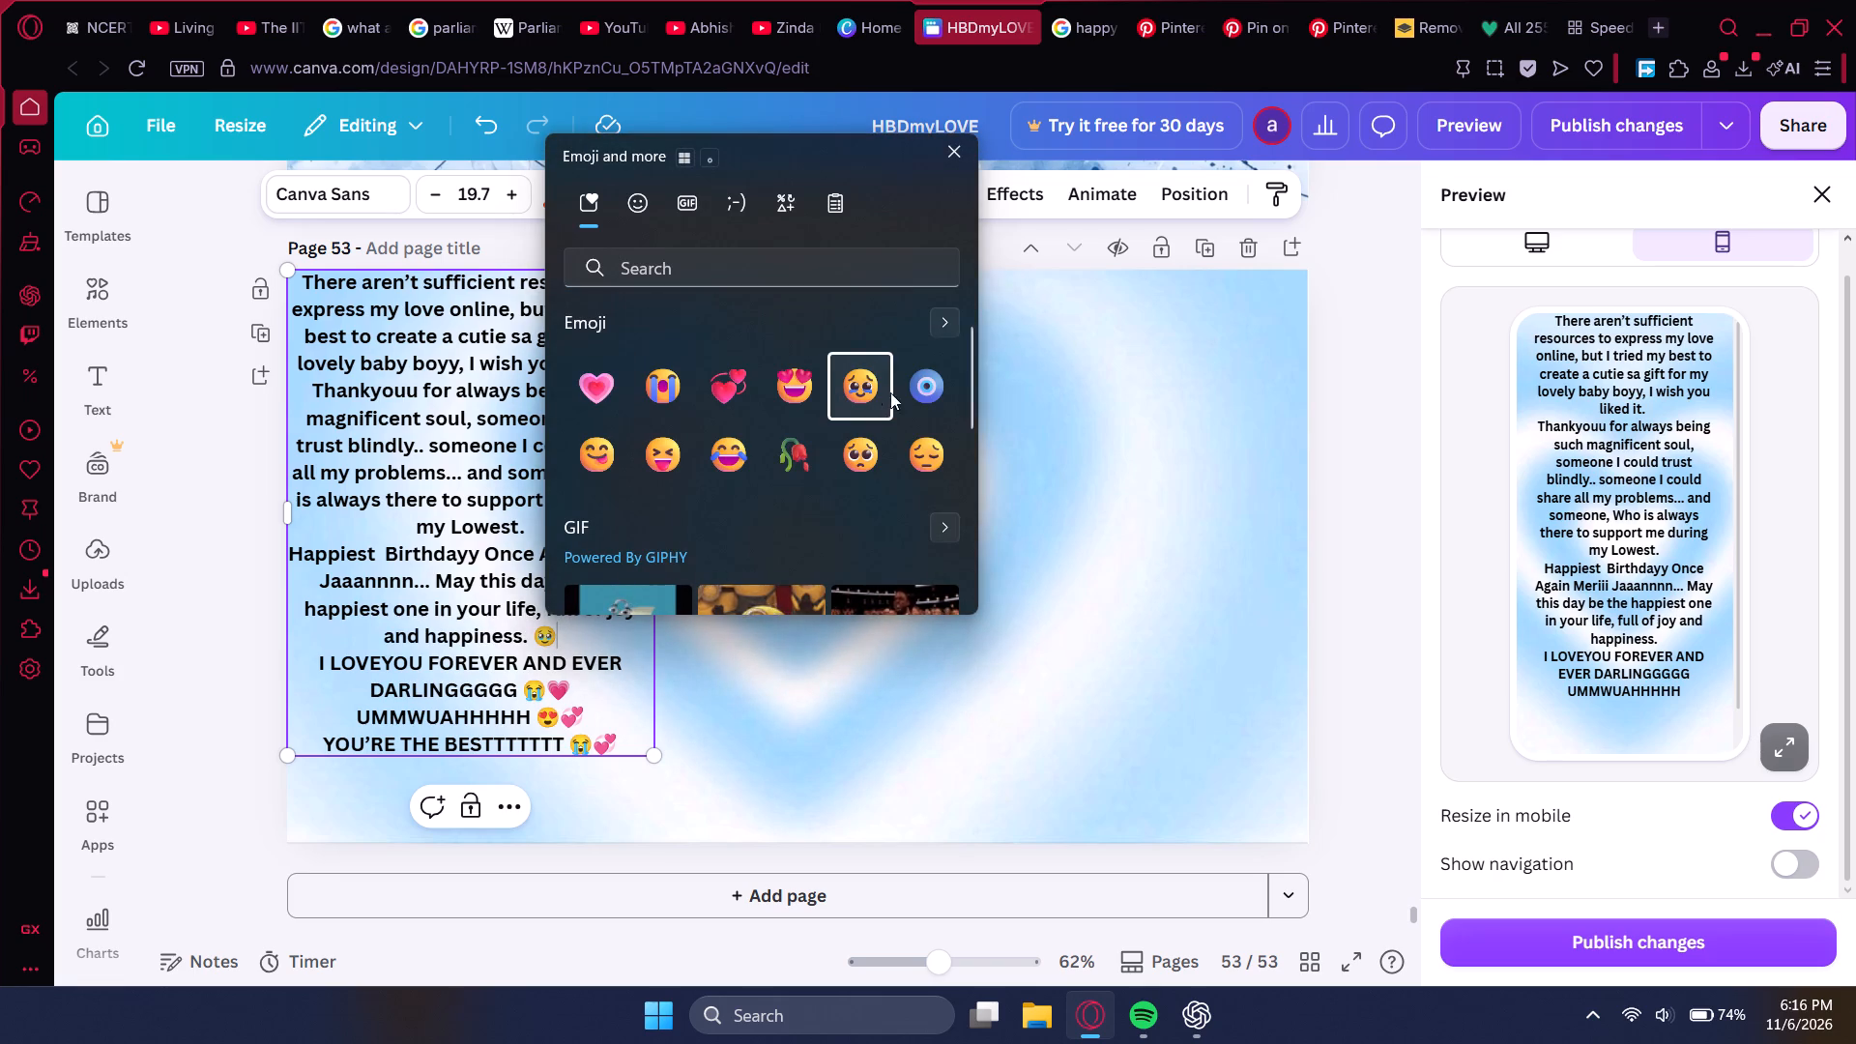
{"action": "left_click", "coordinate": [722, 400]}
{"action": "left_click", "coordinate": [420, 643]}
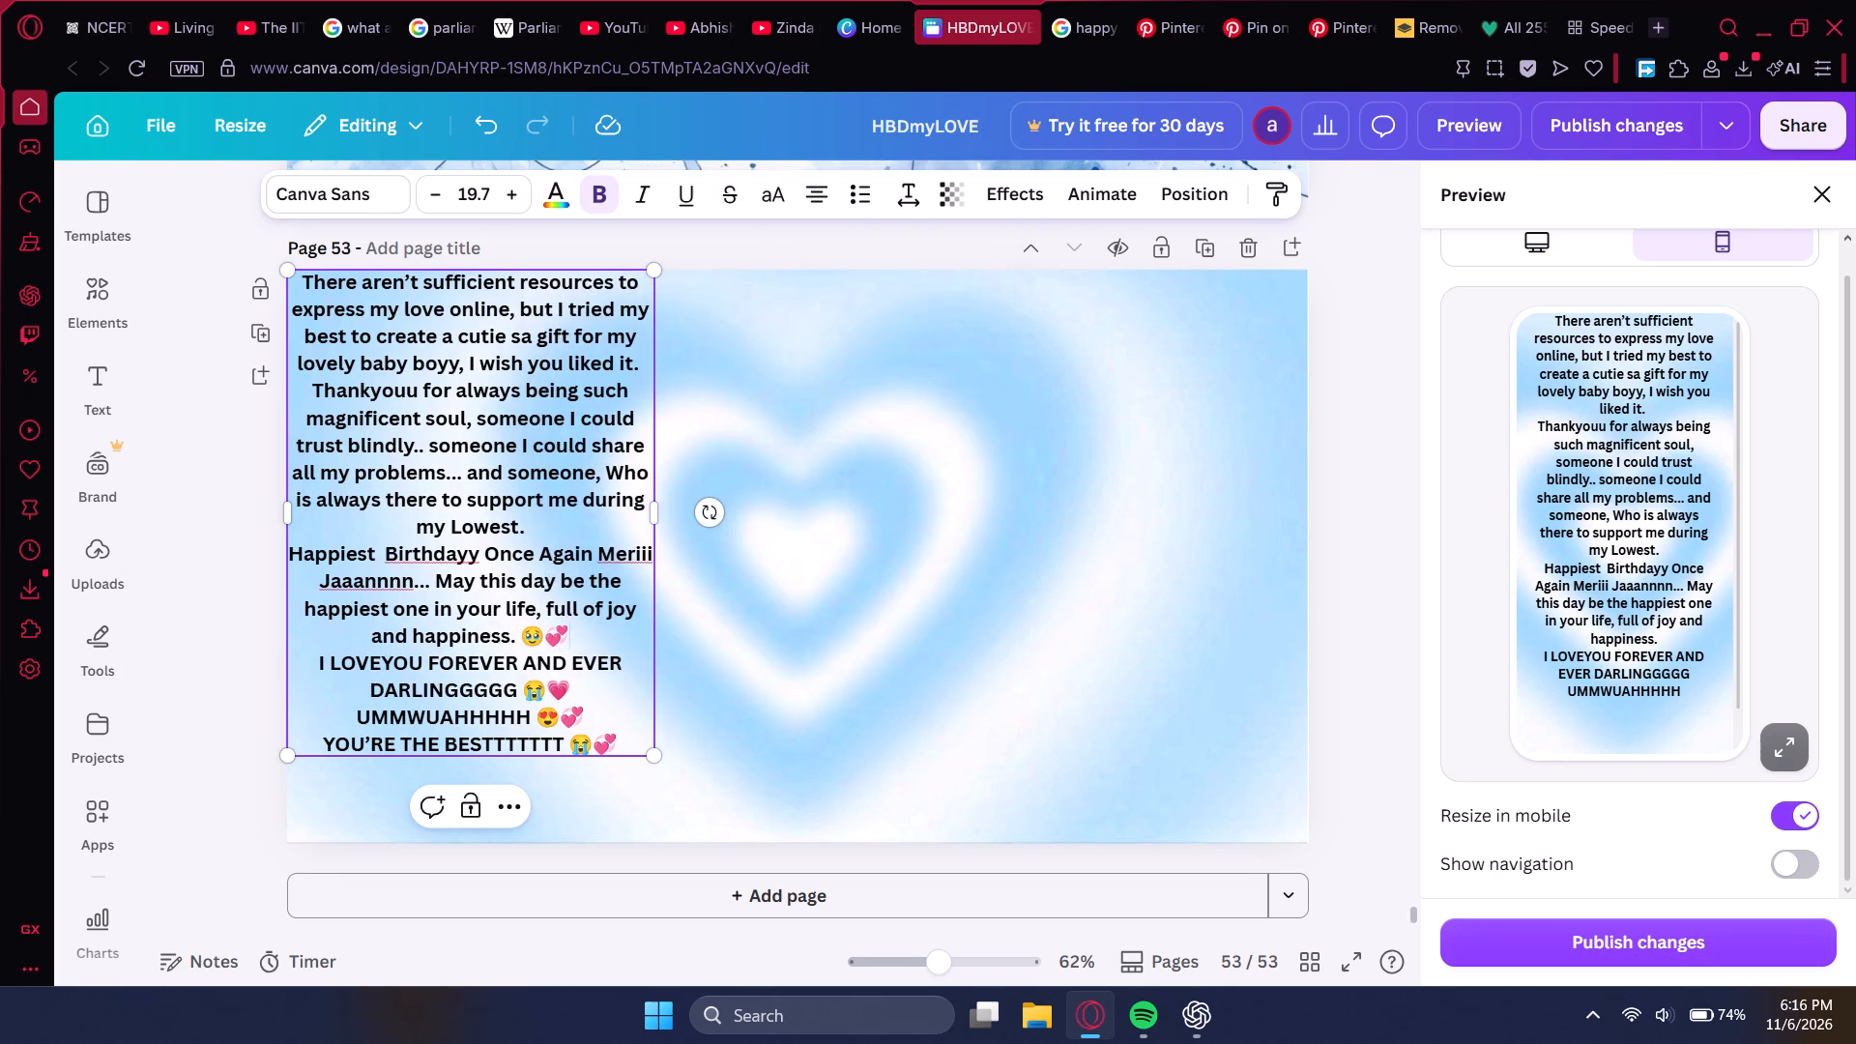
Insert the face holding back tears and growing heart emojis after "during my Lowest.".
{"action": "left_click", "coordinate": [575, 517]}
{"action": "key", "text": "space"}
{"action": "key", "text": "super+period"}
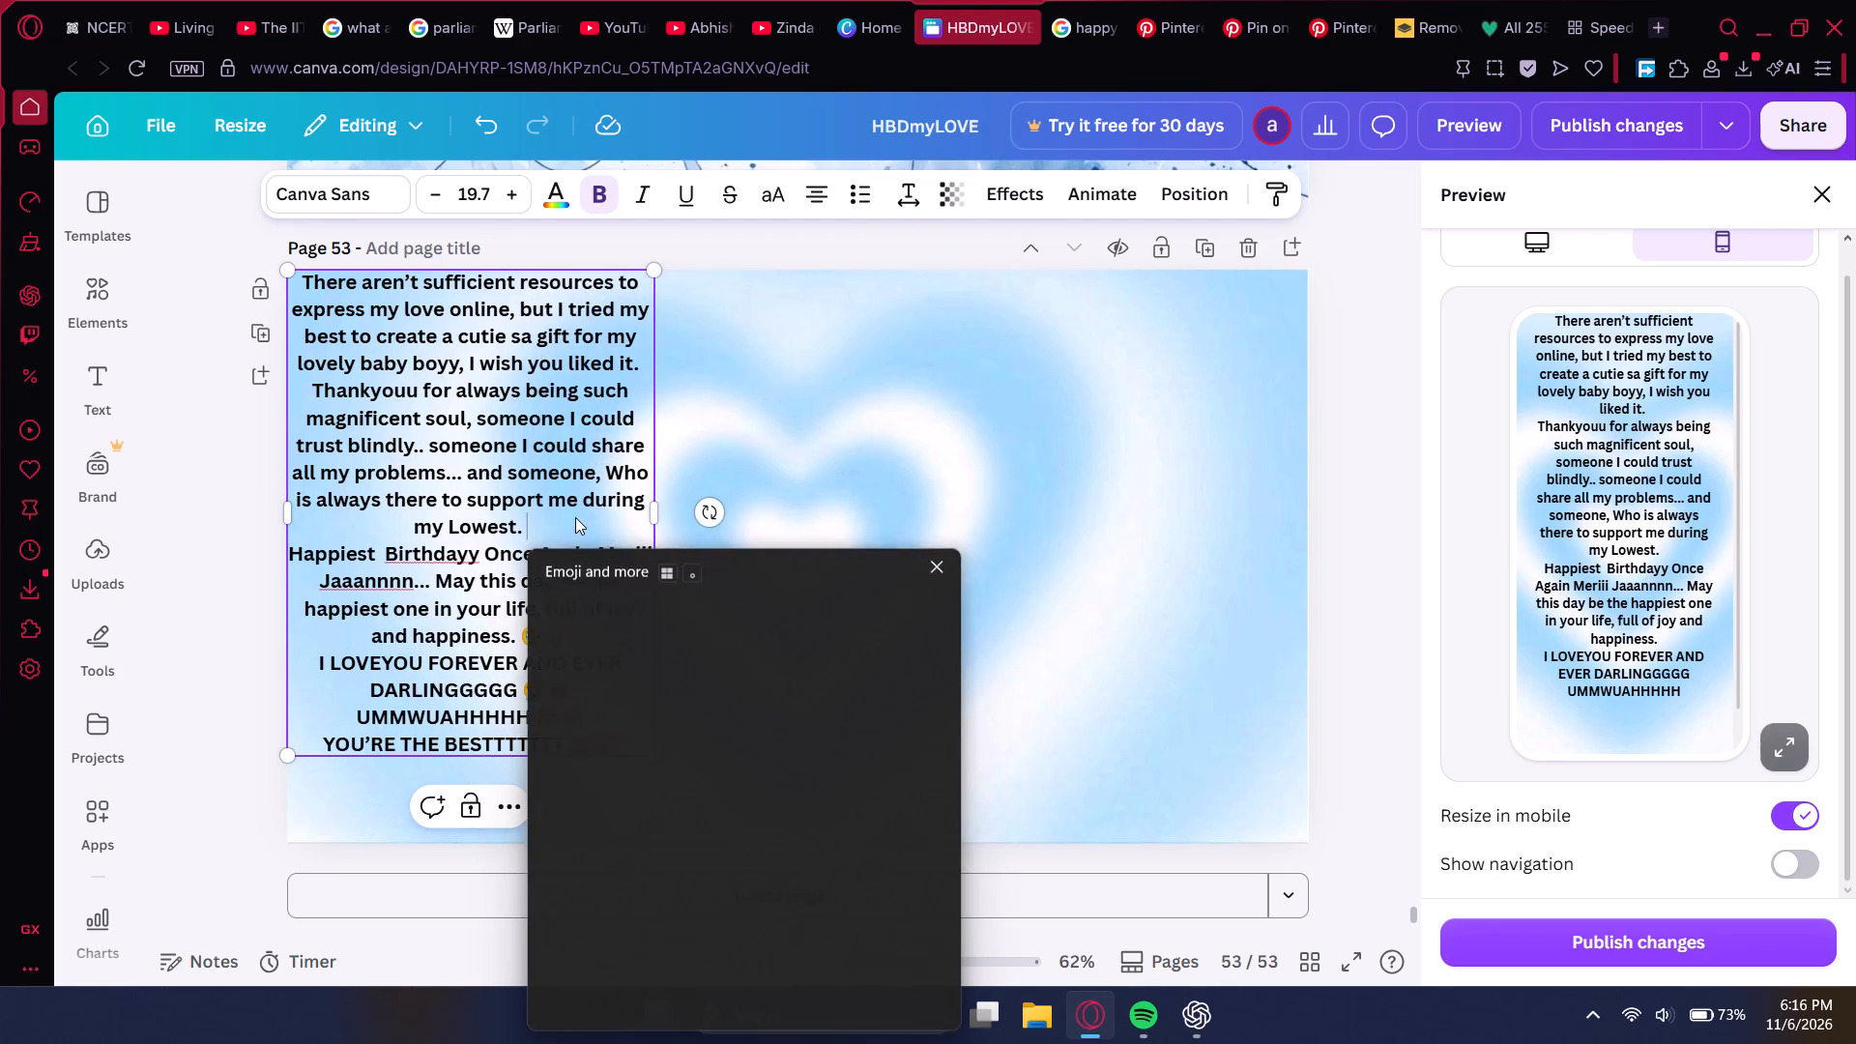
{"action": "left_click", "coordinate": [639, 804]}
{"action": "left_click", "coordinate": [703, 807]}
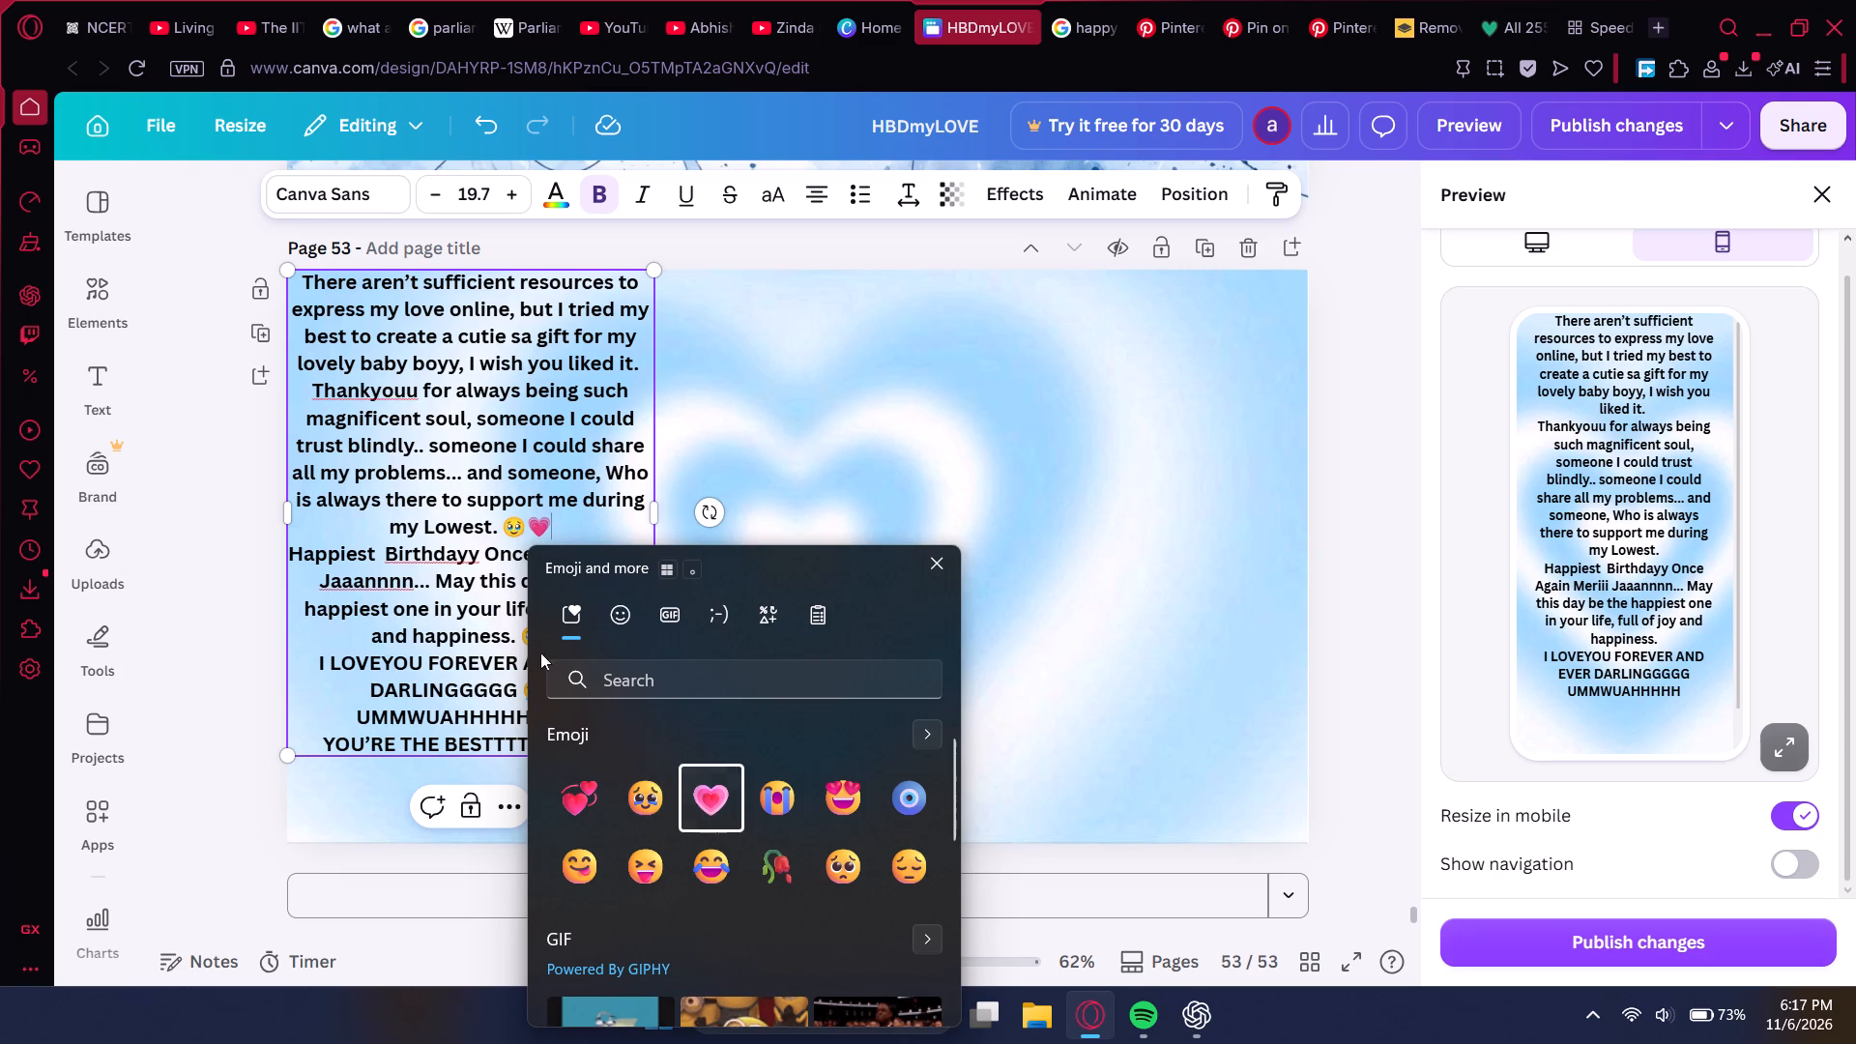
{"action": "left_click", "coordinate": [456, 512]}
Insert the face holding back tears and nazar amulet emojis after "I wish you liked it.".
{"action": "left_click", "coordinate": [640, 367]}
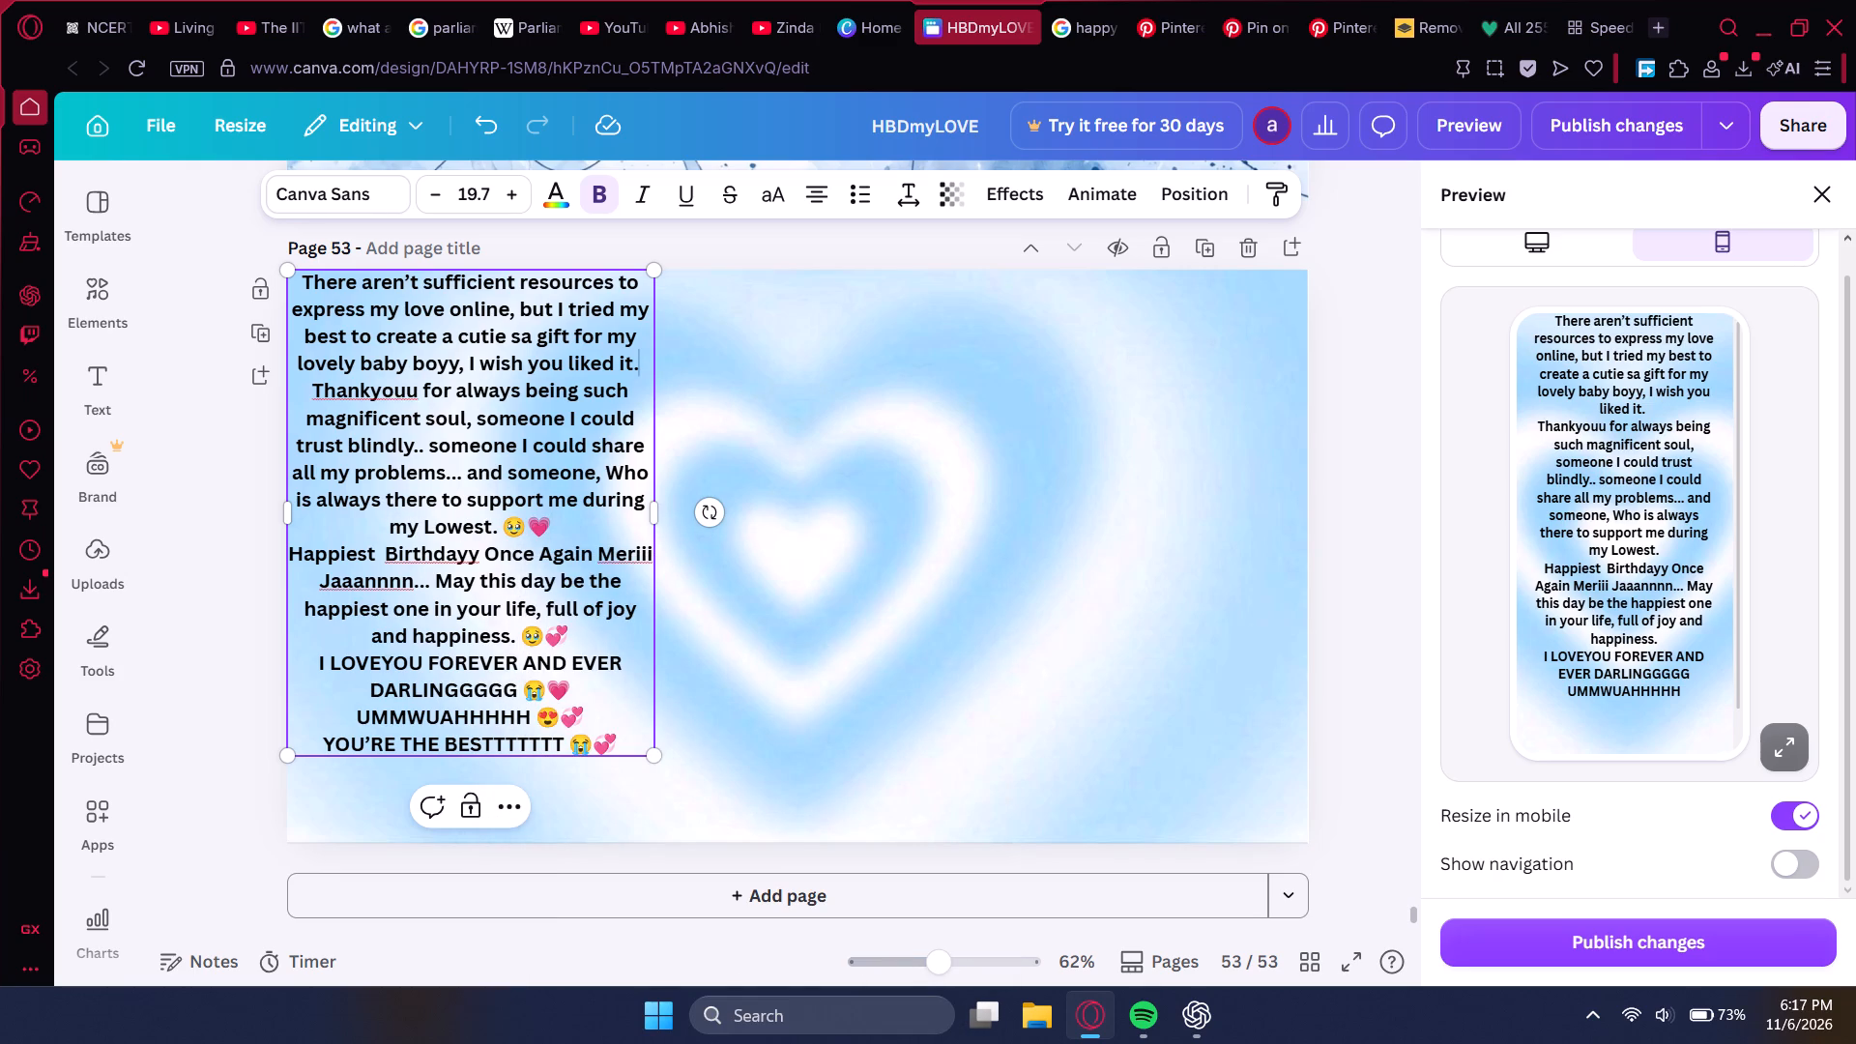
{"action": "key", "text": "space"}
{"action": "key", "text": "super+period"}
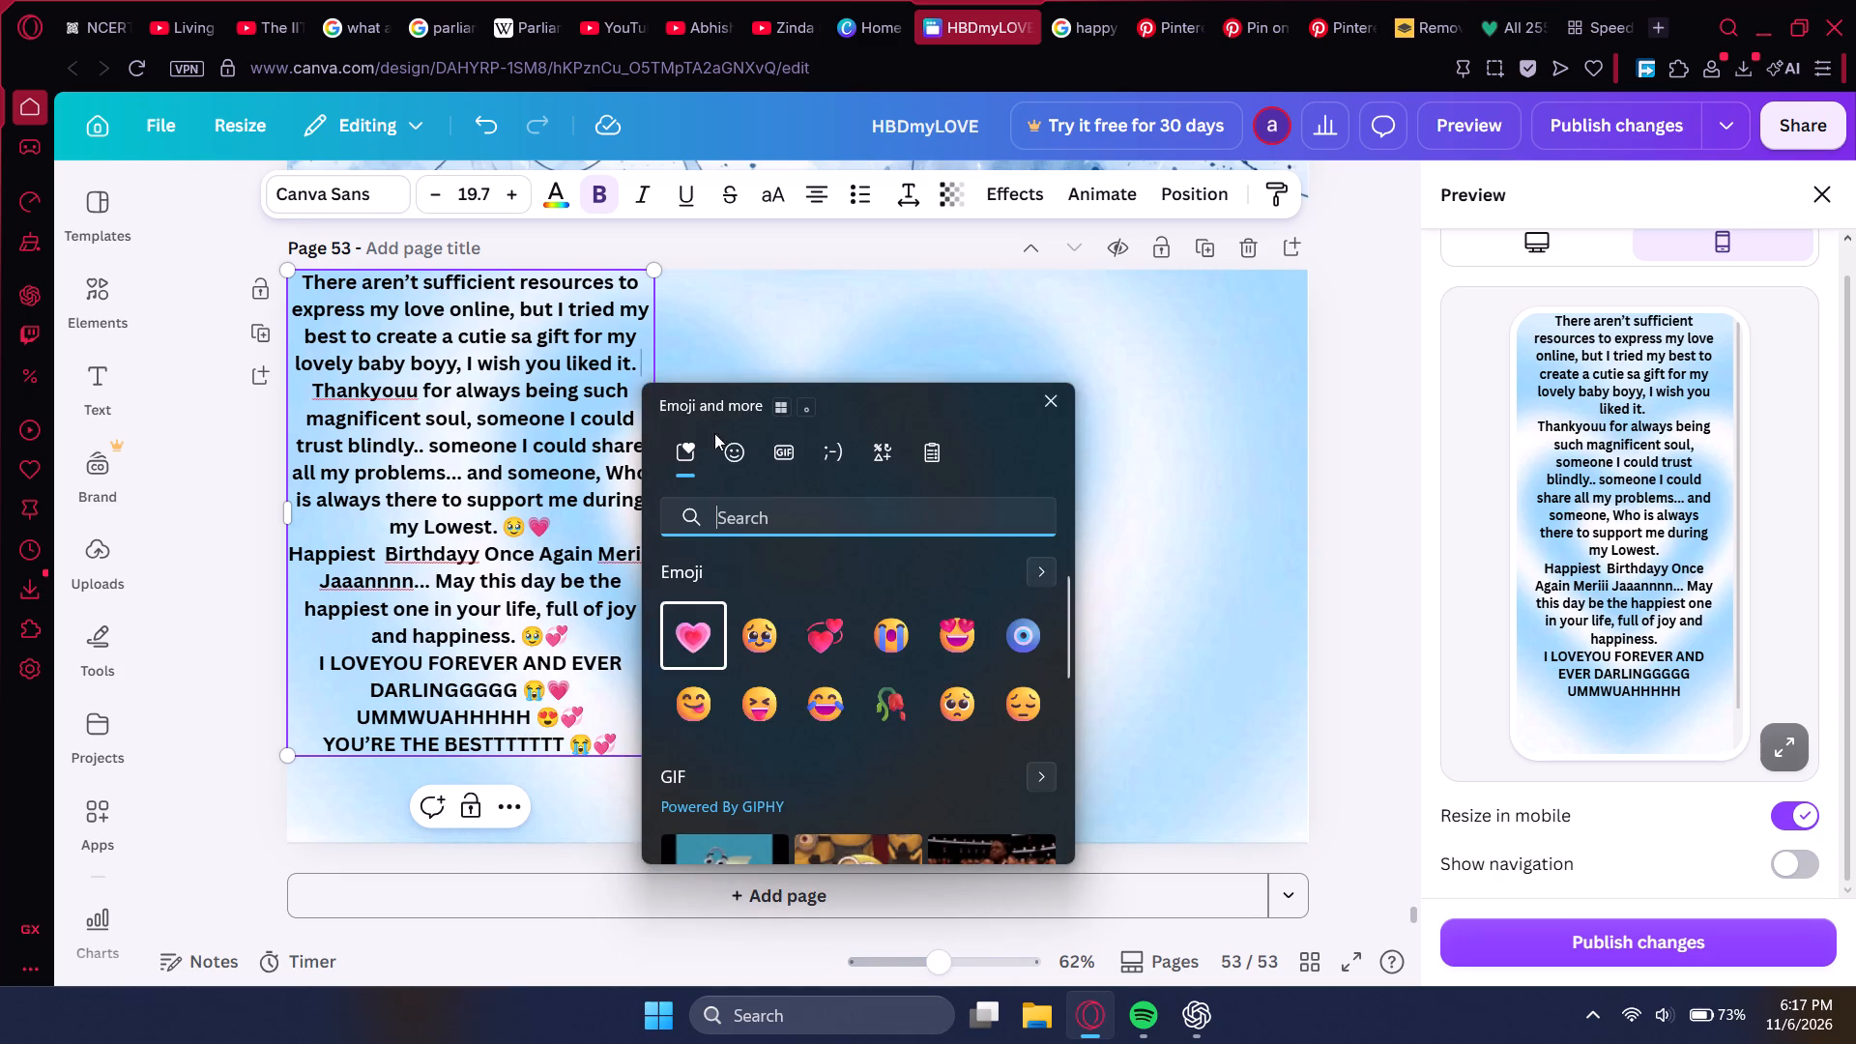
{"action": "left_click", "coordinate": [768, 637]}
{"action": "left_click", "coordinate": [1038, 637]}
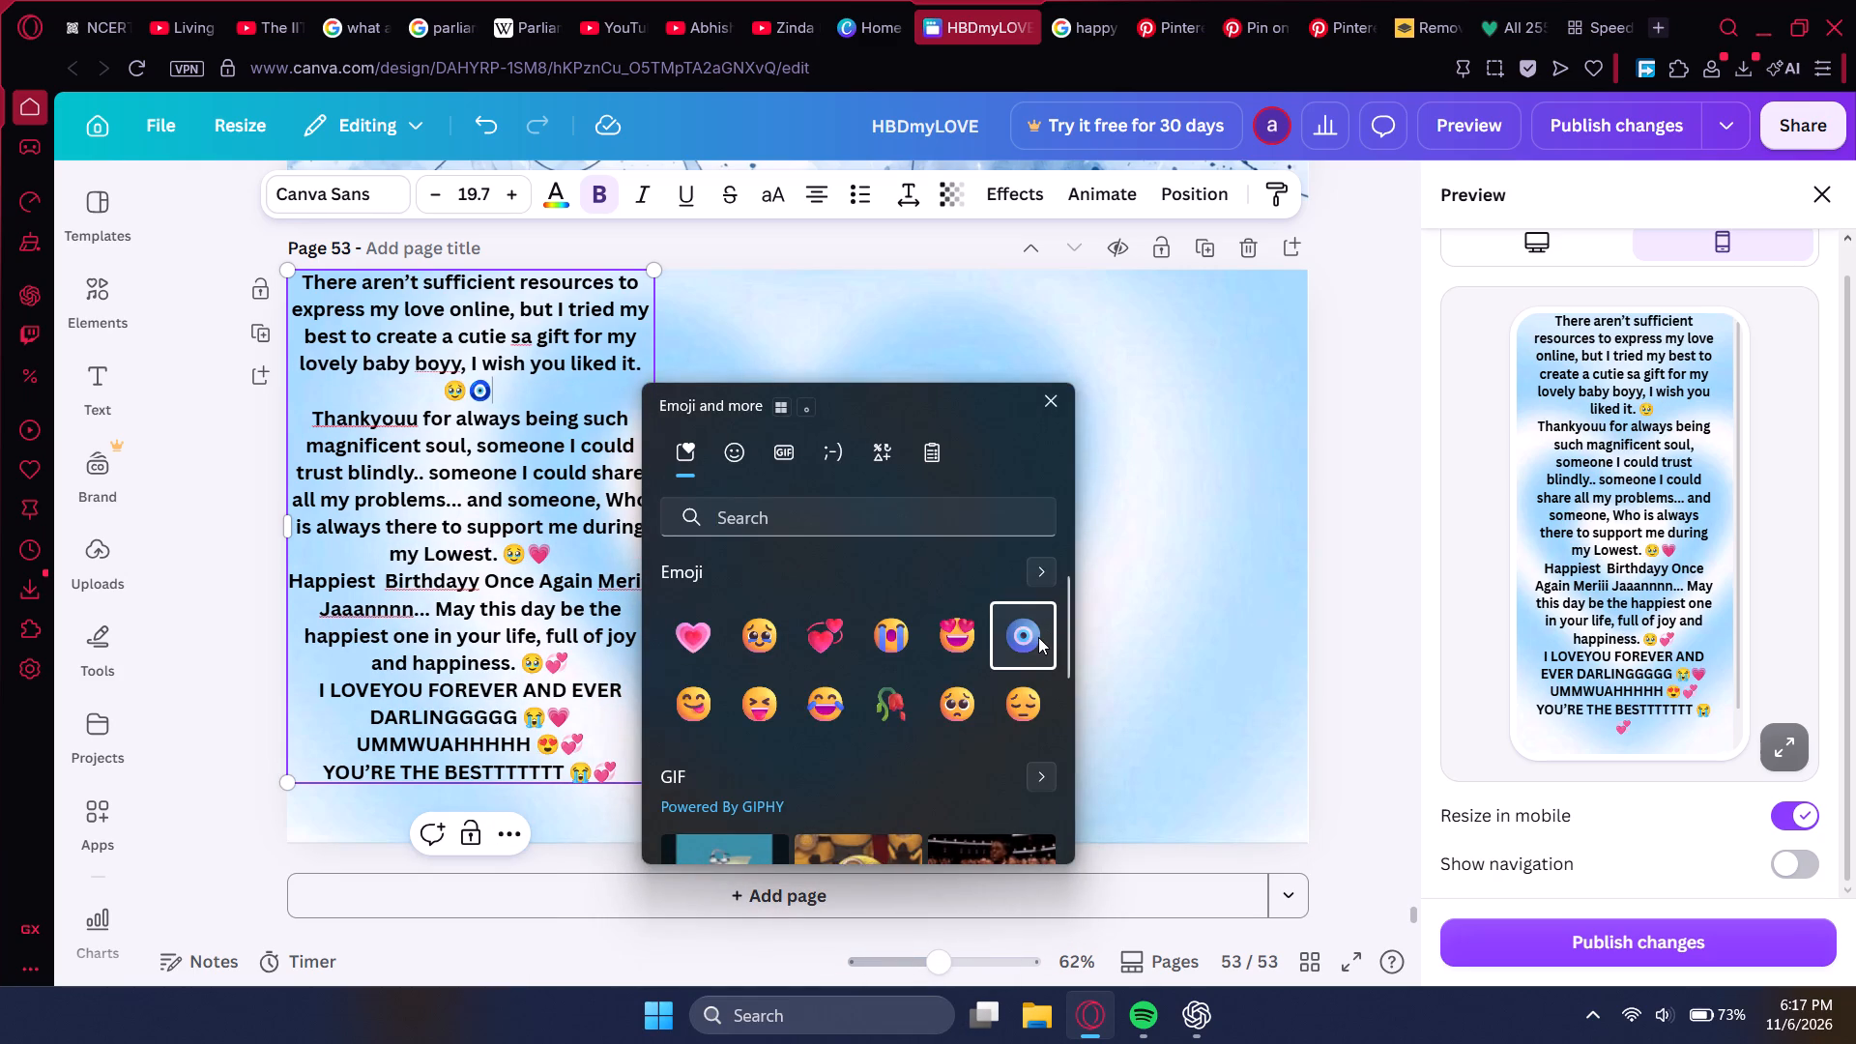
{"action": "left_click", "coordinate": [1409, 723]}
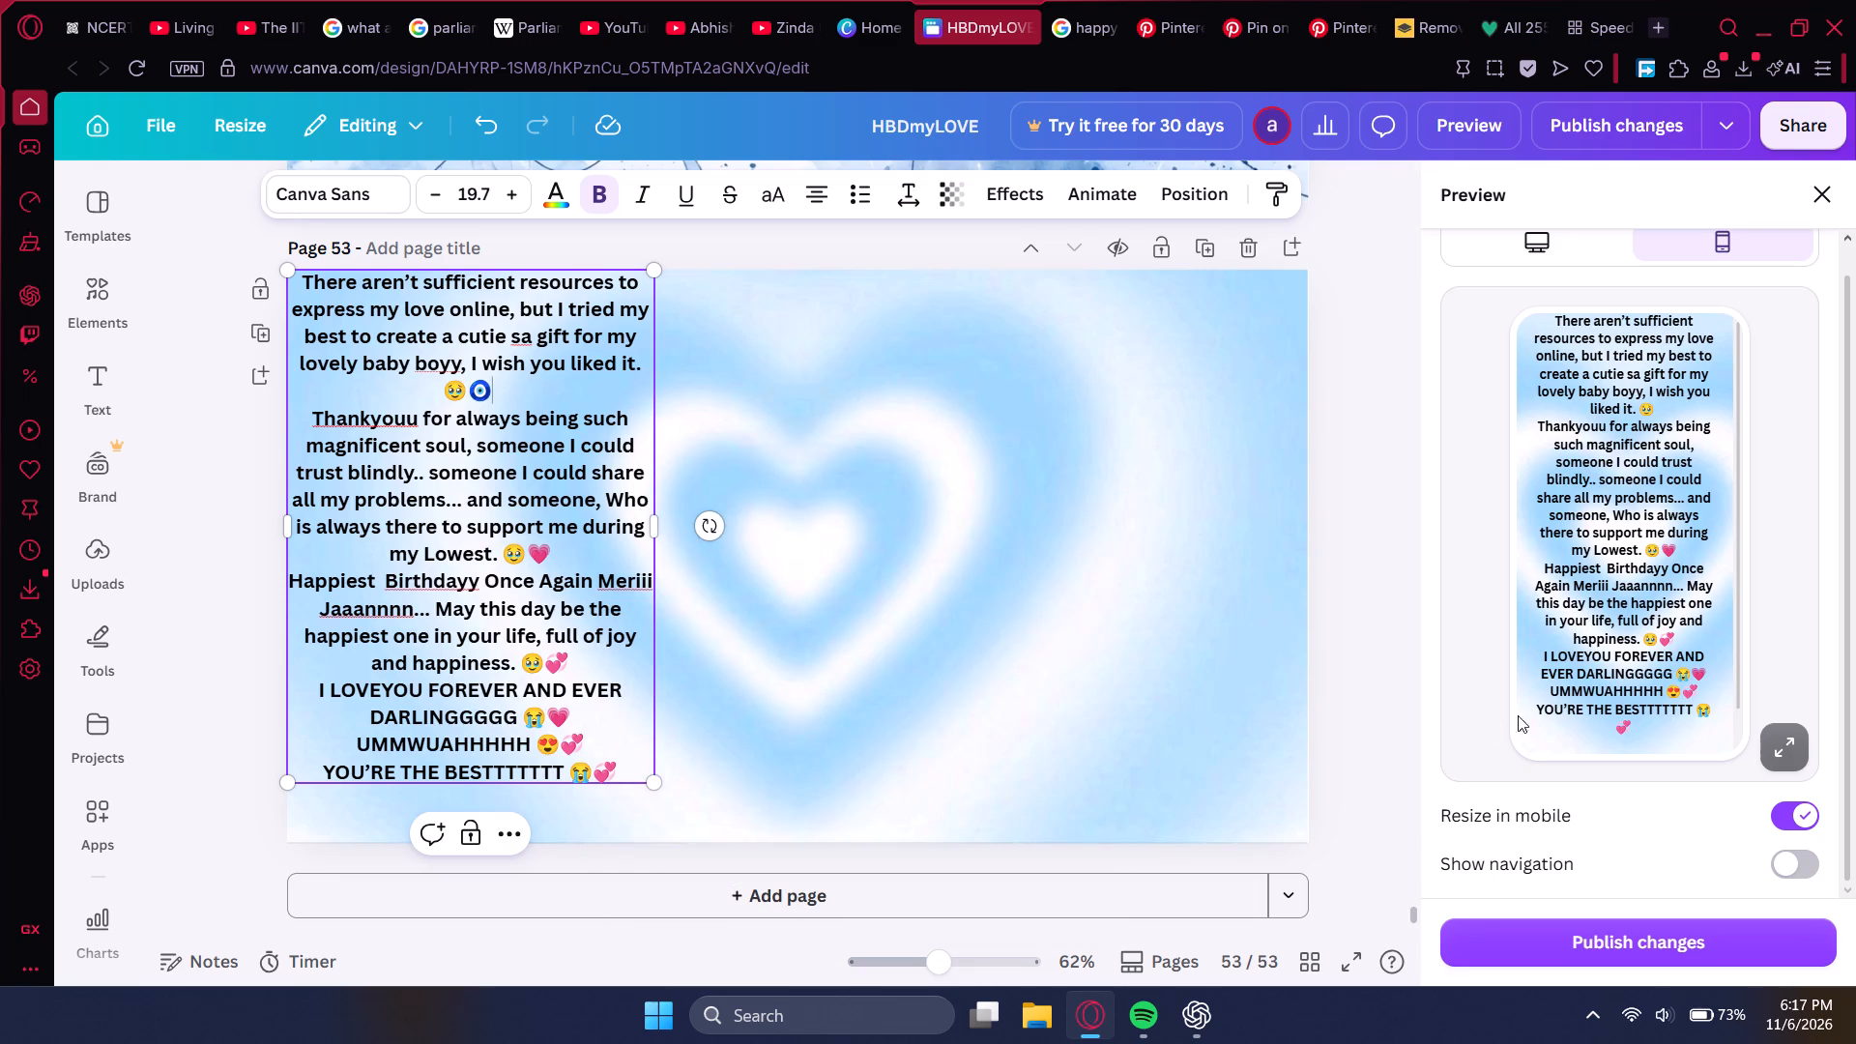
Add one more revolving hearts emoji at the end of the "YOU'RE THE BEST" line.
{"action": "left_click", "coordinate": [617, 765]}
{"action": "key", "text": "super+period"}
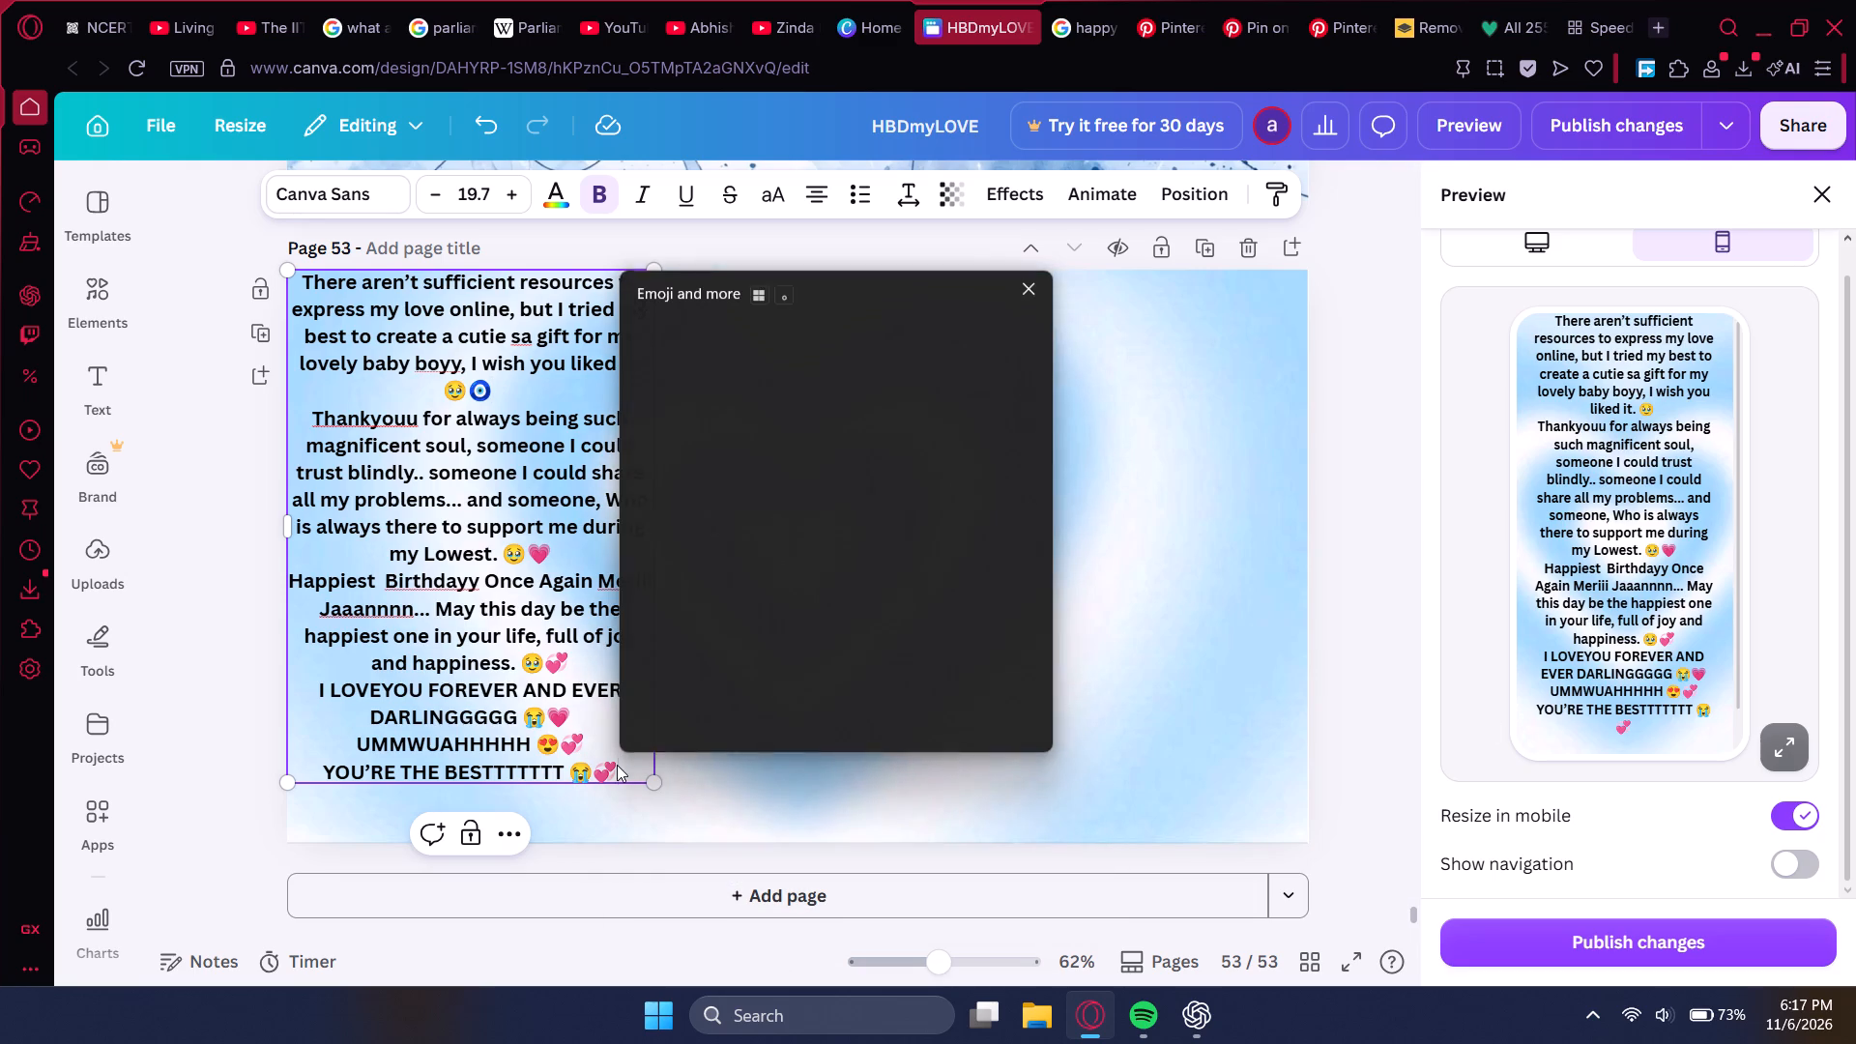
{"action": "left_click", "coordinate": [883, 530]}
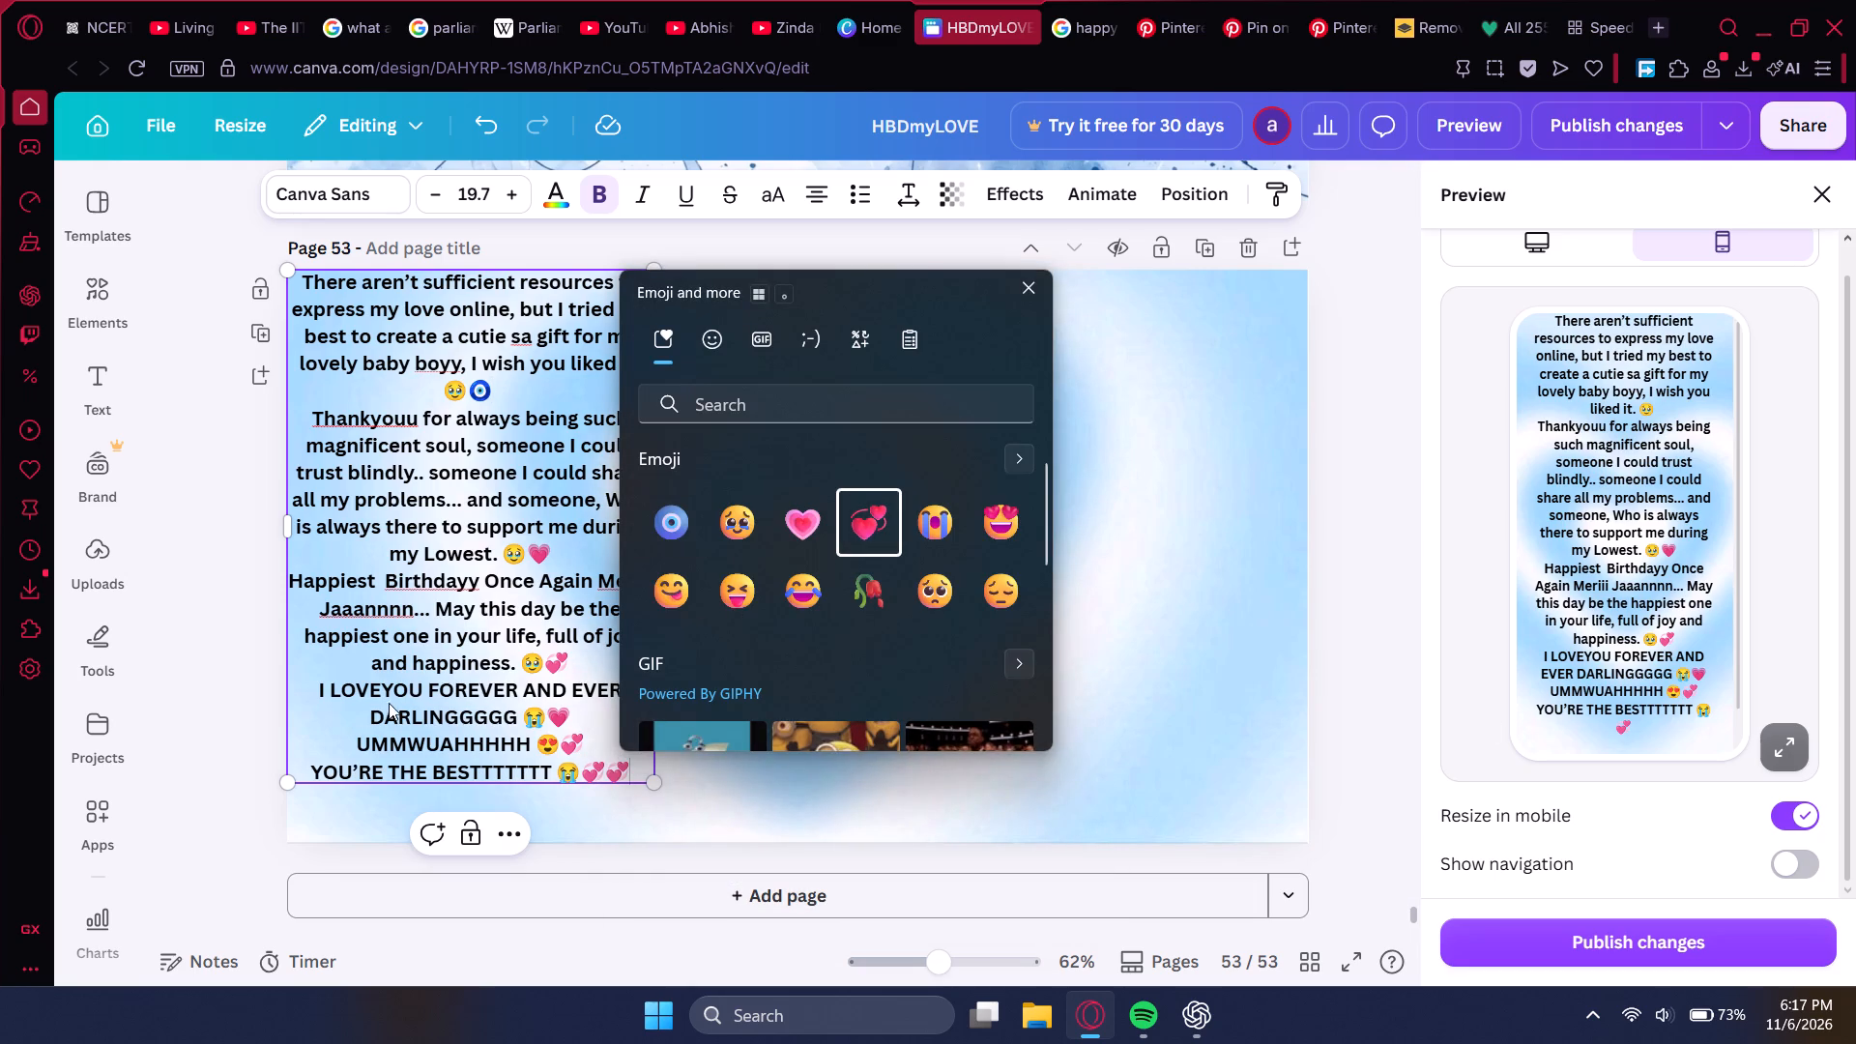
{"action": "left_click", "coordinate": [201, 683]}
Review the whole page 53 message in the full-screen mobile preview and return to the editor.
{"action": "left_click", "coordinate": [1793, 755]}
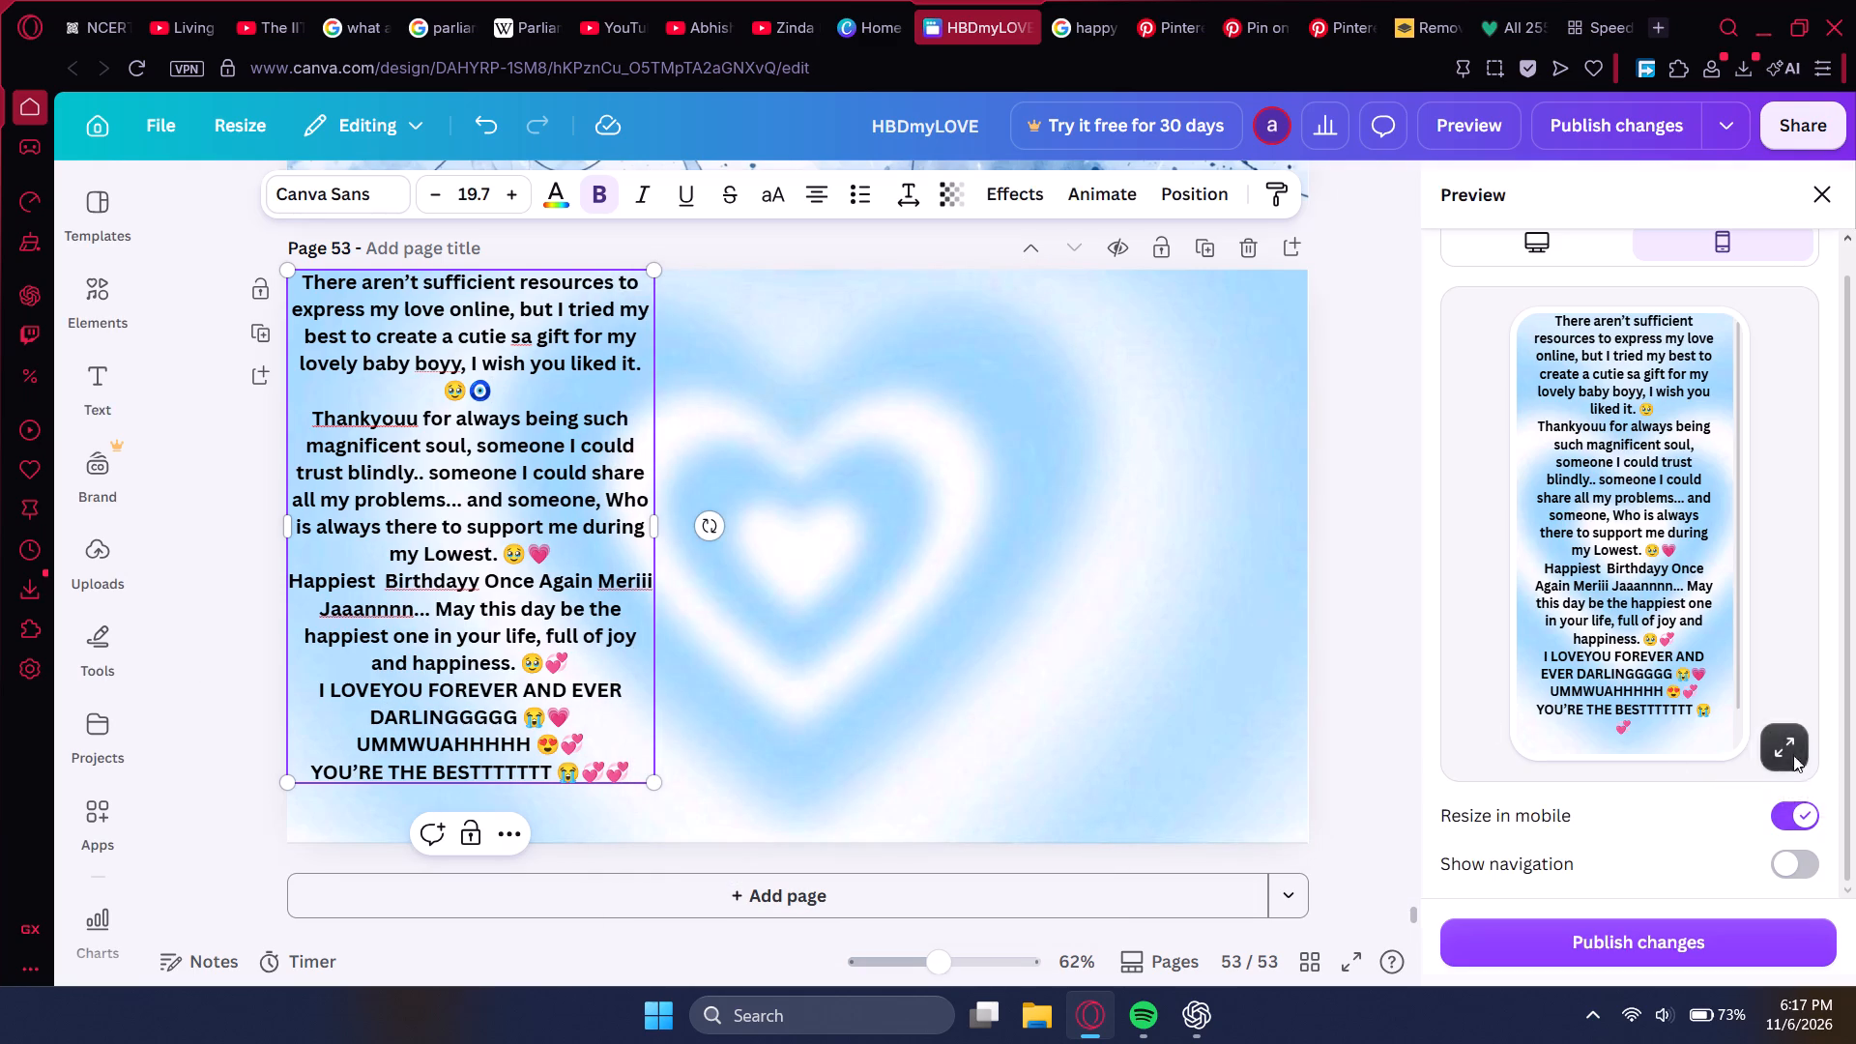
{"action": "scroll", "coordinate": [996, 768], "scroll_direction": "down", "scroll_amount": 10}
{"action": "scroll", "coordinate": [970, 799], "scroll_direction": "up", "scroll_amount": 5}
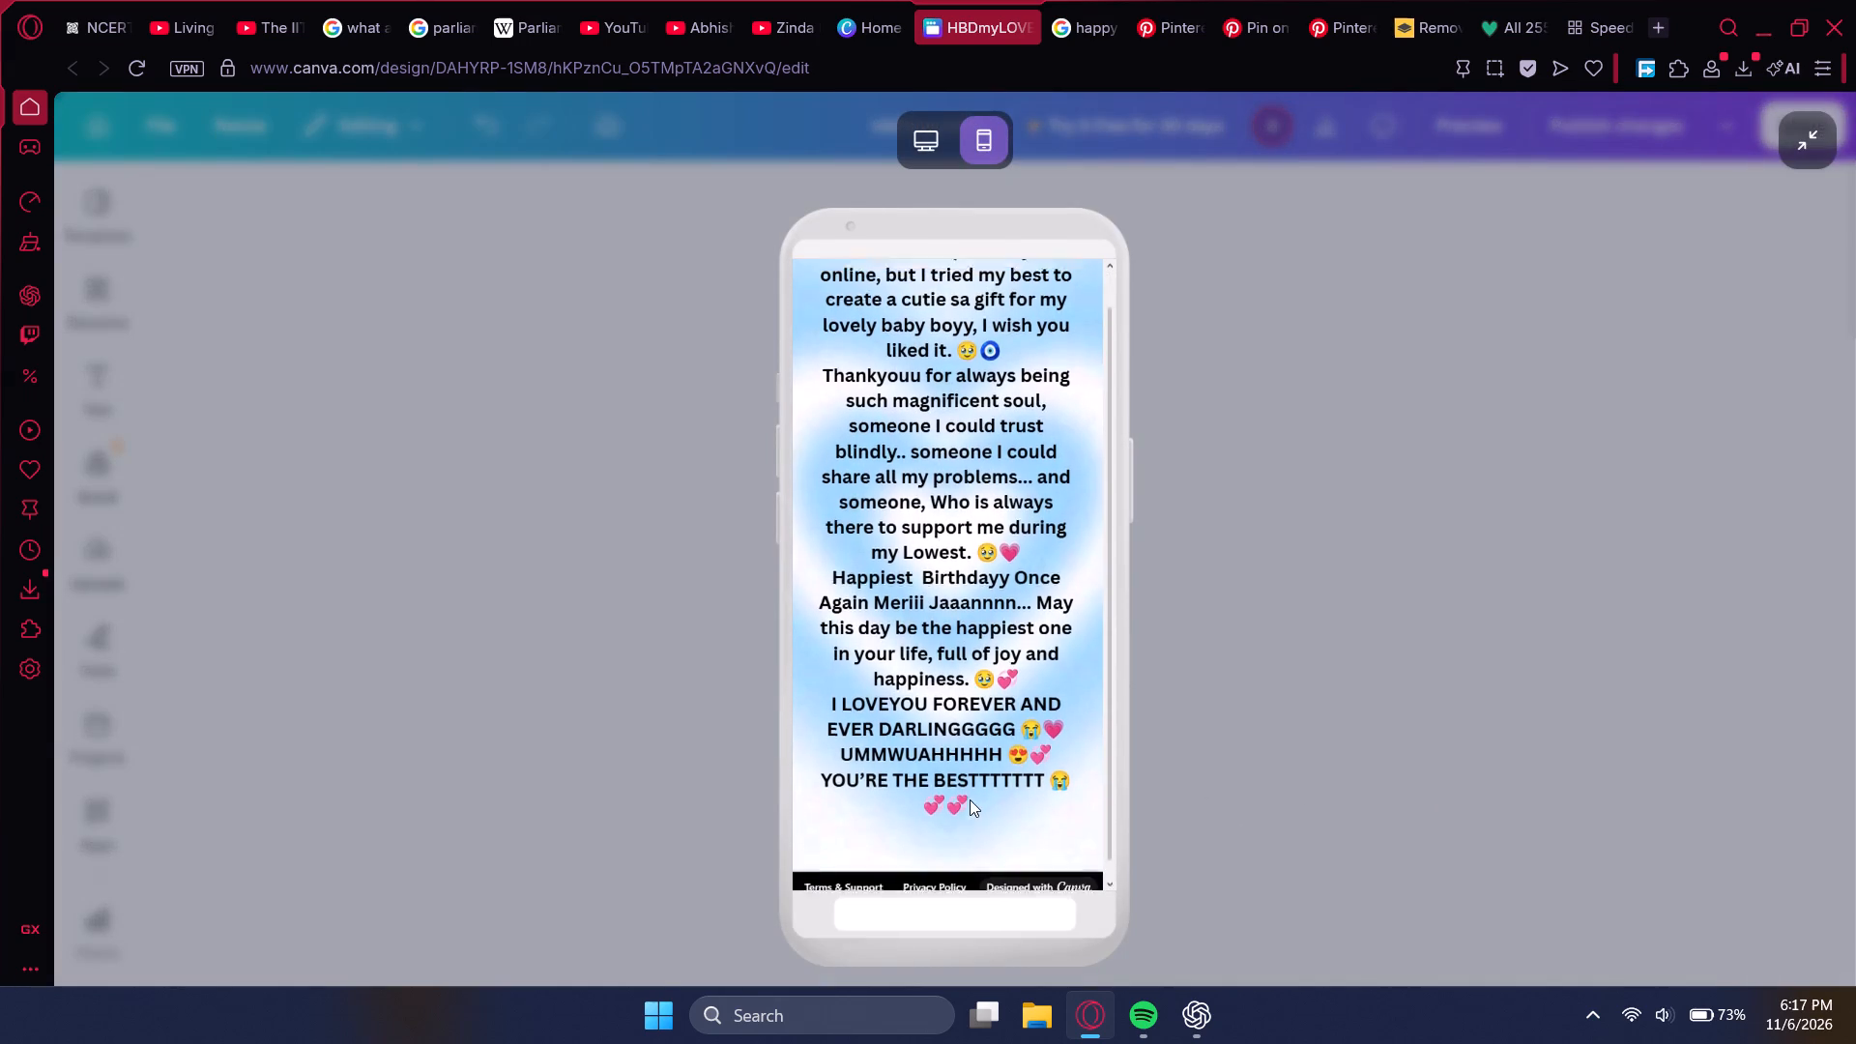
{"action": "scroll", "coordinate": [970, 799], "scroll_direction": "up", "scroll_amount": 4}
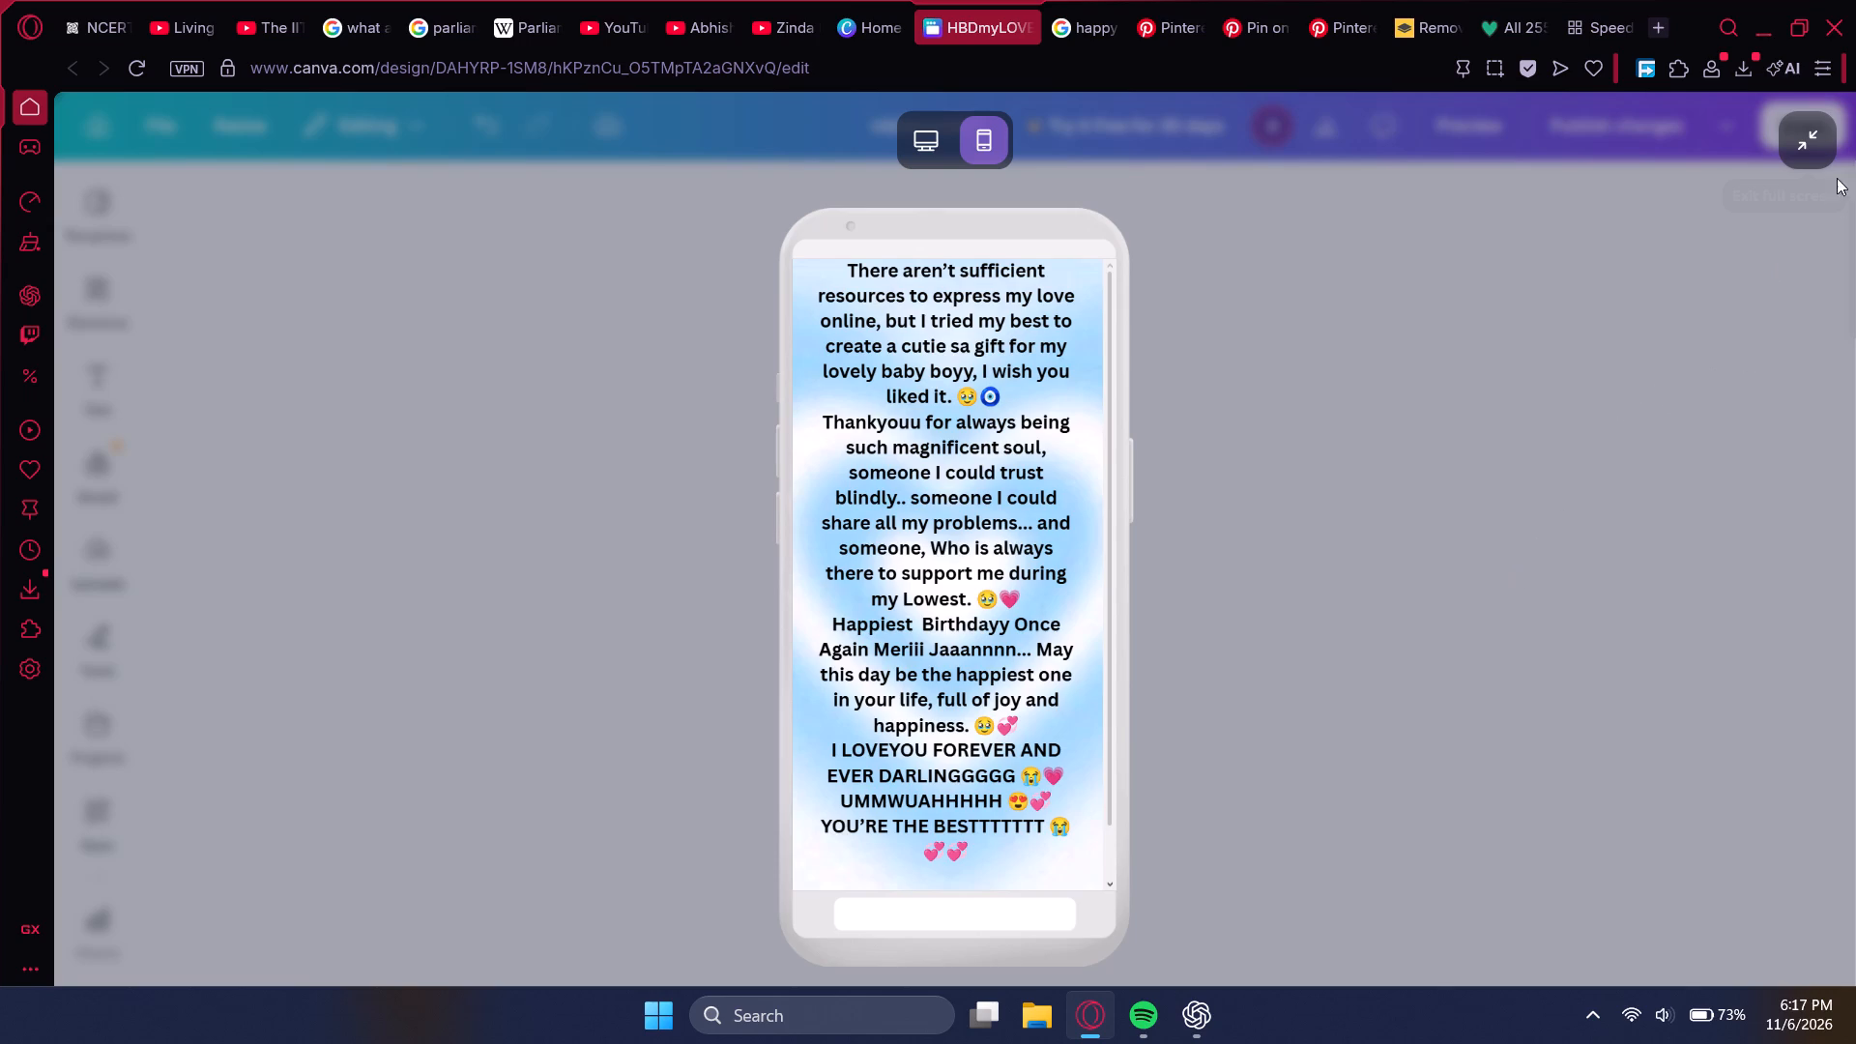
{"action": "left_click", "coordinate": [1816, 141]}
Copy the "Next Page" button from page 52 and paste it onto page 53.
{"action": "scroll", "coordinate": [1002, 628], "scroll_direction": "down", "scroll_amount": 5}
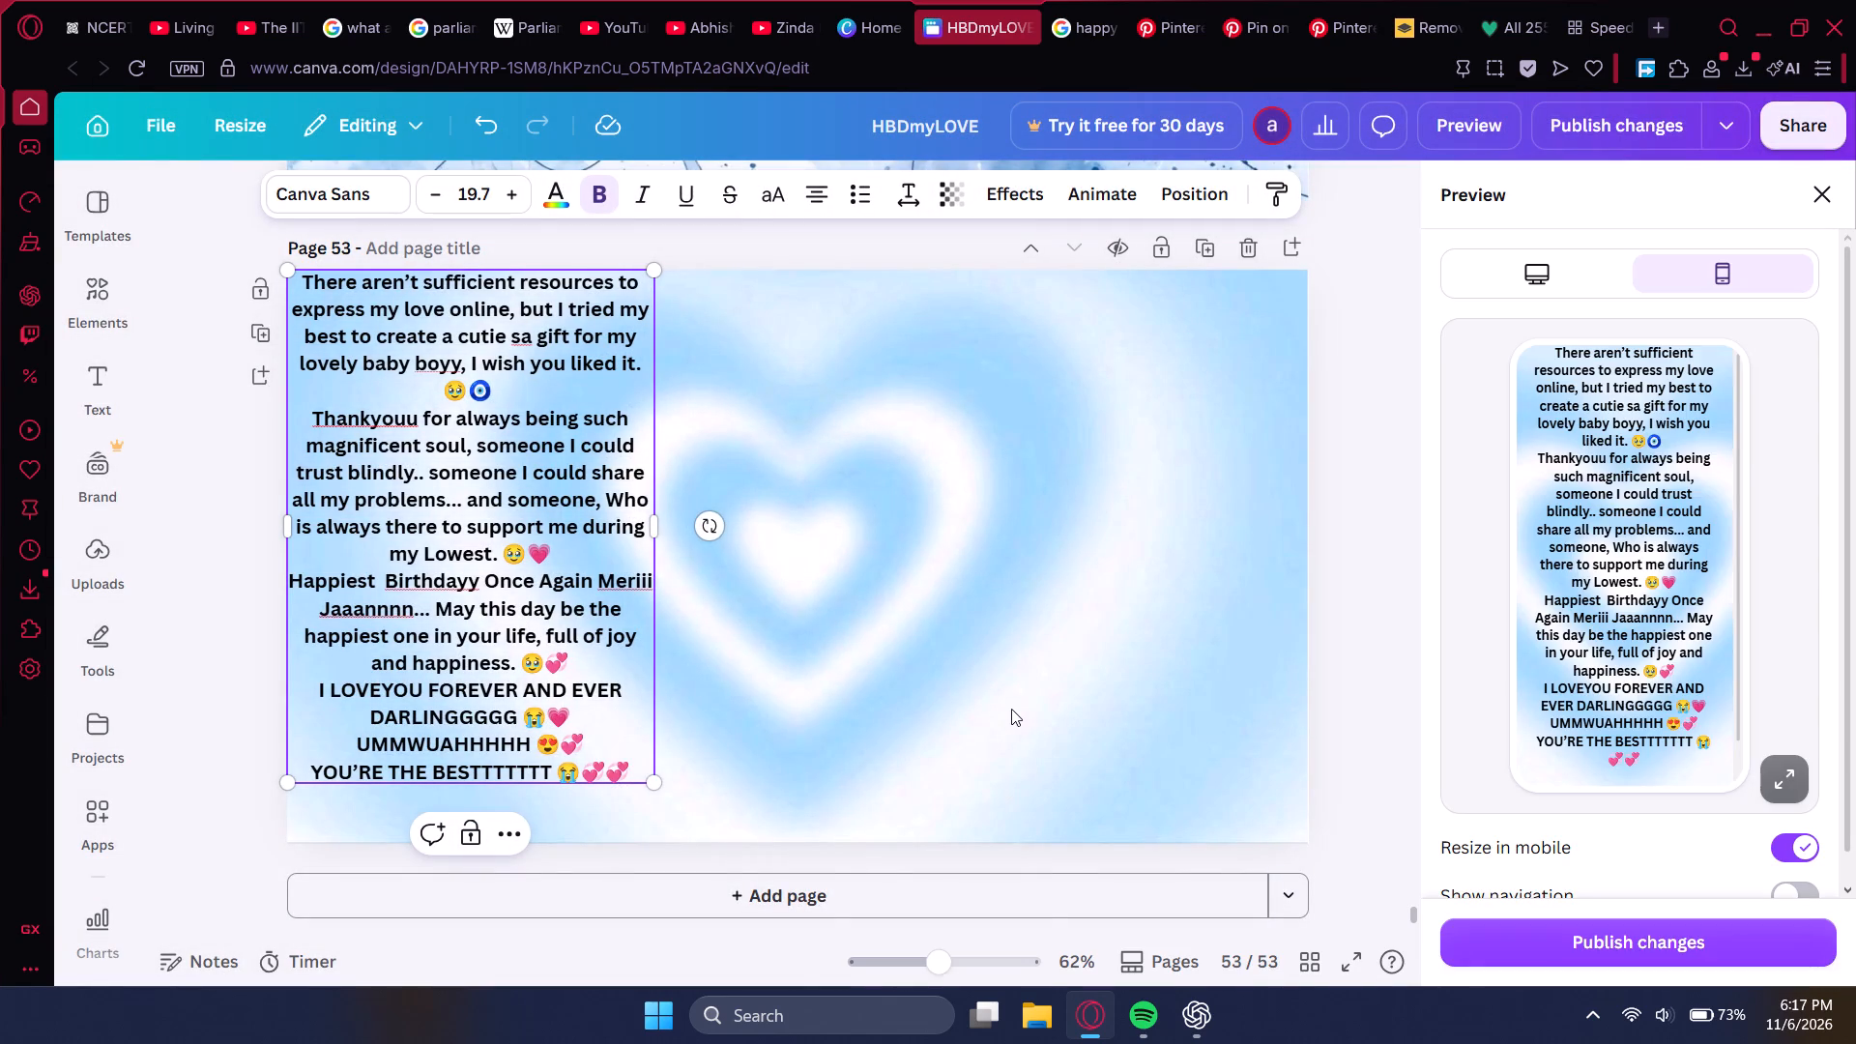
{"action": "scroll", "coordinate": [657, 555], "scroll_direction": "up", "scroll_amount": 4}
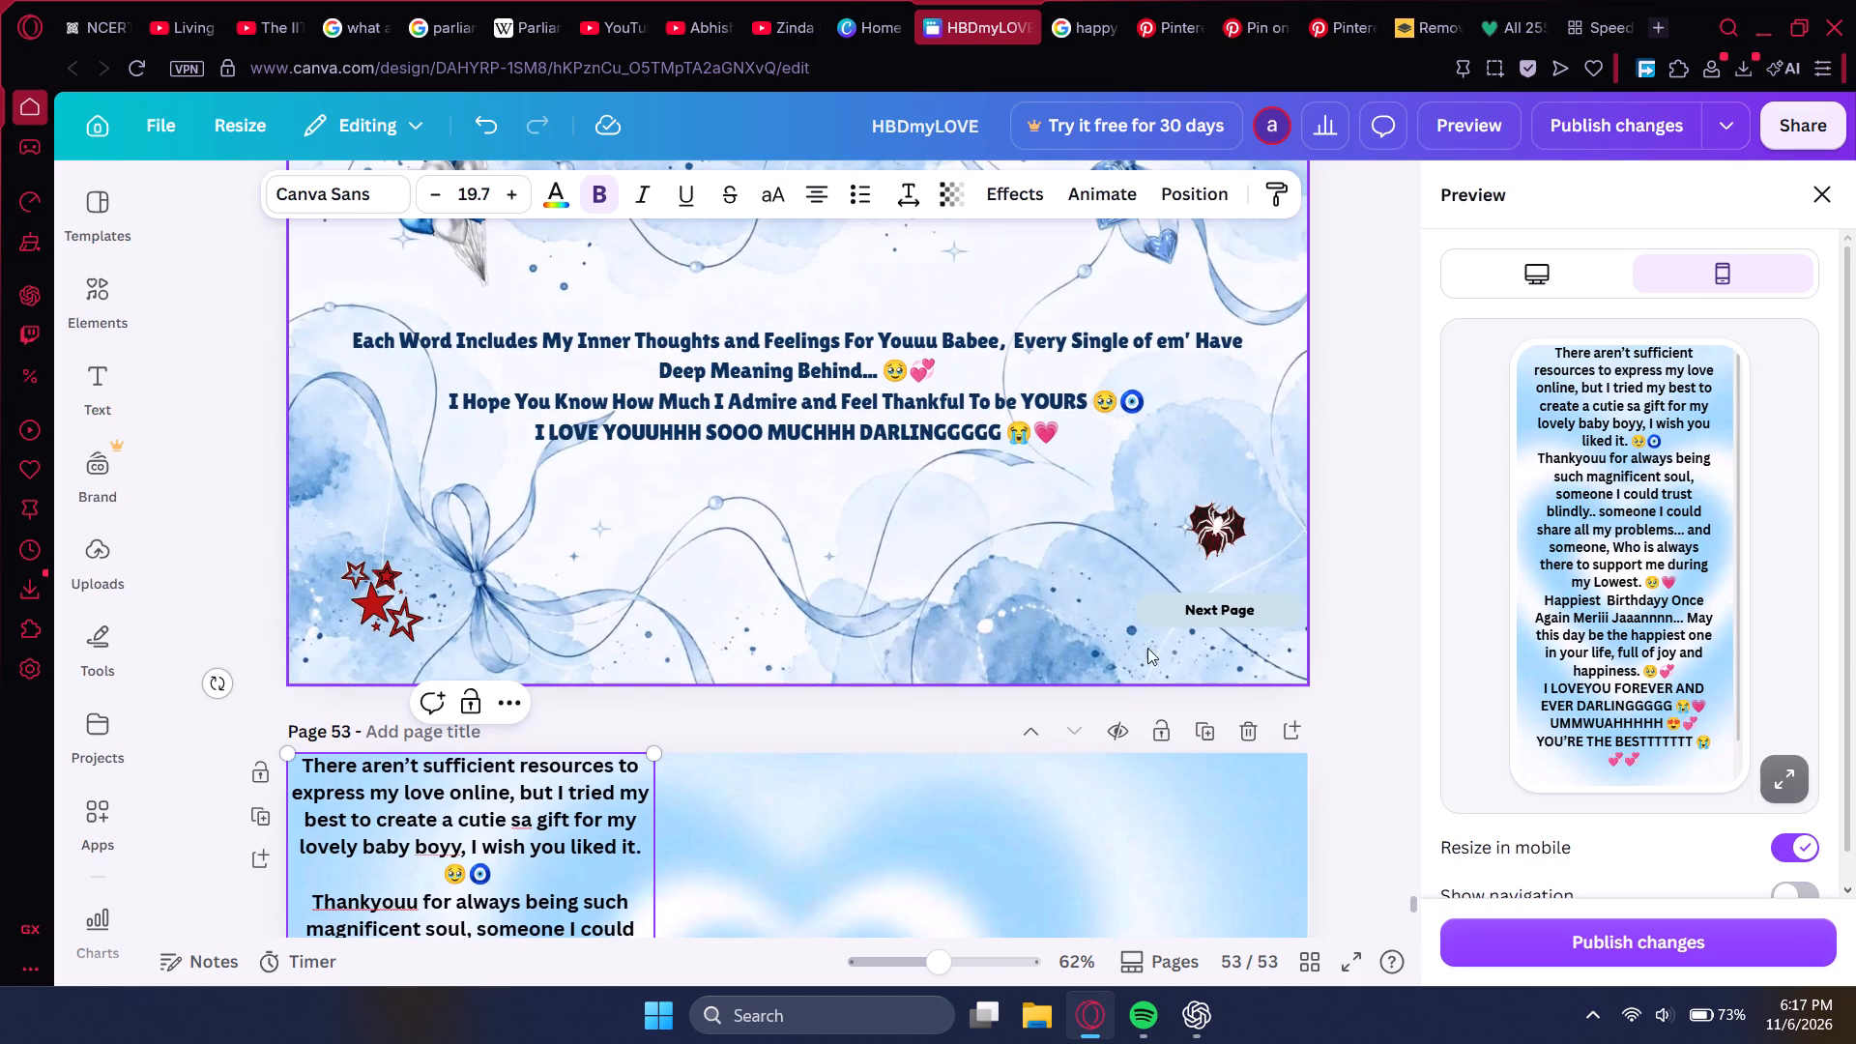
{"action": "left_click", "coordinate": [1159, 608]}
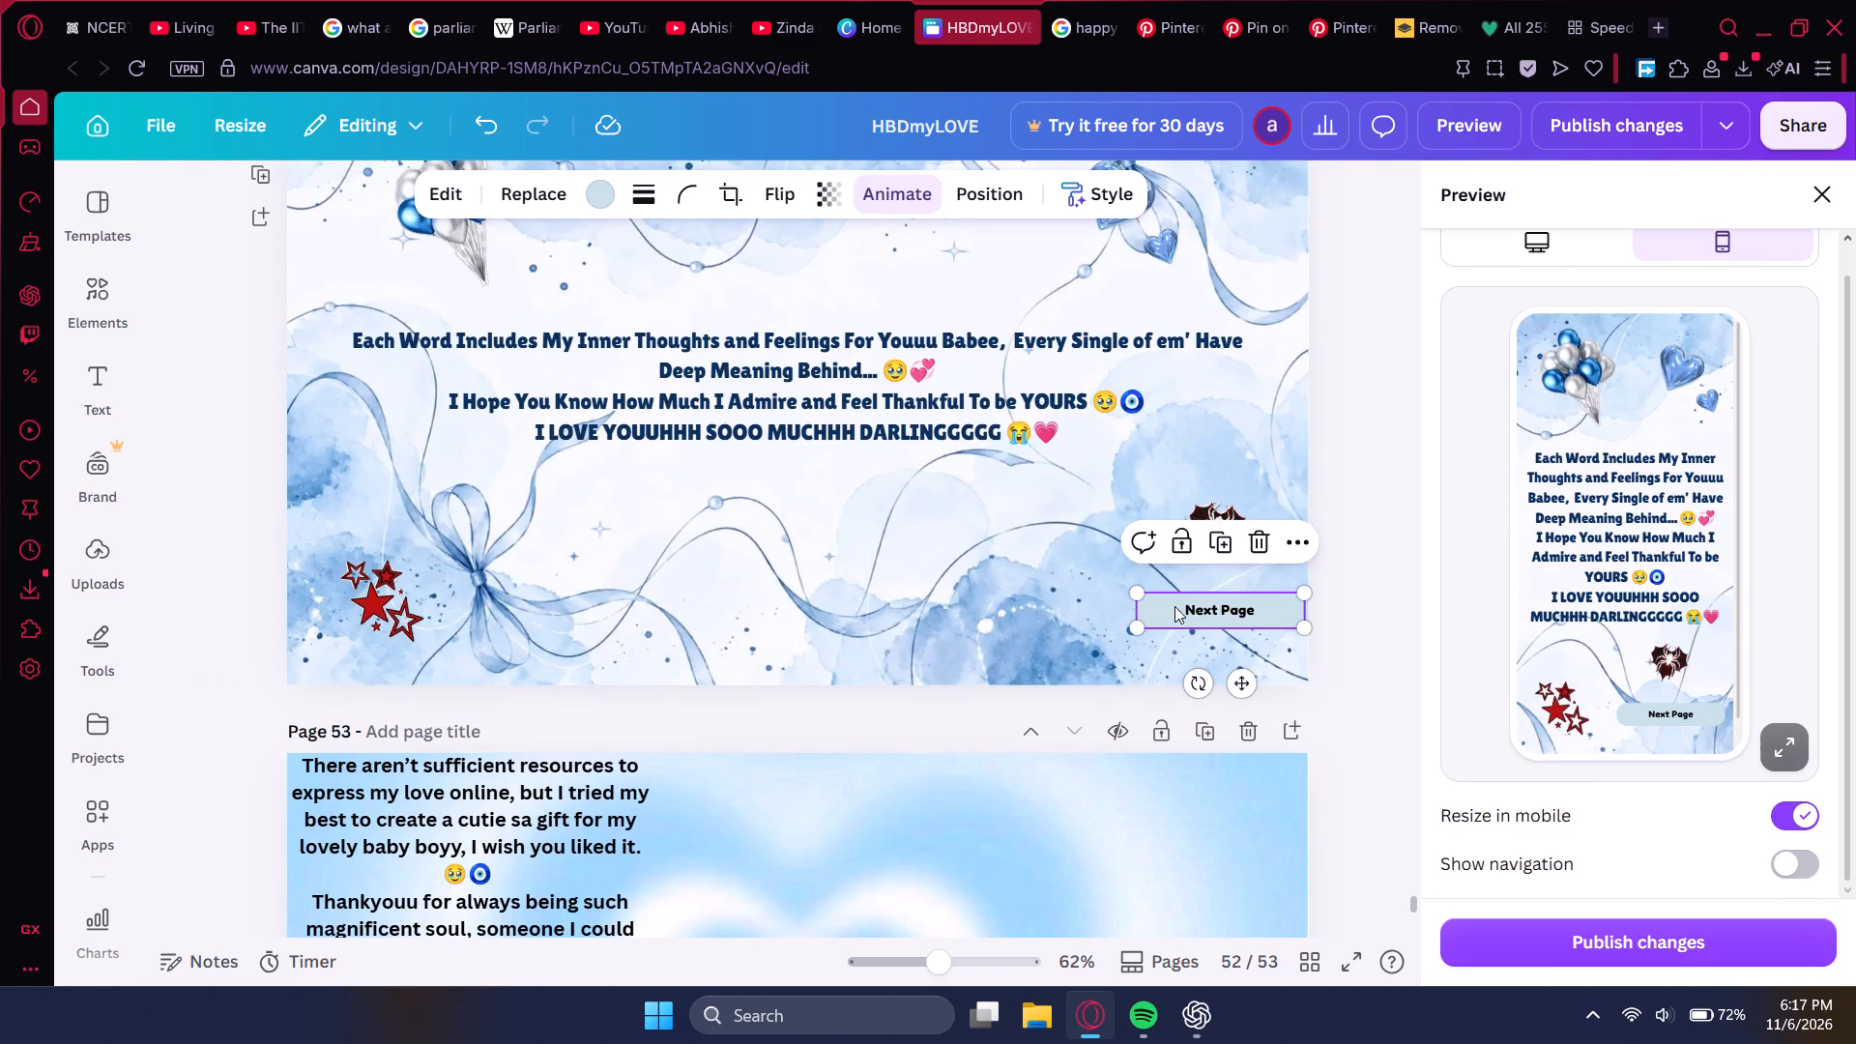
{"action": "left_click", "coordinate": [1210, 606], "text": "shift"}
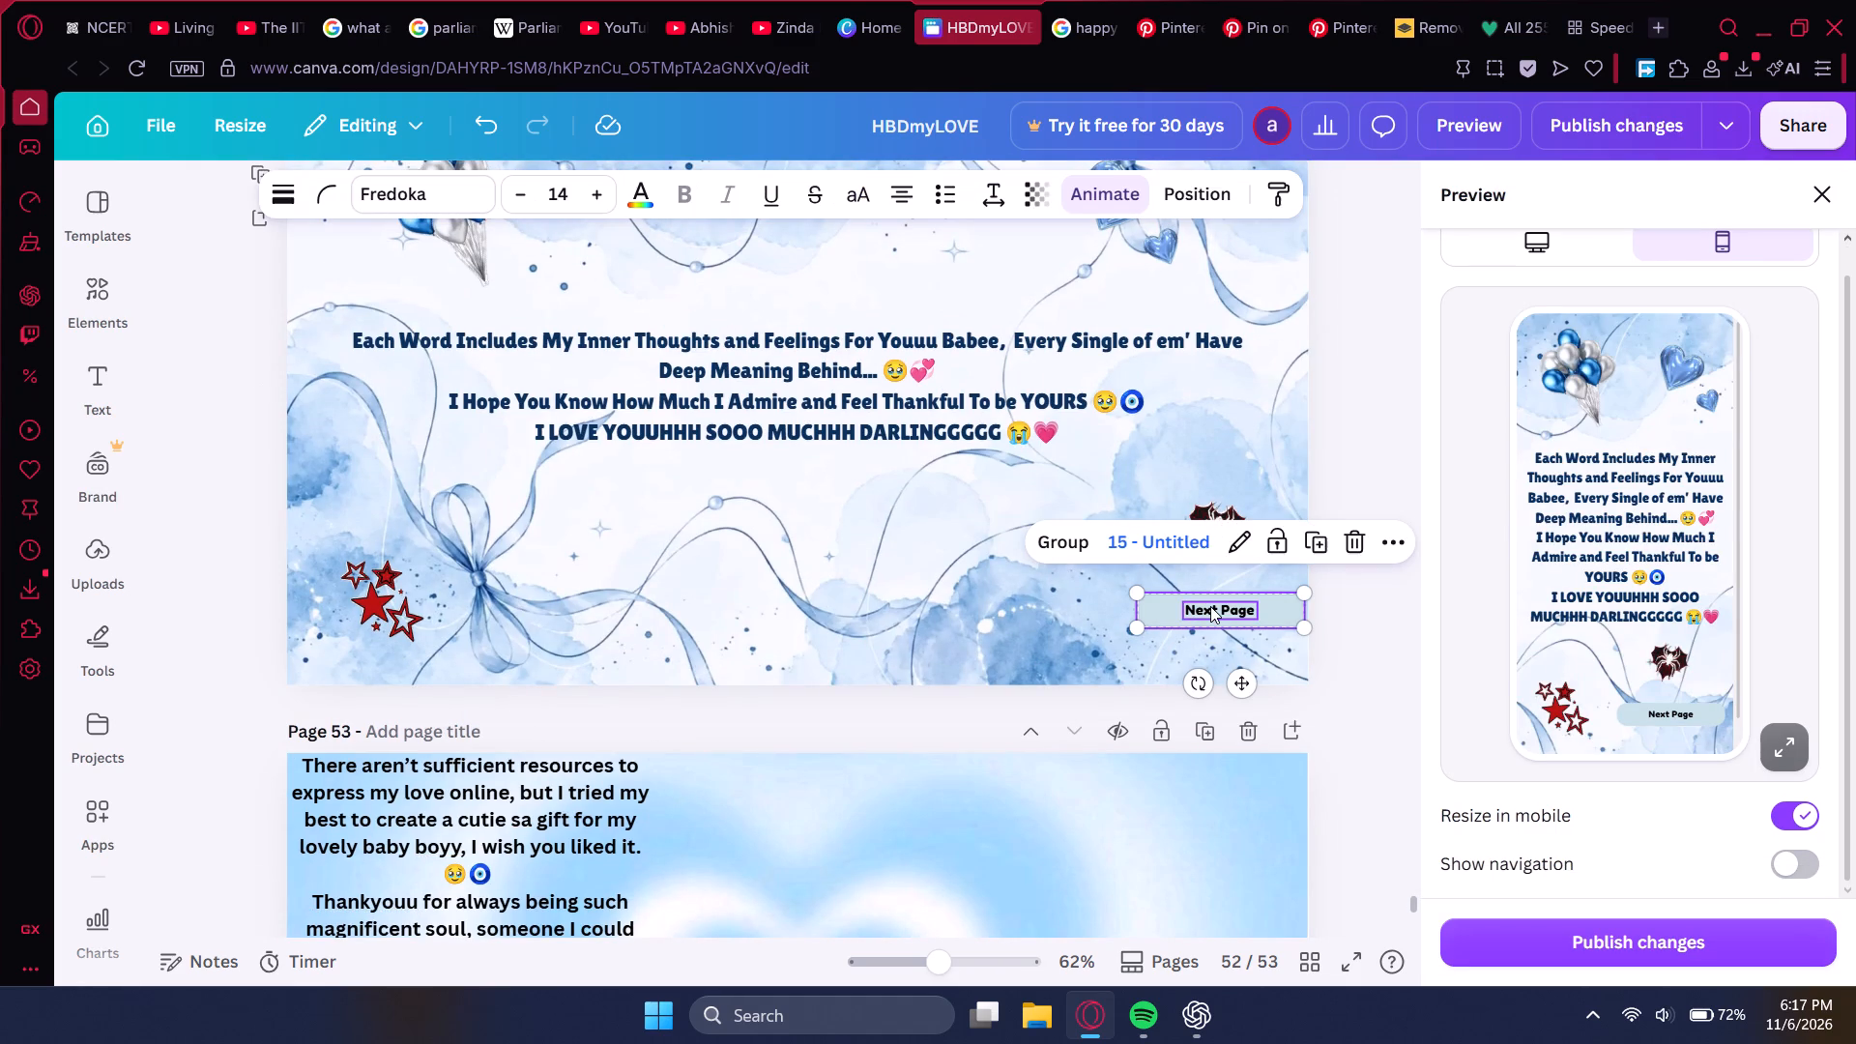
{"action": "key", "text": "ctrl+c"}
{"action": "scroll", "coordinate": [1133, 664], "scroll_direction": "down", "scroll_amount": 5}
{"action": "key", "text": "ctrl+v"}
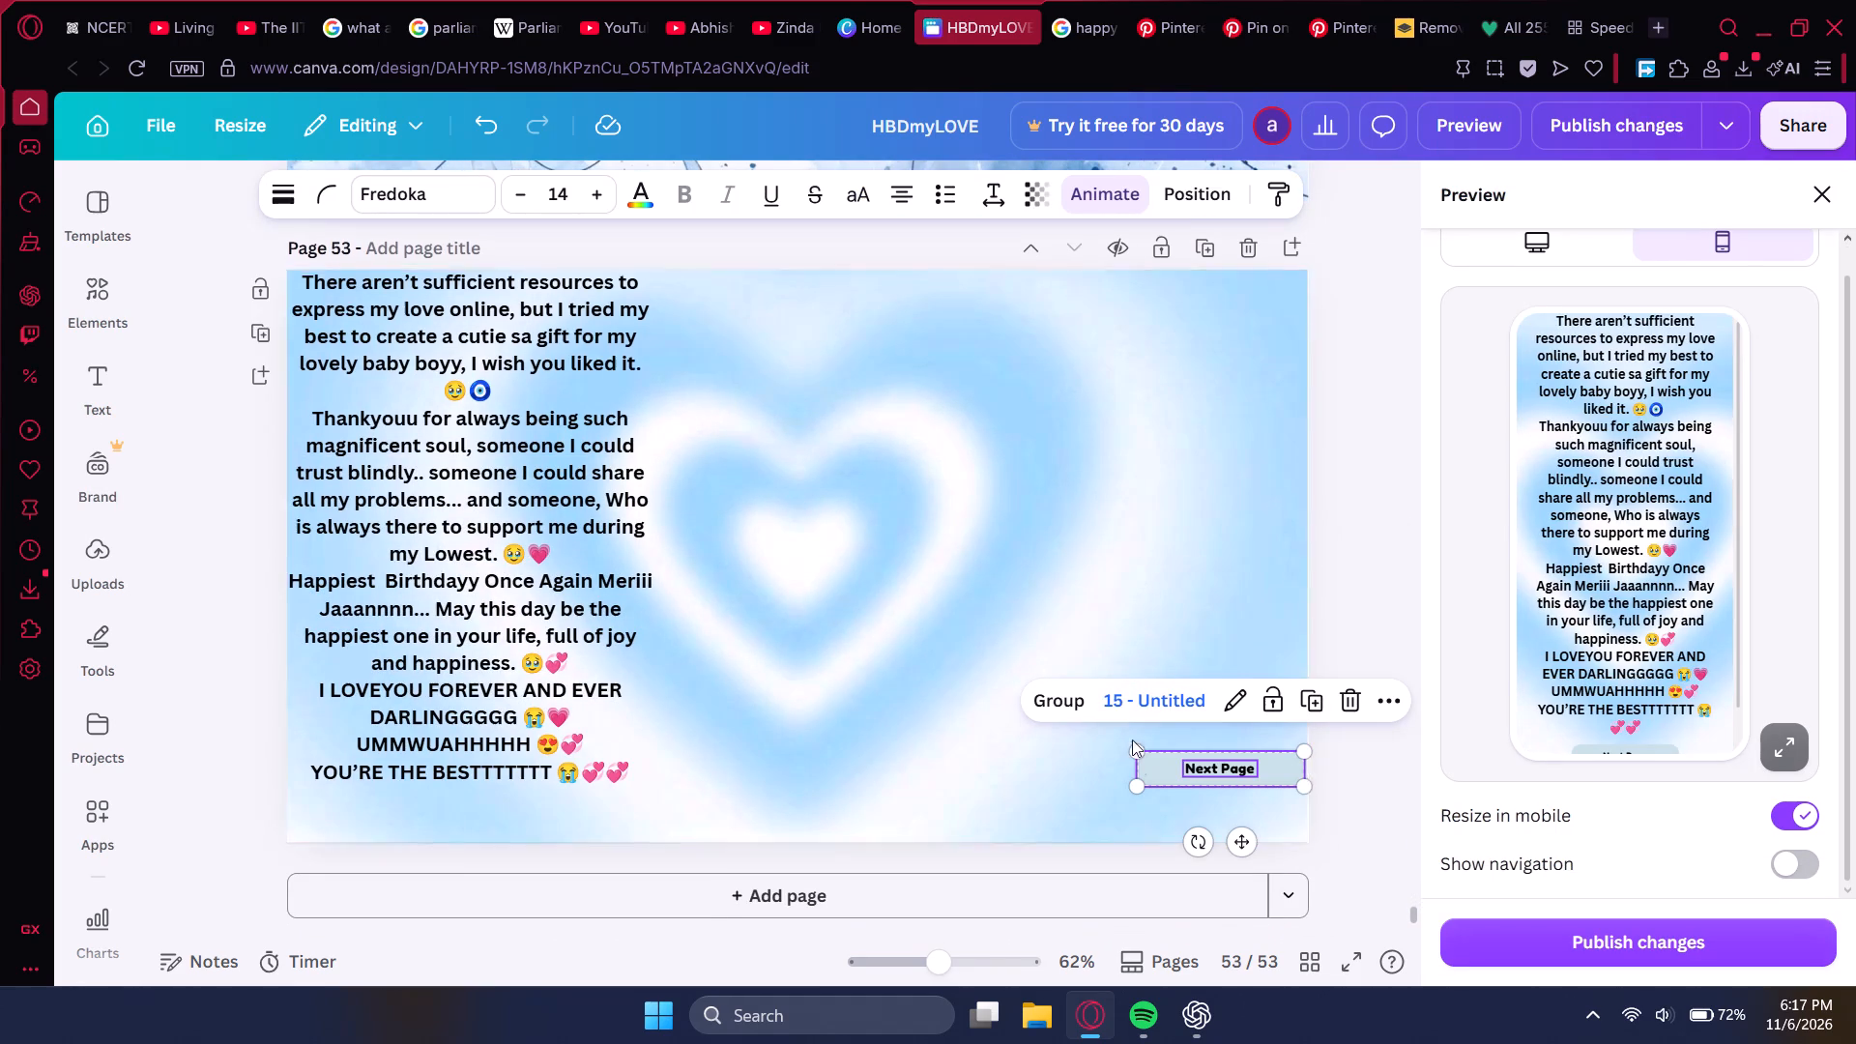
Change the pasted button's label on page 53 to "Last.. But Not The Least".
{"action": "double_click", "coordinate": [1209, 768]}
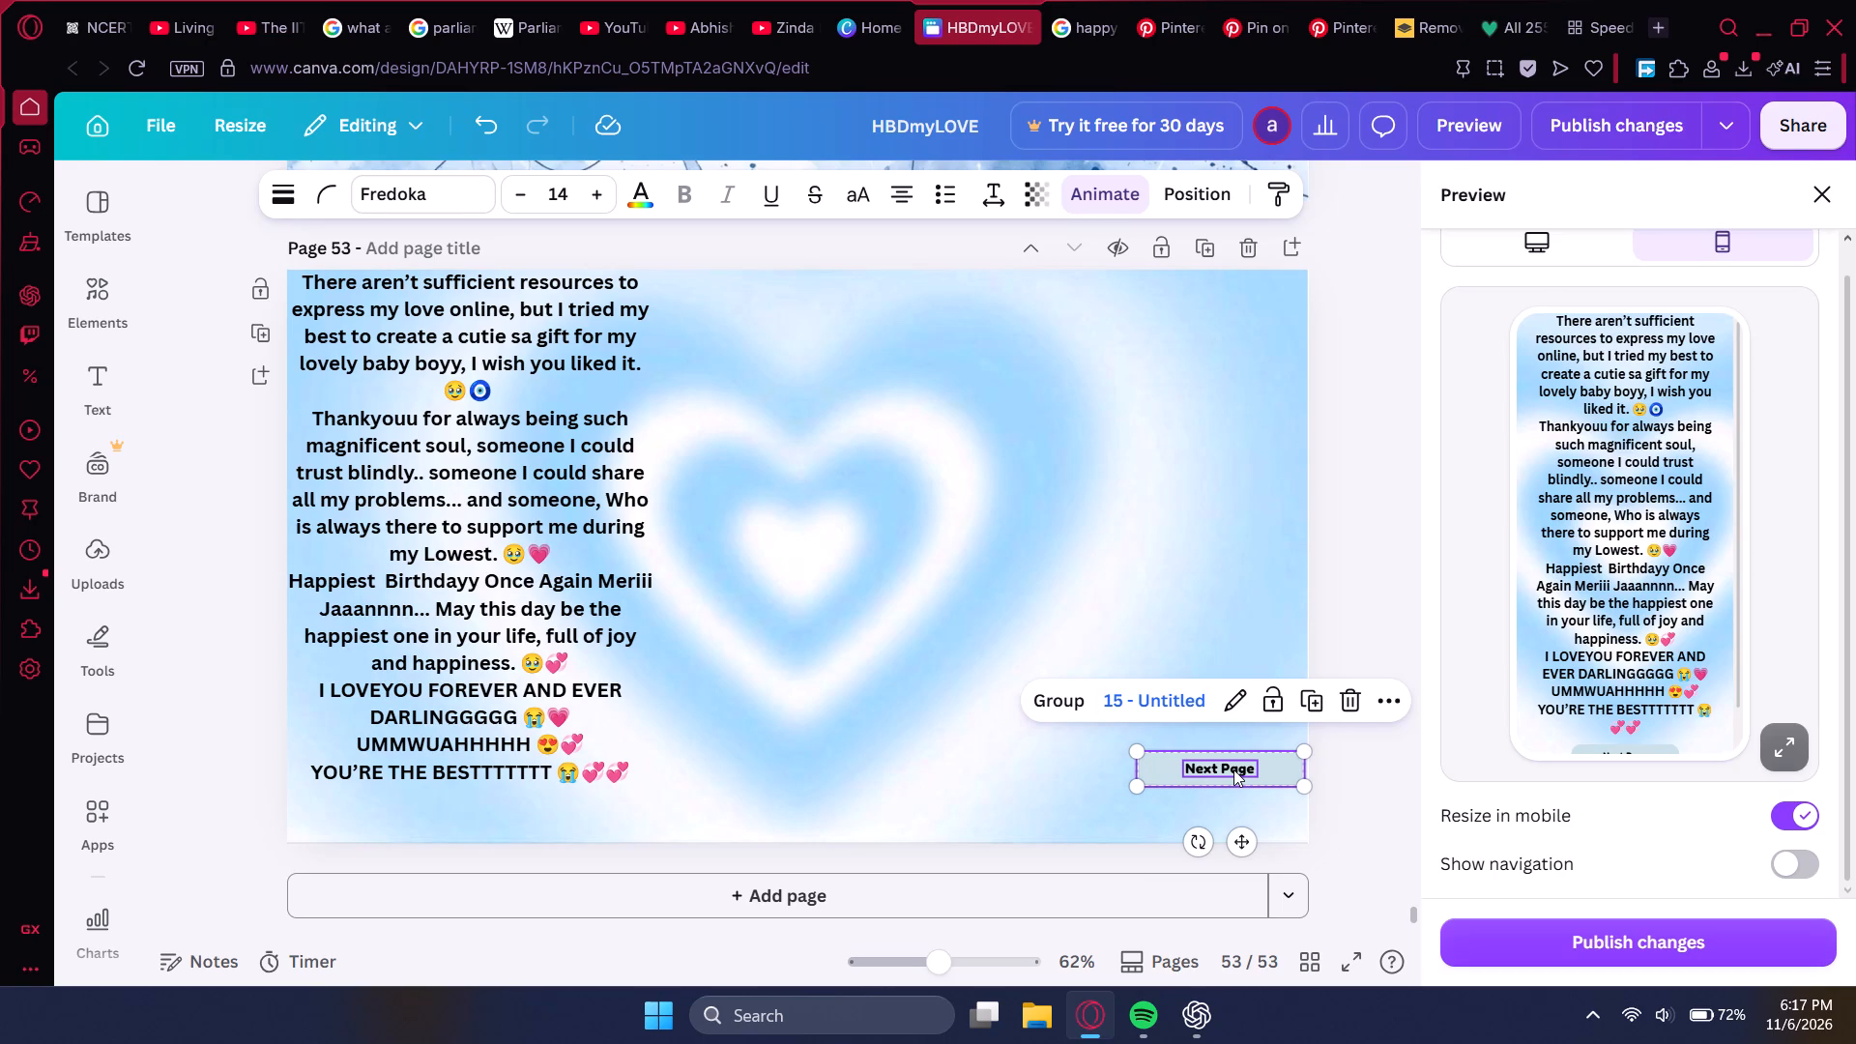
{"action": "left_click", "coordinate": [1233, 769]}
{"action": "double_click", "coordinate": [1233, 769]}
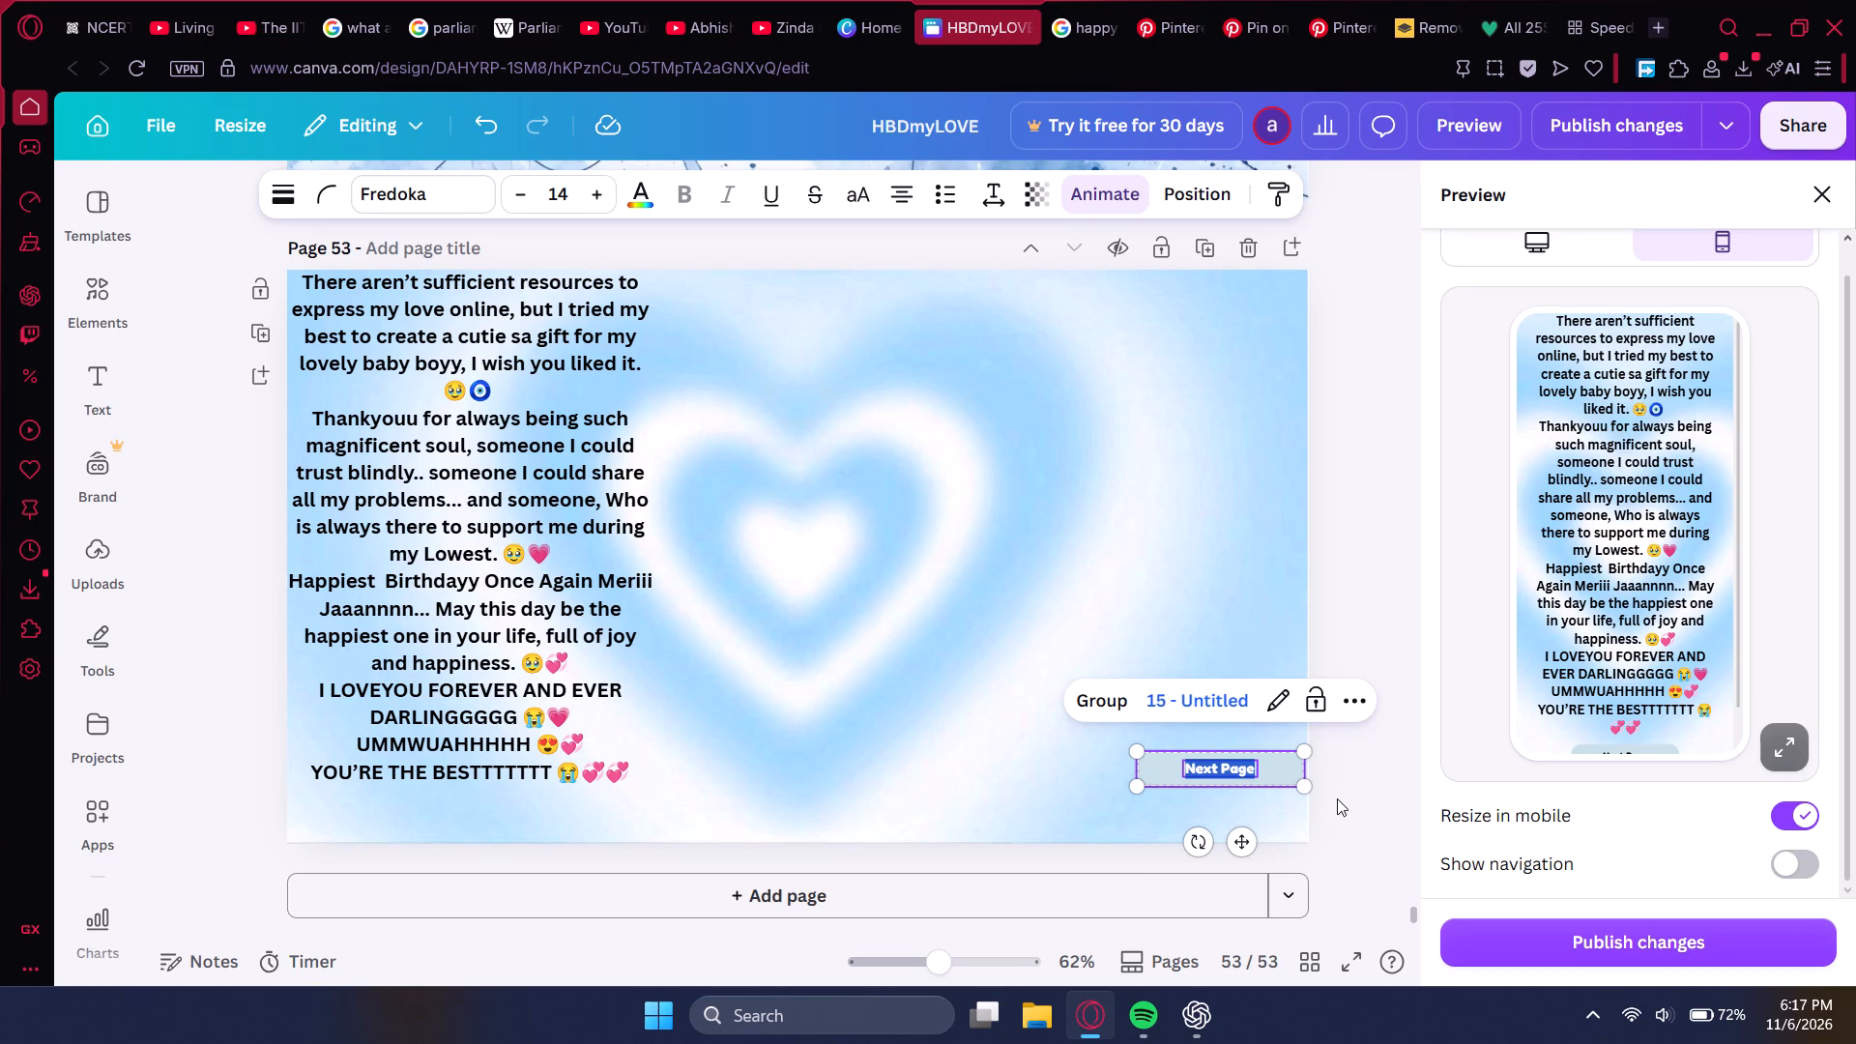
{"action": "type", "text": "lAS"}
{"action": "key", "text": "BackSpace"}
{"action": "key", "text": "BackSpace"}
{"action": "key", "text": "BackSpace"}
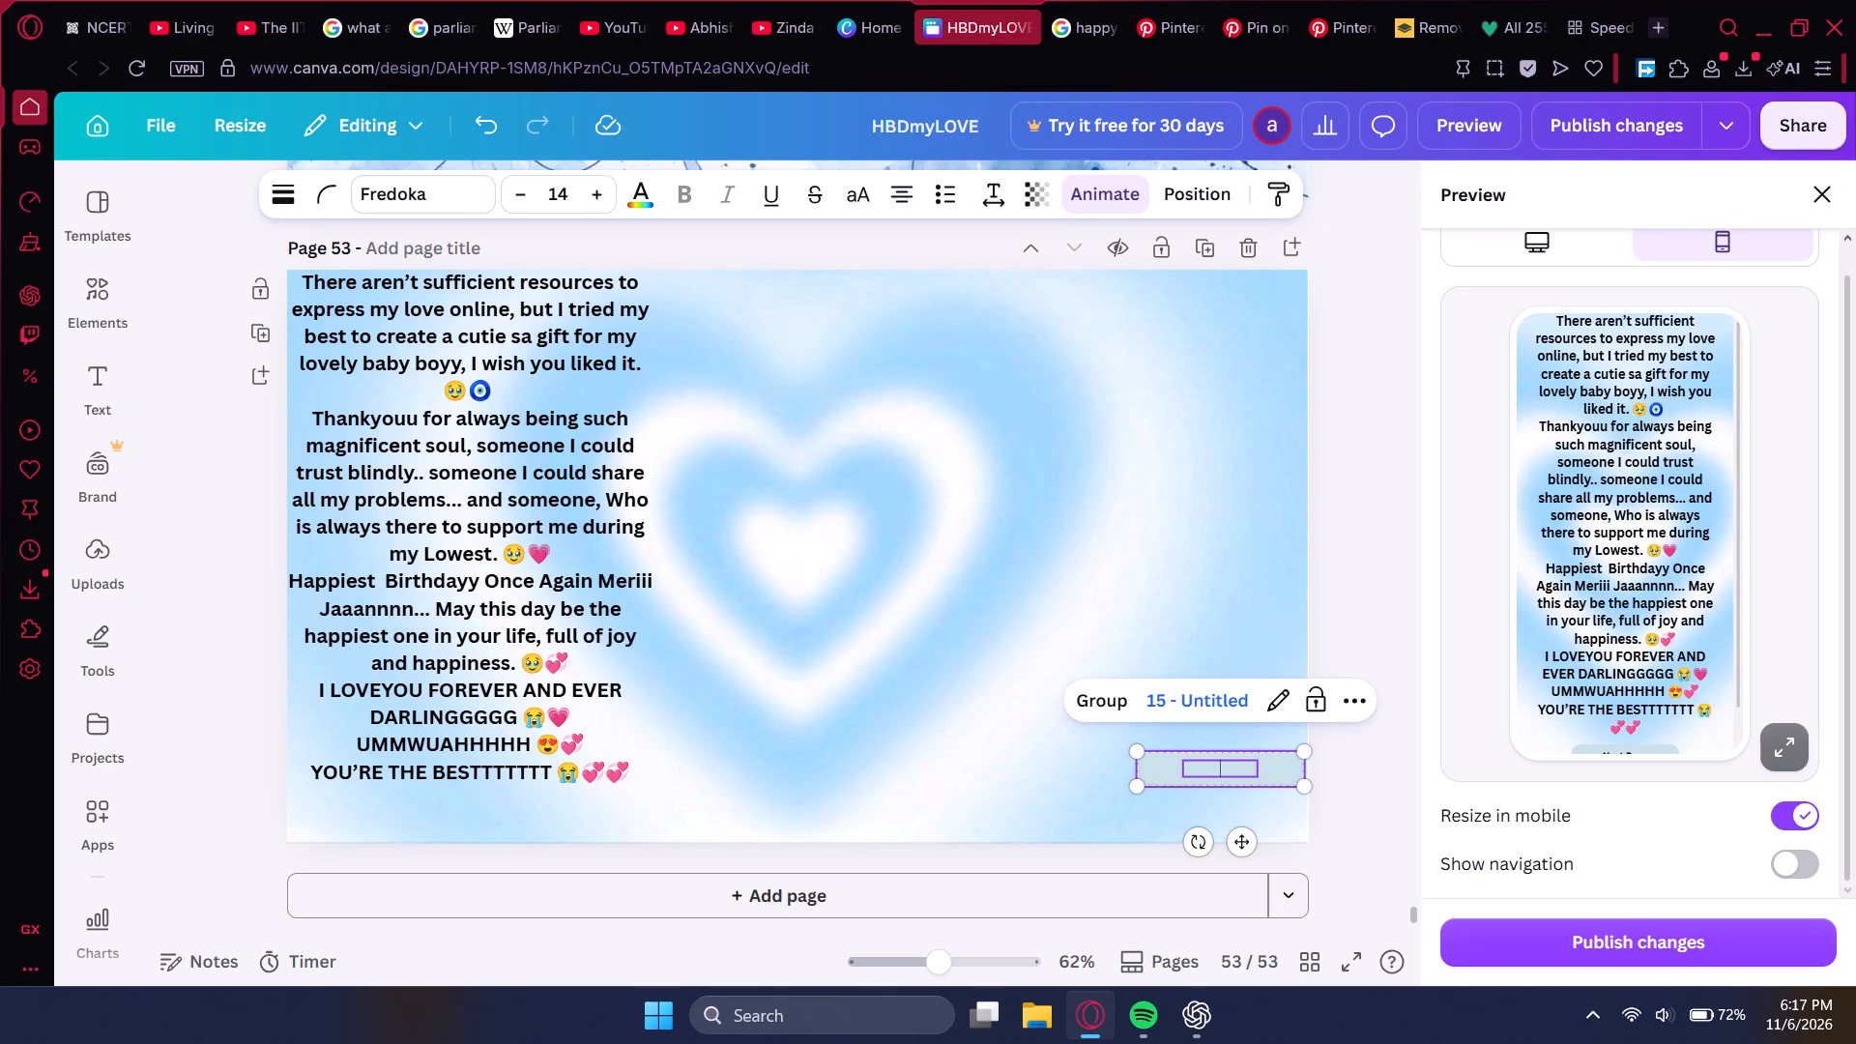
{"action": "type", "text": "Last"}
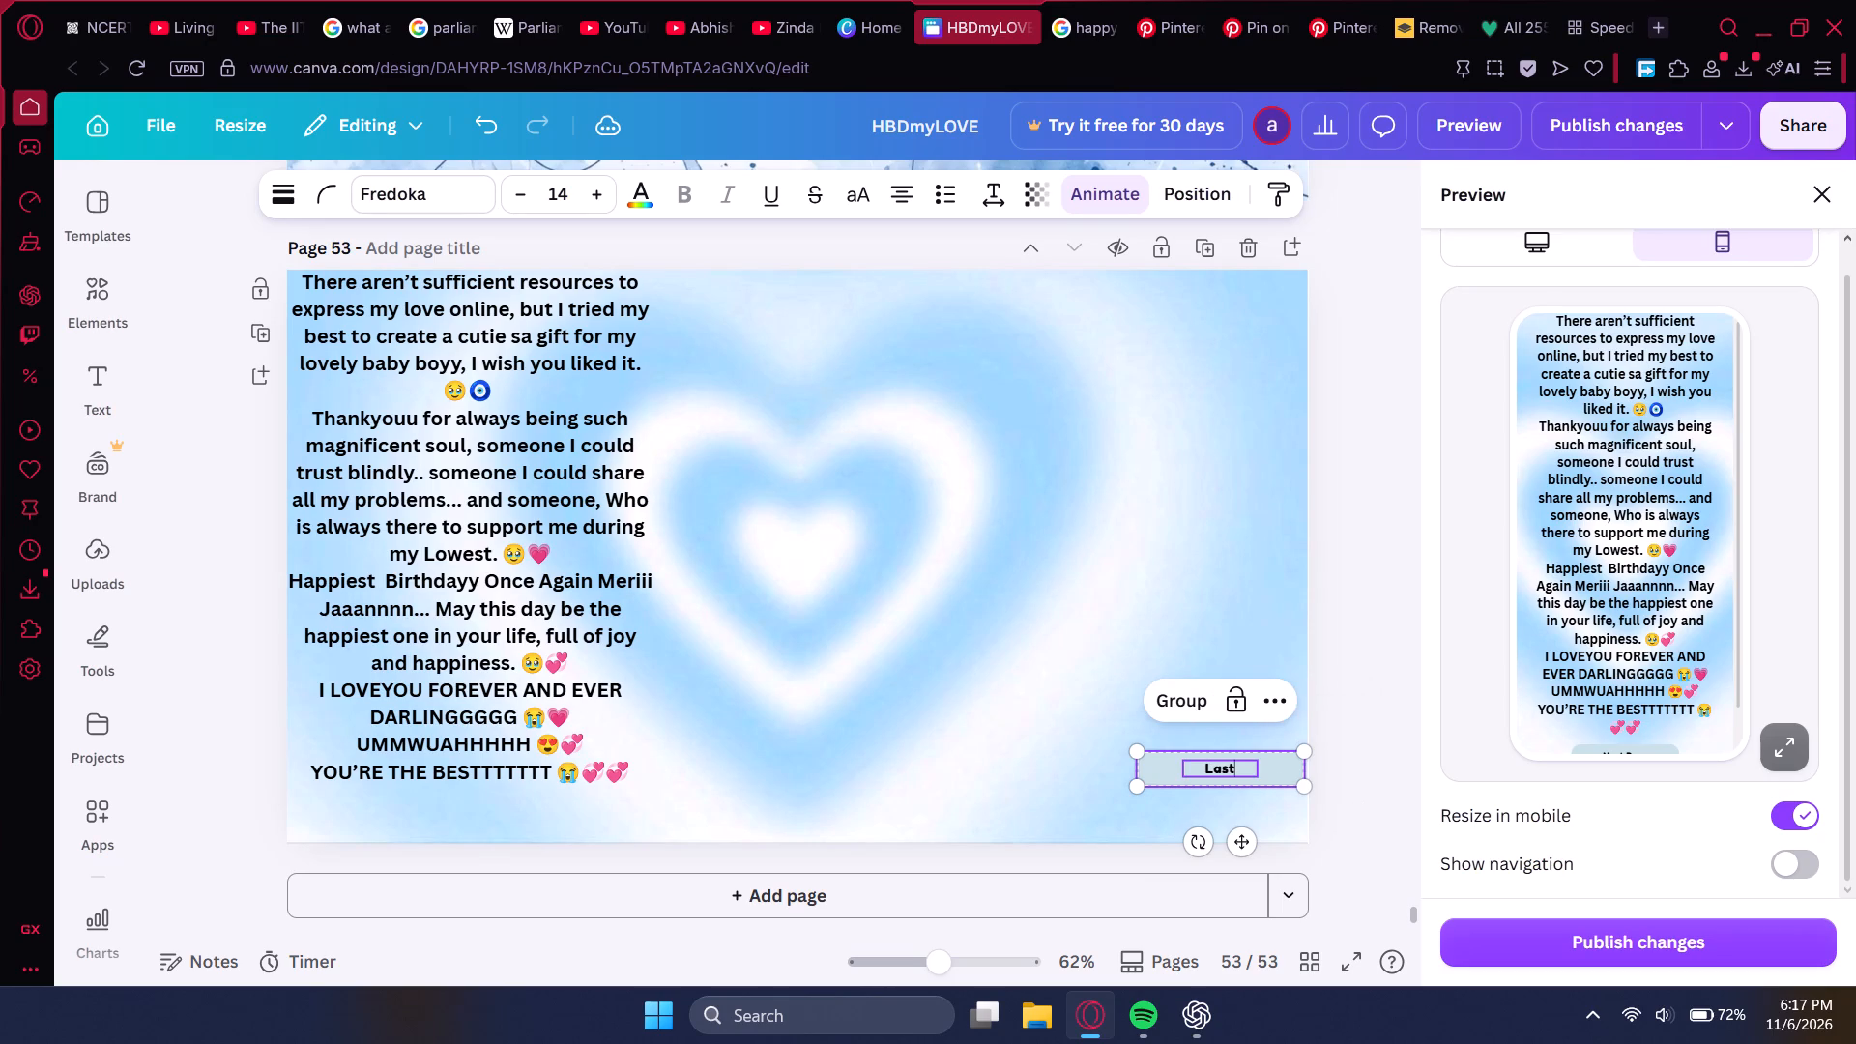
{"action": "key", "text": "space"}
{"action": "key", "text": "BackSpace"}
{"action": "type", "text": ".. But Not The Least"}
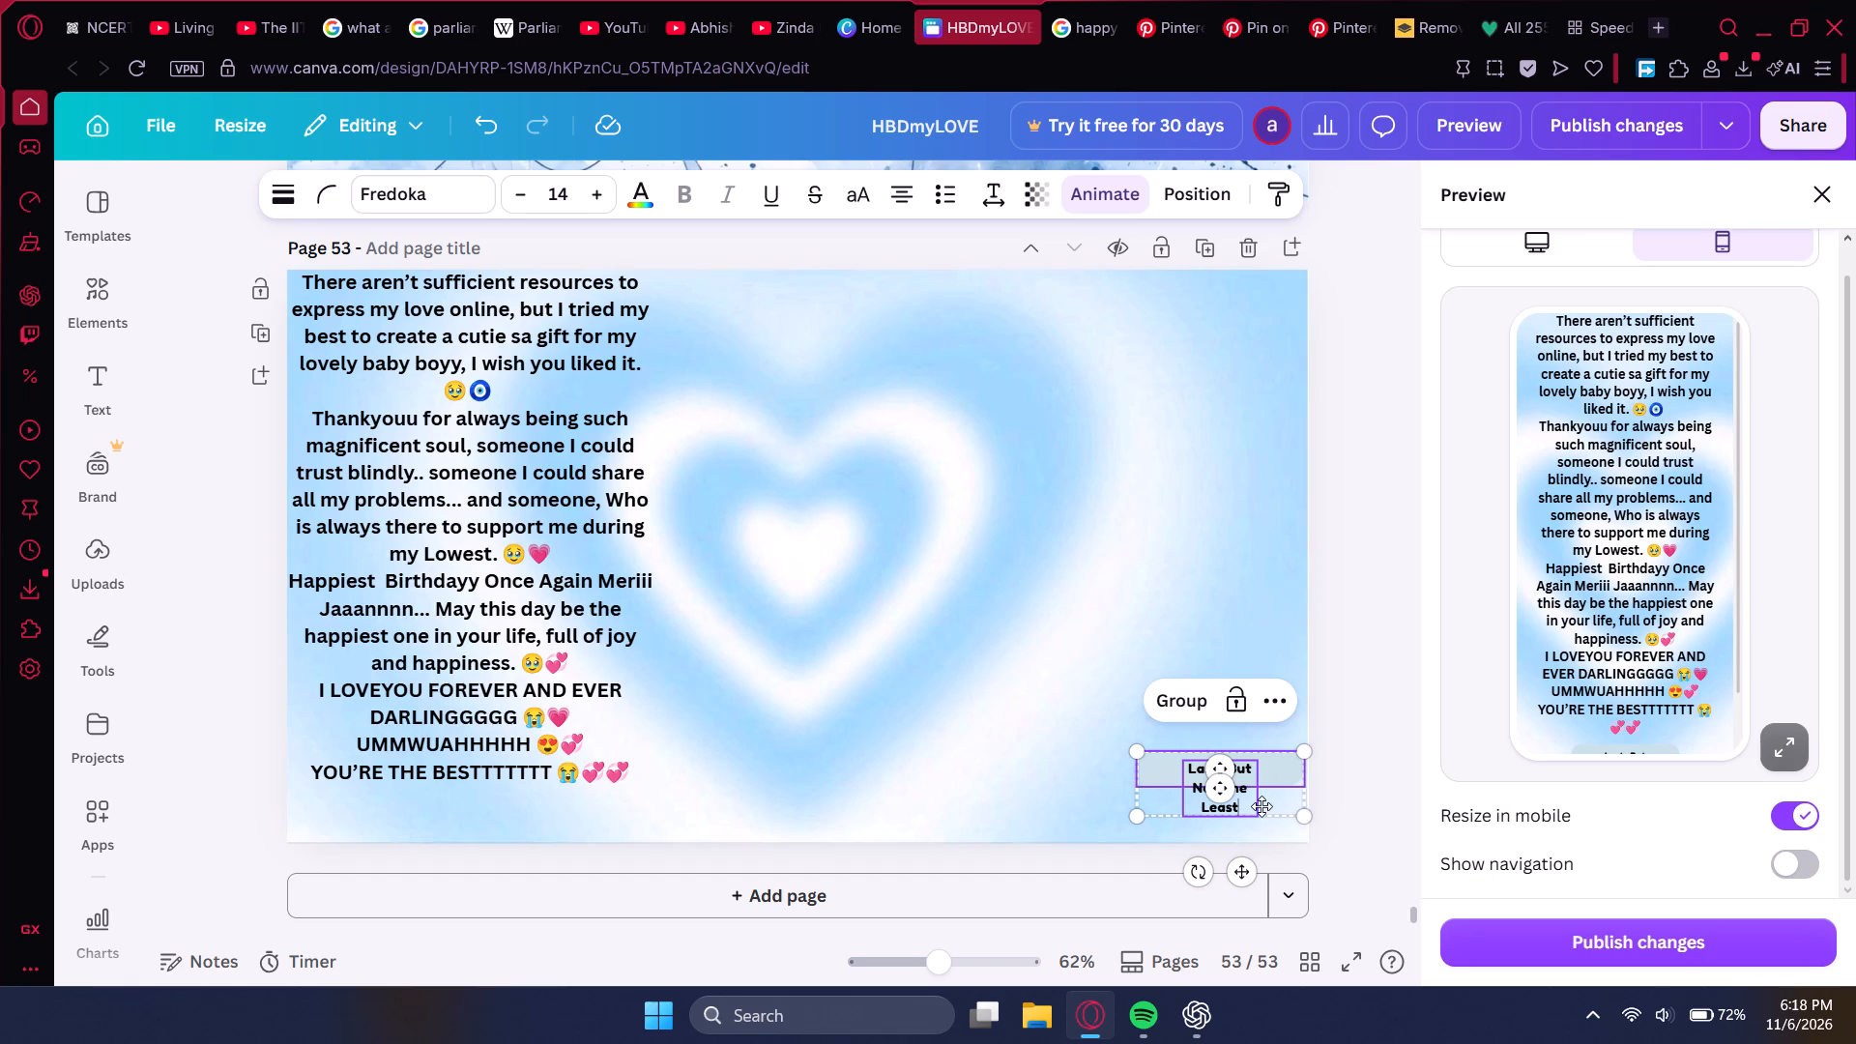
{"action": "left_click", "coordinate": [1372, 770]}
Widen the "Last.. But Not The Least" text box to about 218 so the label fits on one line.
{"action": "left_click", "coordinate": [1232, 781]}
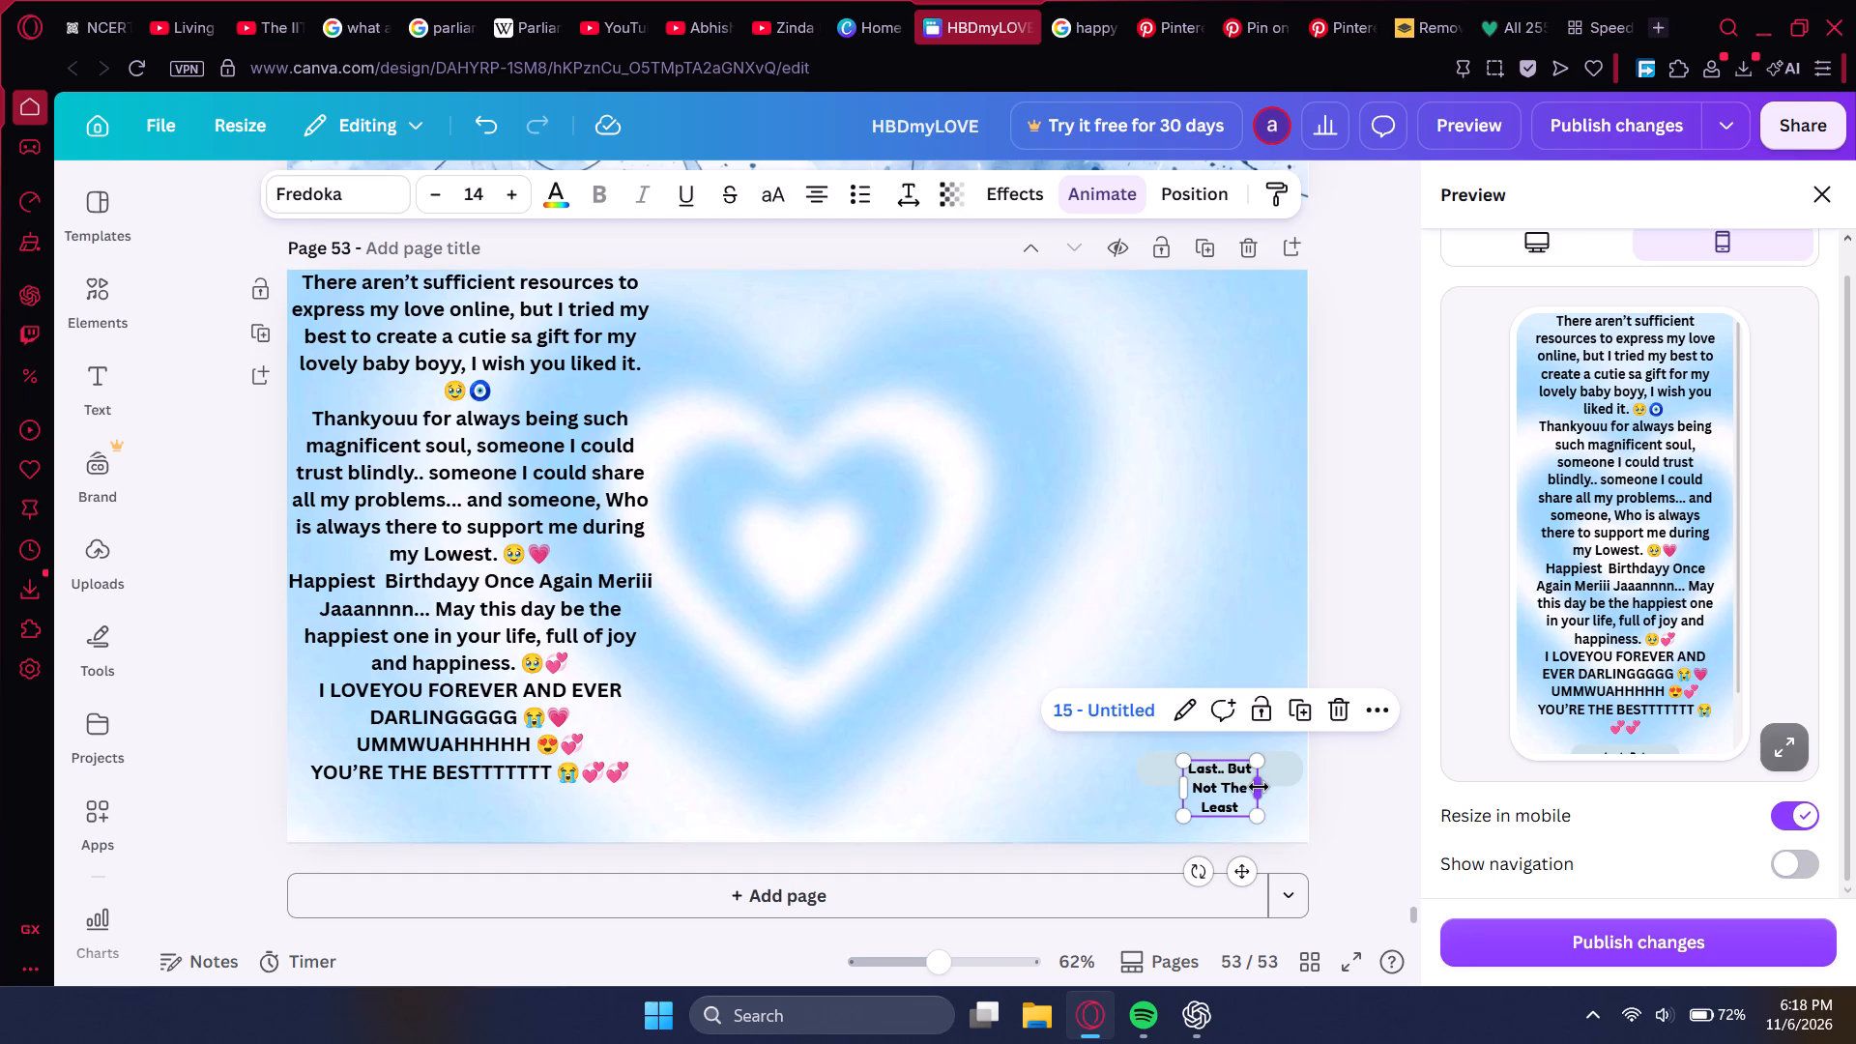
{"action": "left_click_drag", "start_coordinate": [1259, 787], "coordinate": [1319, 786]}
{"action": "left_click_drag", "start_coordinate": [1273, 853], "coordinate": [1234, 853]}
{"action": "left_click_drag", "start_coordinate": [1282, 785], "coordinate": [1284, 784]}
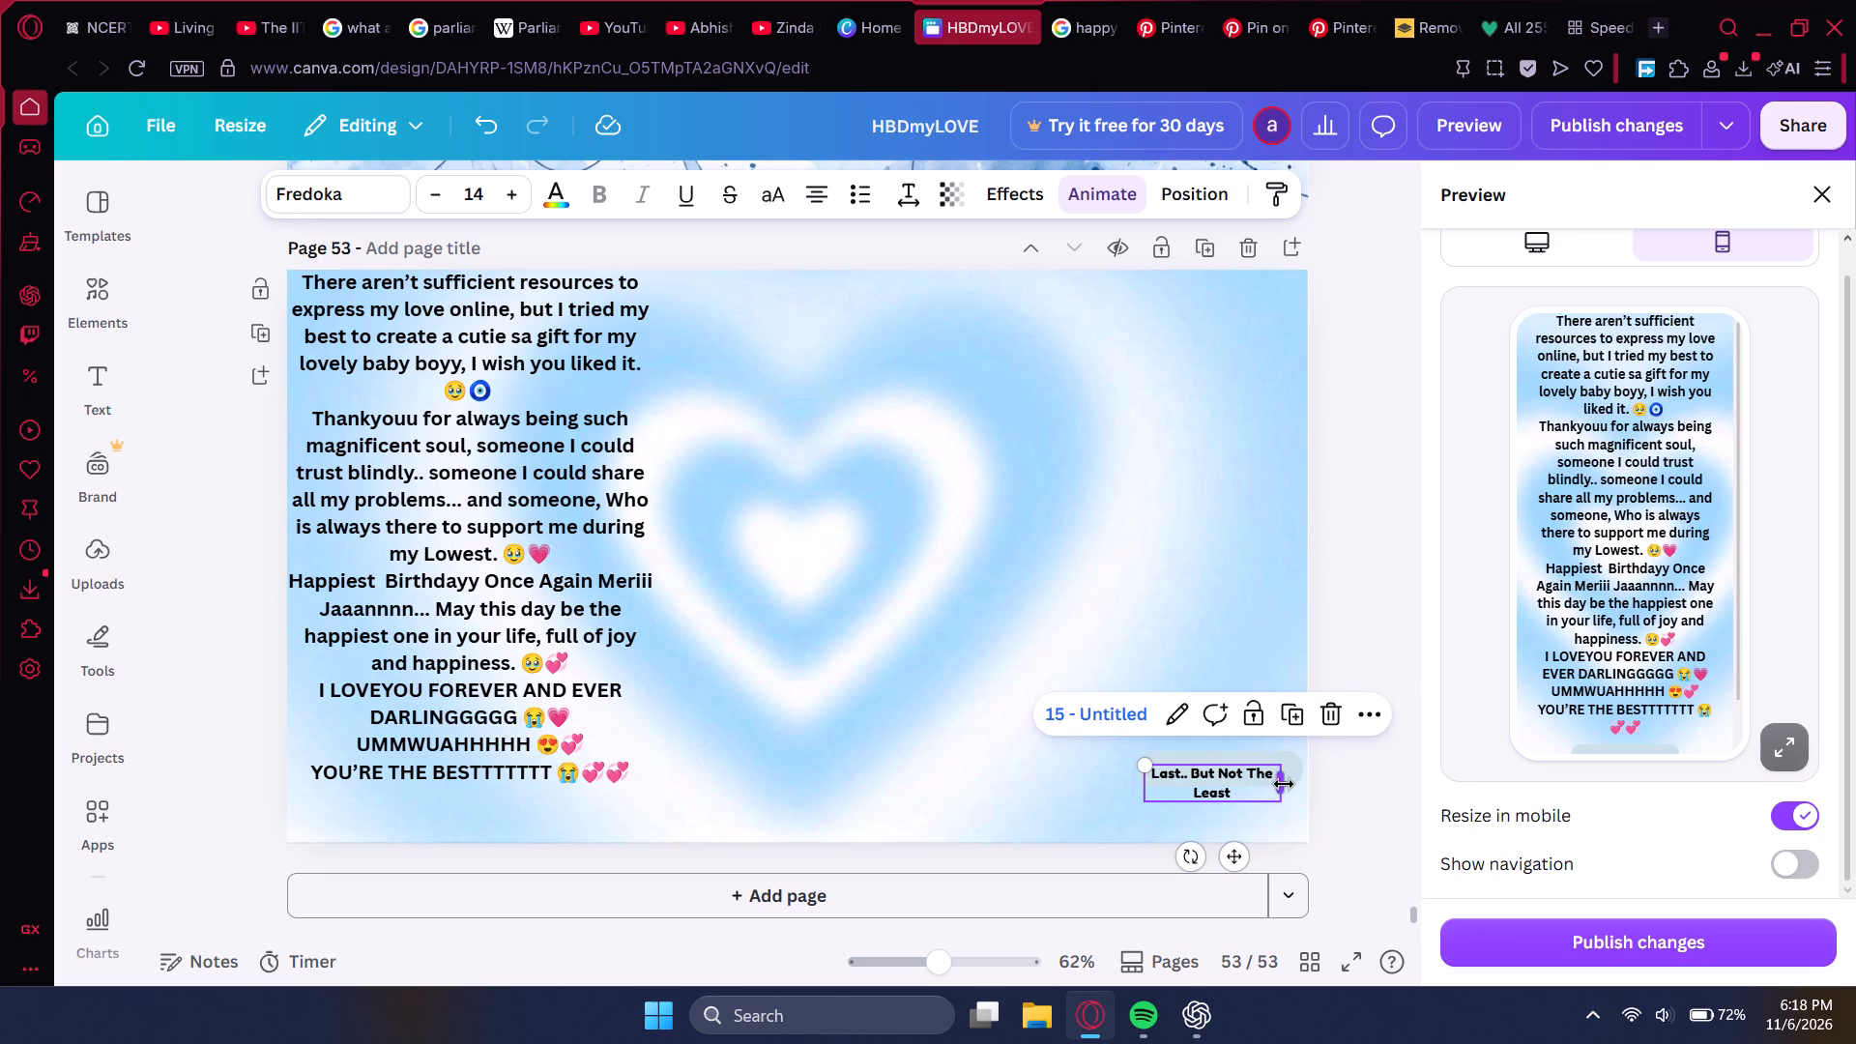
{"action": "left_click_drag", "start_coordinate": [1284, 784], "coordinate": [1308, 782]}
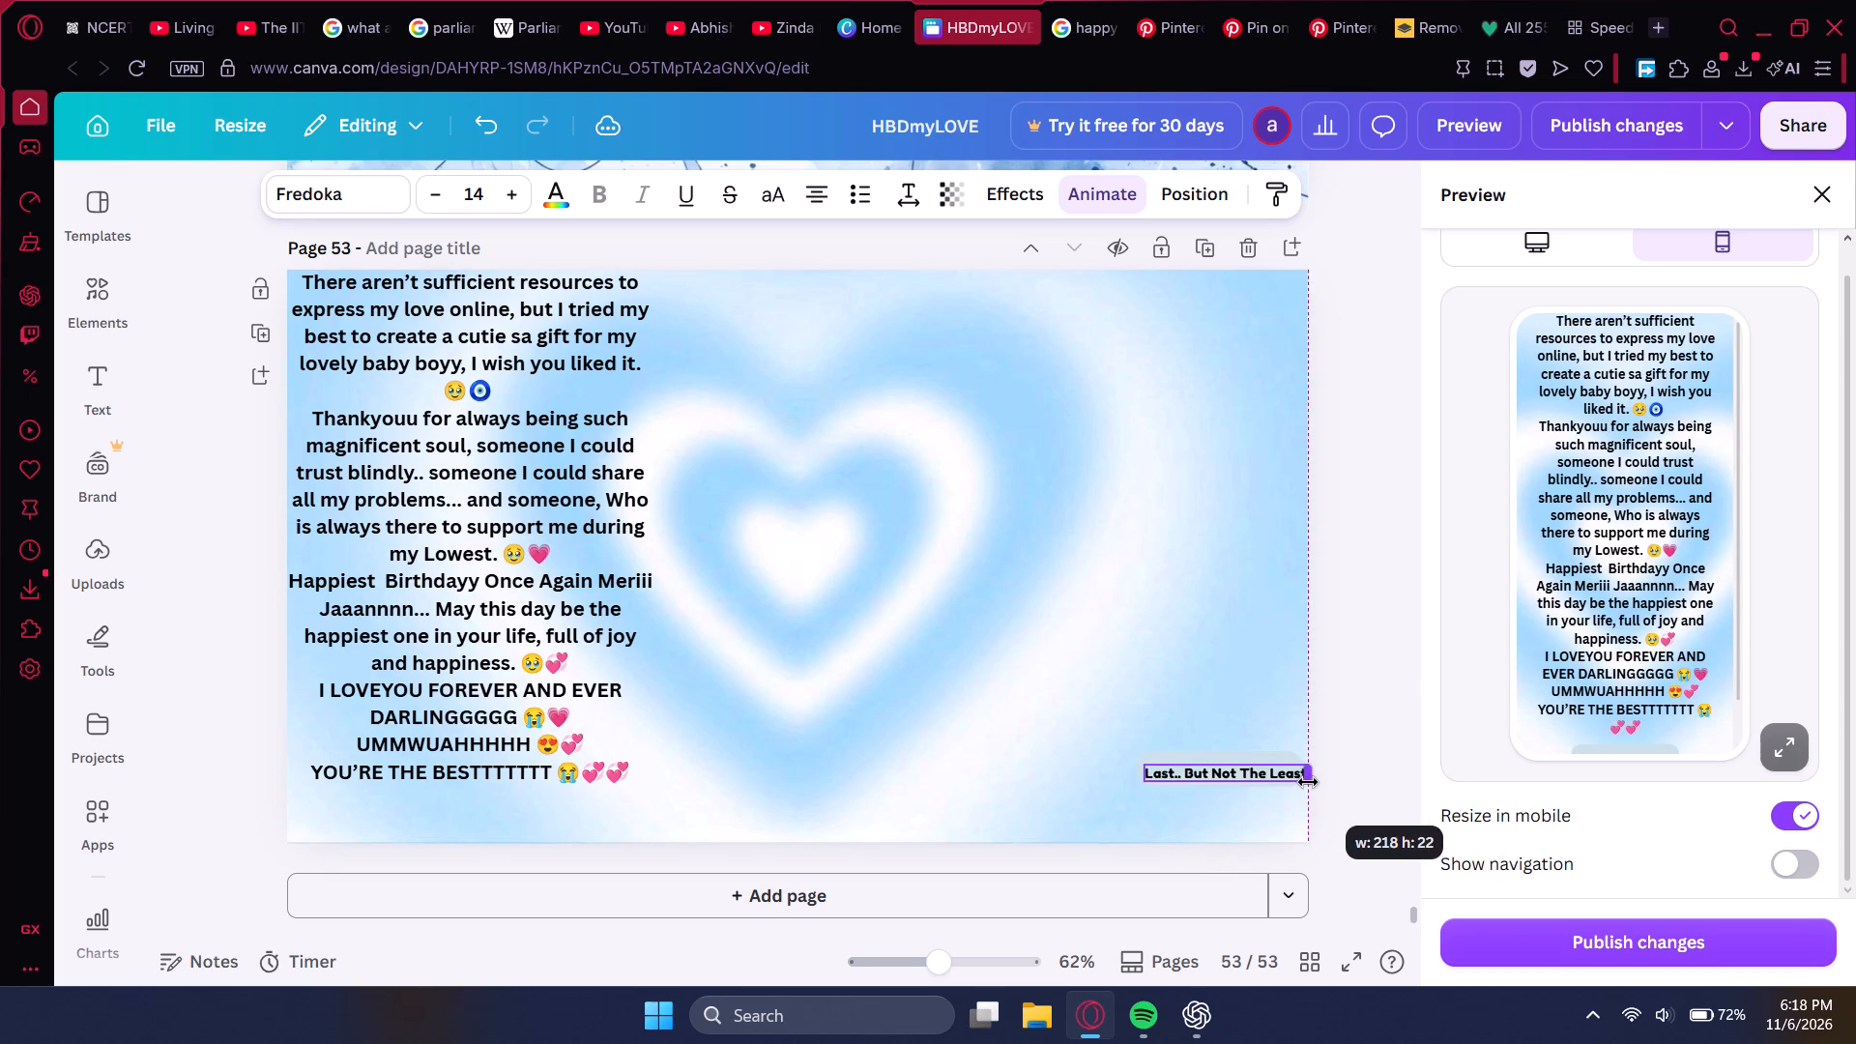
{"action": "left_click_drag", "start_coordinate": [1308, 782], "coordinate": [1313, 782]}
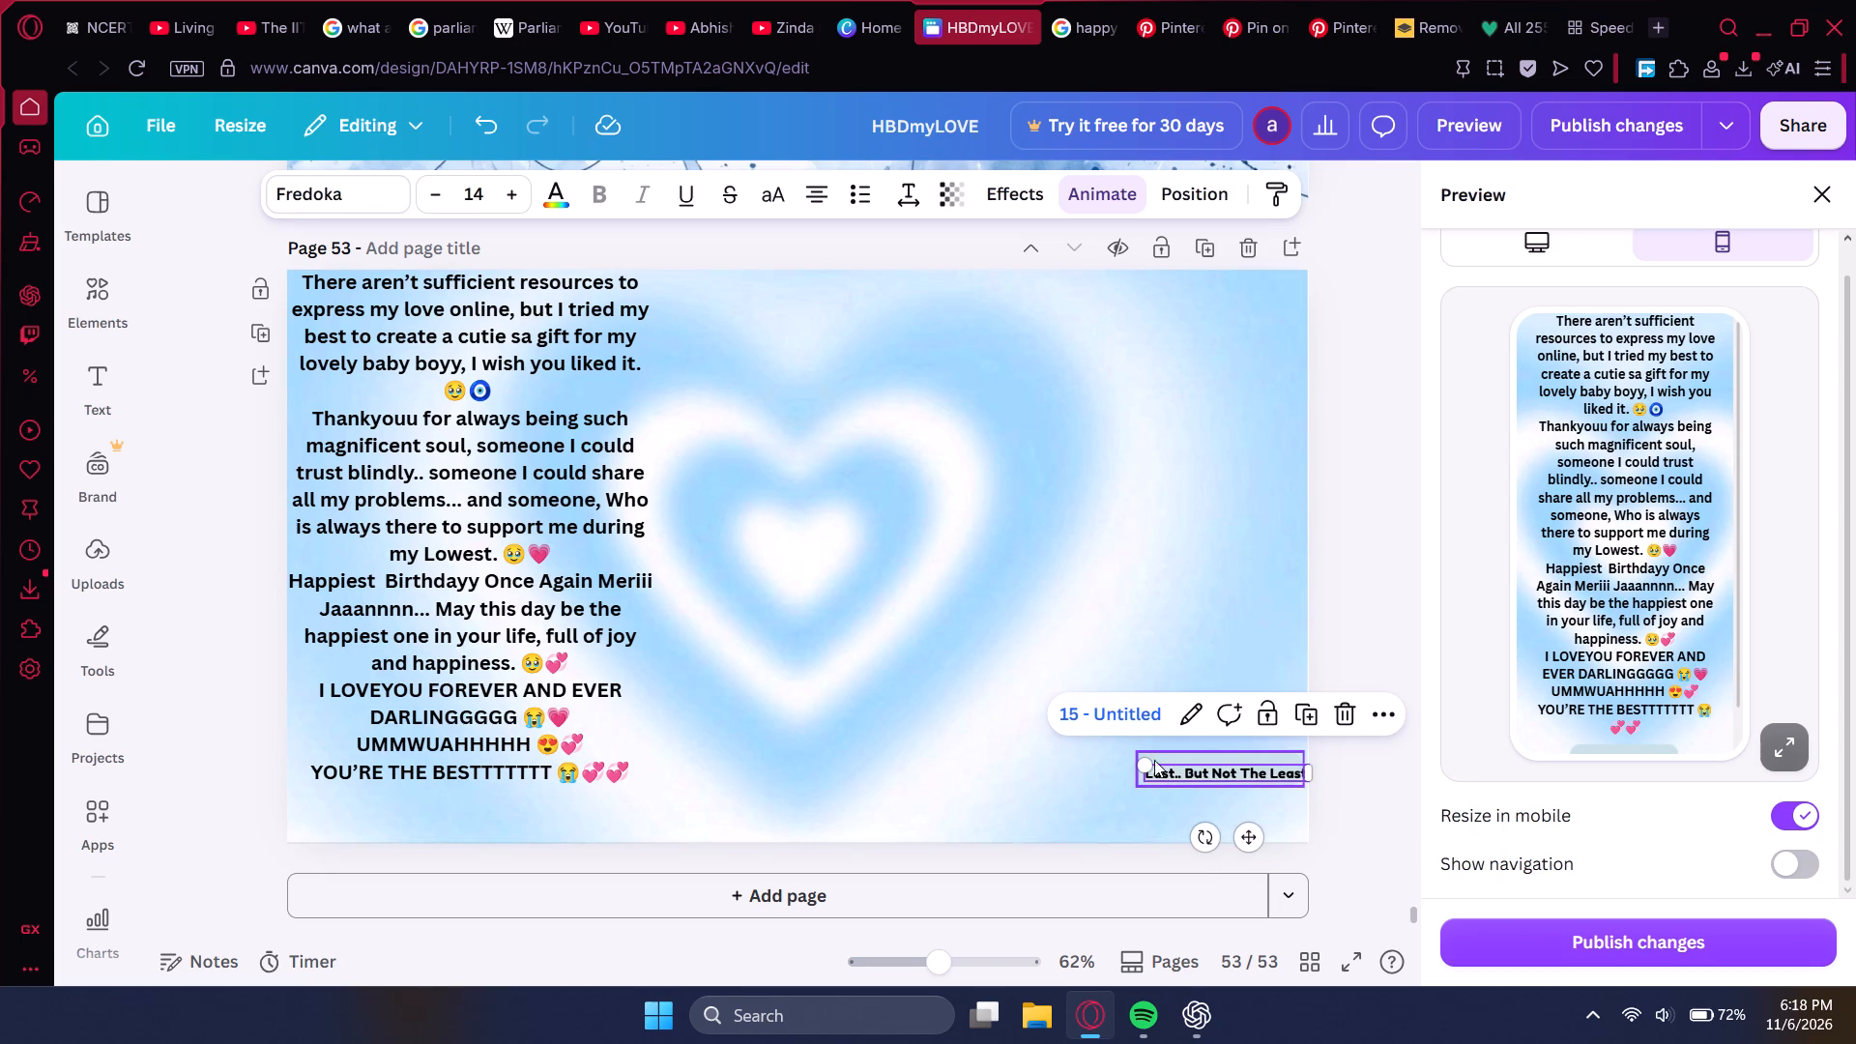
Scale the label text down to size 12.2 and reposition it centred over the button shape.
{"action": "left_click_drag", "start_coordinate": [1148, 760], "coordinate": [1169, 763]}
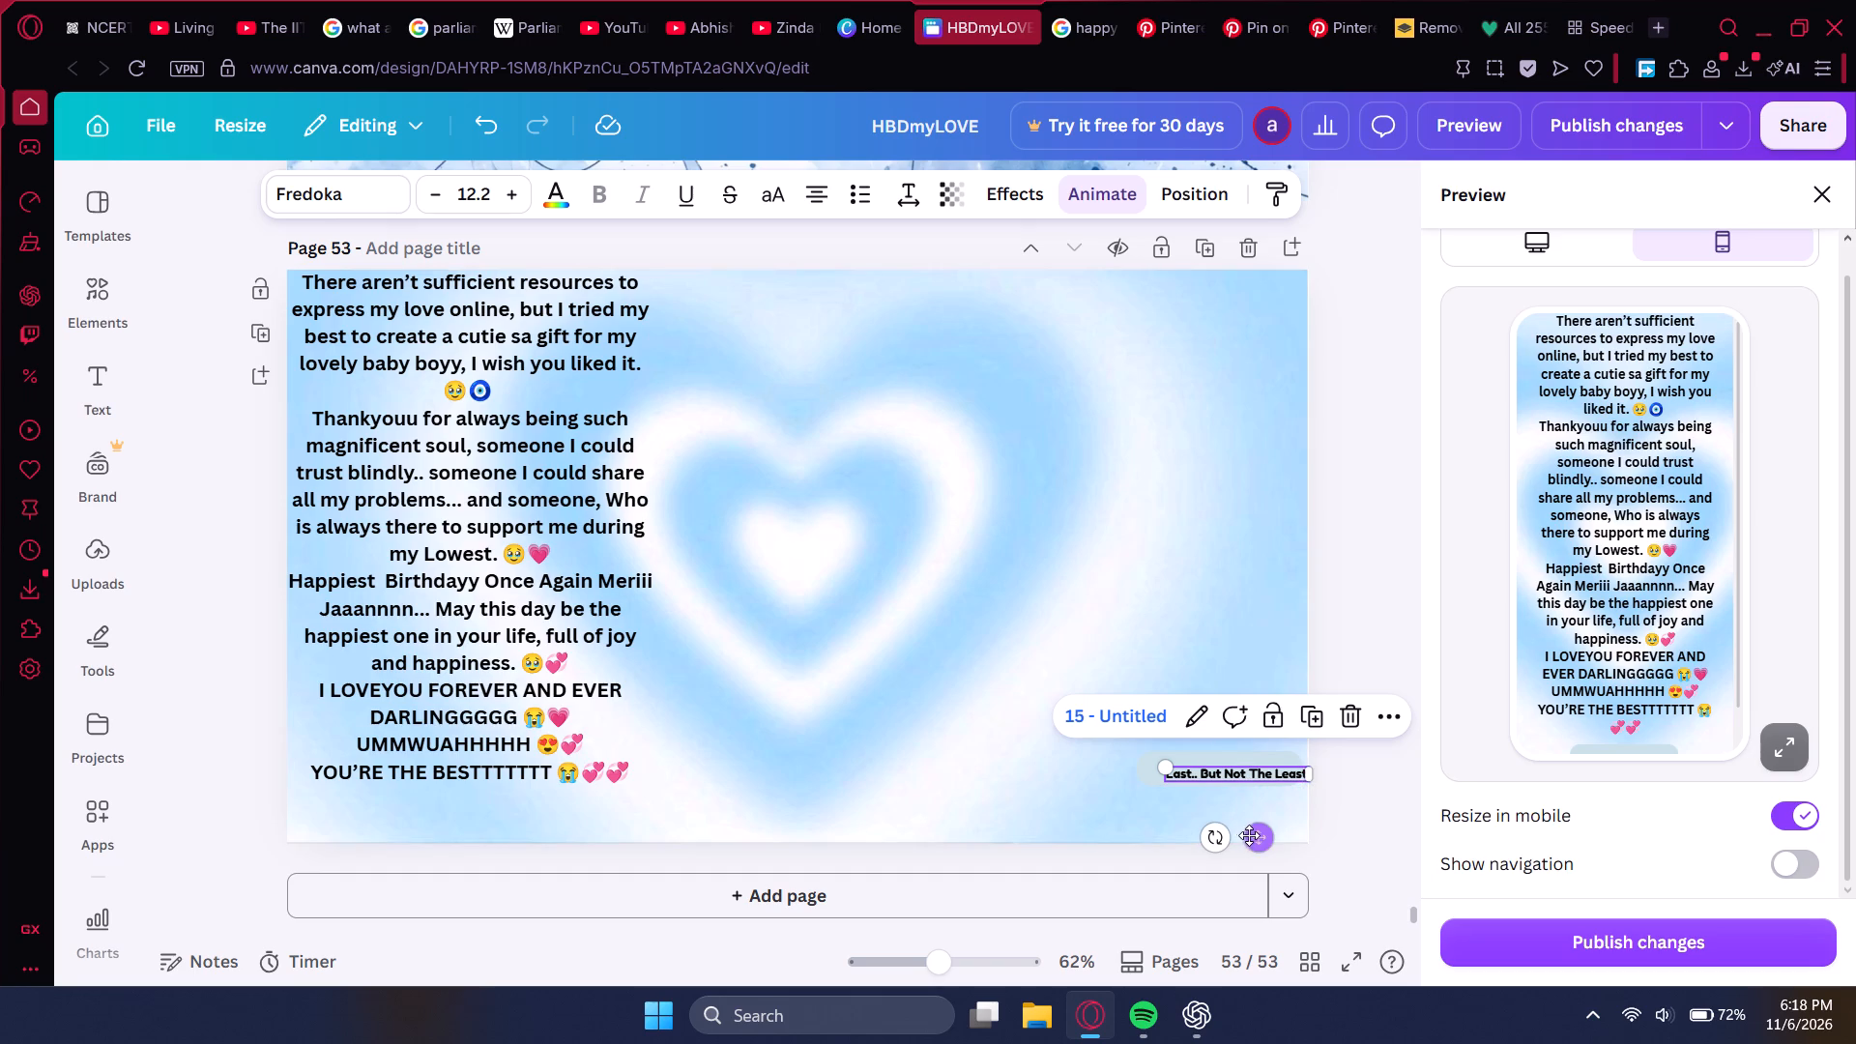
{"action": "left_click_drag", "start_coordinate": [1250, 835], "coordinate": [1235, 828]}
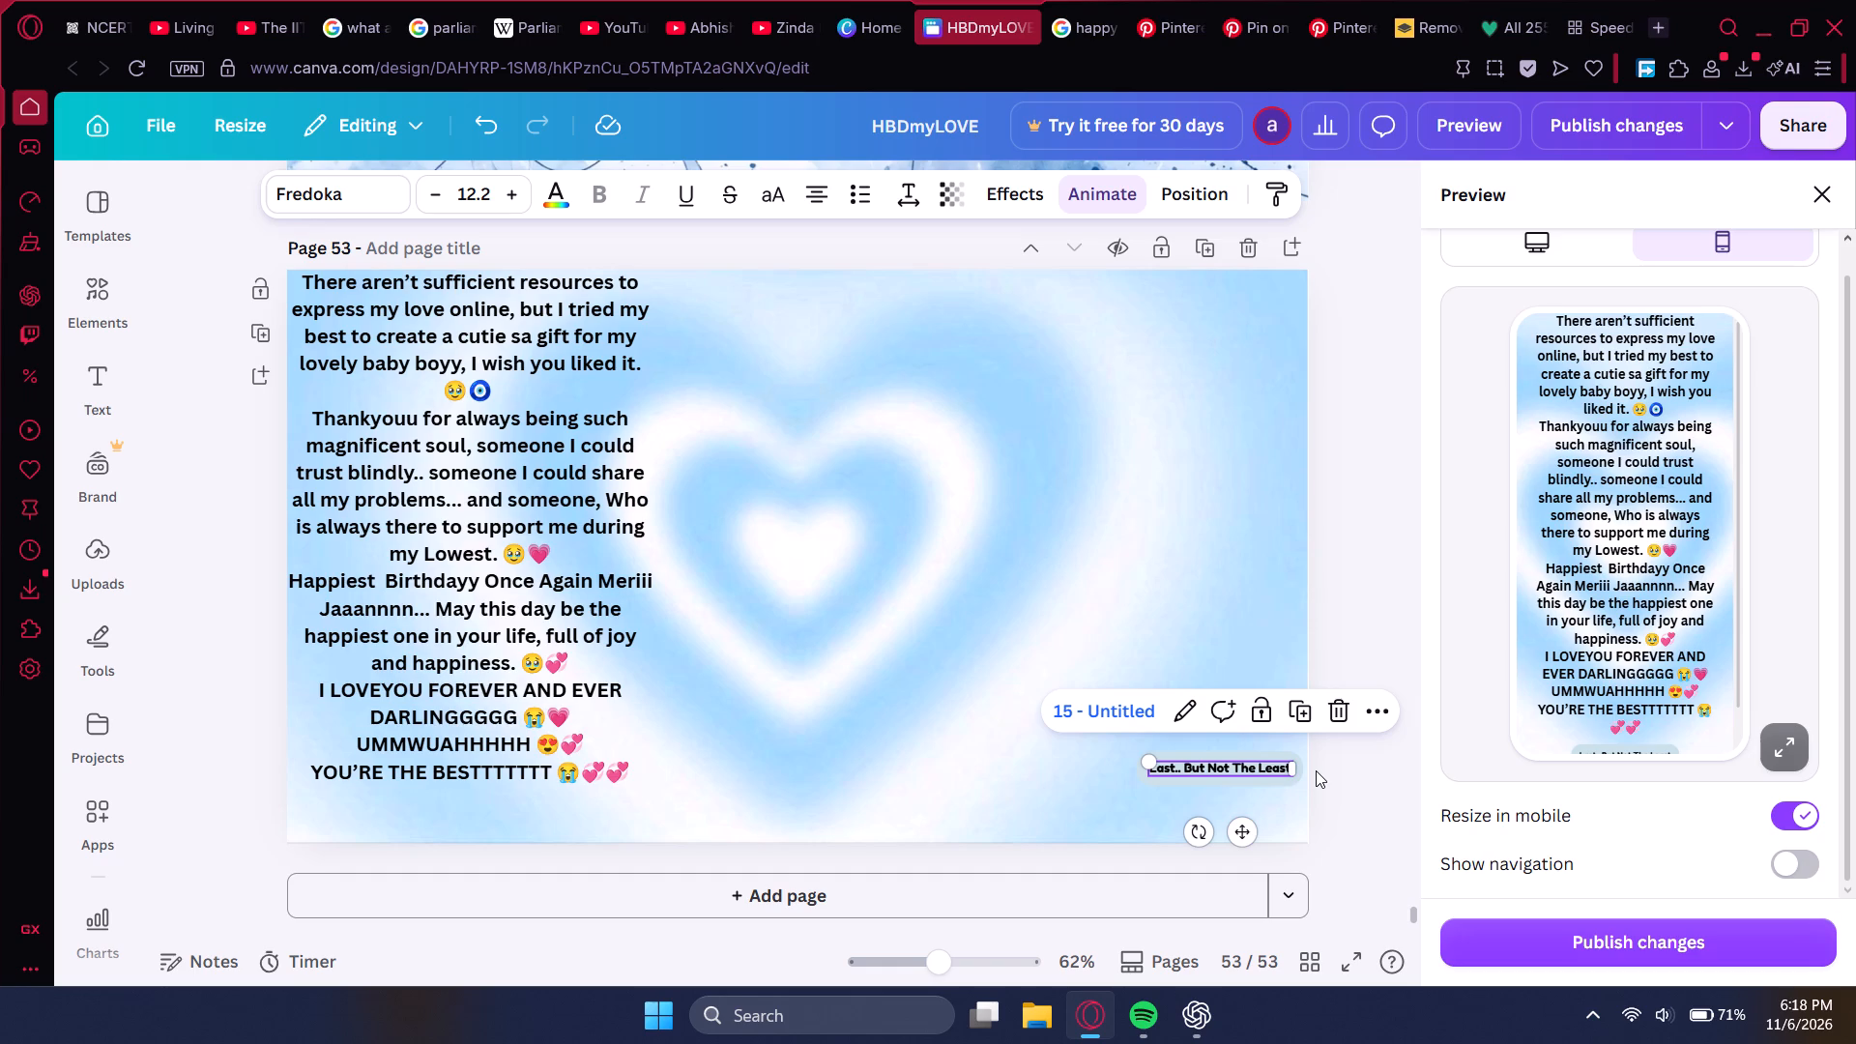
Deselect the button label and check the lower part of page 53 in the mobile preview.
{"action": "left_click", "coordinate": [1357, 783]}
{"action": "scroll", "coordinate": [1510, 659], "scroll_direction": "down", "scroll_amount": 4}
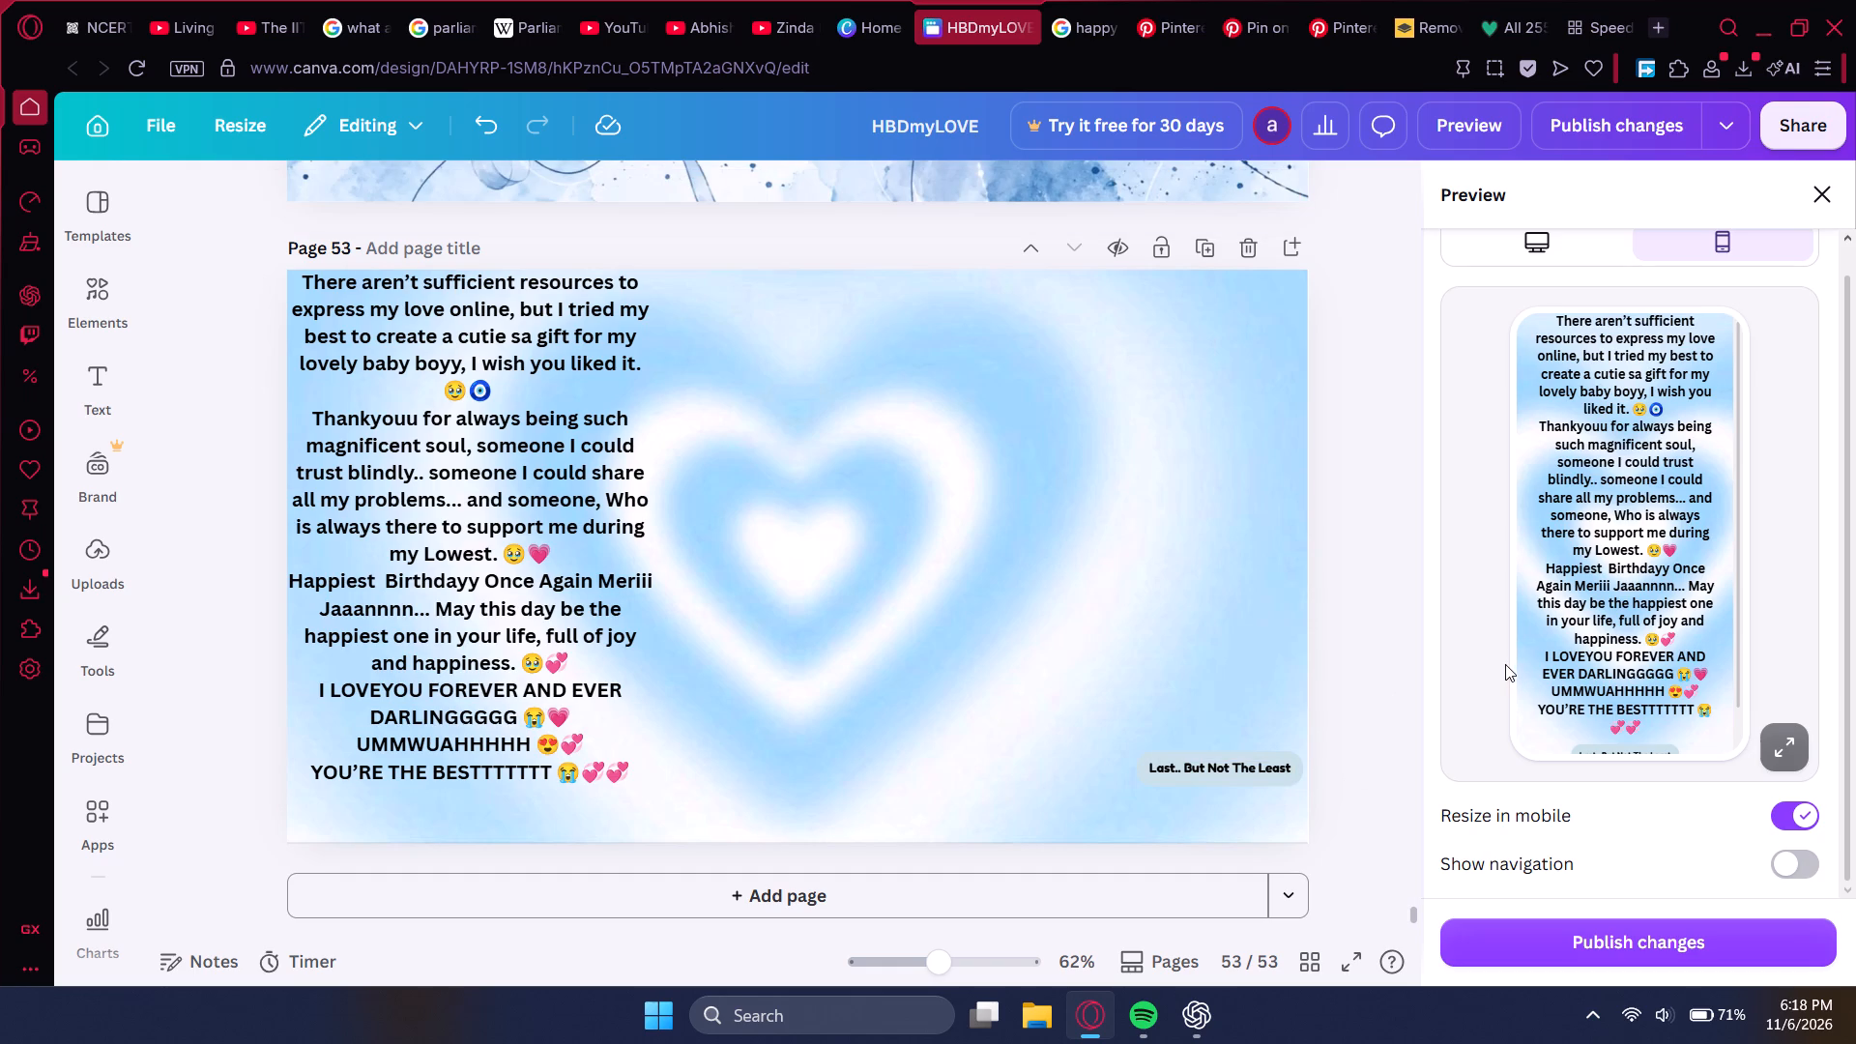
{"action": "scroll", "coordinate": [1503, 708], "scroll_direction": "down", "scroll_amount": 2}
{"action": "scroll", "coordinate": [1605, 724], "scroll_direction": "down", "scroll_amount": 5}
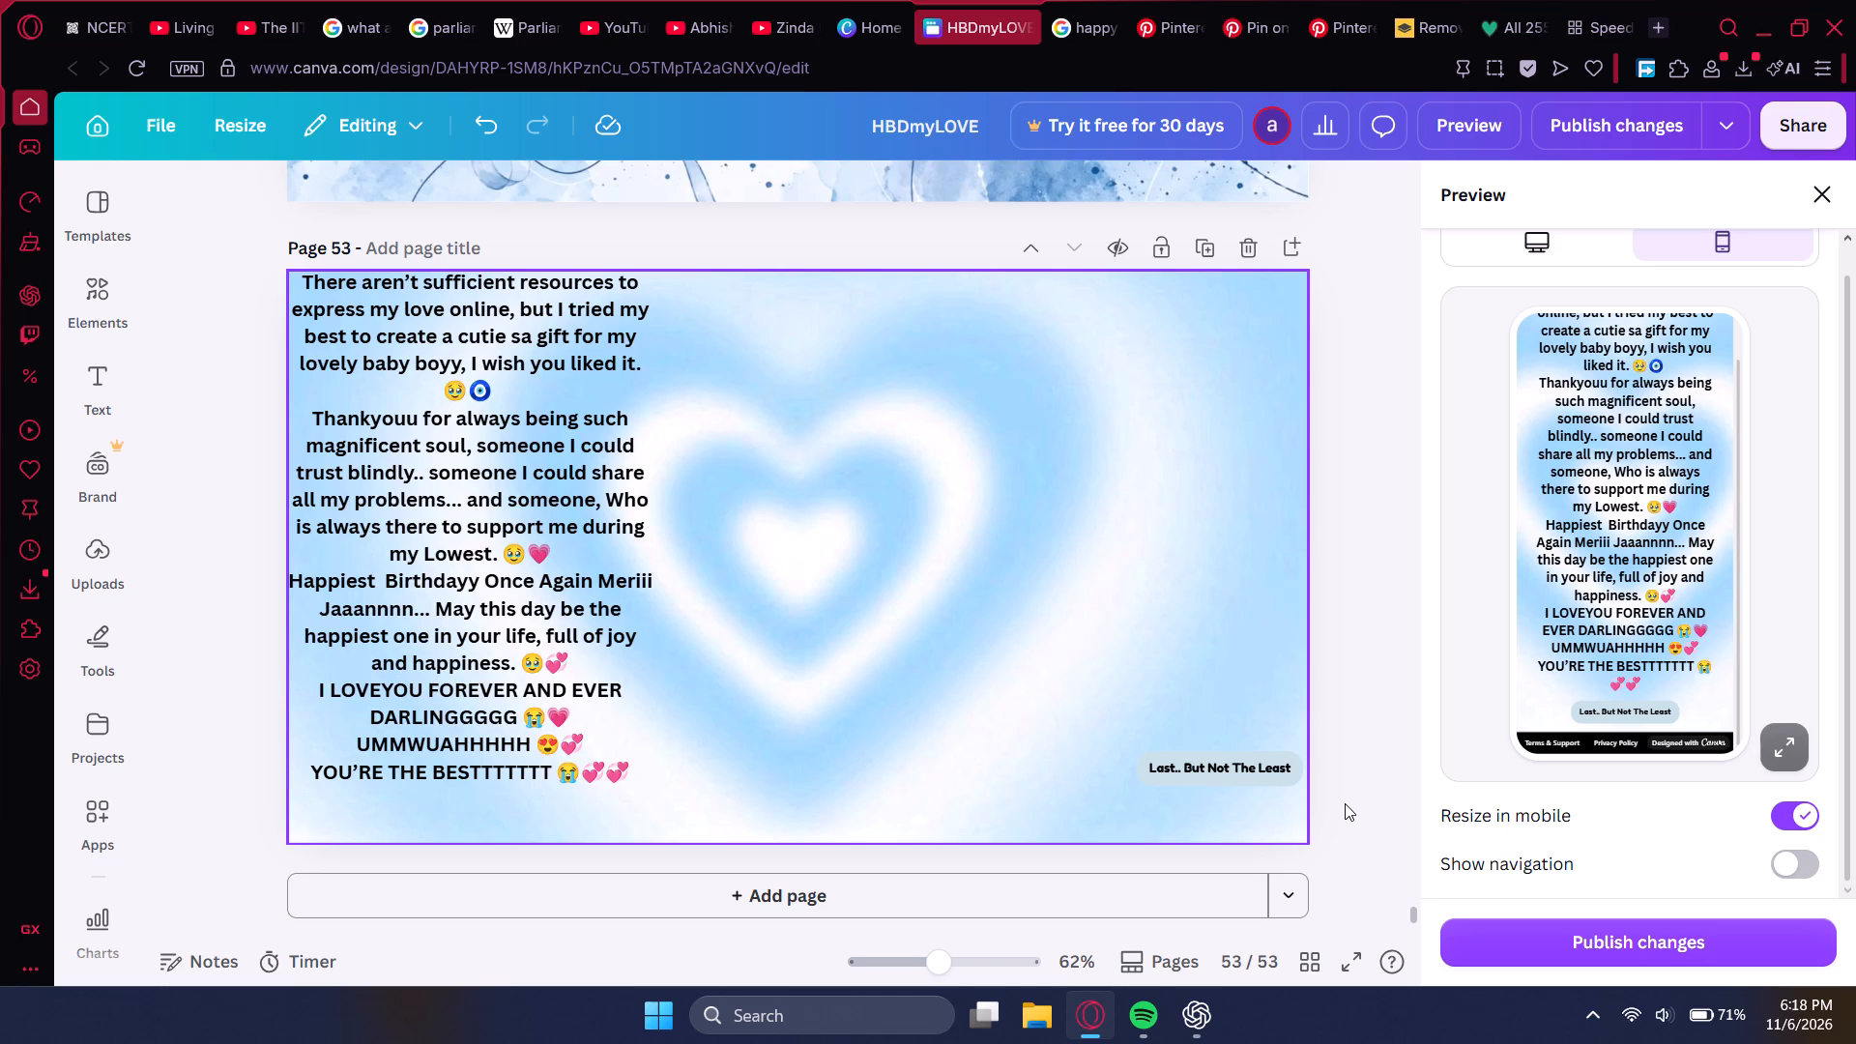
Check page 53 down to its "Last.. But Not The Least" button in the enlarged mobile preview, and return to the editor.
{"action": "left_click", "coordinate": [1773, 759]}
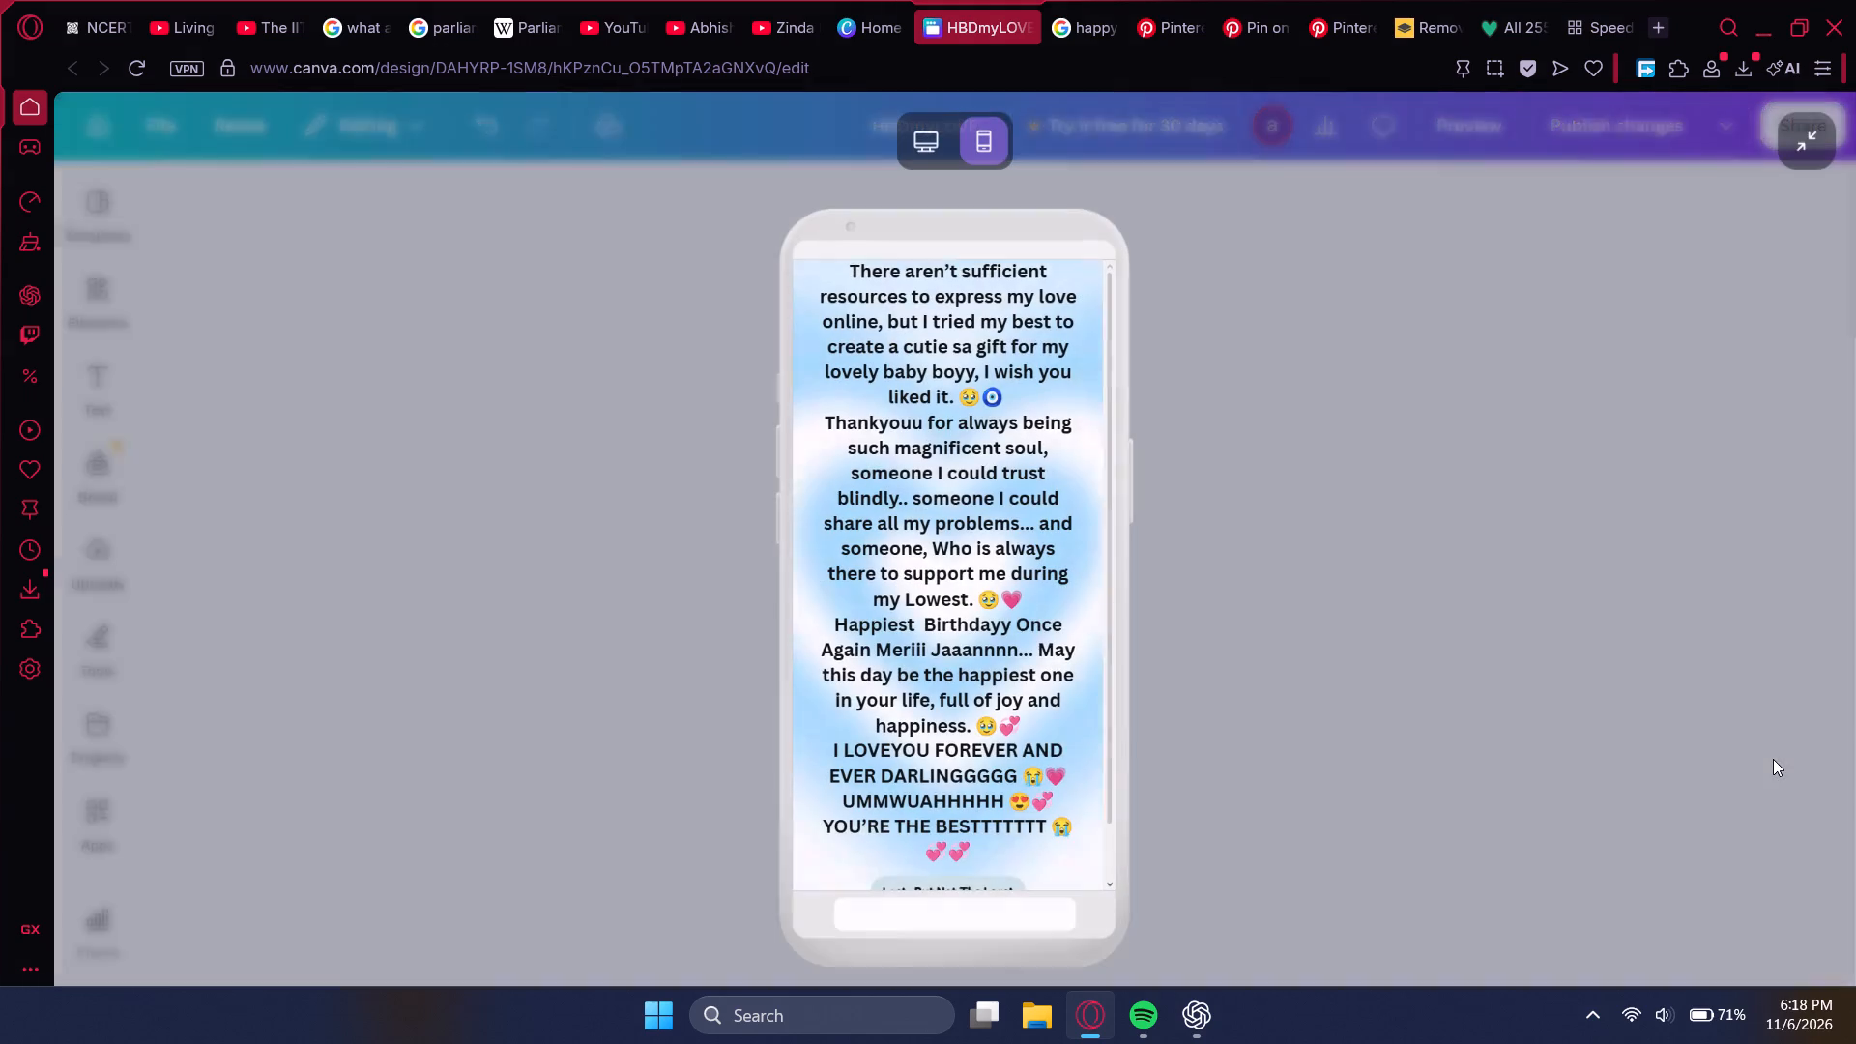
{"action": "scroll", "coordinate": [1146, 672], "scroll_direction": "down", "scroll_amount": 4}
{"action": "scroll", "coordinate": [949, 743], "scroll_direction": "down", "scroll_amount": 3}
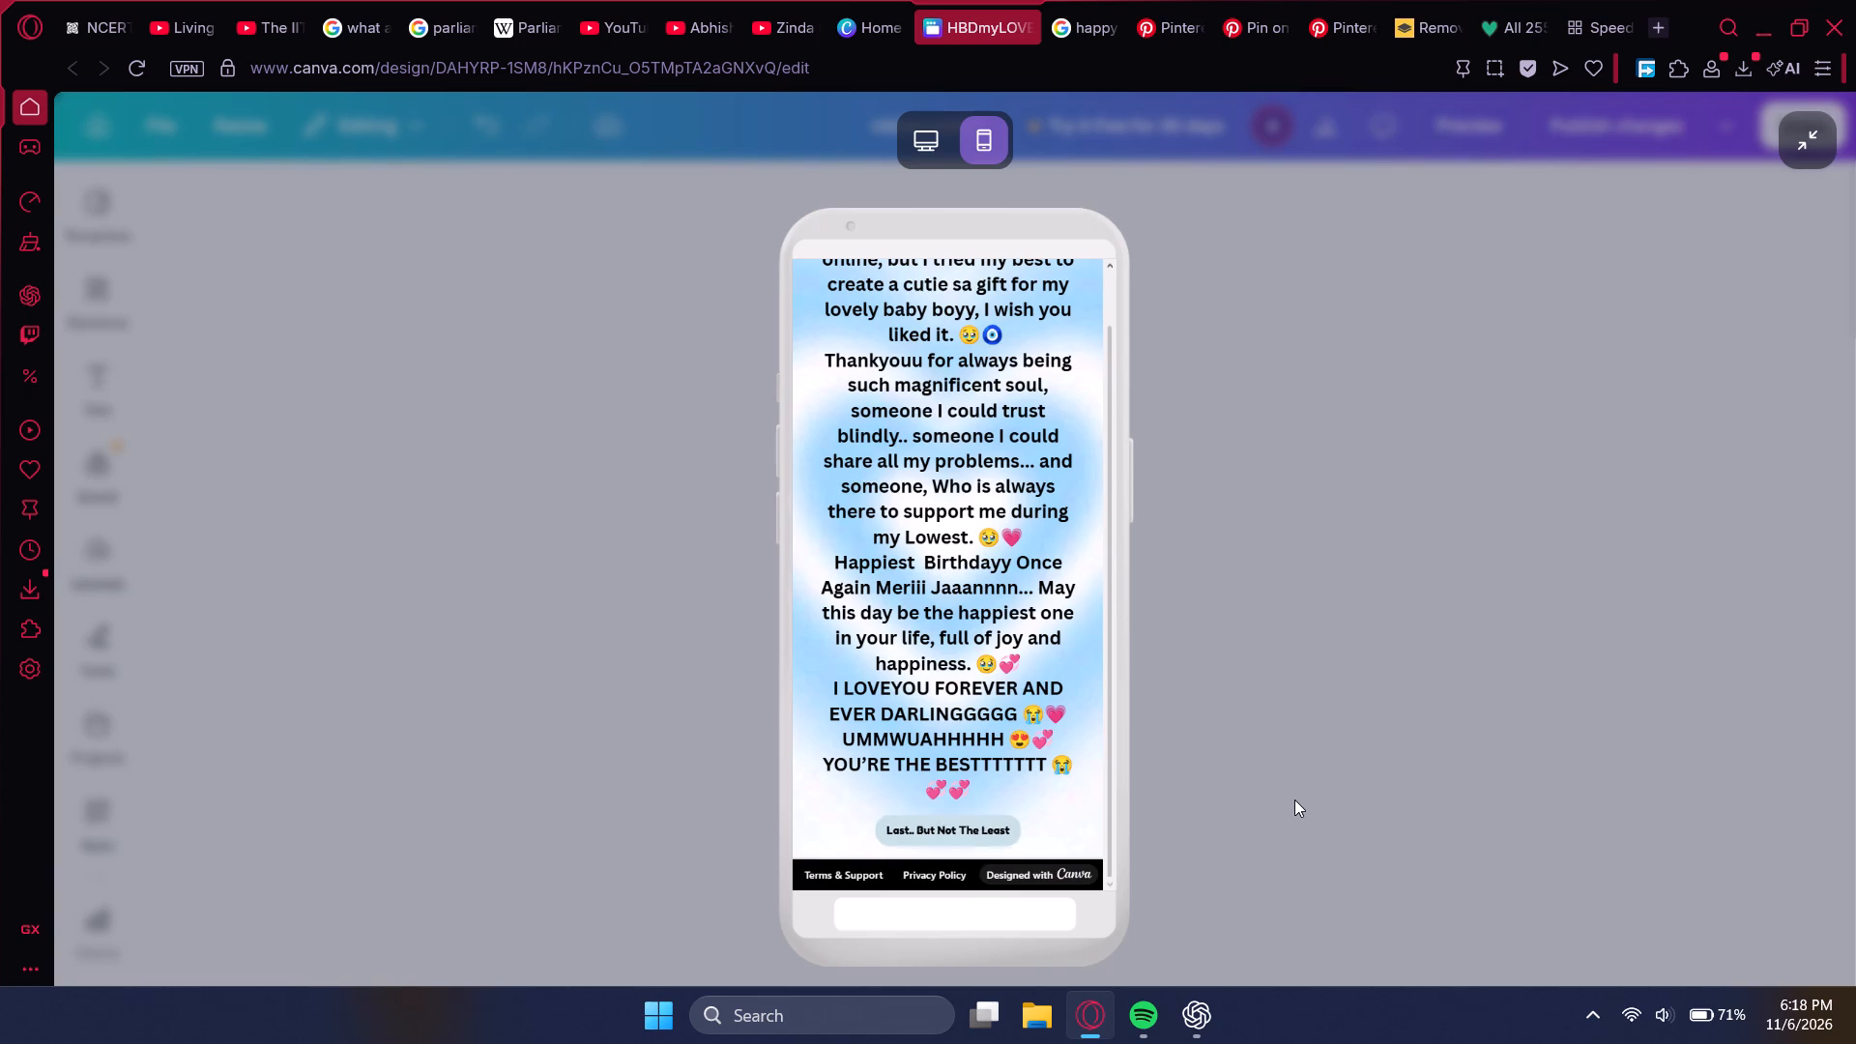
{"action": "left_click", "coordinate": [1805, 153]}
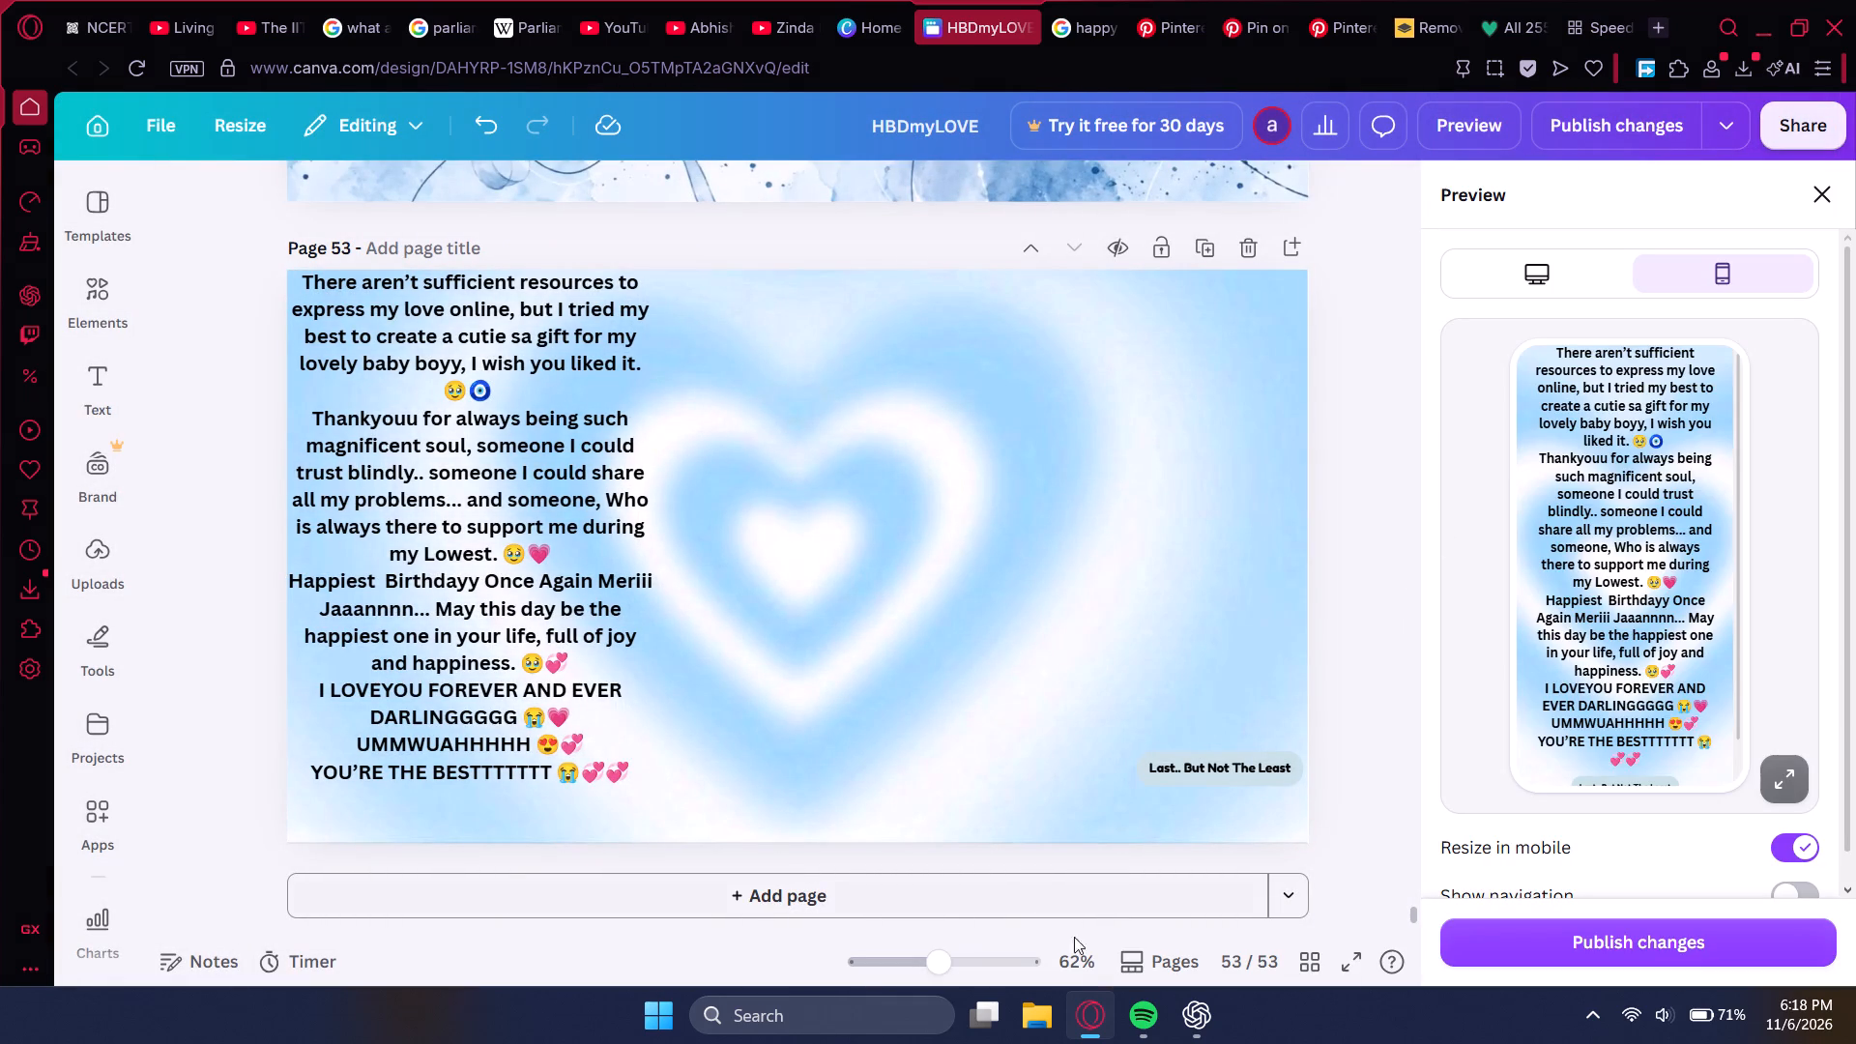
Switch to Instagram on the second desktop, open the incoming chat and look through its recent messages and shared reels.
{"action": "left_click", "coordinate": [955, 914]}
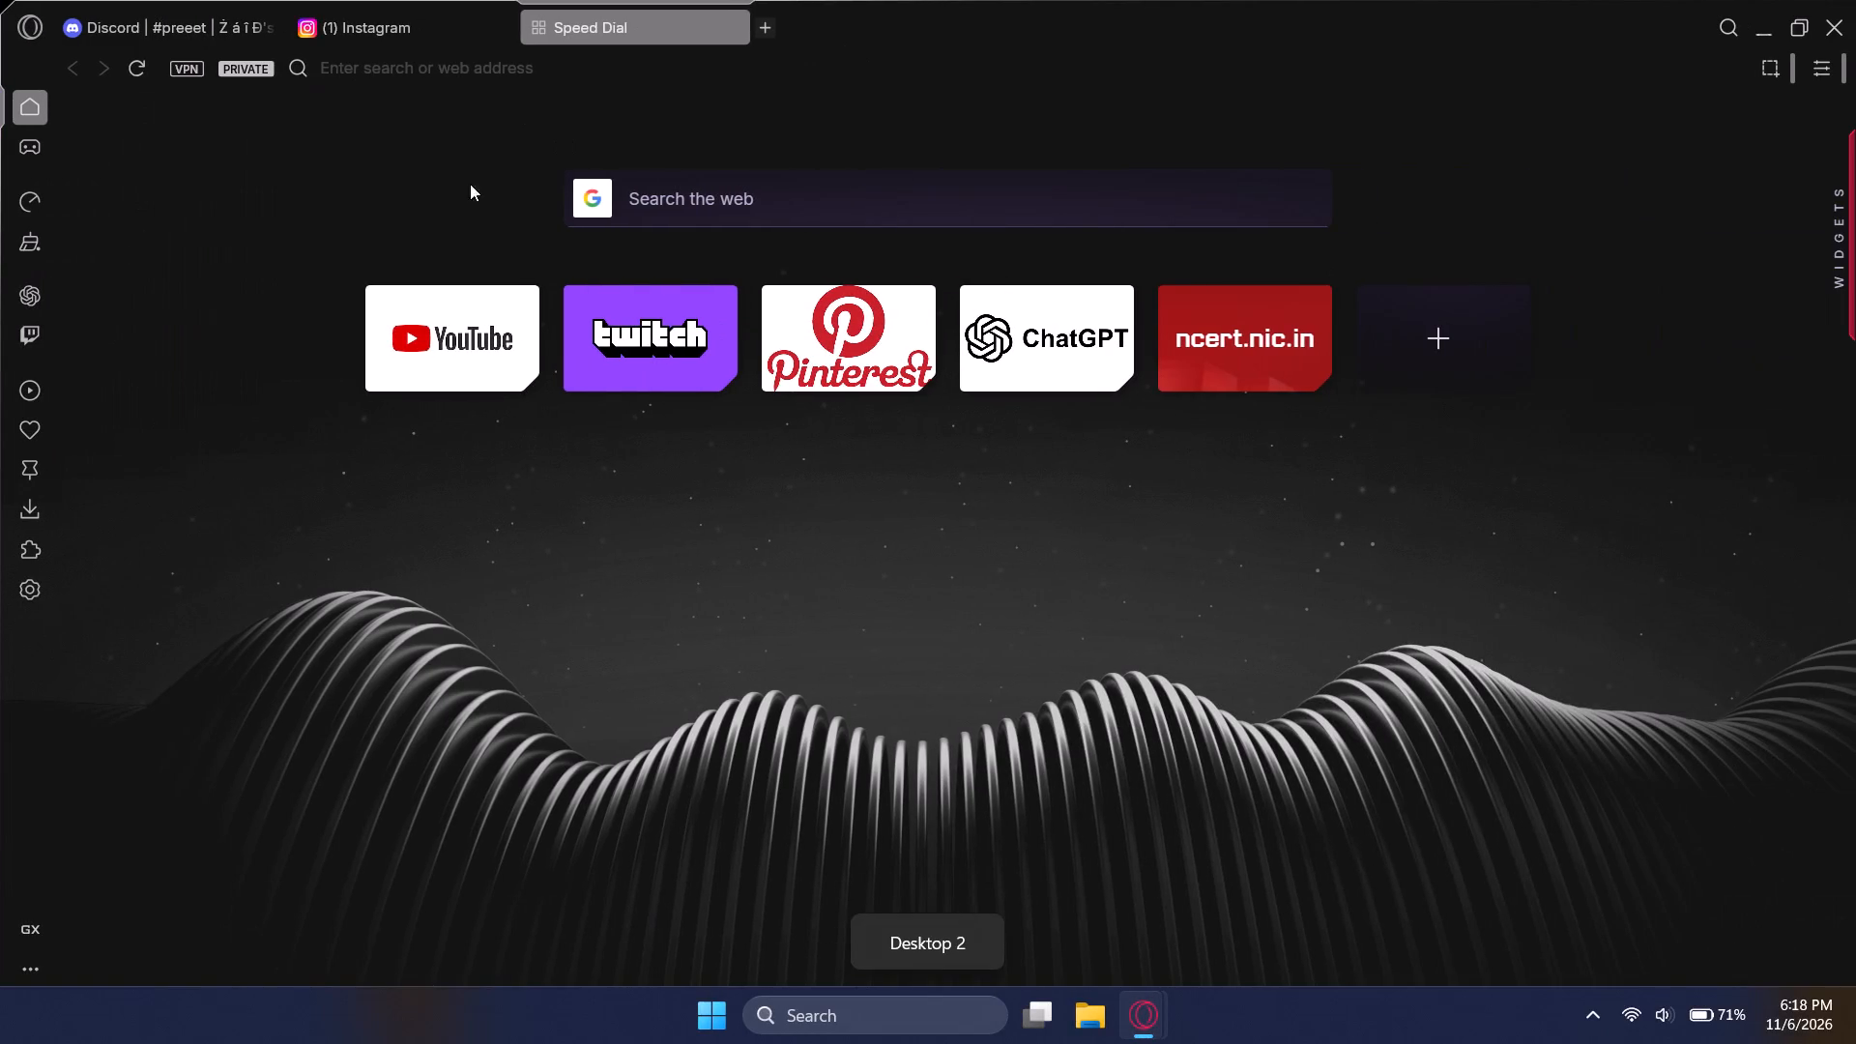
{"action": "left_click", "coordinate": [334, 0]}
{"action": "left_click", "coordinate": [1554, 449]}
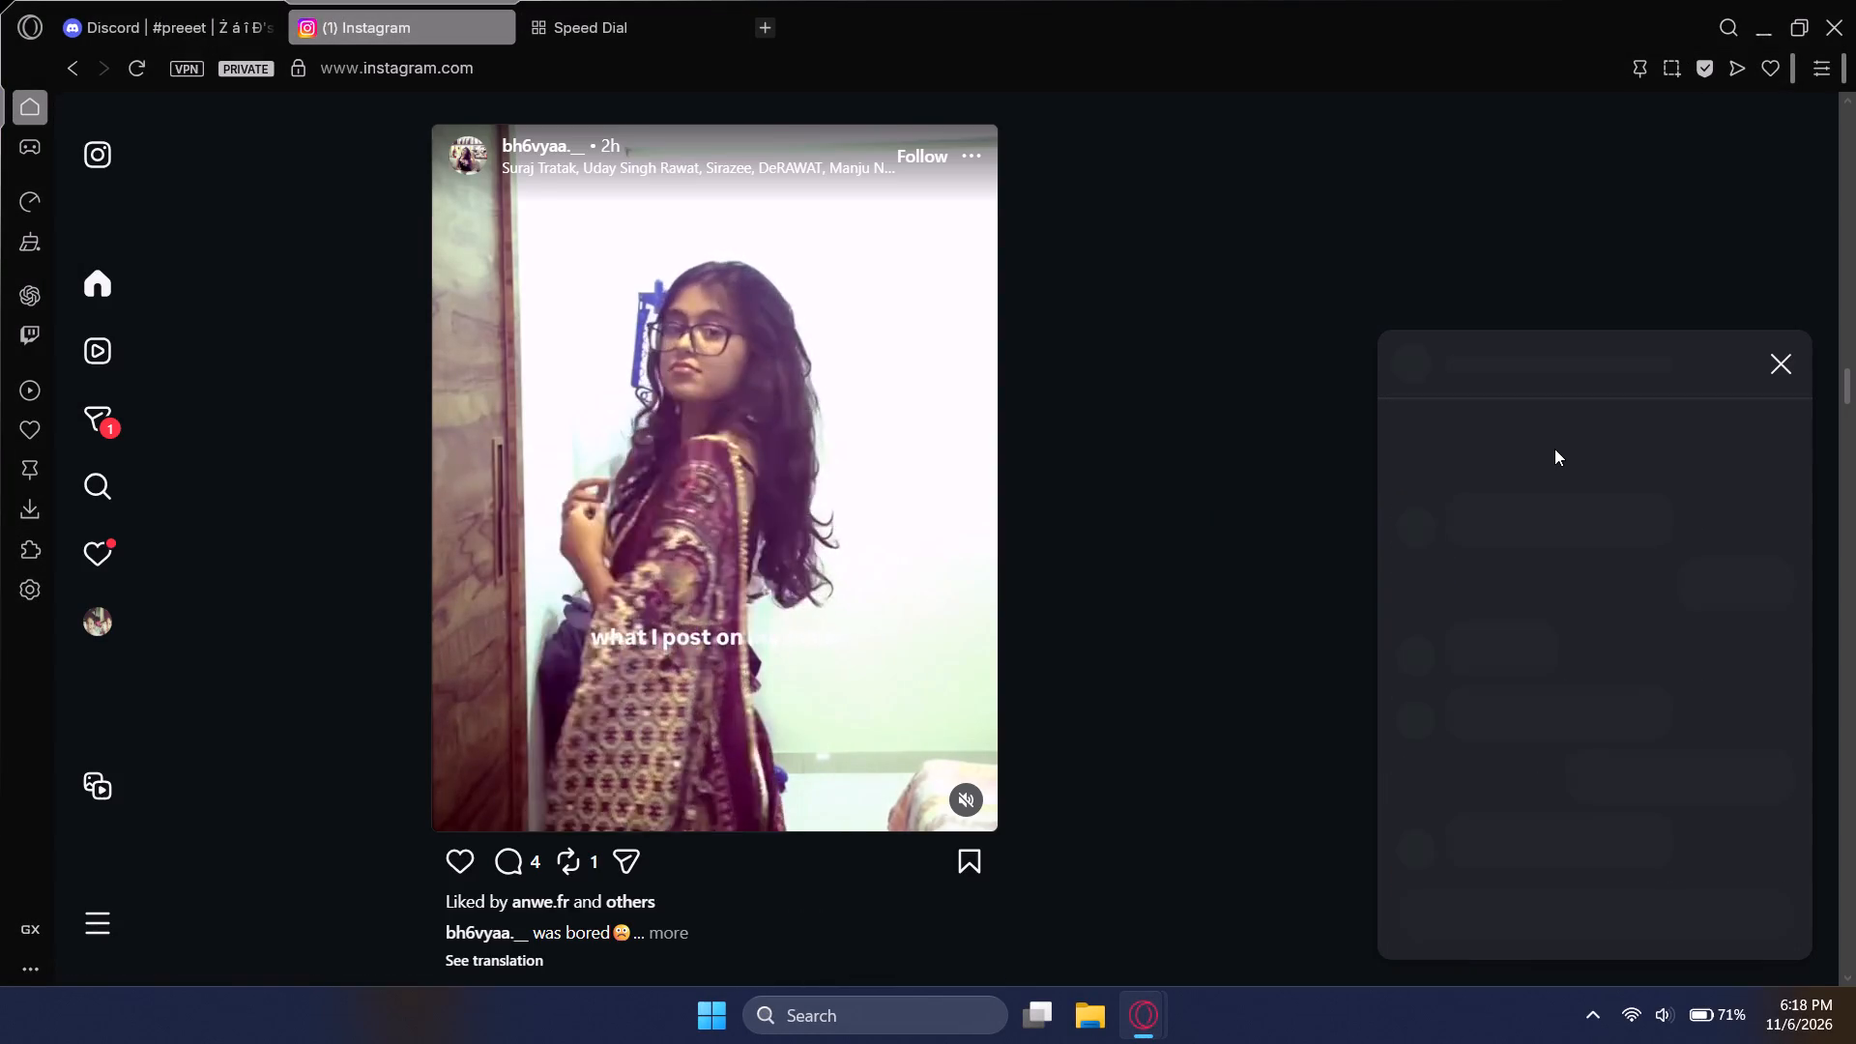
{"action": "scroll", "coordinate": [1691, 763], "scroll_direction": "up", "scroll_amount": 8}
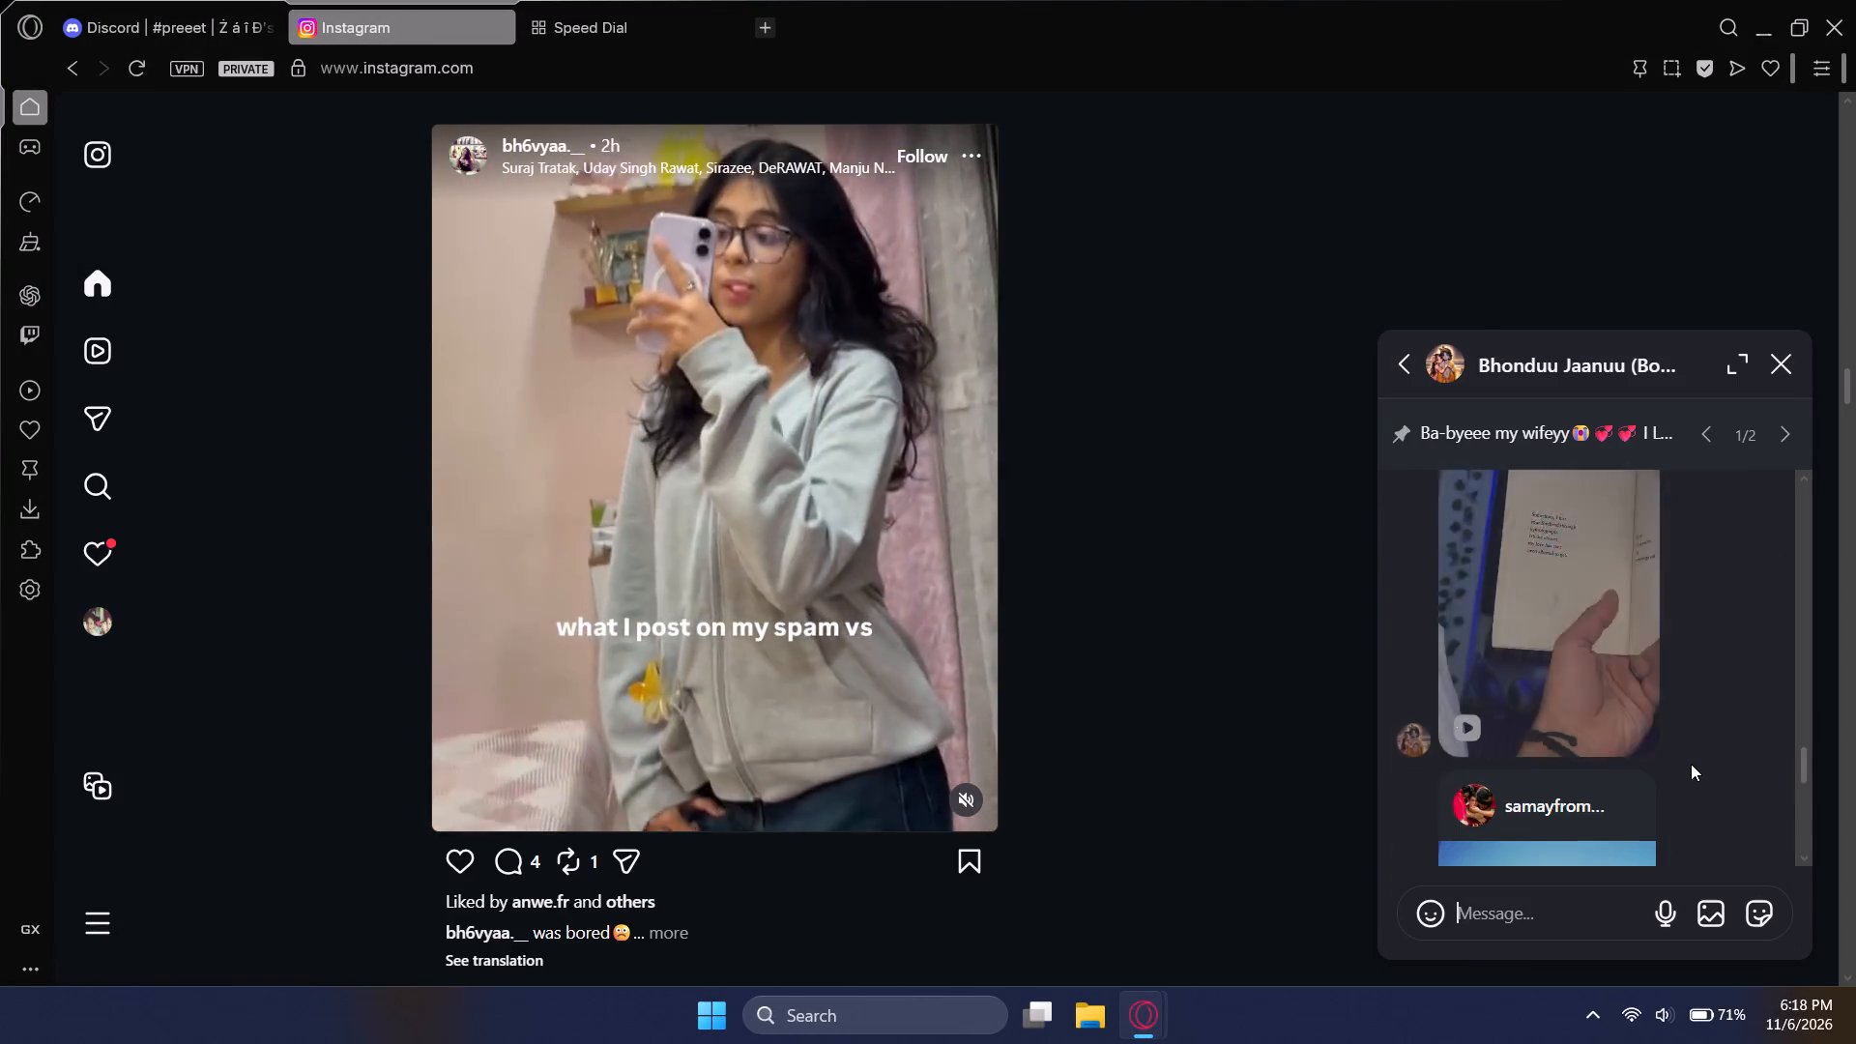
{"action": "scroll", "coordinate": [1690, 765], "scroll_direction": "up", "scroll_amount": 14}
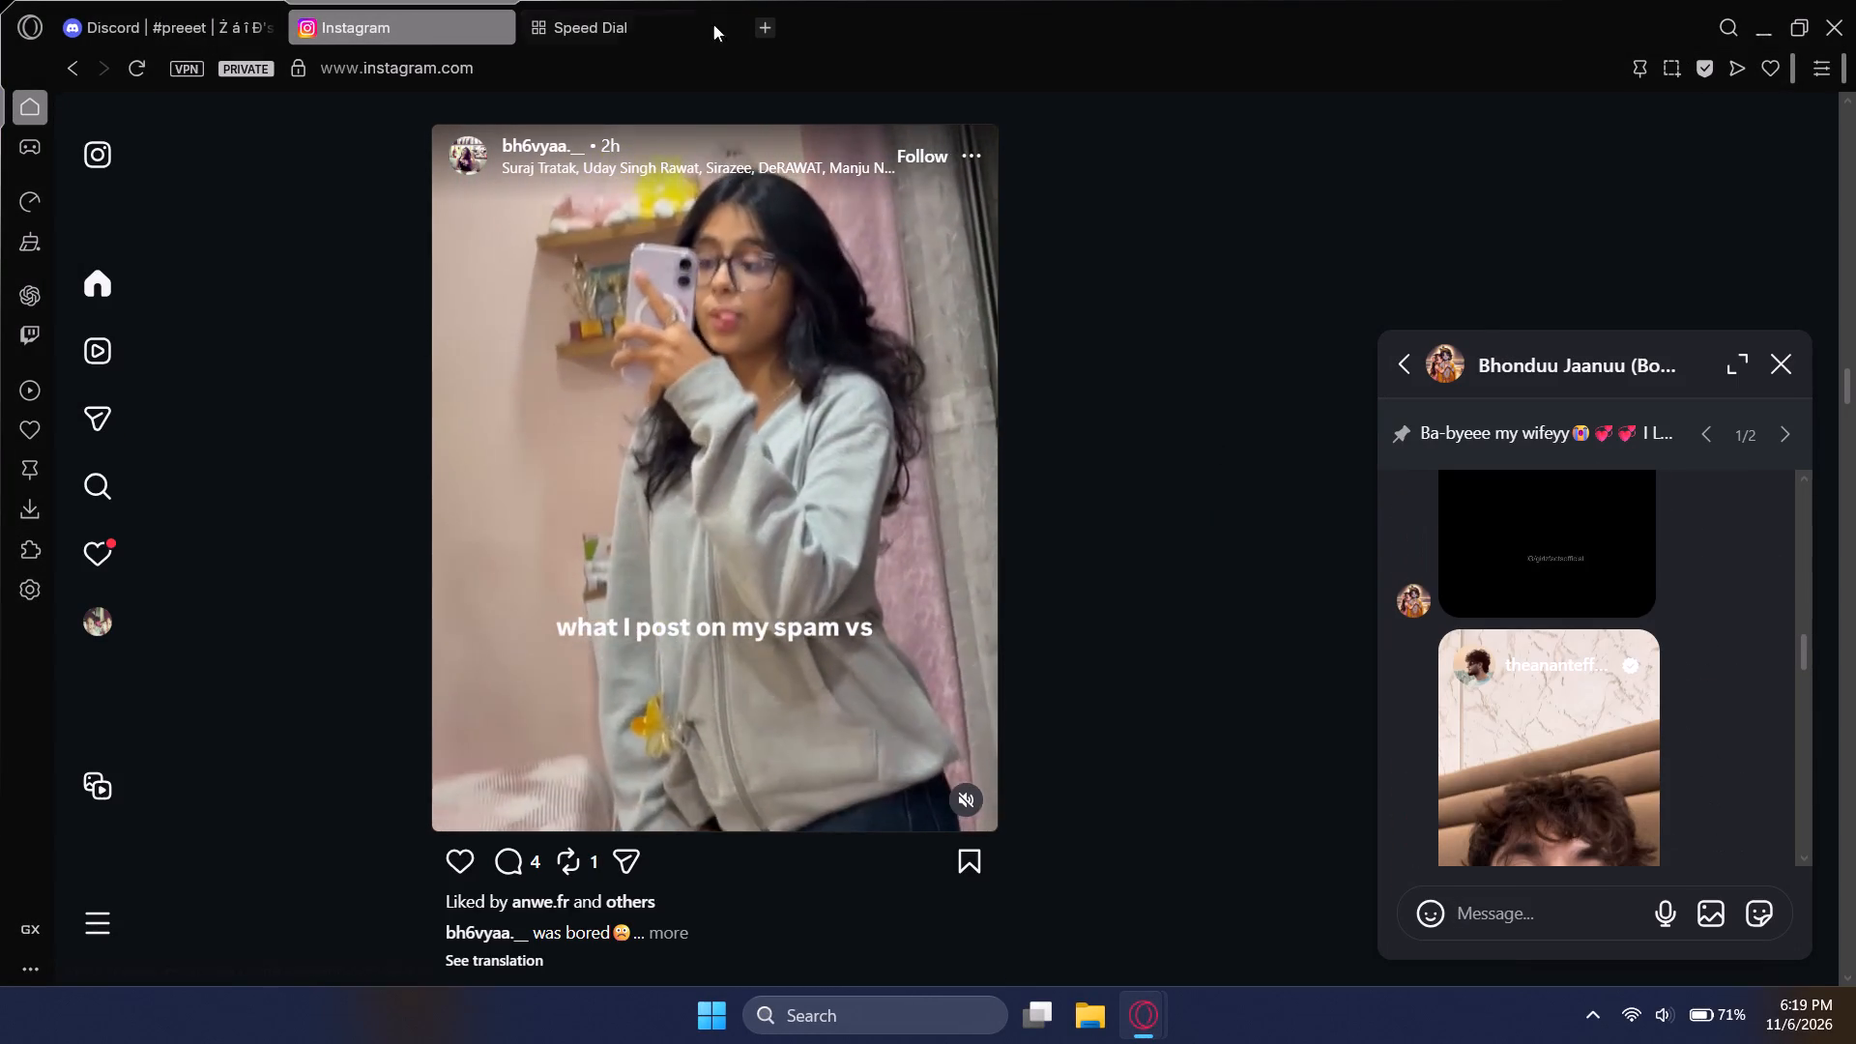
{"action": "scroll", "coordinate": [1561, 645], "scroll_direction": "up", "scroll_amount": 10}
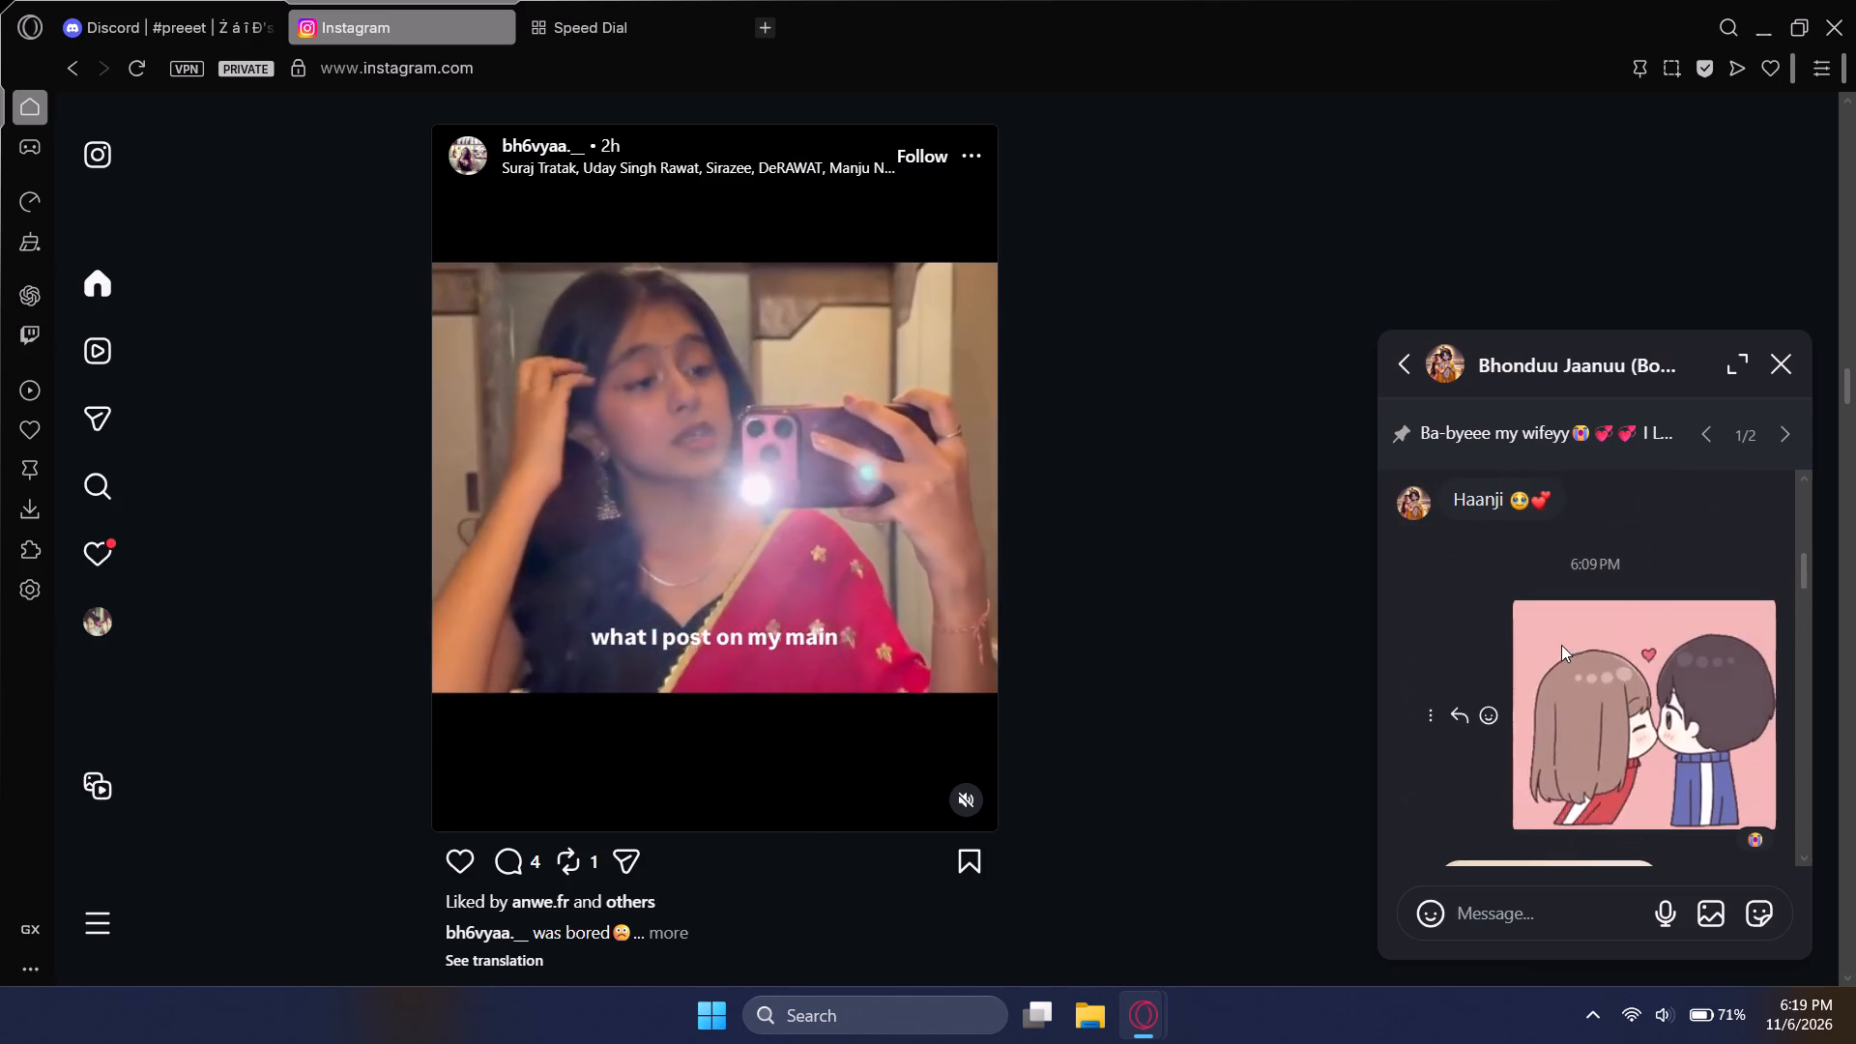
{"action": "scroll", "coordinate": [1560, 648], "scroll_direction": "down", "scroll_amount": 2}
{"action": "left_click", "coordinate": [1747, 835]}
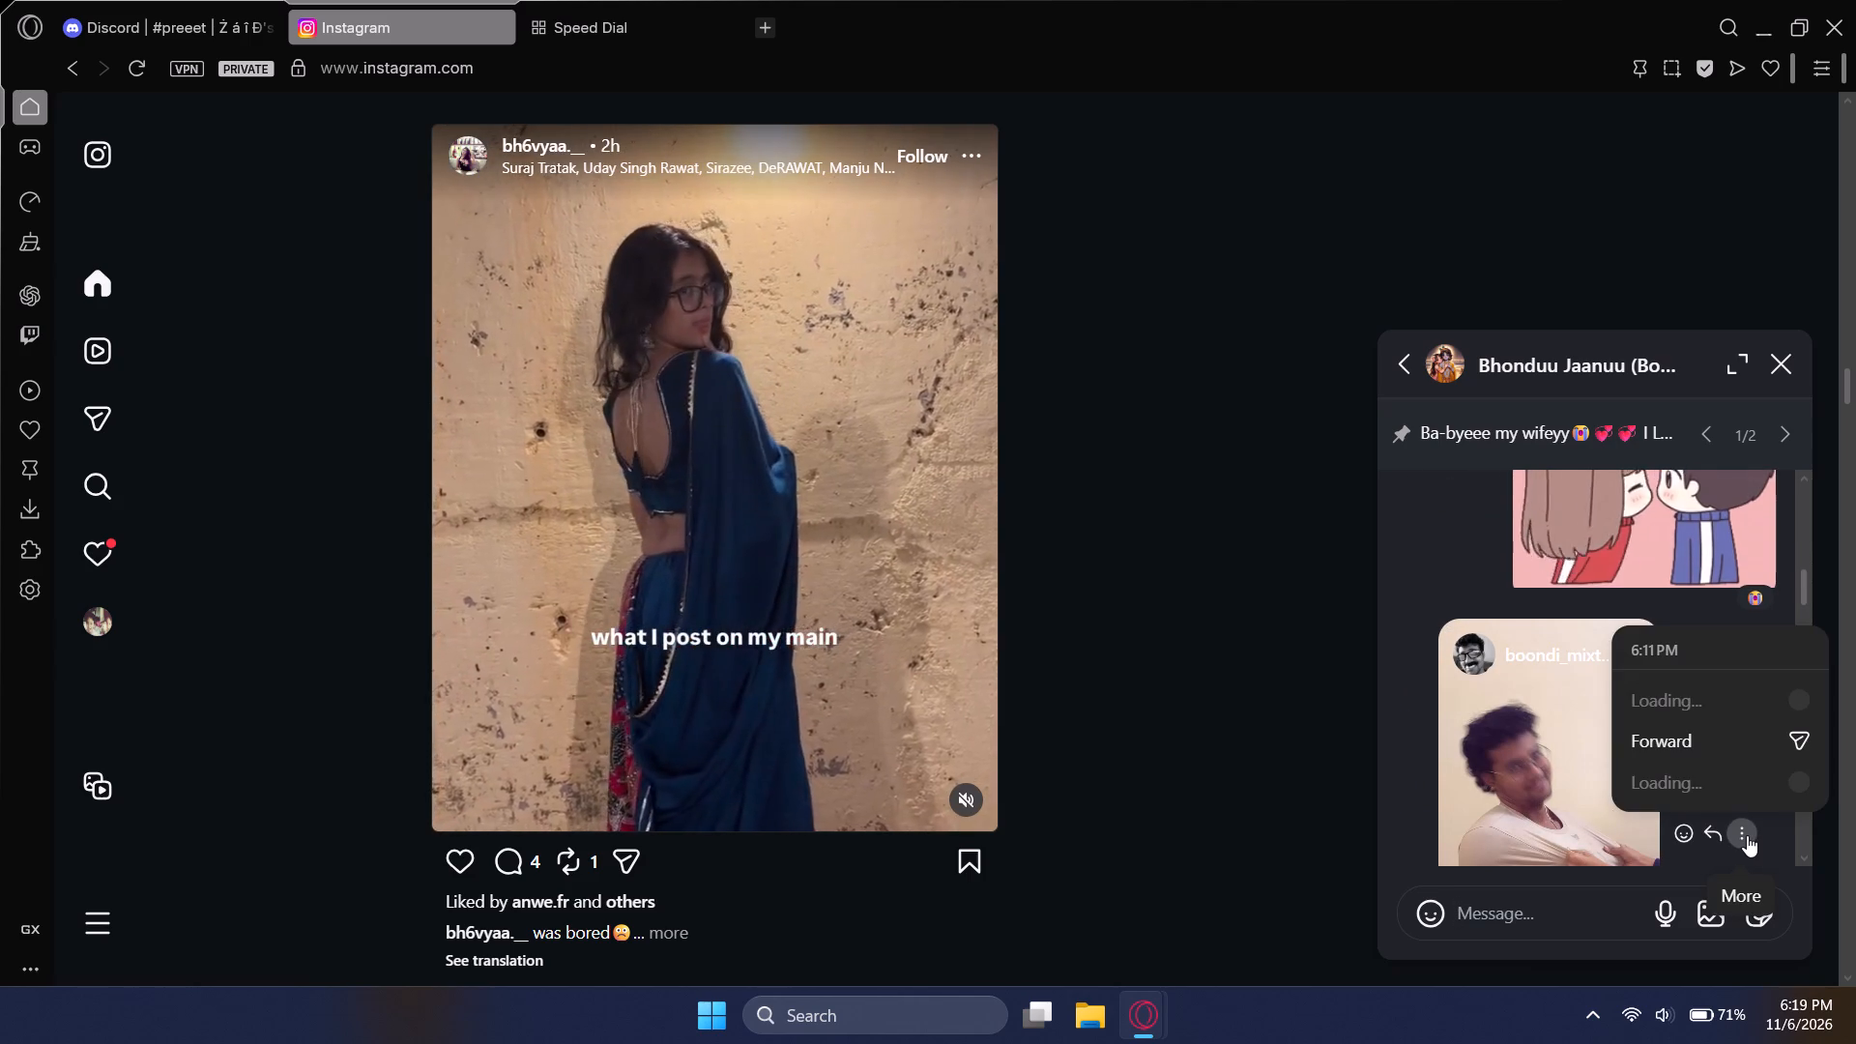
{"action": "left_click", "coordinate": [1770, 825]}
{"action": "scroll", "coordinate": [1619, 773], "scroll_direction": "down", "scroll_amount": 9}
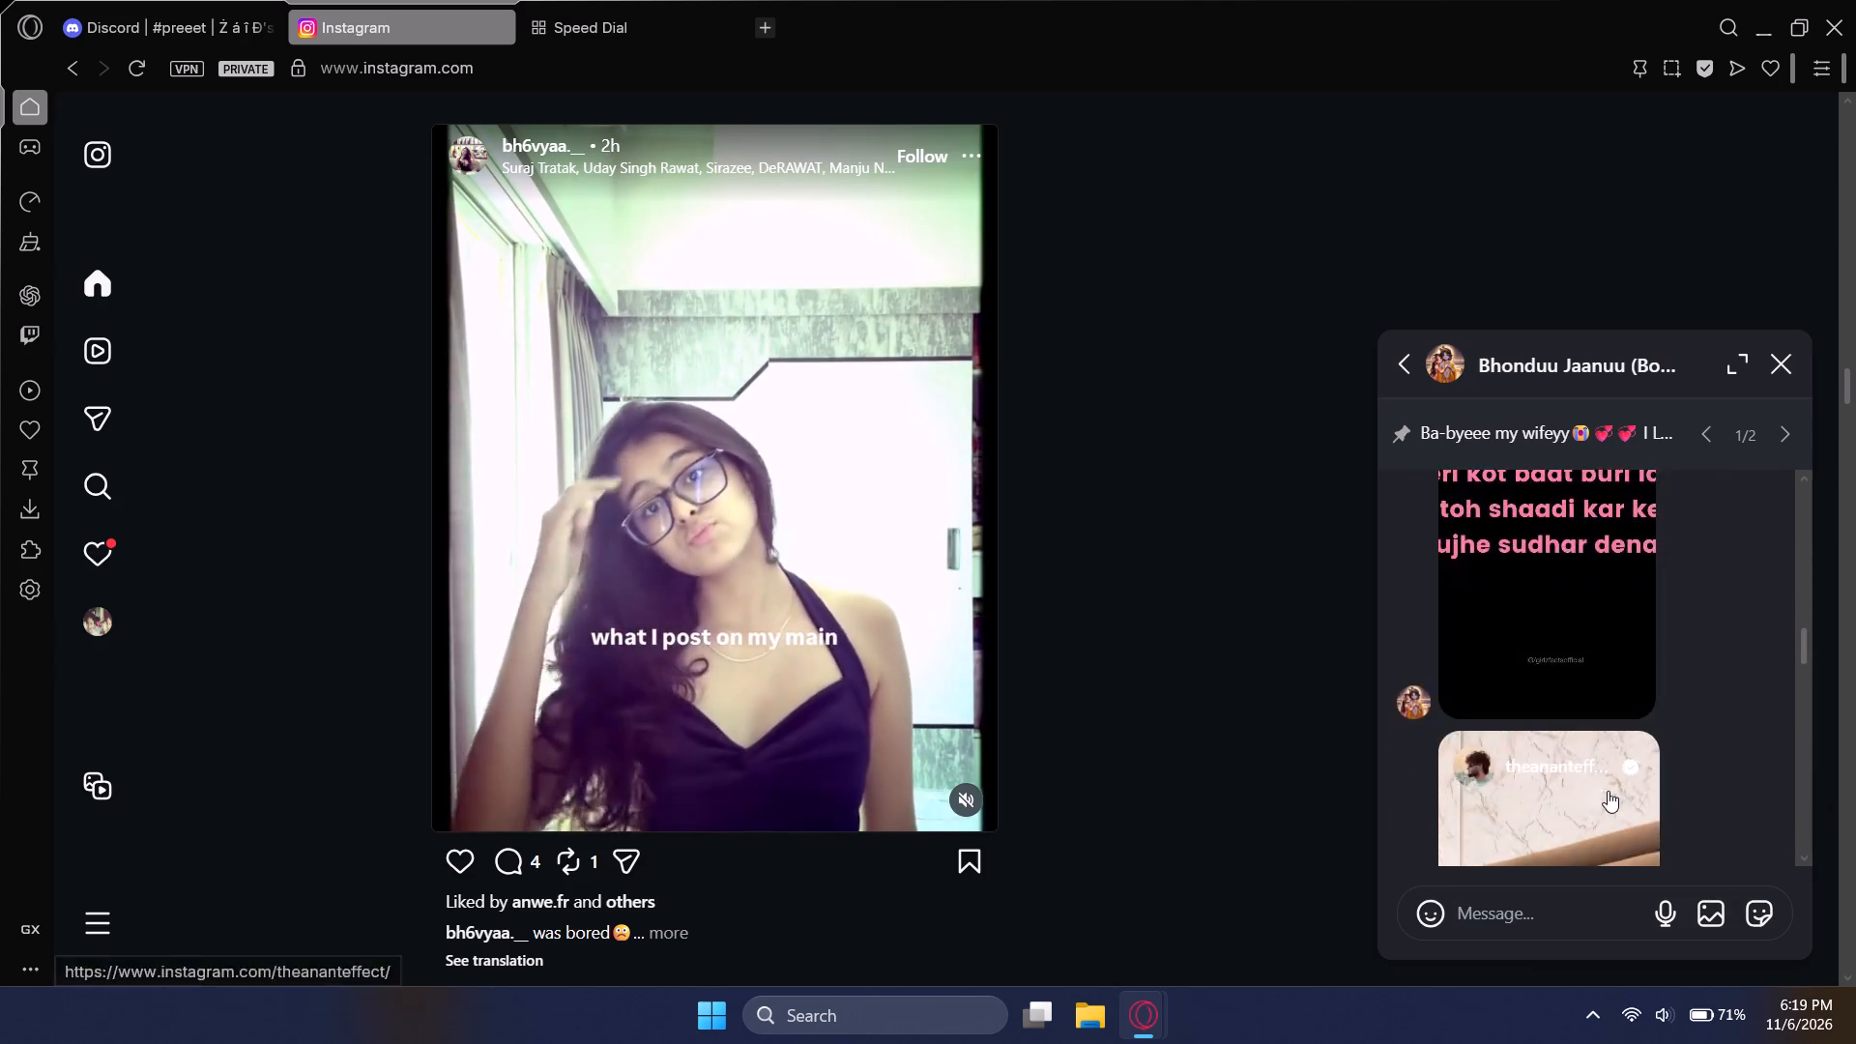
{"action": "scroll", "coordinate": [1608, 791], "scroll_direction": "down", "scroll_amount": 15}
{"action": "scroll", "coordinate": [1759, 734], "scroll_direction": "down", "scroll_amount": 11}
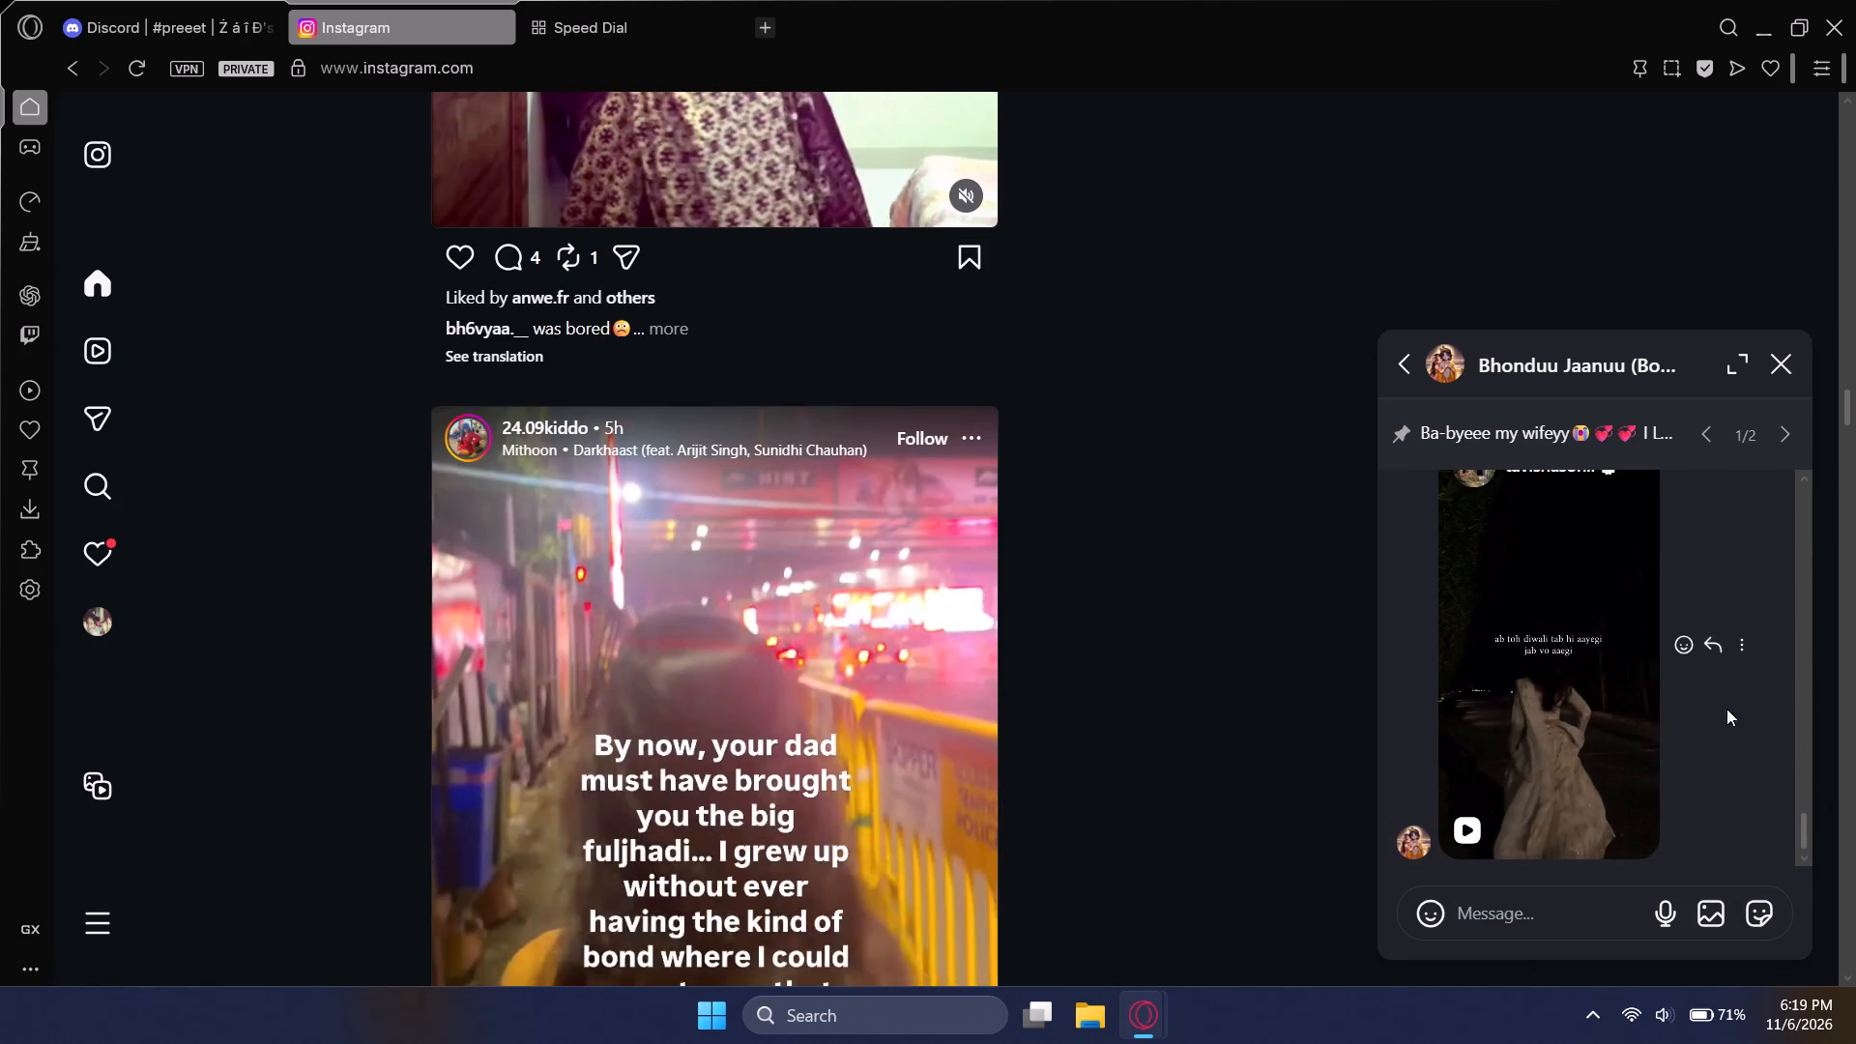
{"action": "left_click", "coordinate": [1740, 640]}
{"action": "left_click", "coordinate": [1744, 773]}
{"action": "scroll", "coordinate": [1744, 773], "scroll_direction": "down", "scroll_amount": 6}
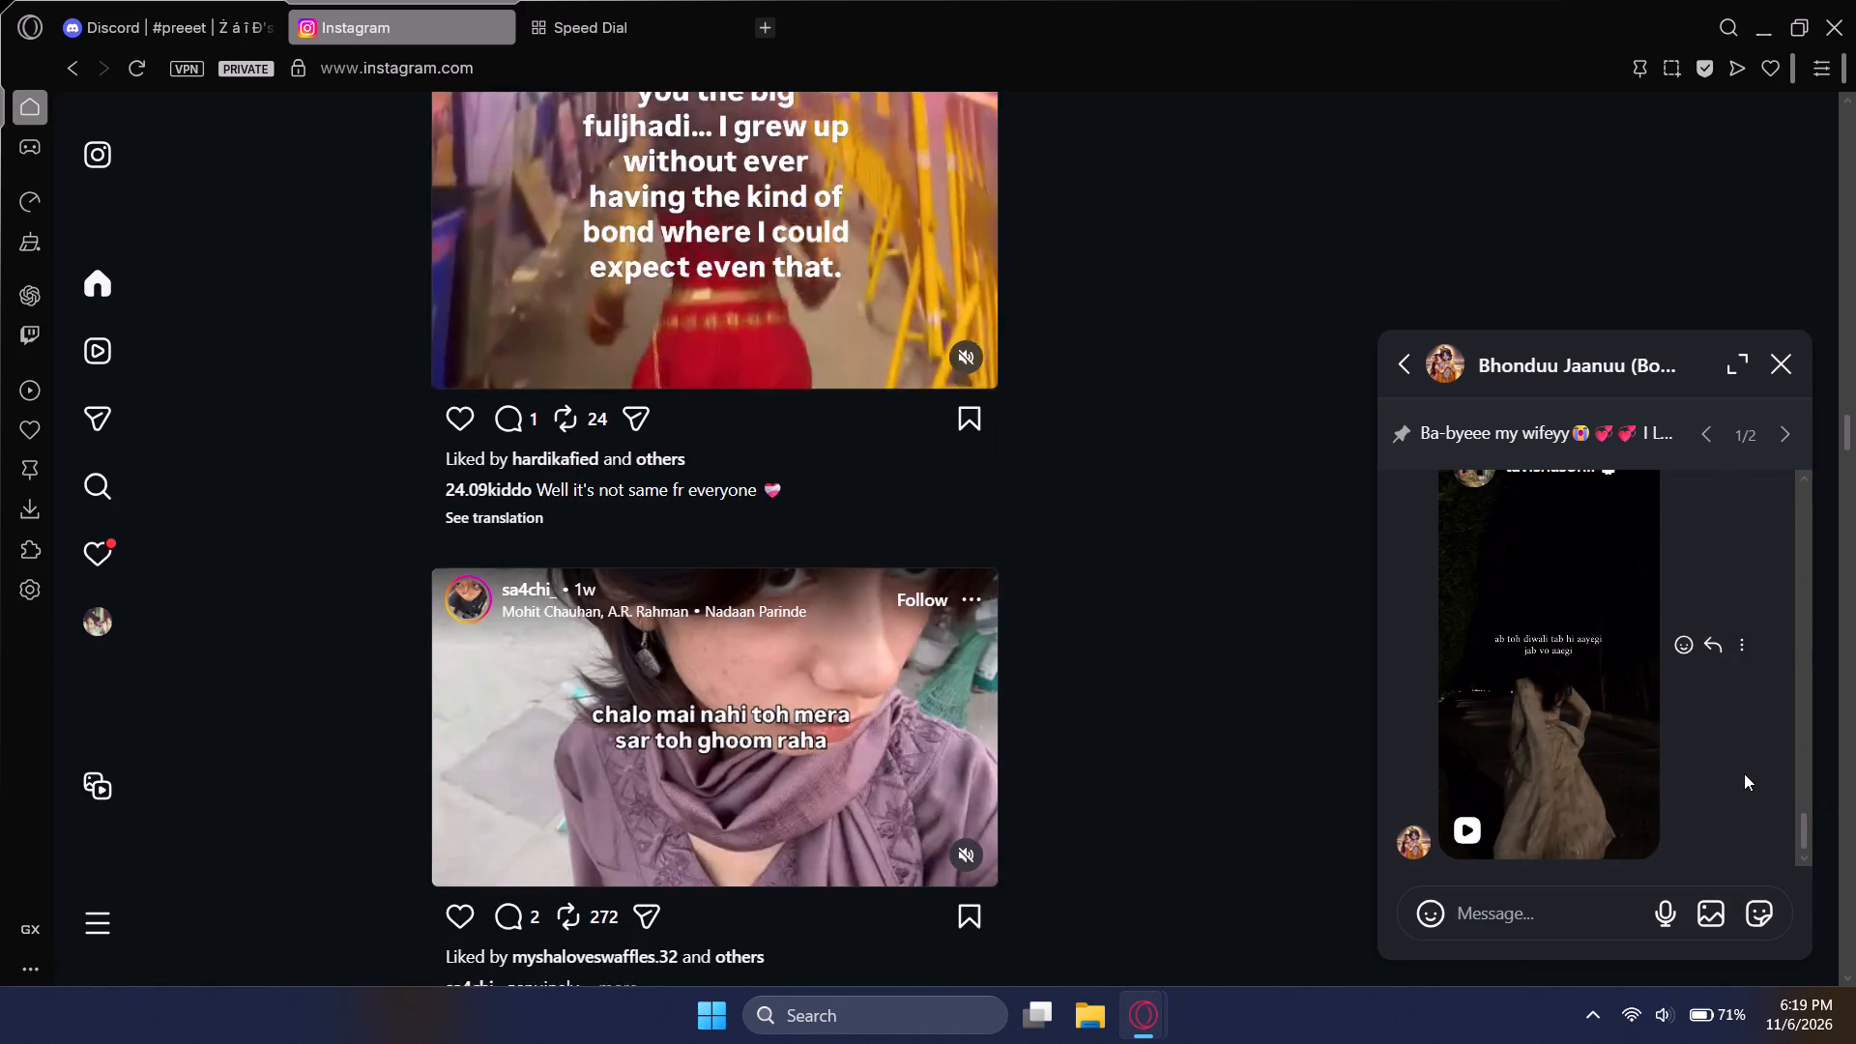
{"action": "scroll", "coordinate": [1616, 765], "scroll_direction": "up", "scroll_amount": 18}
{"action": "scroll", "coordinate": [1597, 708], "scroll_direction": "up", "scroll_amount": 7}
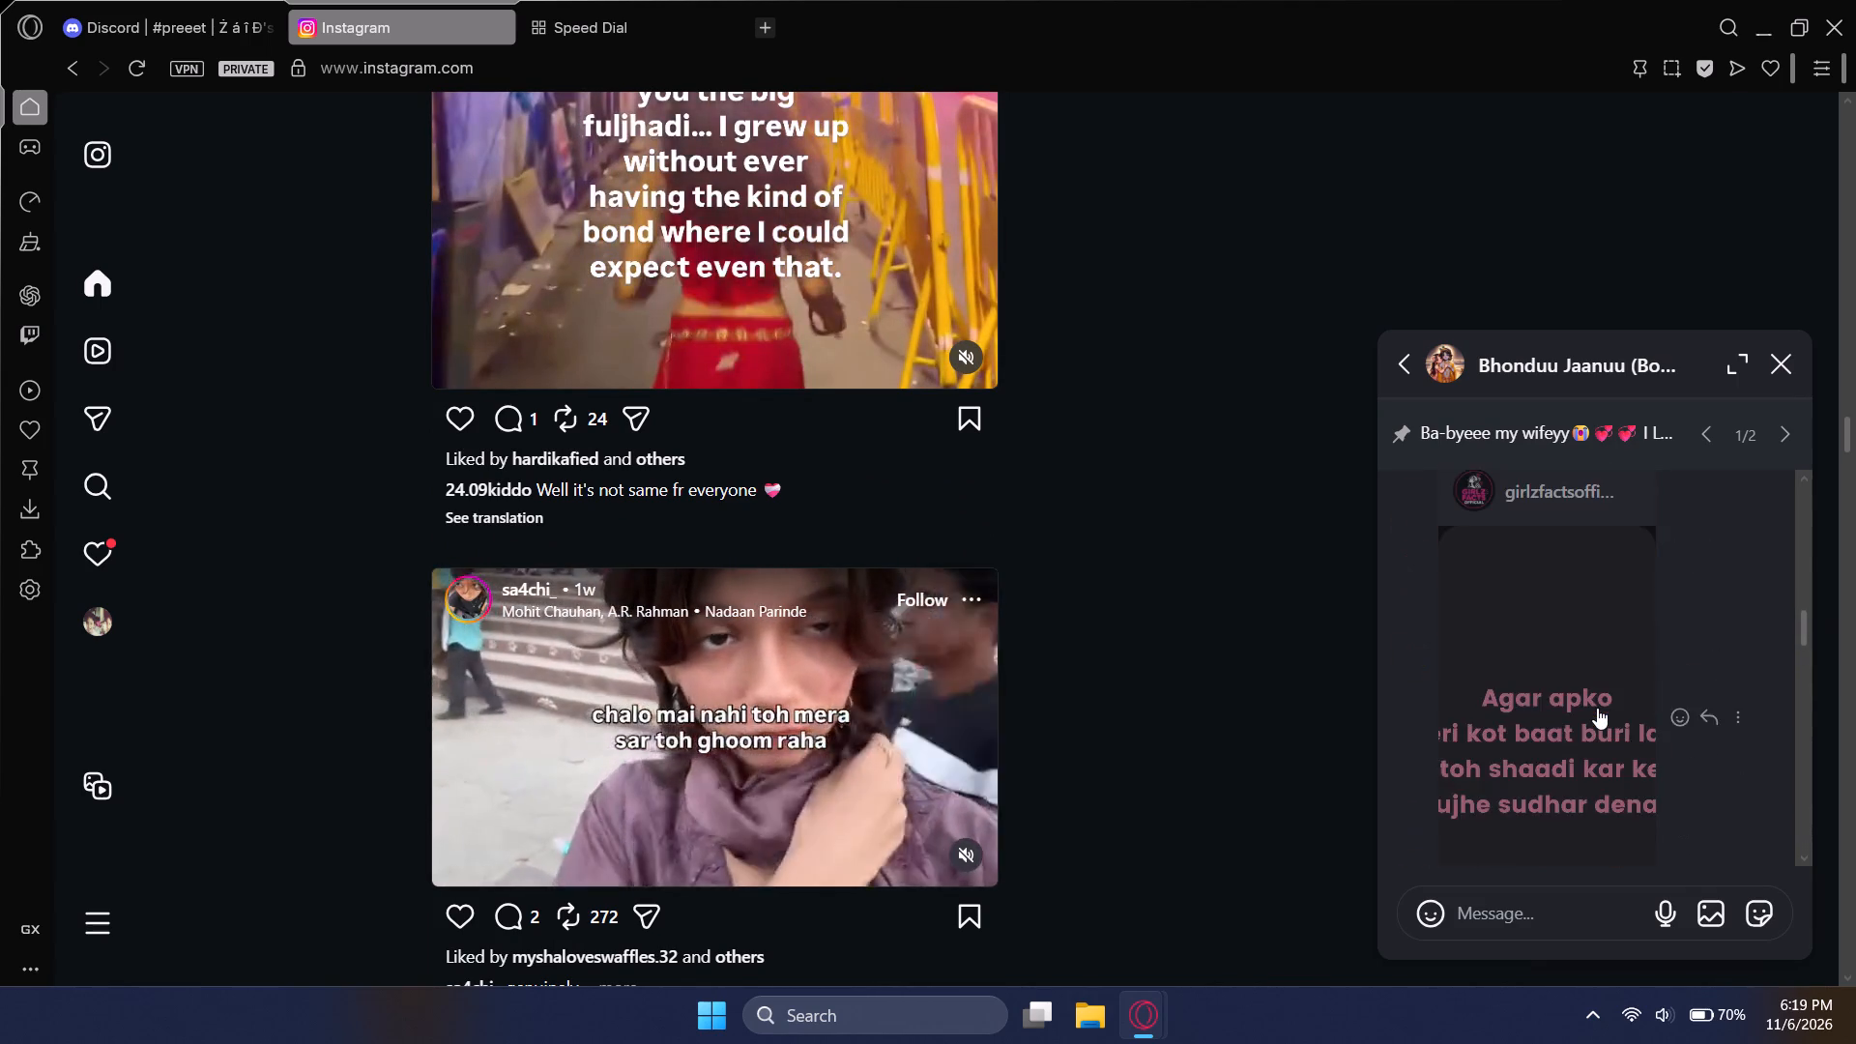
{"action": "scroll", "coordinate": [1597, 709], "scroll_direction": "up", "scroll_amount": 6}
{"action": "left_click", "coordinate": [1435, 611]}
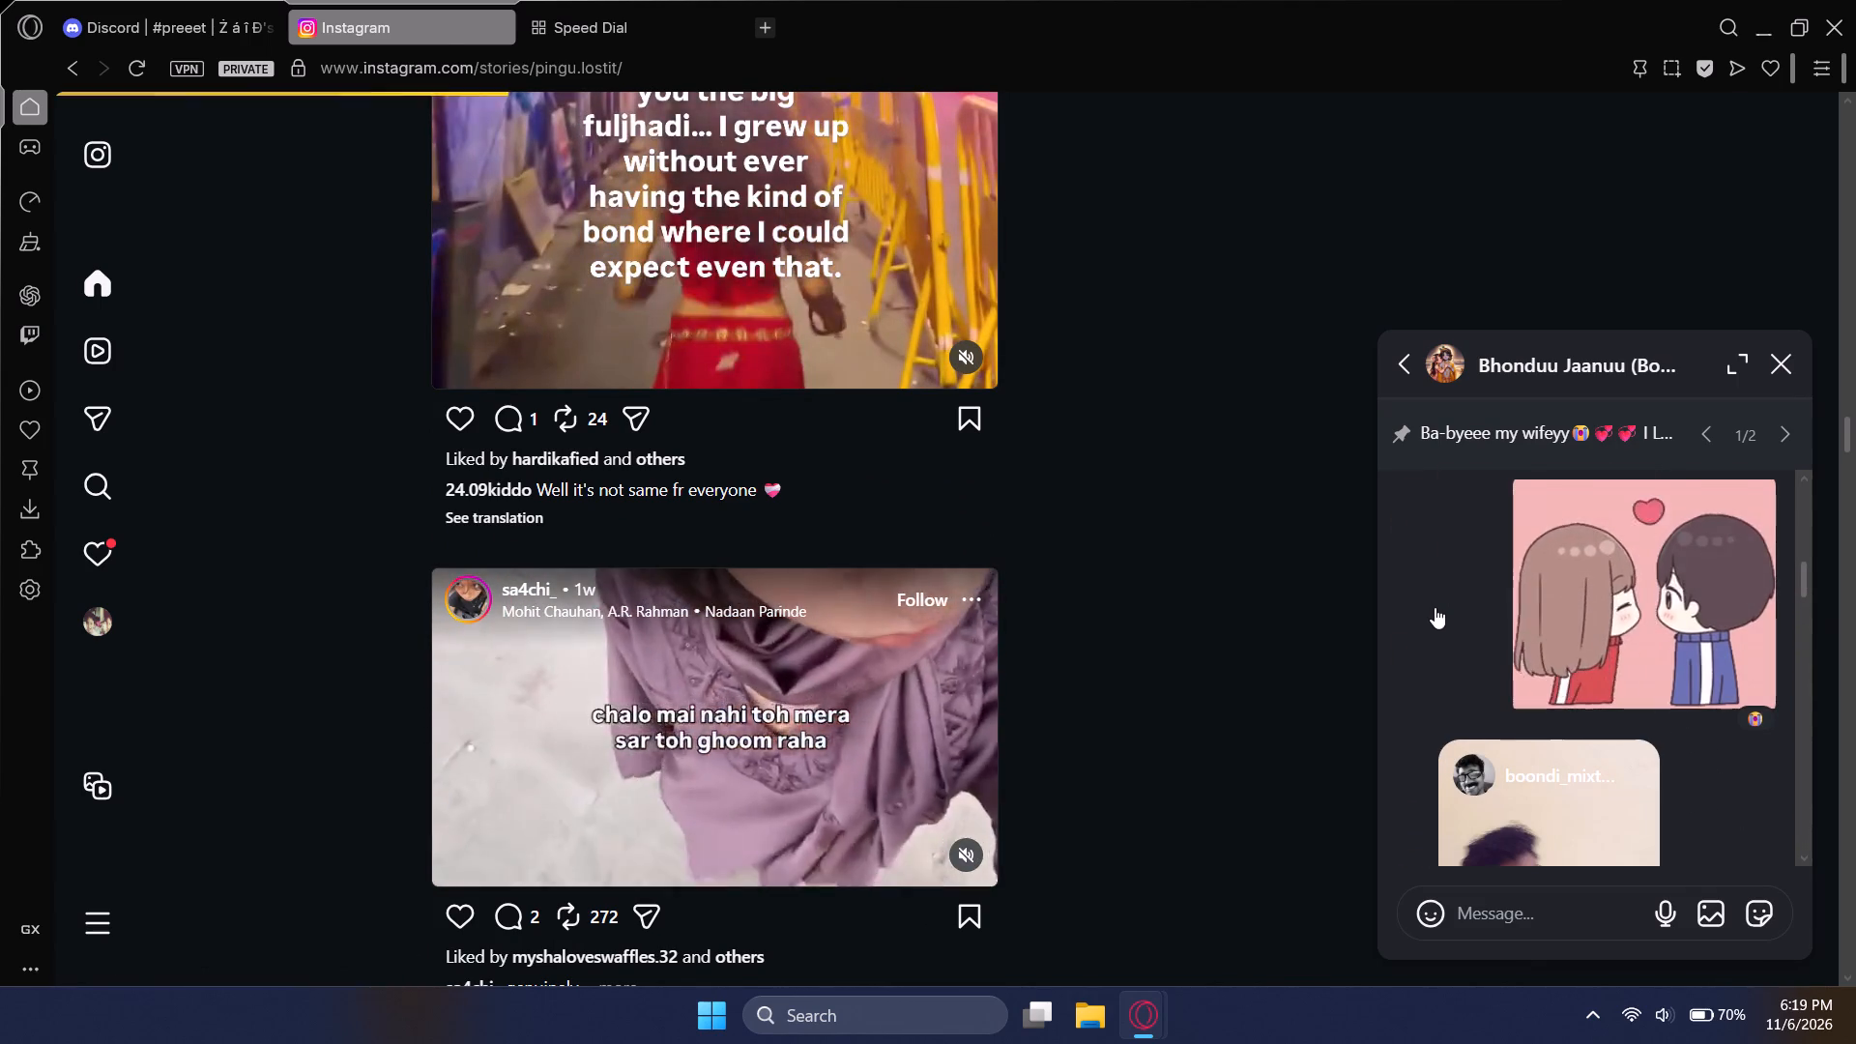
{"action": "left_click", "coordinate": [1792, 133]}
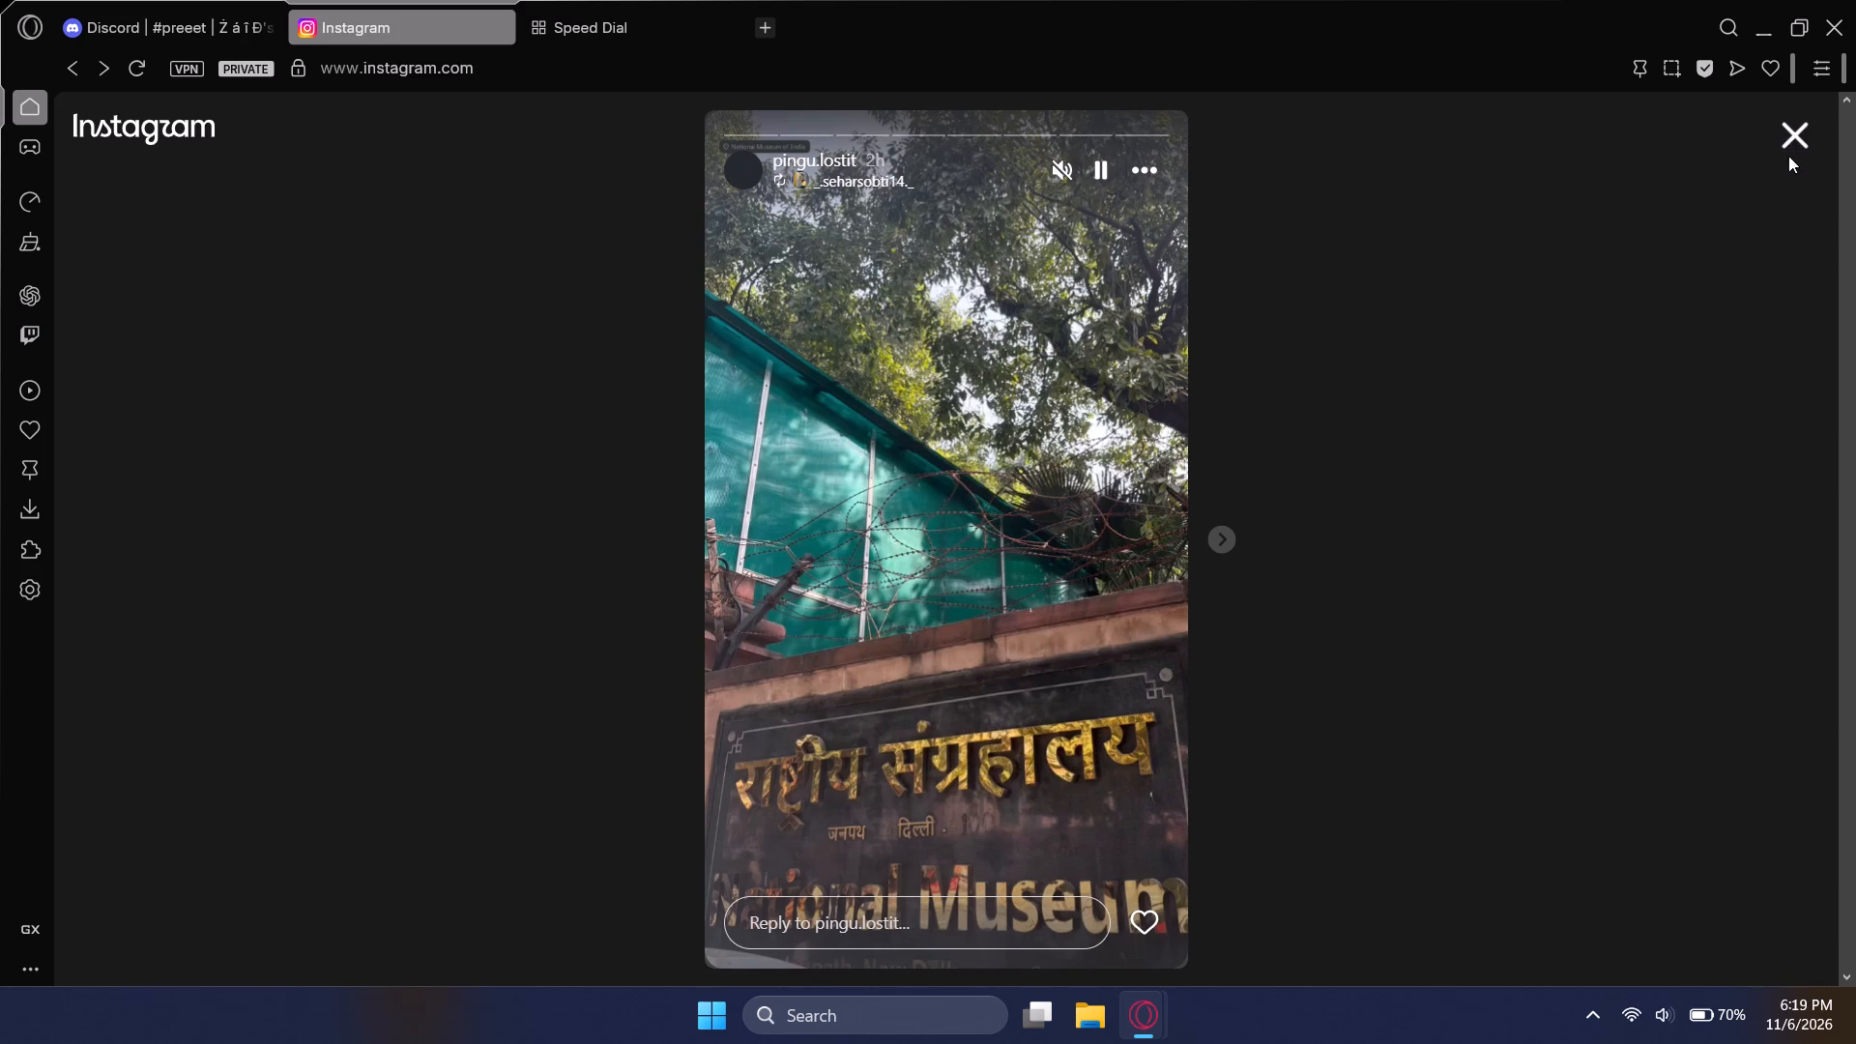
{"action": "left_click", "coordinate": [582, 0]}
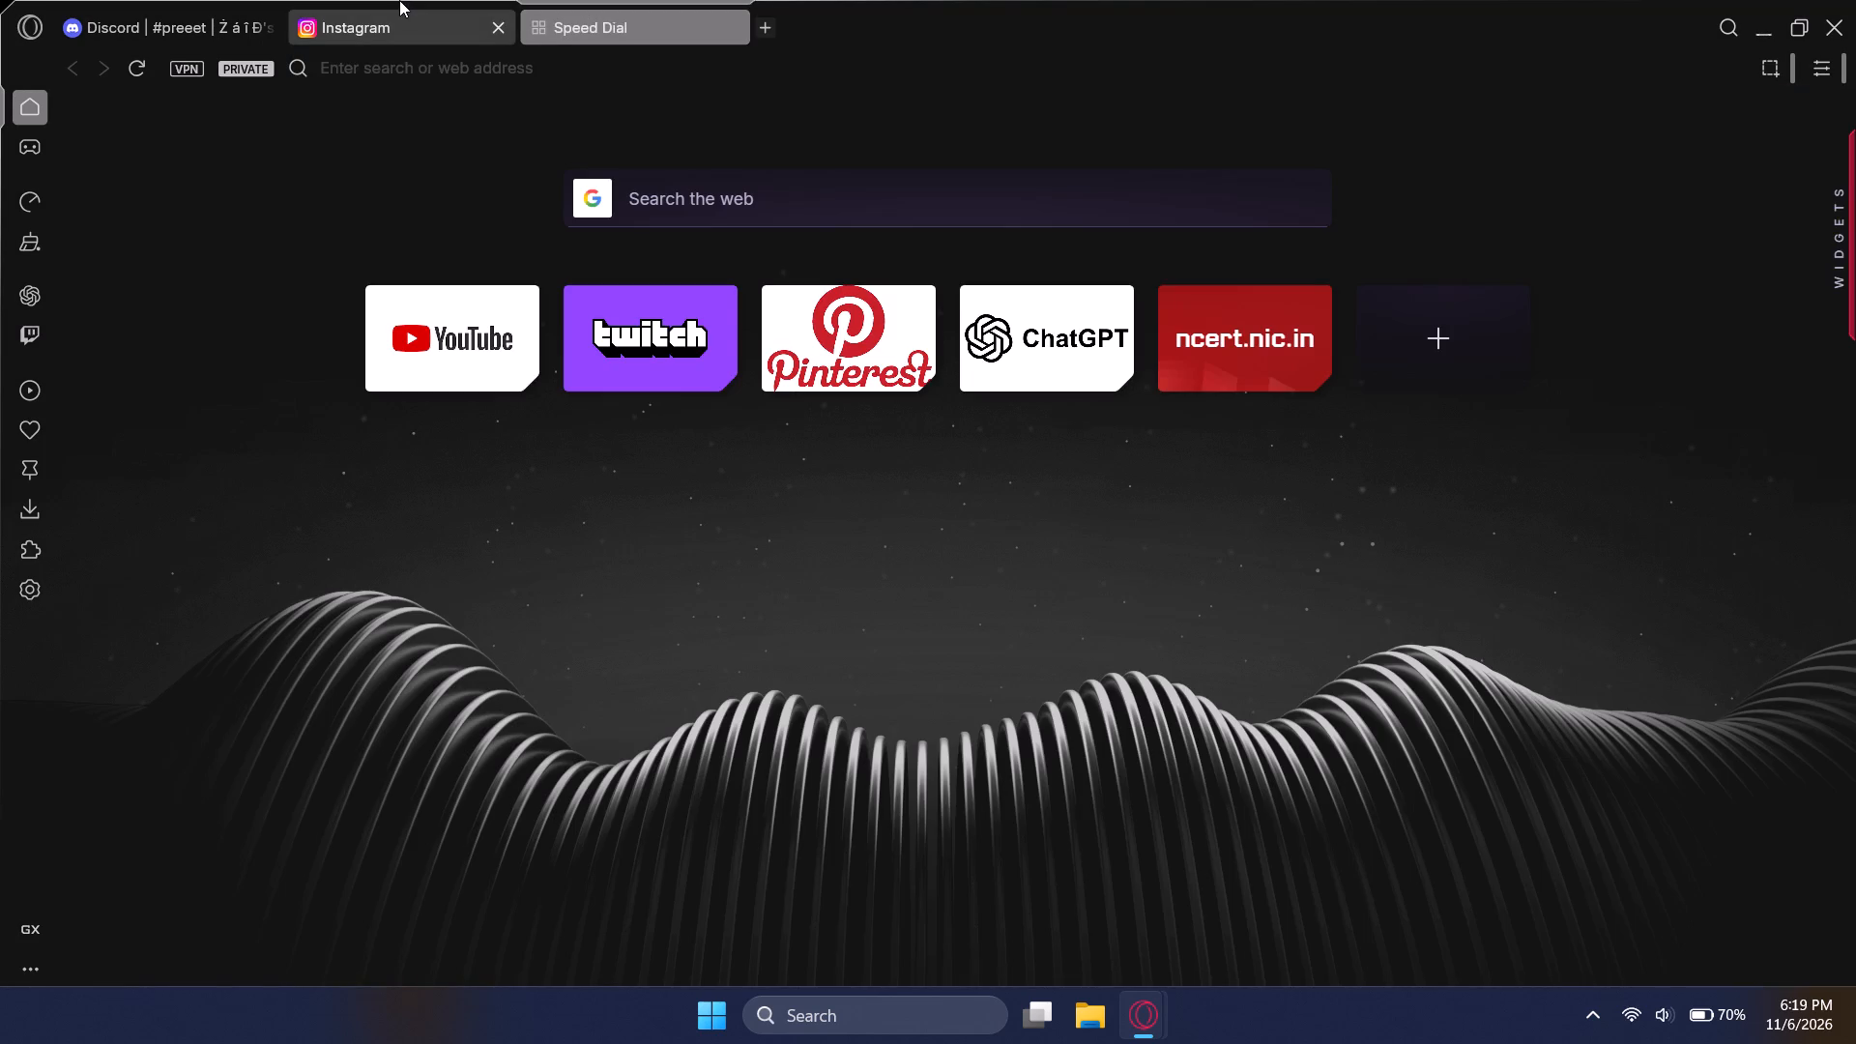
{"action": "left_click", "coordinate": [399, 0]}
Look through the Instagram chat again from the 6:09 PM sticker to the latest reel, and return to Canva on Desktop 1.
{"action": "scroll", "coordinate": [1570, 651], "scroll_direction": "up", "scroll_amount": 3}
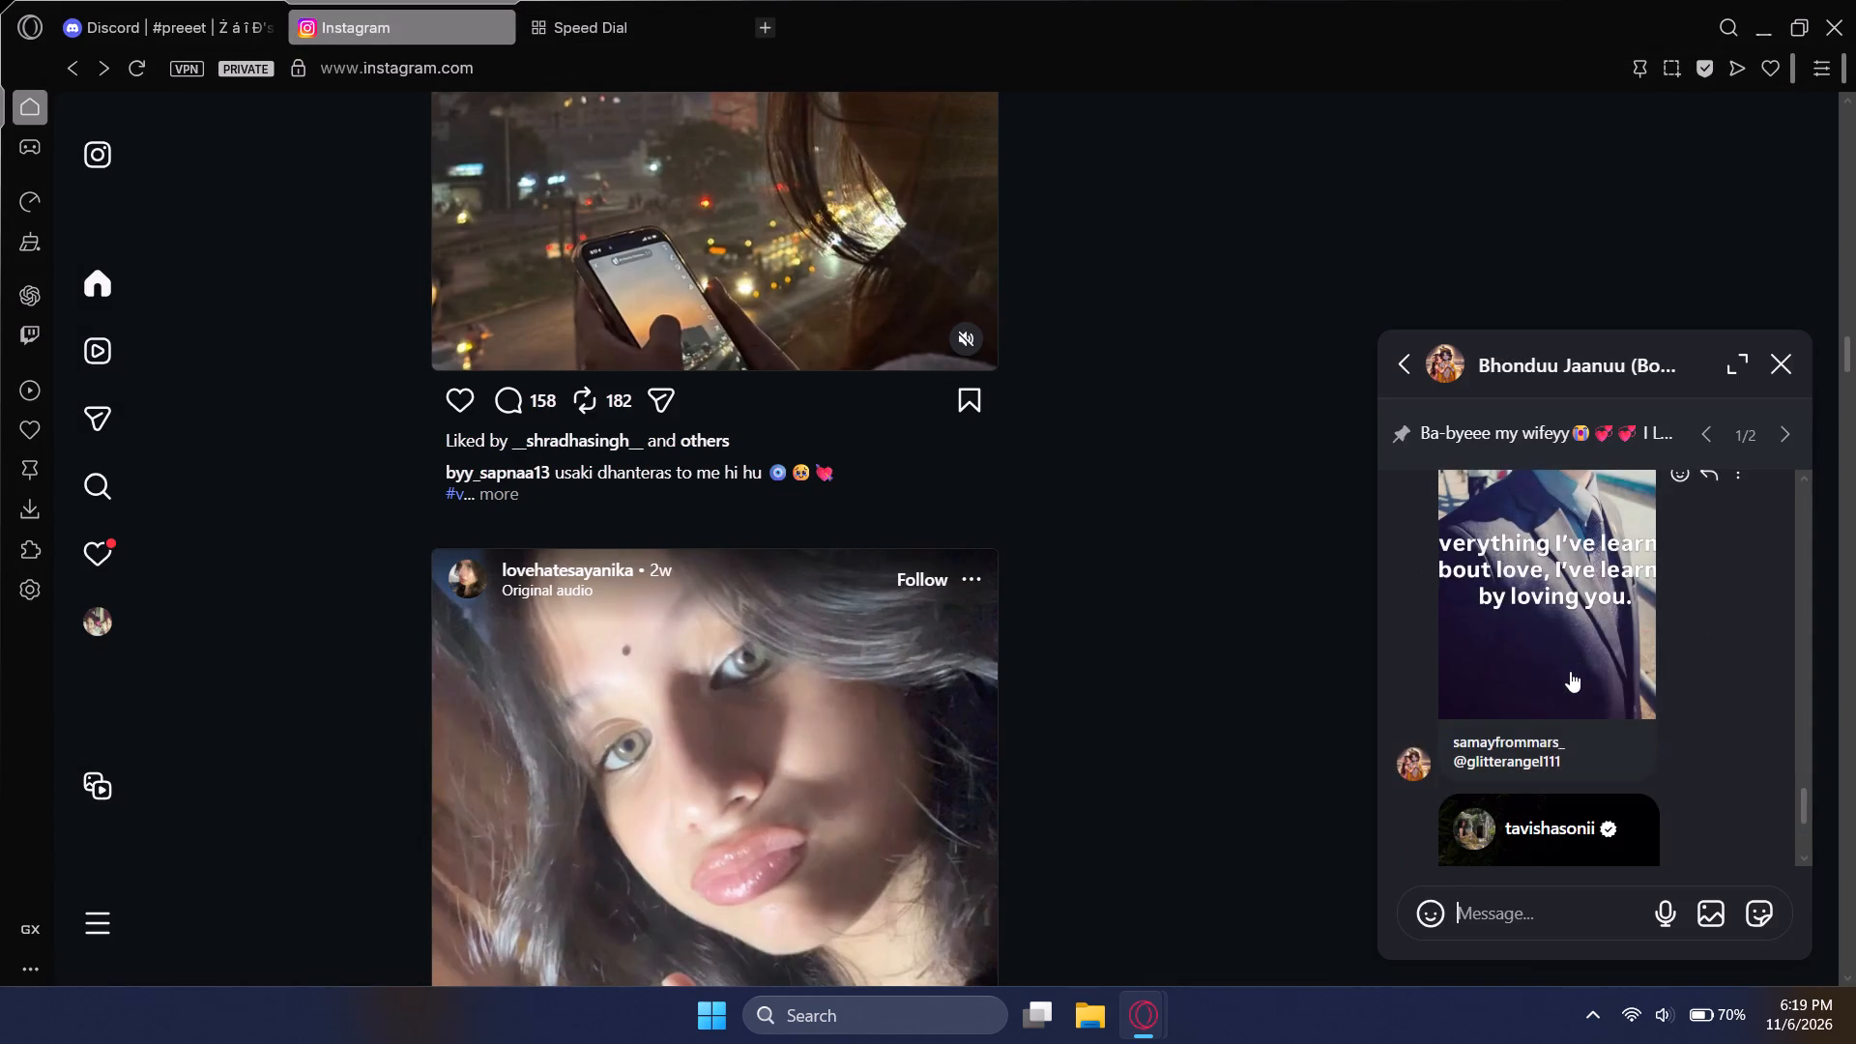
{"action": "scroll", "coordinate": [1570, 671], "scroll_direction": "up", "scroll_amount": 17}
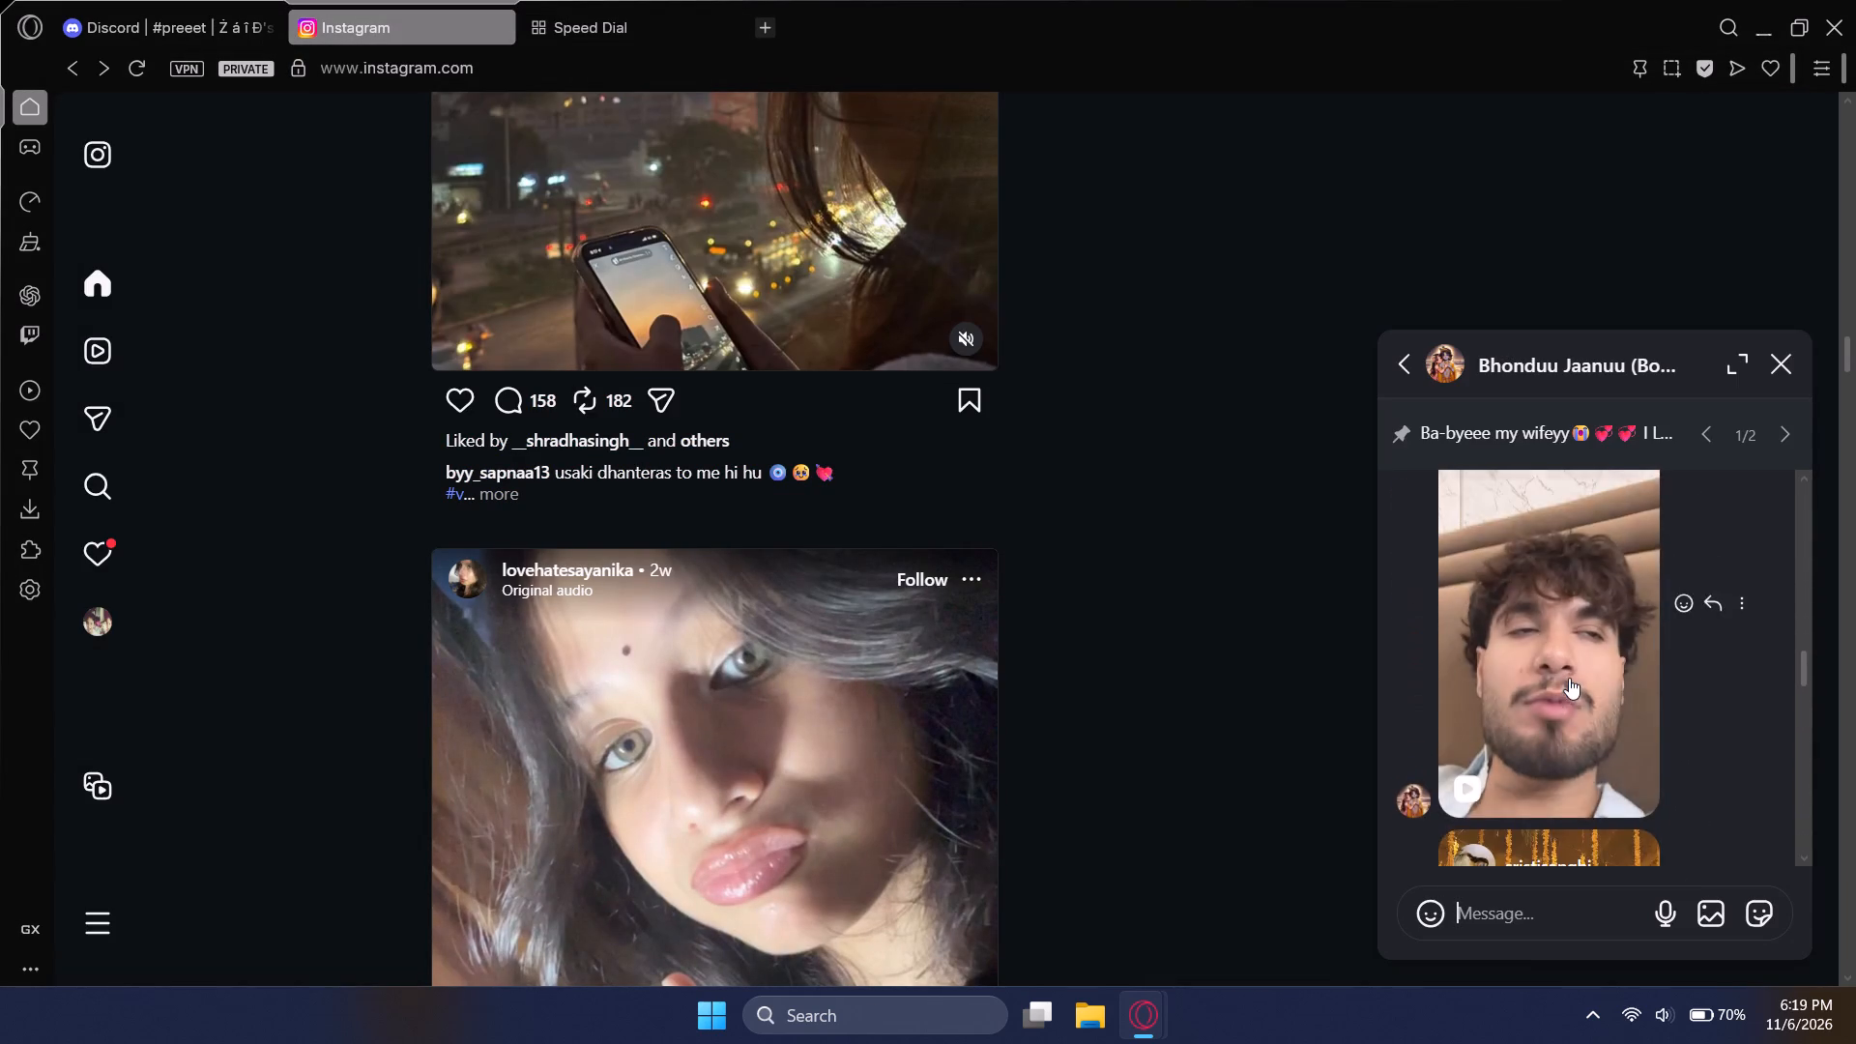
{"action": "scroll", "coordinate": [1567, 680], "scroll_direction": "up", "scroll_amount": 13}
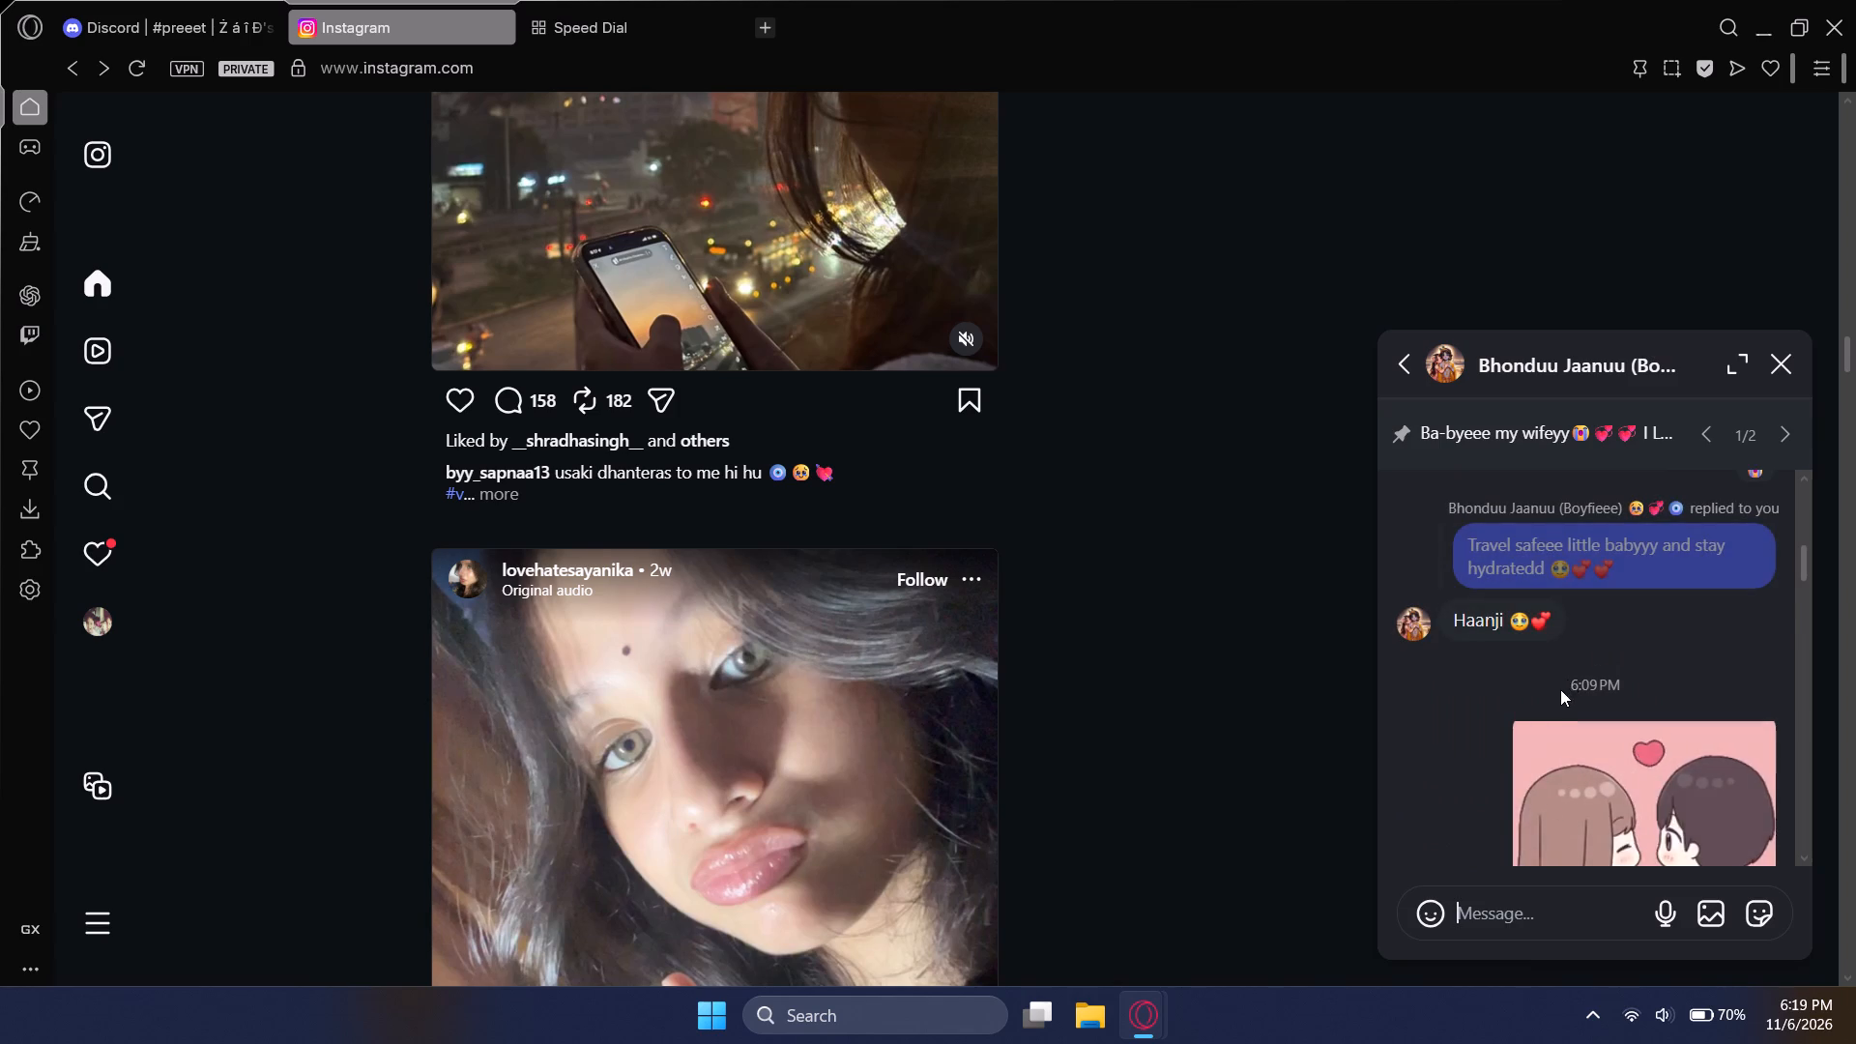
{"action": "scroll", "coordinate": [1555, 696], "scroll_direction": "down", "scroll_amount": 3}
{"action": "left_click", "coordinate": [1741, 837]}
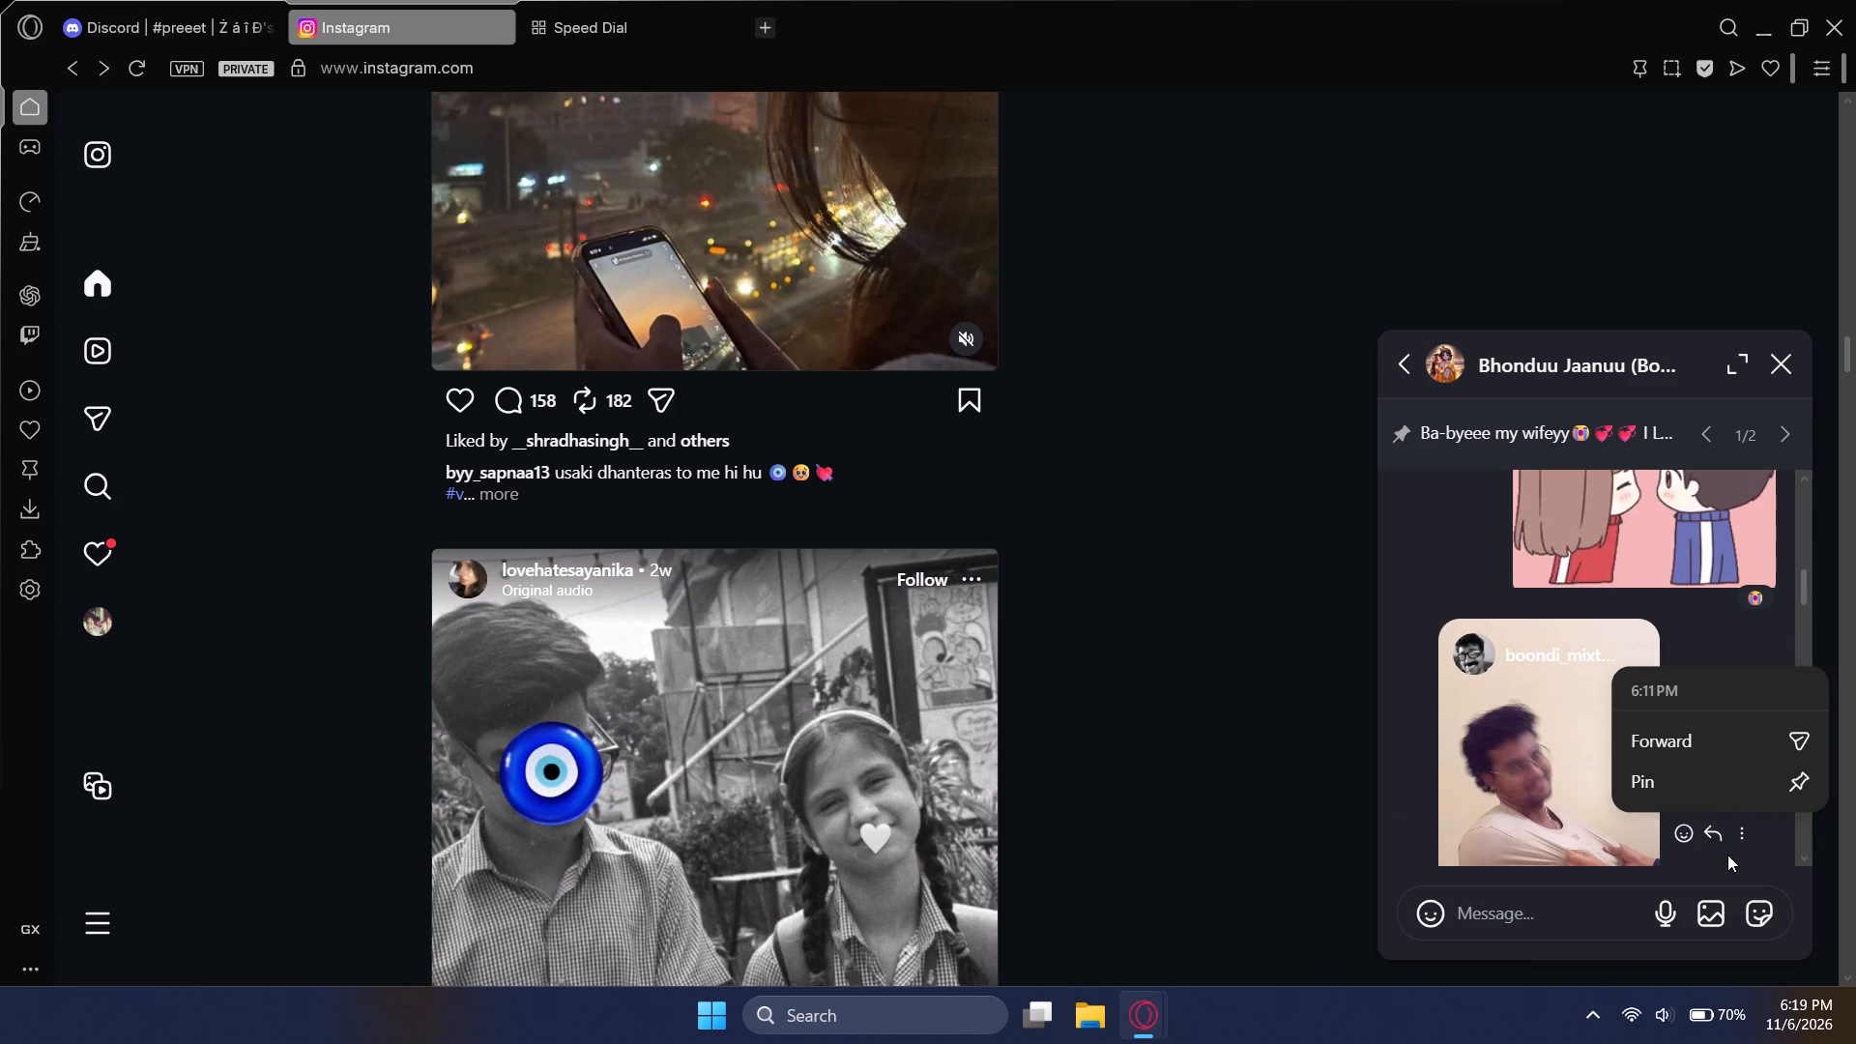
{"action": "left_click", "coordinate": [1713, 865]}
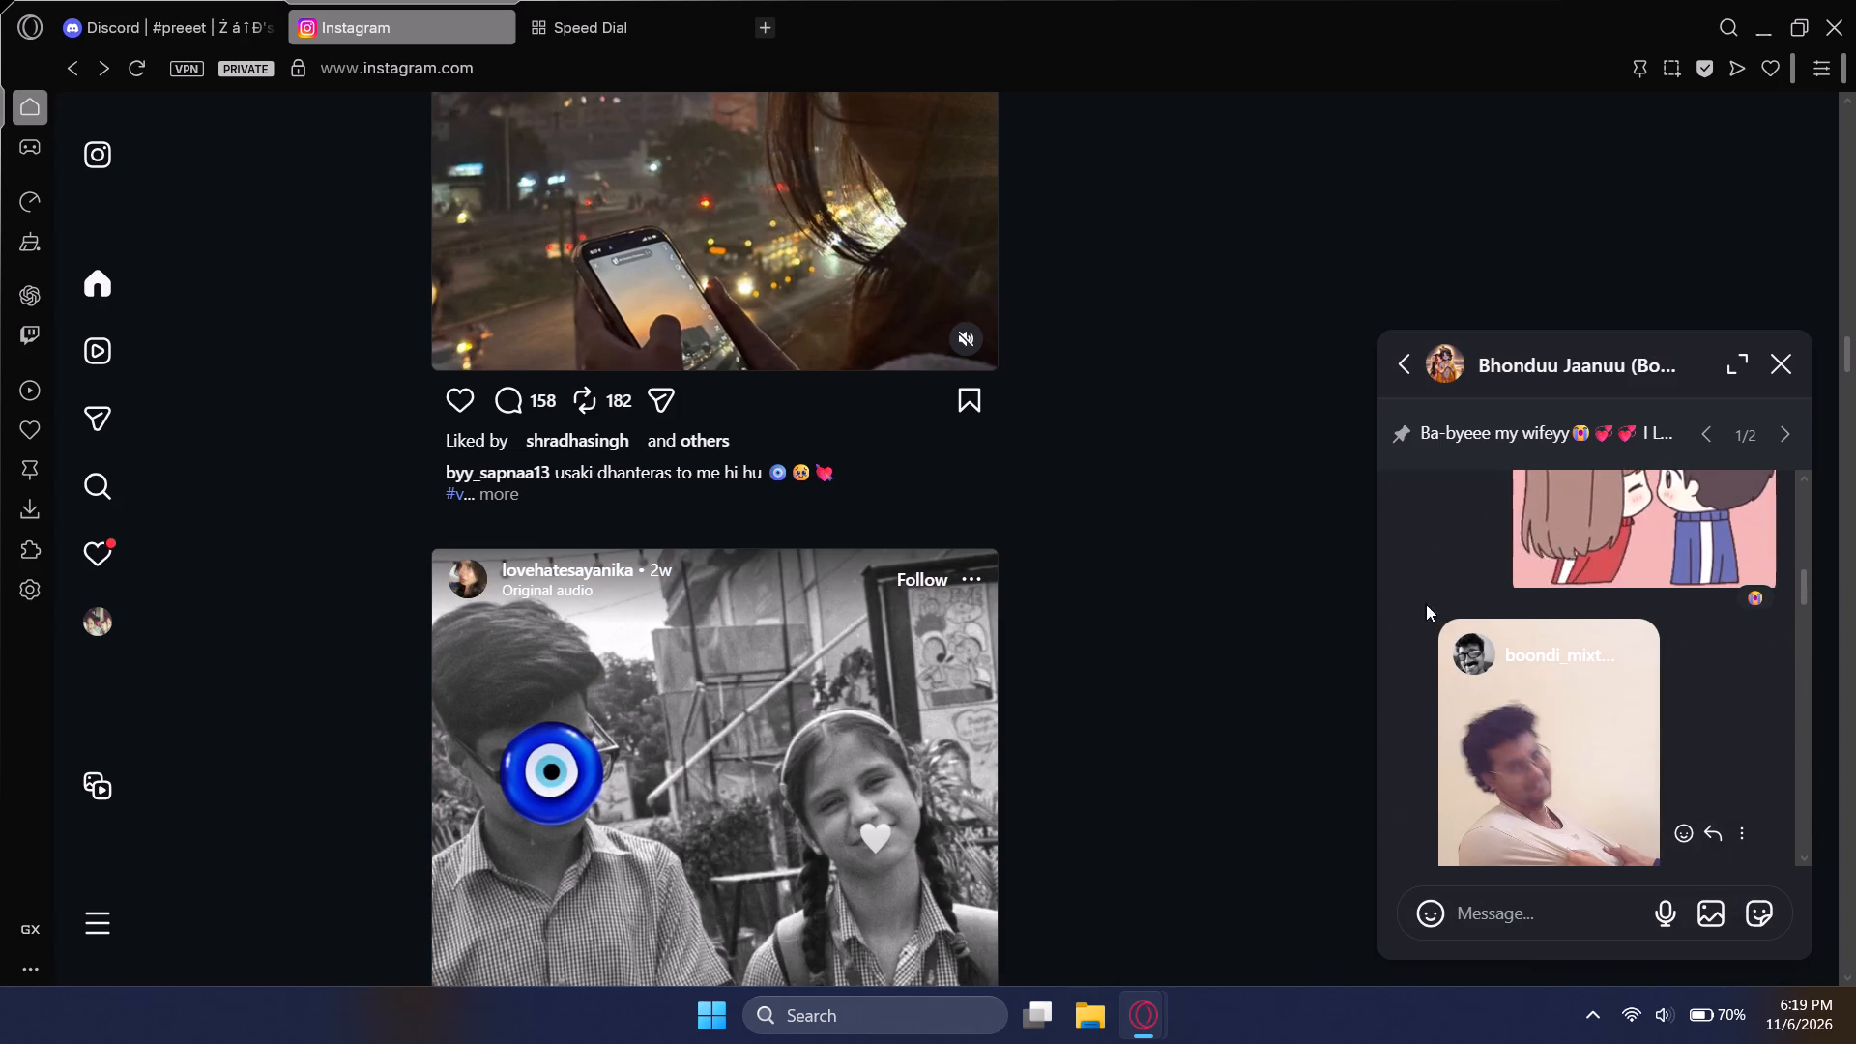
{"action": "left_click", "coordinate": [1434, 485]}
{"action": "scroll", "coordinate": [1649, 672], "scroll_direction": "up", "scroll_amount": 1}
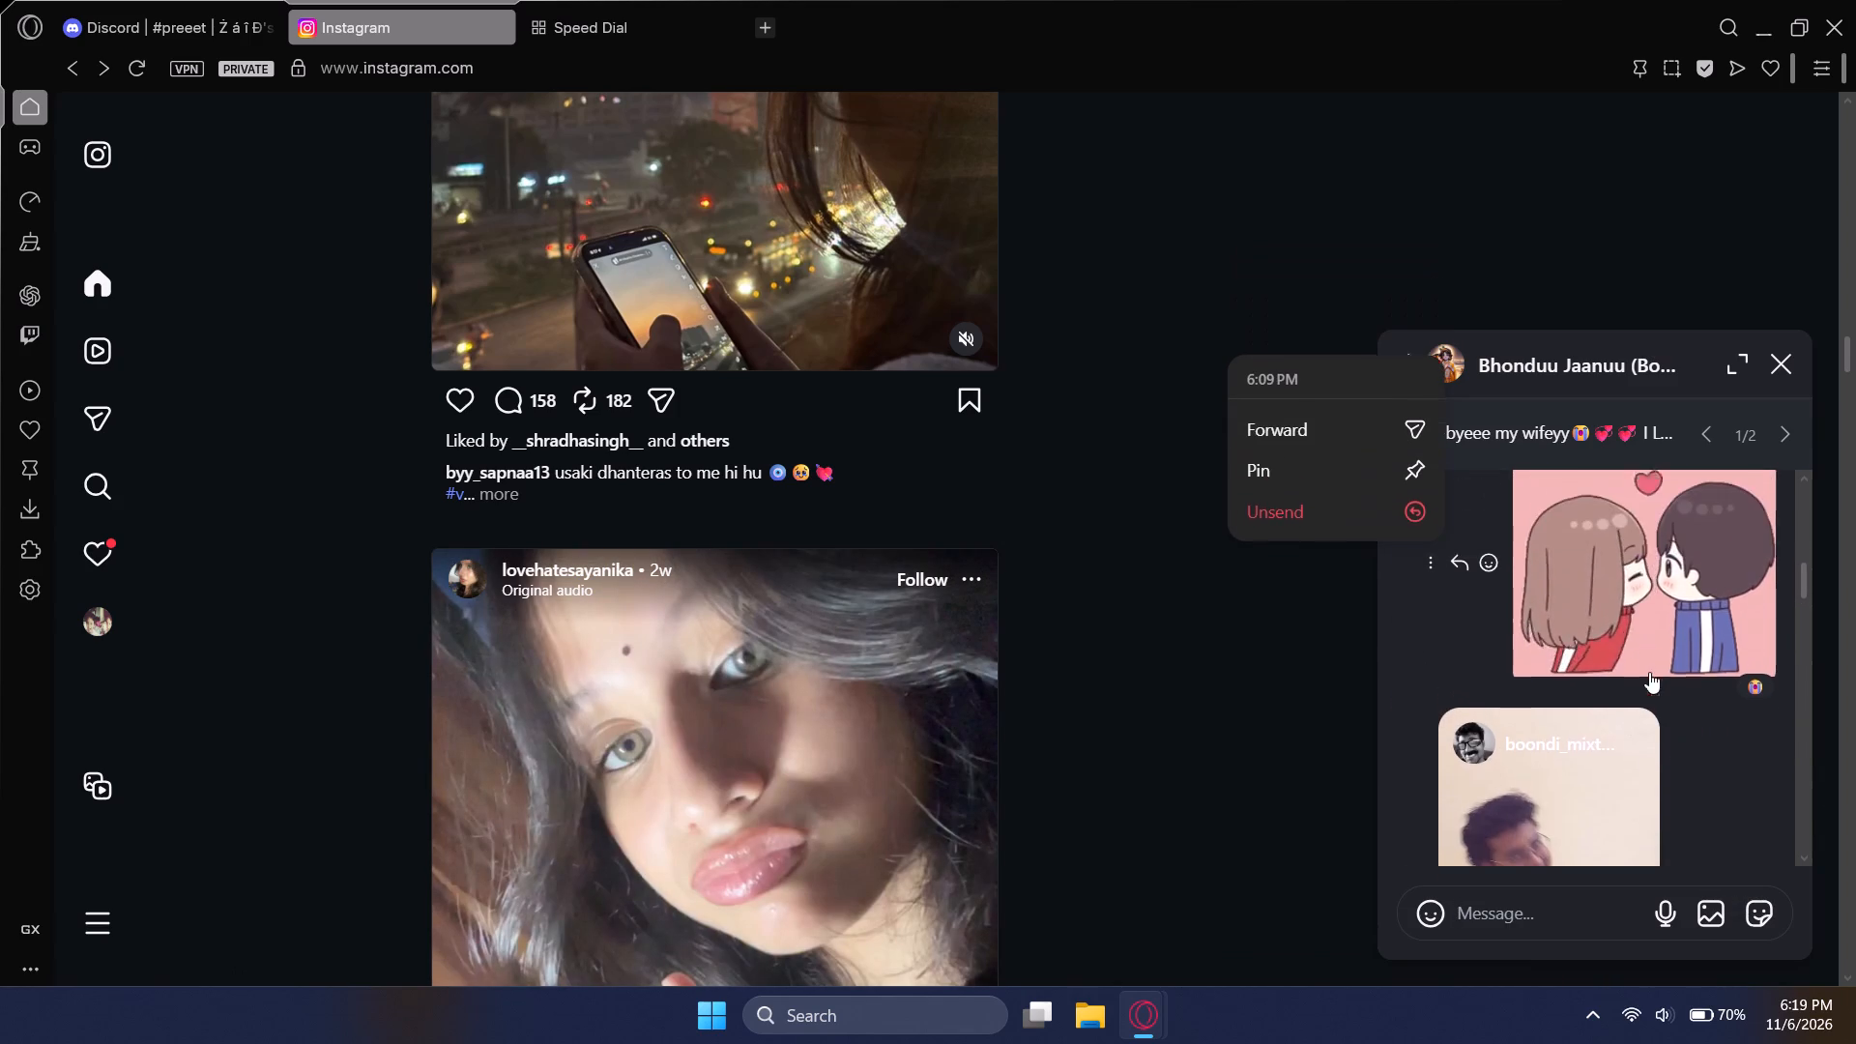
{"action": "middle_click", "coordinate": [1732, 747]}
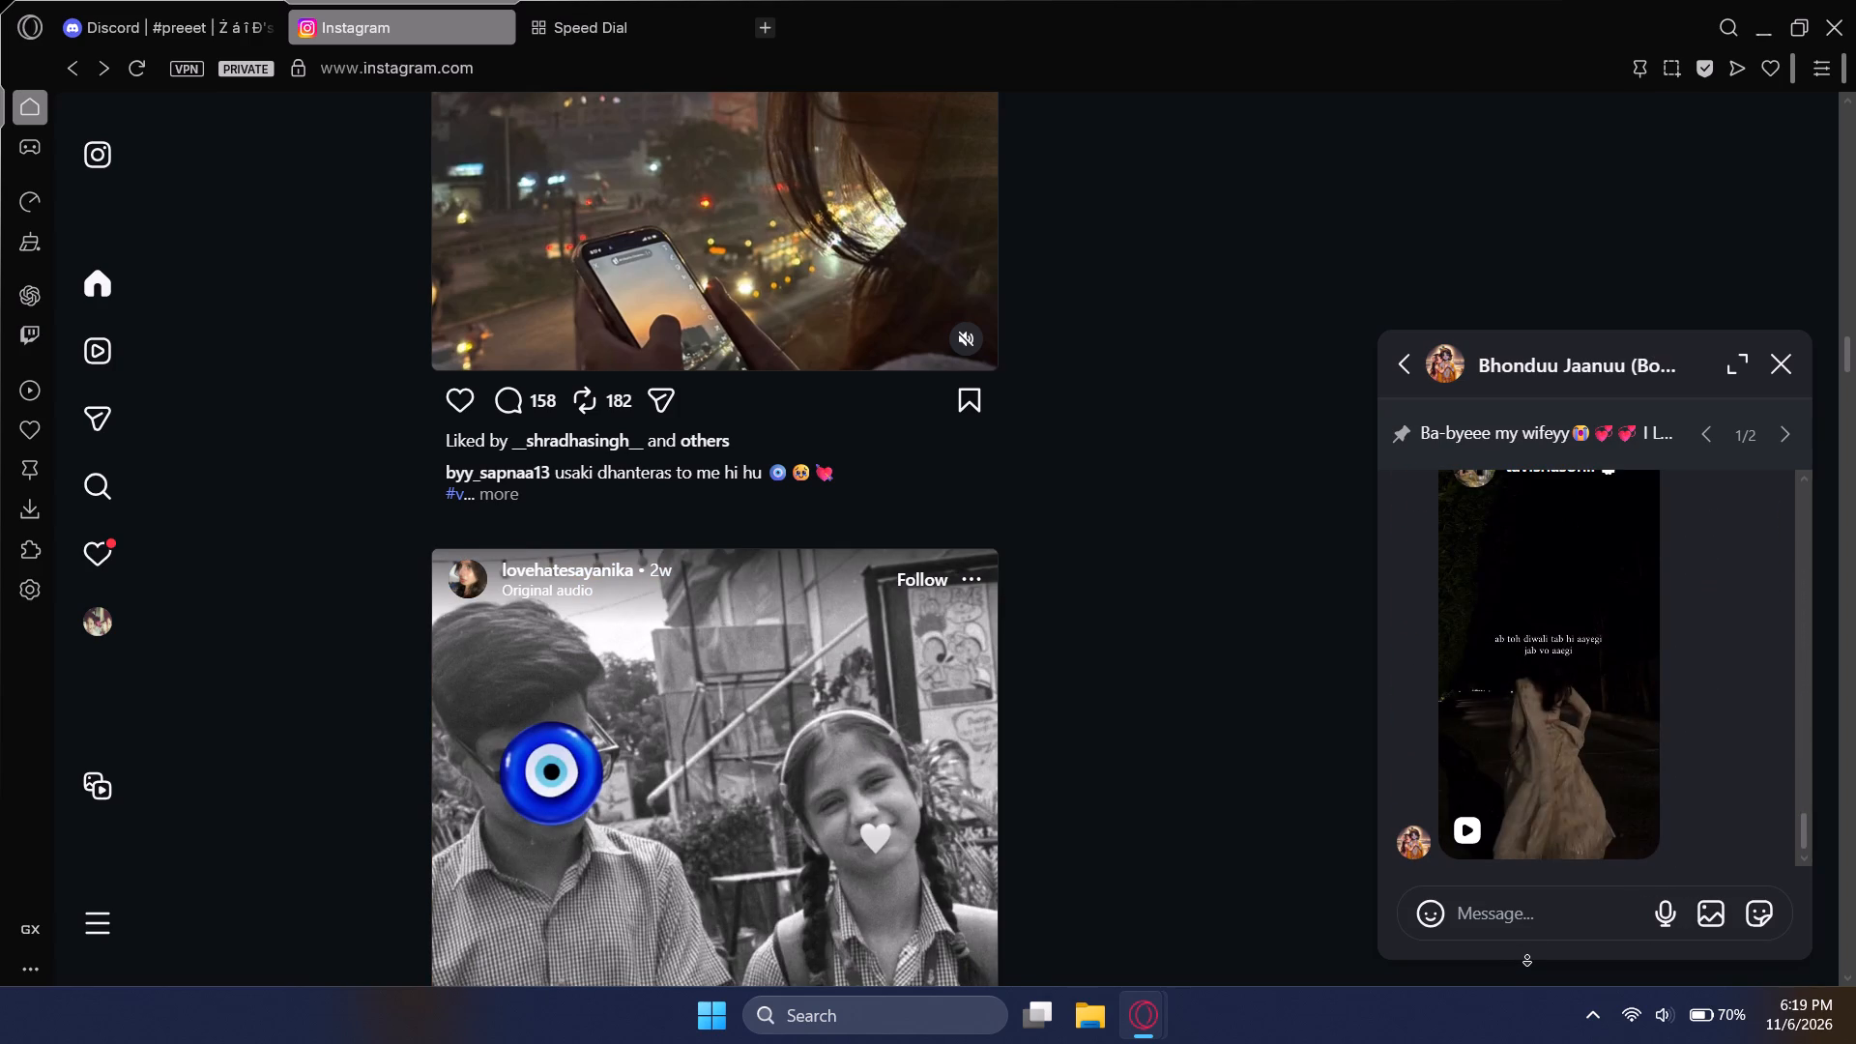
{"action": "middle_click", "coordinate": [1527, 956]}
{"action": "scroll", "coordinate": [1527, 956], "scroll_direction": "down", "scroll_amount": 1}
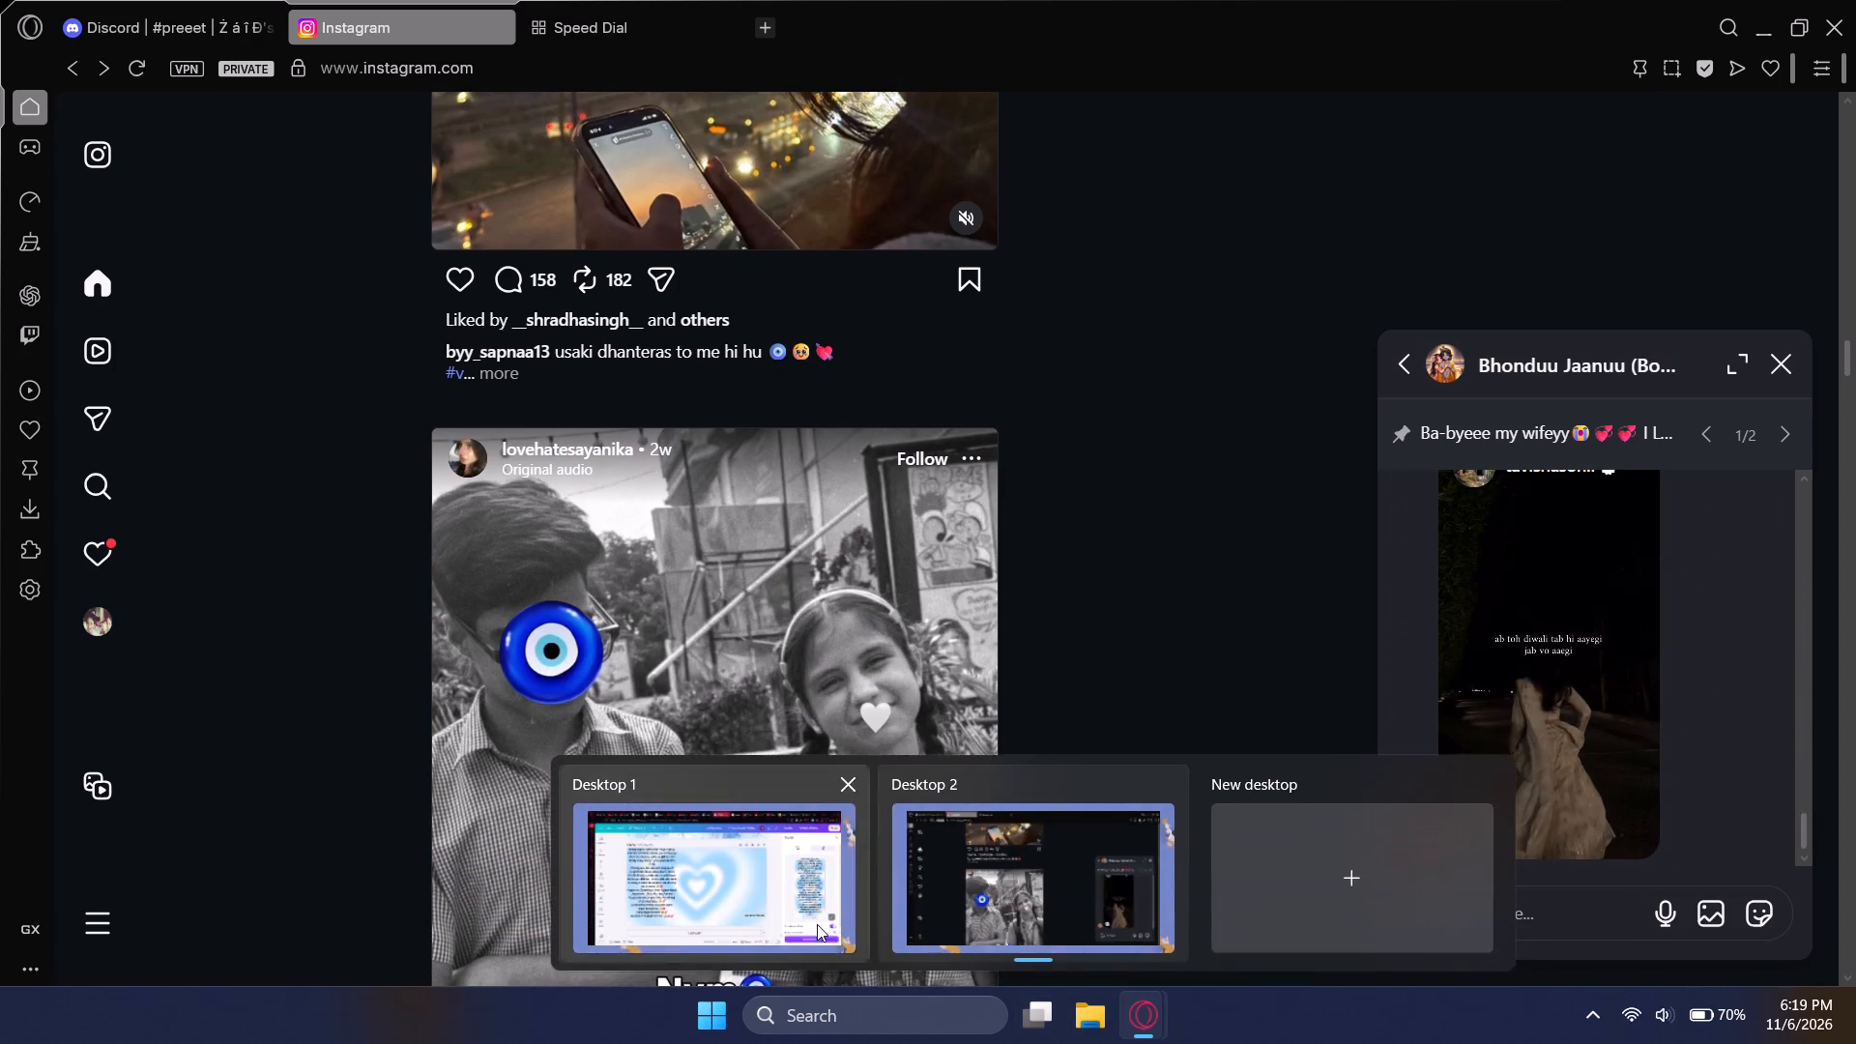
{"action": "left_click", "coordinate": [793, 919]}
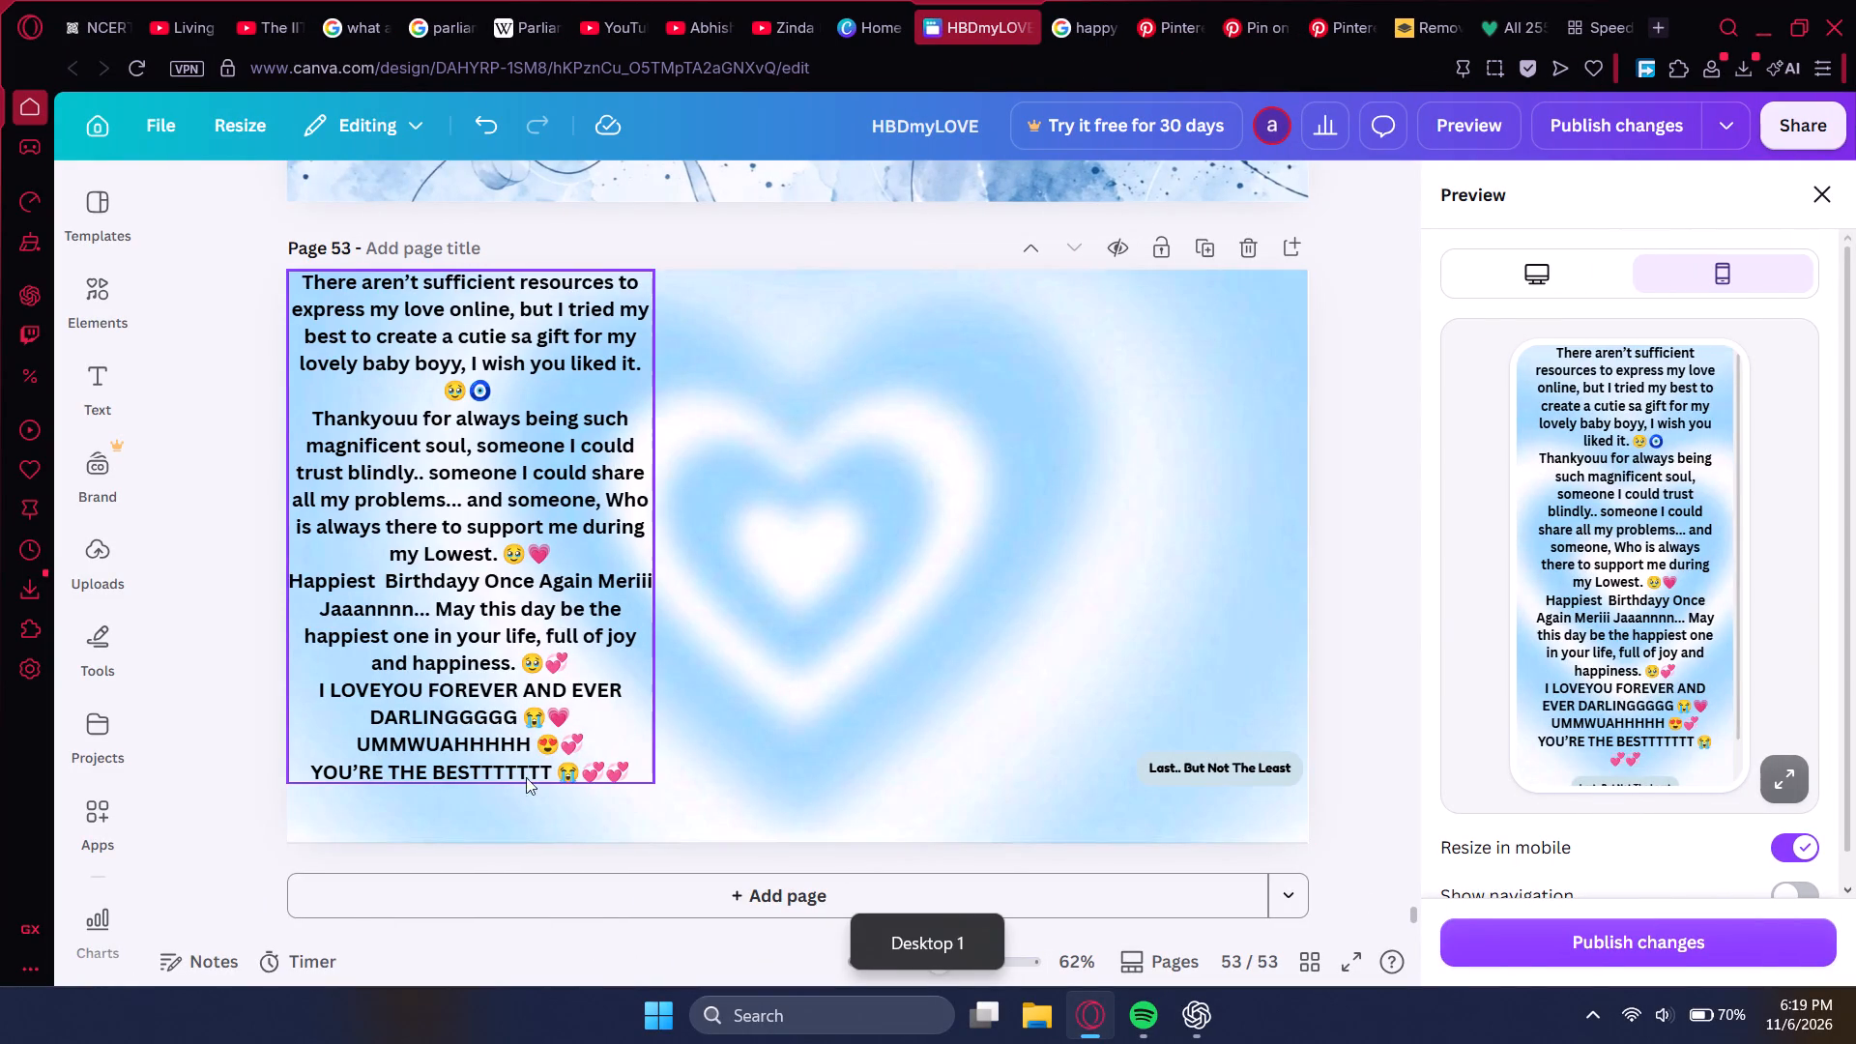
Look through the open Google and Pinterest tabs for the blue heart and bow background images.
{"action": "scroll", "coordinate": [577, 773], "scroll_direction": "down", "scroll_amount": 1}
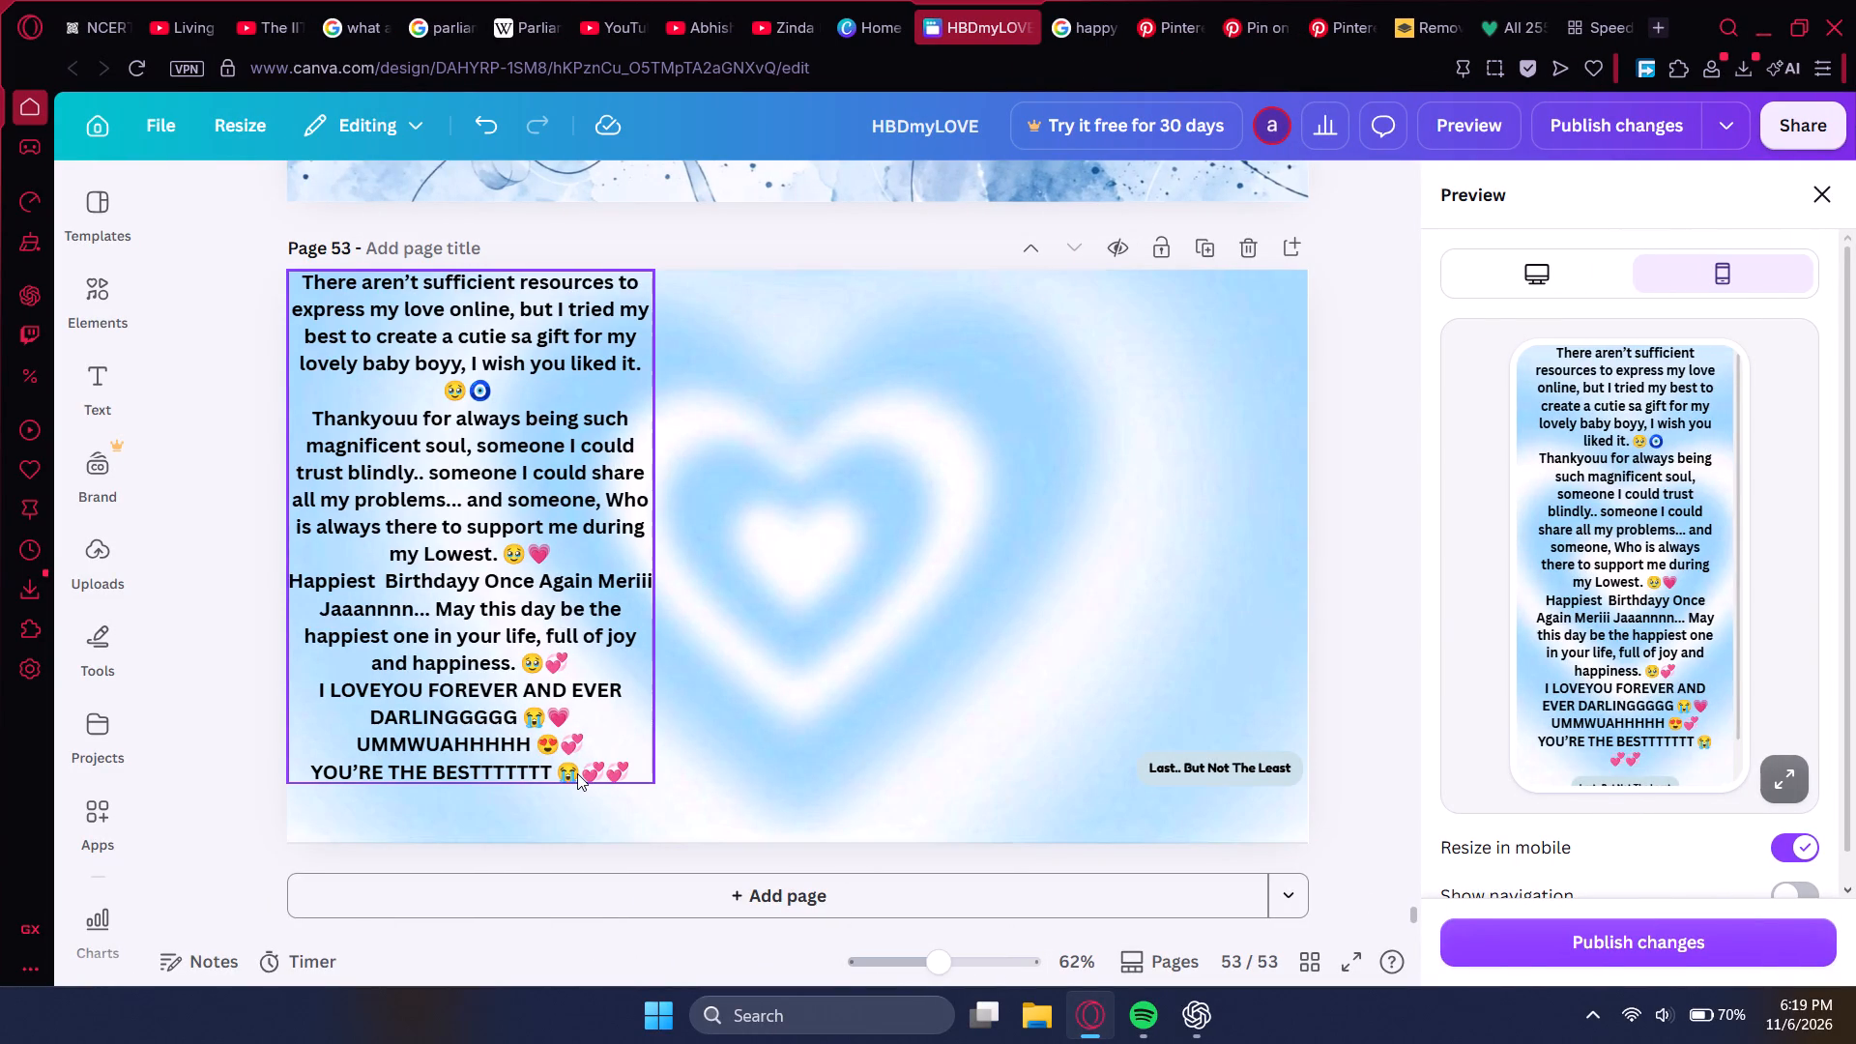
{"action": "scroll", "coordinate": [577, 773], "scroll_direction": "down", "scroll_amount": 2}
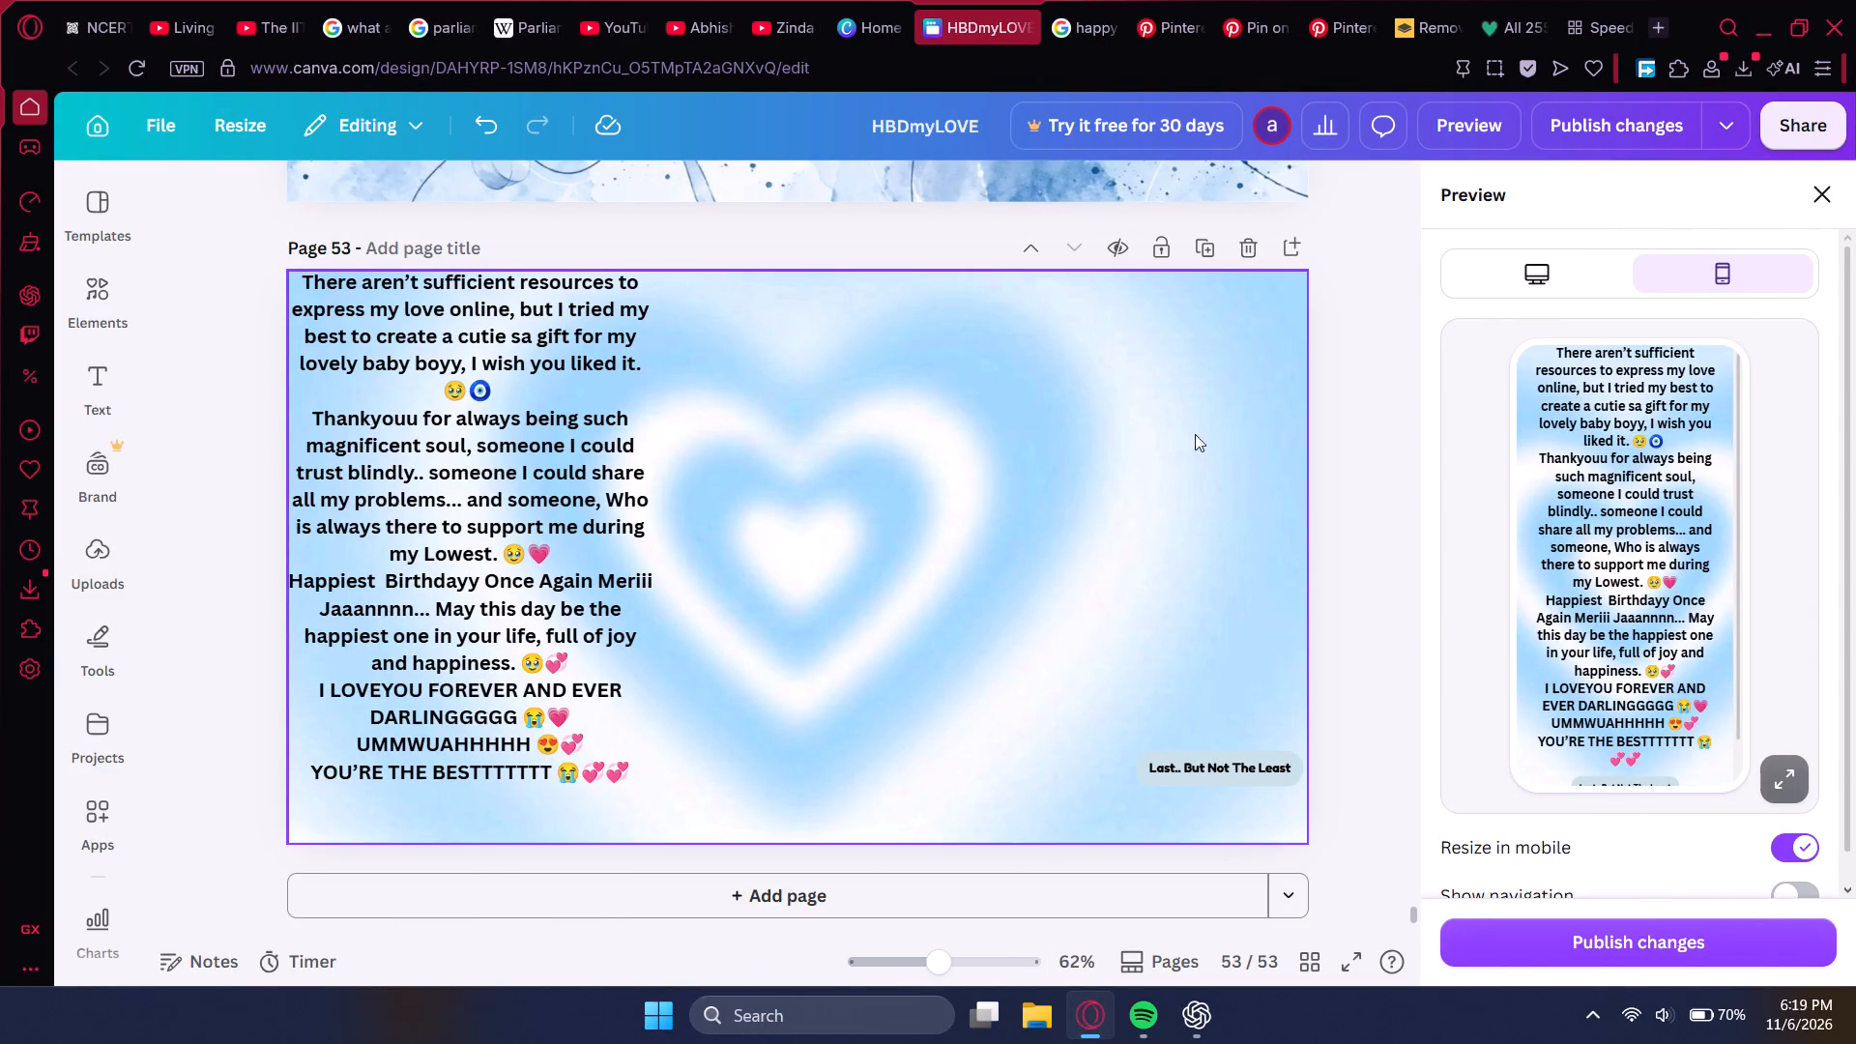
{"action": "left_click", "coordinate": [1064, 38]}
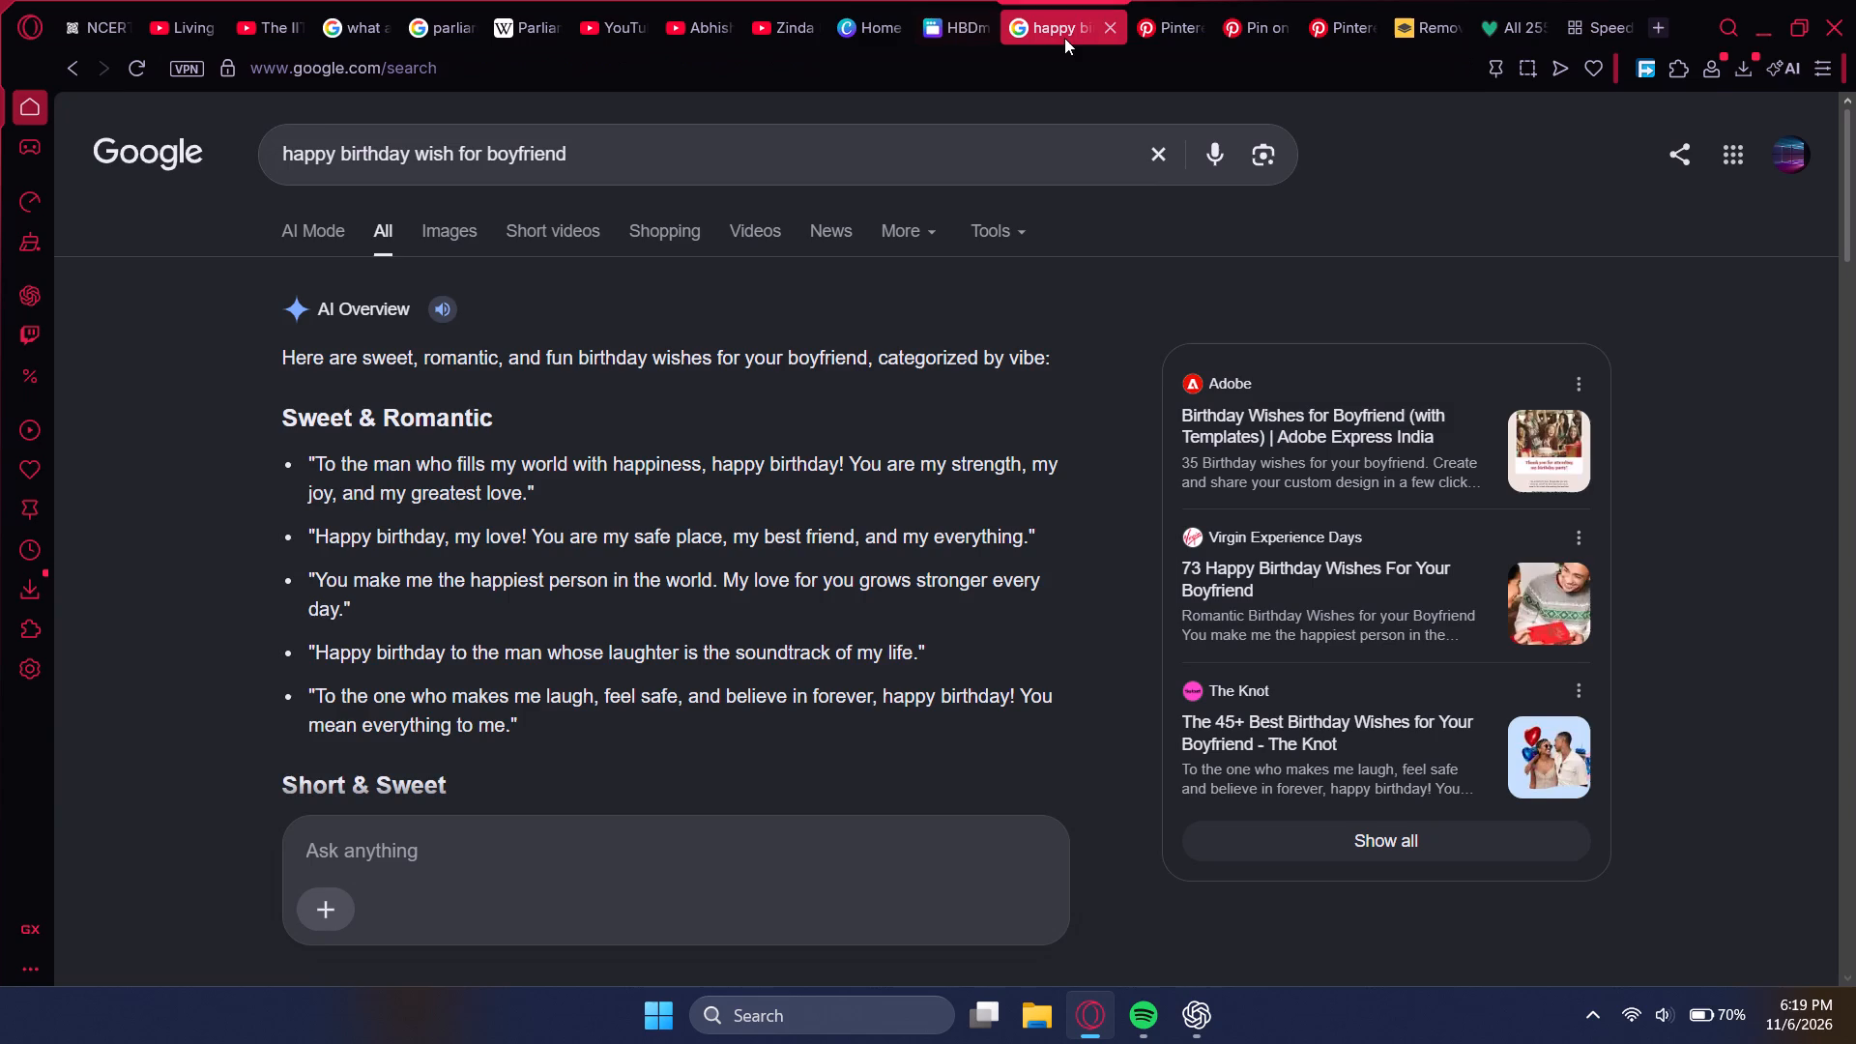
{"action": "left_click", "coordinate": [1155, 33]}
{"action": "left_click", "coordinate": [1237, 23]}
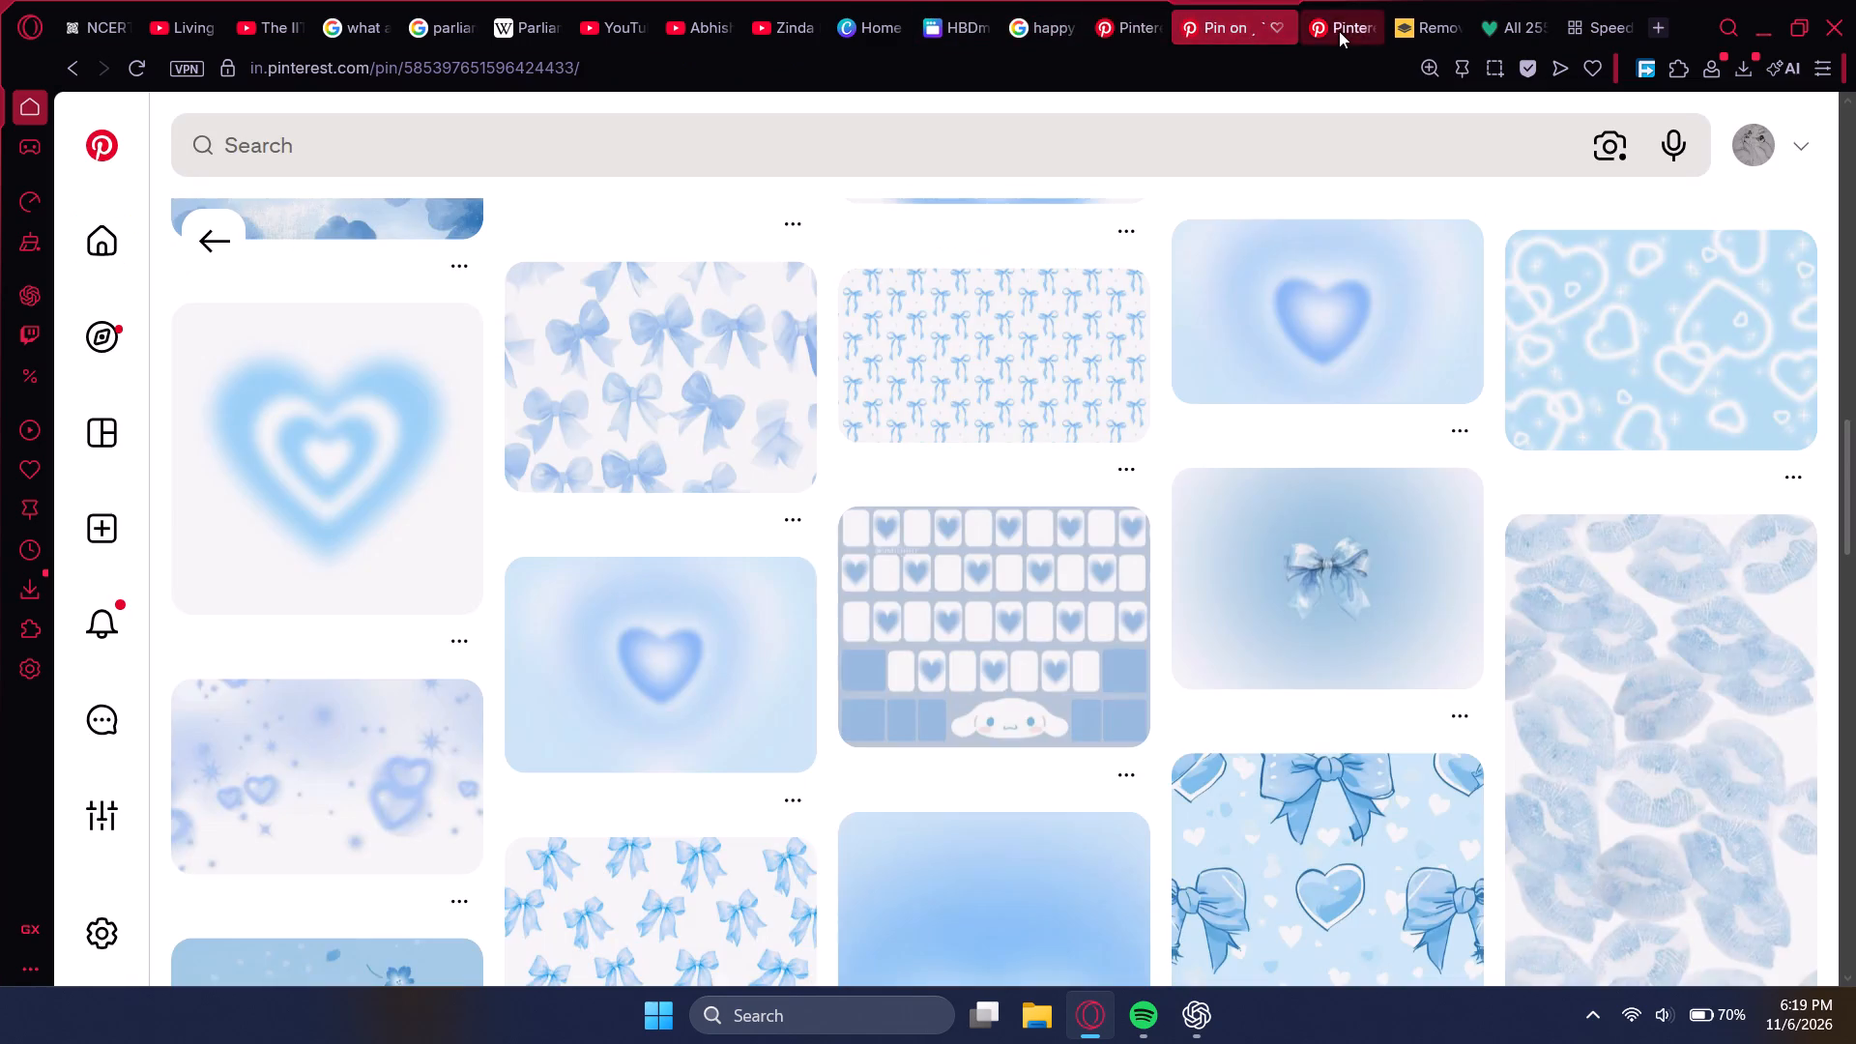
Switch to the open Pinterest Spider-Man sticker pin and browse its related pins for suitable stickers.
{"action": "left_click", "coordinate": [1339, 31]}
{"action": "scroll", "coordinate": [1238, 557], "scroll_direction": "down", "scroll_amount": 4}
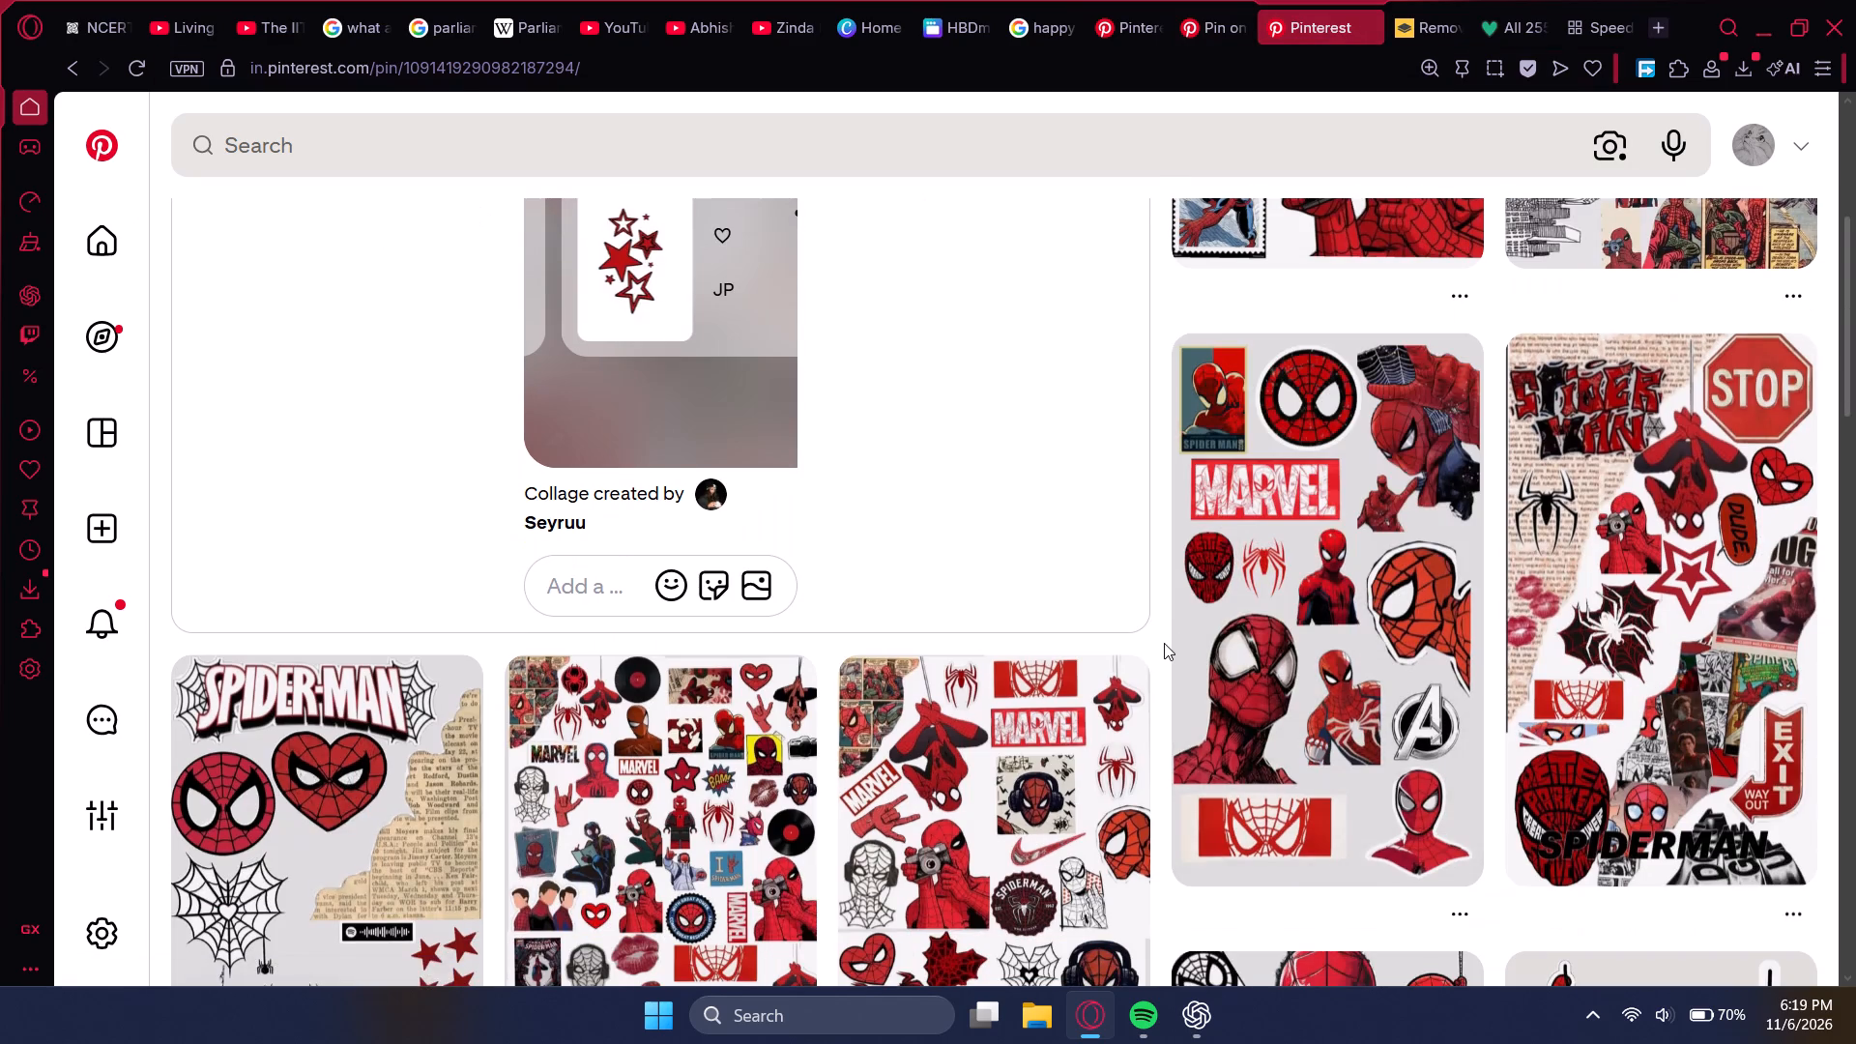
{"action": "scroll", "coordinate": [1161, 649], "scroll_direction": "down", "scroll_amount": 2}
{"action": "scroll", "coordinate": [1018, 820], "scroll_direction": "down", "scroll_amount": 3}
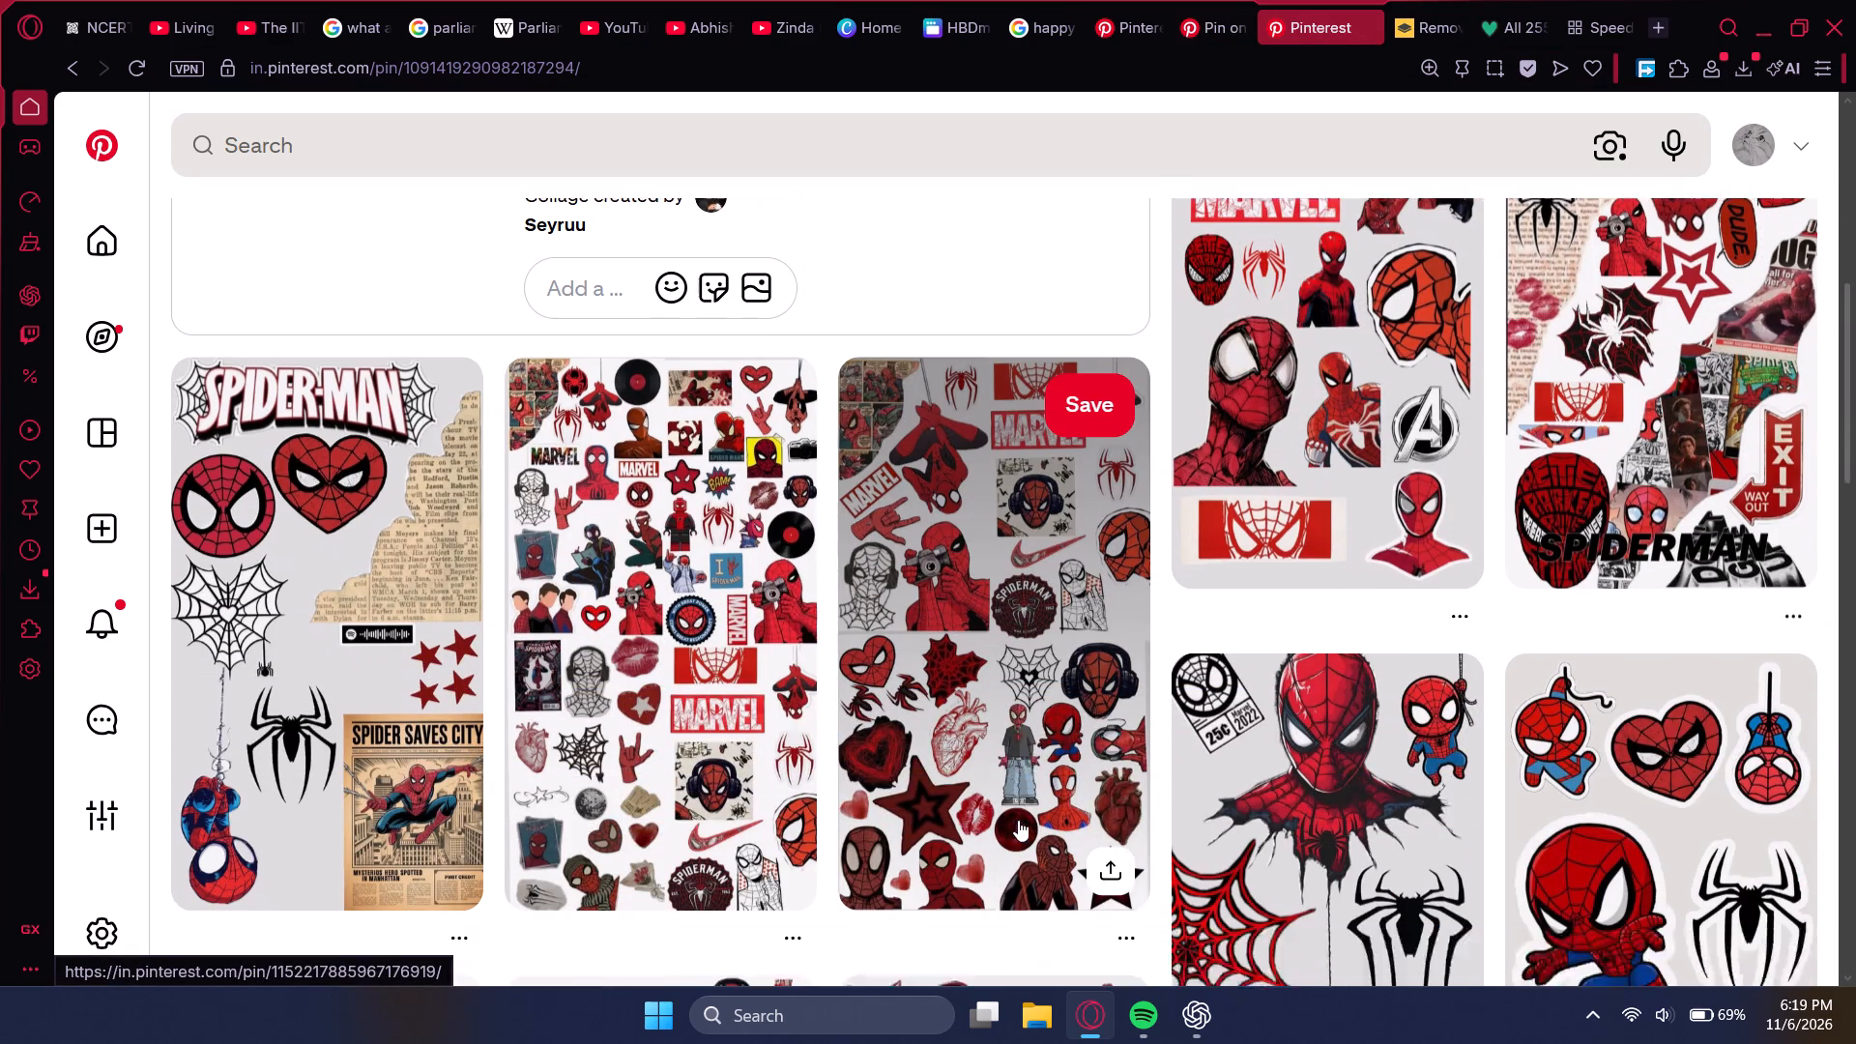
{"action": "scroll", "coordinate": [1018, 820], "scroll_direction": "down", "scroll_amount": 4}
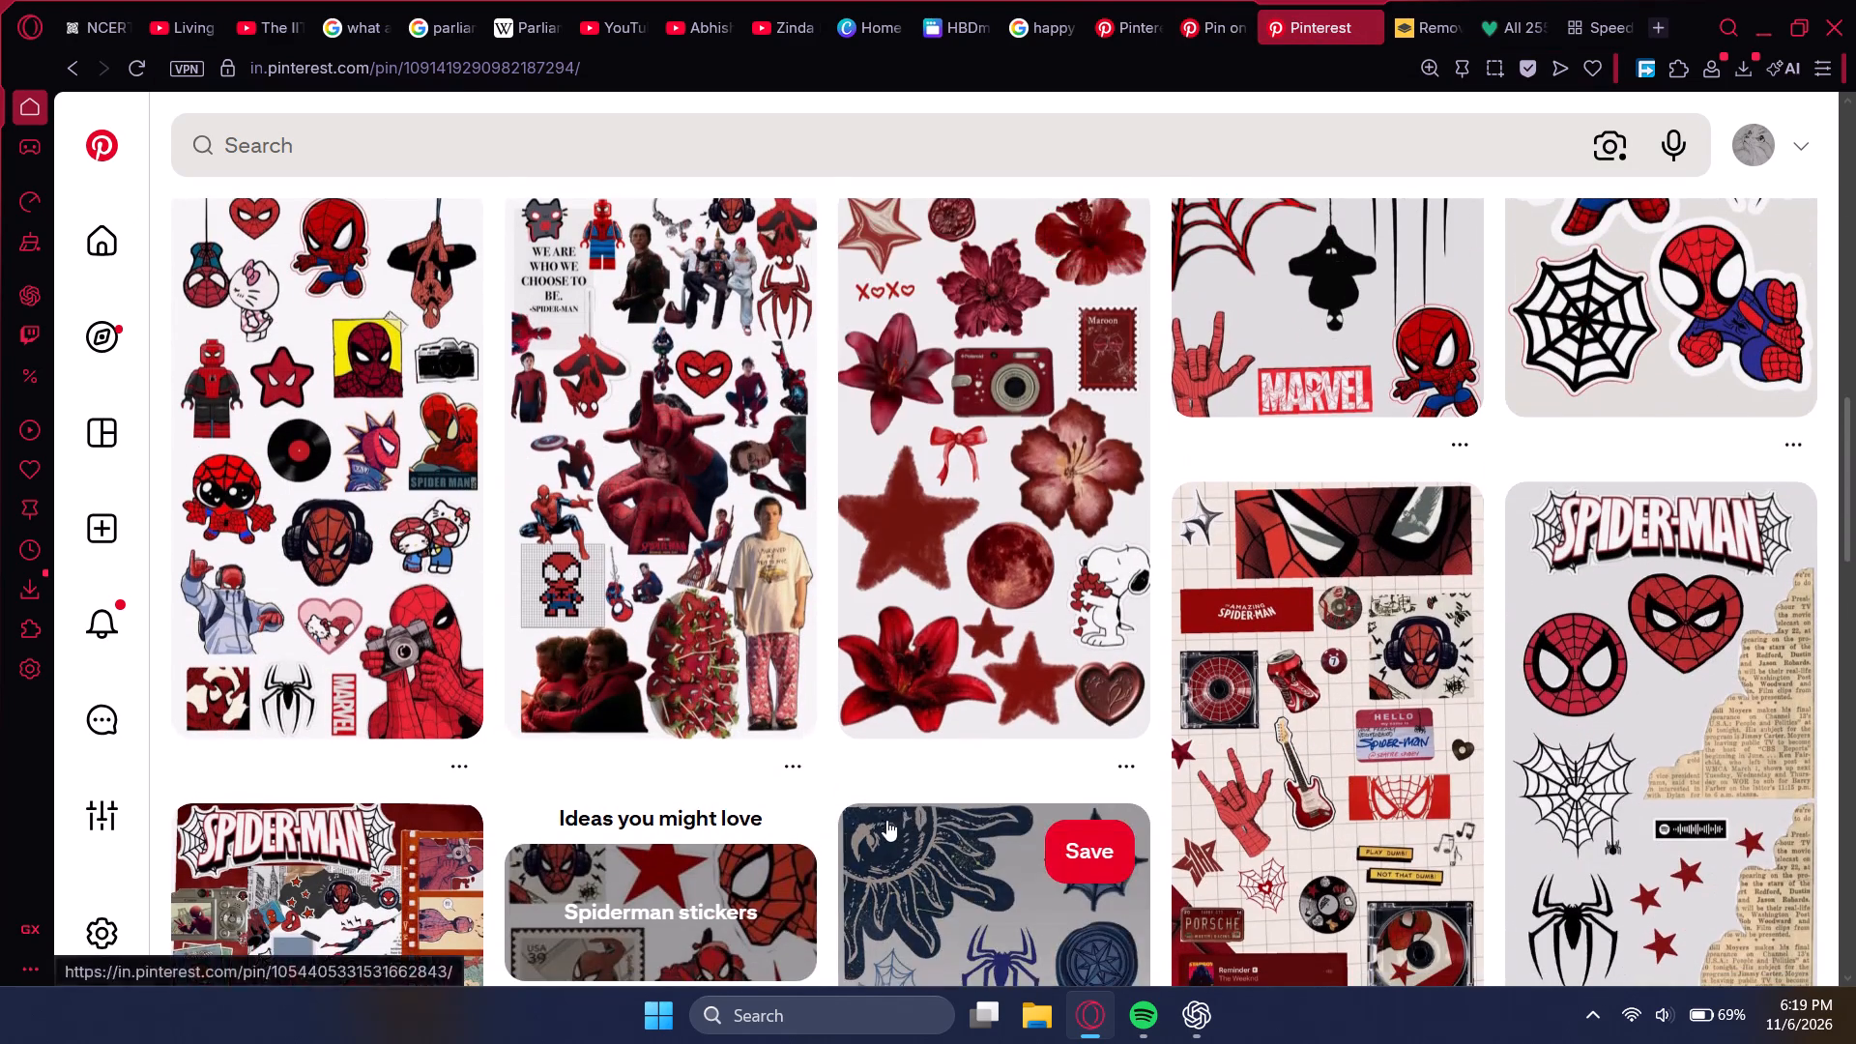
{"action": "scroll", "coordinate": [884, 820], "scroll_direction": "down", "scroll_amount": 7}
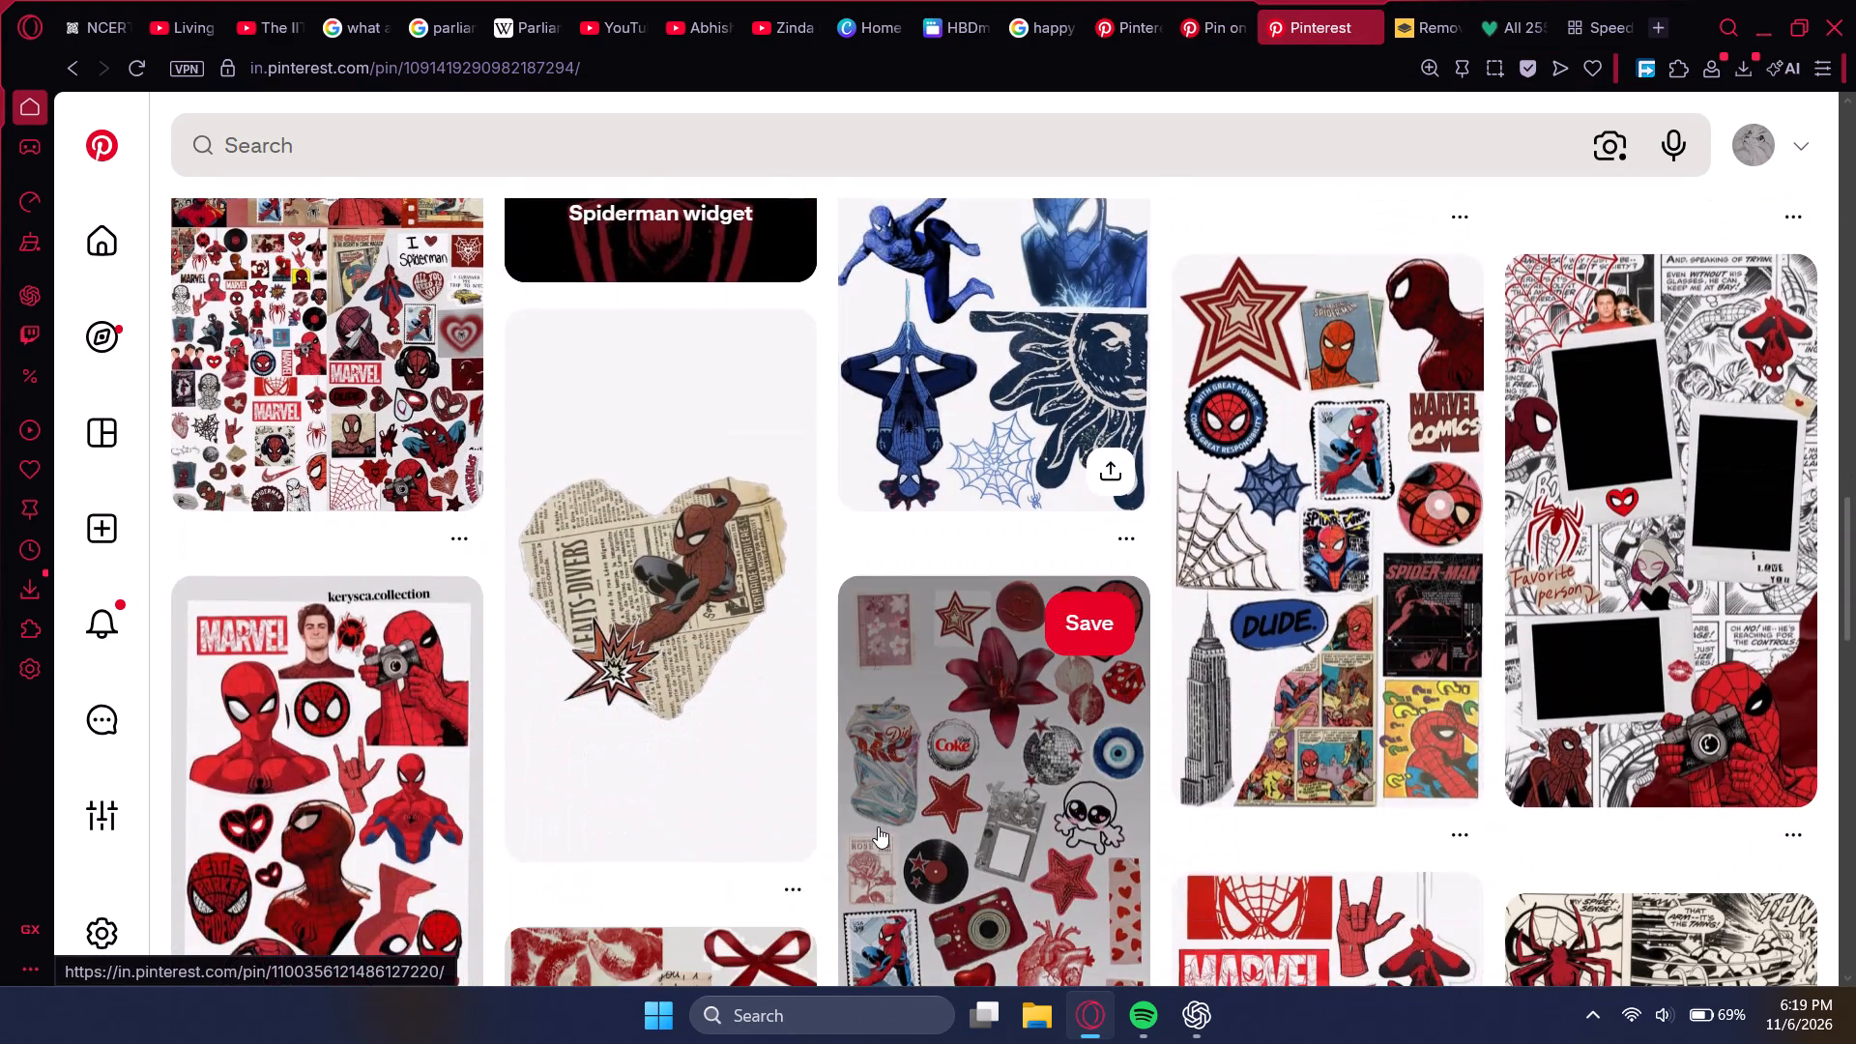
{"action": "scroll", "coordinate": [876, 829], "scroll_direction": "down", "scroll_amount": 3}
Search Pinterest for "spiderman and women stickers".
{"action": "left_click", "coordinate": [400, 147]}
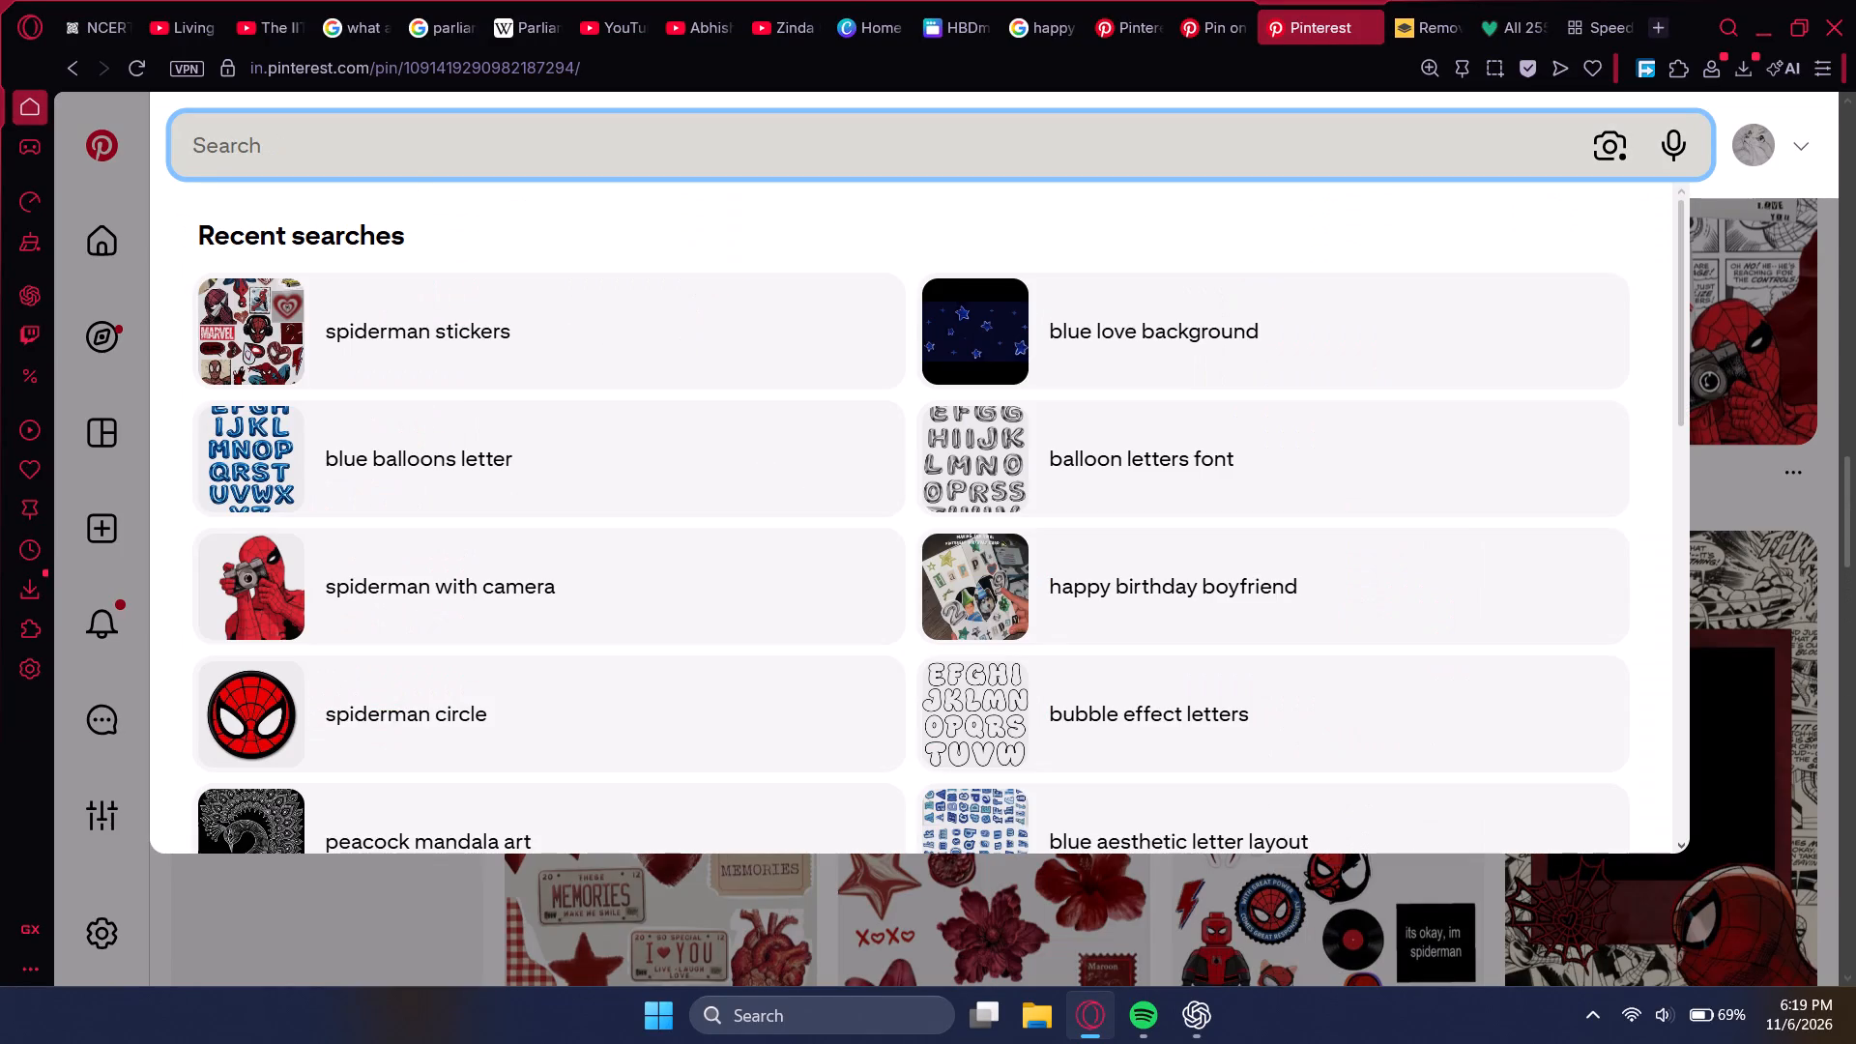
{"action": "type", "text": "spiderman and women"}
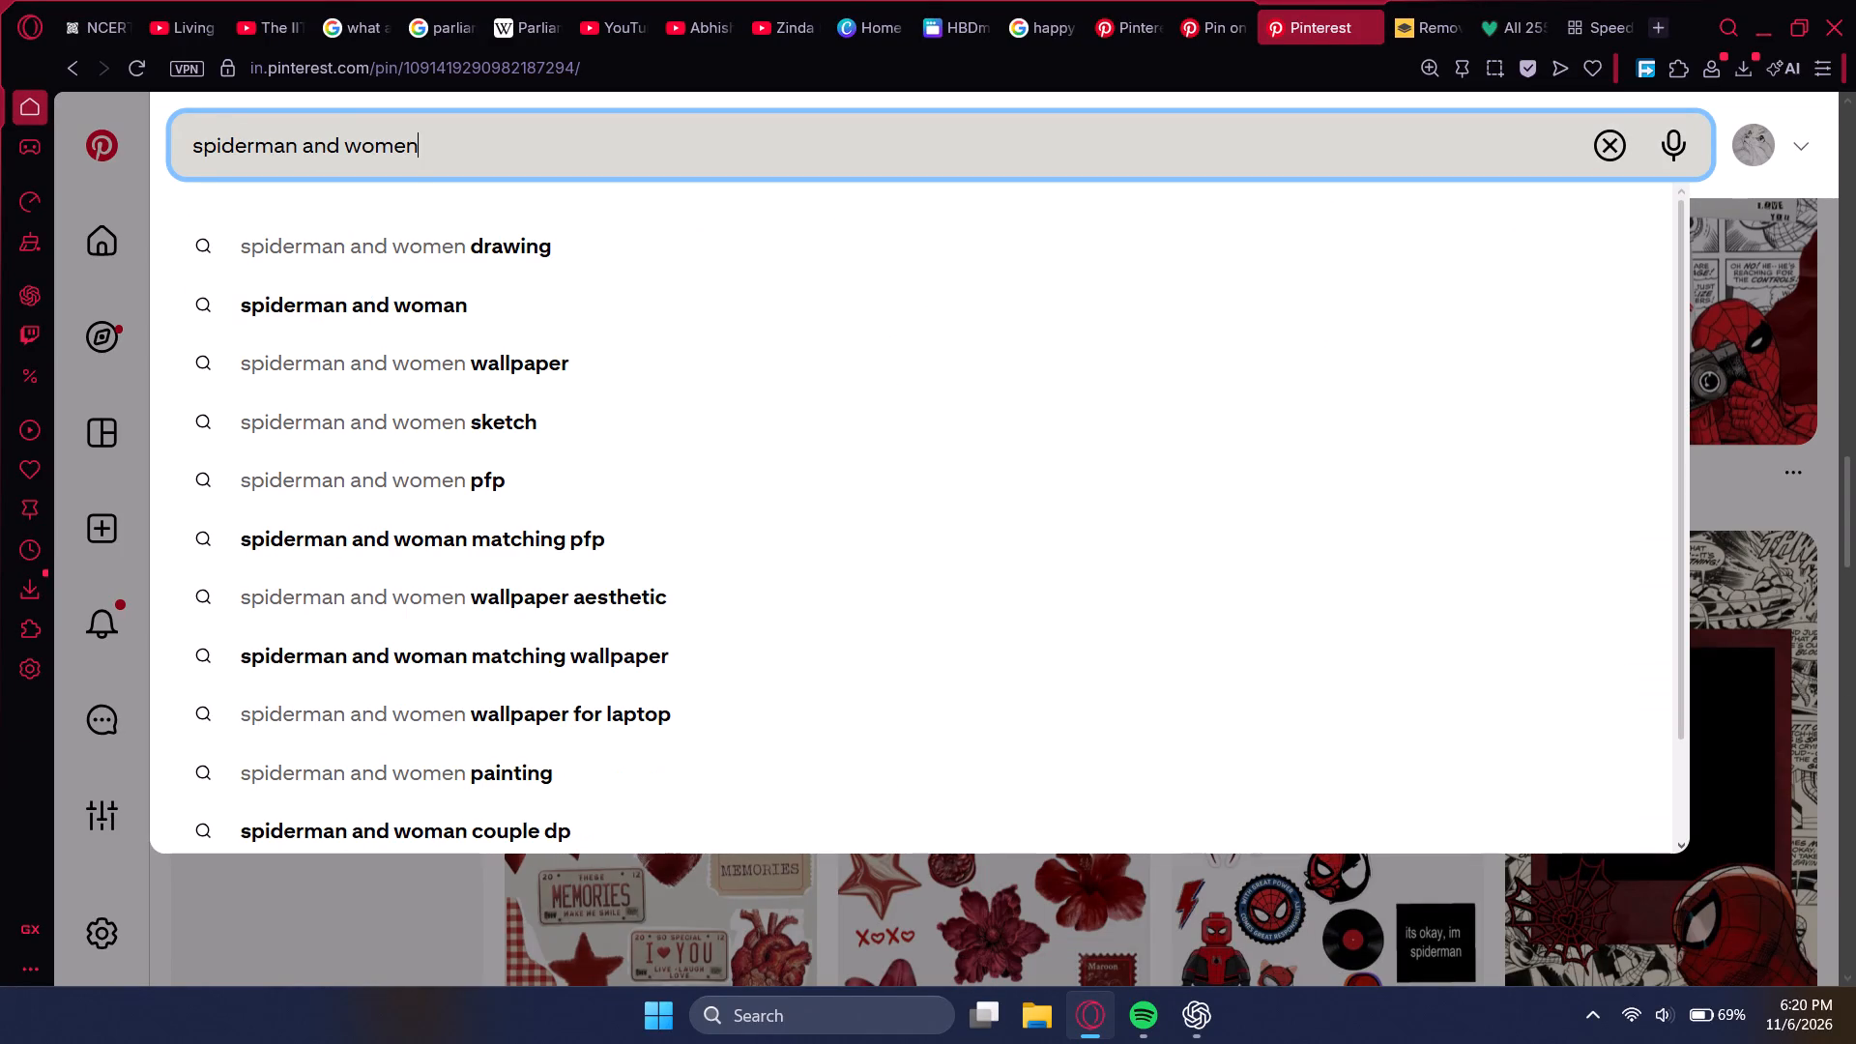
{"action": "key", "text": "space"}
{"action": "type", "text": "stickers"}
{"action": "key", "text": "Return"}
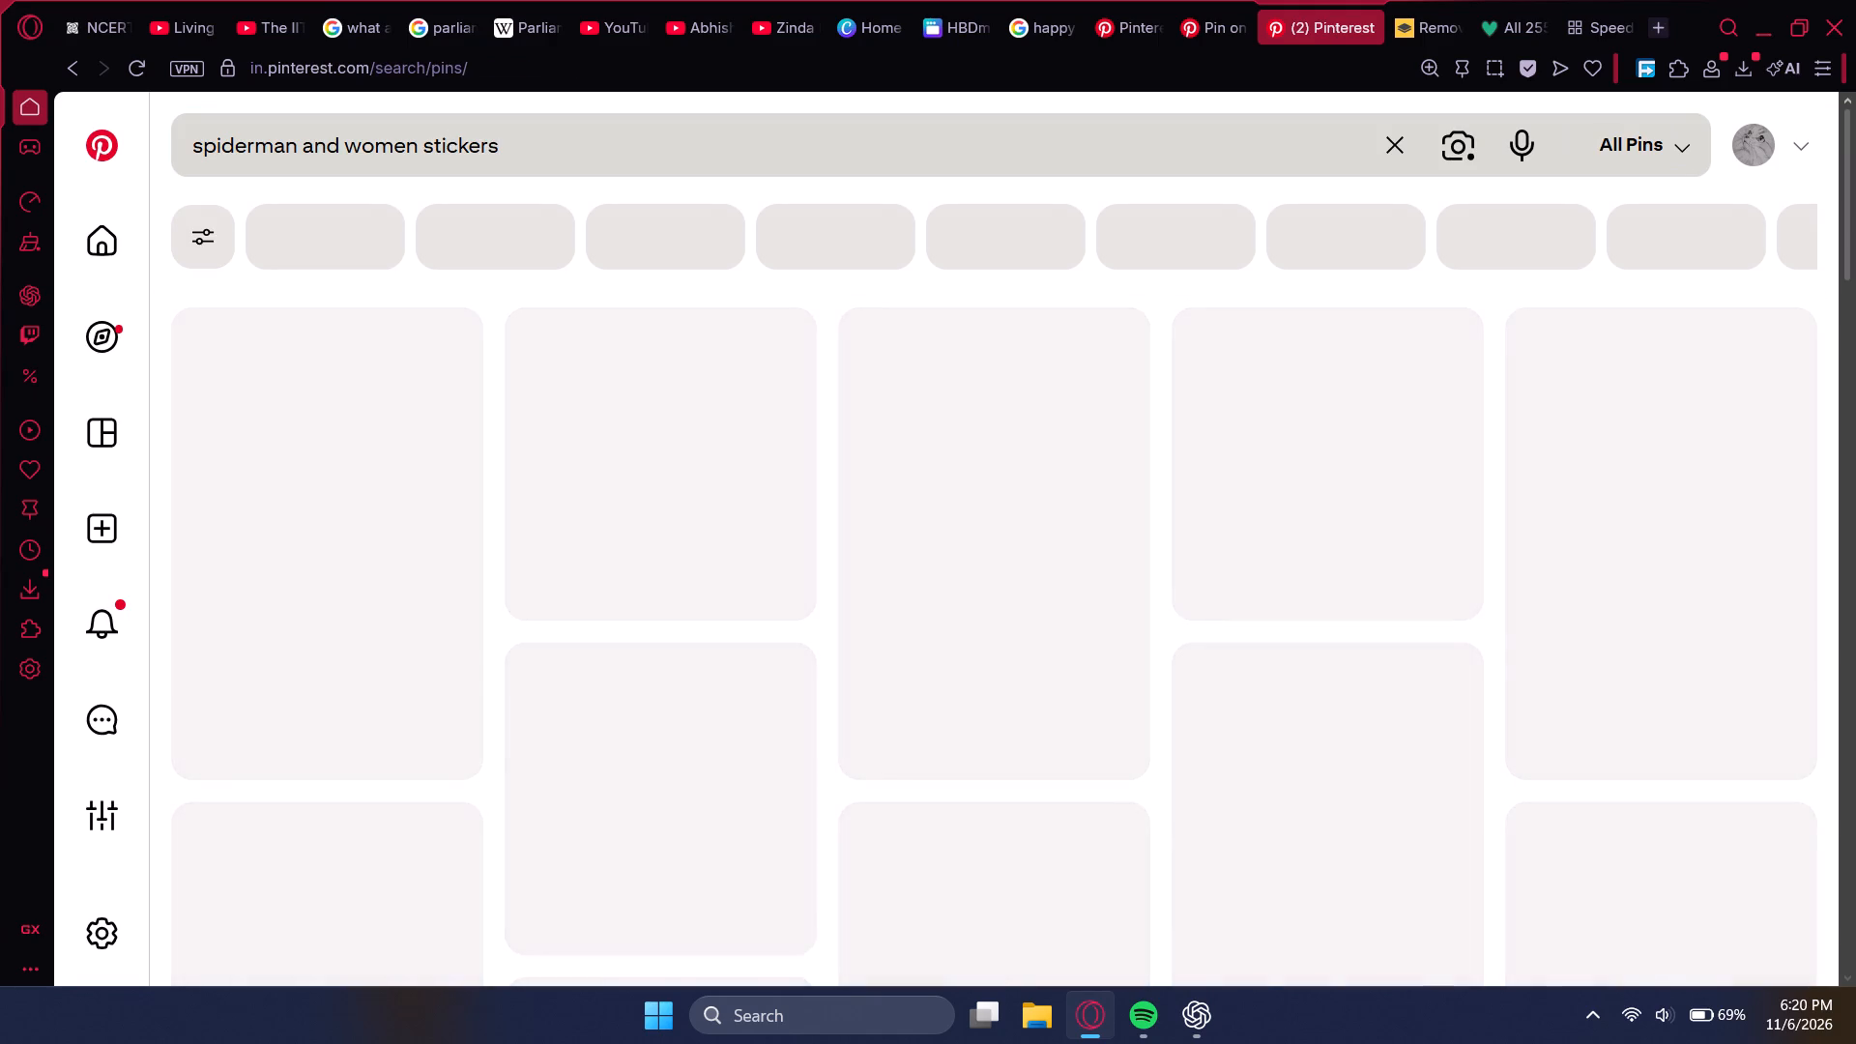
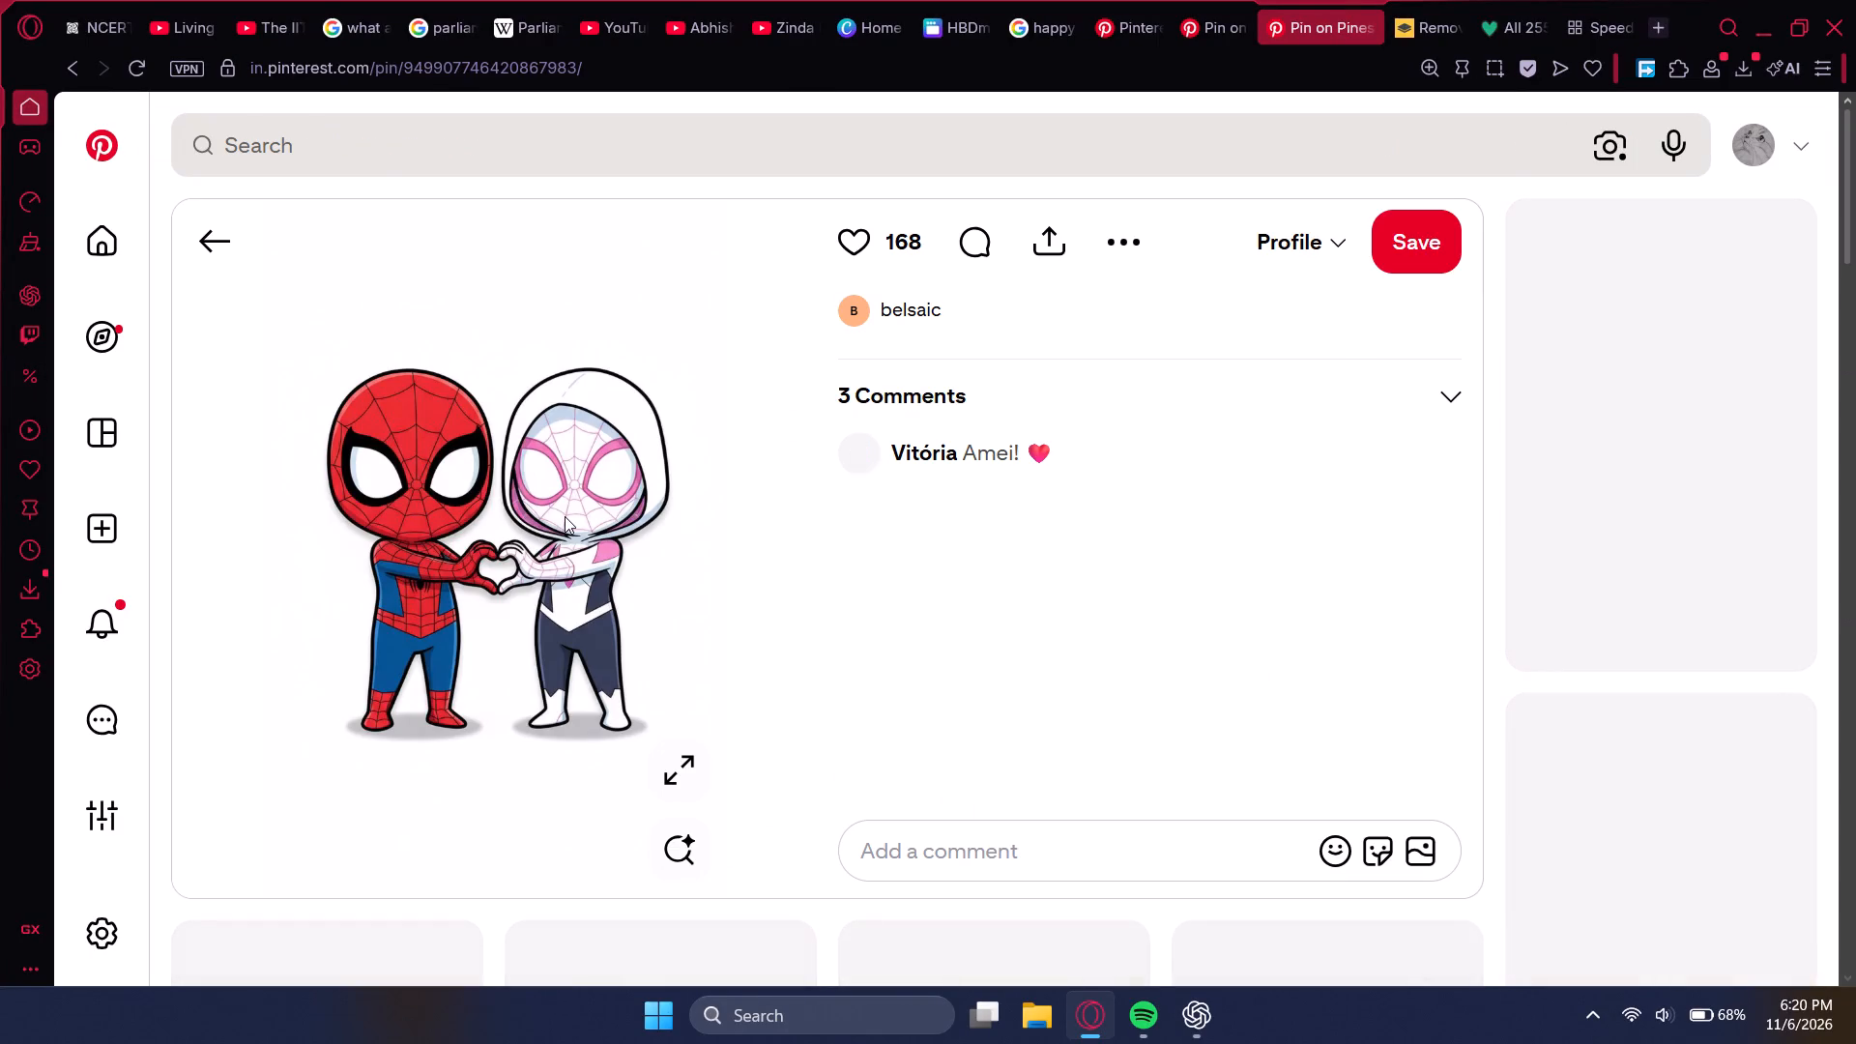
Open the related Pinterest collage of the Spider-Man couple making a heart with their hands and copy the cut-out couple image.
{"action": "scroll", "coordinate": [561, 498], "scroll_direction": "down", "scroll_amount": 4}
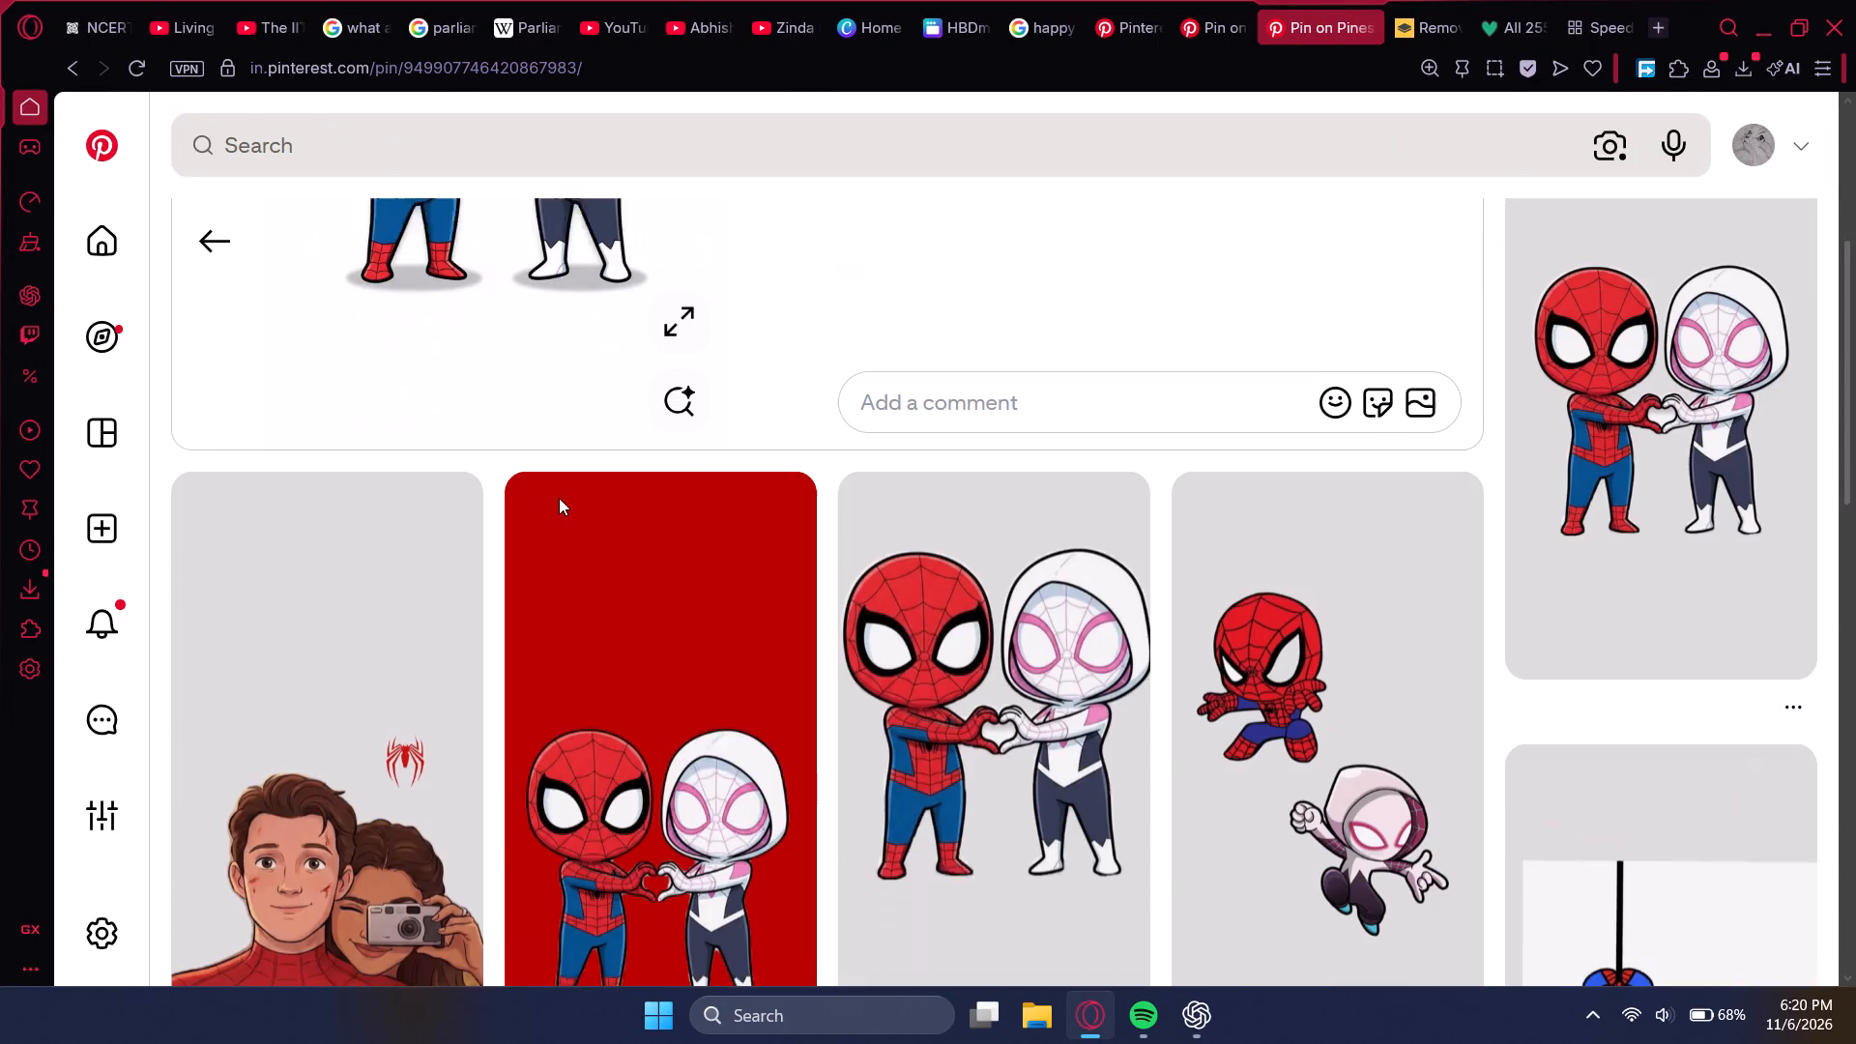
{"action": "left_click", "coordinate": [1605, 368]}
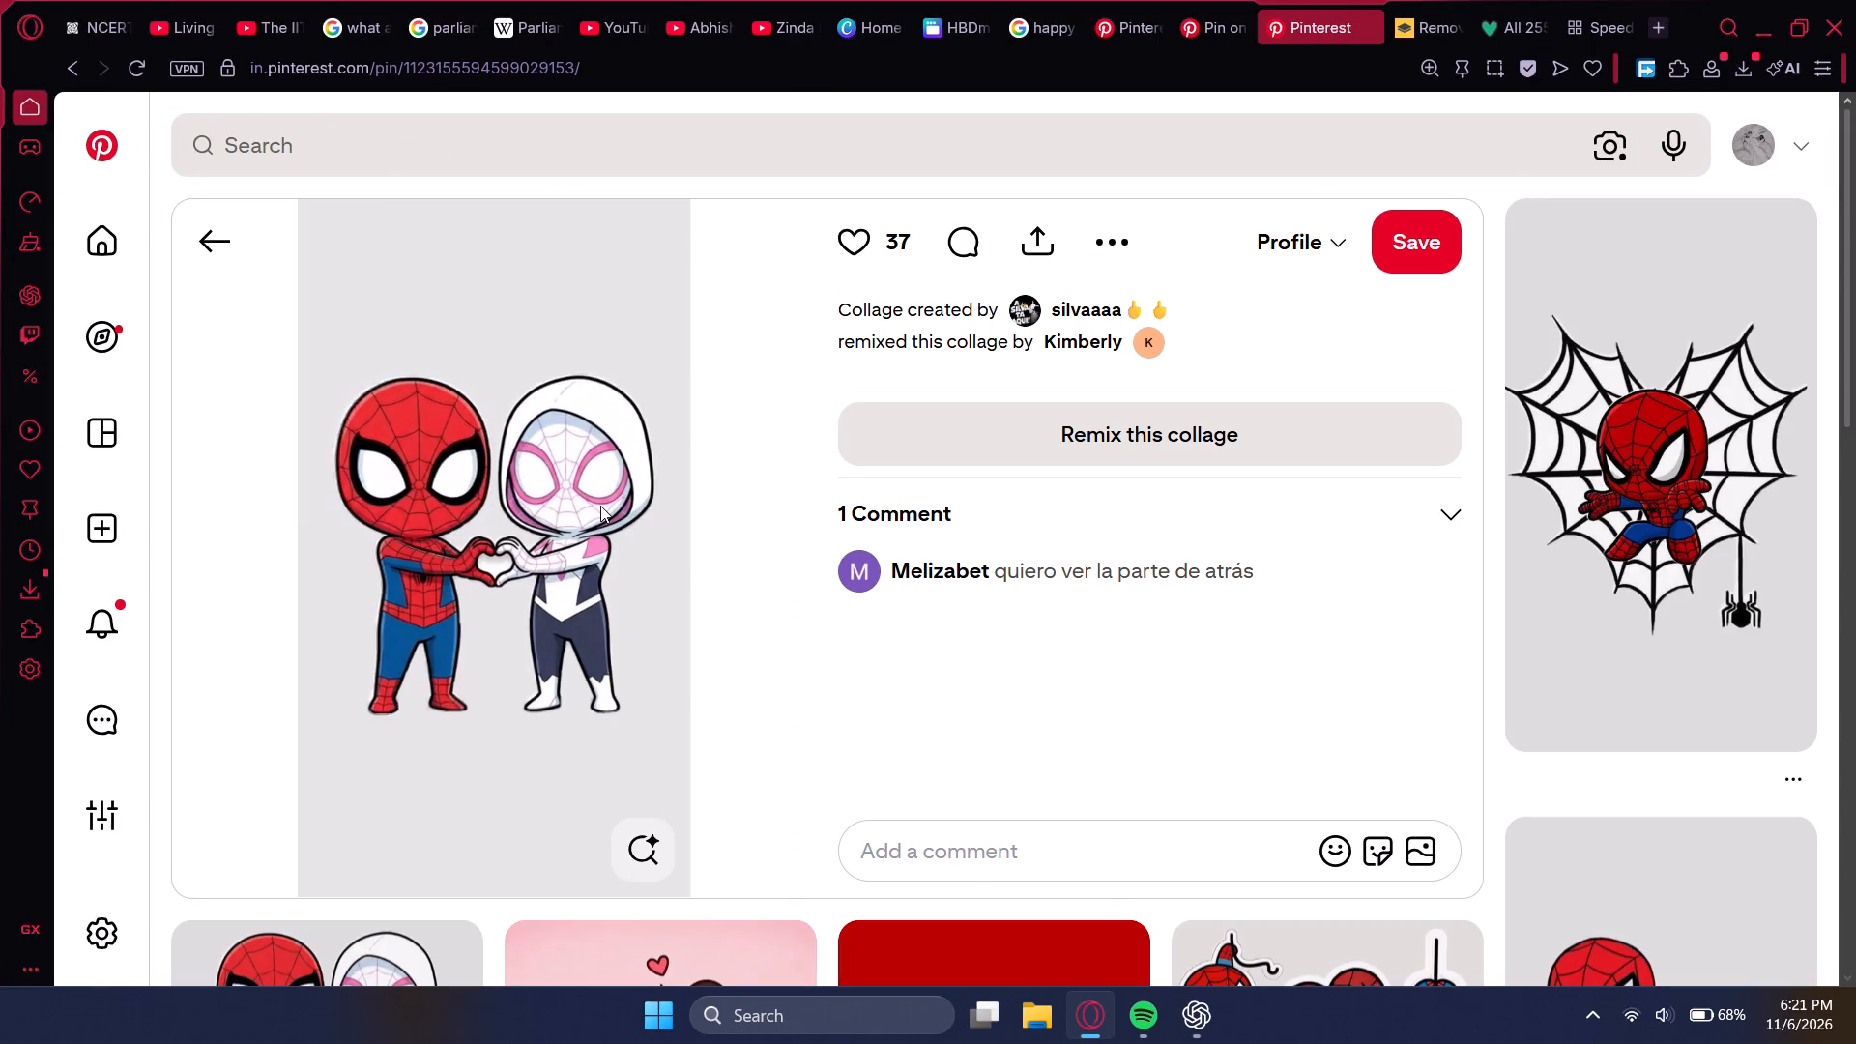
{"action": "left_click", "coordinate": [574, 498]}
{"action": "right_click", "coordinate": [571, 370]}
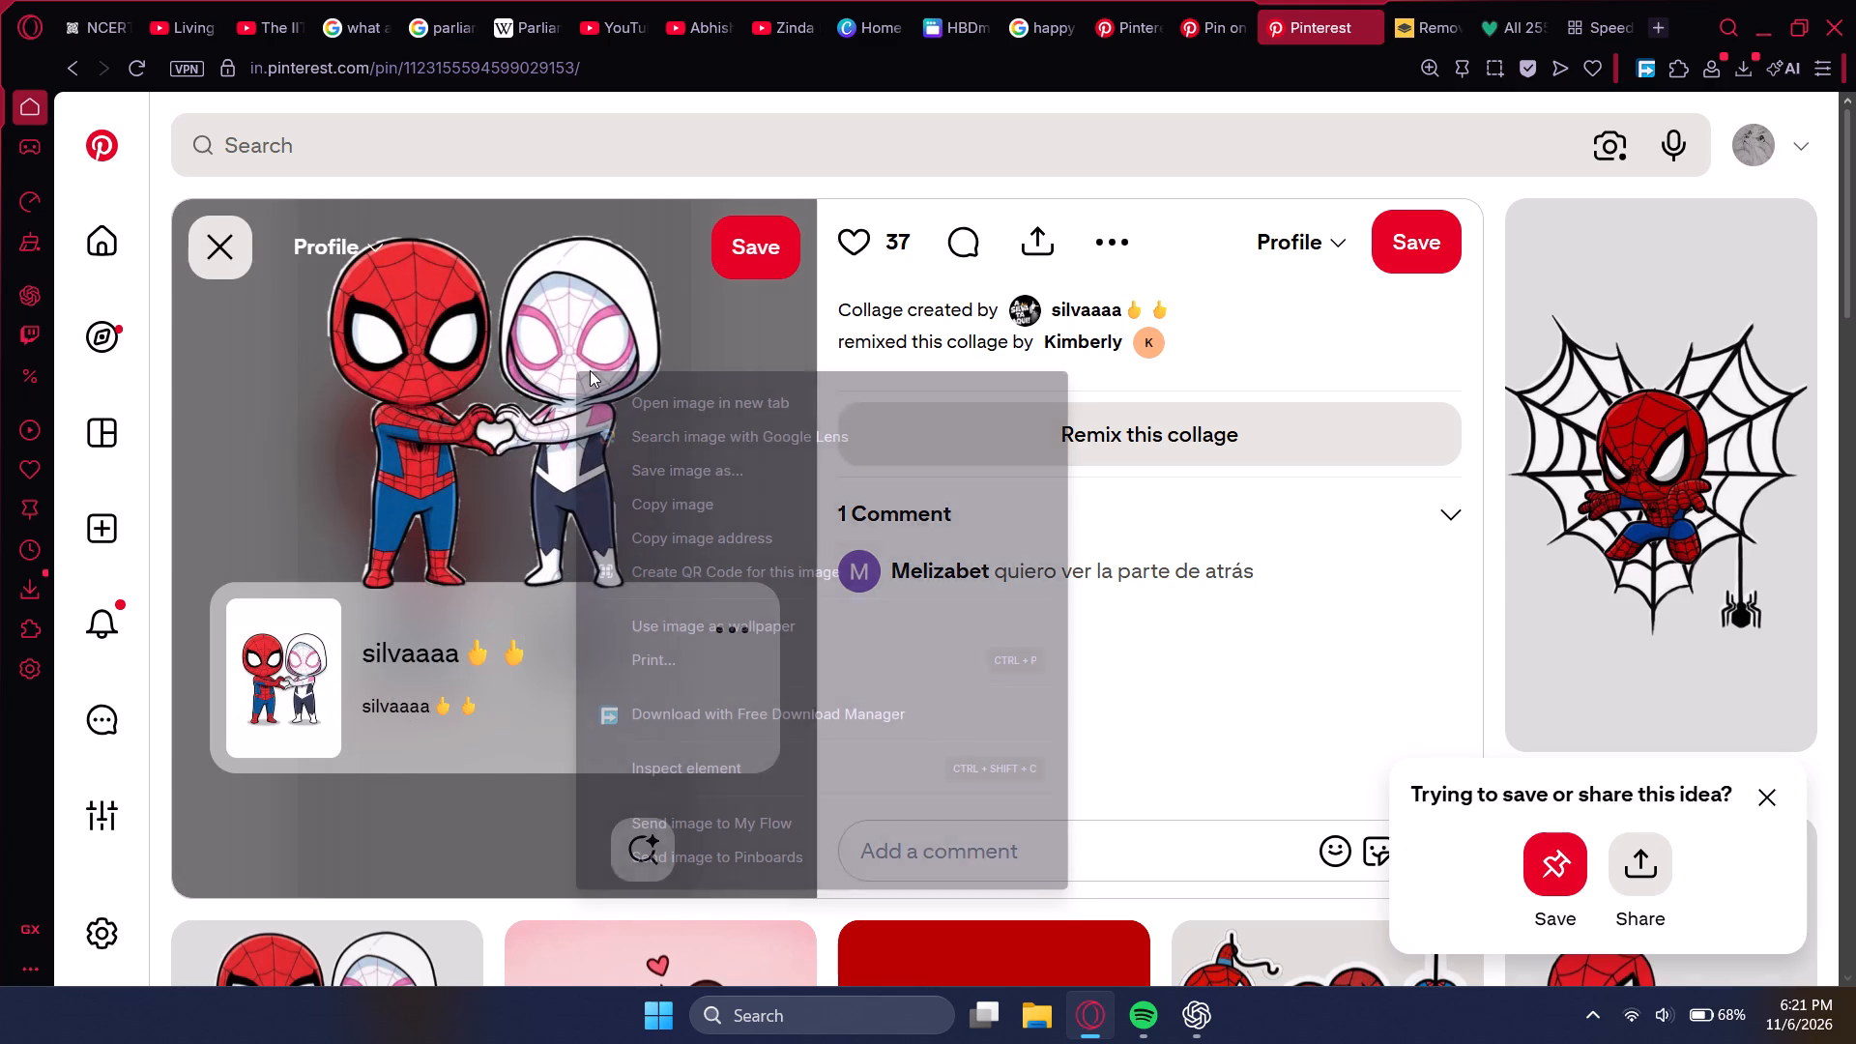
{"action": "left_click", "coordinate": [679, 509]}
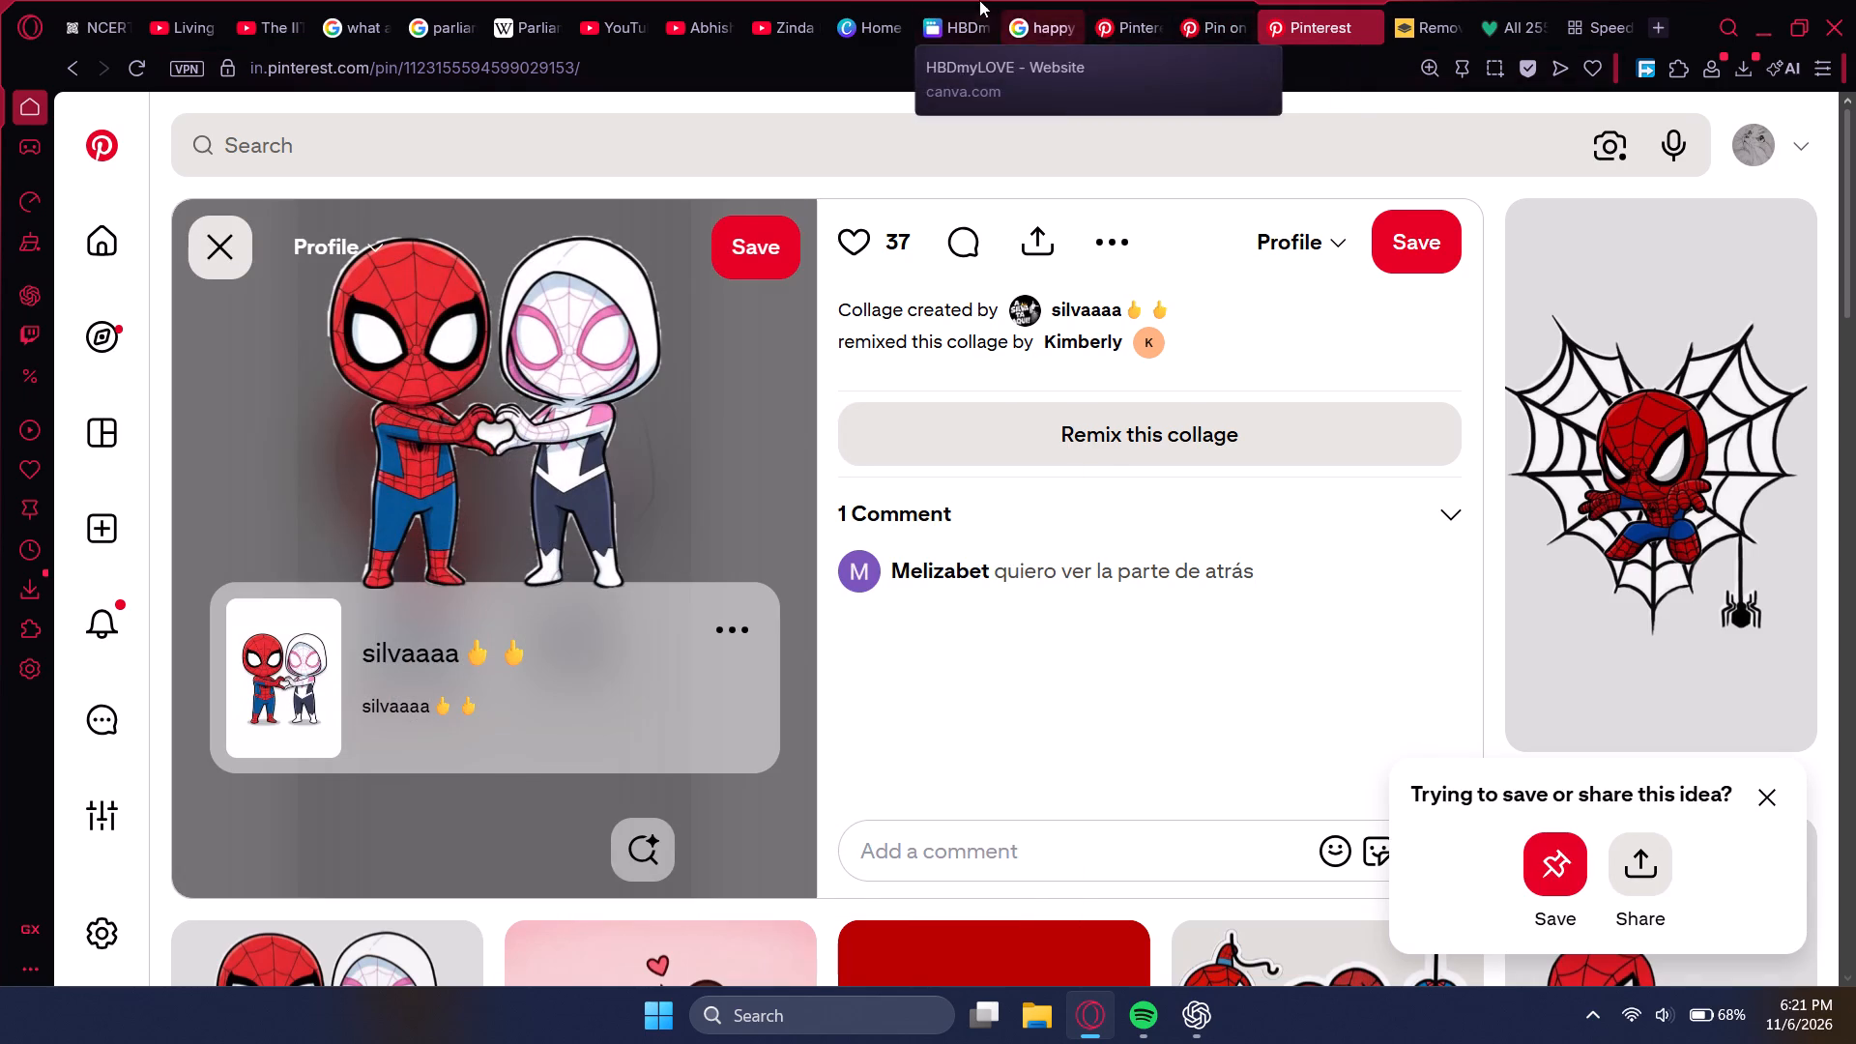
Back in the HBDmyLOVE Canva design, add a blank page after page 53 and paste the Spider-Man couple onto it.
{"action": "left_click", "coordinate": [949, 0]}
{"action": "scroll", "coordinate": [878, 537], "scroll_direction": "down", "scroll_amount": 3}
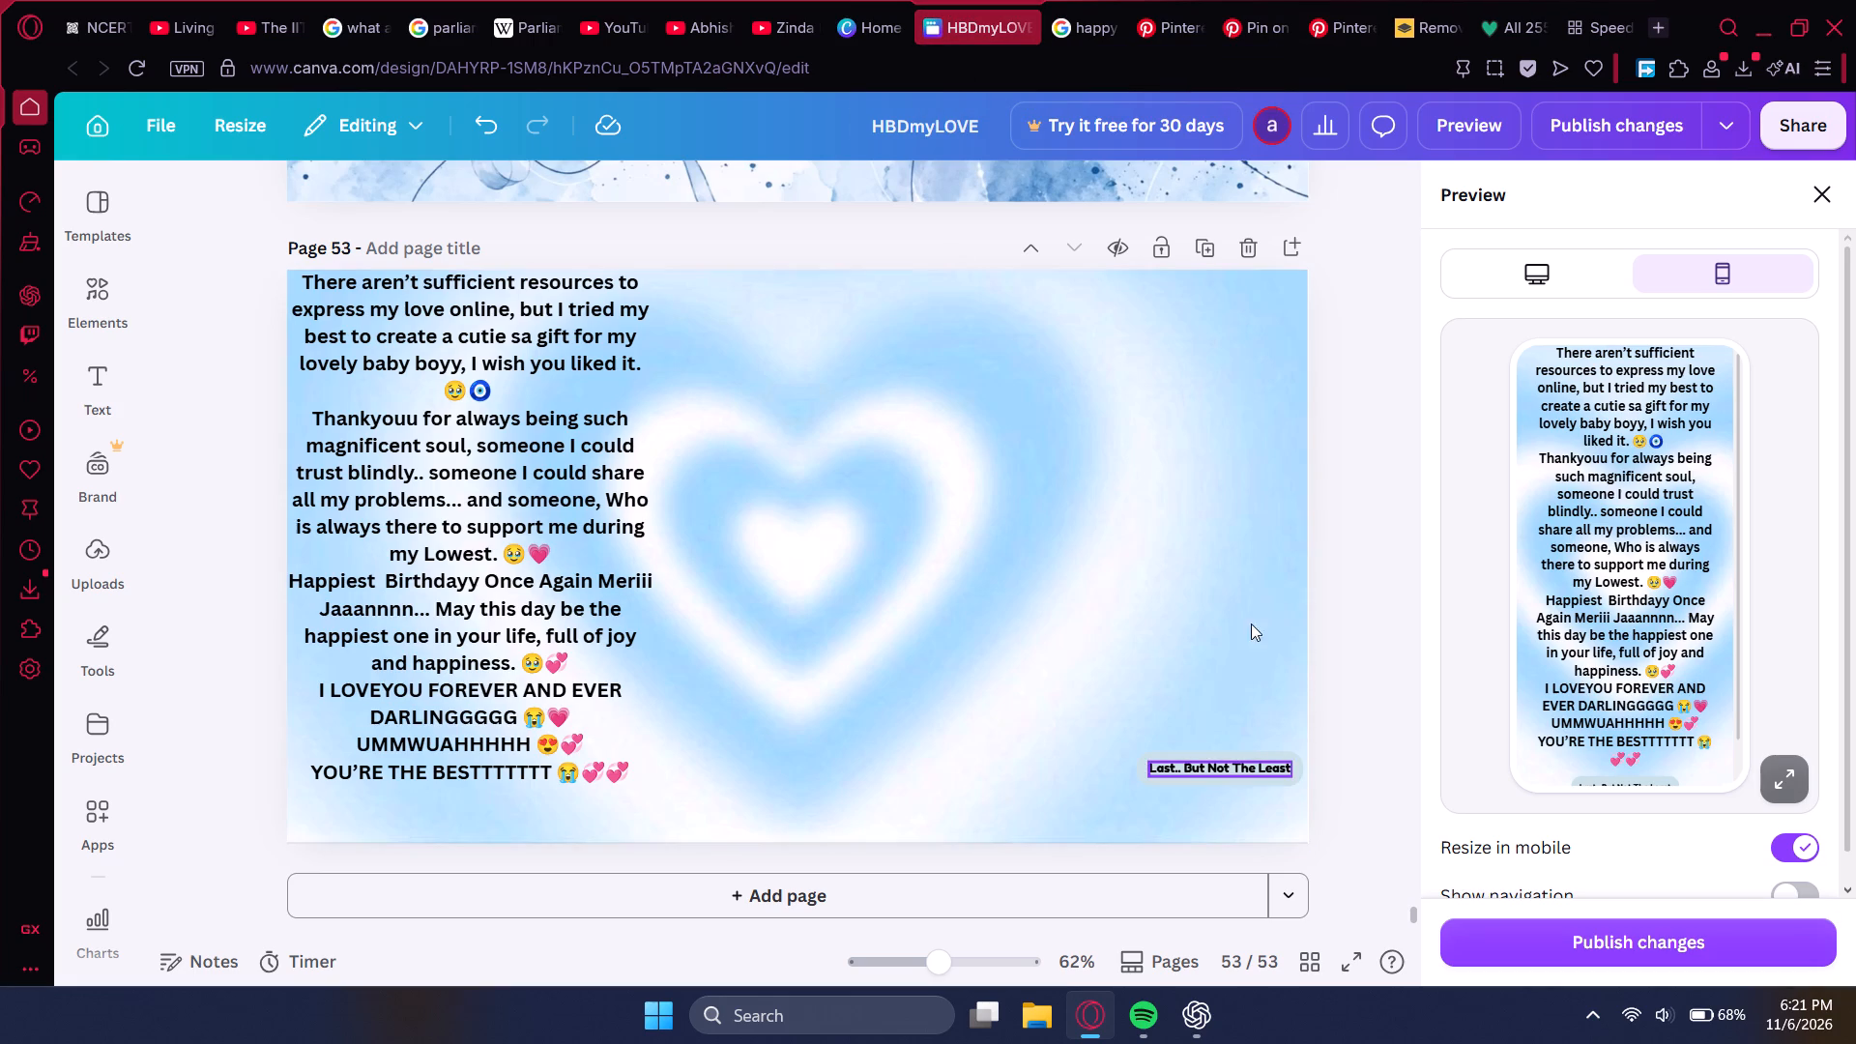
{"action": "left_click", "coordinate": [1292, 246]}
{"action": "key", "text": "ctrl+v"}
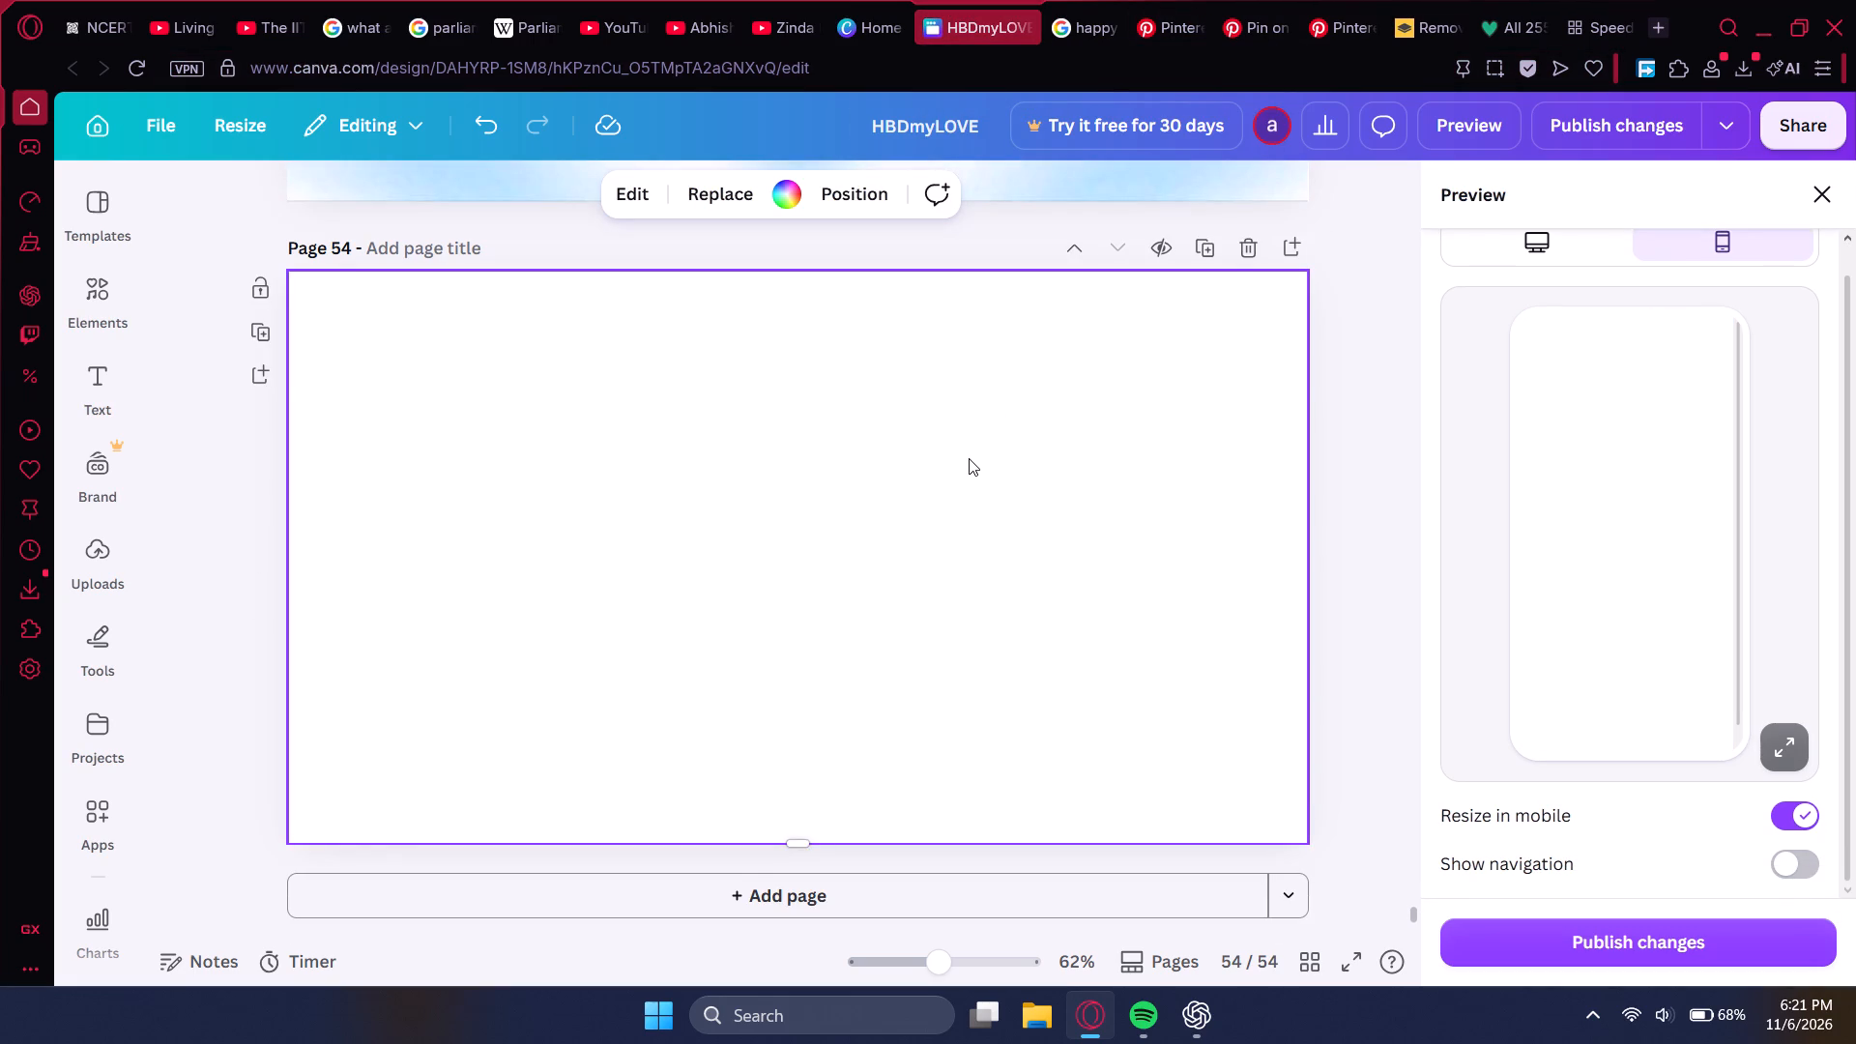
In the other Pinterest tab, open the blue "moñitos" sticker collage and bring up its white tulip bouquet sticker.
{"action": "left_click", "coordinate": [1155, 29]}
{"action": "scroll", "coordinate": [1199, 609], "scroll_direction": "down", "scroll_amount": 6}
{"action": "scroll", "coordinate": [1198, 615], "scroll_direction": "up", "scroll_amount": 2}
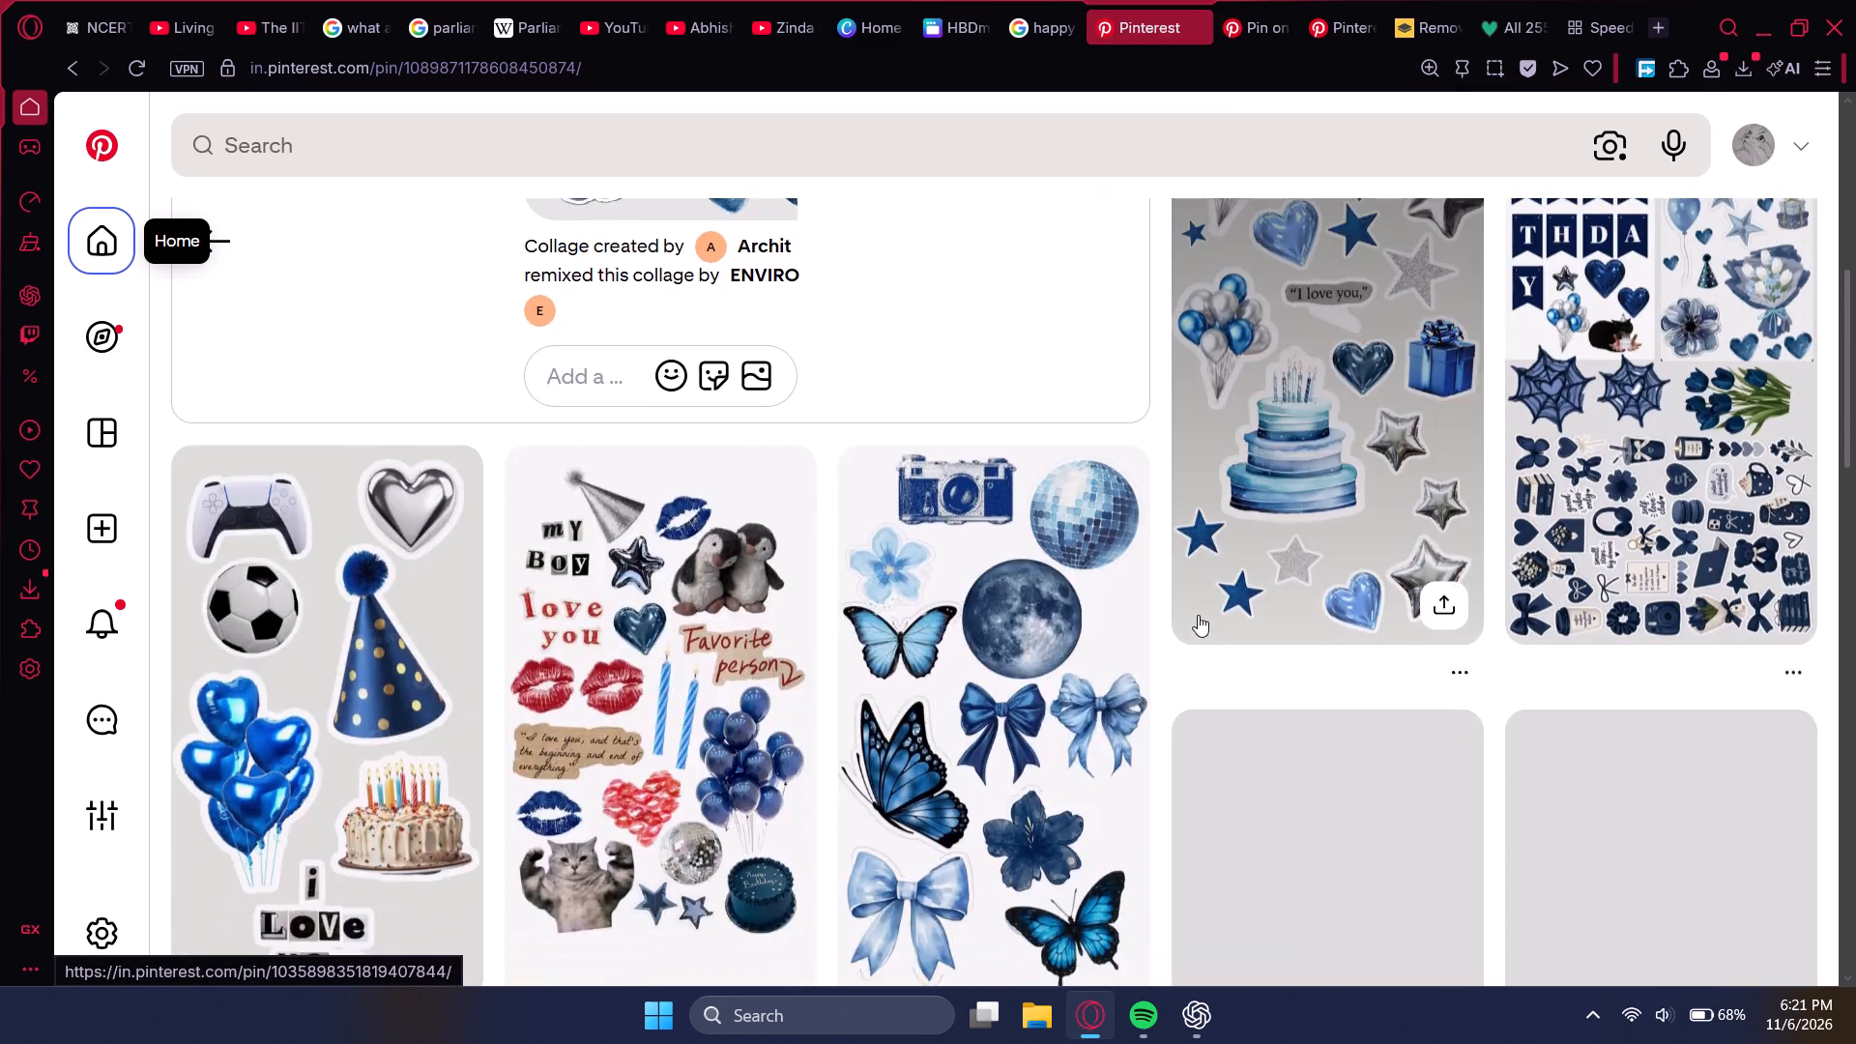
{"action": "scroll", "coordinate": [1198, 615], "scroll_direction": "up", "scroll_amount": 3}
{"action": "left_click", "coordinate": [1370, 503]}
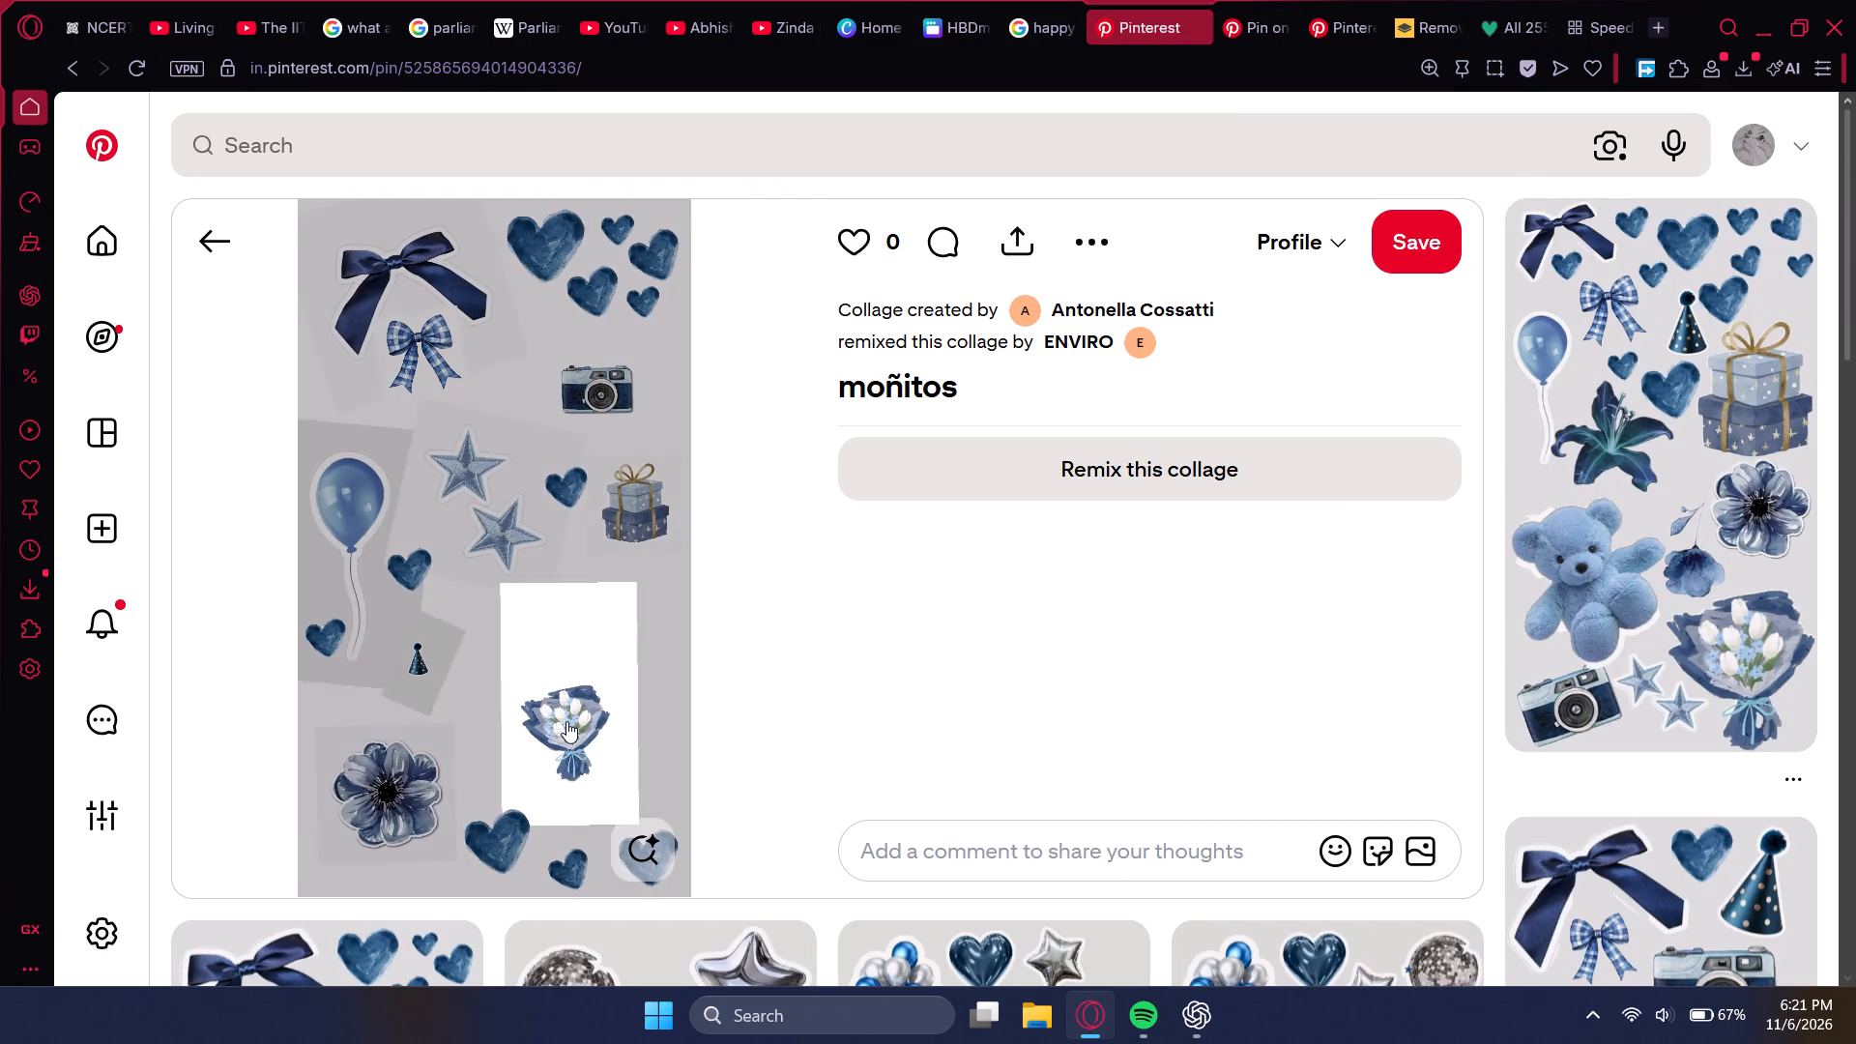
{"action": "left_click", "coordinate": [557, 736]}
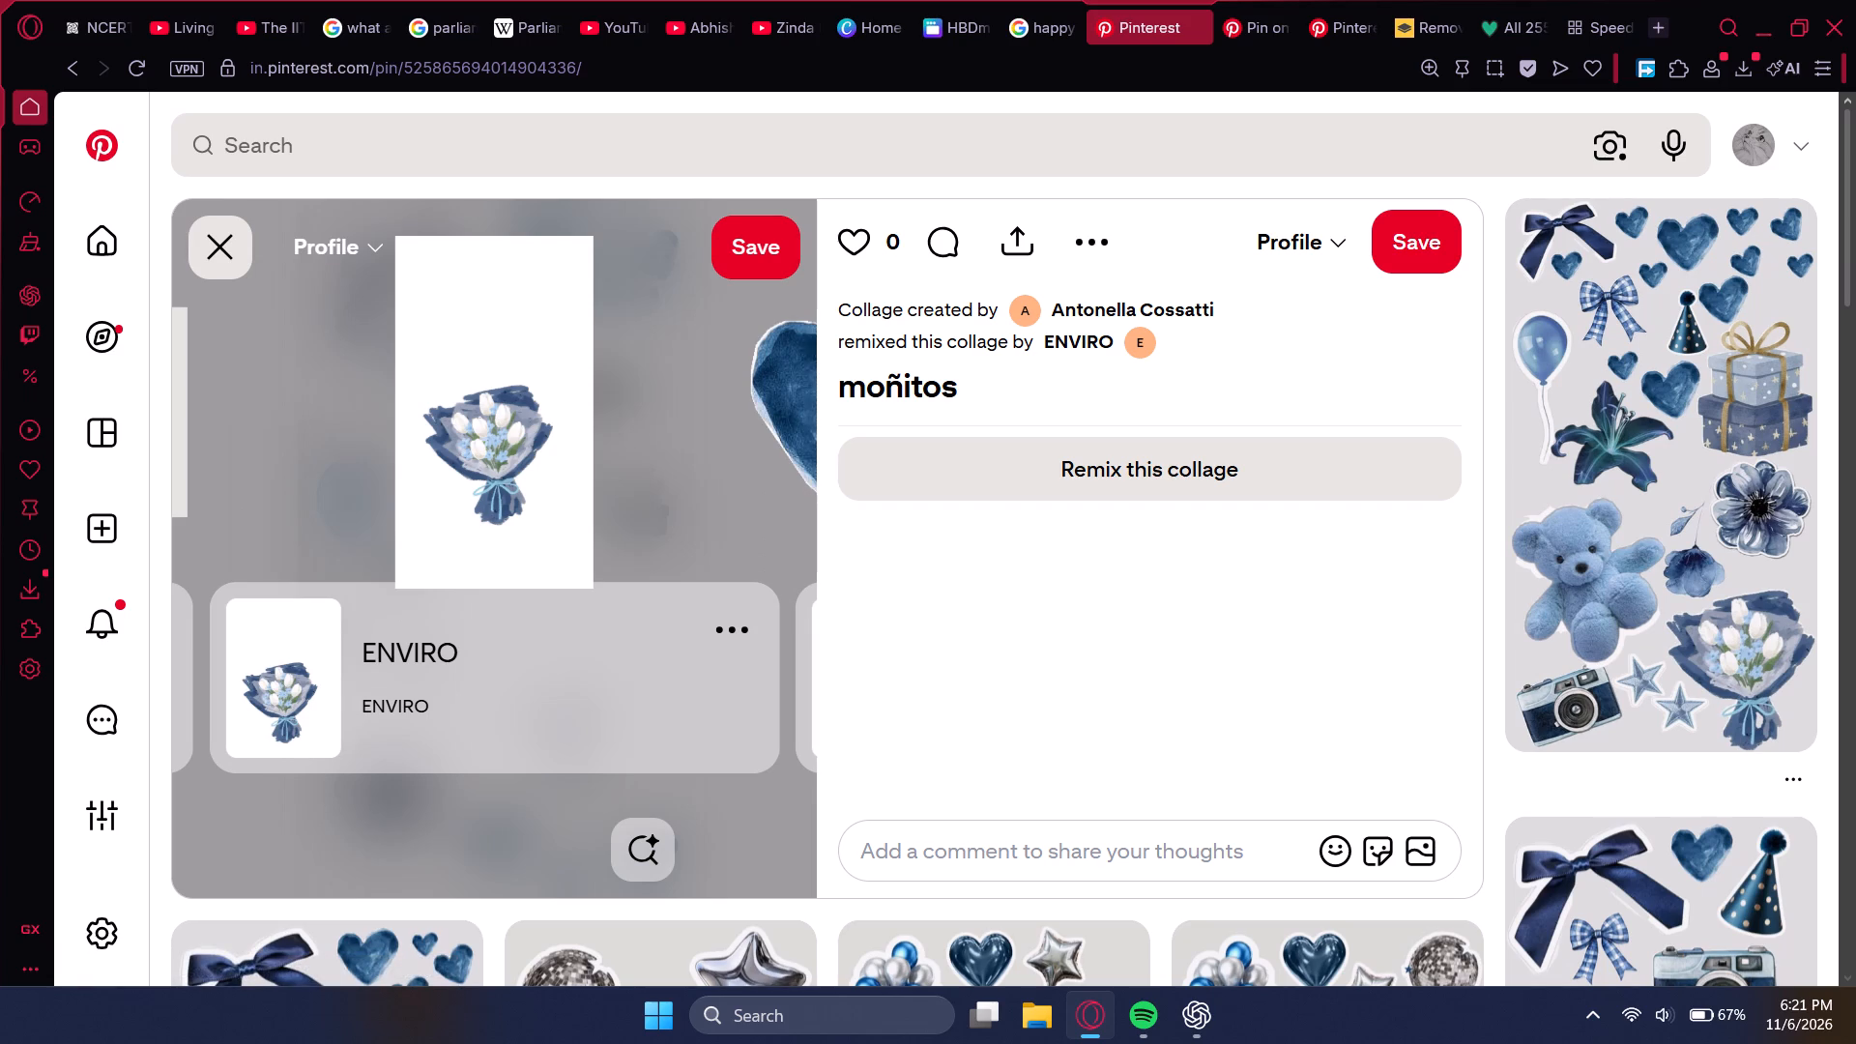
Open the related blue sticker collage with the teddy bear and camera, and copy its larger white tulip bouquet cut-out.
{"action": "left_click", "coordinate": [1595, 658]}
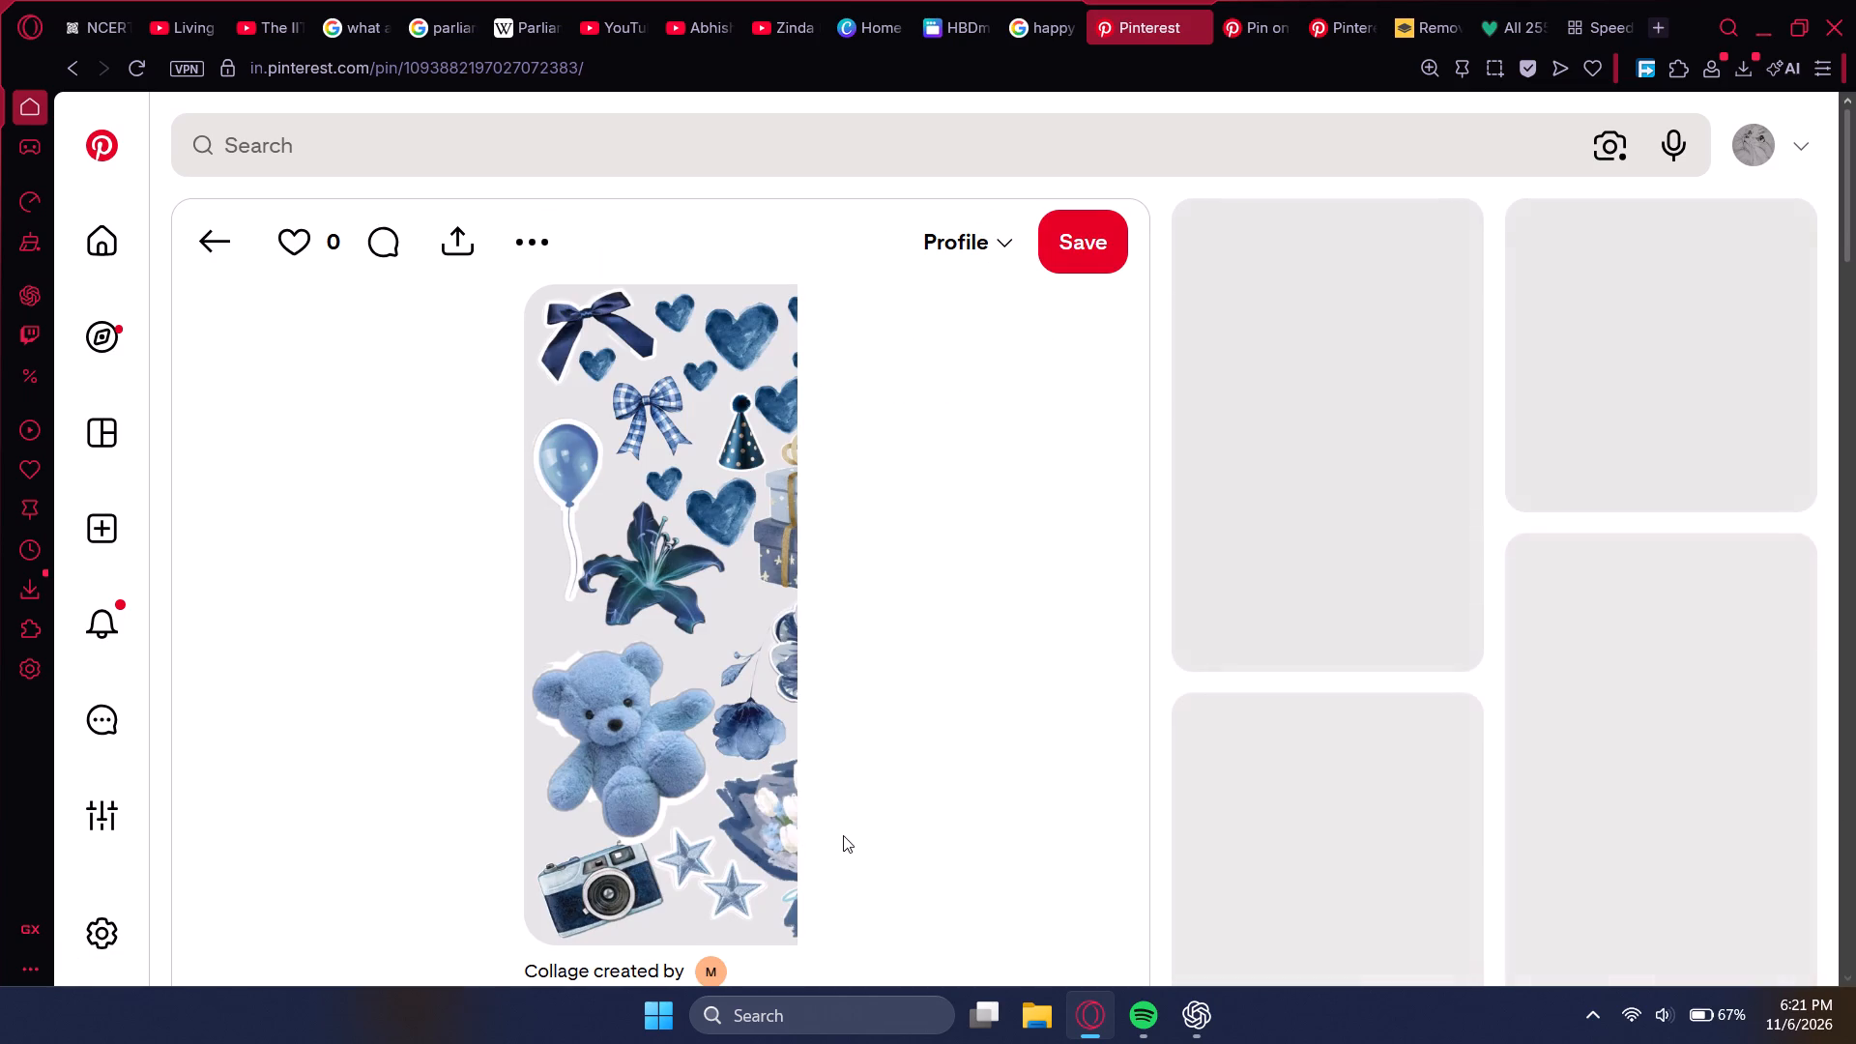
{"action": "left_click", "coordinate": [776, 835]}
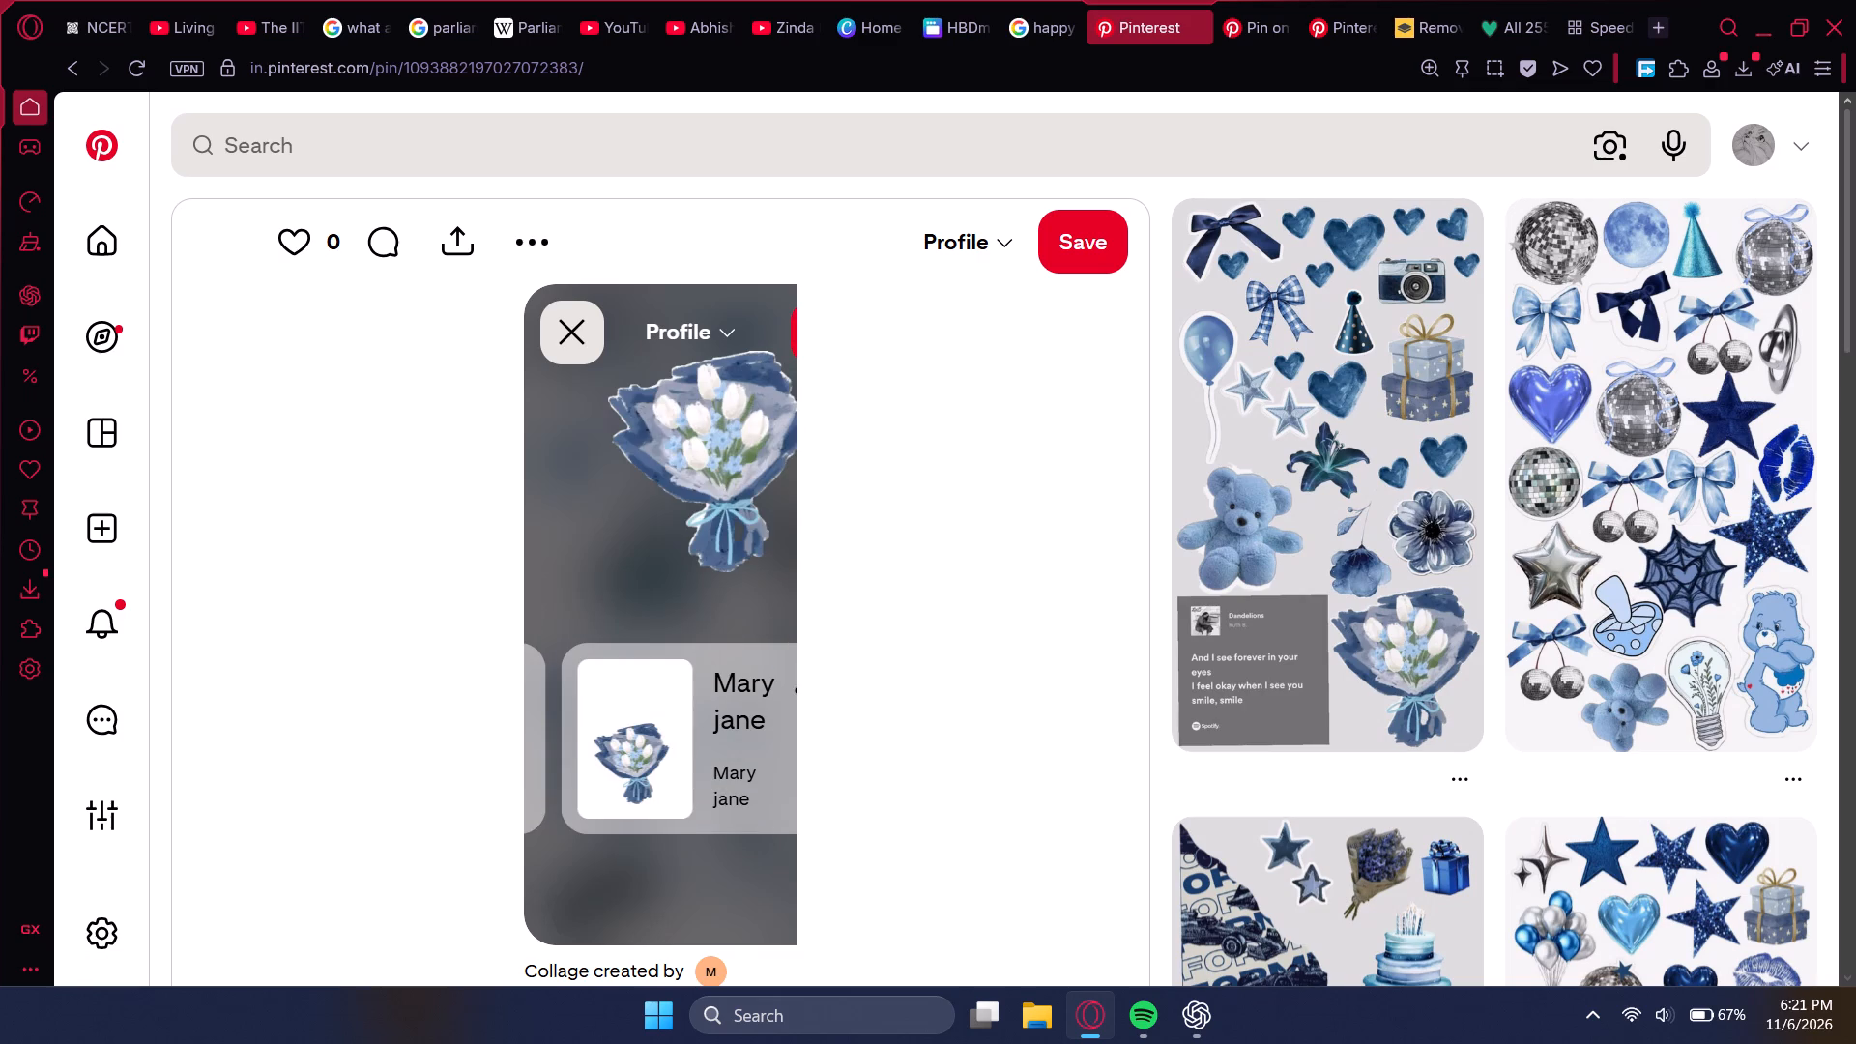
{"action": "right_click", "coordinate": [717, 462]}
{"action": "left_click", "coordinate": [787, 599]}
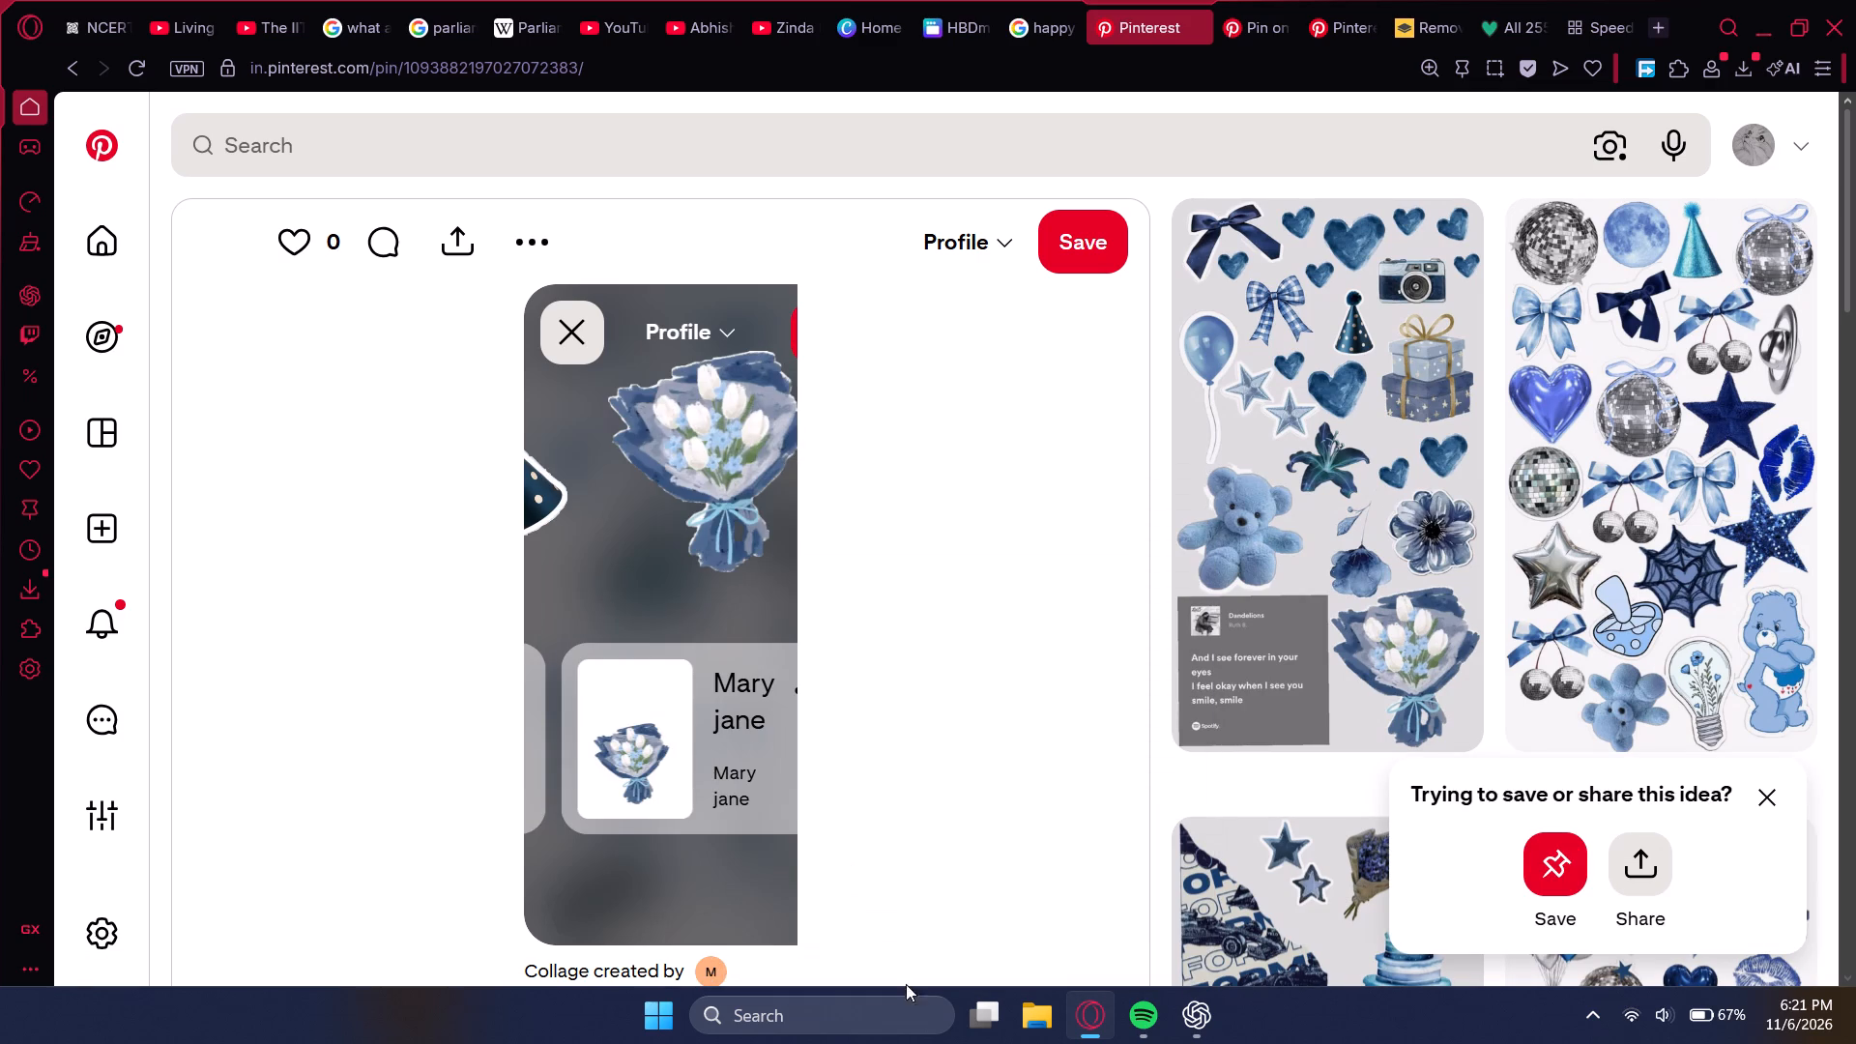
Switch to the Instagram chat on Desktop 2, look back through the shared reels and view the Diwali outfit reel.
{"action": "left_click", "coordinate": [1002, 922]}
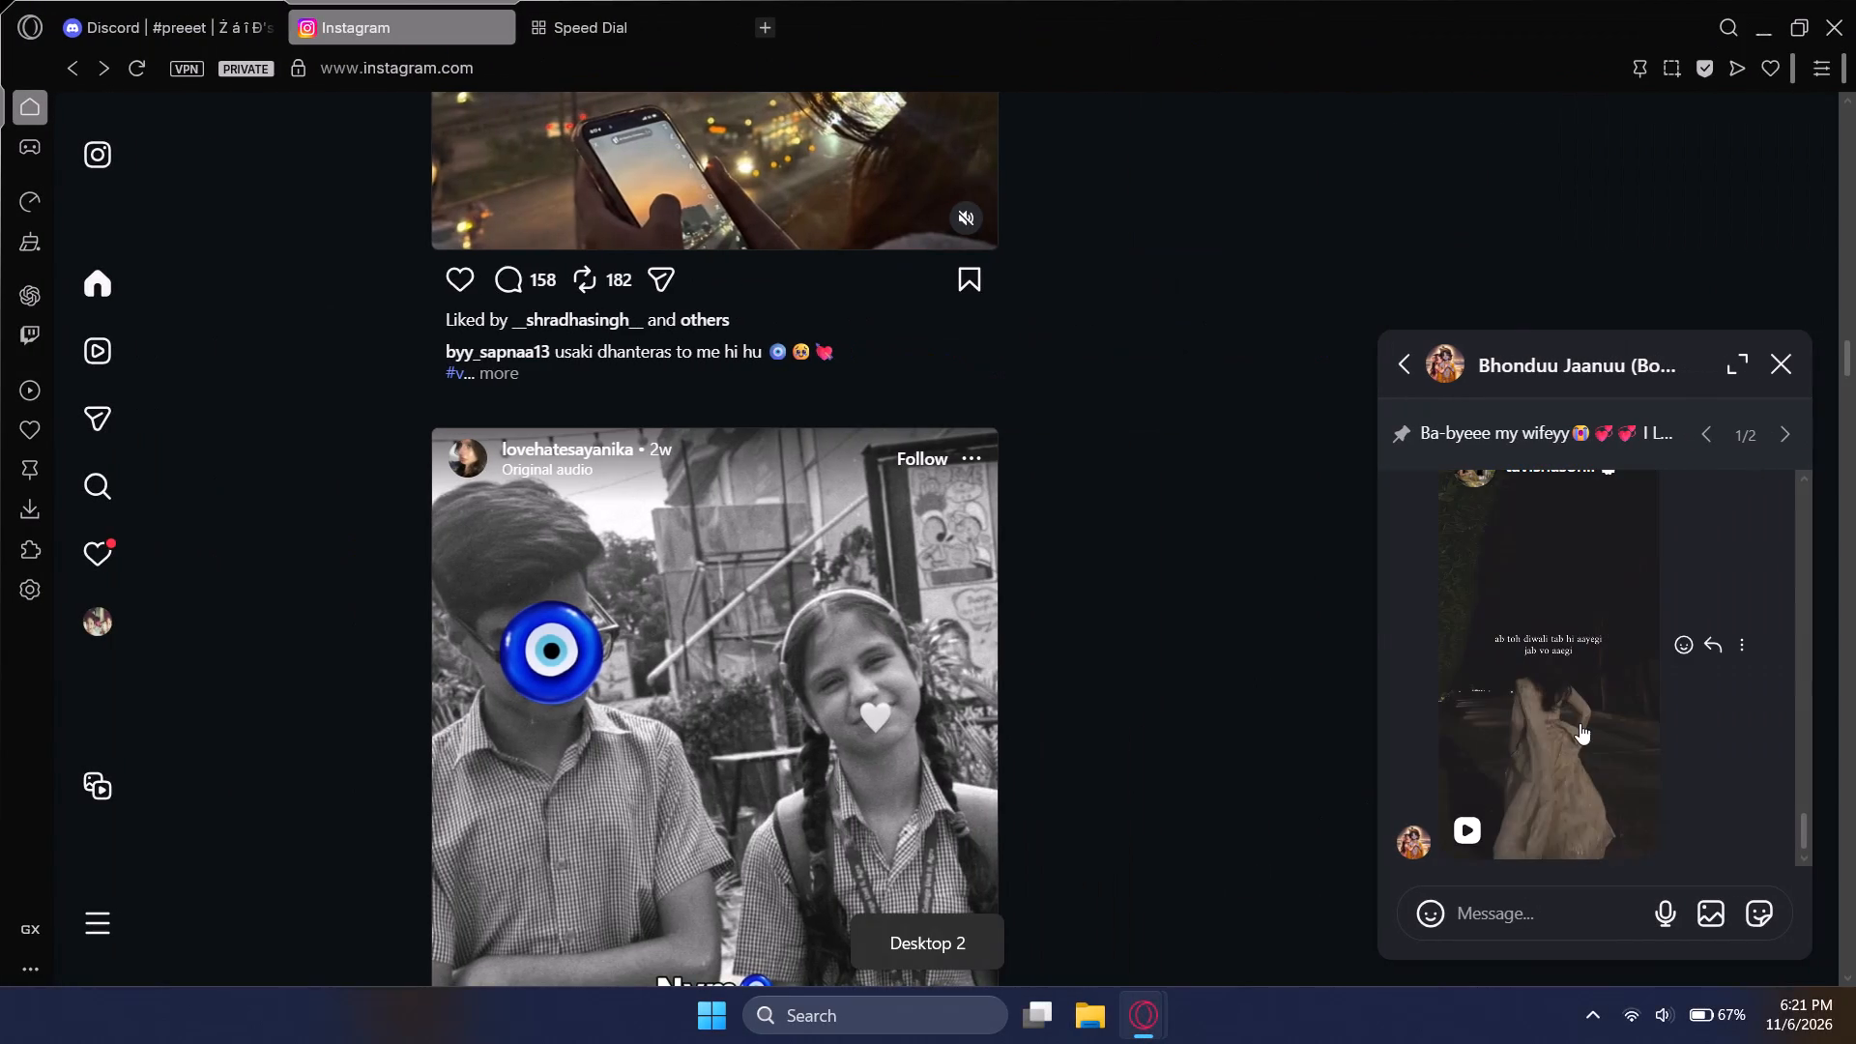
{"action": "scroll", "coordinate": [1580, 723], "scroll_direction": "down", "scroll_amount": 15}
{"action": "scroll", "coordinate": [1699, 680], "scroll_direction": "down", "scroll_amount": 6}
{"action": "left_click", "coordinate": [1733, 650]}
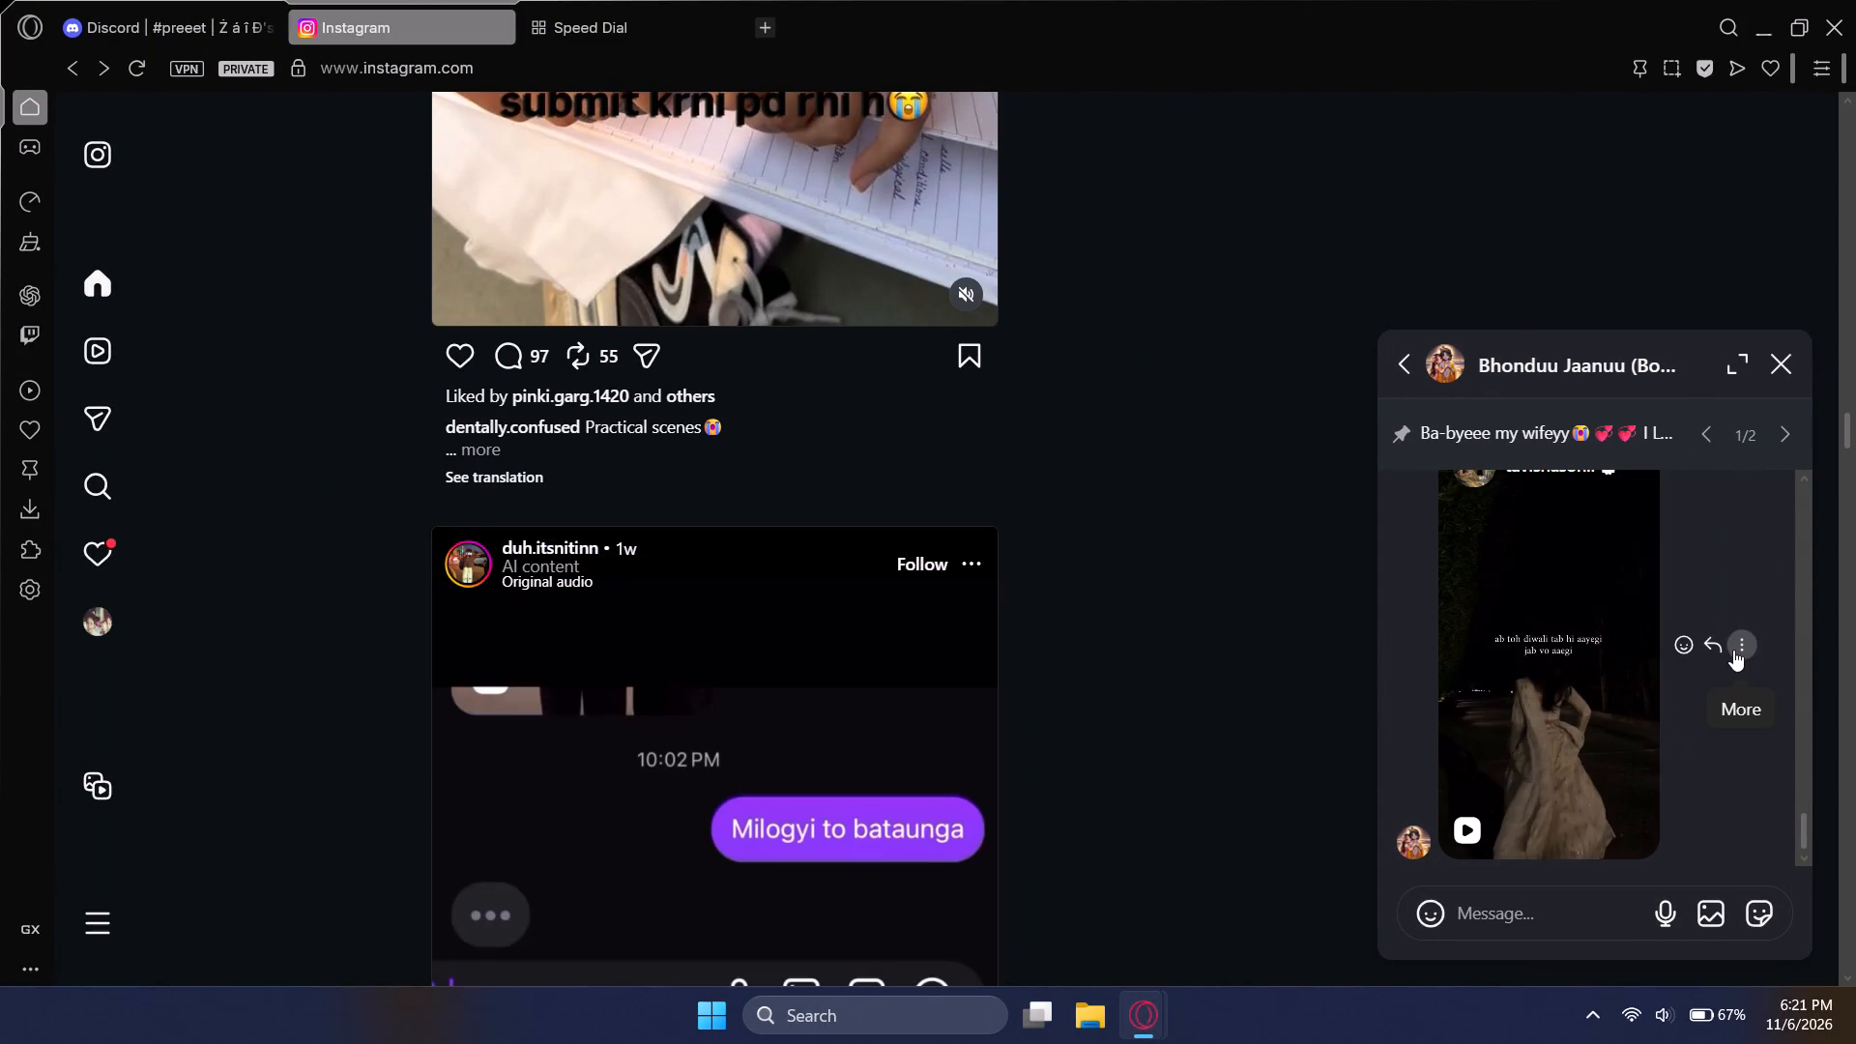
{"action": "left_click", "coordinate": [1729, 748]}
{"action": "scroll", "coordinate": [1702, 775], "scroll_direction": "up", "scroll_amount": 11}
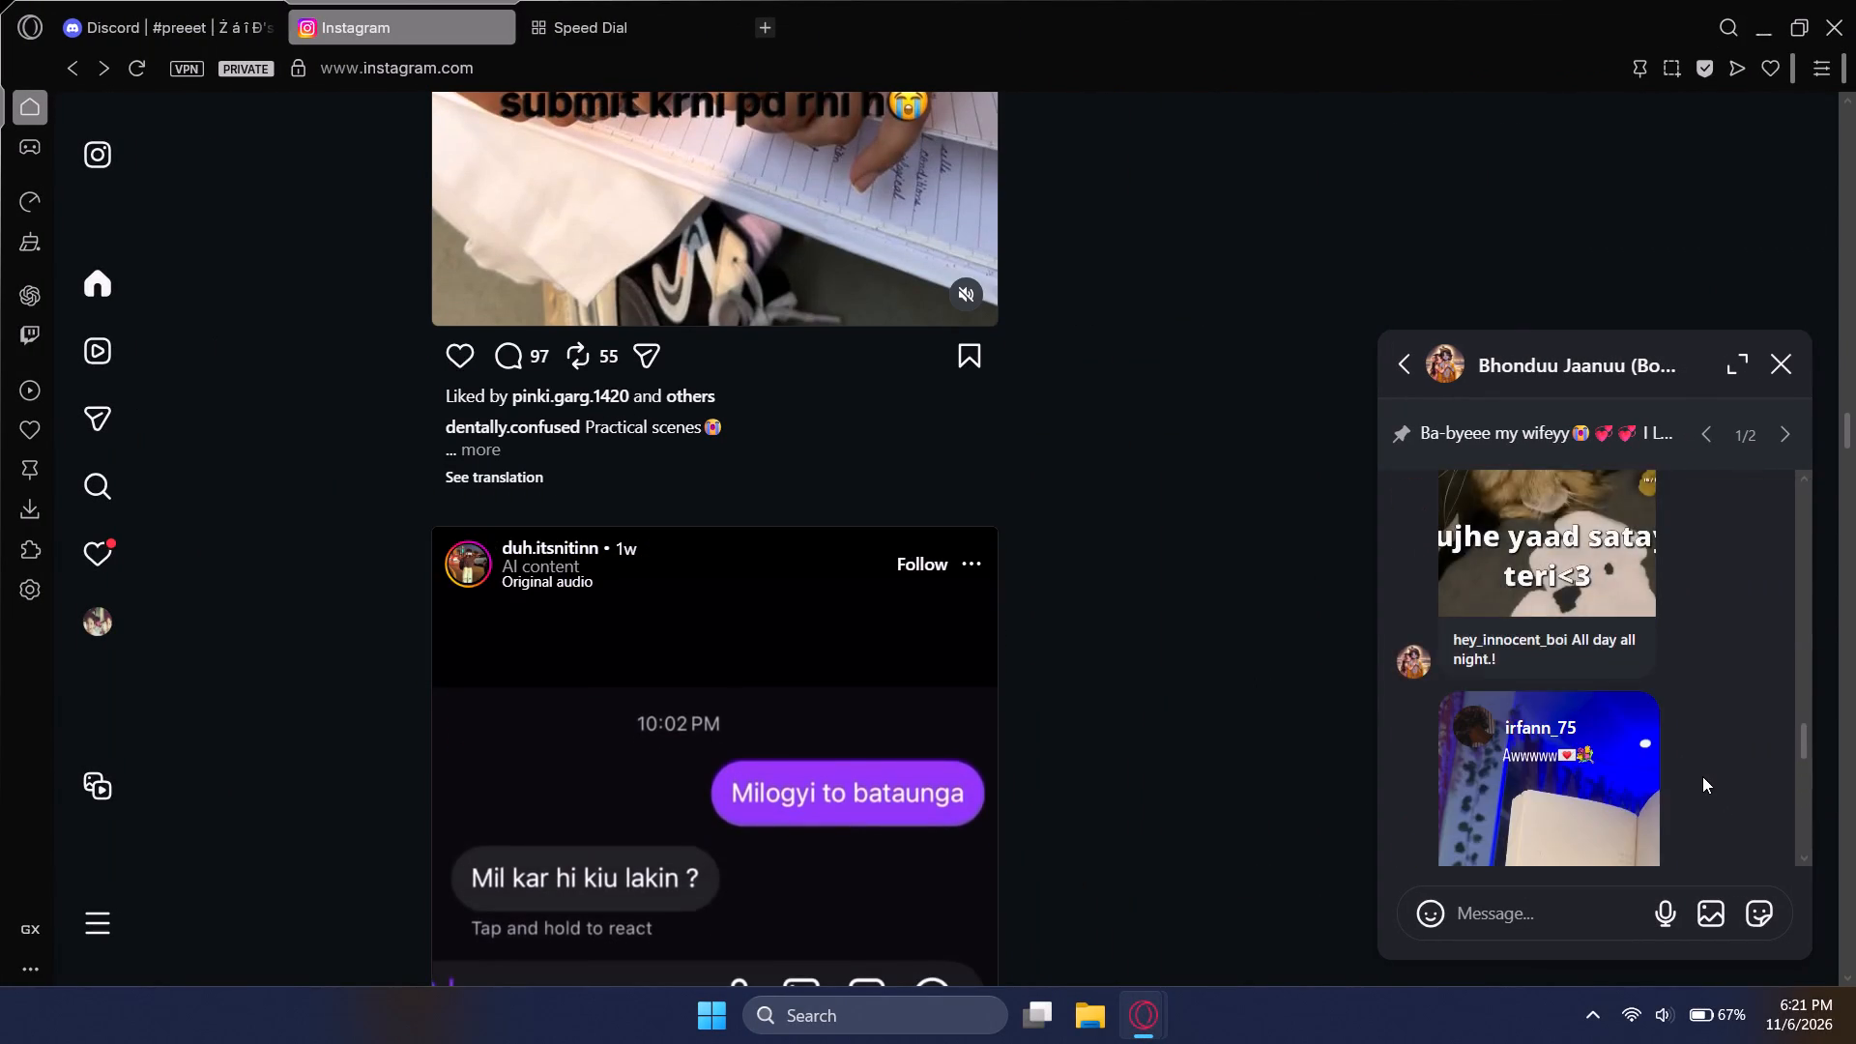
{"action": "scroll", "coordinate": [1702, 776], "scroll_direction": "up", "scroll_amount": 17}
{"action": "scroll", "coordinate": [1698, 780], "scroll_direction": "up", "scroll_amount": 4}
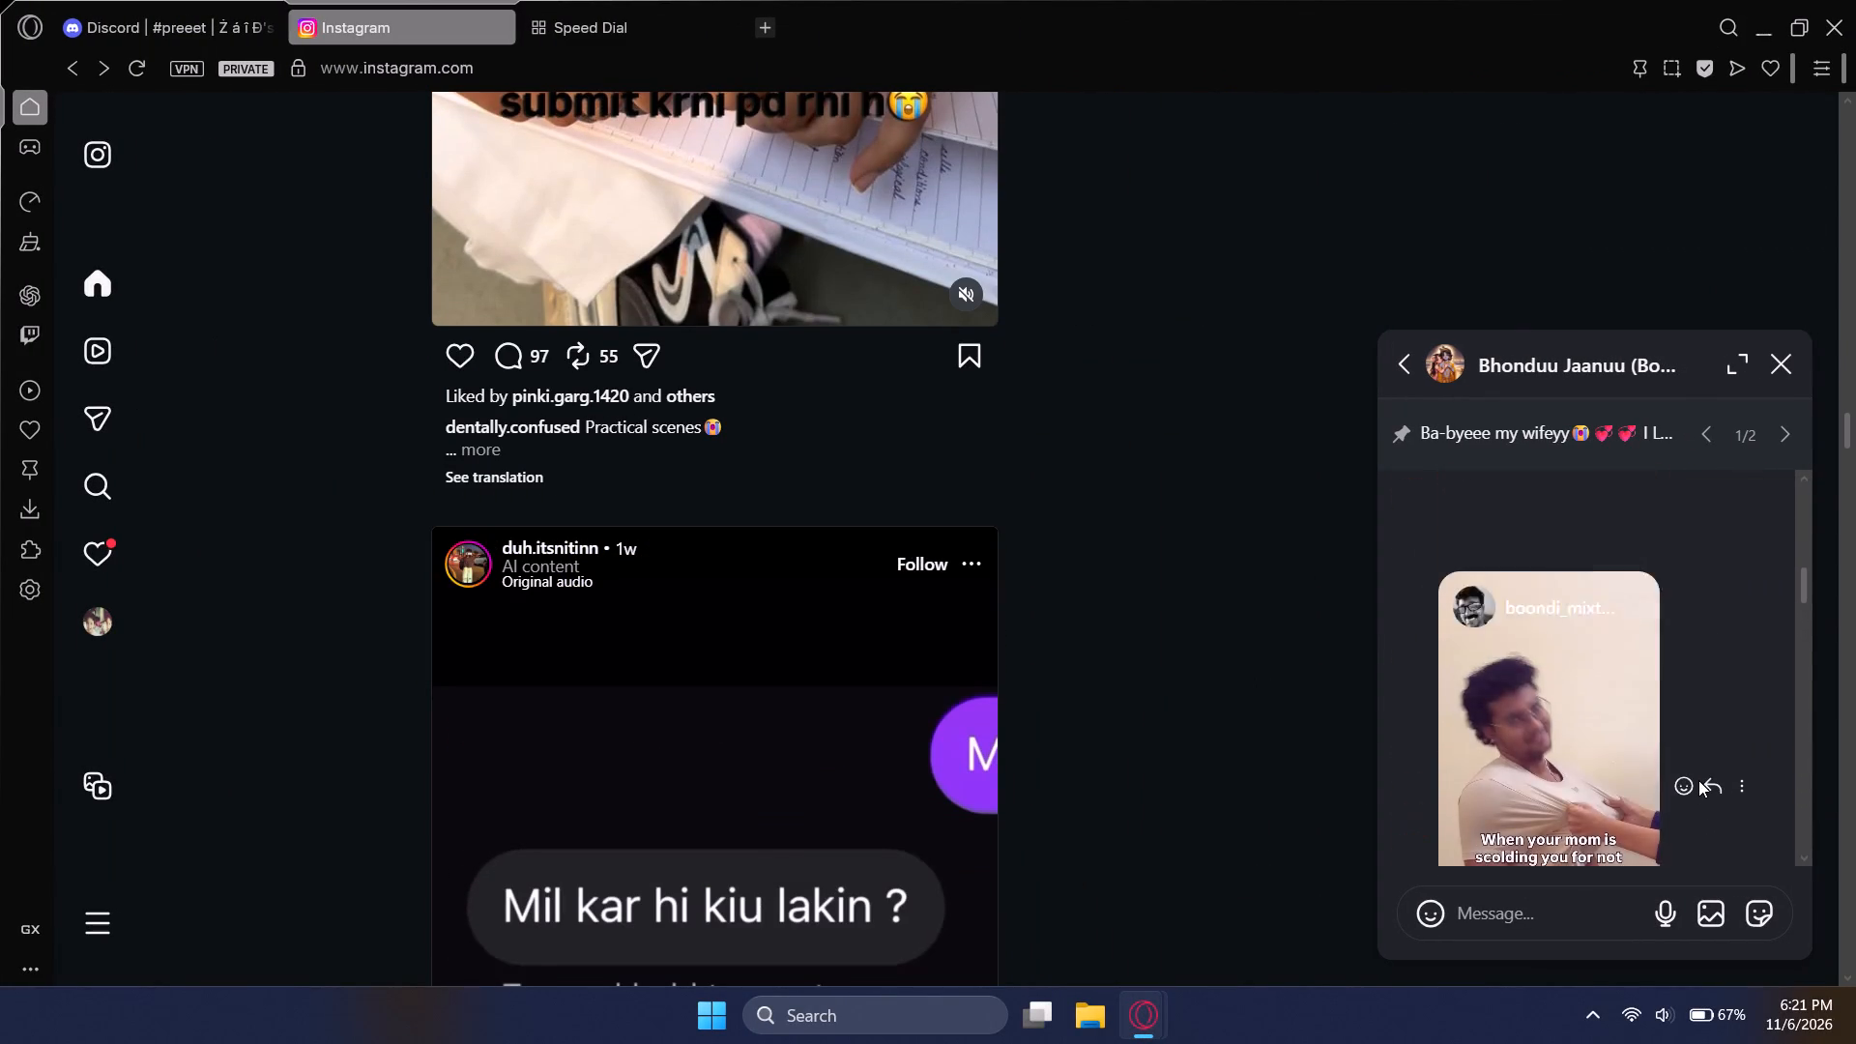
{"action": "scroll", "coordinate": [1698, 780], "scroll_direction": "down", "scroll_amount": 3}
{"action": "left_click", "coordinate": [1582, 754]}
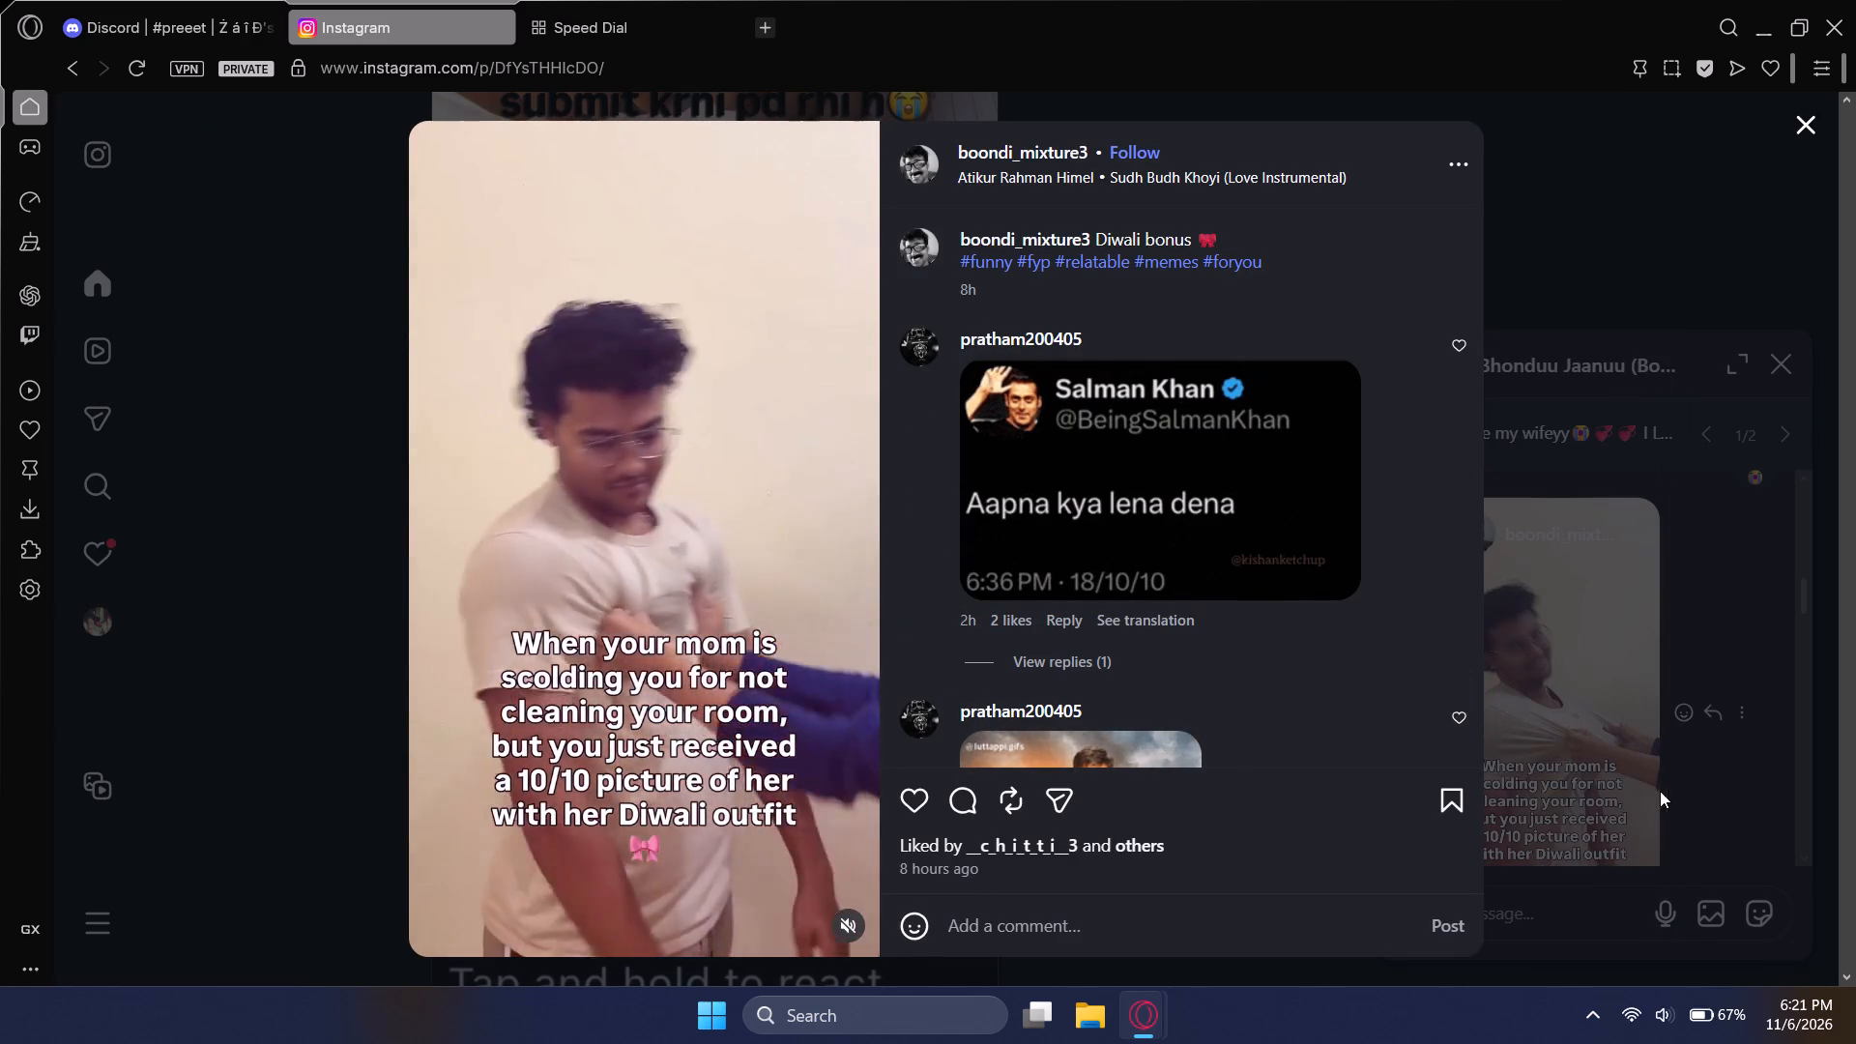
{"action": "left_click", "coordinate": [1693, 778]}
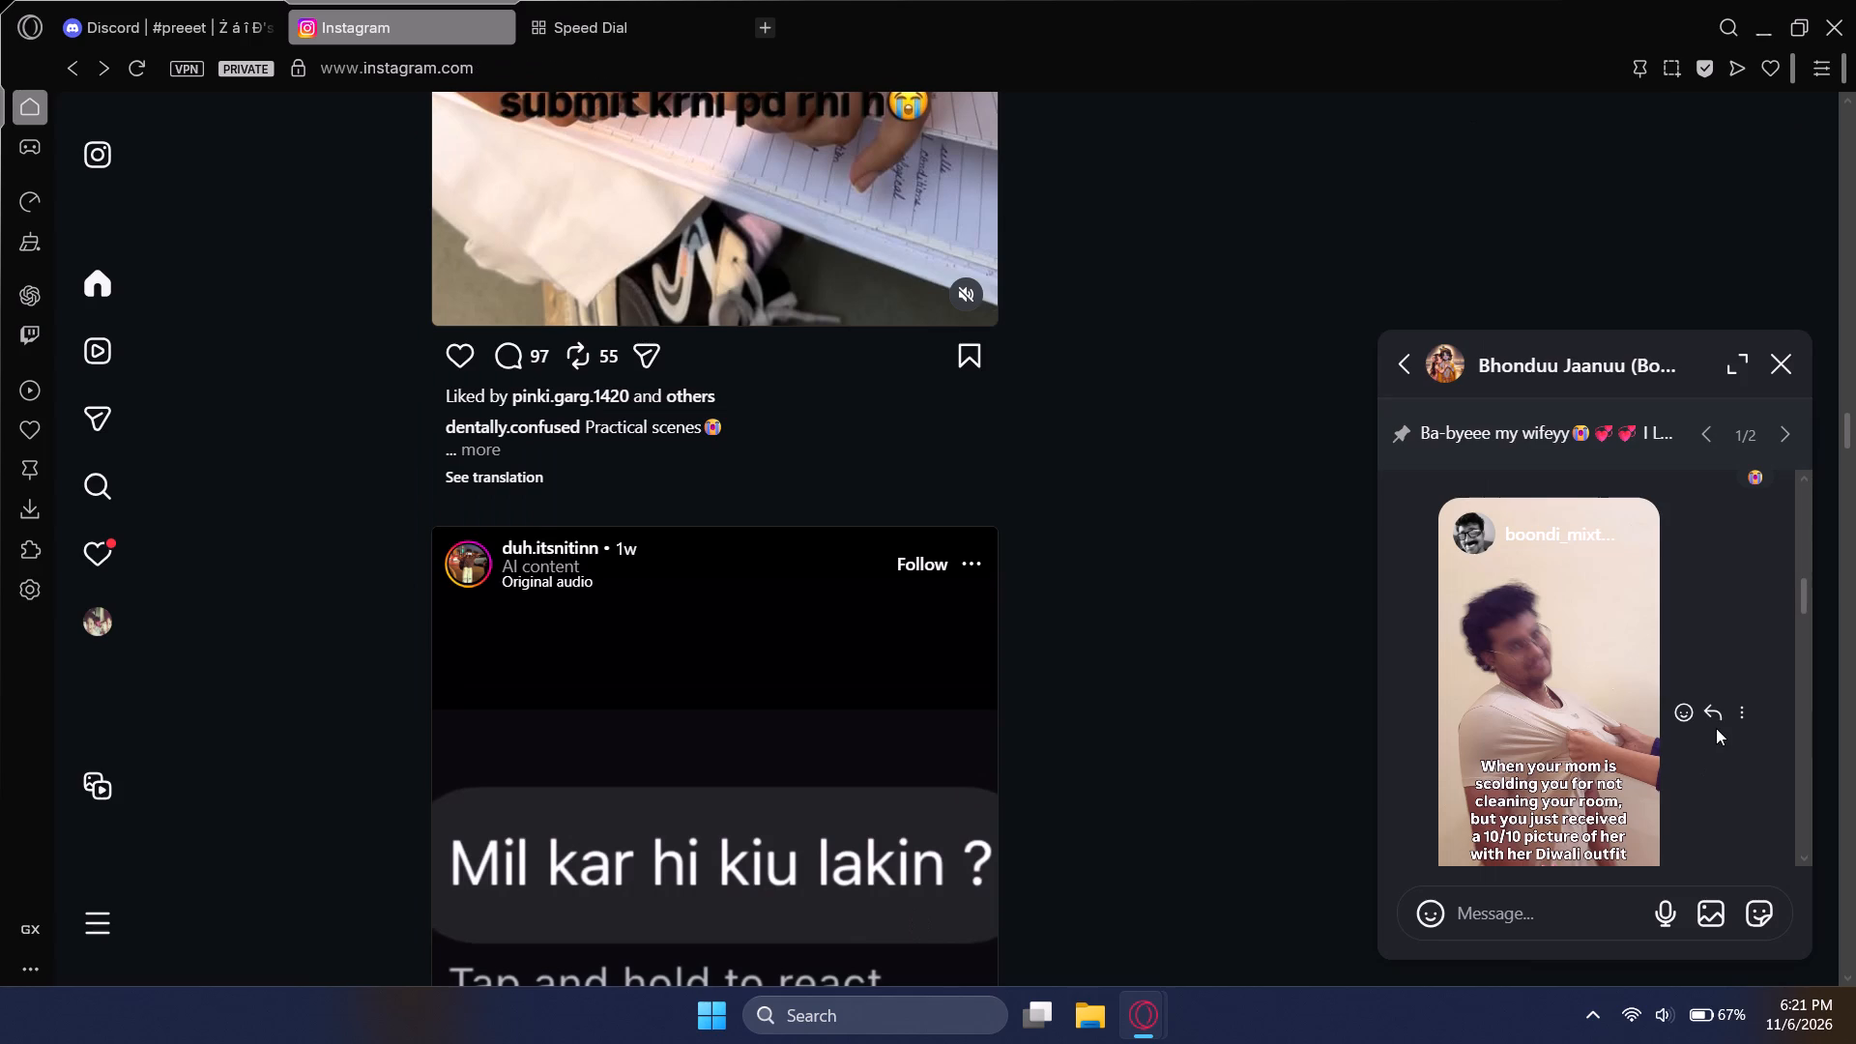
Reply to the Diwali outfit reel in the chat with three loudly crying face emojis.
{"action": "left_click", "coordinate": [1707, 716]}
{"action": "left_click", "coordinate": [1443, 910]}
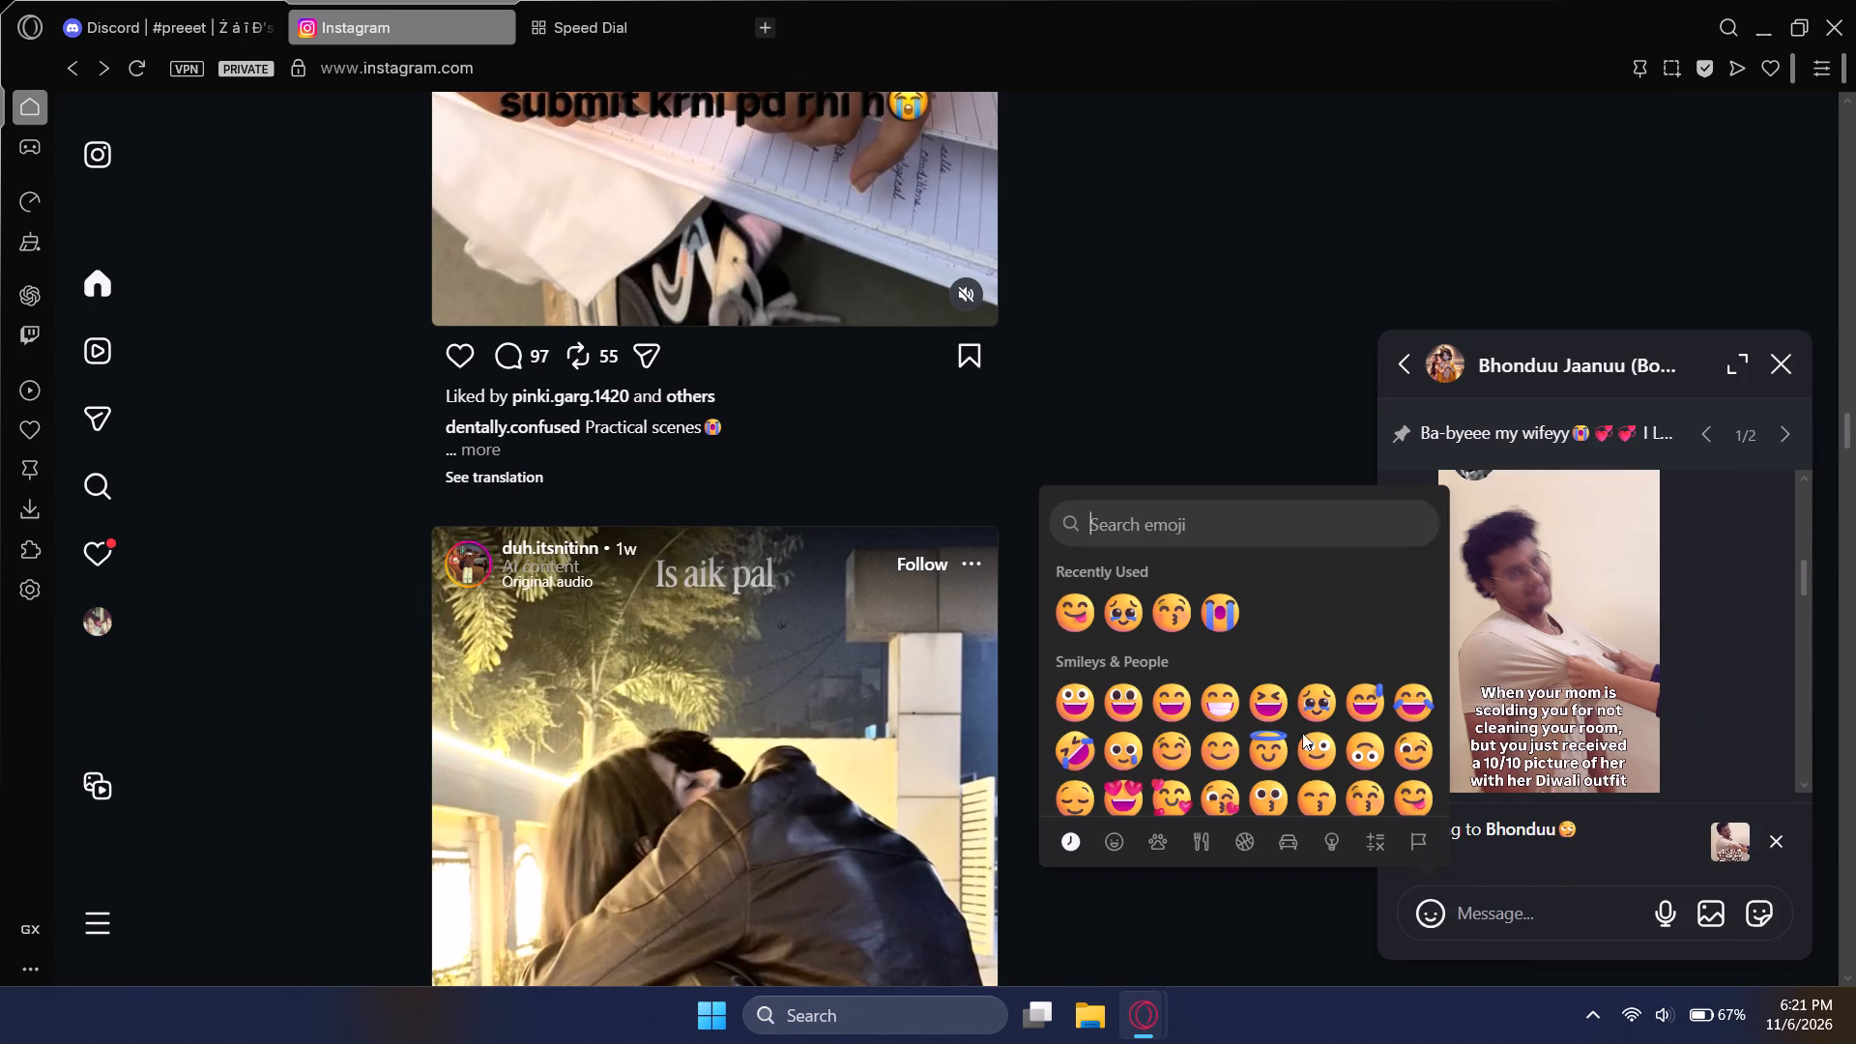
{"action": "triple_click", "coordinate": [1228, 605]}
{"action": "left_click", "coordinate": [1738, 909]}
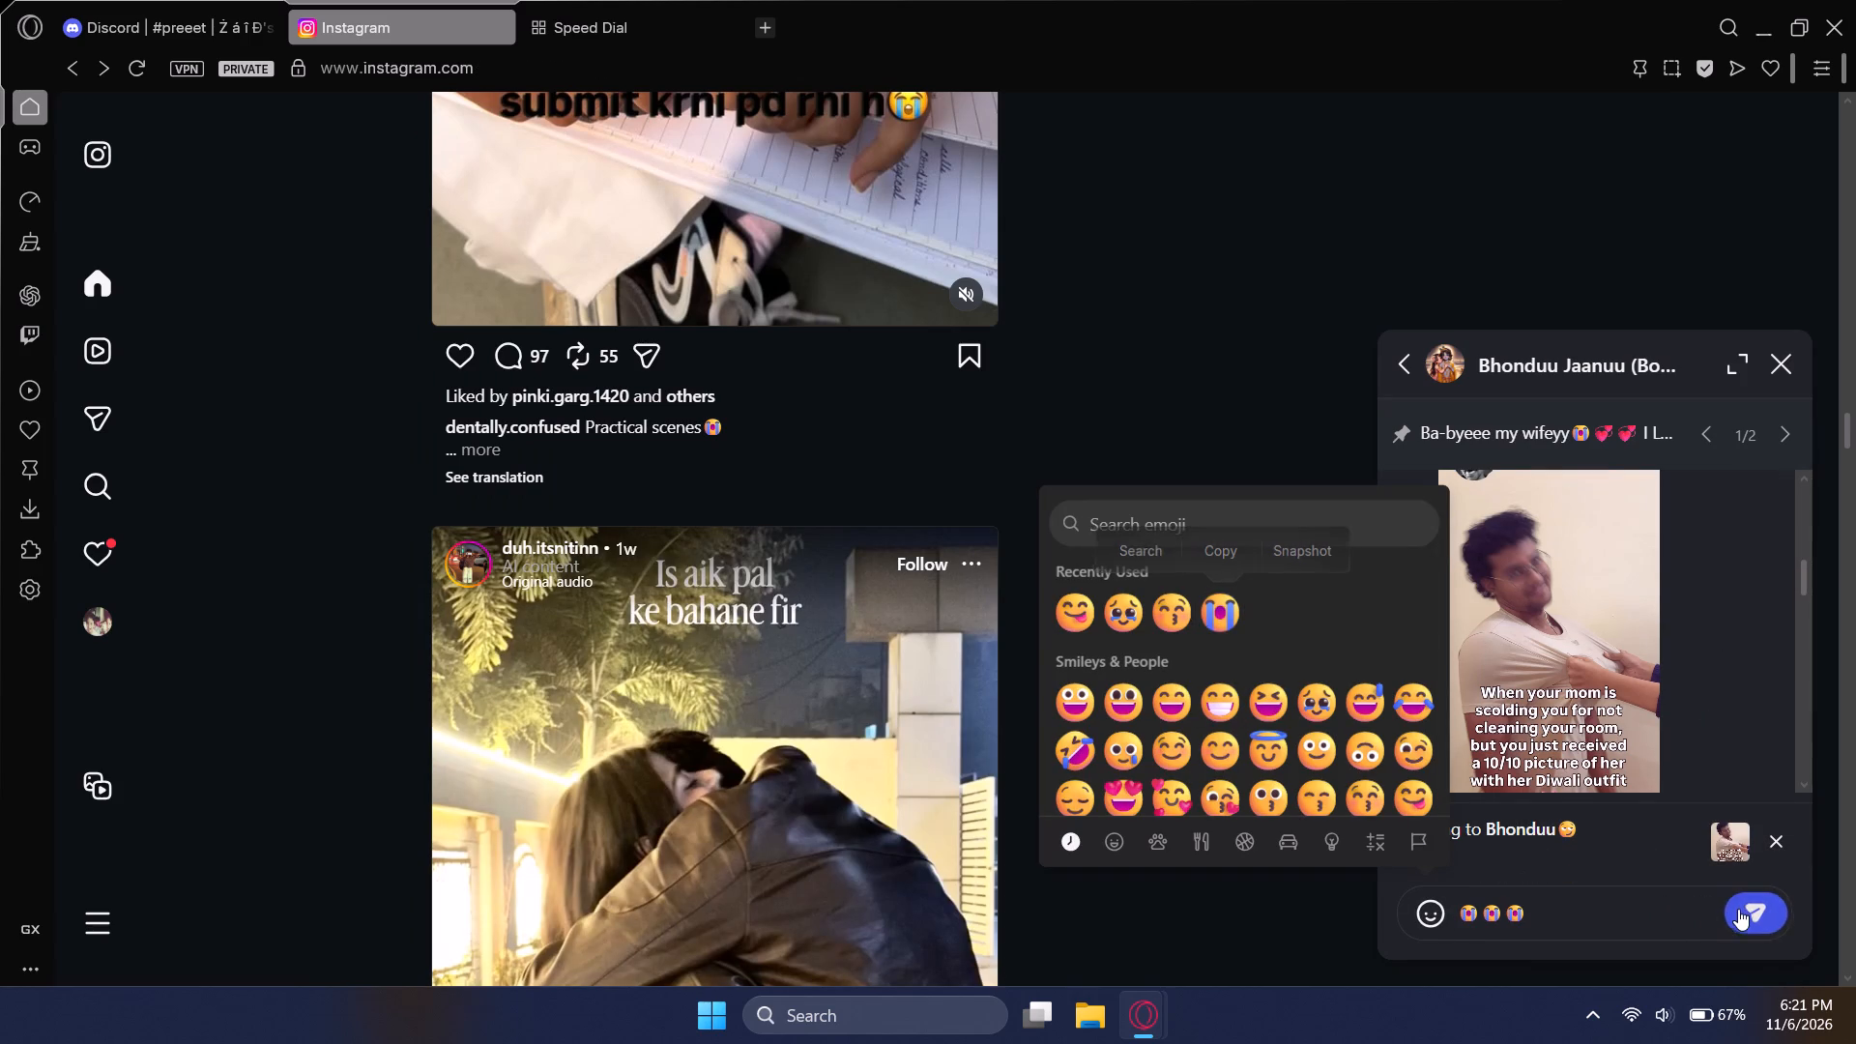
View the shared girlzfactsofficial post and reply "shaadi toh ho chuki hai babe" with two kissing-face and two revolving-hearts emojis.
{"action": "scroll", "coordinate": [1569, 784], "scroll_direction": "down", "scroll_amount": 1}
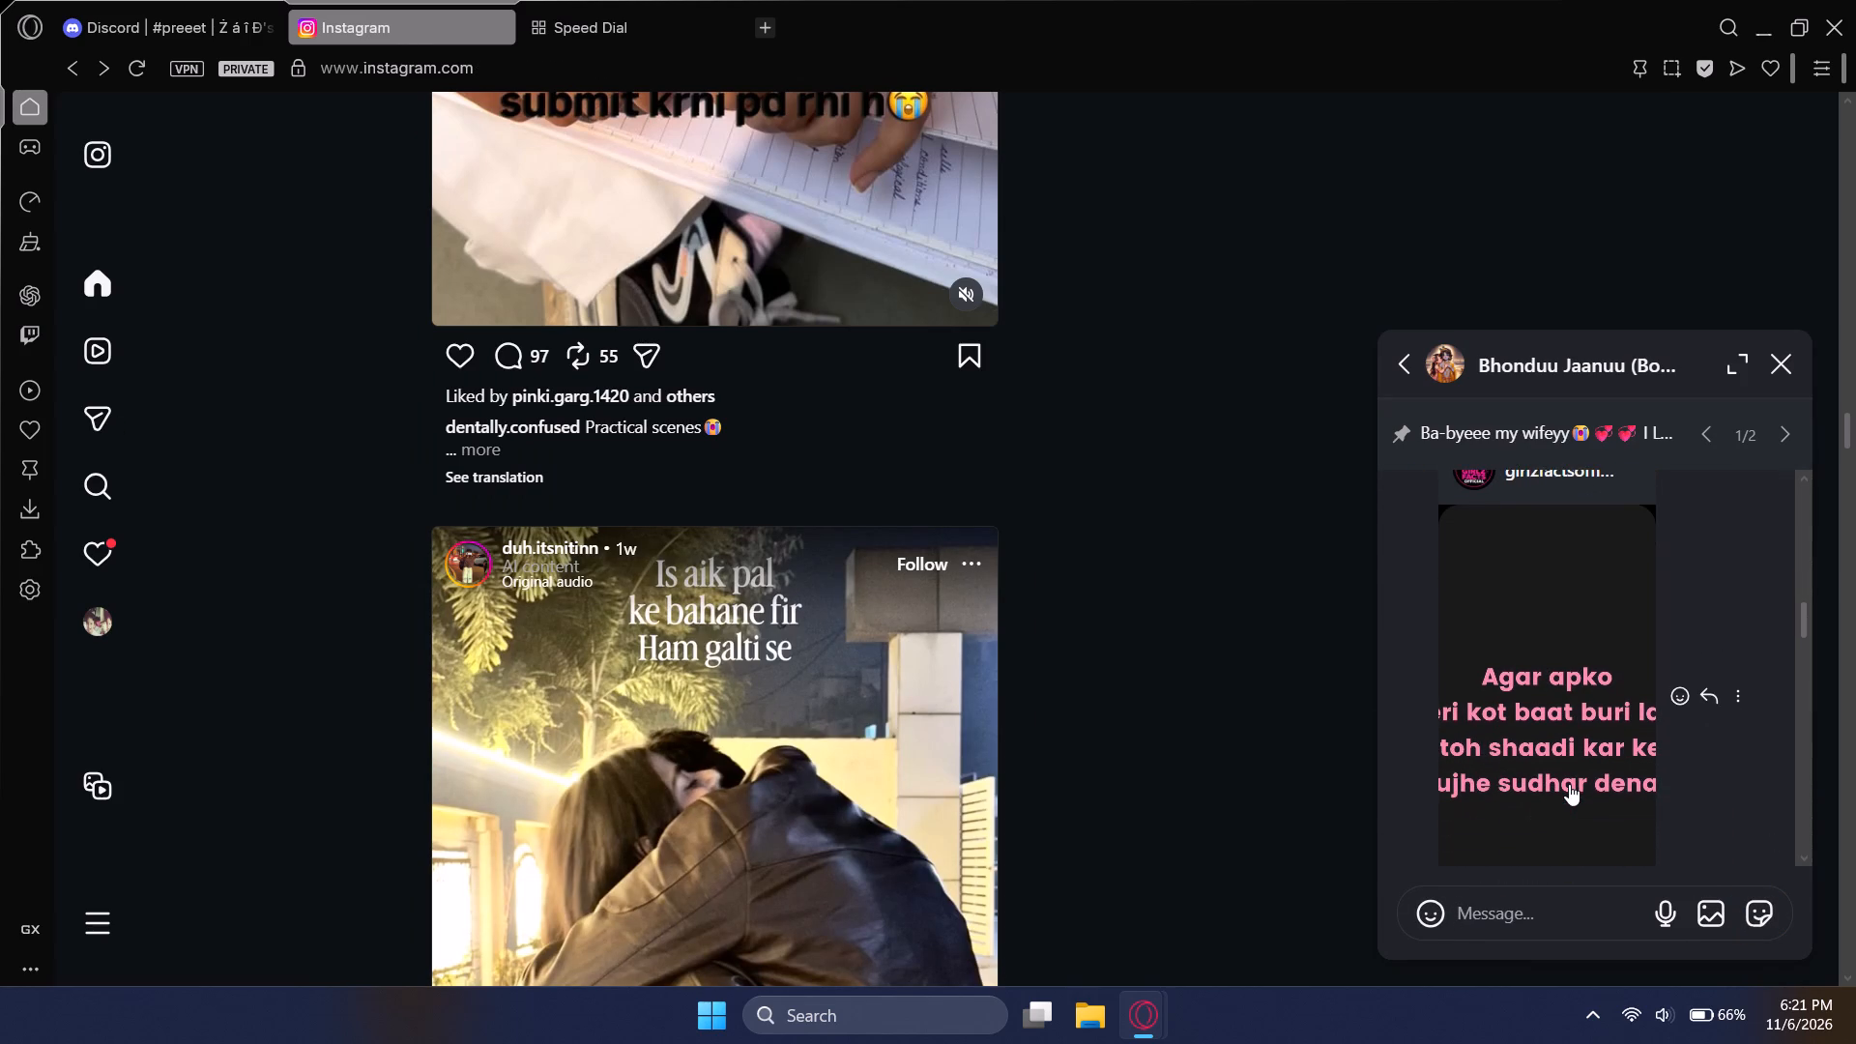
{"action": "left_click", "coordinate": [1569, 784]}
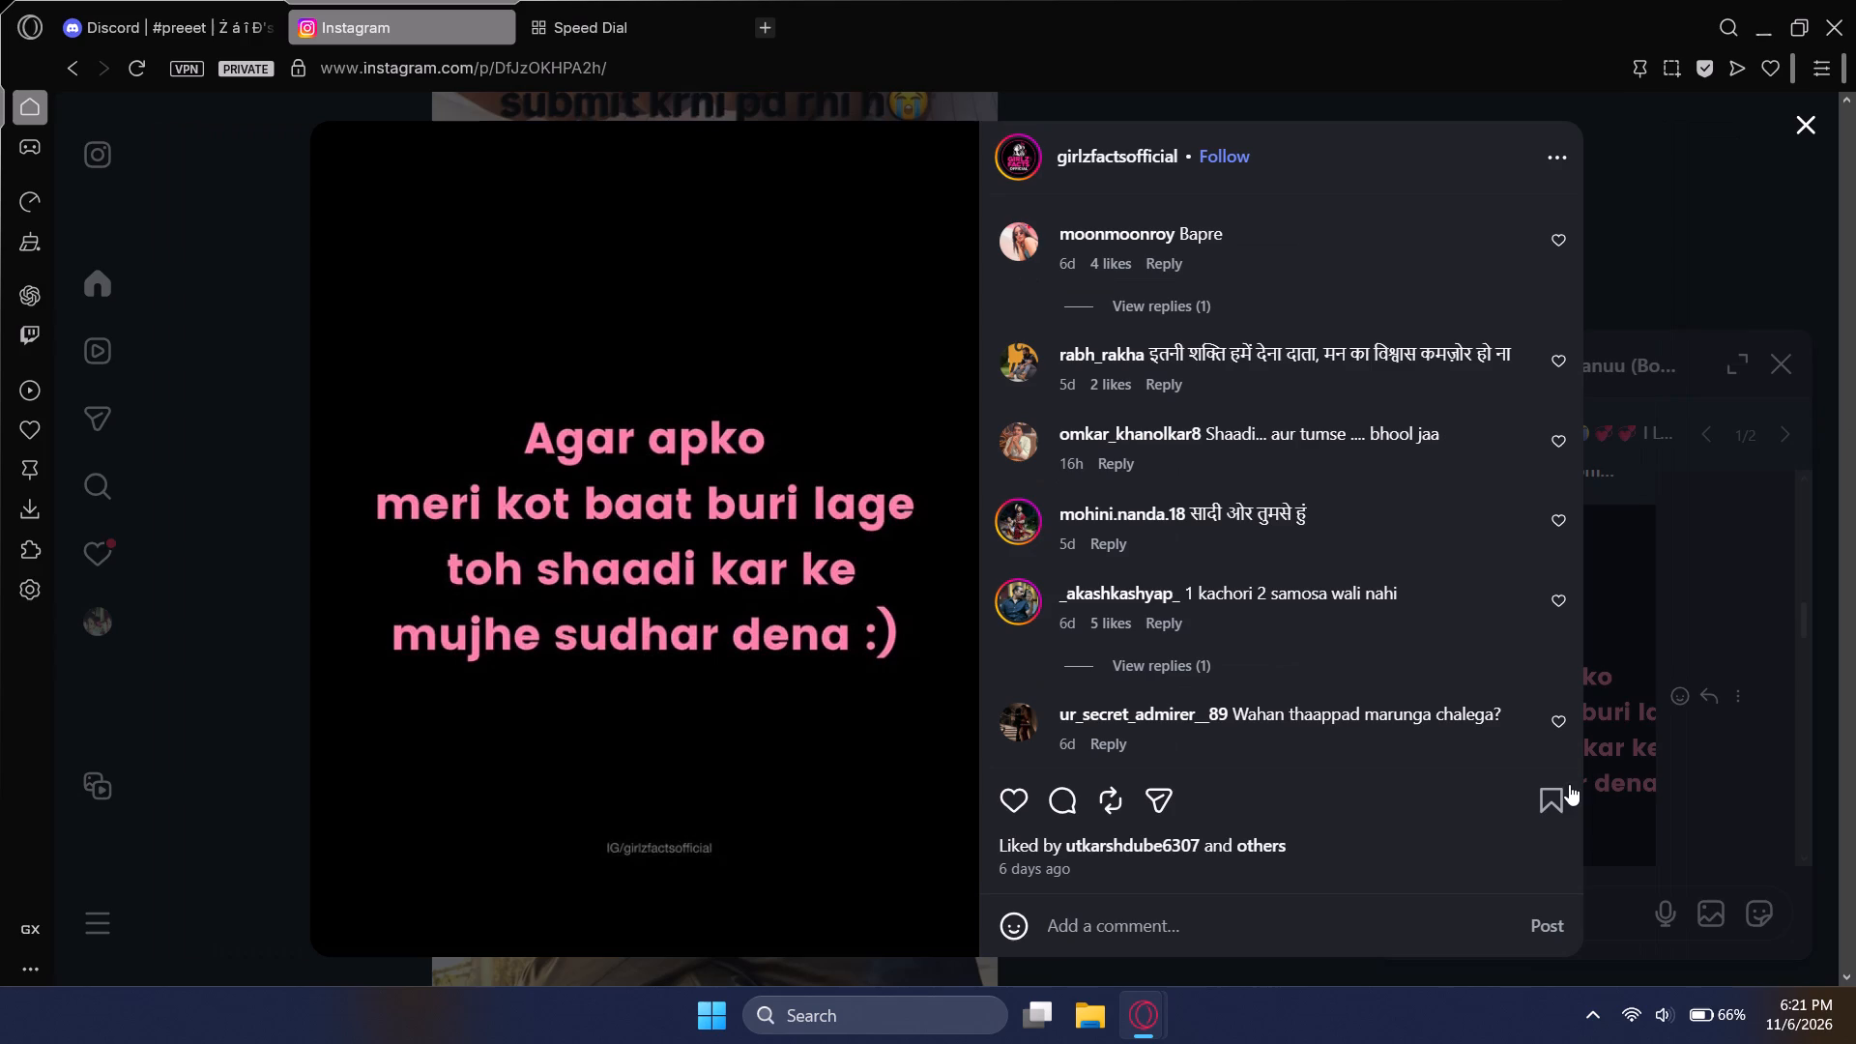
{"action": "left_click", "coordinate": [1688, 764]}
{"action": "left_click", "coordinate": [1711, 691]}
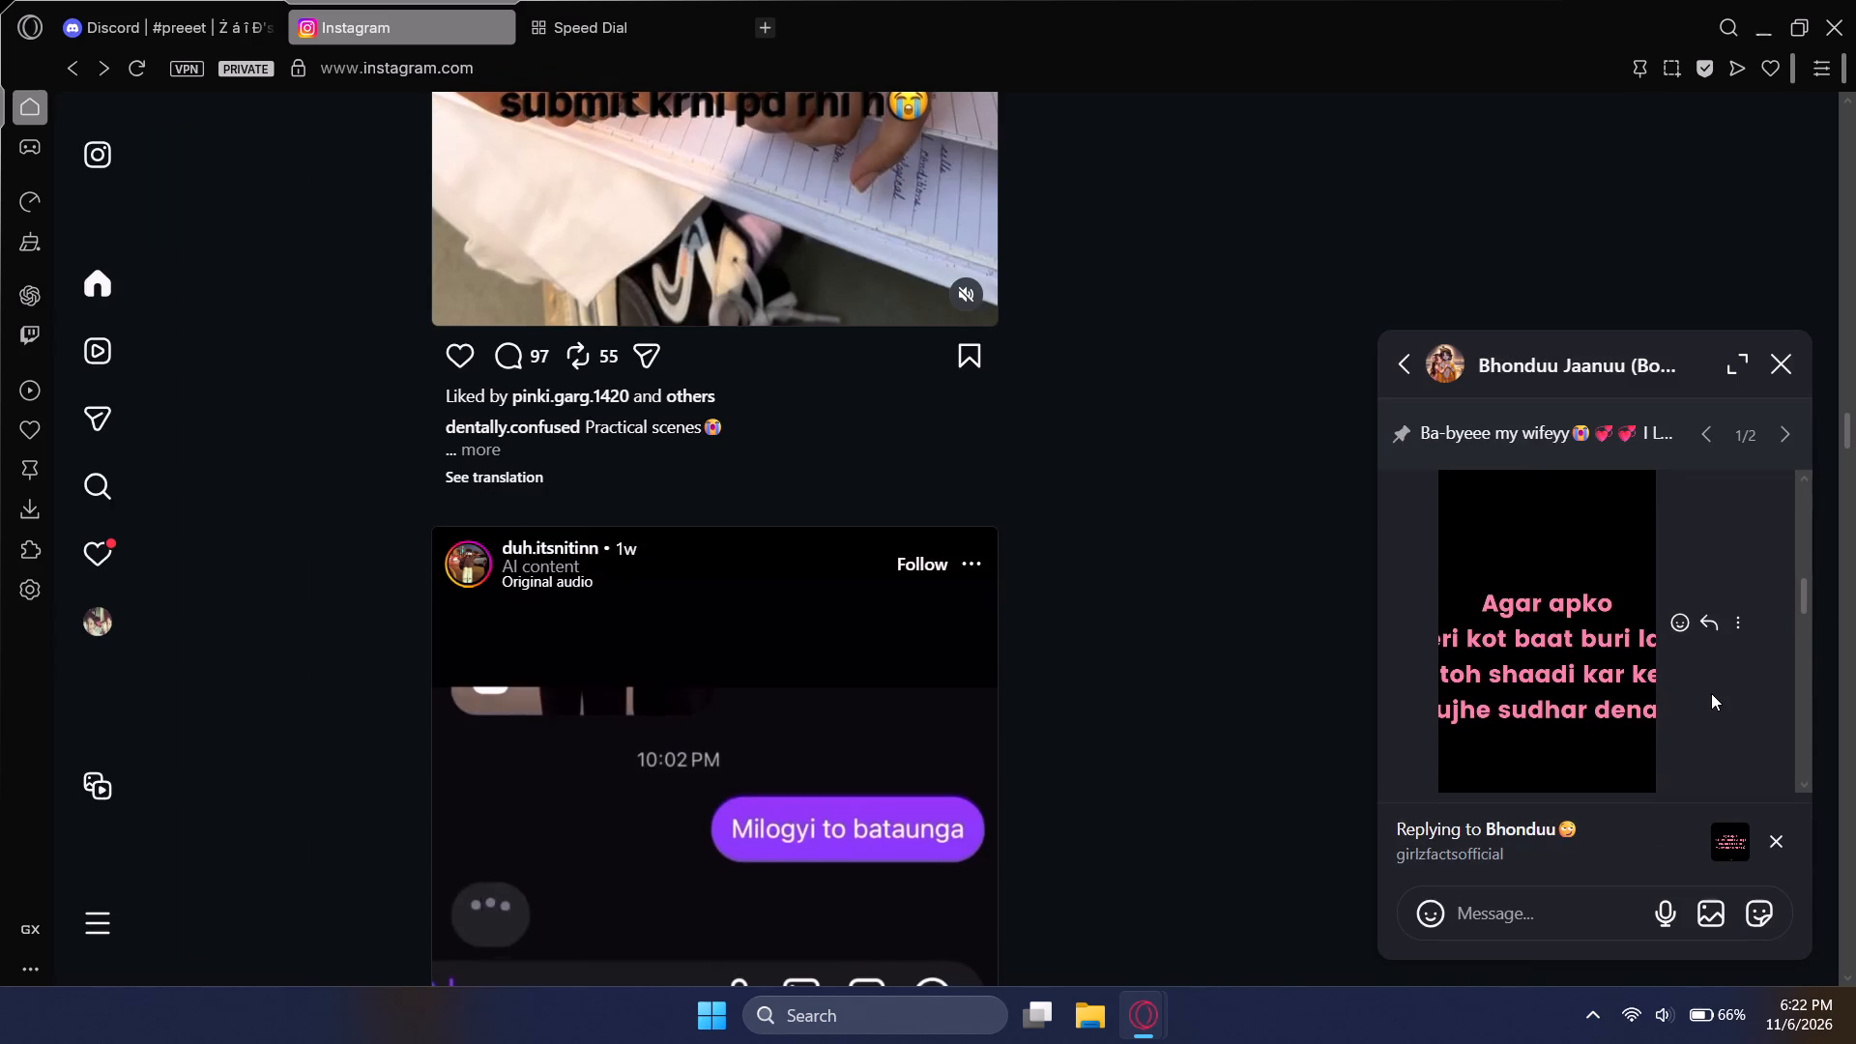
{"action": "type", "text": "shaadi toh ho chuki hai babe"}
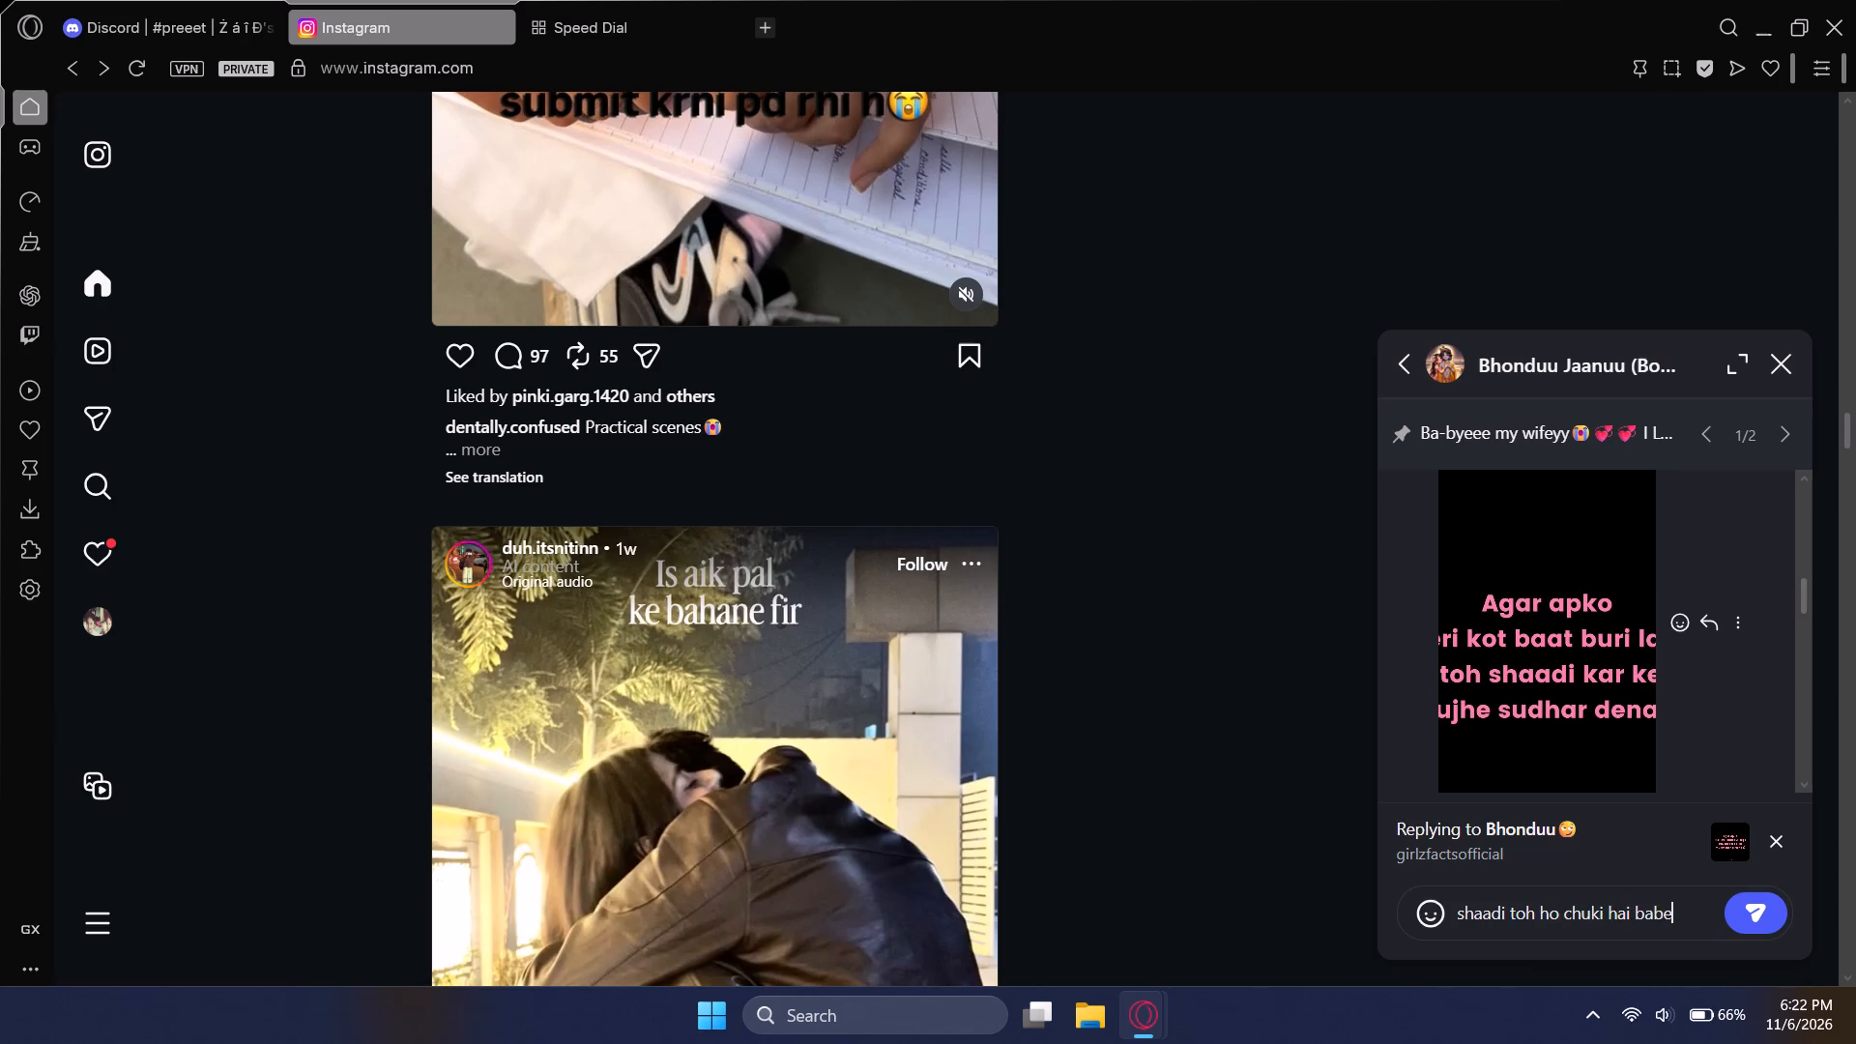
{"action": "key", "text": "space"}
{"action": "left_click", "coordinate": [1430, 905]}
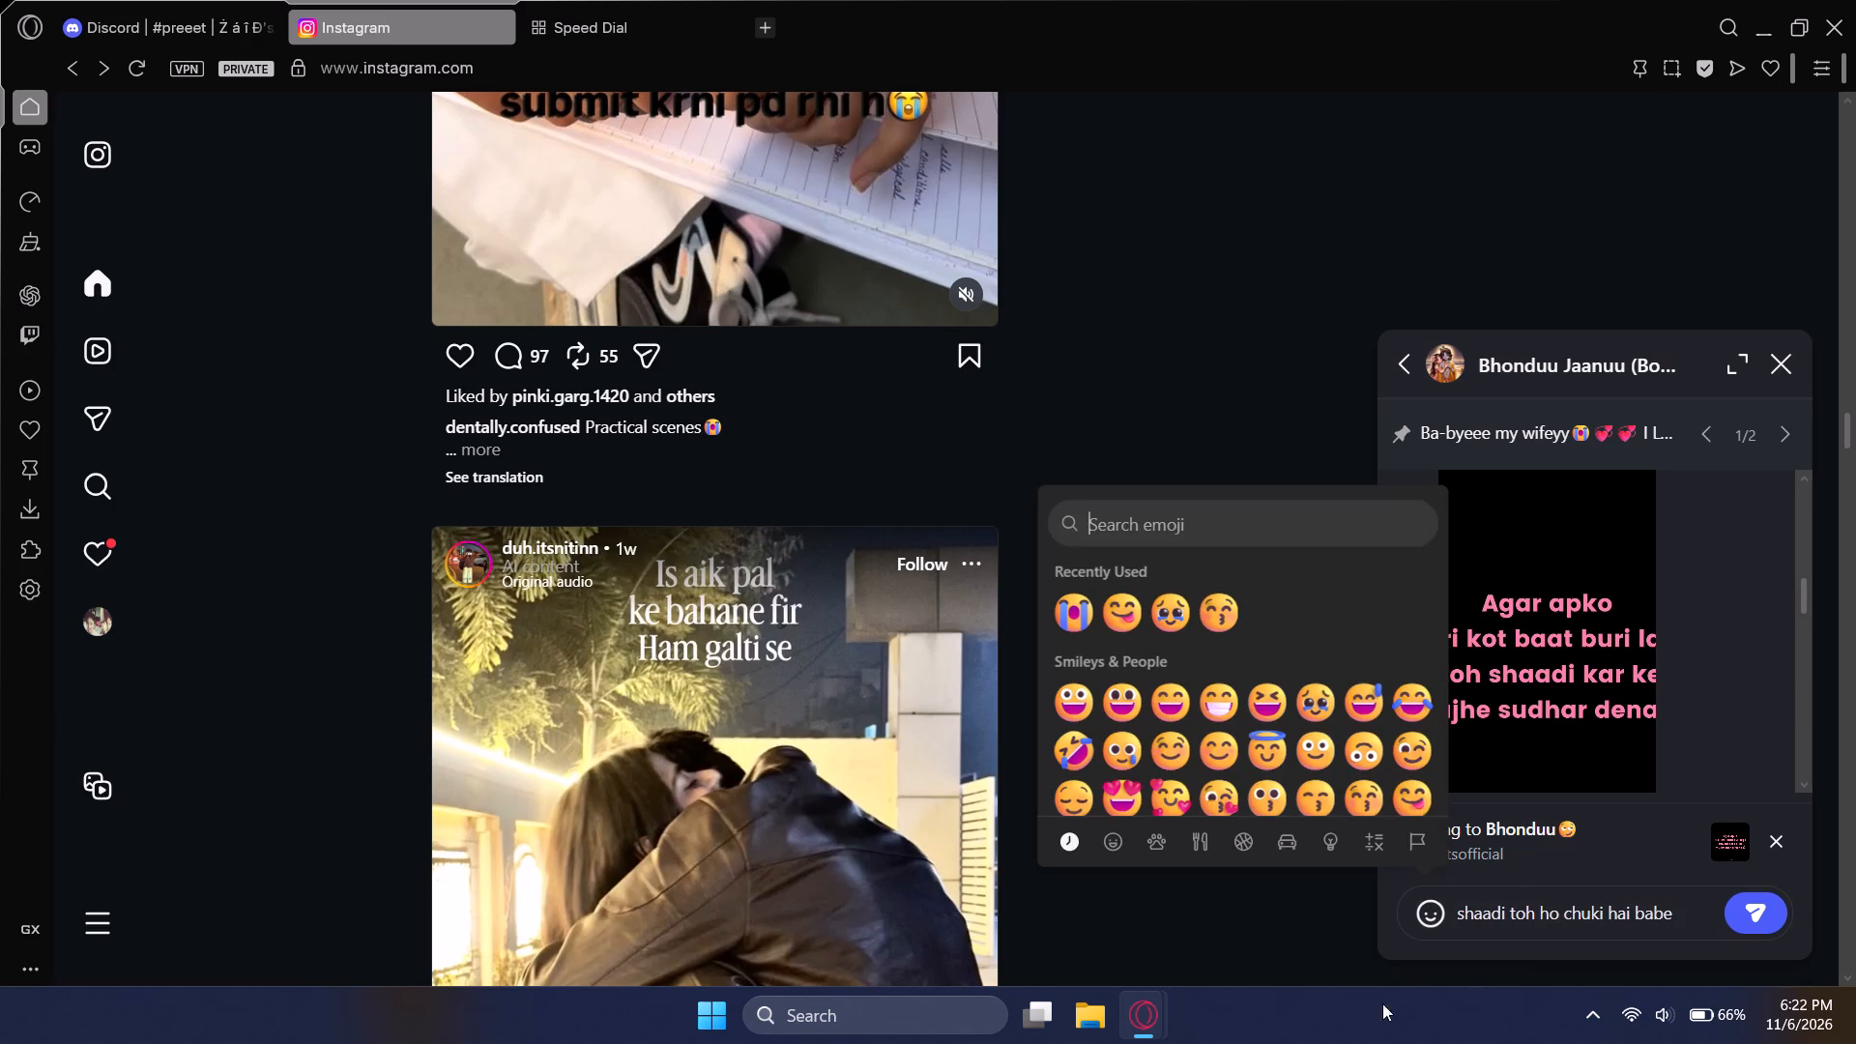
{"action": "double_click", "coordinate": [1364, 803]}
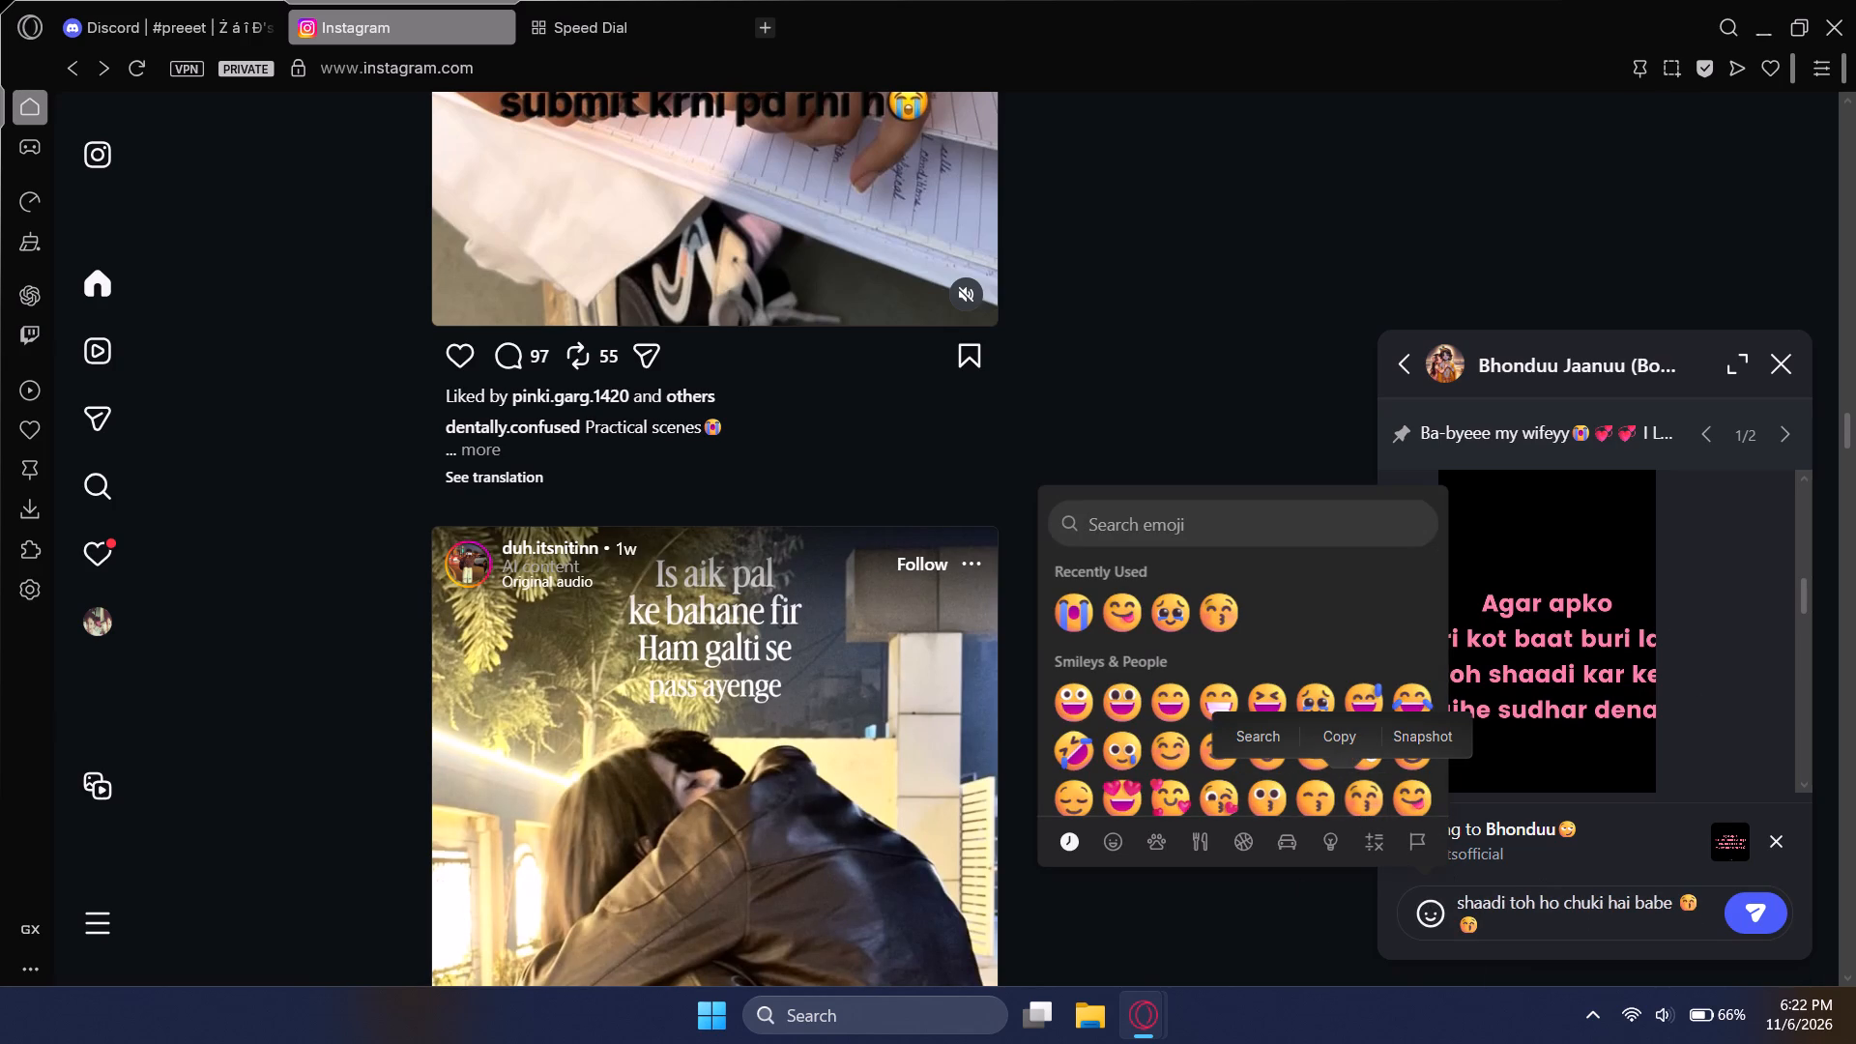
{"action": "left_click", "coordinate": [1371, 837]}
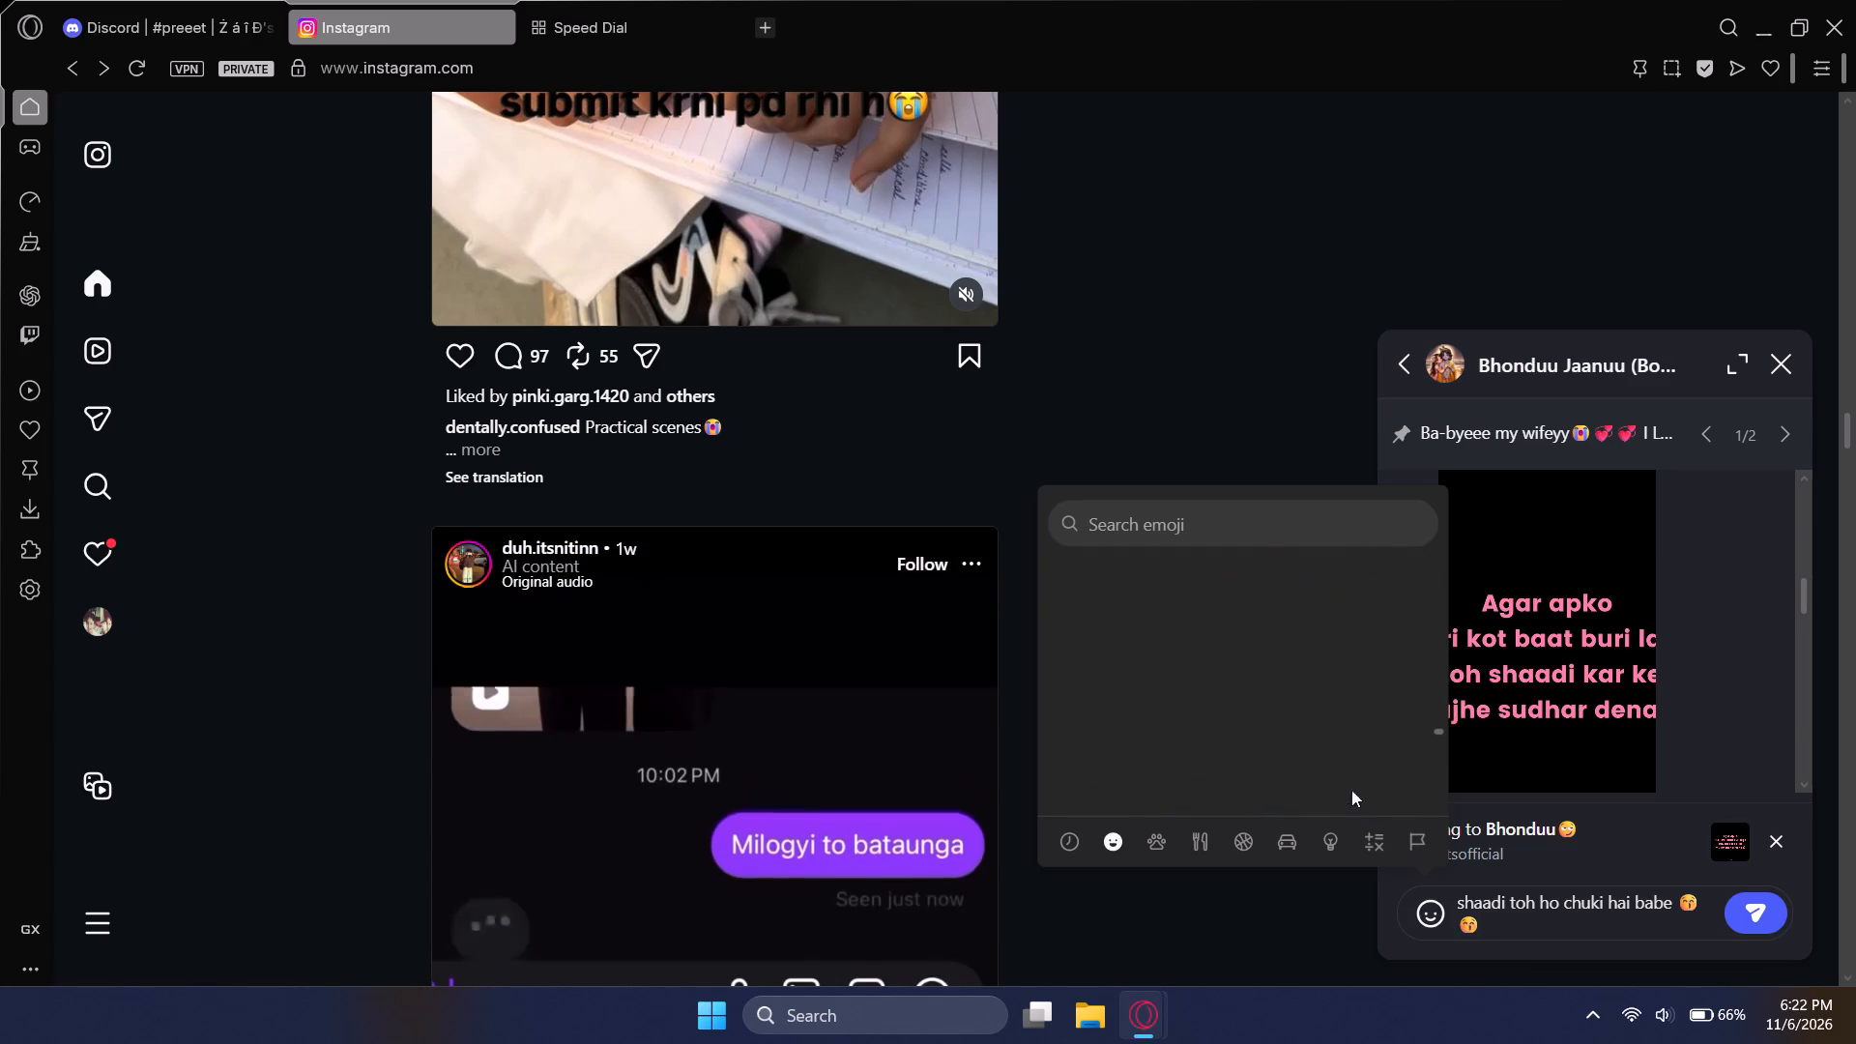
{"action": "double_click", "coordinate": [1127, 706]}
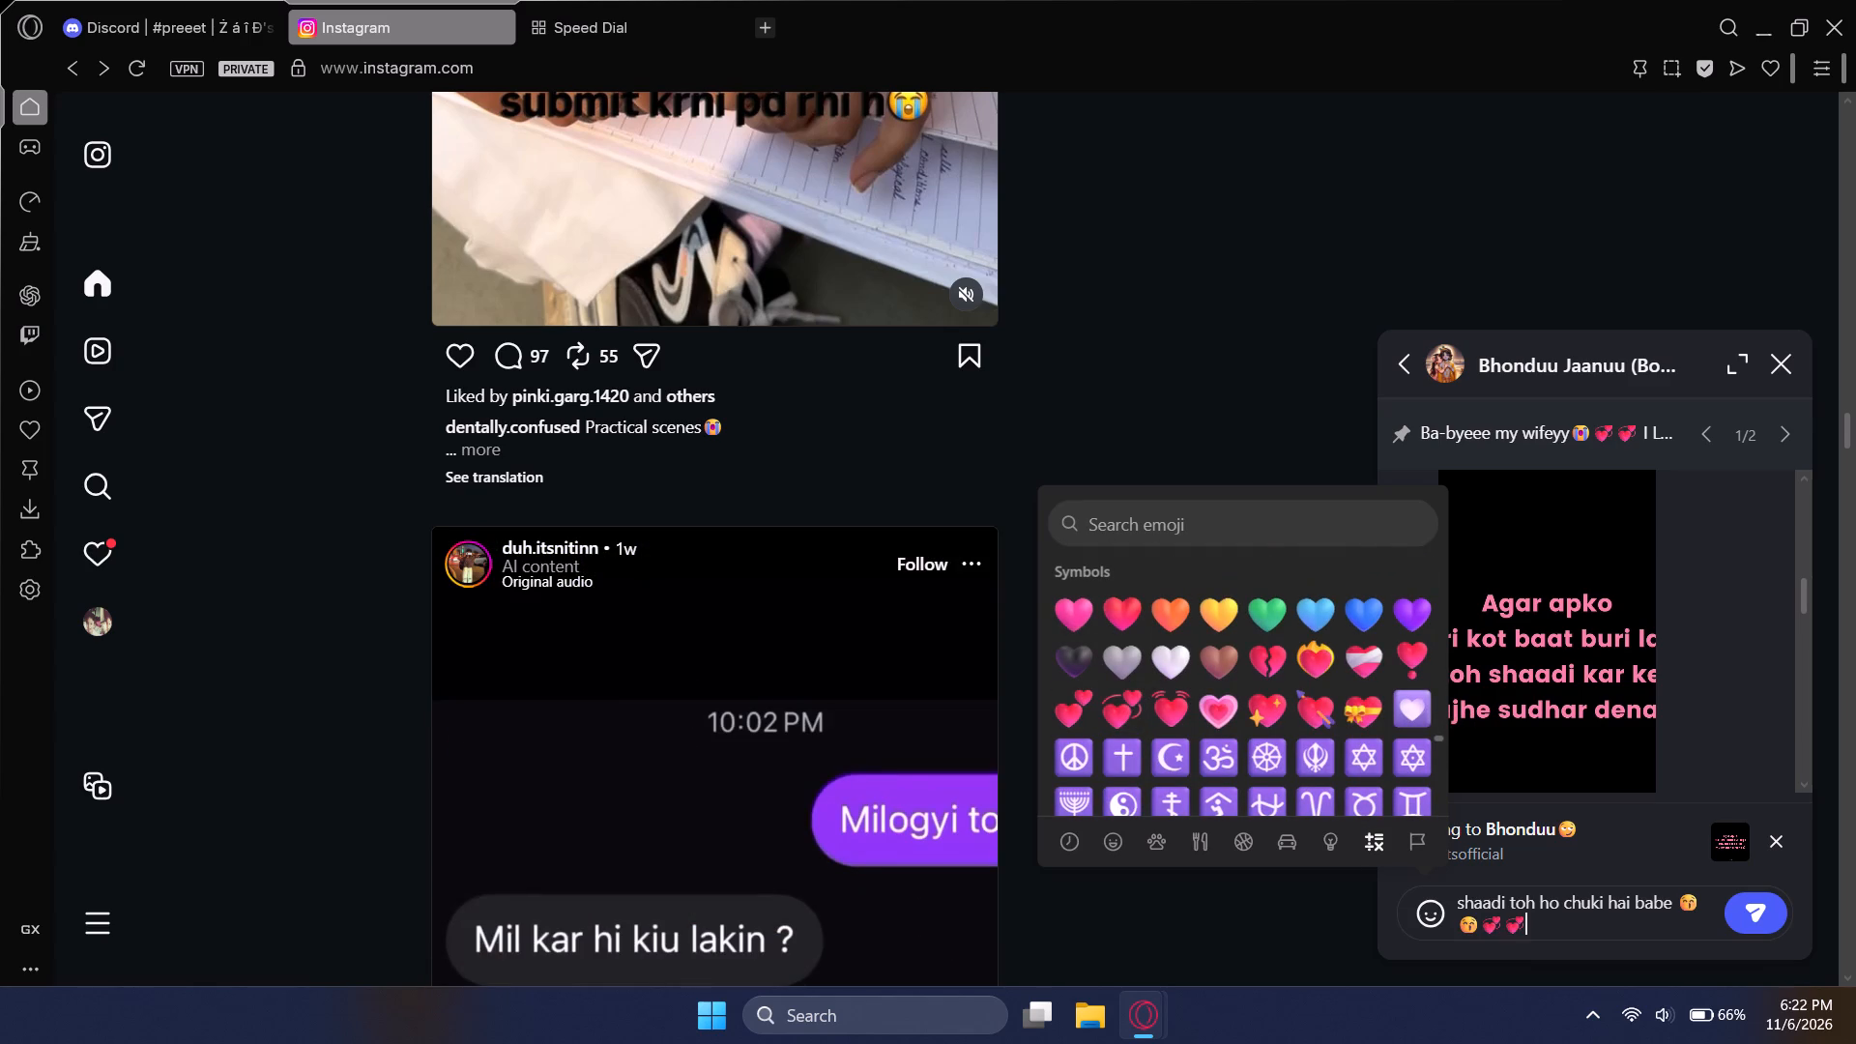
{"action": "left_click", "coordinate": [1775, 925]}
Watch the "Dard hone par" reel shared below in the chat, and return to the conversation.
{"action": "scroll", "coordinate": [1598, 831], "scroll_direction": "up", "scroll_amount": 4}
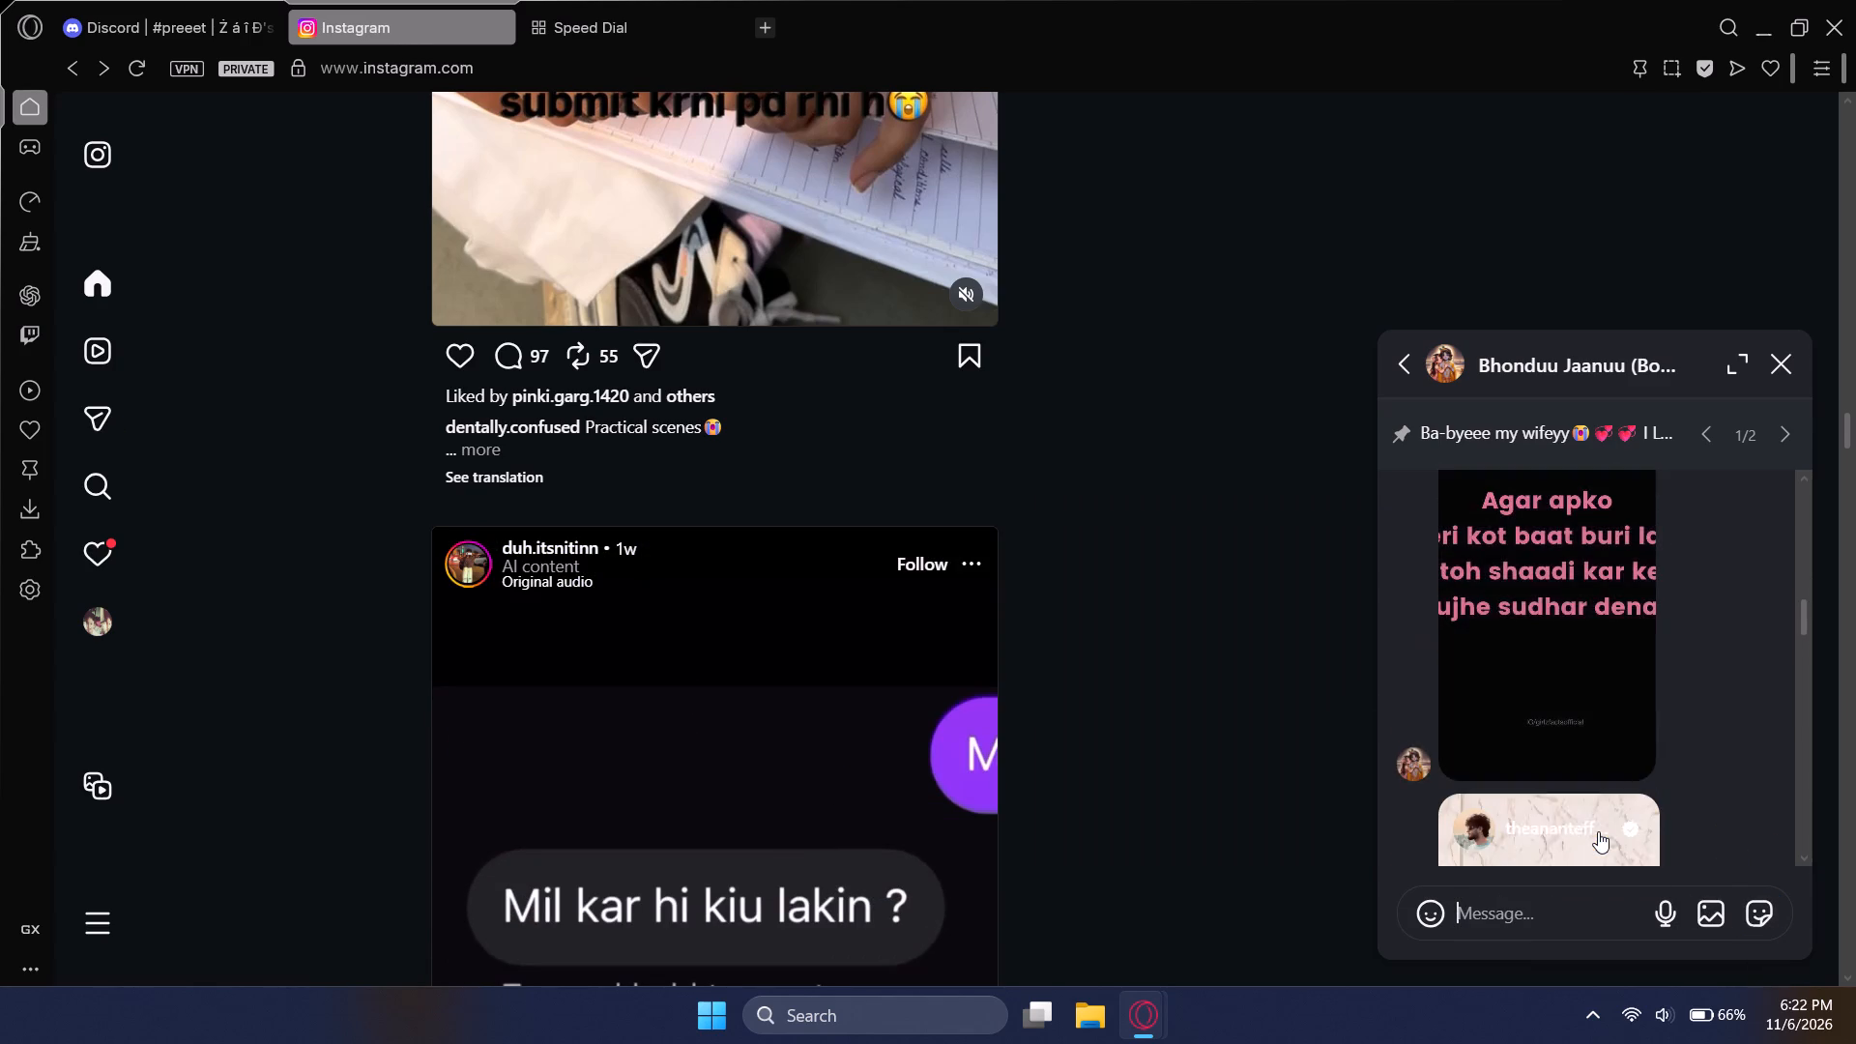
{"action": "scroll", "coordinate": [1598, 831], "scroll_direction": "down", "scroll_amount": 3}
{"action": "left_click", "coordinate": [1581, 686]}
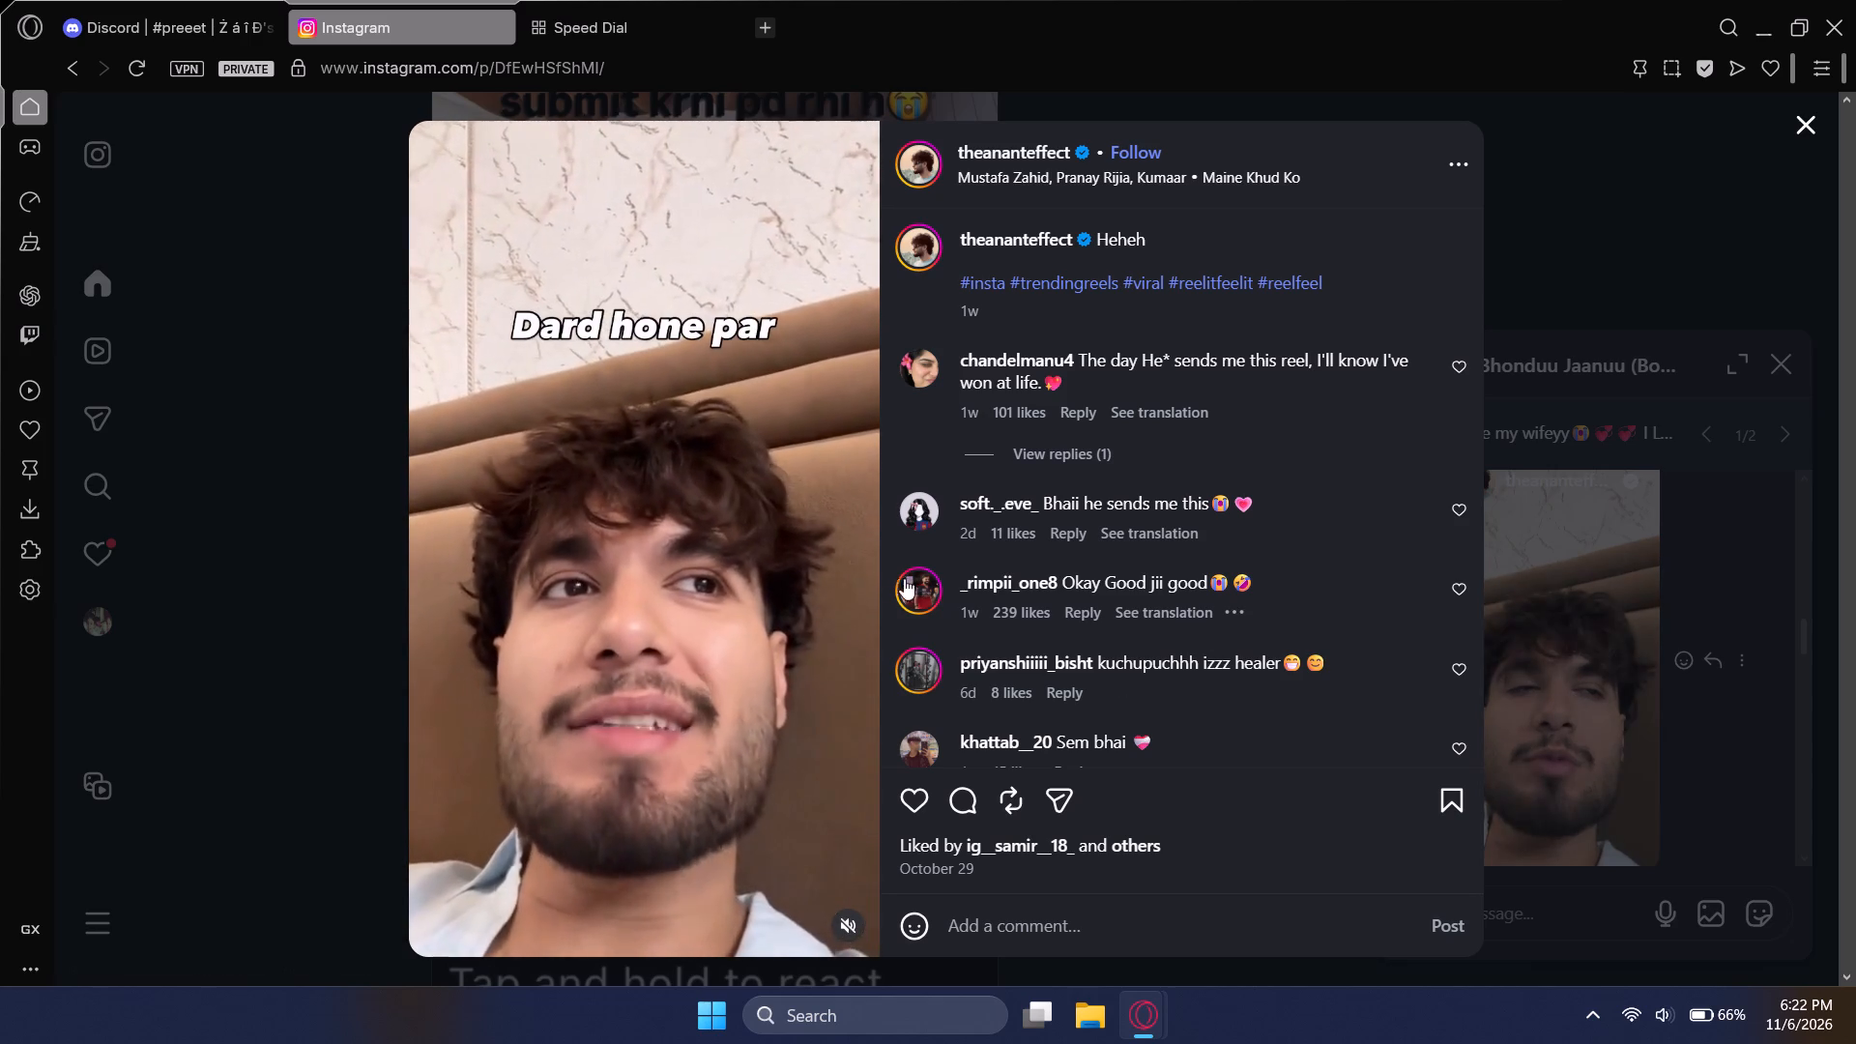
{"action": "left_click", "coordinate": [1704, 749]}
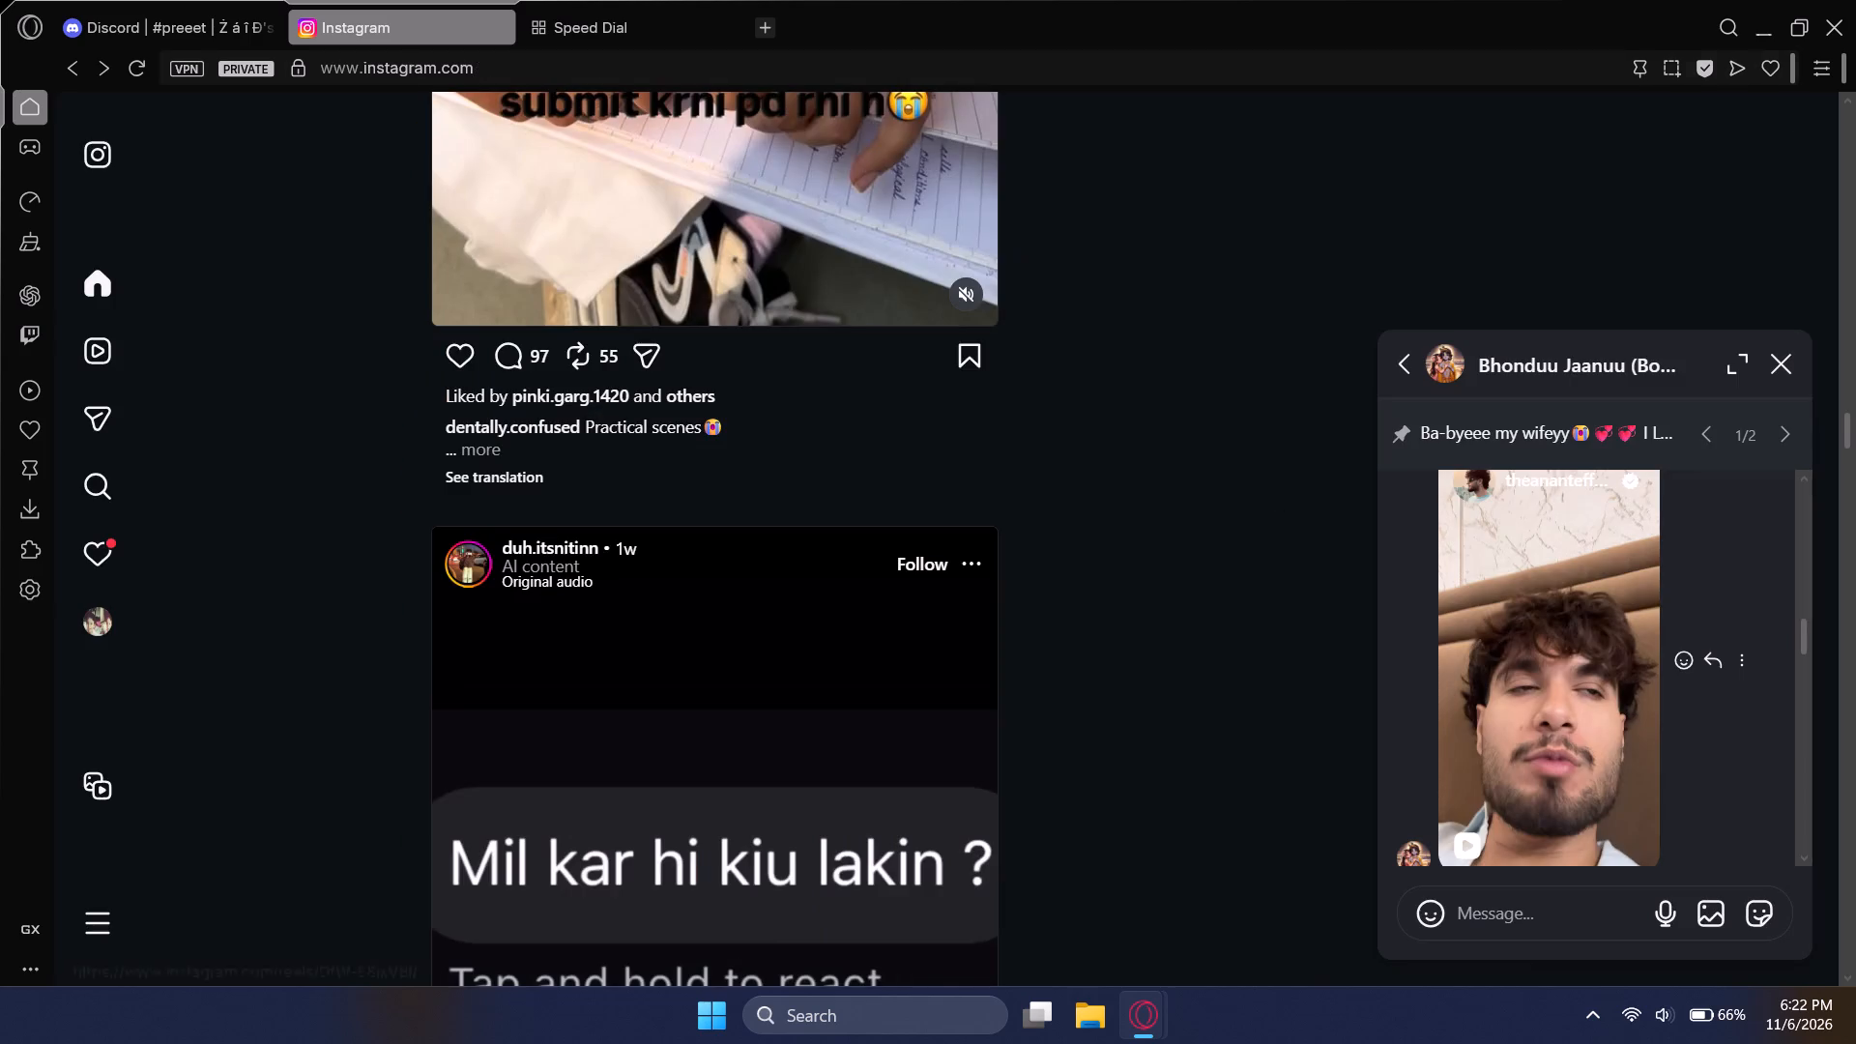
Switch to the Speed Dial tab in the private browser window.
{"action": "left_click", "coordinate": [565, 0]}
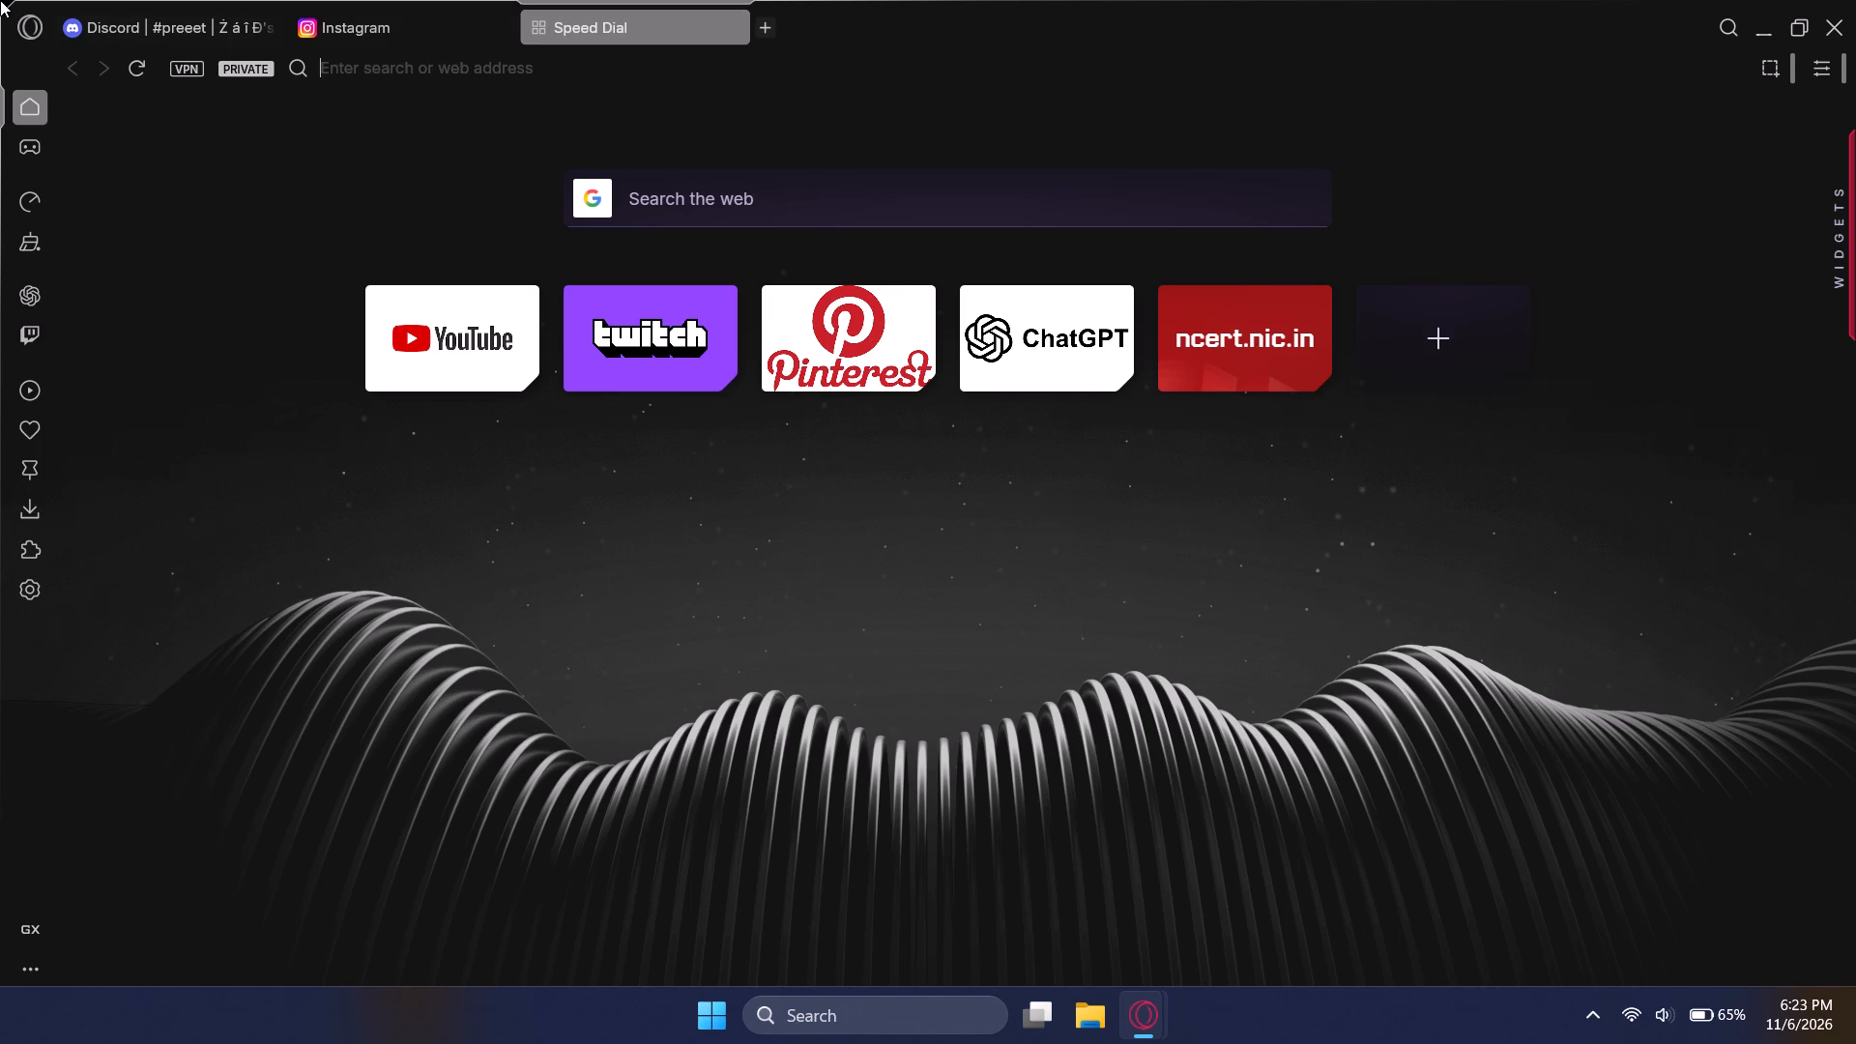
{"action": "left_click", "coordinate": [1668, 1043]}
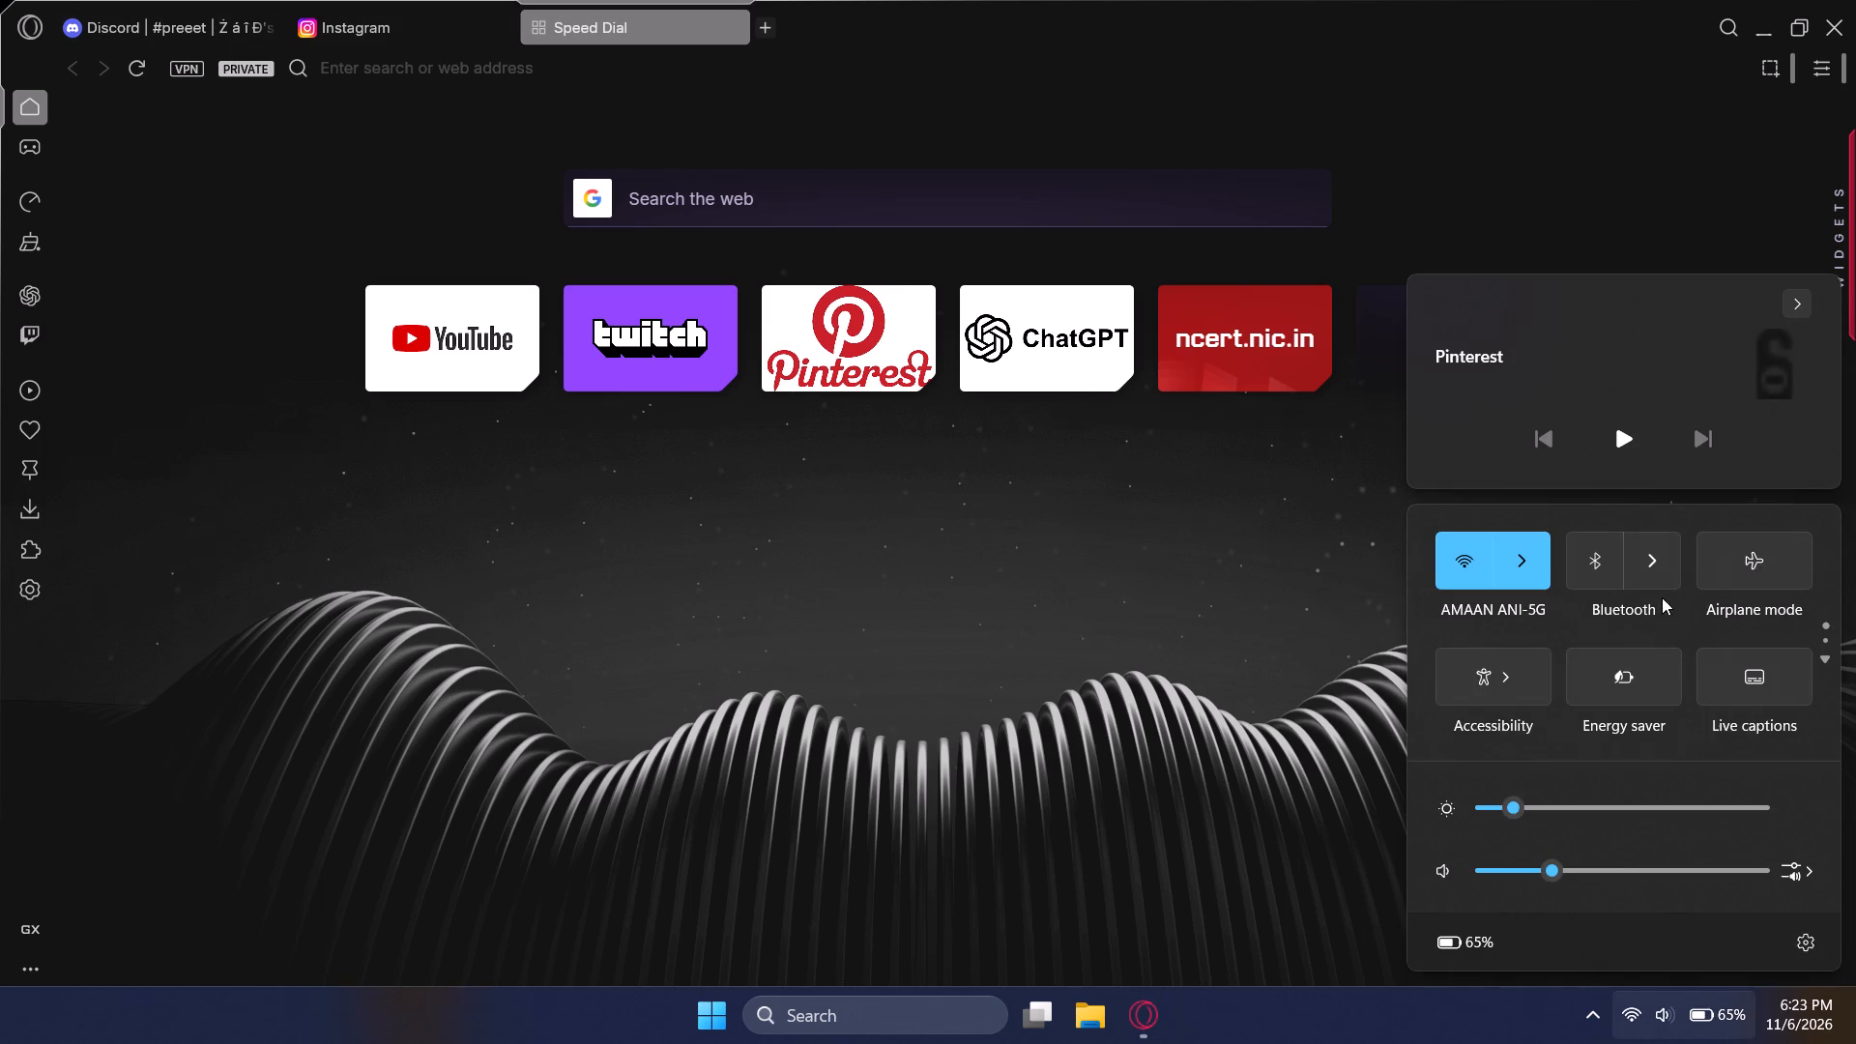
Turn on Bluetooth in the system quick settings, open its device list, and return to the browser.
{"action": "left_click", "coordinate": [1608, 556]}
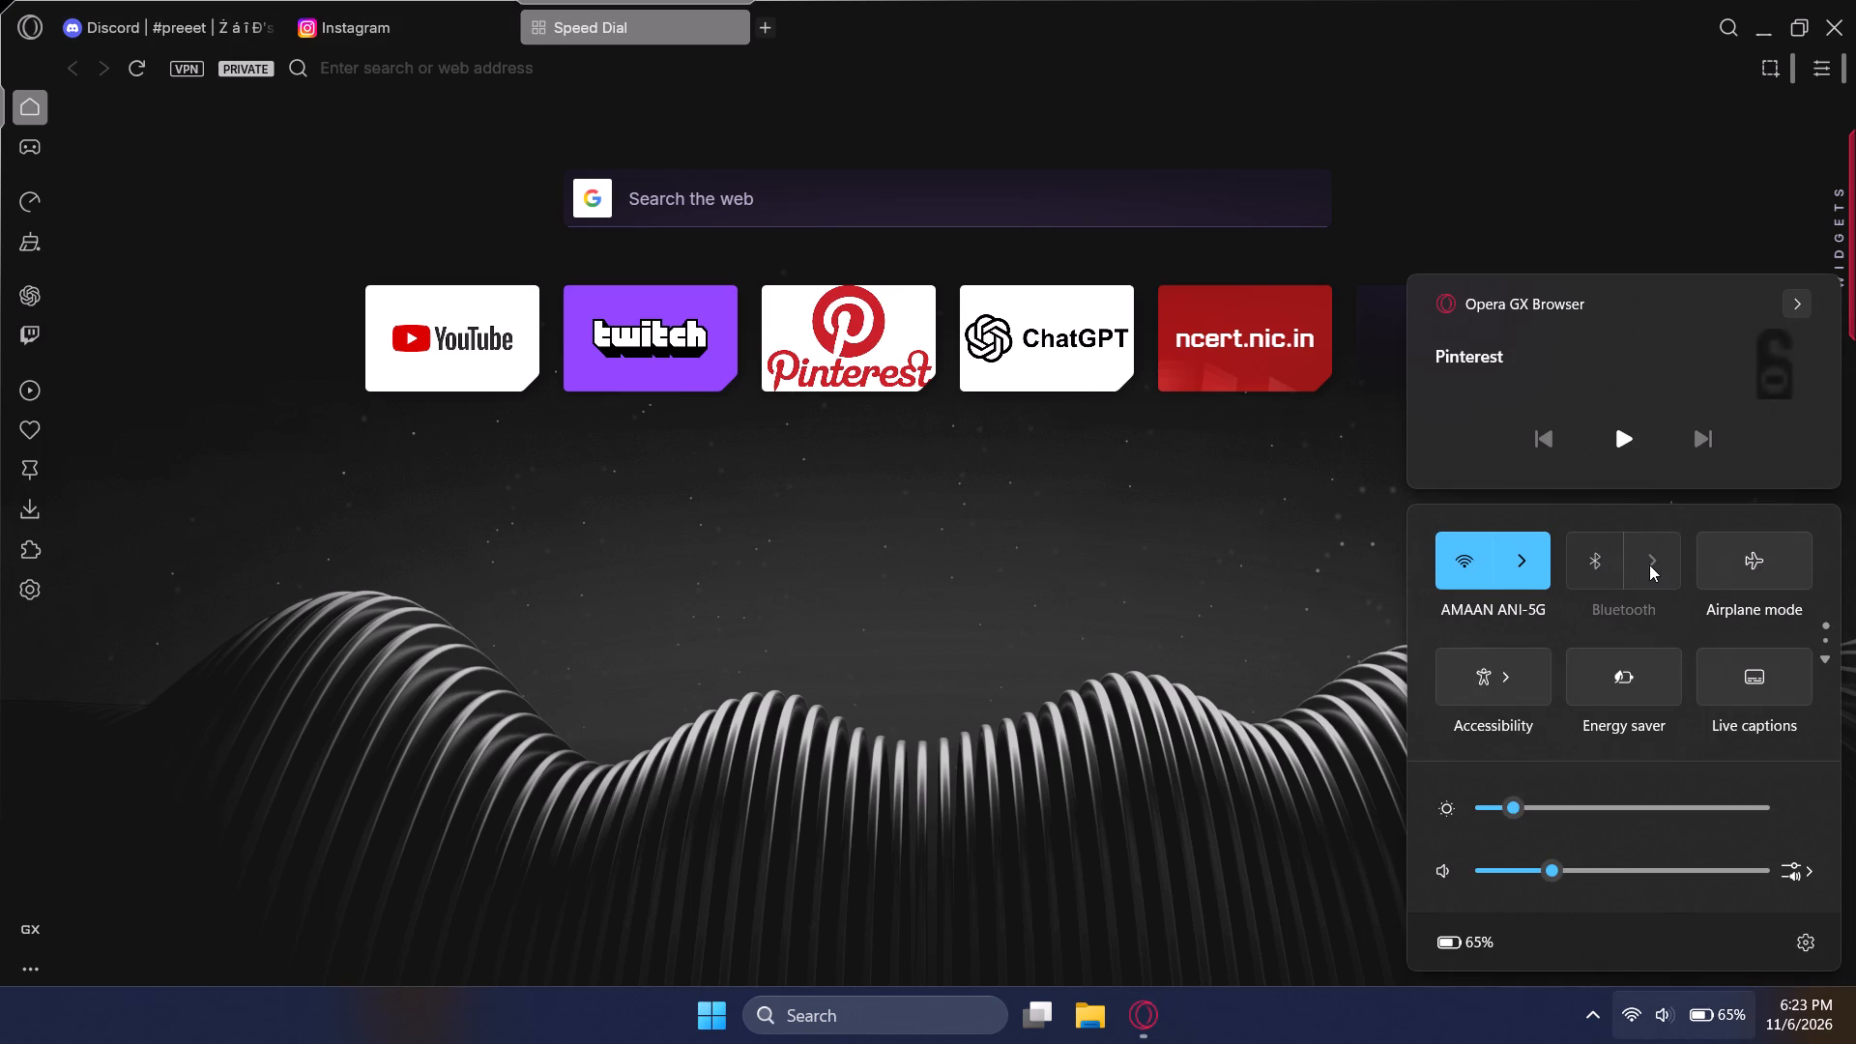
{"action": "left_click", "coordinate": [1649, 565]}
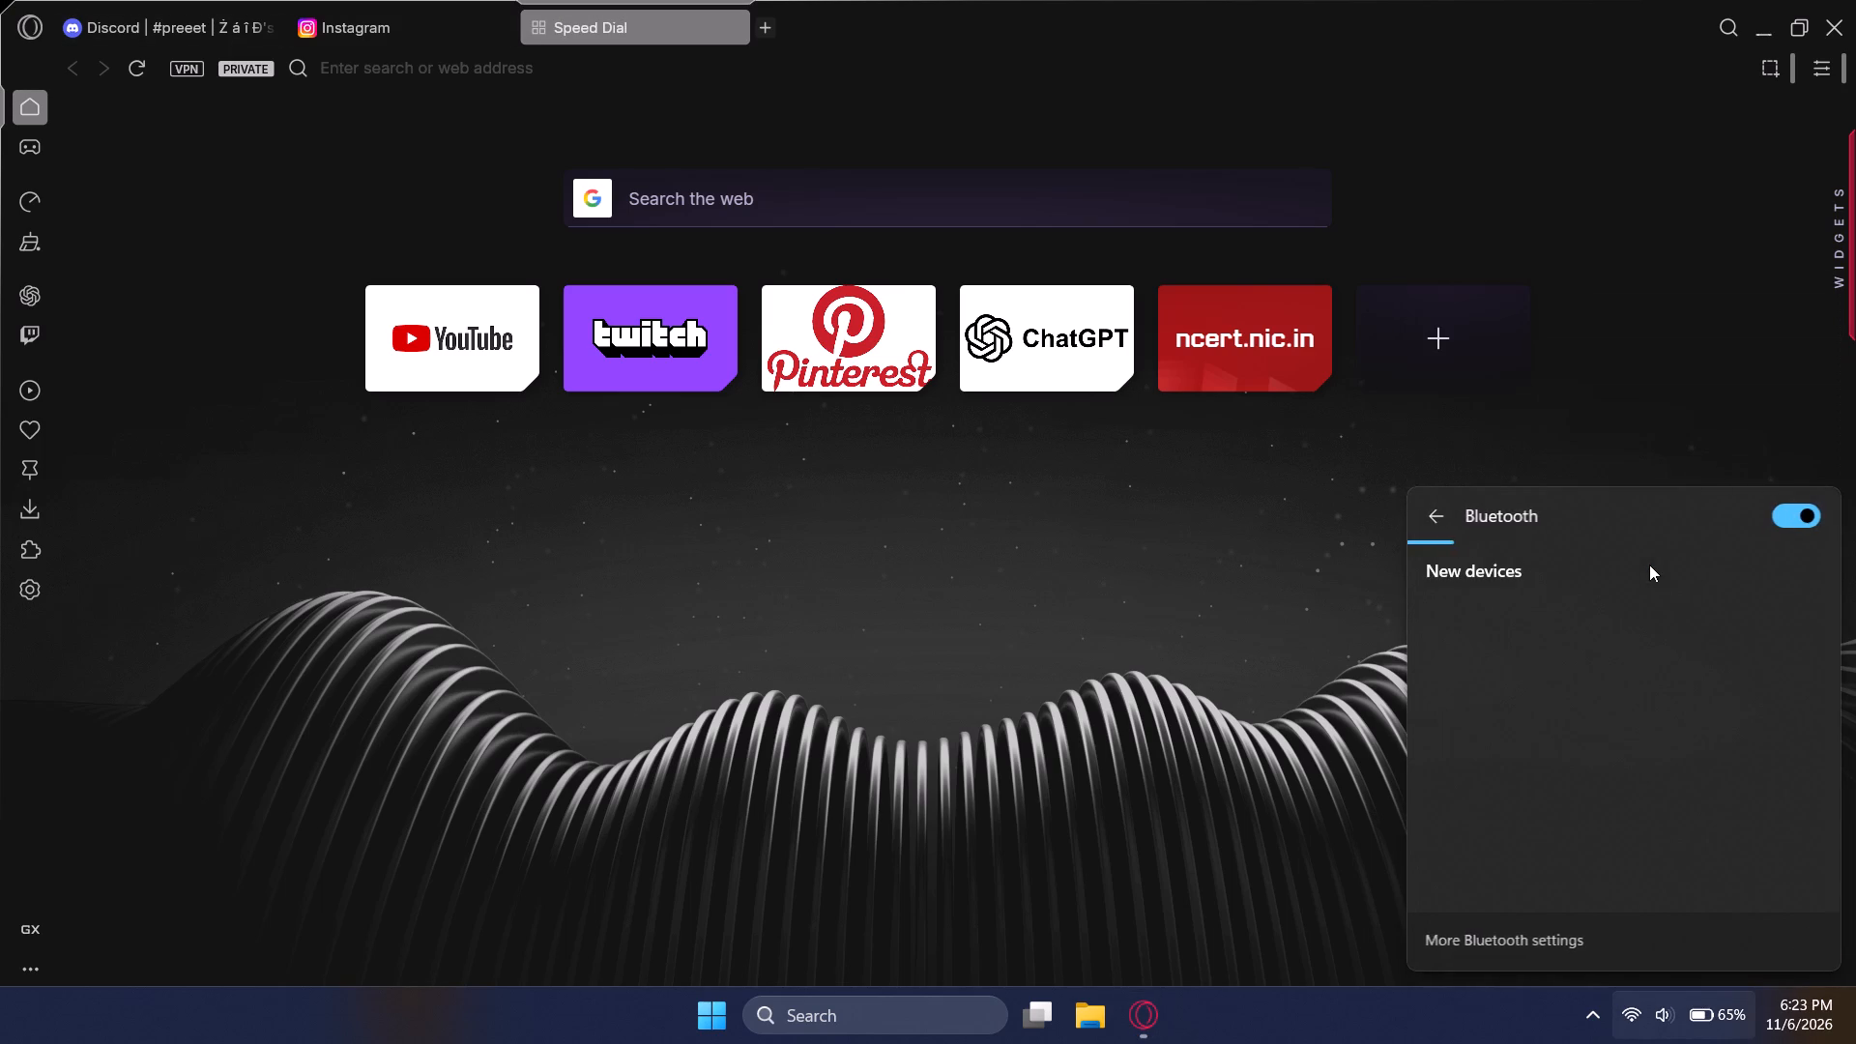
{"action": "left_click", "coordinate": [1114, 691]}
Return to the Instagram chat, watch the shared "Dard hone par" reel with sound on and adjust its volume.
{"action": "left_click", "coordinate": [492, 0]}
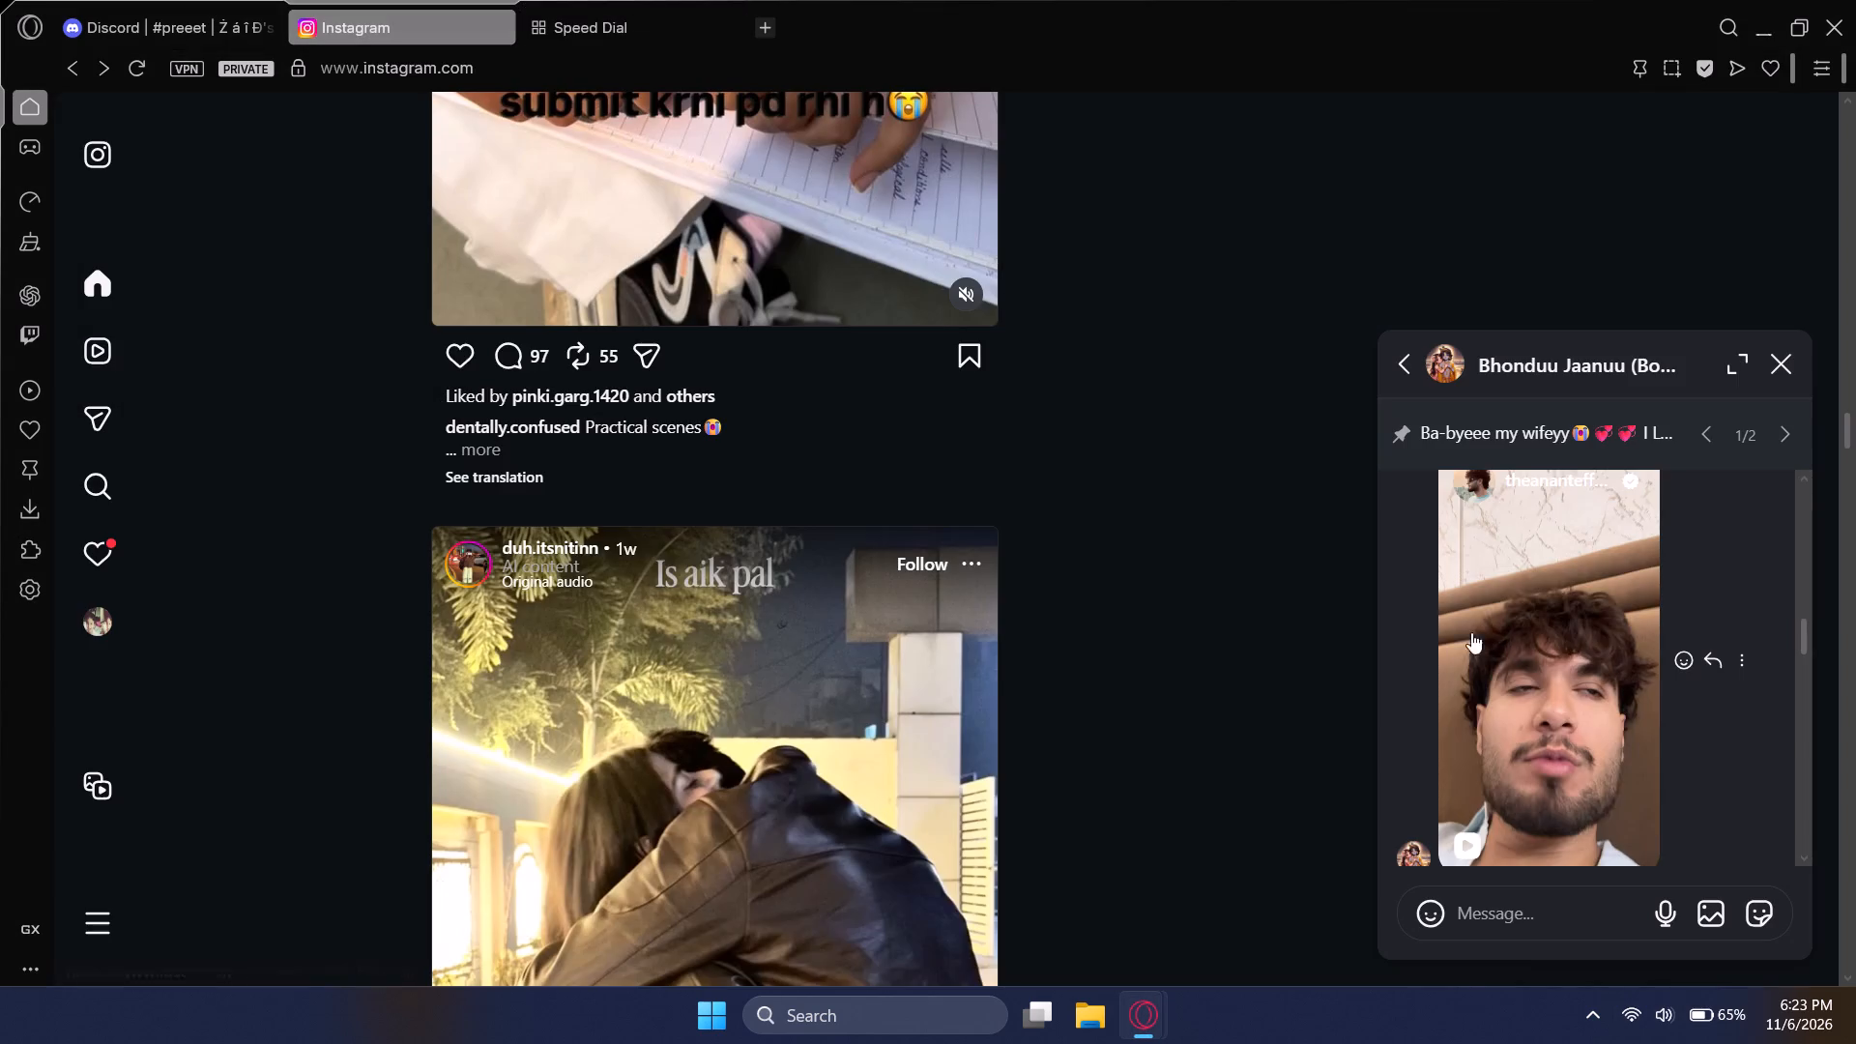
{"action": "left_click", "coordinate": [1518, 666]}
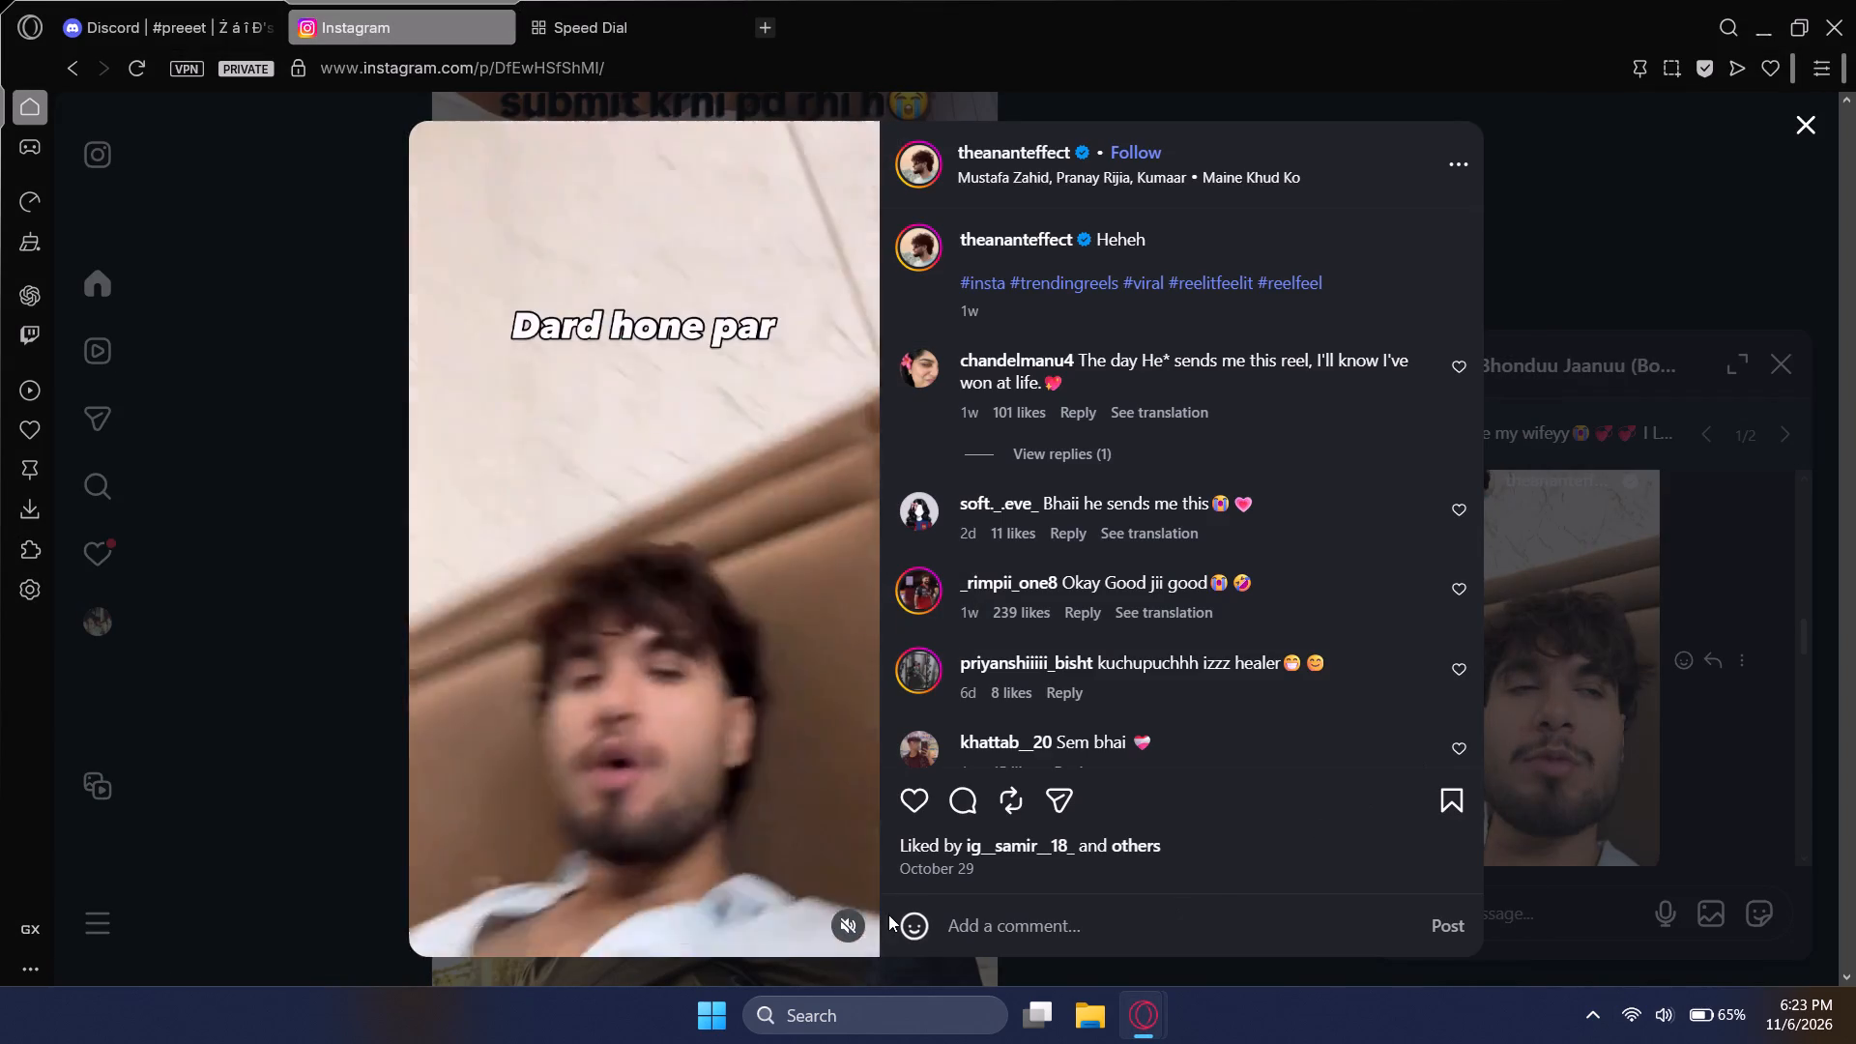
{"action": "left_click", "coordinate": [839, 928]}
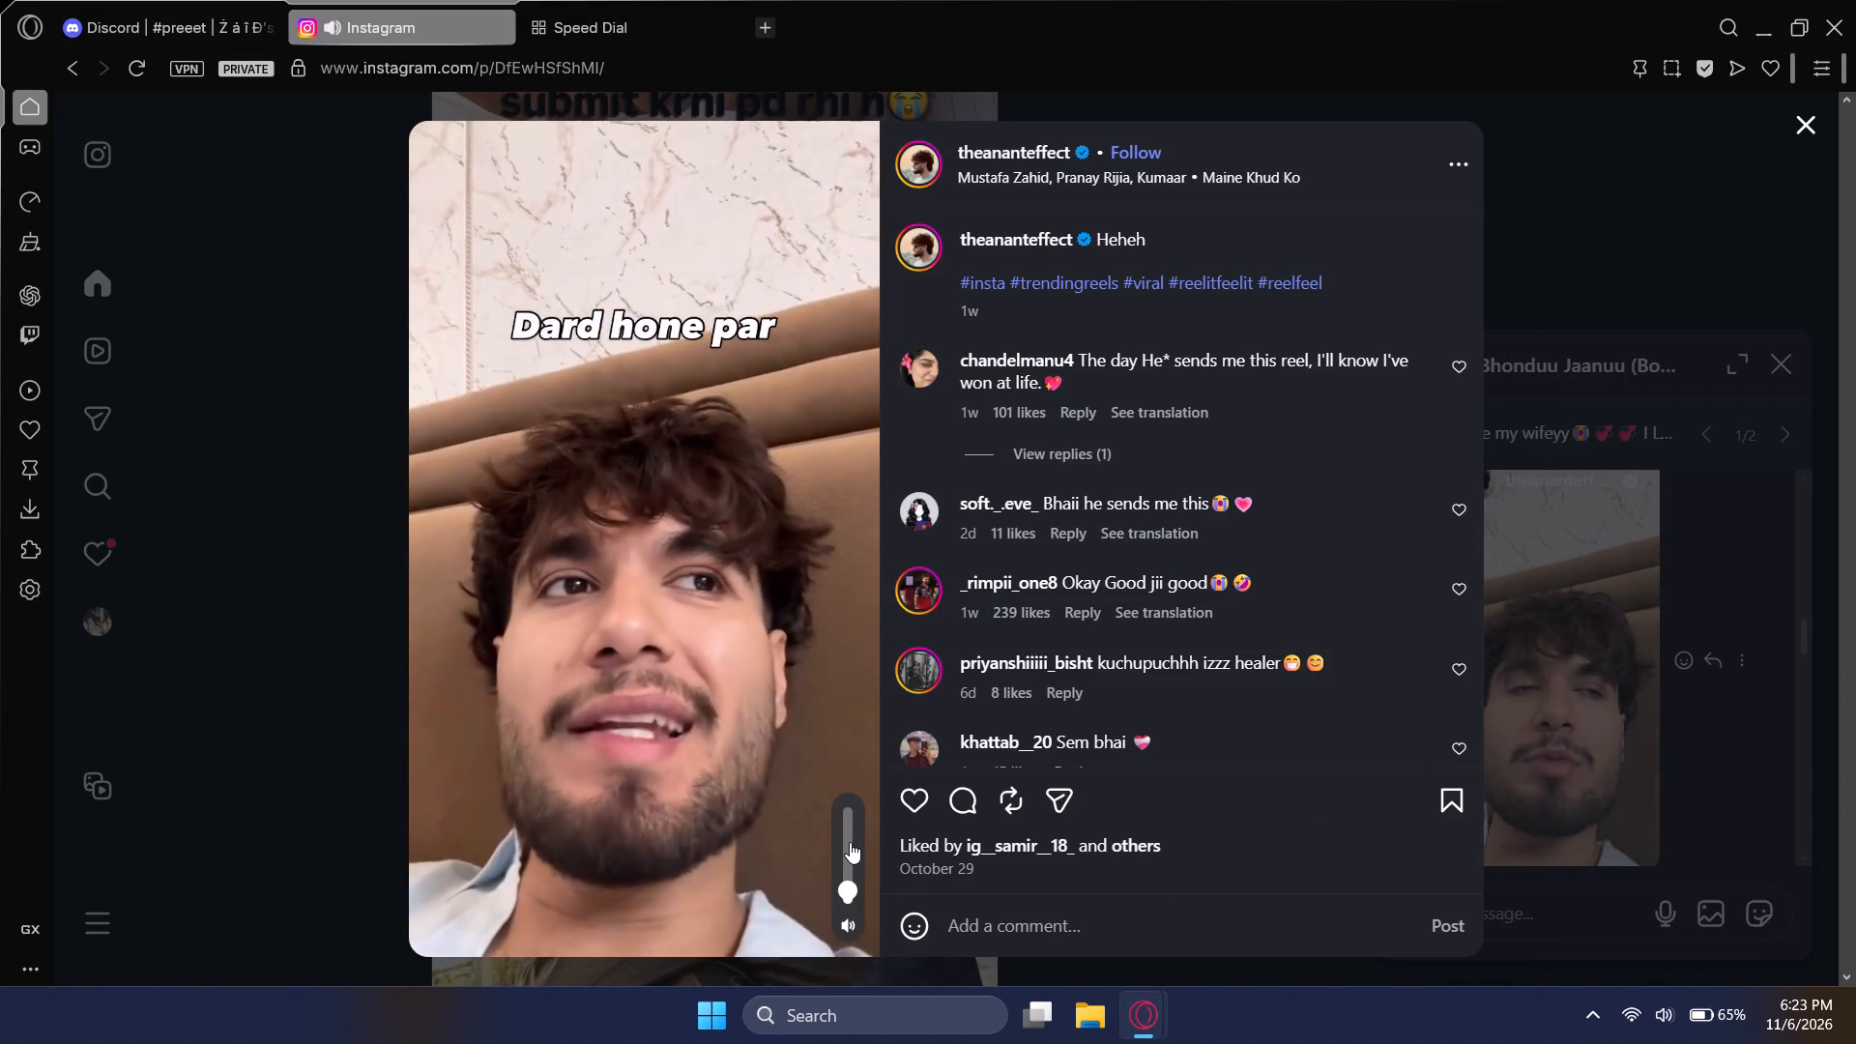
{"action": "left_click", "coordinate": [850, 842]}
{"action": "left_click", "coordinate": [846, 857]}
{"action": "left_click", "coordinate": [656, 0]}
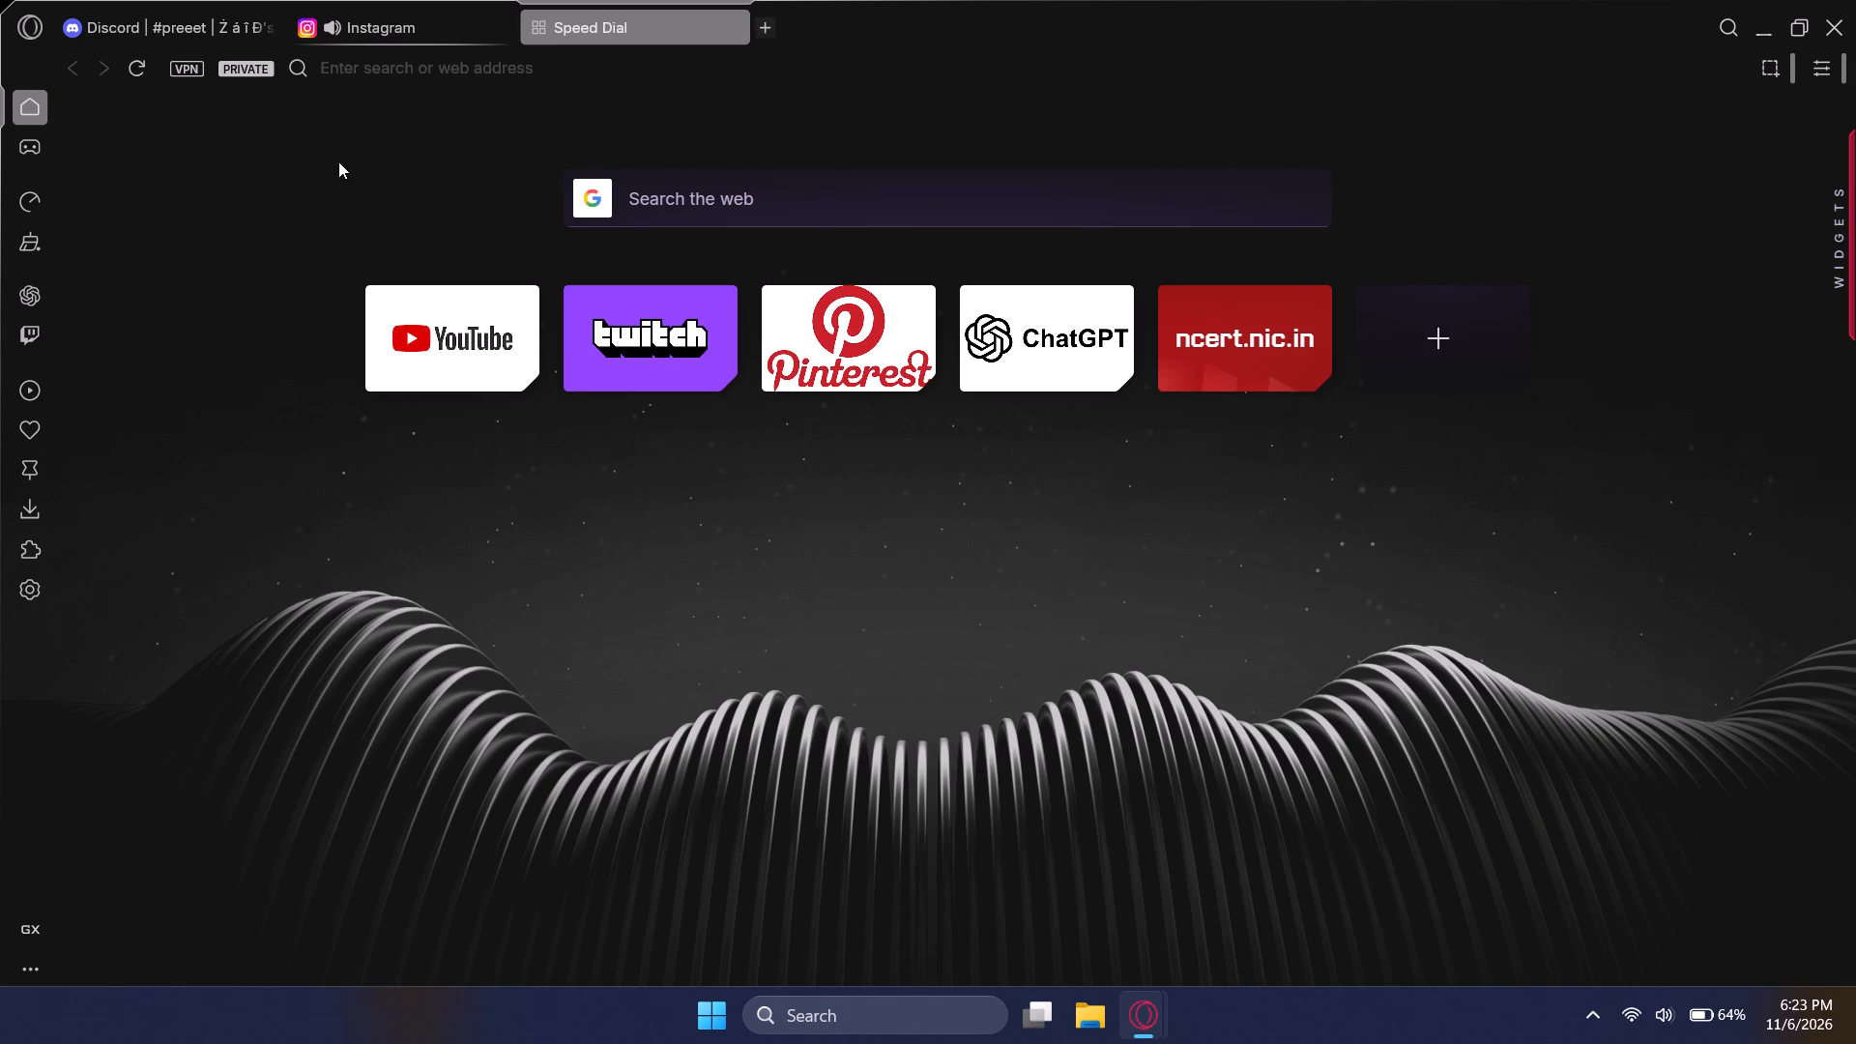
{"action": "left_click", "coordinate": [452, 0]}
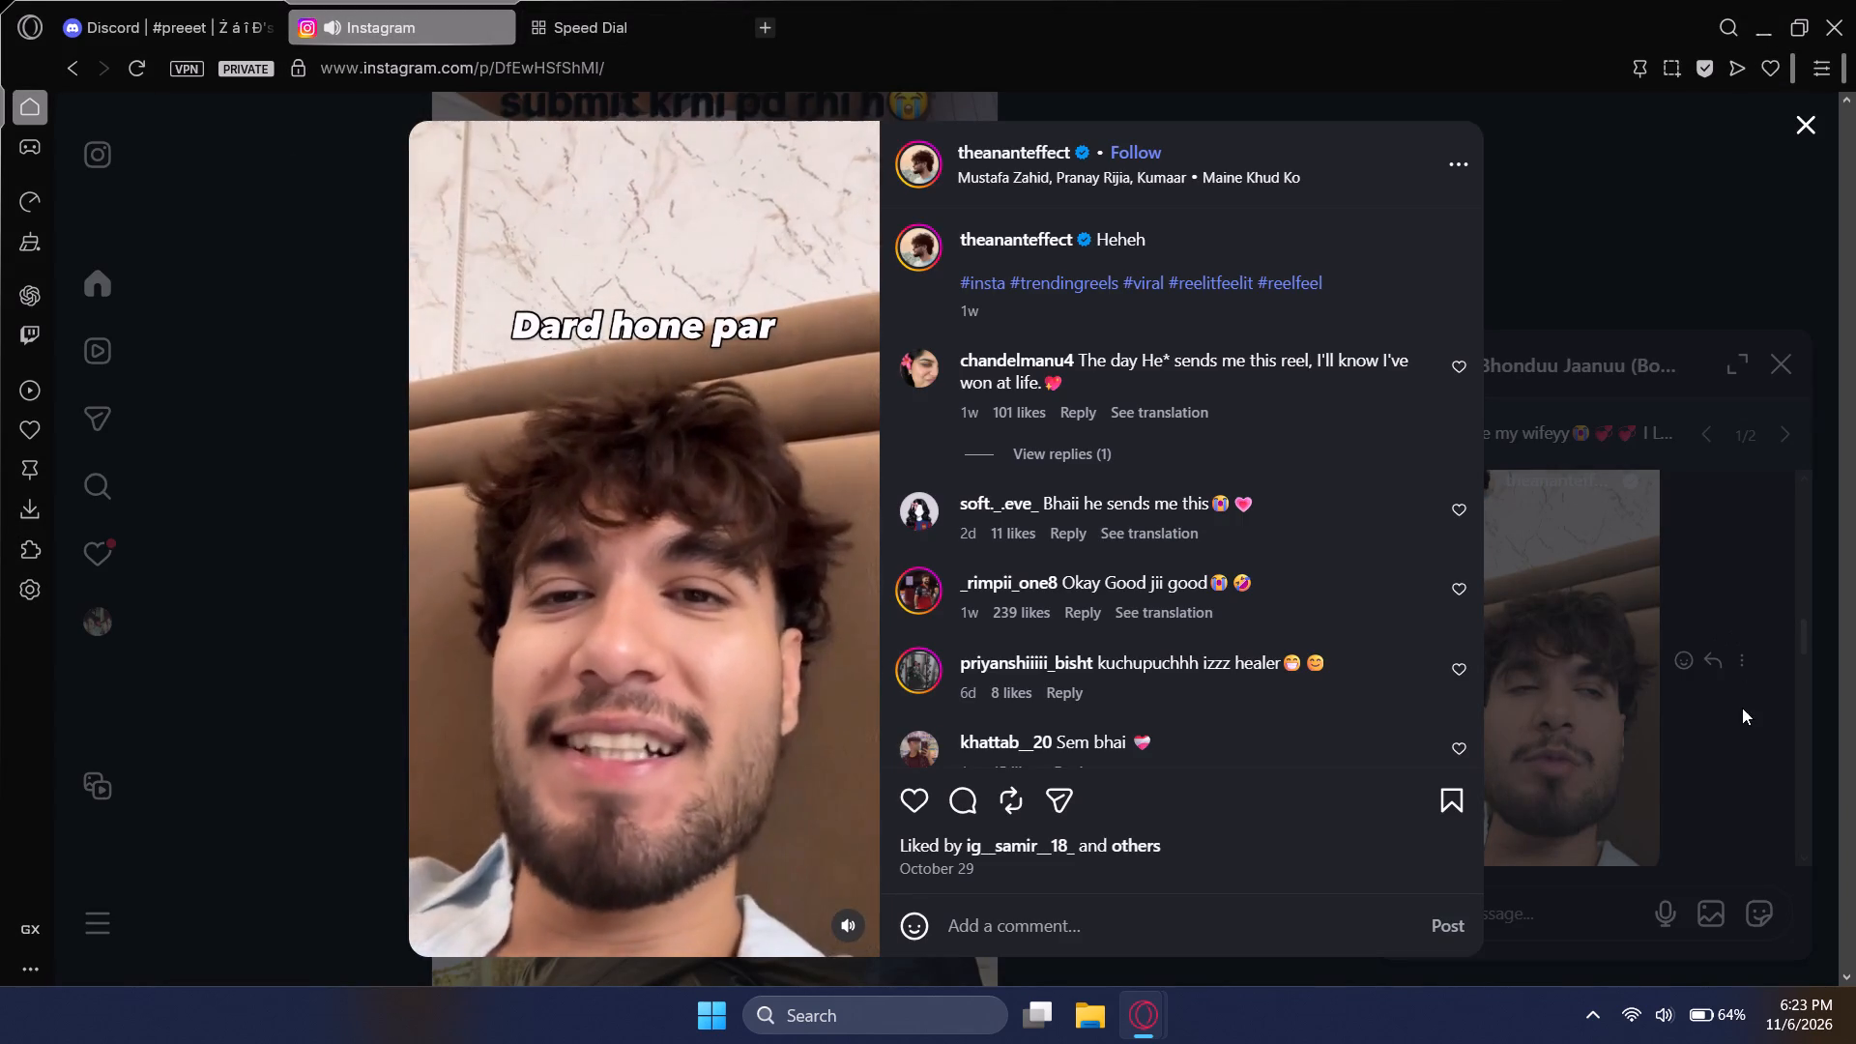
Close the "Dard hone par" reel and send a reply to it with two crying emojis and revolving-hearts emojis.
{"action": "left_click", "coordinate": [1730, 724]}
{"action": "left_click", "coordinate": [1712, 670]}
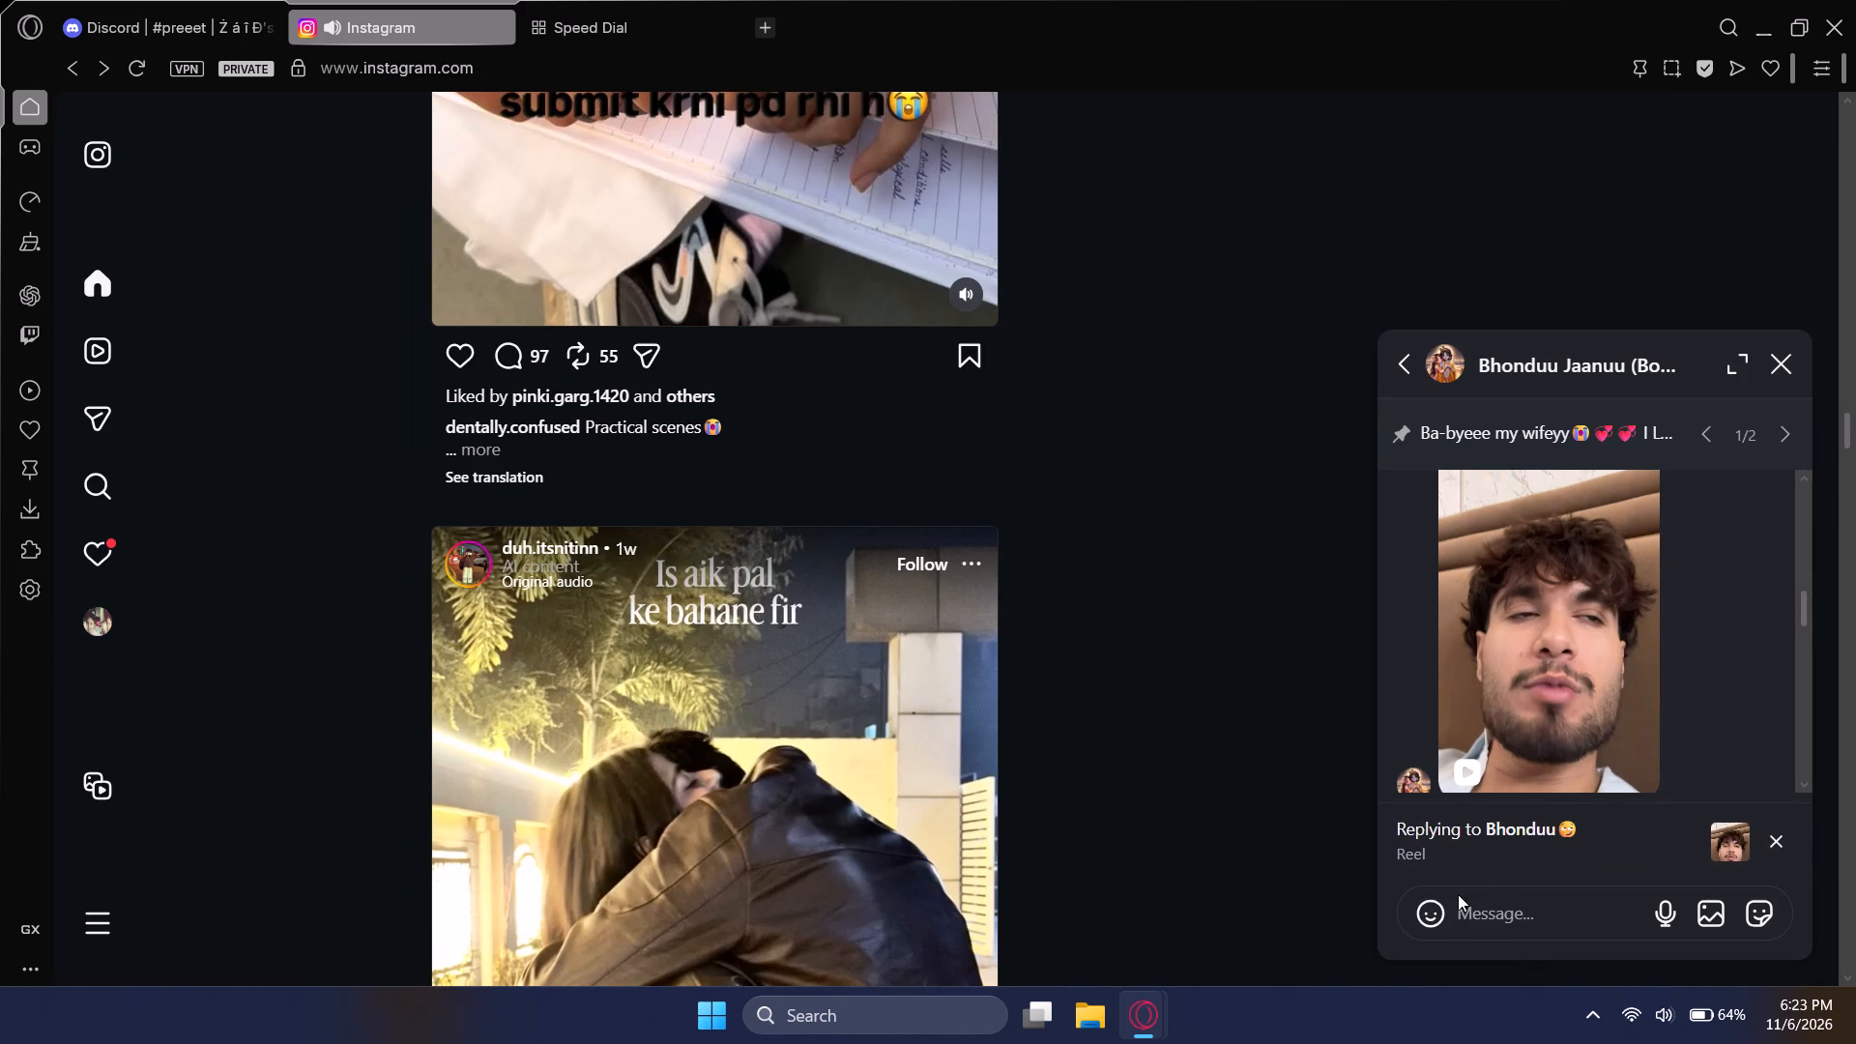
{"action": "left_click", "coordinate": [1441, 907]}
{"action": "double_click", "coordinate": [1171, 623]}
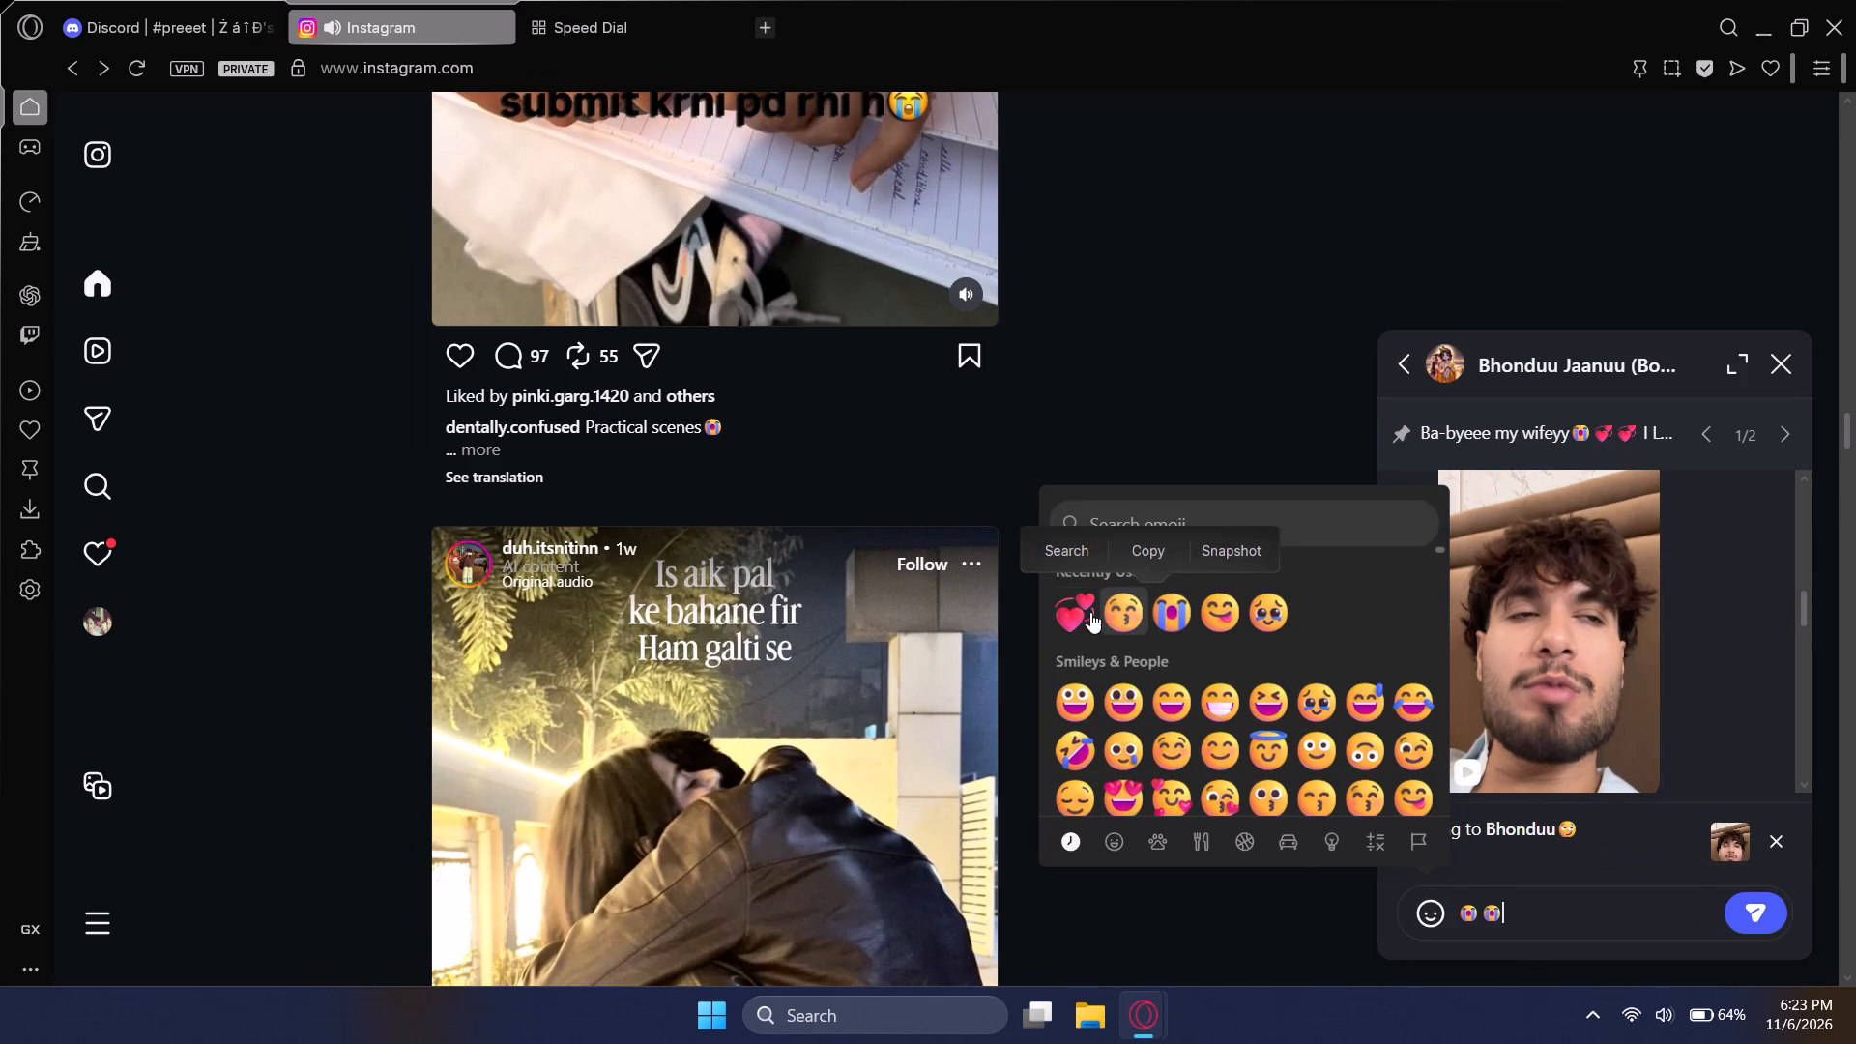
{"action": "triple_click", "coordinate": [1060, 611]}
{"action": "left_click", "coordinate": [1749, 926]}
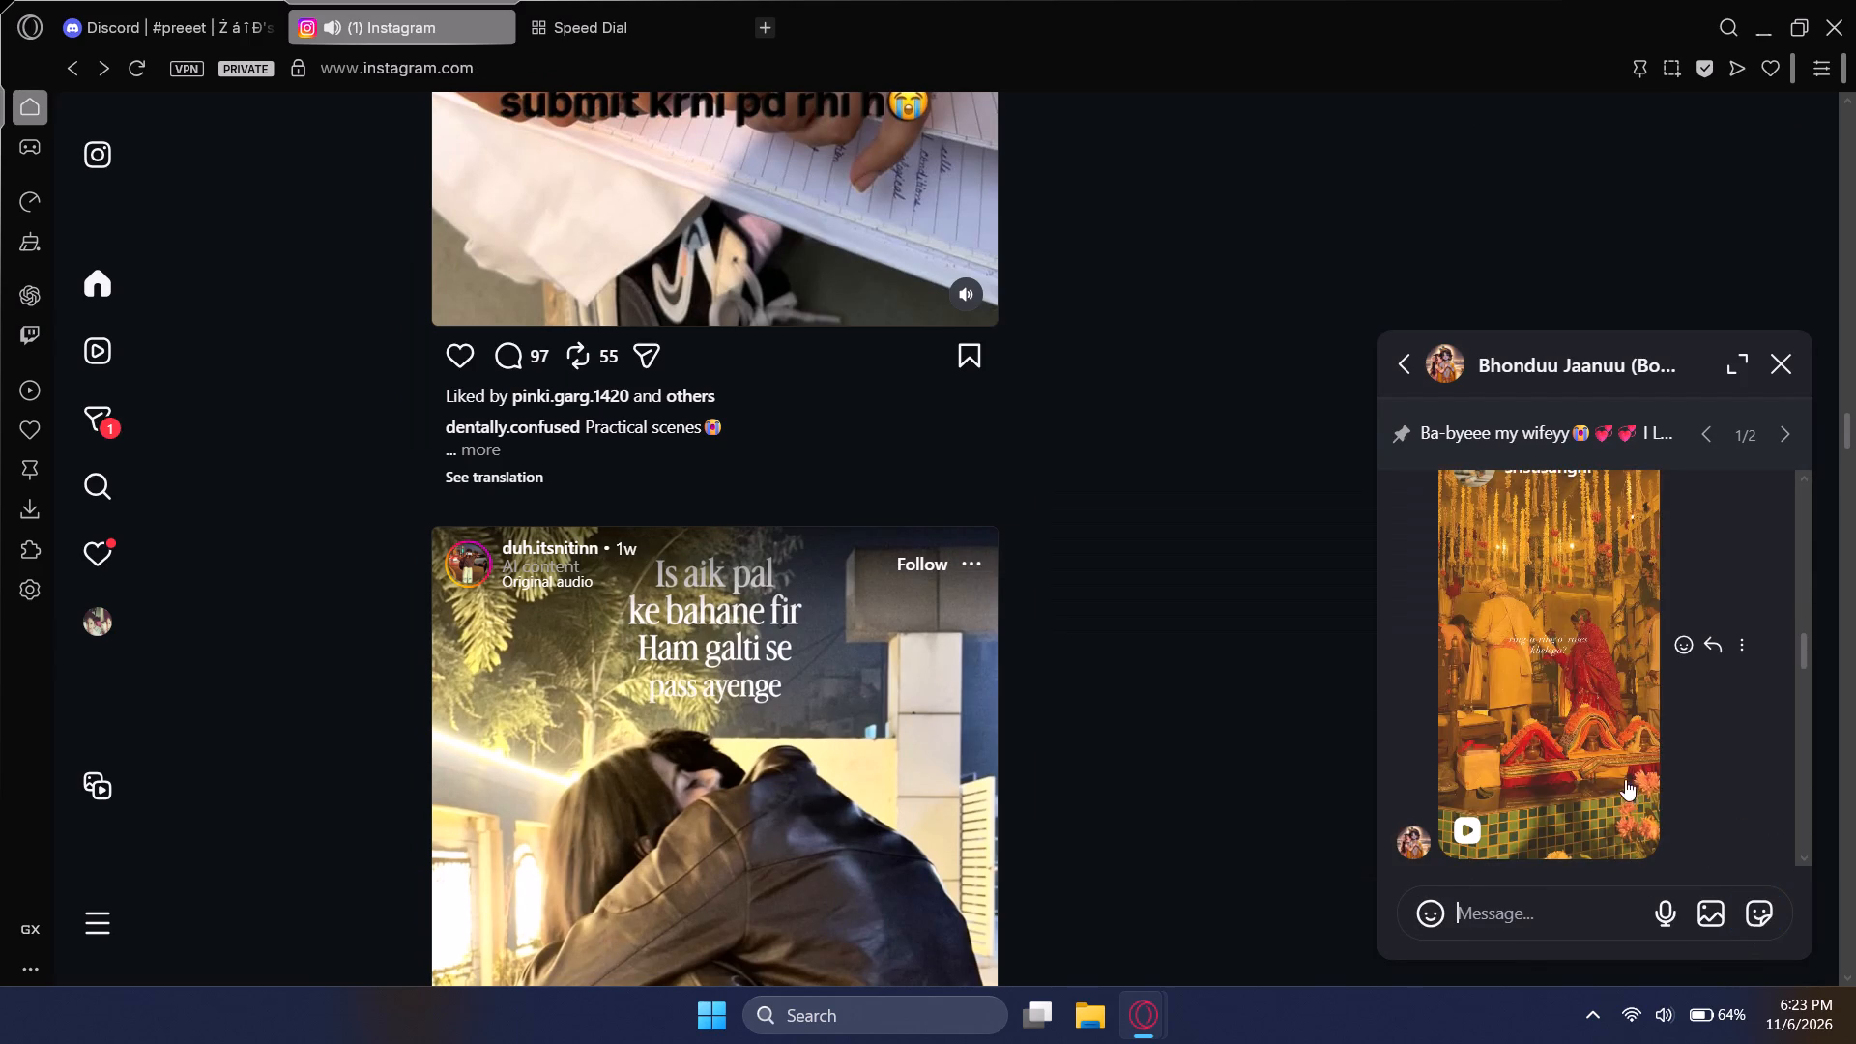
Look back through the earlier shared reels in the chat and return to the wedding reel.
{"action": "scroll", "coordinate": [1582, 761], "scroll_direction": "up", "scroll_amount": 12}
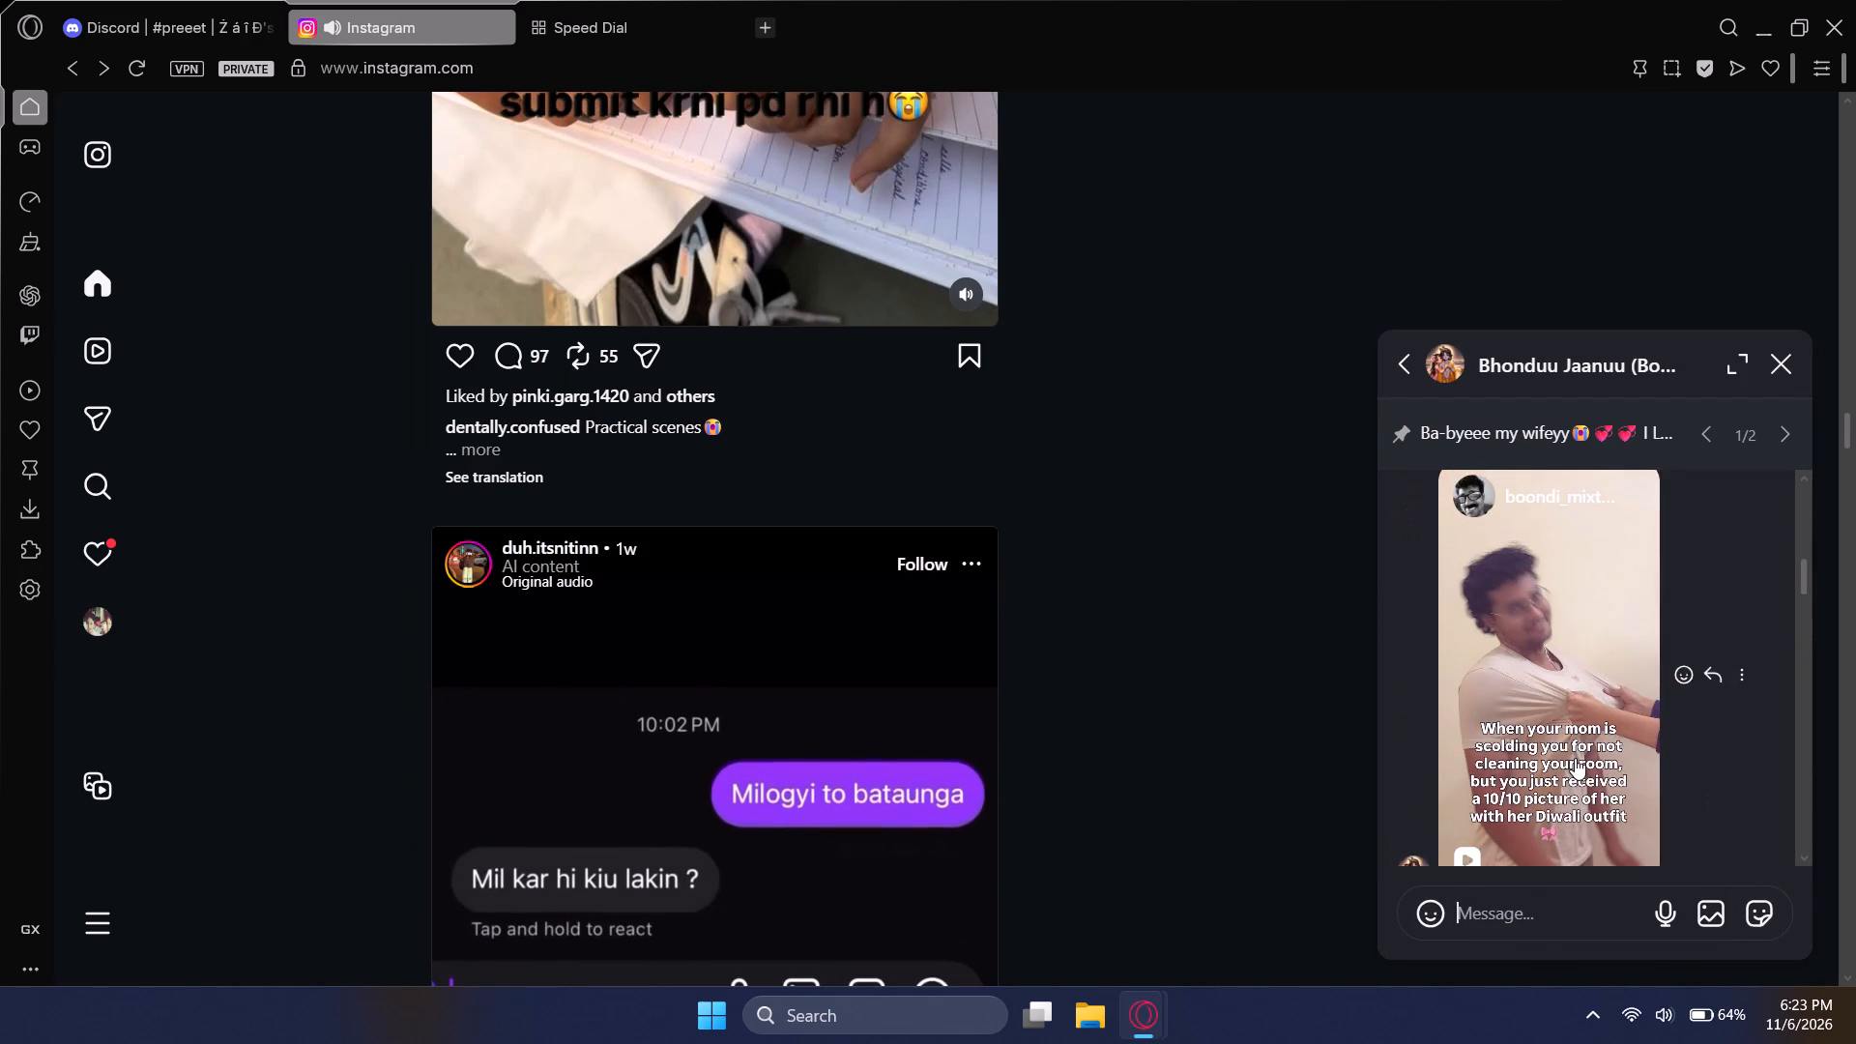
{"action": "scroll", "coordinate": [1575, 758], "scroll_direction": "up", "scroll_amount": 4}
{"action": "scroll", "coordinate": [1573, 754], "scroll_direction": "down", "scroll_amount": 14}
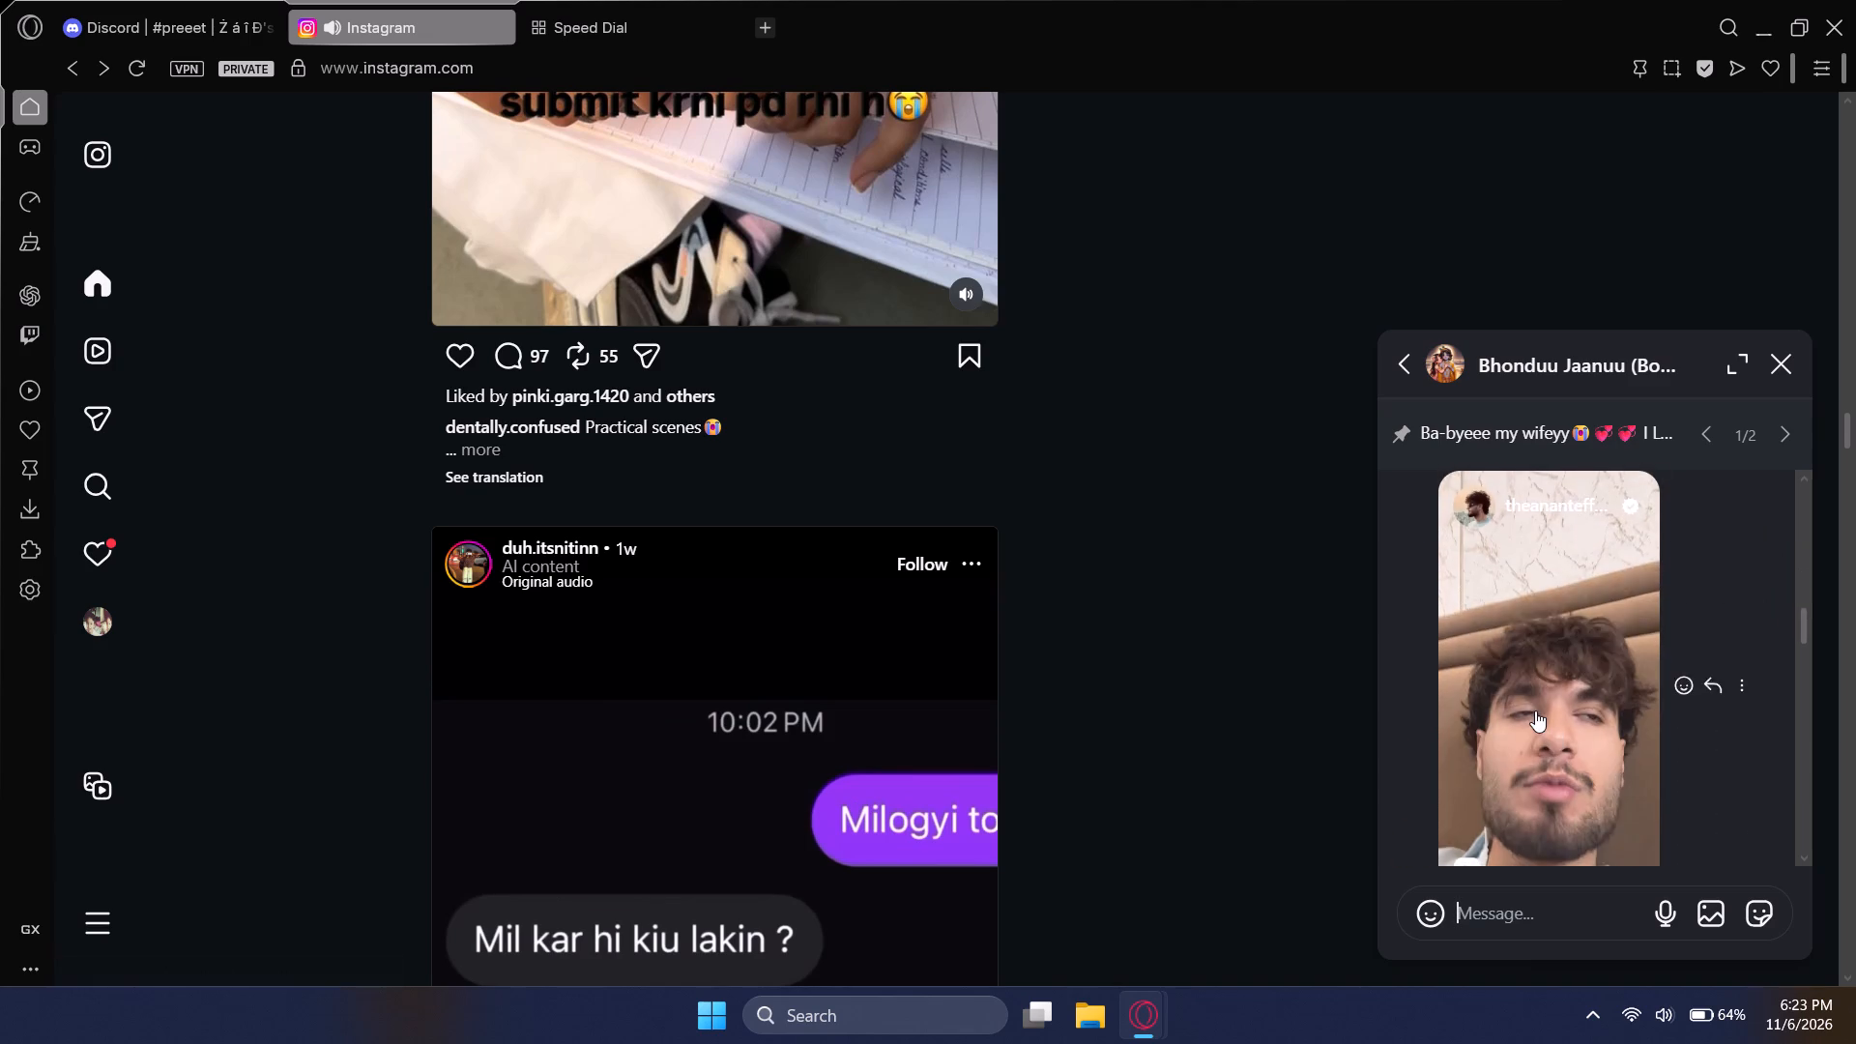
{"action": "scroll", "coordinate": [1535, 710], "scroll_direction": "down", "scroll_amount": 1}
{"action": "left_click", "coordinate": [601, 0]}
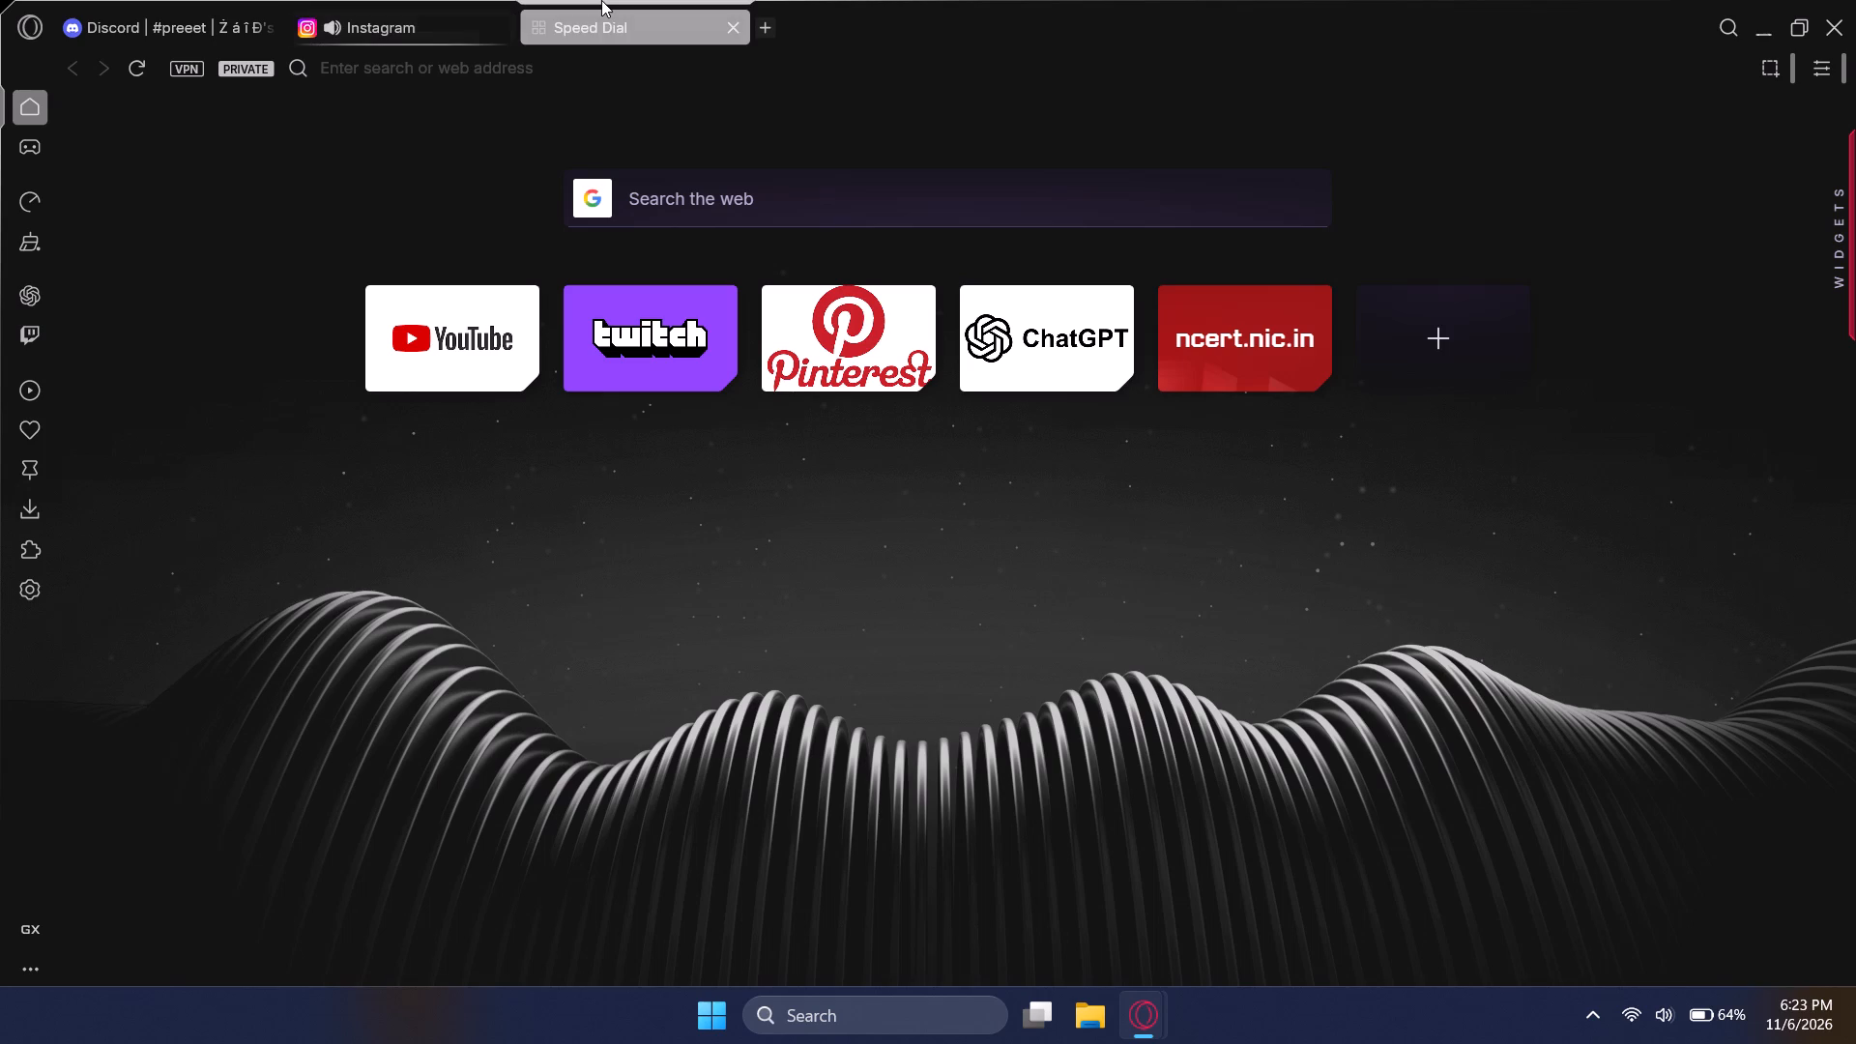
{"action": "left_click", "coordinate": [414, 0]}
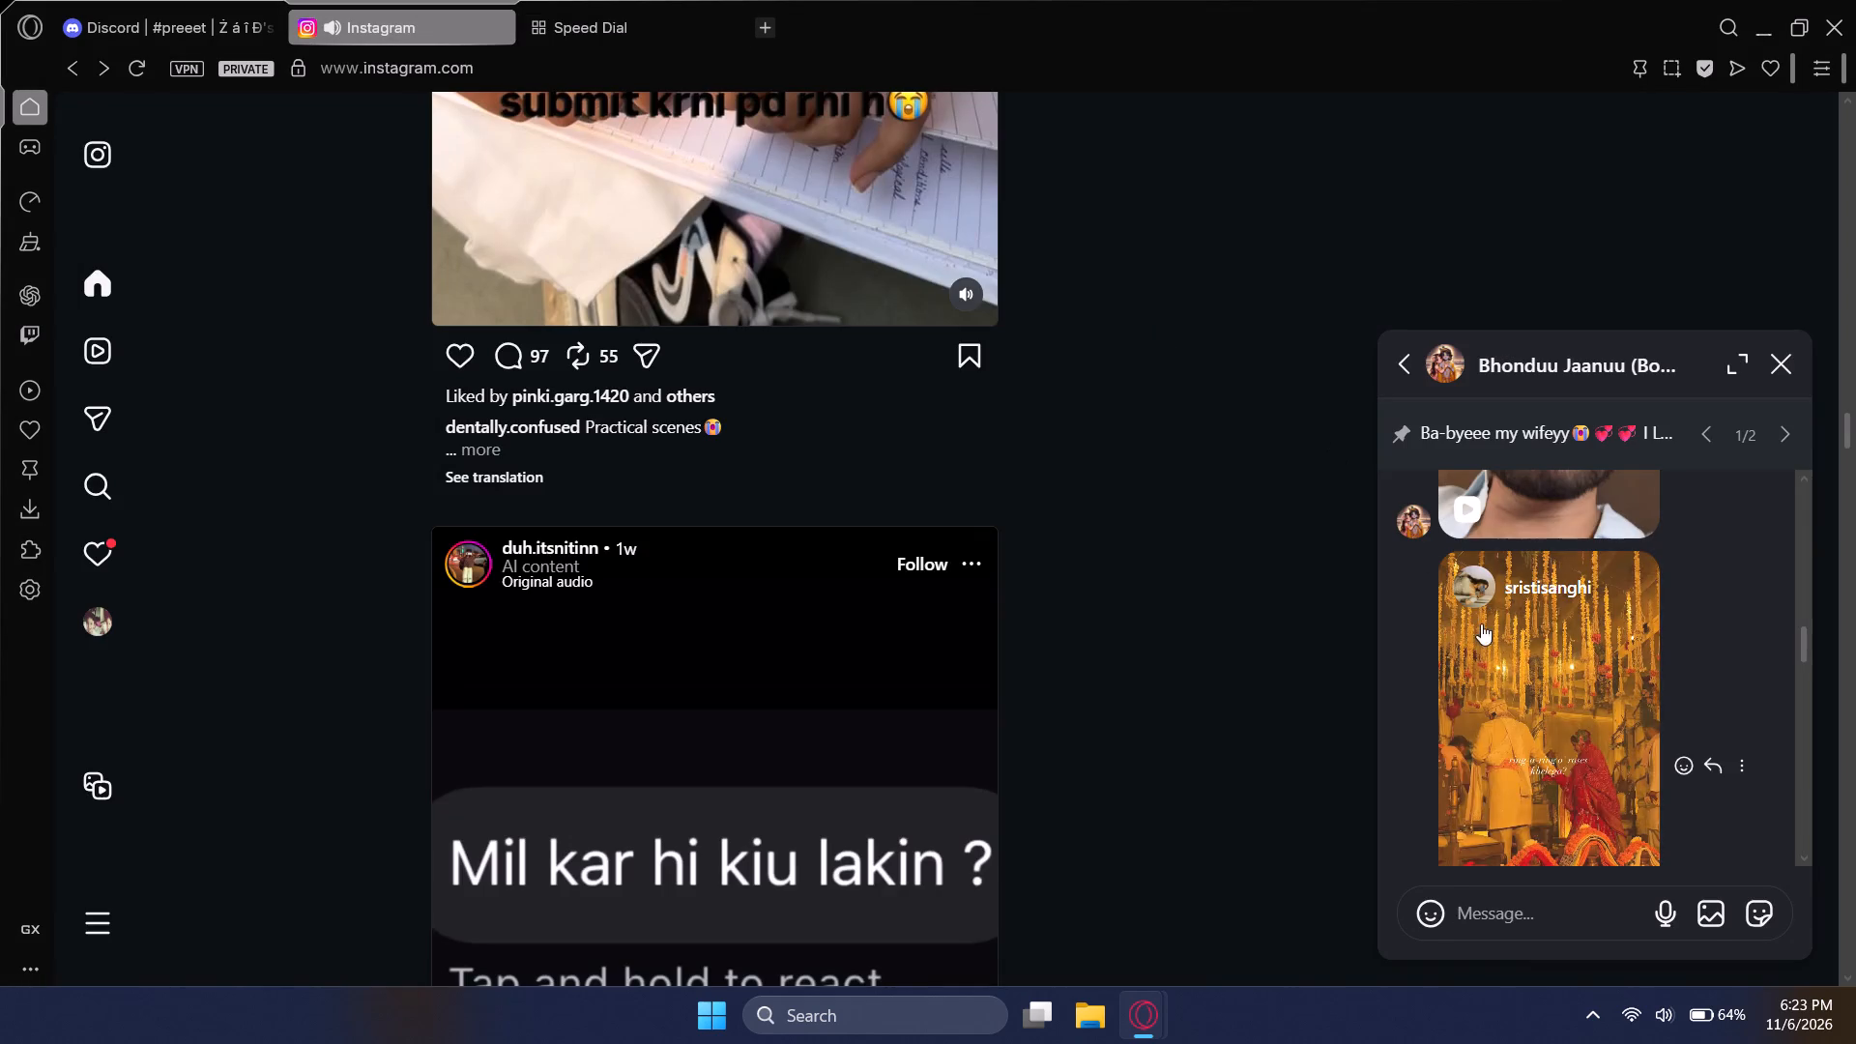
Watch the "ring-a-ring o' roses khelega?" wedding reel and reply "wowwiiiii" with crying, smiling and revolving-hearts emojis.
{"action": "left_click", "coordinate": [1519, 665]}
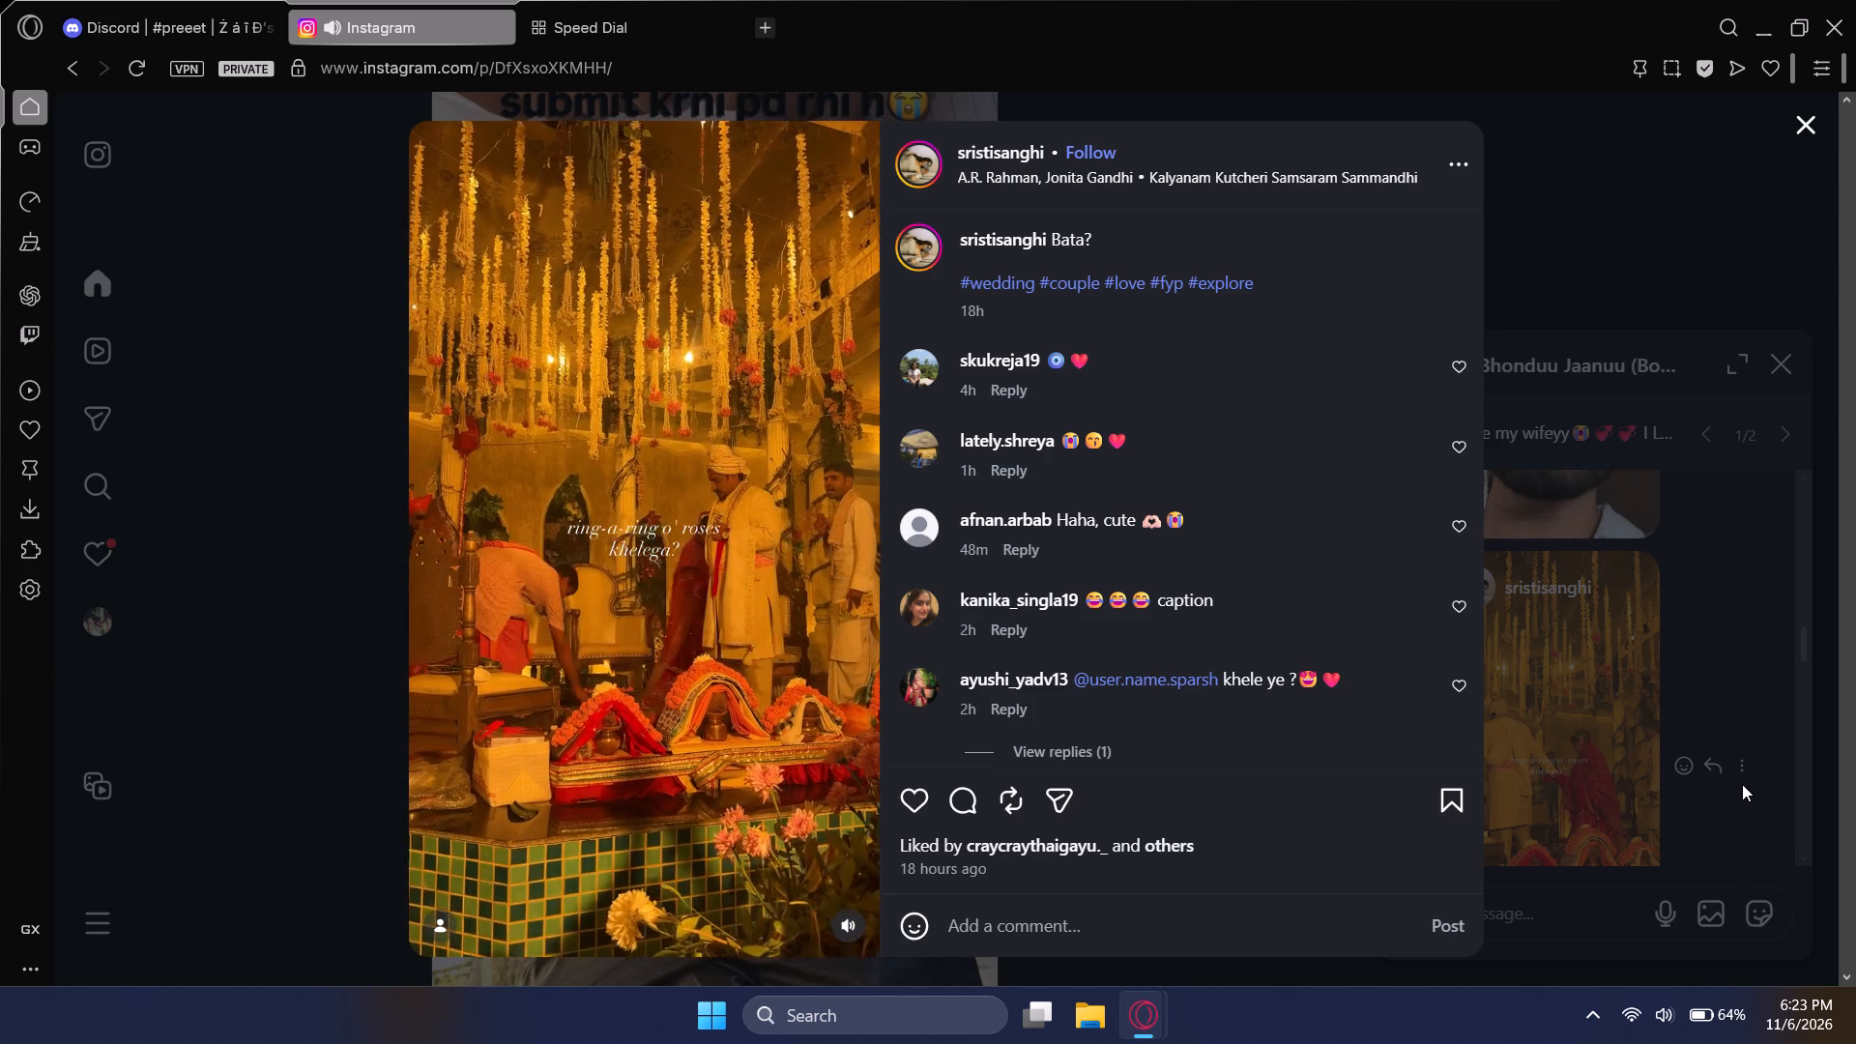
{"action": "left_click", "coordinate": [1734, 784]}
{"action": "left_click", "coordinate": [1715, 772]}
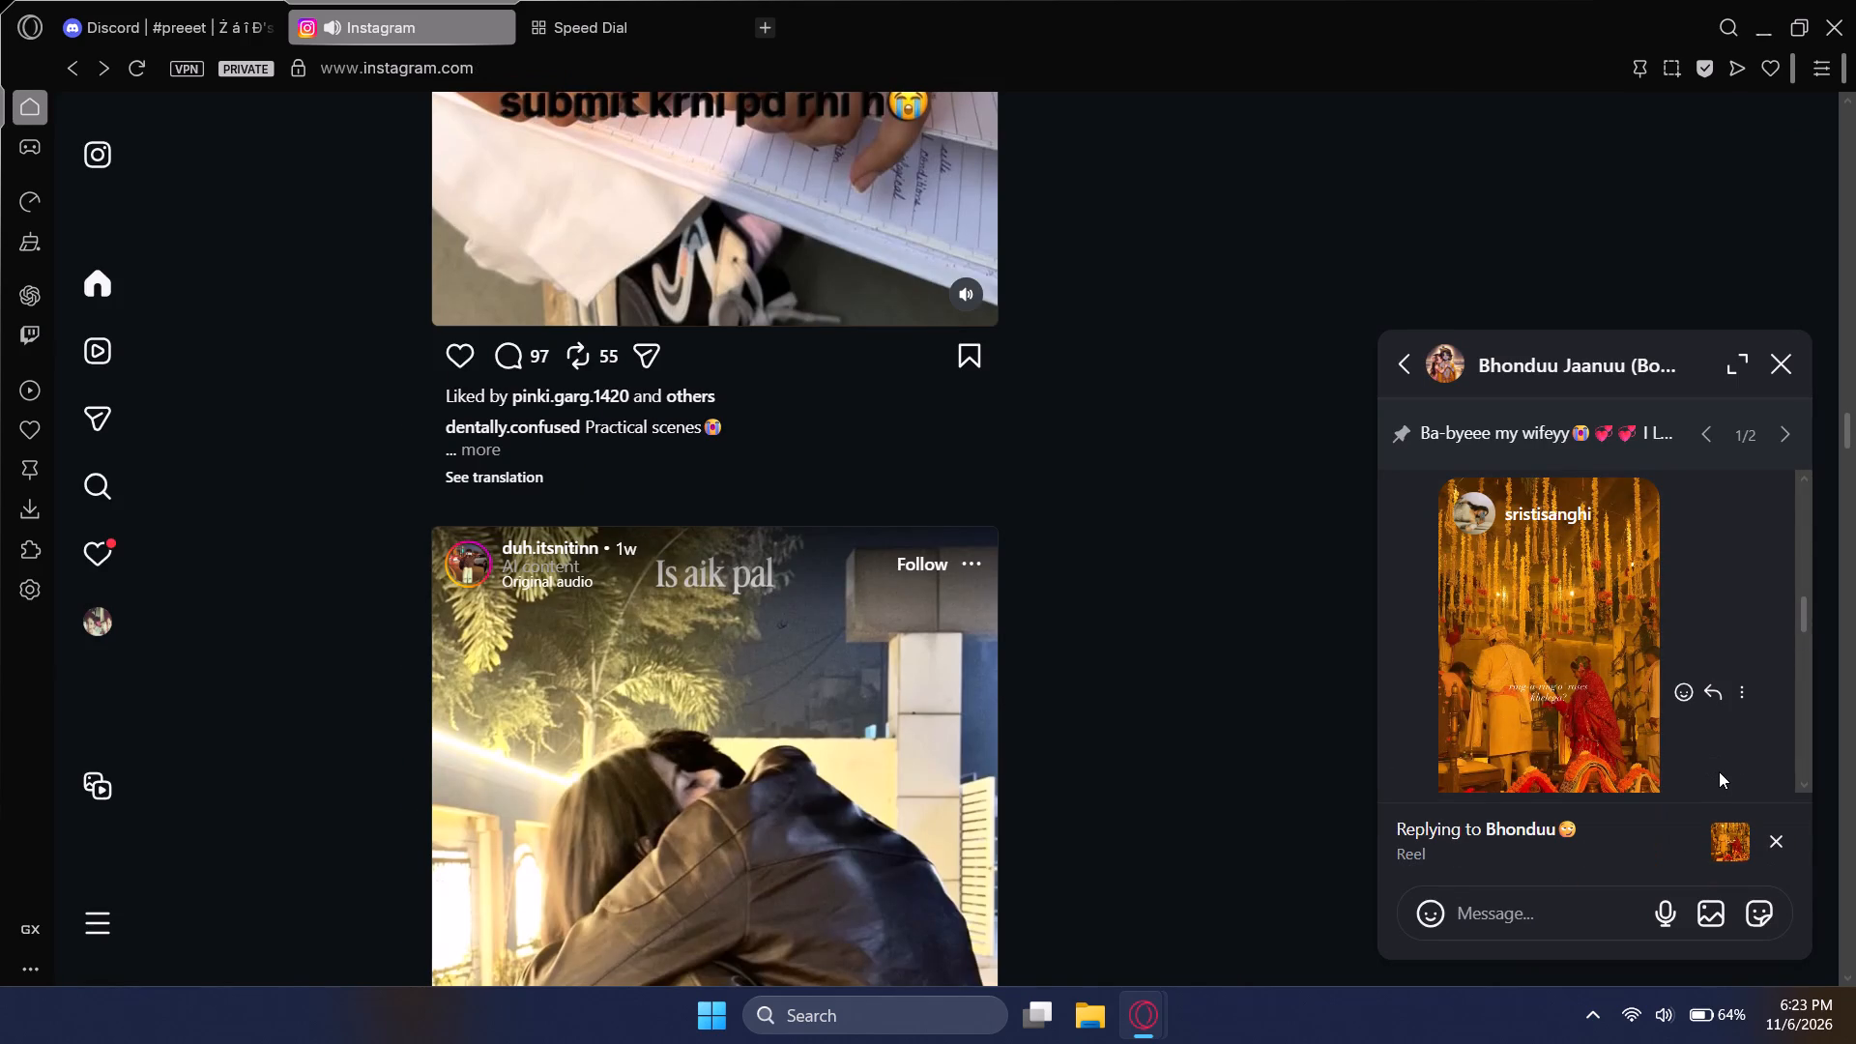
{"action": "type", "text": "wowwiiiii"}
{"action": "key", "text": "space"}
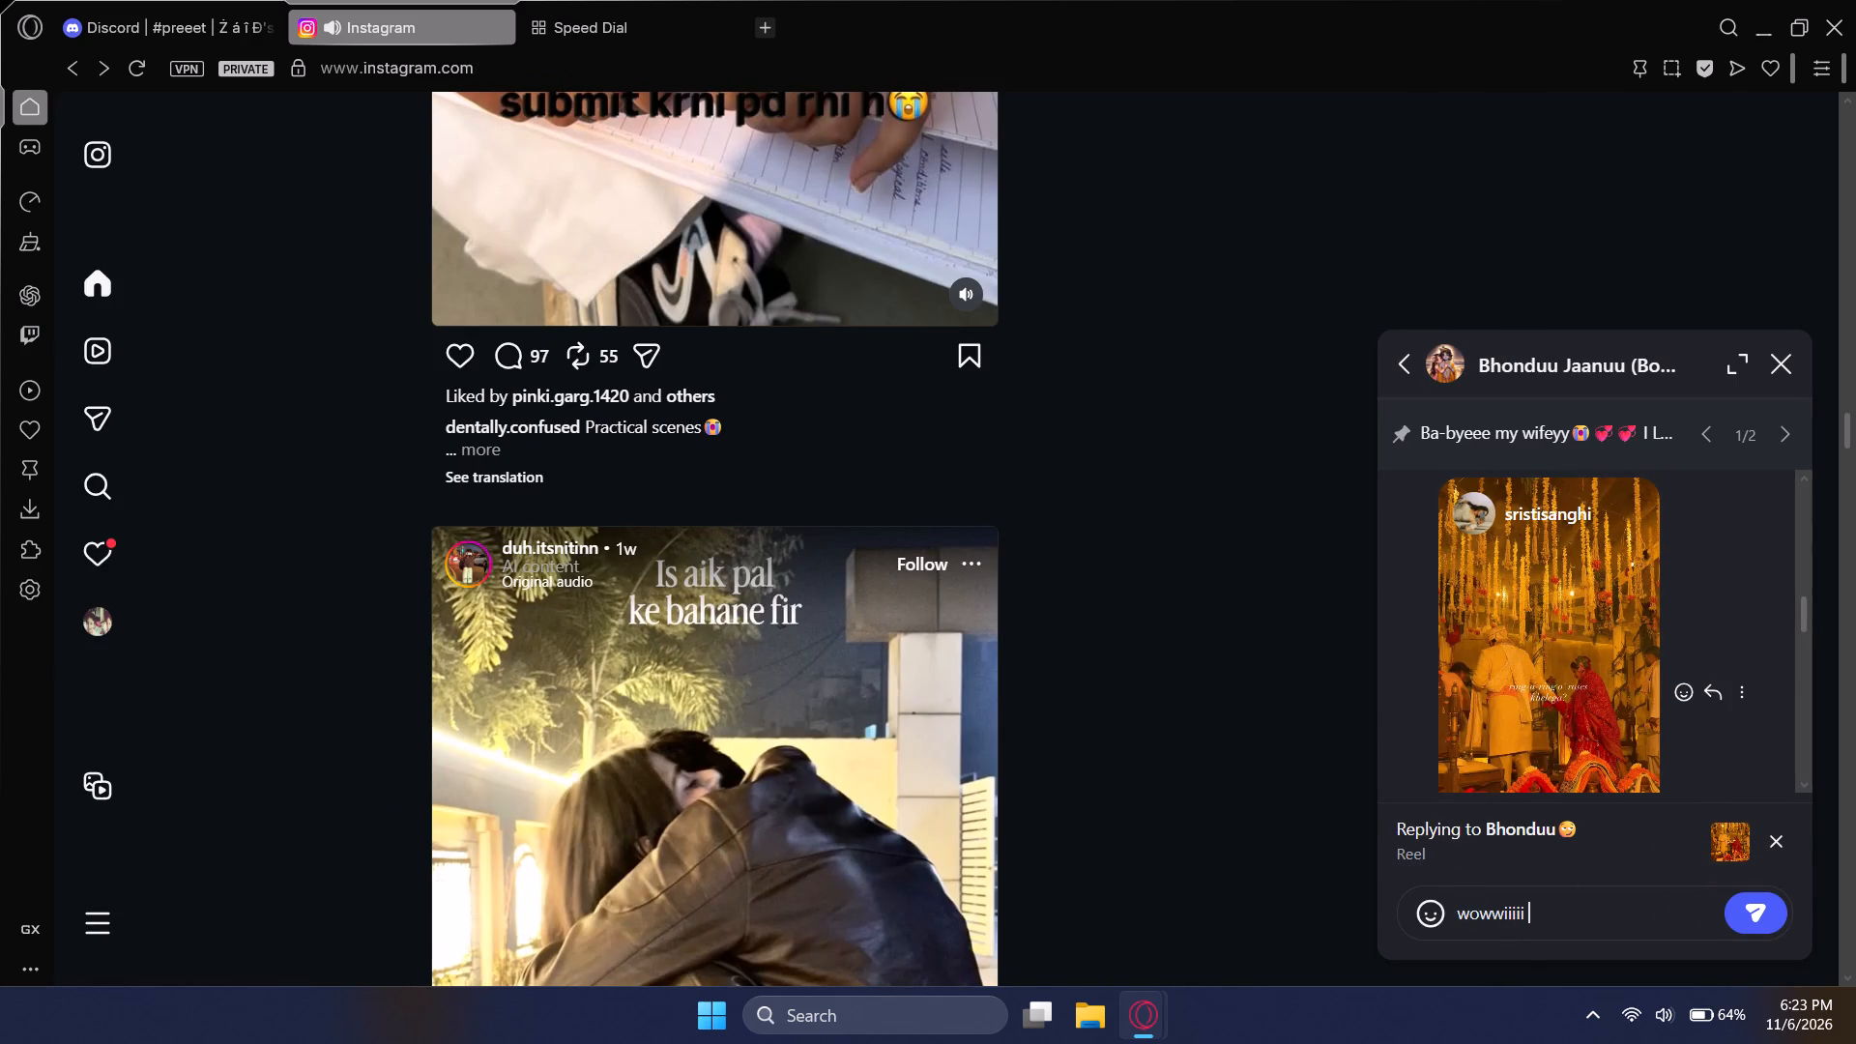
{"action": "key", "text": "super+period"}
{"action": "left_click", "coordinate": [1720, 669]}
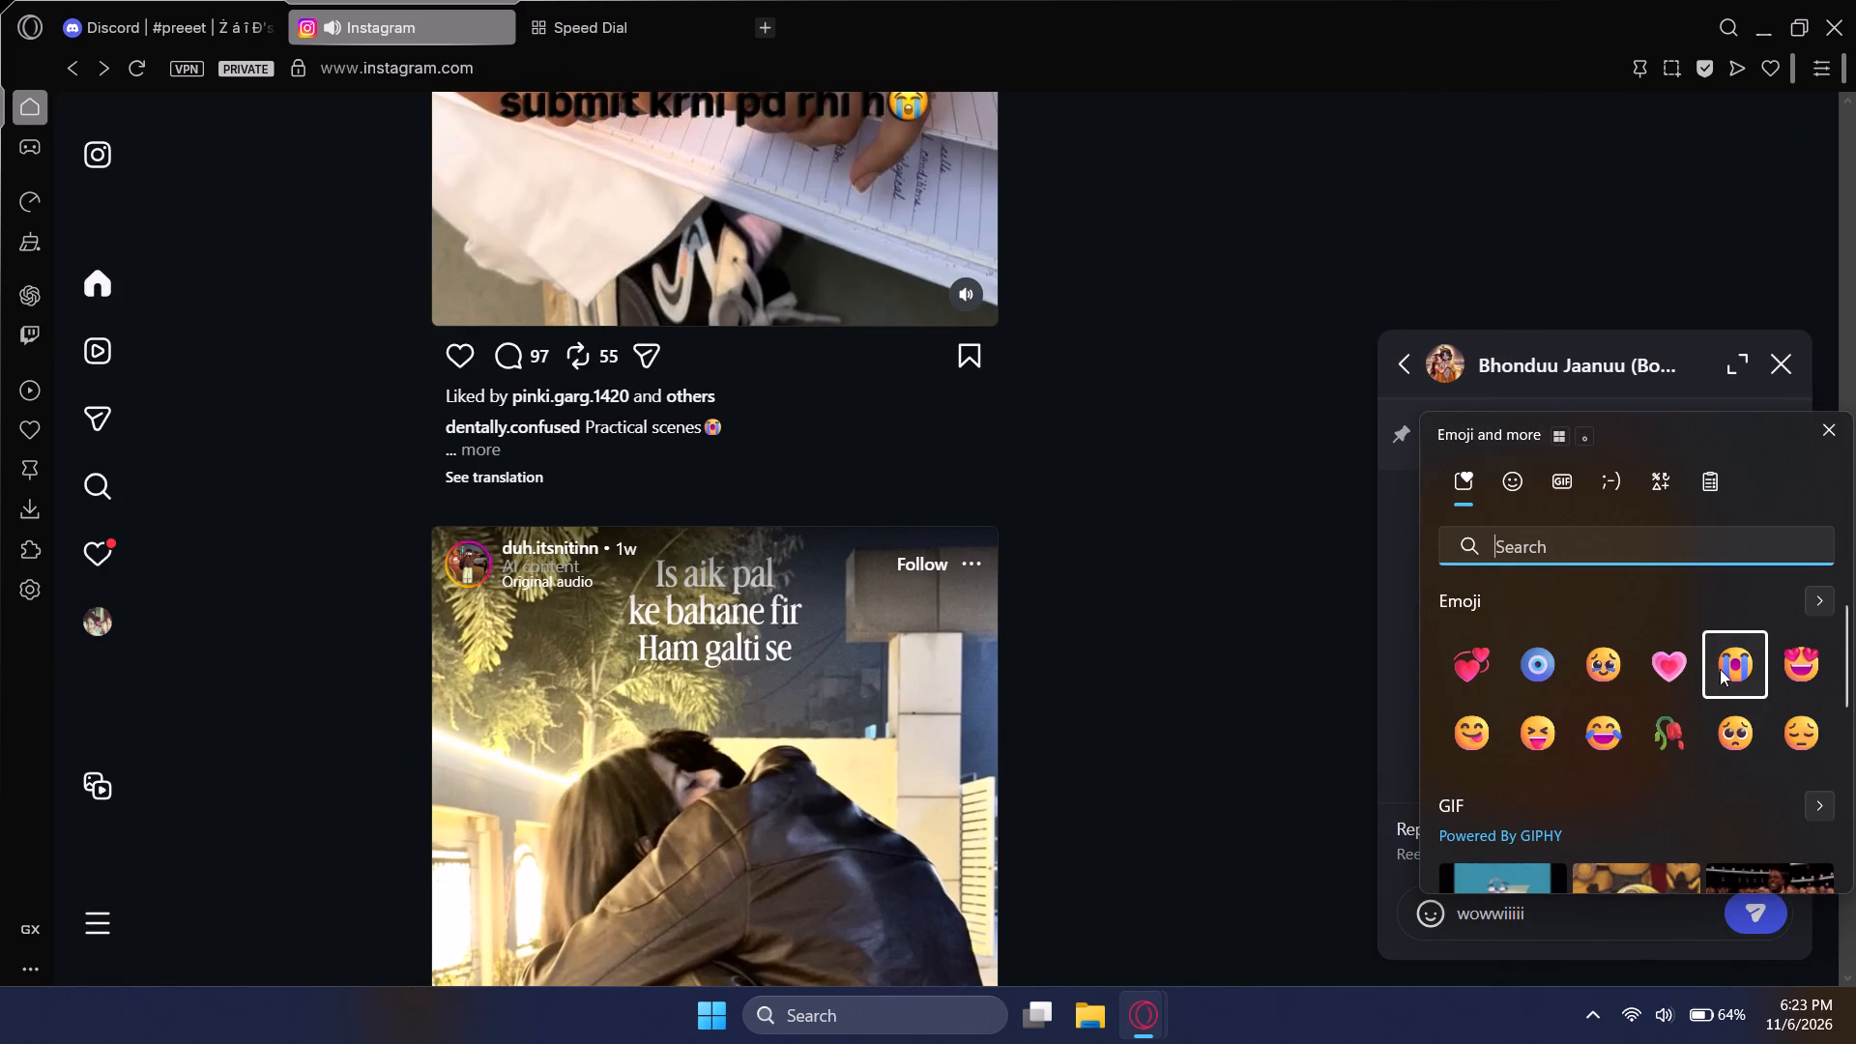
{"action": "left_click", "coordinate": [1474, 726]}
{"action": "left_click", "coordinate": [1469, 664]}
{"action": "left_click", "coordinate": [1610, 896]}
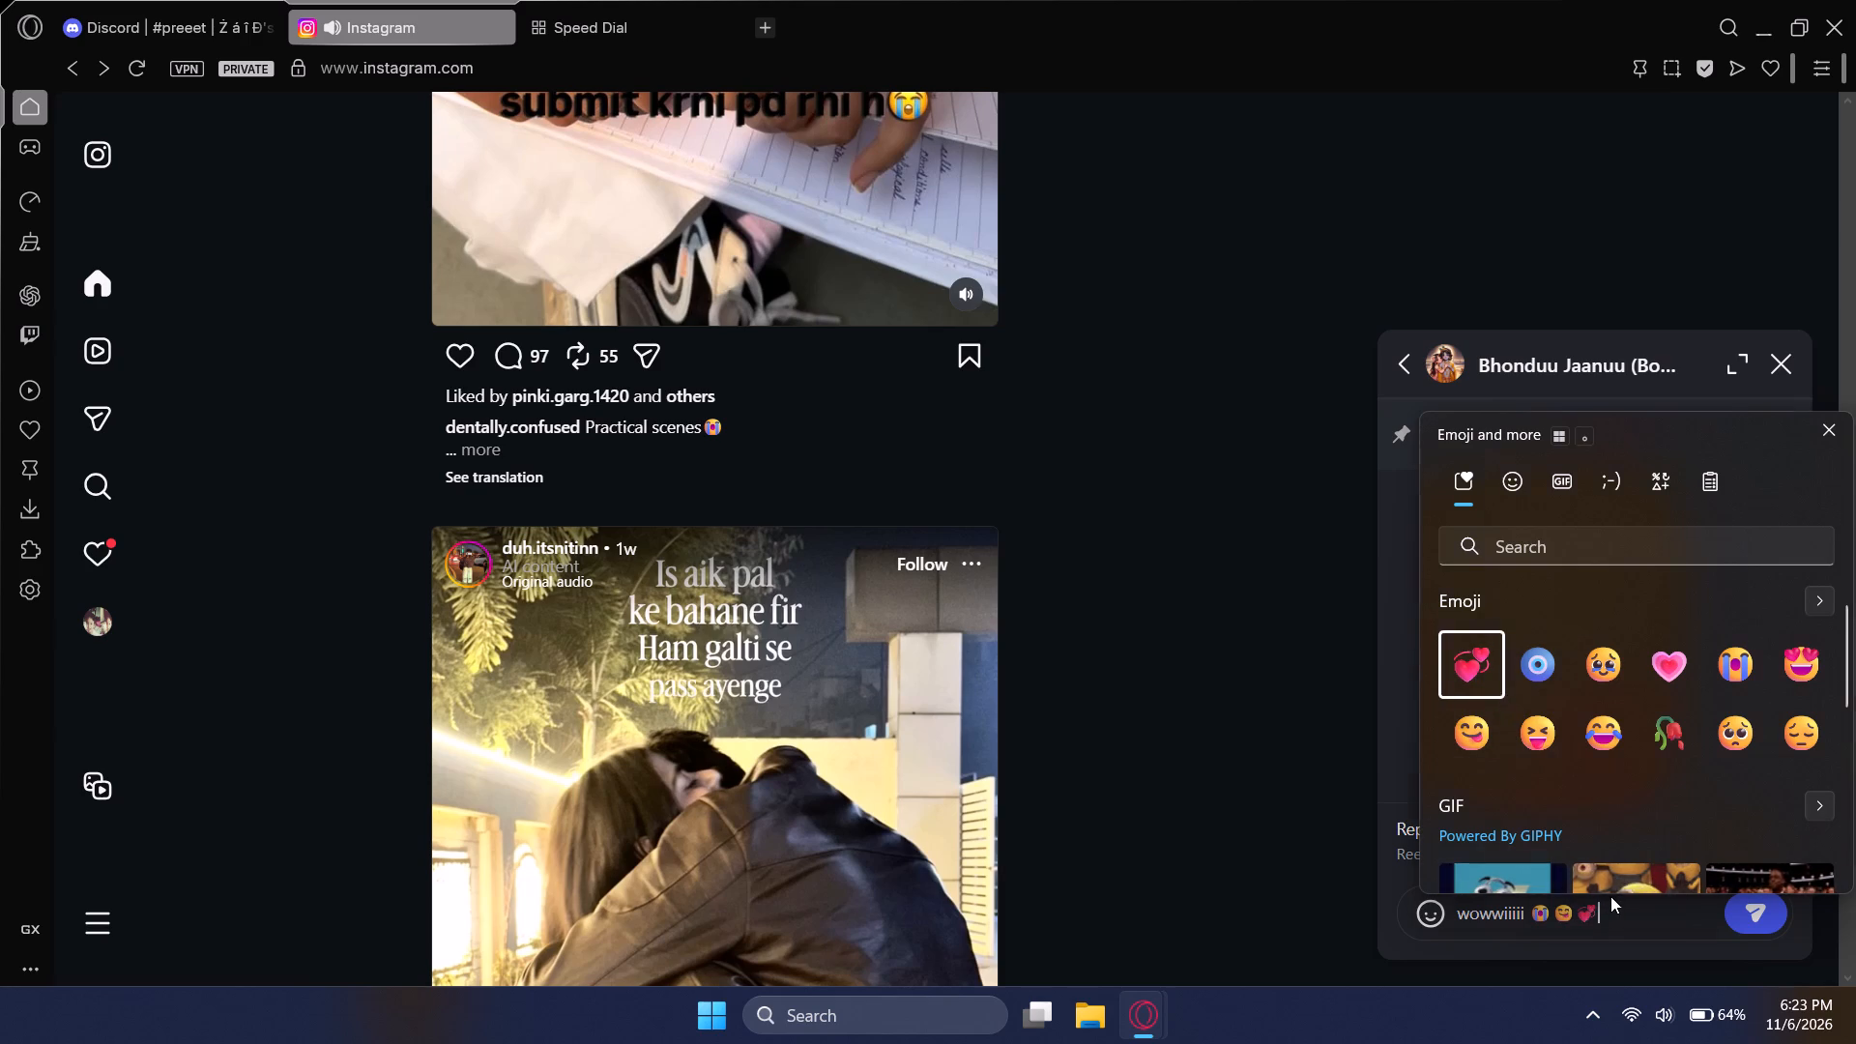
{"action": "left_click", "coordinate": [1750, 919]}
React to the shared "All day, All night" kitten post with the crying emoji.
{"action": "scroll", "coordinate": [1609, 679], "scroll_direction": "down", "scroll_amount": 2}
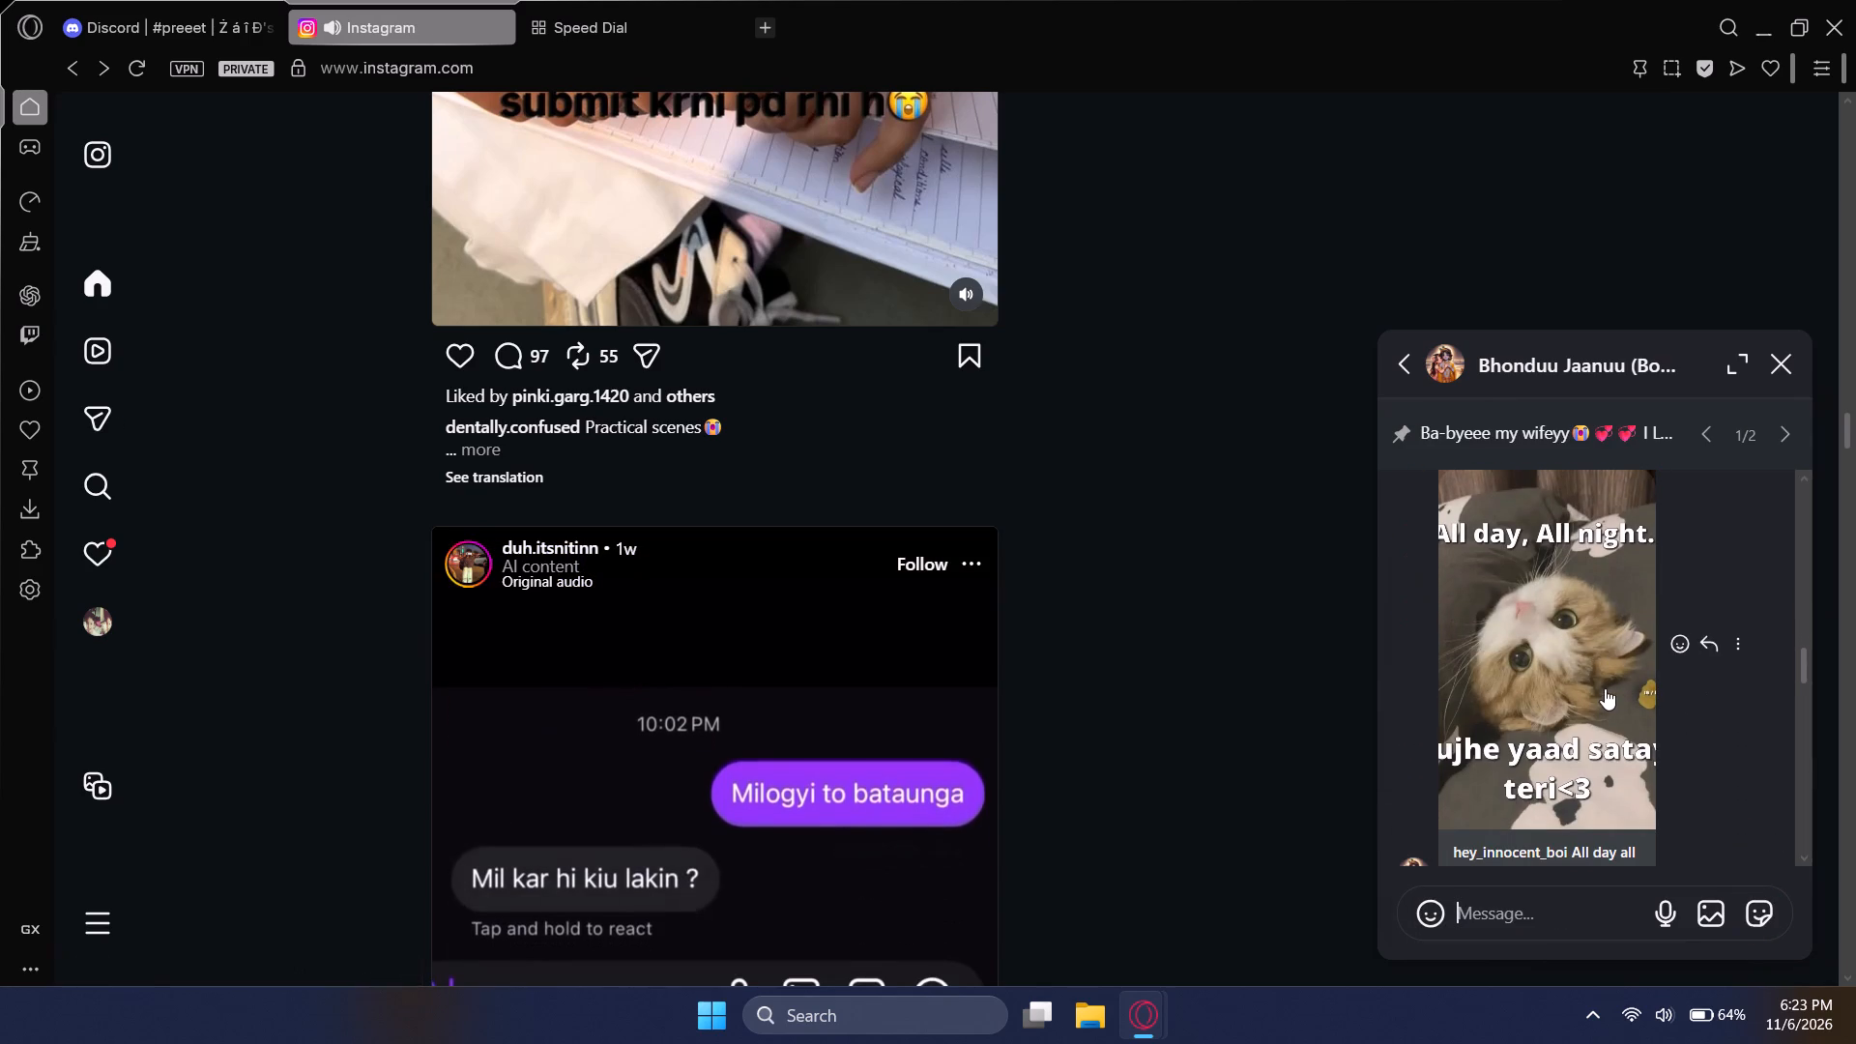
{"action": "left_click", "coordinate": [1685, 645]}
{"action": "left_click", "coordinate": [1782, 596]}
{"action": "left_click", "coordinate": [1517, 459]}
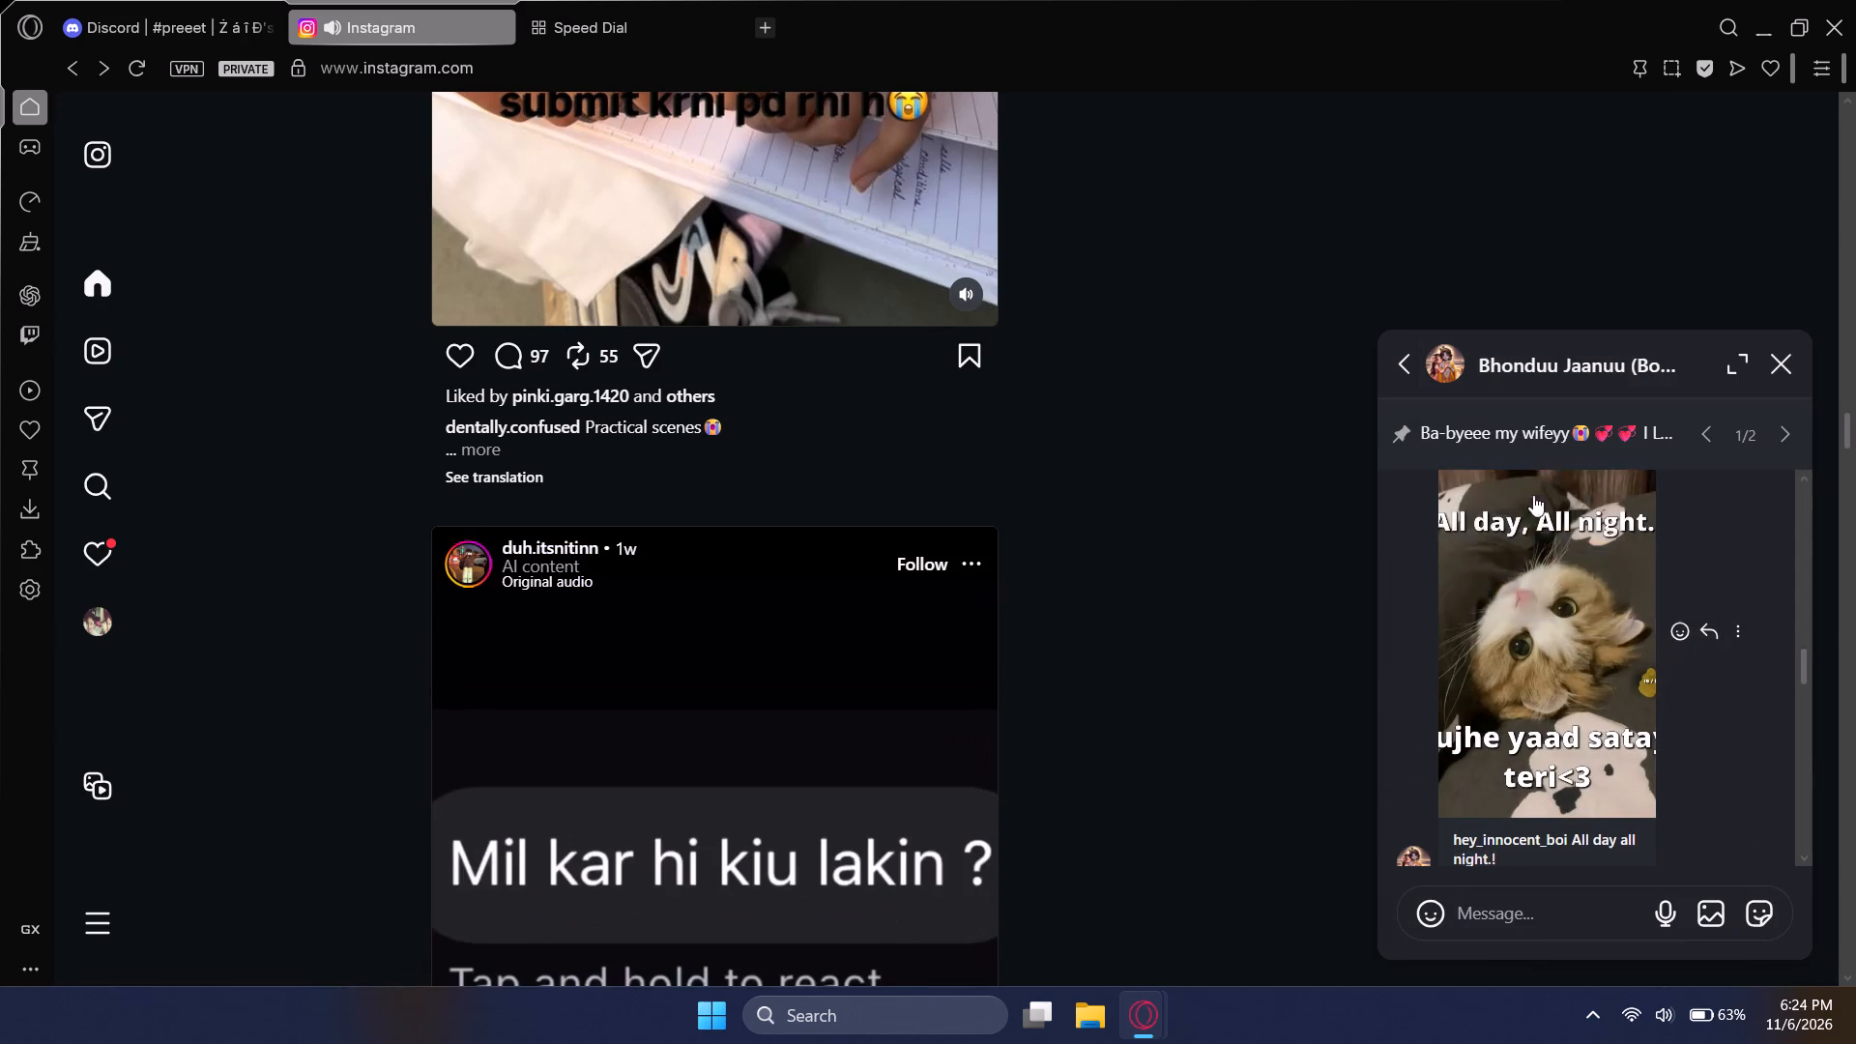
Watch the shared "Awwwww" reel of the open book and react to its message with the crying emoji.
{"action": "scroll", "coordinate": [1561, 573], "scroll_direction": "down", "scroll_amount": 4}
{"action": "left_click", "coordinate": [1589, 633]}
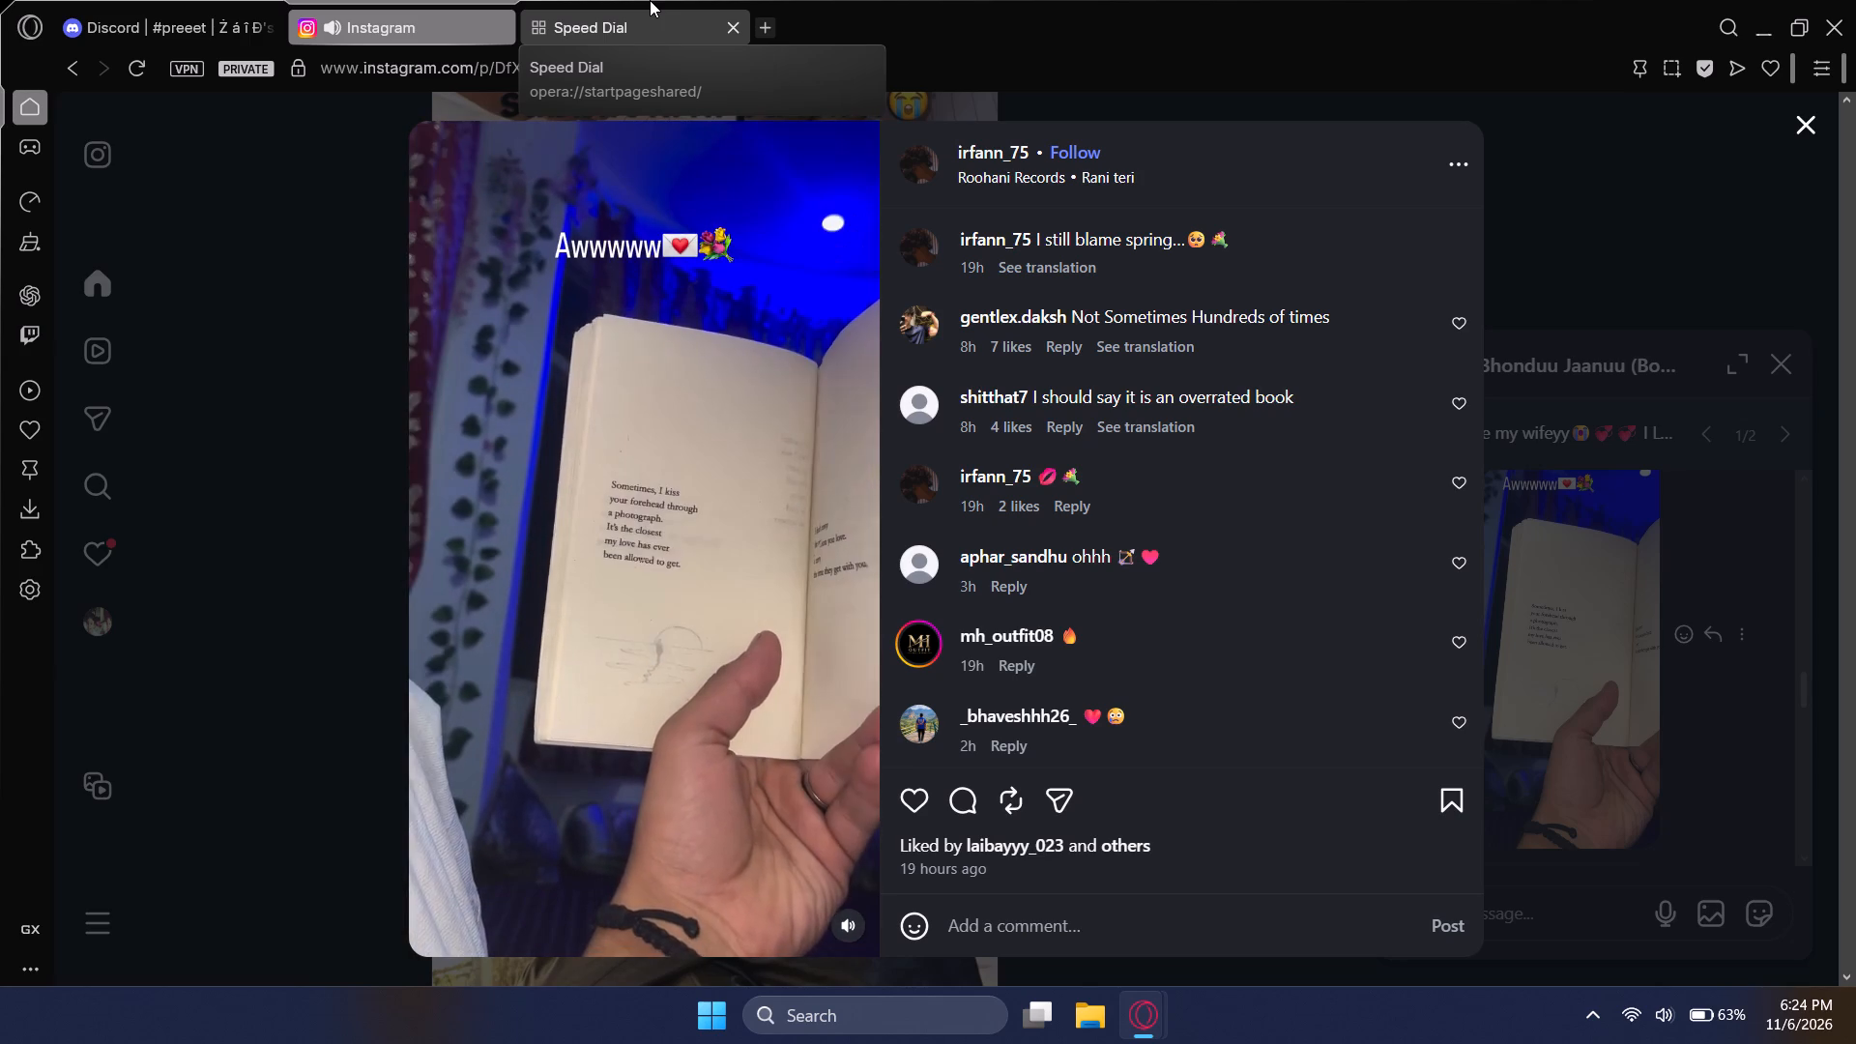
{"action": "scroll", "coordinate": [650, 0], "scroll_direction": "up", "scroll_amount": 7, "text": "ctrl"}
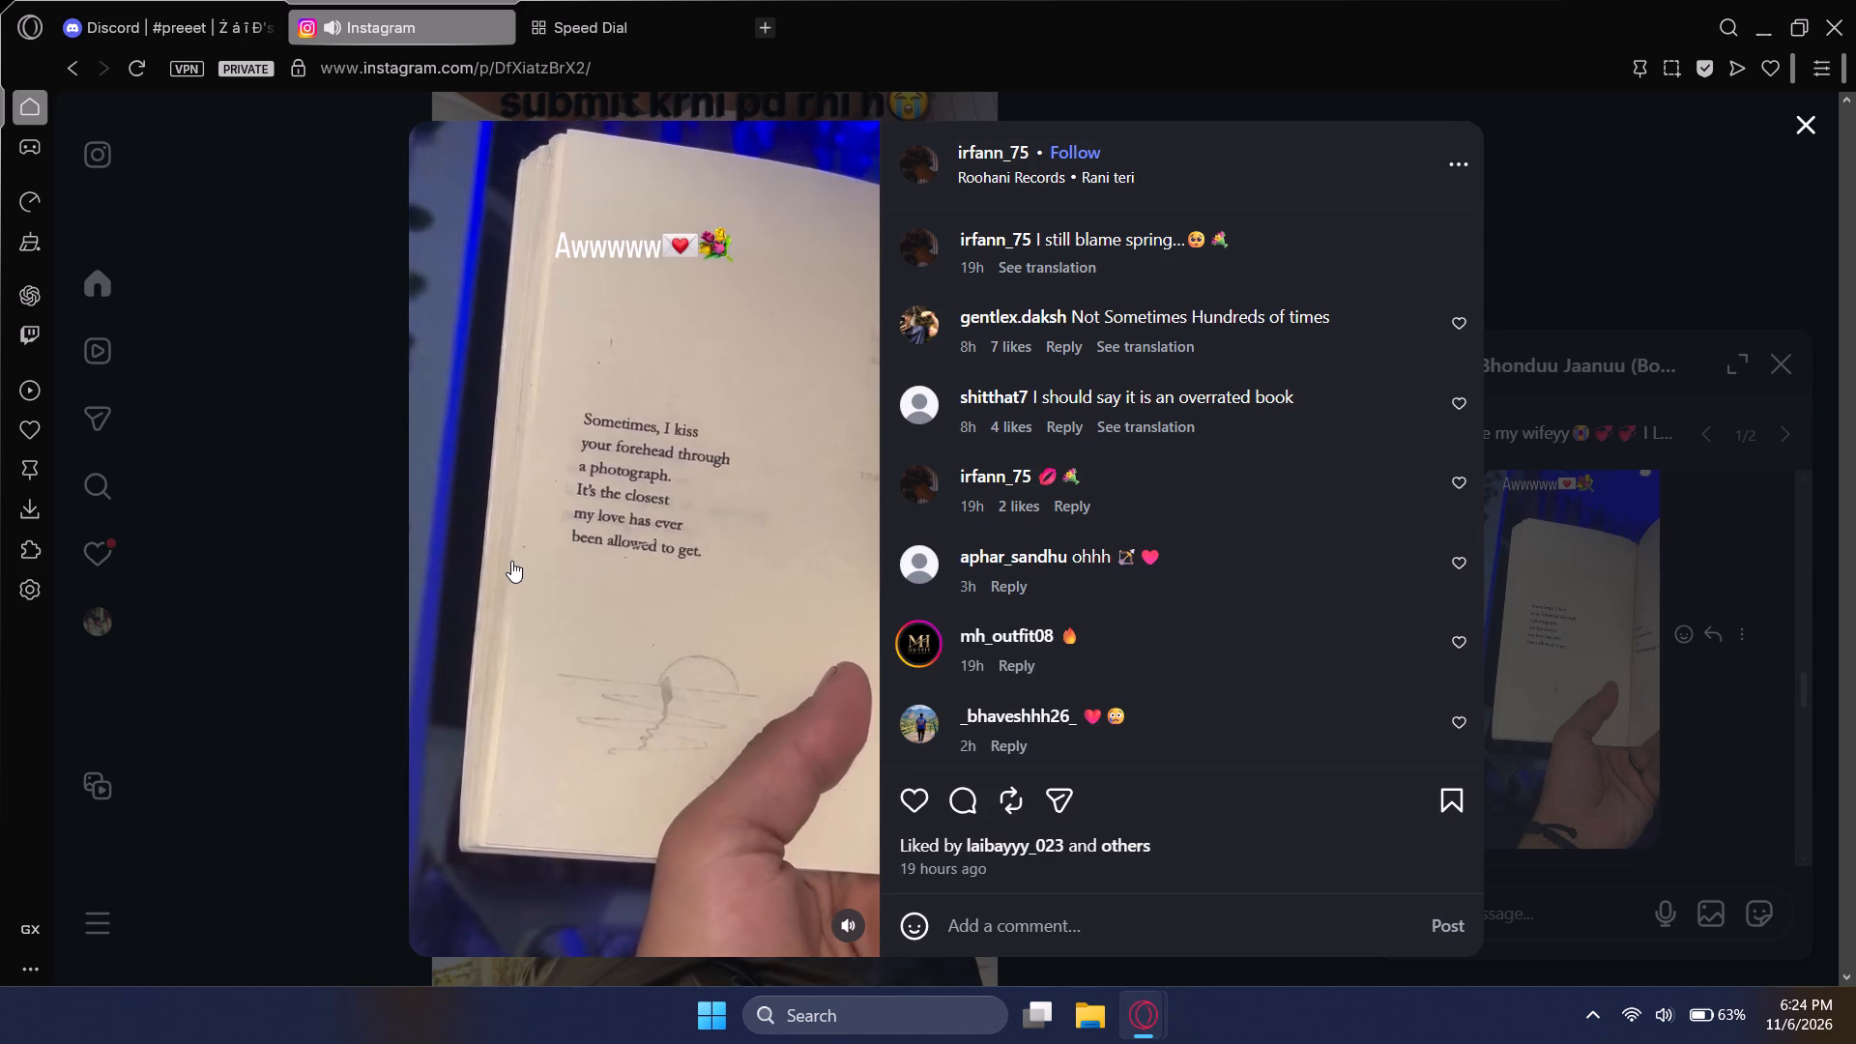
{"action": "left_click", "coordinate": [1742, 739]}
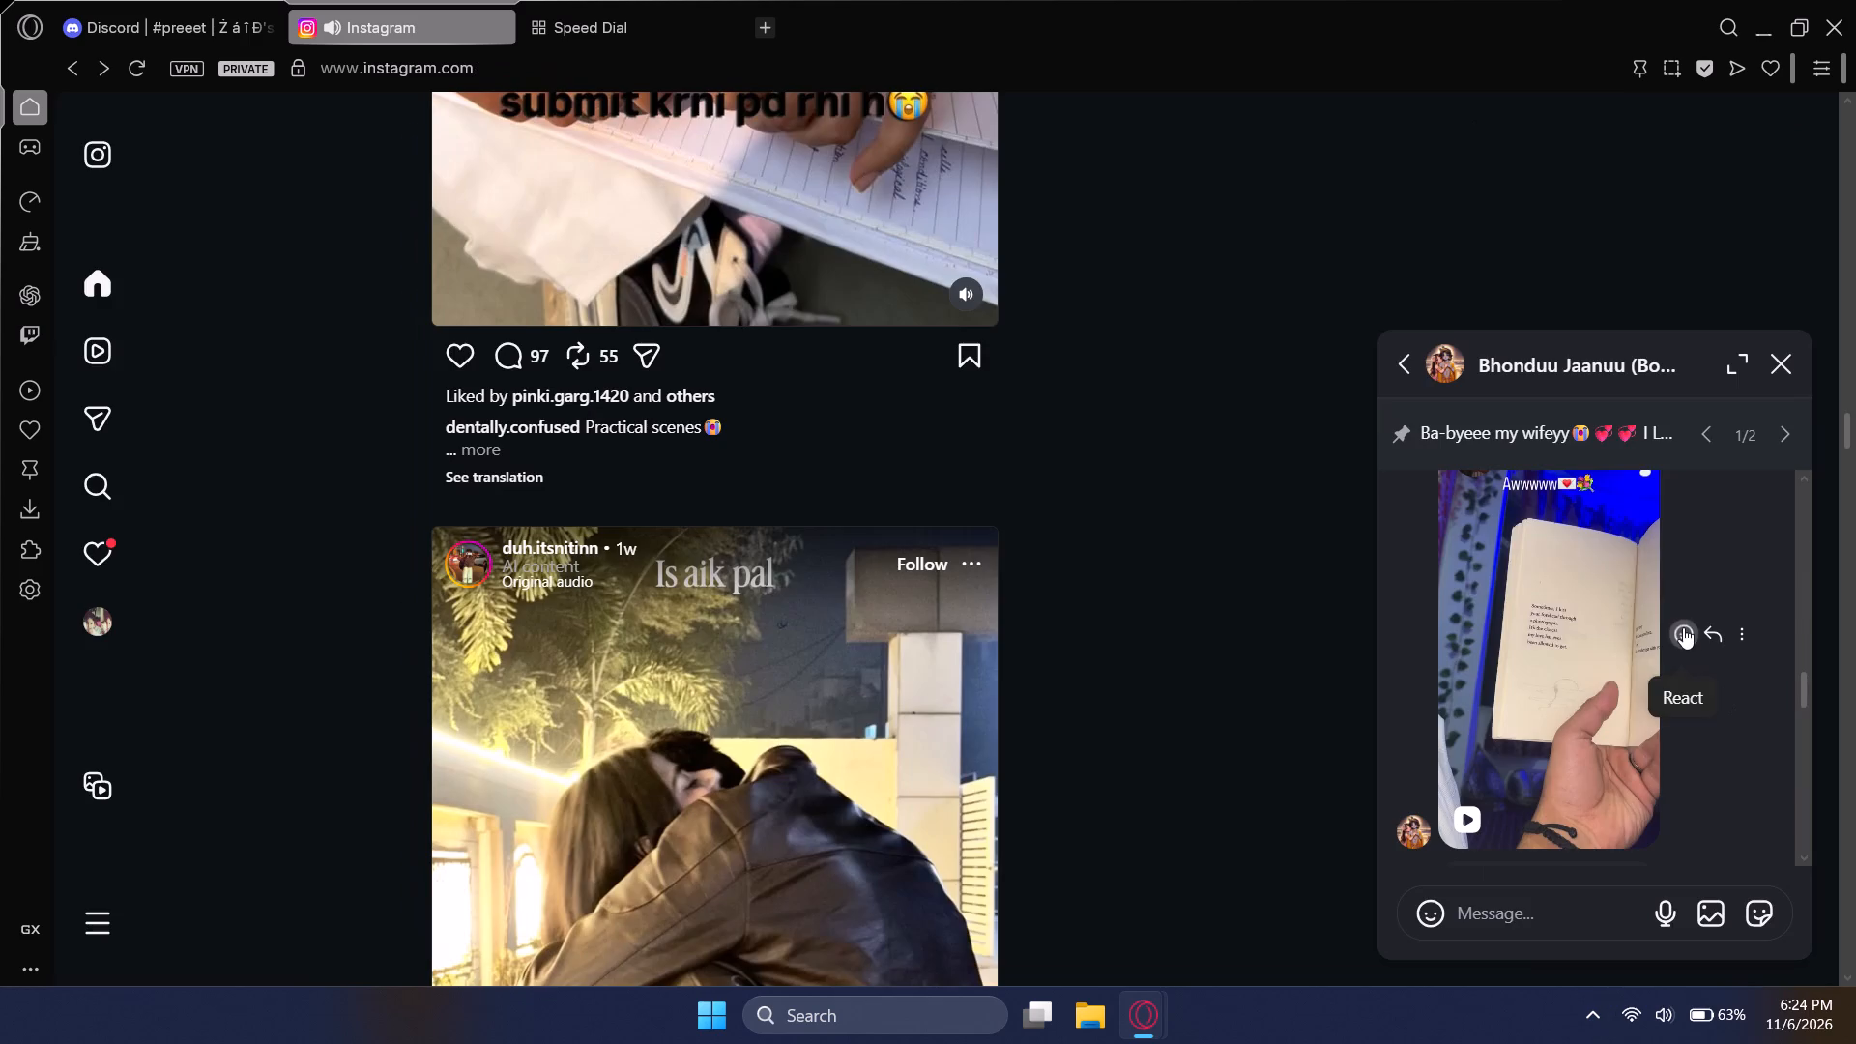
{"action": "left_click", "coordinate": [1683, 627]}
{"action": "left_click", "coordinate": [1785, 589]}
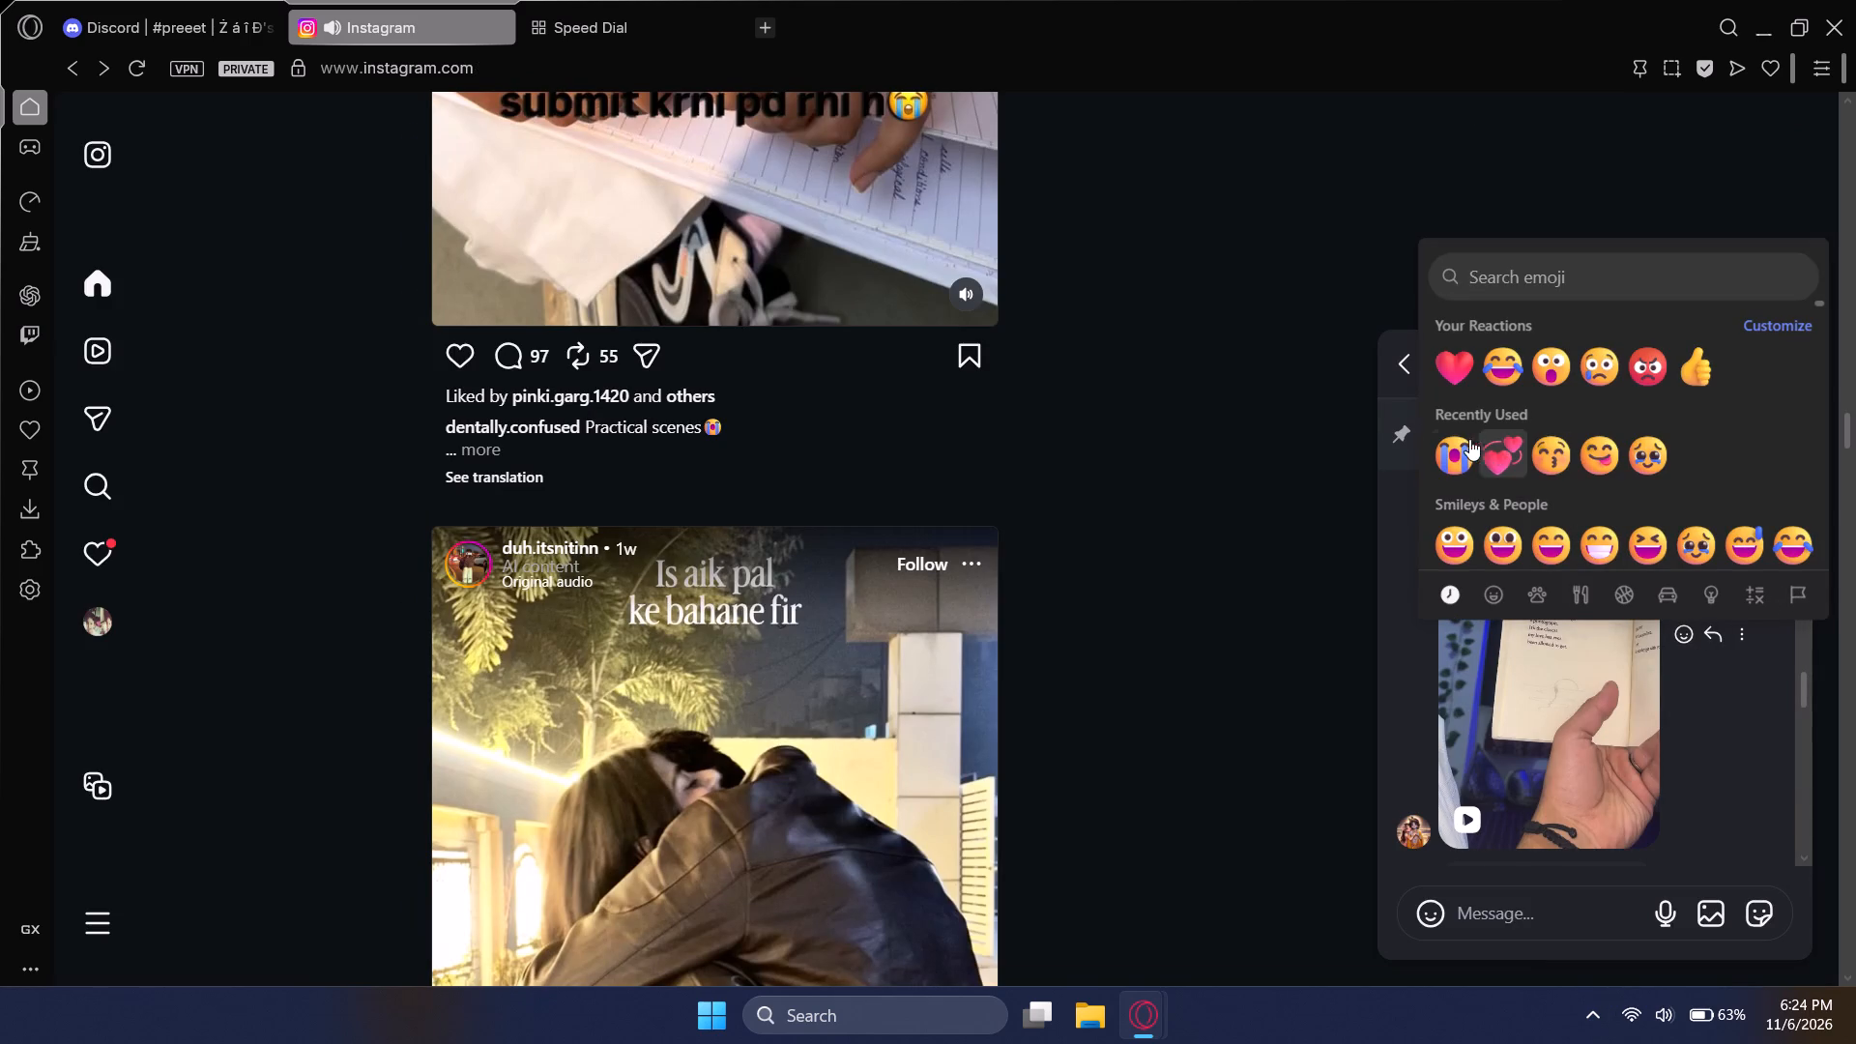
{"action": "left_click", "coordinate": [1462, 441]}
React to the shared post about learning love "by loving you" with the crying emoji.
{"action": "scroll", "coordinate": [1518, 667], "scroll_direction": "down", "scroll_amount": 5}
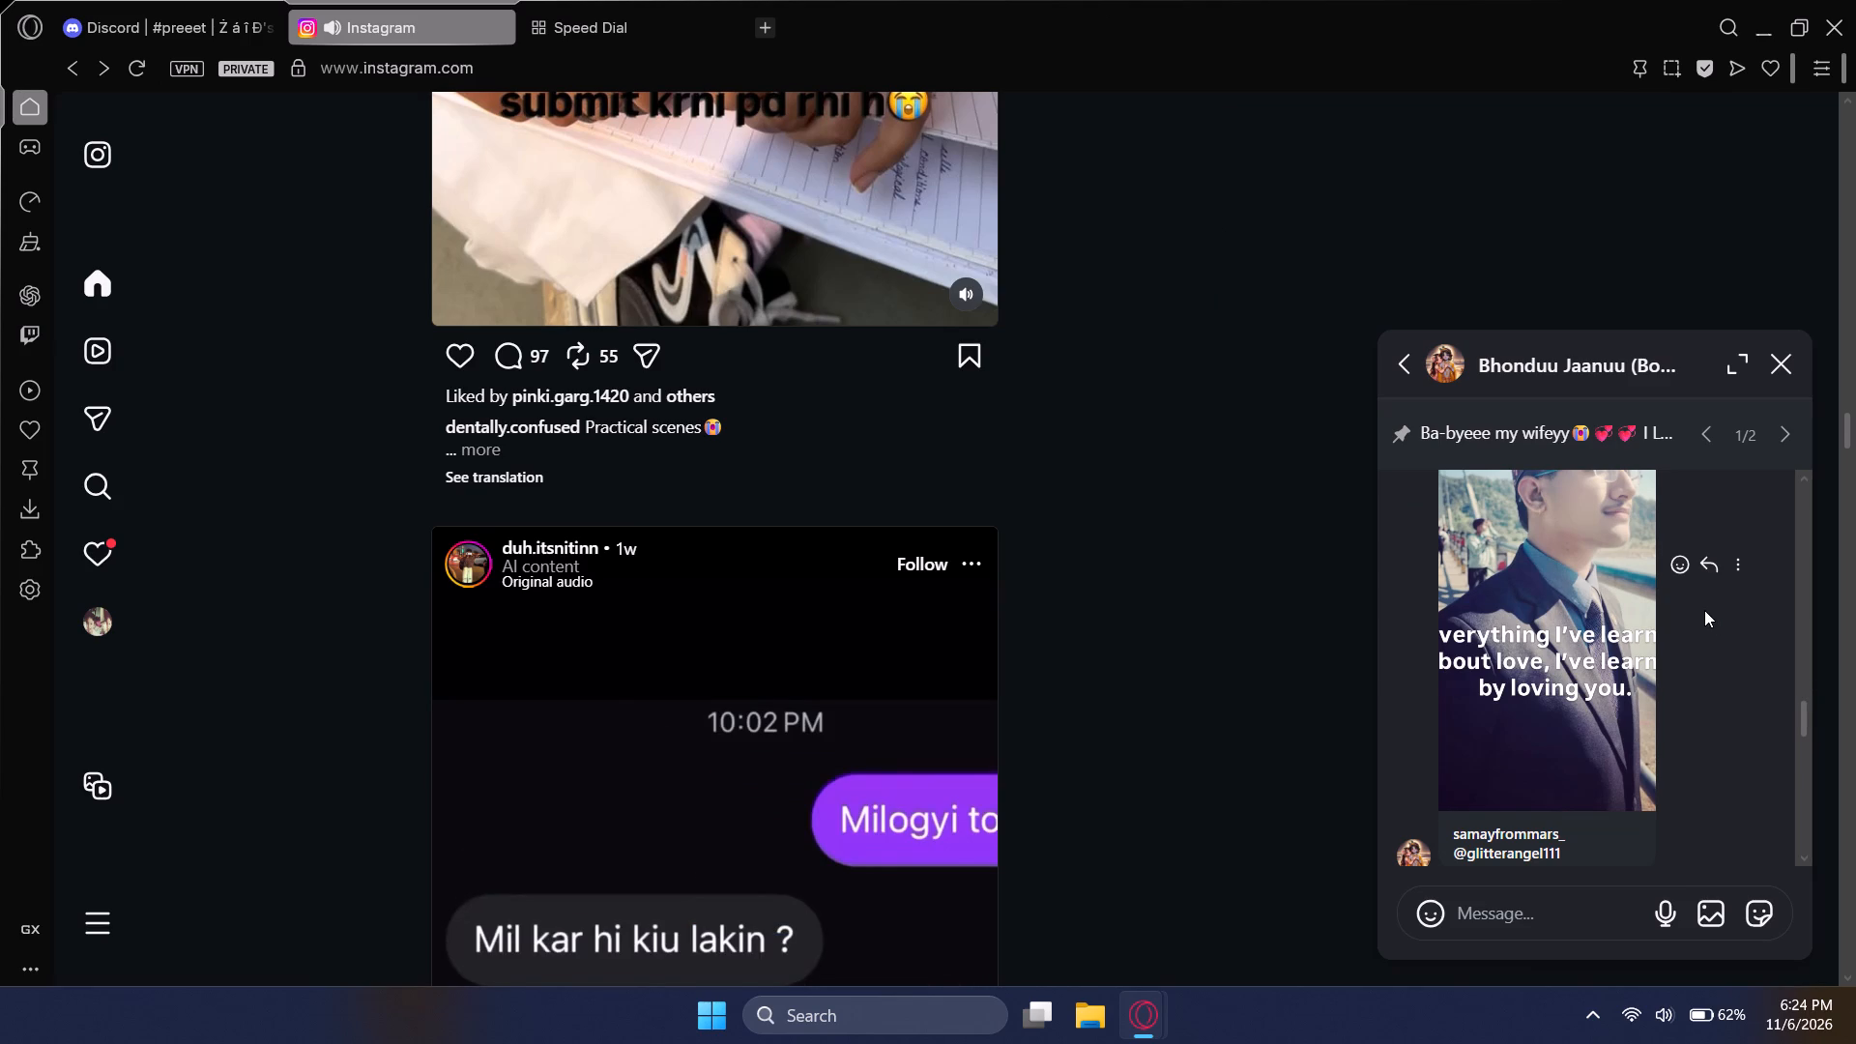
{"action": "left_click", "coordinate": [1677, 565]}
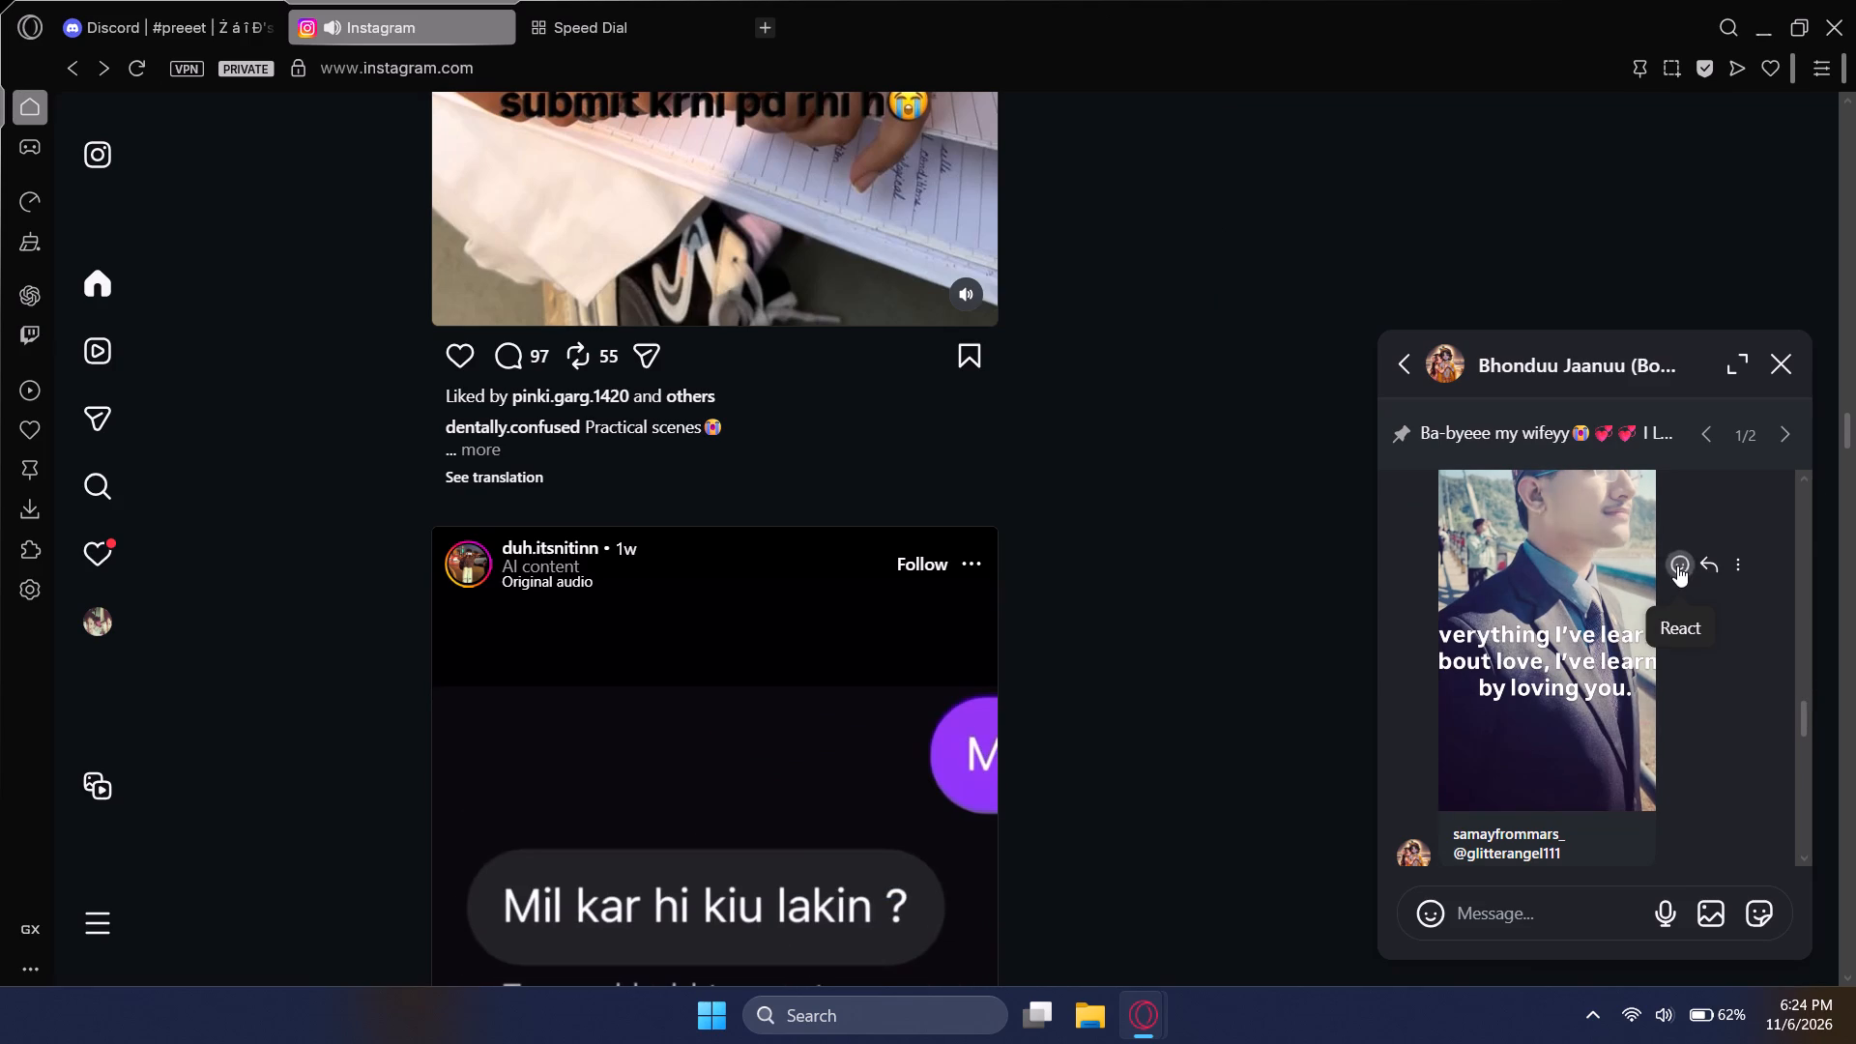
{"action": "left_click", "coordinate": [1795, 528]}
{"action": "left_click", "coordinate": [1449, 393]}
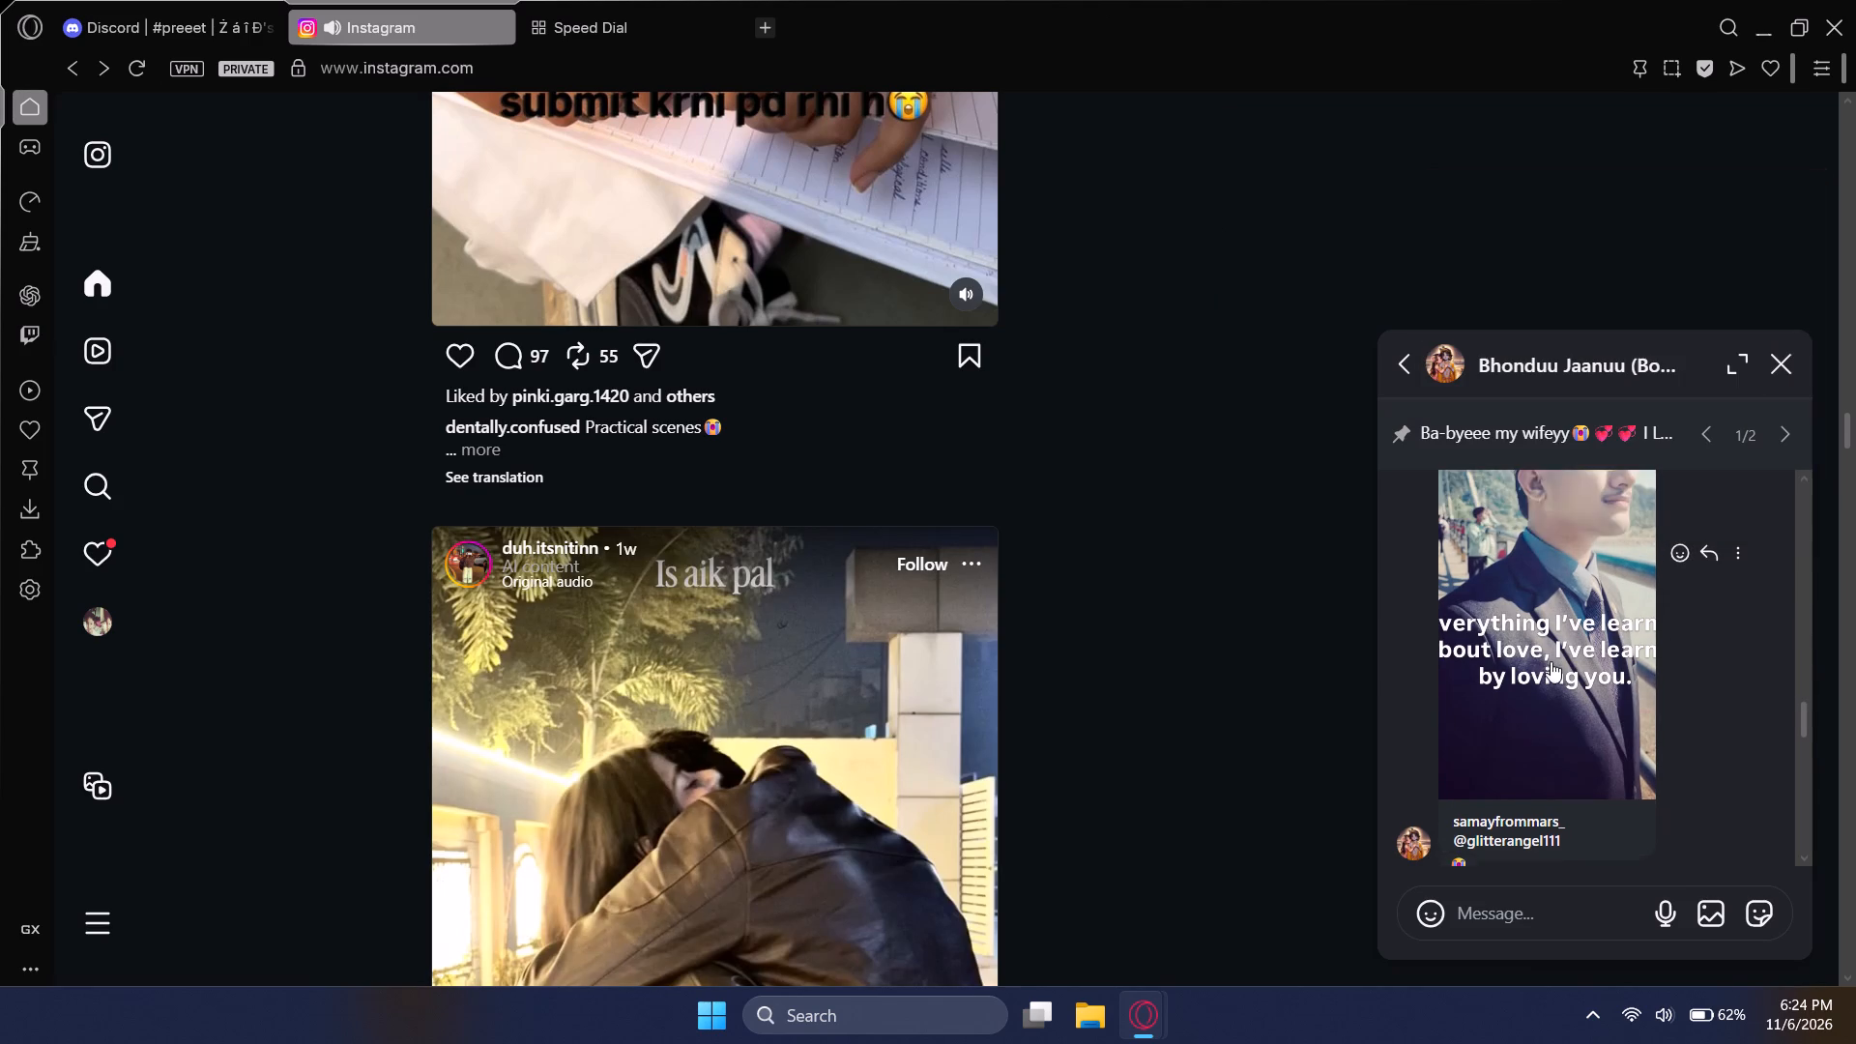
Watch the dark "ab toh diwali tab hi aayegi" reel and reply to it with two crying emojis.
{"action": "scroll", "coordinate": [1552, 704], "scroll_direction": "down", "scroll_amount": 4}
{"action": "scroll", "coordinate": [1529, 673], "scroll_direction": "up", "scroll_amount": 3}
{"action": "scroll", "coordinate": [1529, 673], "scroll_direction": "down", "scroll_amount": 2}
{"action": "left_click", "coordinate": [1531, 667]}
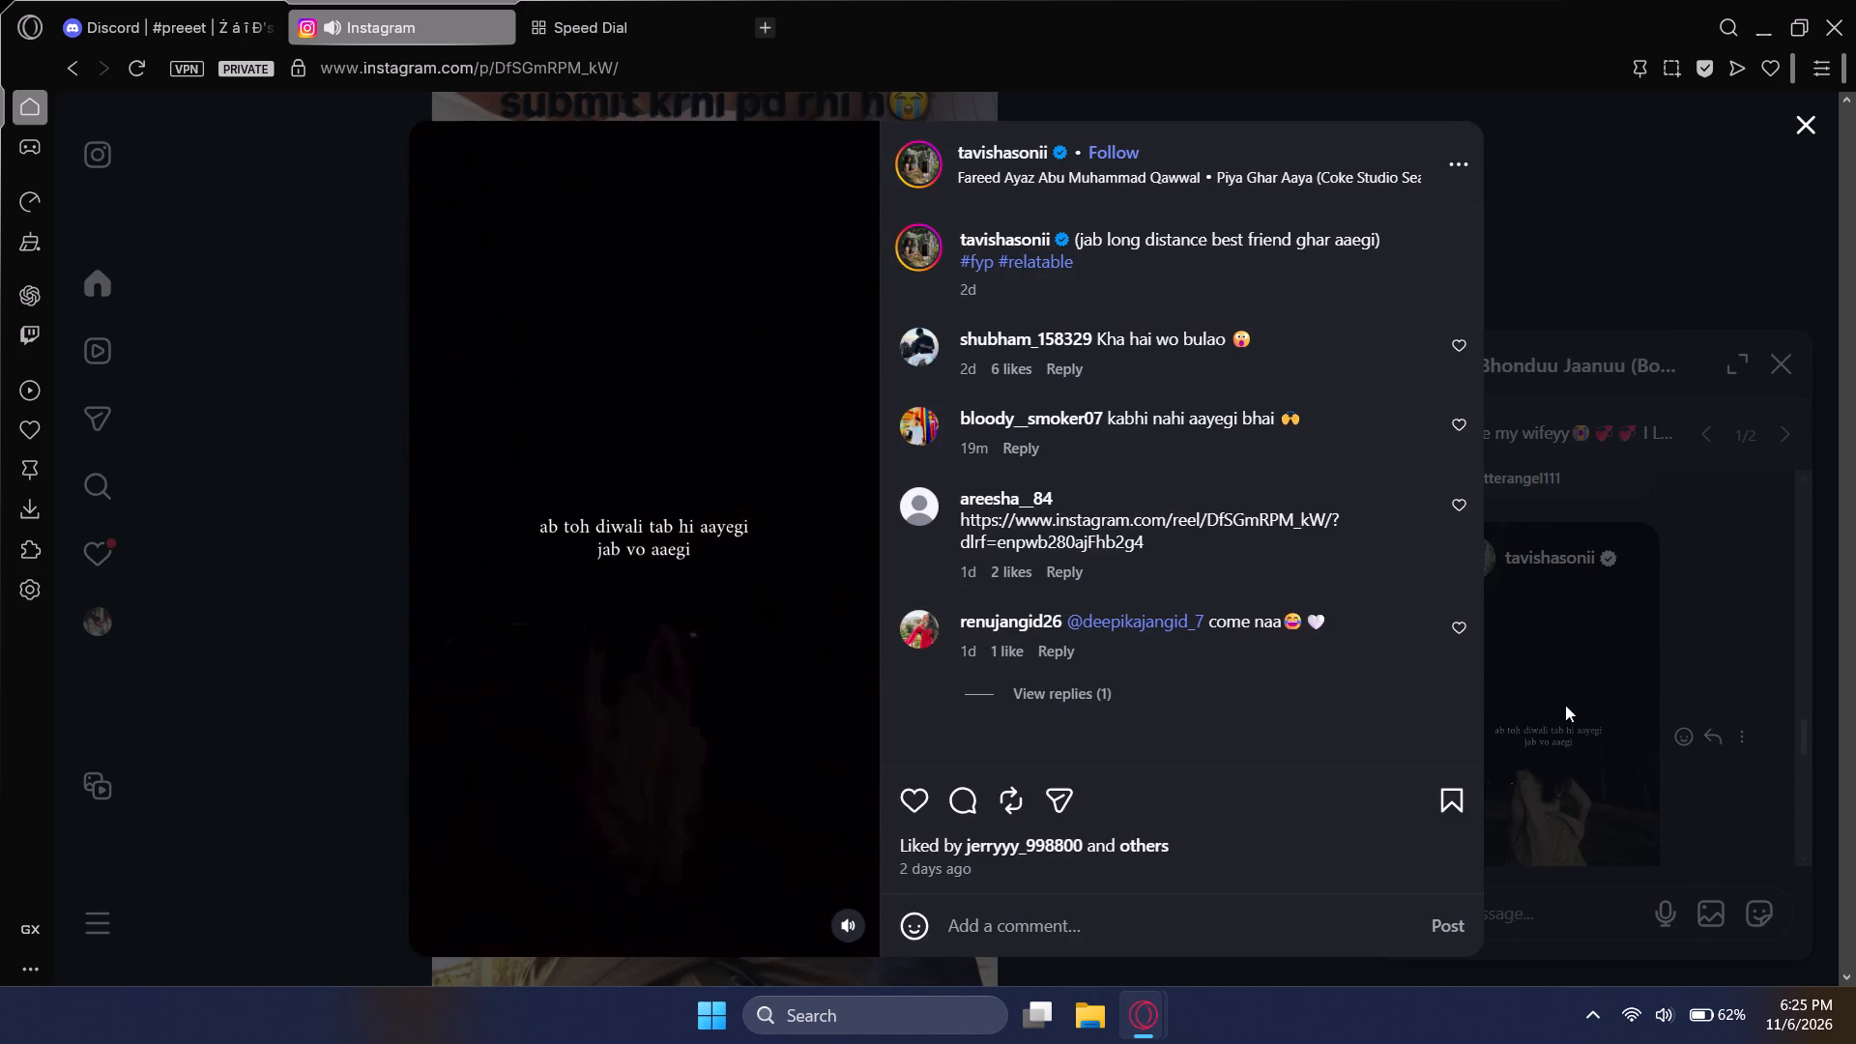
{"action": "left_click", "coordinate": [1672, 759]}
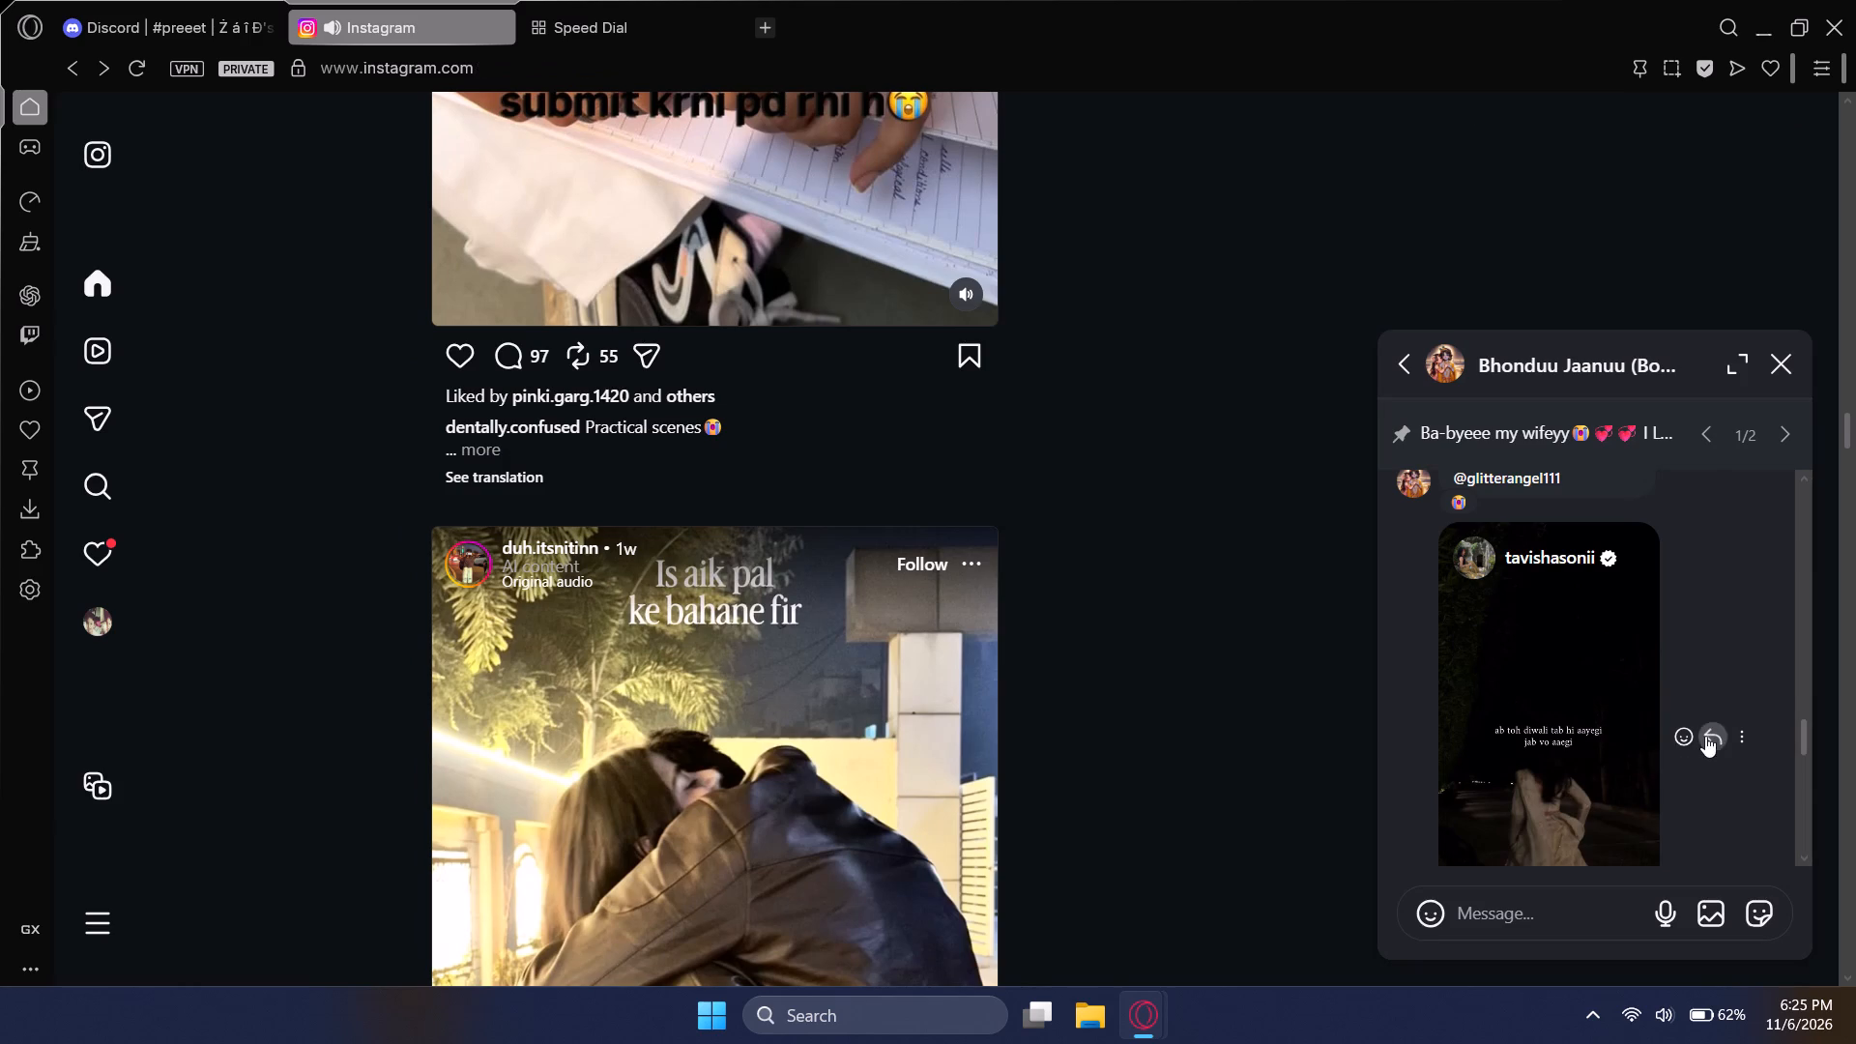
{"action": "left_click", "coordinate": [1708, 735]}
{"action": "left_click", "coordinate": [1426, 912]}
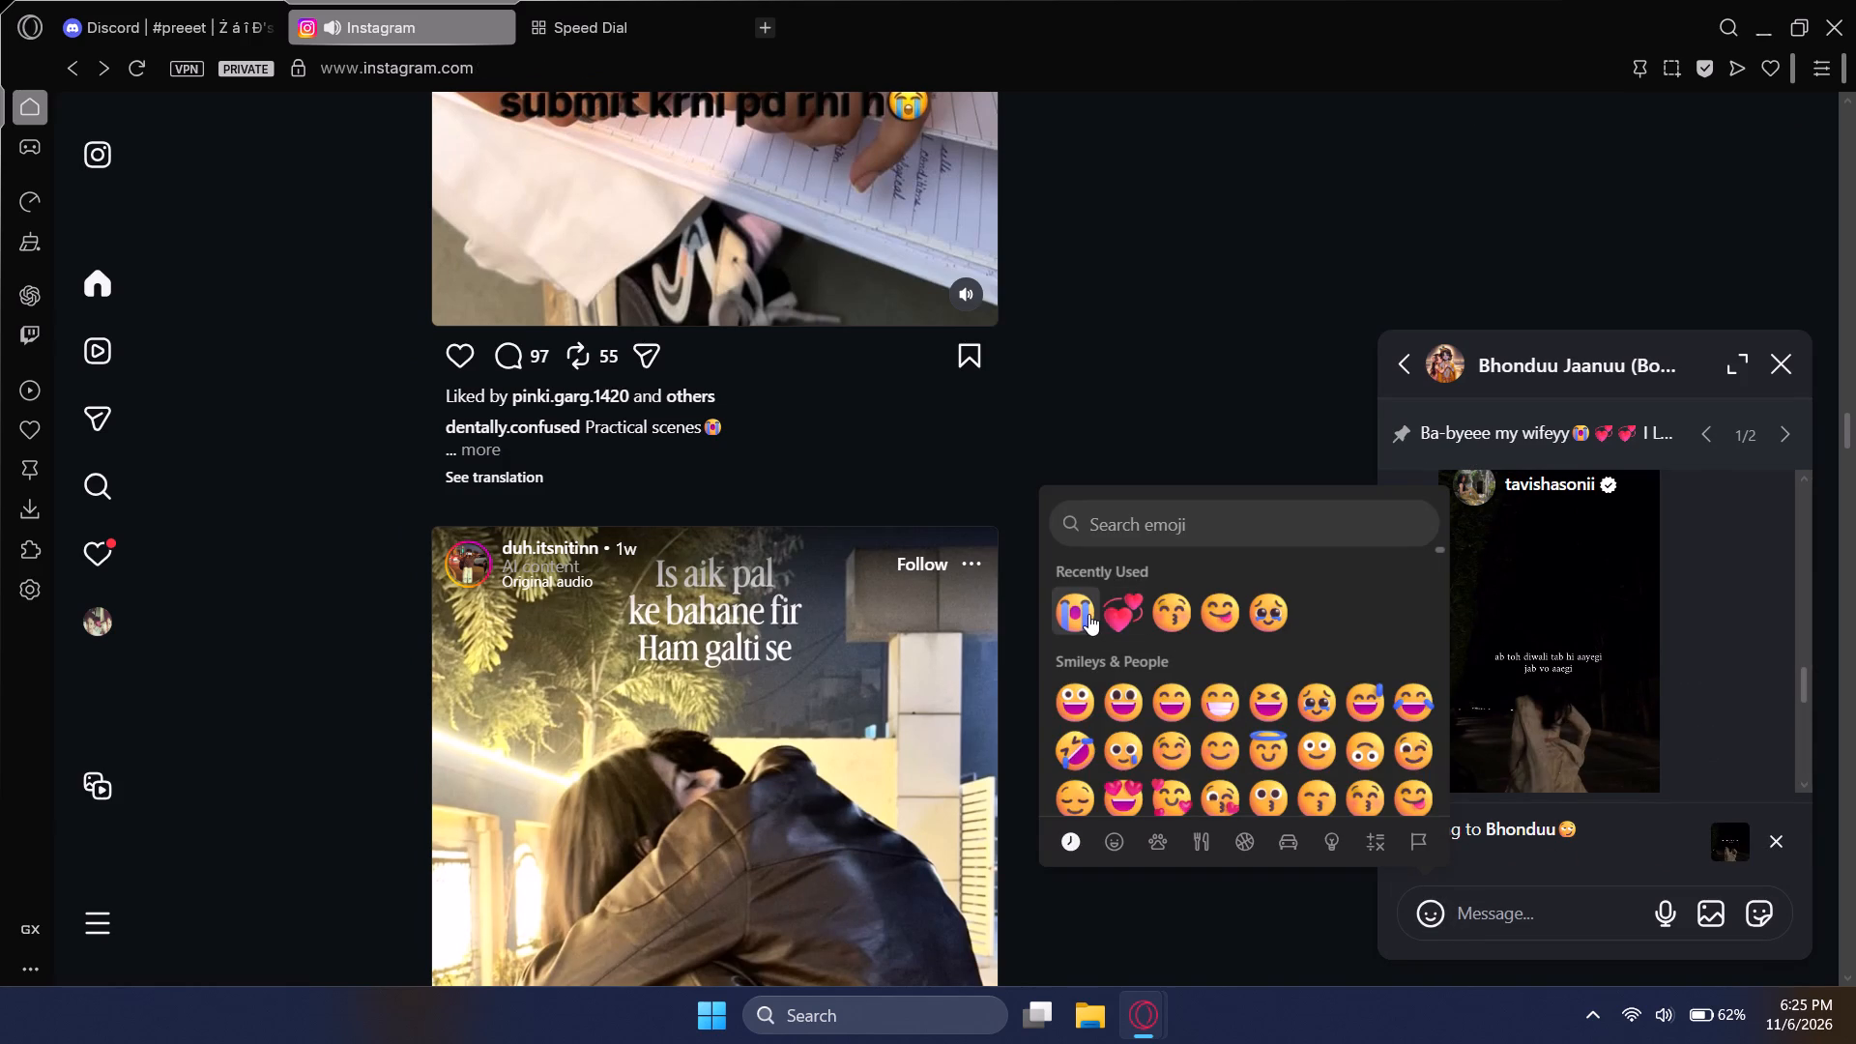
{"action": "double_click", "coordinate": [1084, 613]}
{"action": "left_click", "coordinate": [1733, 908]}
Send the message "I LOVEEE YOUUHHH SOOO MUCHHH MERIII JAAANNNN" followed by four crying emojis and five double-heart emojis.
{"action": "scroll", "coordinate": [1524, 774], "scroll_direction": "down", "scroll_amount": 4}
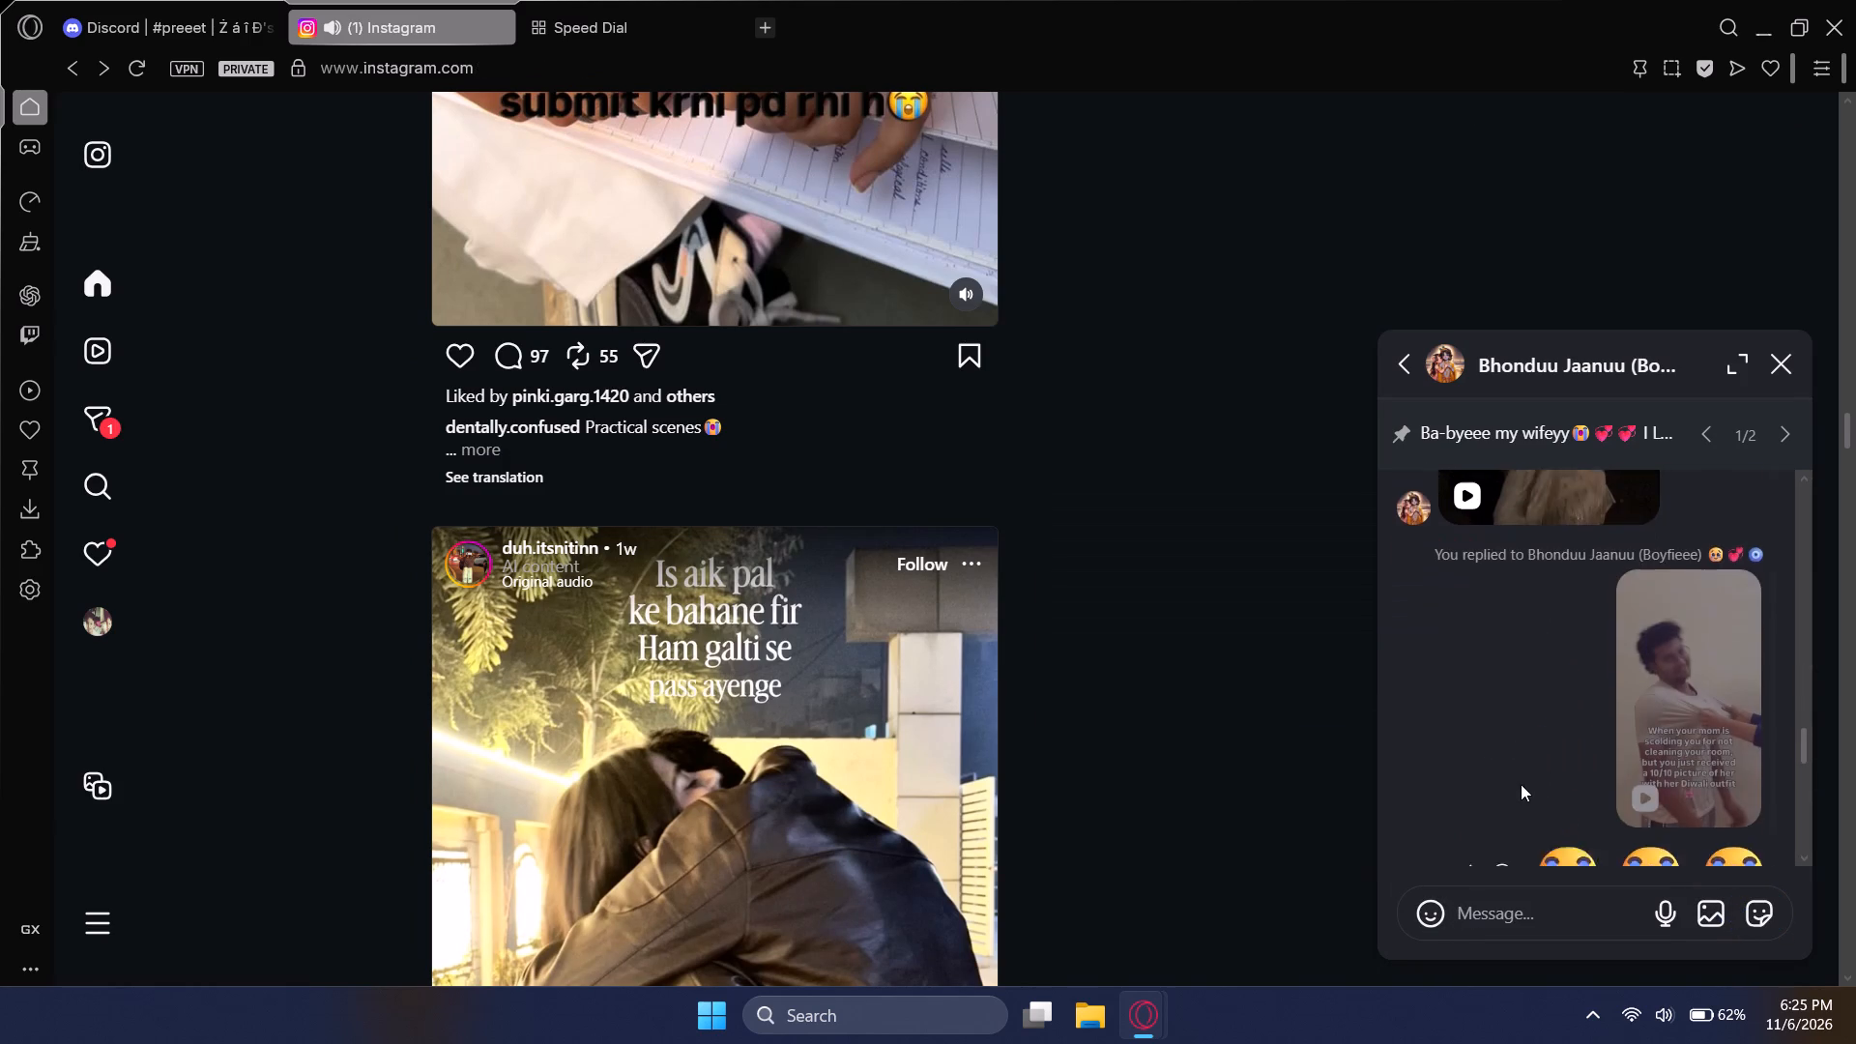
{"action": "scroll", "coordinate": [1543, 838], "scroll_direction": "down", "scroll_amount": 16}
{"action": "scroll", "coordinate": [1513, 821], "scroll_direction": "down", "scroll_amount": 5}
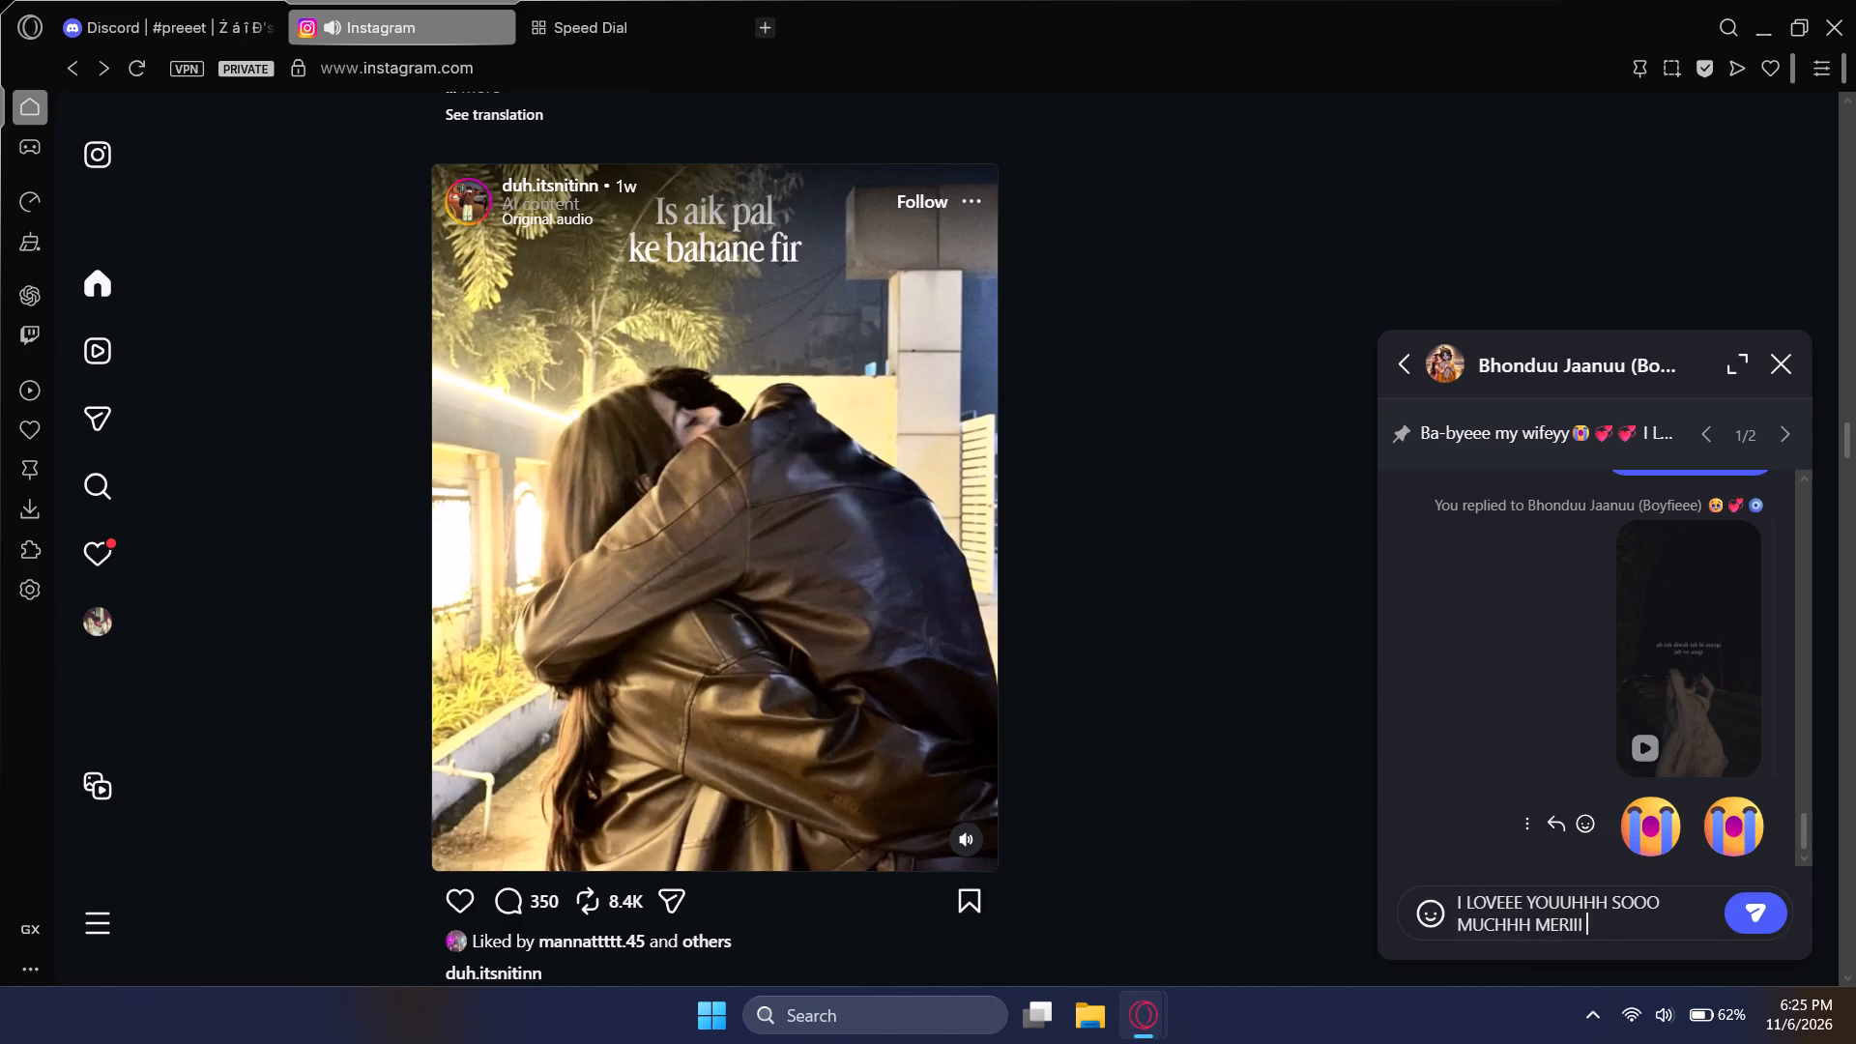
{"action": "key", "text": "super+period"}
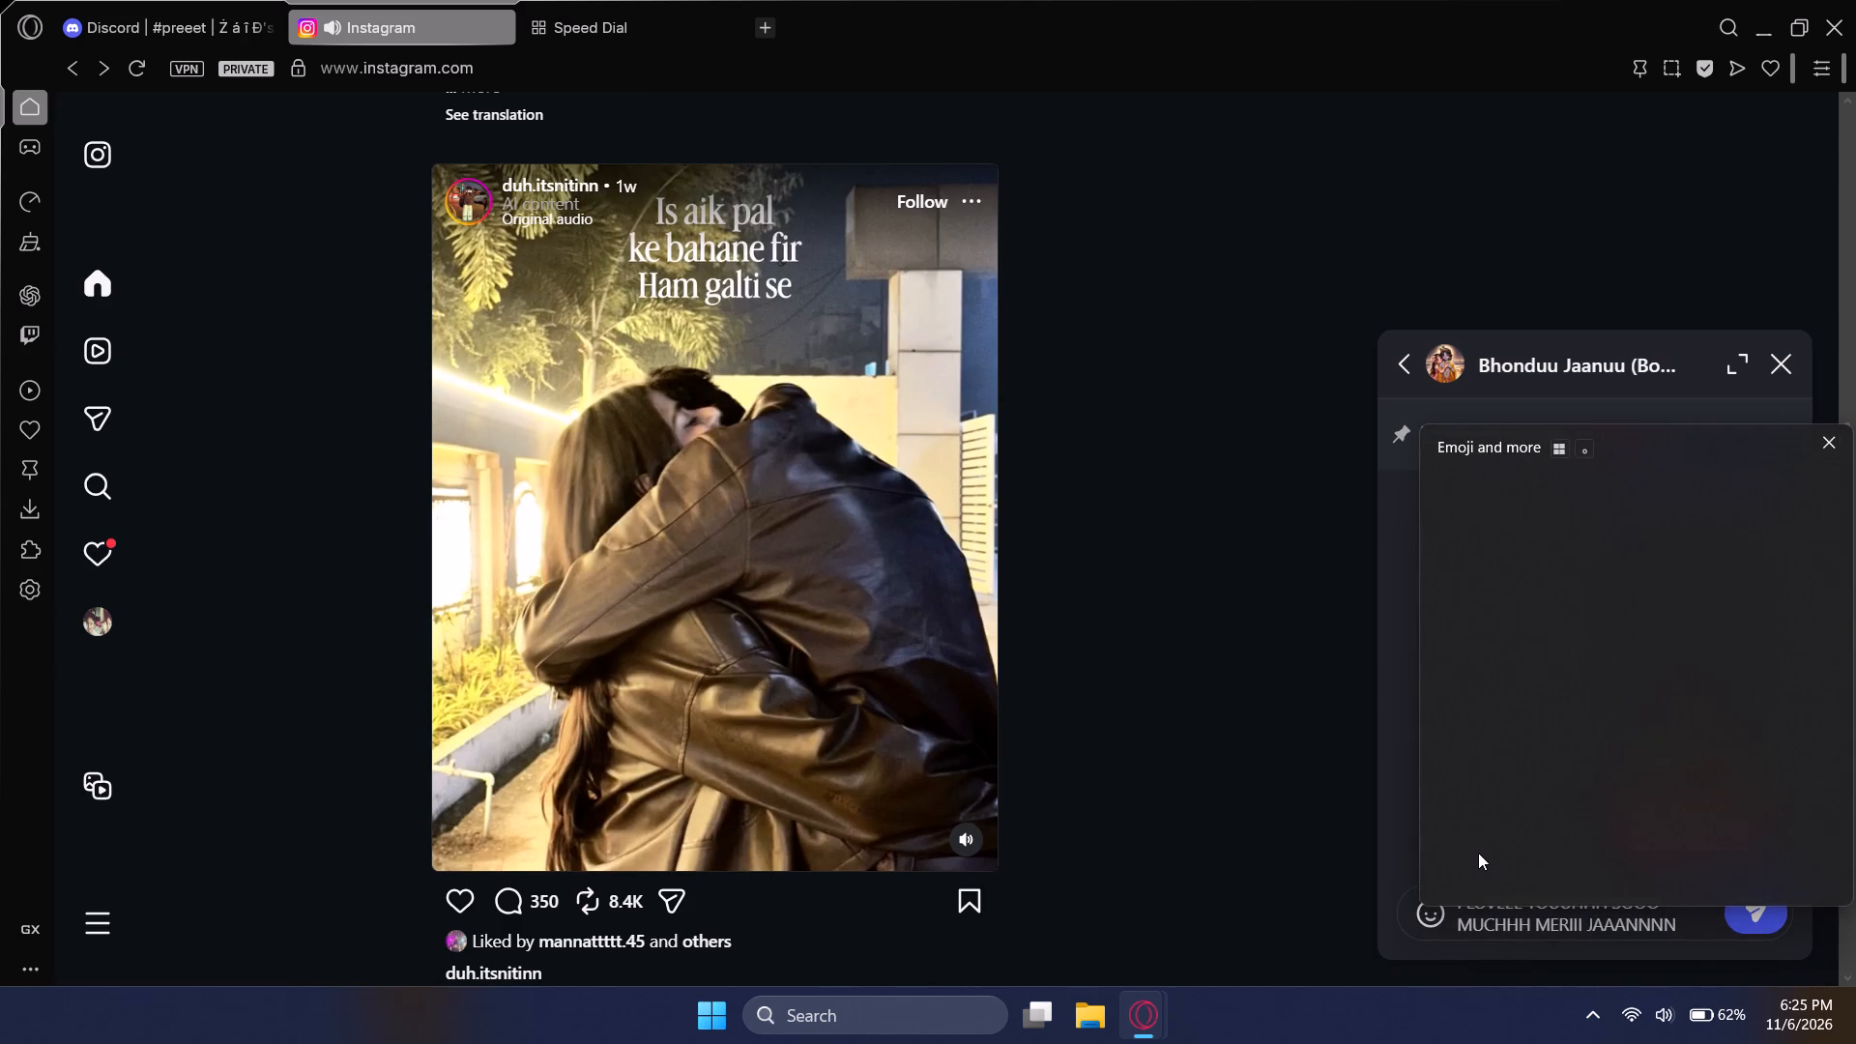
{"action": "triple_click", "coordinate": [1713, 675]}
{"action": "left_click", "coordinate": [1713, 675]}
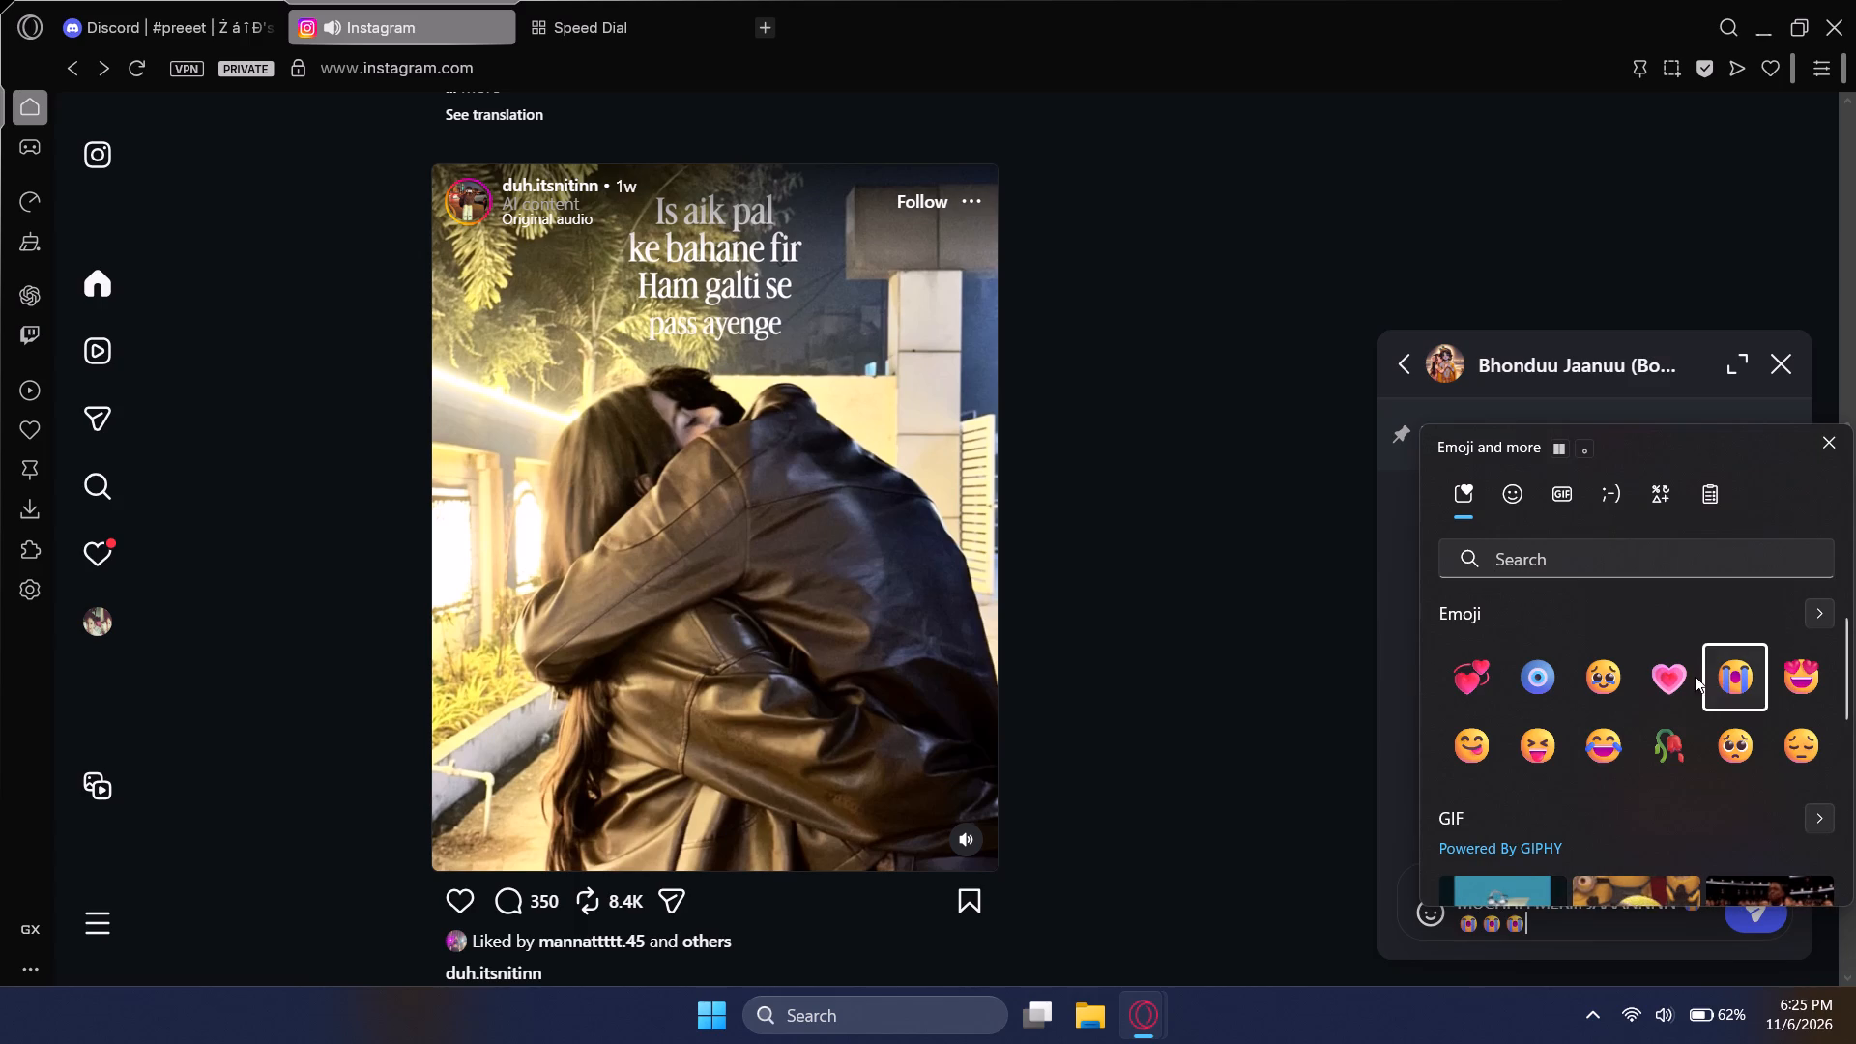
{"action": "triple_click", "coordinate": [1494, 667]}
{"action": "double_click", "coordinate": [1494, 667]}
{"action": "left_click", "coordinate": [1701, 936]}
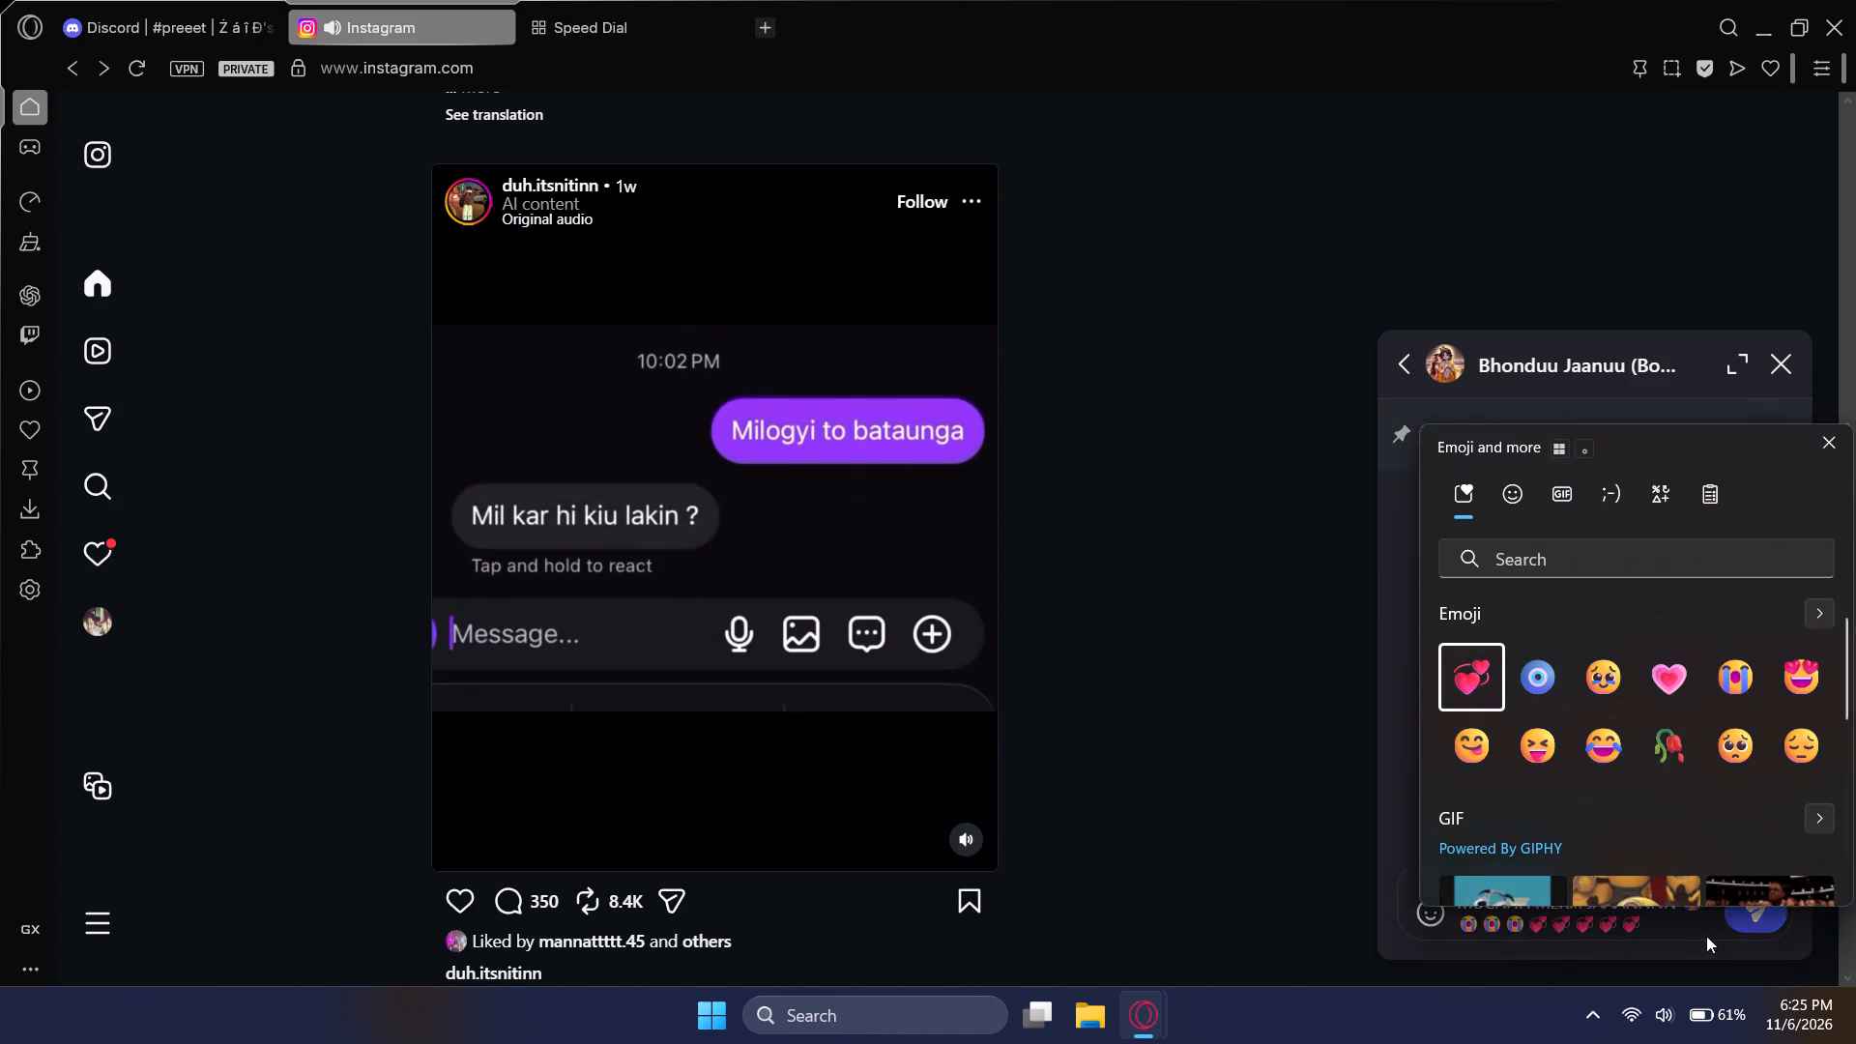
{"action": "left_click", "coordinate": [1754, 927]}
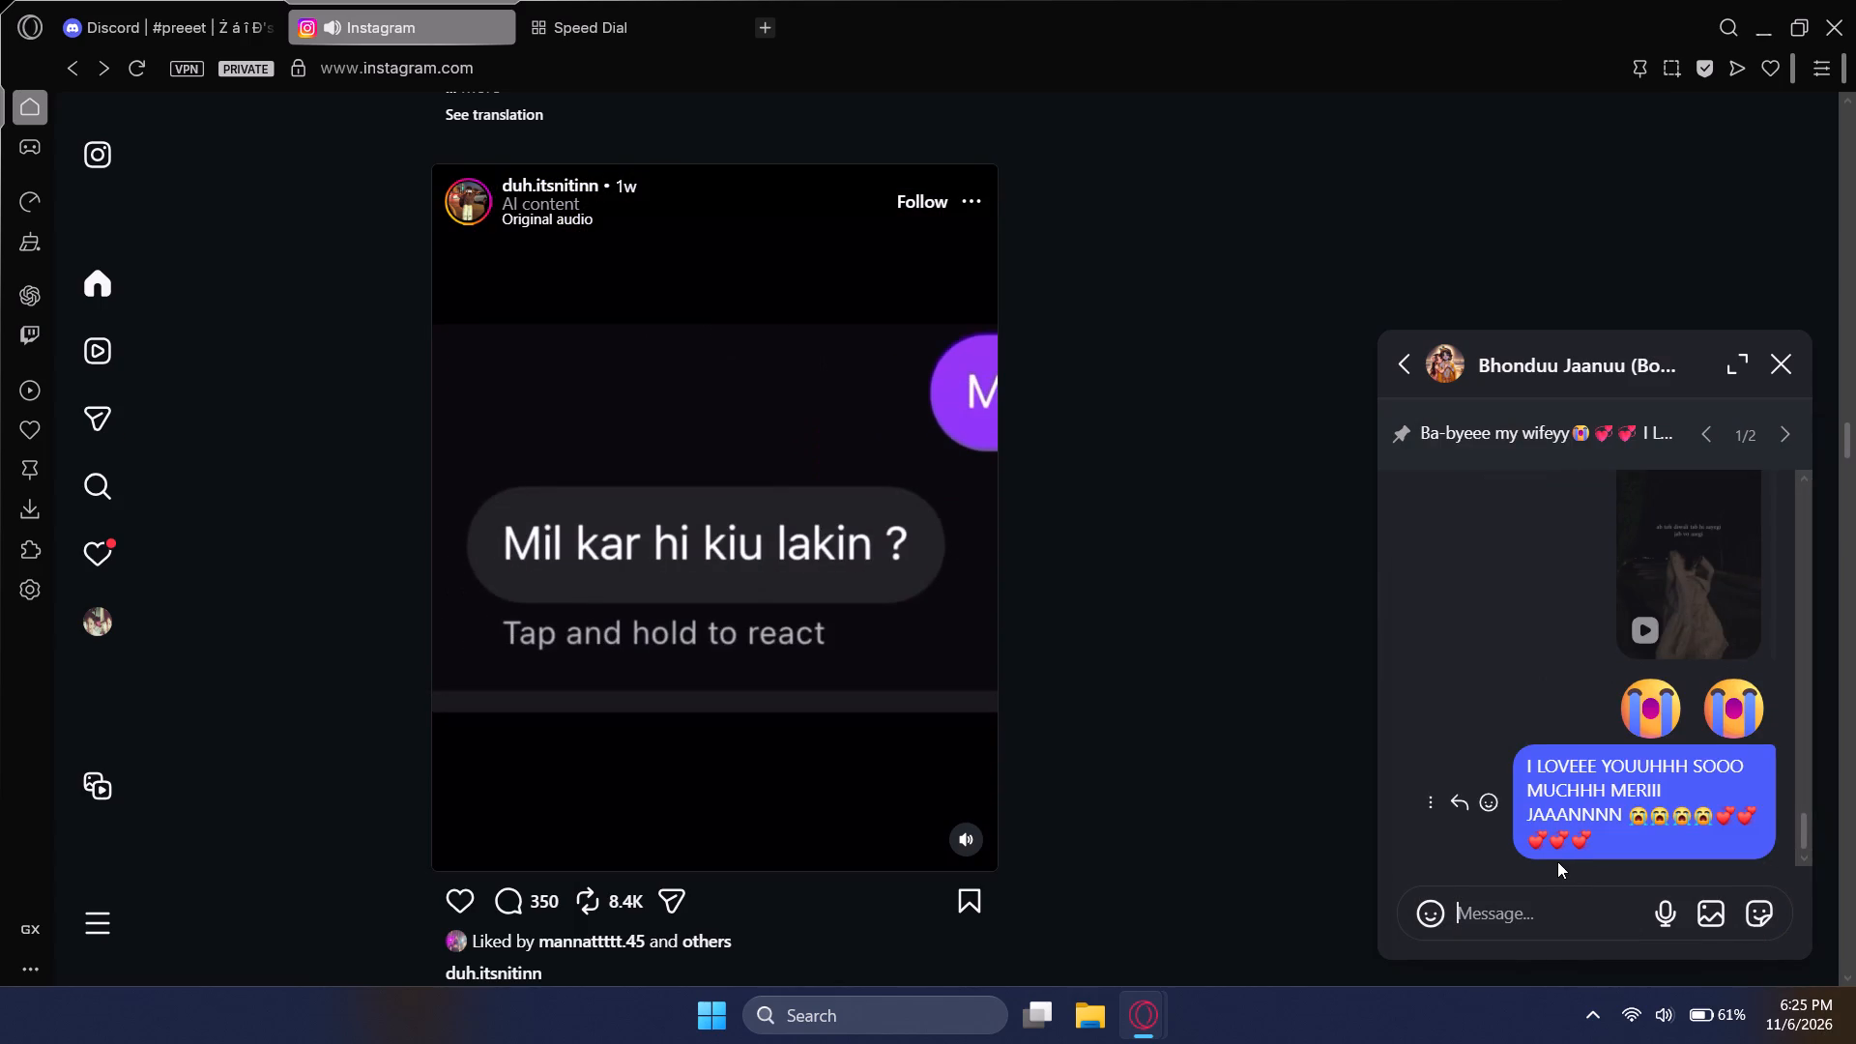
Look back over the earlier shared reels in the chat and return to the latest message.
{"action": "scroll", "coordinate": [1556, 861], "scroll_direction": "up", "scroll_amount": 20}
{"action": "scroll", "coordinate": [1546, 844], "scroll_direction": "up", "scroll_amount": 2}
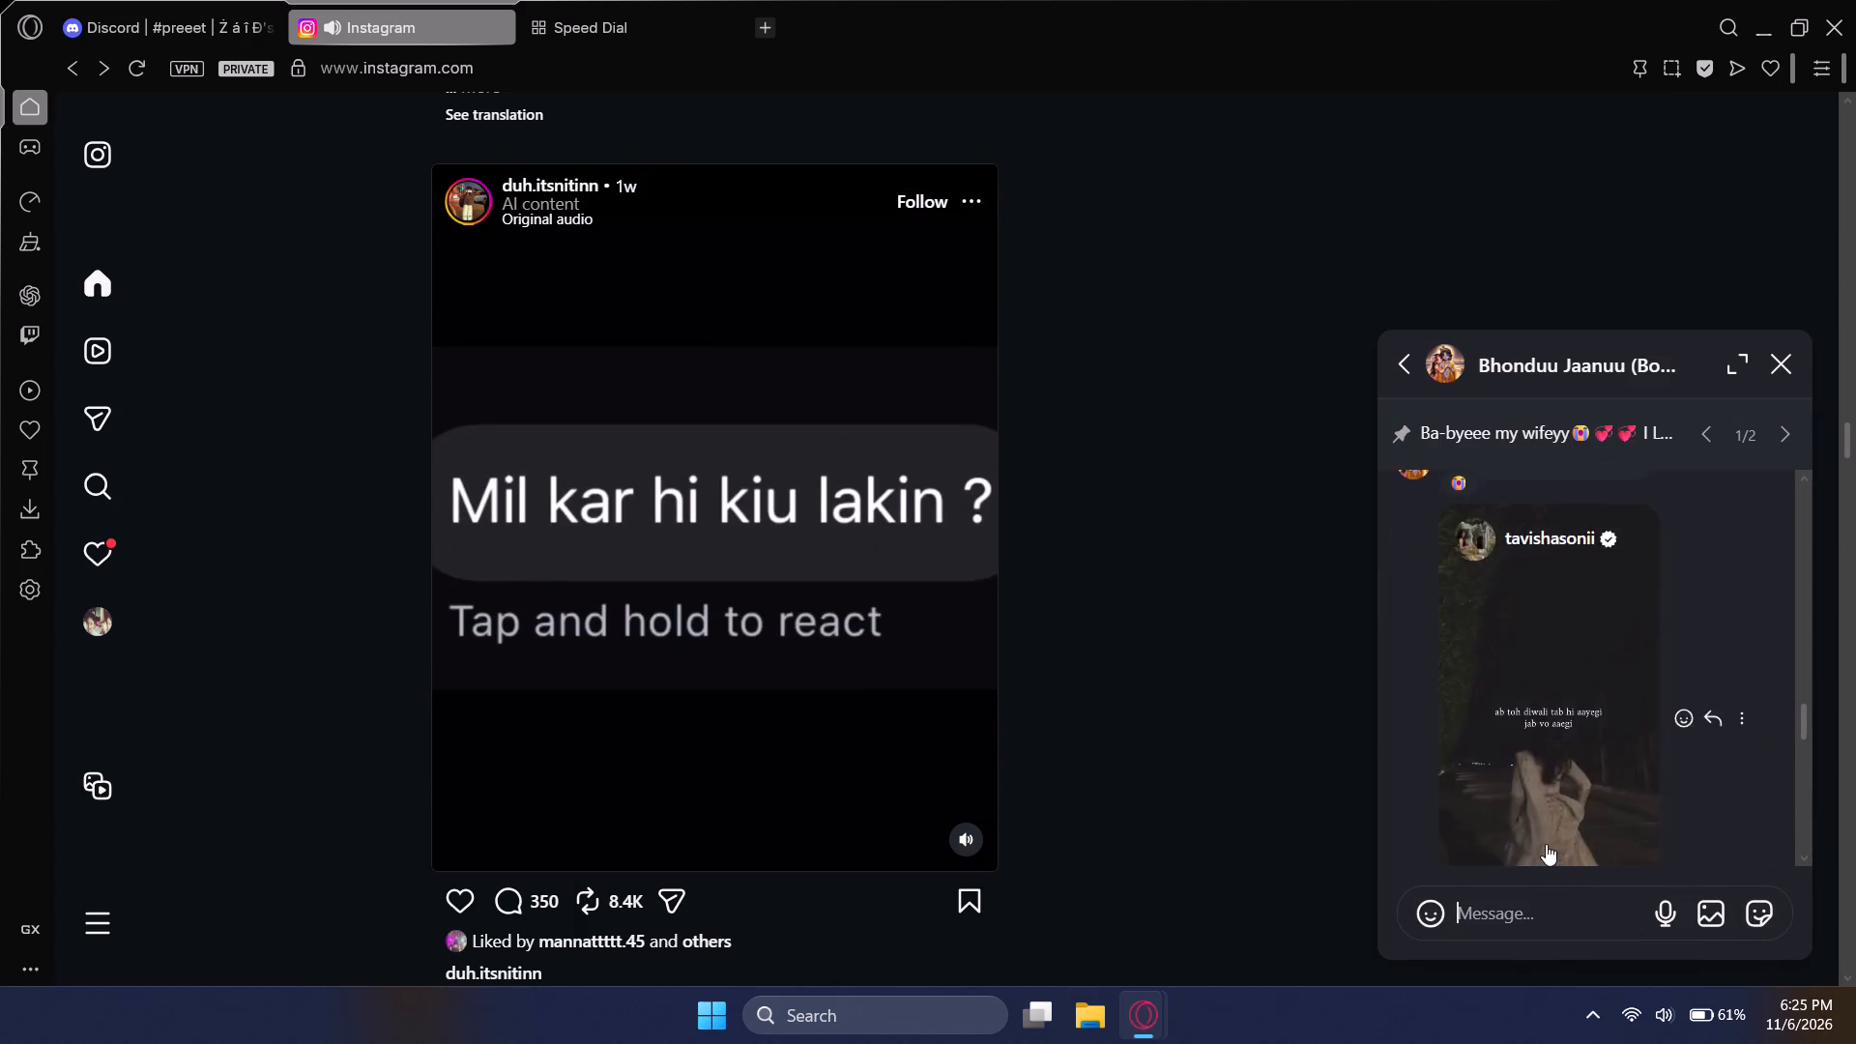
{"action": "scroll", "coordinate": [1546, 844], "scroll_direction": "up", "scroll_amount": 8}
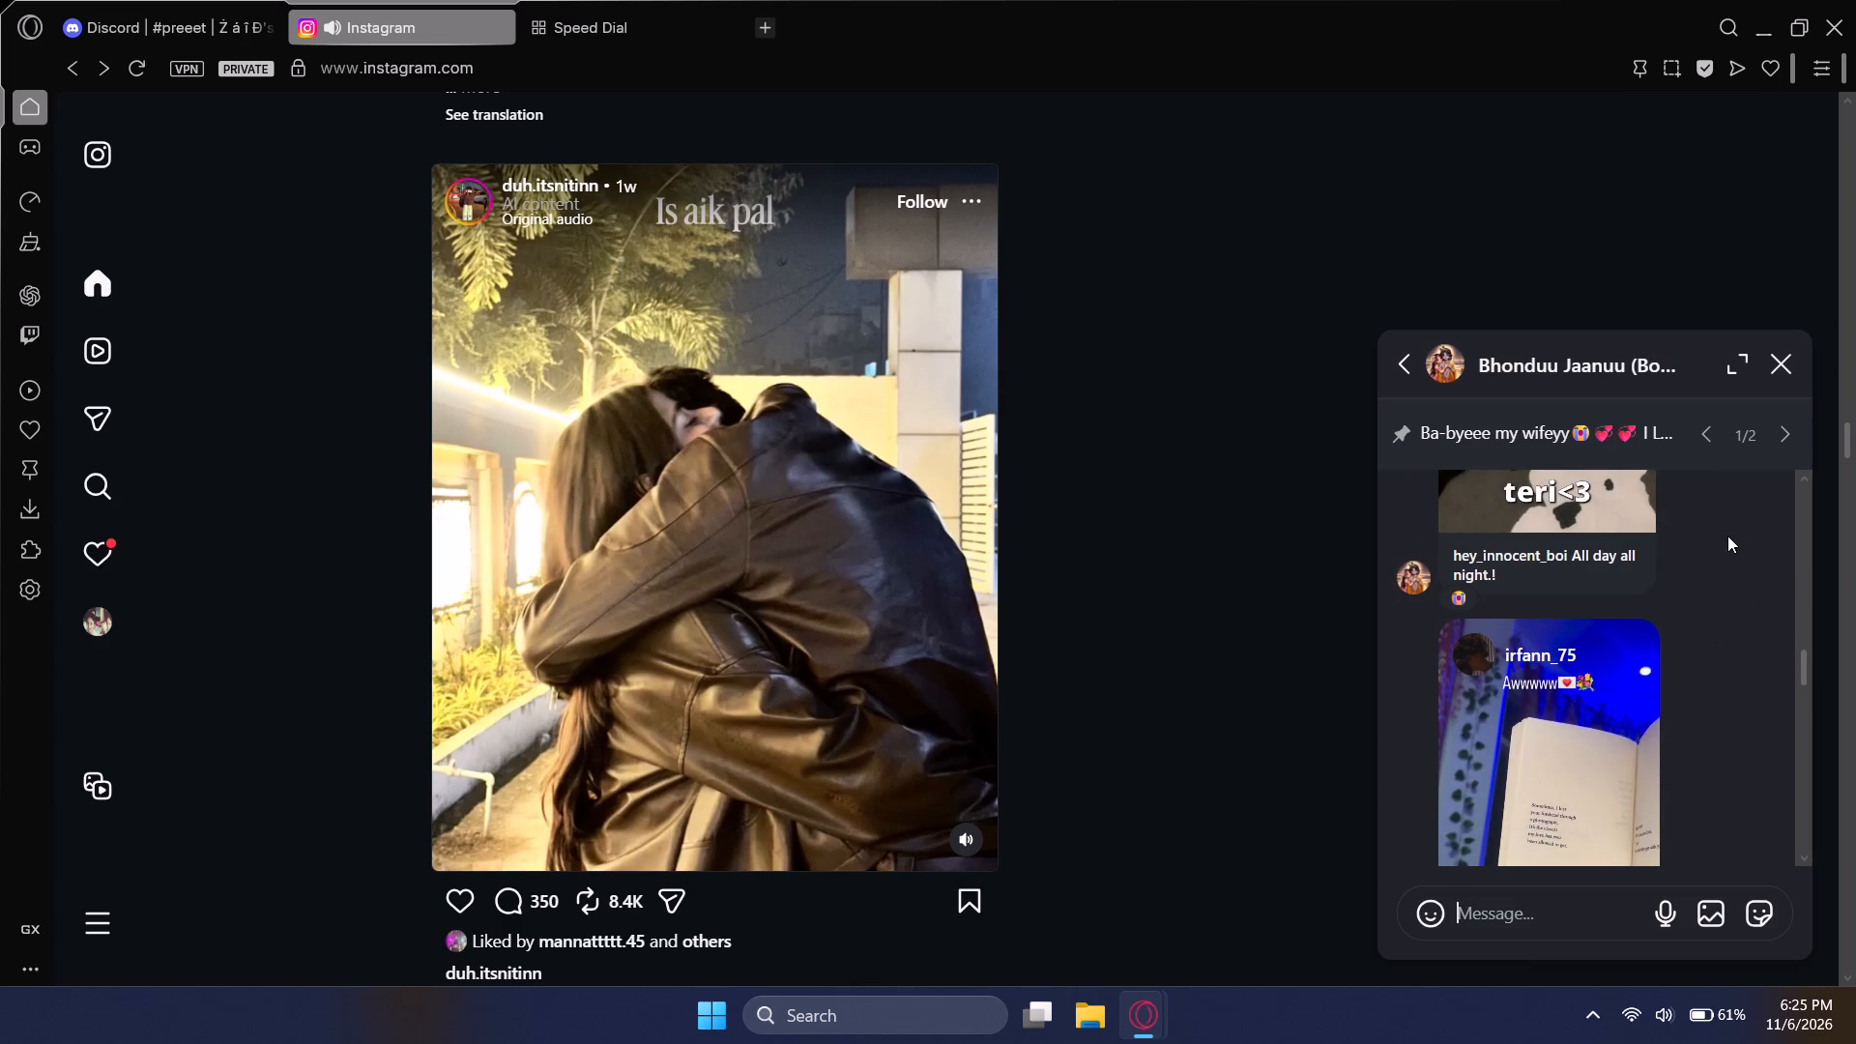
{"action": "middle_click", "coordinate": [1727, 536]}
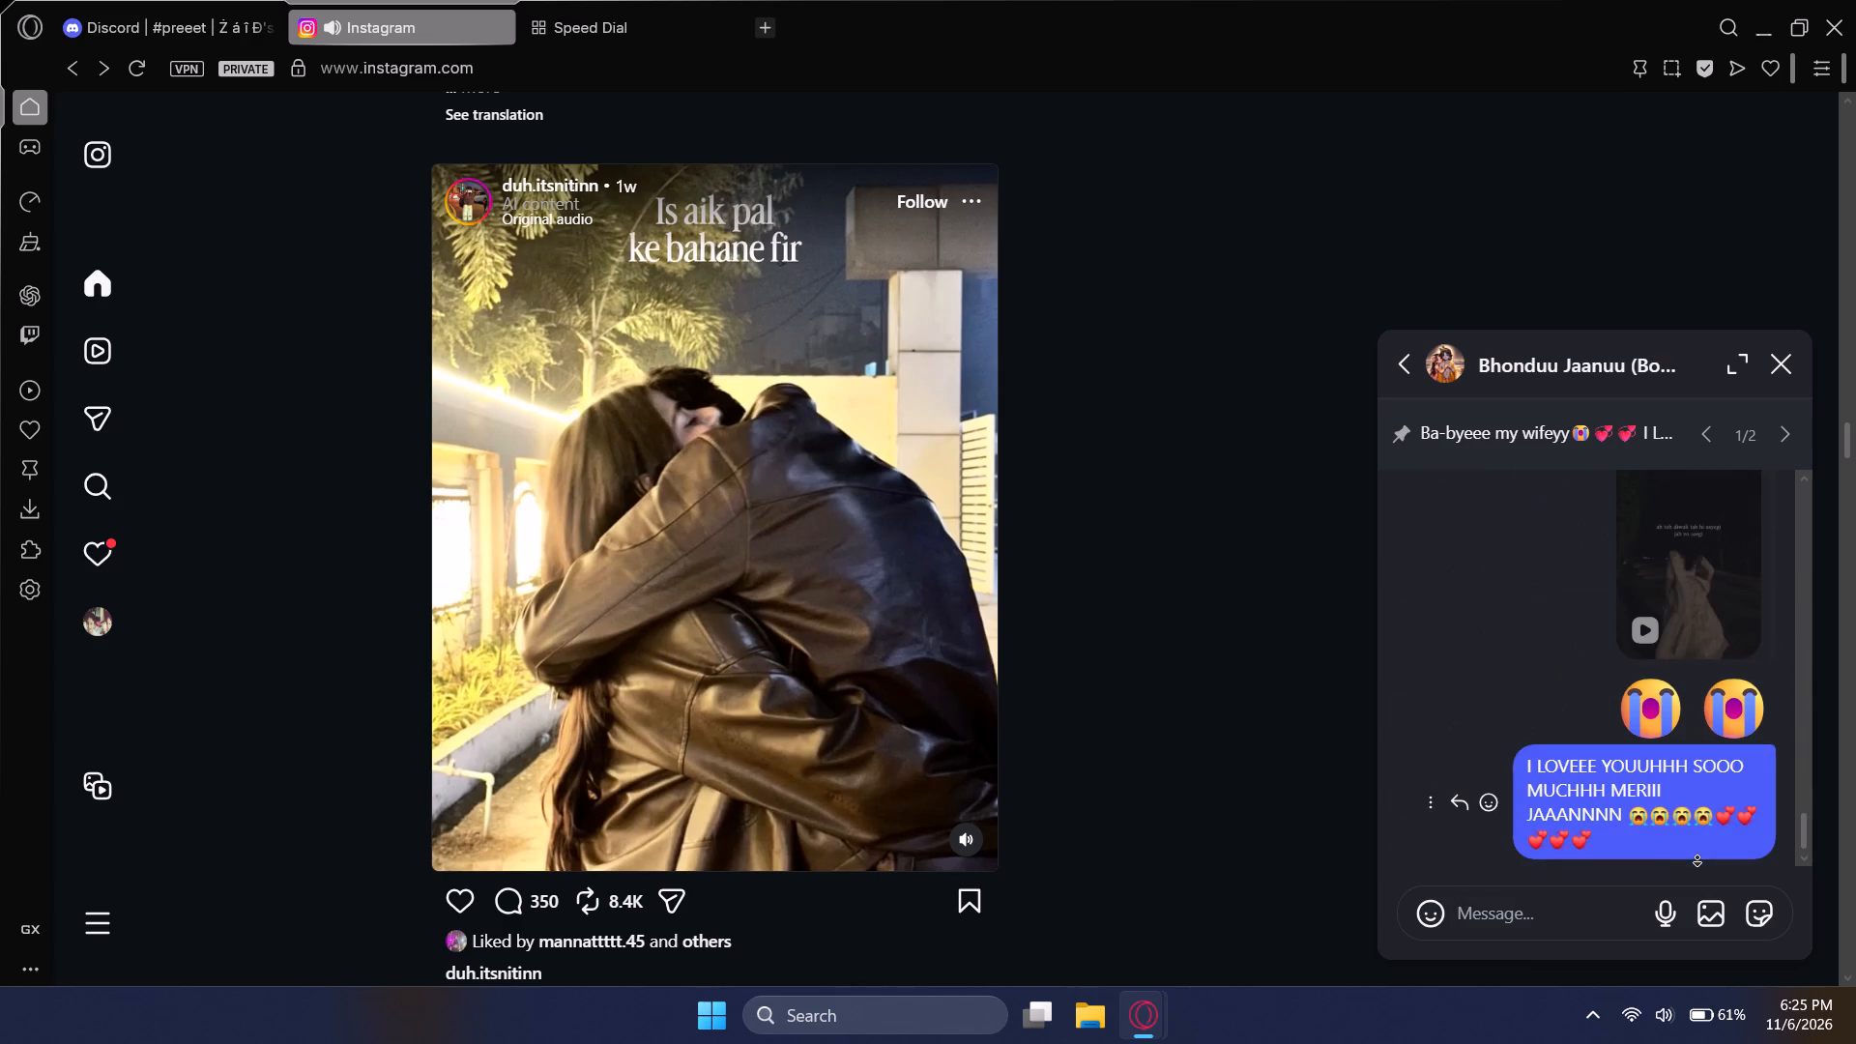
{"action": "middle_click", "coordinate": [1697, 857]}
{"action": "left_click", "coordinate": [971, 834]}
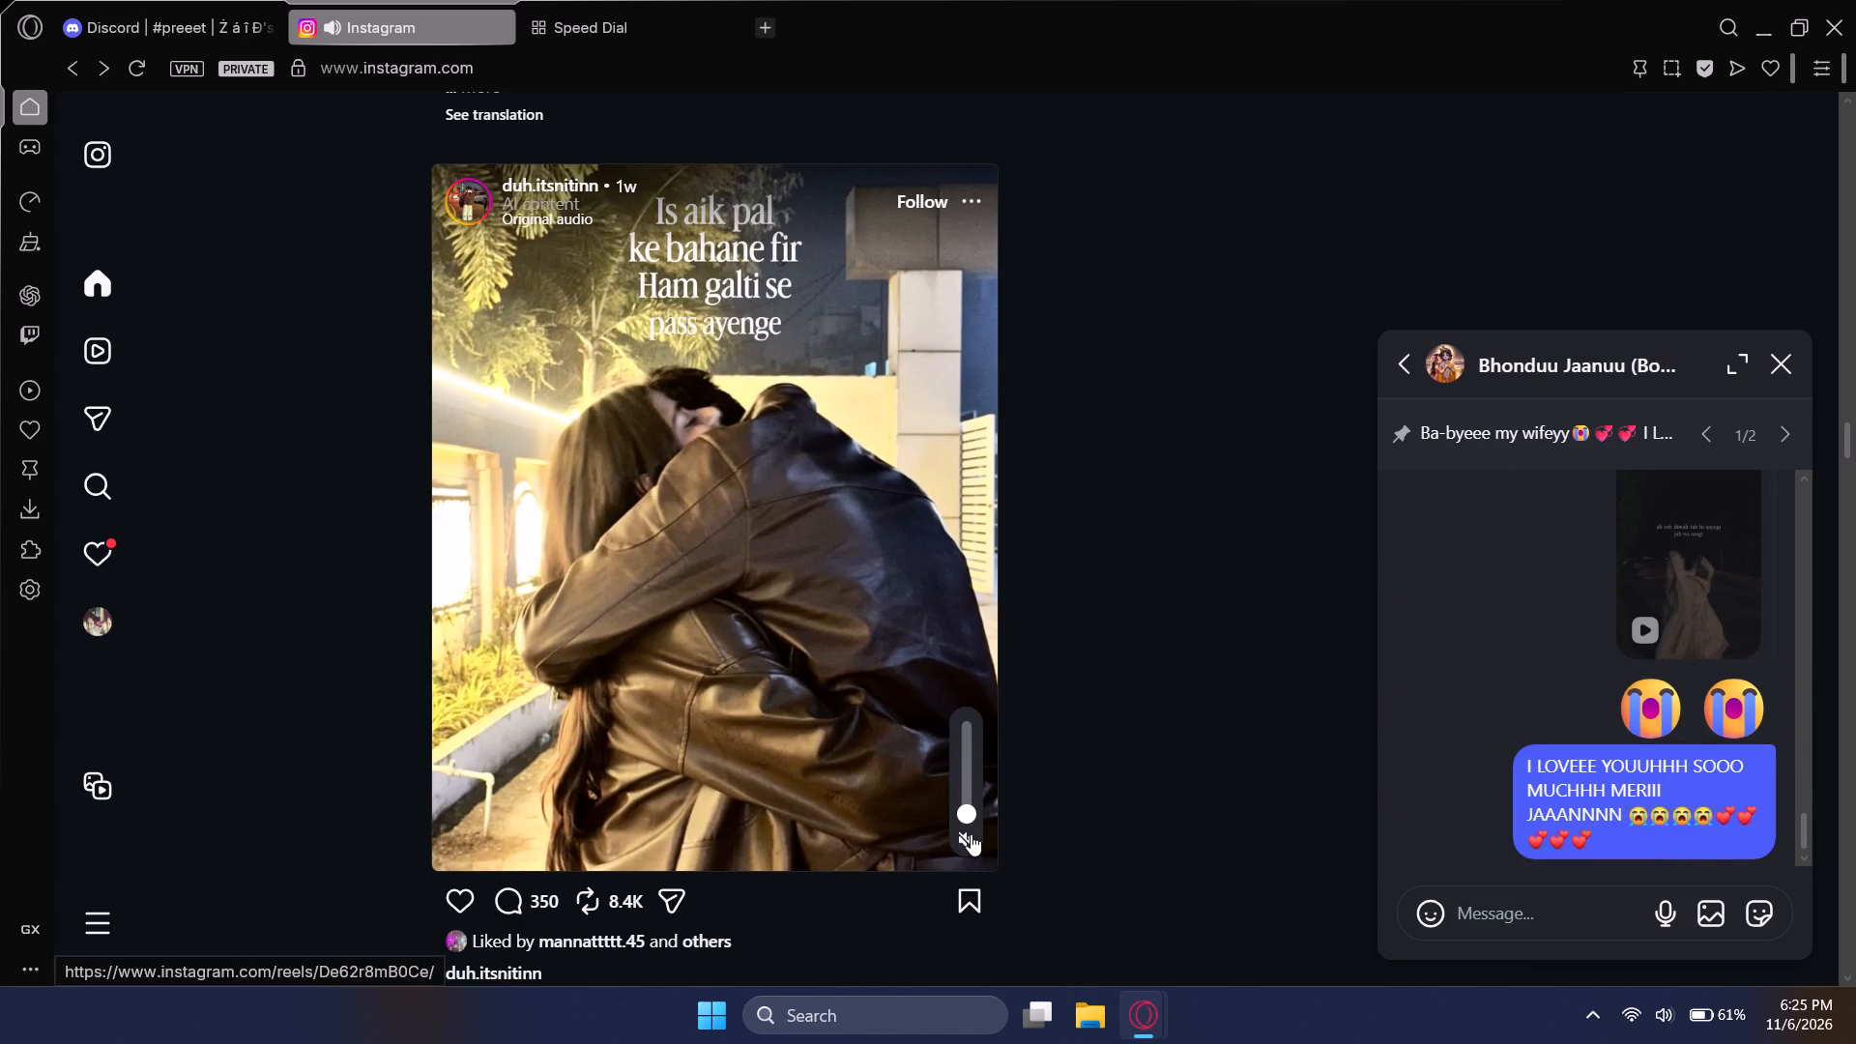
{"action": "left_click", "coordinate": [791, 903]}
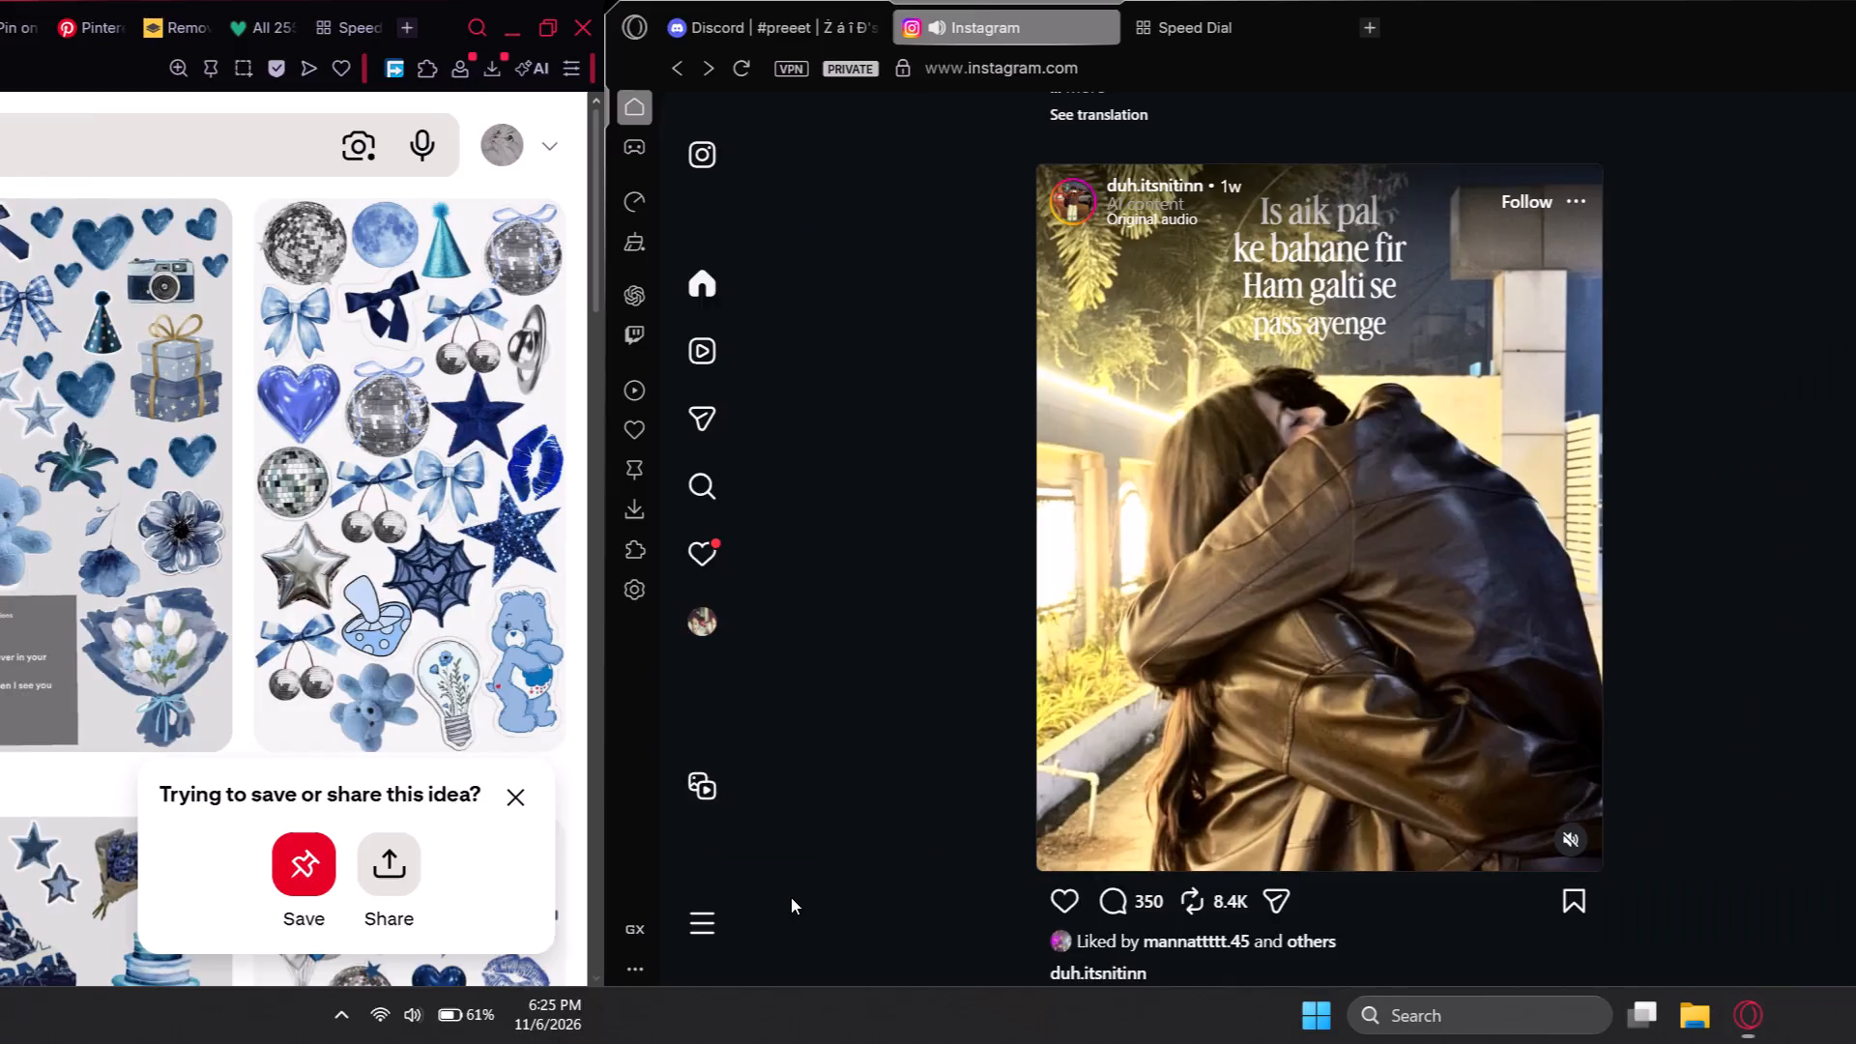
Copy the blue-wrapped white tulip bouquet from the Pinterest pin and paste it onto page 54 of the HBDmyLOVE design in Canva.
{"action": "right_click", "coordinate": [711, 436]}
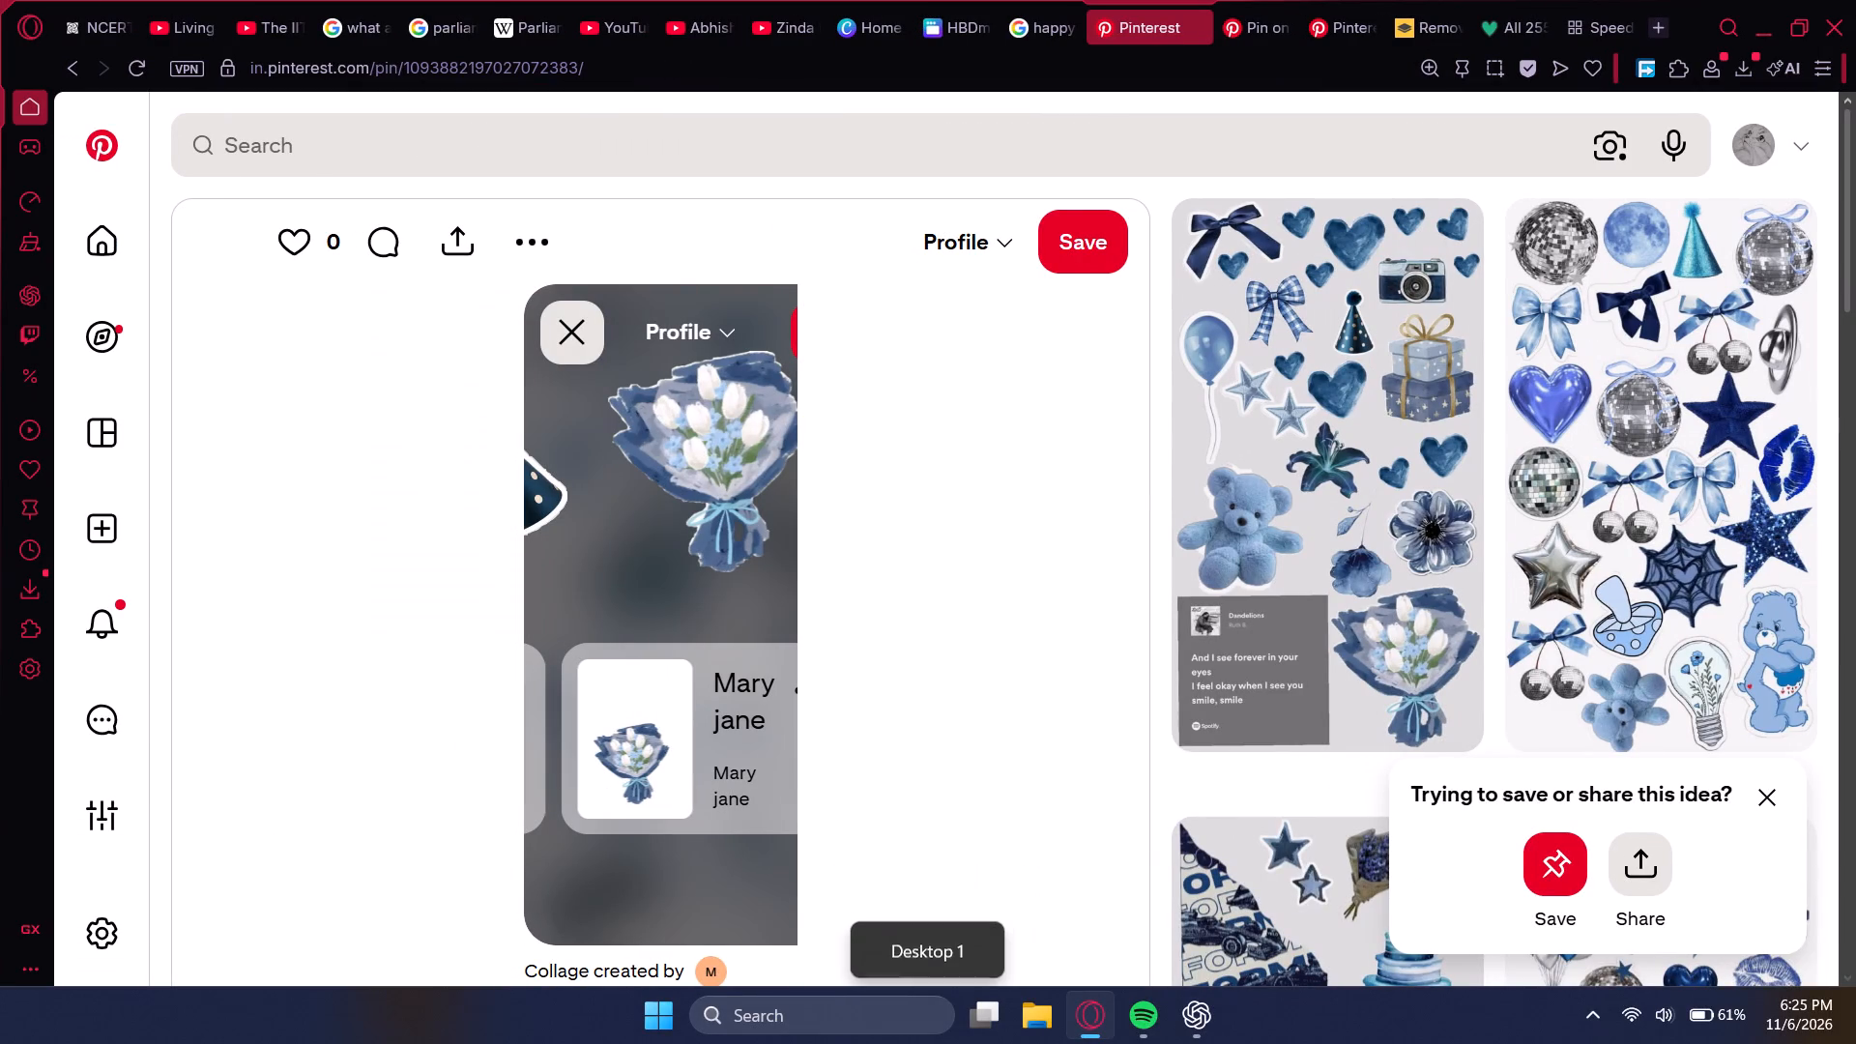
{"action": "left_click", "coordinate": [771, 560]}
{"action": "left_click", "coordinate": [1004, 0]}
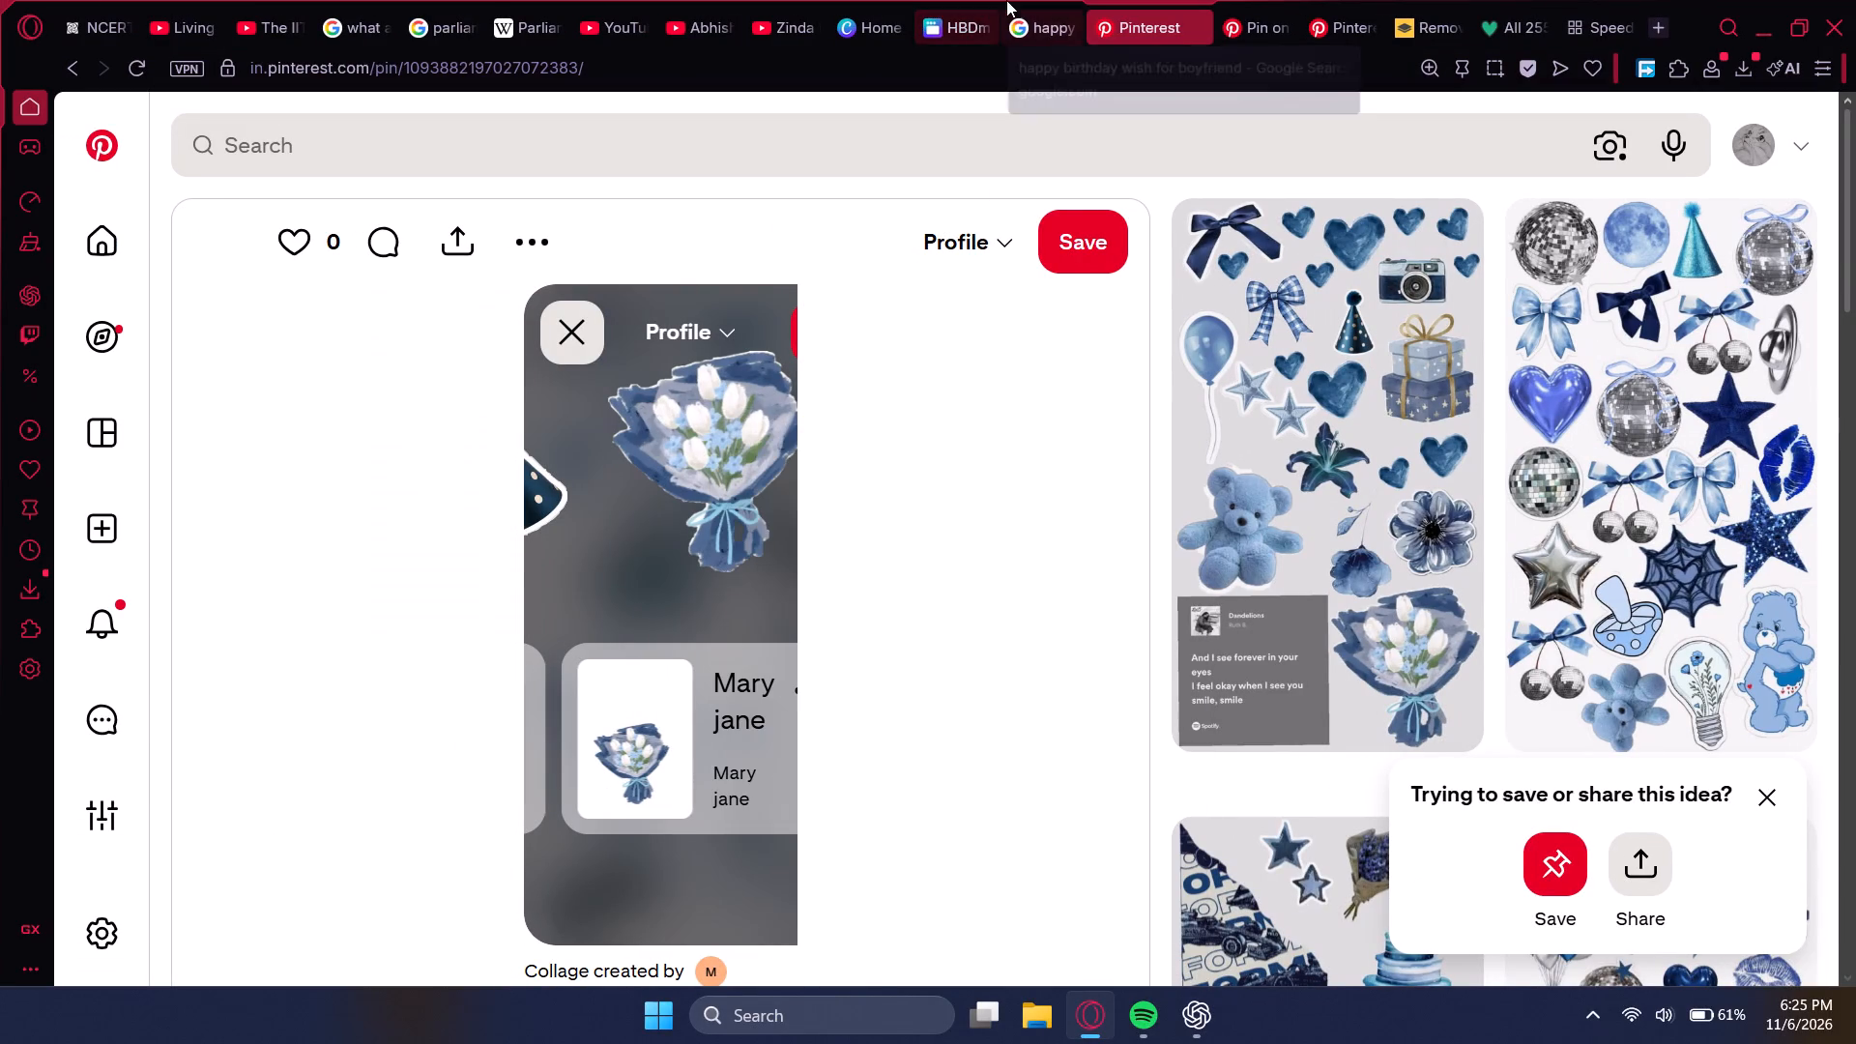
{"action": "left_click", "coordinate": [951, 0]}
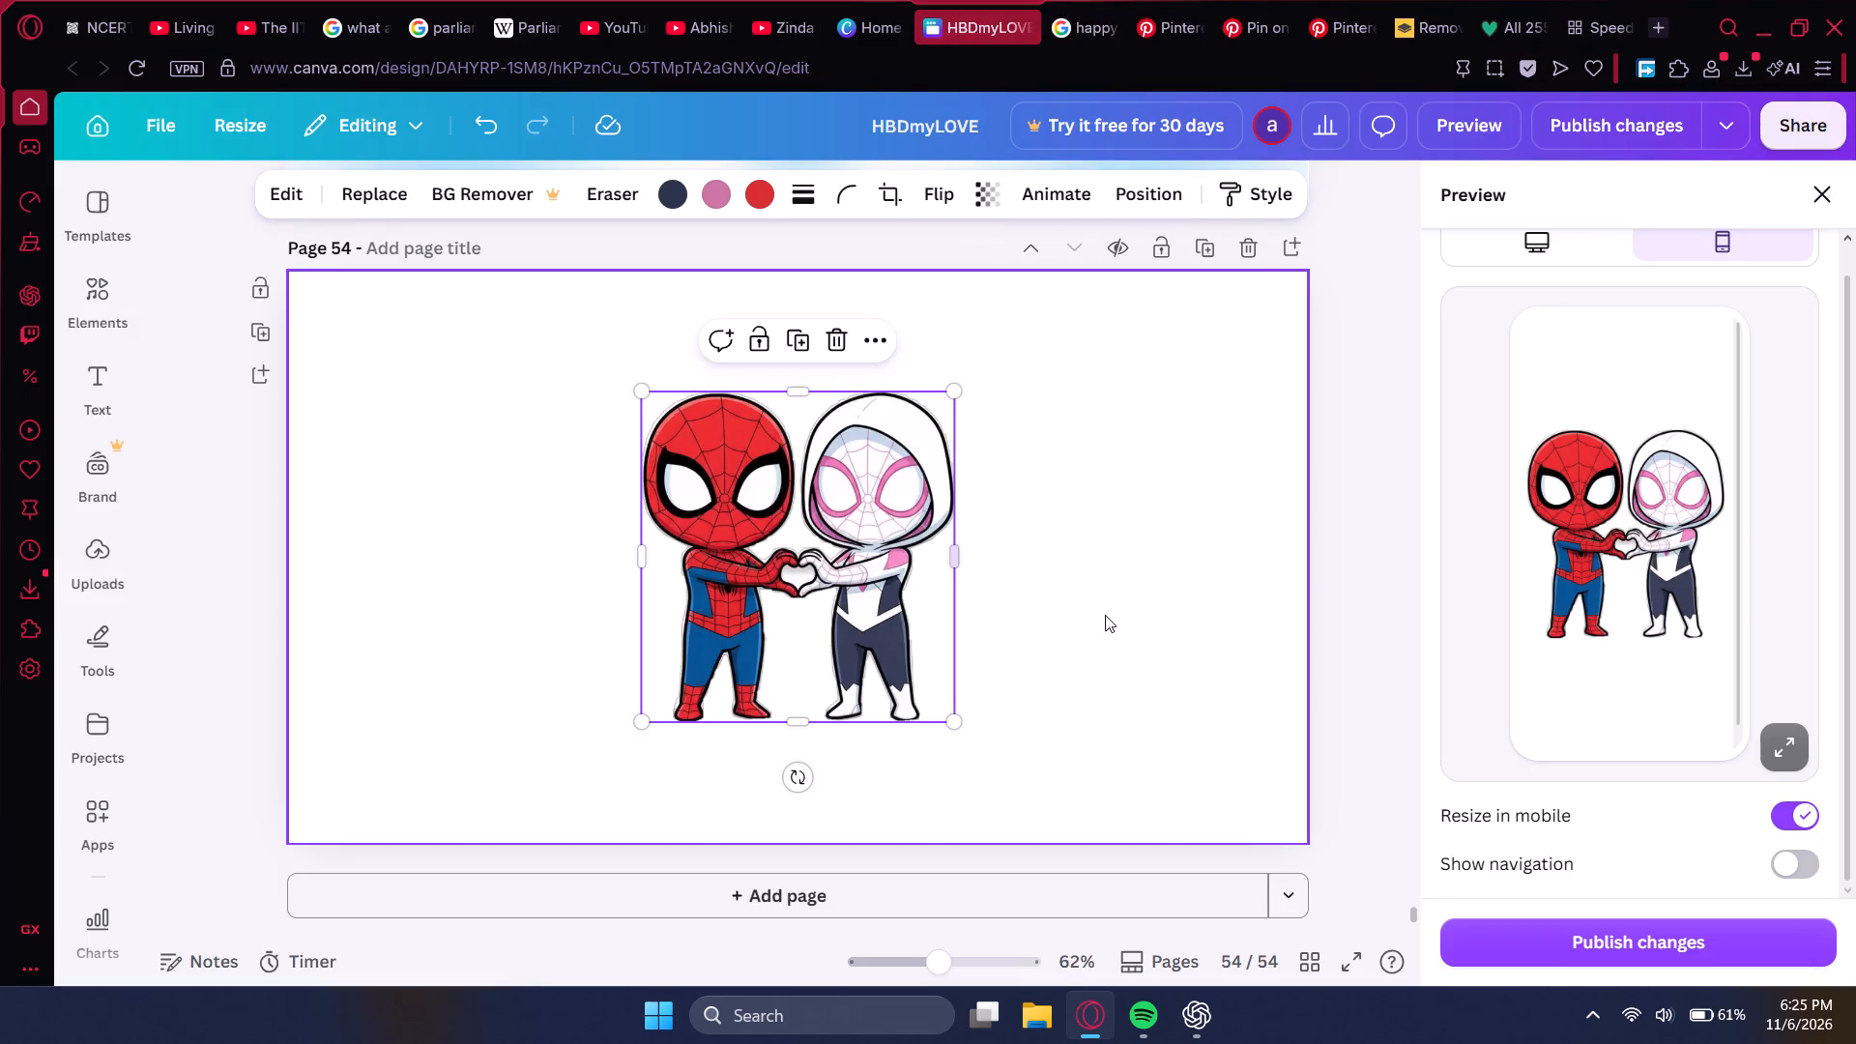
{"action": "key", "text": "ctrl+v"}
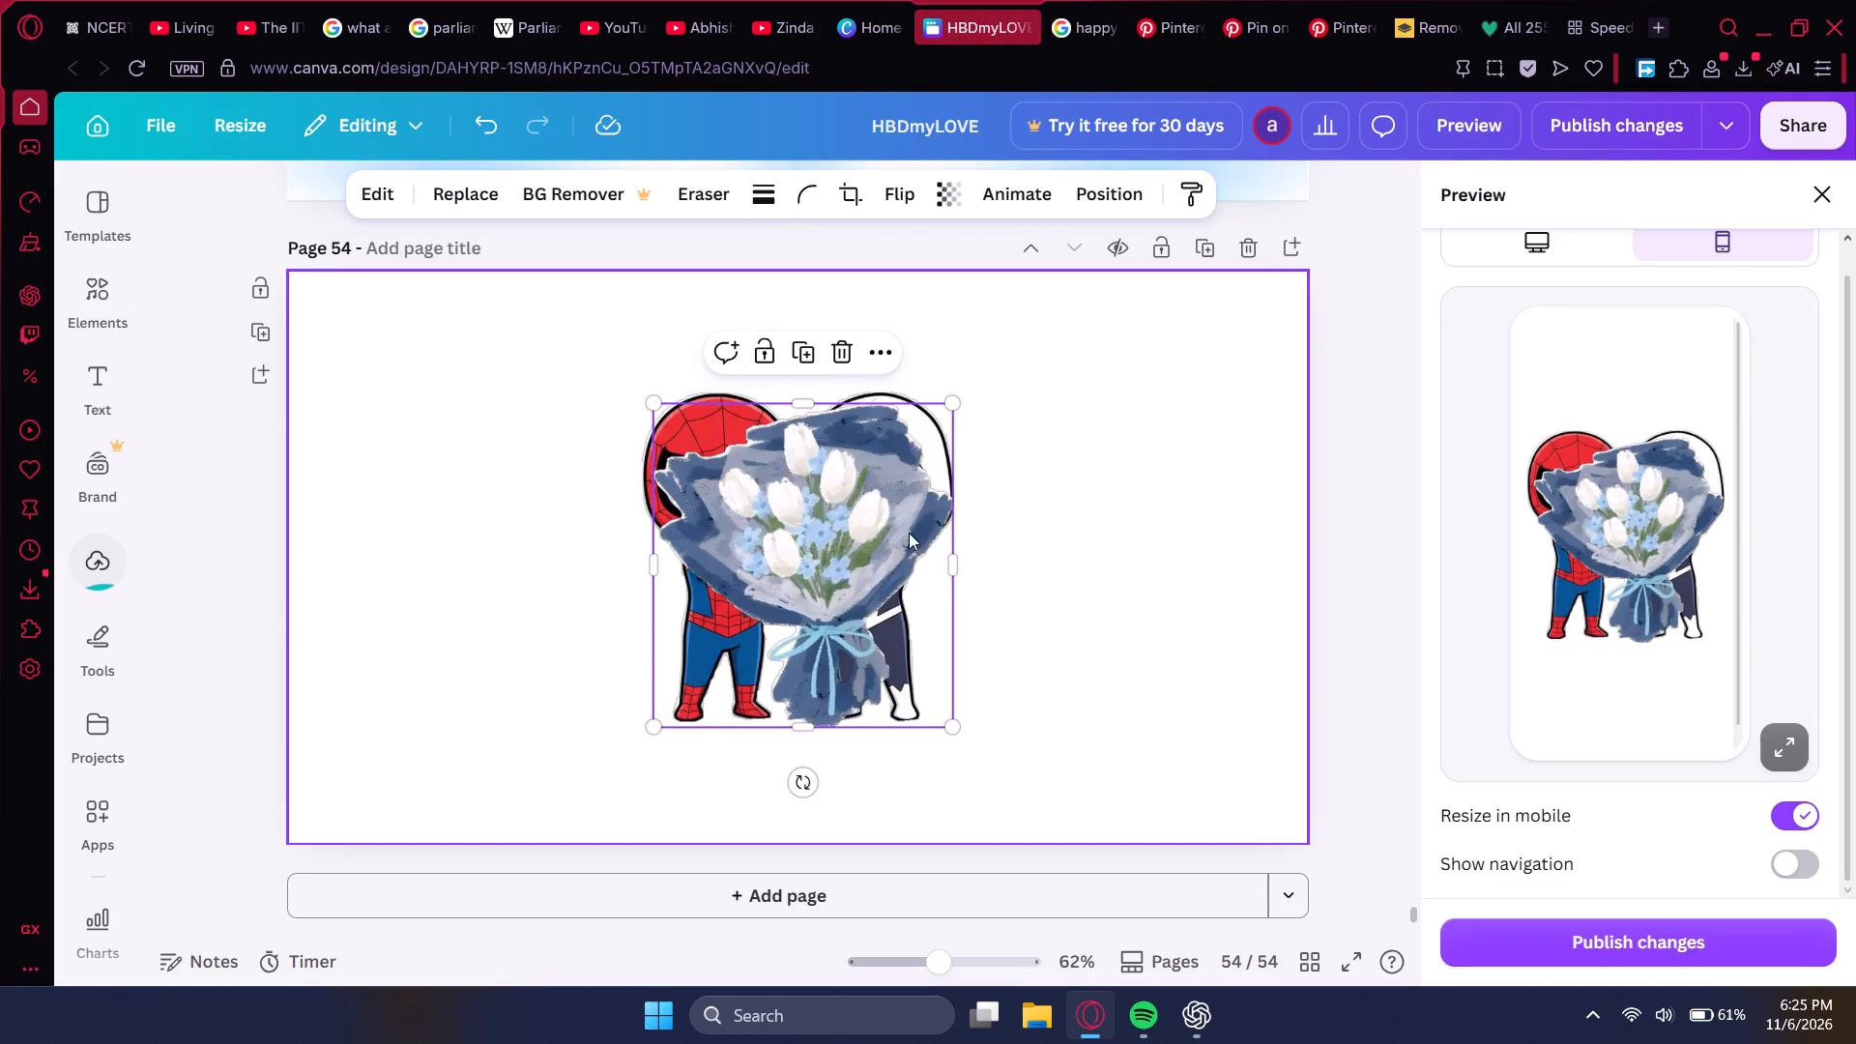
Shrink the tulip bouquet, place it over the red Spider-Man's chest and tilt it slightly counterclockwise.
{"action": "left_click_drag", "start_coordinate": [655, 402], "coordinate": [835, 658]}
{"action": "left_click_drag", "start_coordinate": [916, 682], "coordinate": [730, 599]}
{"action": "left_click_drag", "start_coordinate": [725, 699], "coordinate": [766, 695]}
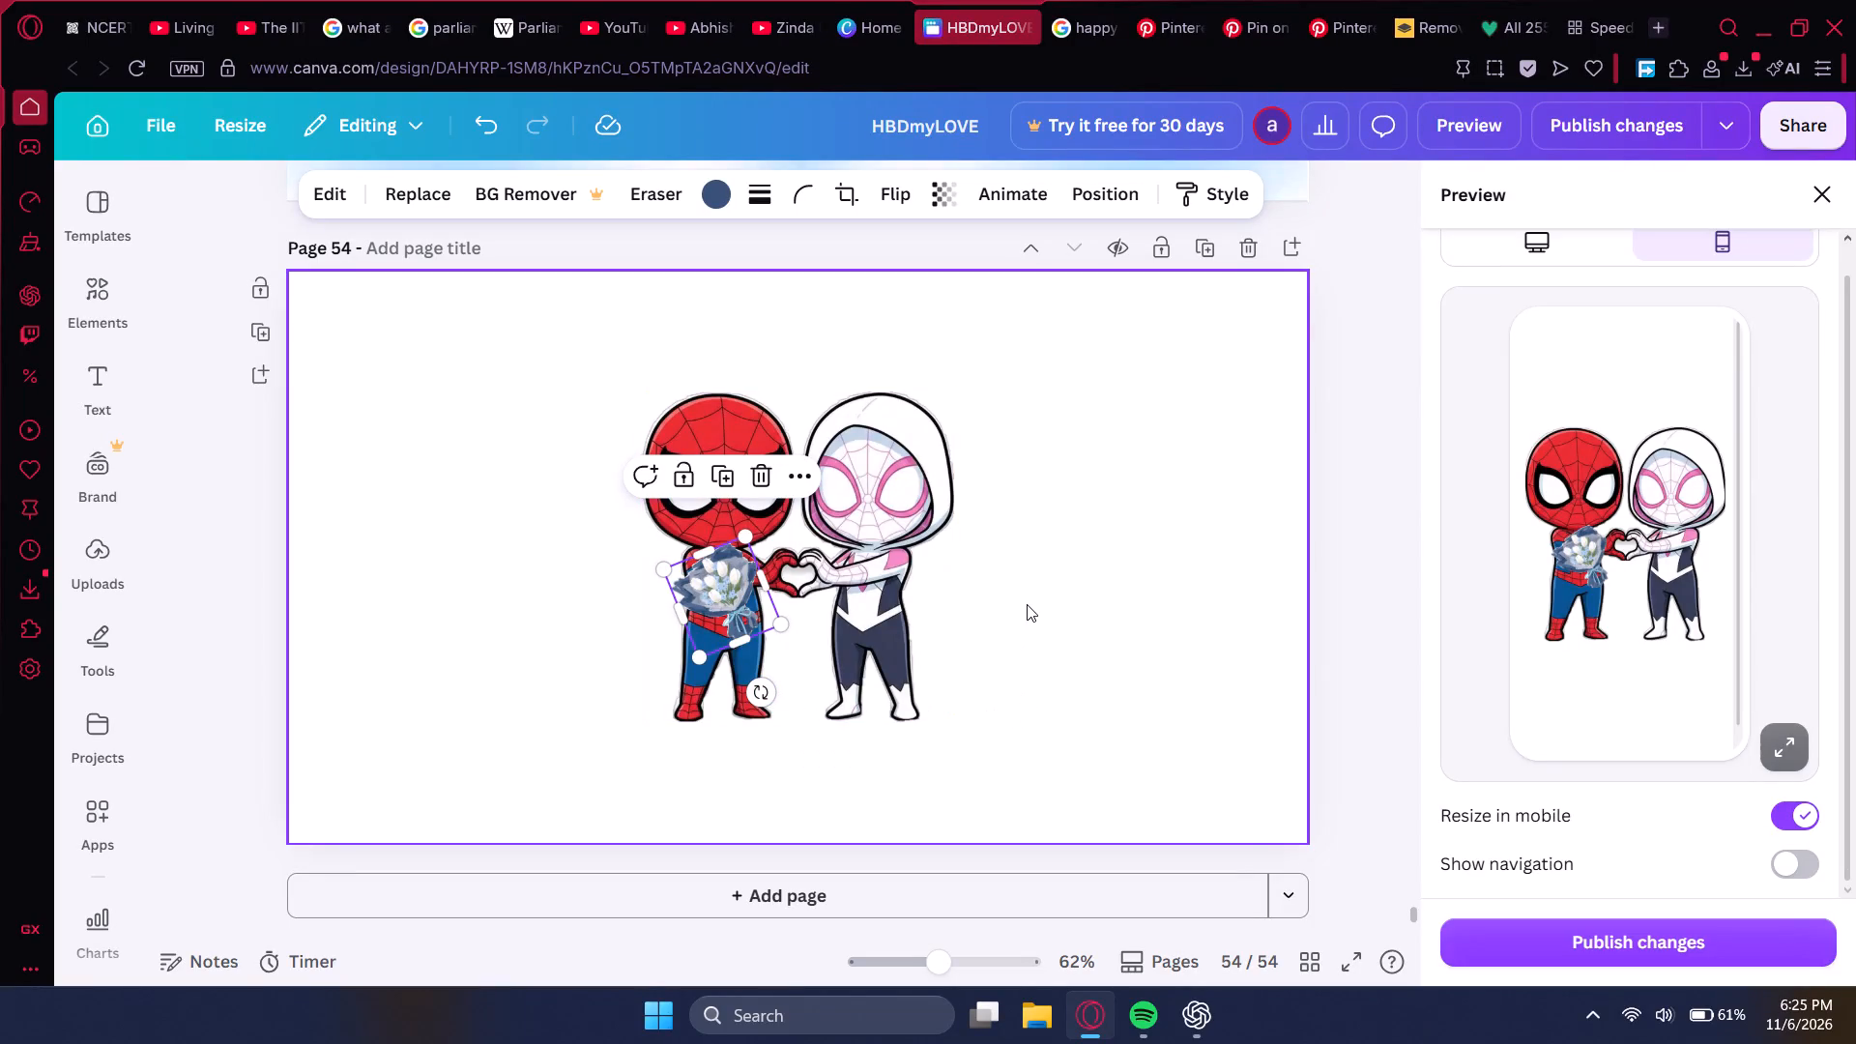
Position the tulip bouquet over the couple's joined hands on page 54.
{"action": "left_click_drag", "start_coordinate": [720, 591], "coordinate": [794, 565]}
{"action": "left_click", "coordinate": [794, 565]}
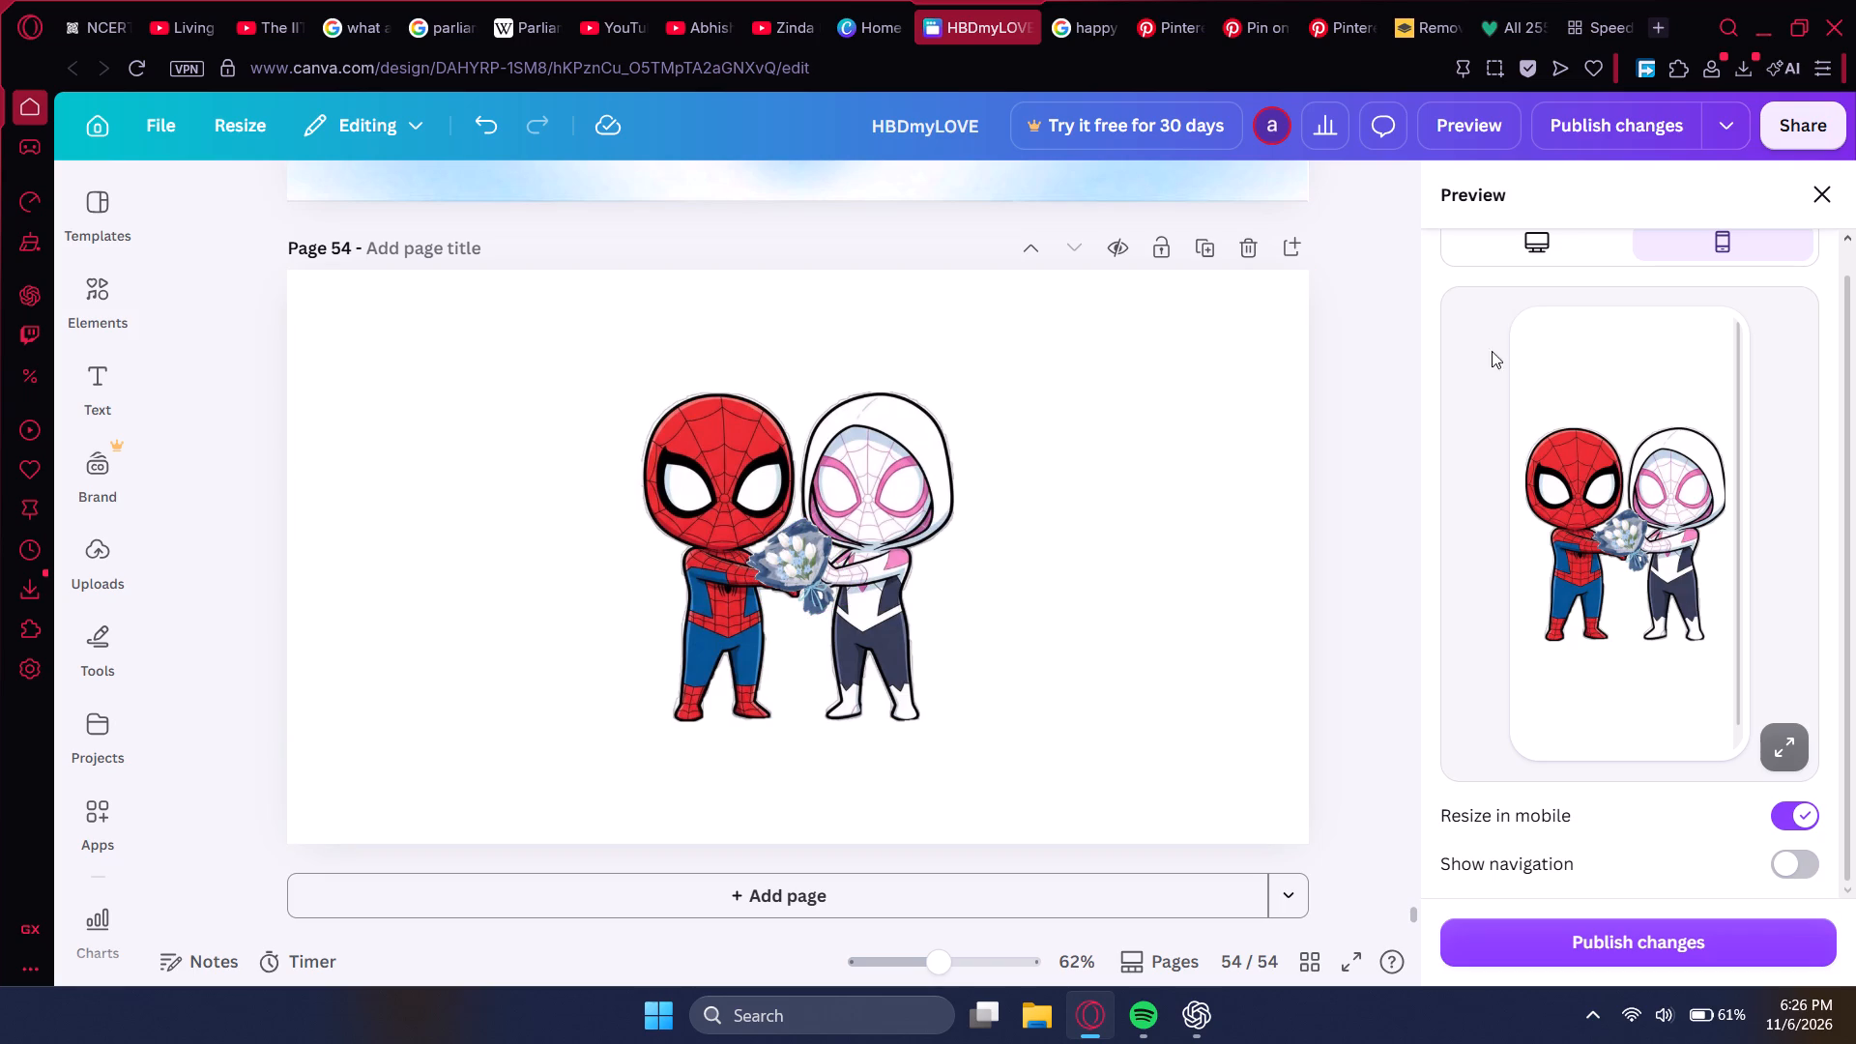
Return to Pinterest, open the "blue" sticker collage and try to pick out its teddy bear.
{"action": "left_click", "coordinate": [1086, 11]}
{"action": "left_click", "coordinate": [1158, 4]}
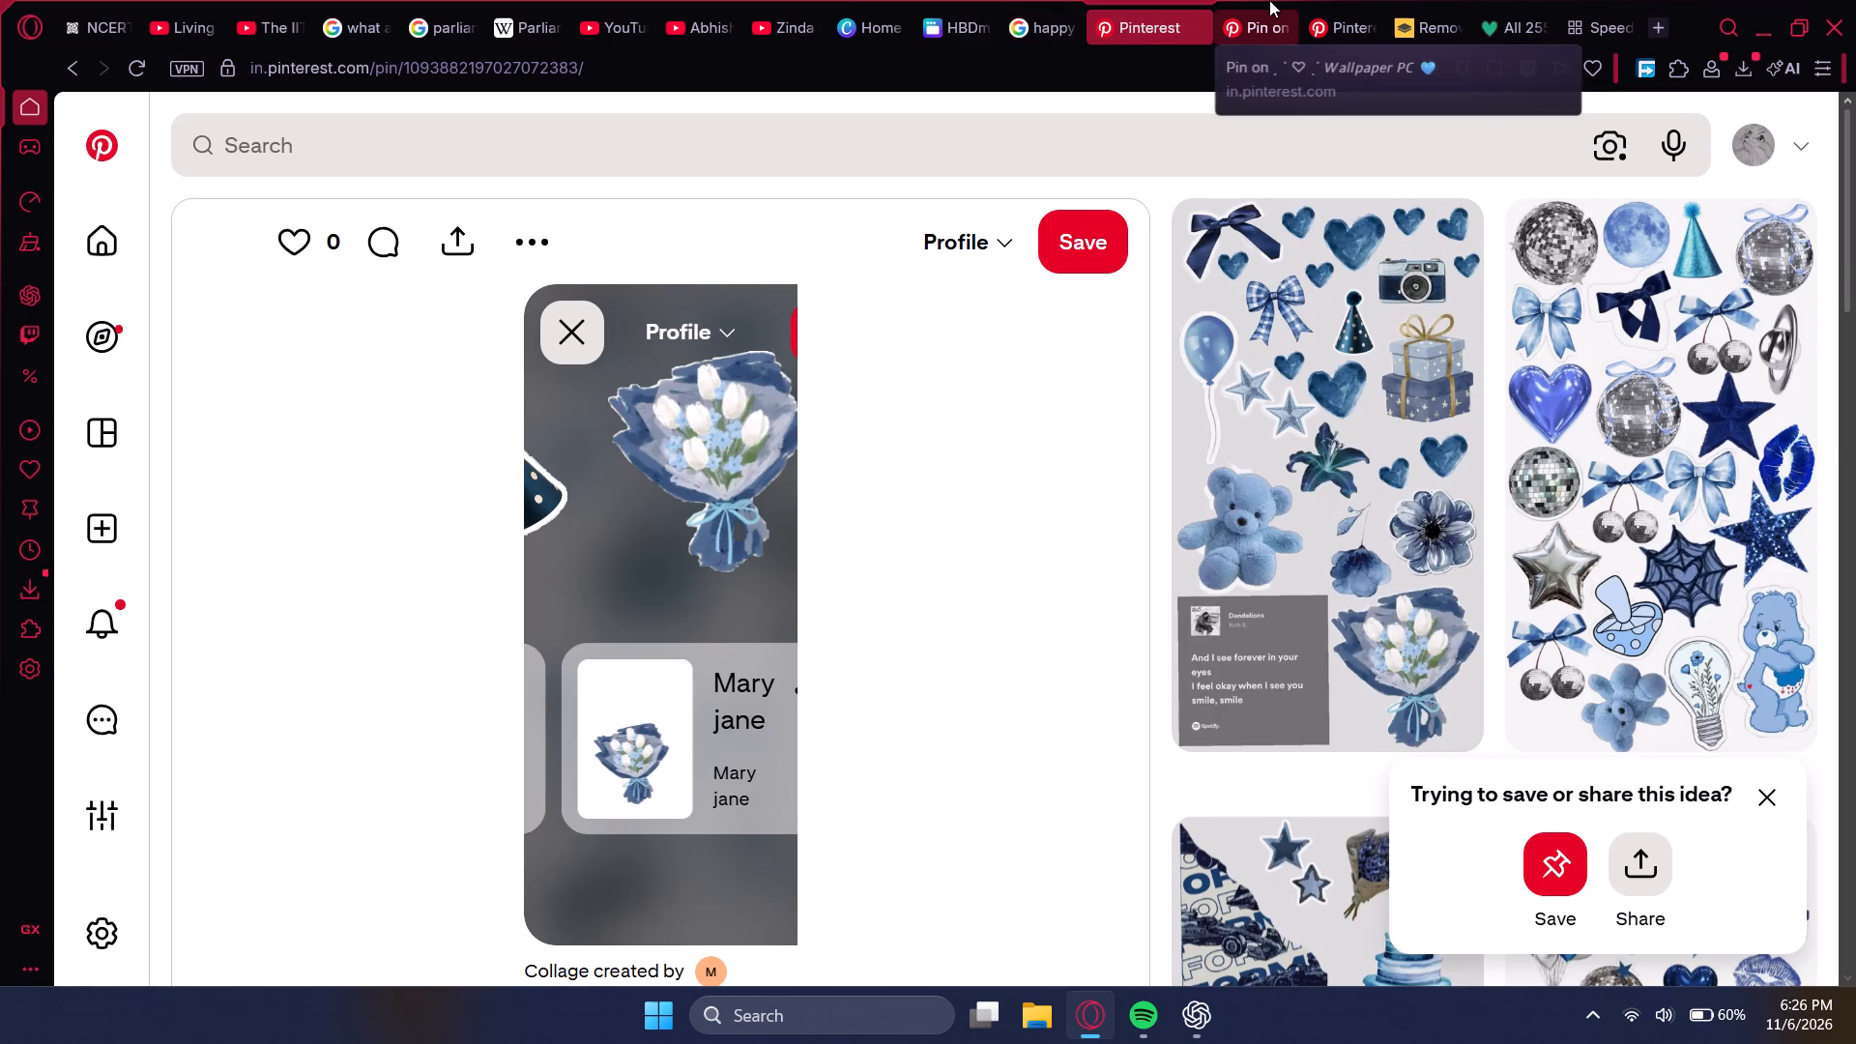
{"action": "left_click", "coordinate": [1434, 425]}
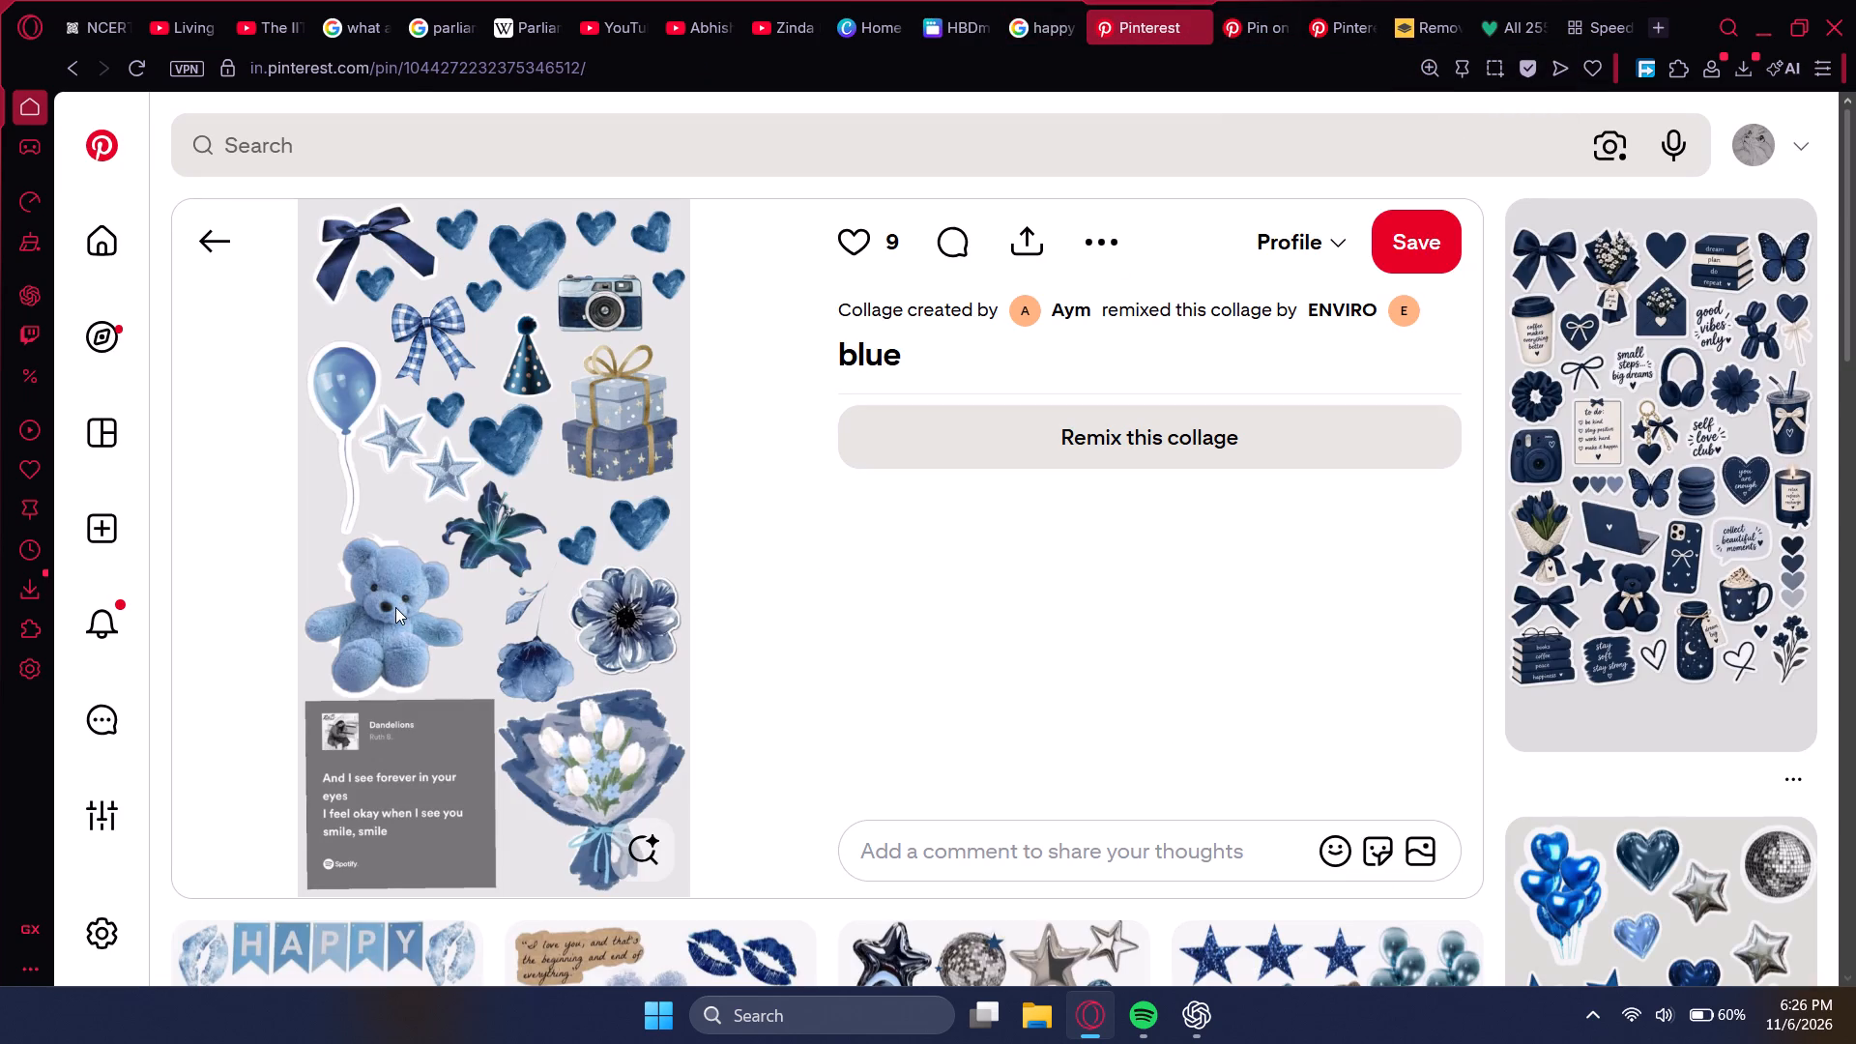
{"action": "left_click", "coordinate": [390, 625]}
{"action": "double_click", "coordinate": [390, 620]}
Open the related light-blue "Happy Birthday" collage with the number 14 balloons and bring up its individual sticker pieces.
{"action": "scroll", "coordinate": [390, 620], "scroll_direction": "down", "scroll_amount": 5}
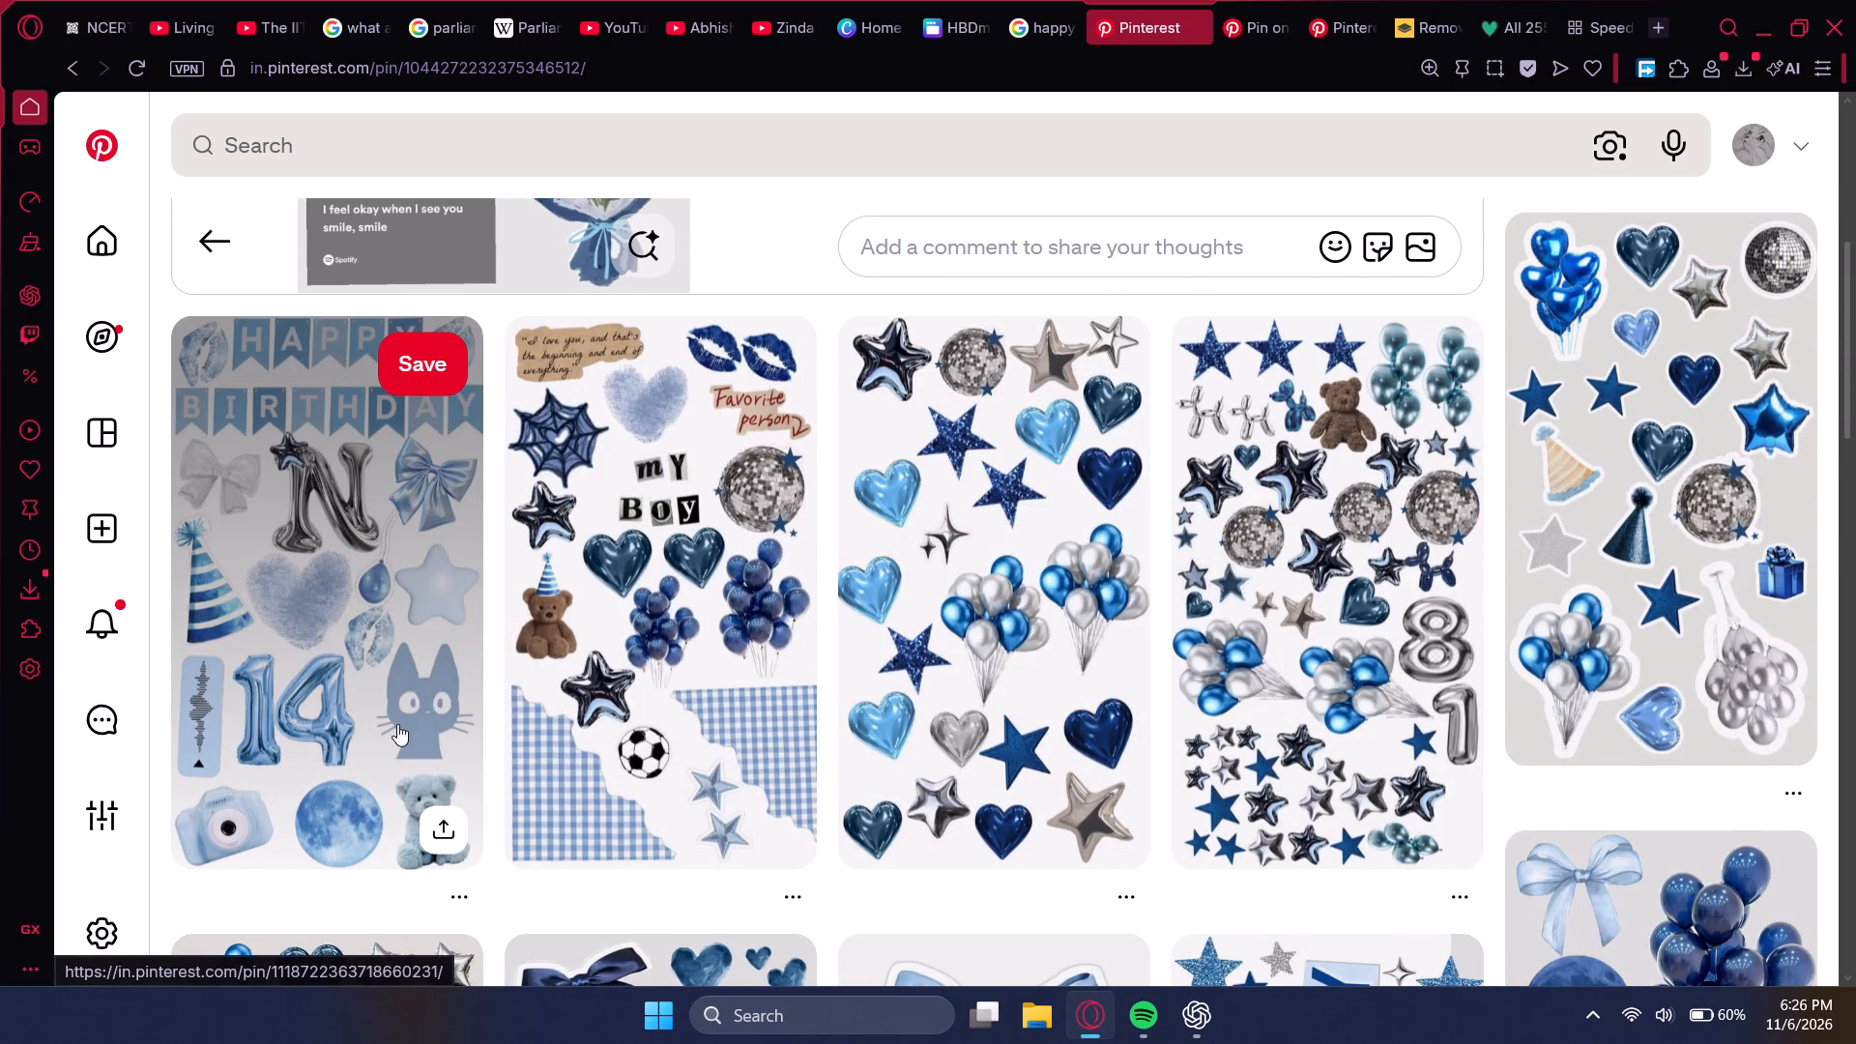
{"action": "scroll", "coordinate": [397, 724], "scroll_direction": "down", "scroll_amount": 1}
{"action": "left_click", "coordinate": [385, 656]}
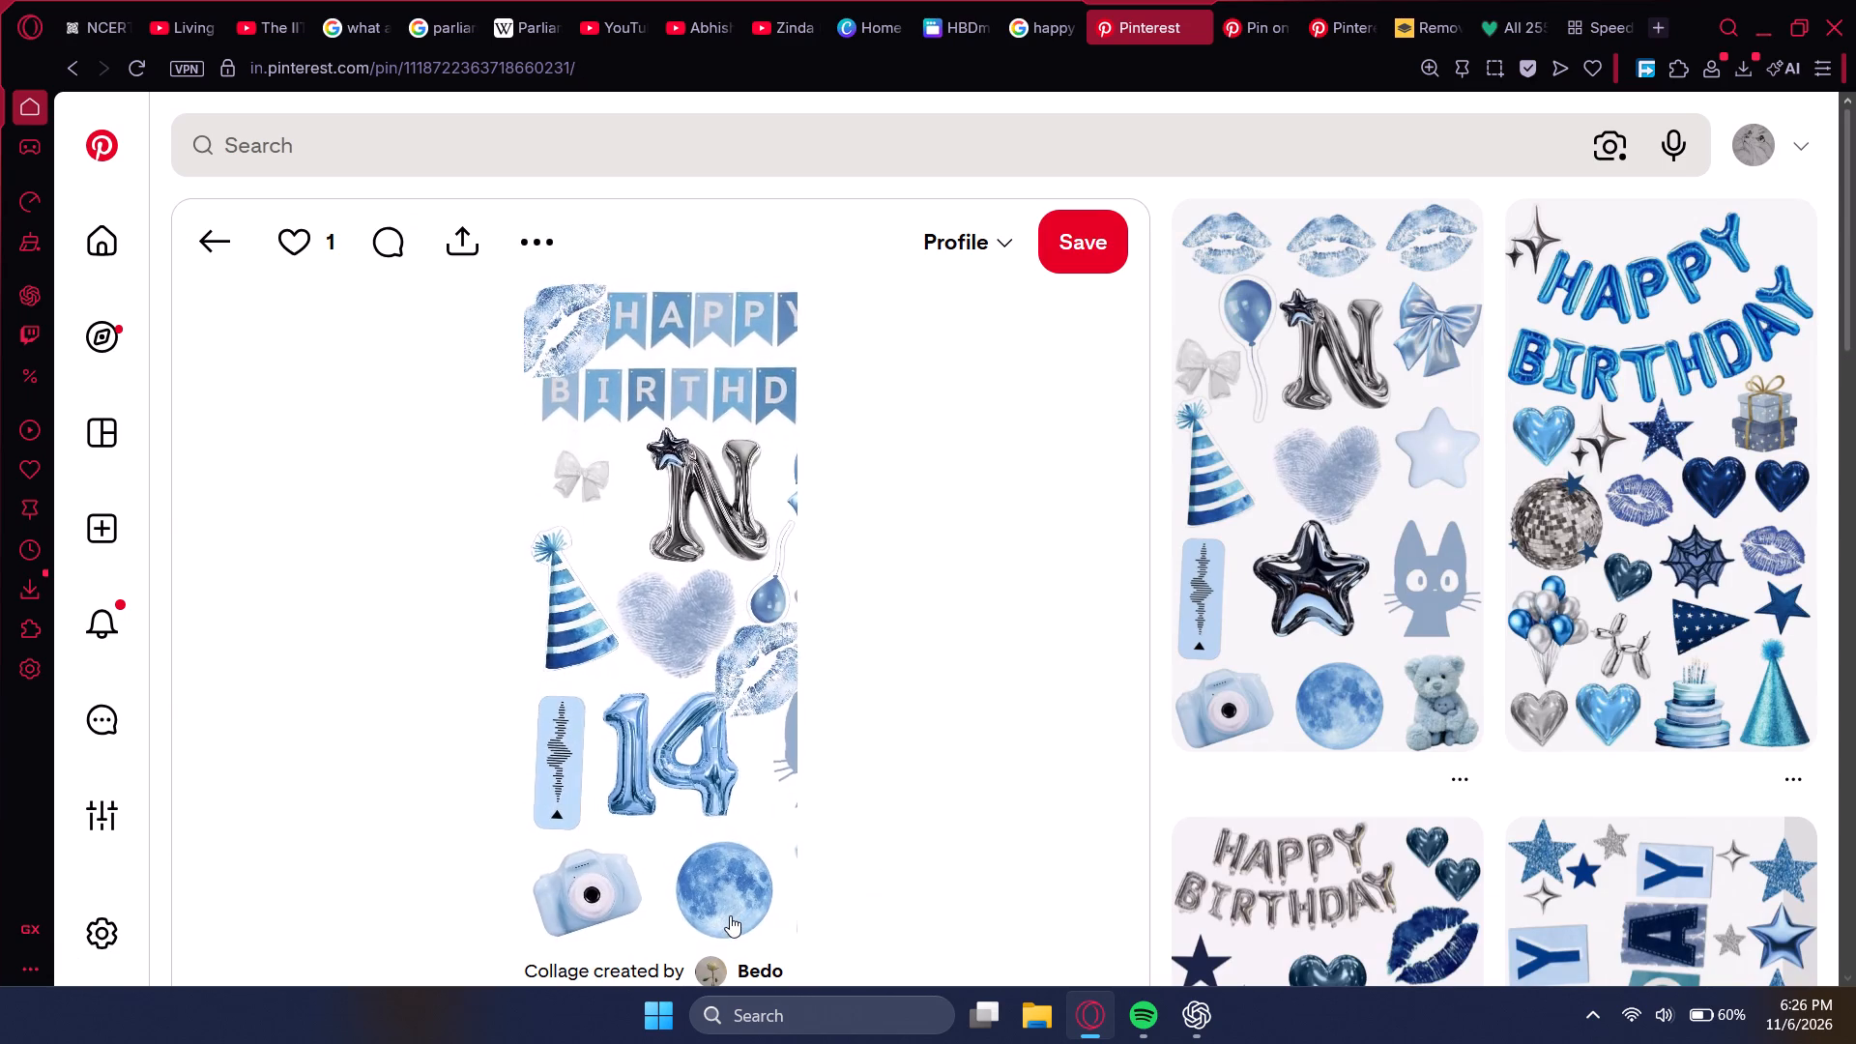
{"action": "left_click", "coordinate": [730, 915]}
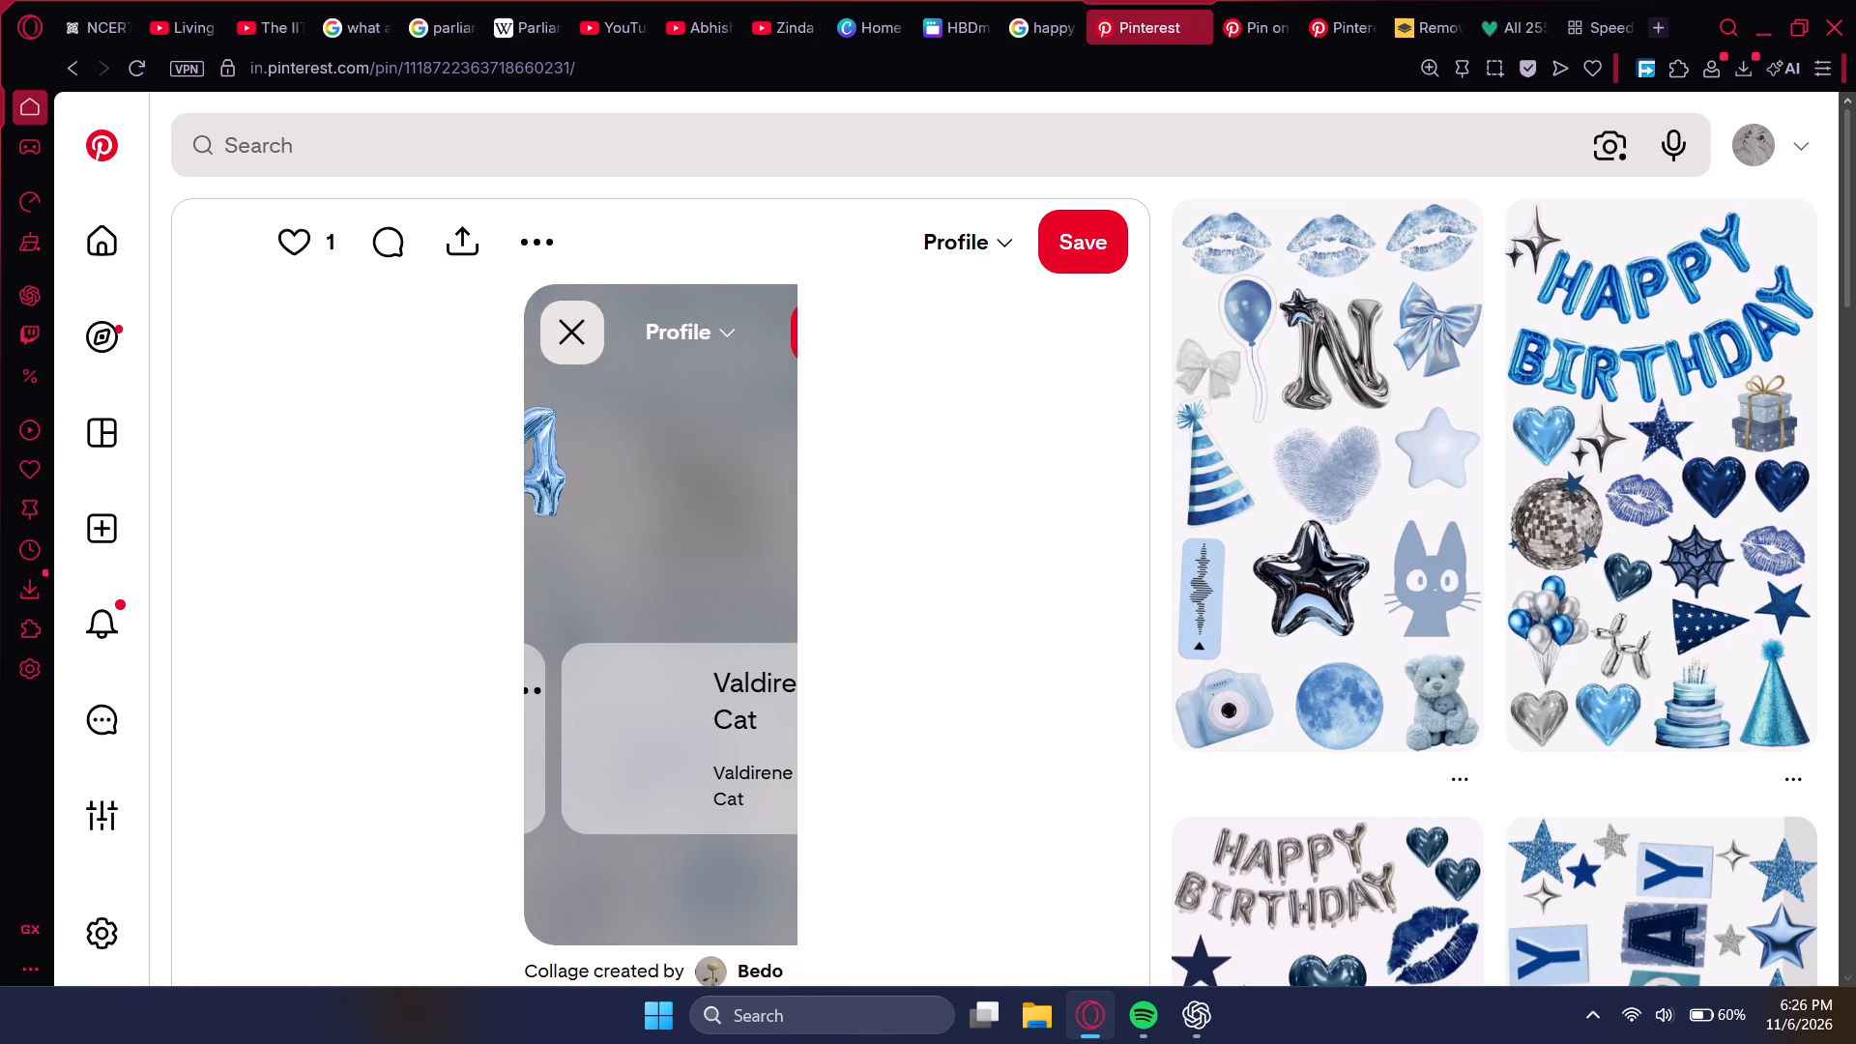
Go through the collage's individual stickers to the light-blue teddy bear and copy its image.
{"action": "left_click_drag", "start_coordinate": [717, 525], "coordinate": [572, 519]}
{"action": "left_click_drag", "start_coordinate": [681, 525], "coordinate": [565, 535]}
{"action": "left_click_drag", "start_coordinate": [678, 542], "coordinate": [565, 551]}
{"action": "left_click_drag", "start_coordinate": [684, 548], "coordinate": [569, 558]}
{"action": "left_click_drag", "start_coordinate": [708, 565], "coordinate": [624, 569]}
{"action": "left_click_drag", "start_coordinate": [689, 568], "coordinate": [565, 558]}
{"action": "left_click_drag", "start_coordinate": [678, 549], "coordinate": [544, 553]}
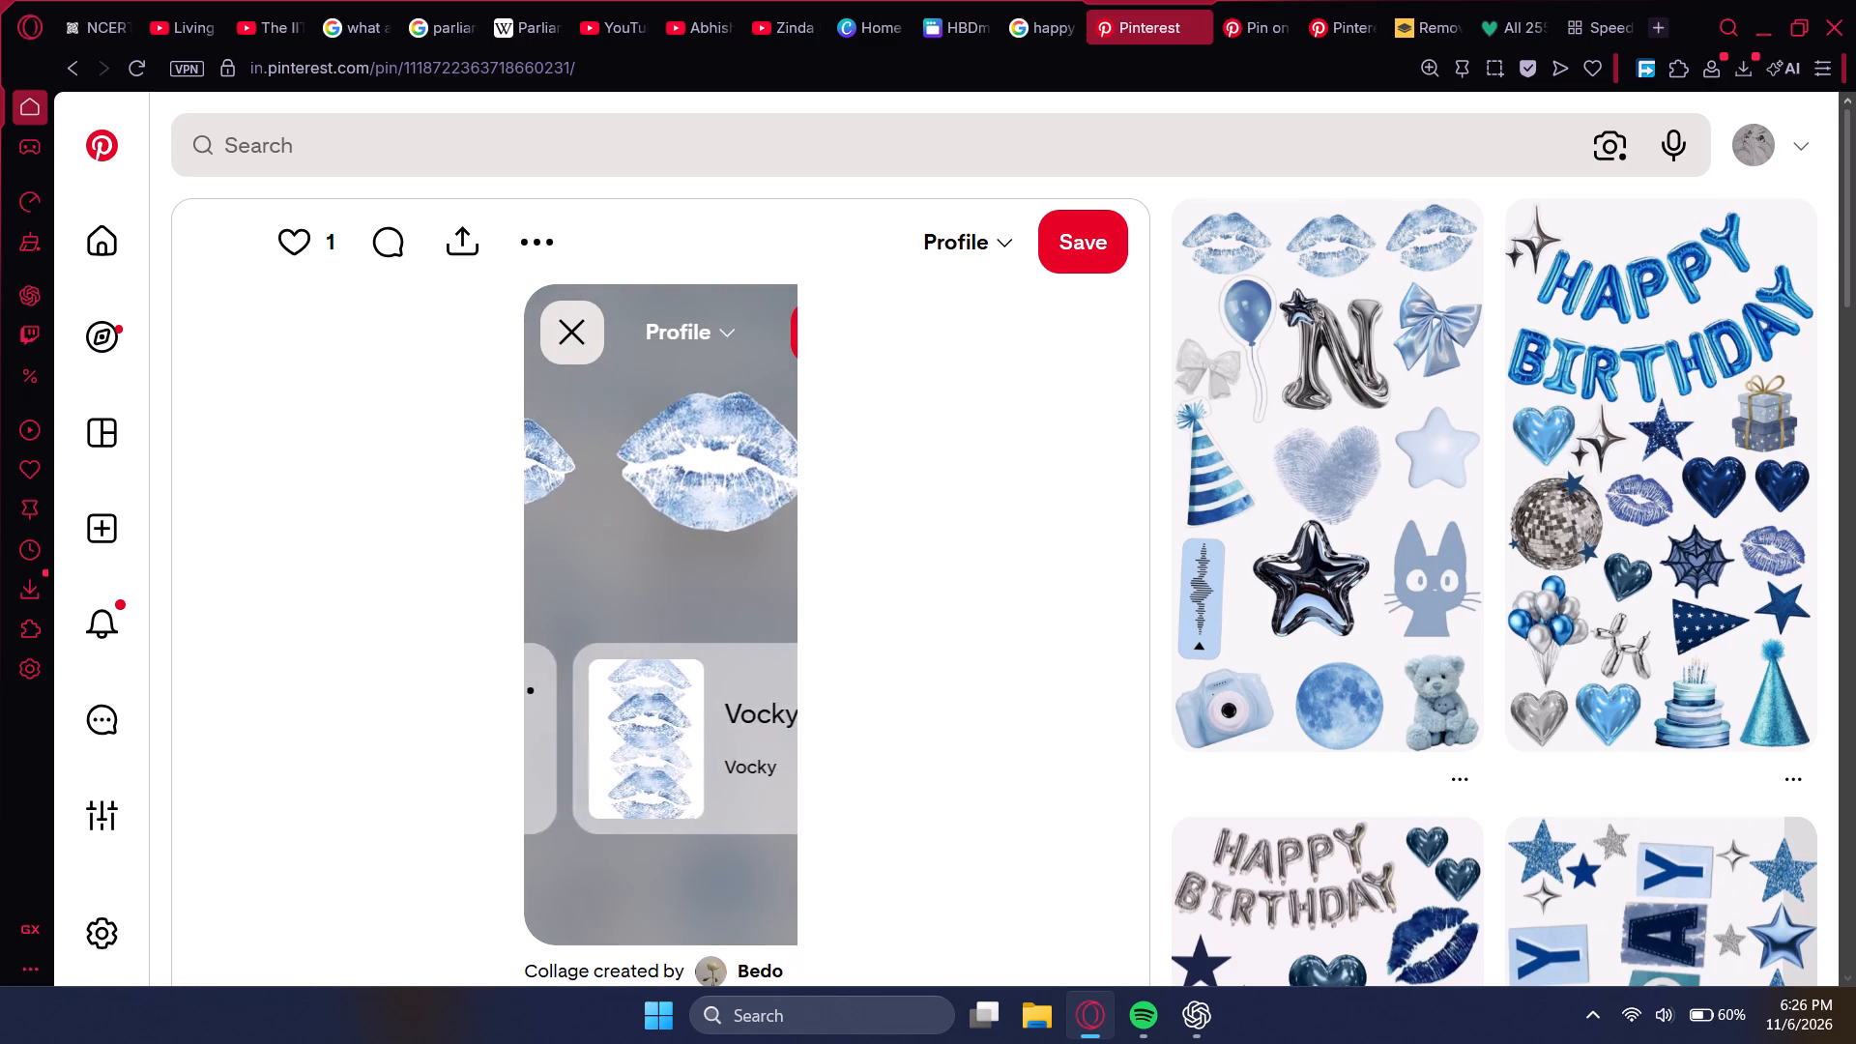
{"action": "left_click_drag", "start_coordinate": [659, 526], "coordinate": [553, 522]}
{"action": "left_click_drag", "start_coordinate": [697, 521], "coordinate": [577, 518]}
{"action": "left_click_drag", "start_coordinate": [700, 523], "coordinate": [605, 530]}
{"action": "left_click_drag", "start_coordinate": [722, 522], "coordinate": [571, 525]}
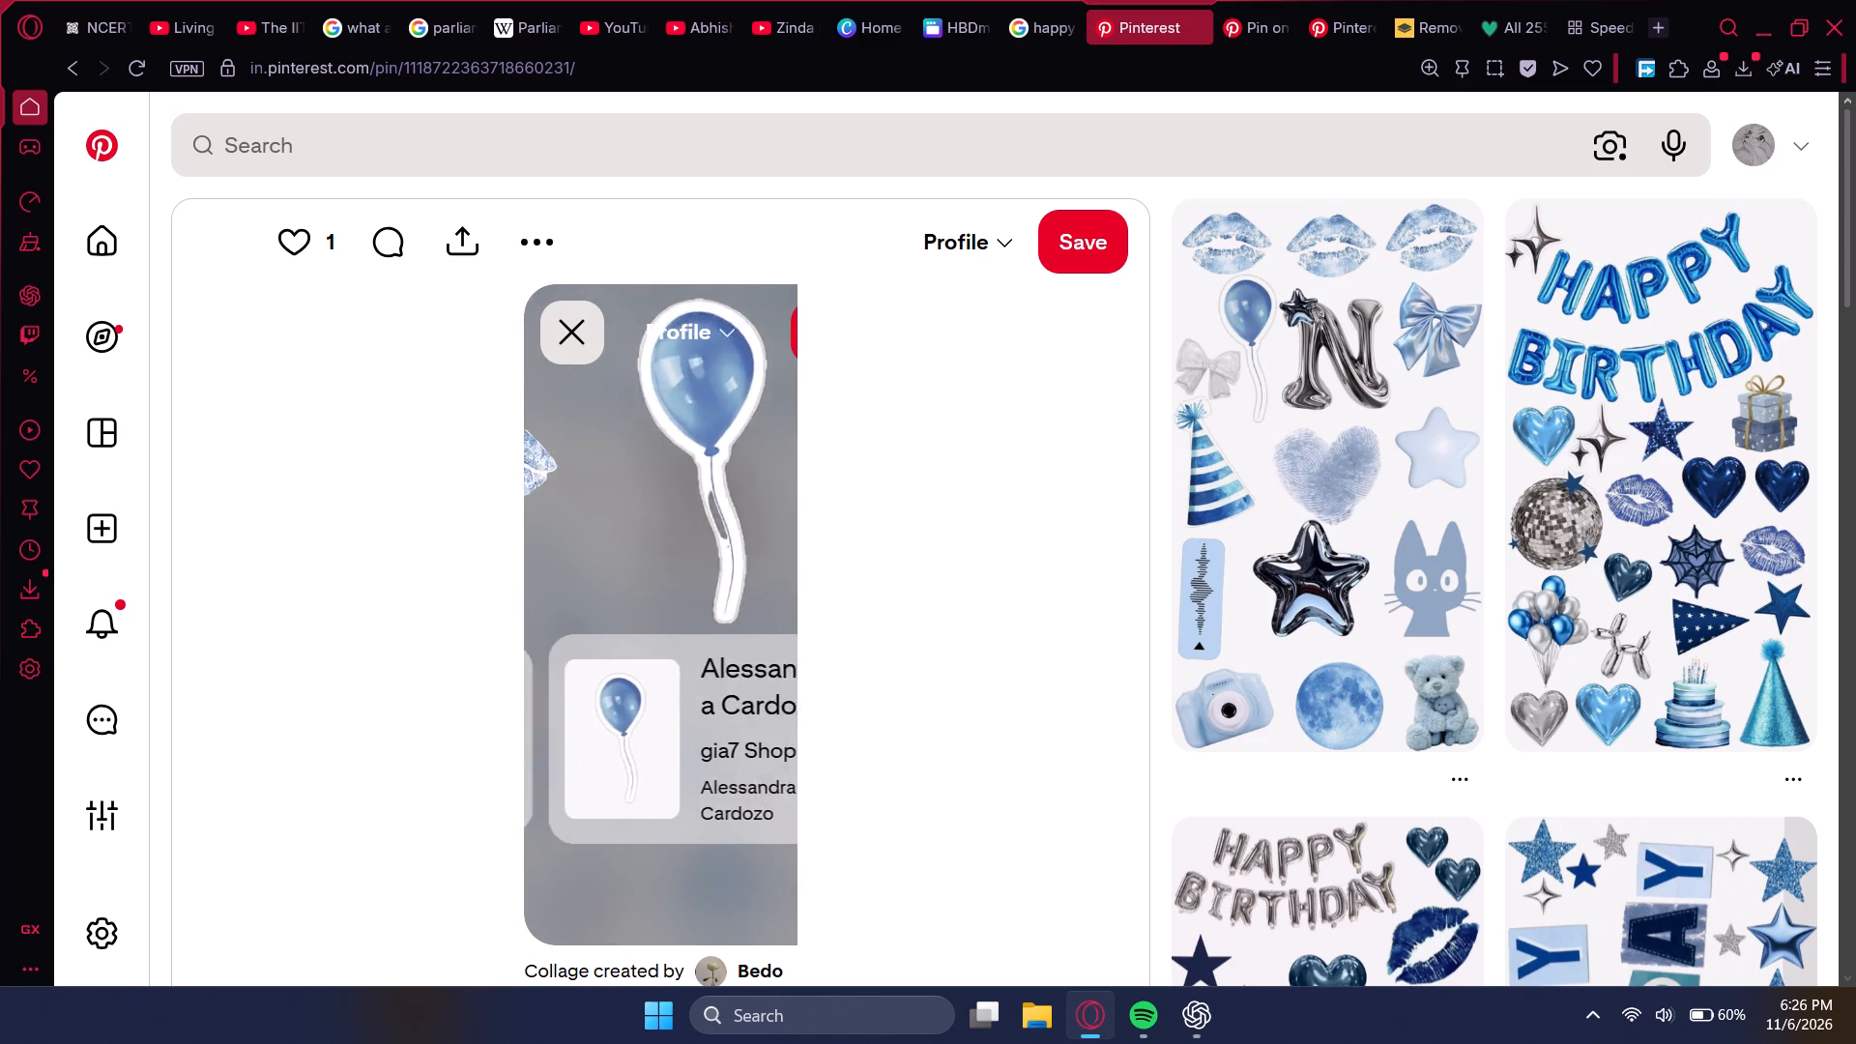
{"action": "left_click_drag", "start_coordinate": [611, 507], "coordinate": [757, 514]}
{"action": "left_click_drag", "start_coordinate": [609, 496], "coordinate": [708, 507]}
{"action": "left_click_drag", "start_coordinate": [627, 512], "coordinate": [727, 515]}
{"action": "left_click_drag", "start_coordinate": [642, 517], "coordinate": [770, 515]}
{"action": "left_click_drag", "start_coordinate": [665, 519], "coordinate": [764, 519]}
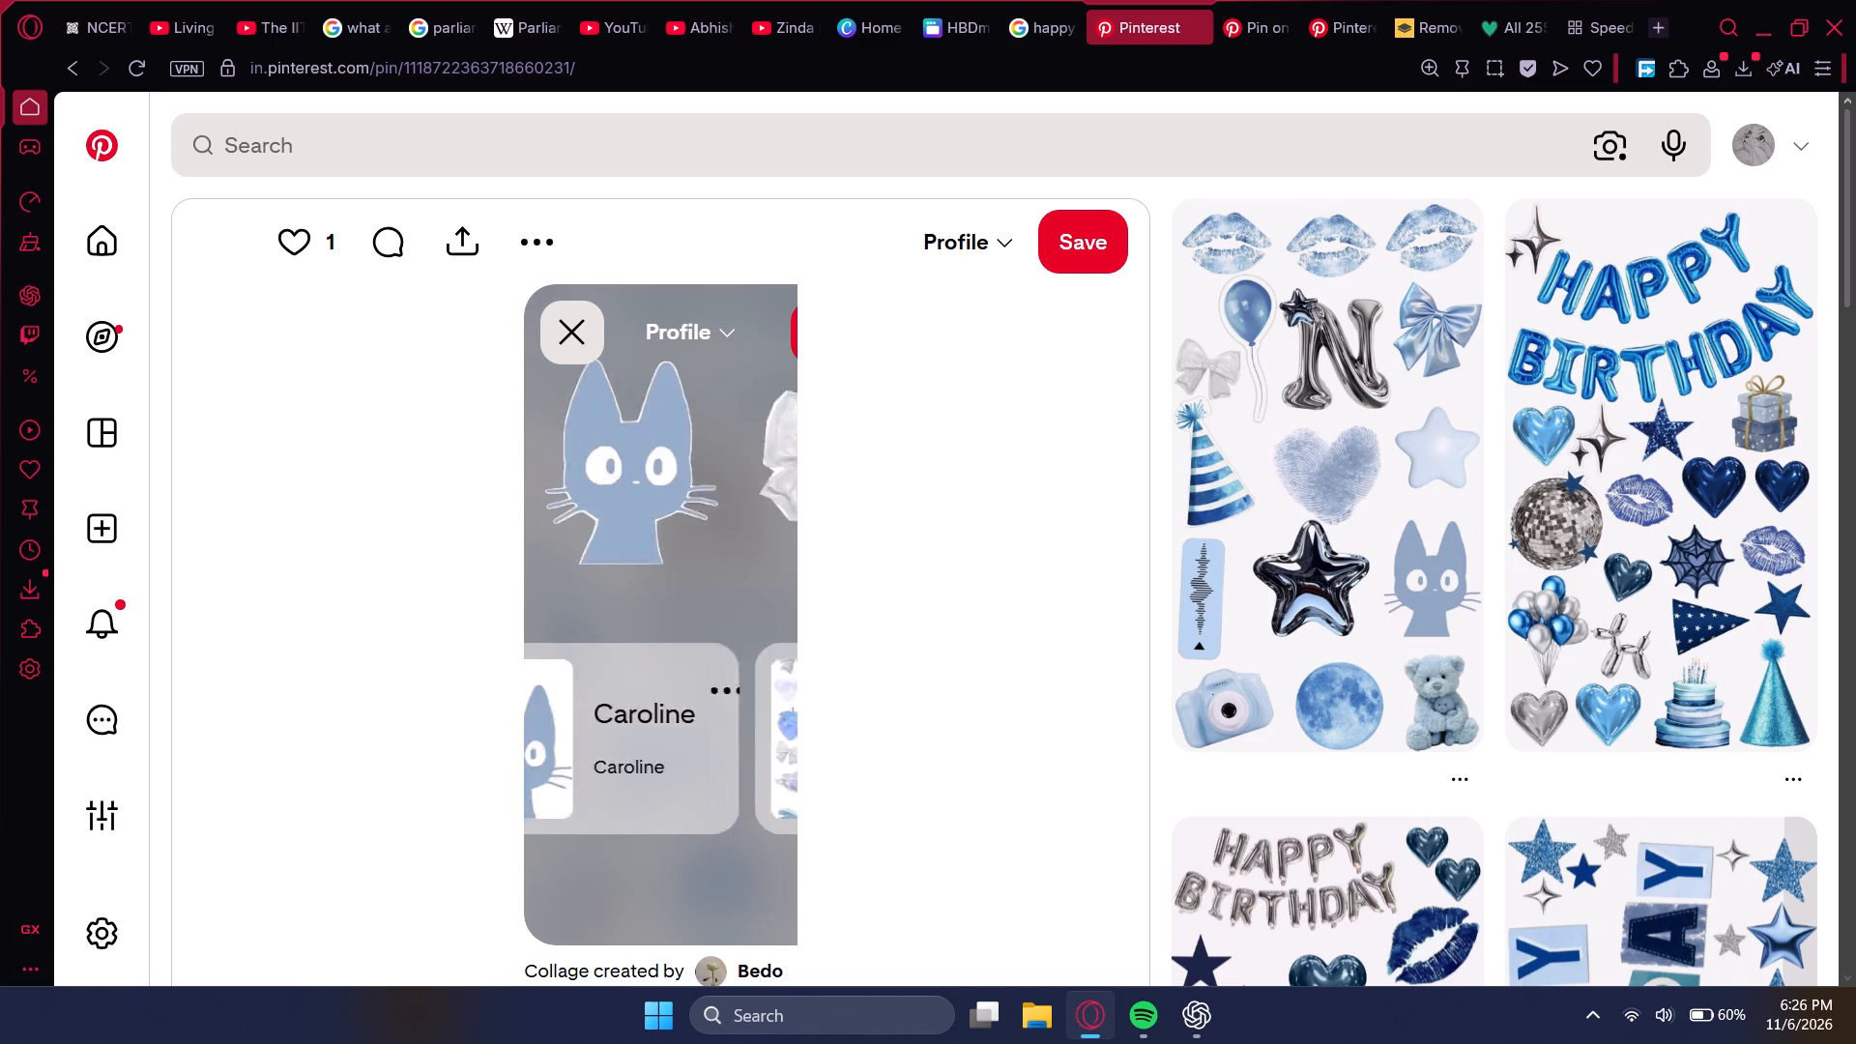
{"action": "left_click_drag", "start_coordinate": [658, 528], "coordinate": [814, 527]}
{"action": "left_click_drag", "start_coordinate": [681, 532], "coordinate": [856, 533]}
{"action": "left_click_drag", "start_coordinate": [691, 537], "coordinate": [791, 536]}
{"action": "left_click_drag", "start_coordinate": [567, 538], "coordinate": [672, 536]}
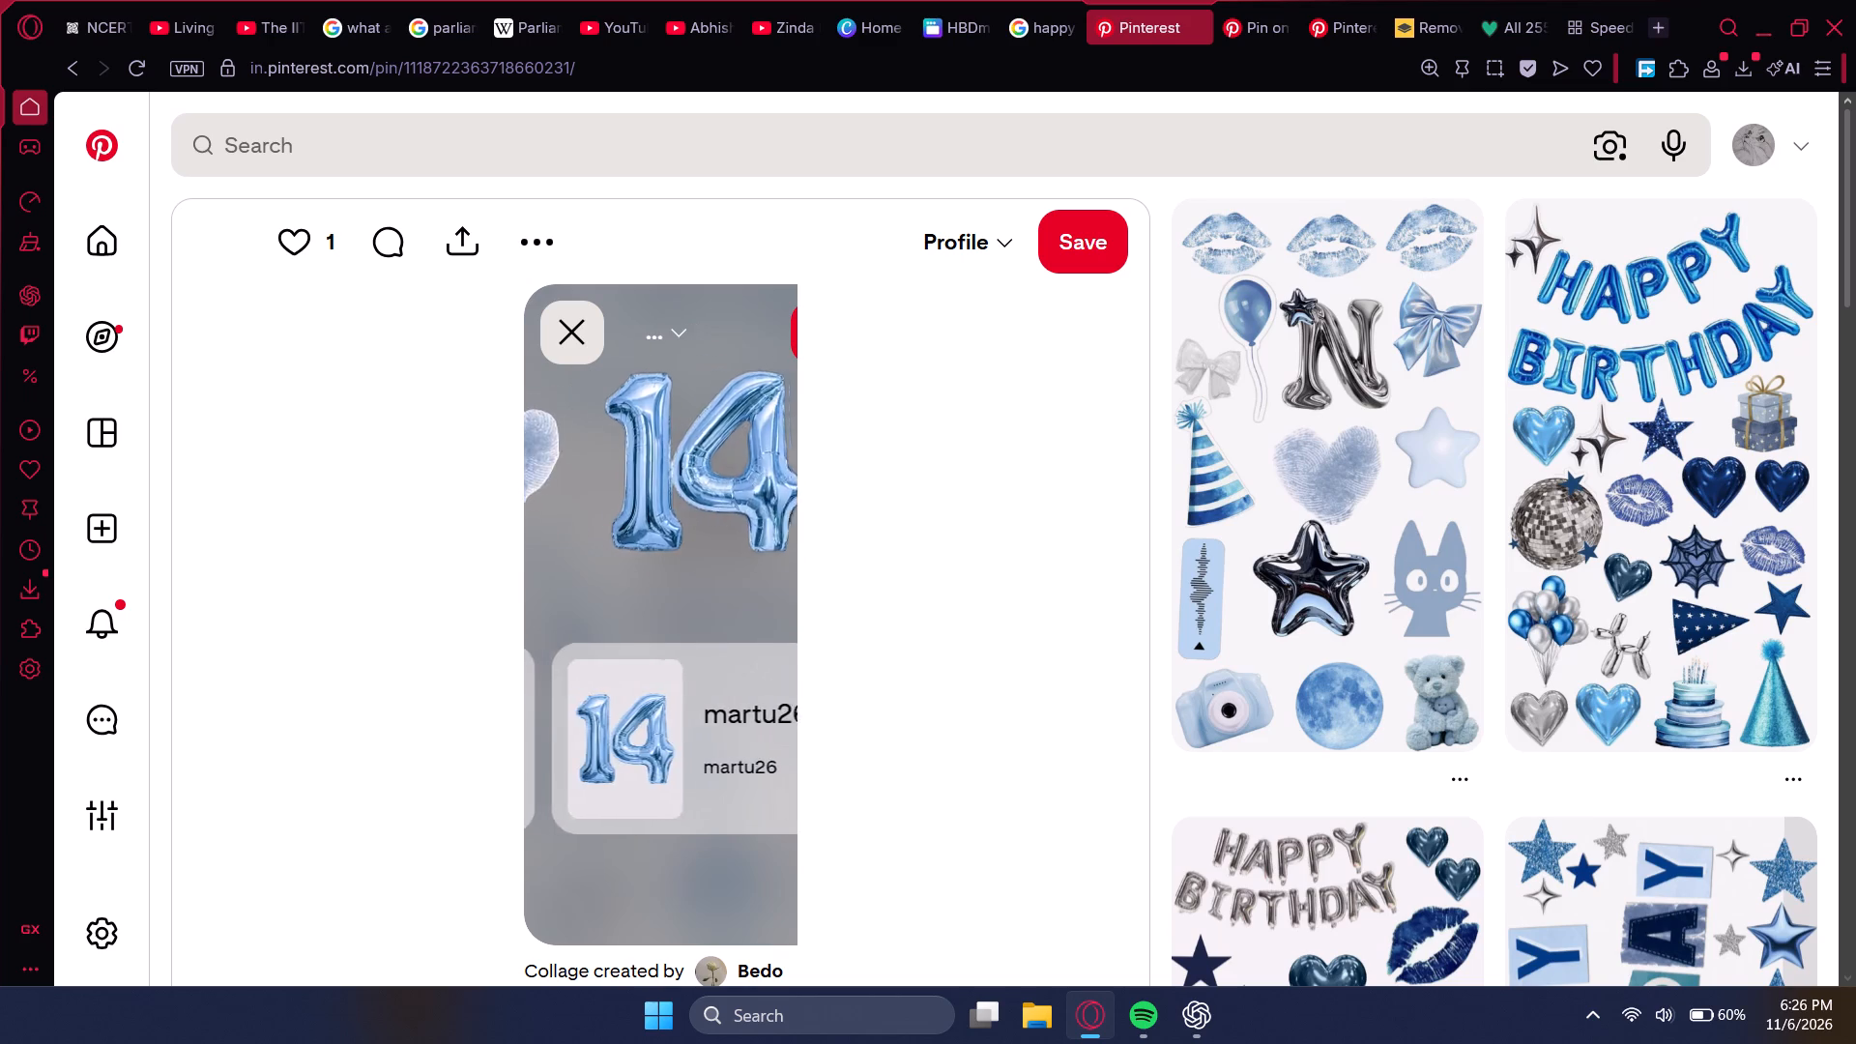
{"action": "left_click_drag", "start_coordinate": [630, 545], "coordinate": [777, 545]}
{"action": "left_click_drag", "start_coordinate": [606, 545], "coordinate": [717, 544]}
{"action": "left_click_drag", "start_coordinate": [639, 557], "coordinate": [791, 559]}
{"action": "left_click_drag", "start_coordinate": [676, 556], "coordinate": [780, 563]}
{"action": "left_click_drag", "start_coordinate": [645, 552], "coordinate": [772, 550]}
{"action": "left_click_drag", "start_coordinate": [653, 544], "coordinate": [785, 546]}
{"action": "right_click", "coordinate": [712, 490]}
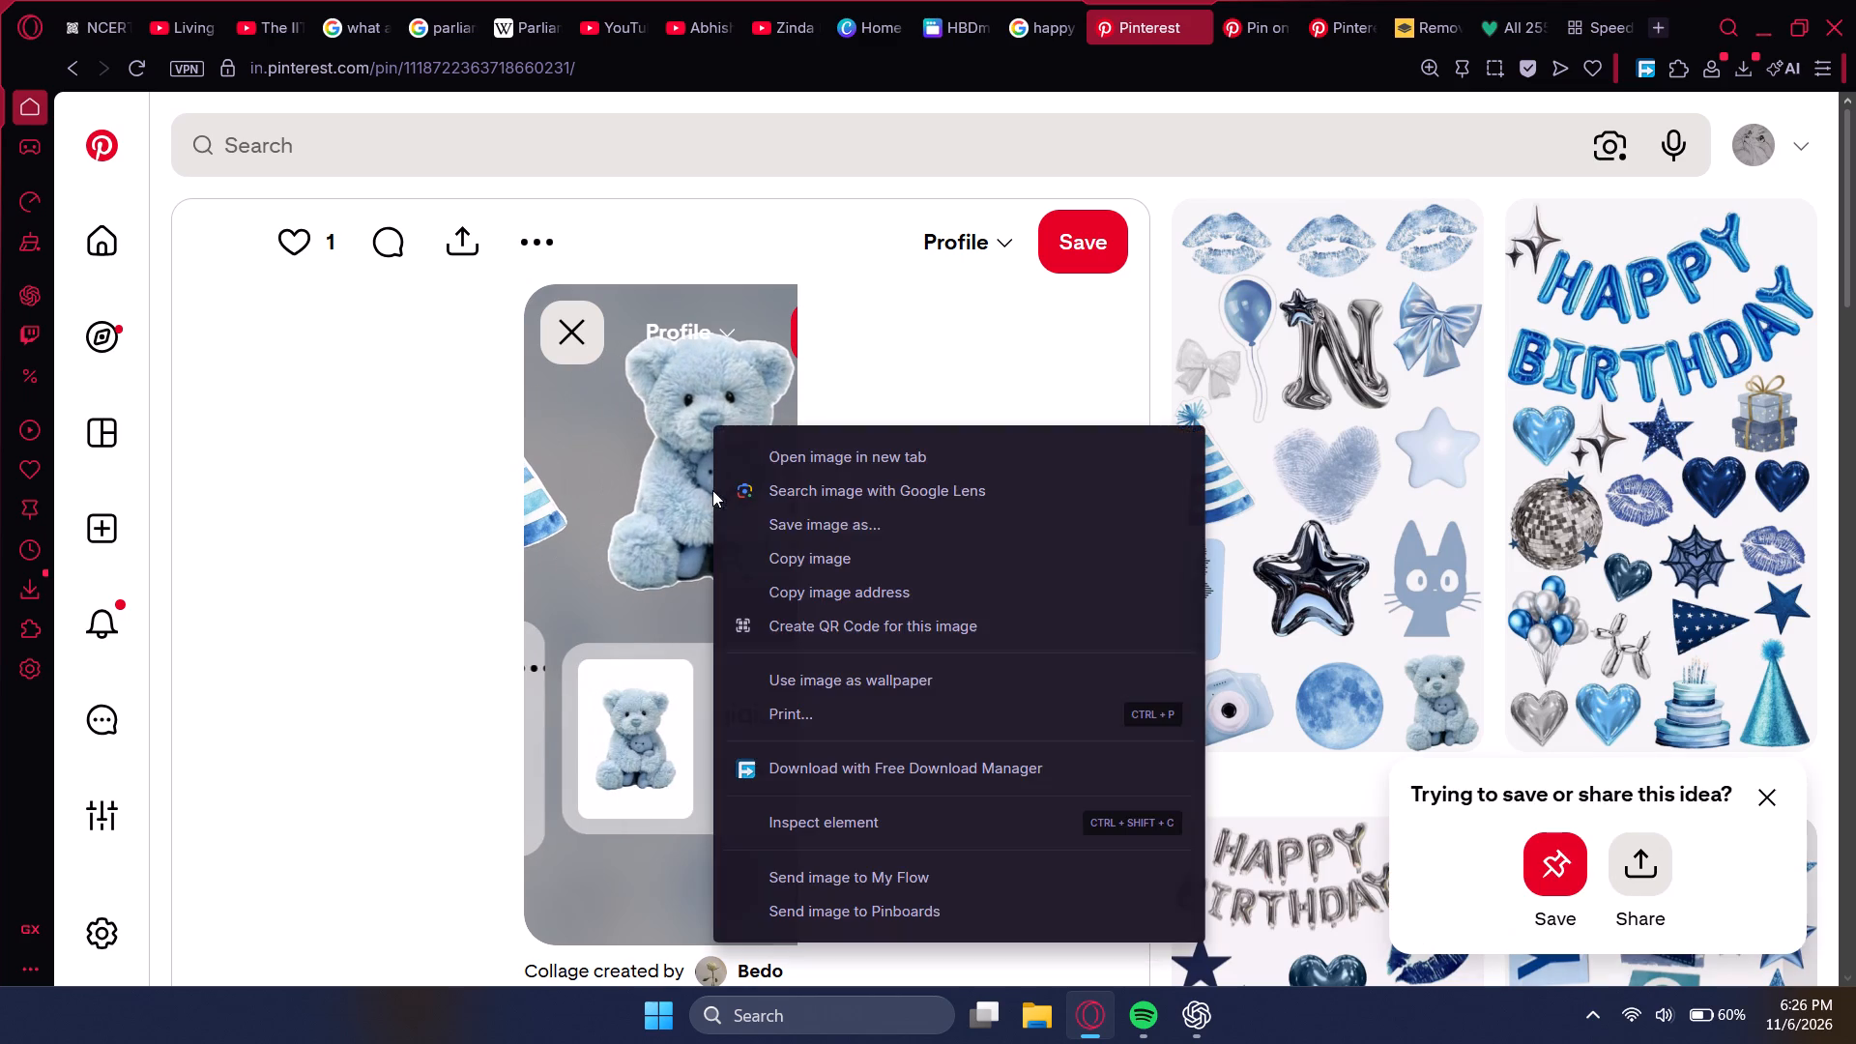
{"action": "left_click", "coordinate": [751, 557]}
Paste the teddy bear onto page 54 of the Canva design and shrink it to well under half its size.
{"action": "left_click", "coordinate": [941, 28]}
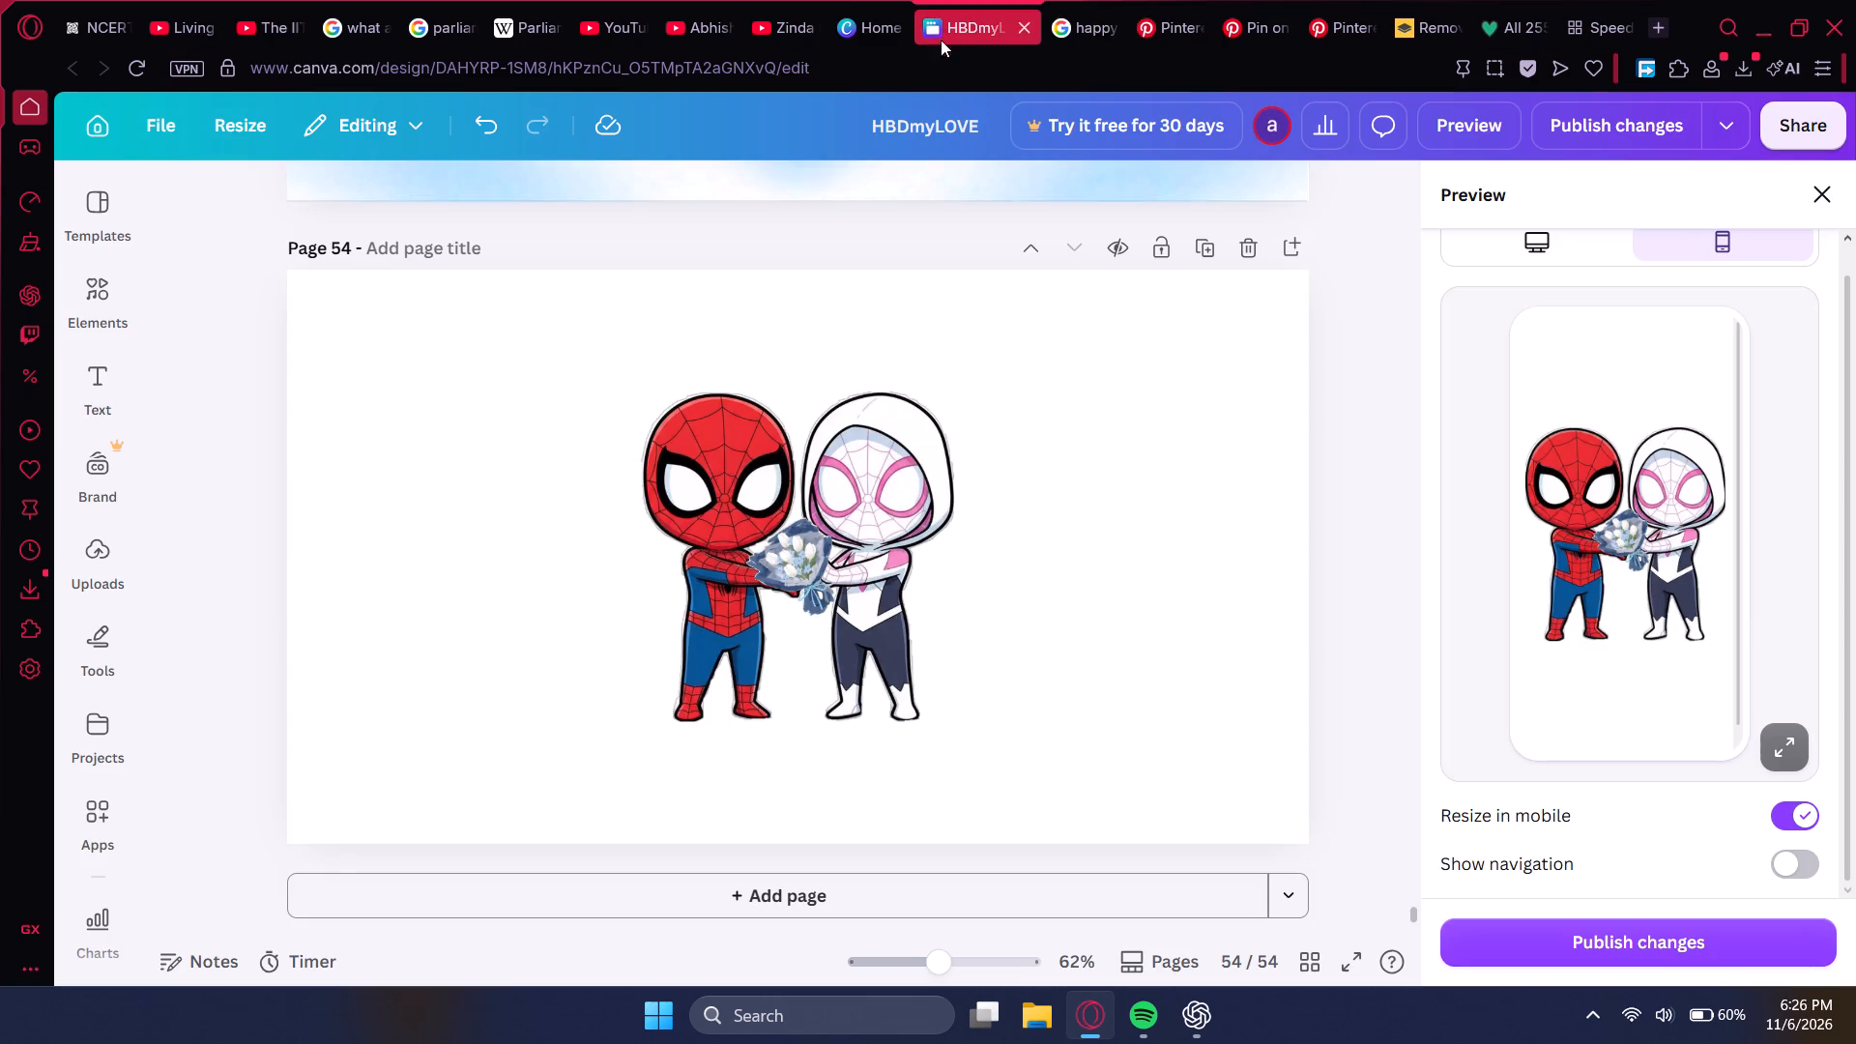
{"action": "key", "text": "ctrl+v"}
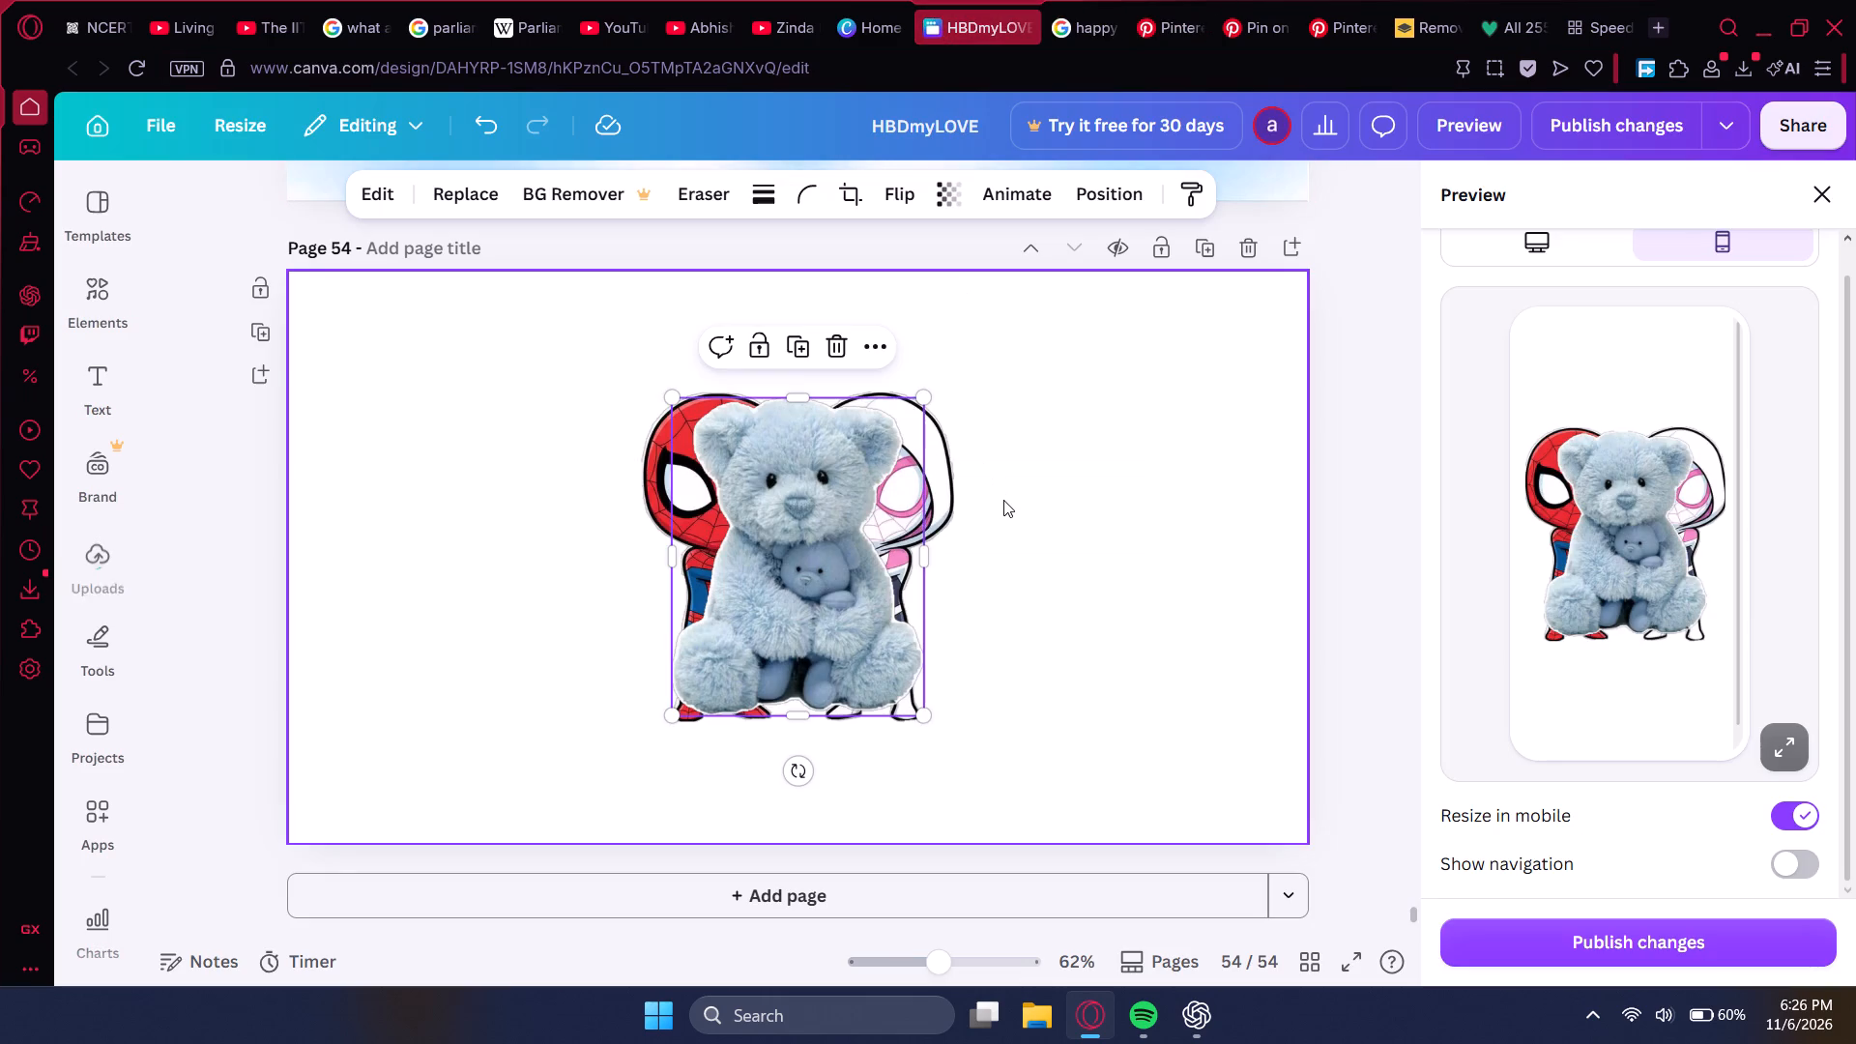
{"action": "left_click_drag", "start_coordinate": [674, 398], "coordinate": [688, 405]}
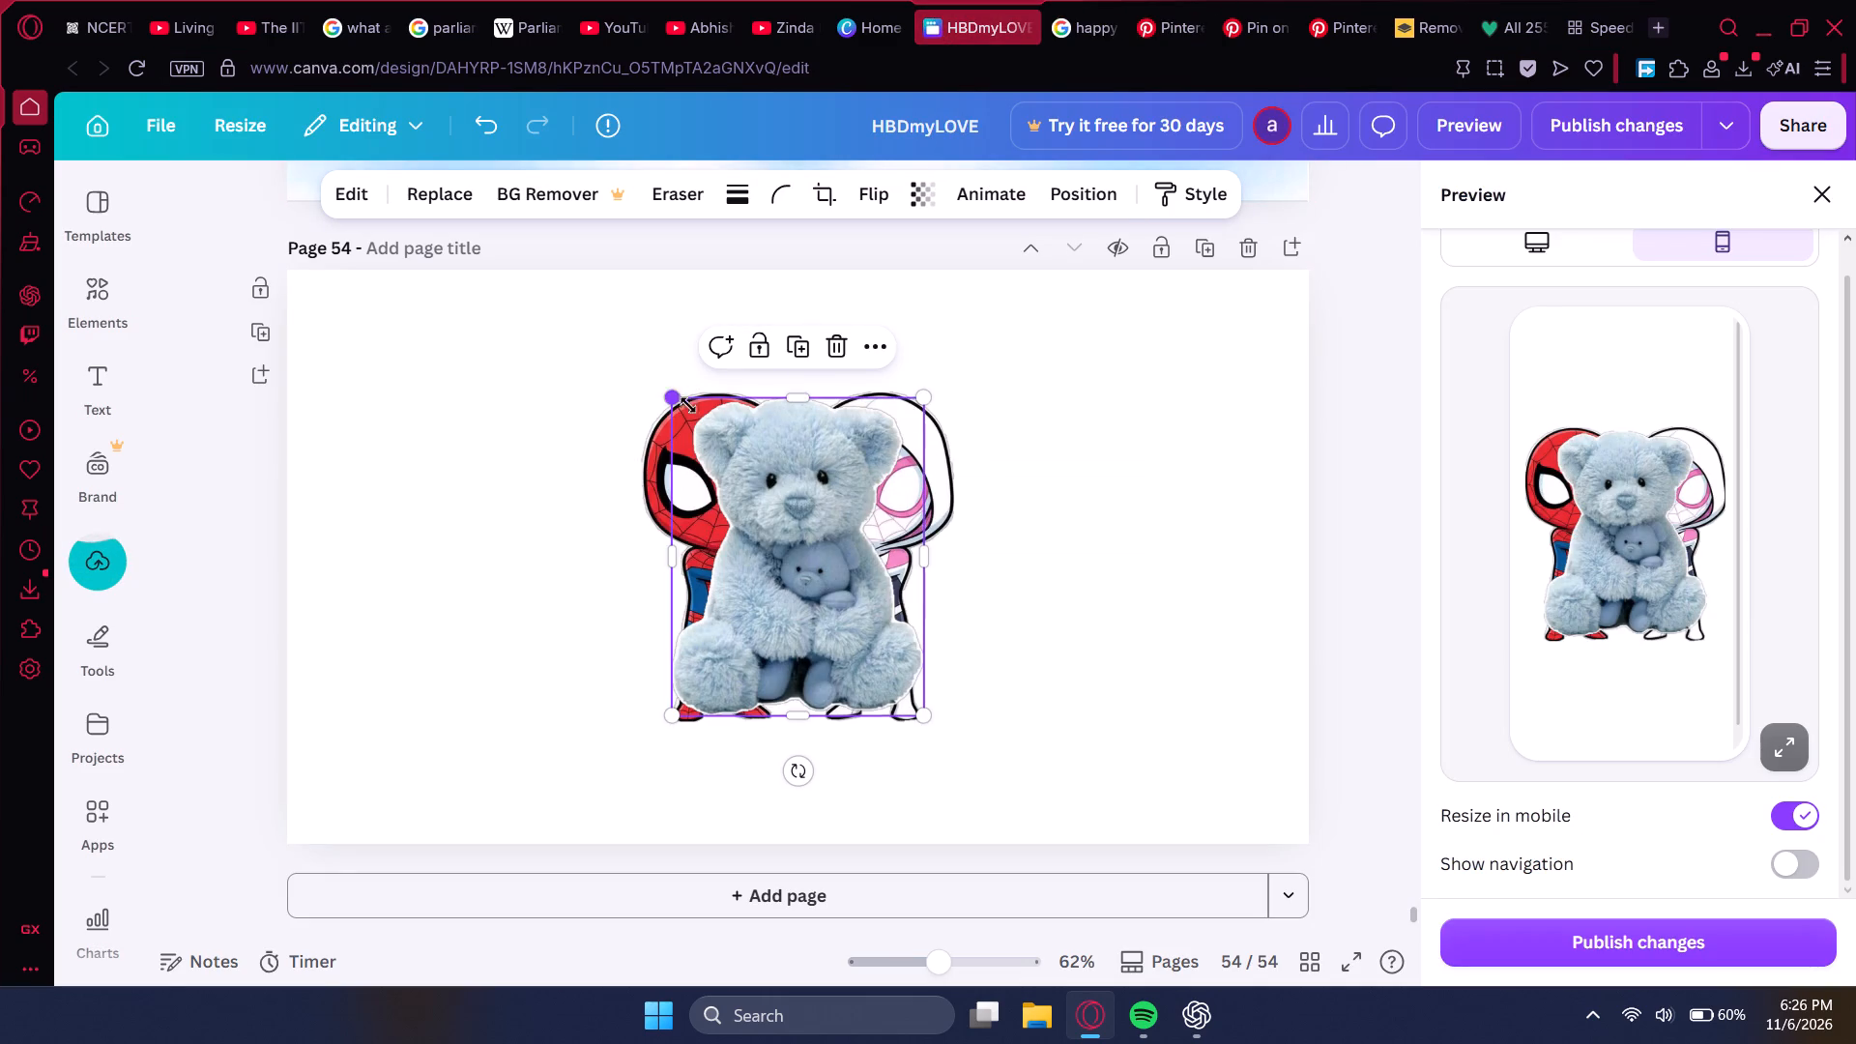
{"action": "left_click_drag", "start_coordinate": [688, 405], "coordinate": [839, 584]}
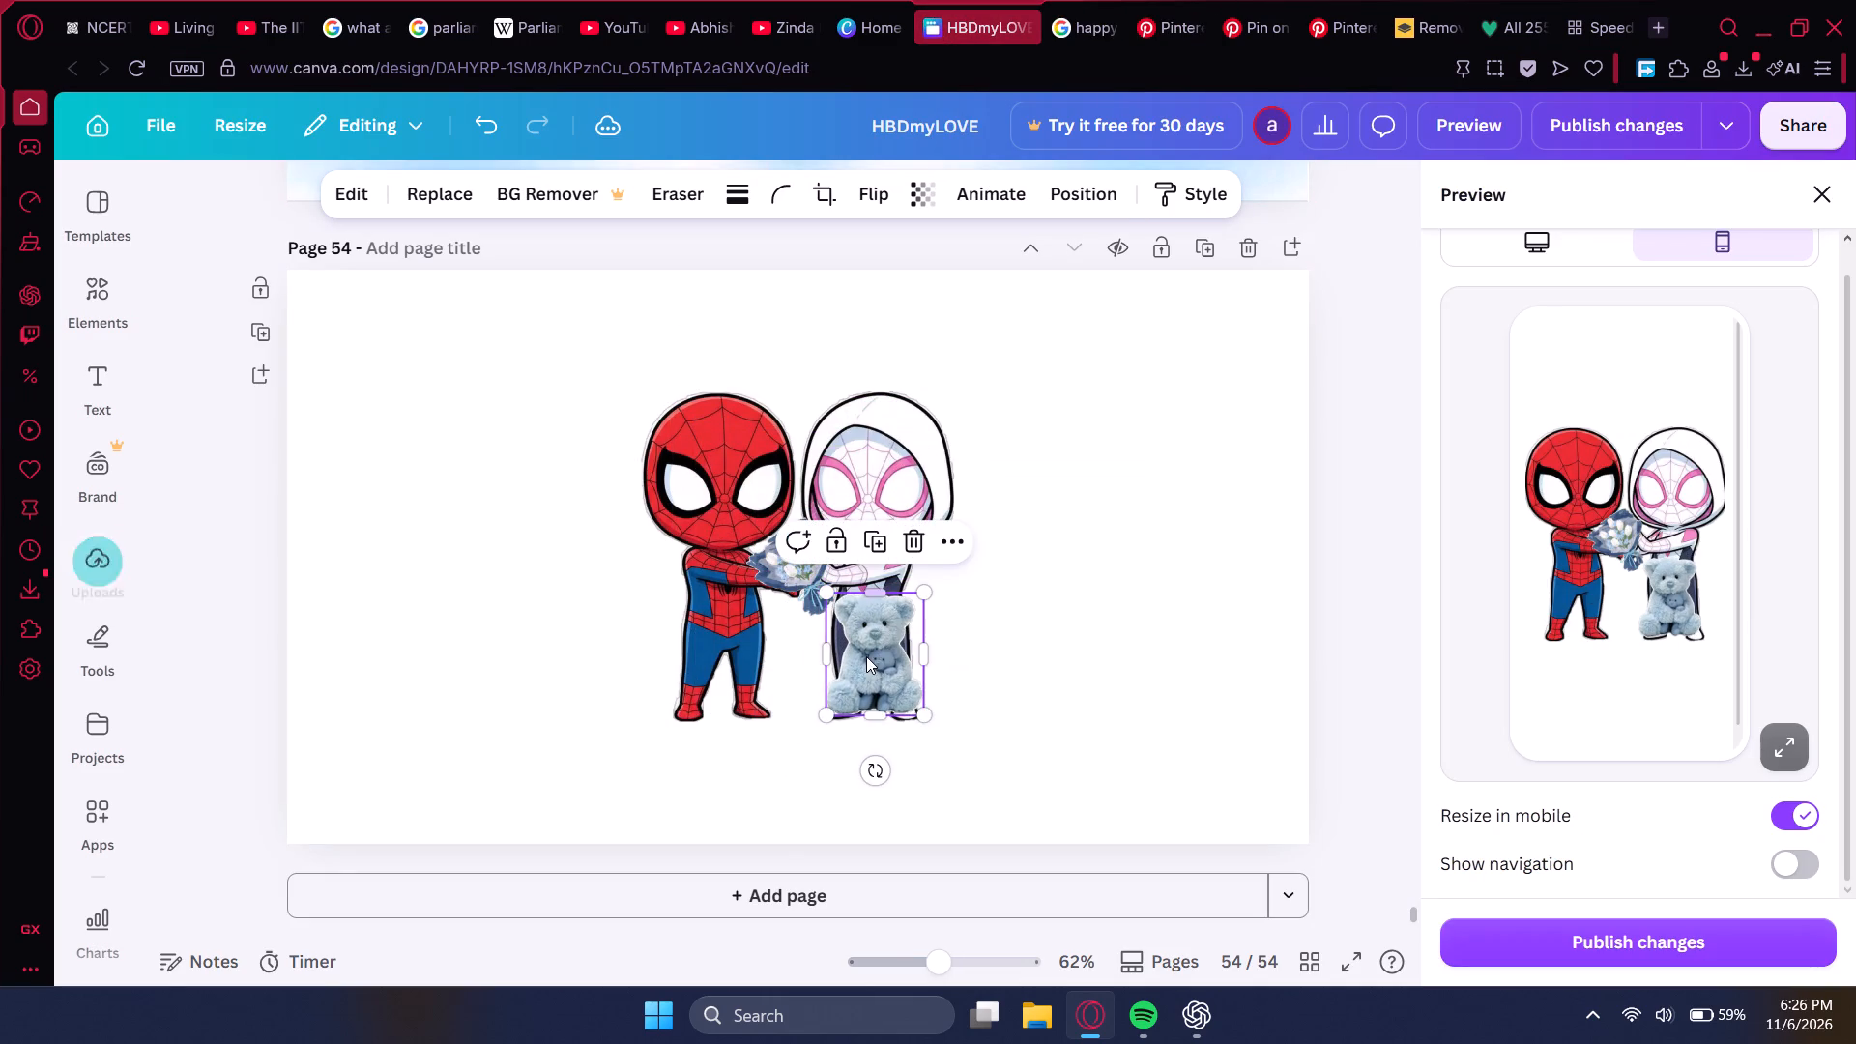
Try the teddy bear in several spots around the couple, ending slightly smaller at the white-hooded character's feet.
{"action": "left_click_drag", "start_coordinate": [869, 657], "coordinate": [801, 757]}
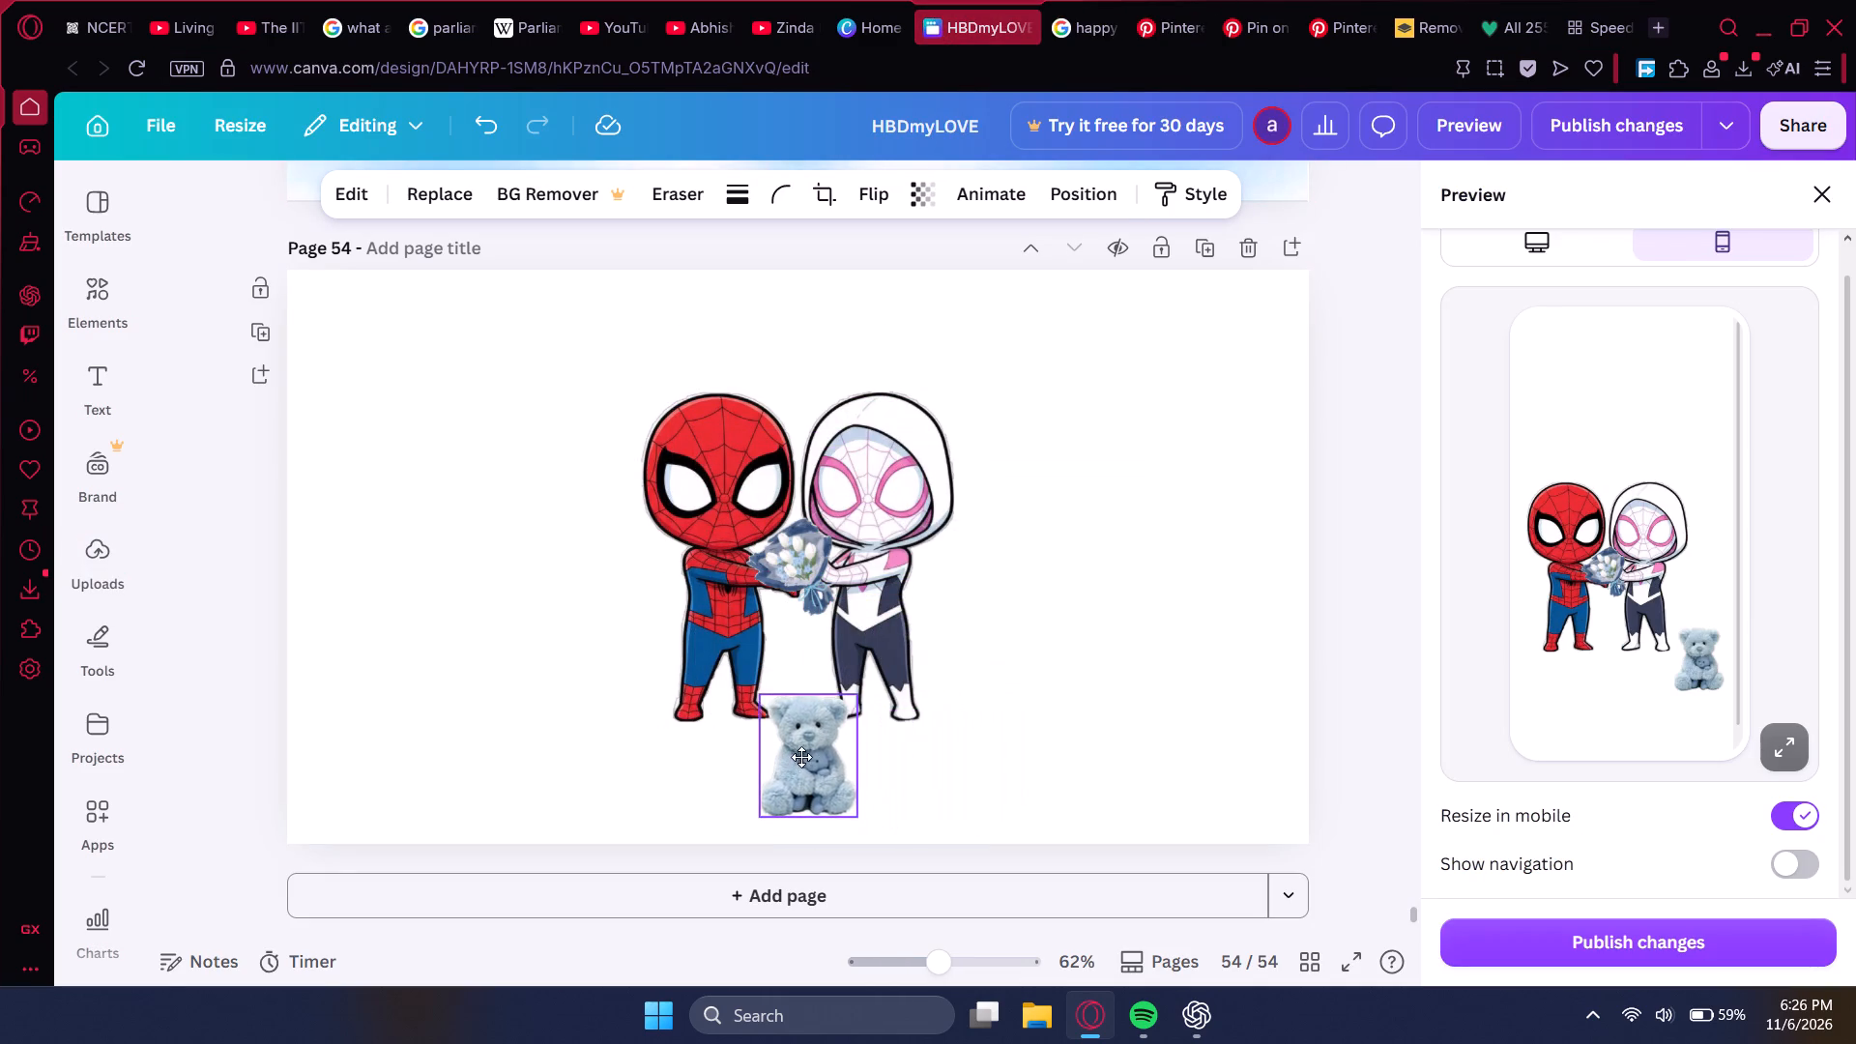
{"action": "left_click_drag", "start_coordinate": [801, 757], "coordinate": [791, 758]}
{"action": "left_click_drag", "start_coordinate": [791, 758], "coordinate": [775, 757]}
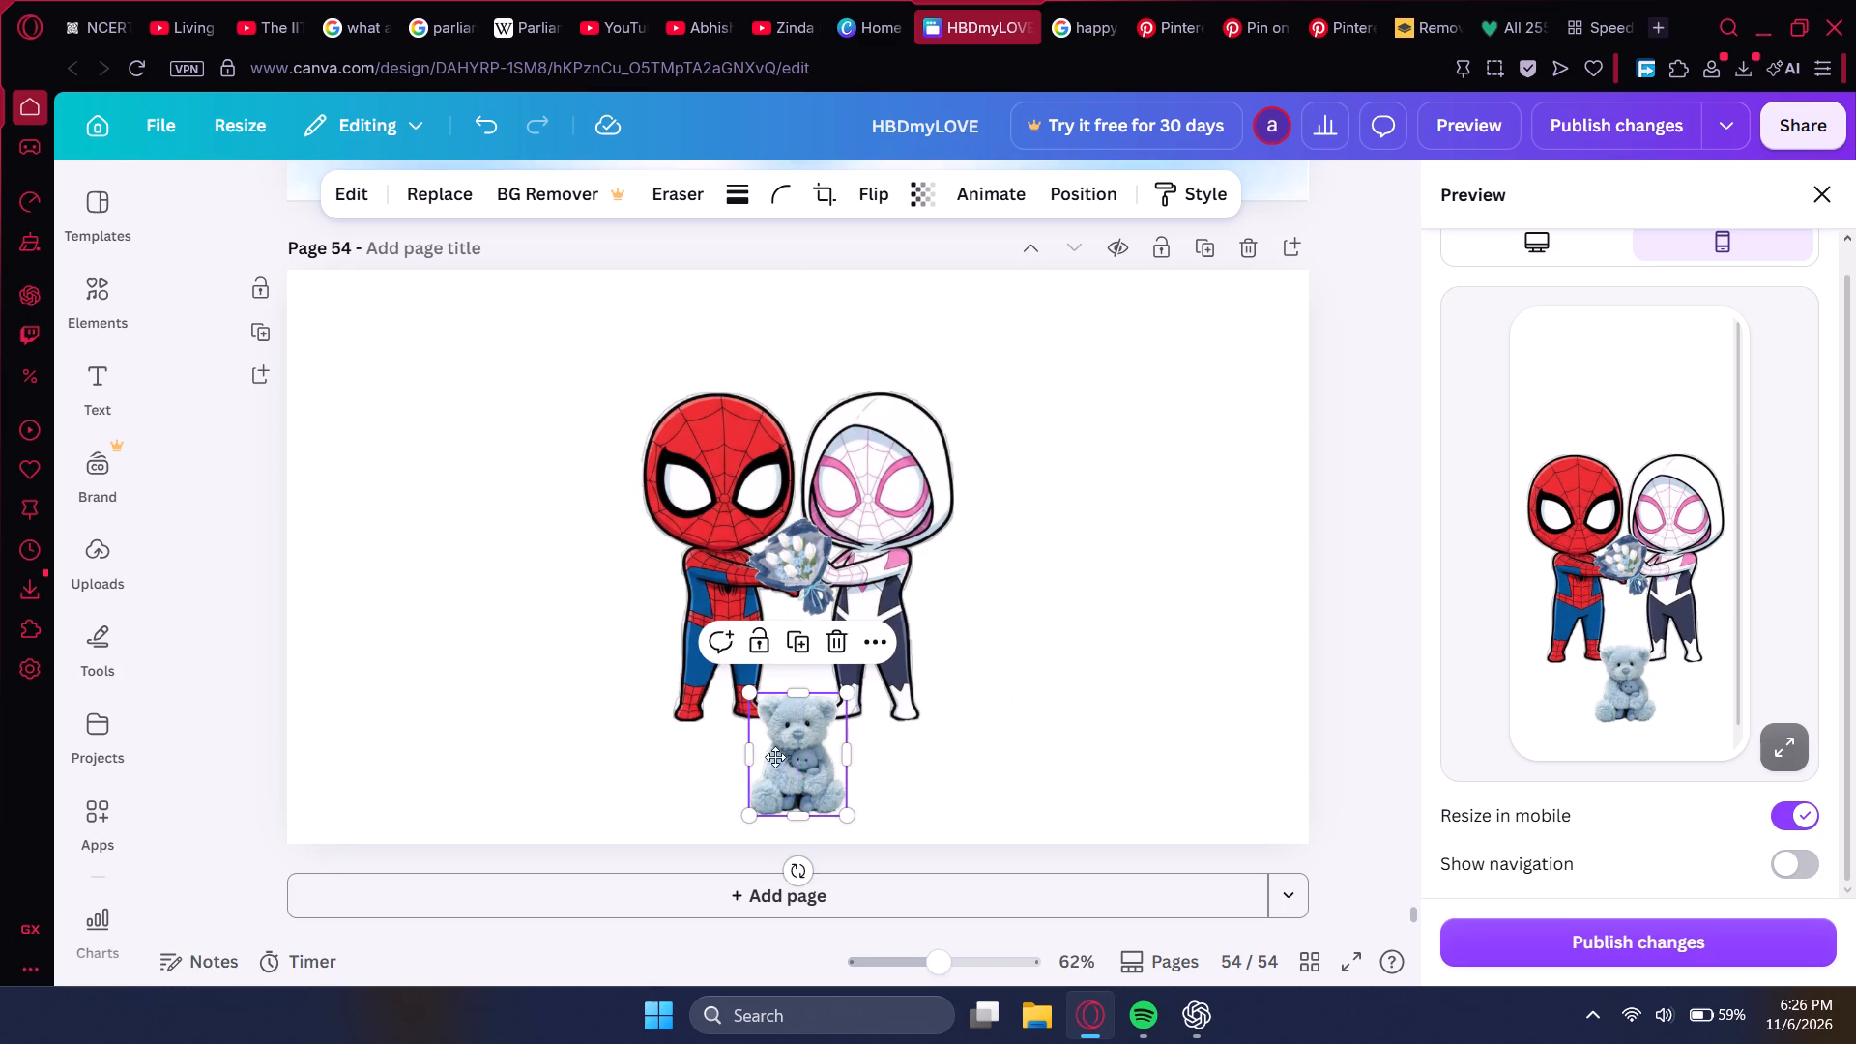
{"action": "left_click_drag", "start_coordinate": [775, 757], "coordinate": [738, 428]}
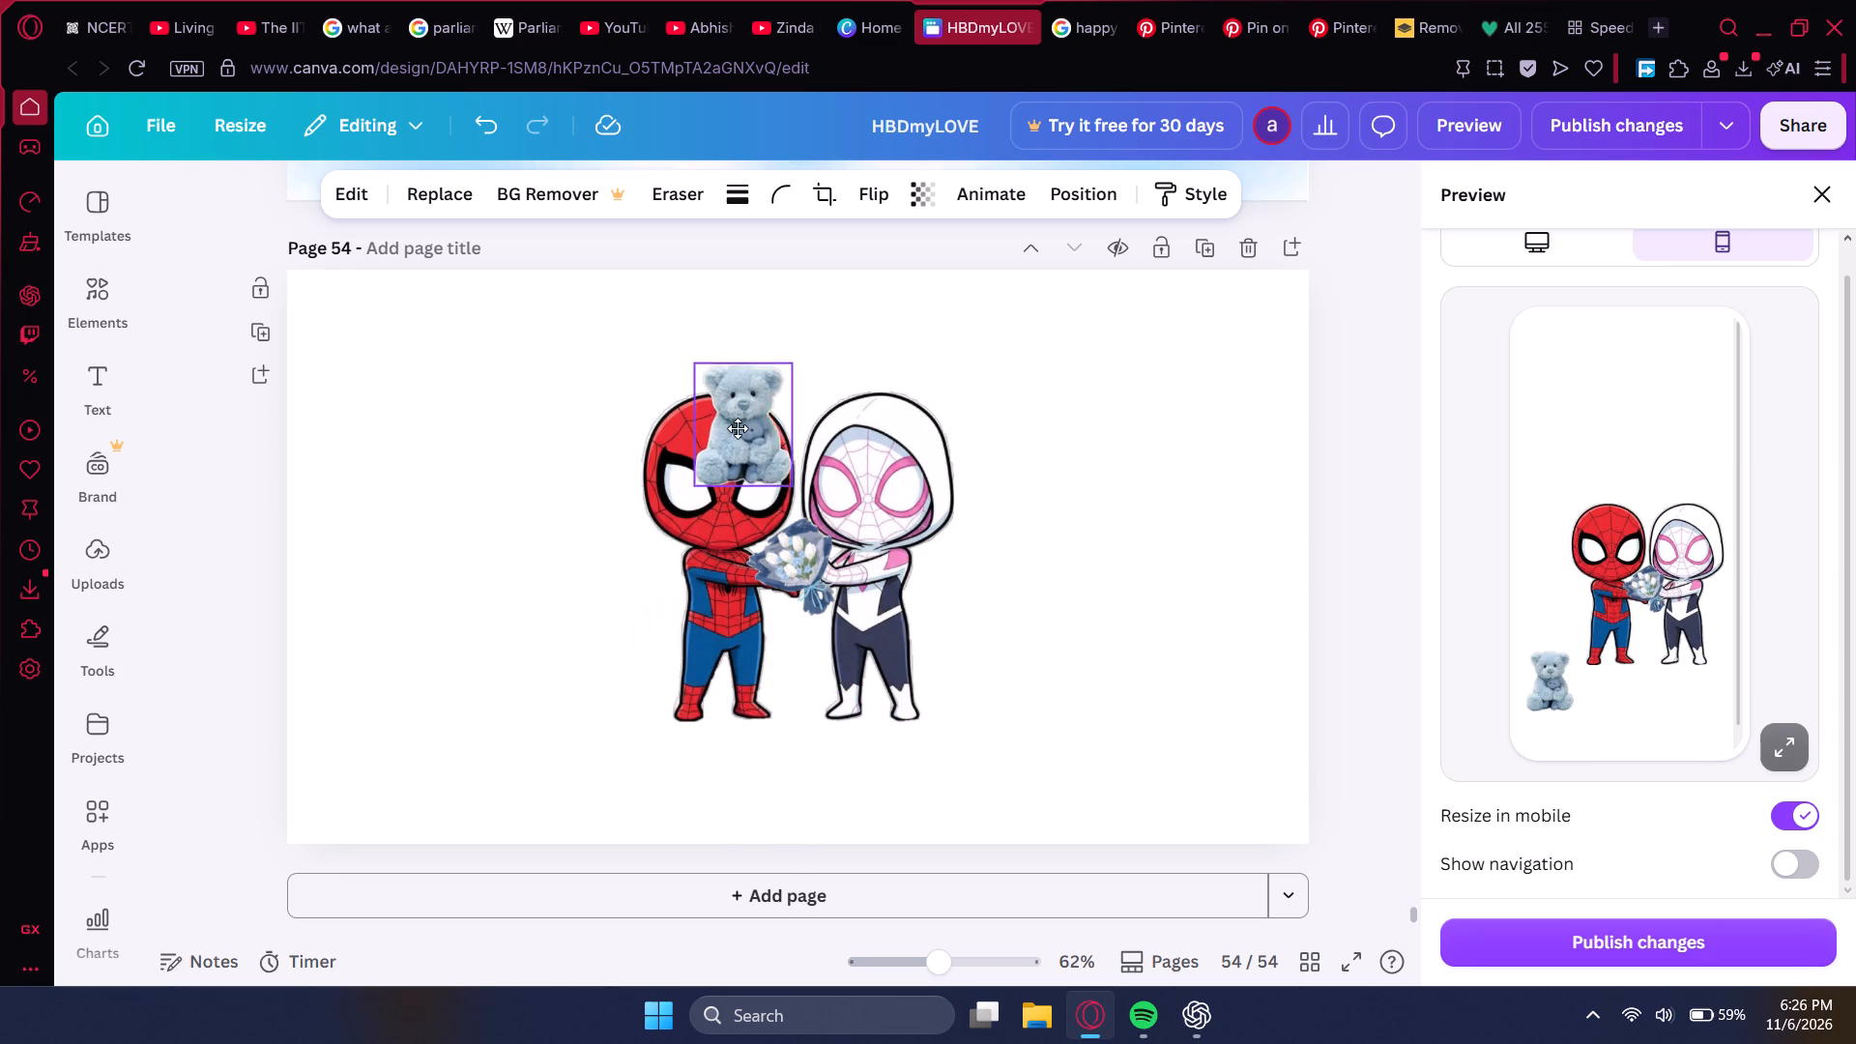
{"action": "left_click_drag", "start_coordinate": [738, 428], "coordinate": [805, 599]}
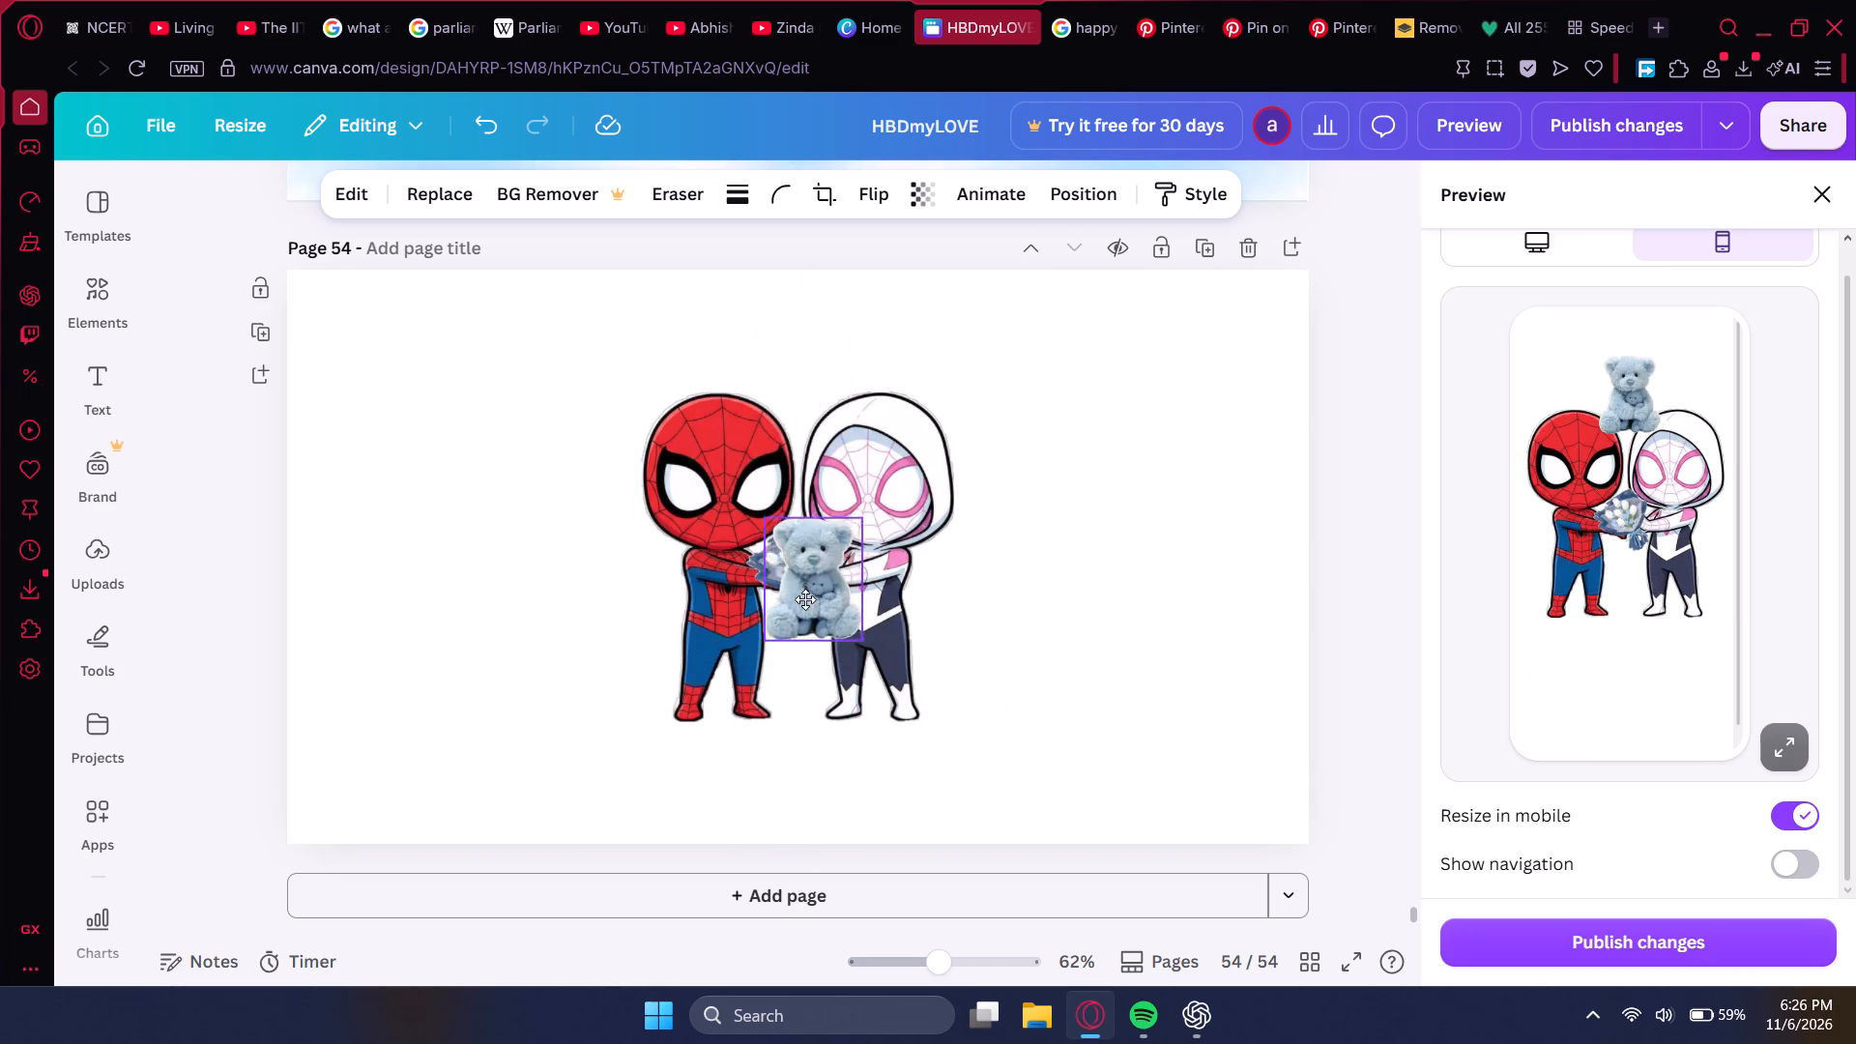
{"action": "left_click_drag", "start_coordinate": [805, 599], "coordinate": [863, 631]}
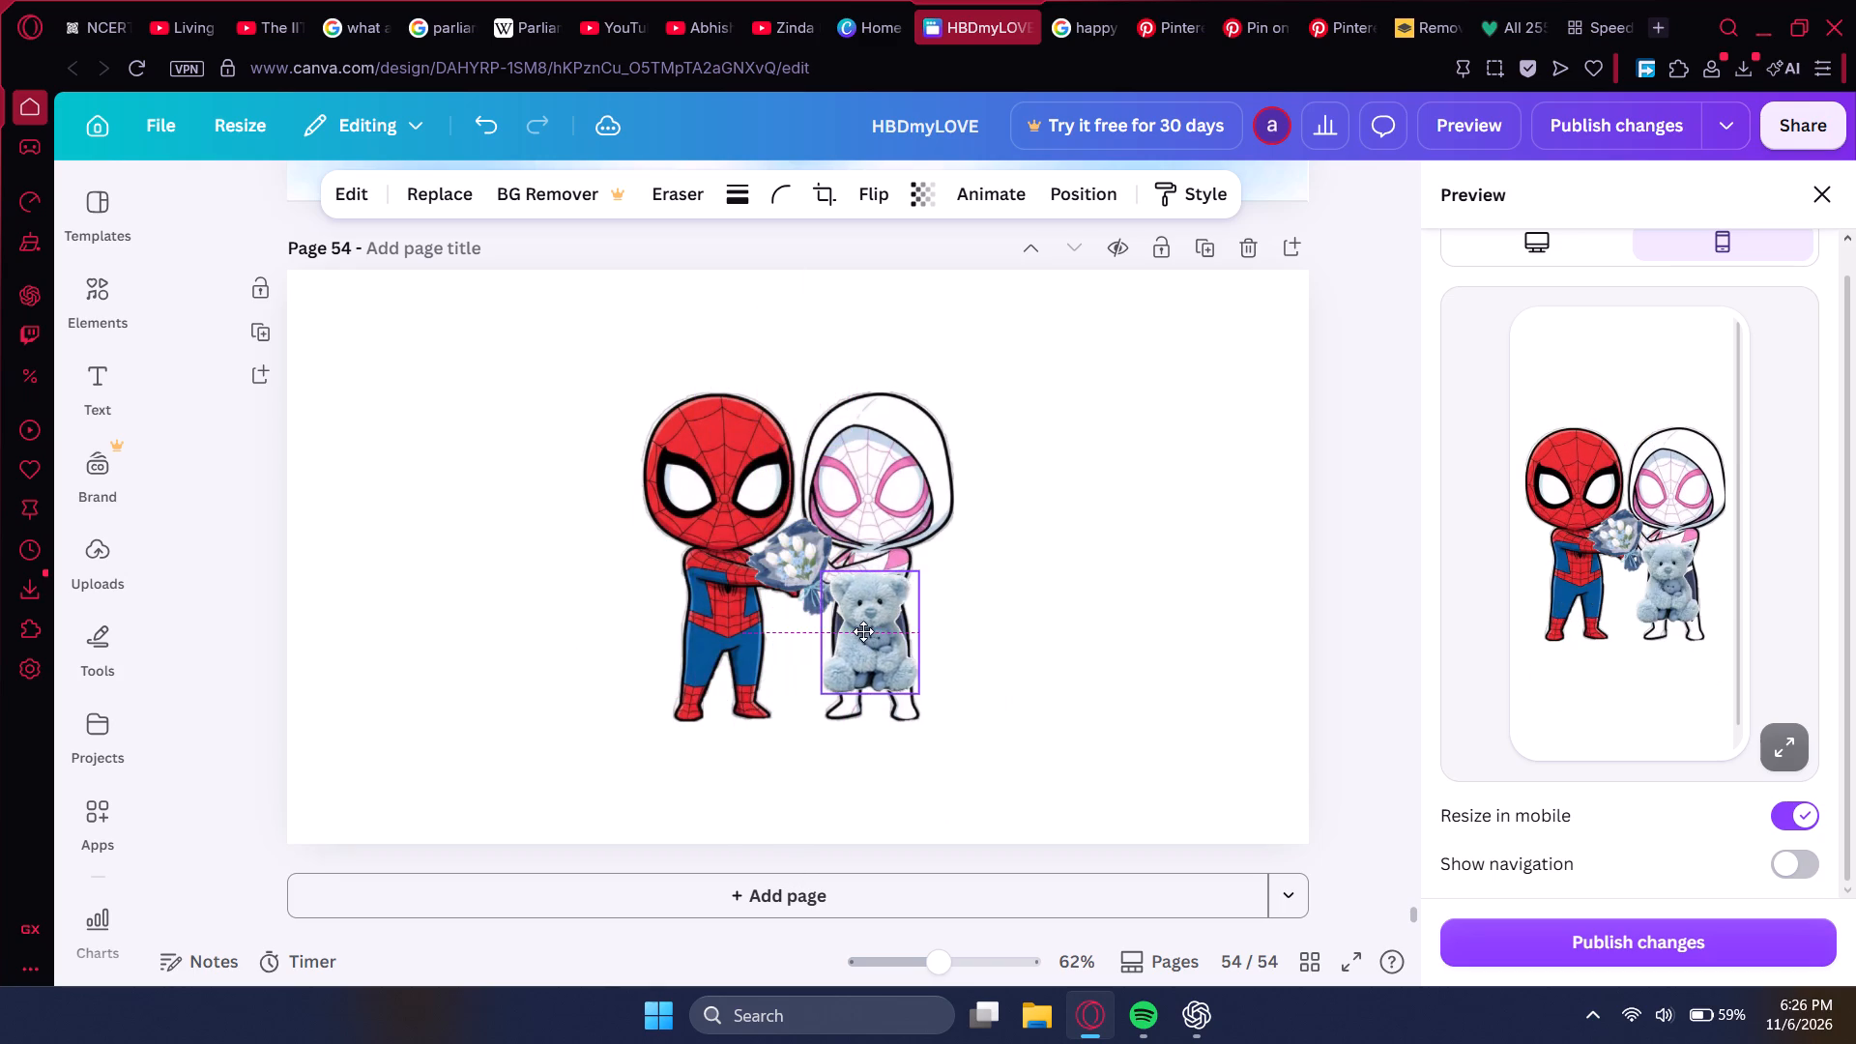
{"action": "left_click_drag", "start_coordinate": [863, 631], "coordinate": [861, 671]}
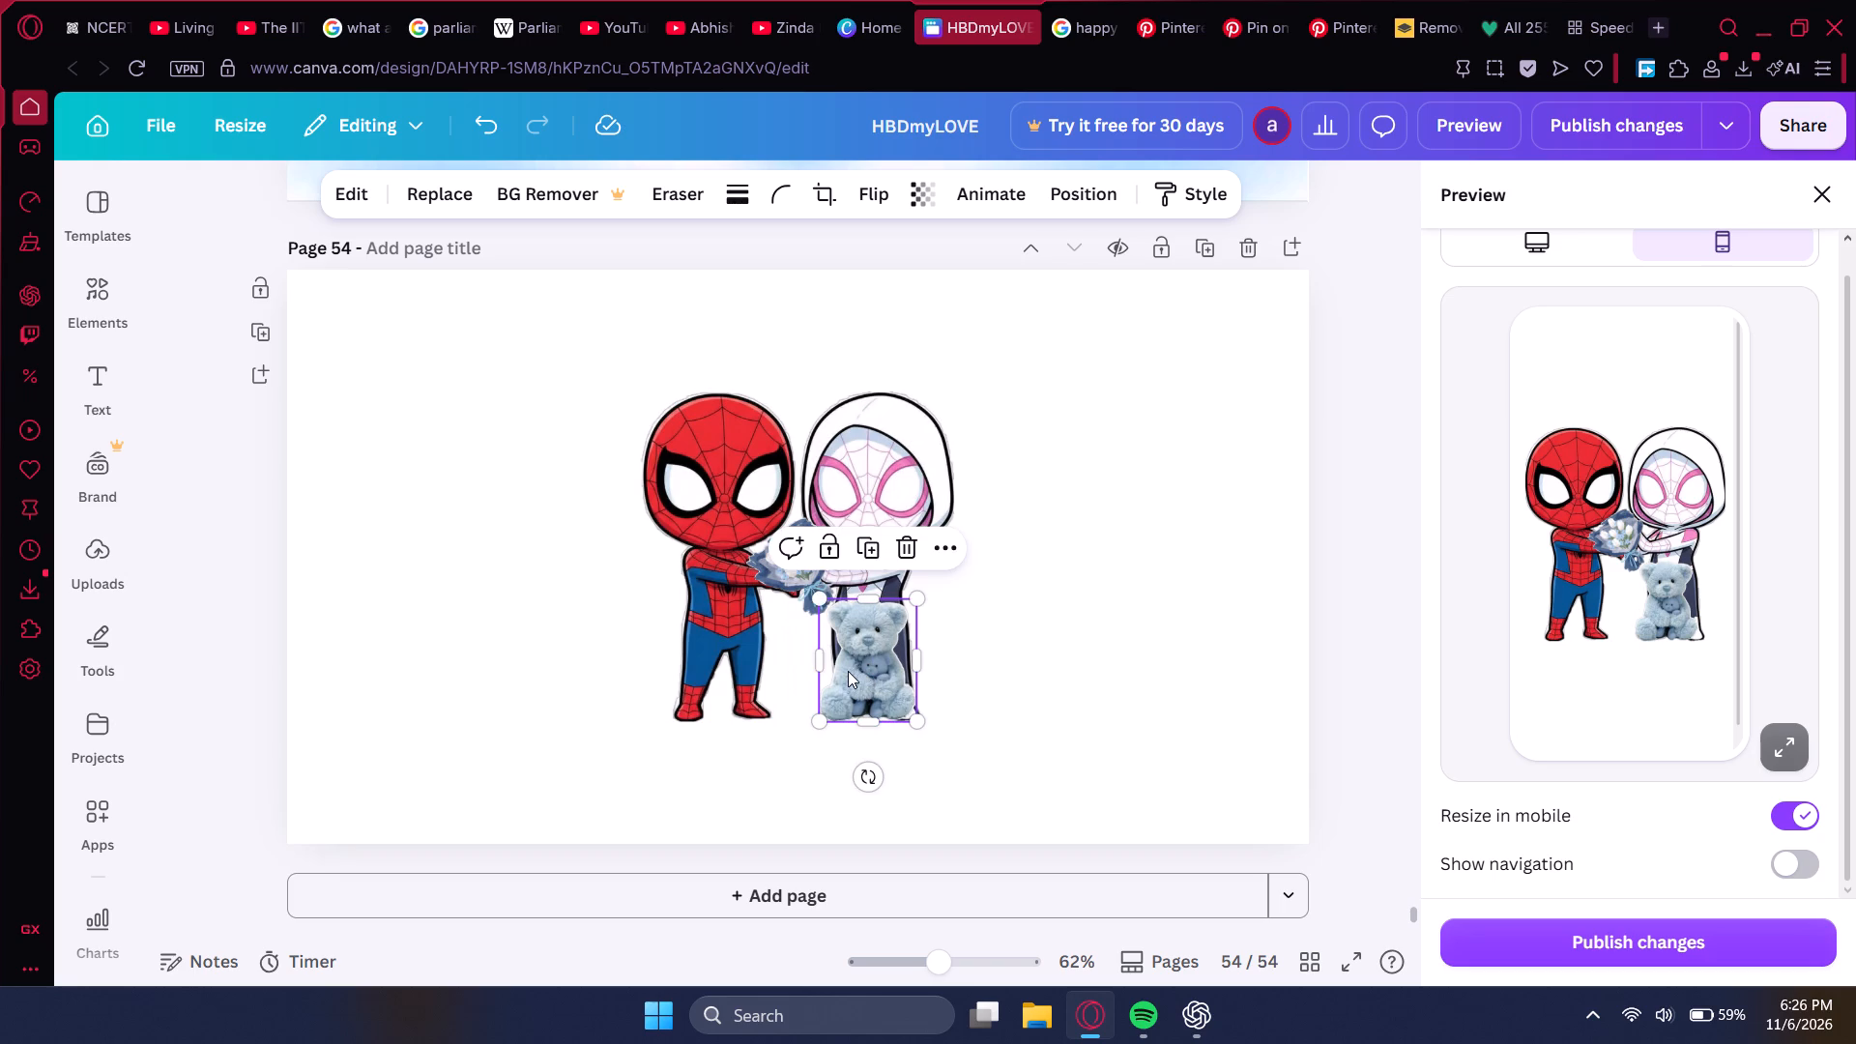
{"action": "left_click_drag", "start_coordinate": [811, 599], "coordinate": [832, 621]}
Move the couple higher on page 54 with the teddy bear below them, and place the bouquet over their joined hands again.
{"action": "left_click_drag", "start_coordinate": [867, 477], "coordinate": [849, 410]}
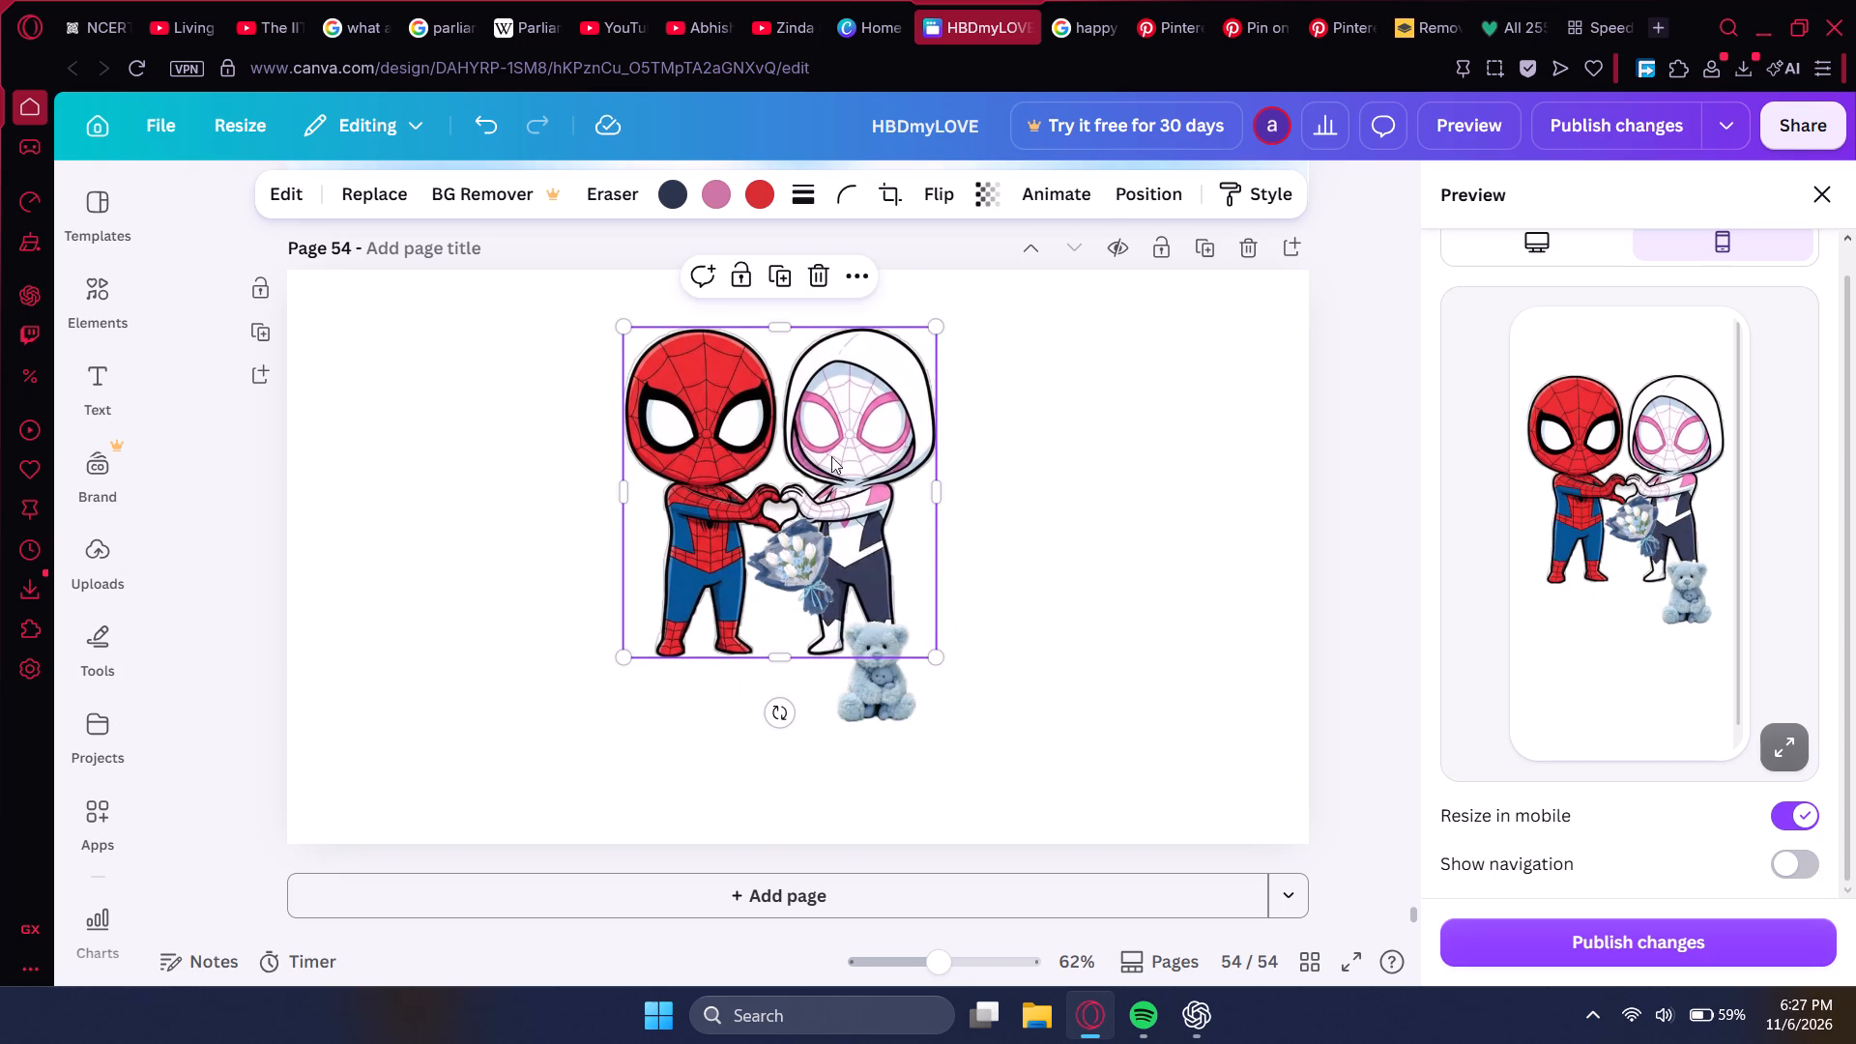
{"action": "left_click_drag", "start_coordinate": [795, 575], "coordinate": [675, 710]}
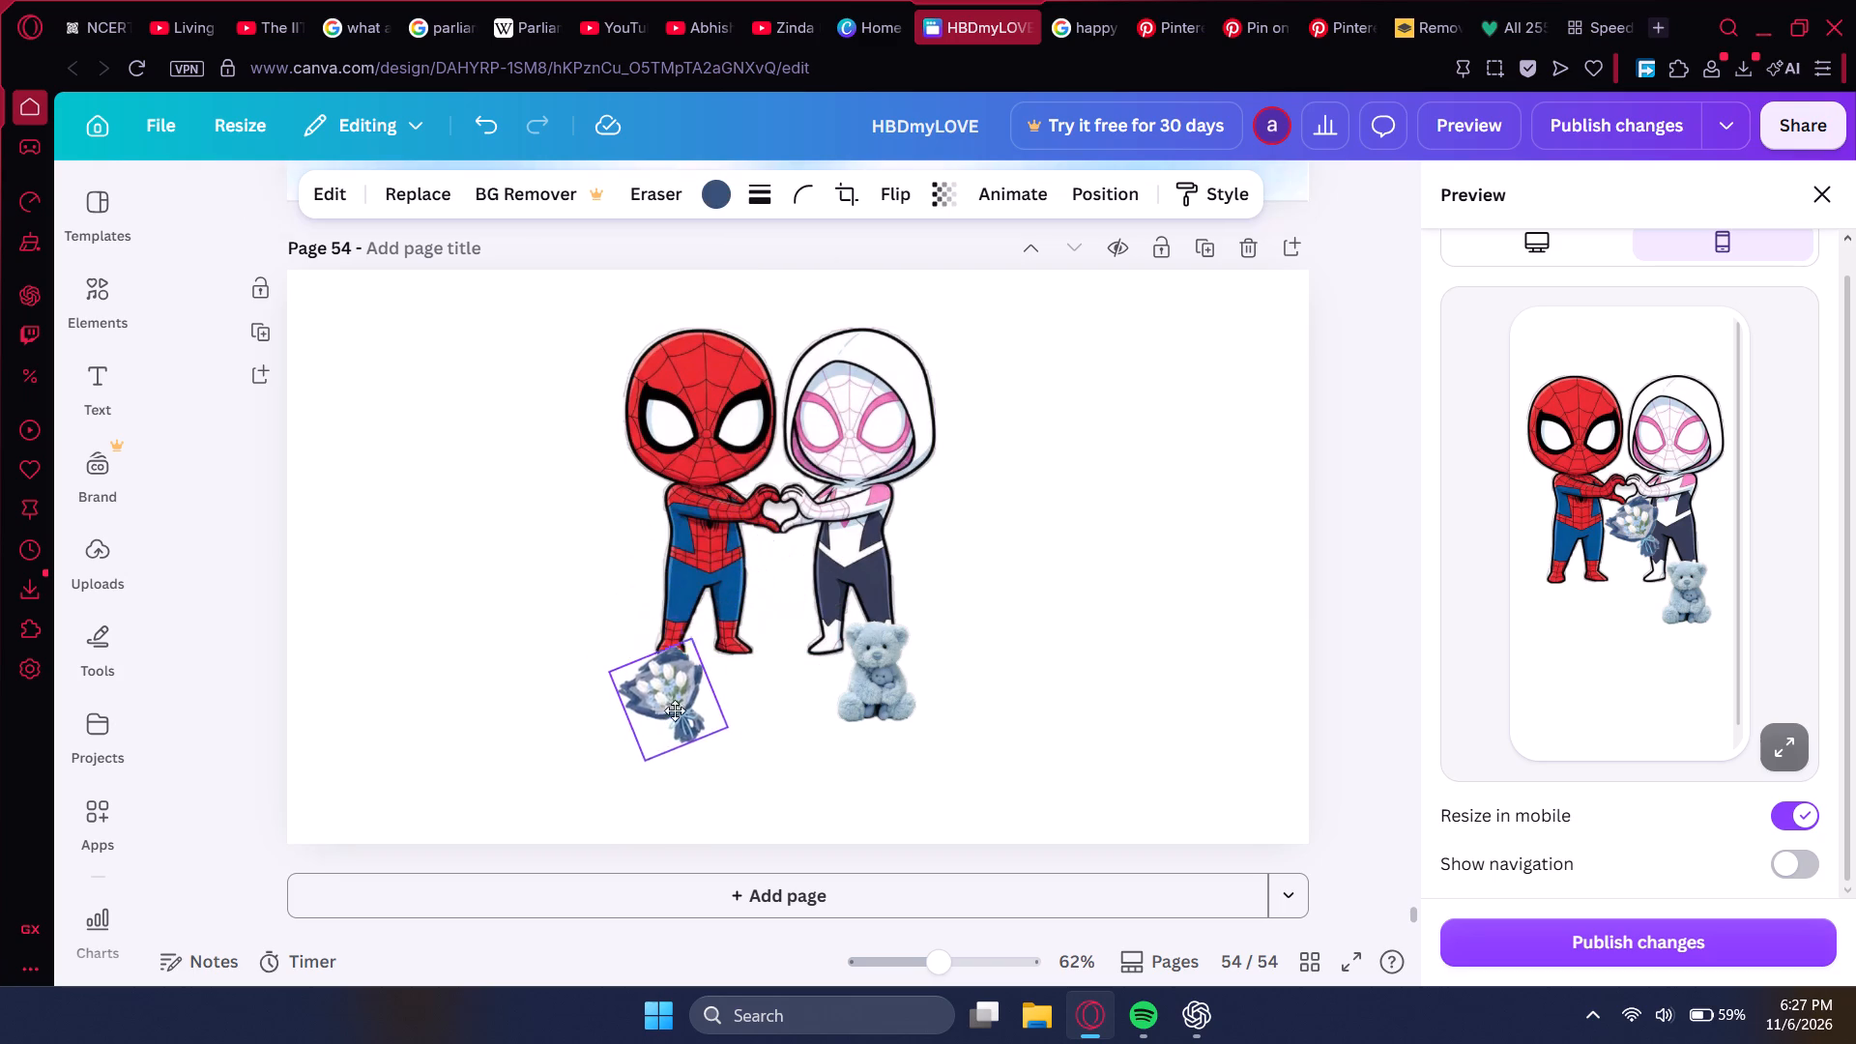
{"action": "left_click_drag", "start_coordinate": [675, 710], "coordinate": [705, 730]}
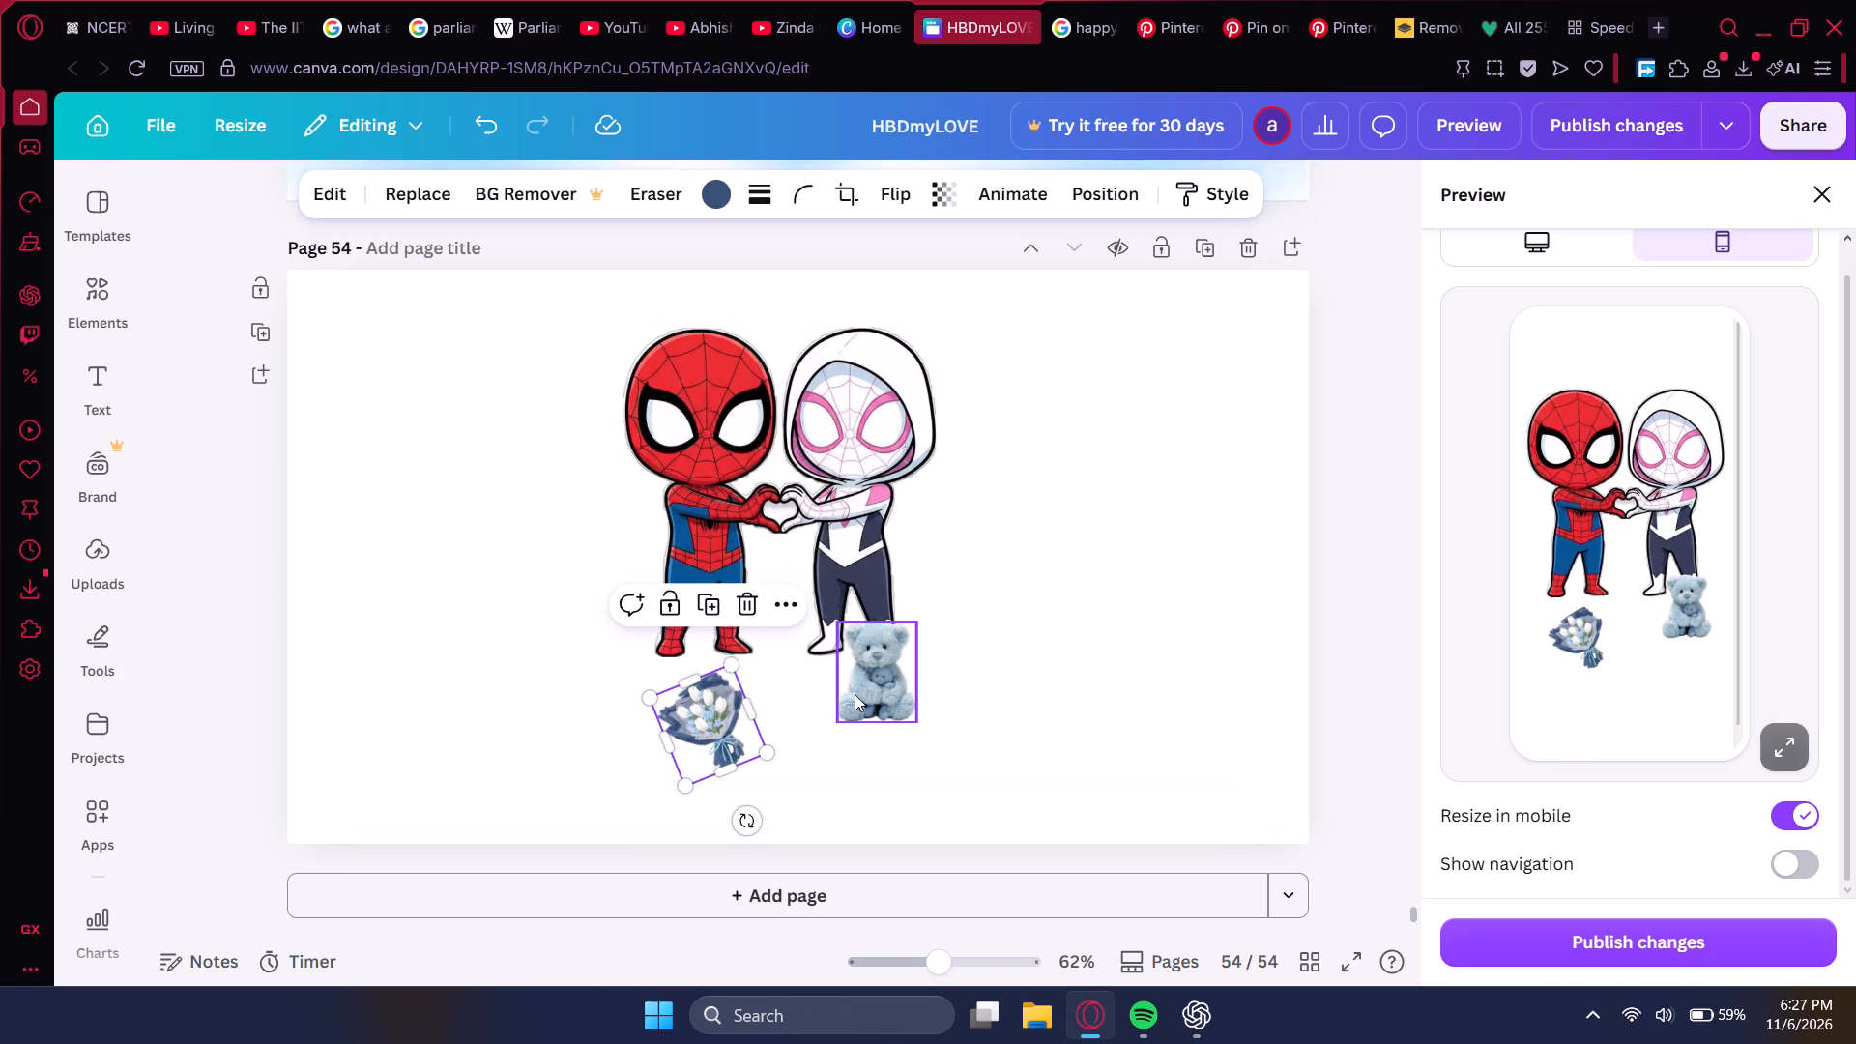
{"action": "left_click_drag", "start_coordinate": [864, 693], "coordinate": [846, 739]}
{"action": "left_click_drag", "start_coordinate": [687, 716], "coordinate": [763, 499]}
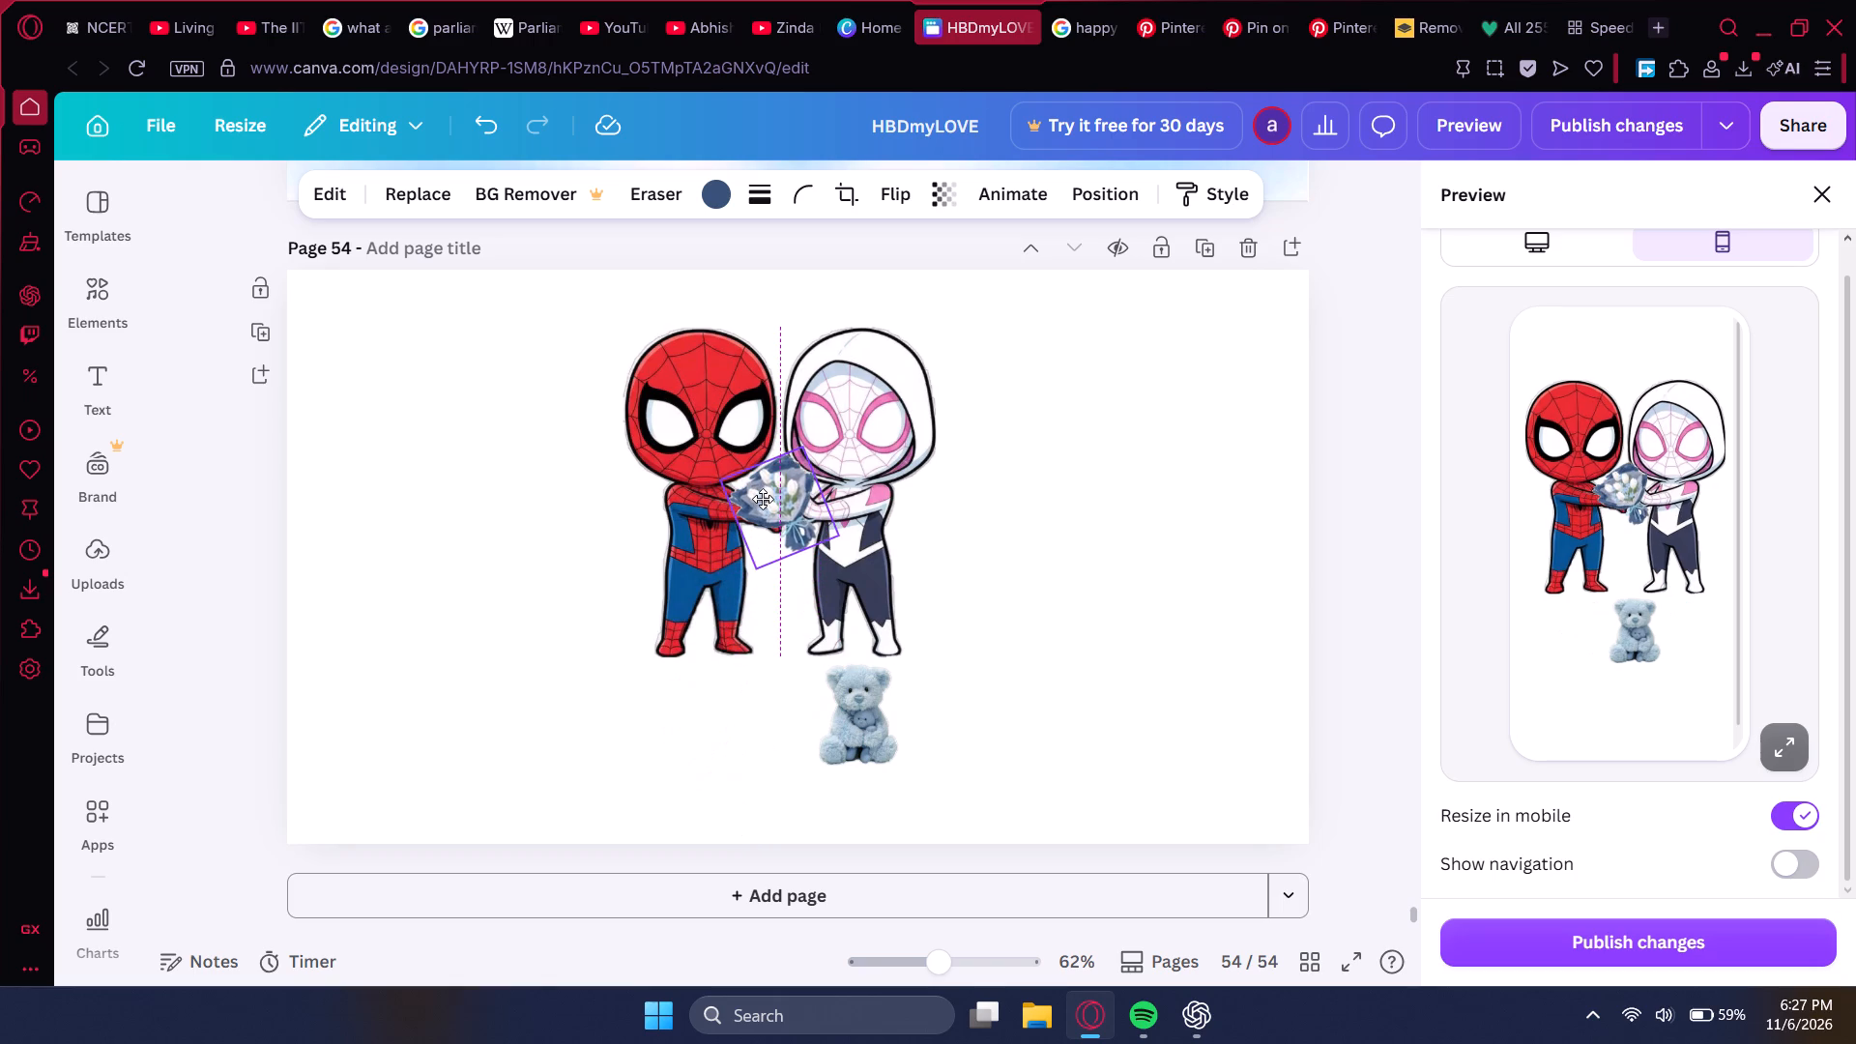
{"action": "left_click_drag", "start_coordinate": [763, 499], "coordinate": [763, 509]}
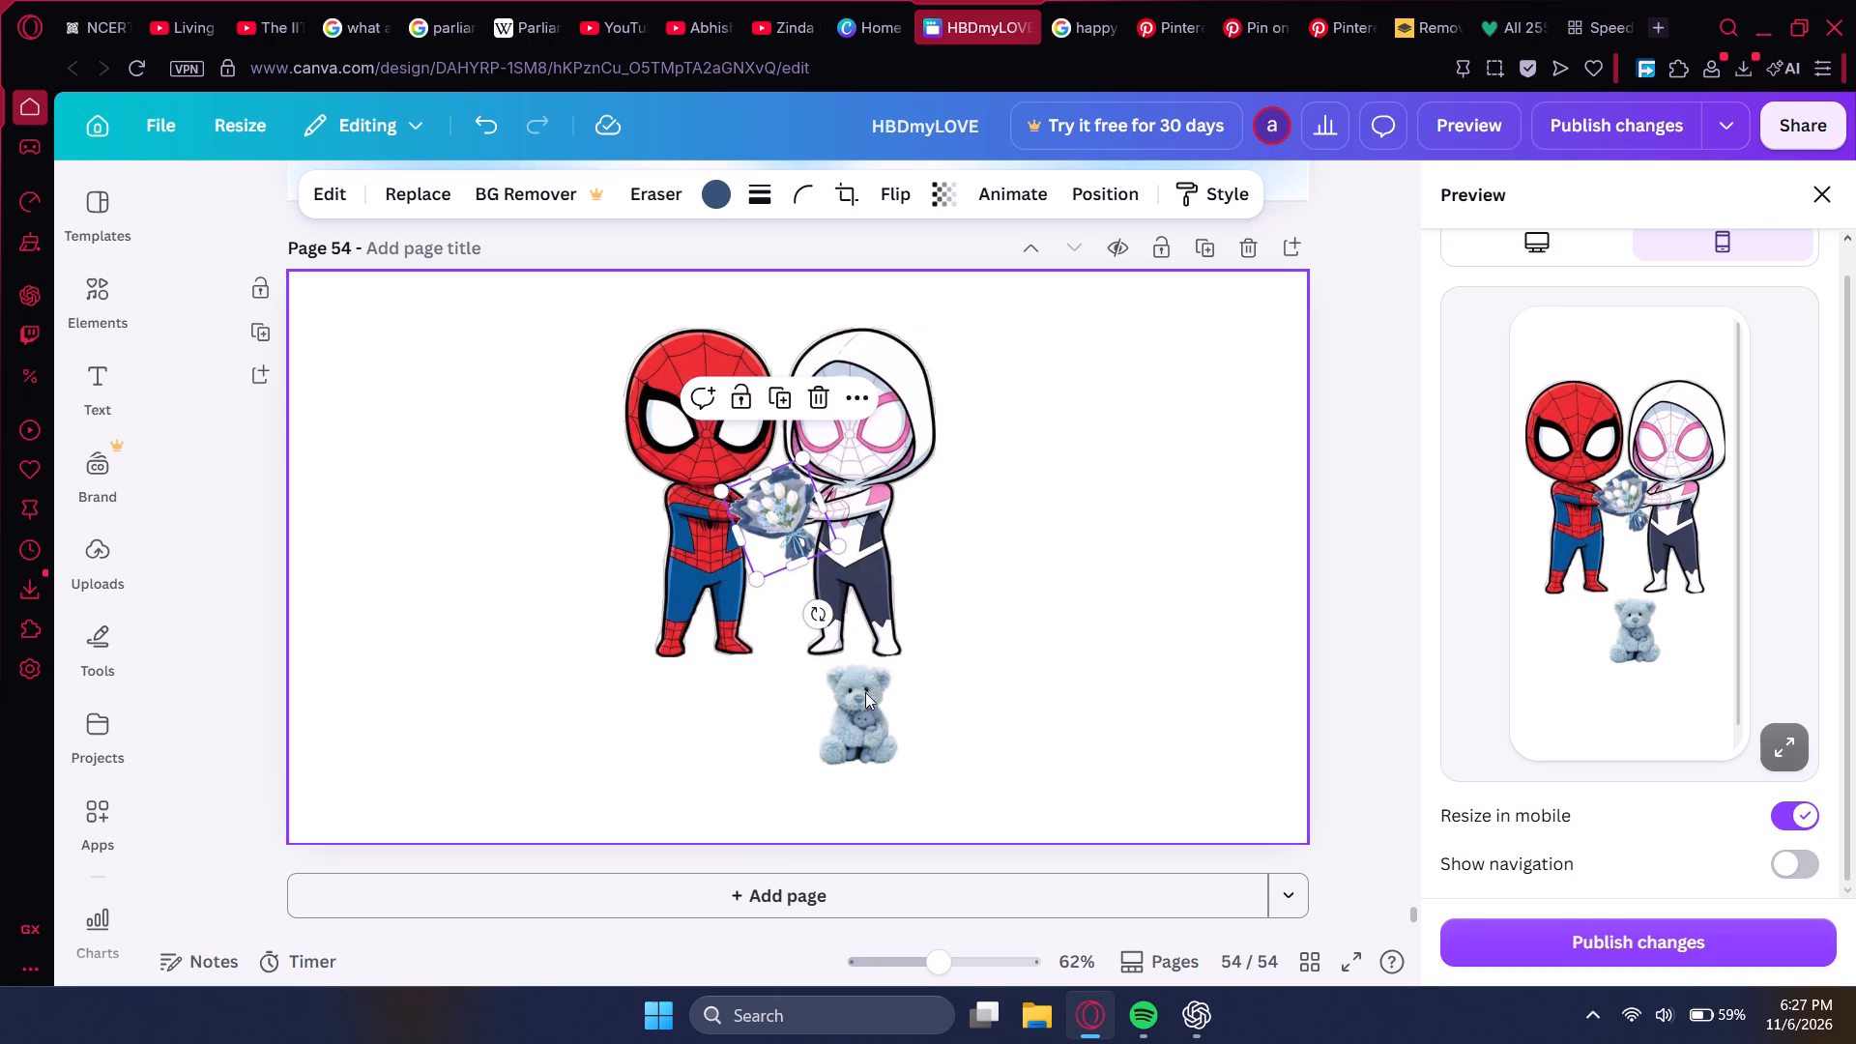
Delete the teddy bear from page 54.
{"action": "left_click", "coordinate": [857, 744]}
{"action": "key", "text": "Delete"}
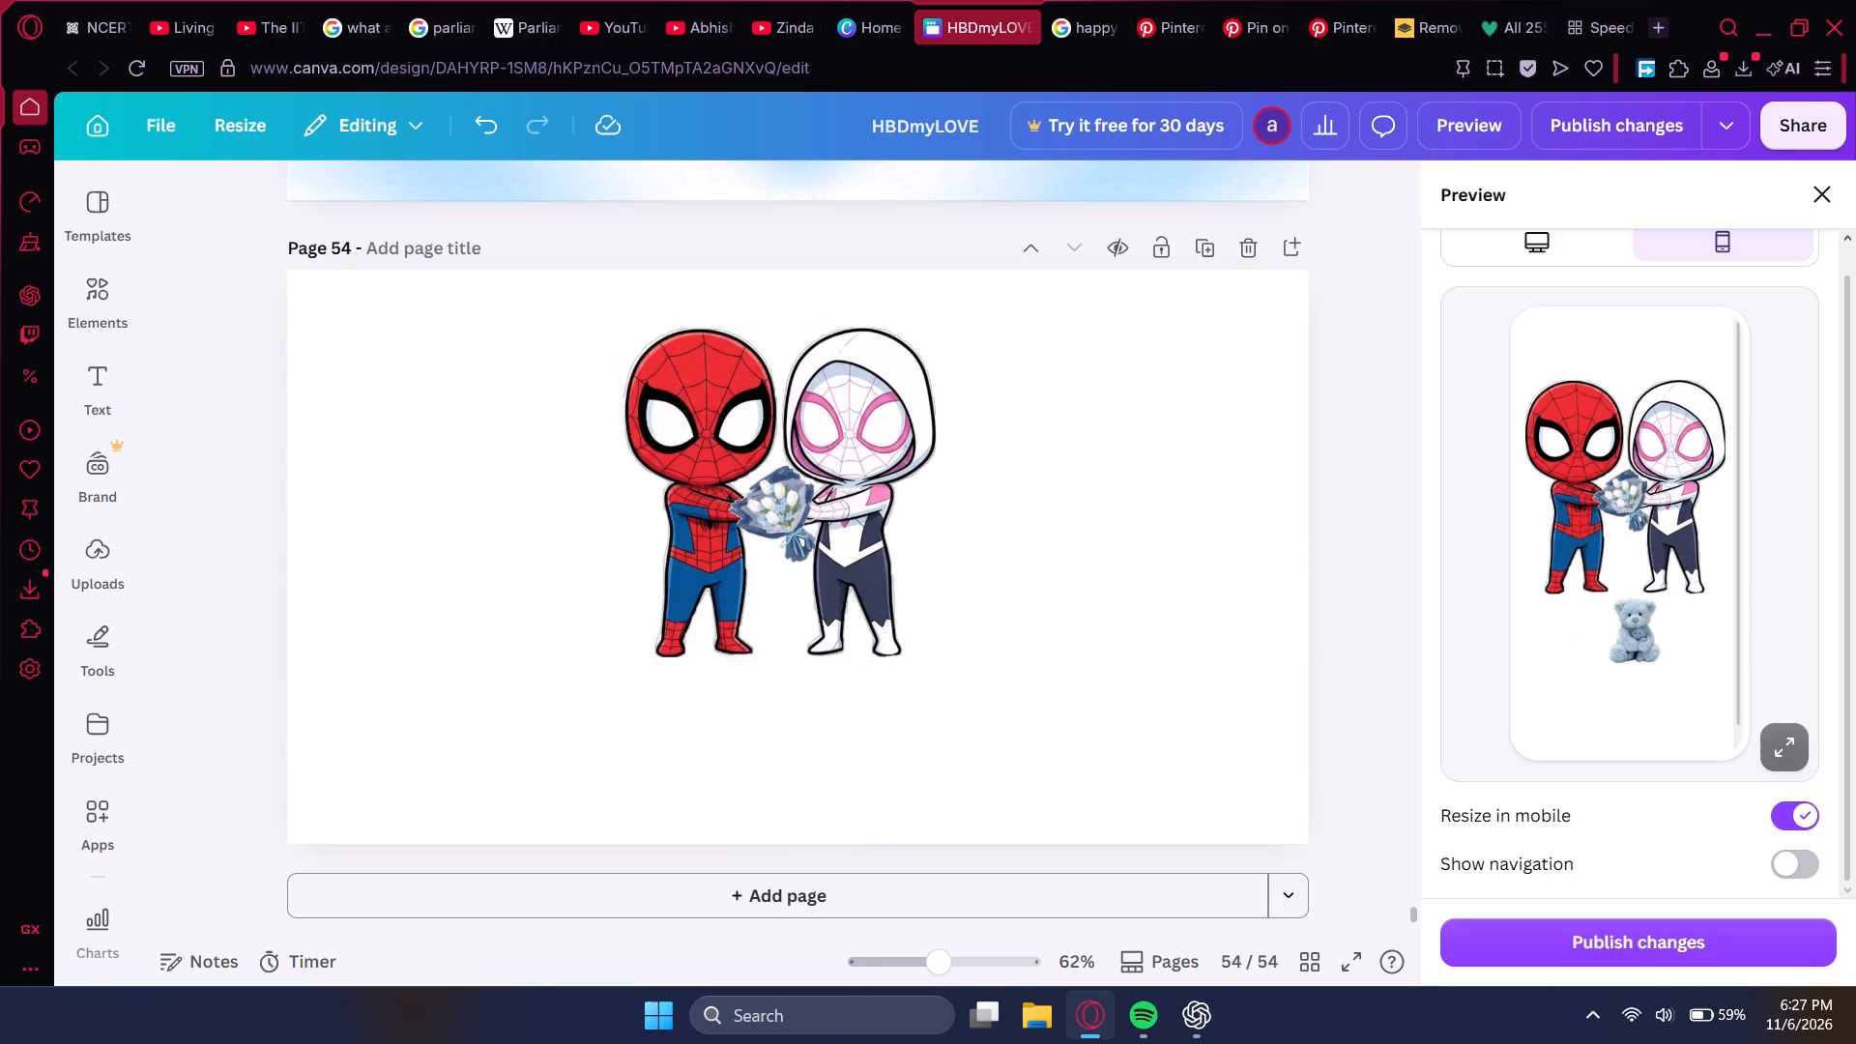
Switch to the open Google results for "happy birthday wish for boyfriend".
{"action": "left_click", "coordinate": [1082, 4]}
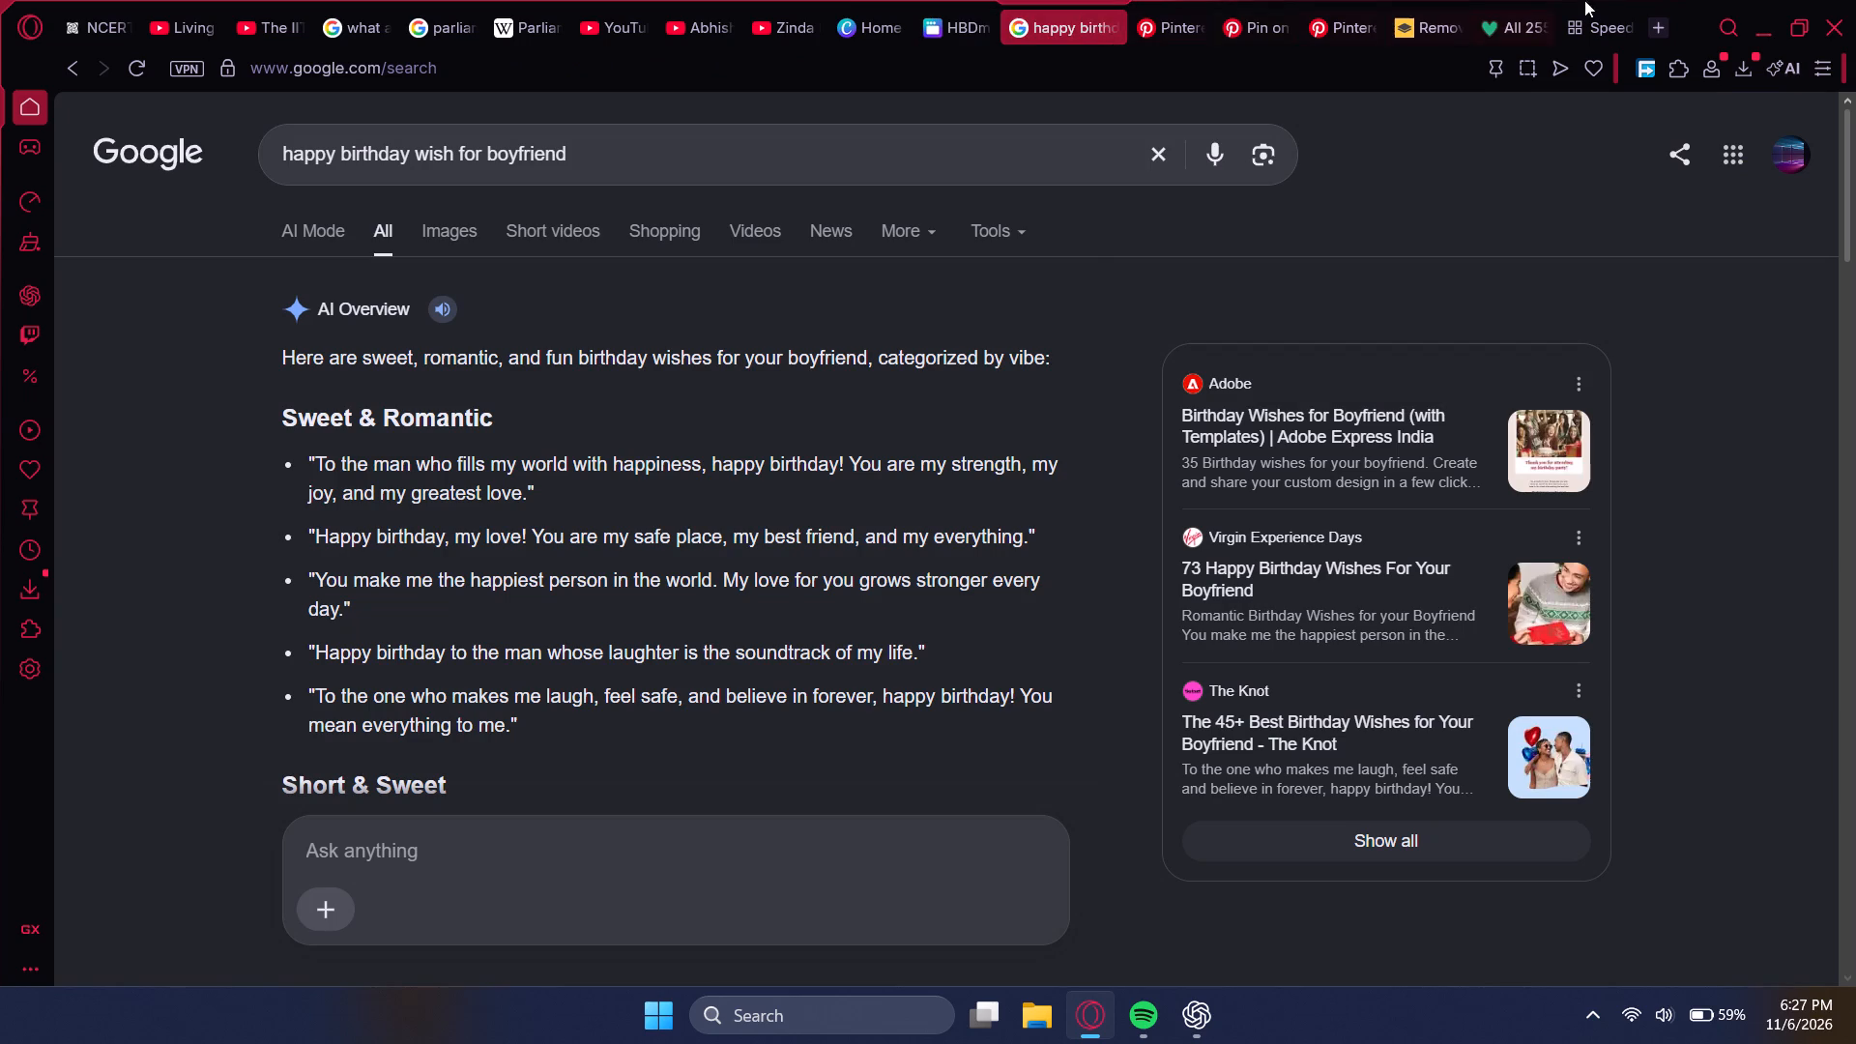
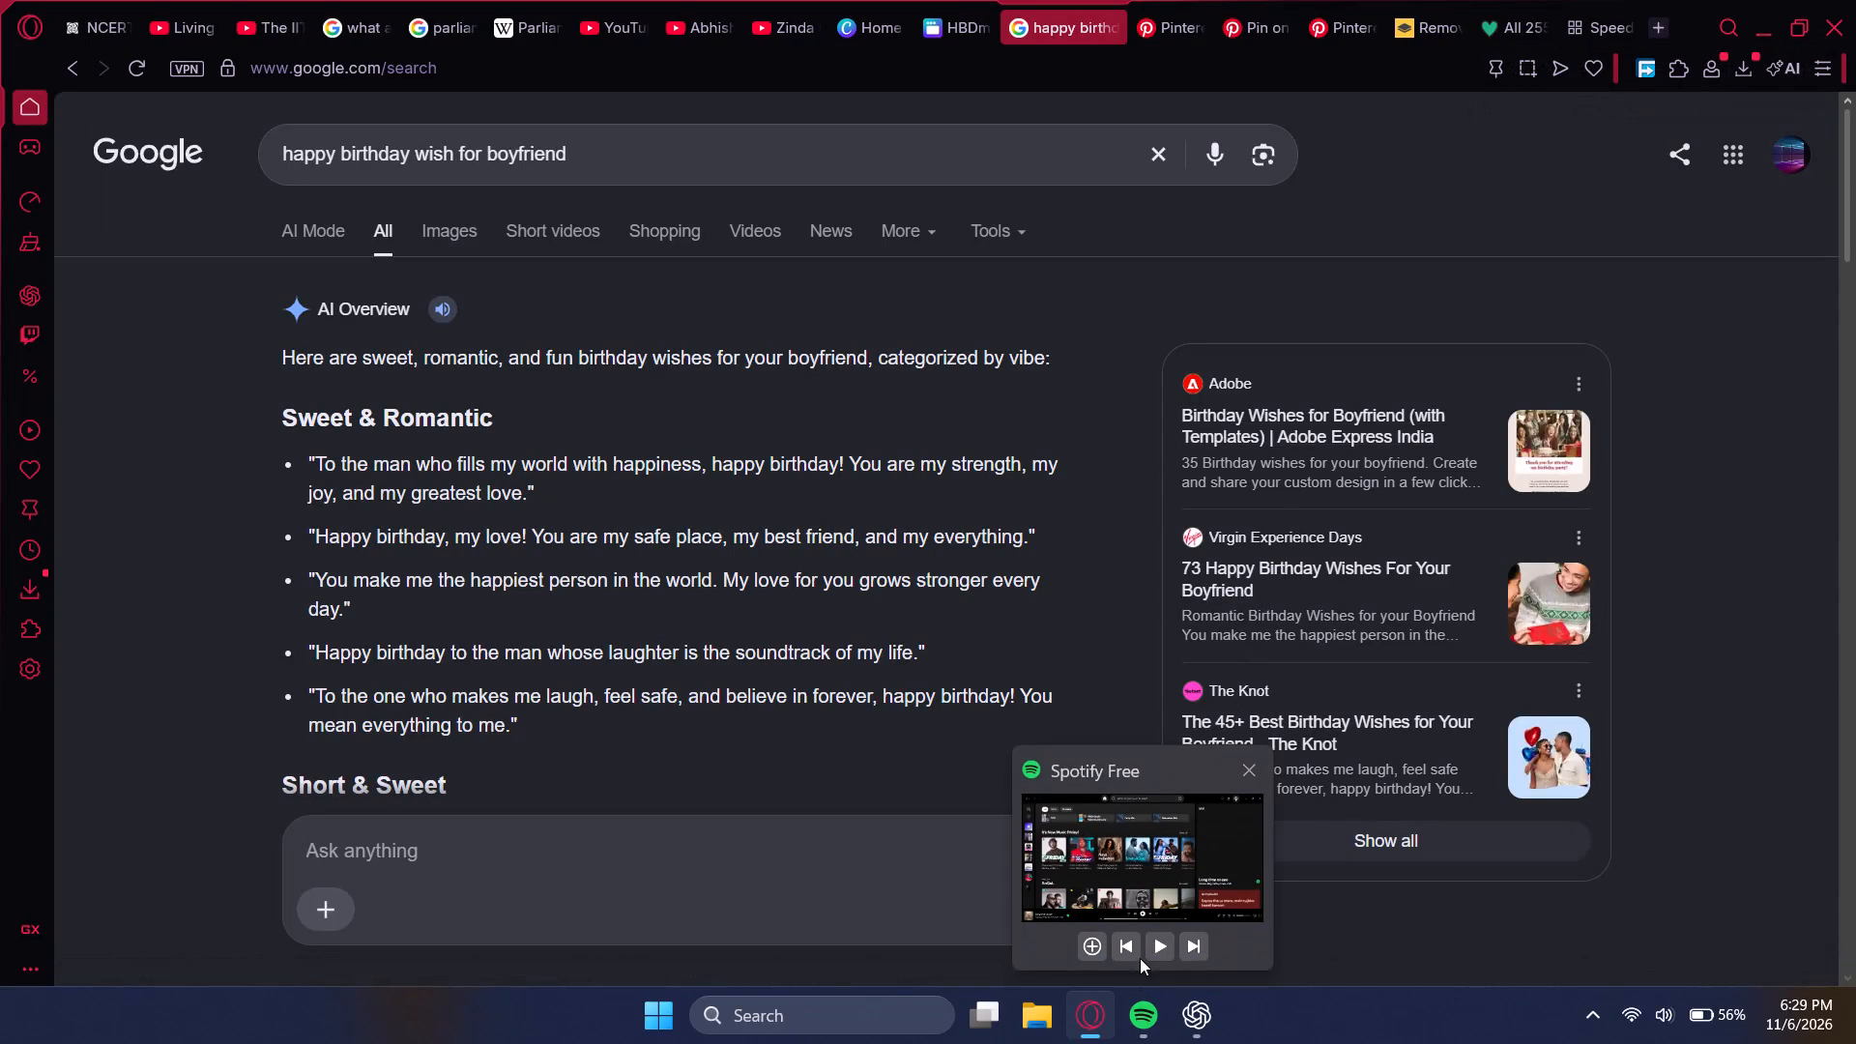
Start music playback in Spotify.
{"action": "left_click", "coordinate": [1158, 943]}
Switch back to the HBDmyLOVE design in Canva.
{"action": "left_click", "coordinate": [868, 17]}
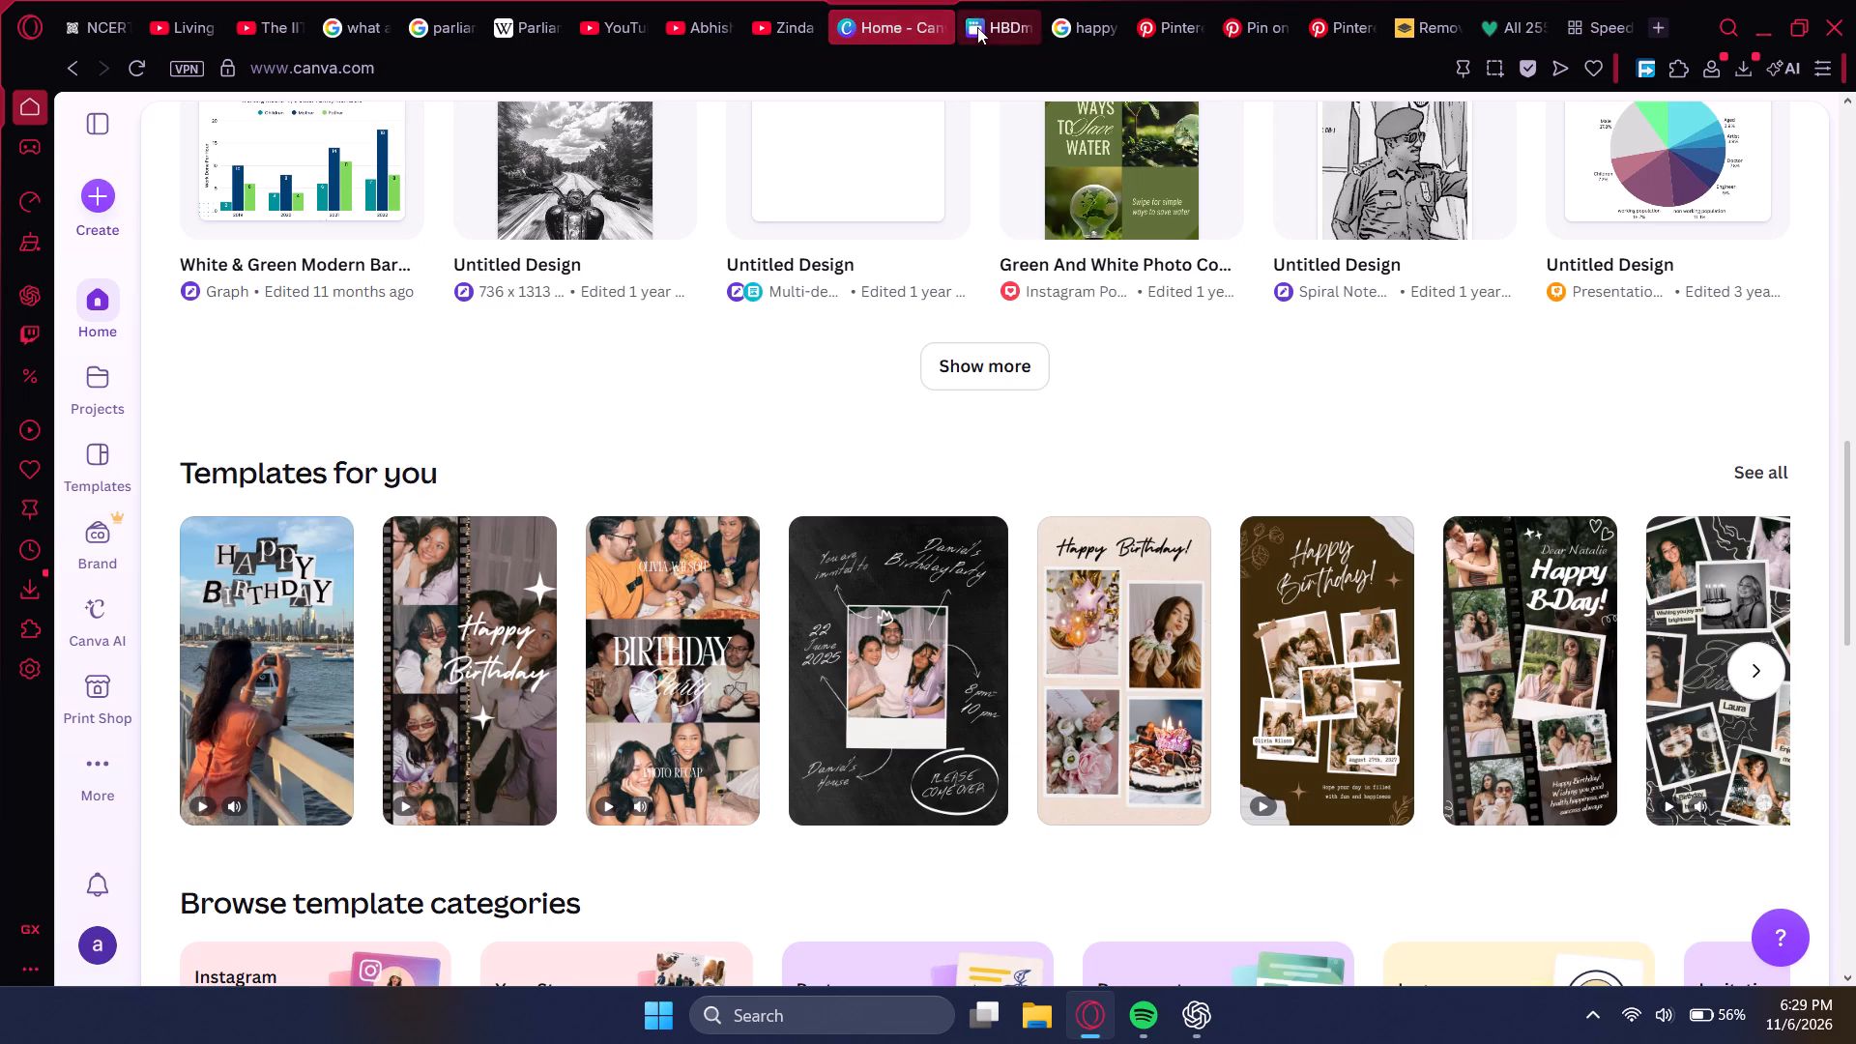
{"action": "left_click", "coordinate": [977, 27]}
{"action": "left_click", "coordinate": [1693, 1031]}
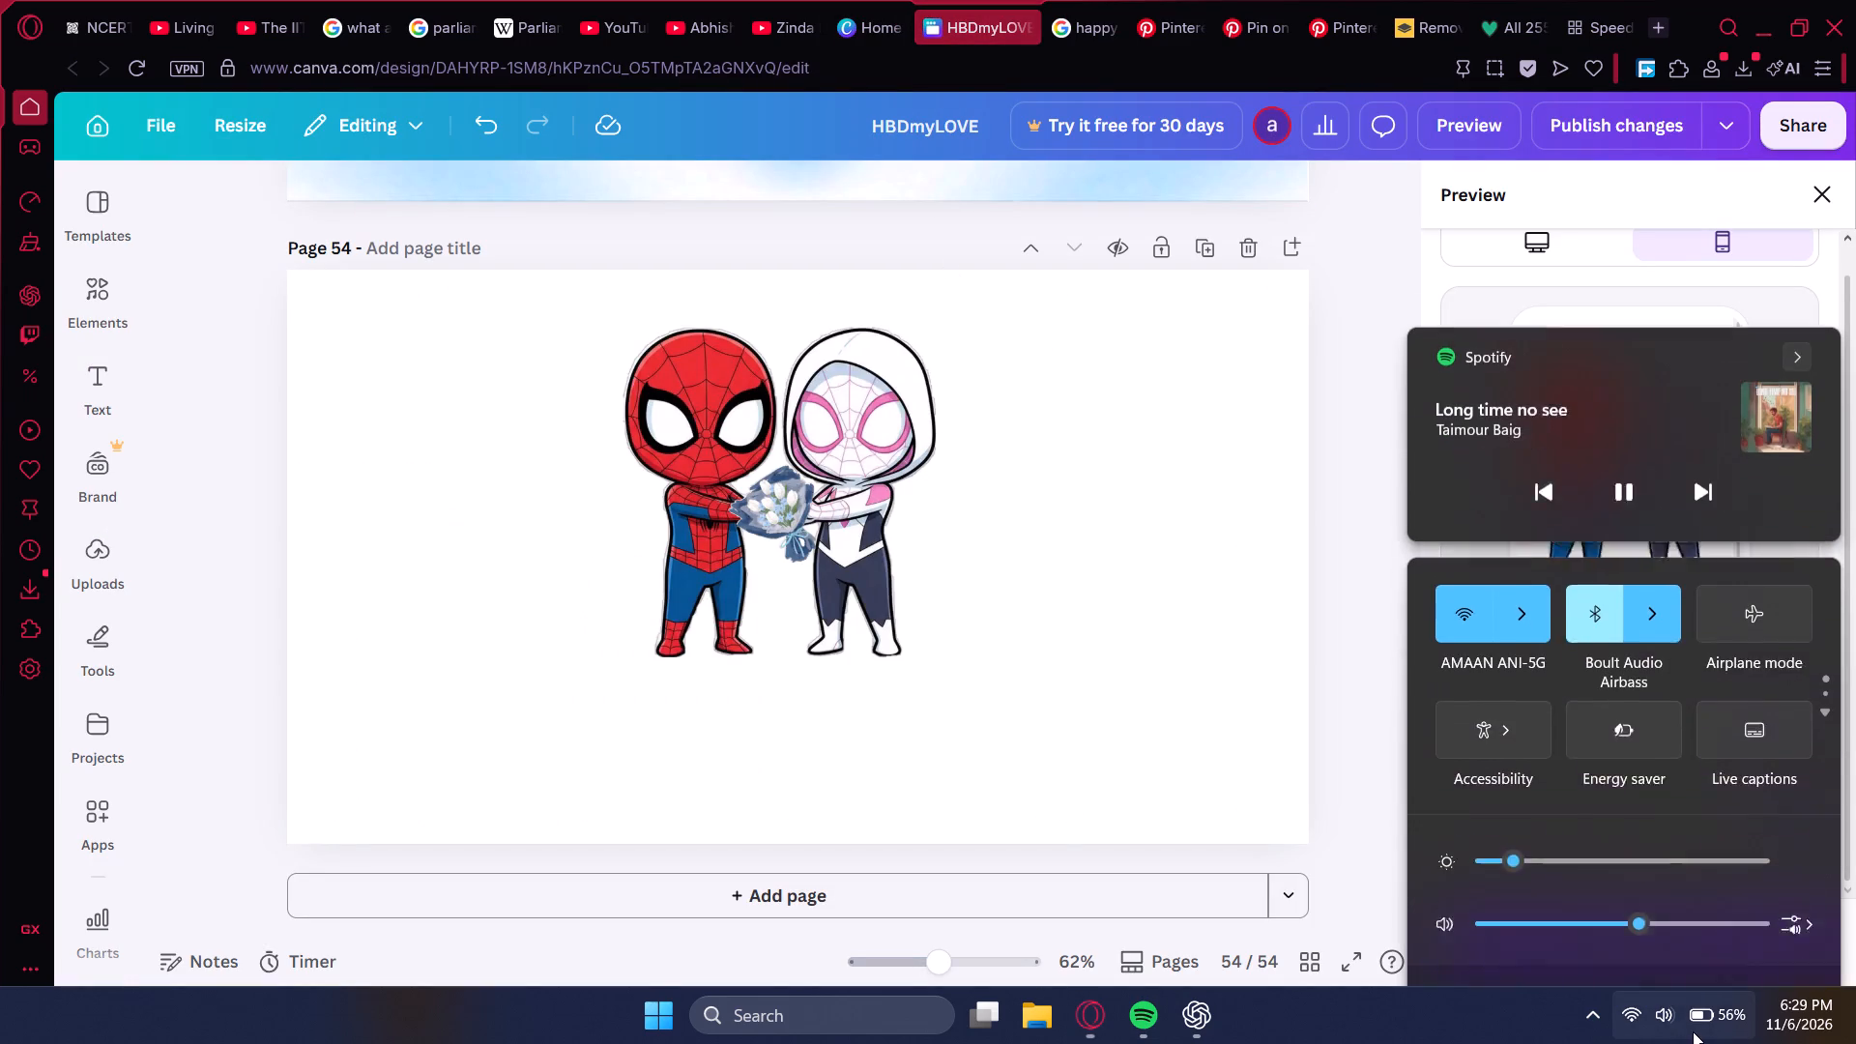
Switch to Spotify and raise its playback volume to about three quarters.
{"action": "left_click", "coordinate": [1138, 1020]}
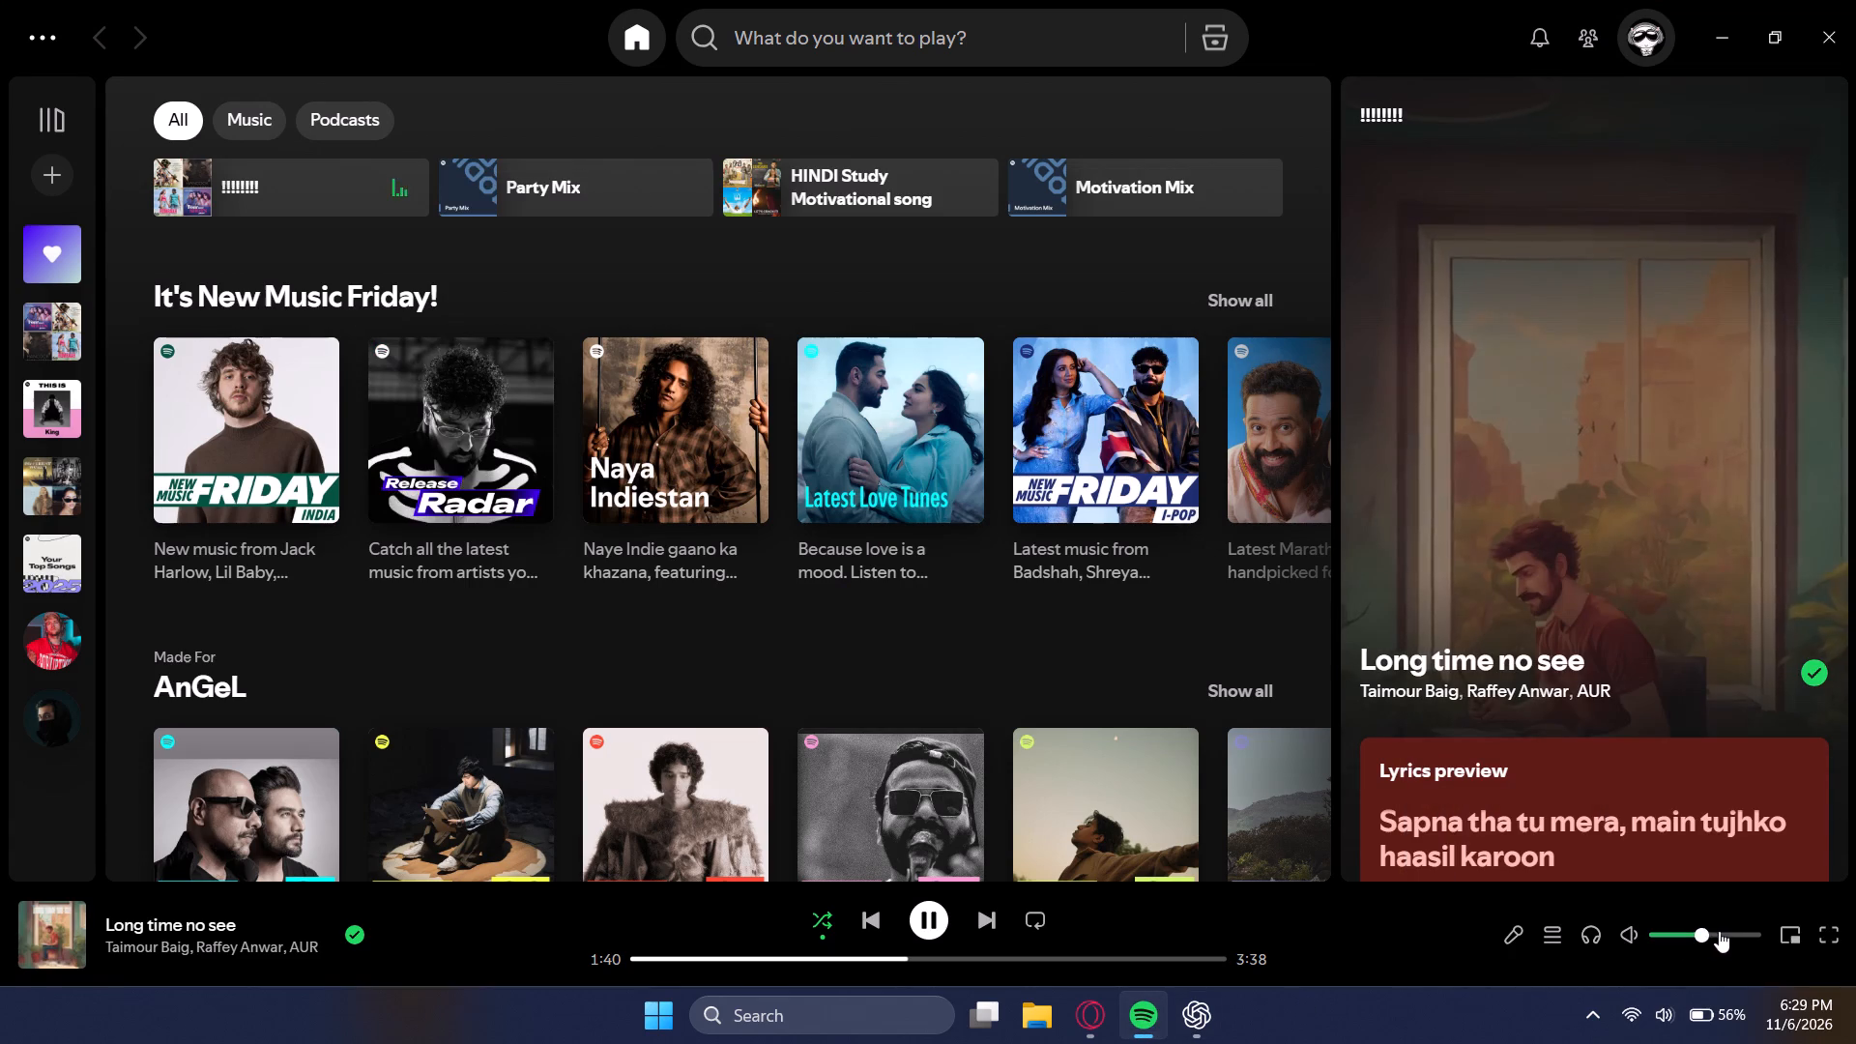
{"action": "left_click", "coordinate": [1722, 933]}
{"action": "left_click", "coordinate": [1737, 930]}
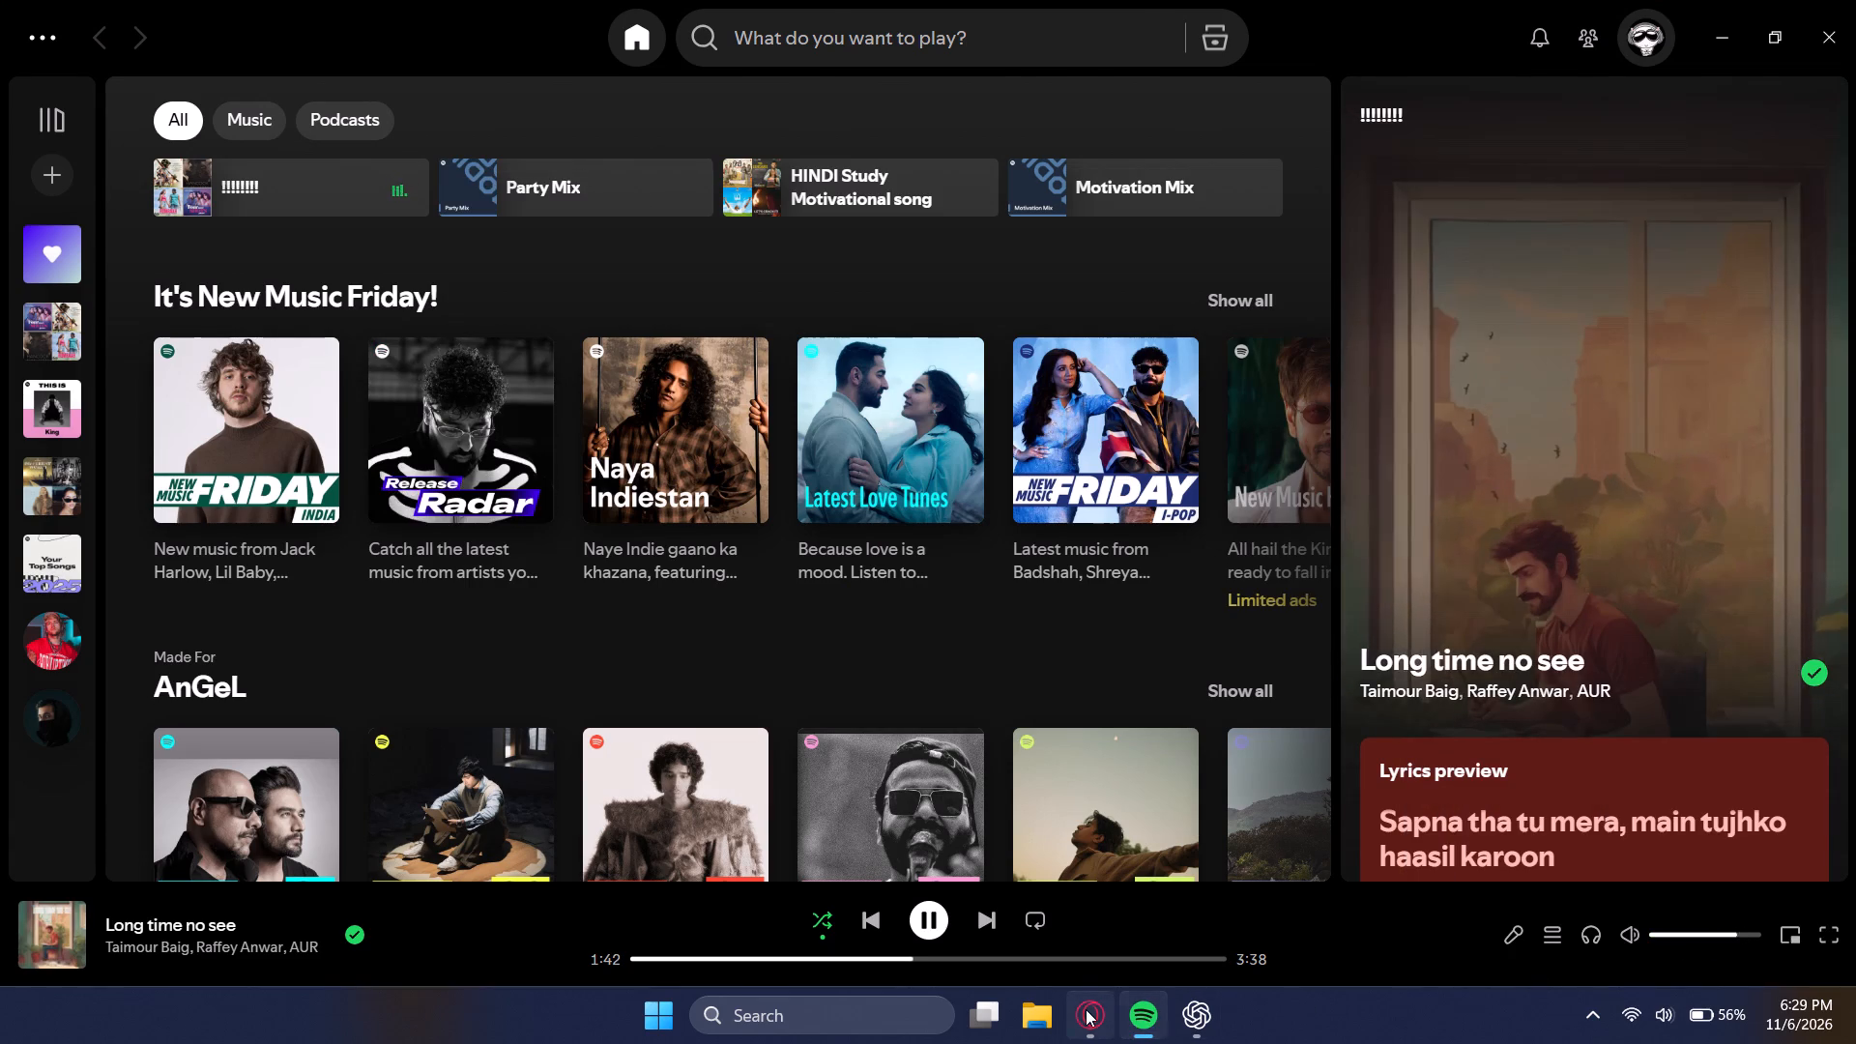
Switch to Instagram on Desktop 2 and look through the latest chat replies and the feed posts.
{"action": "left_click", "coordinate": [1086, 1009]}
{"action": "left_click", "coordinate": [1005, 896]}
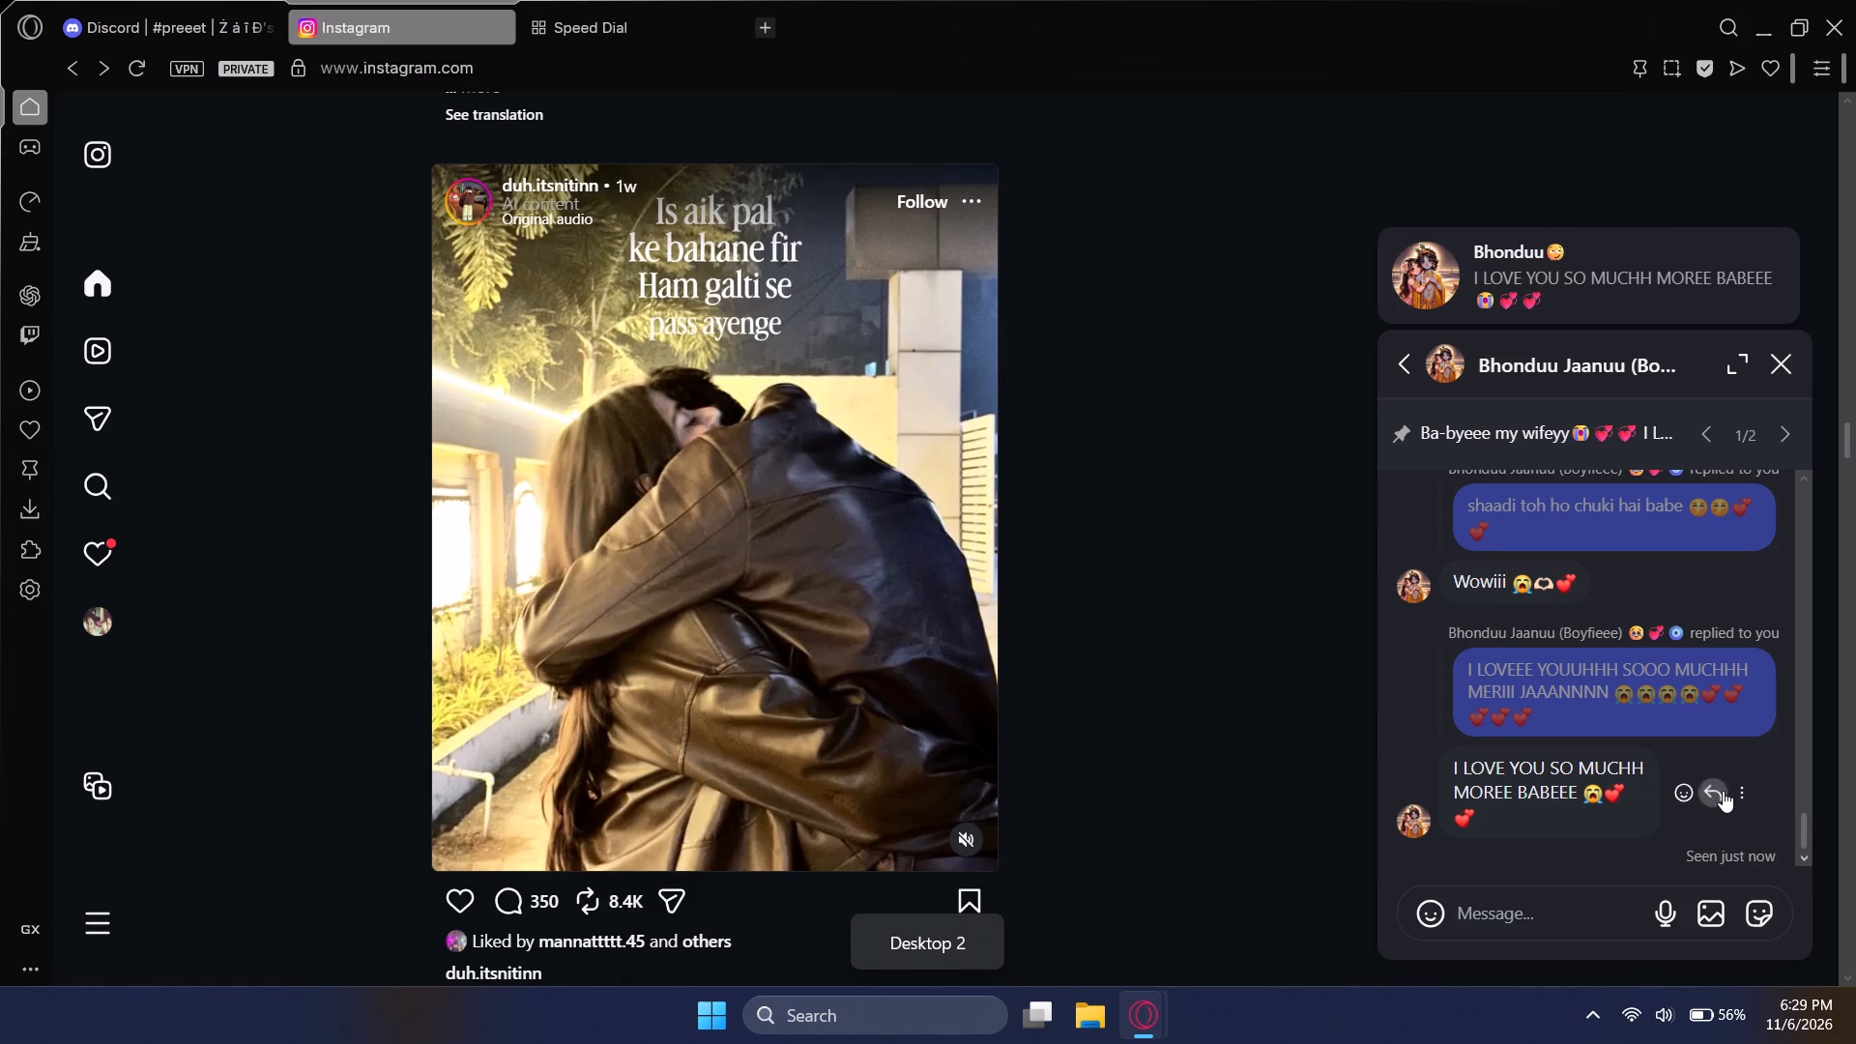
{"action": "scroll", "coordinate": [1626, 840], "scroll_direction": "down", "scroll_amount": 3}
{"action": "scroll", "coordinate": [1602, 797], "scroll_direction": "up", "scroll_amount": 2}
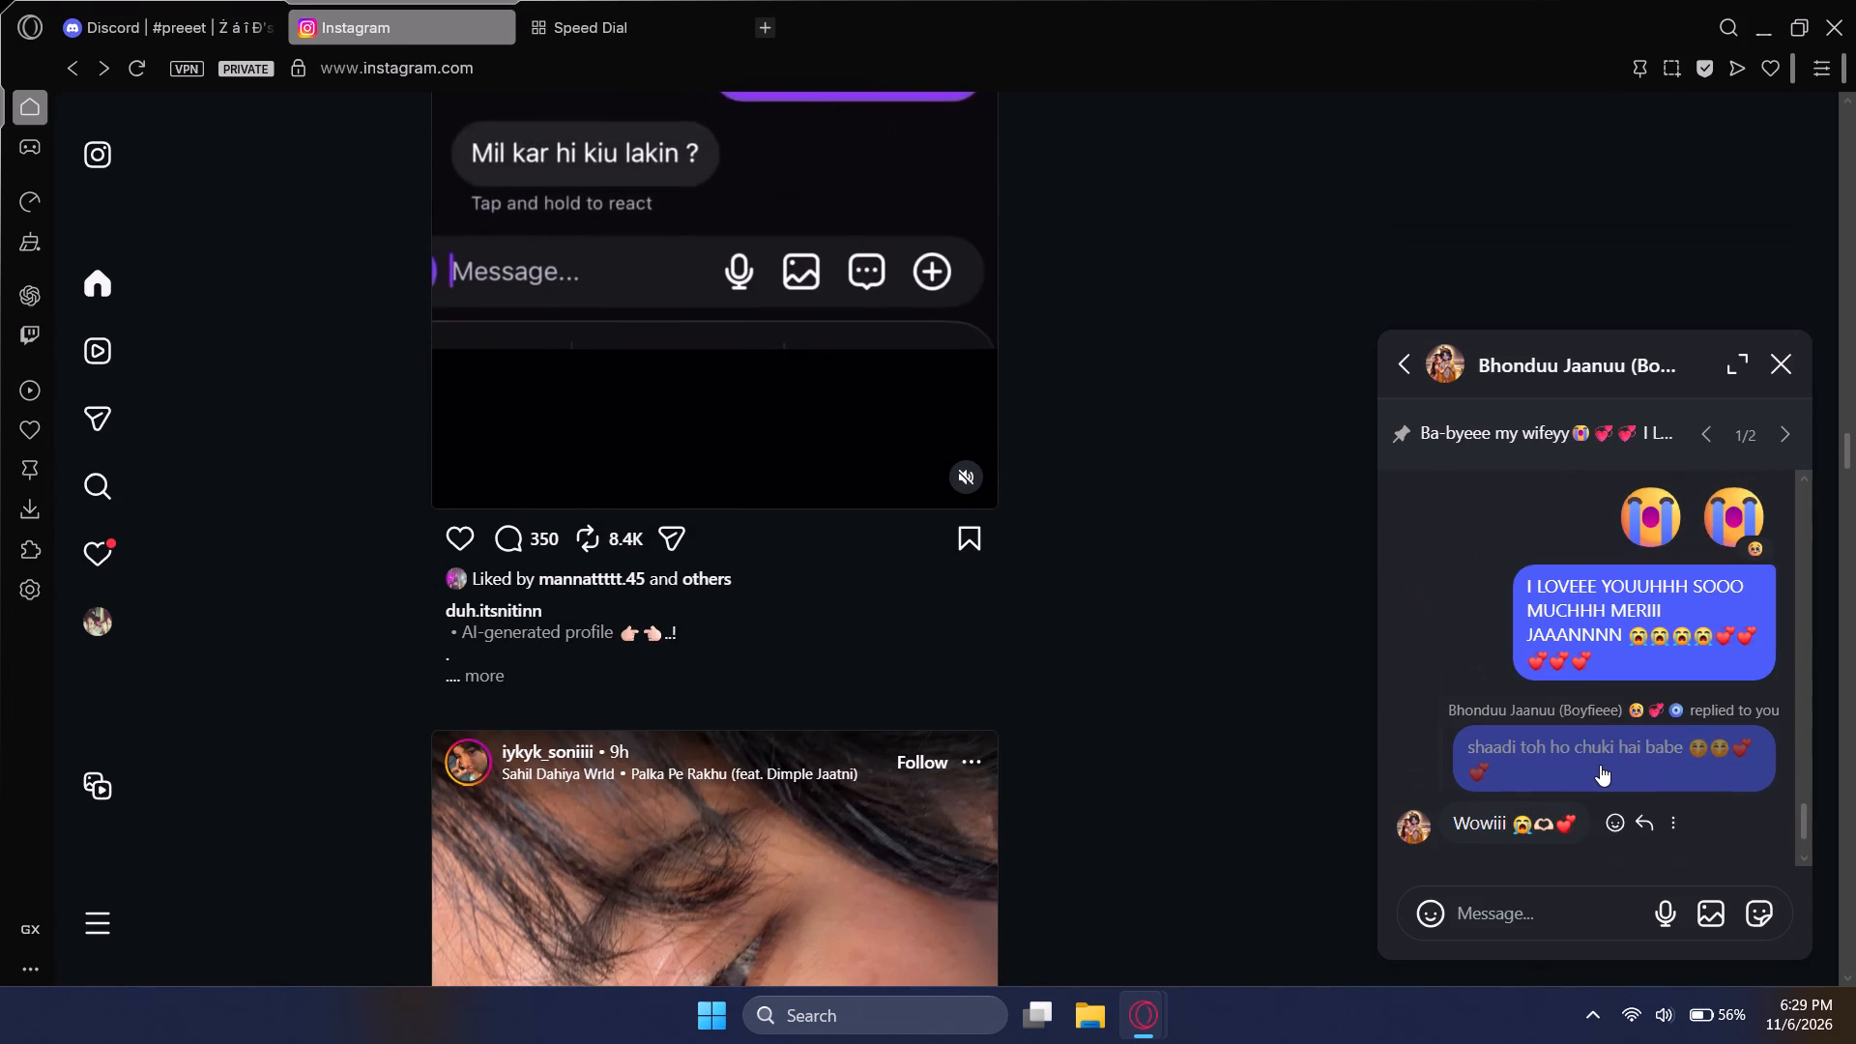
{"action": "scroll", "coordinate": [1599, 765], "scroll_direction": "down", "scroll_amount": 20}
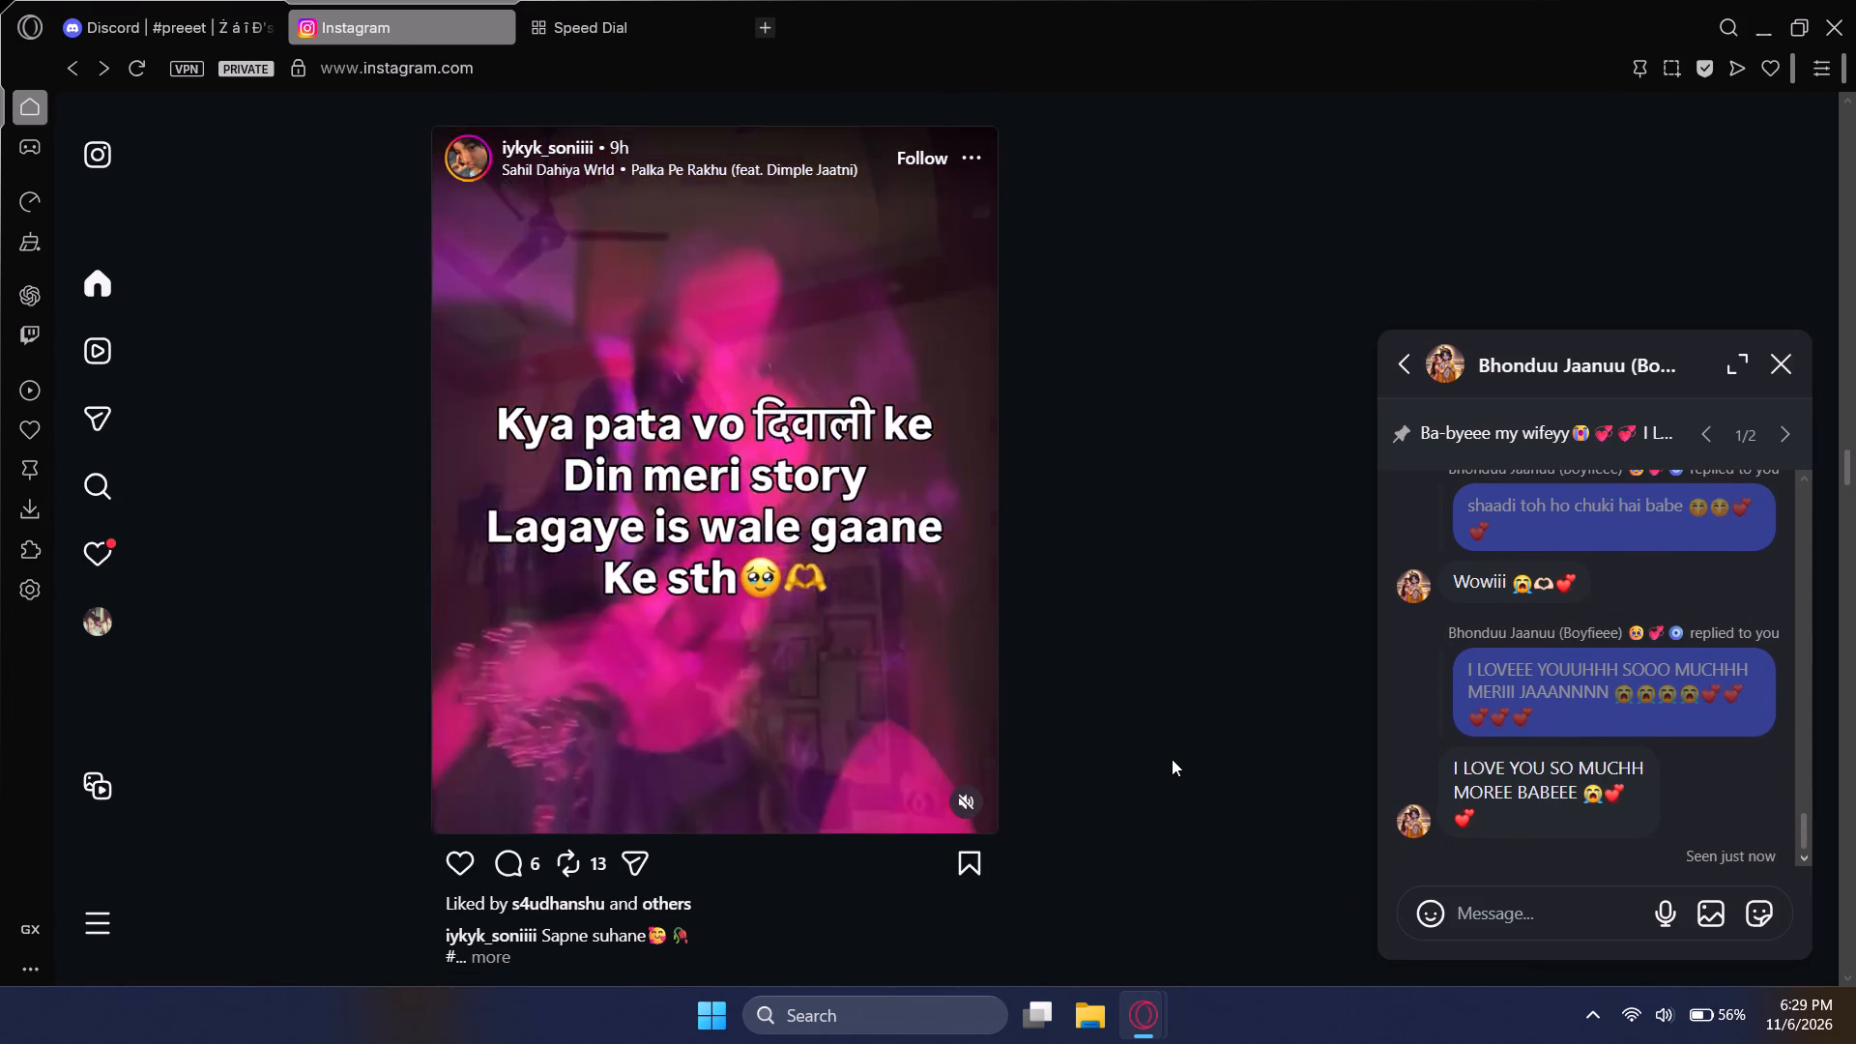
{"action": "scroll", "coordinate": [1177, 779], "scroll_direction": "down", "scroll_amount": 2}
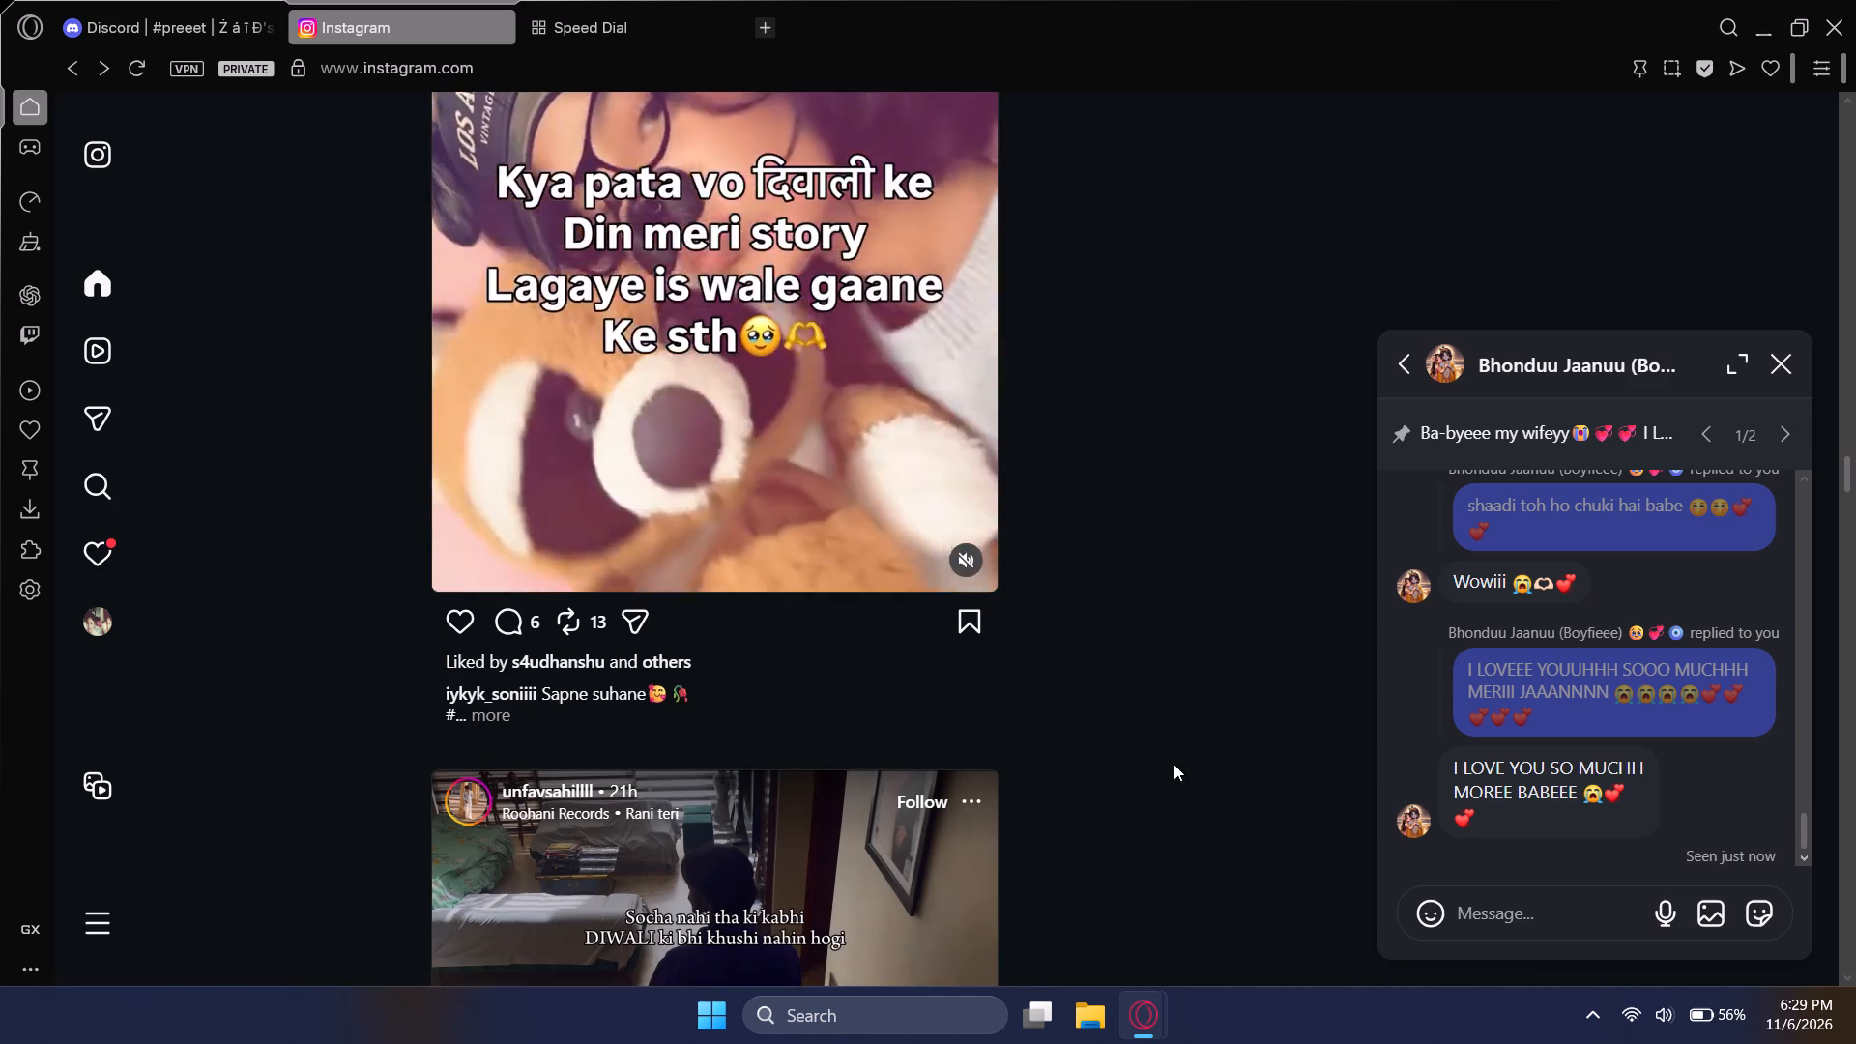
{"action": "scroll", "coordinate": [1171, 767], "scroll_direction": "down", "scroll_amount": 4}
Send two loudly crying emojis followed by two revolving-hearts emojis in the open Instagram chat.
{"action": "left_click", "coordinate": [1448, 909]}
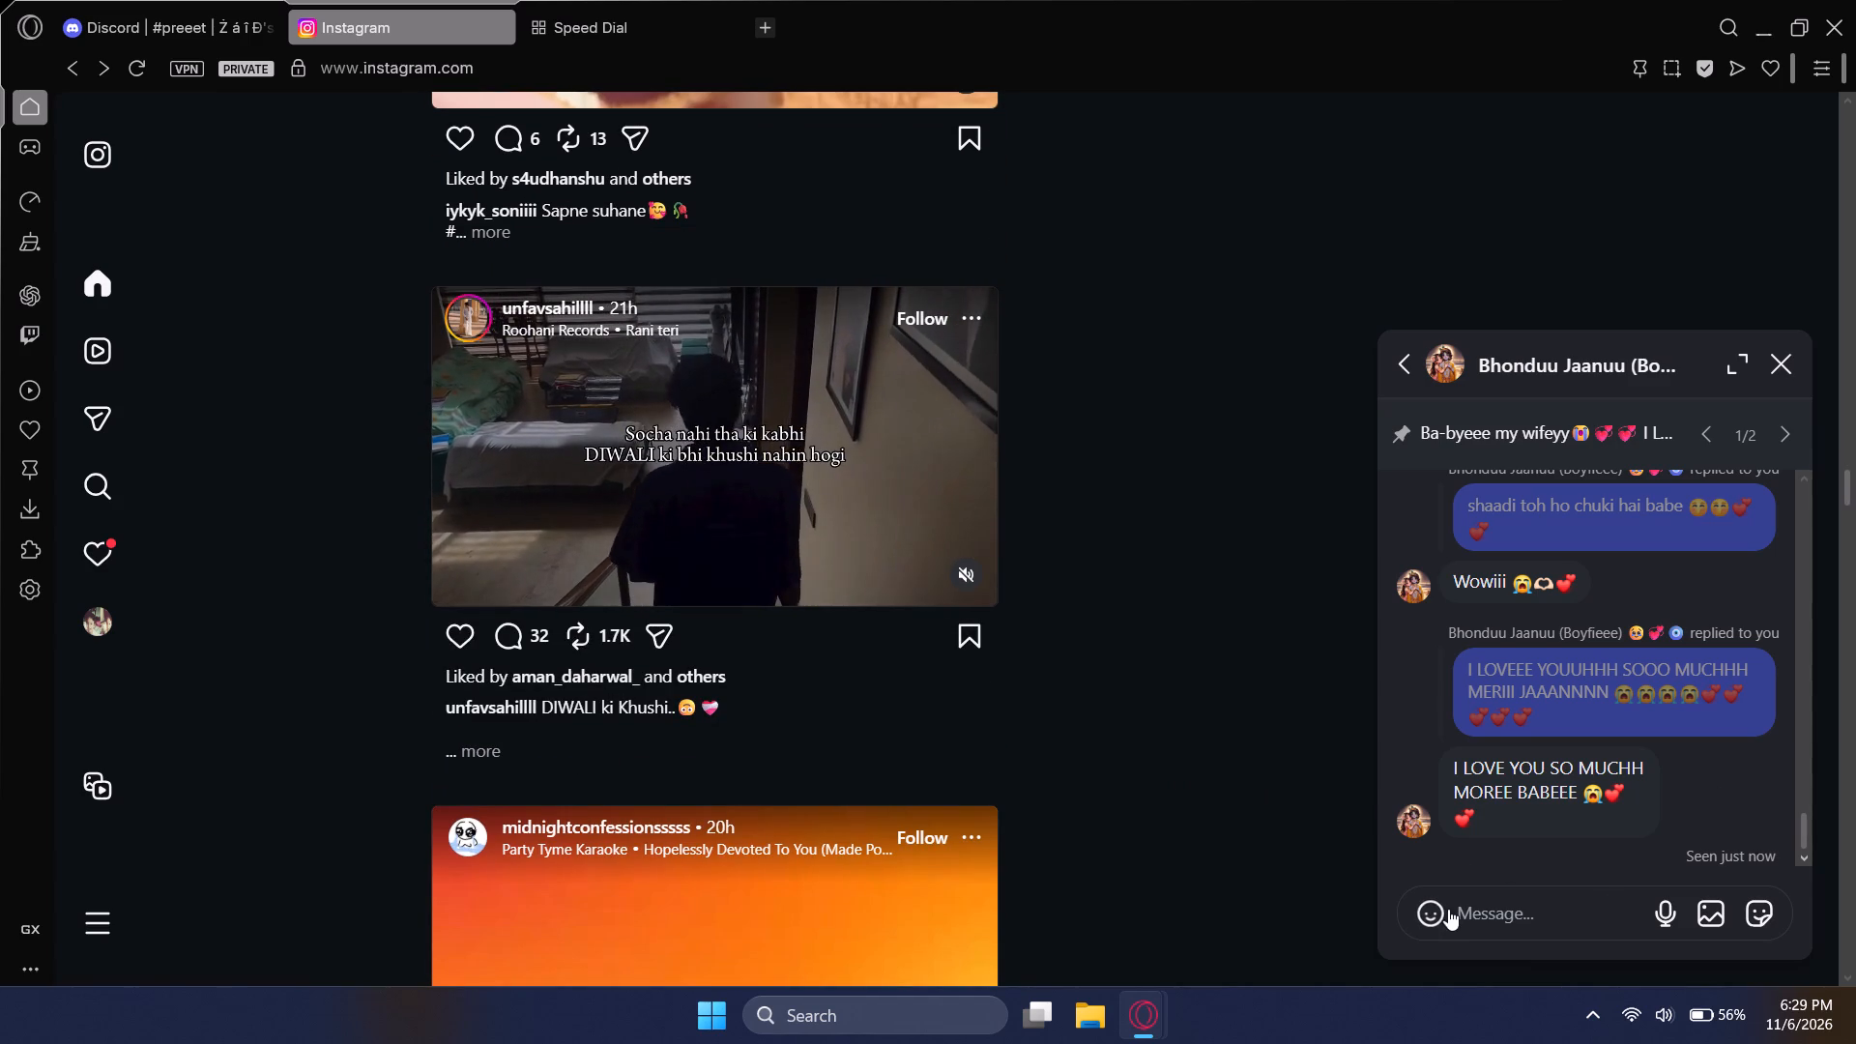
{"action": "double_click", "coordinate": [1081, 599]}
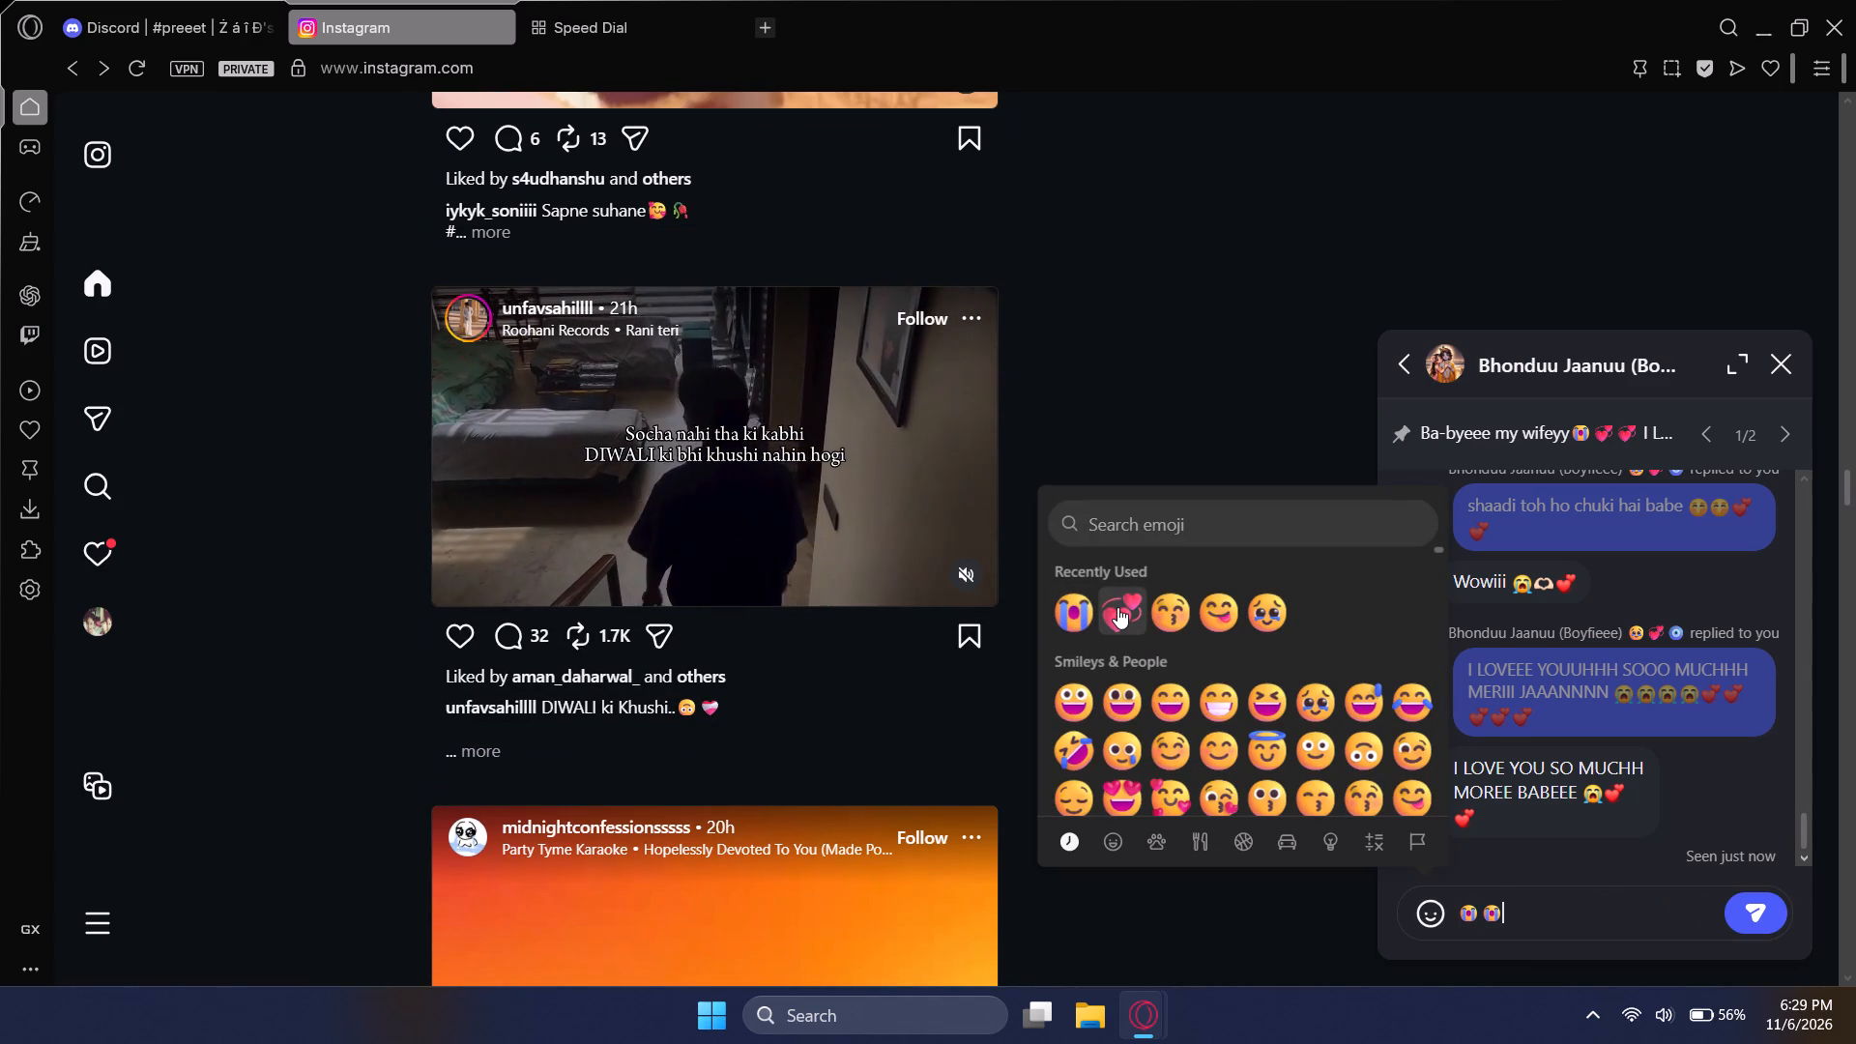
{"action": "double_click", "coordinate": [1121, 608]}
{"action": "left_click", "coordinate": [1752, 912]}
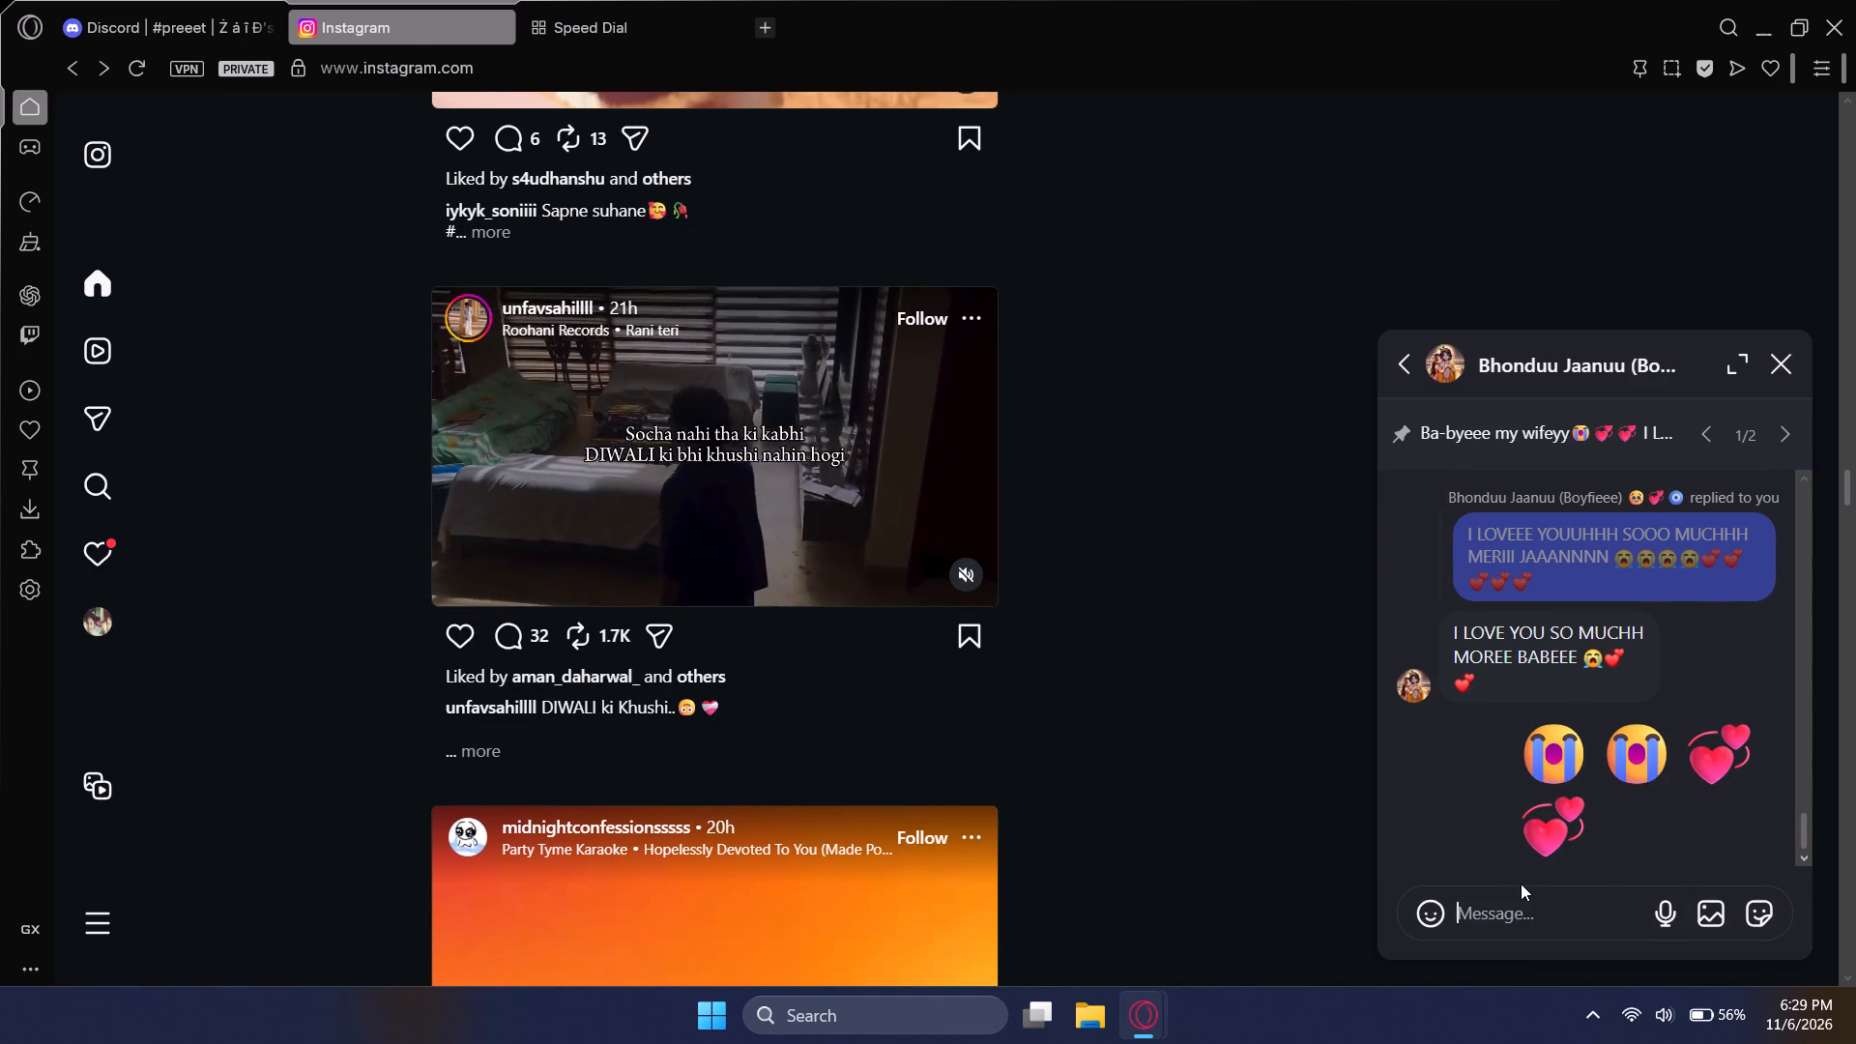
Send the chat message "maine dheyy saarii pdhai krliii" followed by three loudly crying emojis.
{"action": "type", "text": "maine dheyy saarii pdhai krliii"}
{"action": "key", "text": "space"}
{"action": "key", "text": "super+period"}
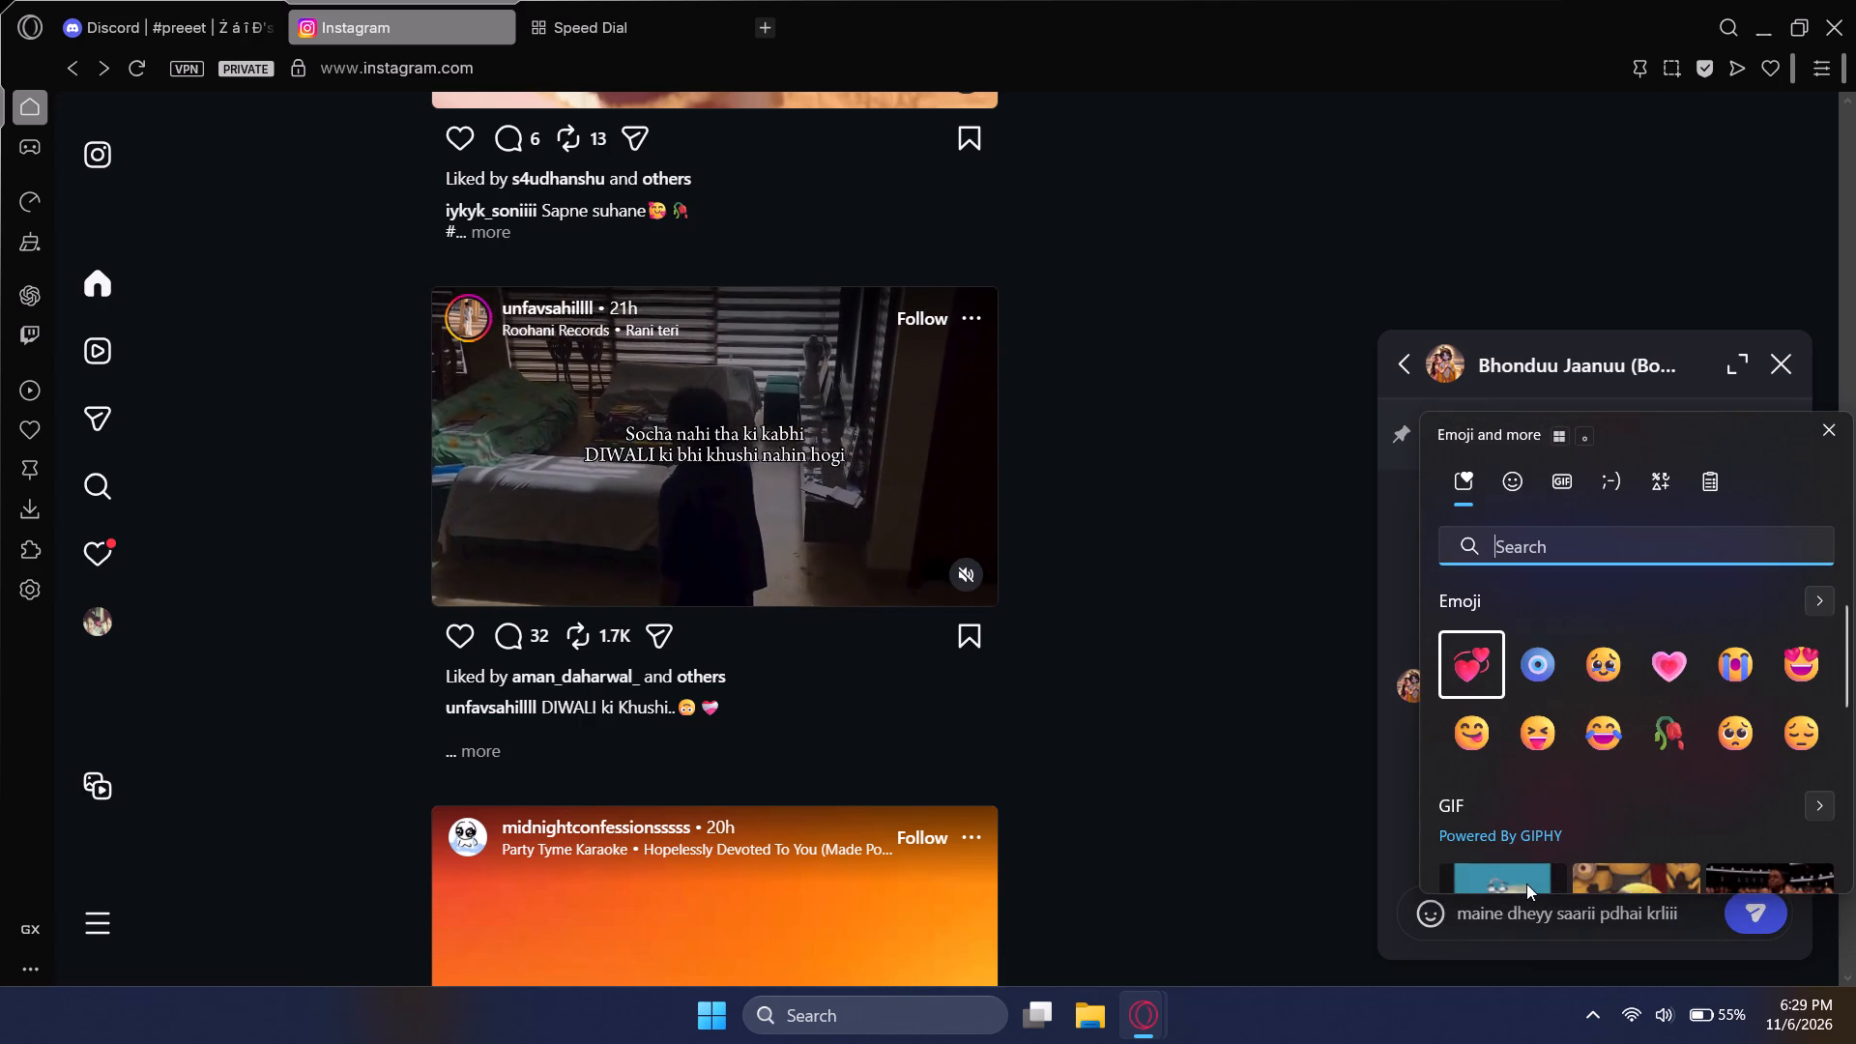
{"action": "triple_click", "coordinate": [1722, 652]}
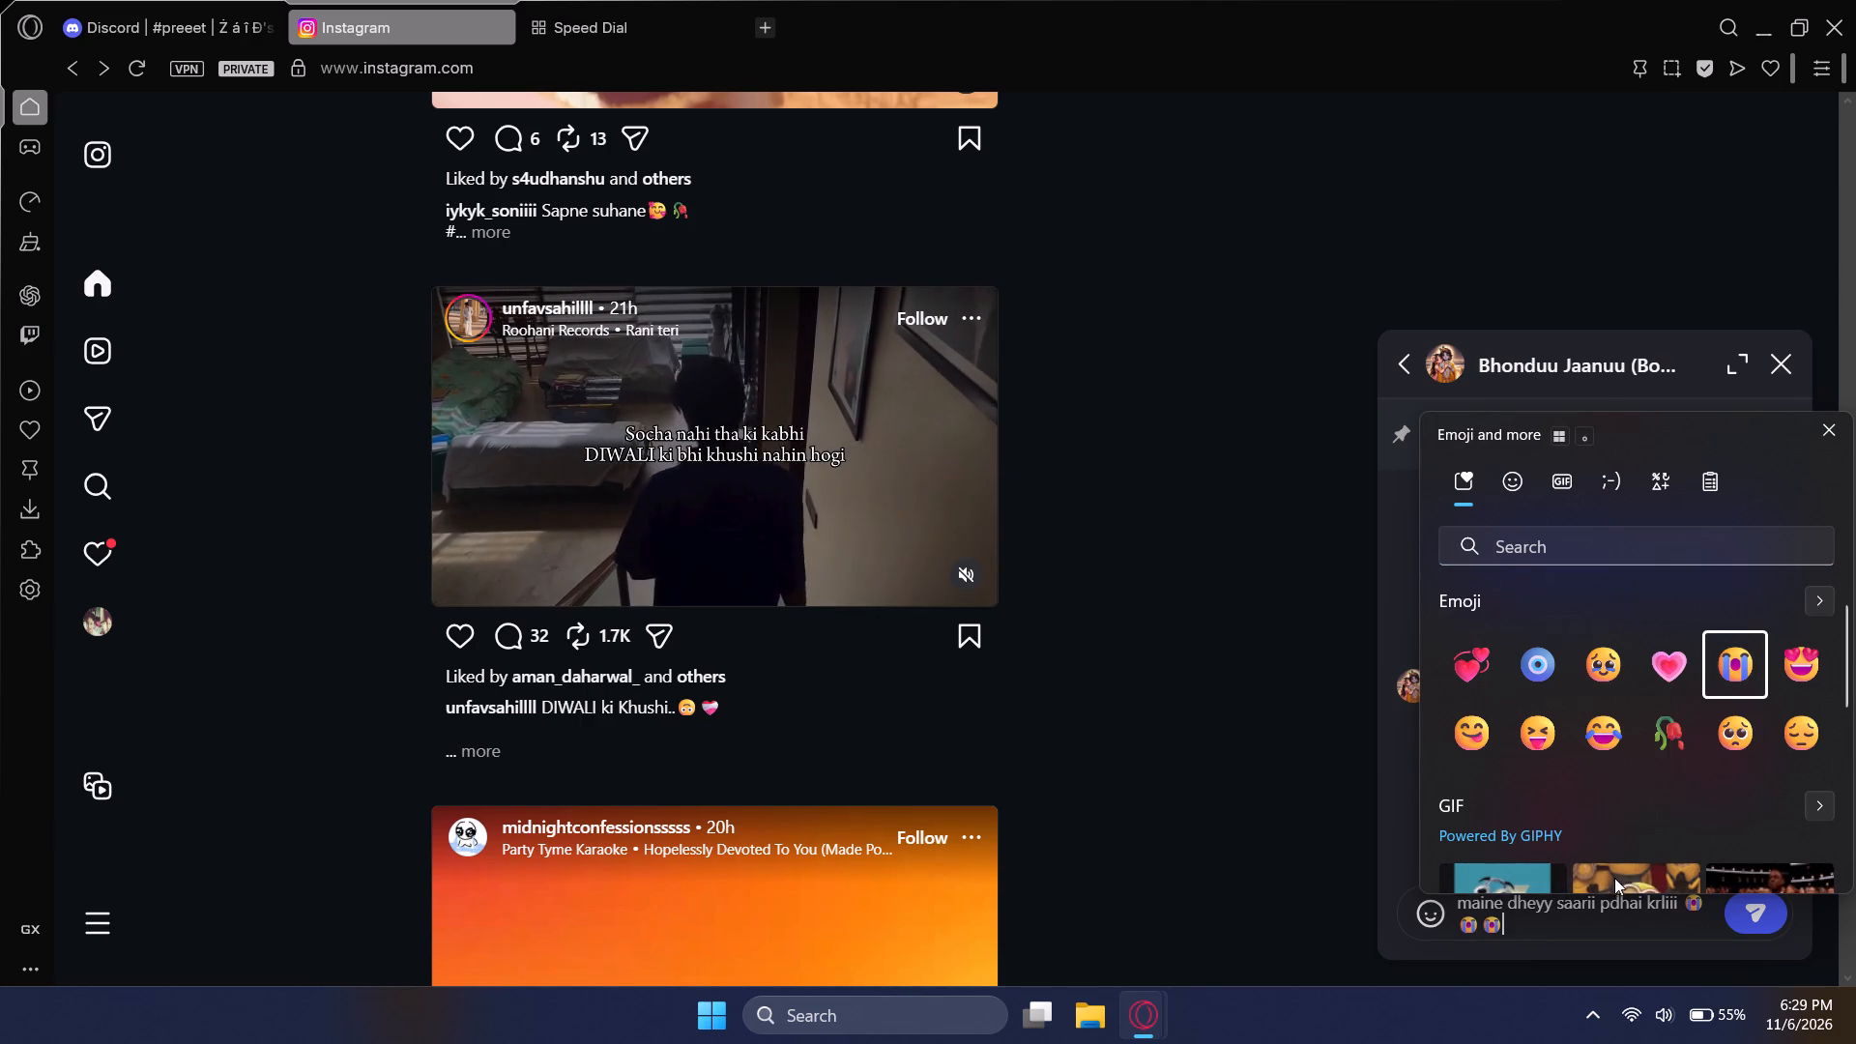
{"action": "left_click", "coordinate": [1596, 926]}
{"action": "key", "text": "Return"}
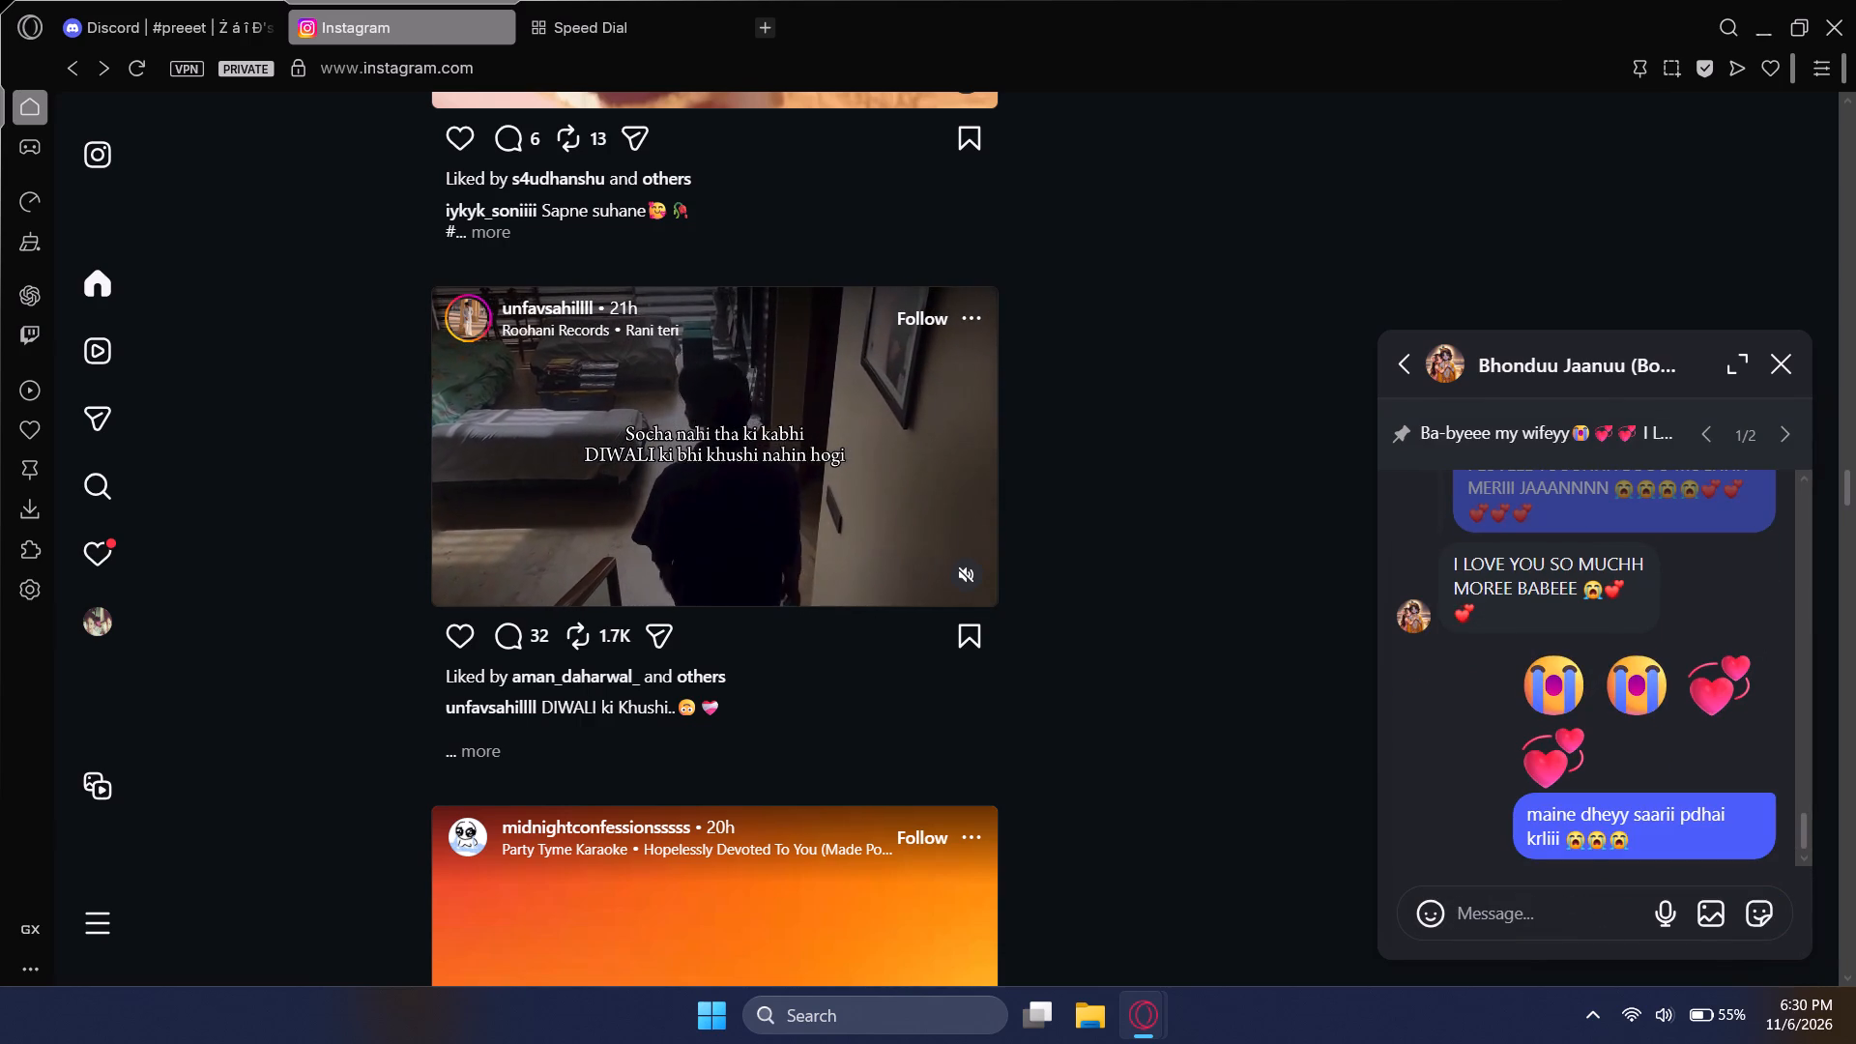
Switch back to the HBDmyLOVE design in Canva on Desktop 1.
{"action": "scroll", "coordinate": [1576, 821], "scroll_direction": "down", "scroll_amount": 4}
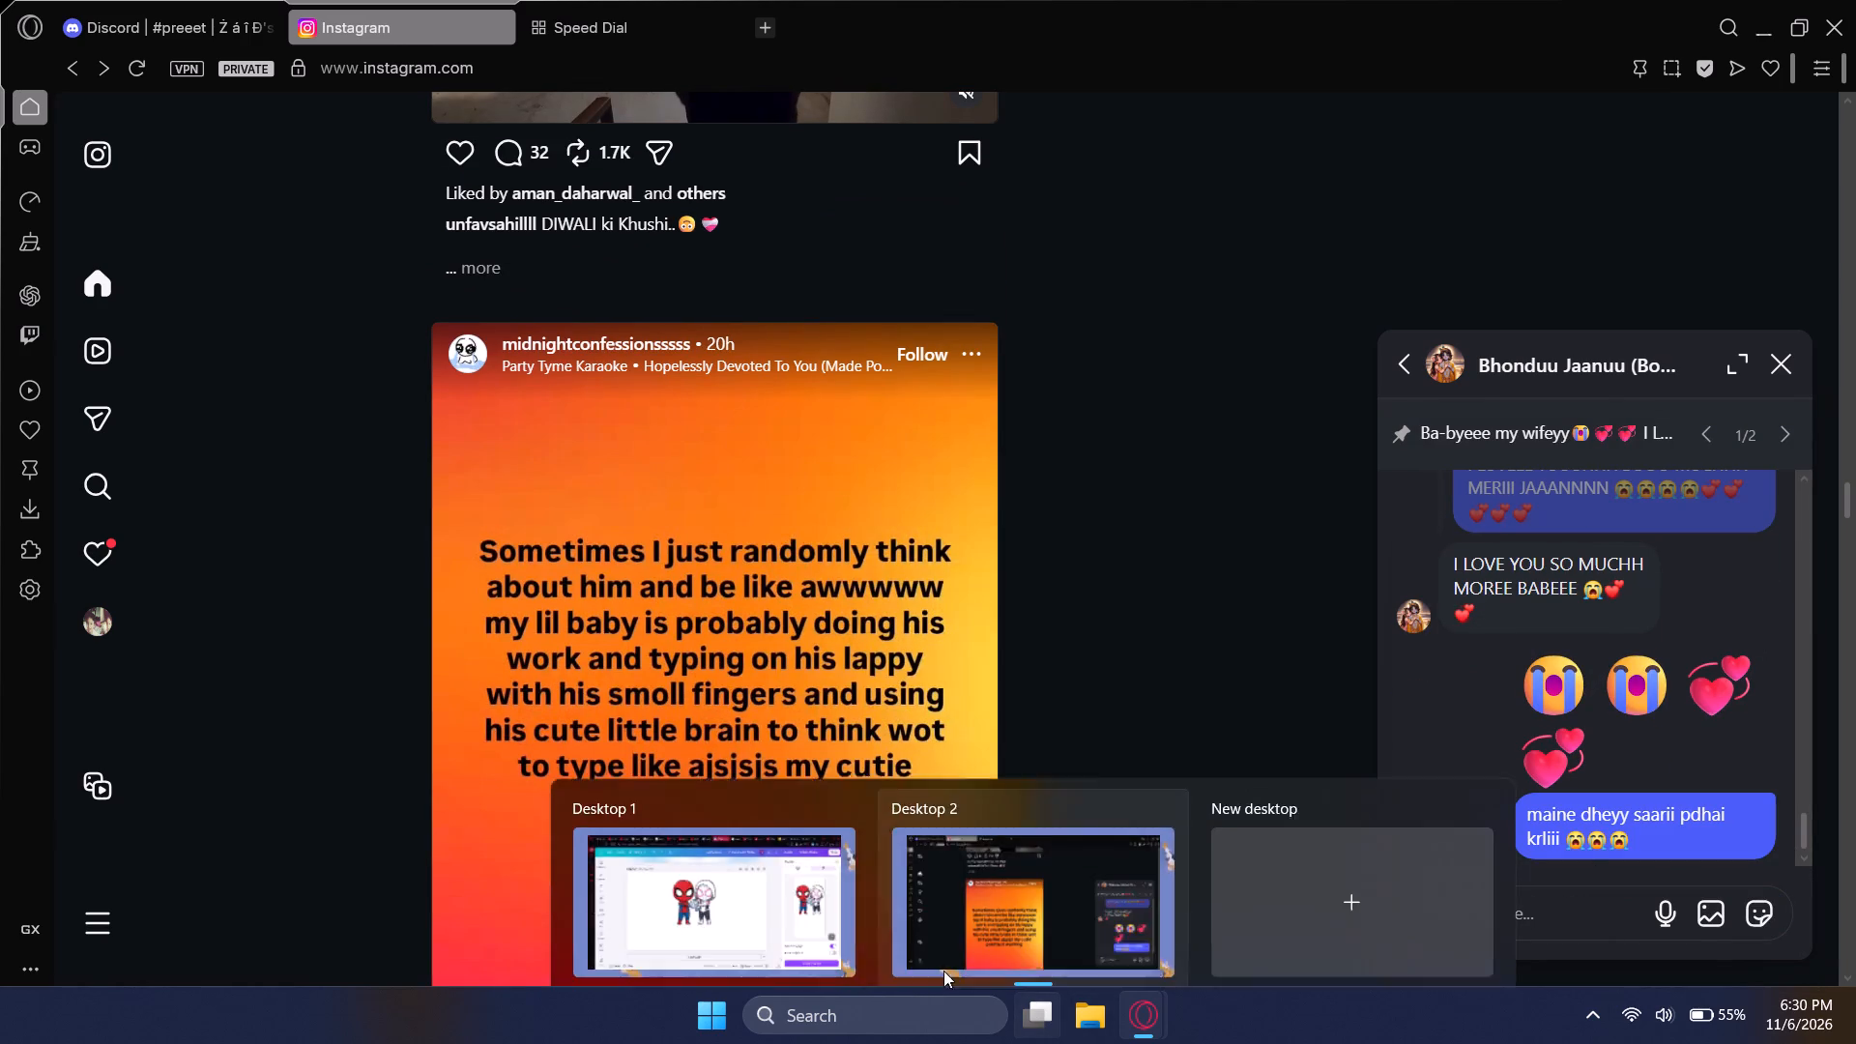
{"action": "left_click", "coordinate": [800, 926]}
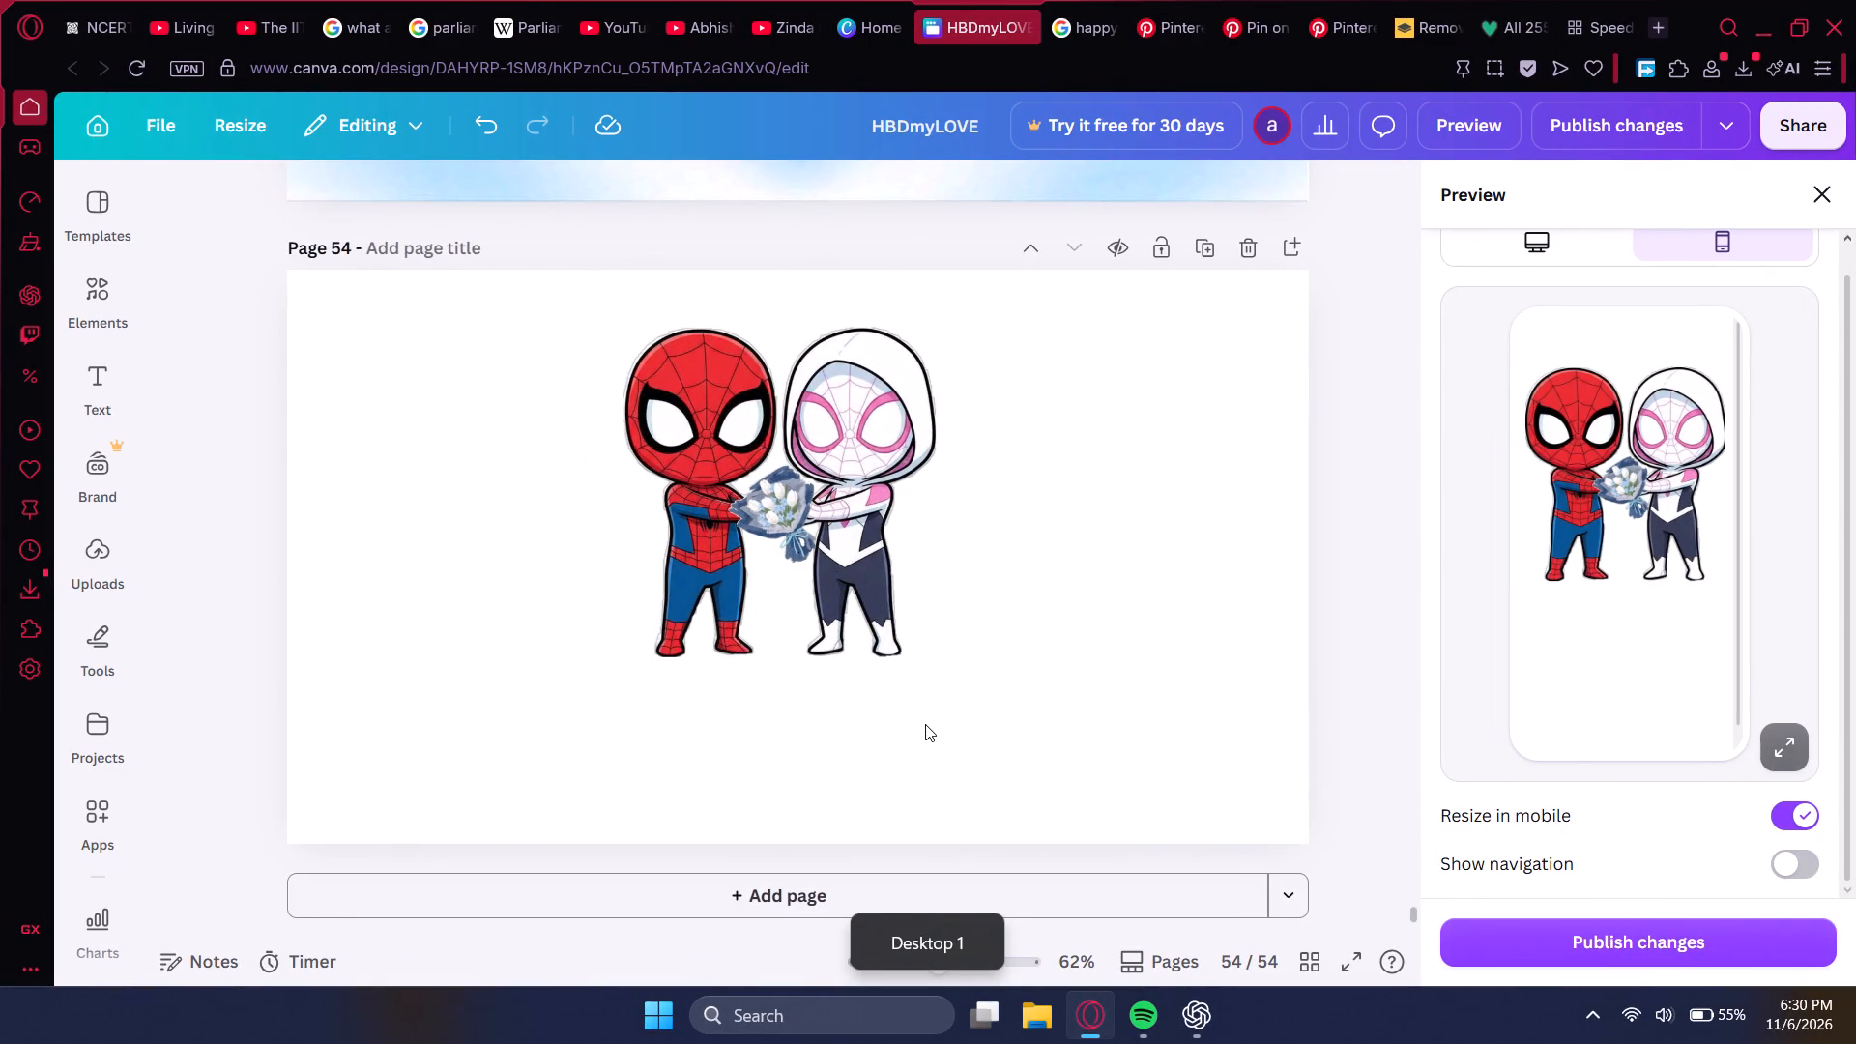
Scale the Spider-Man couple image on page 54 down slightly, keeping its lower-left corner in place.
{"action": "scroll", "coordinate": [930, 726], "scroll_direction": "up", "scroll_amount": 2}
{"action": "scroll", "coordinate": [994, 745], "scroll_direction": "down", "scroll_amount": 1}
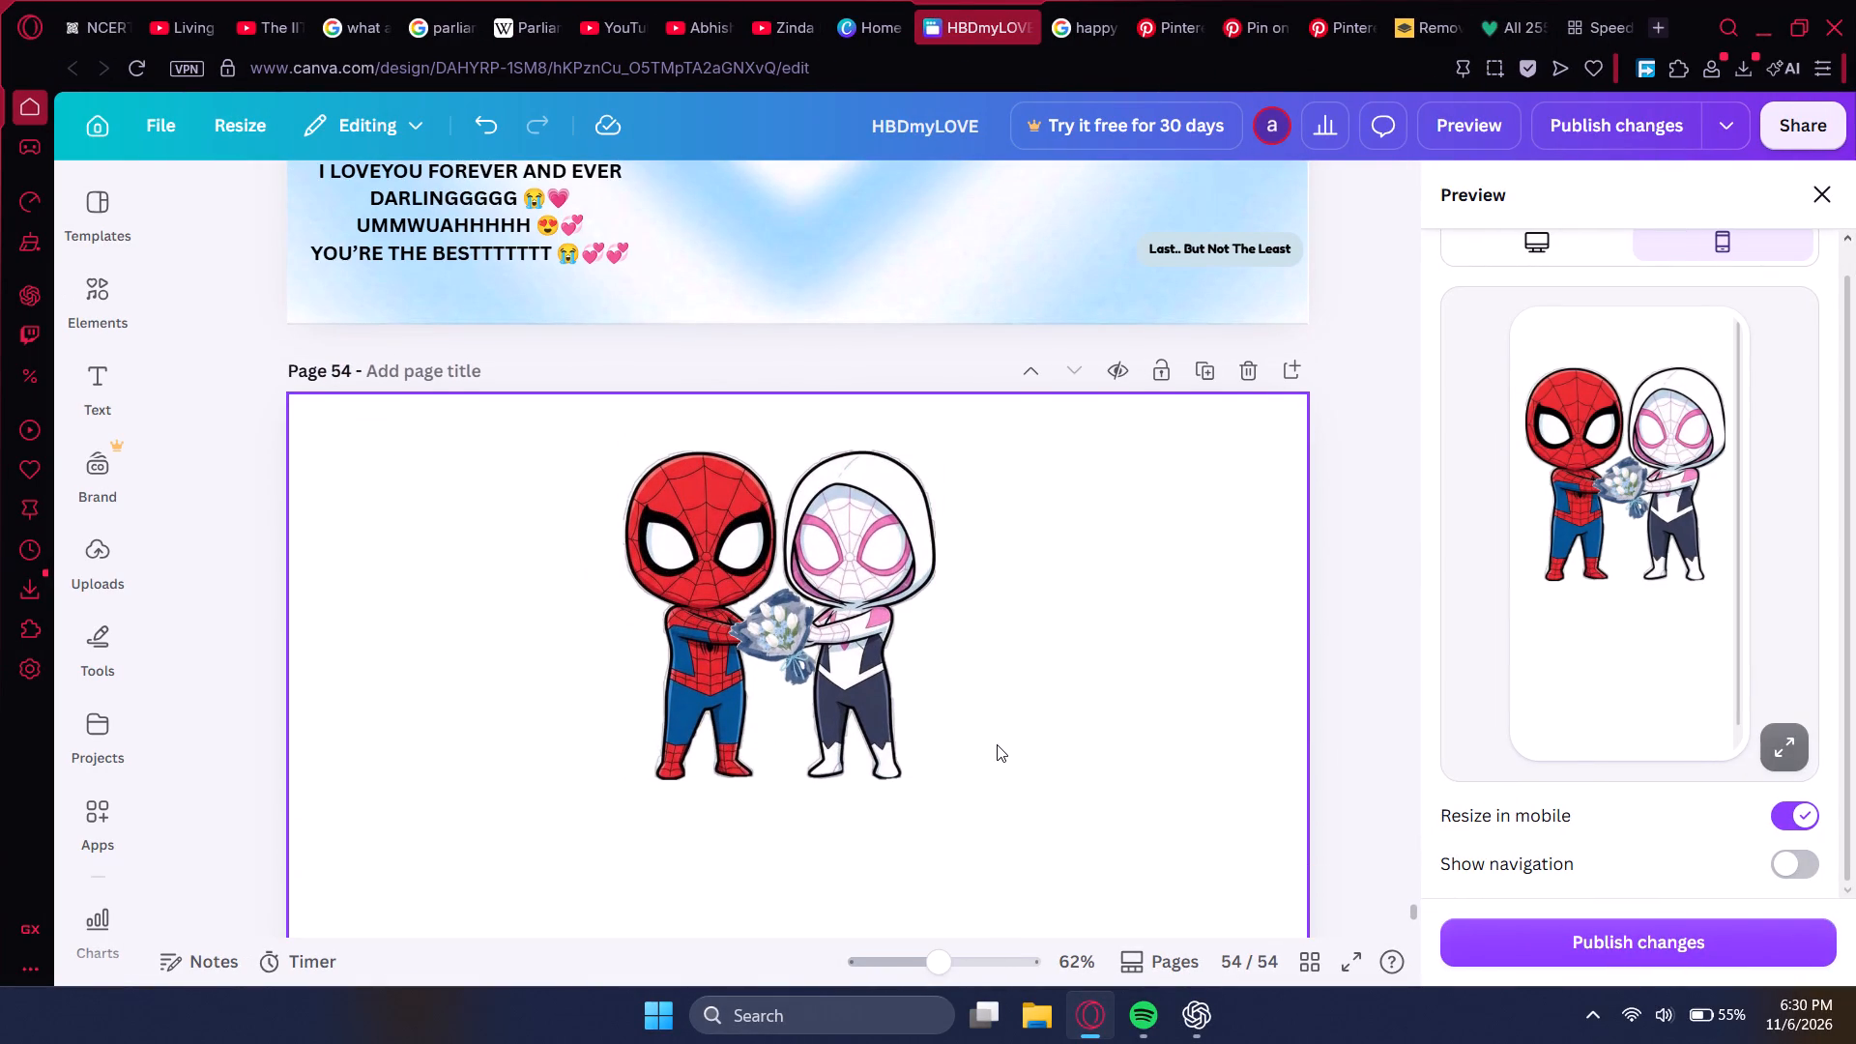
{"action": "left_click", "coordinate": [884, 698]}
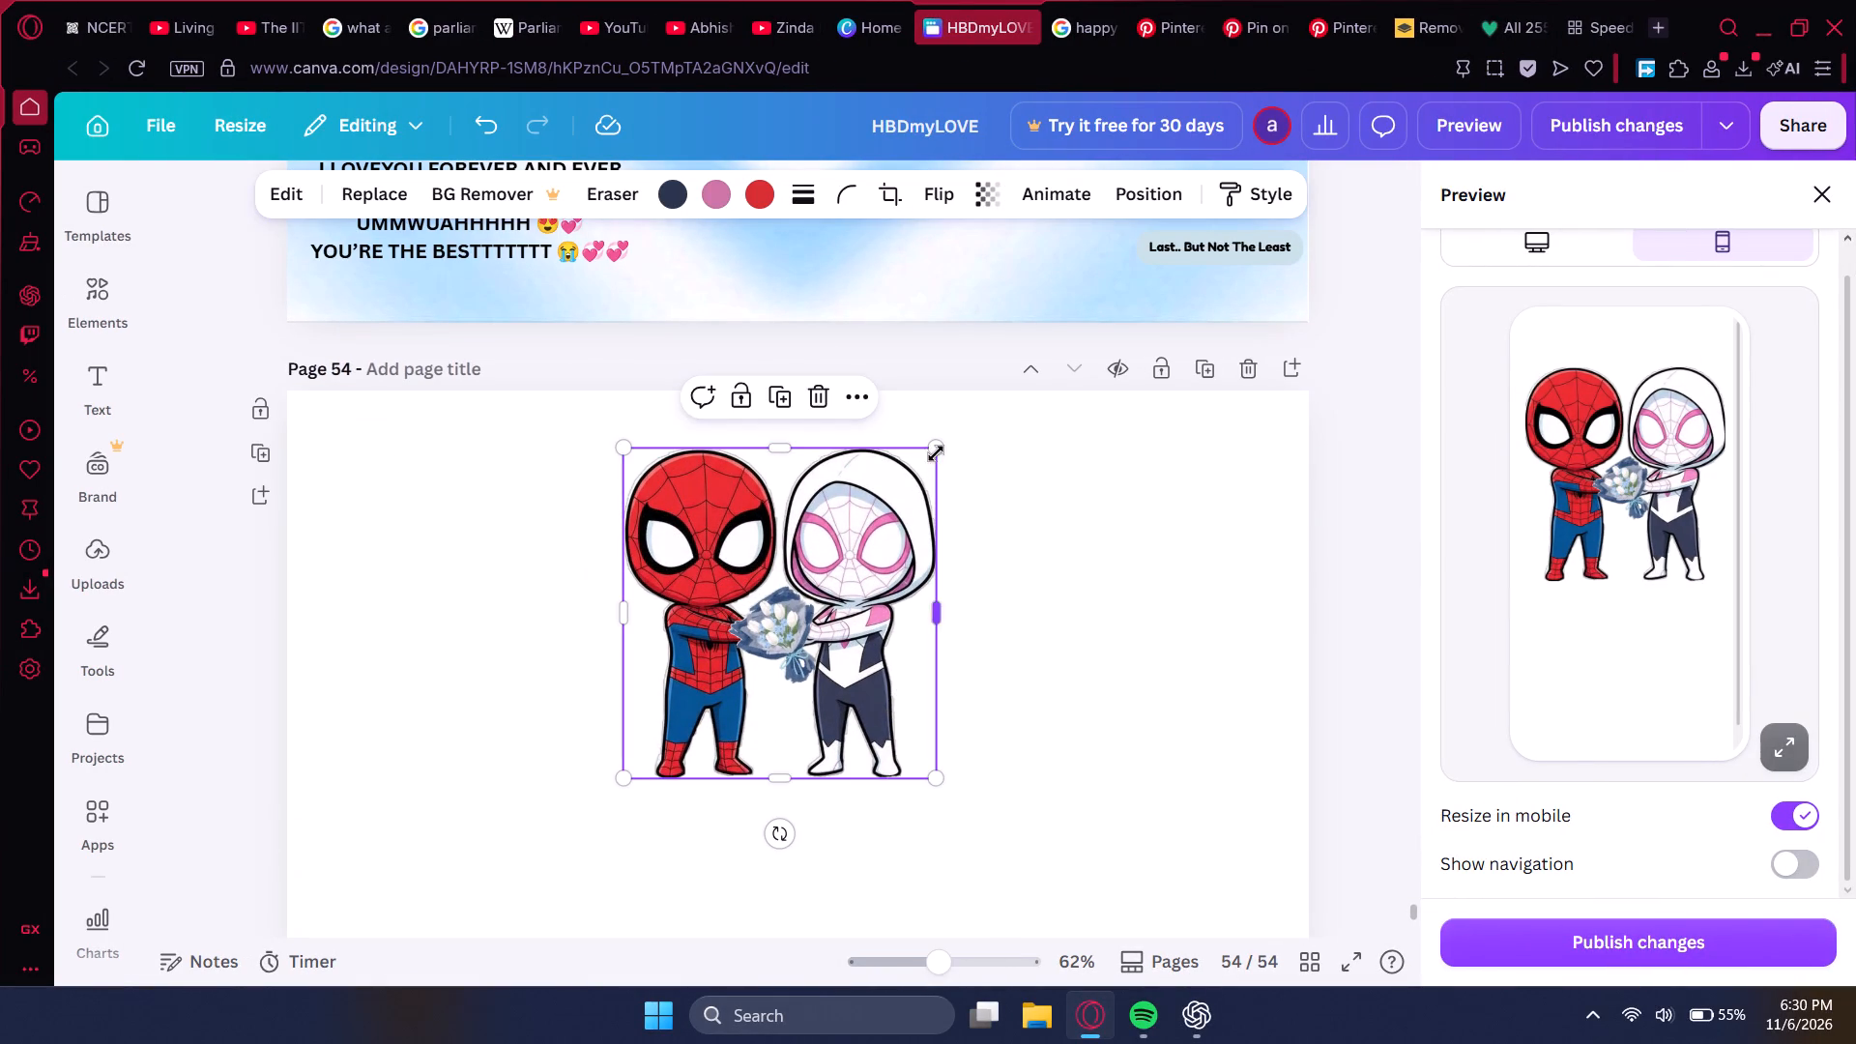
{"action": "left_click_drag", "start_coordinate": [936, 446], "coordinate": [903, 482]}
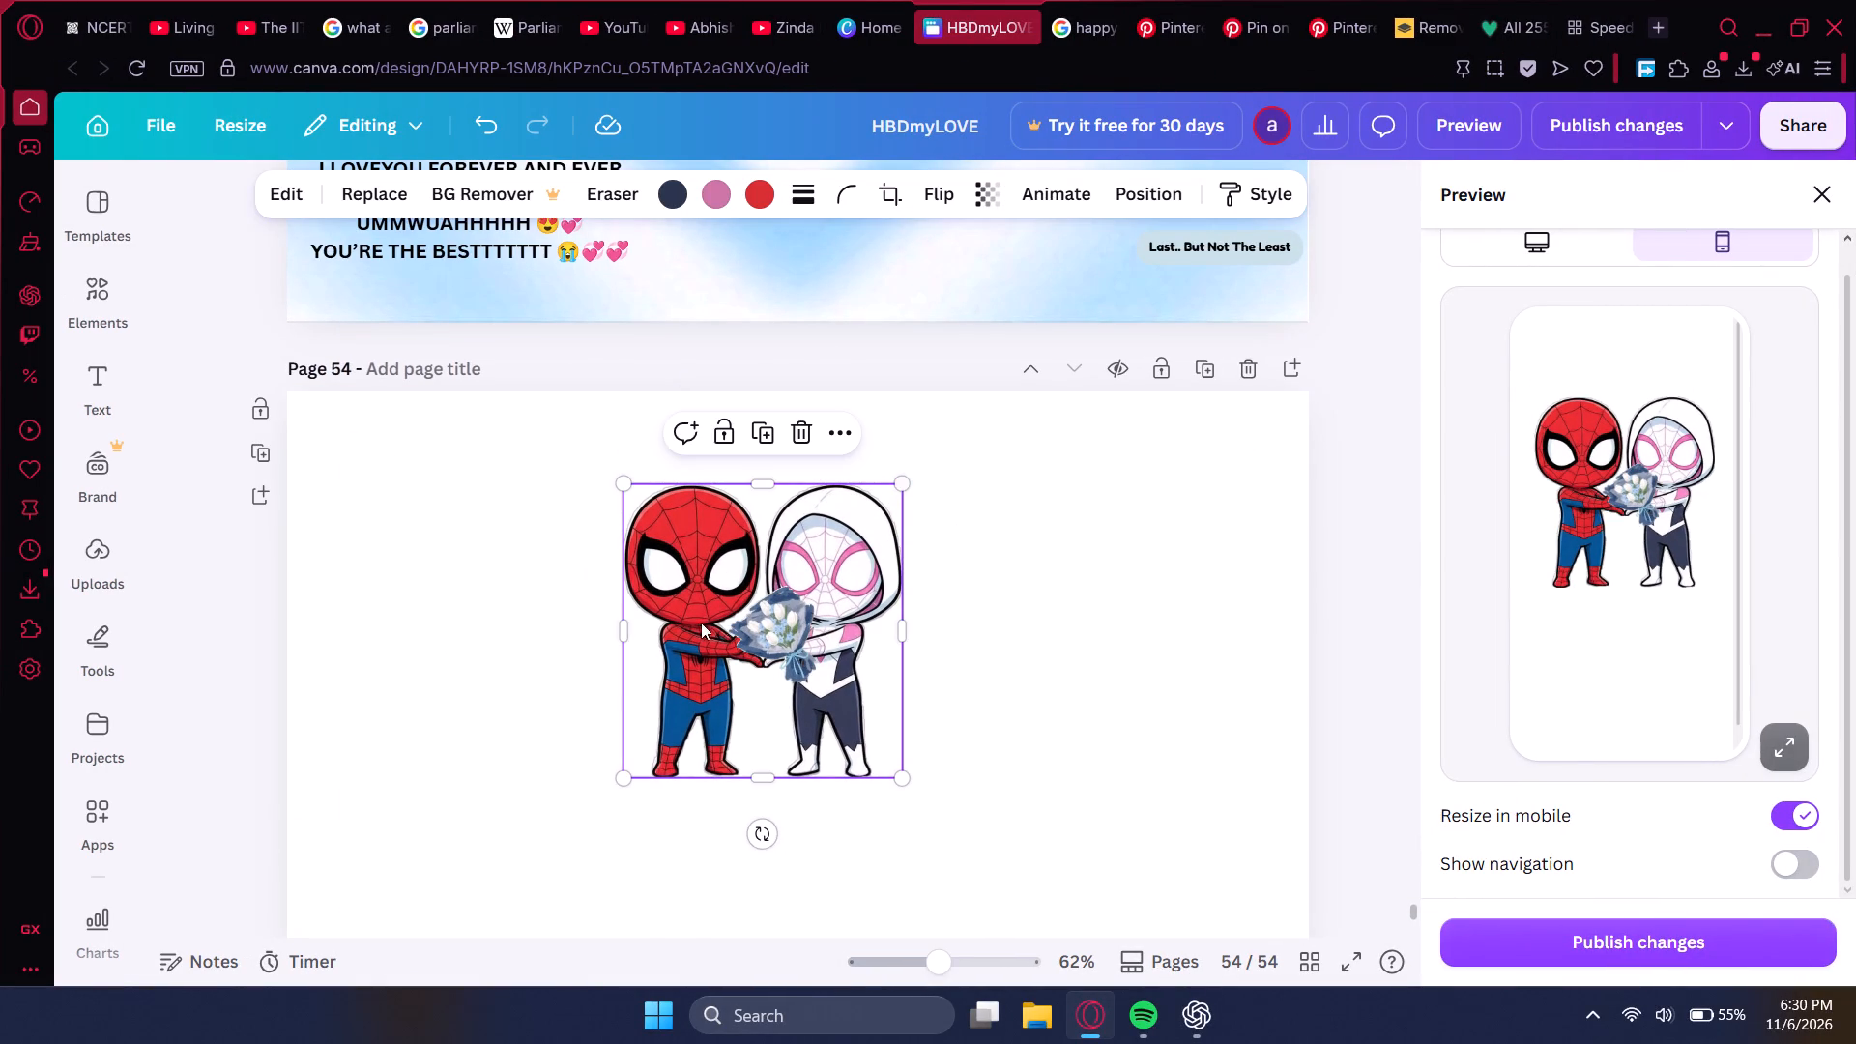
Move the bouquet on page 54 so it sits between the hands of the resized Spider-Man couple.
{"action": "left_click_drag", "start_coordinate": [753, 622], "coordinate": [733, 643]}
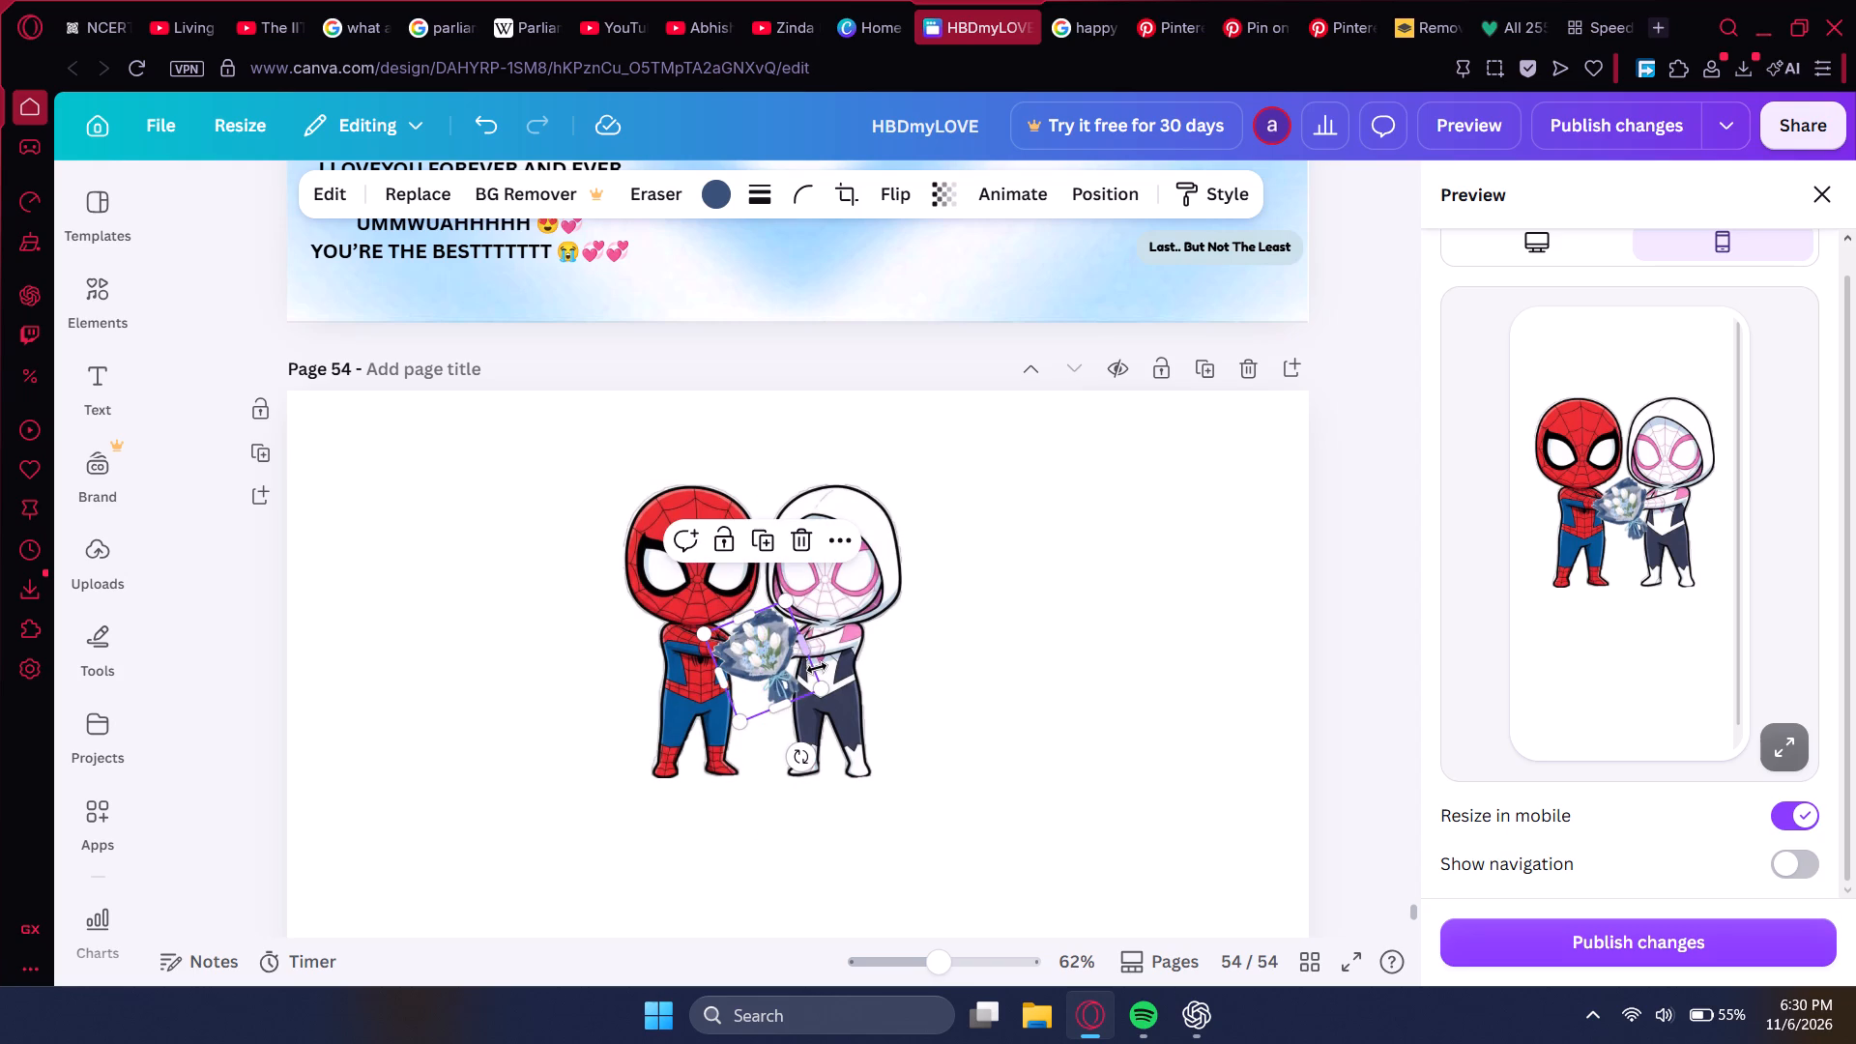
{"action": "scroll", "coordinate": [817, 668], "scroll_direction": "down", "scroll_amount": 2}
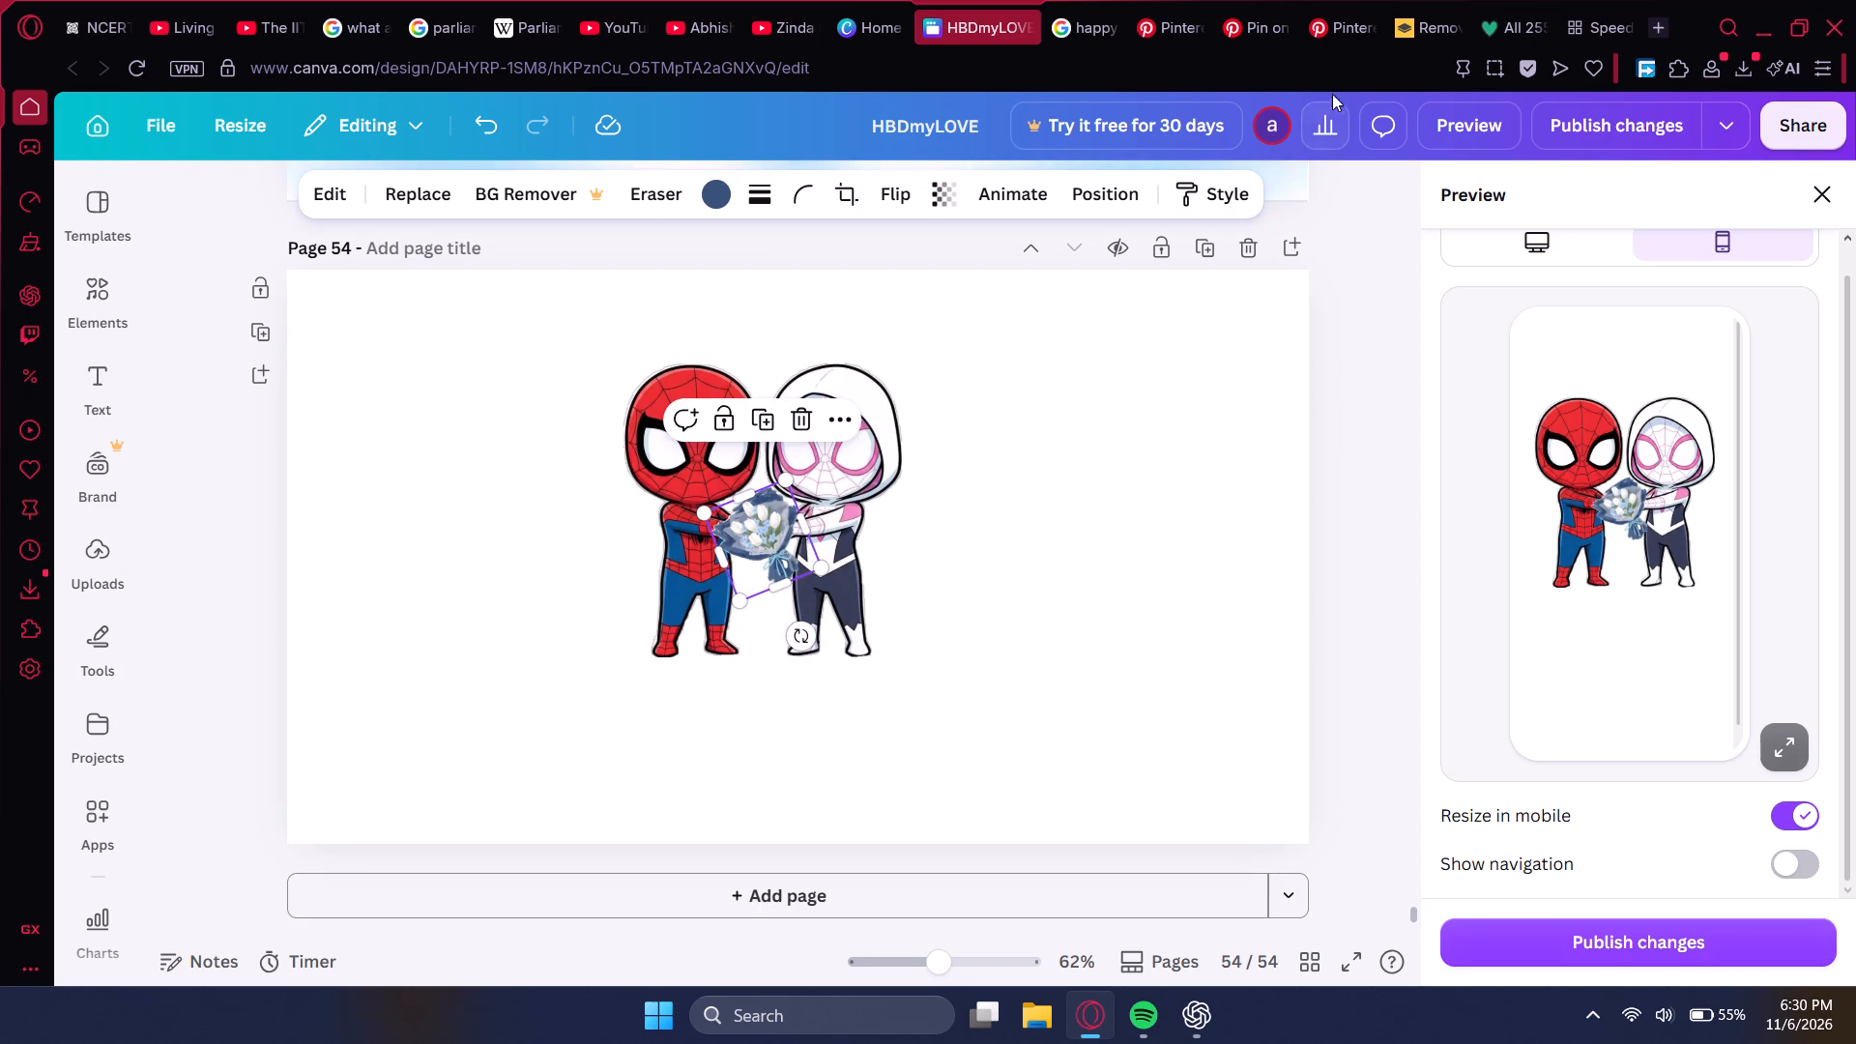
Look through the open Pinterest pages for a blue background and open the powder blue heart pattern pin.
{"action": "left_click", "coordinate": [1187, 22]}
{"action": "scroll", "coordinate": [1242, 705], "scroll_direction": "down", "scroll_amount": 2}
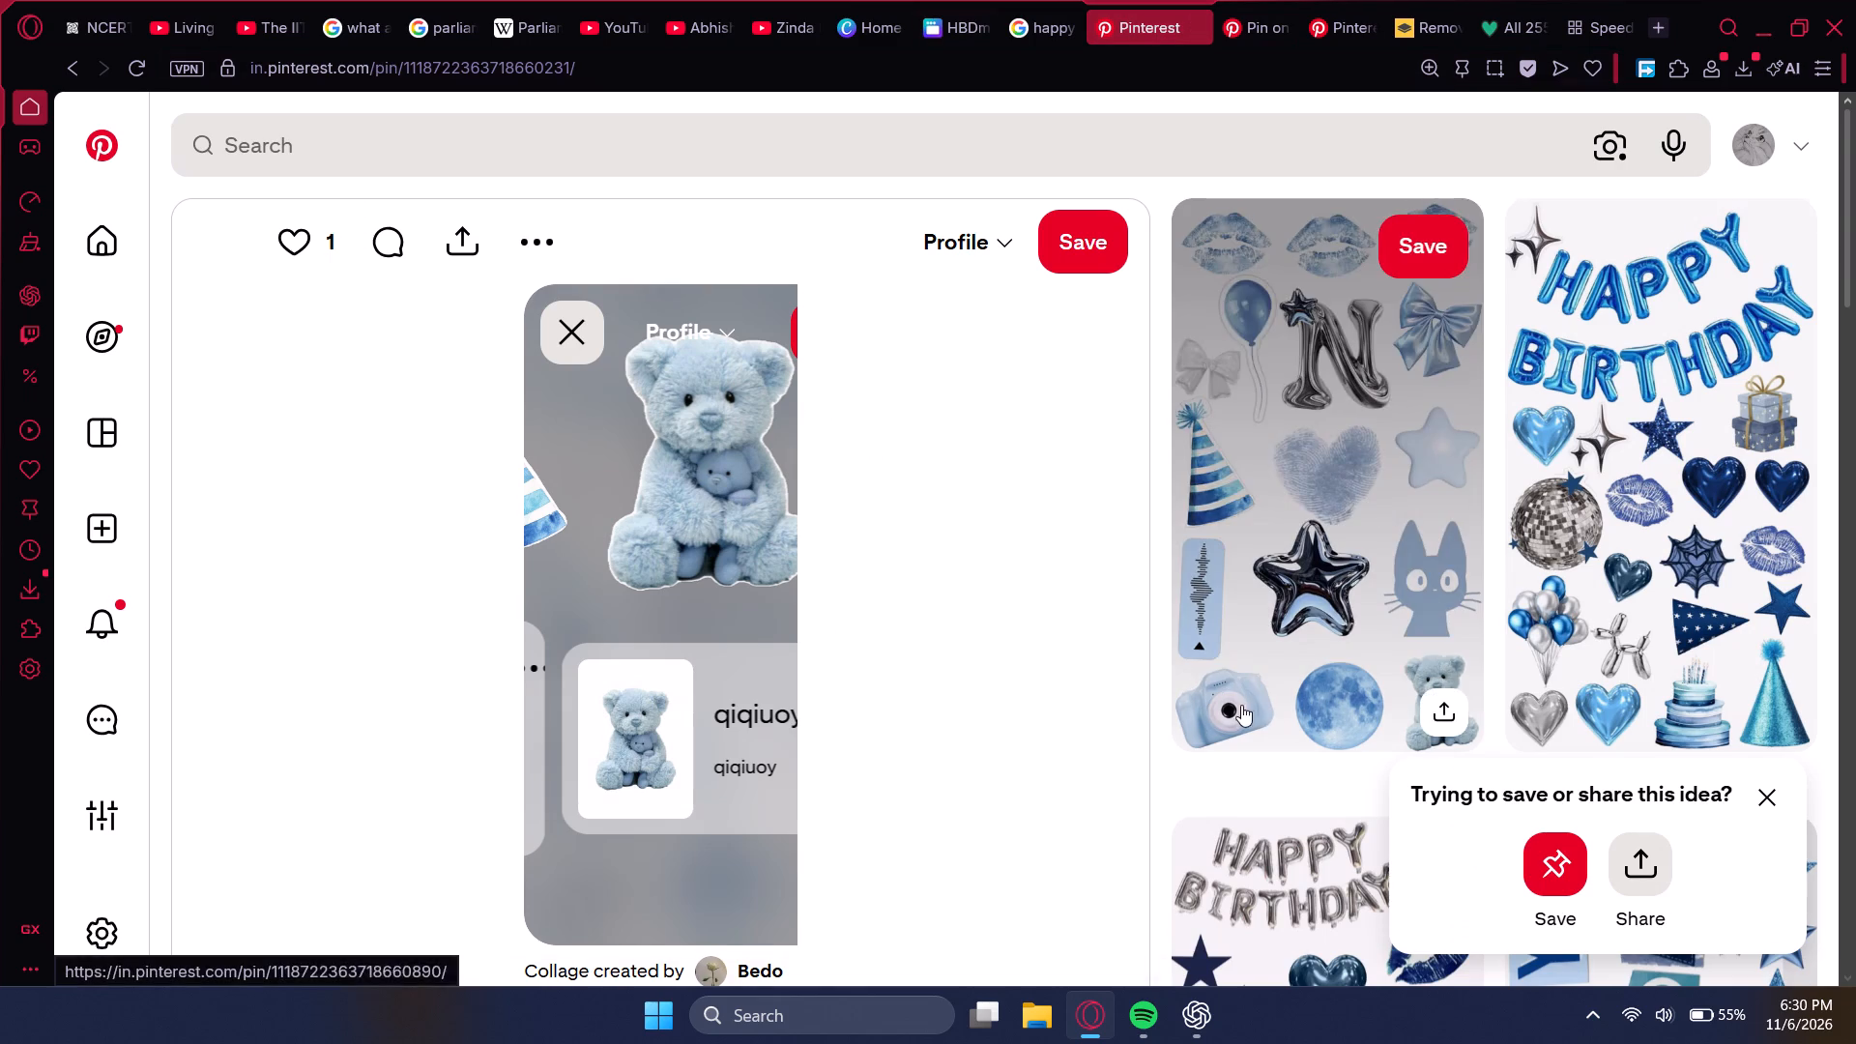
{"action": "scroll", "coordinate": [1241, 705], "scroll_direction": "down", "scroll_amount": 2}
{"action": "left_click", "coordinate": [1253, 43]}
{"action": "scroll", "coordinate": [464, 623], "scroll_direction": "down", "scroll_amount": 5}
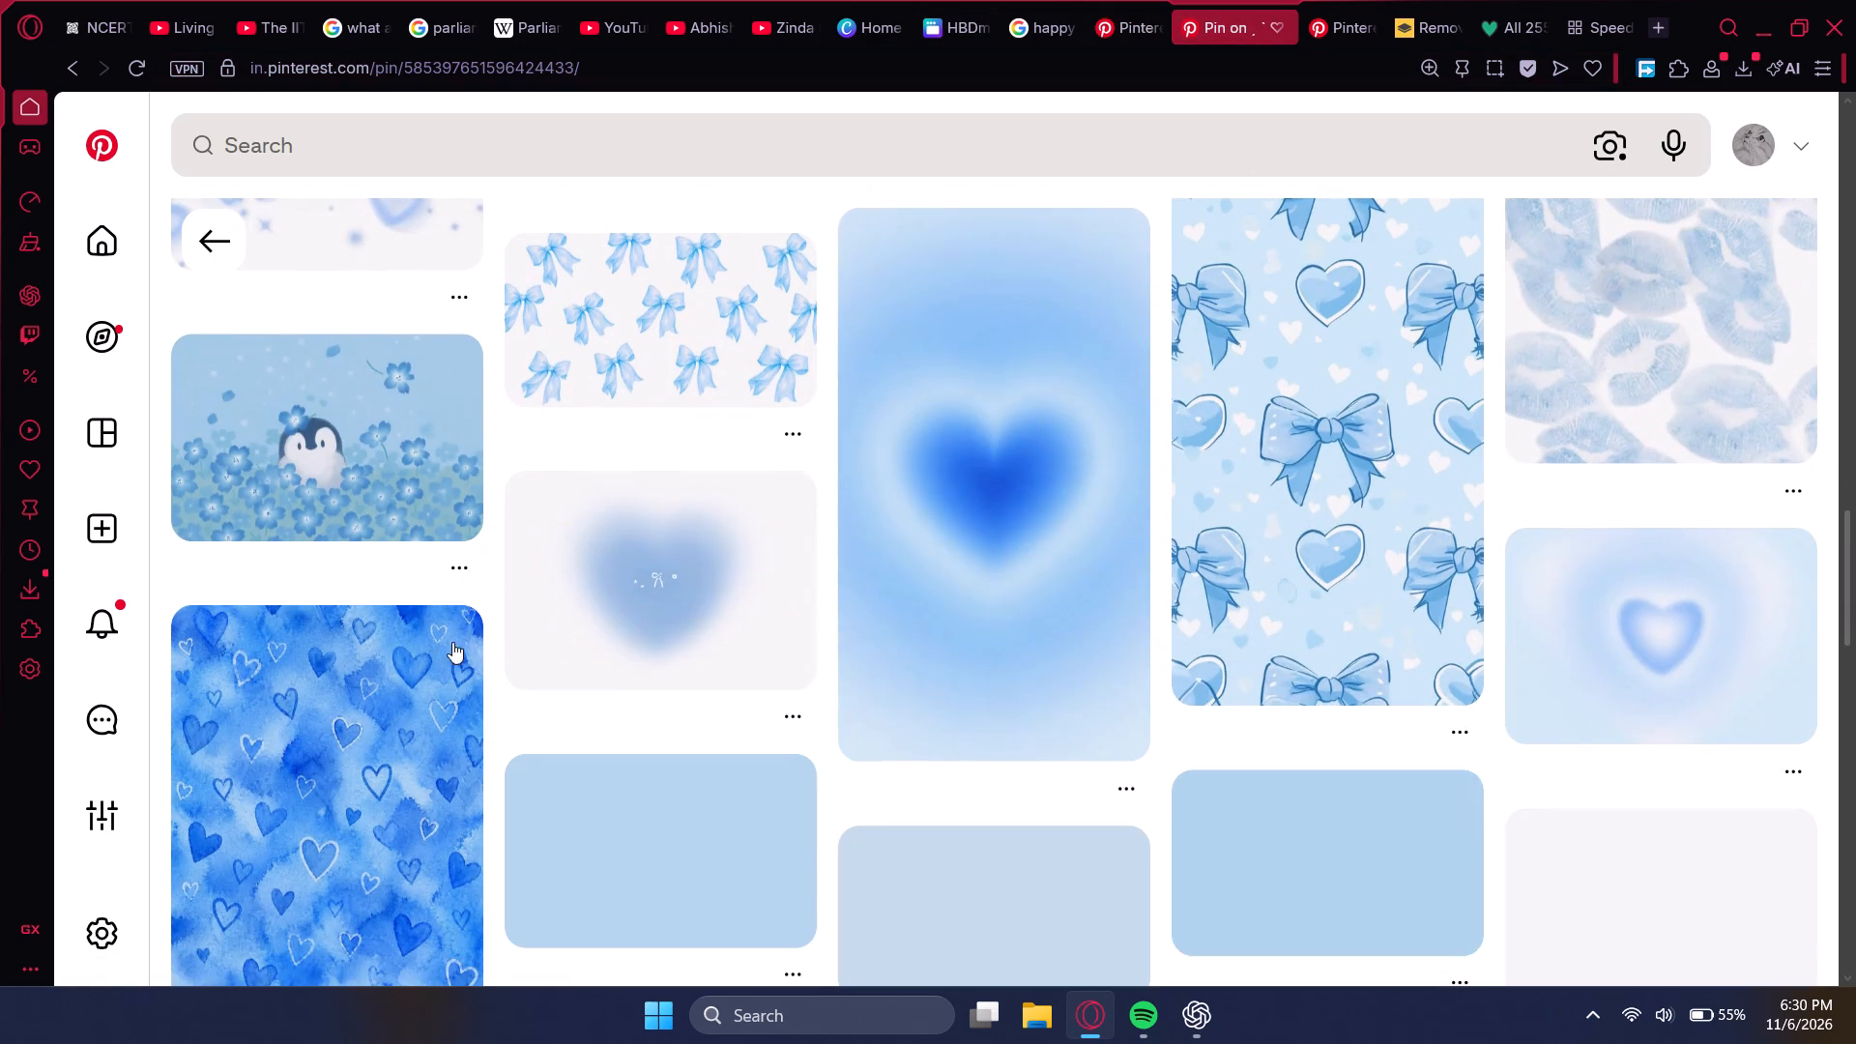
{"action": "scroll", "coordinate": [691, 739], "scroll_direction": "down", "scroll_amount": 4}
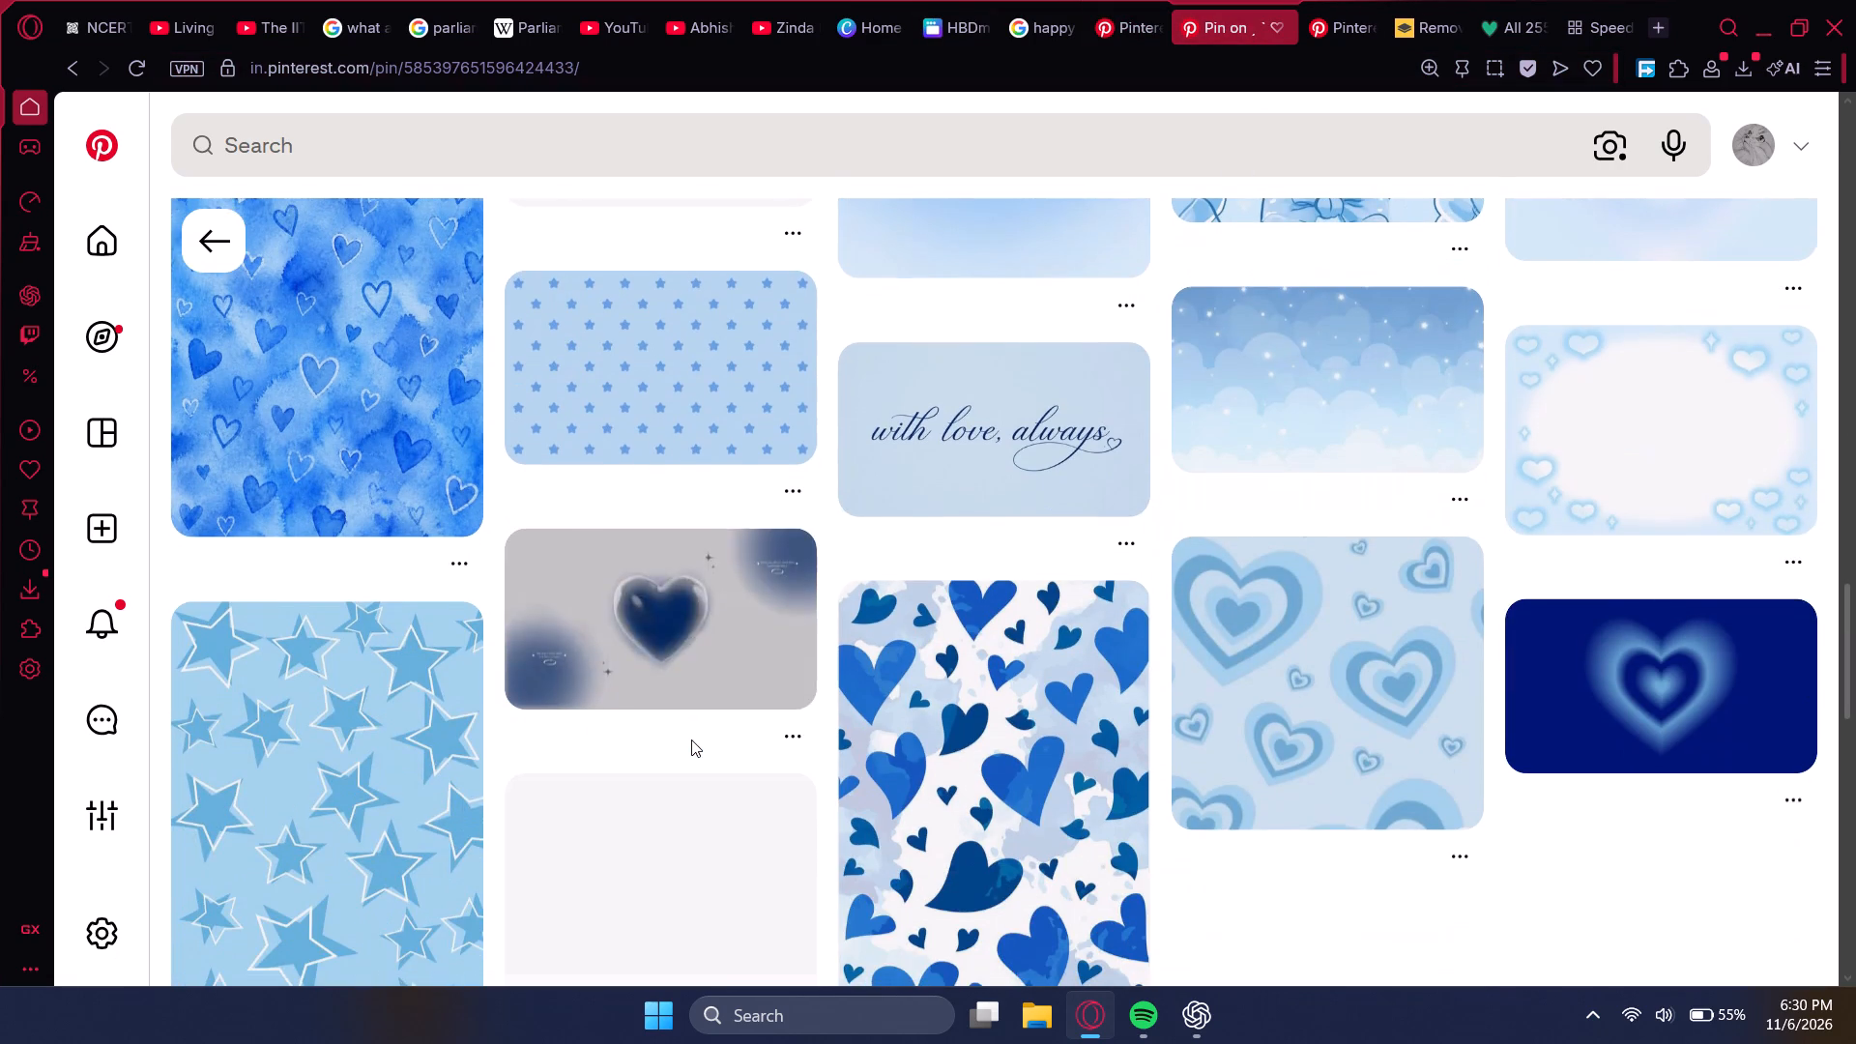
{"action": "scroll", "coordinate": [691, 739], "scroll_direction": "down", "scroll_amount": 9}
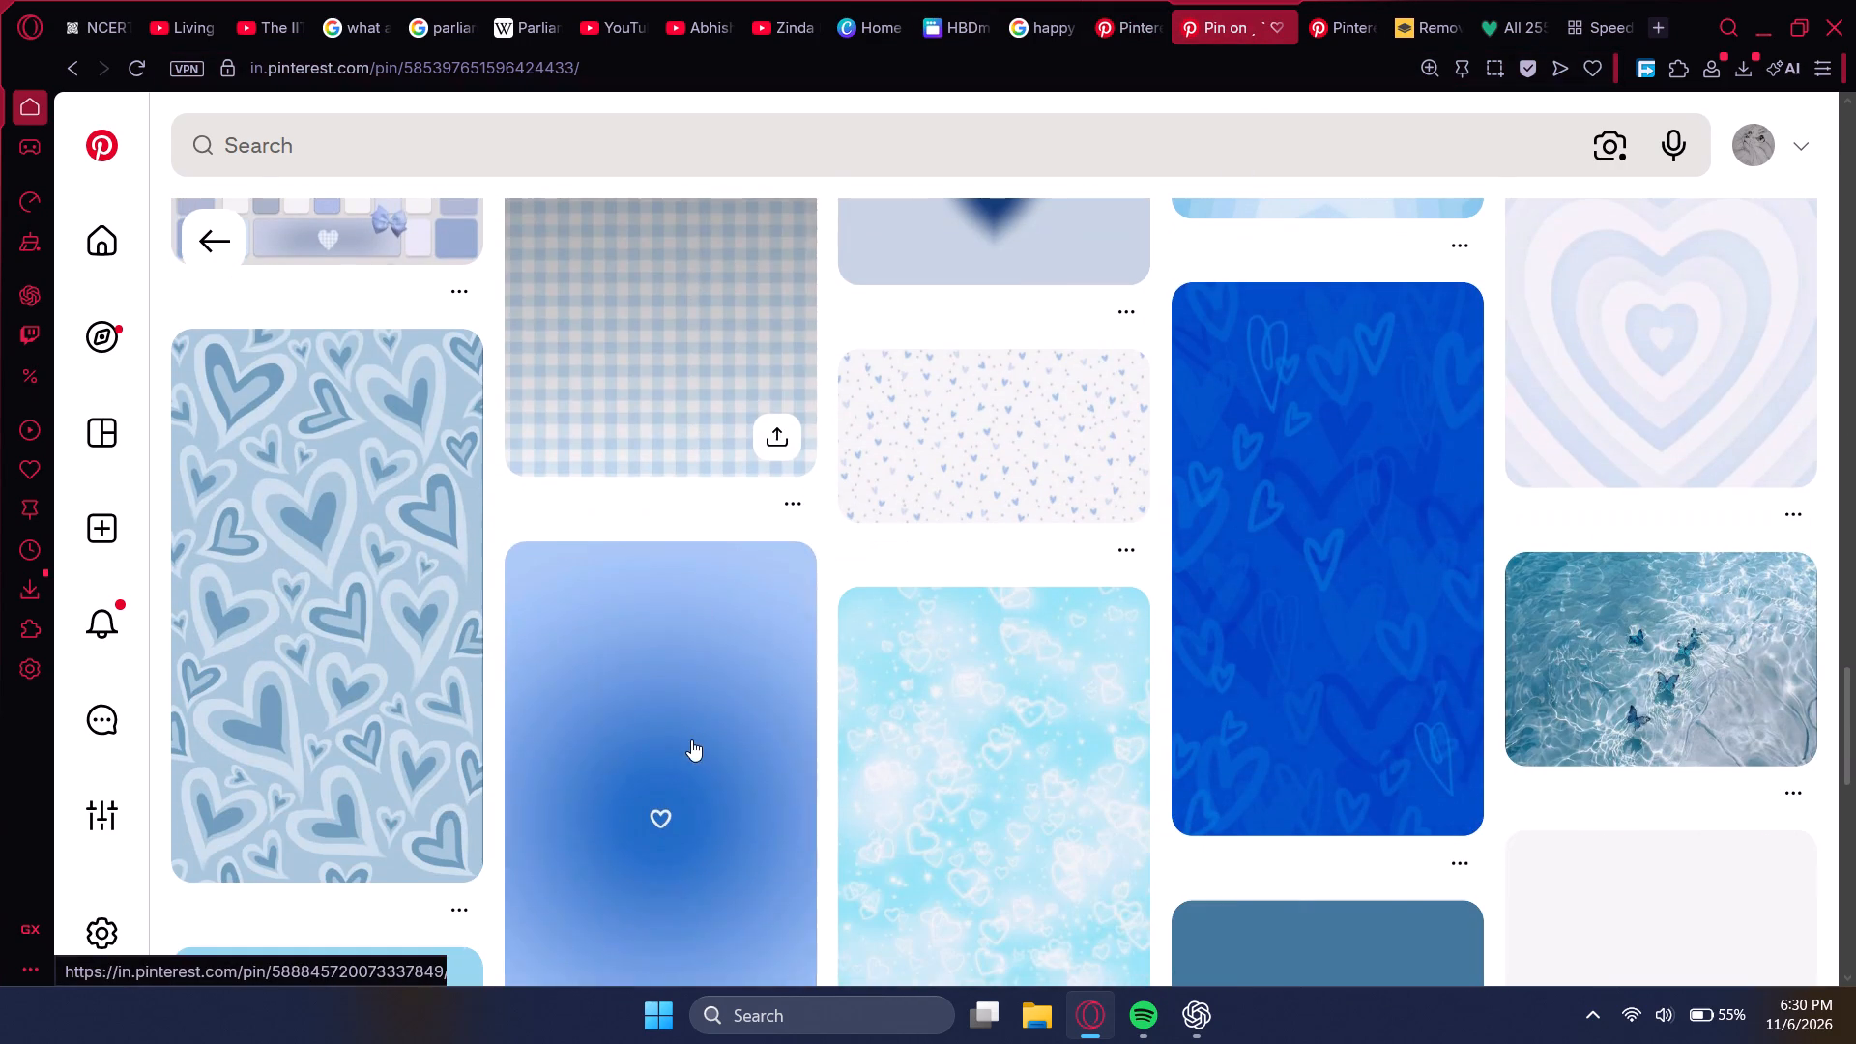
{"action": "scroll", "coordinate": [466, 672], "scroll_direction": "down", "scroll_amount": 3}
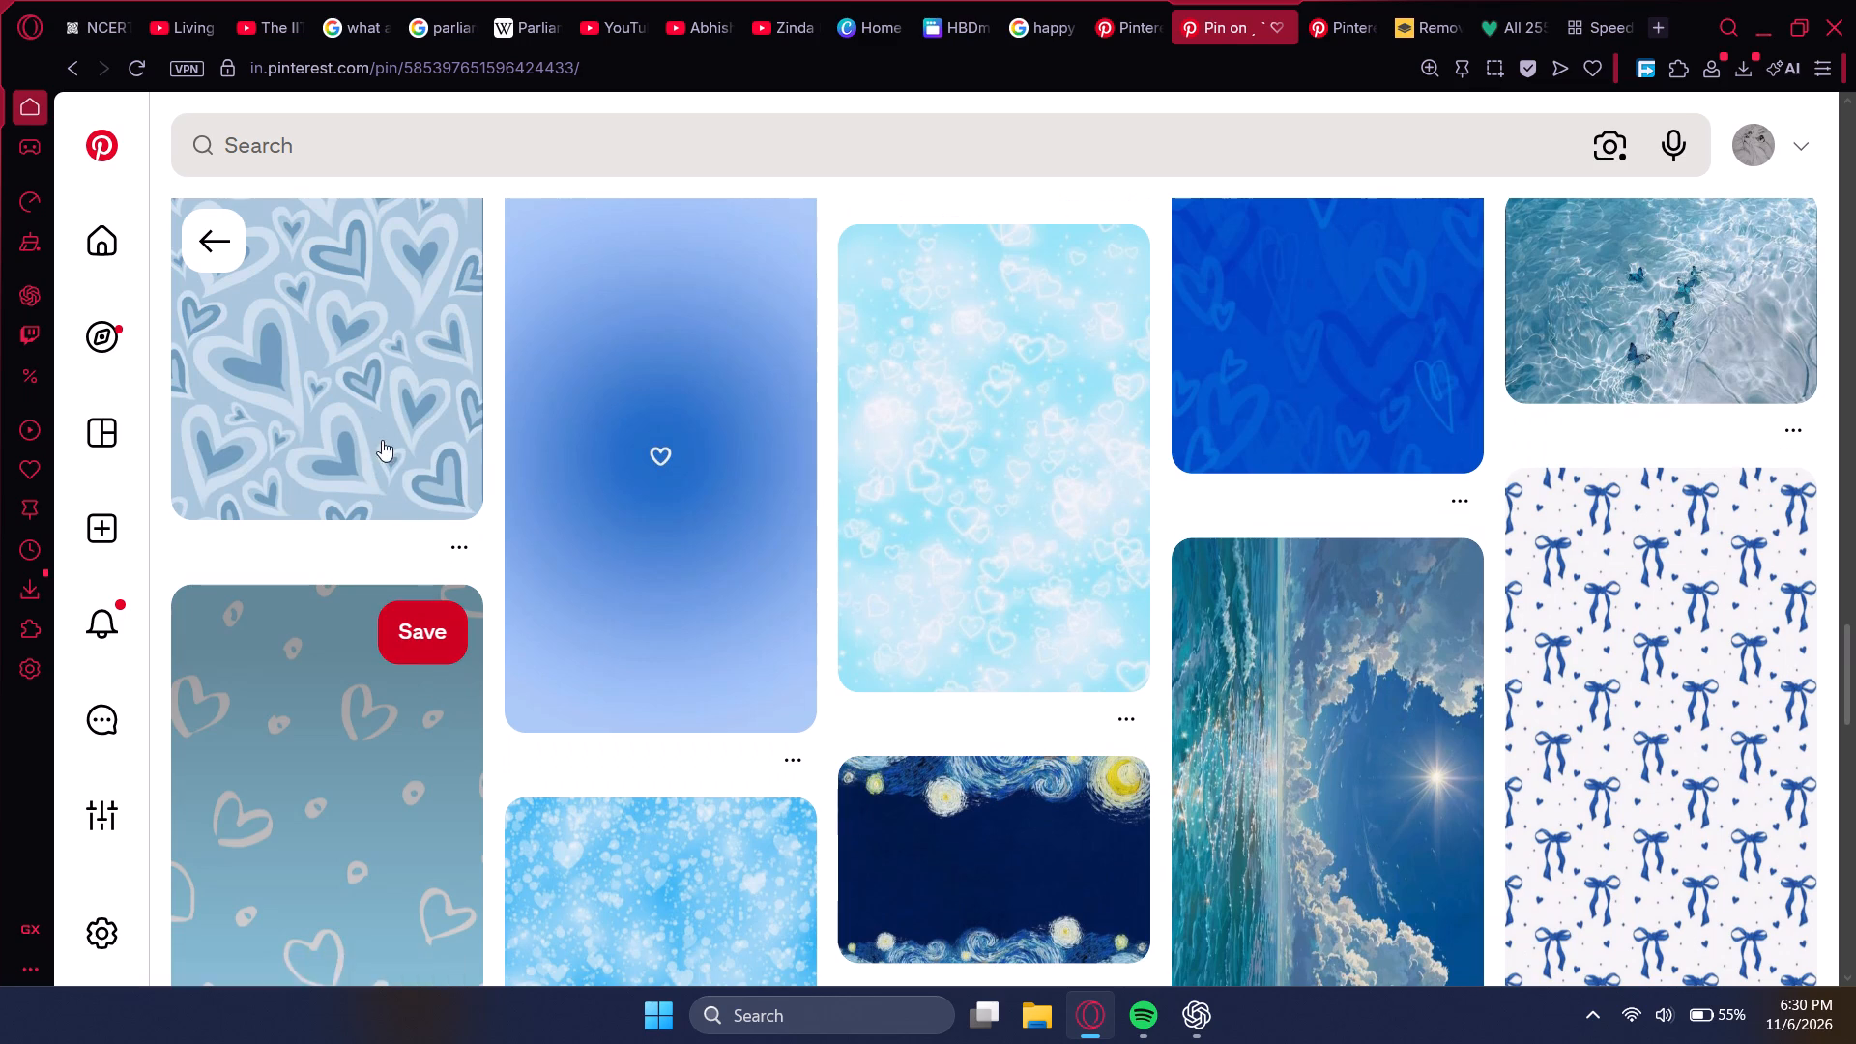
{"action": "left_click", "coordinate": [366, 411]}
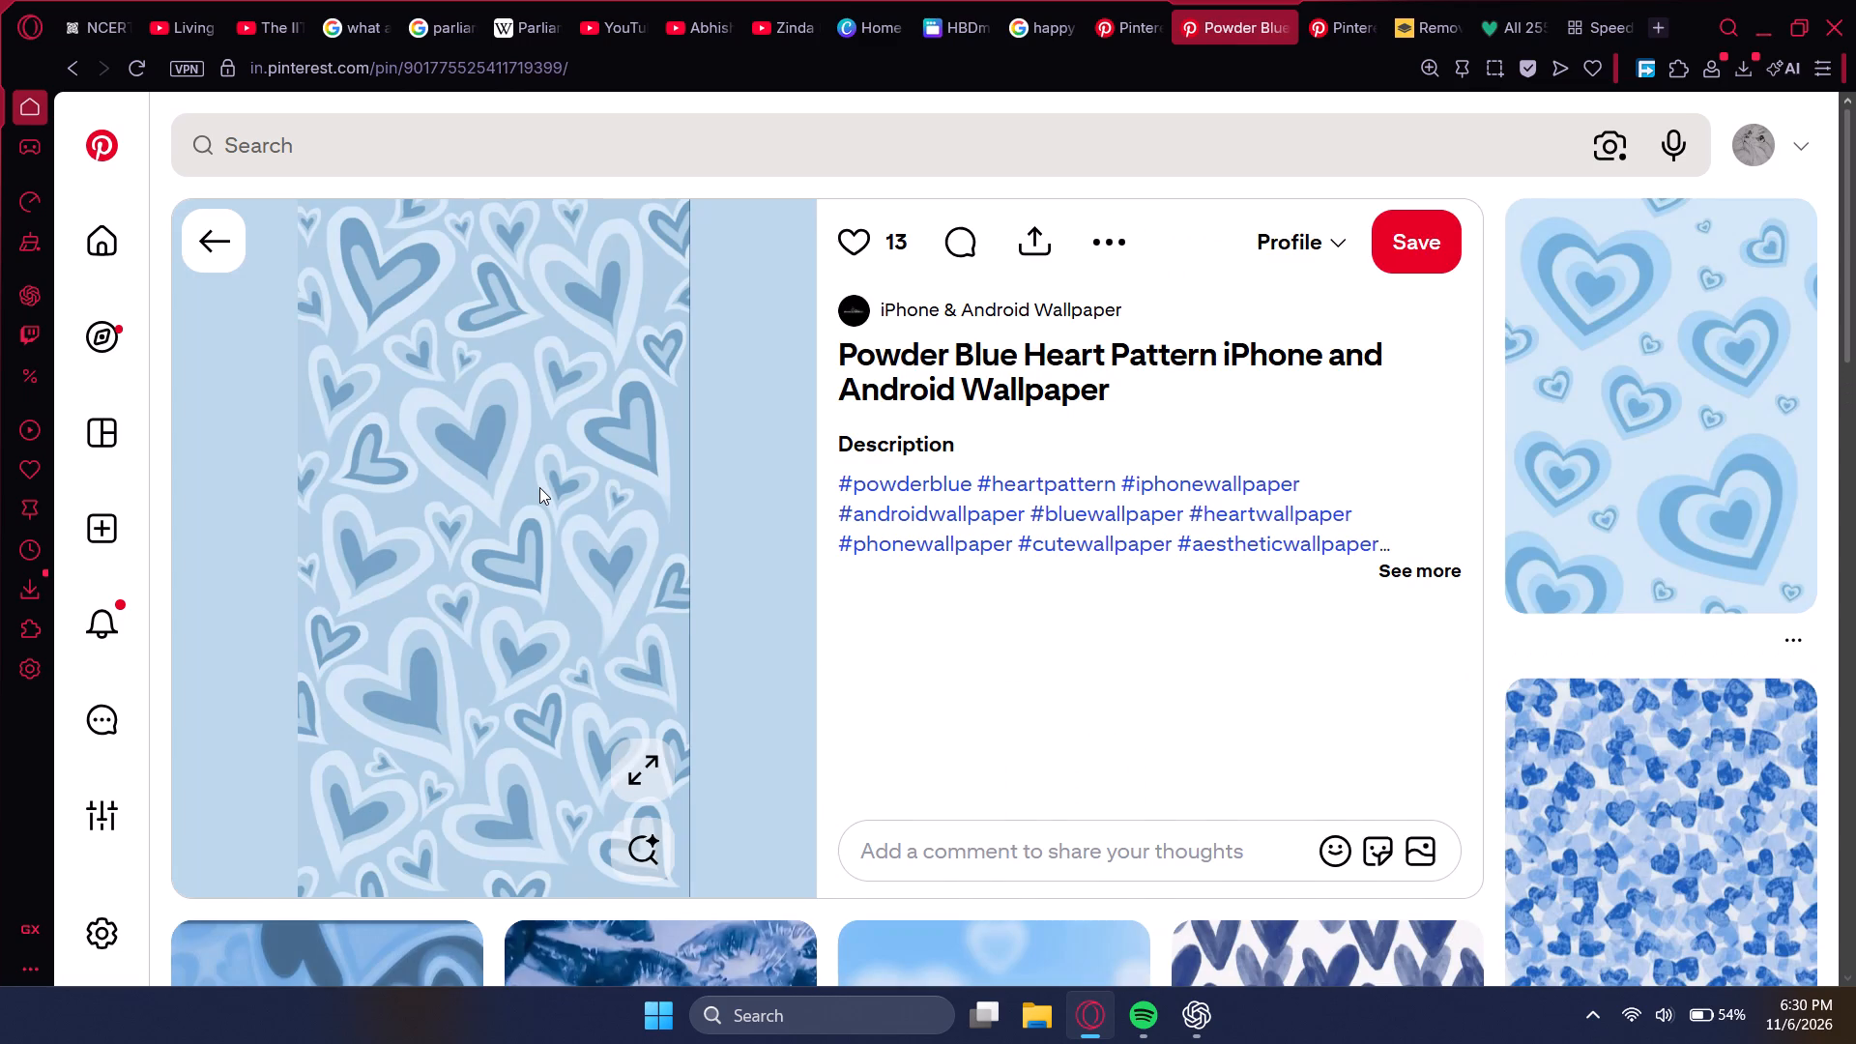
Examine the related blue heart and star patterns below the powder blue heart pin for other background options.
{"action": "scroll", "coordinate": [539, 487], "scroll_direction": "down", "scroll_amount": 3}
{"action": "scroll", "coordinate": [566, 647], "scroll_direction": "down", "scroll_amount": 4}
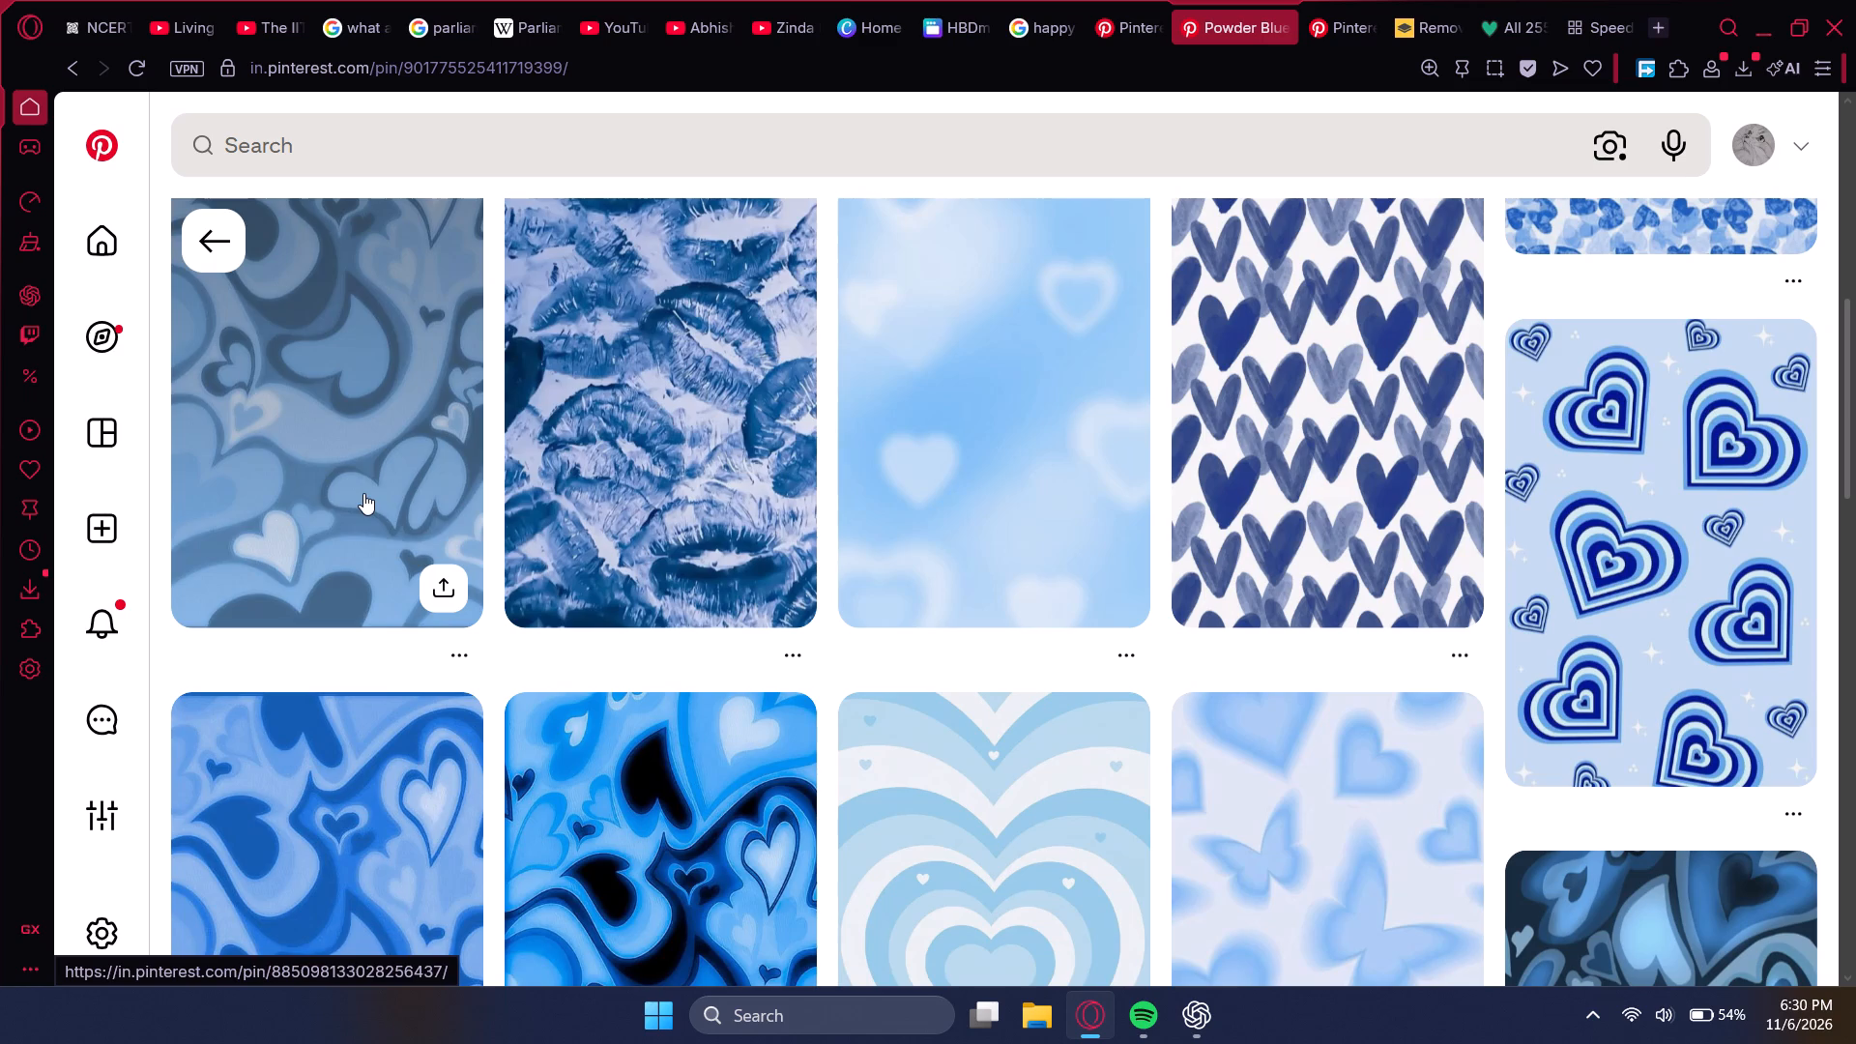
{"action": "scroll", "coordinate": [363, 493], "scroll_direction": "down", "scroll_amount": 10}
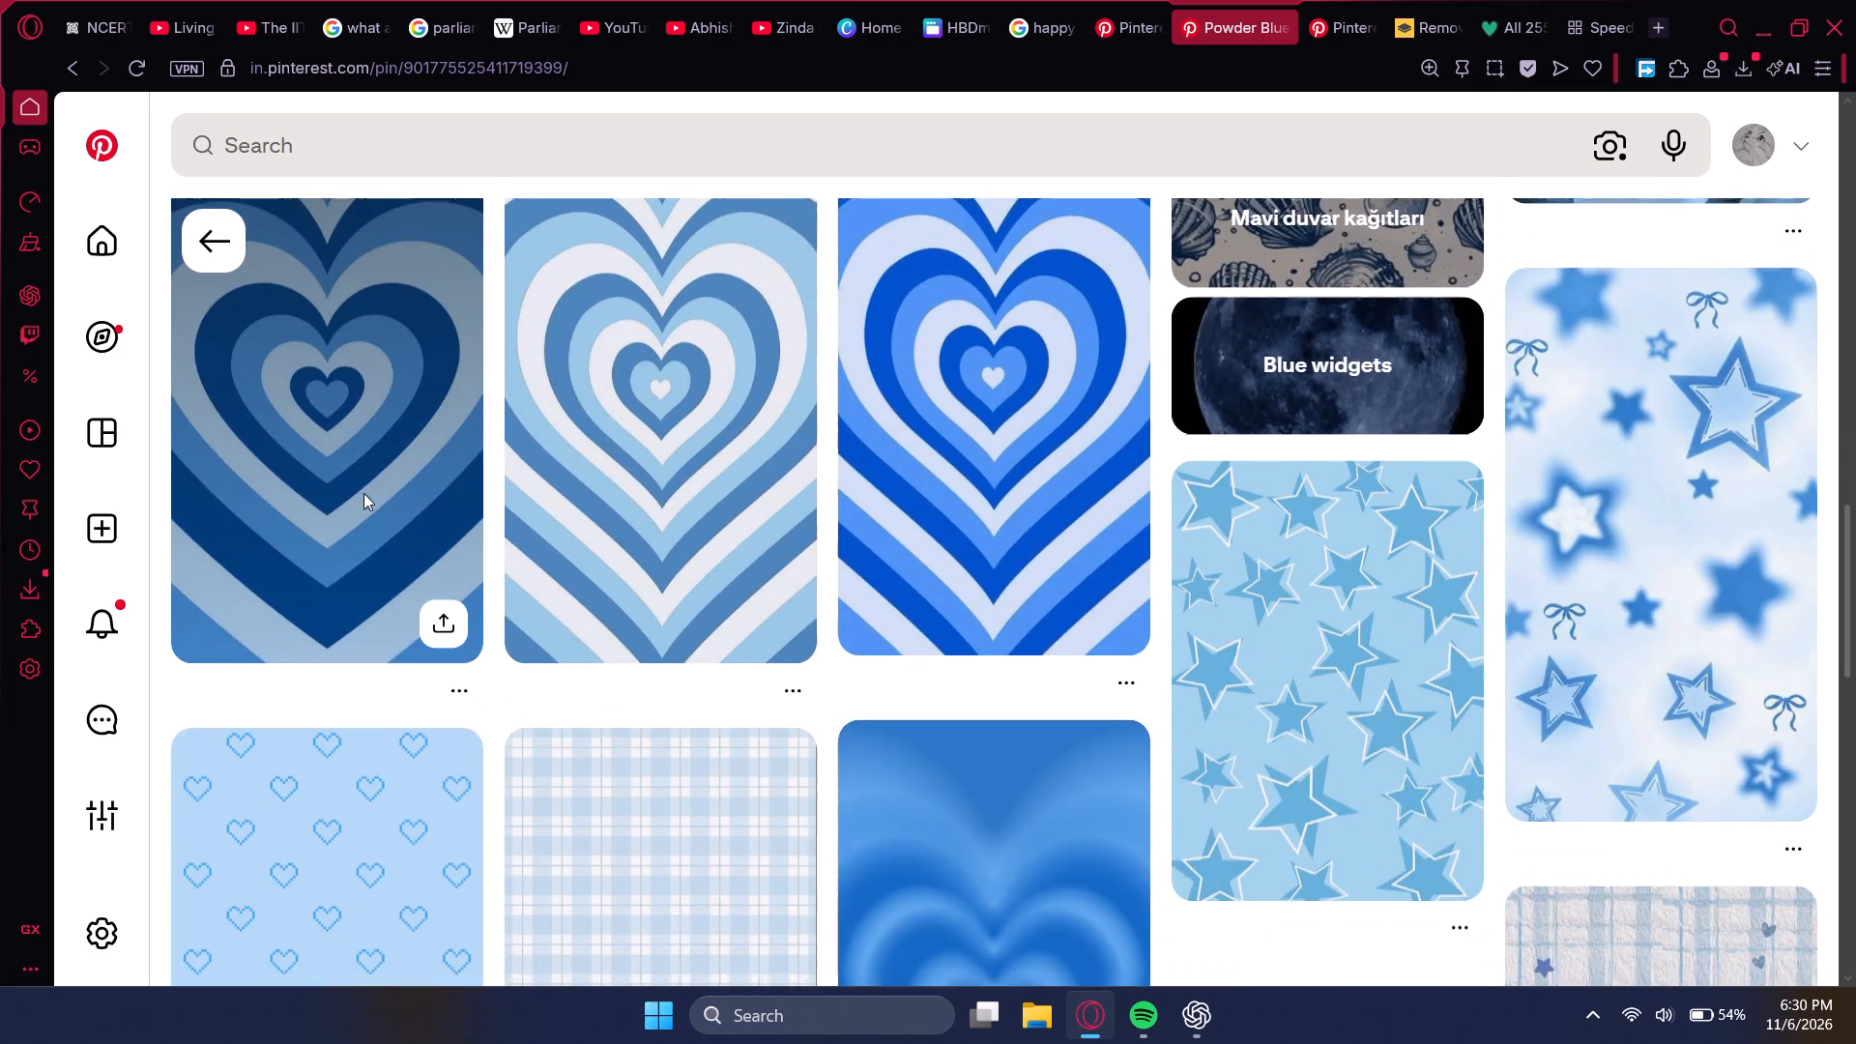
{"action": "scroll", "coordinate": [341, 695], "scroll_direction": "down", "scroll_amount": 10}
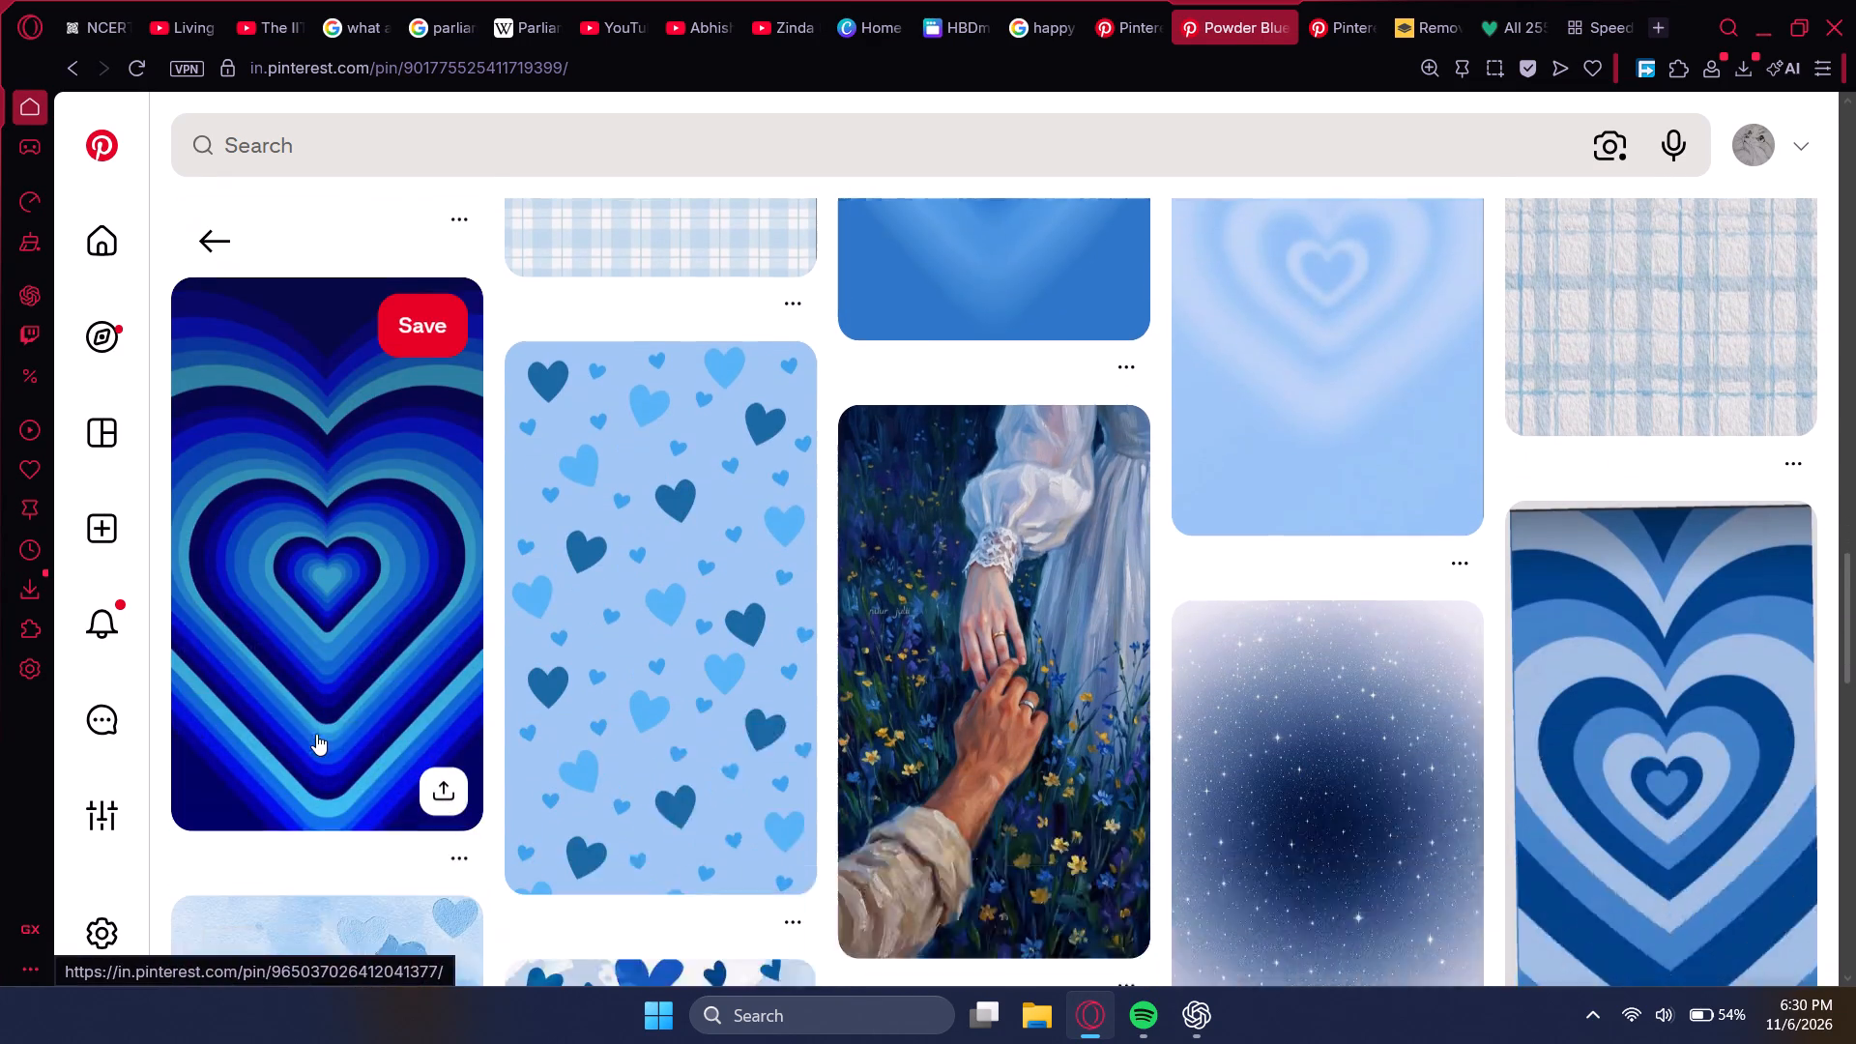
{"action": "scroll", "coordinate": [316, 734], "scroll_direction": "down", "scroll_amount": 5}
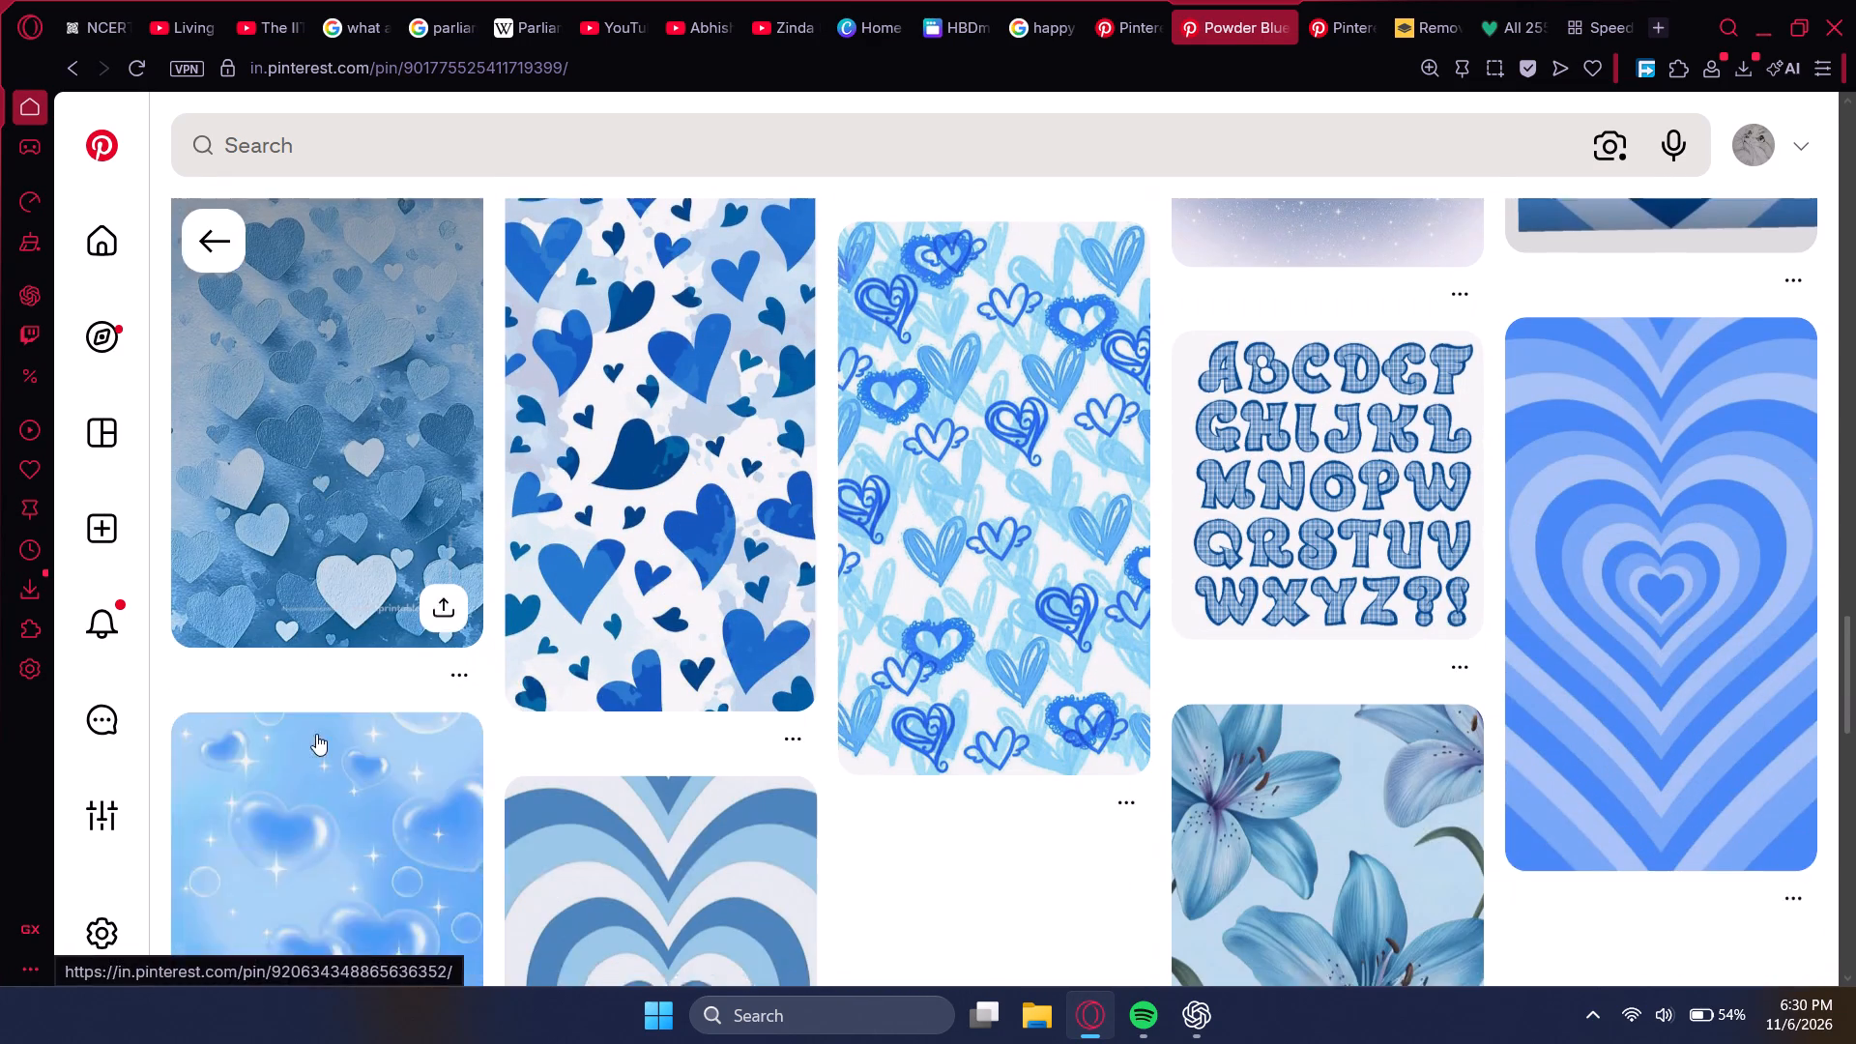
{"action": "scroll", "coordinate": [316, 734], "scroll_direction": "down", "scroll_amount": 5}
{"action": "scroll", "coordinate": [315, 734], "scroll_direction": "up", "scroll_amount": 18}
{"action": "scroll", "coordinate": [296, 709], "scroll_direction": "up", "scroll_amount": 5}
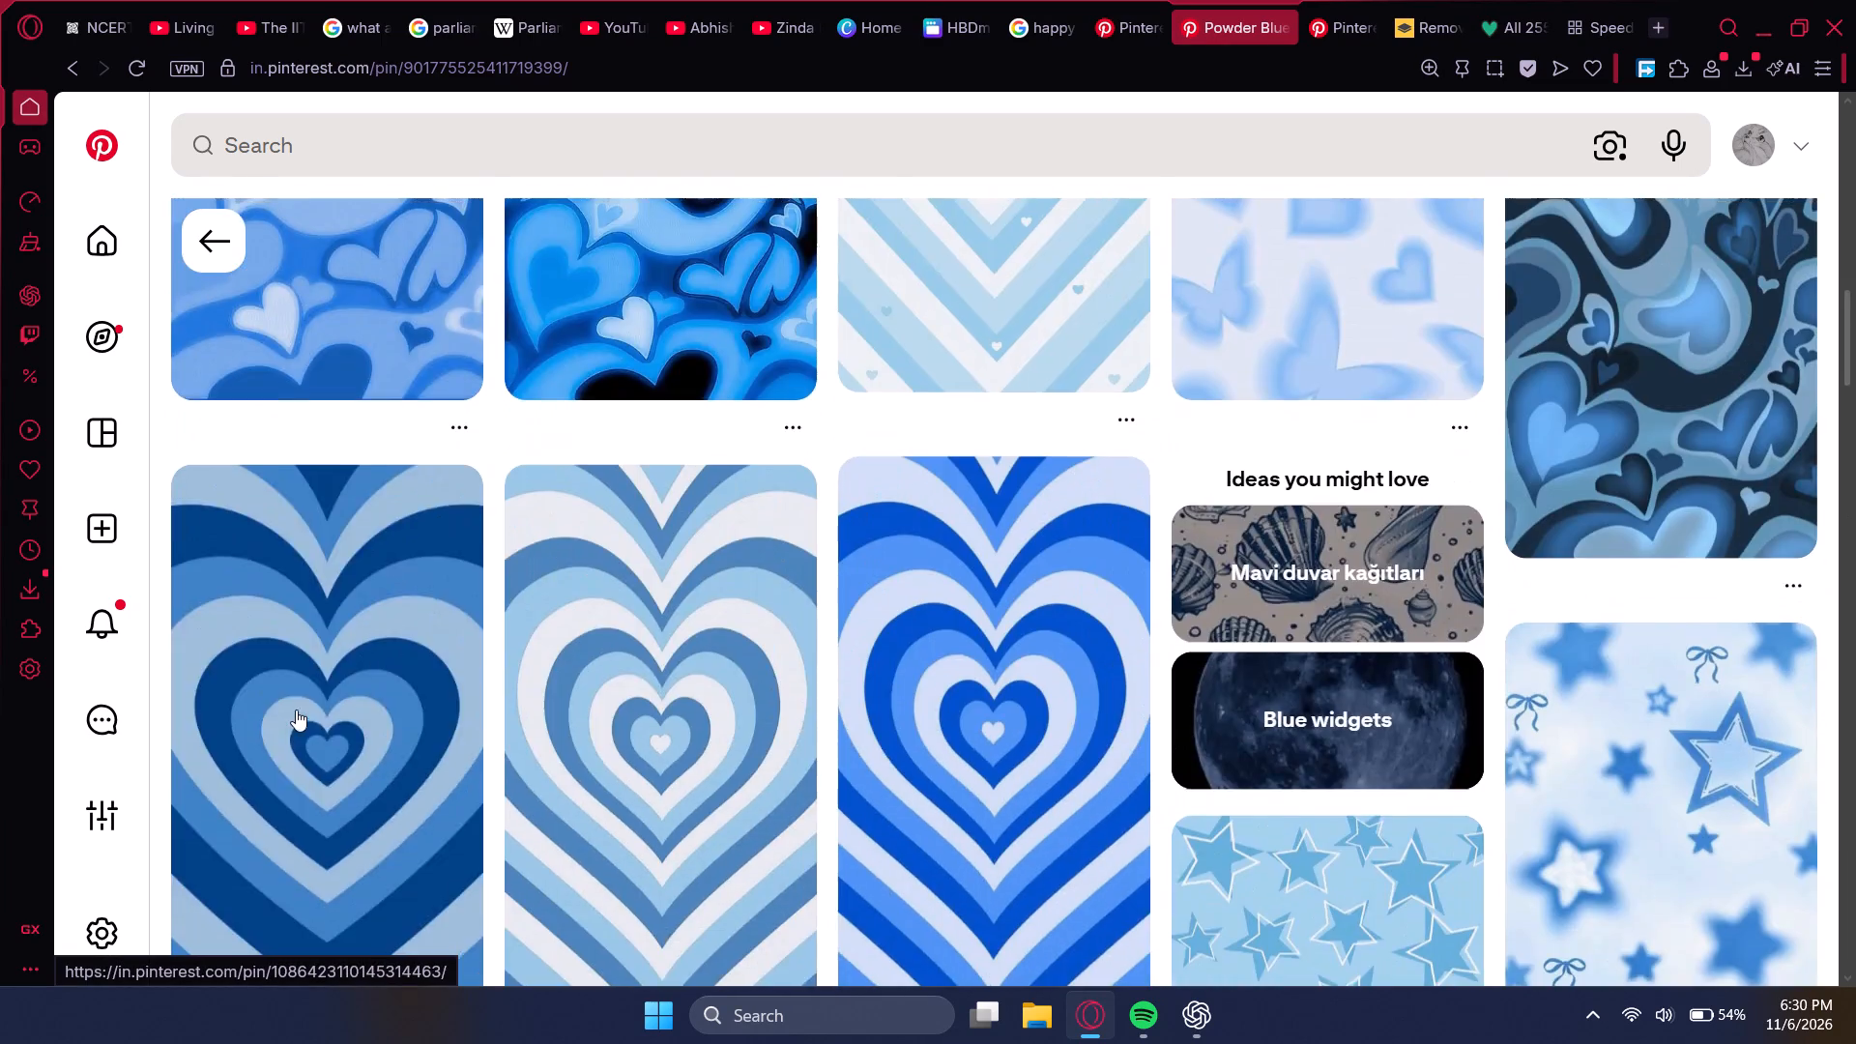
{"action": "scroll", "coordinate": [296, 710], "scroll_direction": "up", "scroll_amount": 12}
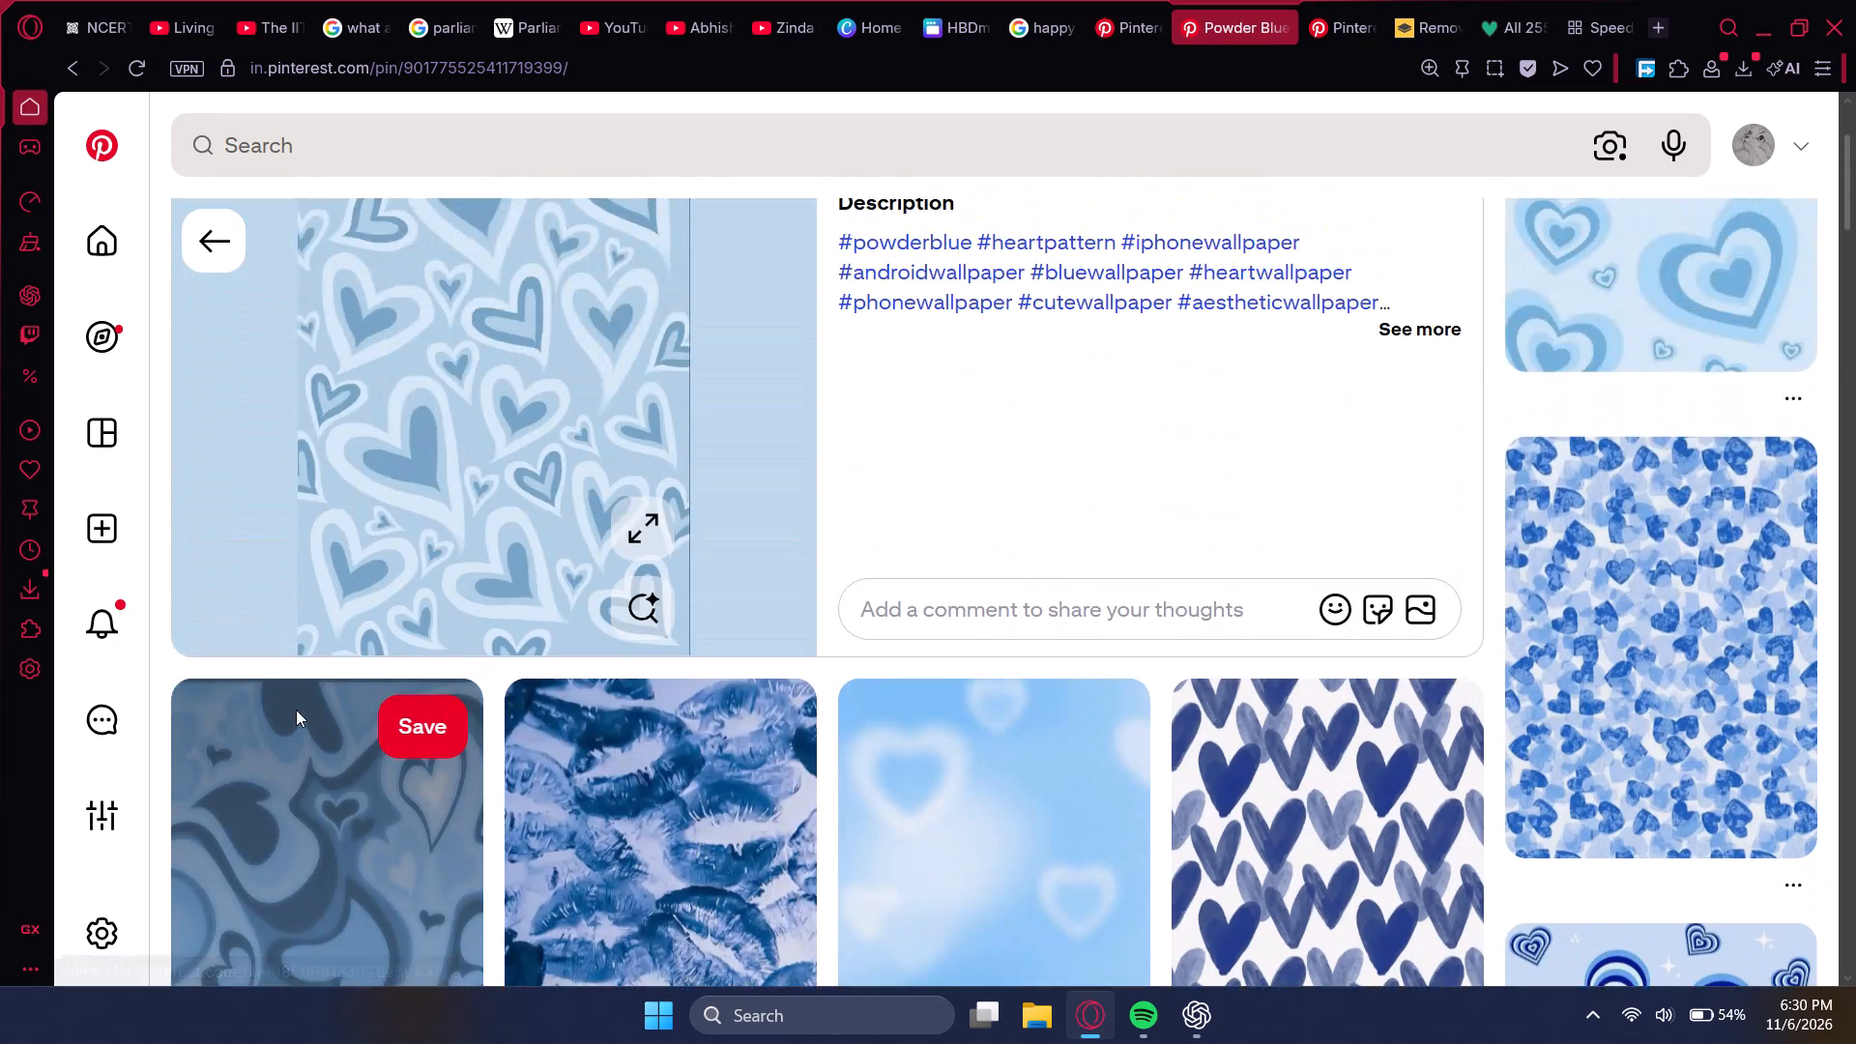
{"action": "scroll", "coordinate": [296, 710], "scroll_direction": "up", "scroll_amount": 2}
Copy the powder blue heart pattern image from its Pinterest pin and paste it onto page 54 of HBDmyLOVE.
{"action": "right_click", "coordinate": [437, 593]}
{"action": "left_click", "coordinate": [540, 213]}
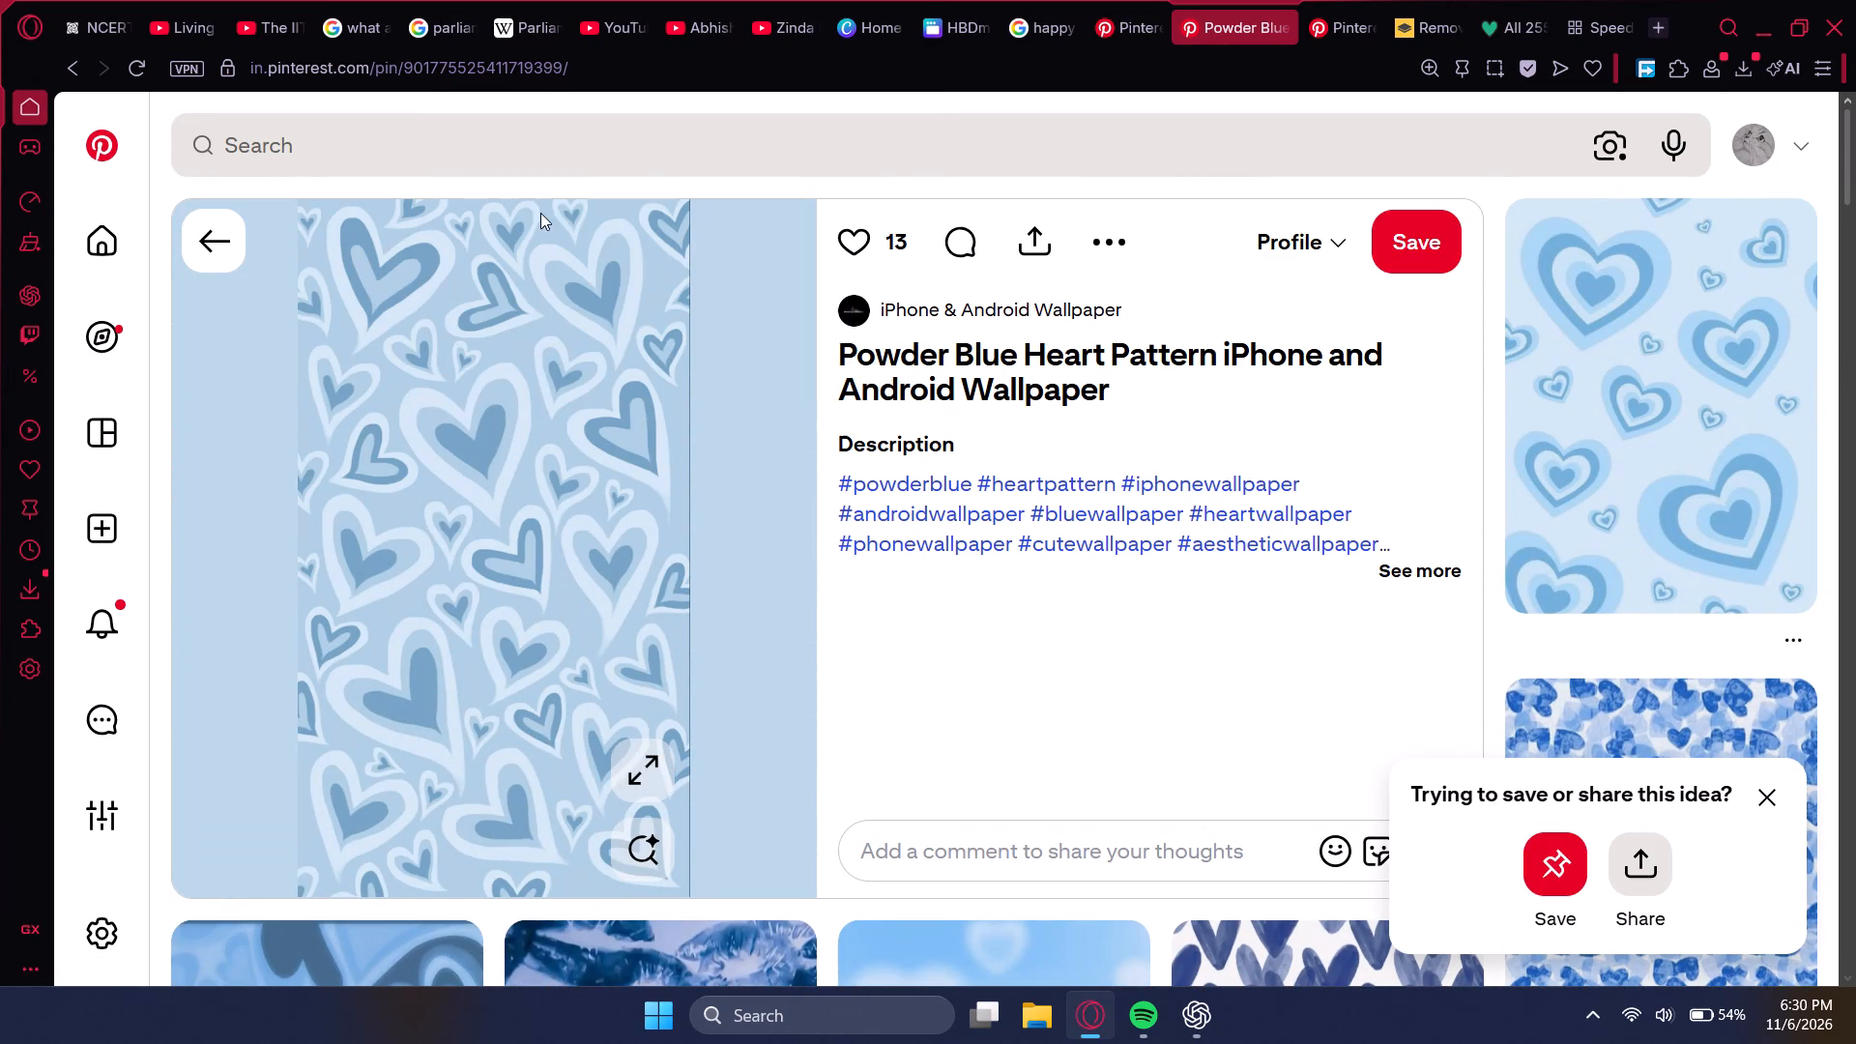
{"action": "left_click", "coordinate": [935, 14]}
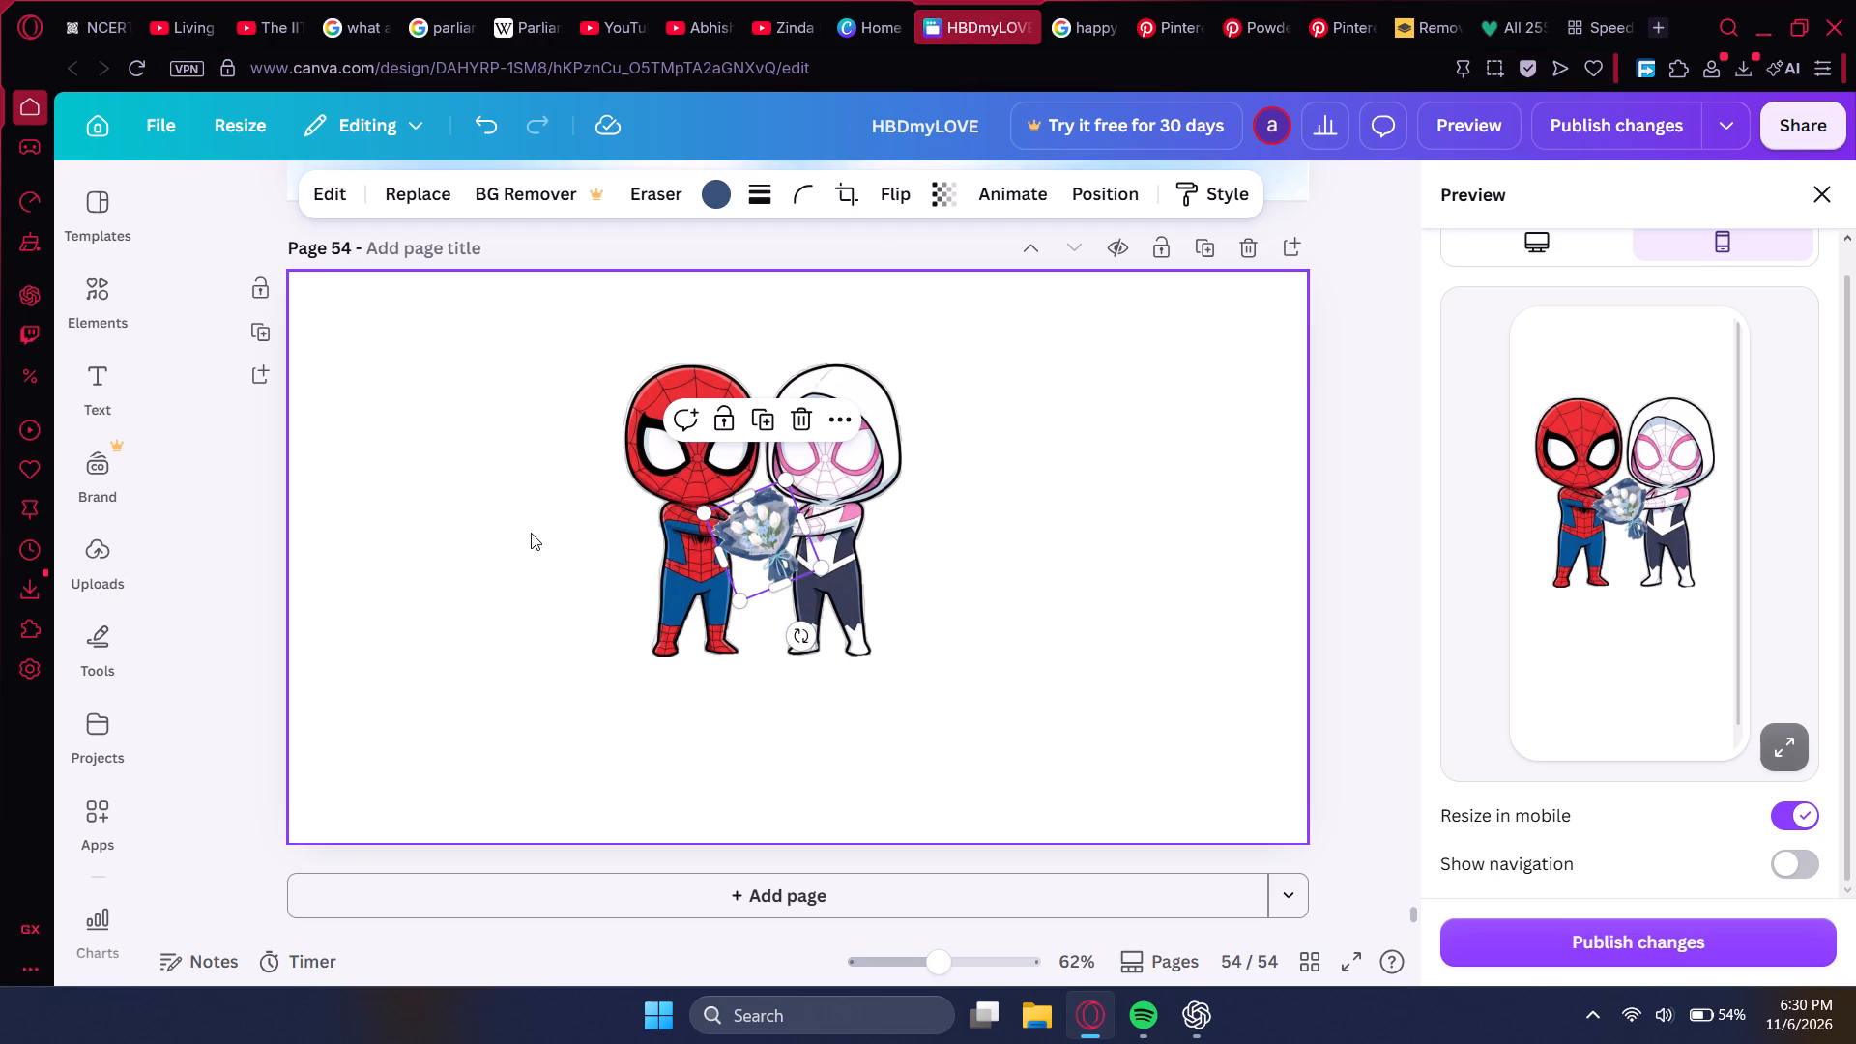
{"action": "key", "text": "ctrl+v"}
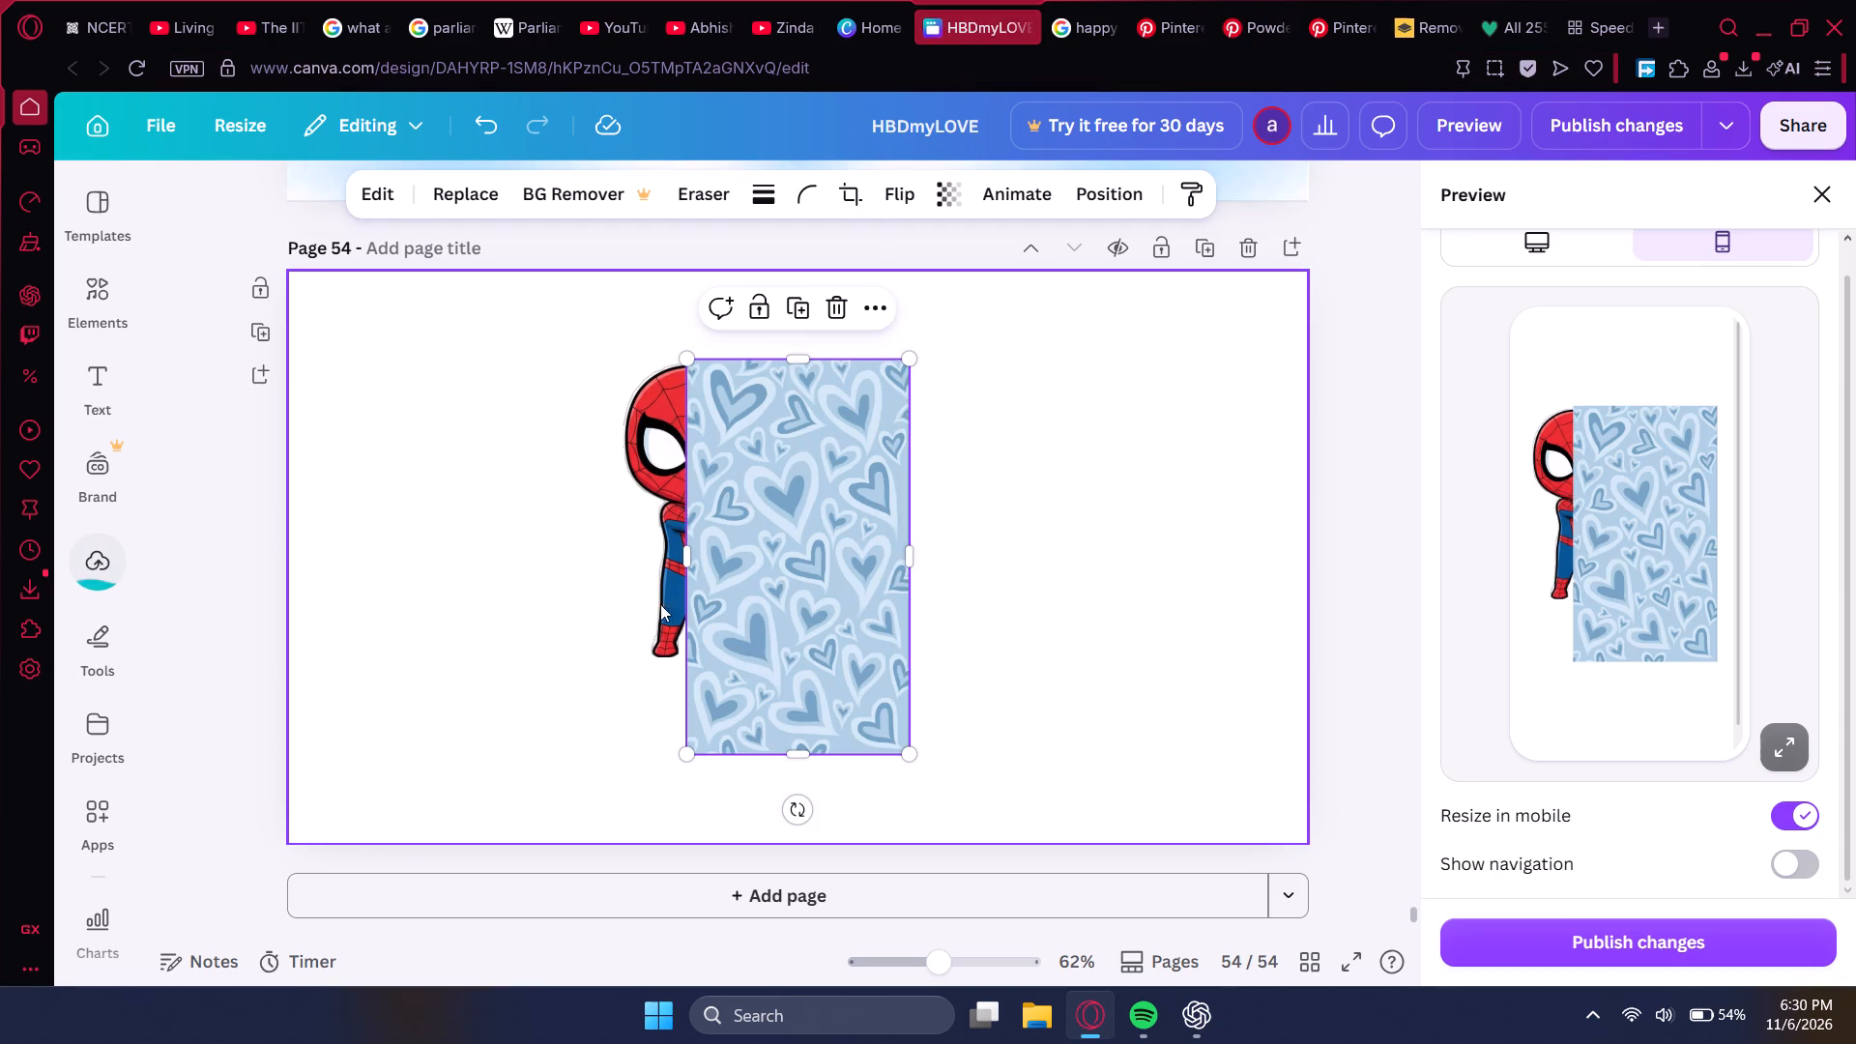
Rotate the heart pattern to landscape, move it to page 54's top-left corner and enlarge it across the page.
{"action": "left_click_drag", "start_coordinate": [801, 810], "coordinate": [1098, 561]}
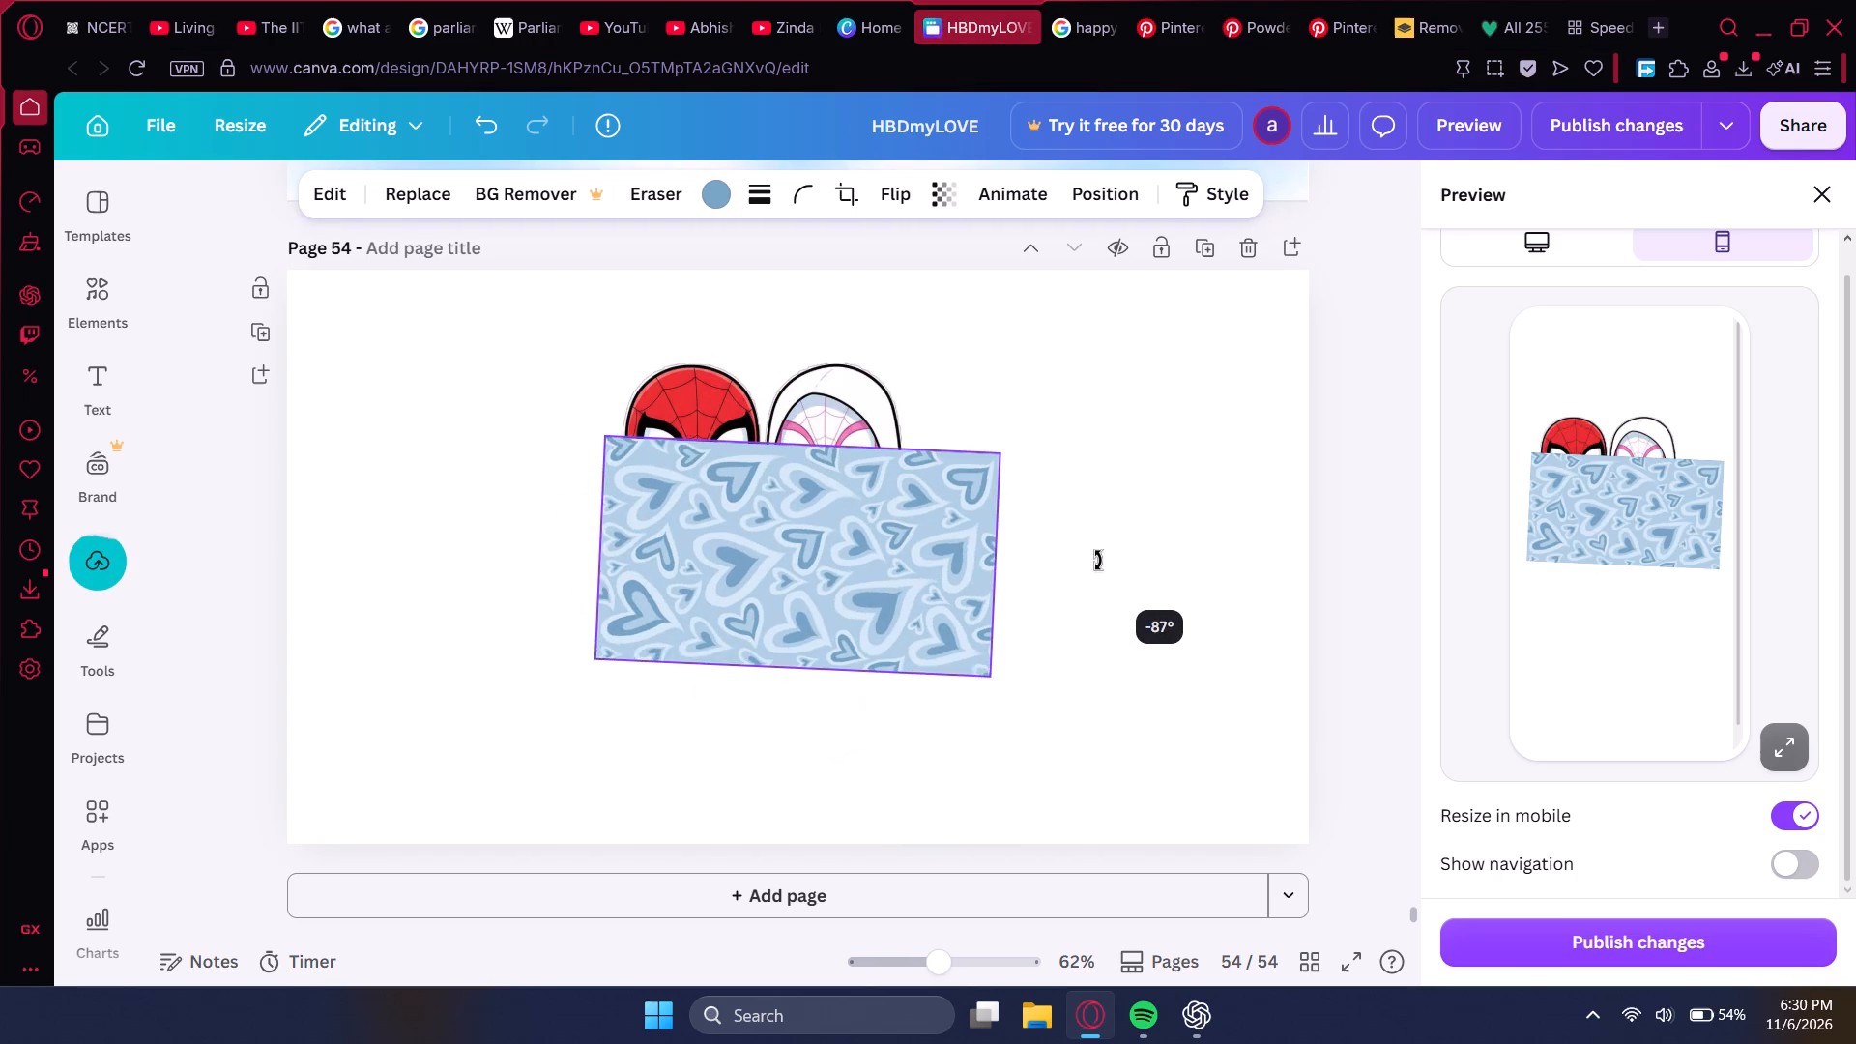
{"action": "left_click_drag", "start_coordinate": [1098, 561], "coordinate": [1101, 556]}
{"action": "left_click_drag", "start_coordinate": [804, 570], "coordinate": [499, 391]}
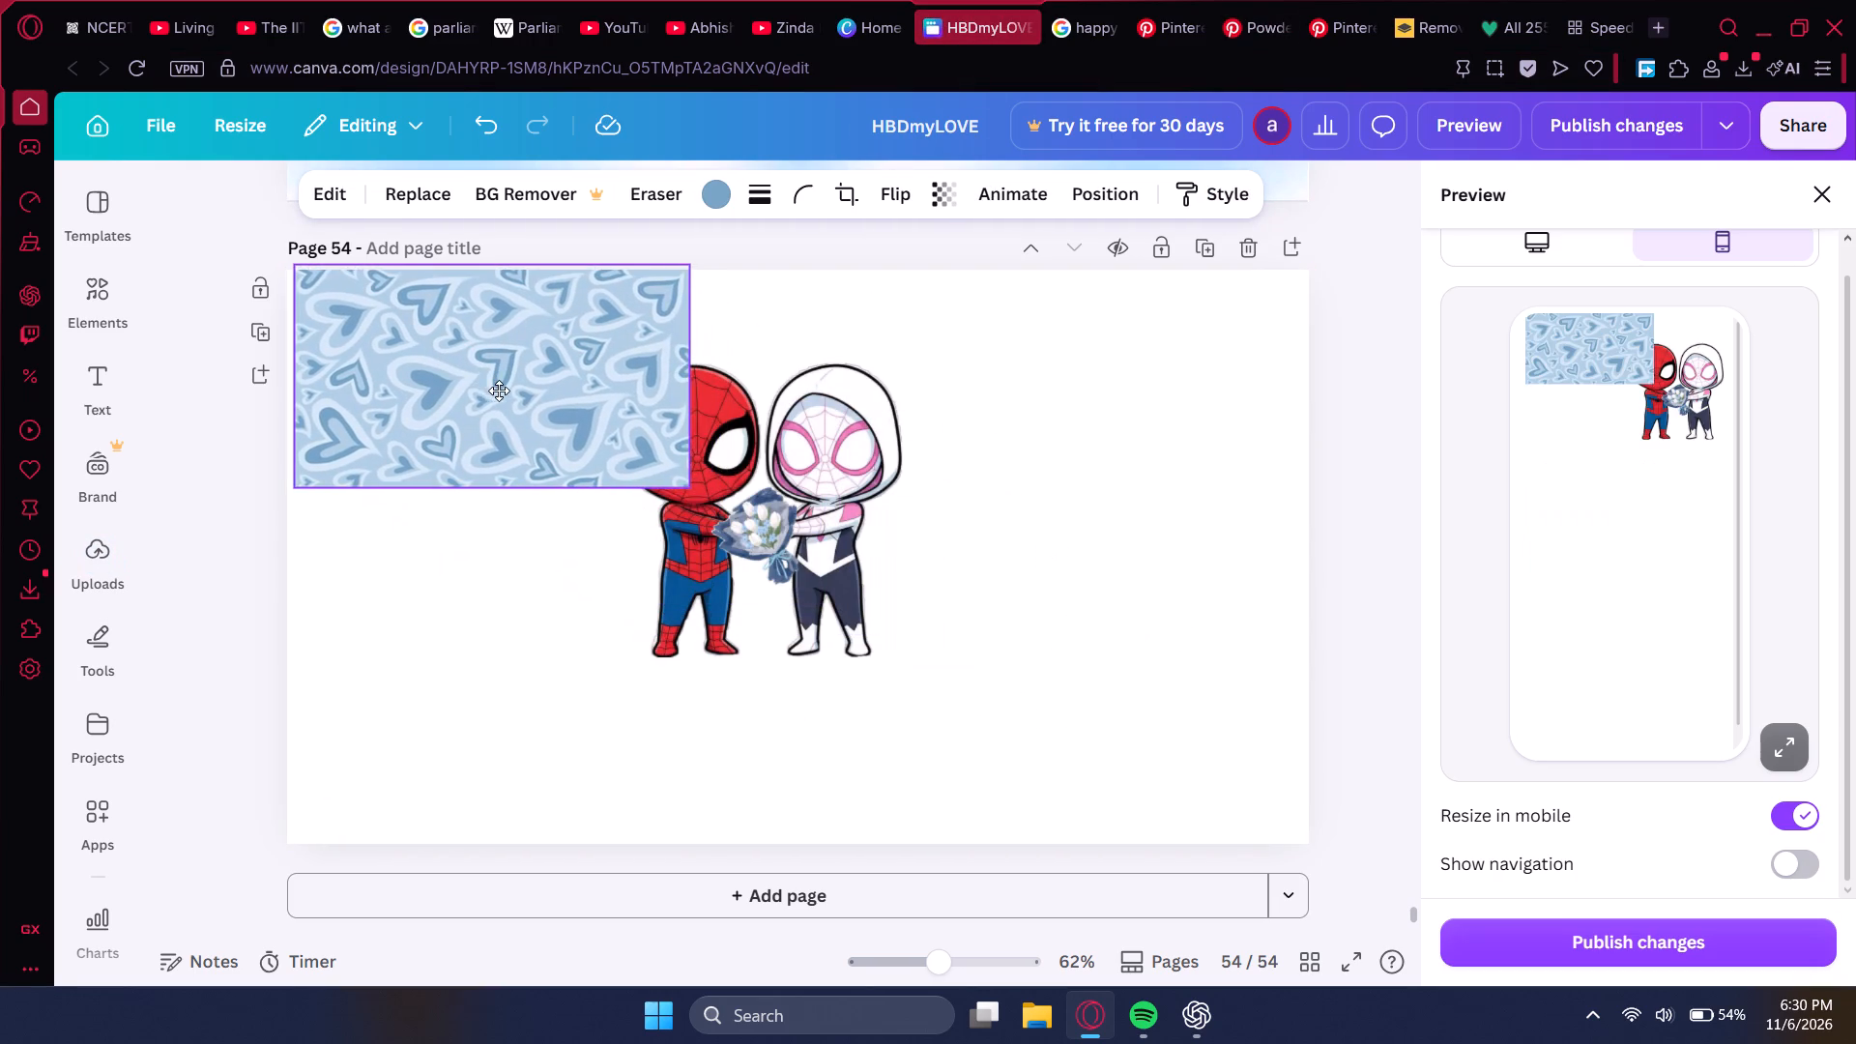
{"action": "left_click_drag", "start_coordinate": [499, 391], "coordinate": [492, 391]}
{"action": "left_click_drag", "start_coordinate": [681, 491], "coordinate": [1098, 800]}
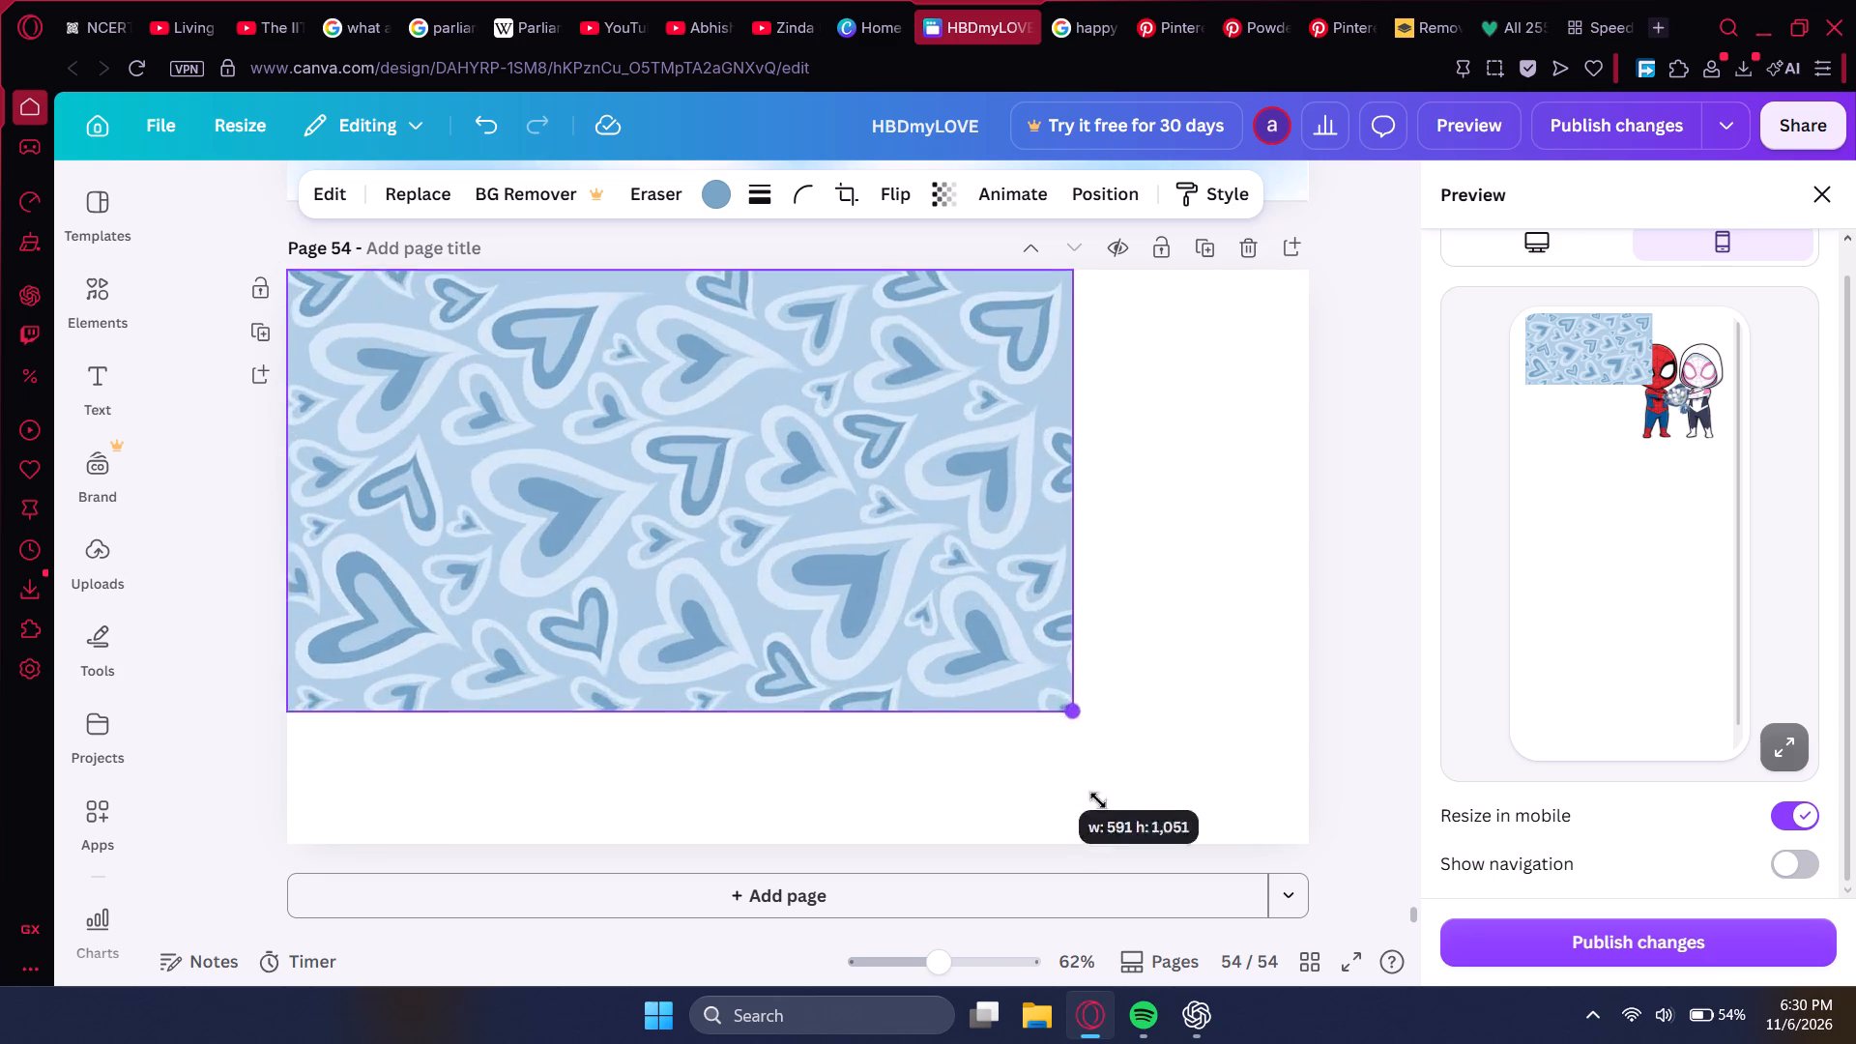
Enlarge the heart pattern until it covers all of page 54.
{"action": "left_click_drag", "start_coordinate": [1098, 800], "coordinate": [1269, 916]}
Send the heart pattern backward in the layer order, behind the bouquet and the Spider-Man couple.
{"action": "right_click", "coordinate": [1211, 766]}
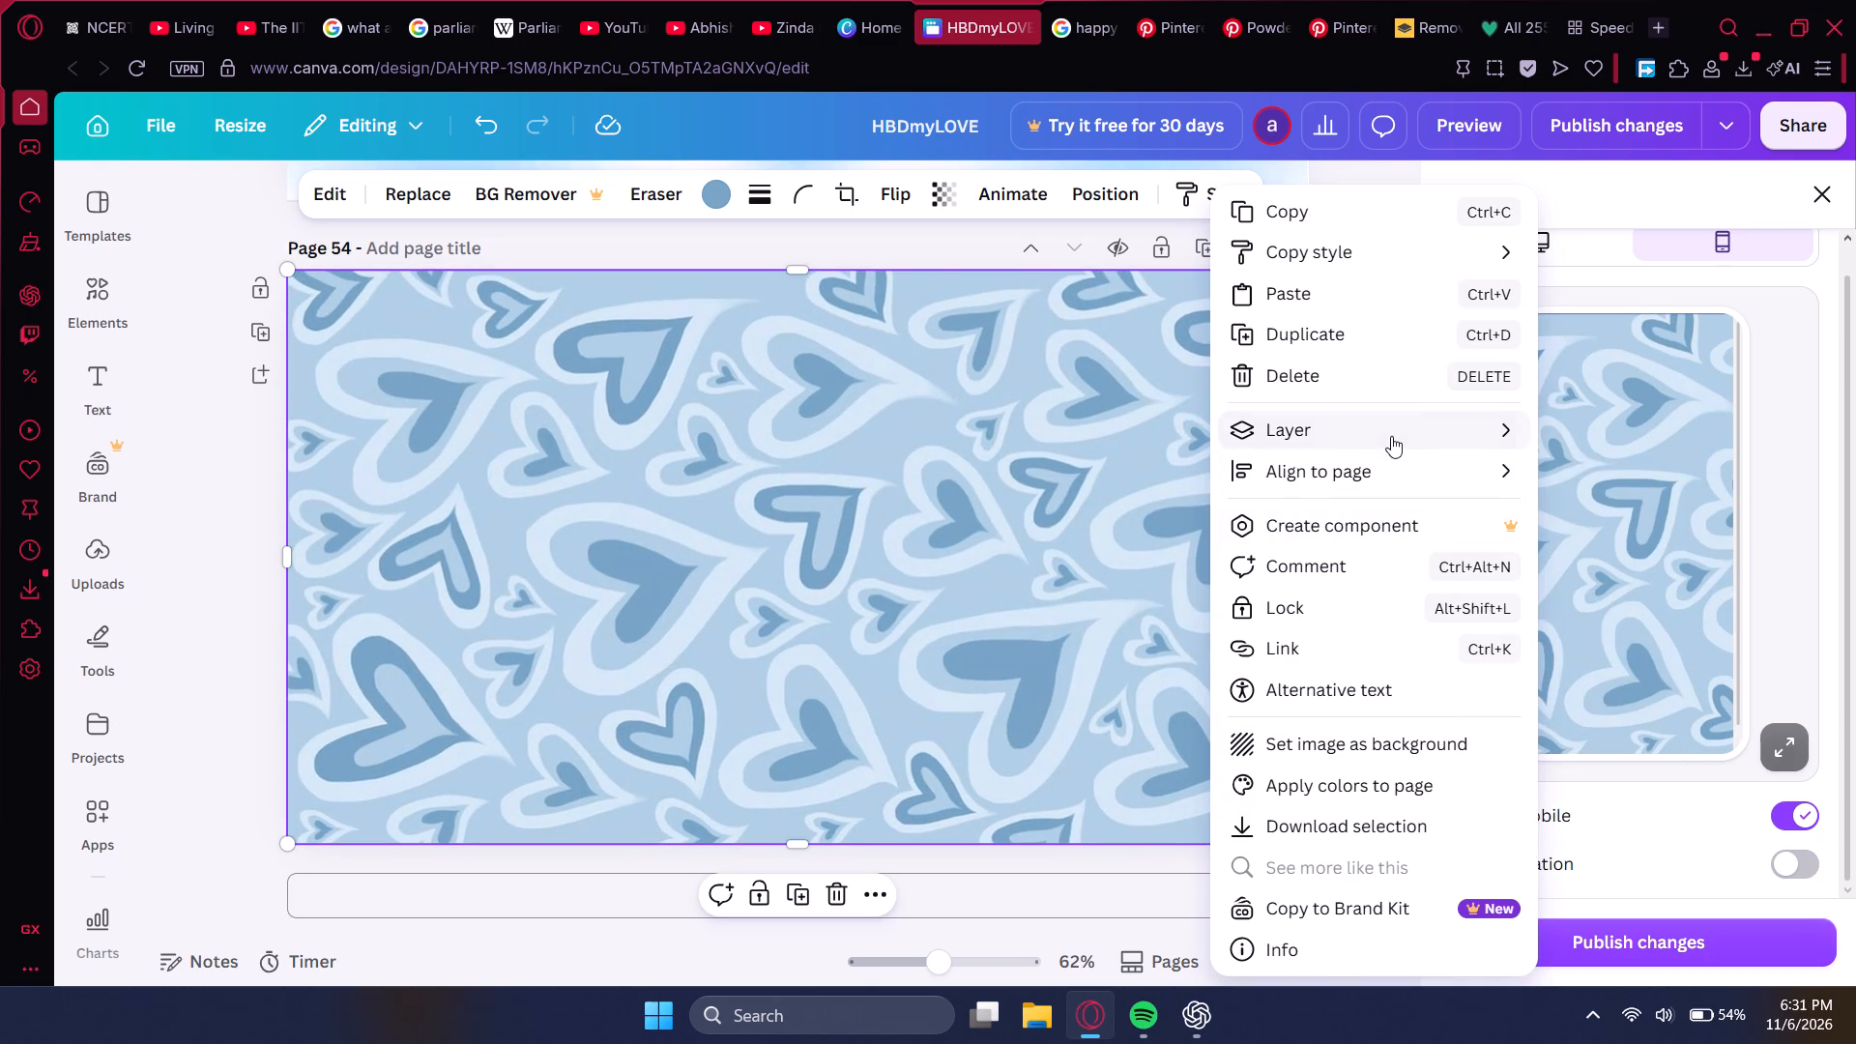
{"action": "left_click", "coordinate": [1391, 436]}
{"action": "left_click", "coordinate": [1614, 509]}
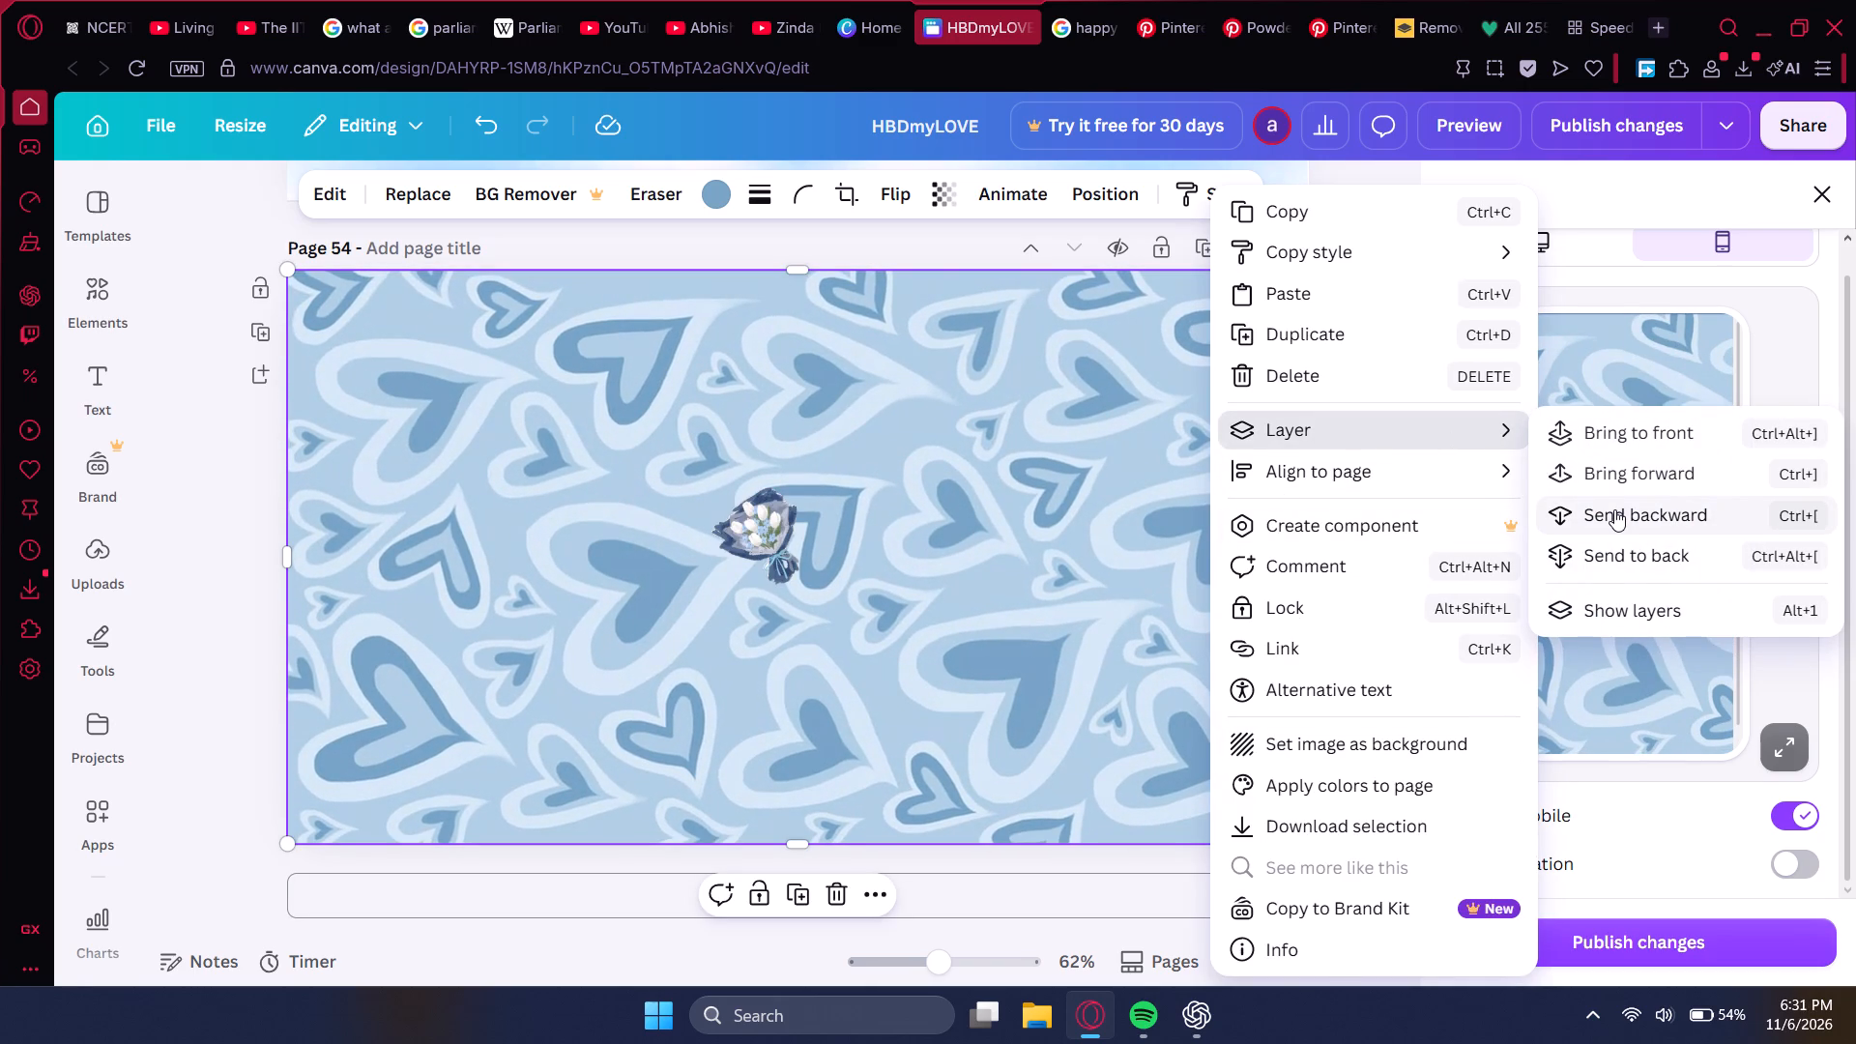
{"action": "left_click", "coordinate": [1614, 509]}
{"action": "left_click", "coordinate": [250, 657]}
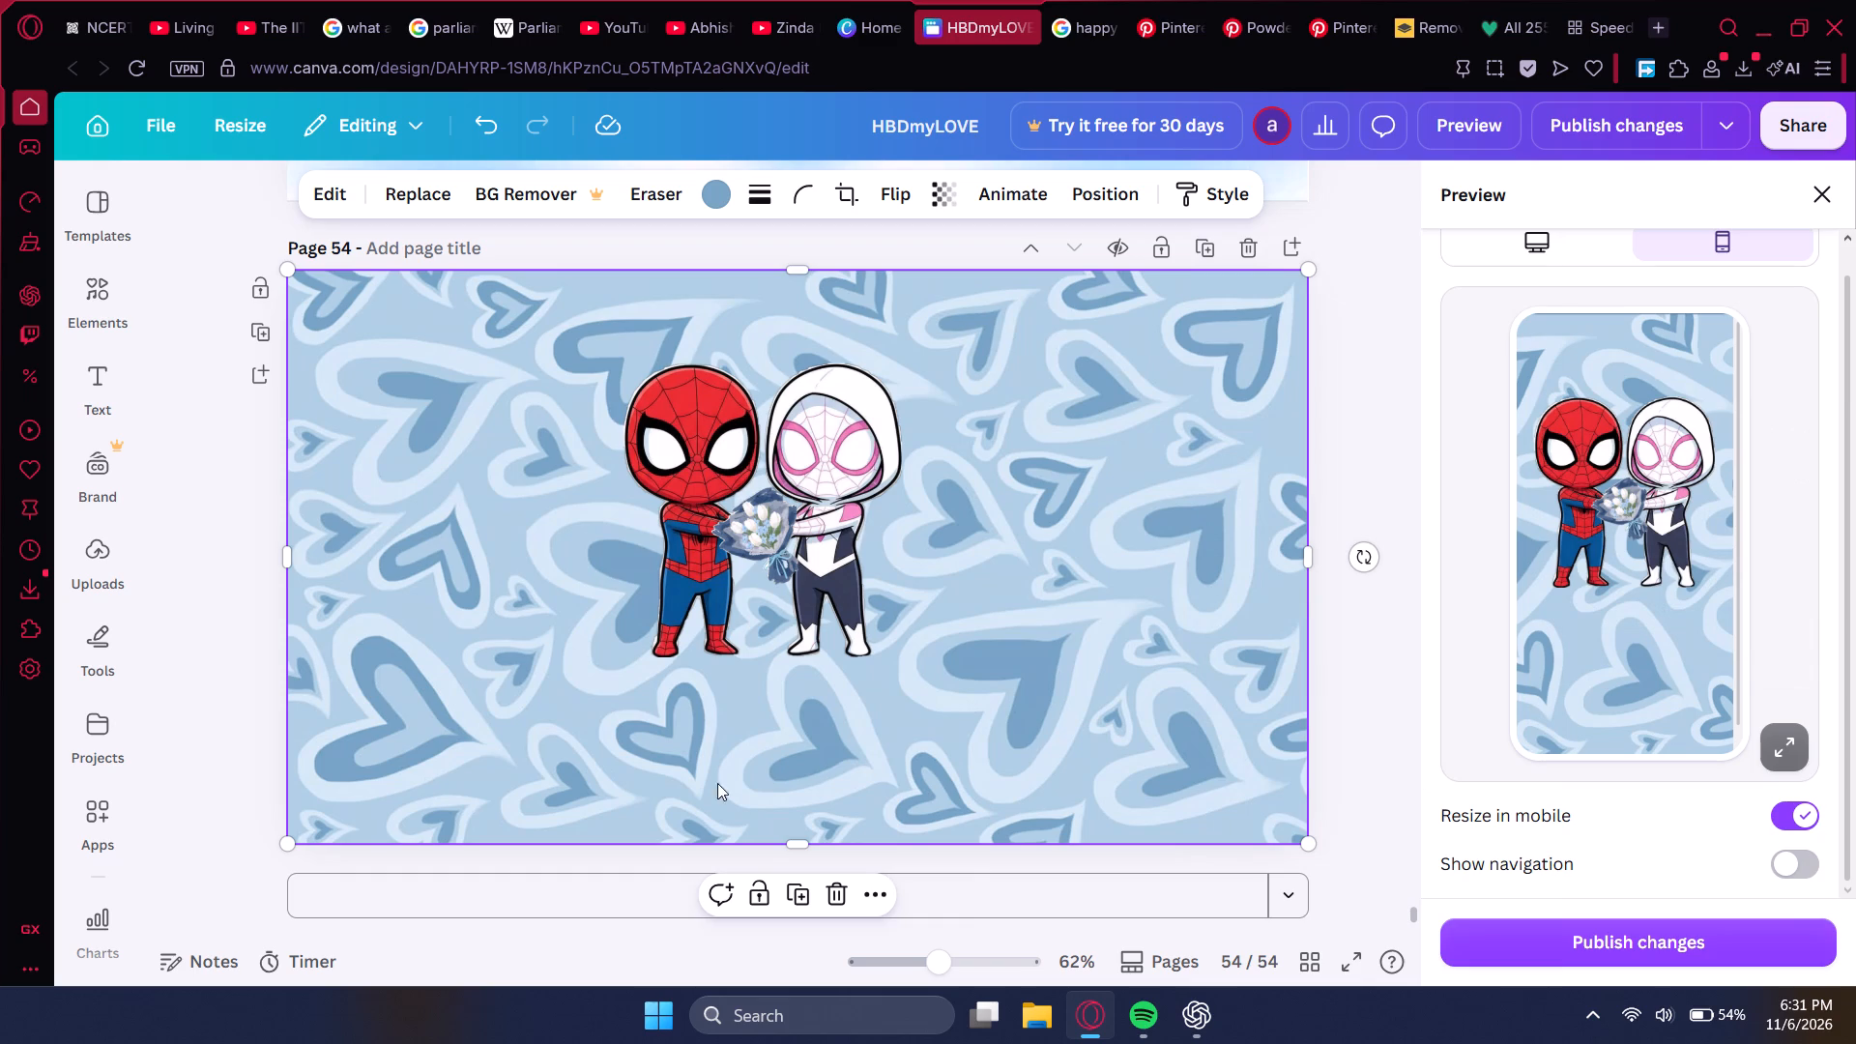
Switch to Instagram on Desktop 2 and react to the "Wowiii" chat message with a face emoji from the full emoji set.
{"action": "left_click", "coordinate": [984, 1023]}
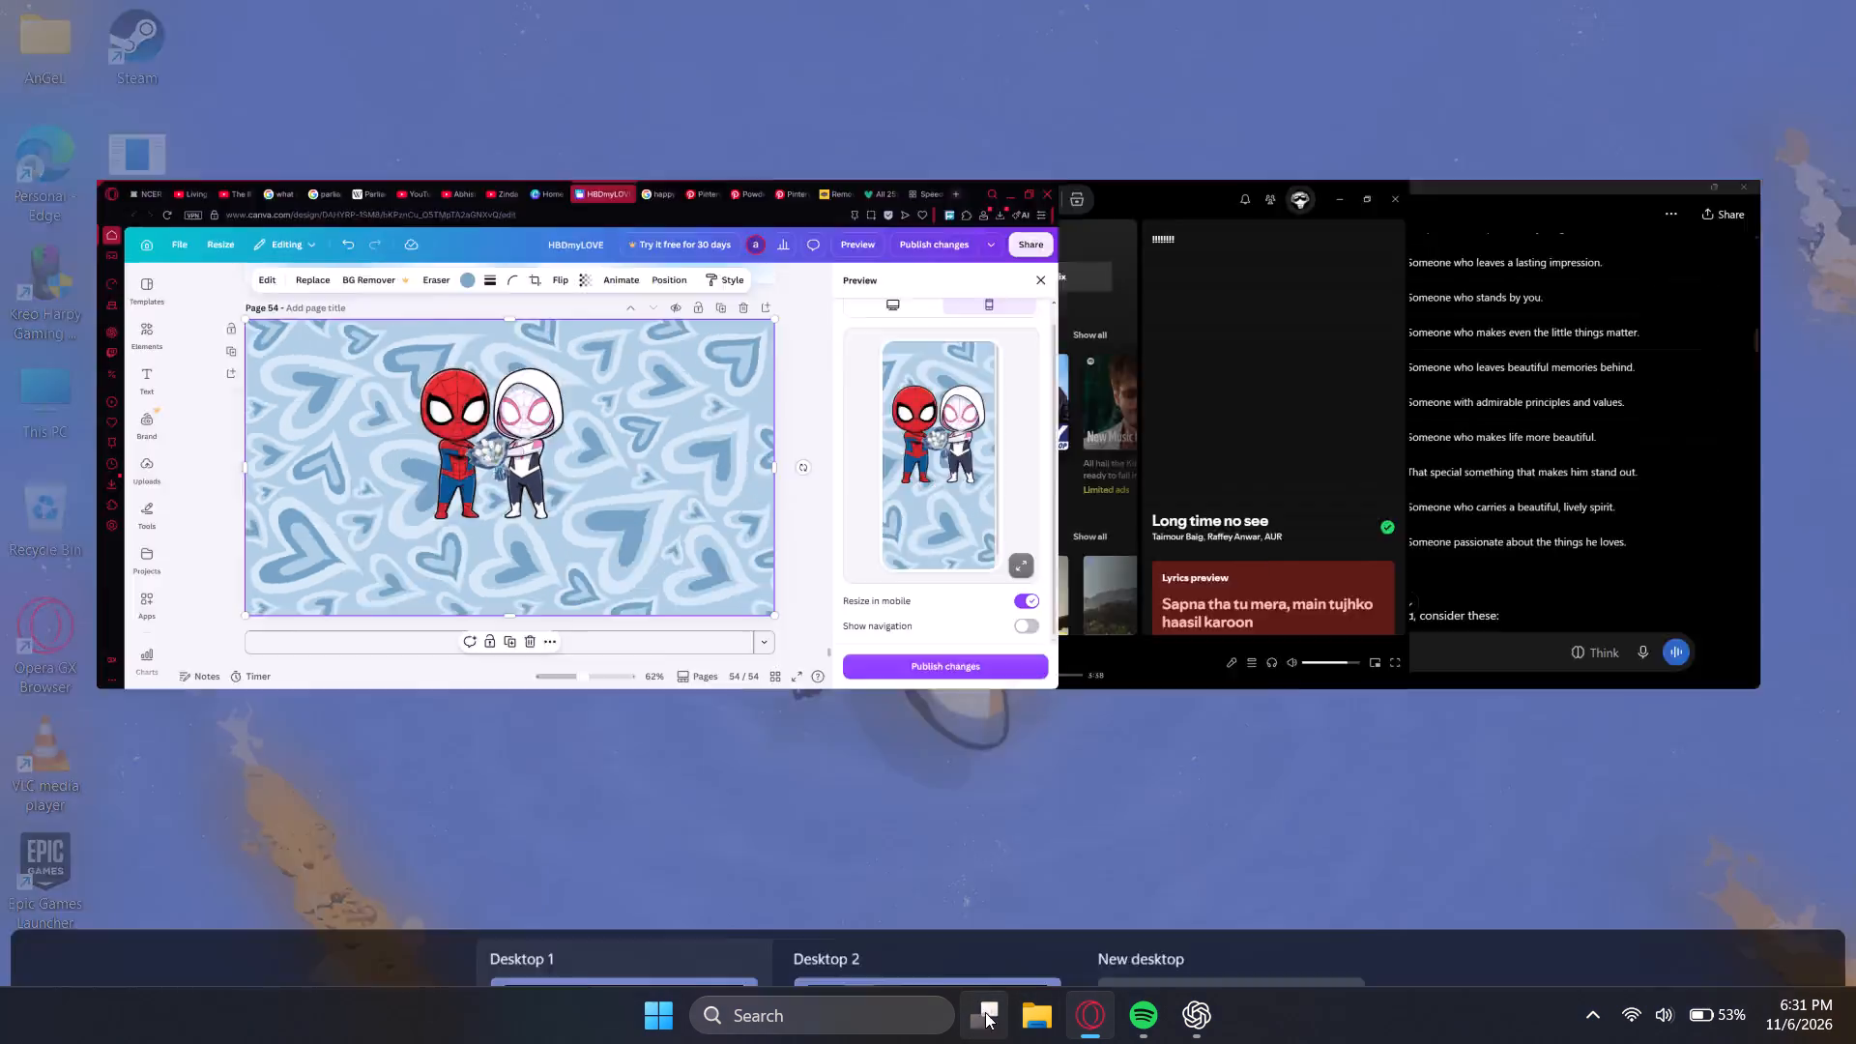
{"action": "left_click", "coordinate": [973, 927]}
{"action": "scroll", "coordinate": [1614, 841], "scroll_direction": "down", "scroll_amount": 2}
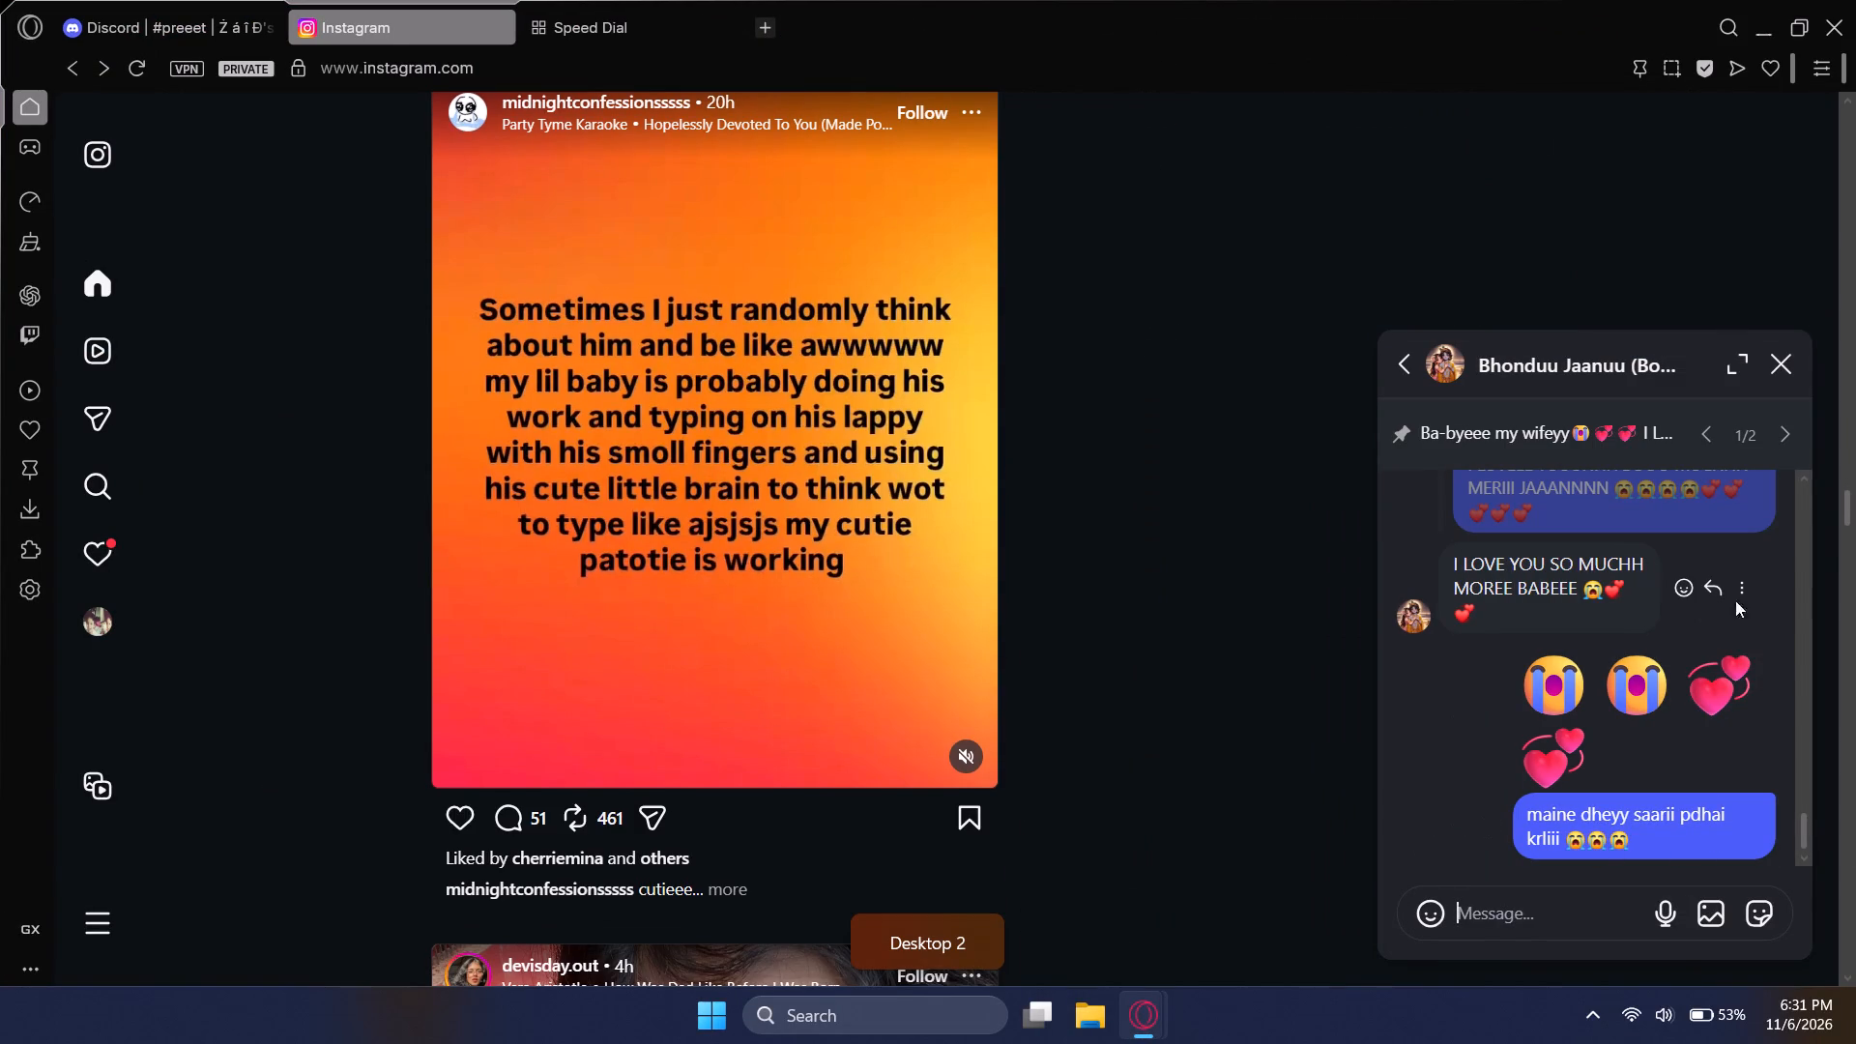
{"action": "left_click", "coordinate": [1751, 595]}
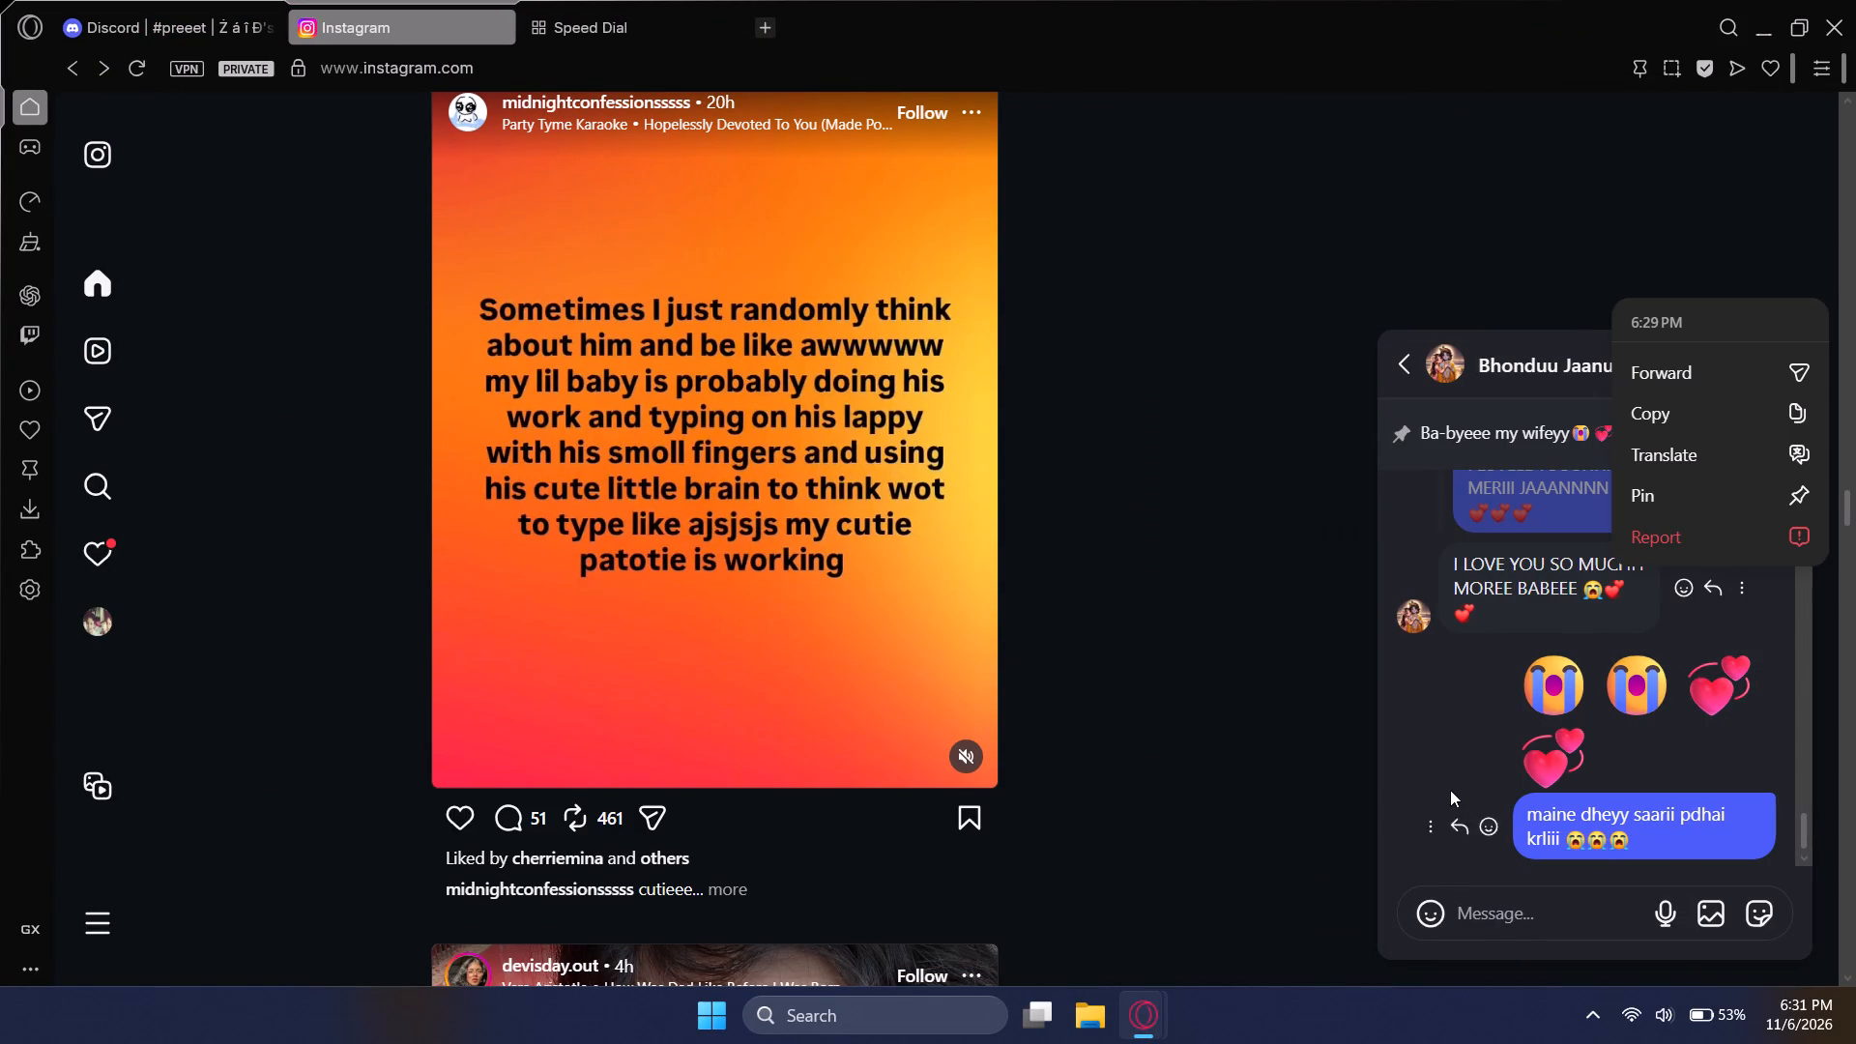
{"action": "left_click", "coordinate": [1425, 716]}
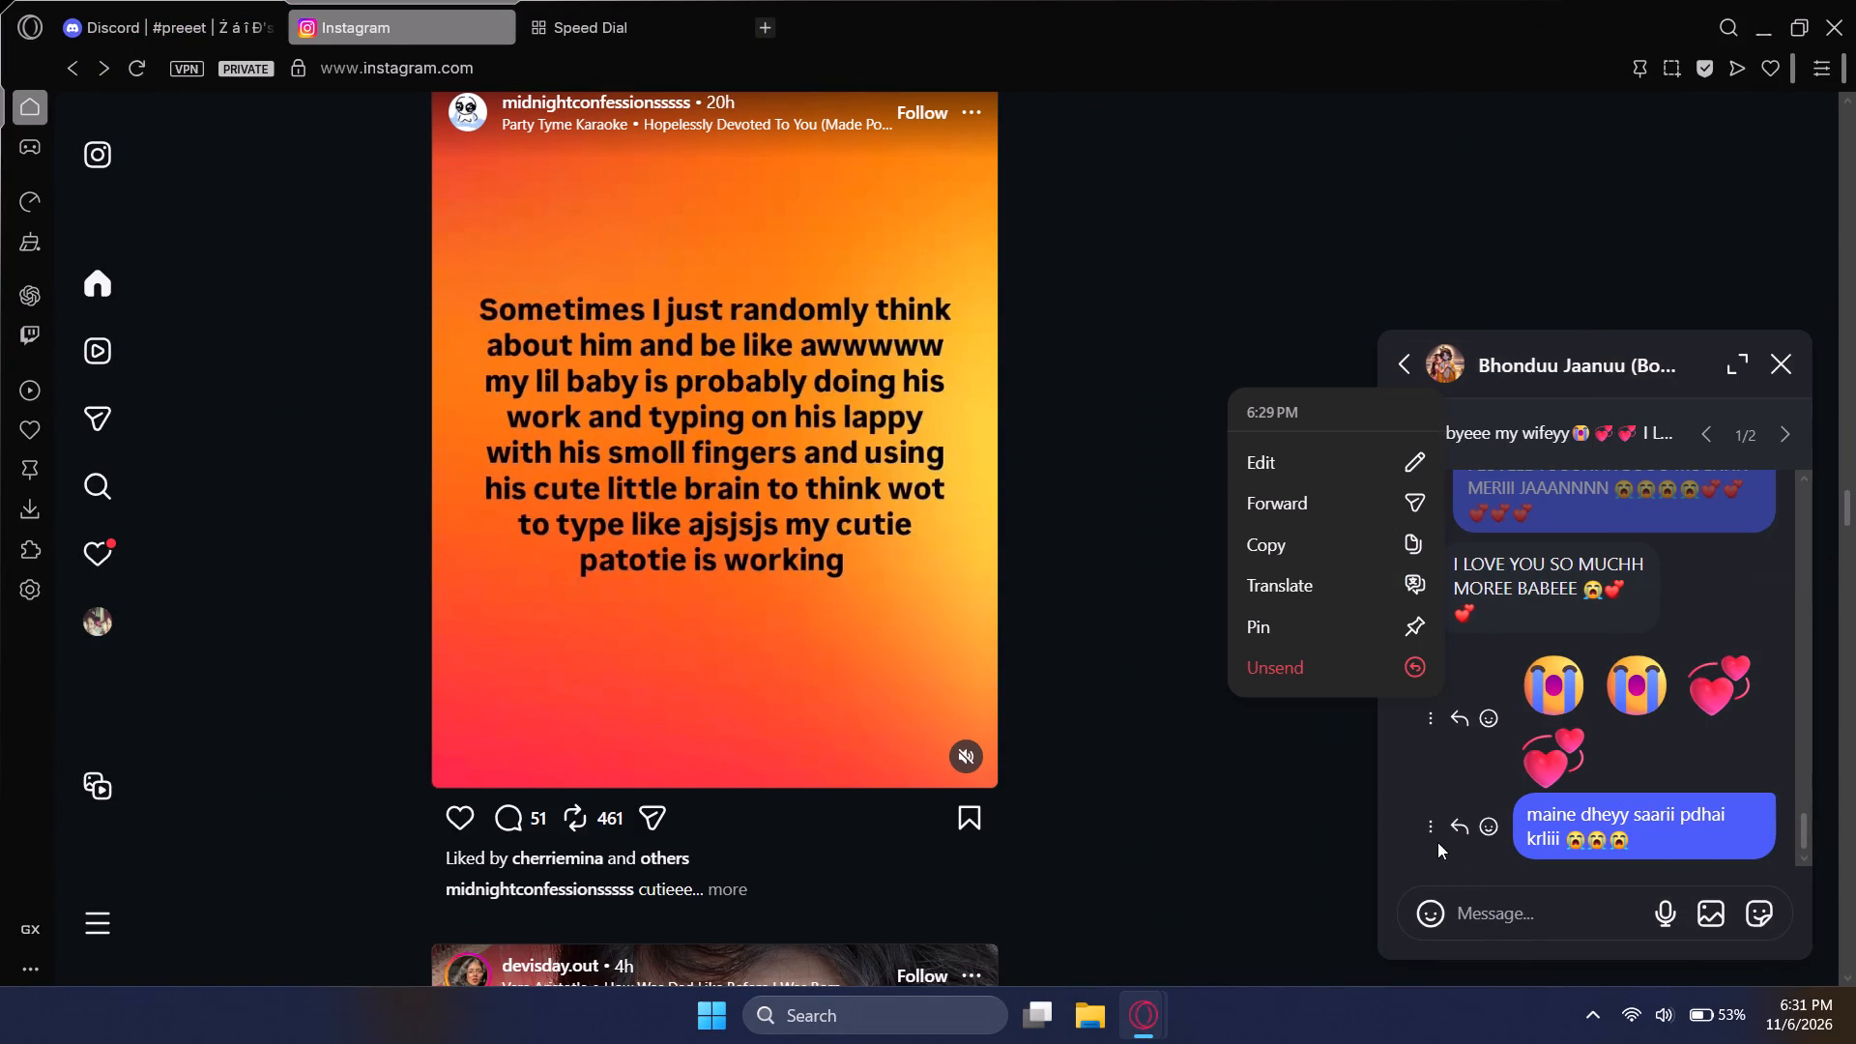
{"action": "left_click", "coordinate": [1440, 778]}
{"action": "scroll", "coordinate": [1505, 809], "scroll_direction": "up", "scroll_amount": 4}
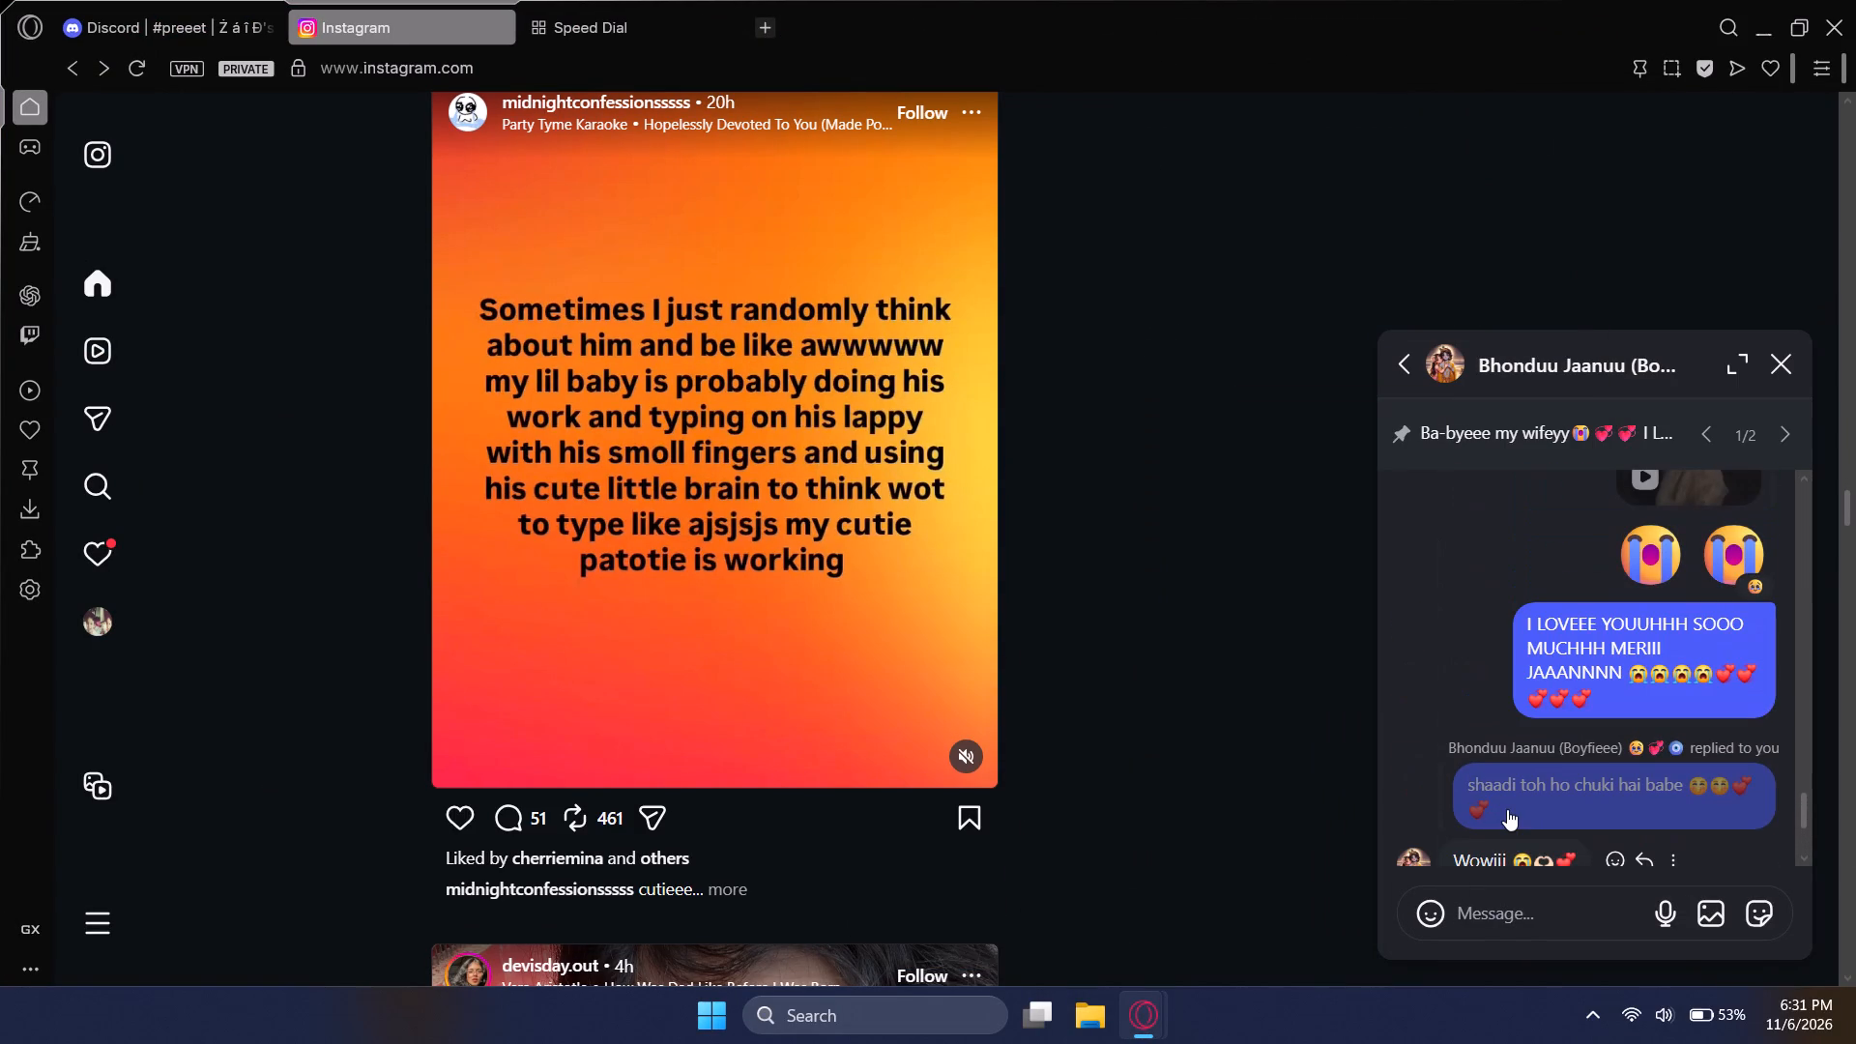
{"action": "scroll", "coordinate": [1507, 813], "scroll_direction": "down", "scroll_amount": 1}
{"action": "left_click", "coordinate": [1609, 745]}
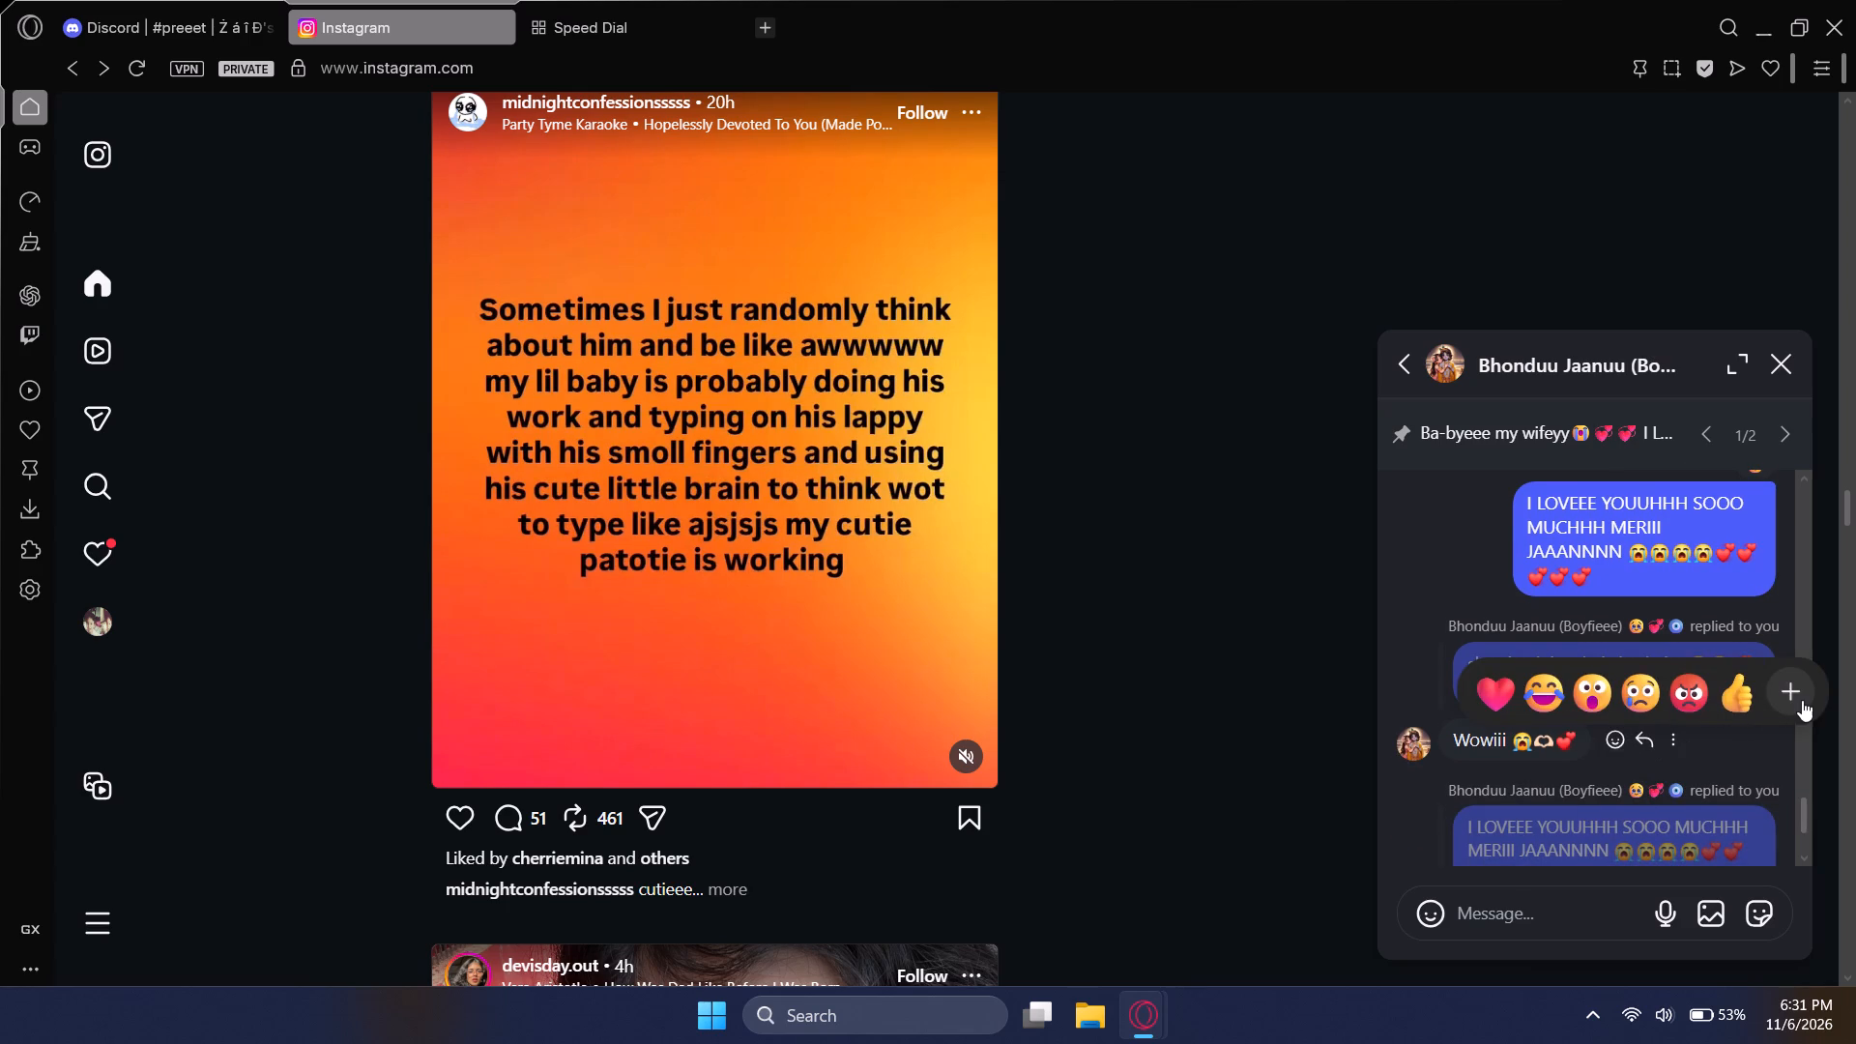
{"action": "left_click", "coordinate": [1802, 699]}
{"action": "left_click", "coordinate": [1557, 550]}
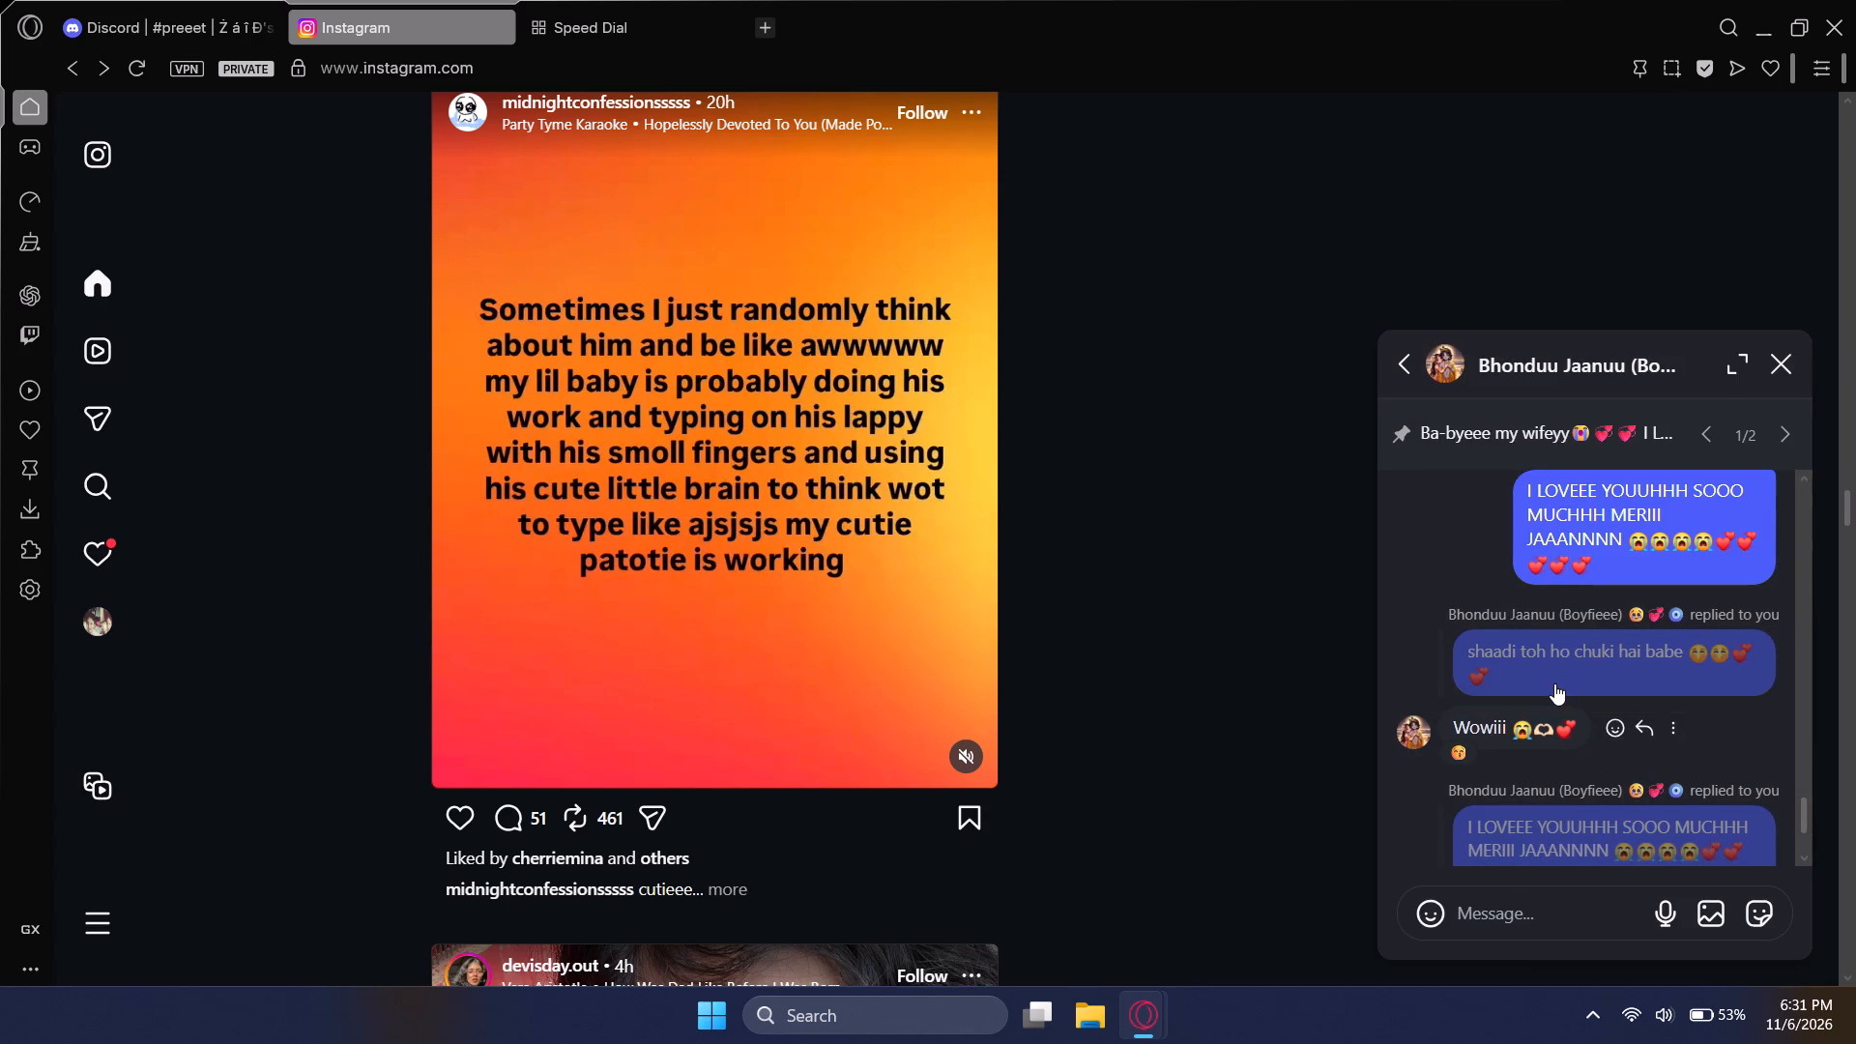
Look back through the recent messages and stickers in the open Instagram chat.
{"action": "scroll", "coordinate": [1554, 683], "scroll_direction": "up", "scroll_amount": 3}
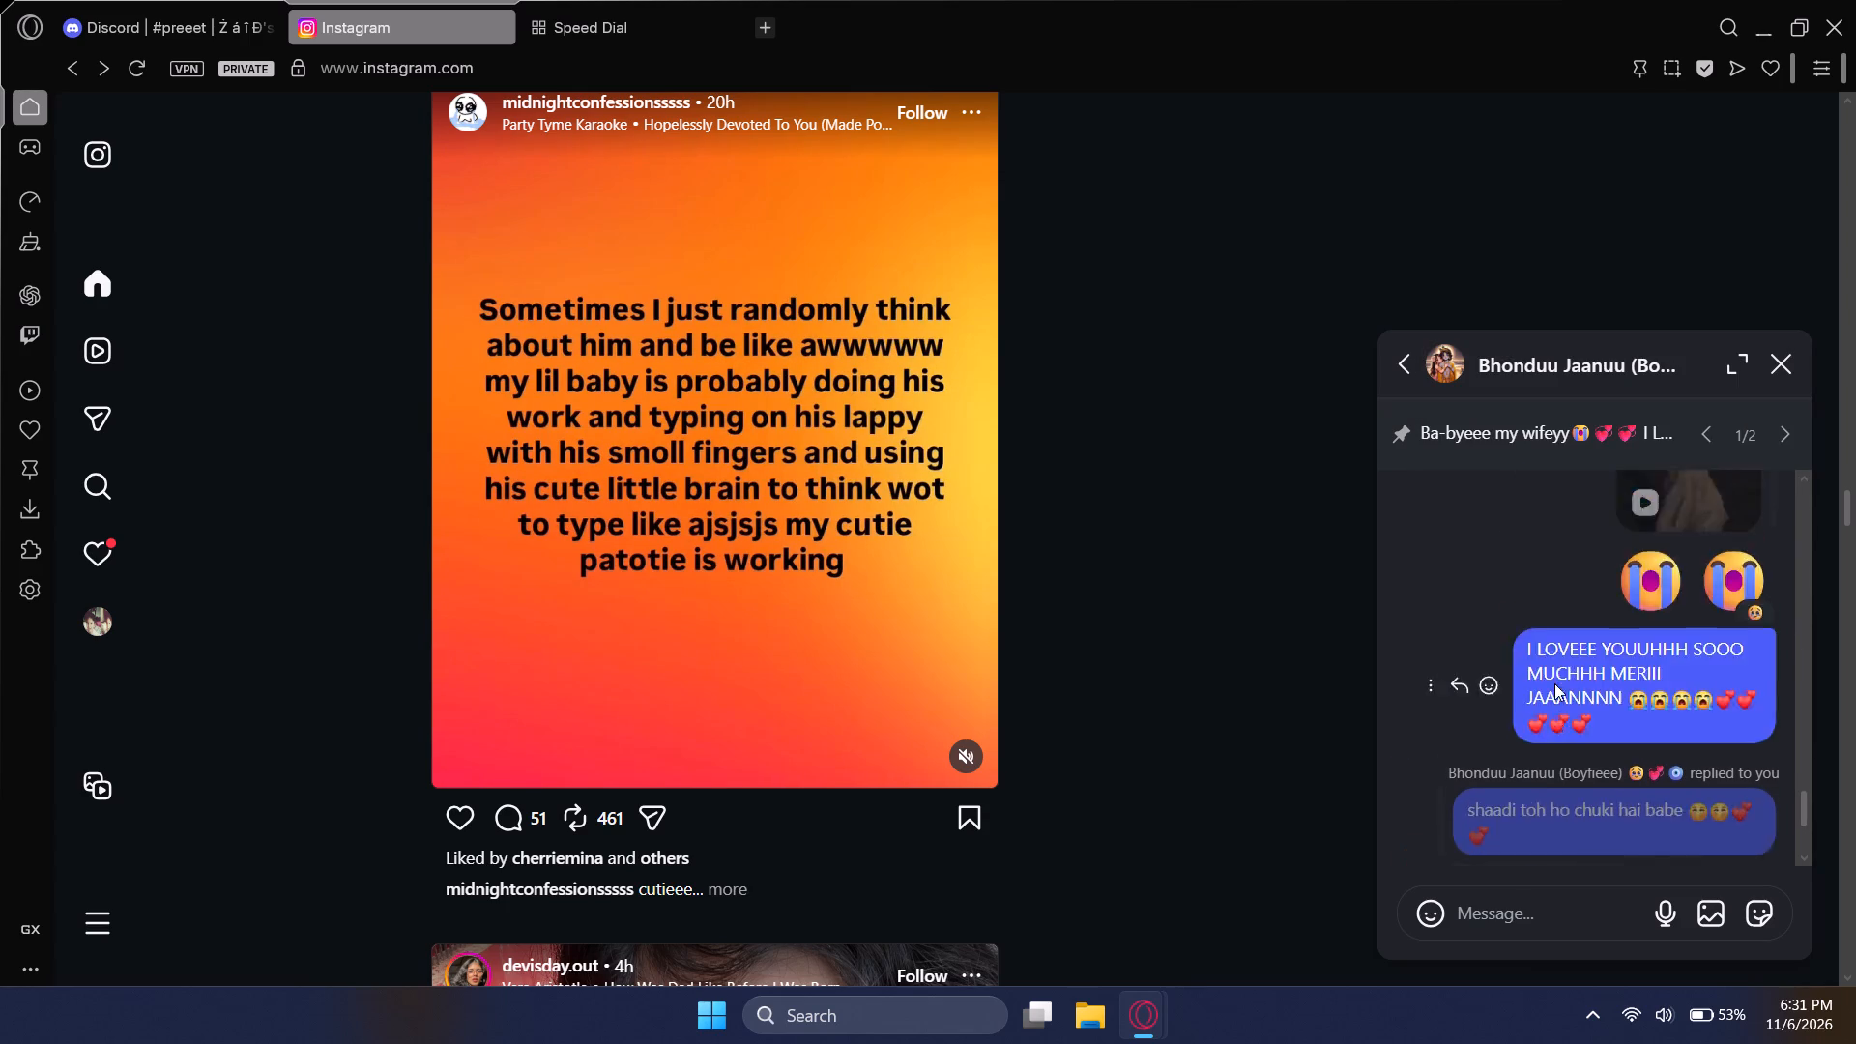
{"action": "scroll", "coordinate": [1554, 683], "scroll_direction": "up", "scroll_amount": 6}
{"action": "scroll", "coordinate": [1553, 683], "scroll_direction": "down", "scroll_amount": 2}
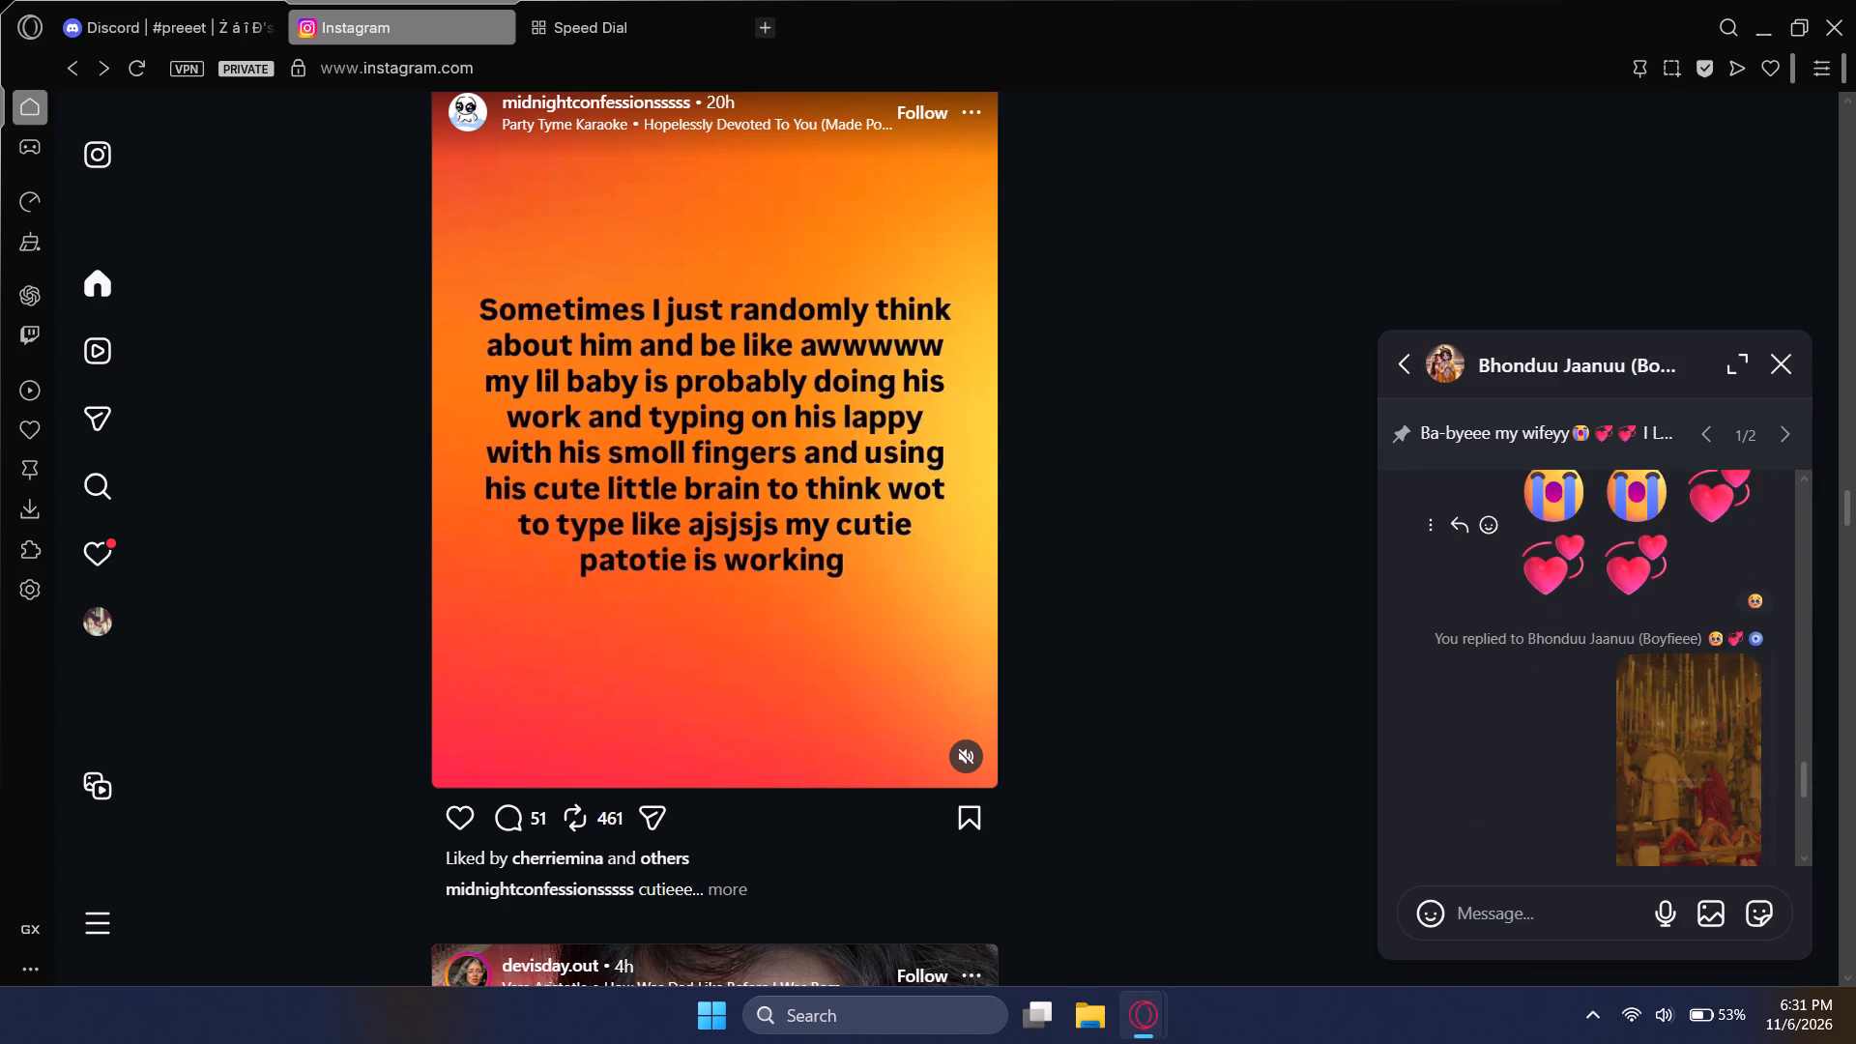
{"action": "scroll", "coordinate": [1553, 683], "scroll_direction": "down", "scroll_amount": 7}
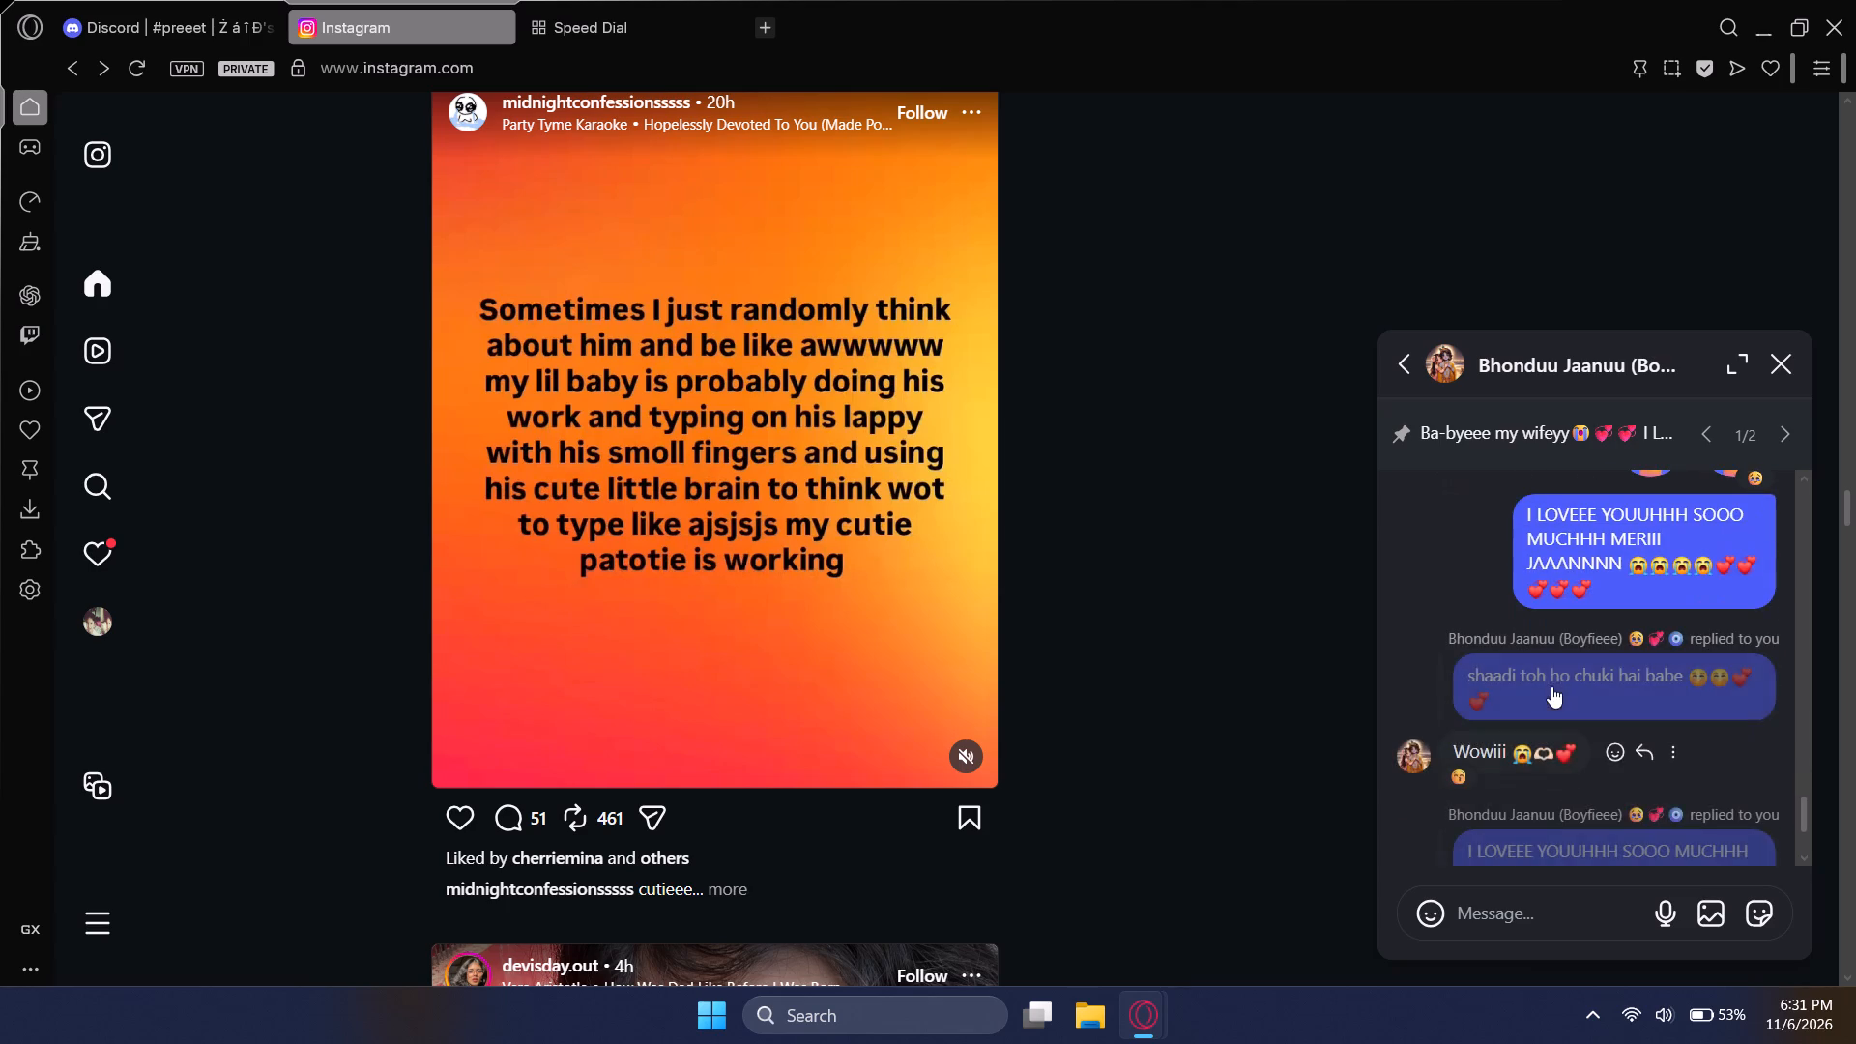
{"action": "scroll", "coordinate": [1545, 693], "scroll_direction": "down", "scroll_amount": 10}
Browse the Instagram feed to the "mere wala" reel, open it and unmute it.
{"action": "scroll", "coordinate": [1529, 710], "scroll_direction": "down", "scroll_amount": 3}
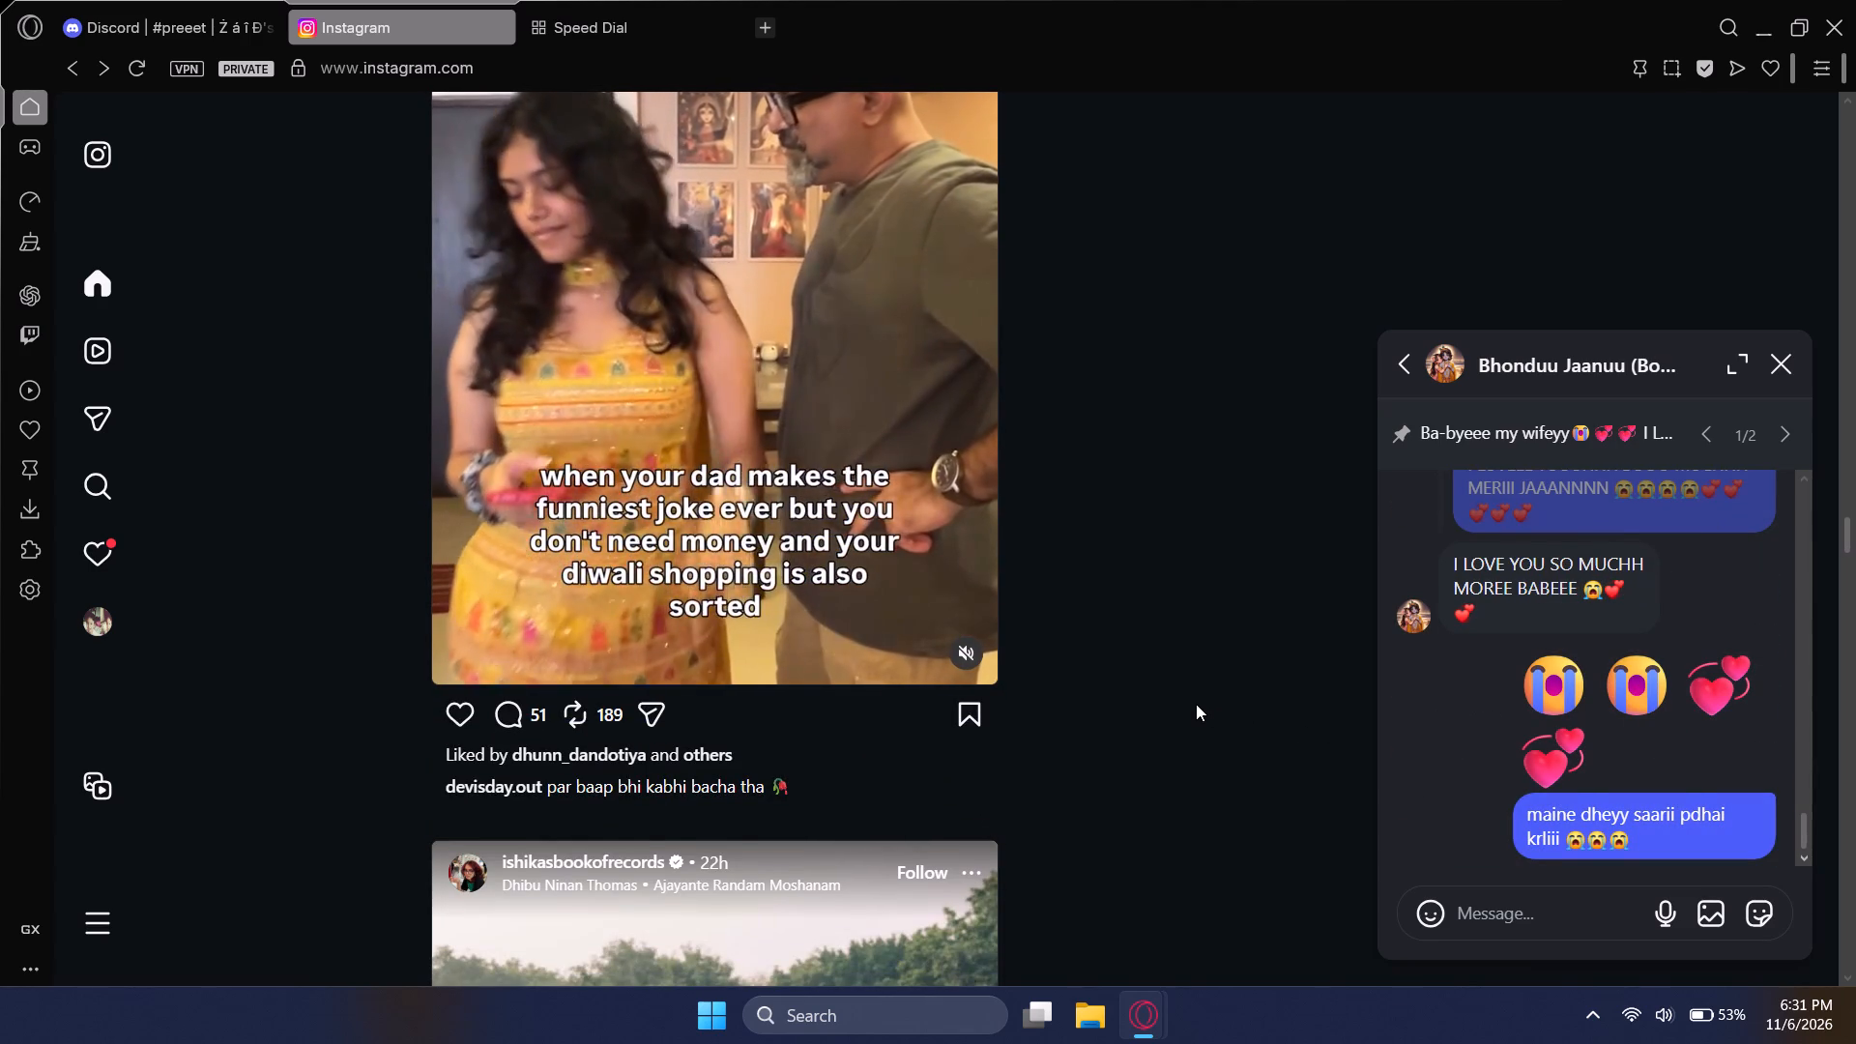
{"action": "scroll", "coordinate": [1196, 704], "scroll_direction": "down", "scroll_amount": 5}
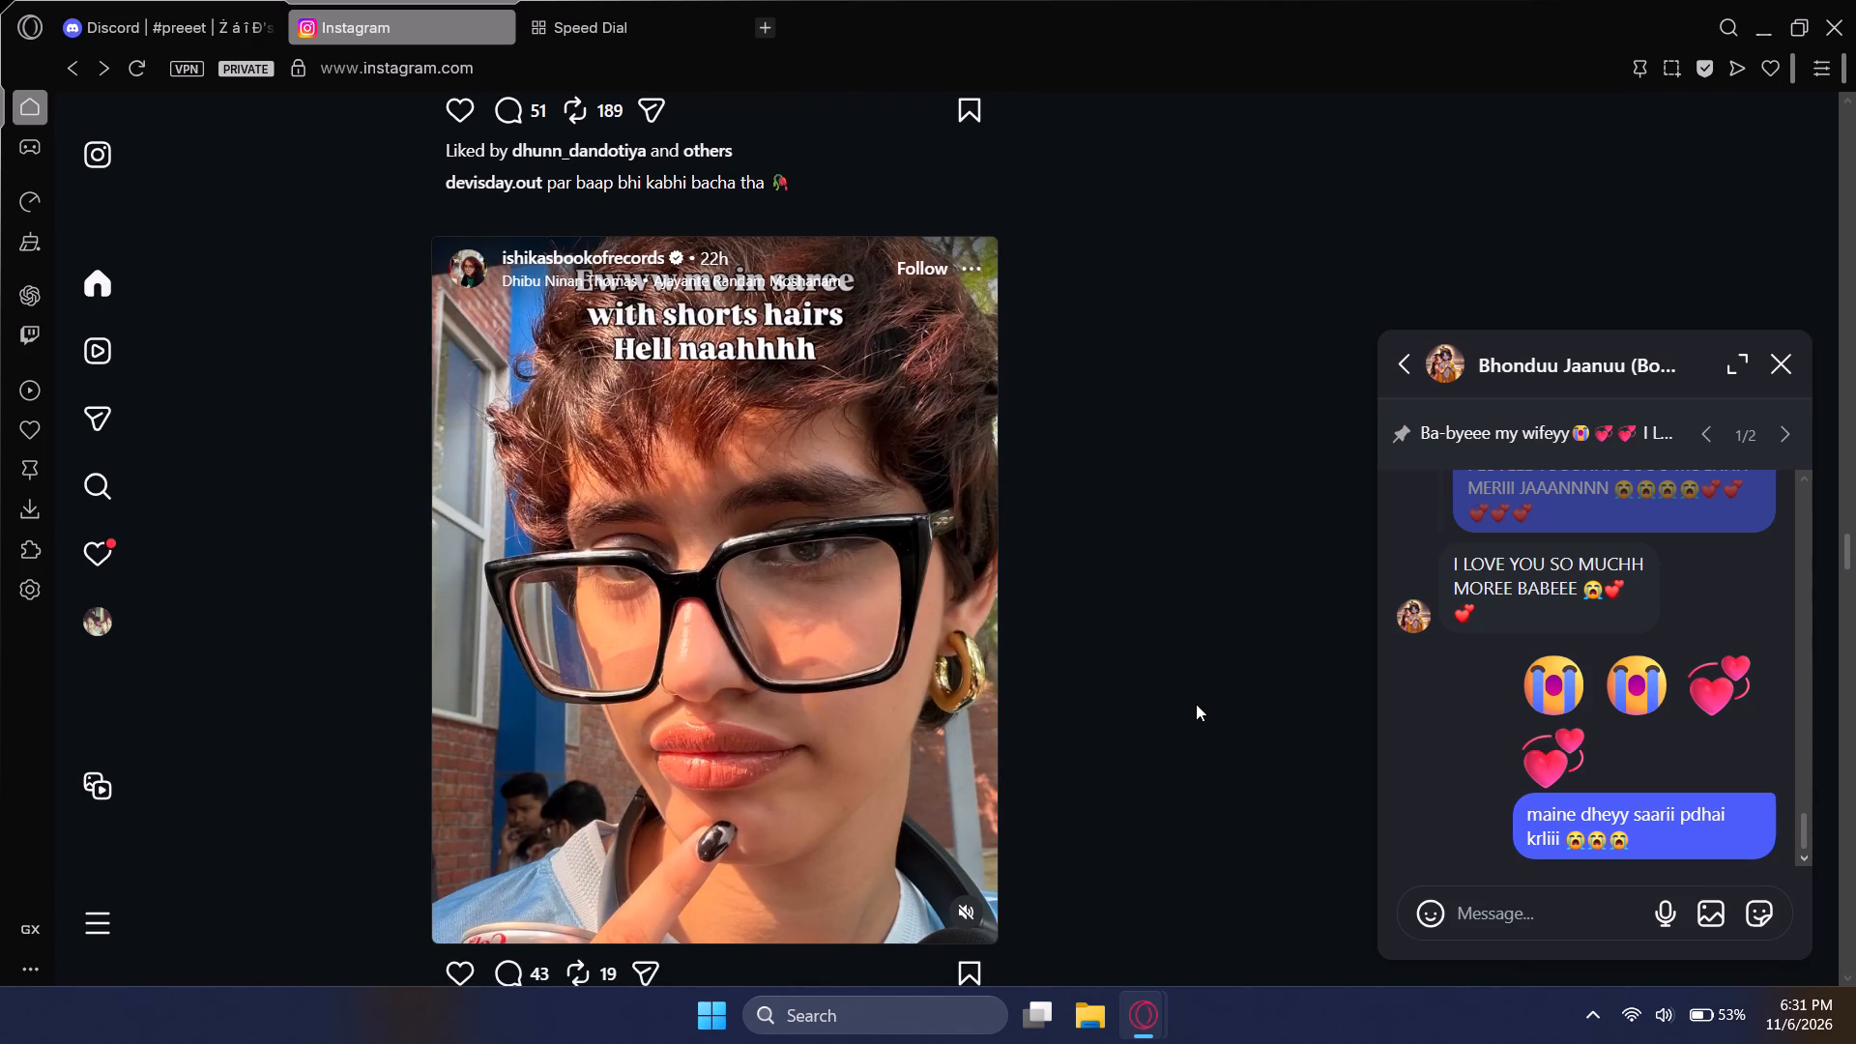
{"action": "scroll", "coordinate": [1196, 704], "scroll_direction": "down", "scroll_amount": 6}
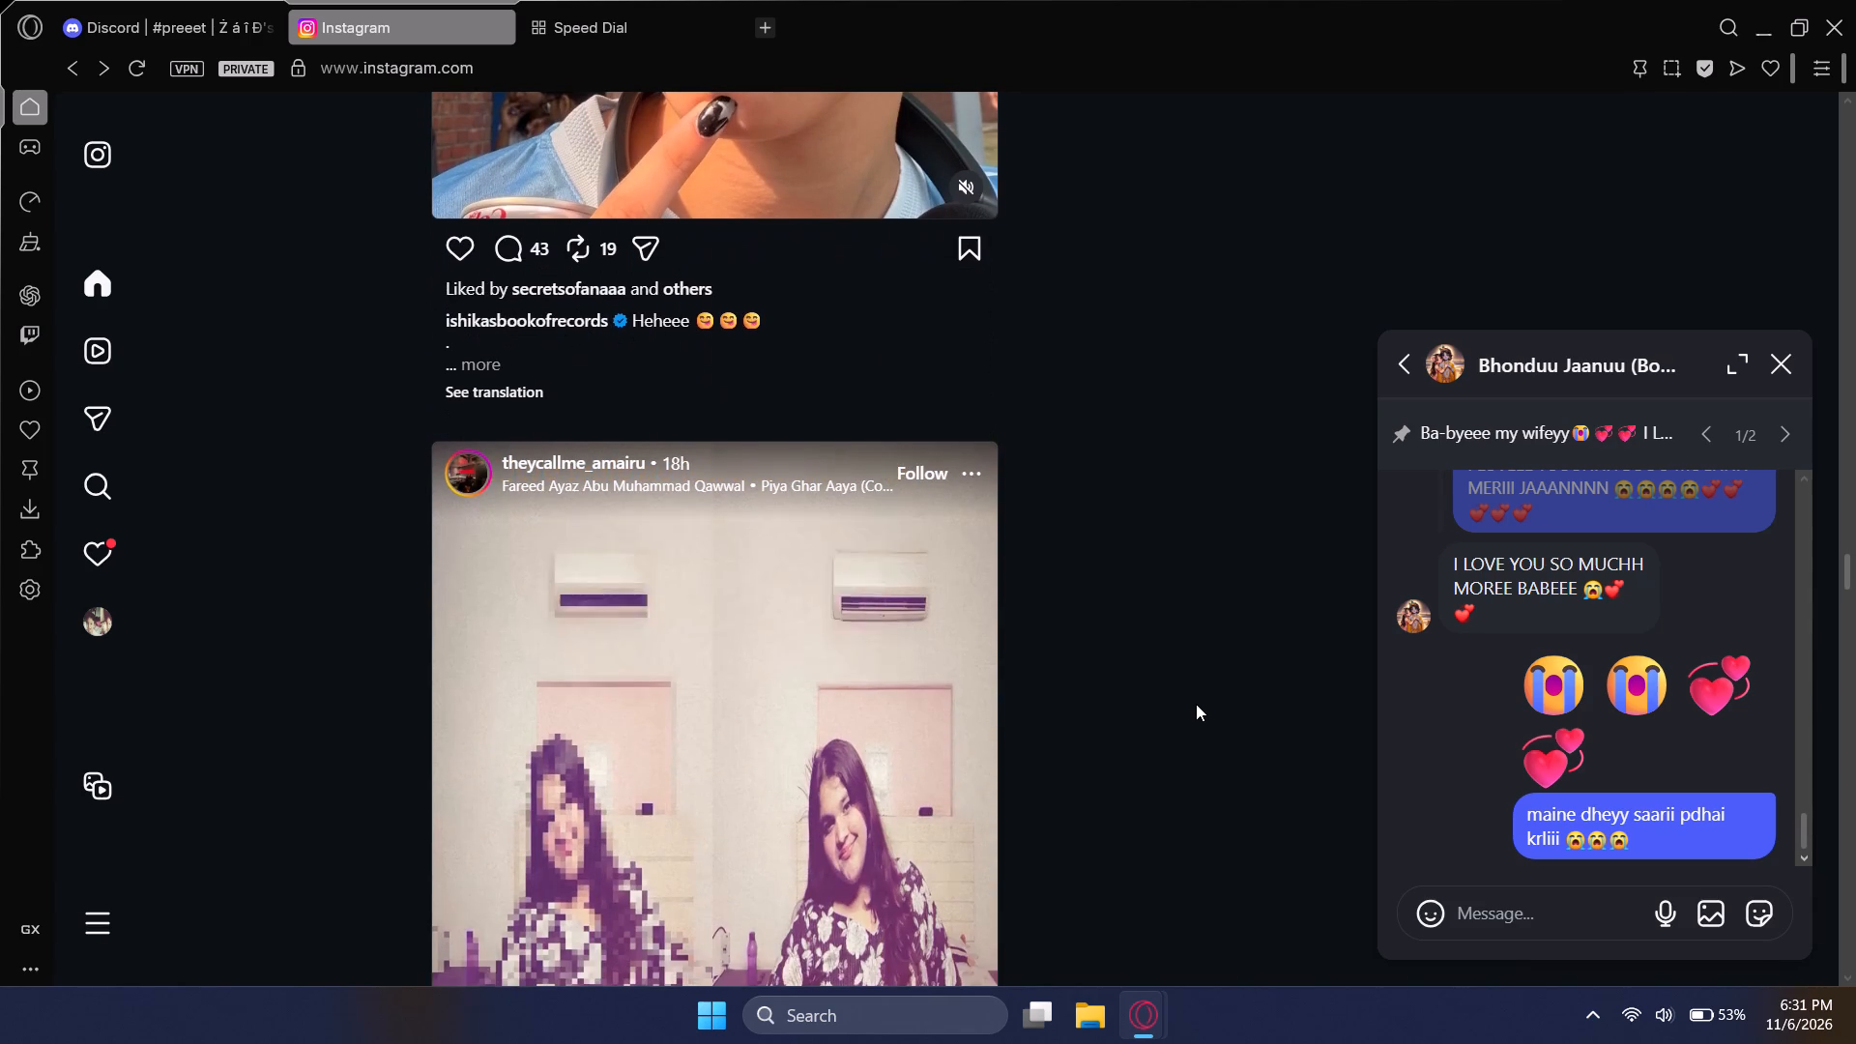
{"action": "scroll", "coordinate": [1196, 704], "scroll_direction": "down", "scroll_amount": 3}
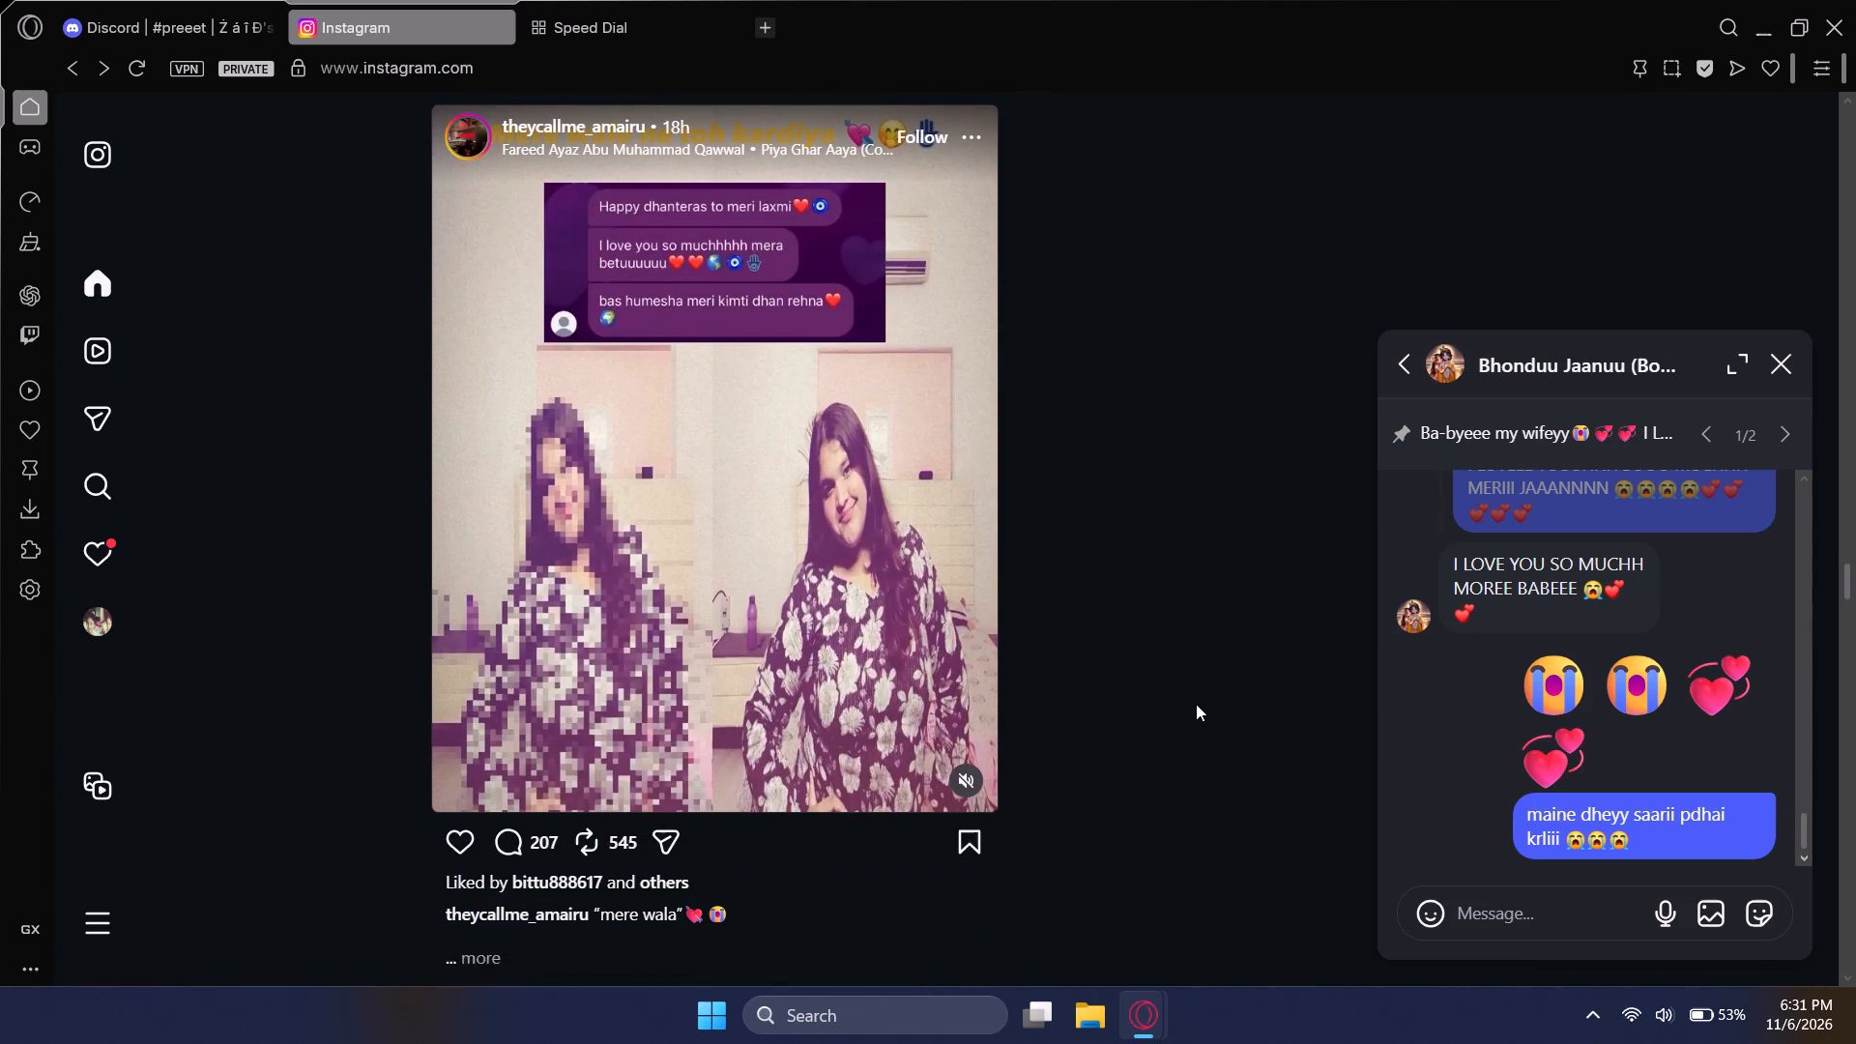
{"action": "left_click", "coordinate": [901, 555]}
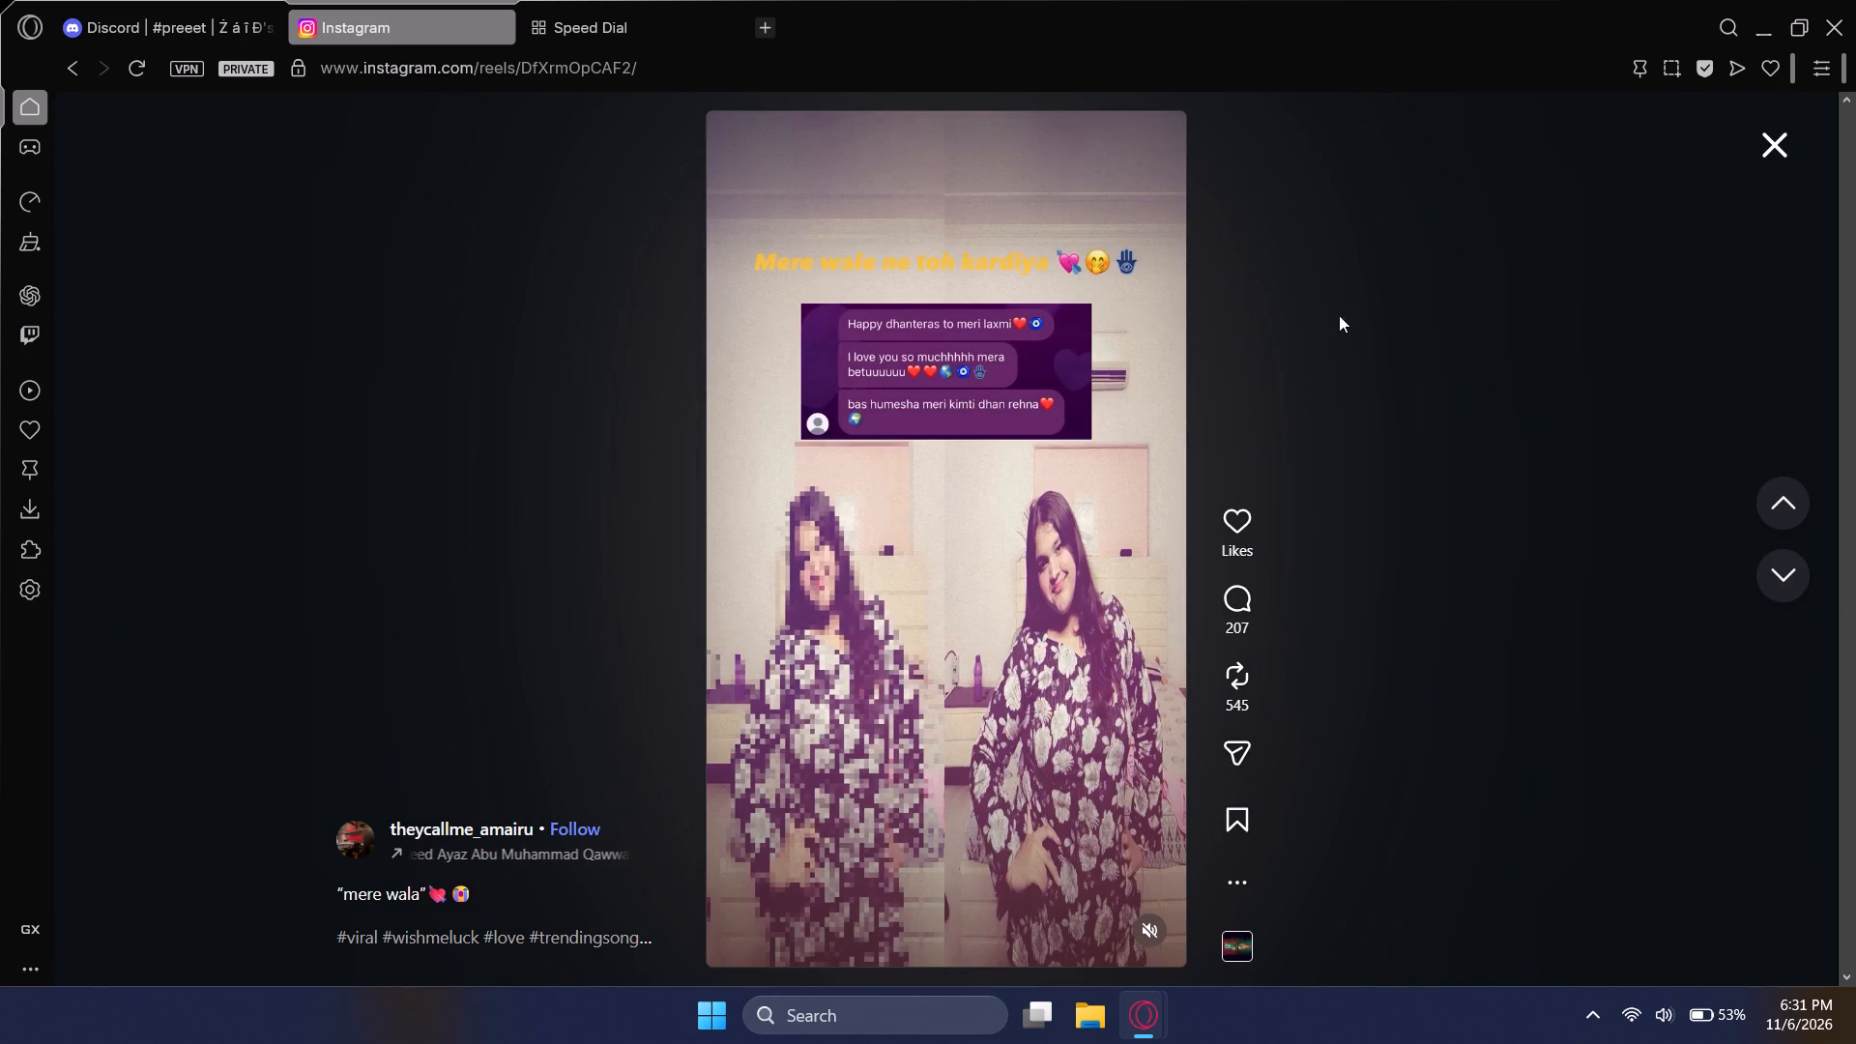
{"action": "left_click", "coordinate": [1146, 934]}
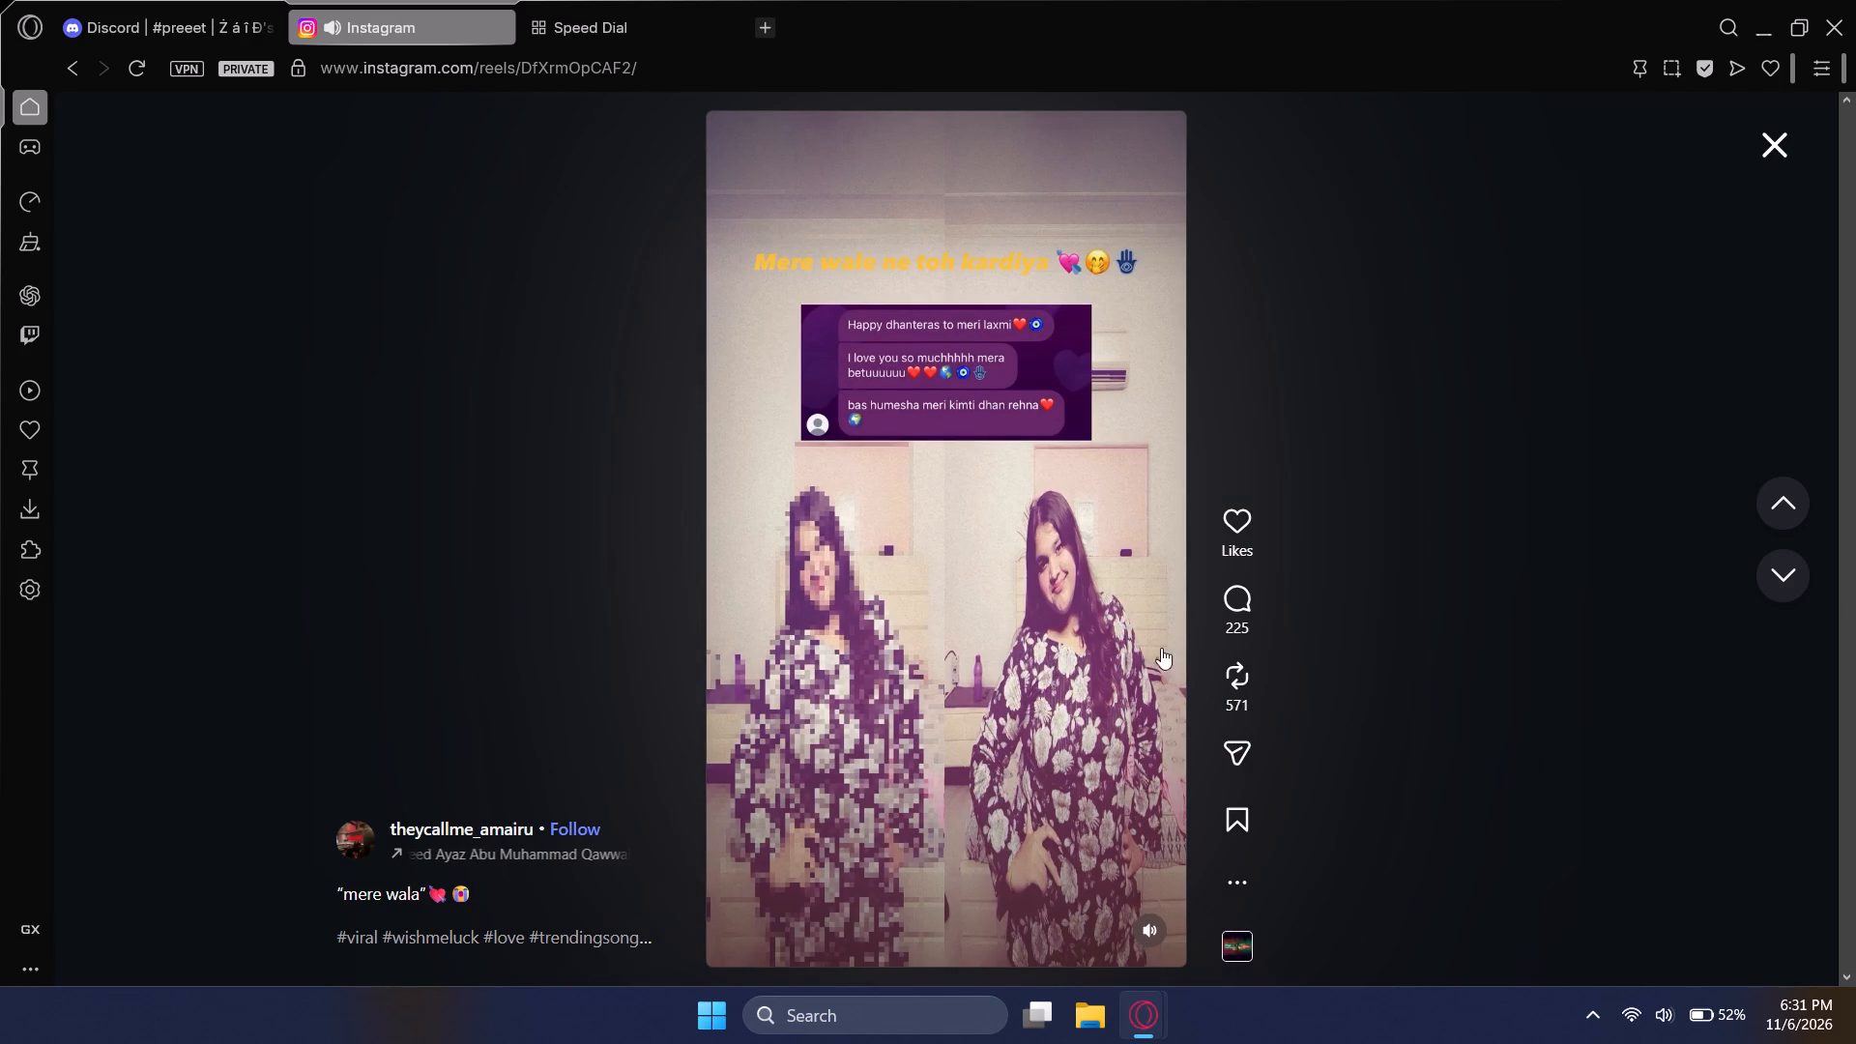
Share the "mere wala" reel with the Bhonduu chat, like it and close it.
{"action": "left_click", "coordinate": [1241, 761]}
{"action": "left_click", "coordinate": [656, 319]}
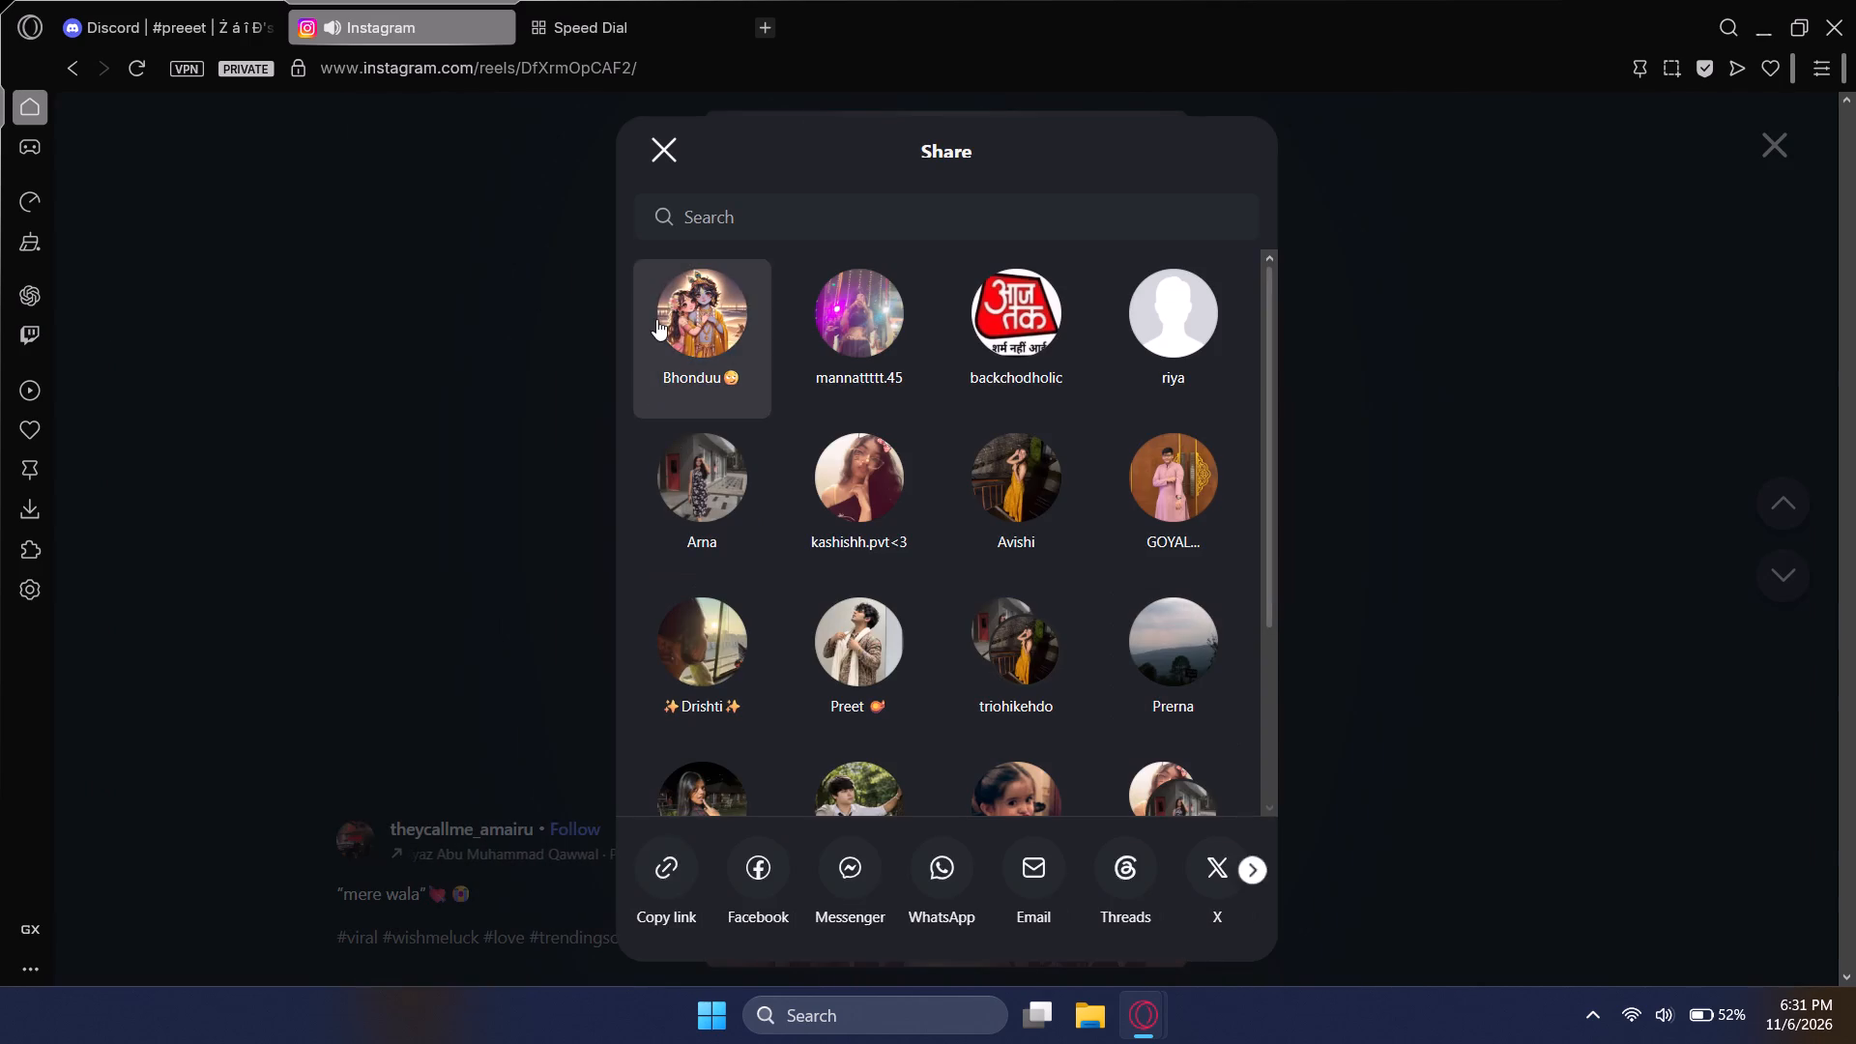
{"action": "left_click", "coordinate": [752, 907]}
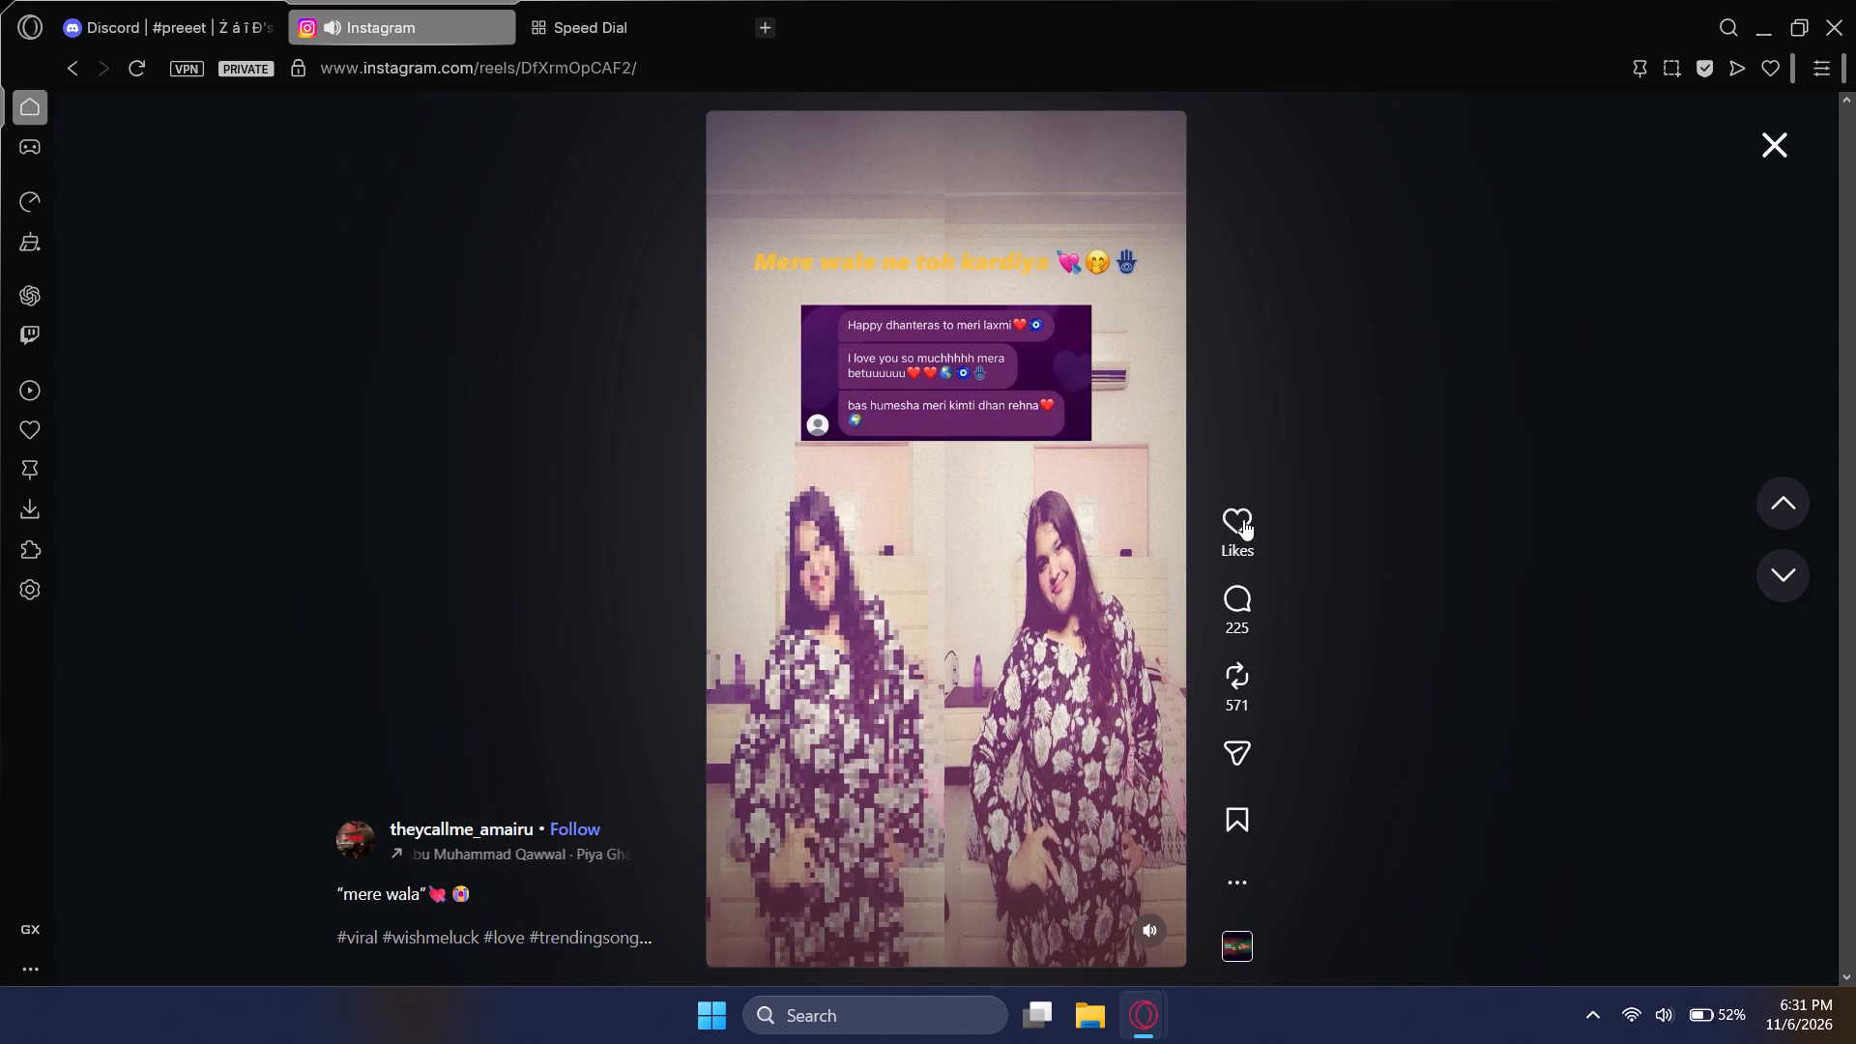
{"action": "left_click", "coordinate": [1243, 519]}
{"action": "left_click", "coordinate": [1793, 147]}
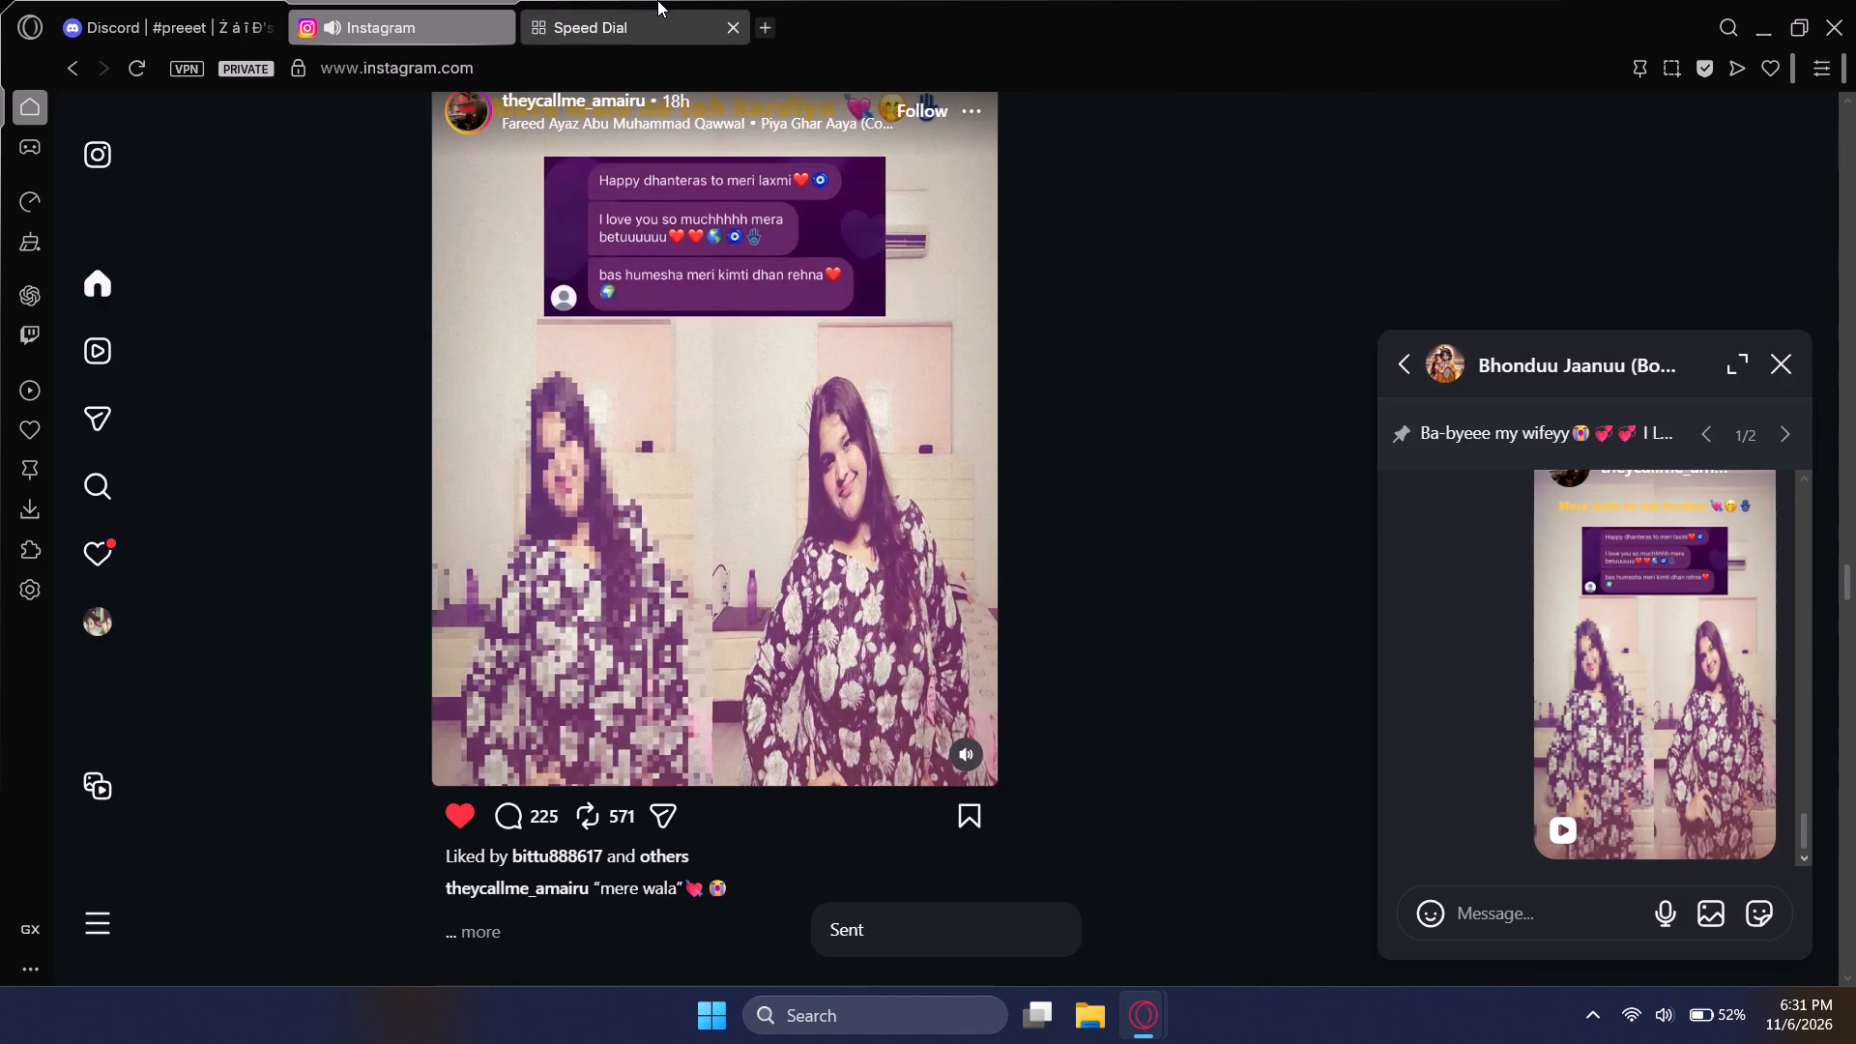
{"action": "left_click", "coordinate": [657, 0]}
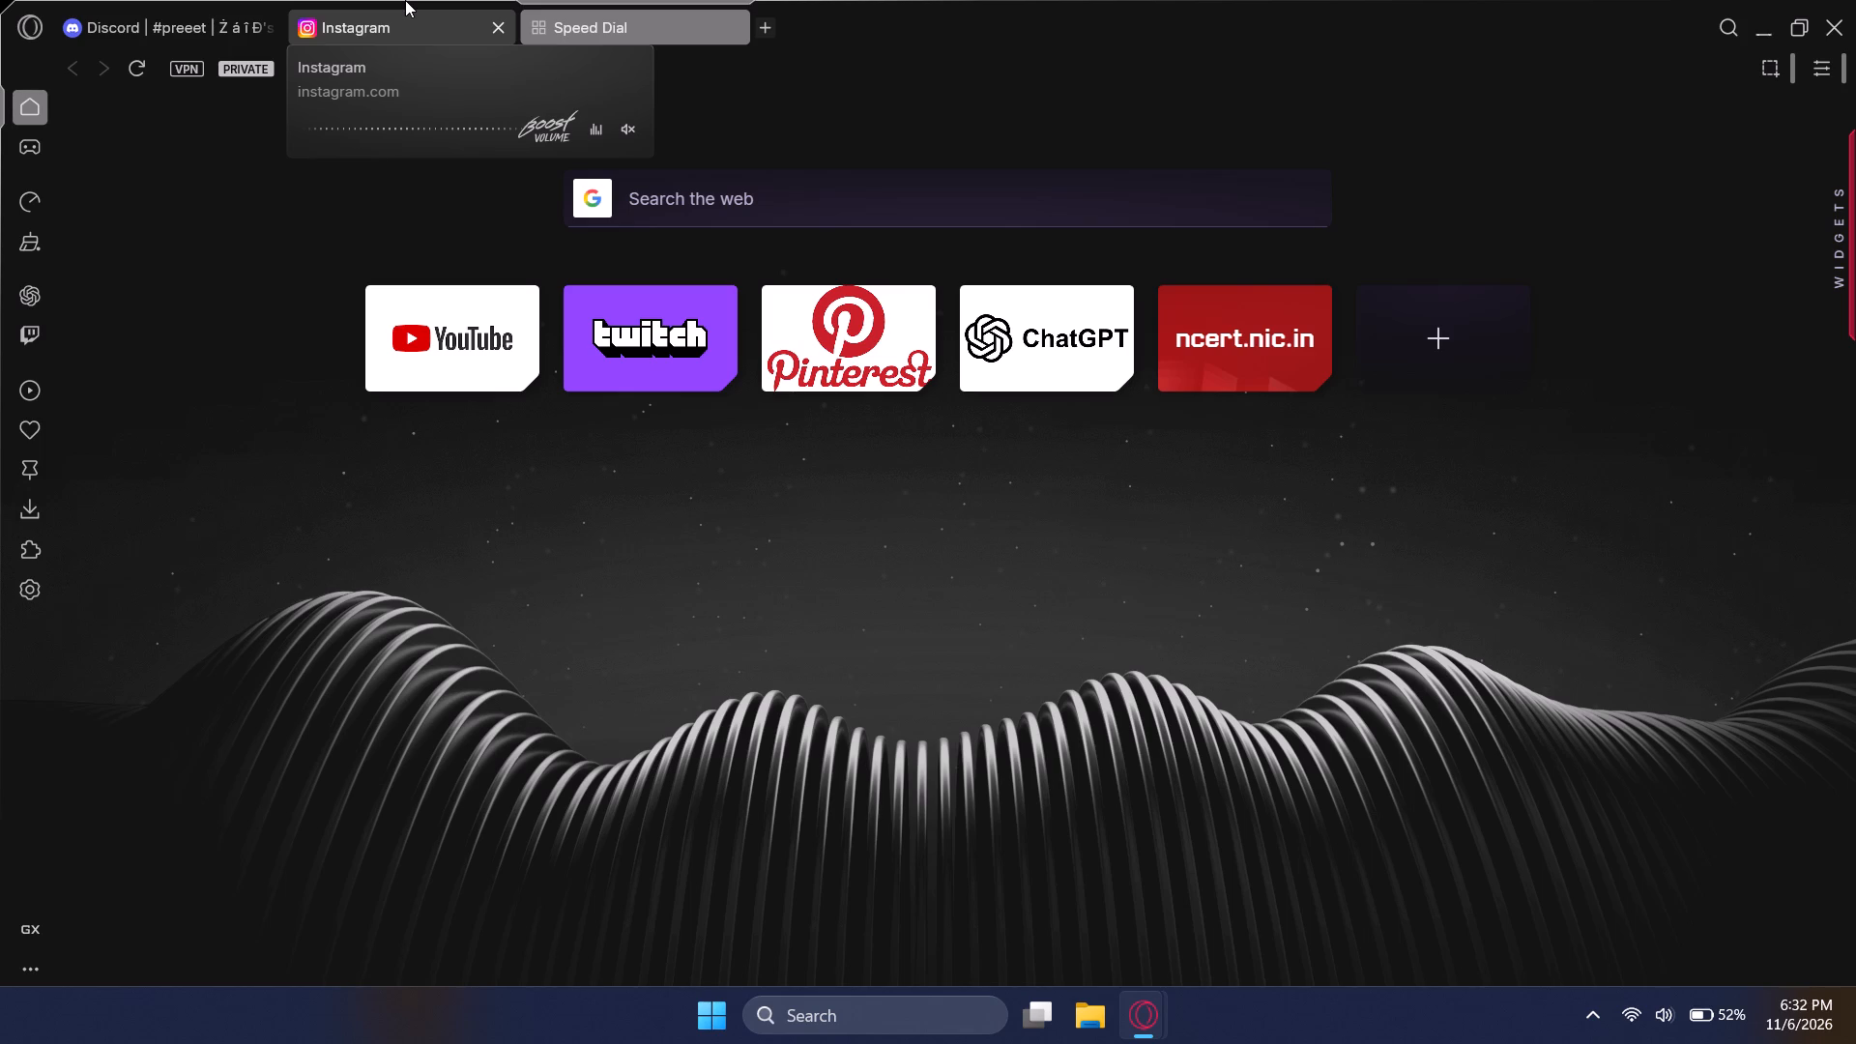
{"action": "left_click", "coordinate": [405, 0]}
Watch the following reels in the Instagram feed down to the dudusbubusworld one and mute its sound.
{"action": "scroll", "coordinate": [1487, 654], "scroll_direction": "down", "scroll_amount": 3}
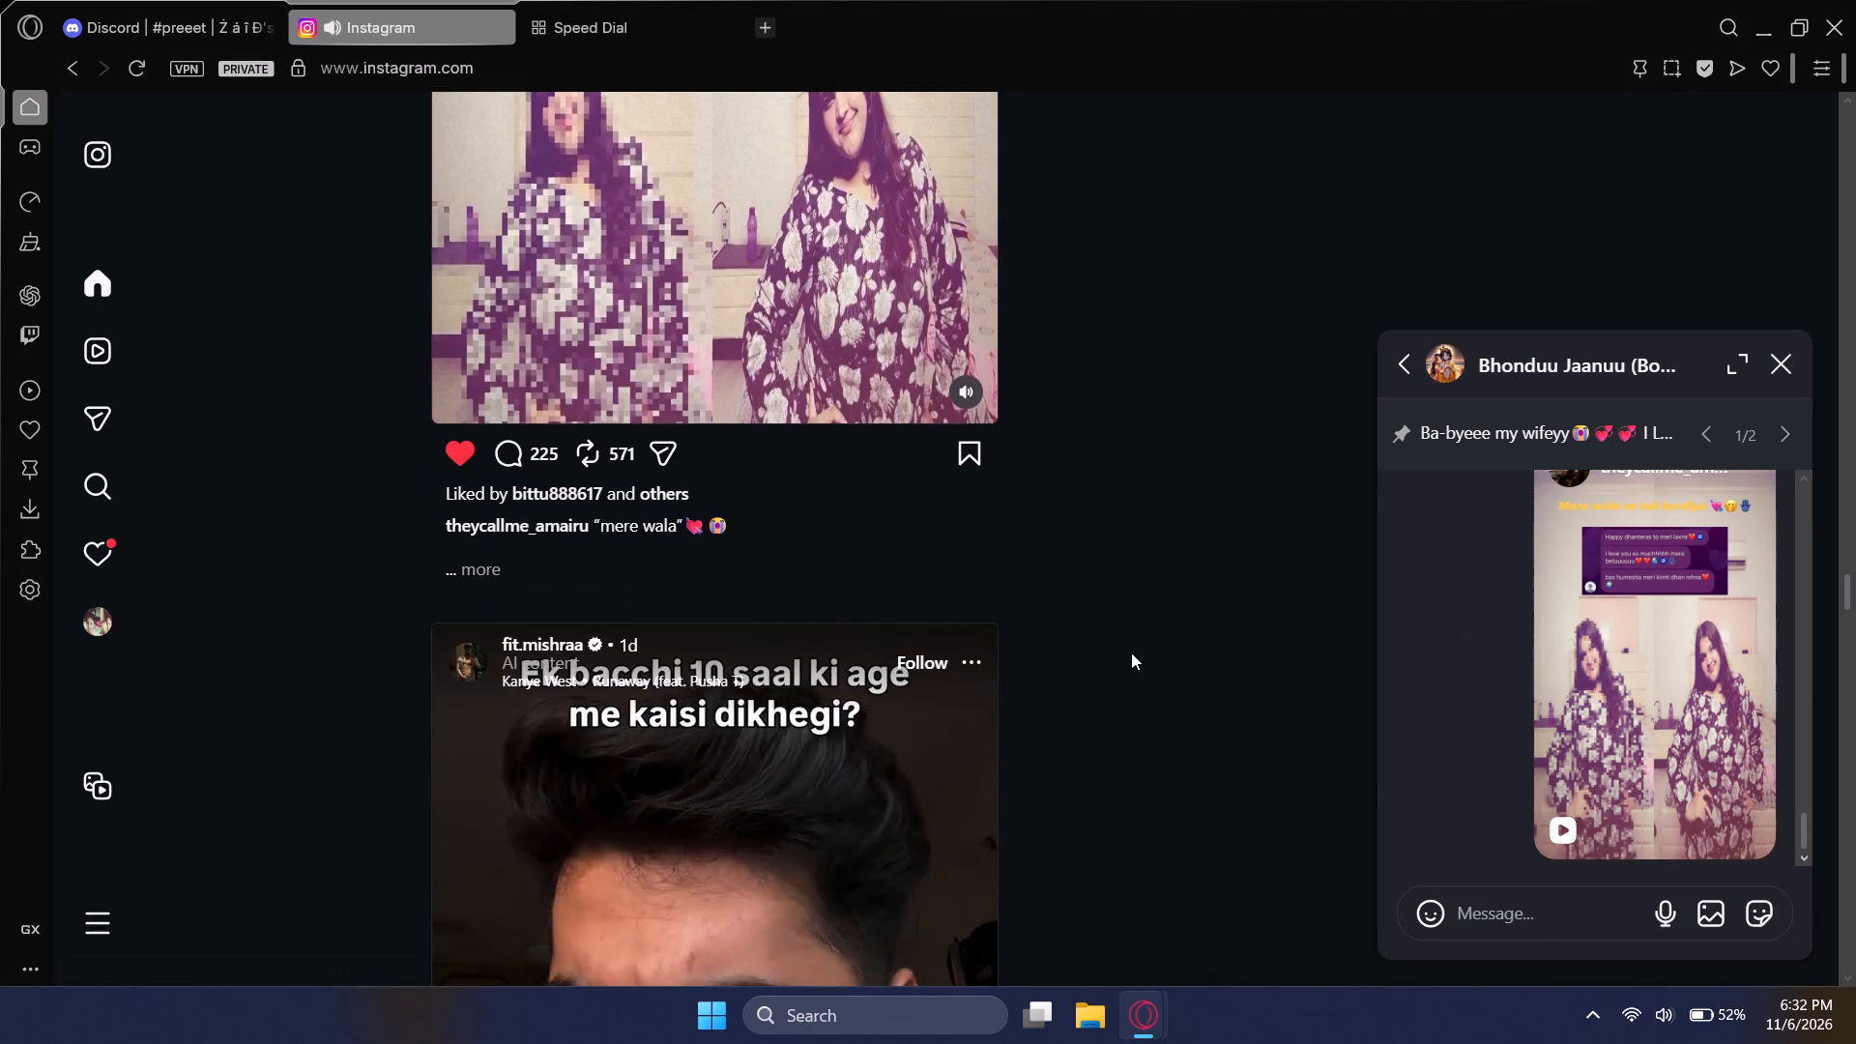
{"action": "scroll", "coordinate": [1127, 653], "scroll_direction": "down", "scroll_amount": 6}
{"action": "scroll", "coordinate": [1144, 655], "scroll_direction": "up", "scroll_amount": 2}
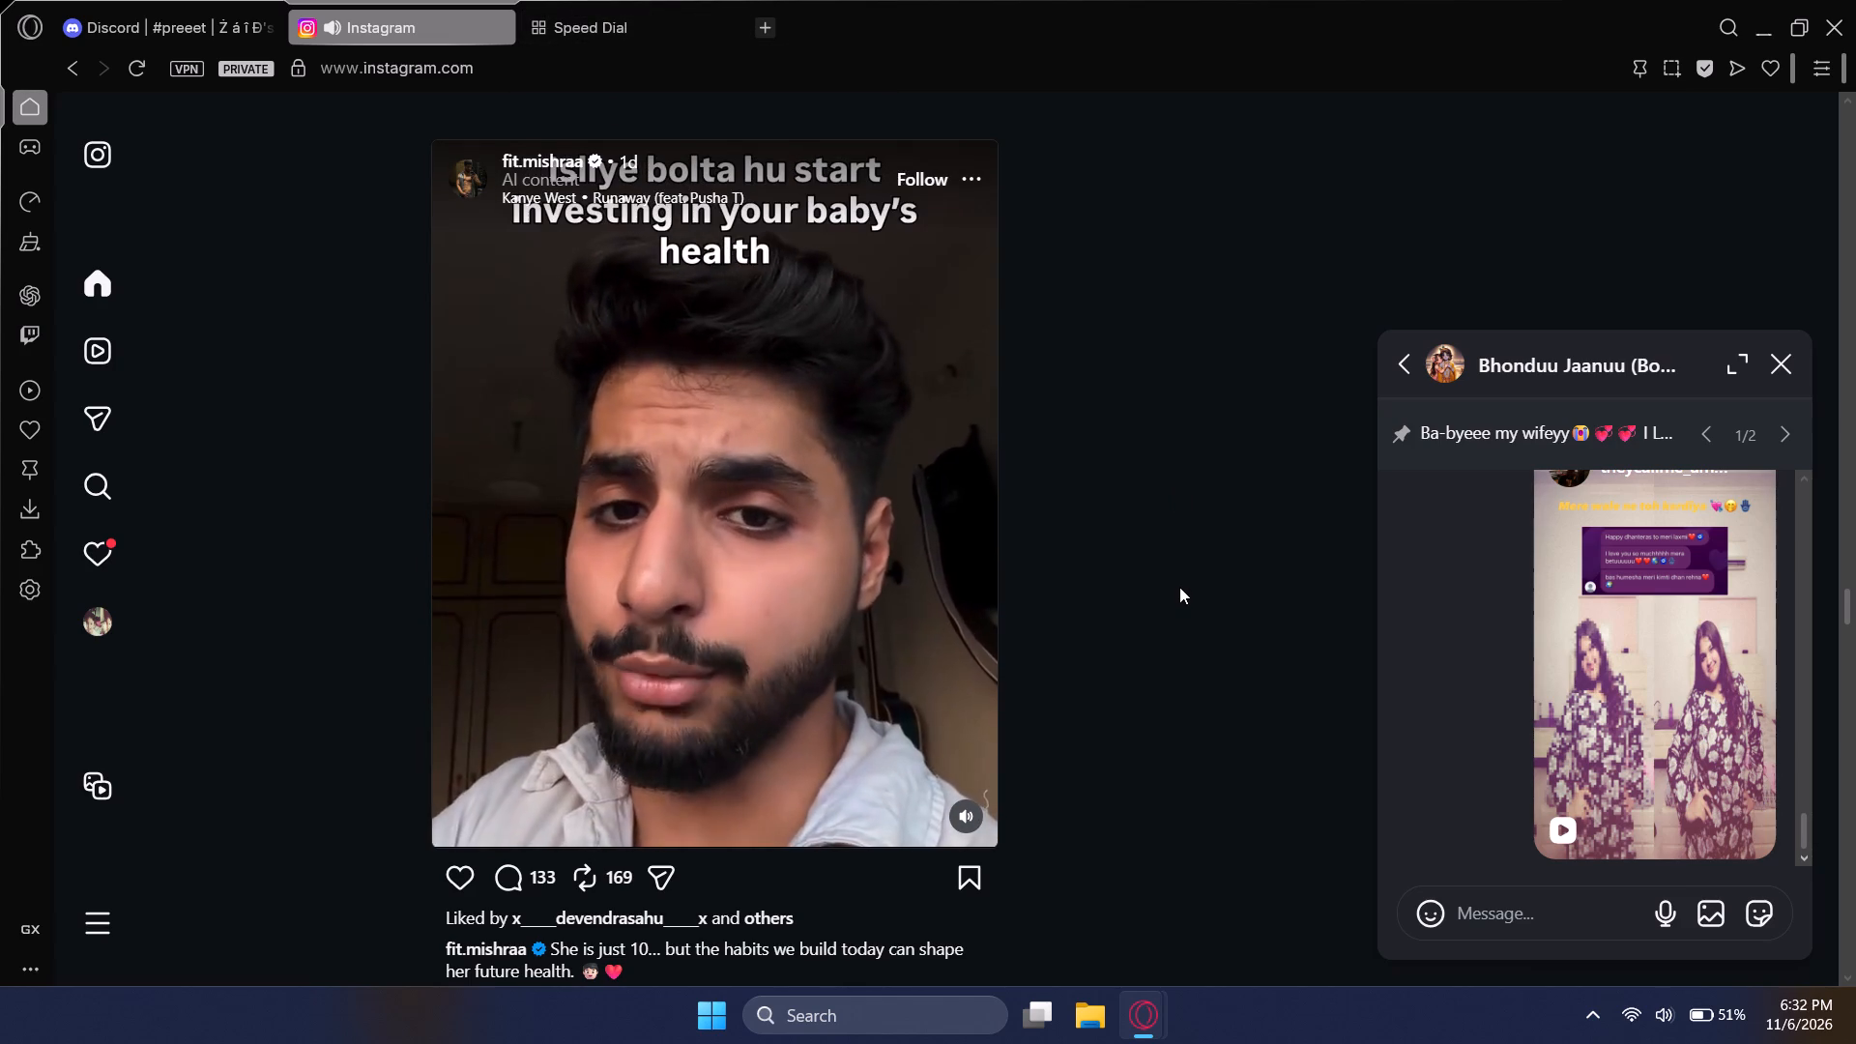
{"action": "scroll", "coordinate": [1150, 602], "scroll_direction": "down", "scroll_amount": 7}
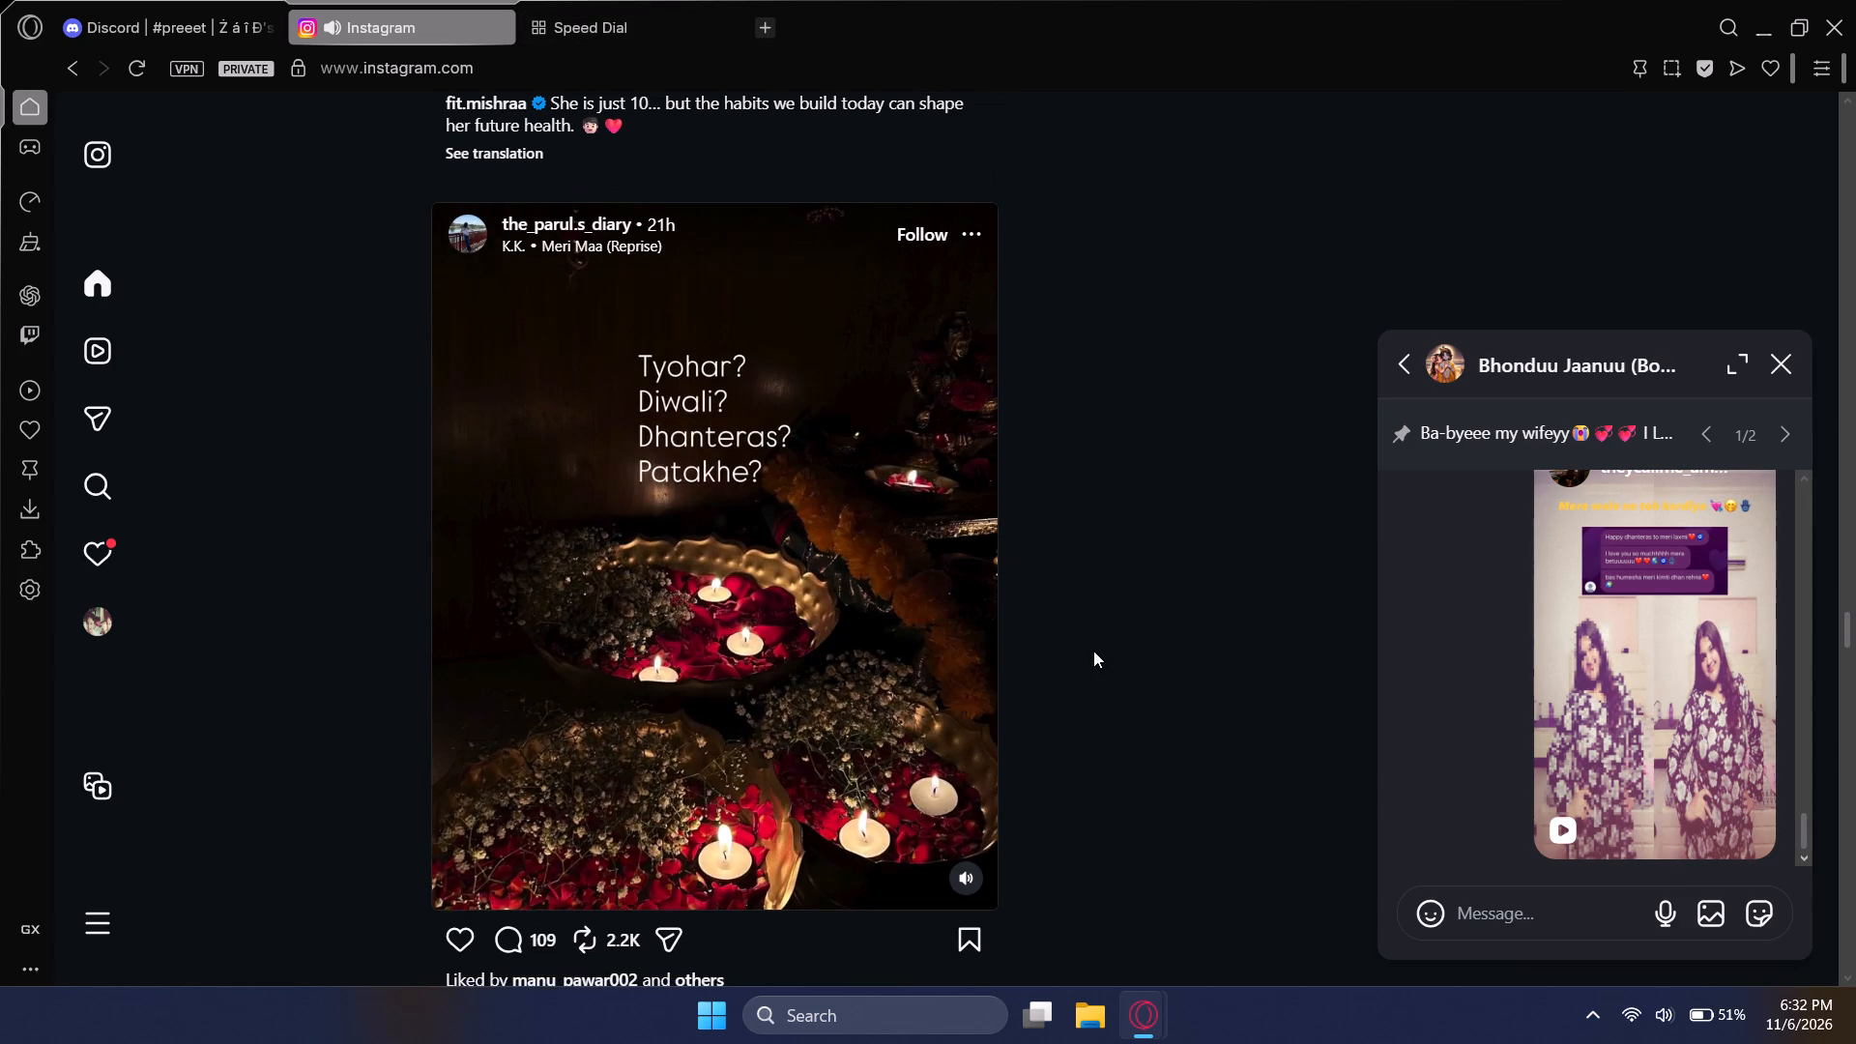
{"action": "scroll", "coordinate": [1093, 651], "scroll_direction": "down", "scroll_amount": 2}
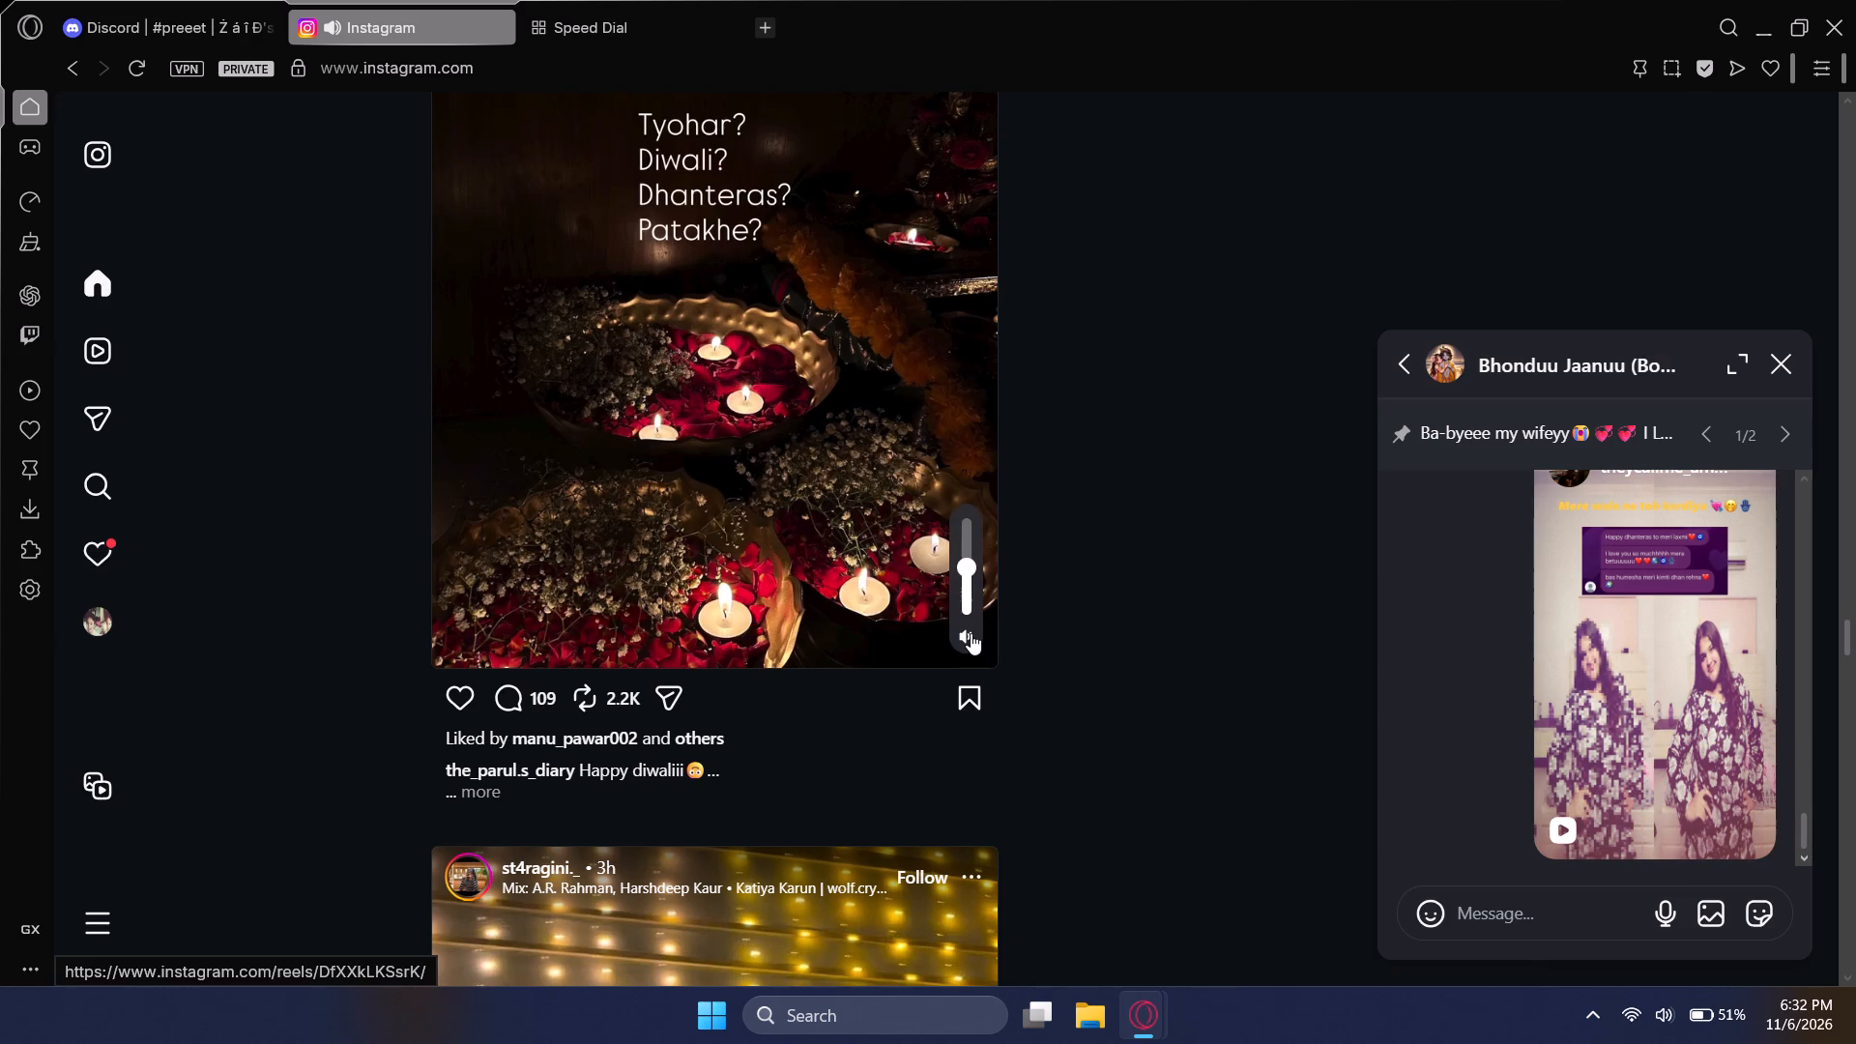
{"action": "scroll", "coordinate": [1107, 669], "scroll_direction": "up", "scroll_amount": 2}
{"action": "scroll", "coordinate": [1106, 673], "scroll_direction": "down", "scroll_amount": 4}
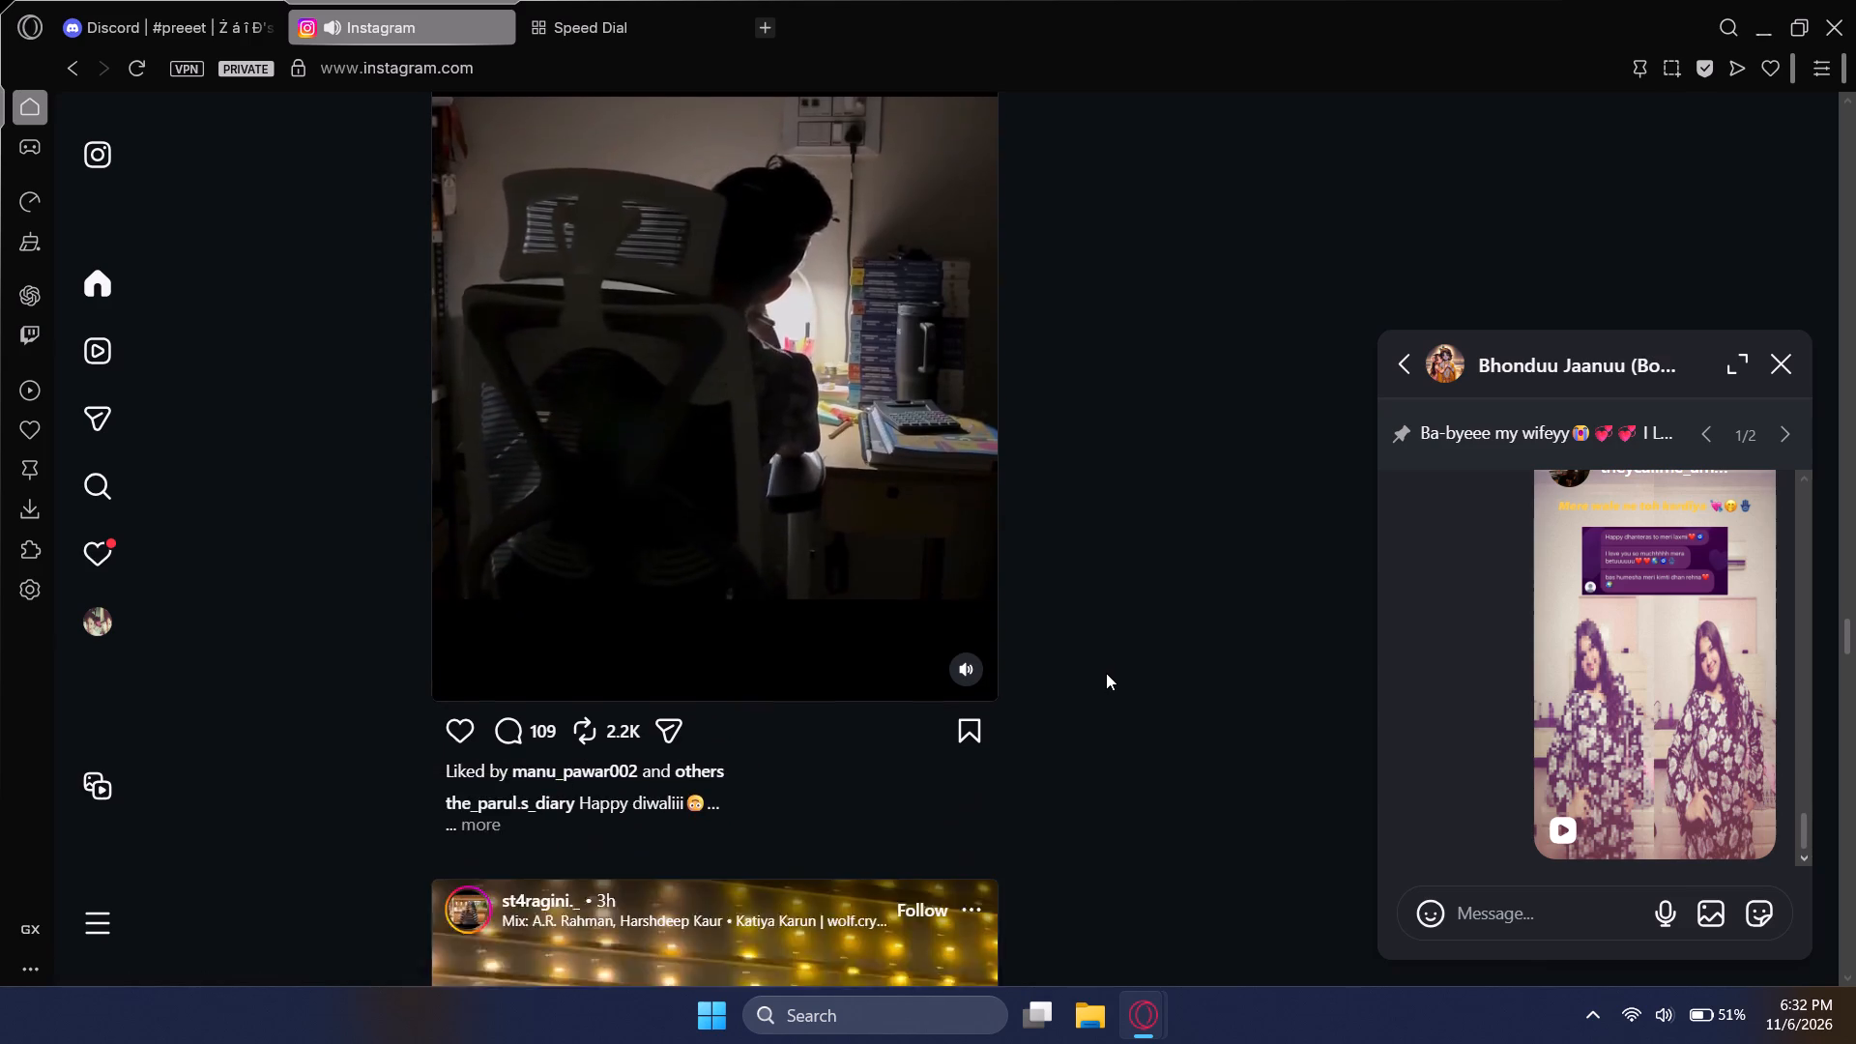
{"action": "scroll", "coordinate": [1093, 674], "scroll_direction": "down", "scroll_amount": 4}
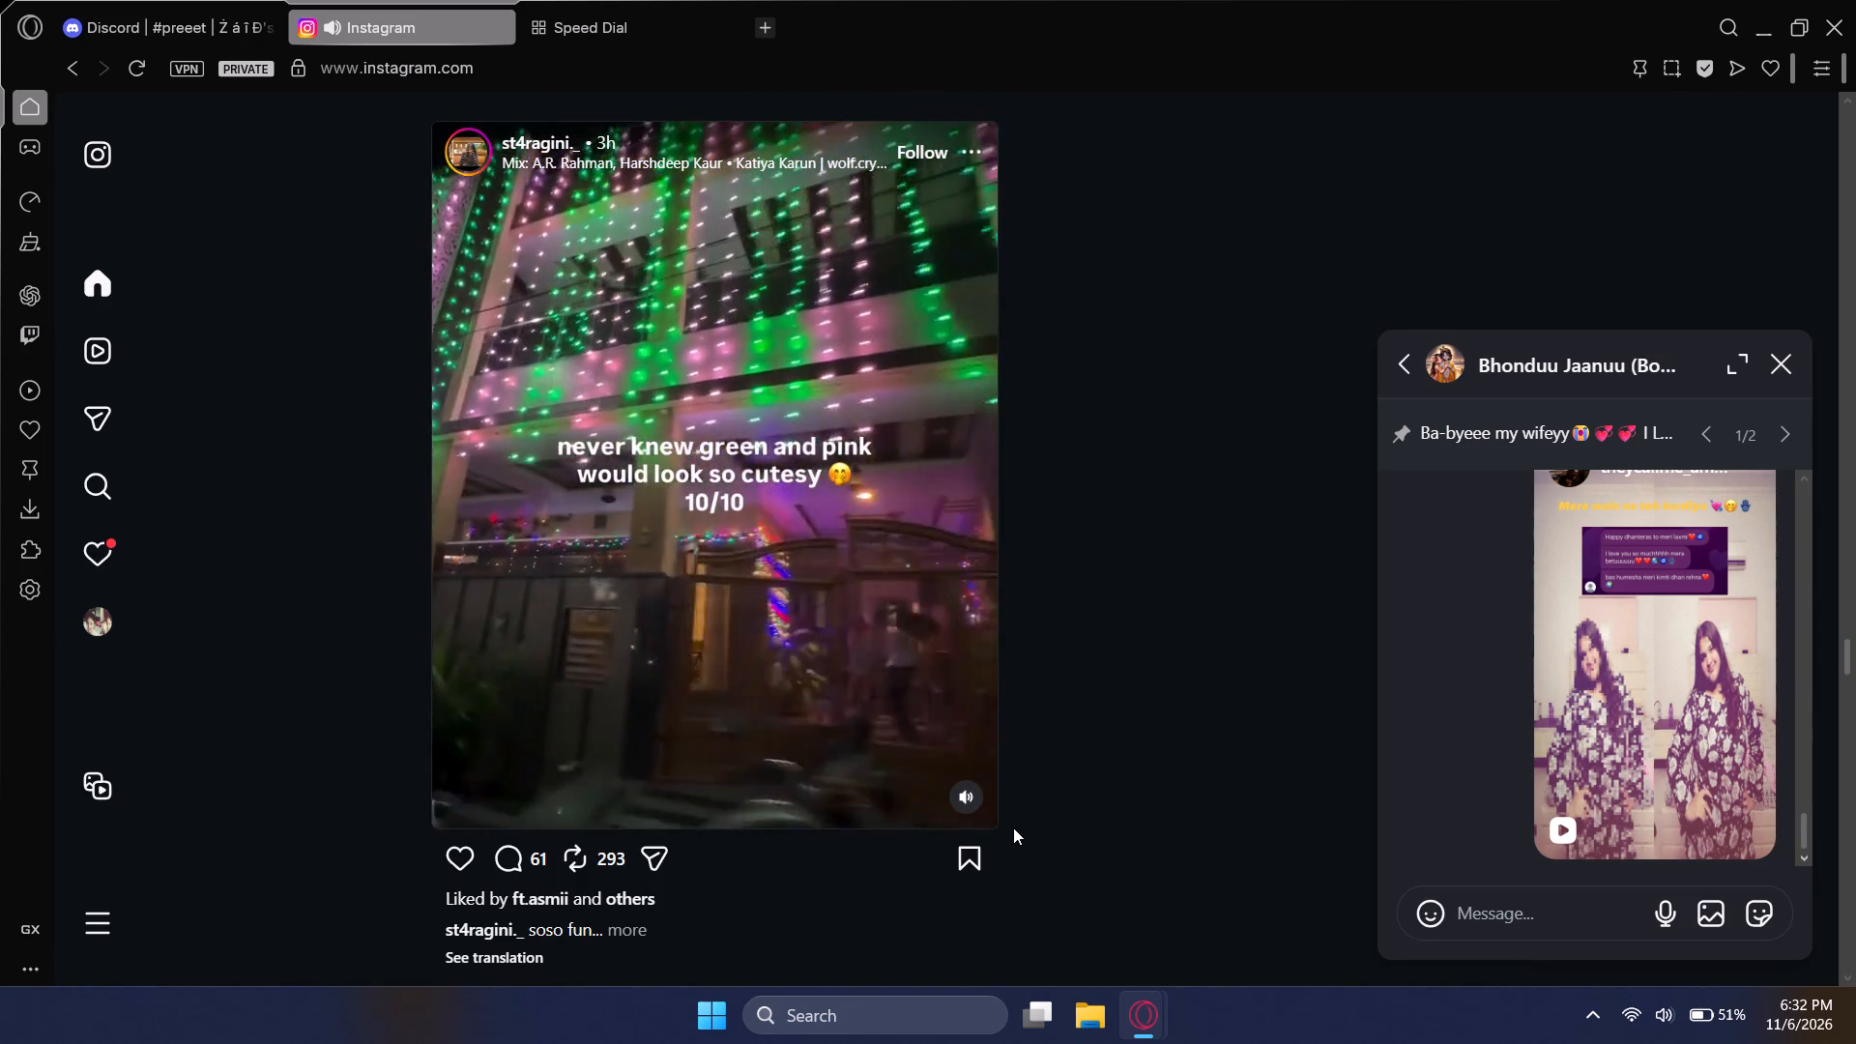
{"action": "scroll", "coordinate": [1012, 827], "scroll_direction": "down", "scroll_amount": 6}
{"action": "scroll", "coordinate": [1012, 827], "scroll_direction": "up", "scroll_amount": 5}
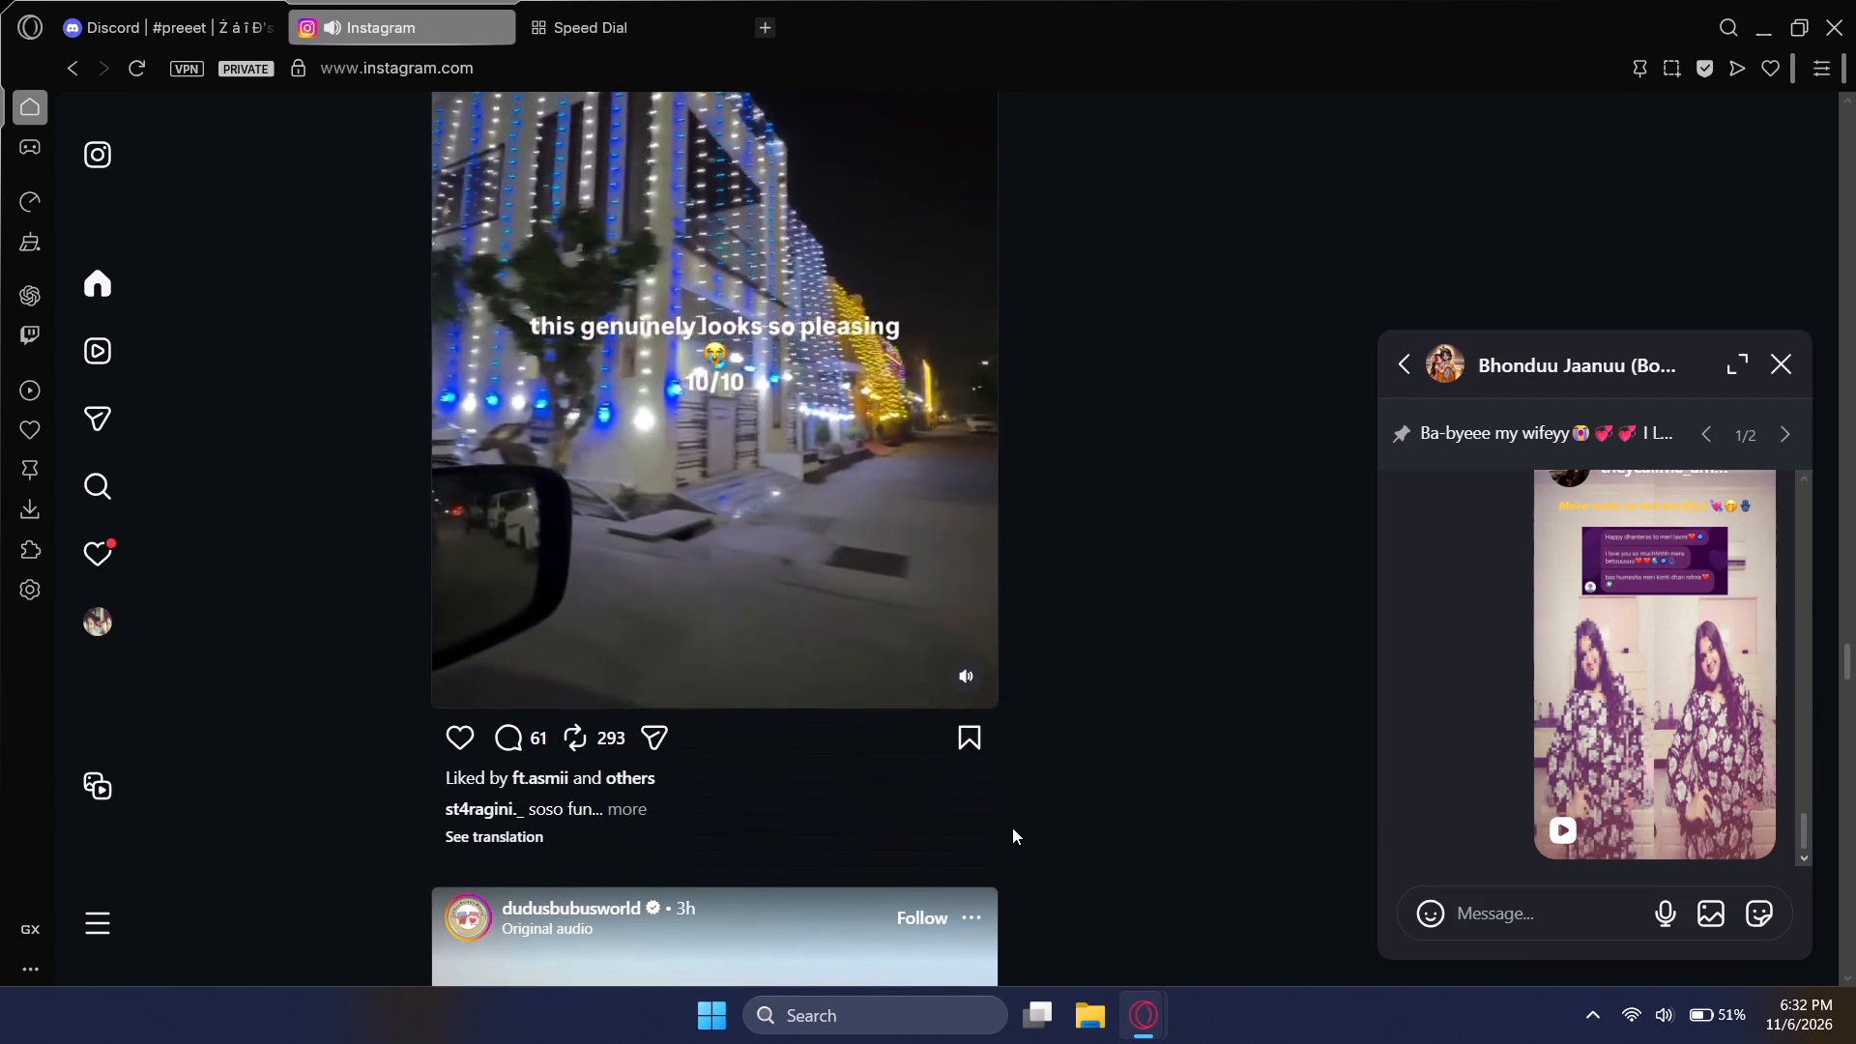
{"action": "scroll", "coordinate": [1012, 827], "scroll_direction": "up", "scroll_amount": 1}
{"action": "scroll", "coordinate": [1012, 827], "scroll_direction": "down", "scroll_amount": 6}
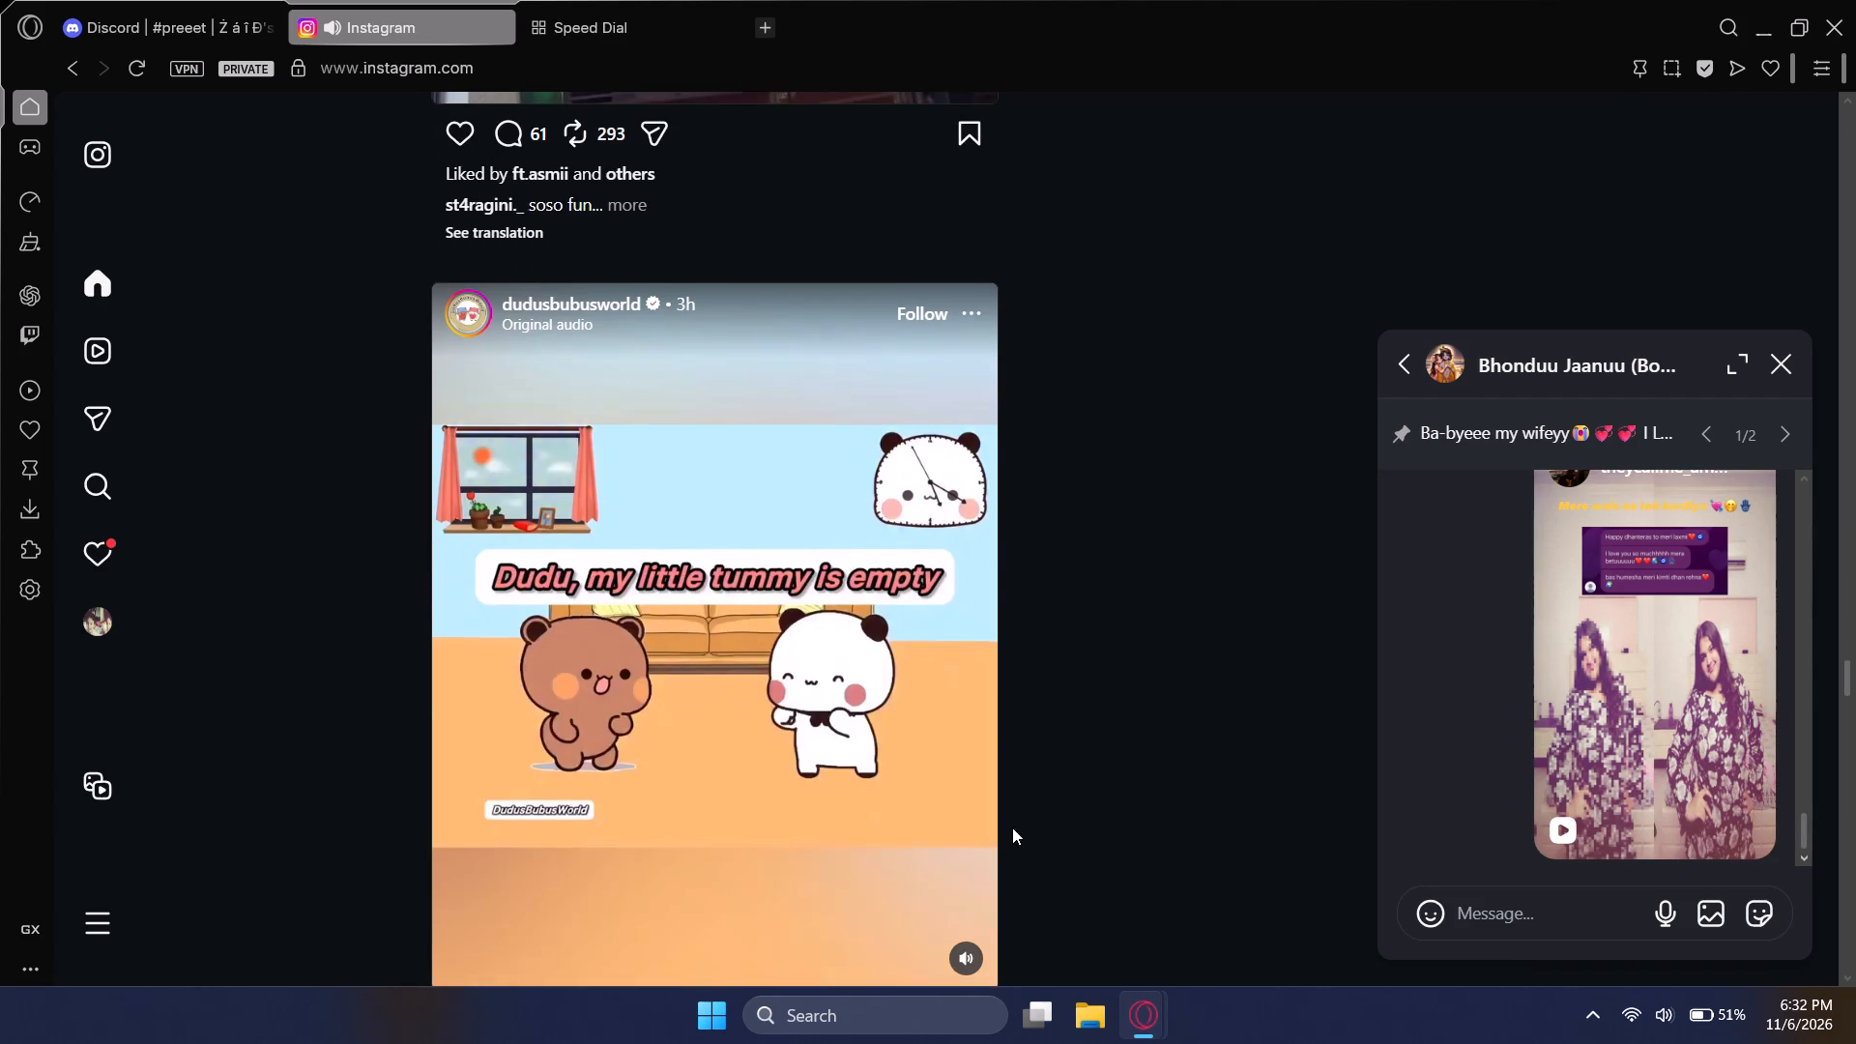
{"action": "scroll", "coordinate": [1012, 827], "scroll_direction": "down", "scroll_amount": 1}
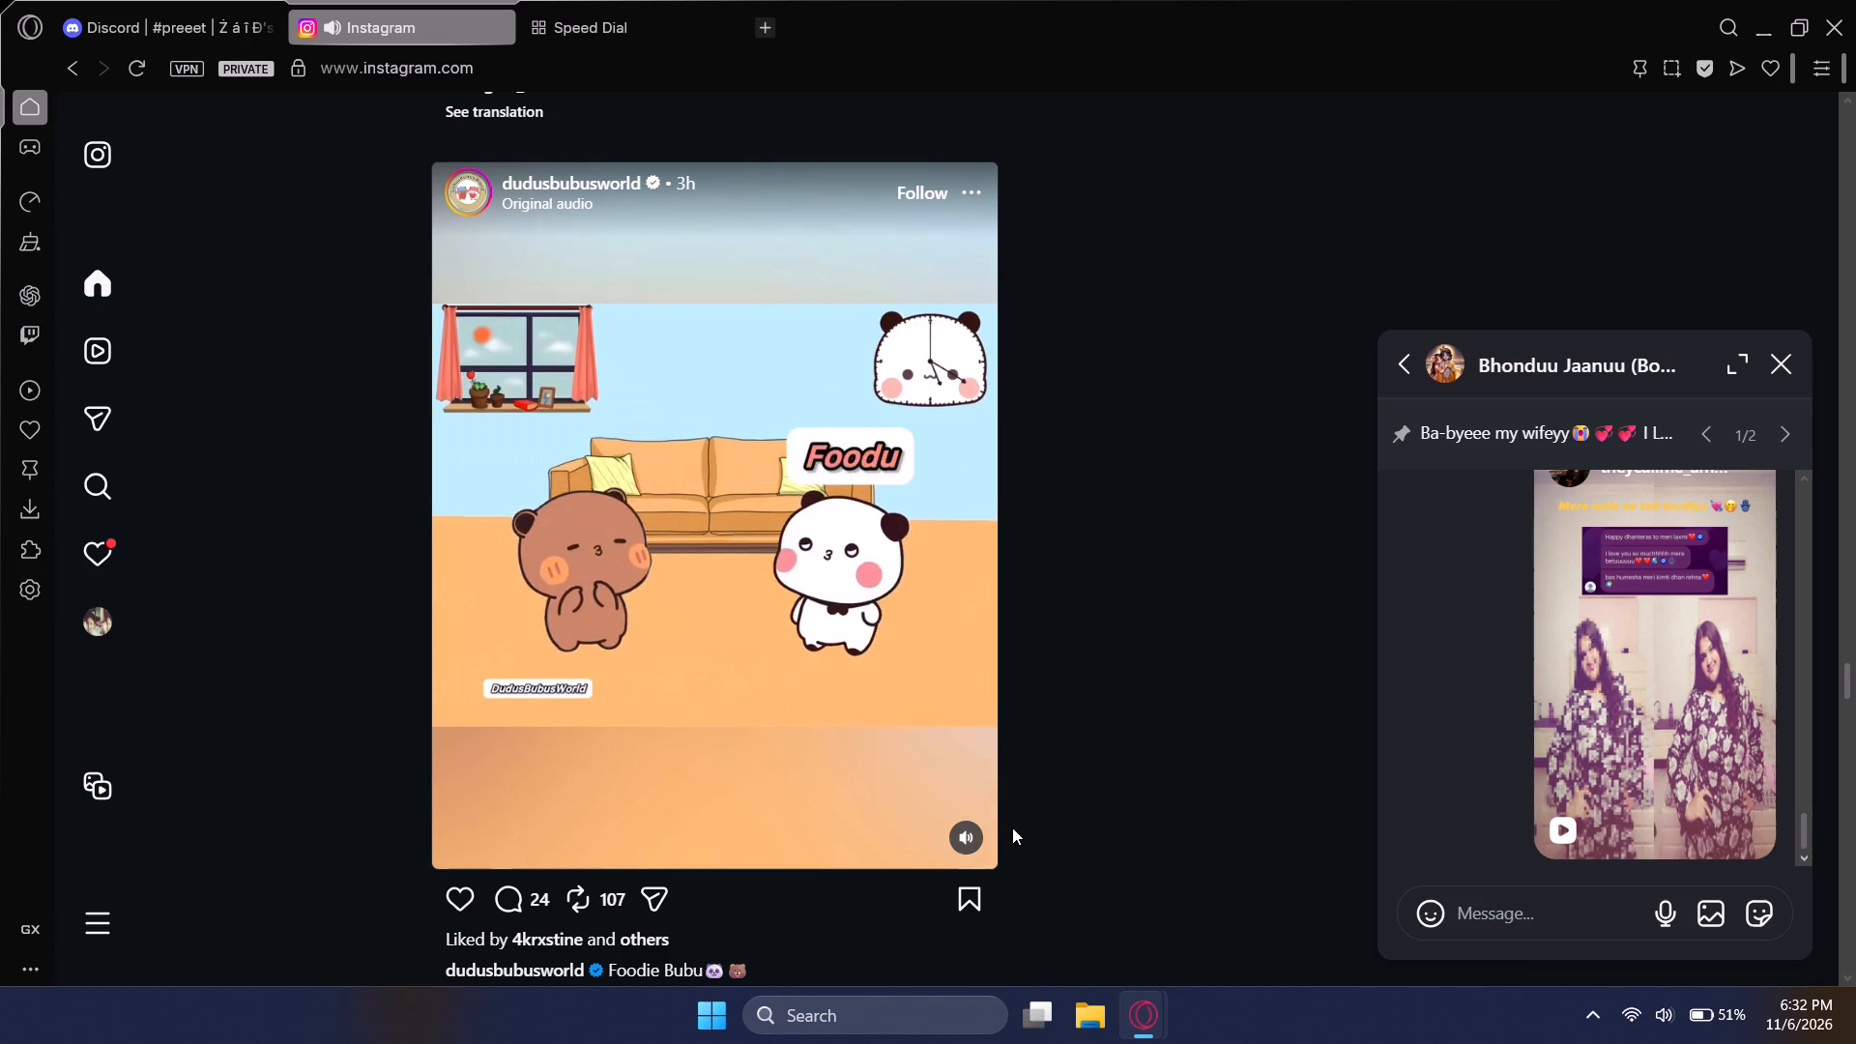
{"action": "left_click", "coordinate": [960, 844]}
Return to the Canva window's desktop and open Pinterest from the Speed Dial page.
{"action": "left_click", "coordinate": [795, 899]}
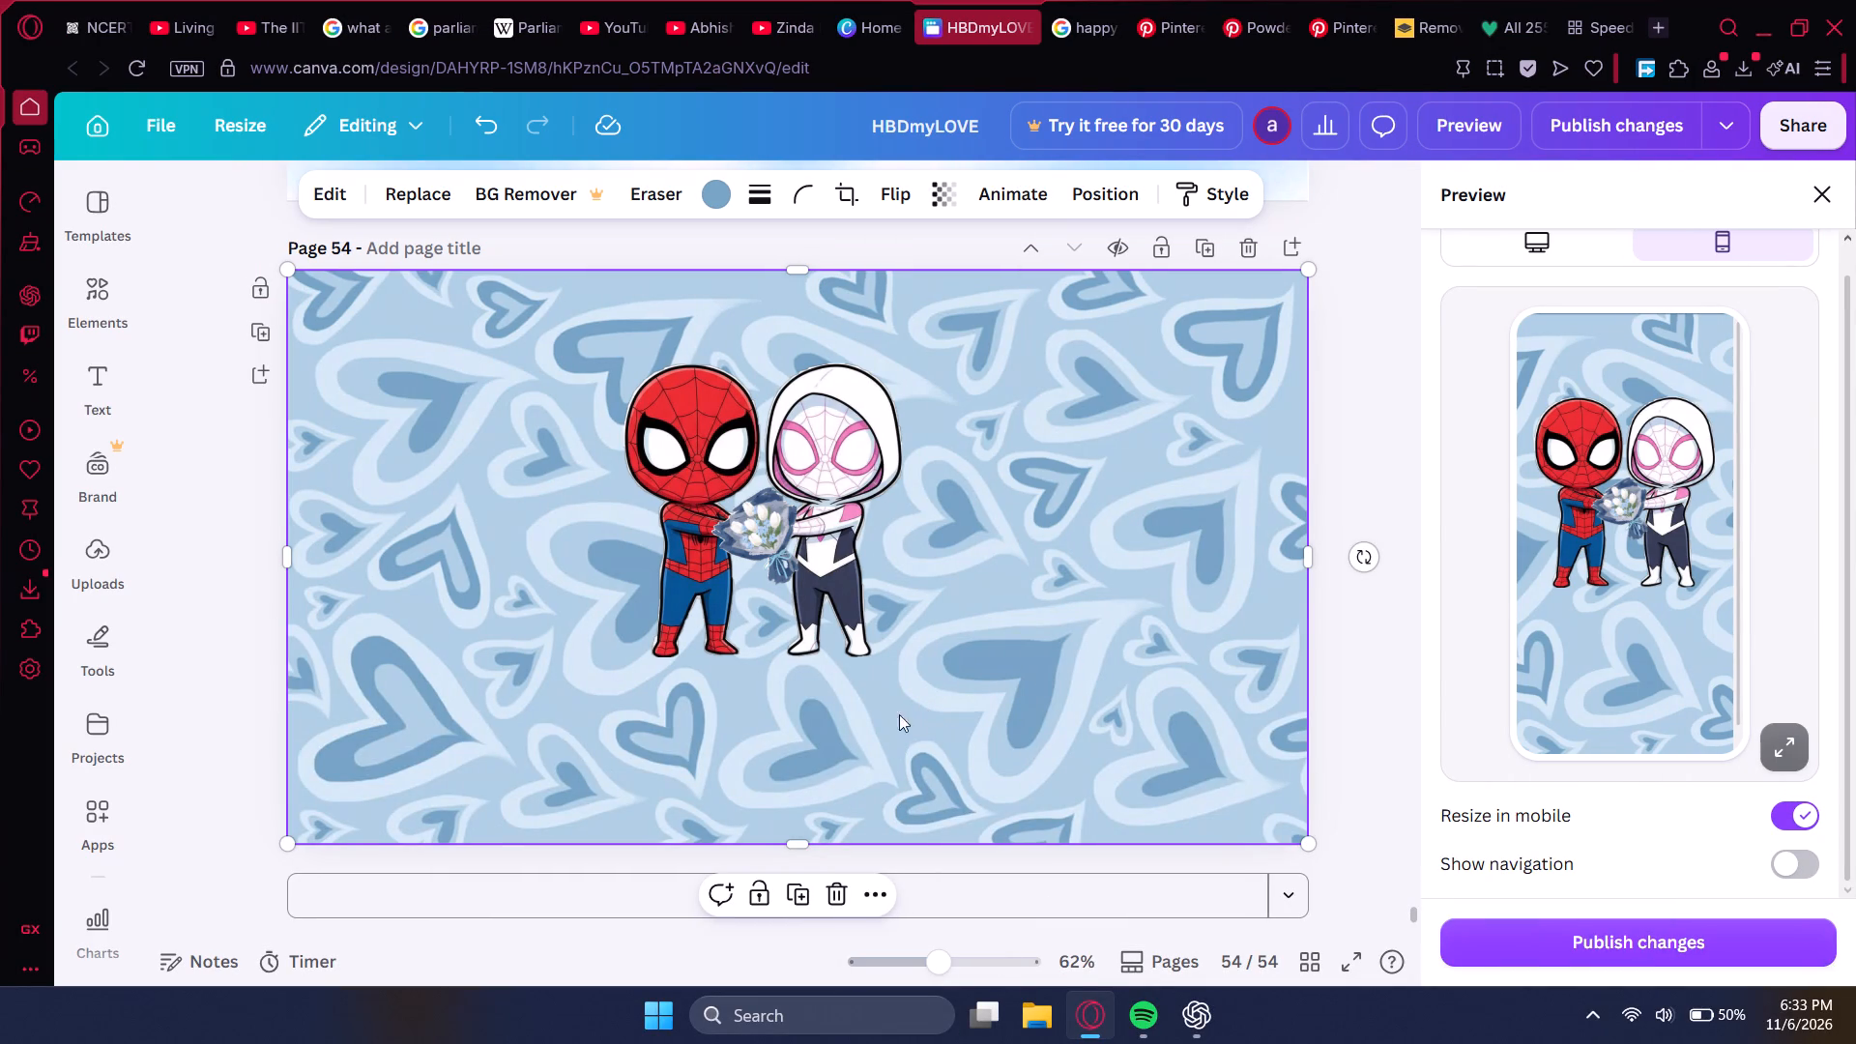
{"action": "left_click", "coordinate": [1583, 27]}
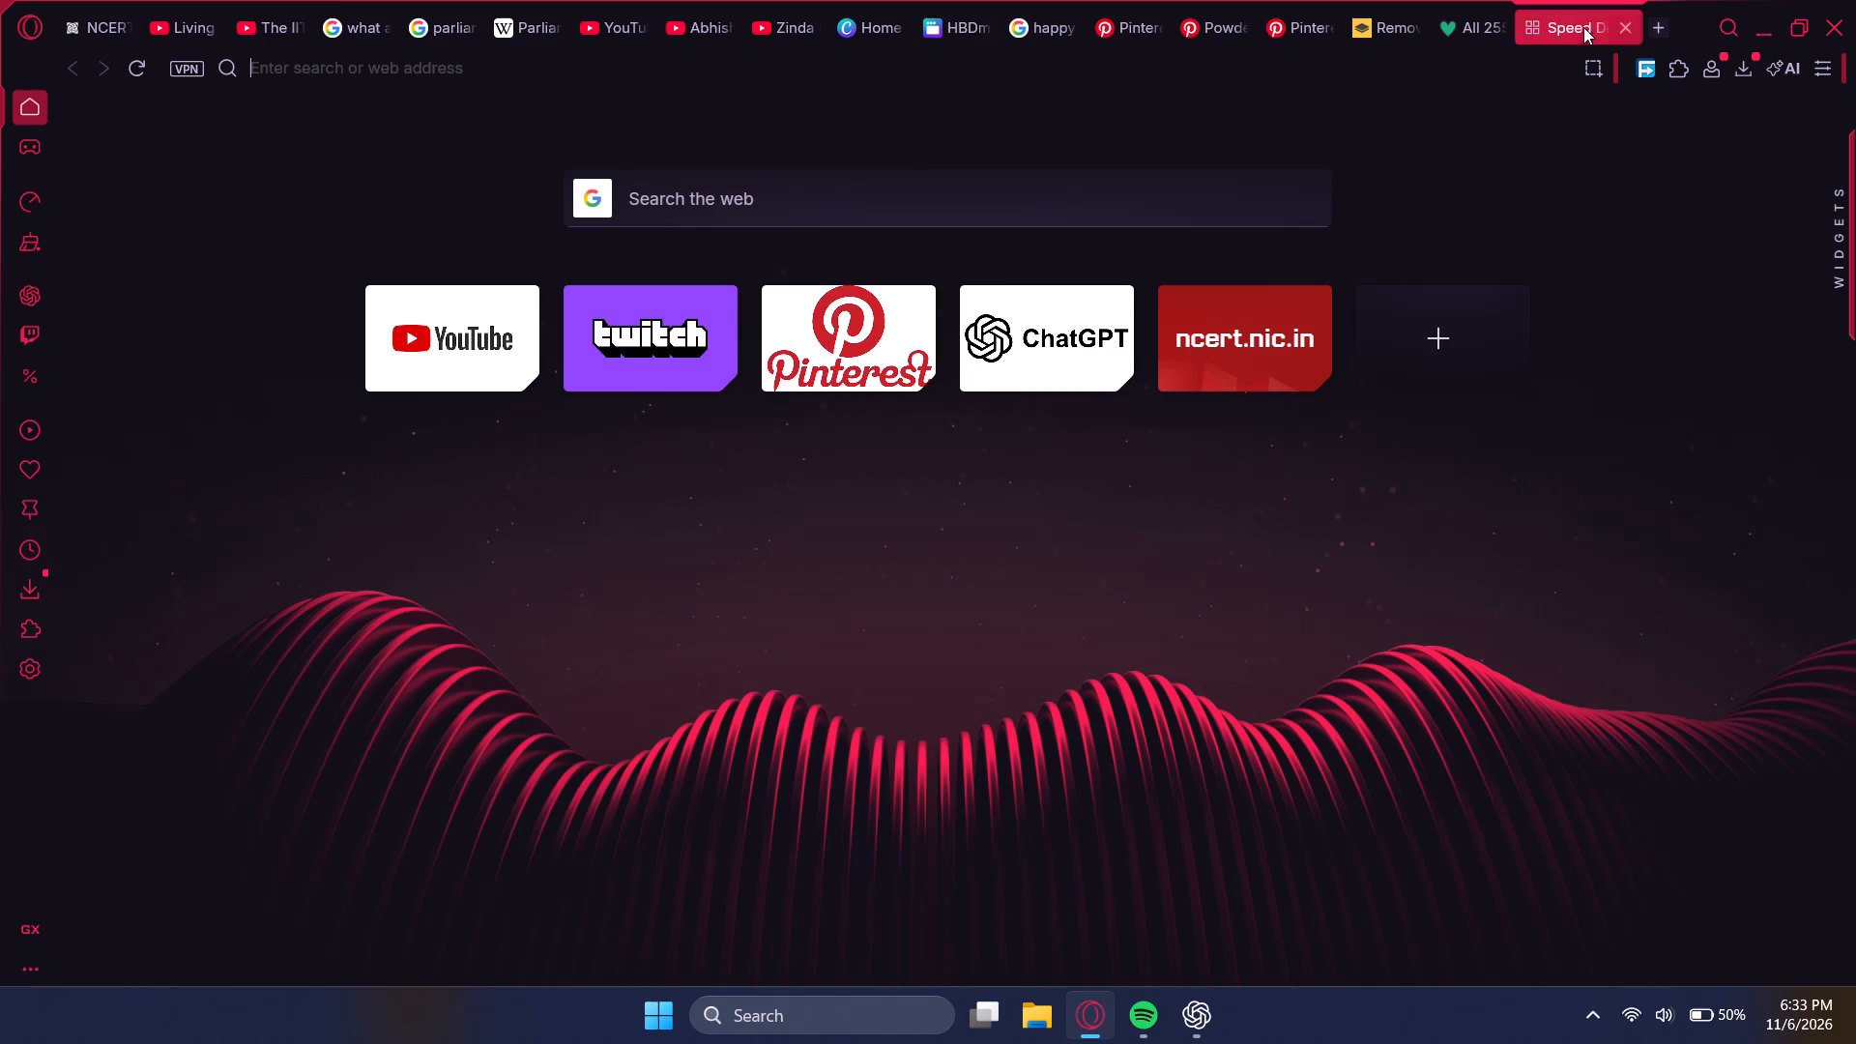
{"action": "left_click", "coordinate": [834, 341]}
Switch to Spotify.
{"action": "left_click", "coordinate": [1145, 1009]}
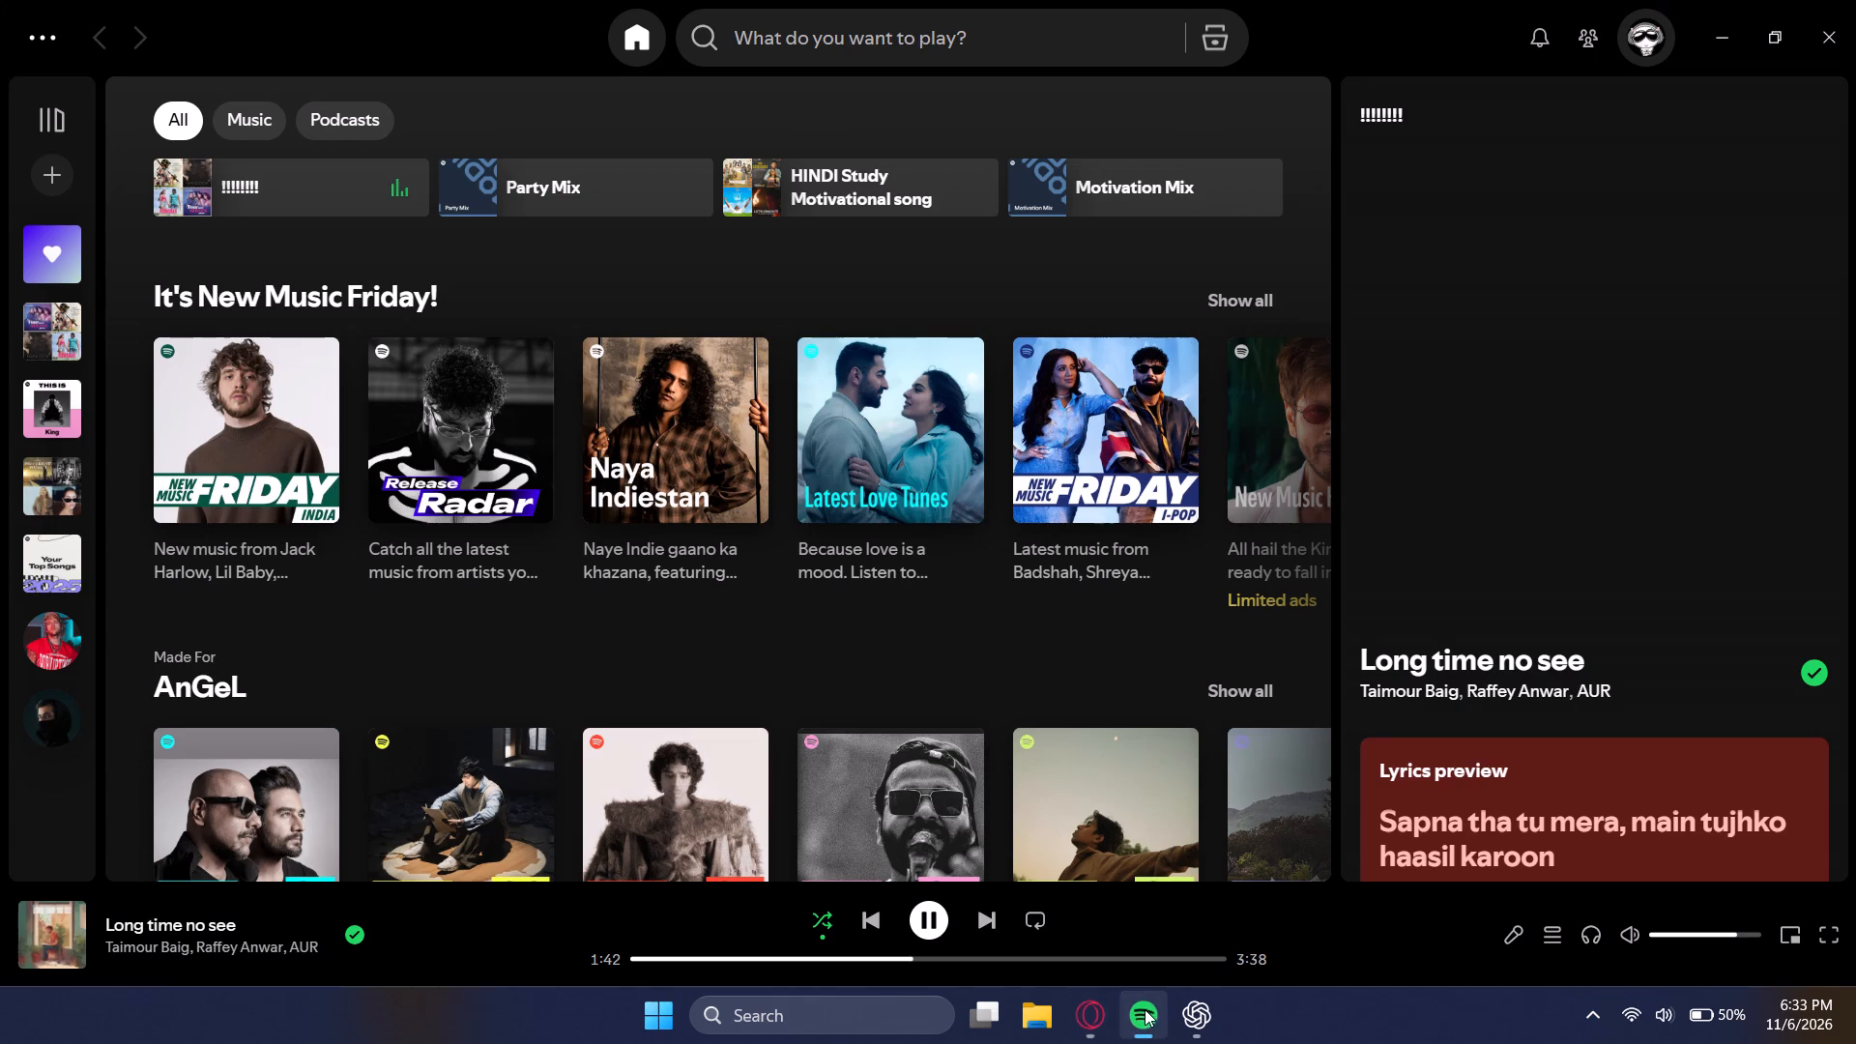
Switch from Spotify back to the browser and search Pinterest for "bubu dudu".
{"action": "left_click", "coordinate": [1145, 1011]}
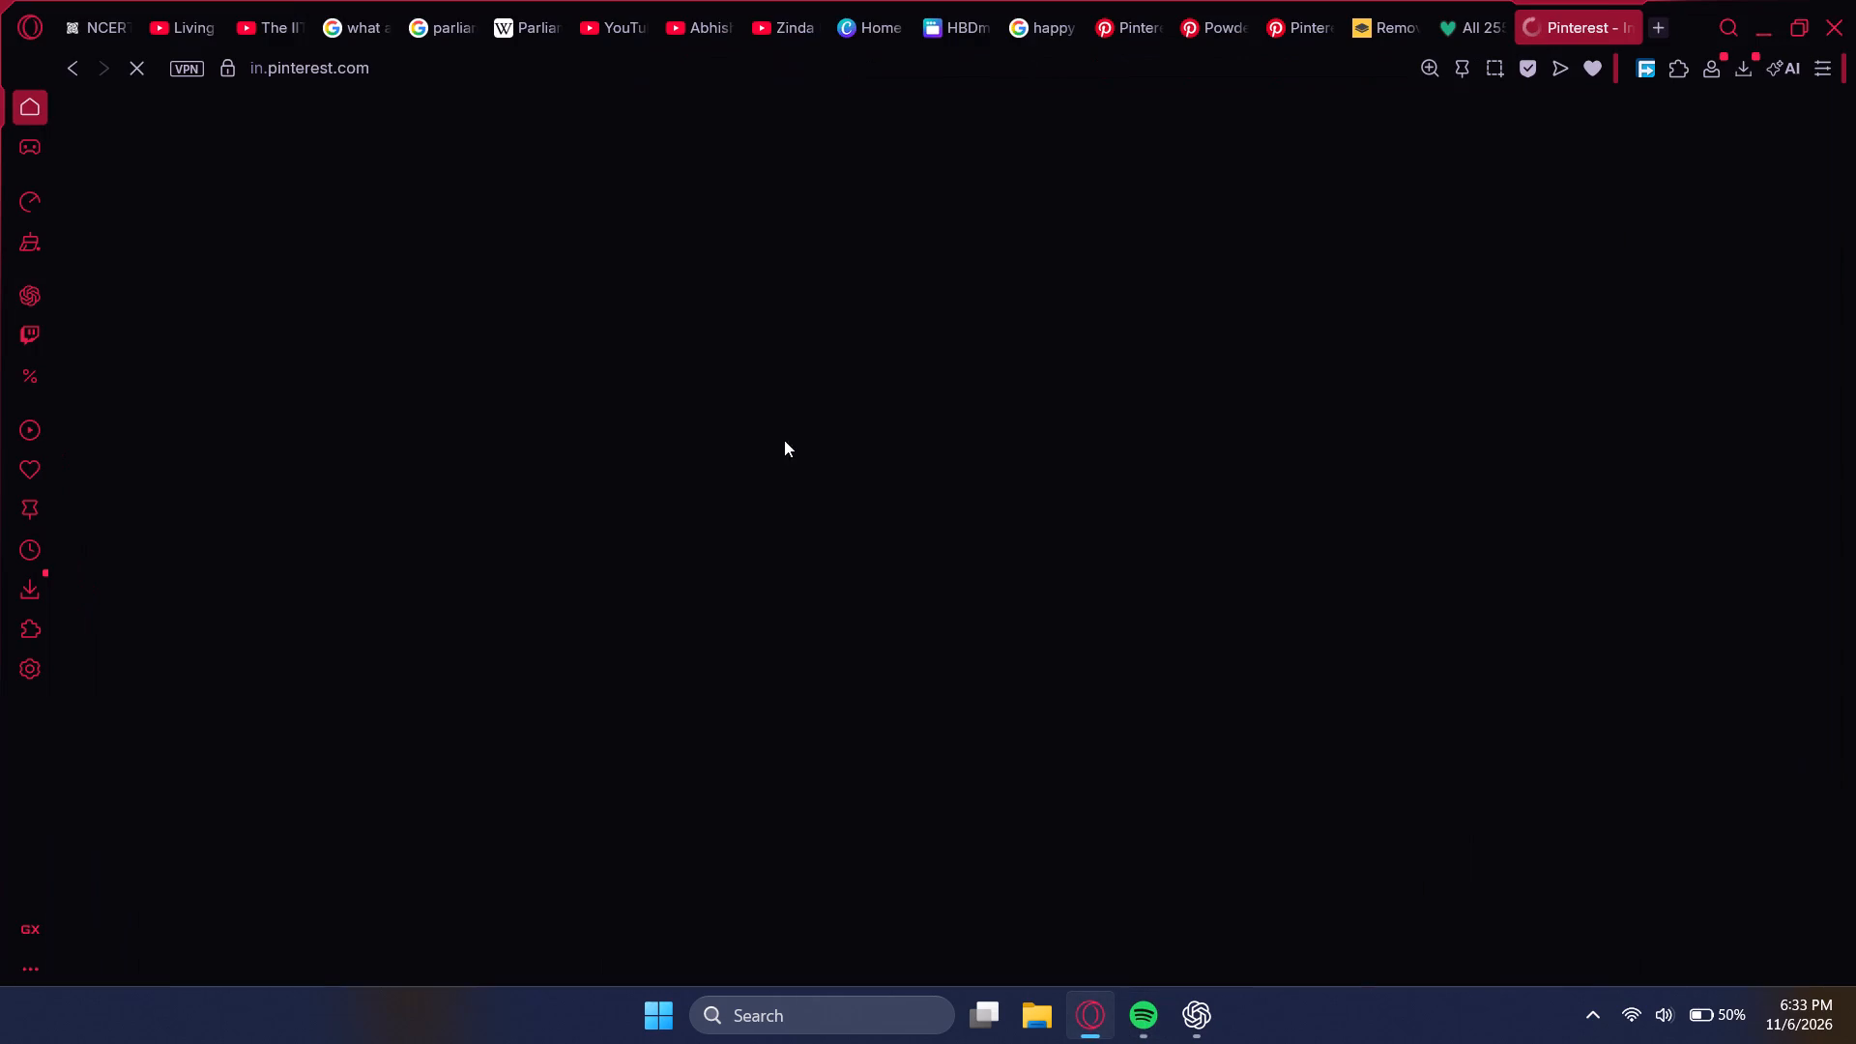
{"action": "left_click", "coordinate": [641, 136]}
{"action": "type", "text": "bu"}
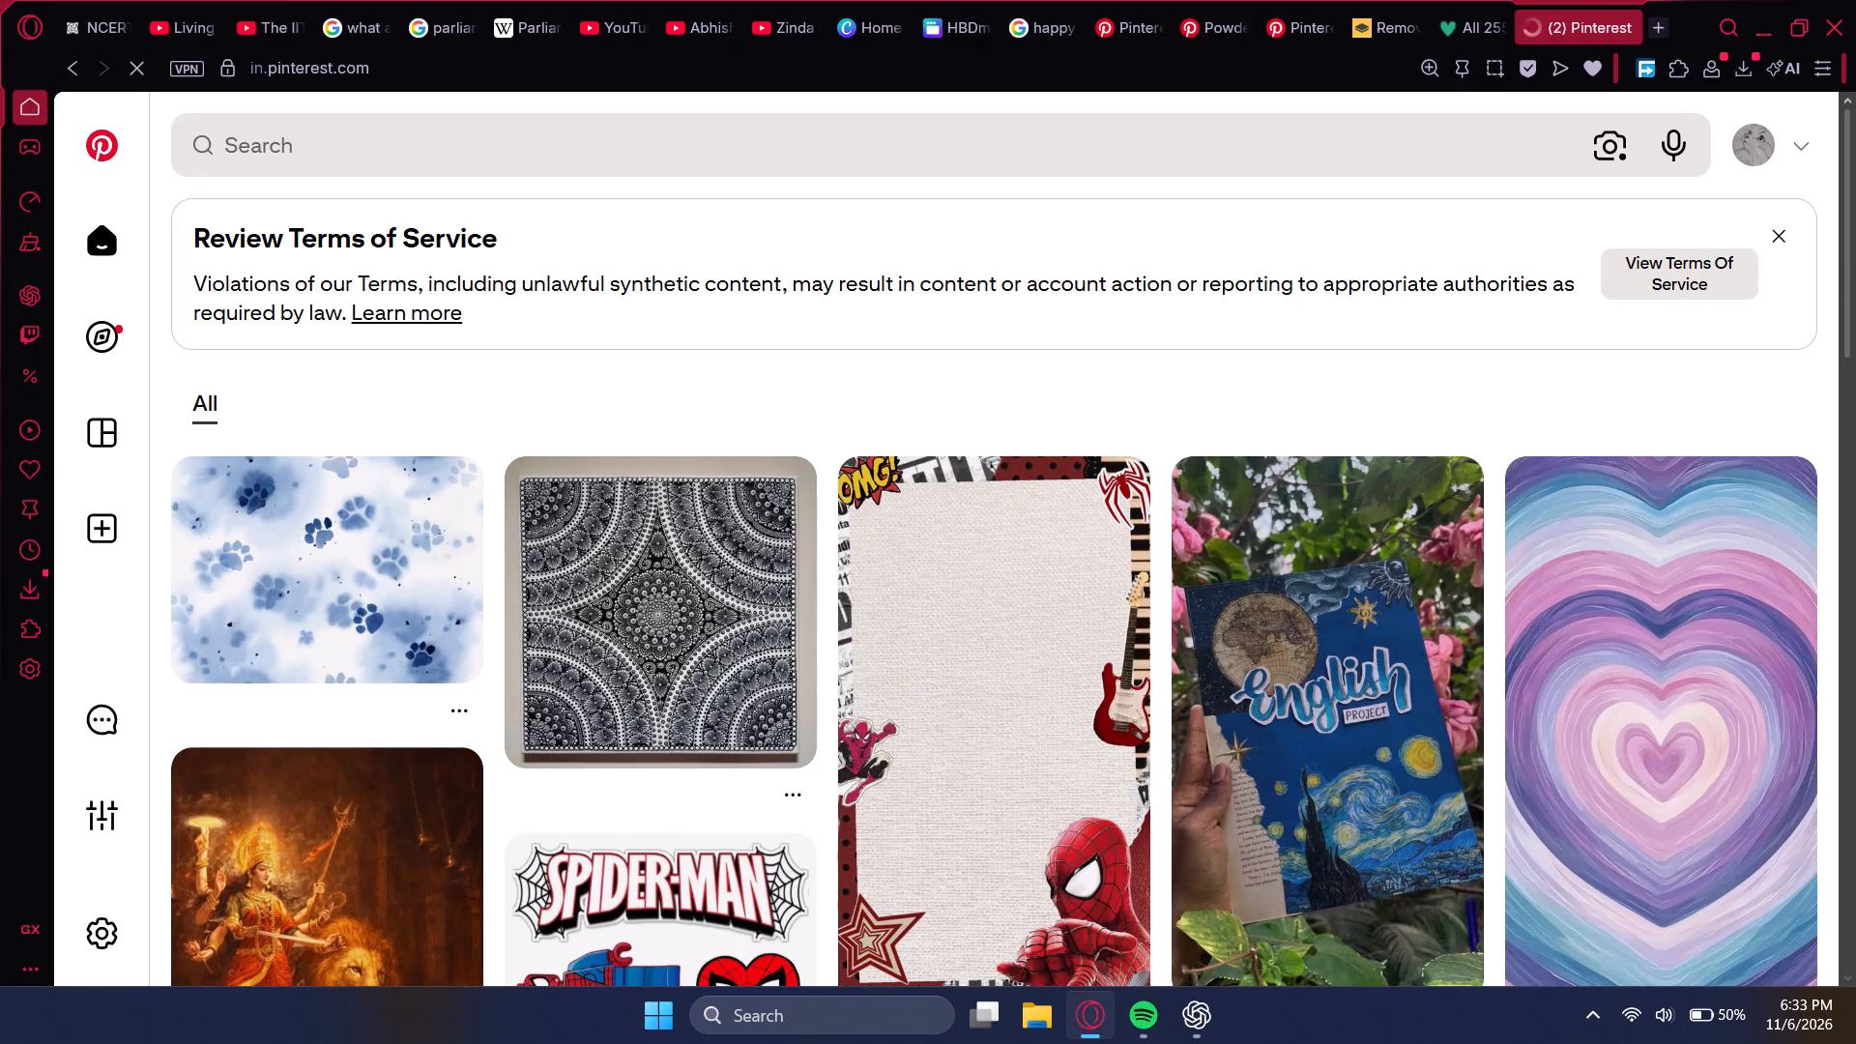
{"action": "type", "text": "bu"}
{"action": "left_click", "coordinate": [641, 136]}
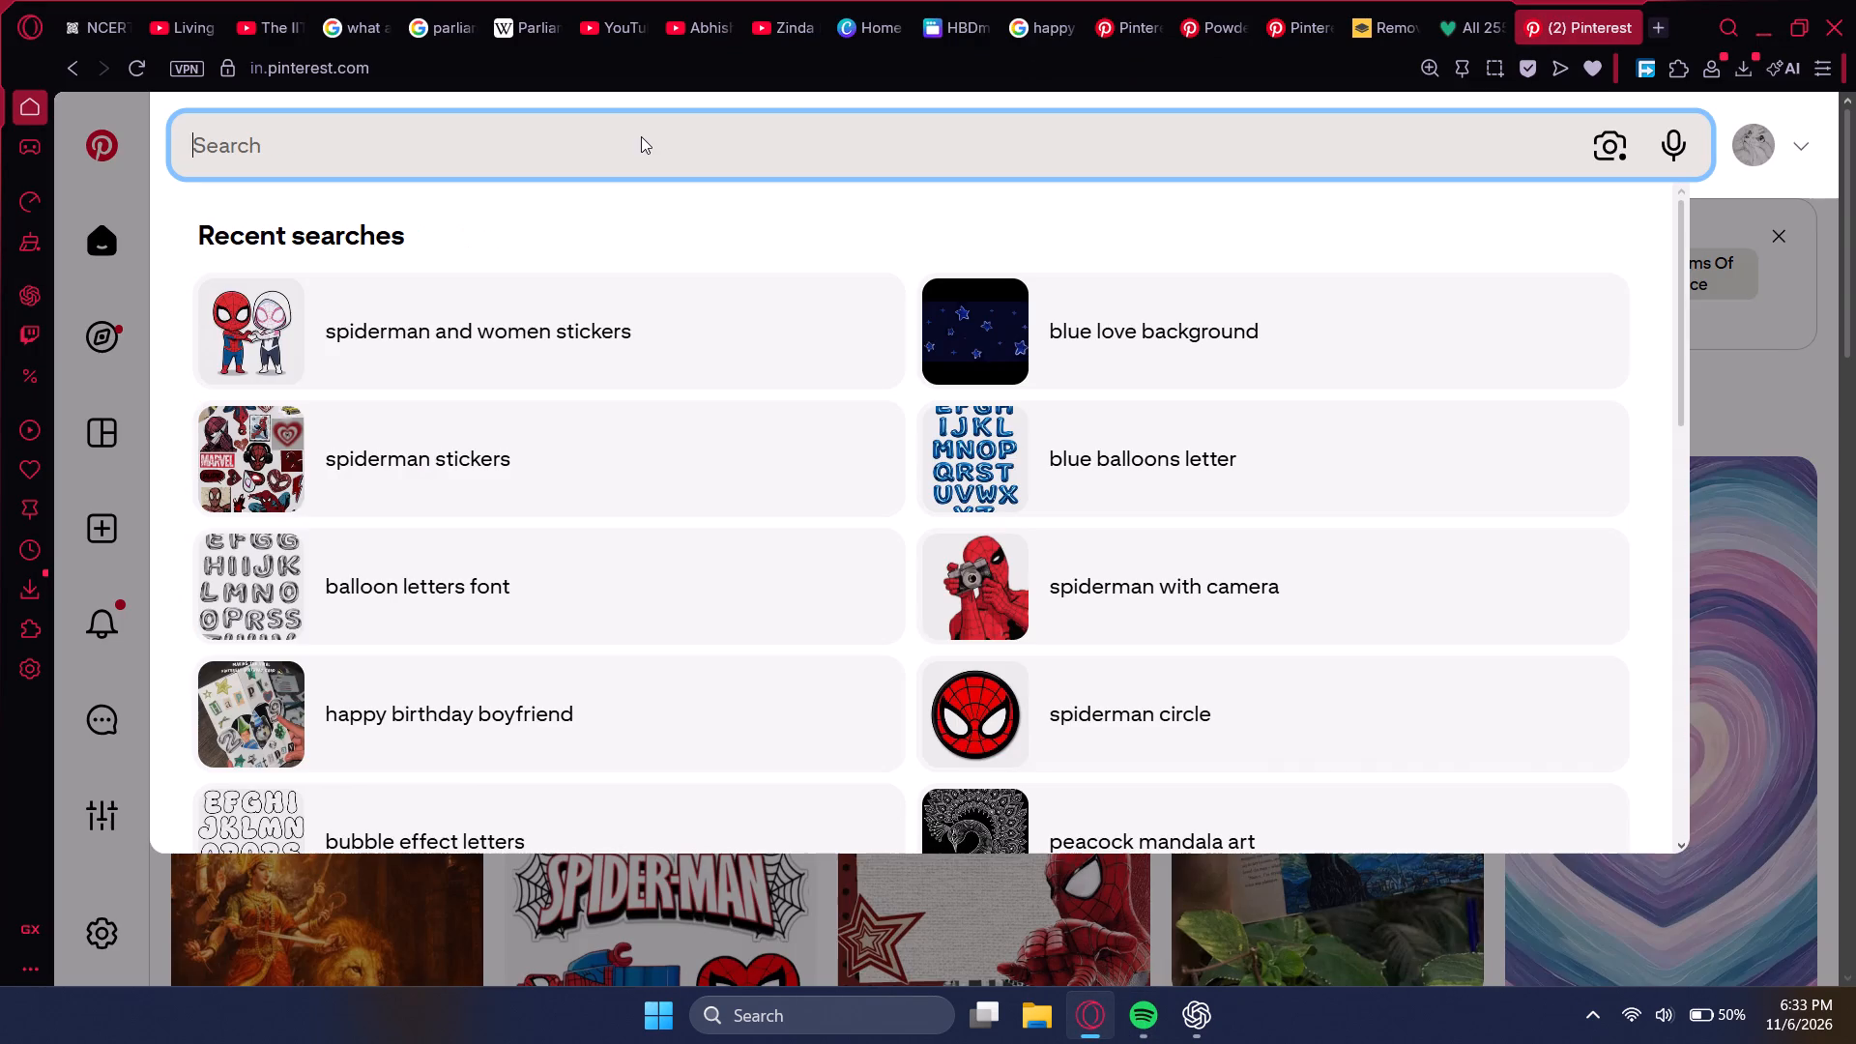
{"action": "type", "text": "bubu dudu"}
{"action": "key", "text": "Return"}
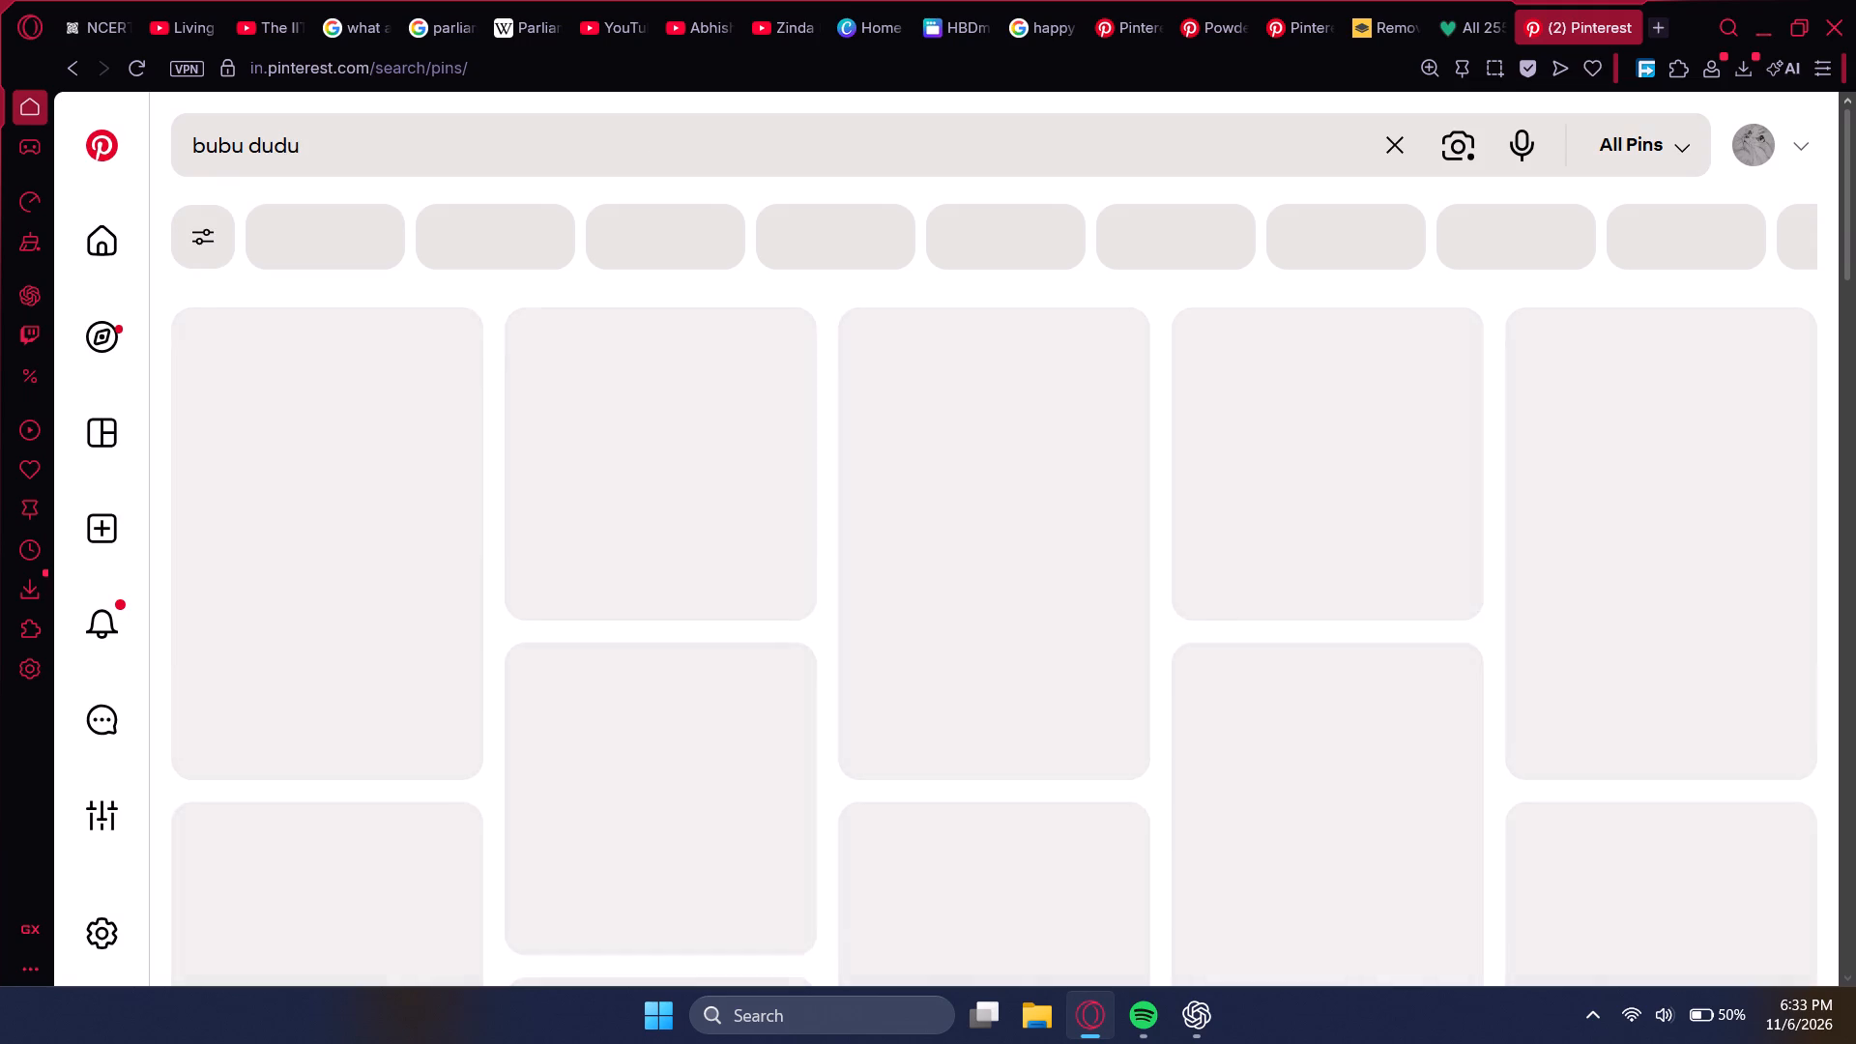
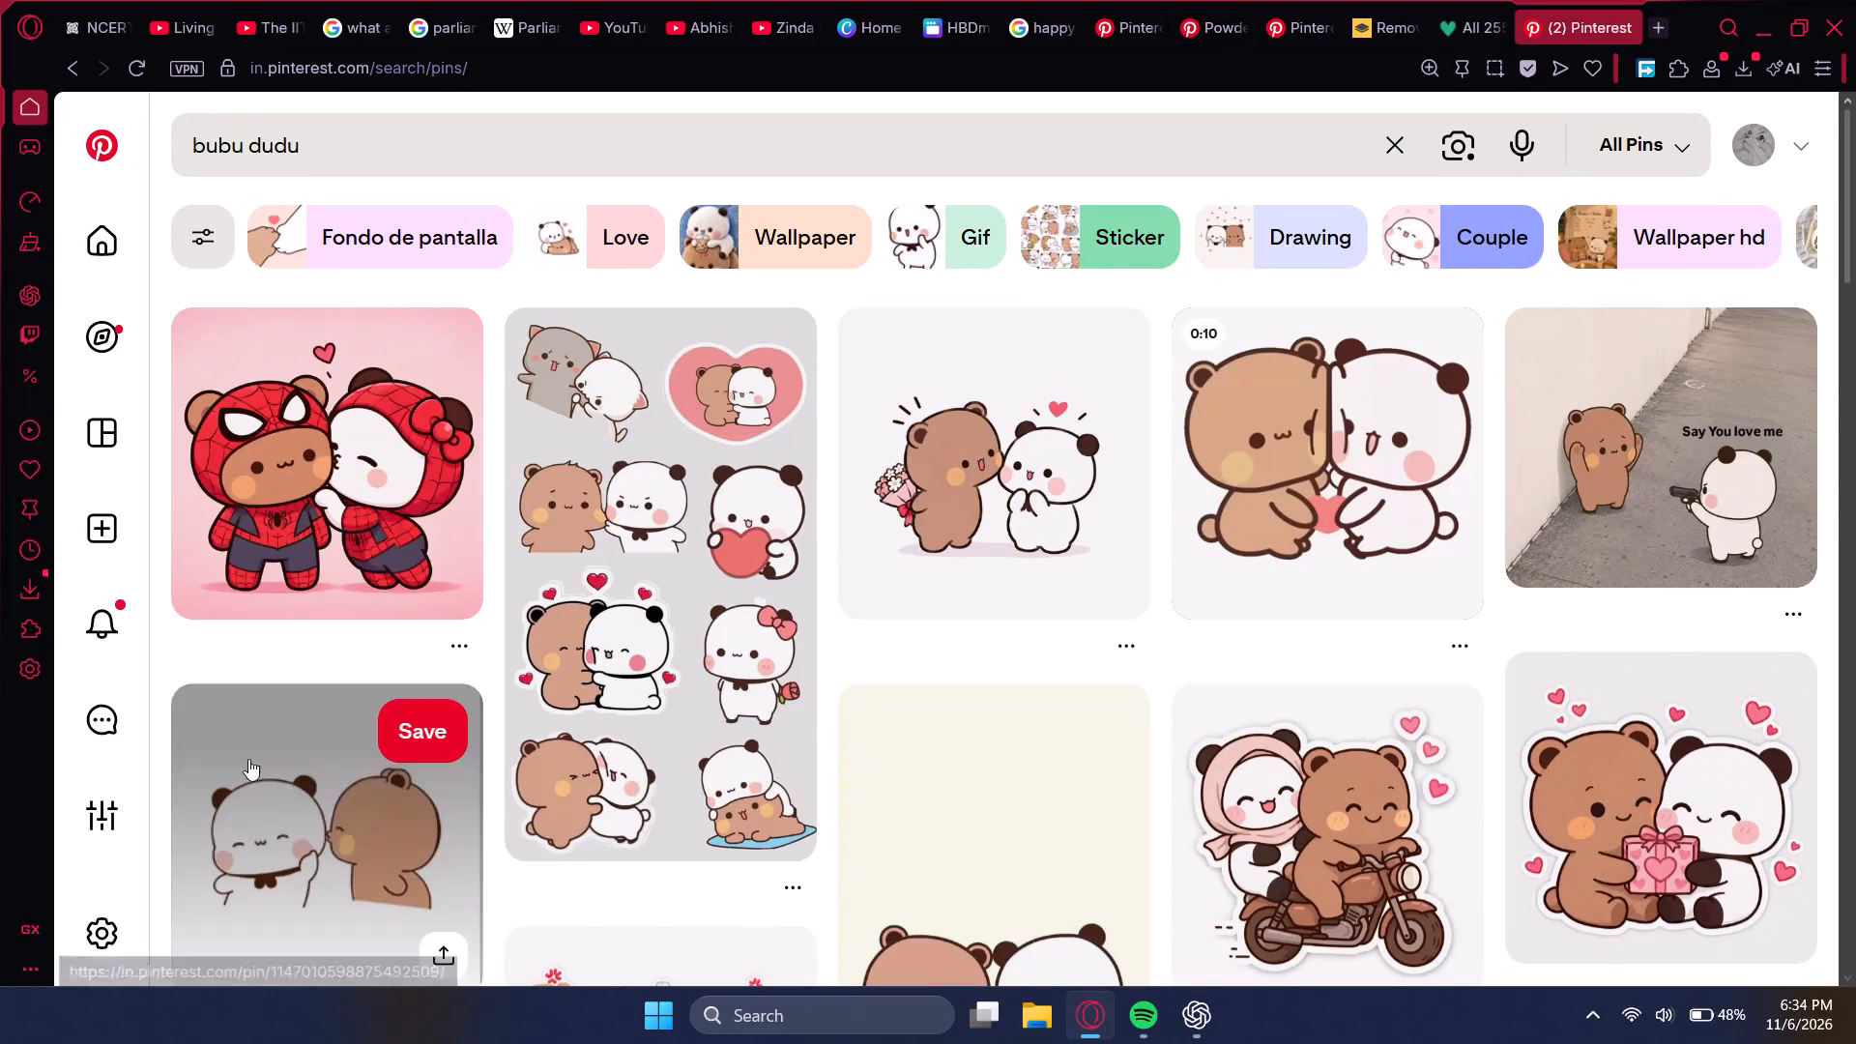
Copy the Spider-Man bubu dudu kiss image from its Pinterest pin and upload it to remove.bg to remove its background.
{"action": "left_click", "coordinate": [254, 509]}
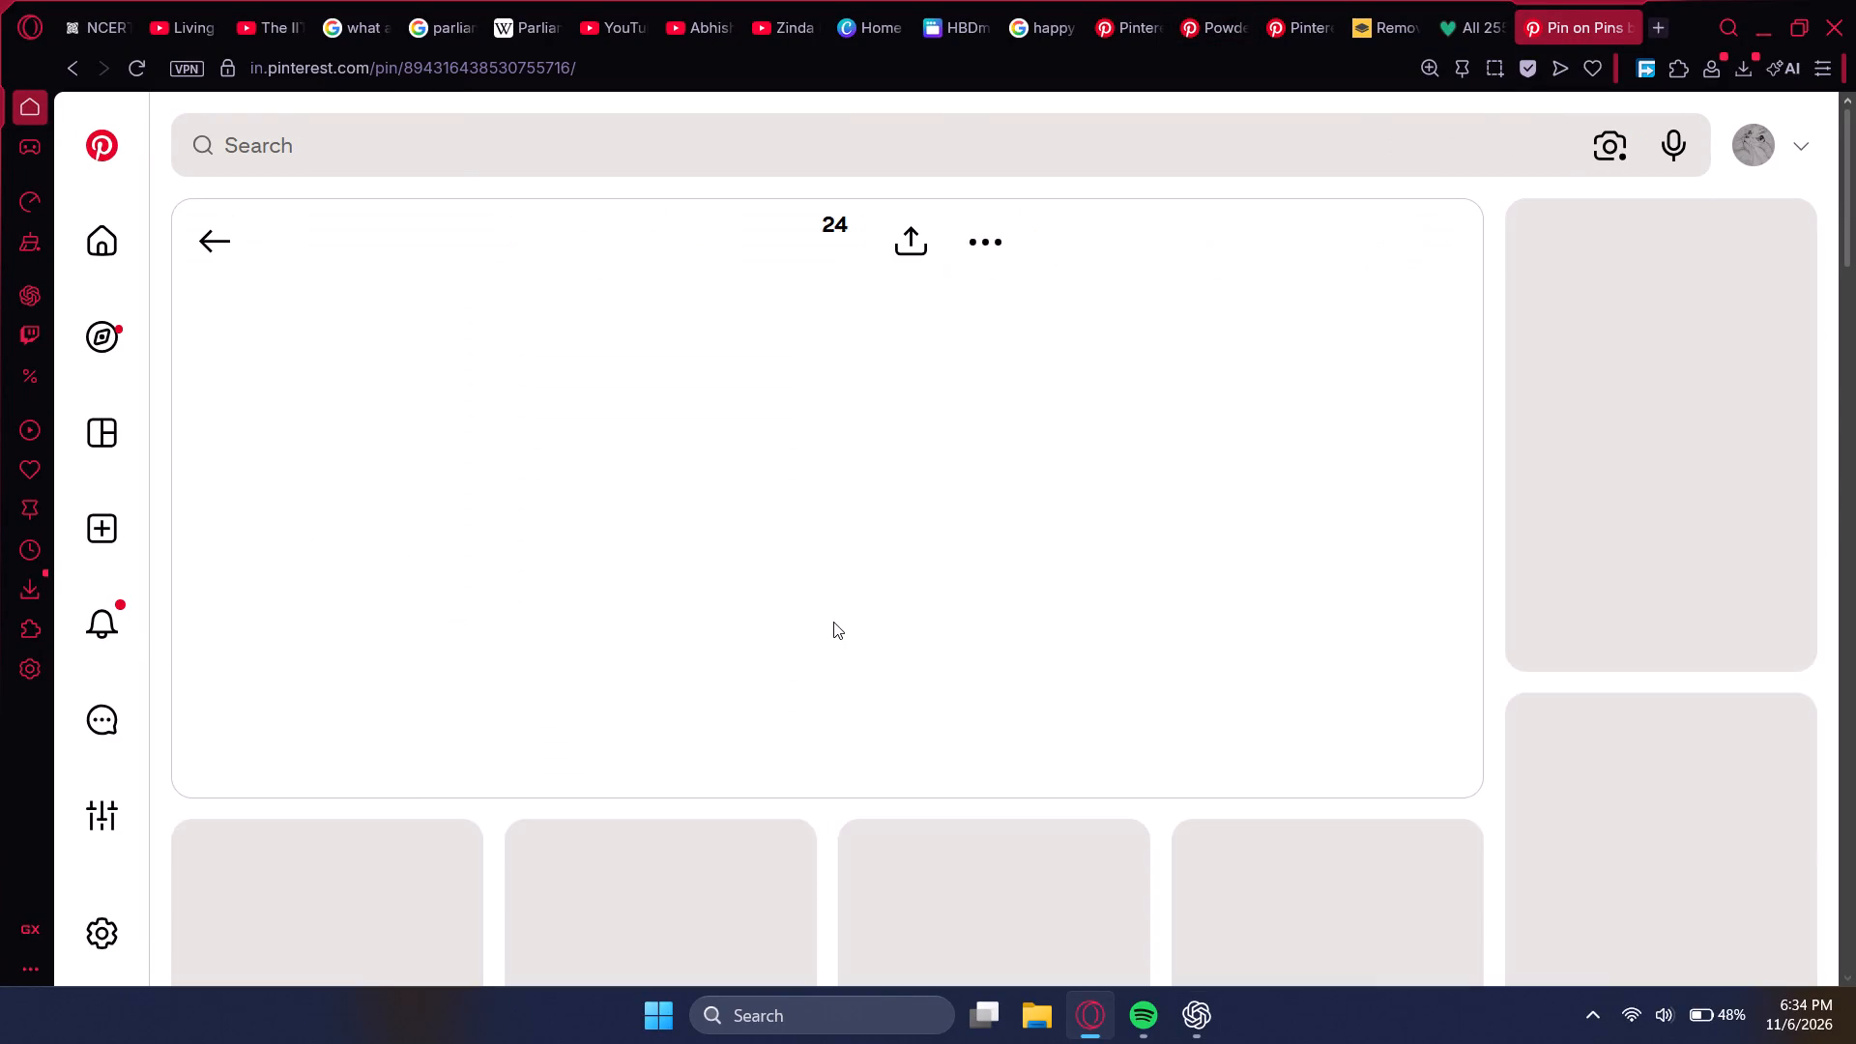
{"action": "right_click", "coordinate": [660, 571]}
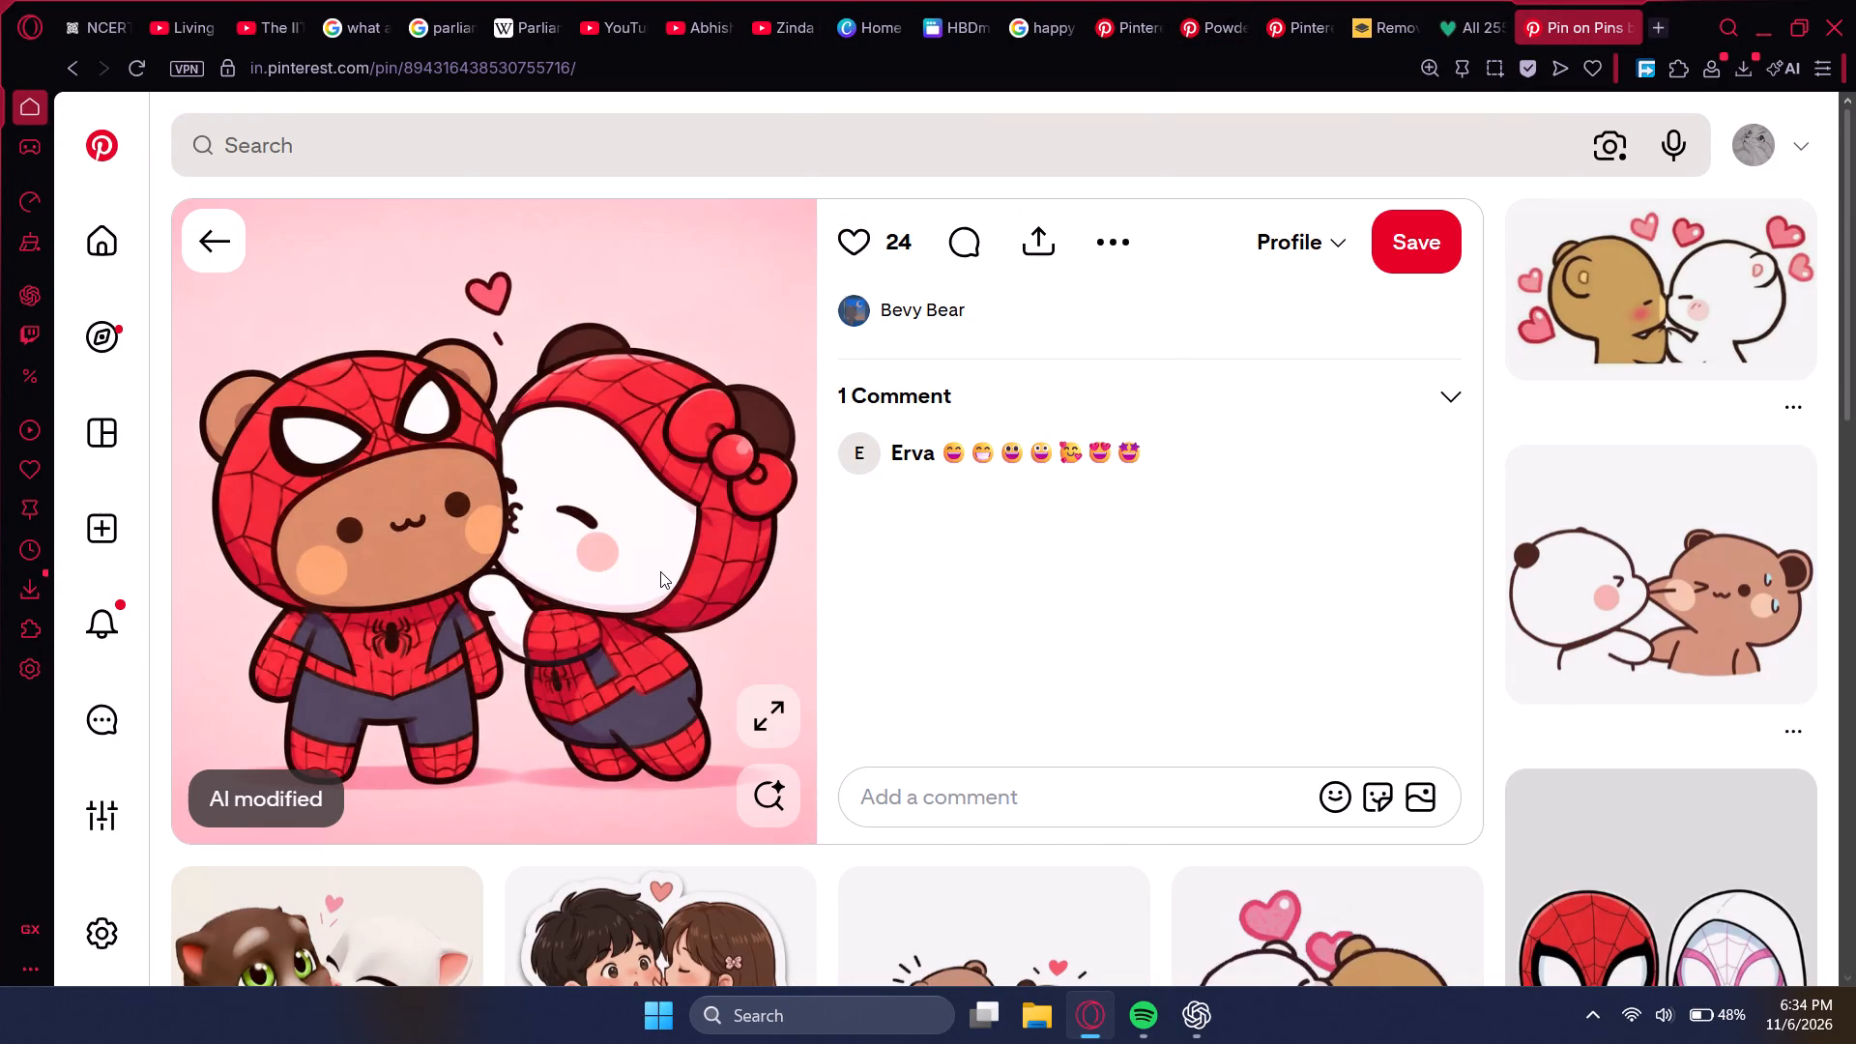
{"action": "left_click", "coordinate": [776, 192]}
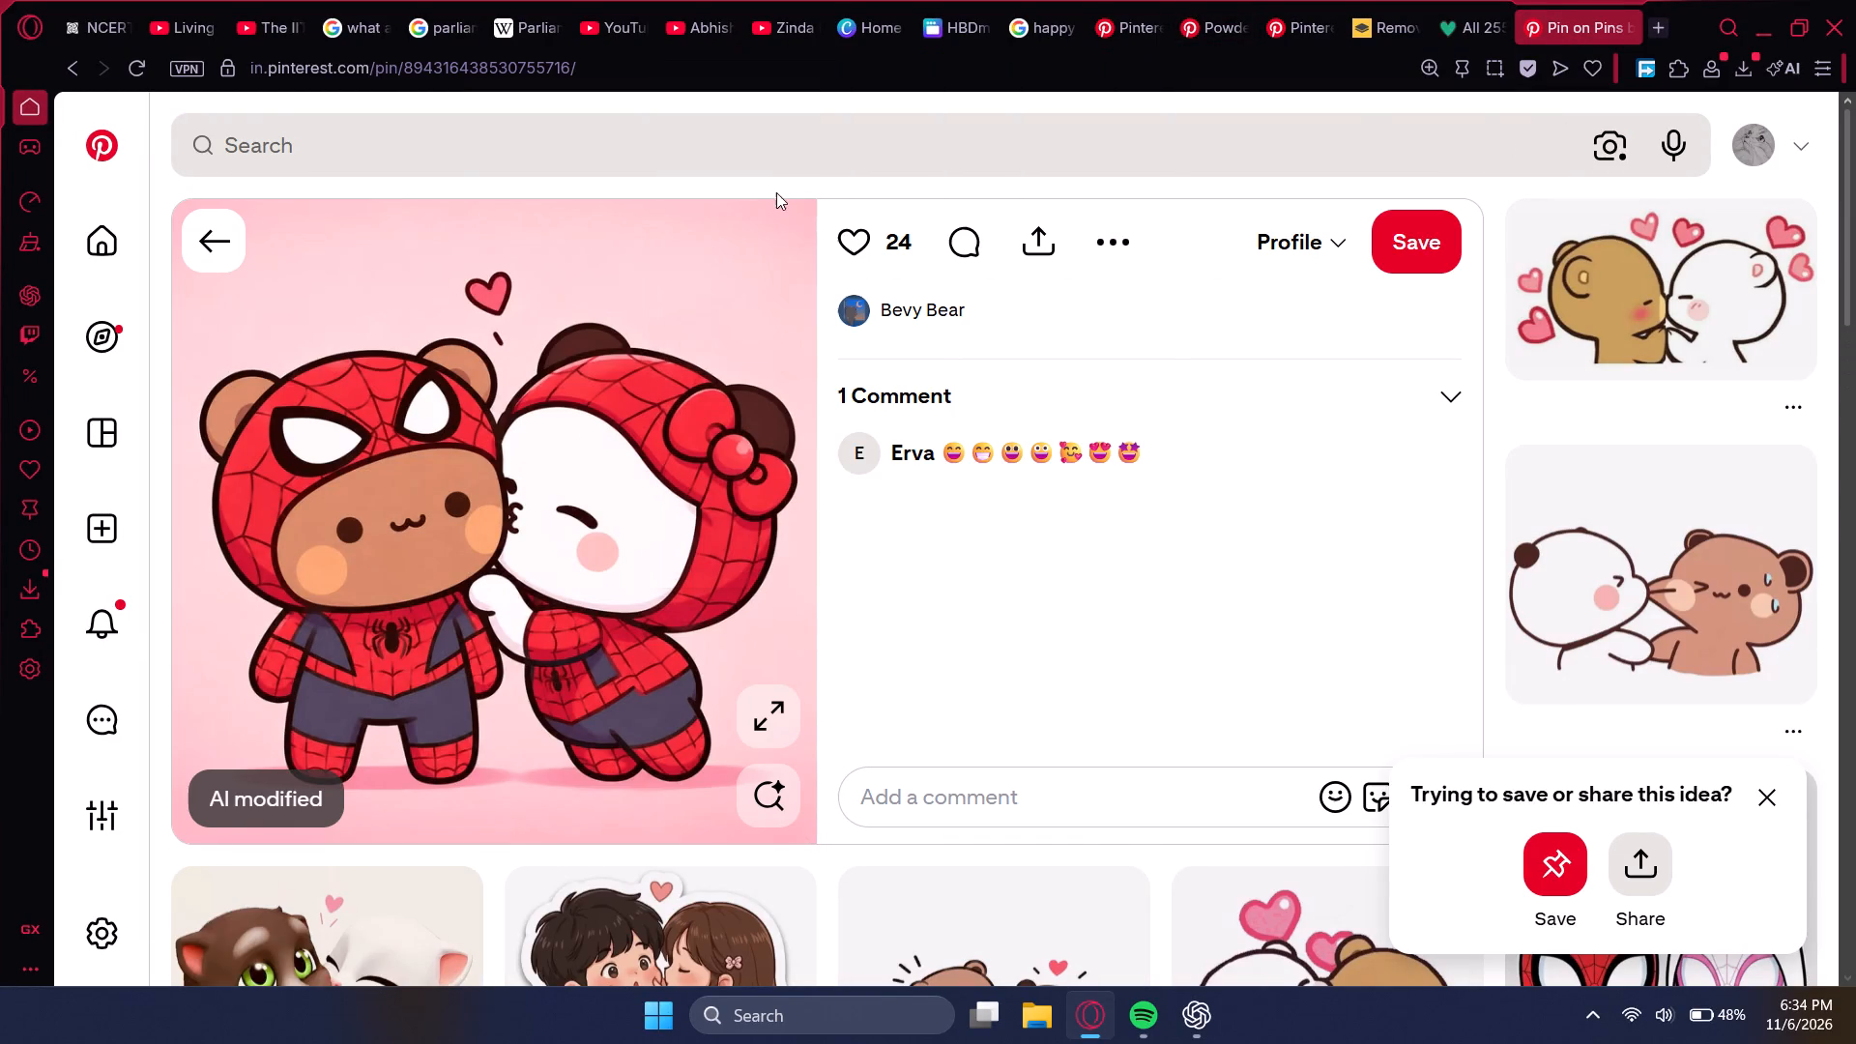
{"action": "left_click", "coordinate": [1359, 12]}
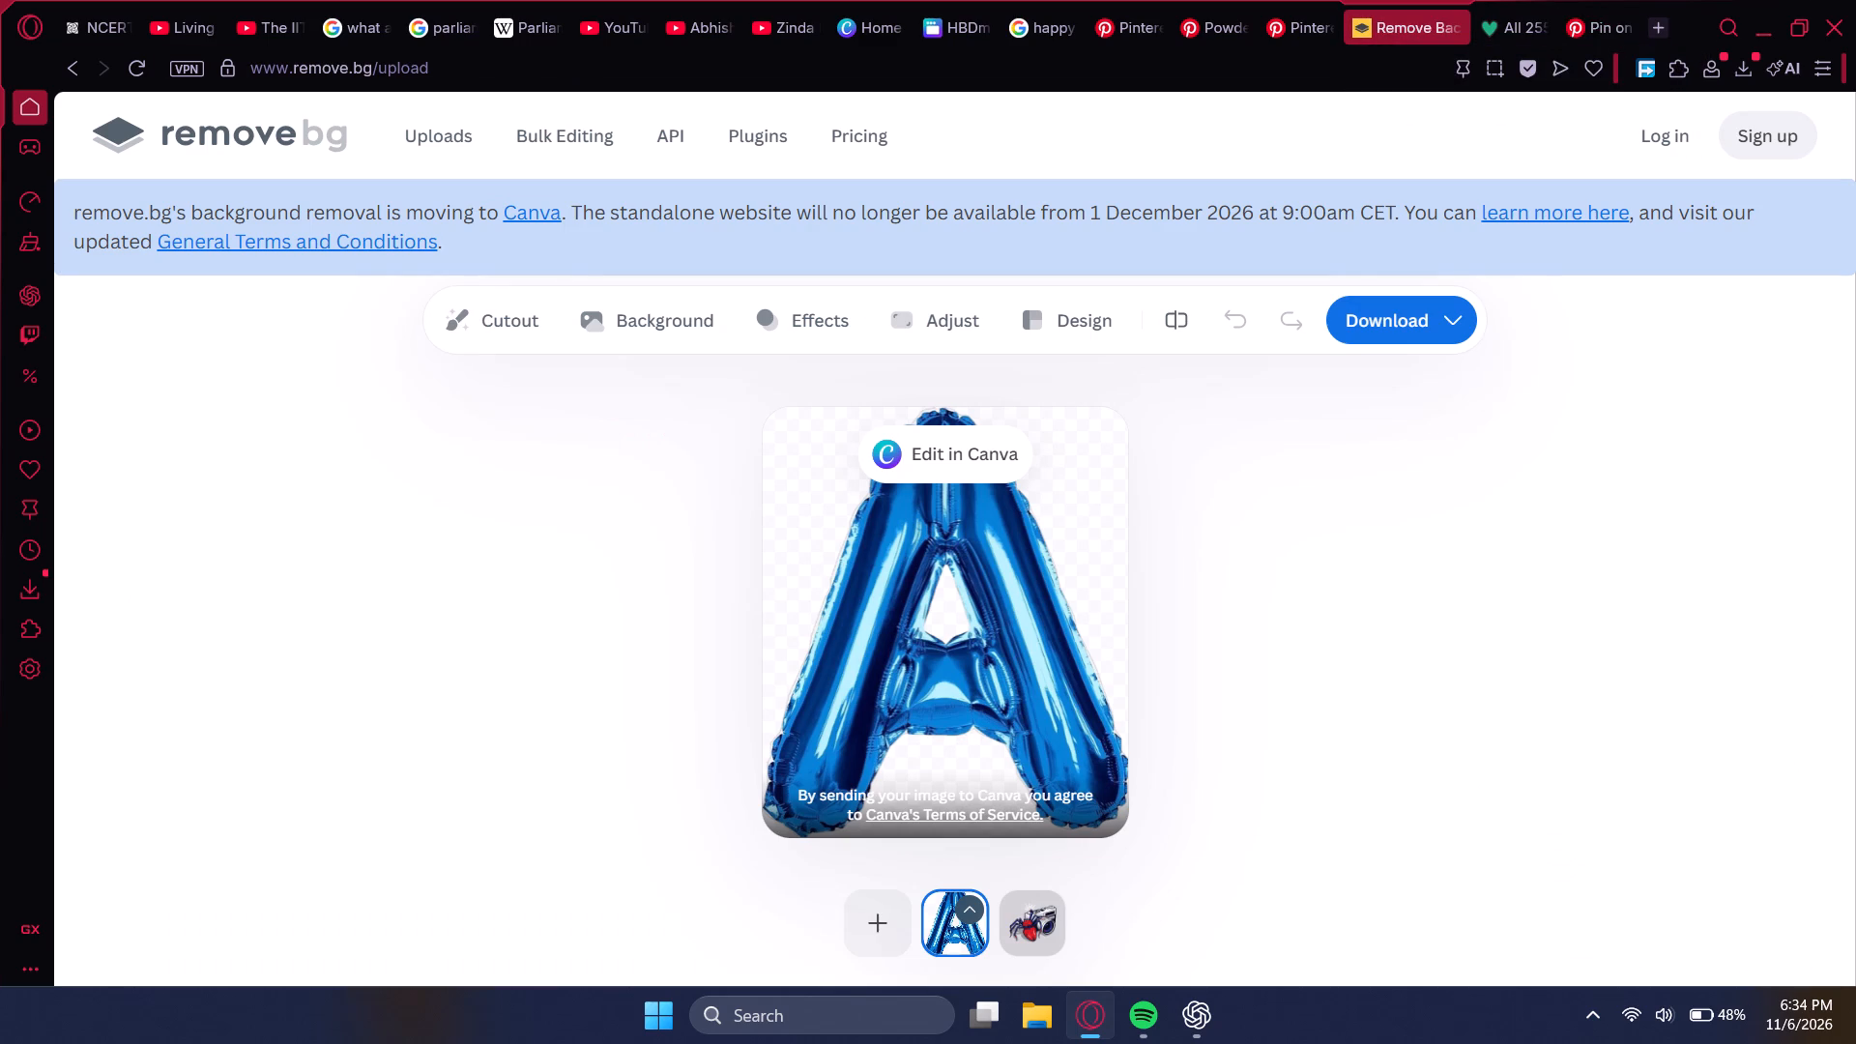
{"action": "left_click", "coordinate": [875, 942]}
{"action": "left_click", "coordinate": [917, 784]}
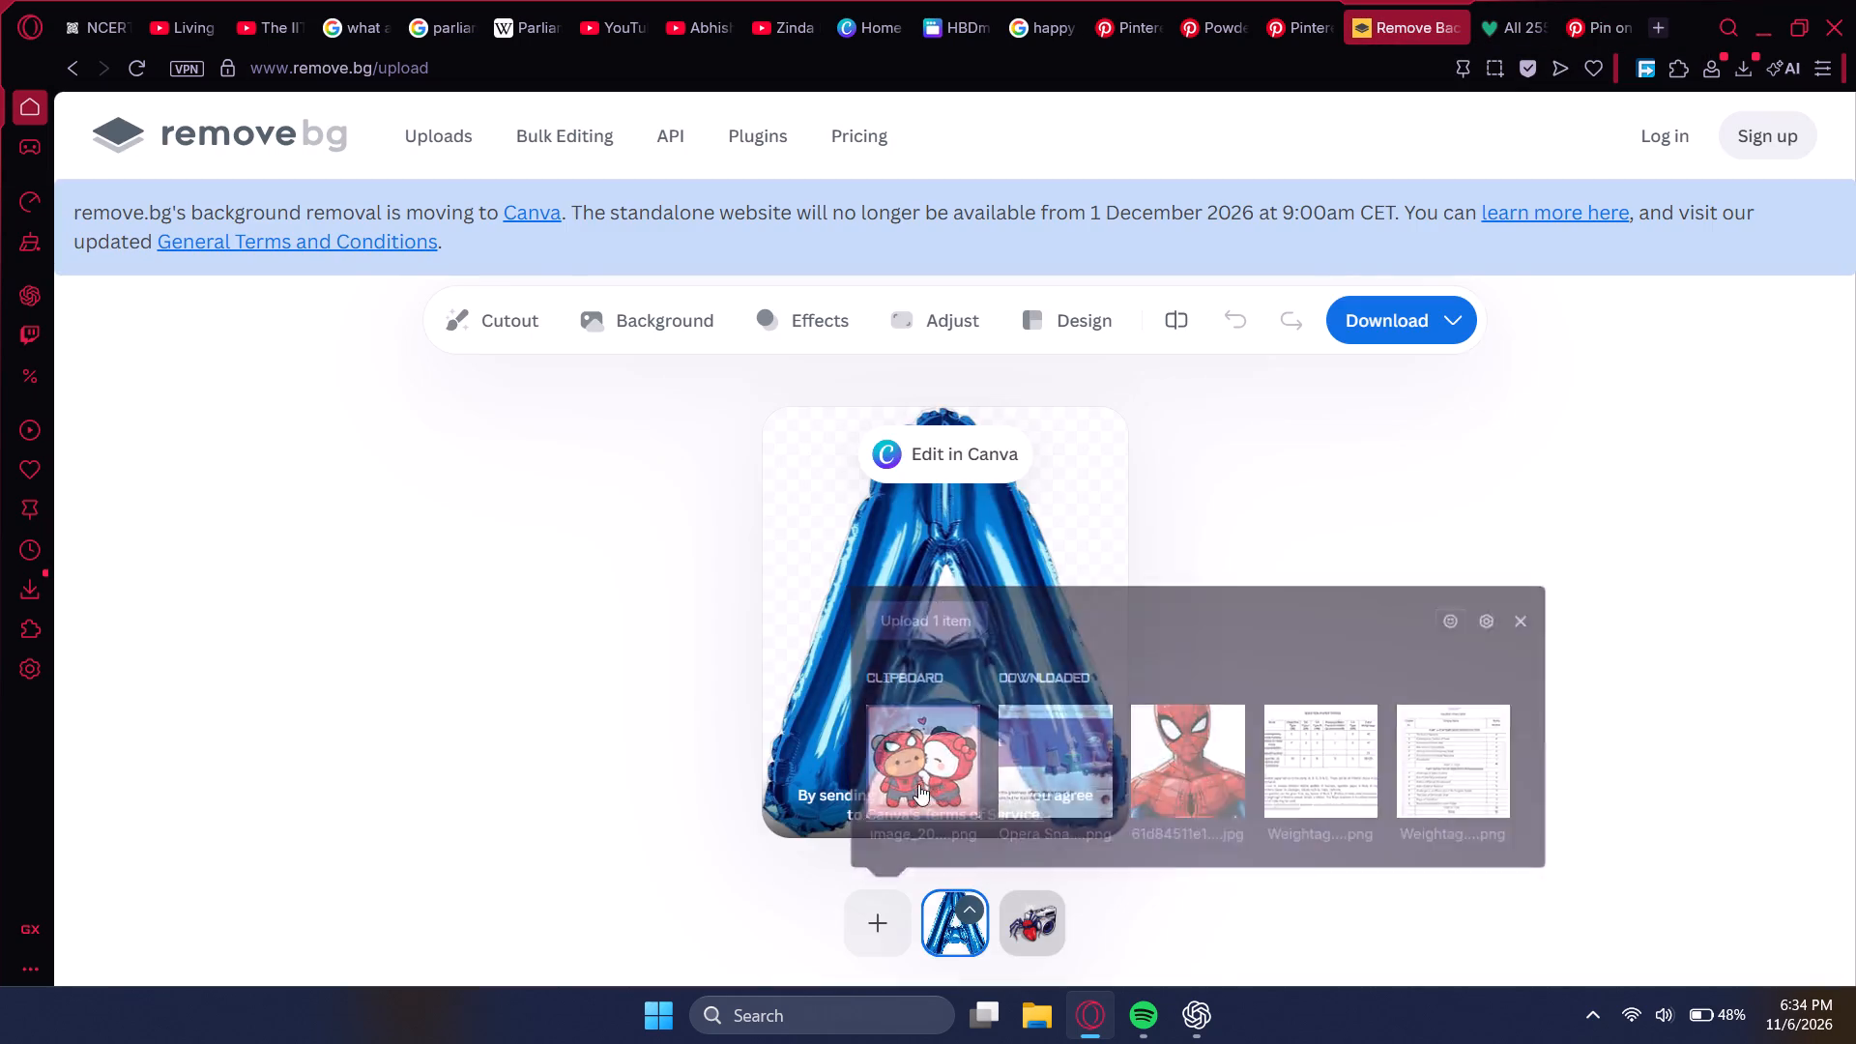
{"action": "left_click", "coordinate": [1028, 897]}
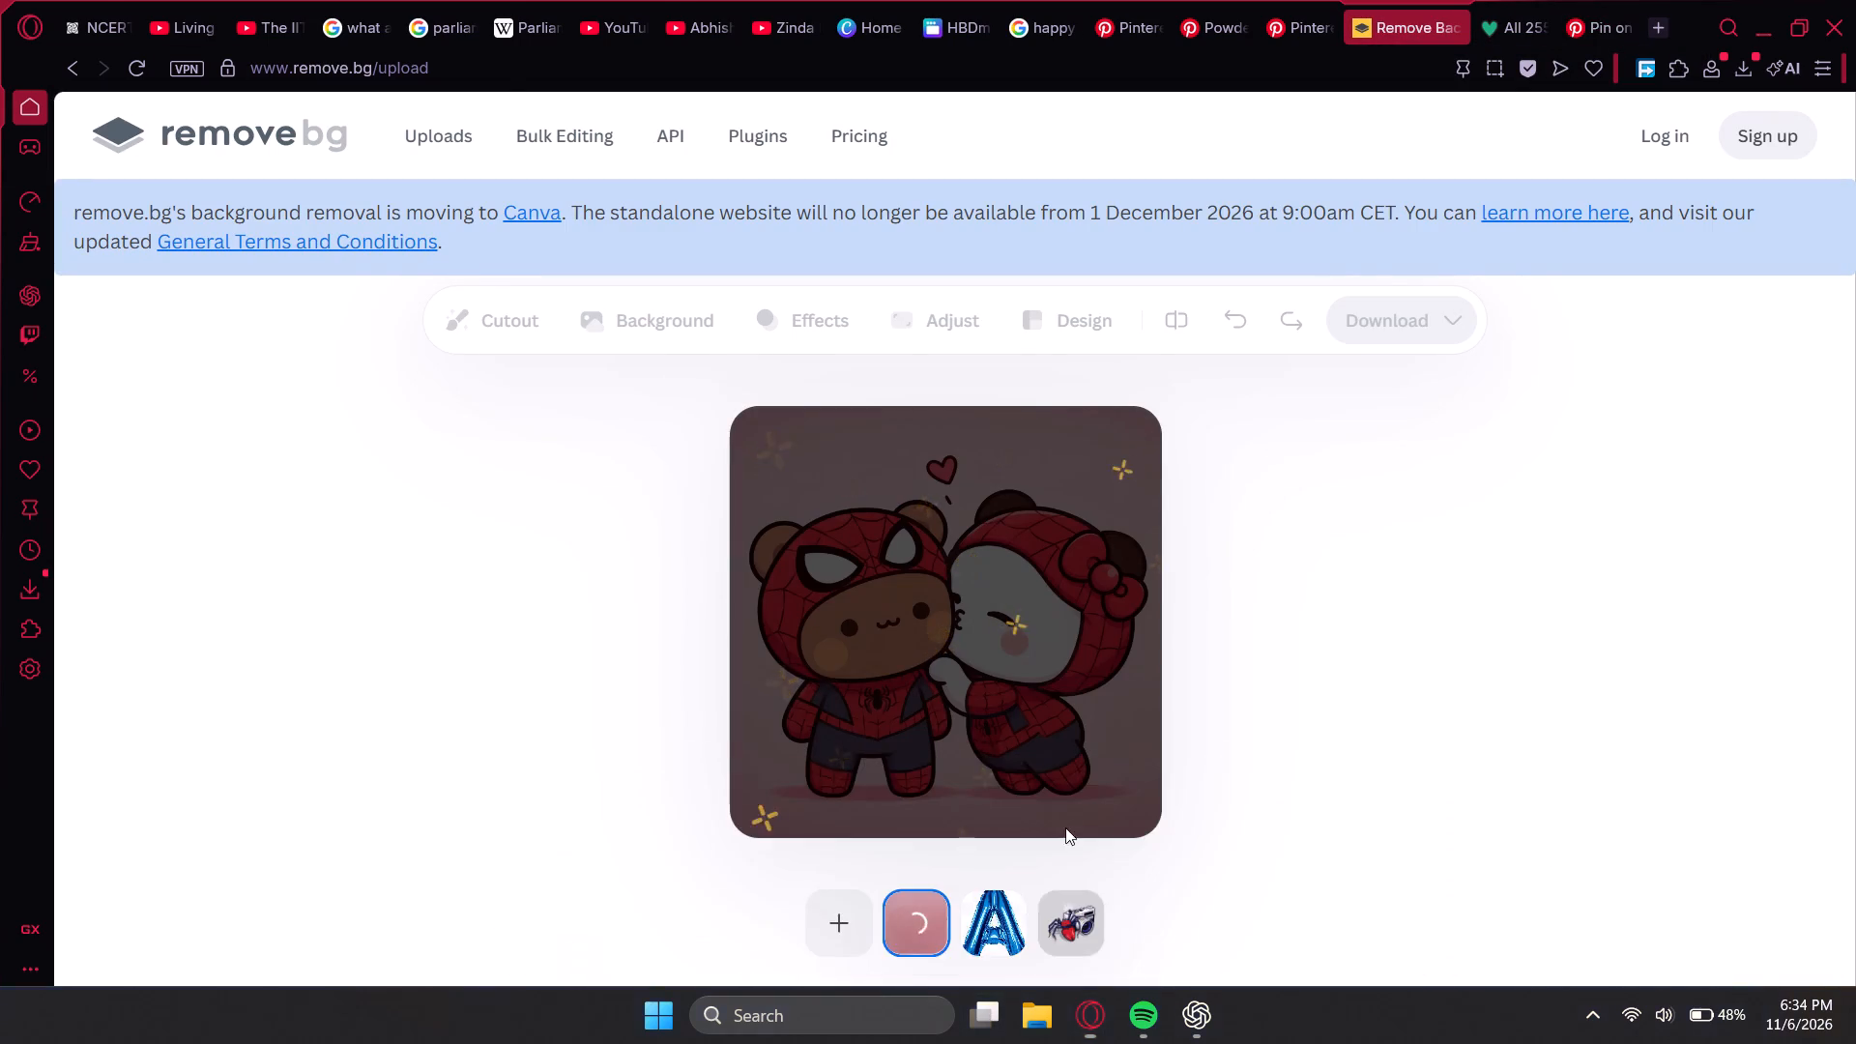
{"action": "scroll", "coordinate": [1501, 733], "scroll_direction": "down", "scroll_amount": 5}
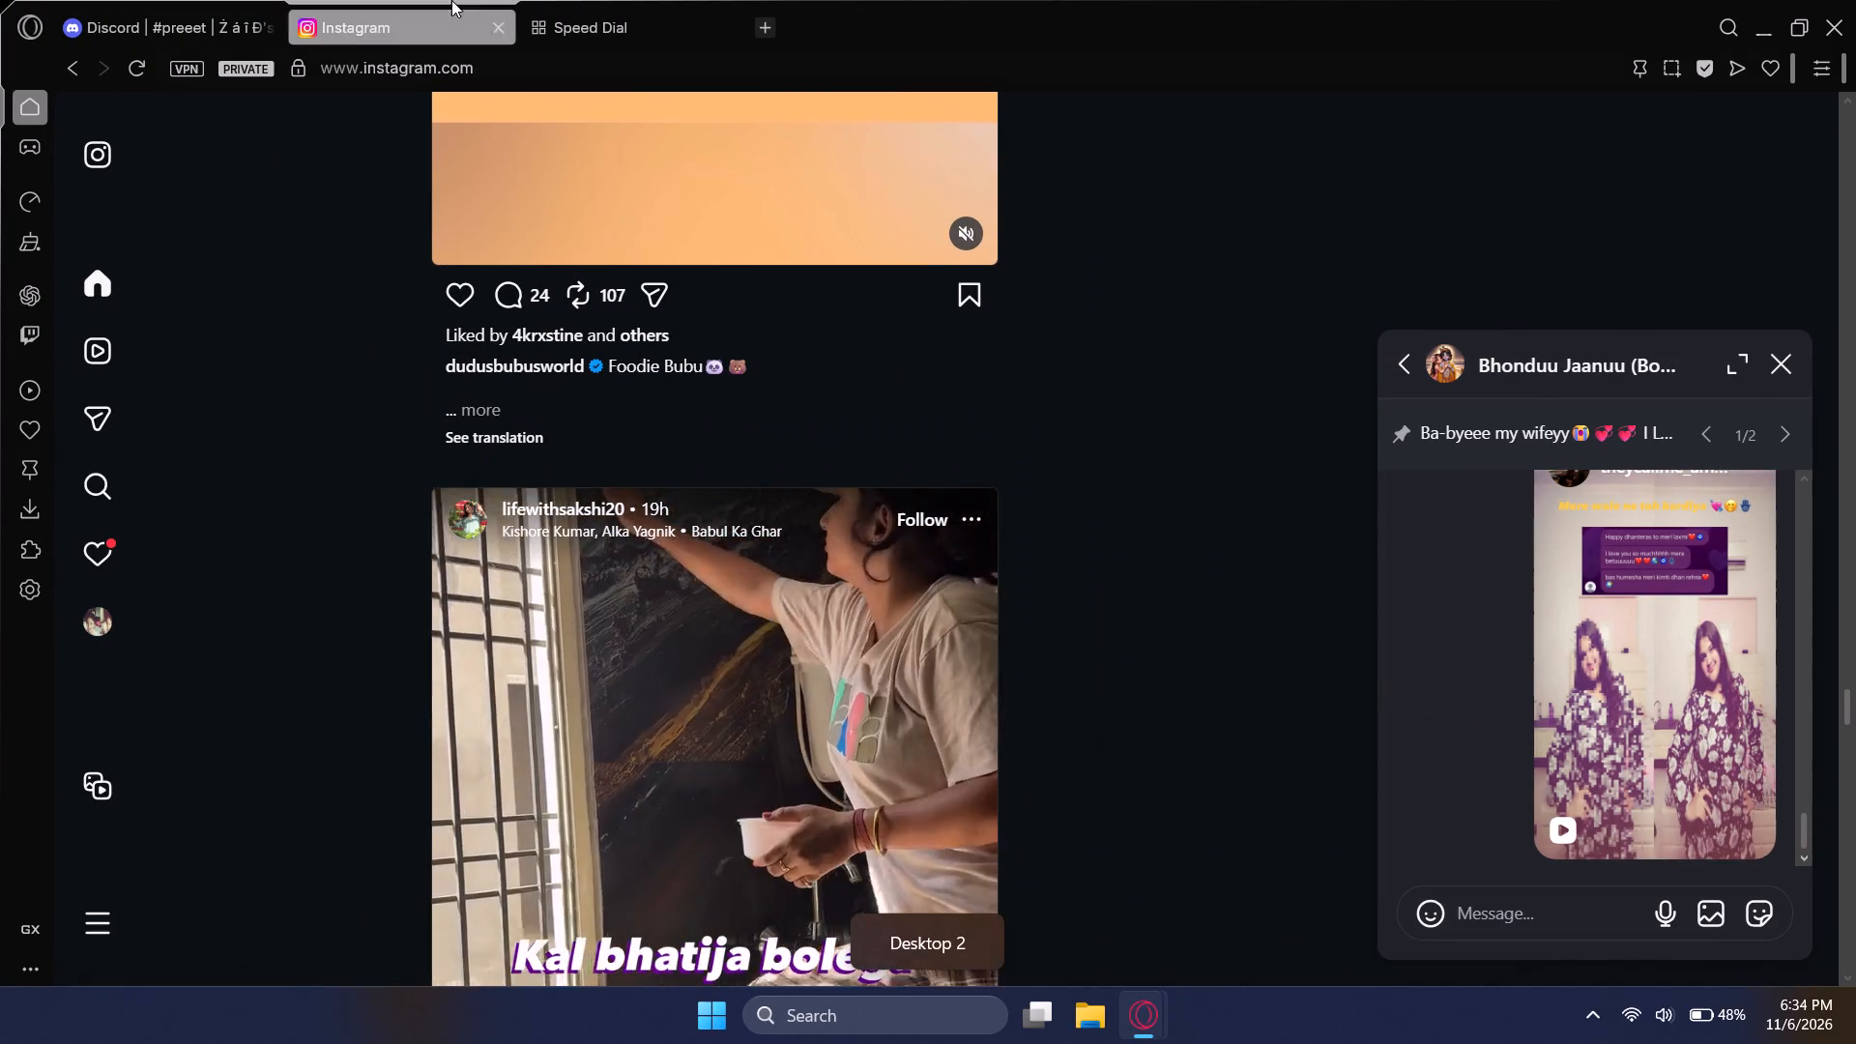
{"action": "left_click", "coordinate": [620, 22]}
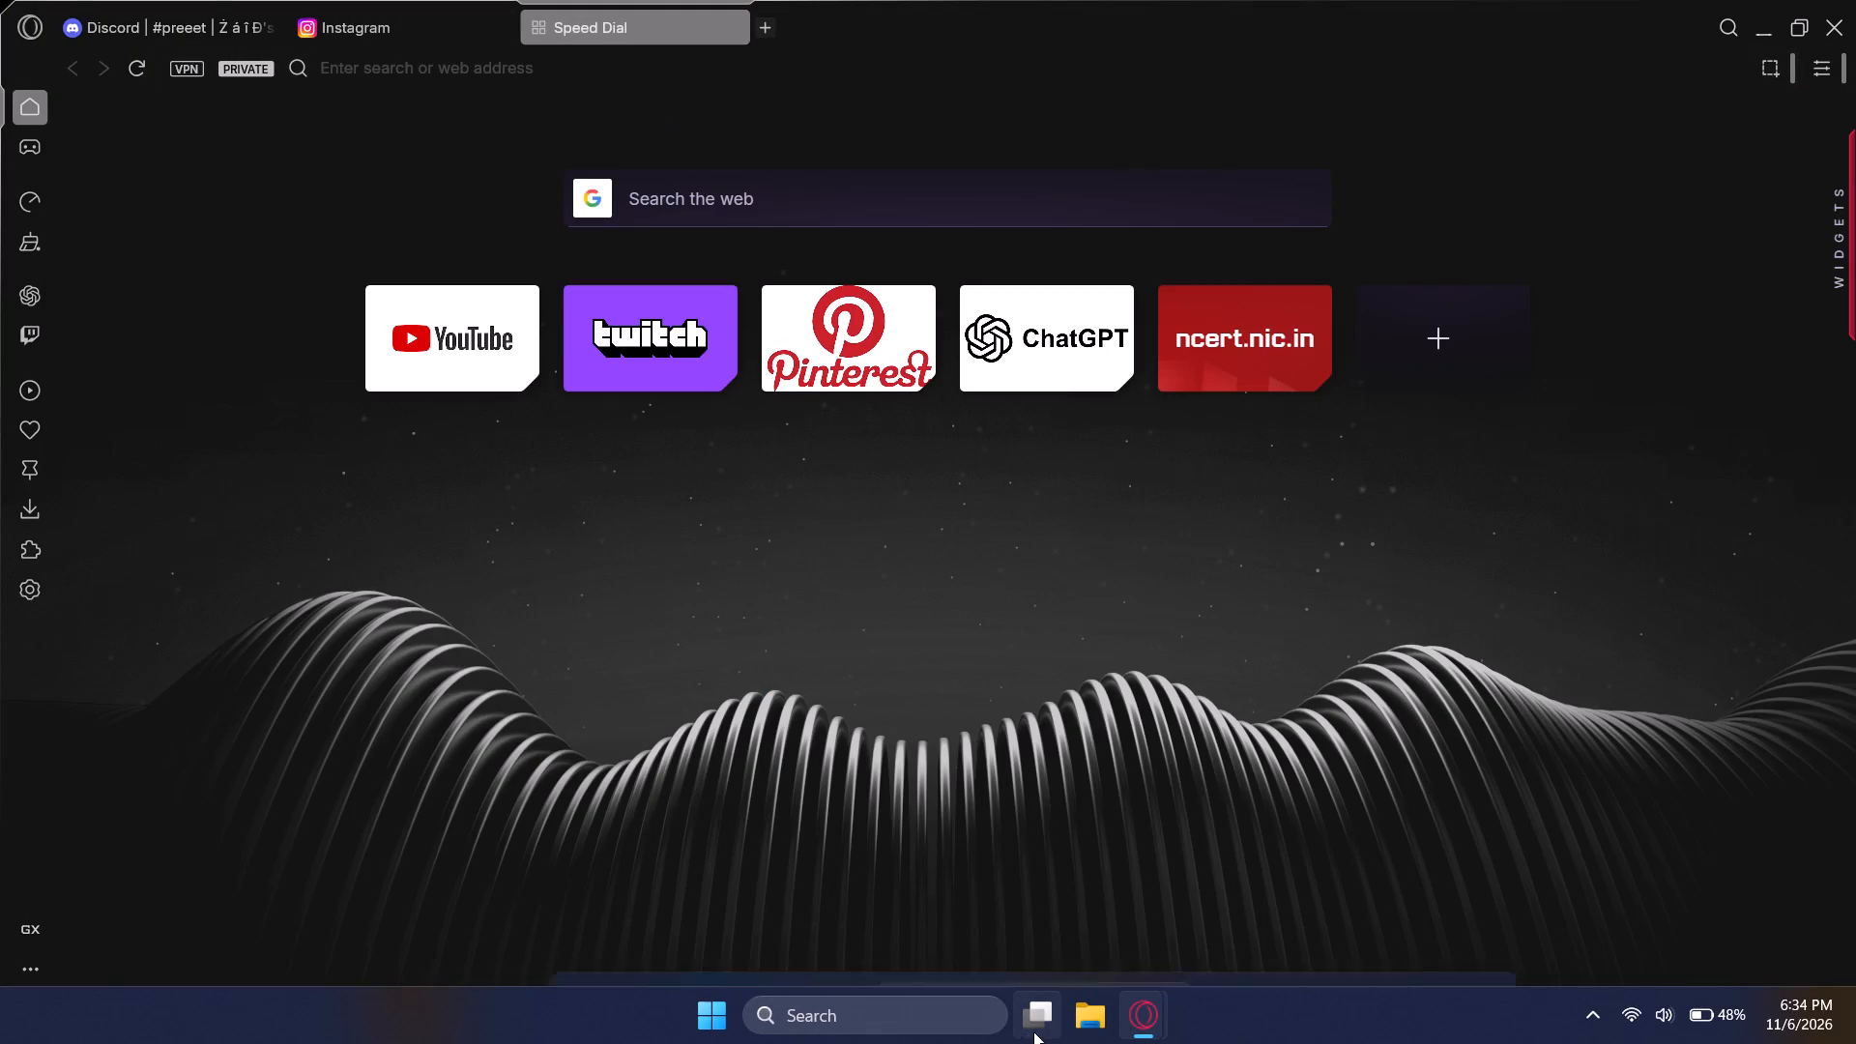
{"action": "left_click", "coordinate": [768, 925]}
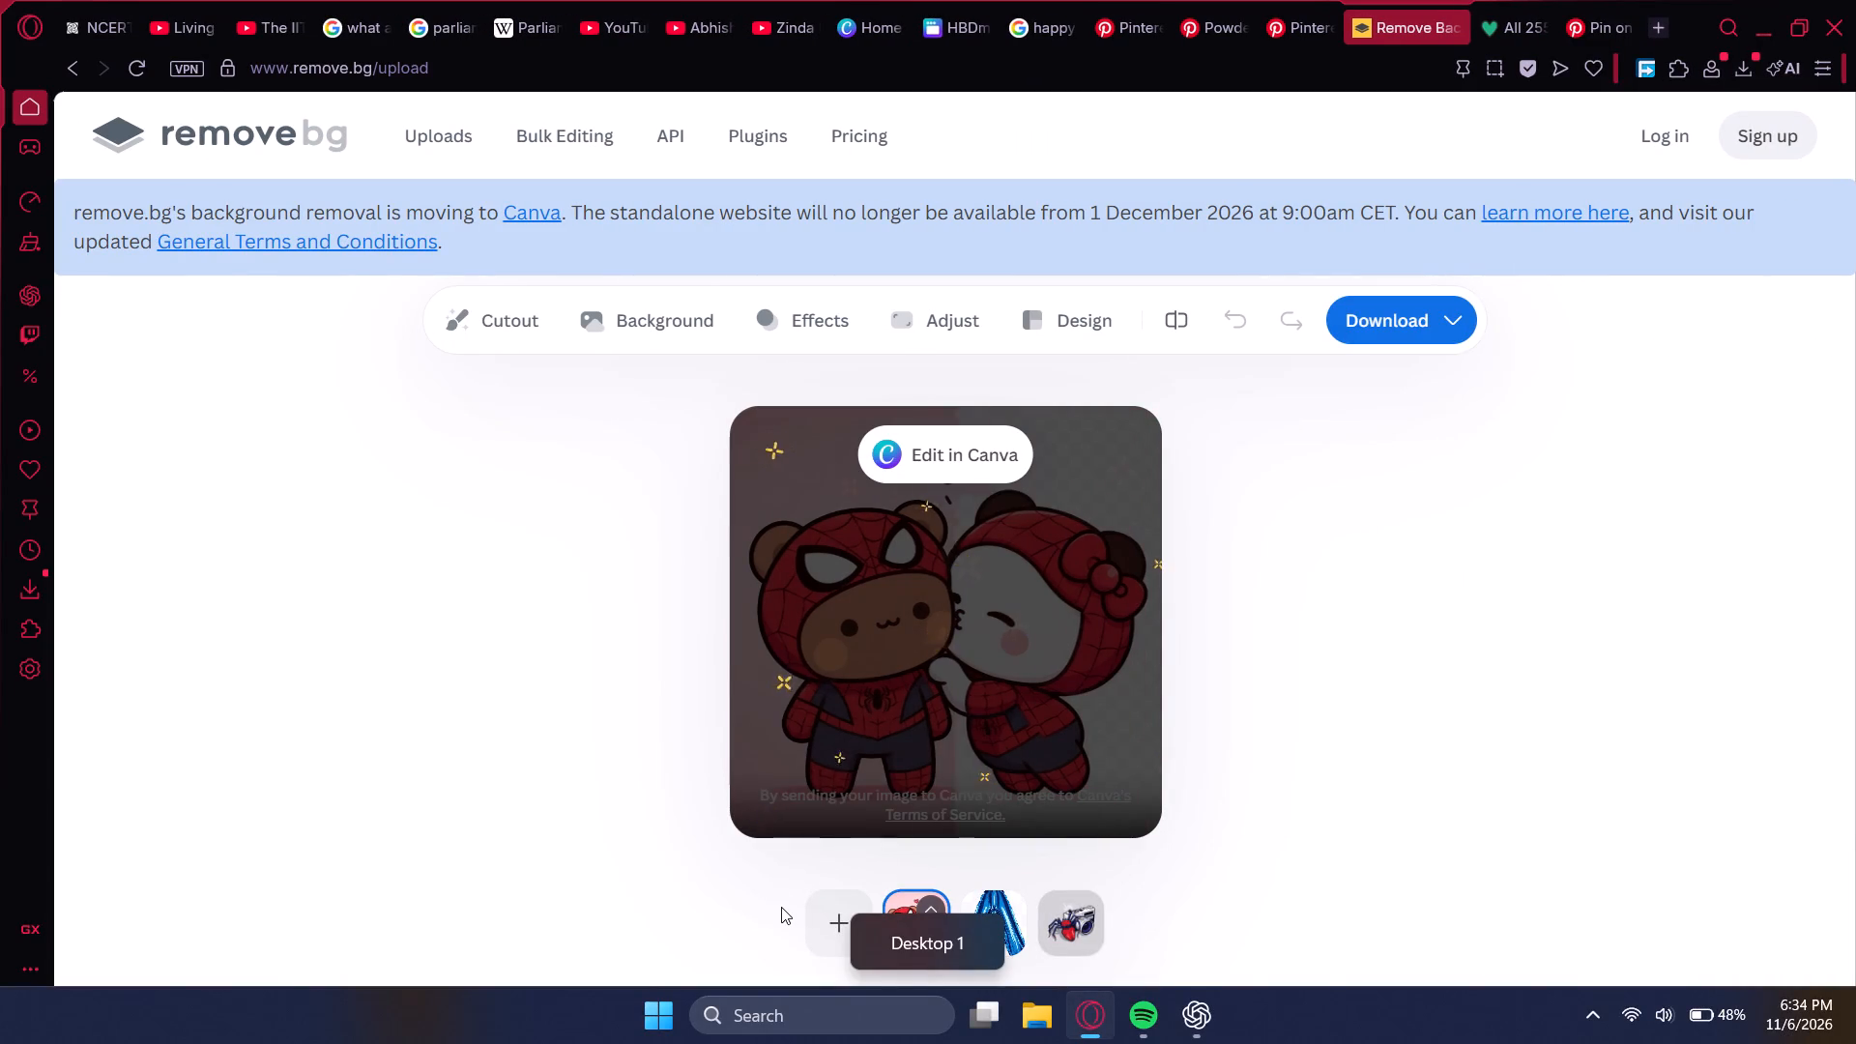
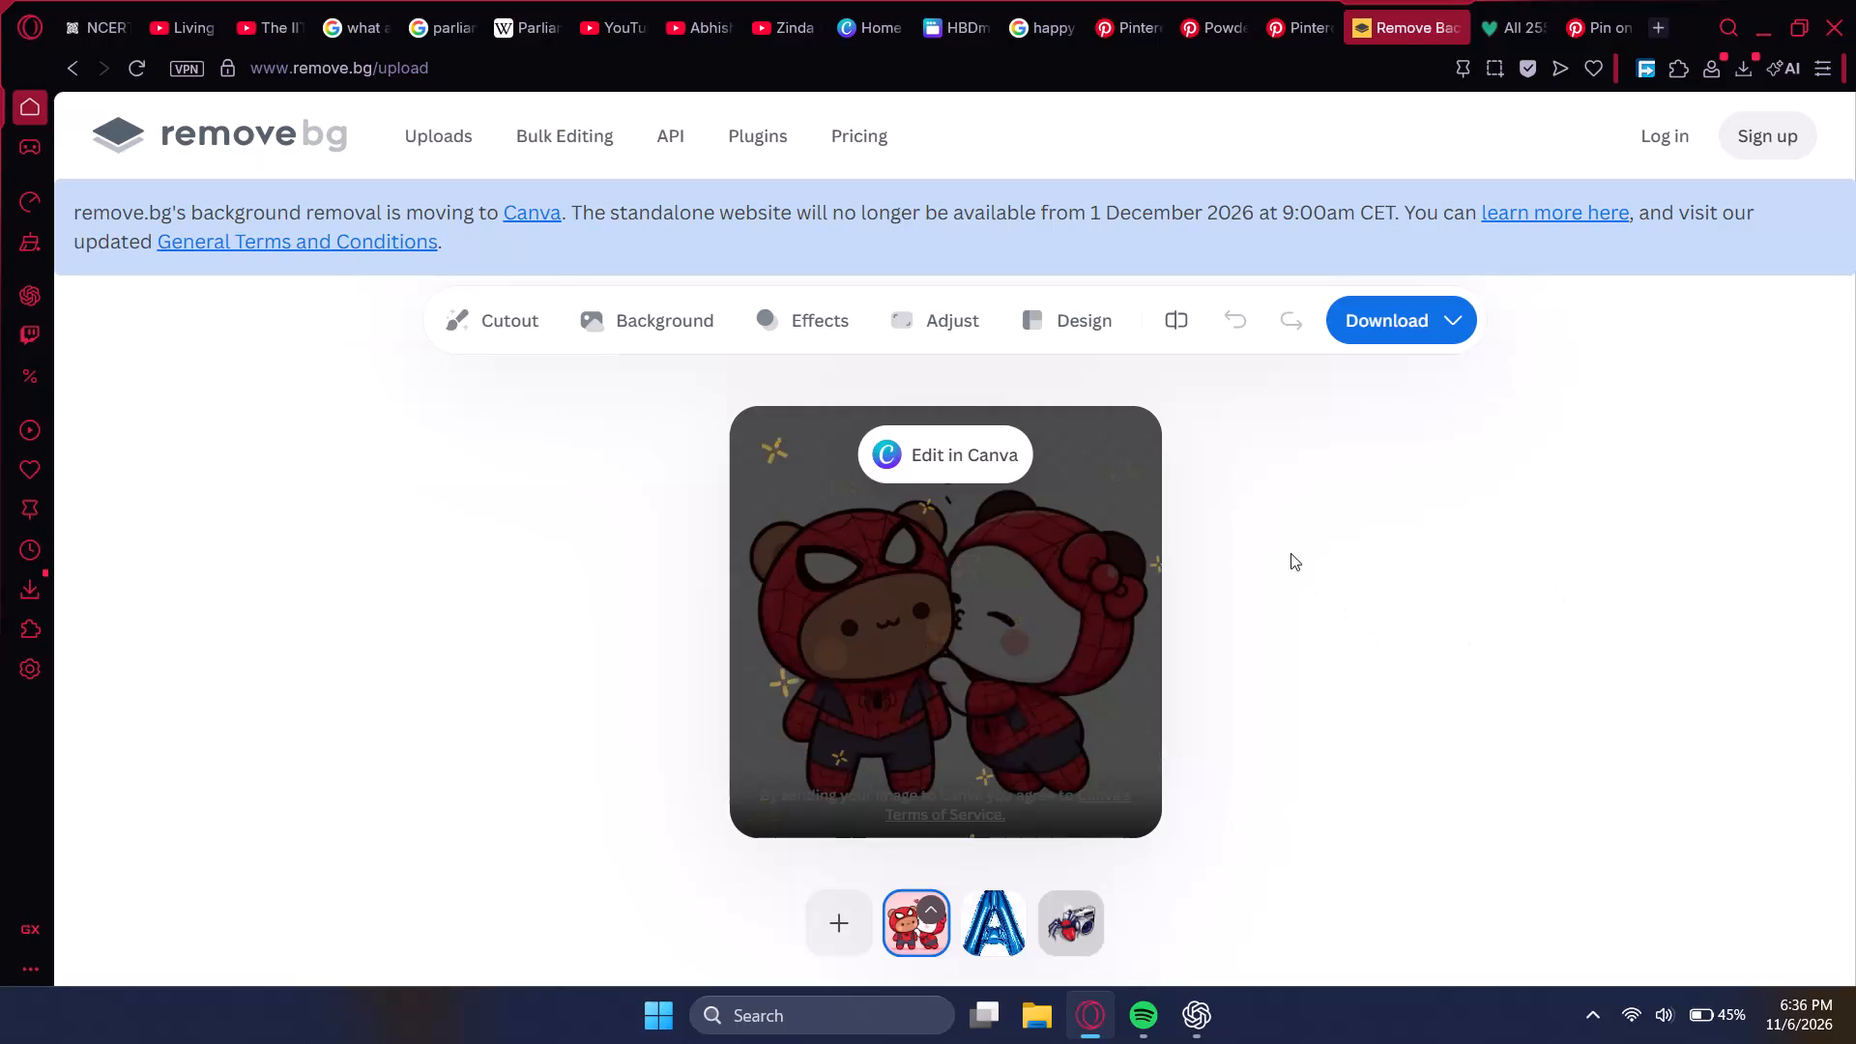
Reload the remove.bg page and copy the background-free image of the Spider-Man bear and panda.
{"action": "triple_click", "coordinate": [1013, 665]}
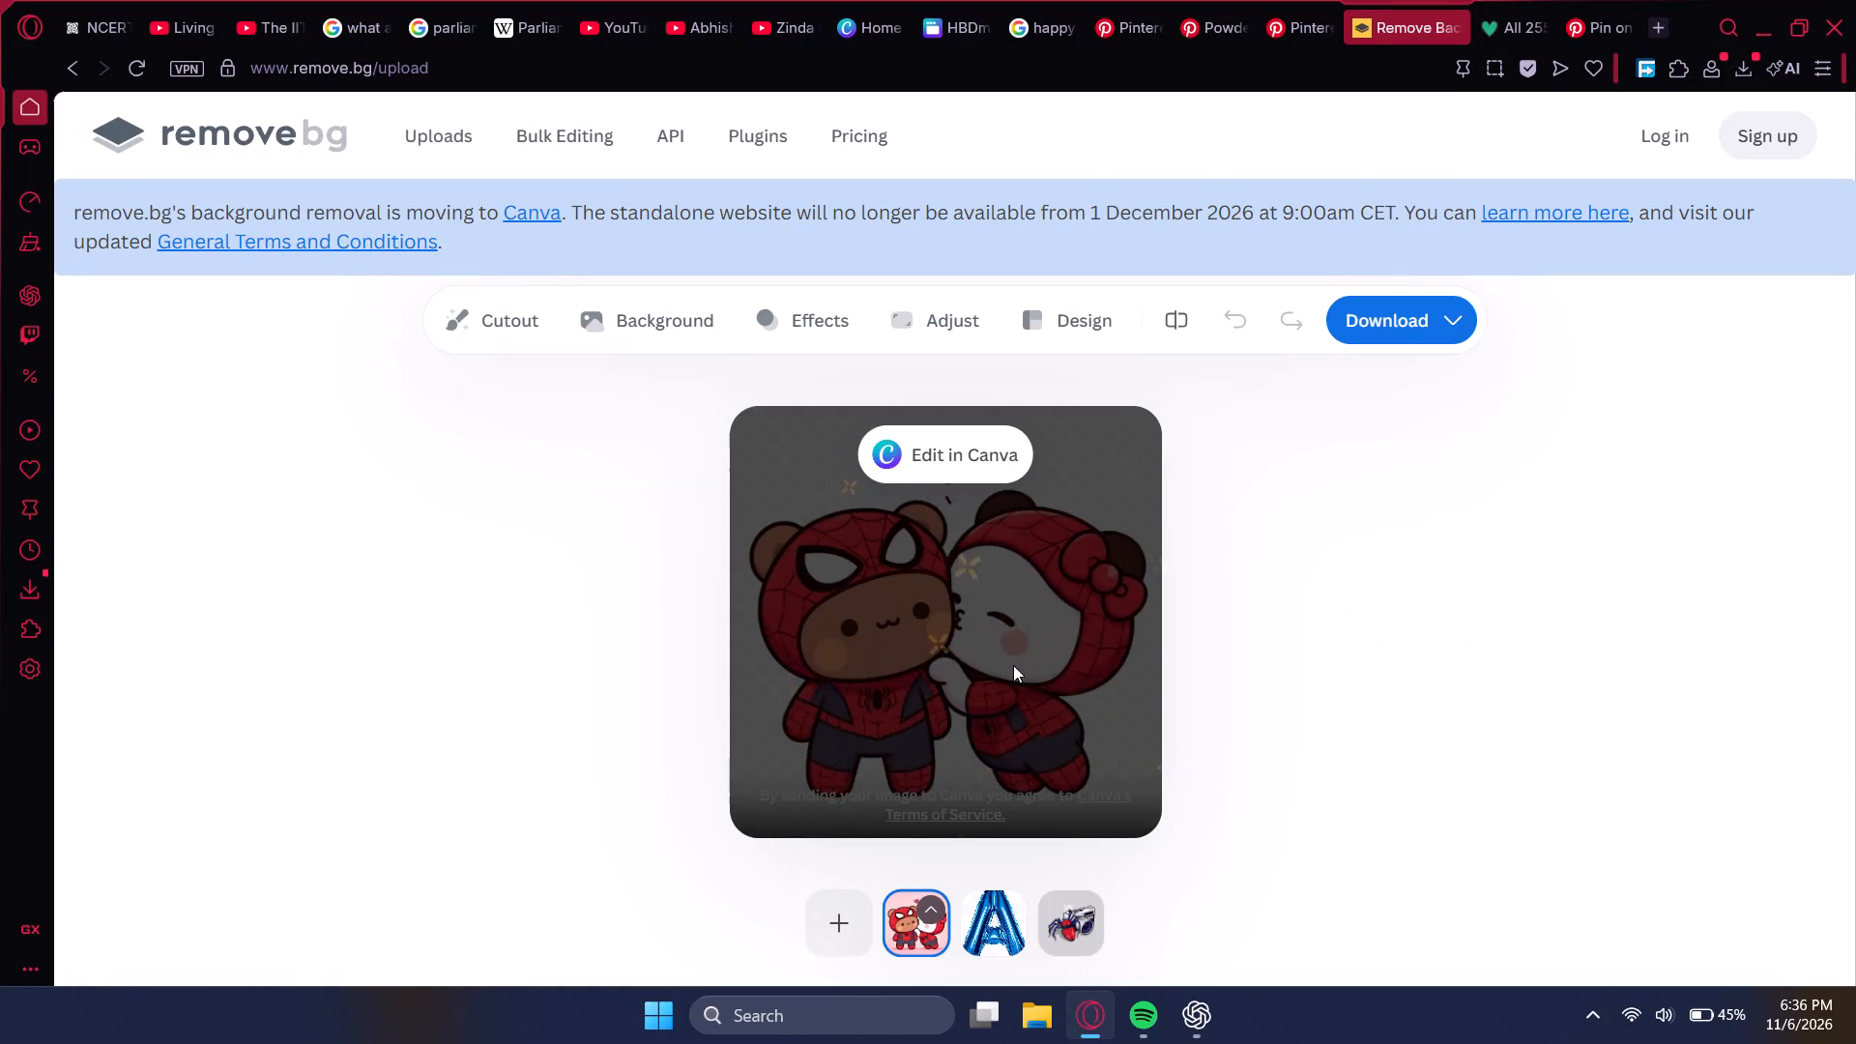
{"action": "left_click", "coordinate": [1356, 577]}
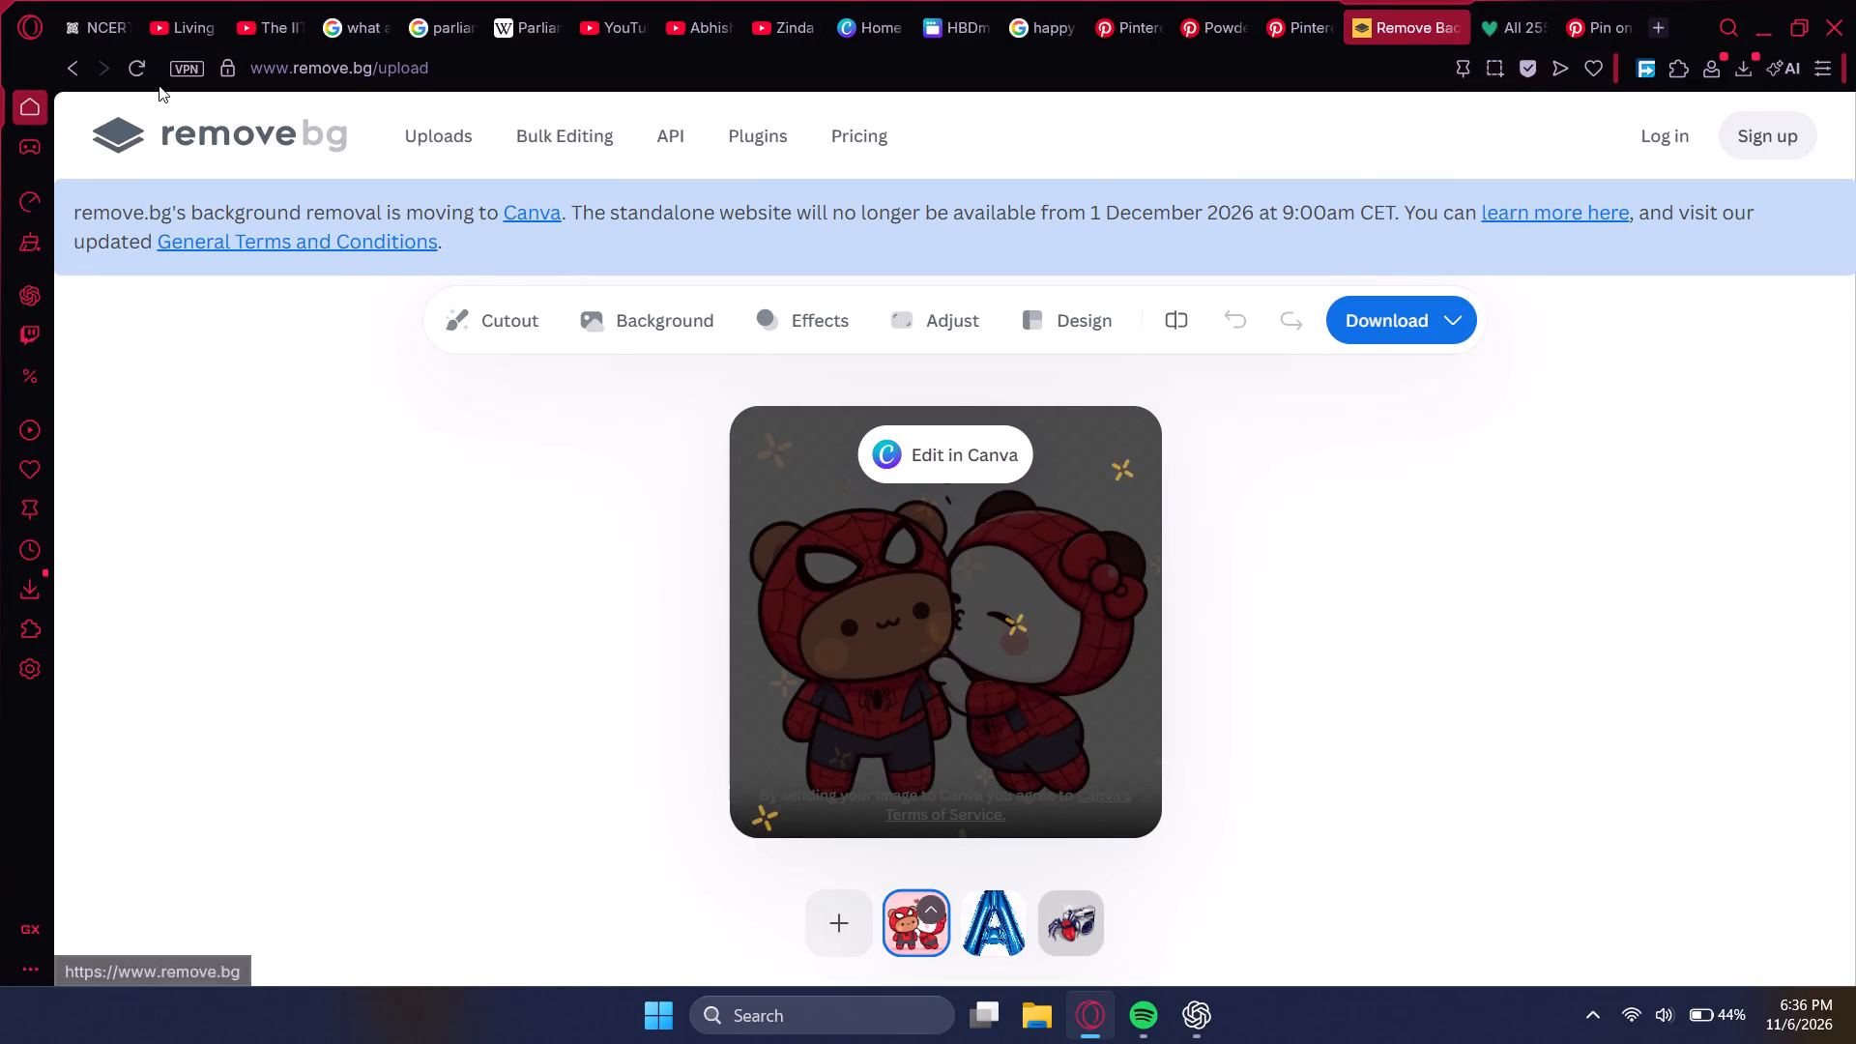
{"action": "left_click", "coordinate": [140, 78]}
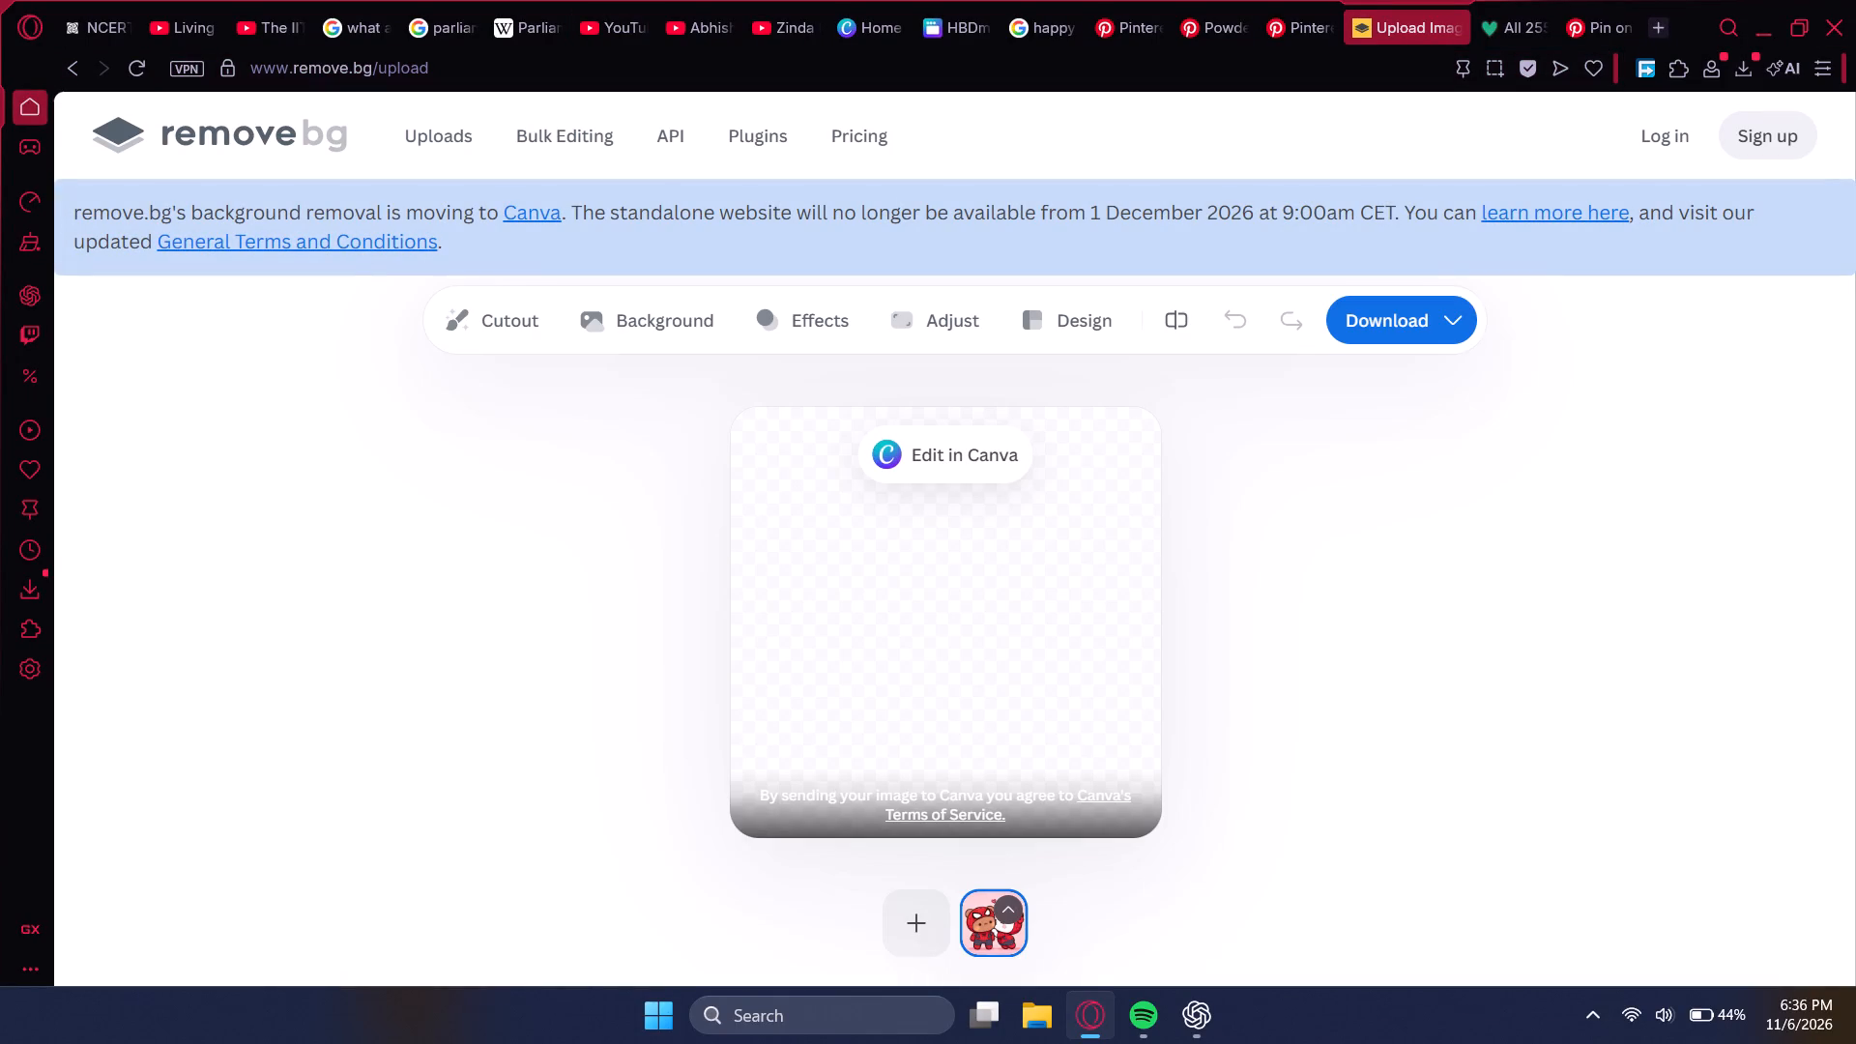
{"action": "right_click", "coordinate": [1056, 623]}
{"action": "left_click", "coordinate": [1114, 686]}
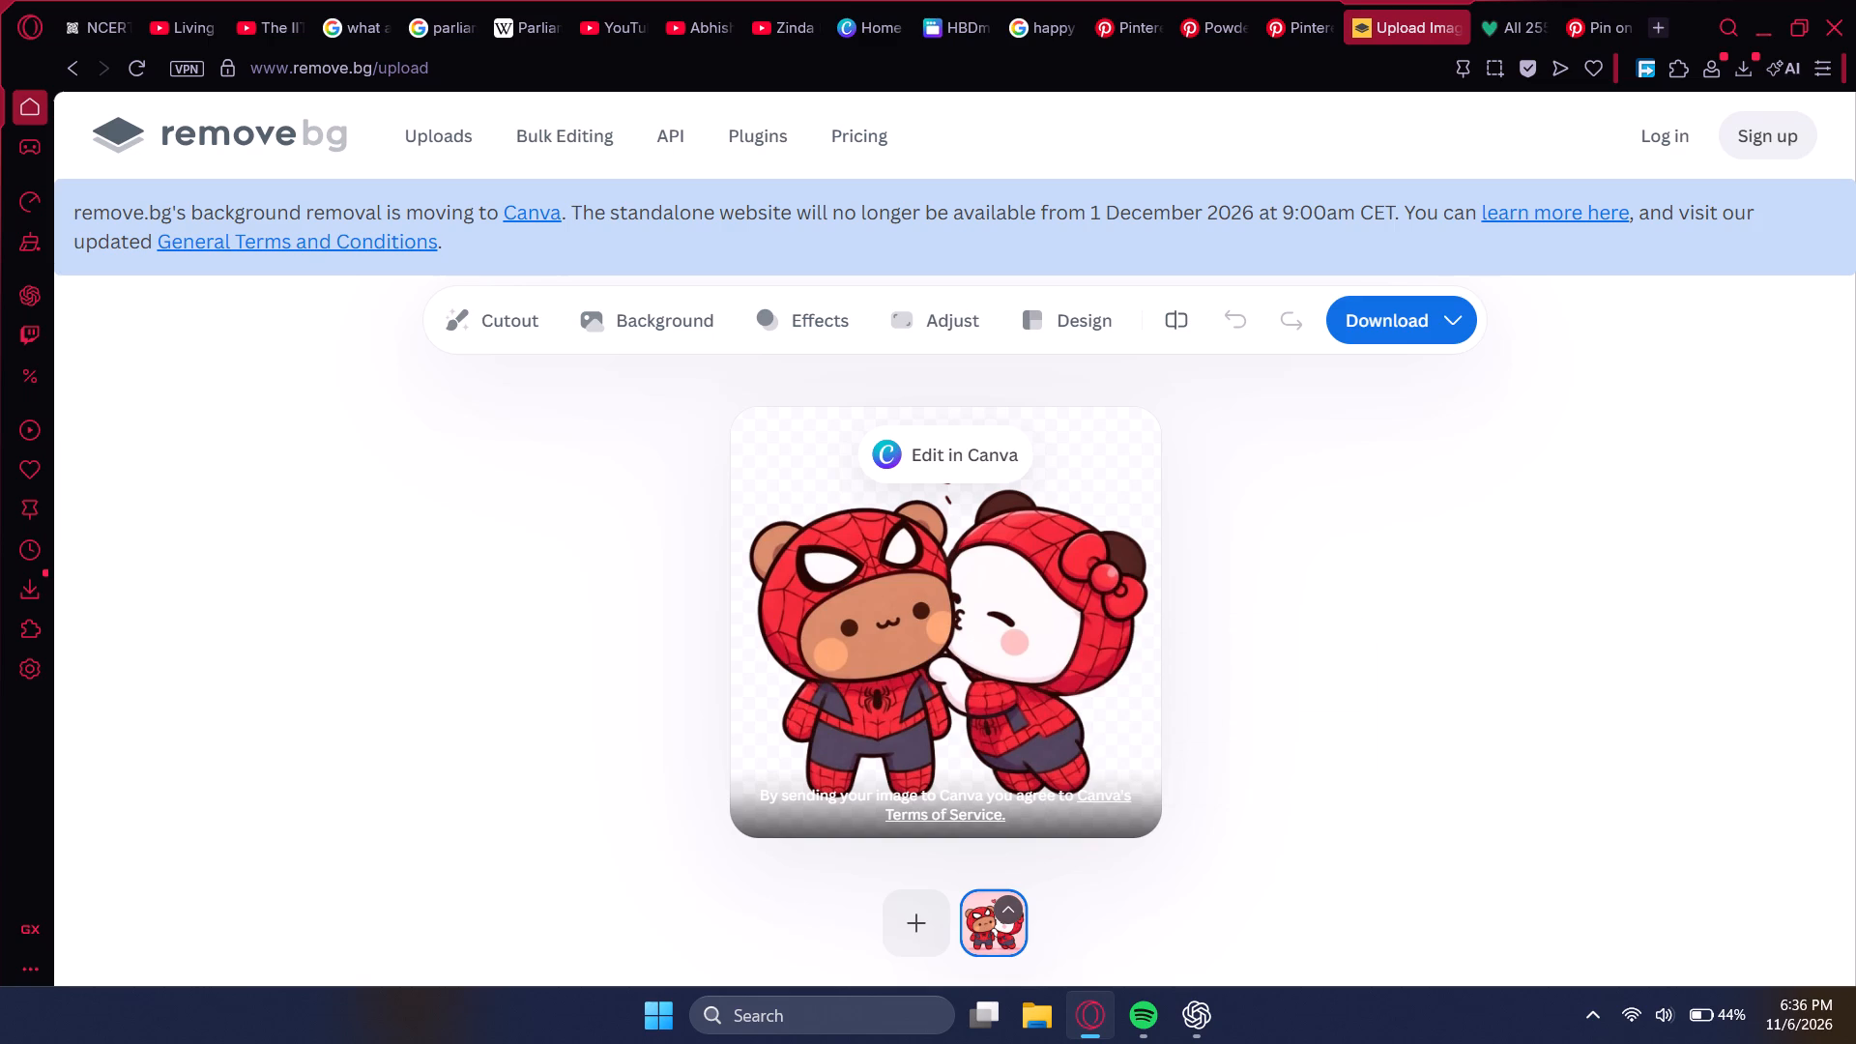
In HBDmyLOVE, duplicate page 54 and delete the Spider-Man couple and the bouquet from the copy, keeping the heart background.
{"action": "left_click", "coordinate": [948, 30]}
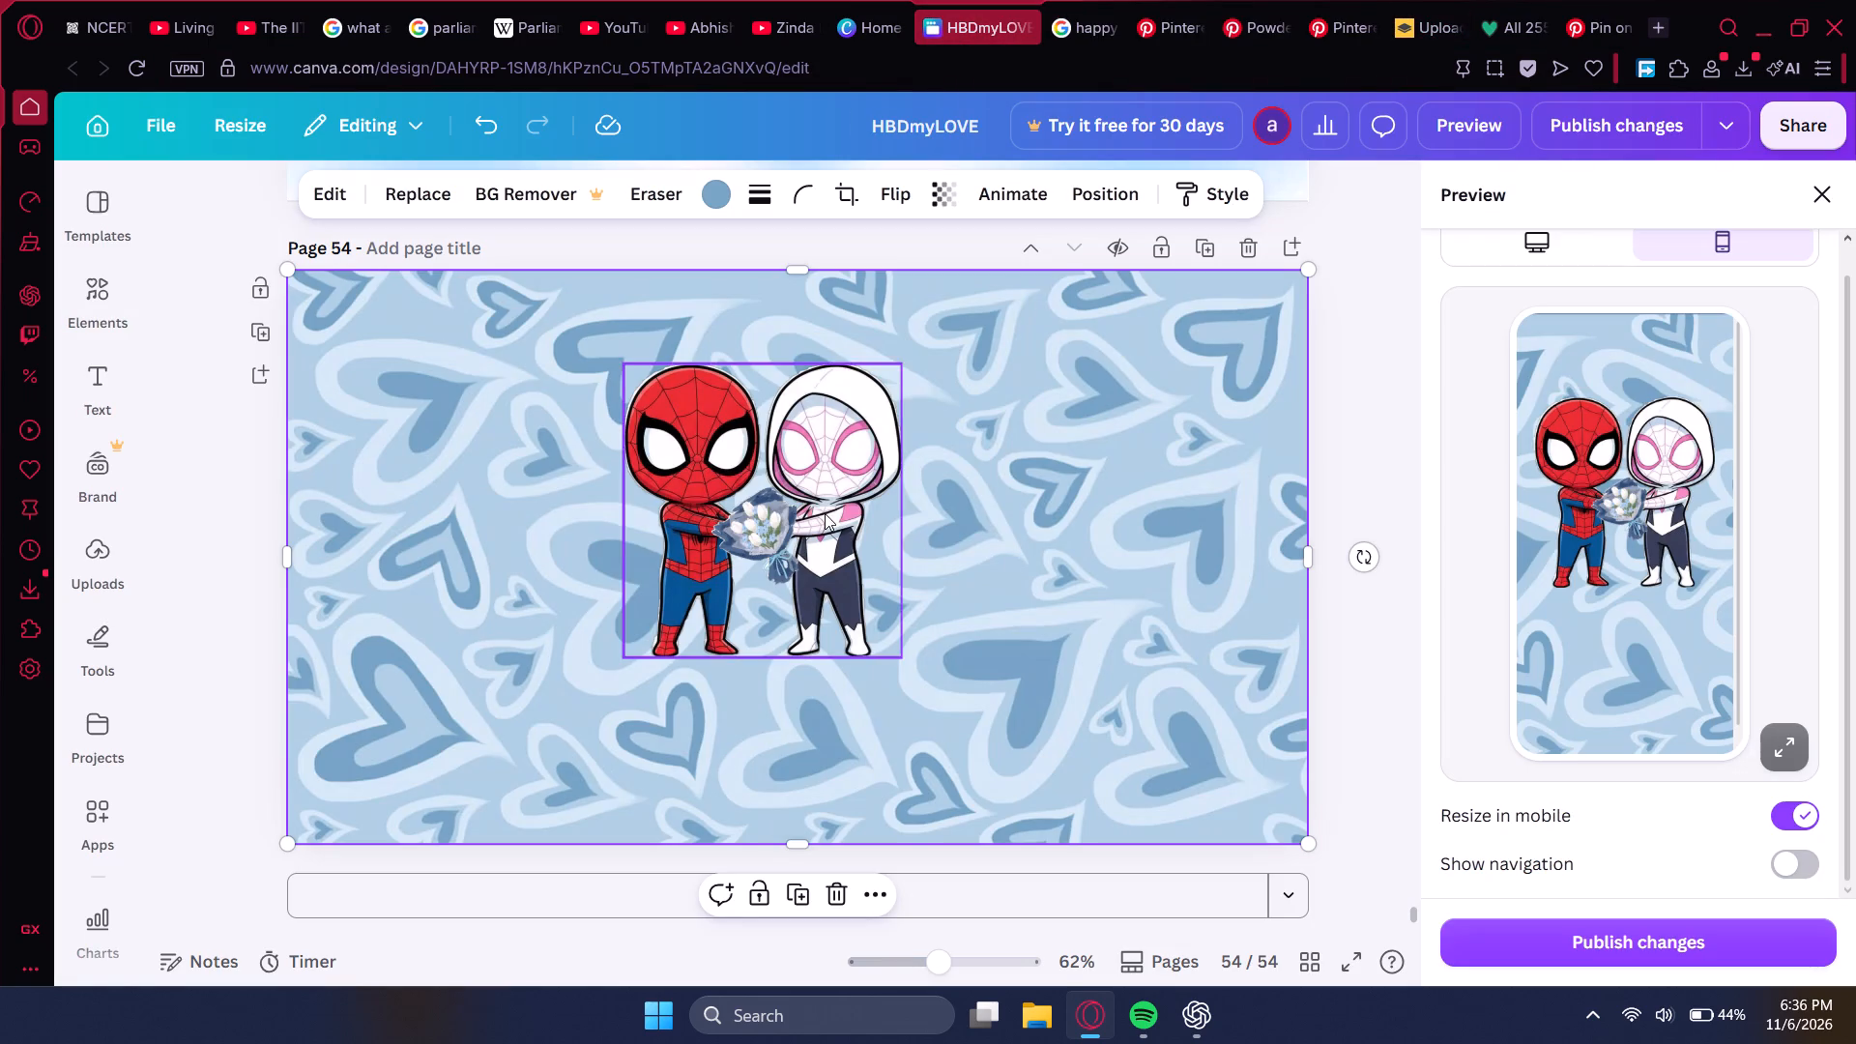
{"action": "scroll", "coordinate": [1088, 562], "scroll_direction": "up", "scroll_amount": 2}
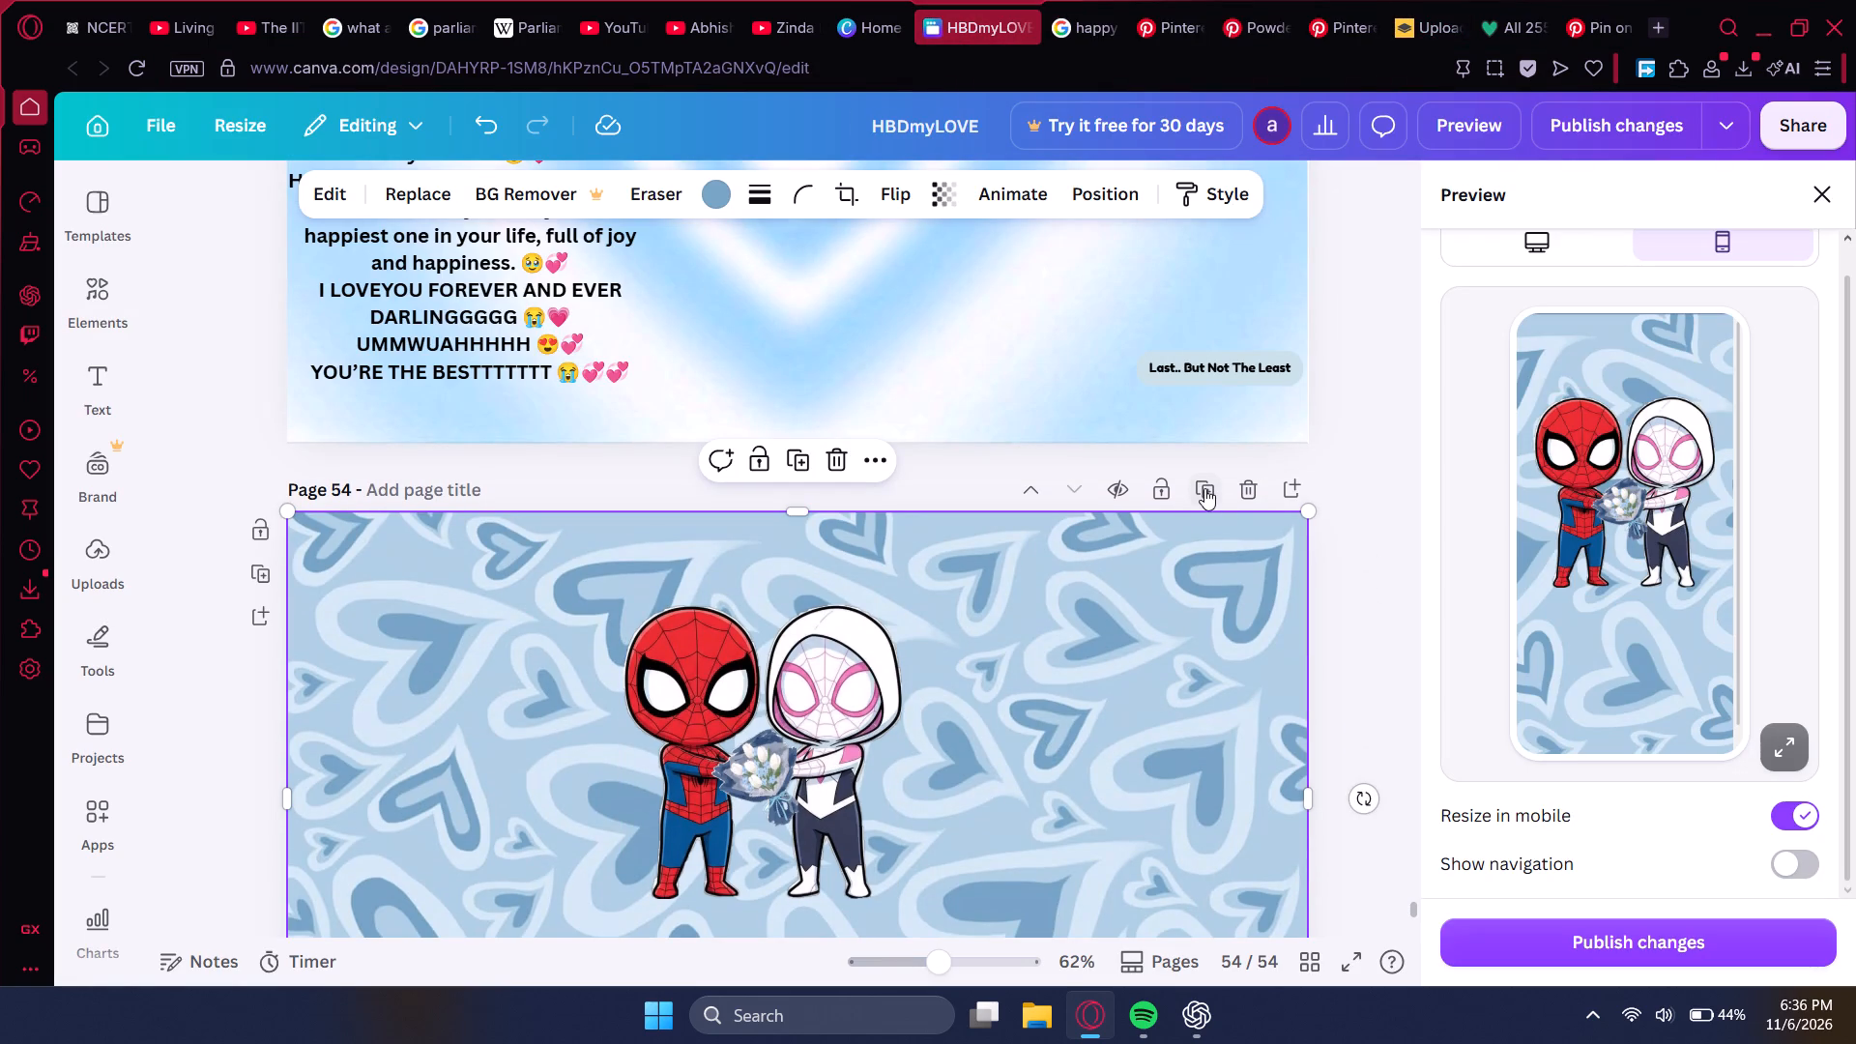
{"action": "left_click", "coordinate": [1204, 488]}
{"action": "scroll", "coordinate": [1061, 594], "scroll_direction": "down", "scroll_amount": 1}
{"action": "left_click", "coordinate": [829, 474]}
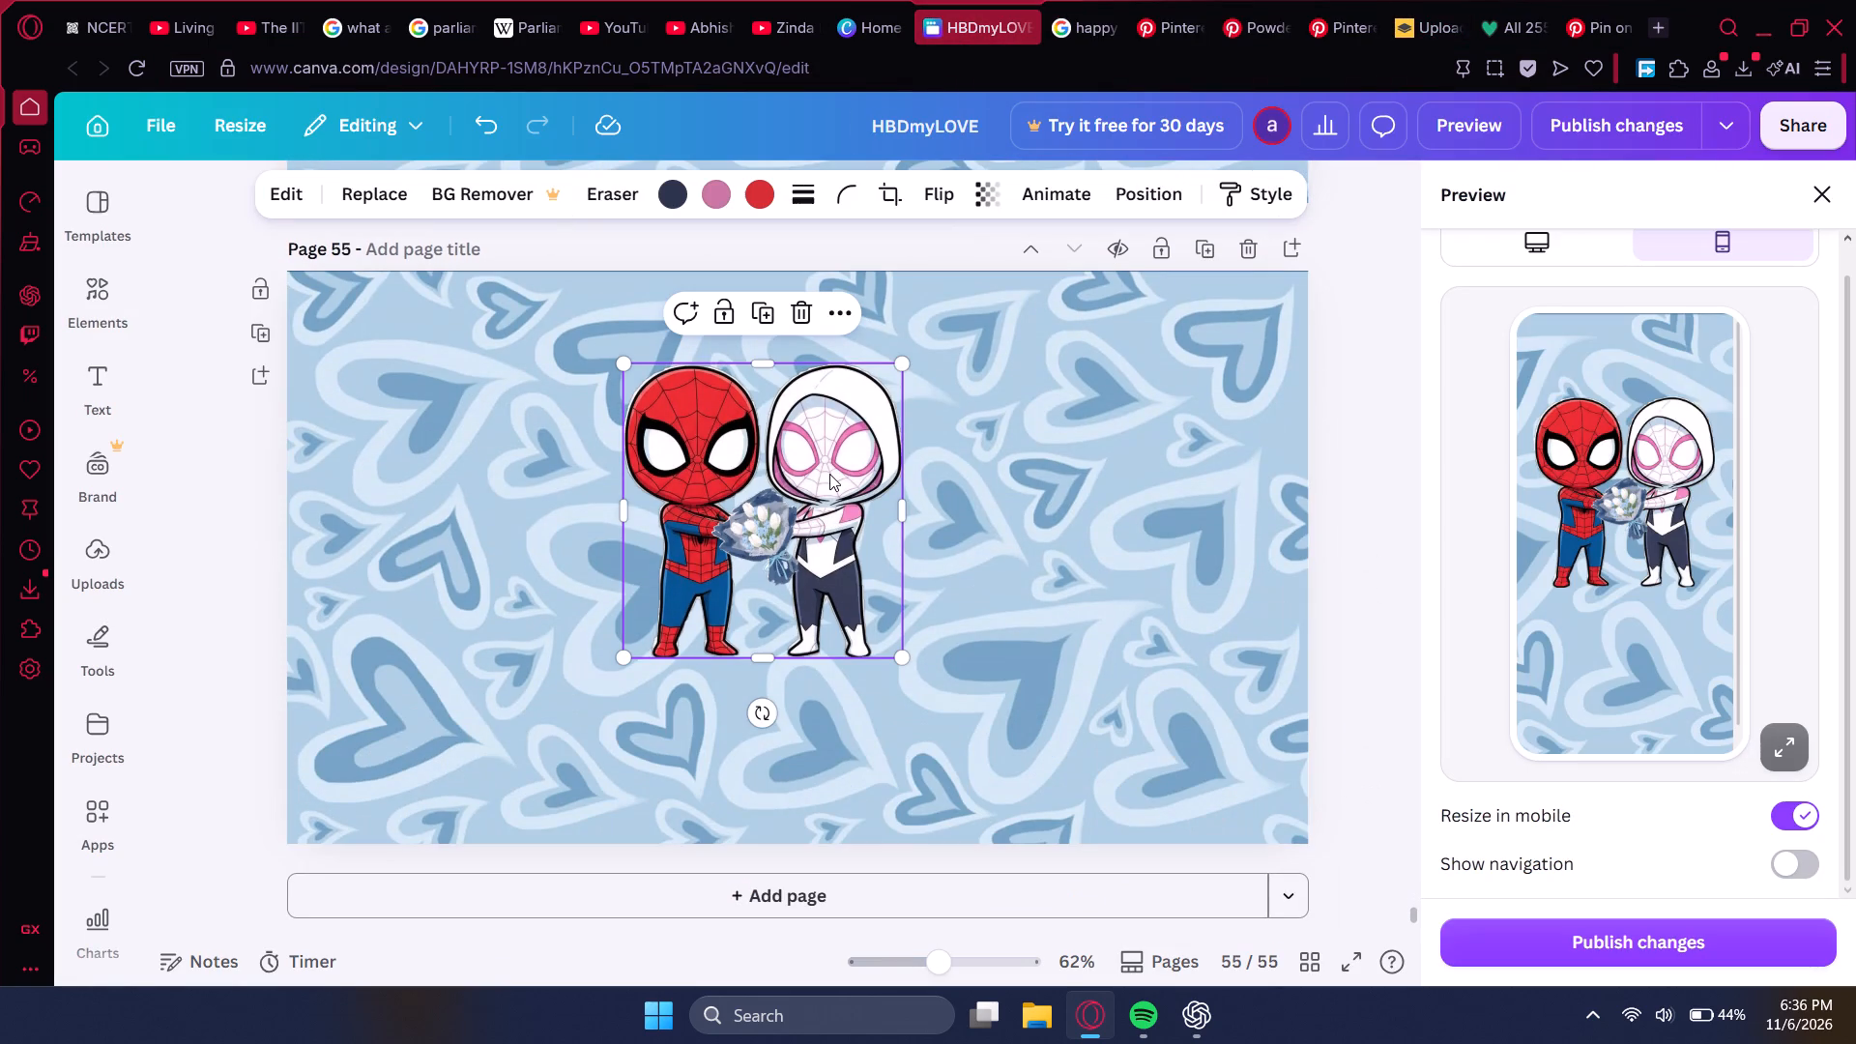
{"action": "key", "text": "Delete"}
{"action": "left_click", "coordinate": [790, 511]}
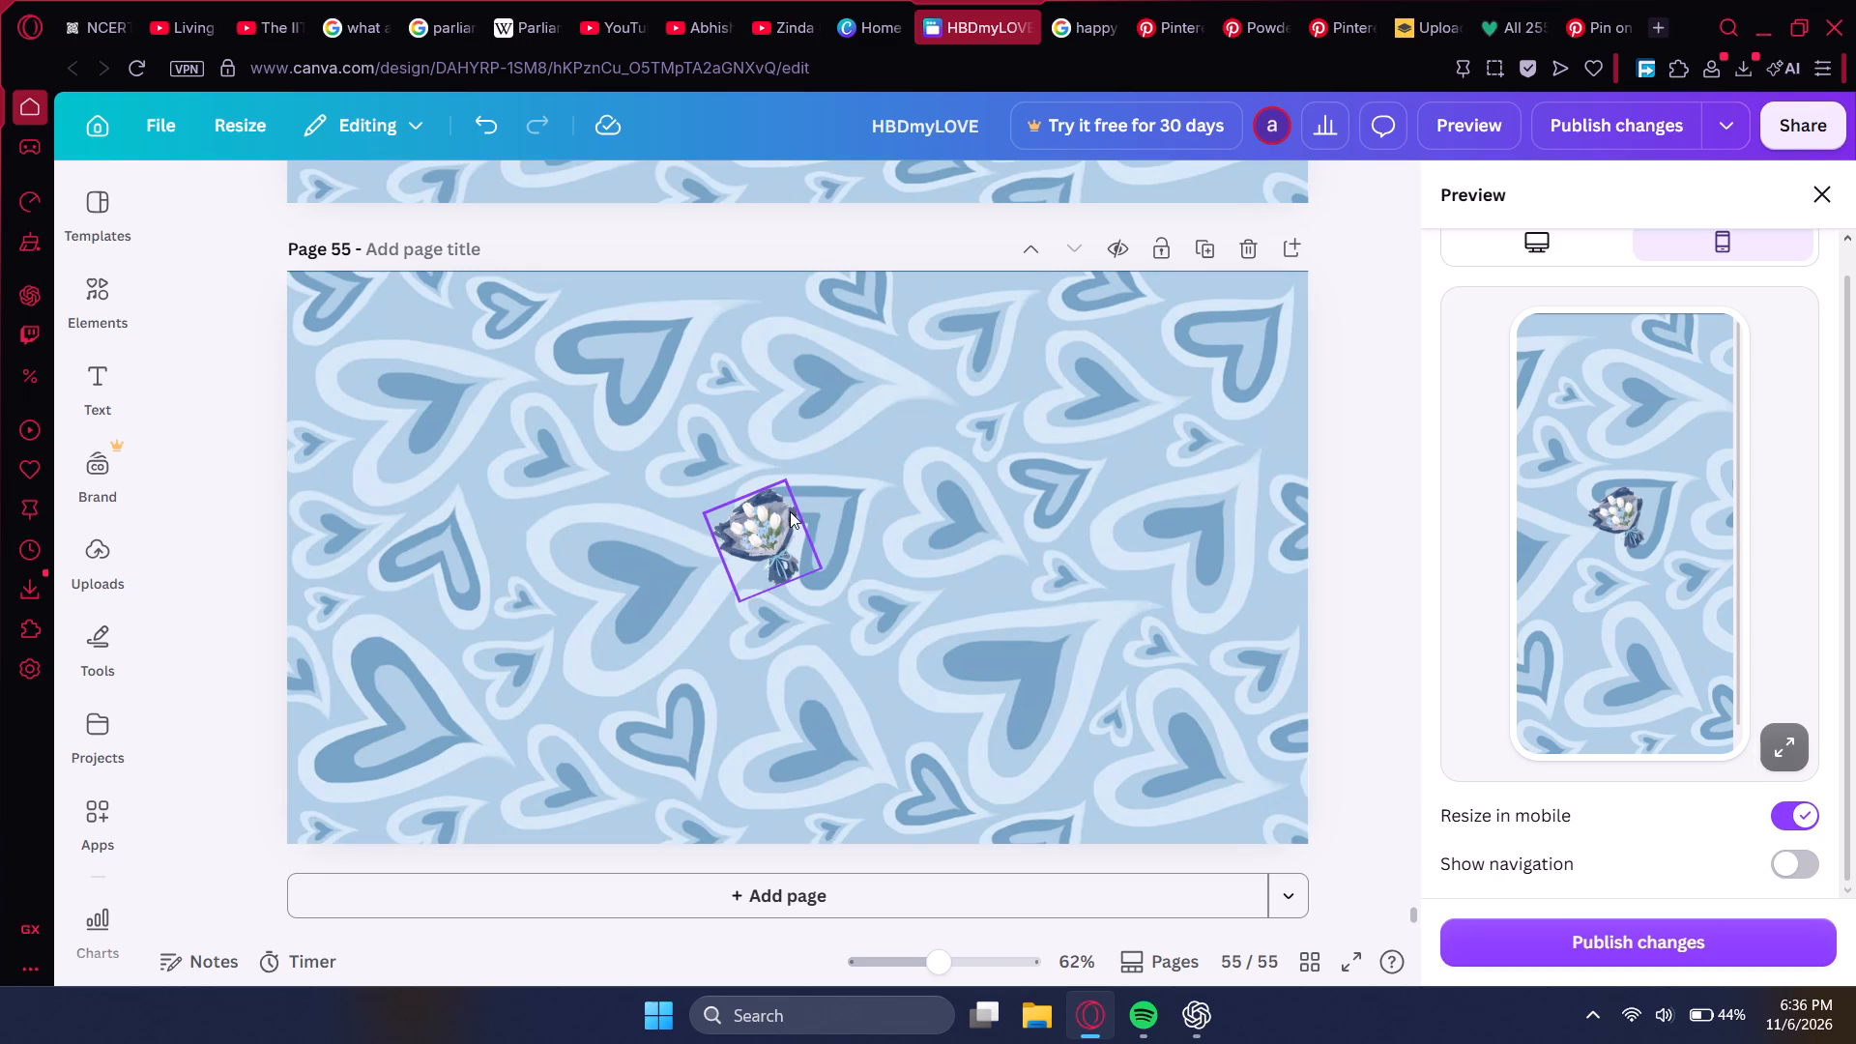
{"action": "key", "text": "Delete"}
Paste the bear and panda cutout onto page 55 and position it near the page's centre.
{"action": "key", "text": "ctrl+v"}
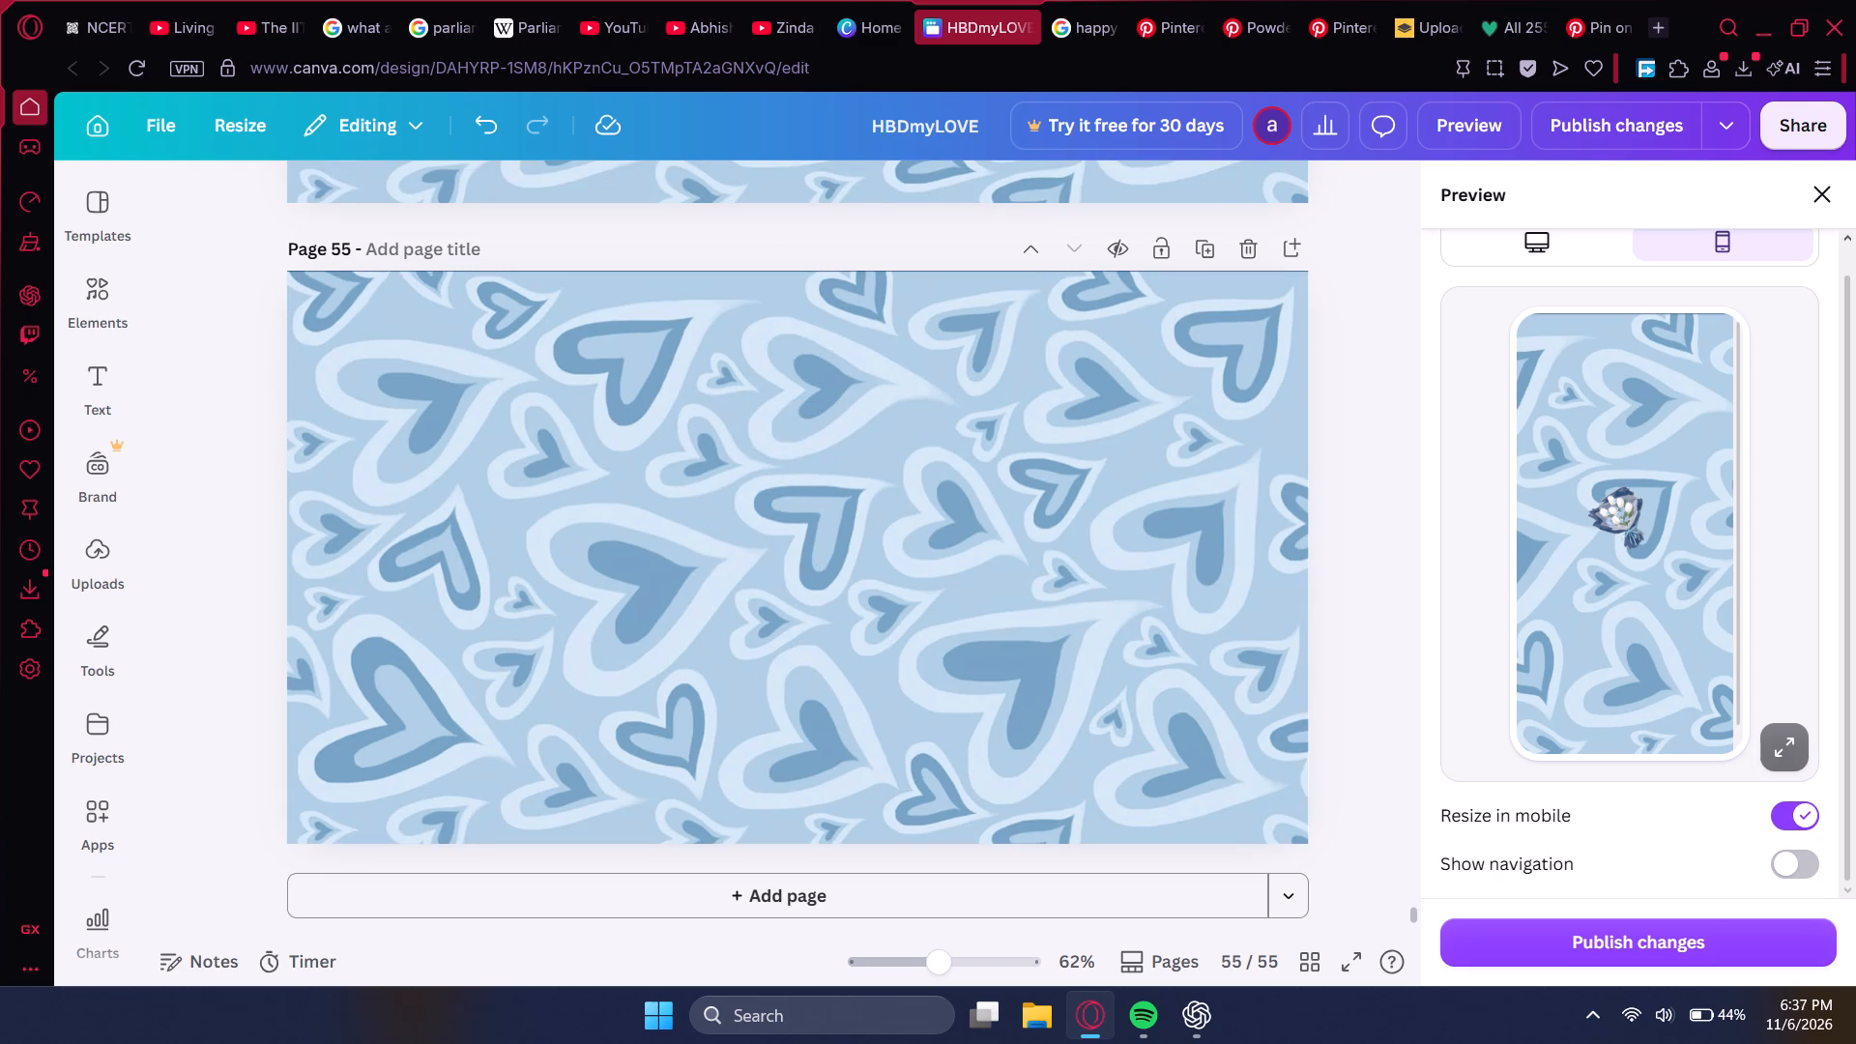
{"action": "left_click_drag", "start_coordinate": [861, 536], "coordinate": [888, 457]}
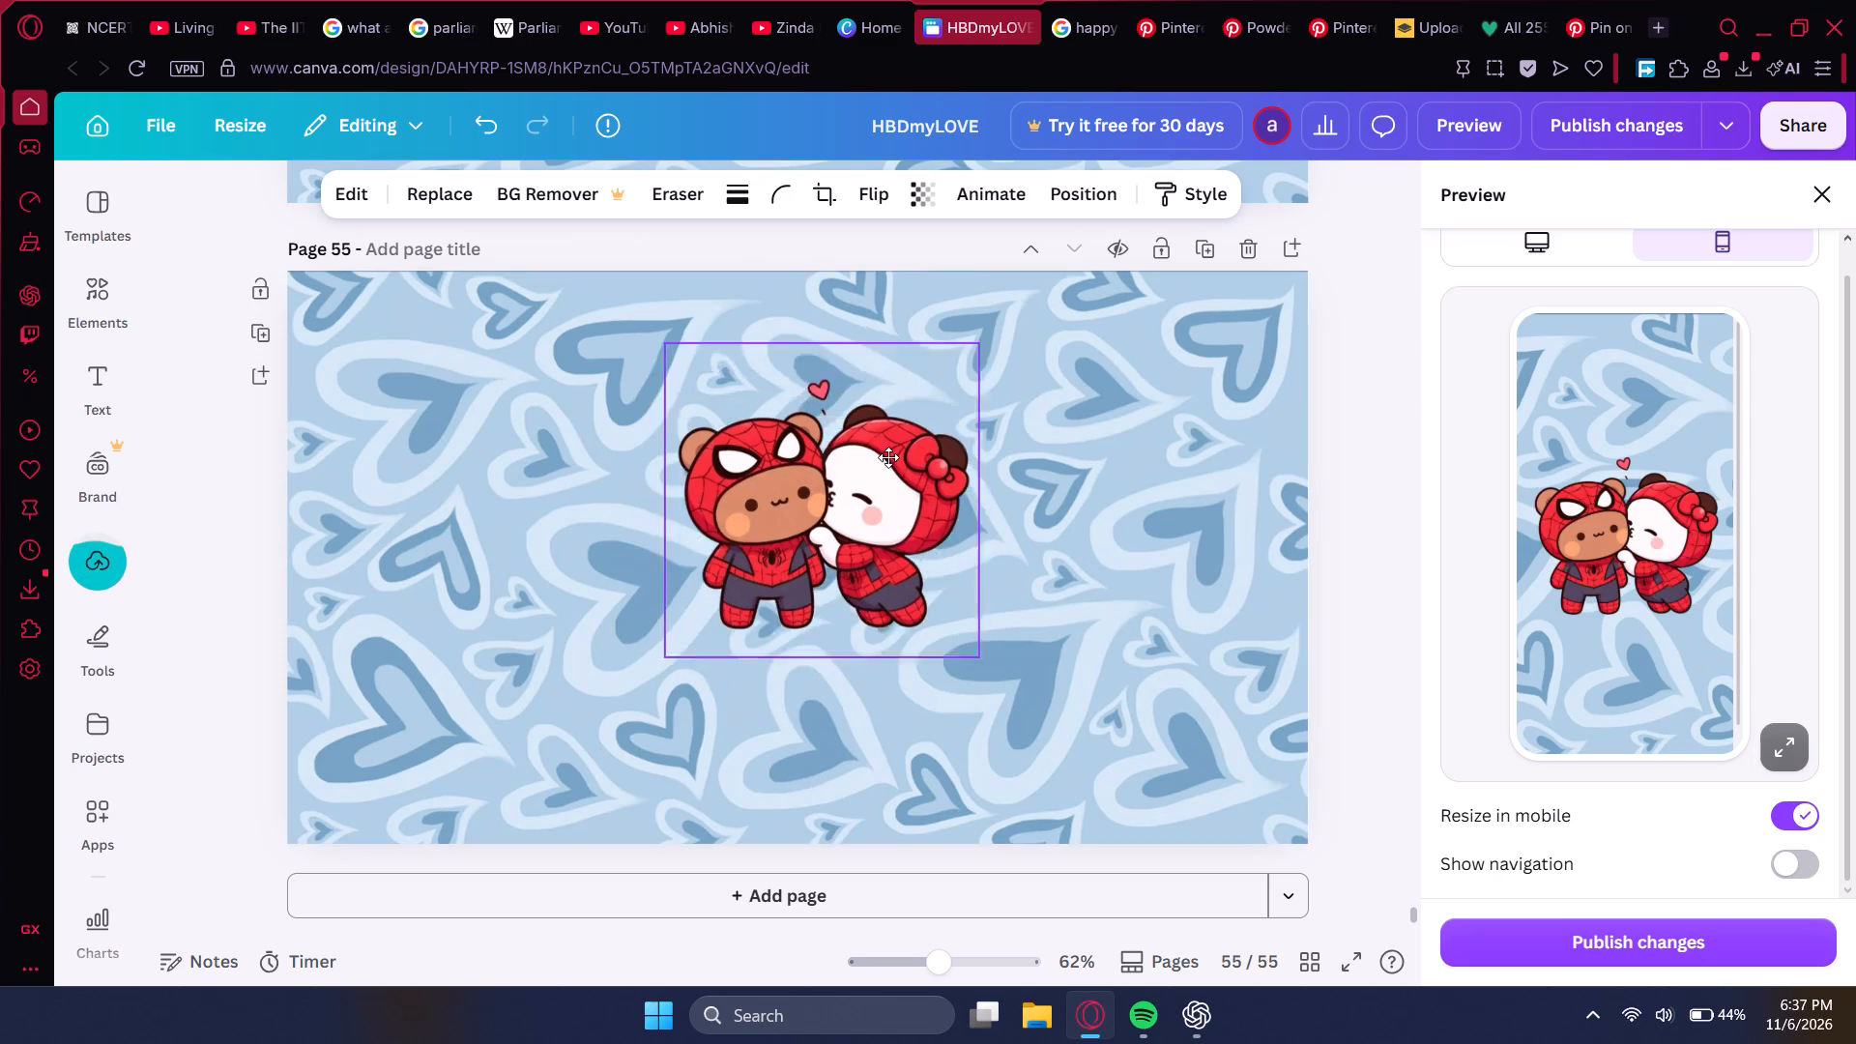
{"action": "left_click_drag", "start_coordinate": [888, 457], "coordinate": [881, 500]}
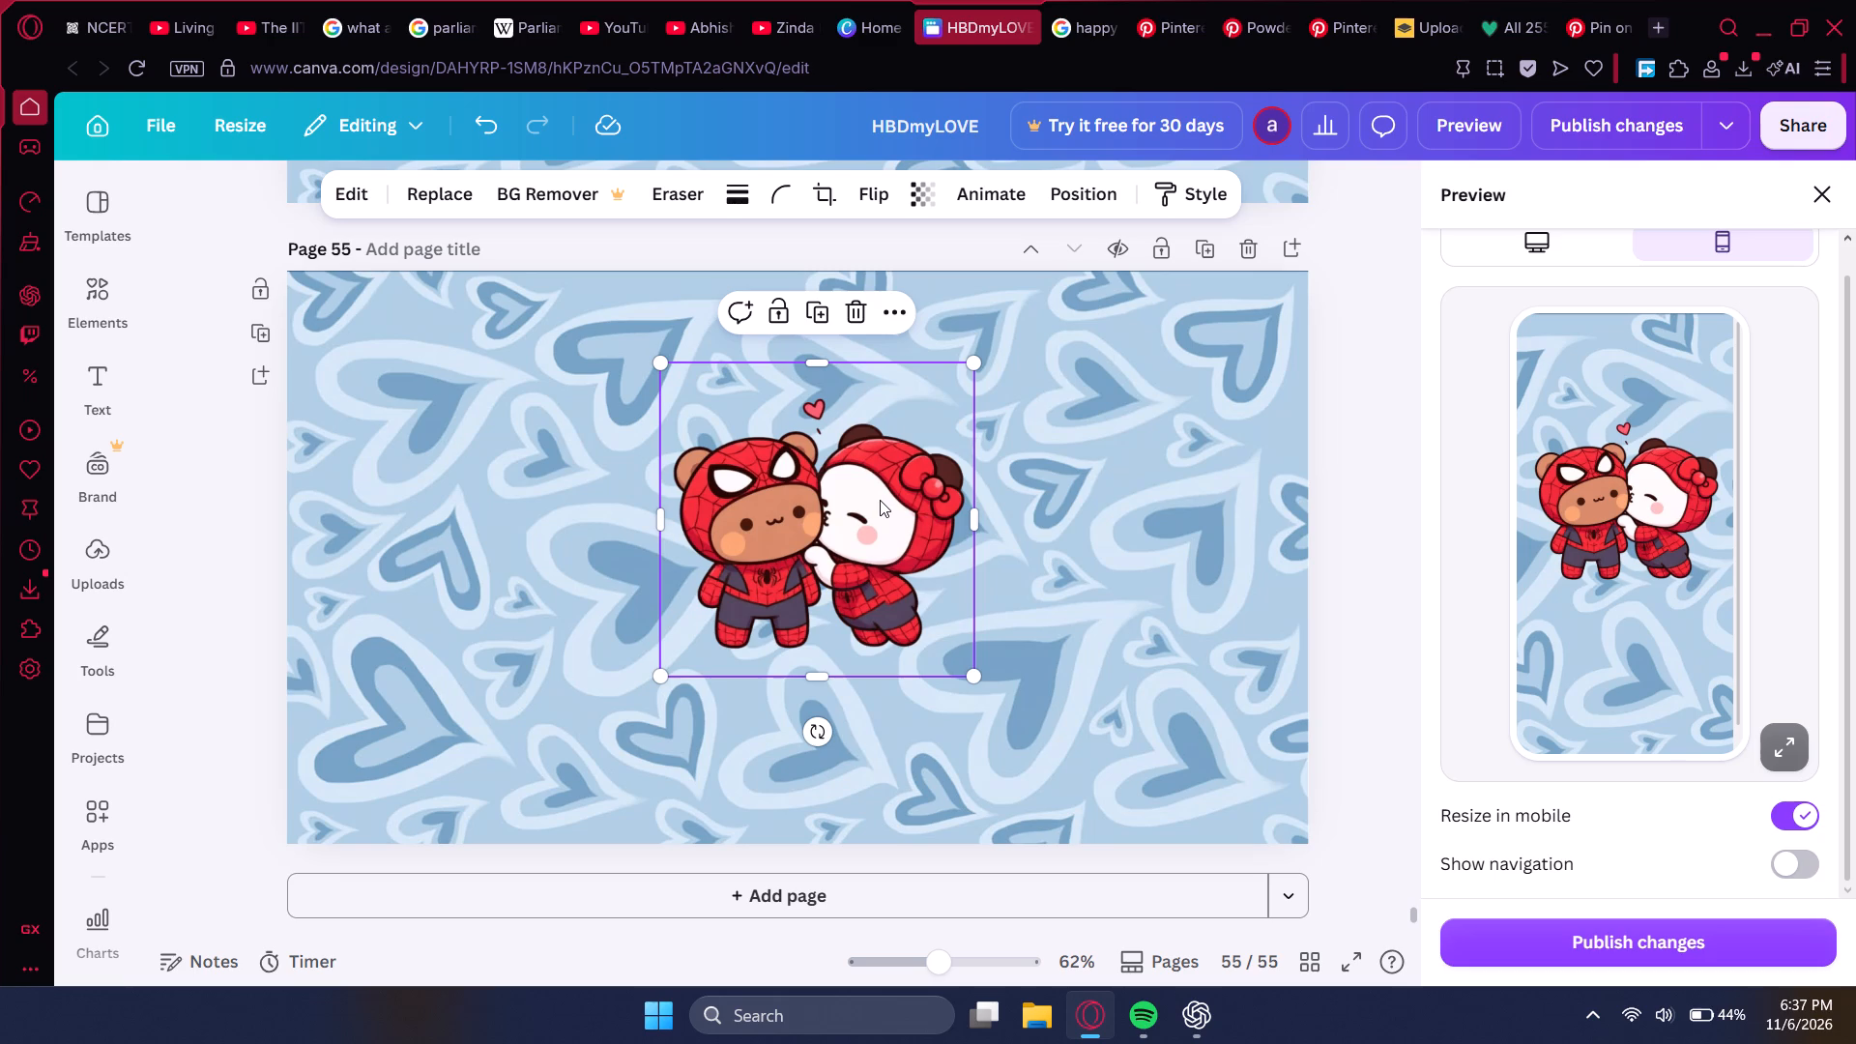
Add a heading to page 55 reading "I WOULD FOREVER AND EVER KISS YOU MYY BABYYY".
{"action": "left_click", "coordinate": [107, 395]}
{"action": "left_click", "coordinate": [390, 574]}
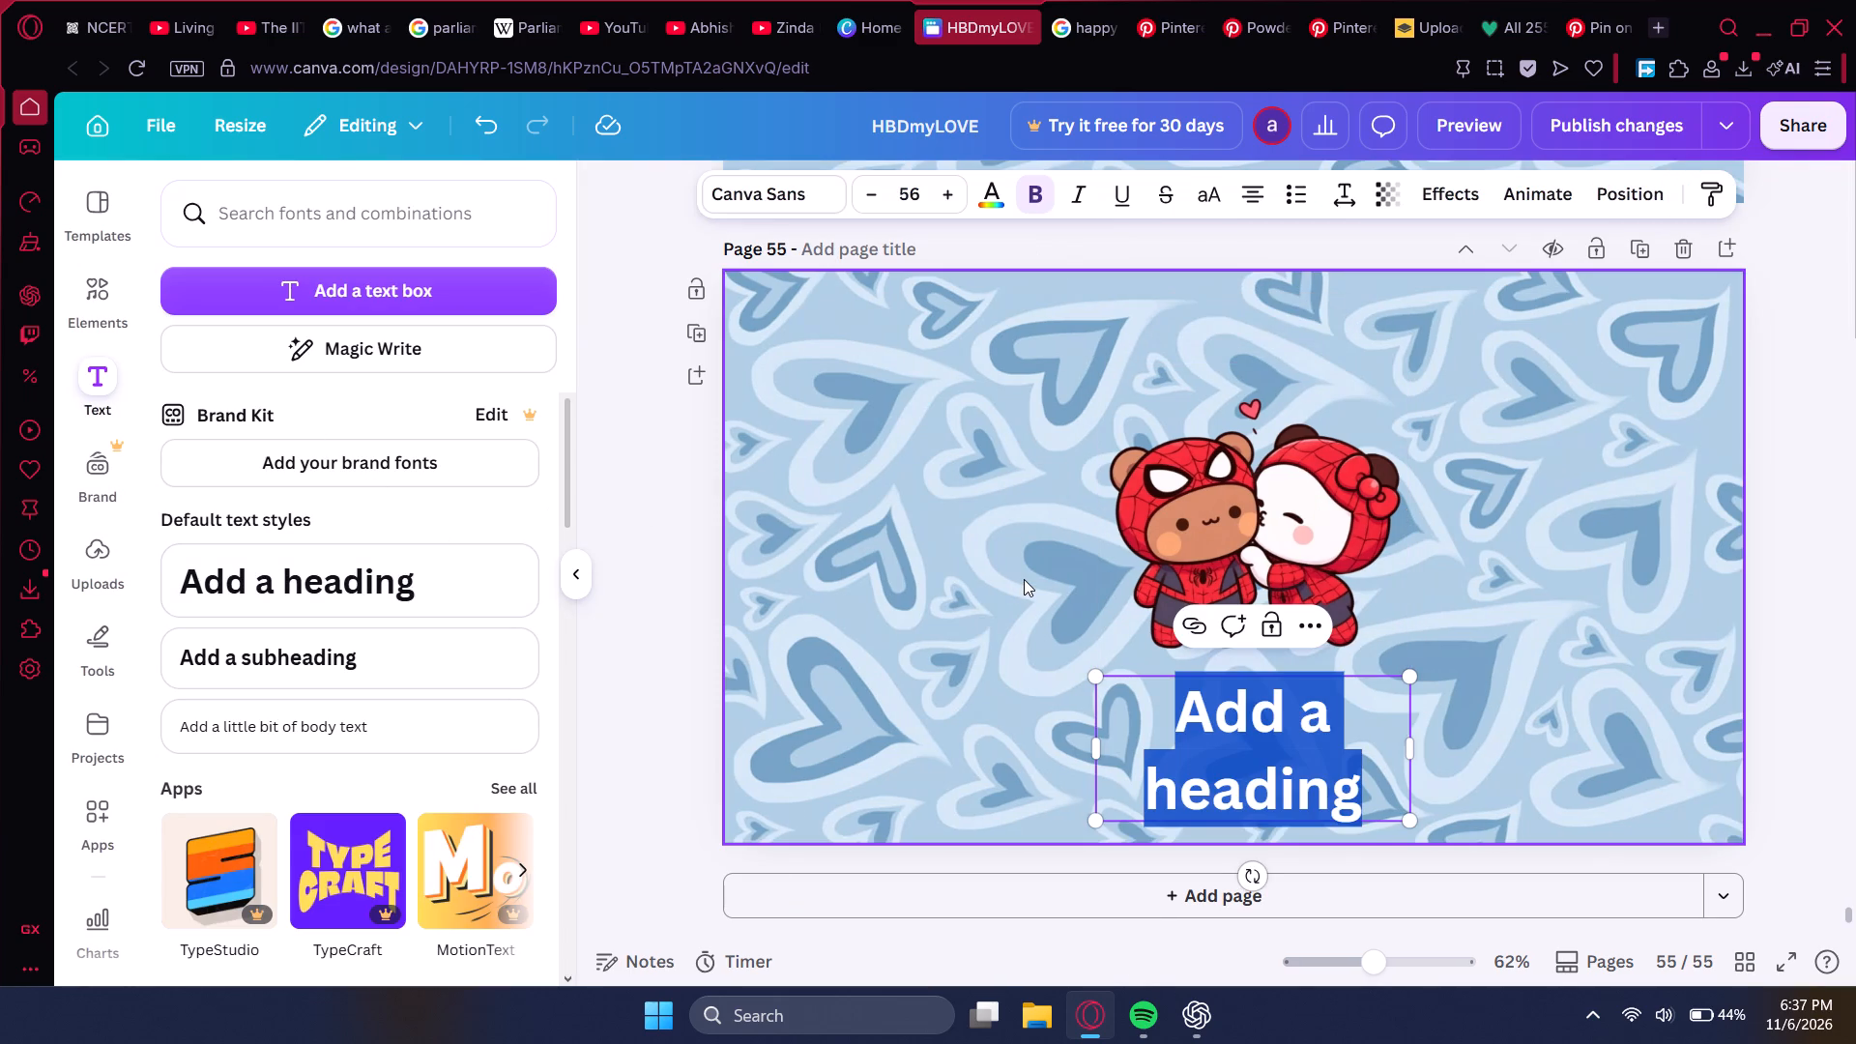
{"action": "type", "text": "I"}
{"action": "key", "text": "space"}
{"action": "type", "text": "WOULD"}
{"action": "key", "text": "space"}
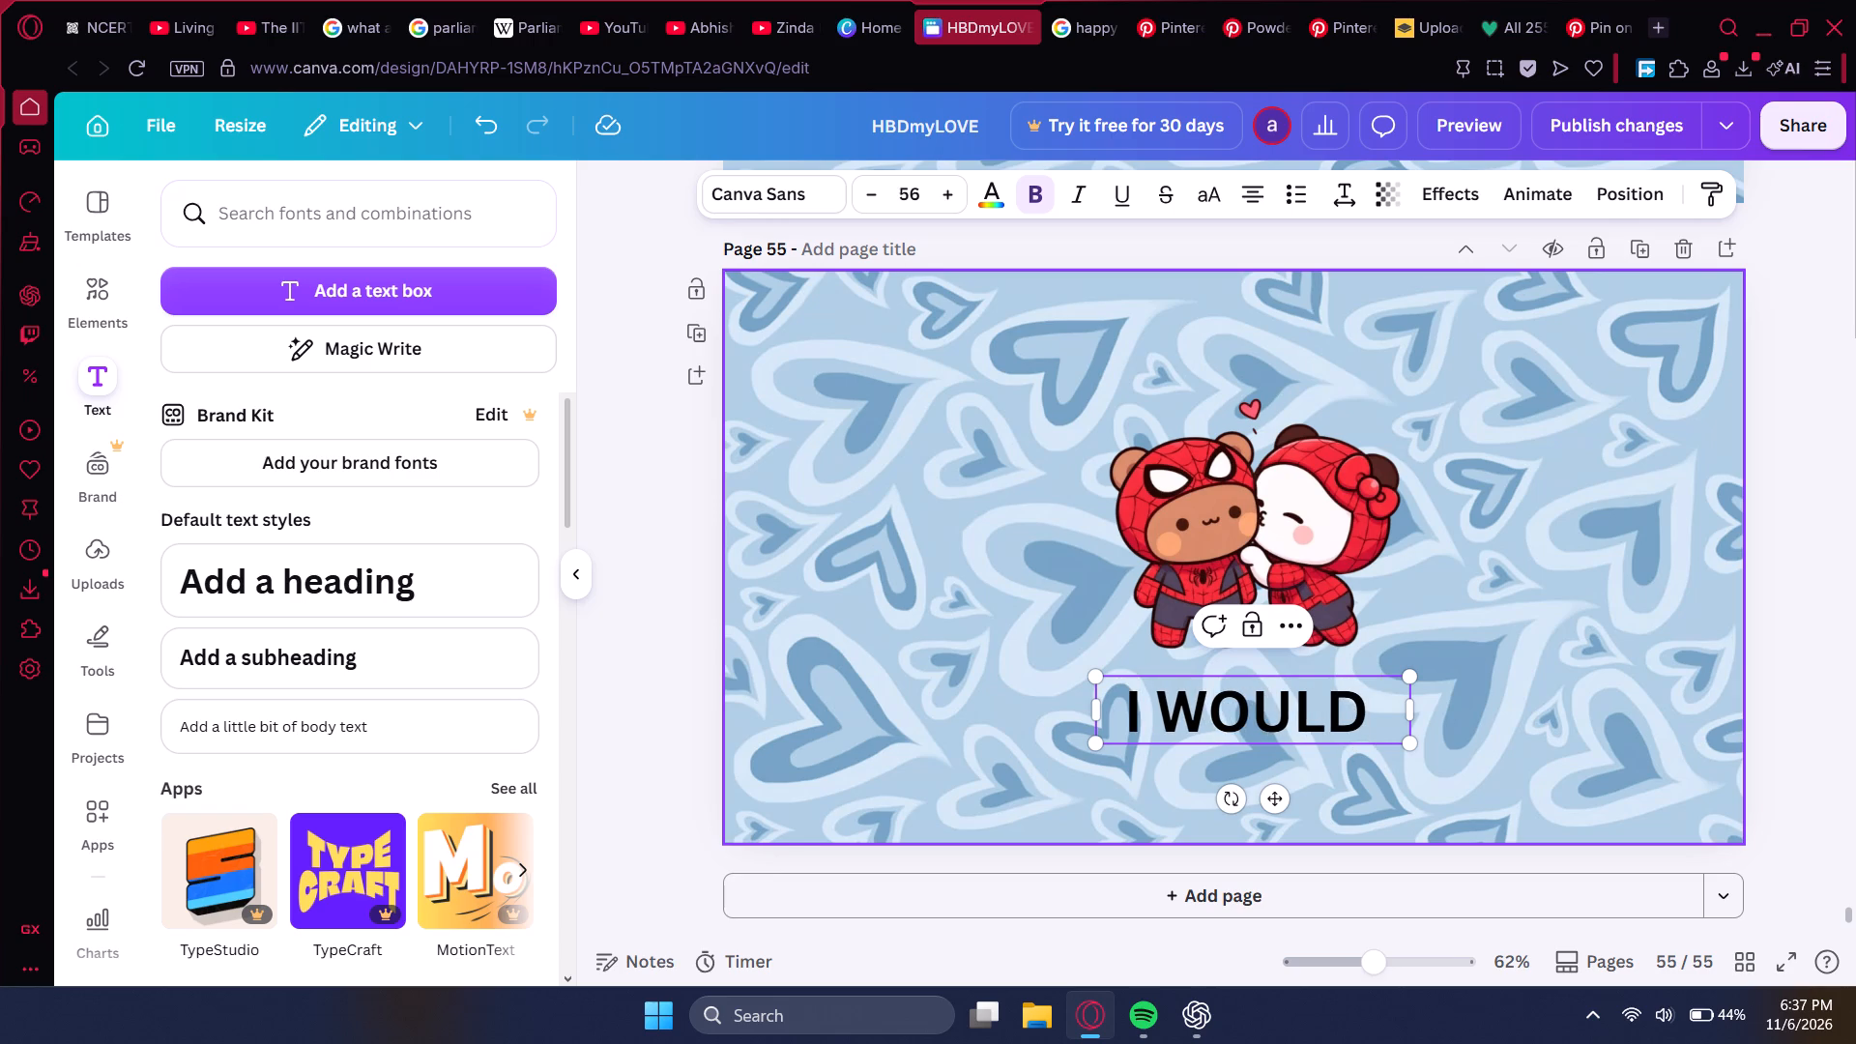
{"action": "type", "text": "FOREVER A"}
{"action": "type", "text": "ND EVER KISS YOU"}
{"action": "key", "text": "space"}
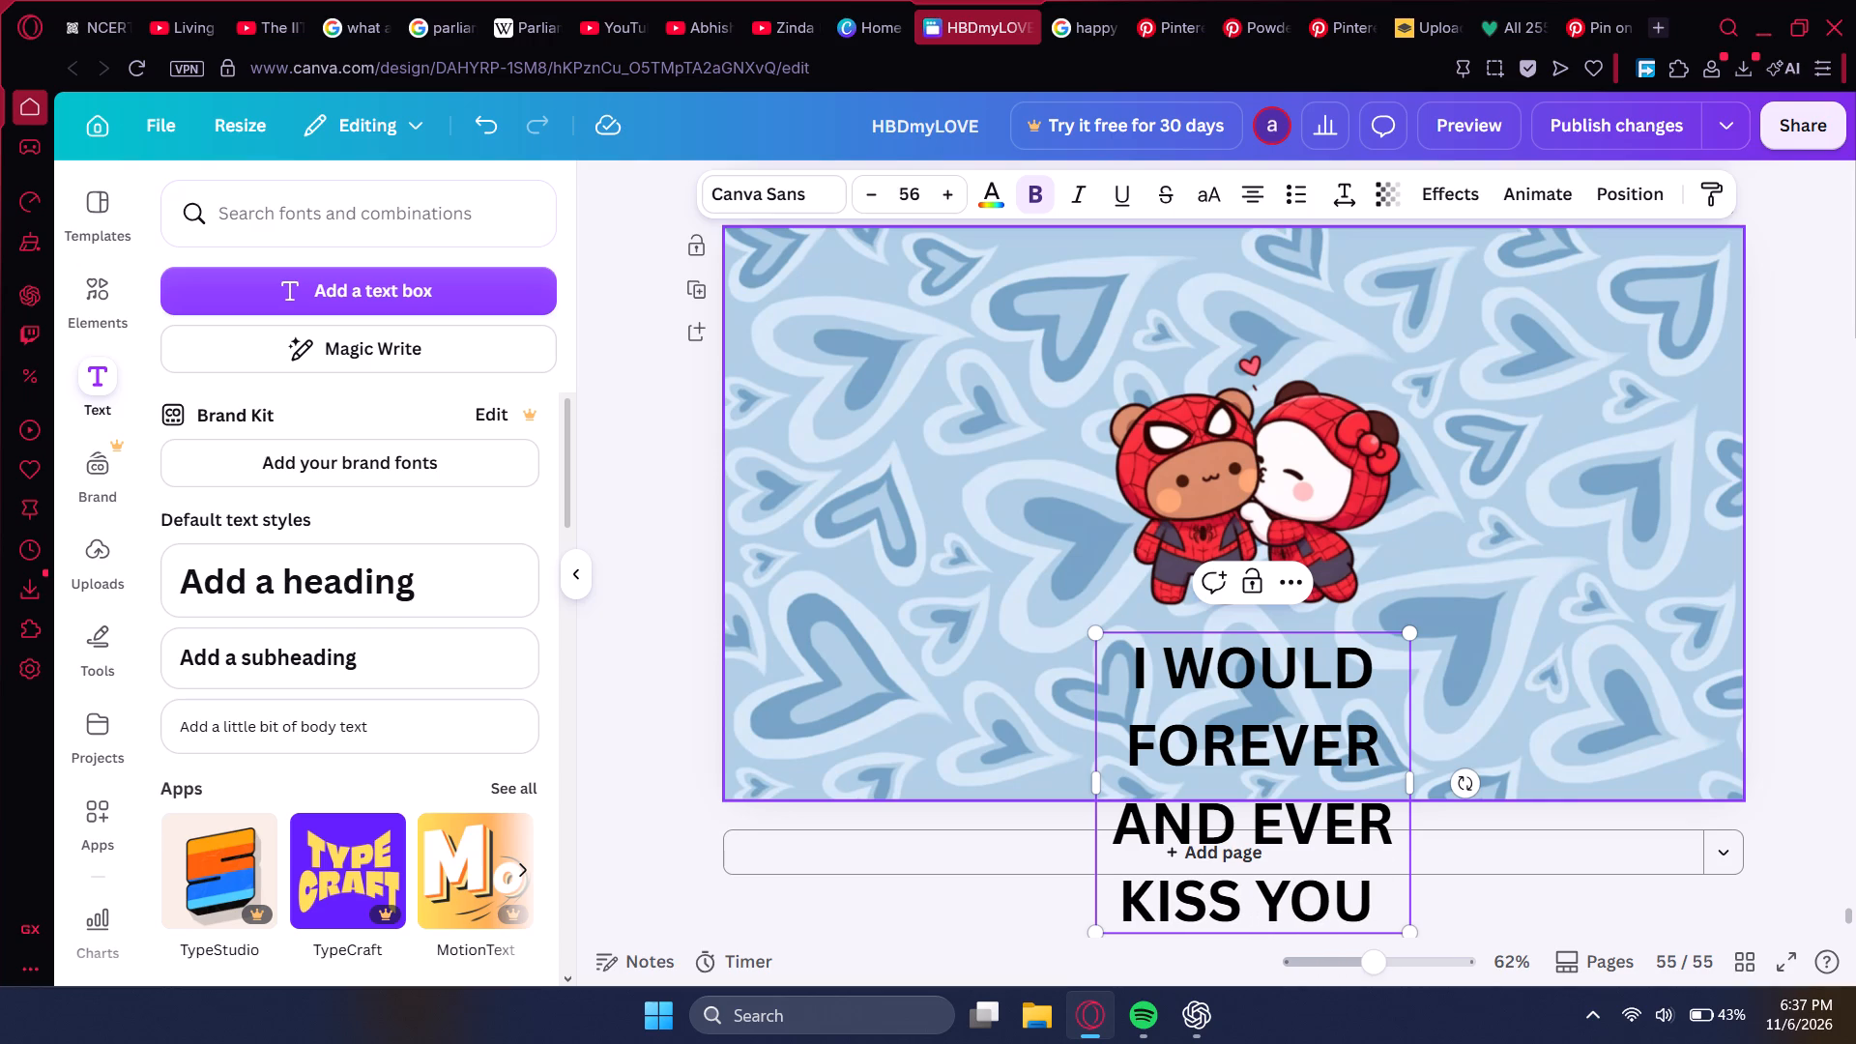
{"action": "type", "text": "MYY BA"}
{"action": "type", "text": "BYYY"}
{"action": "key", "text": "space"}
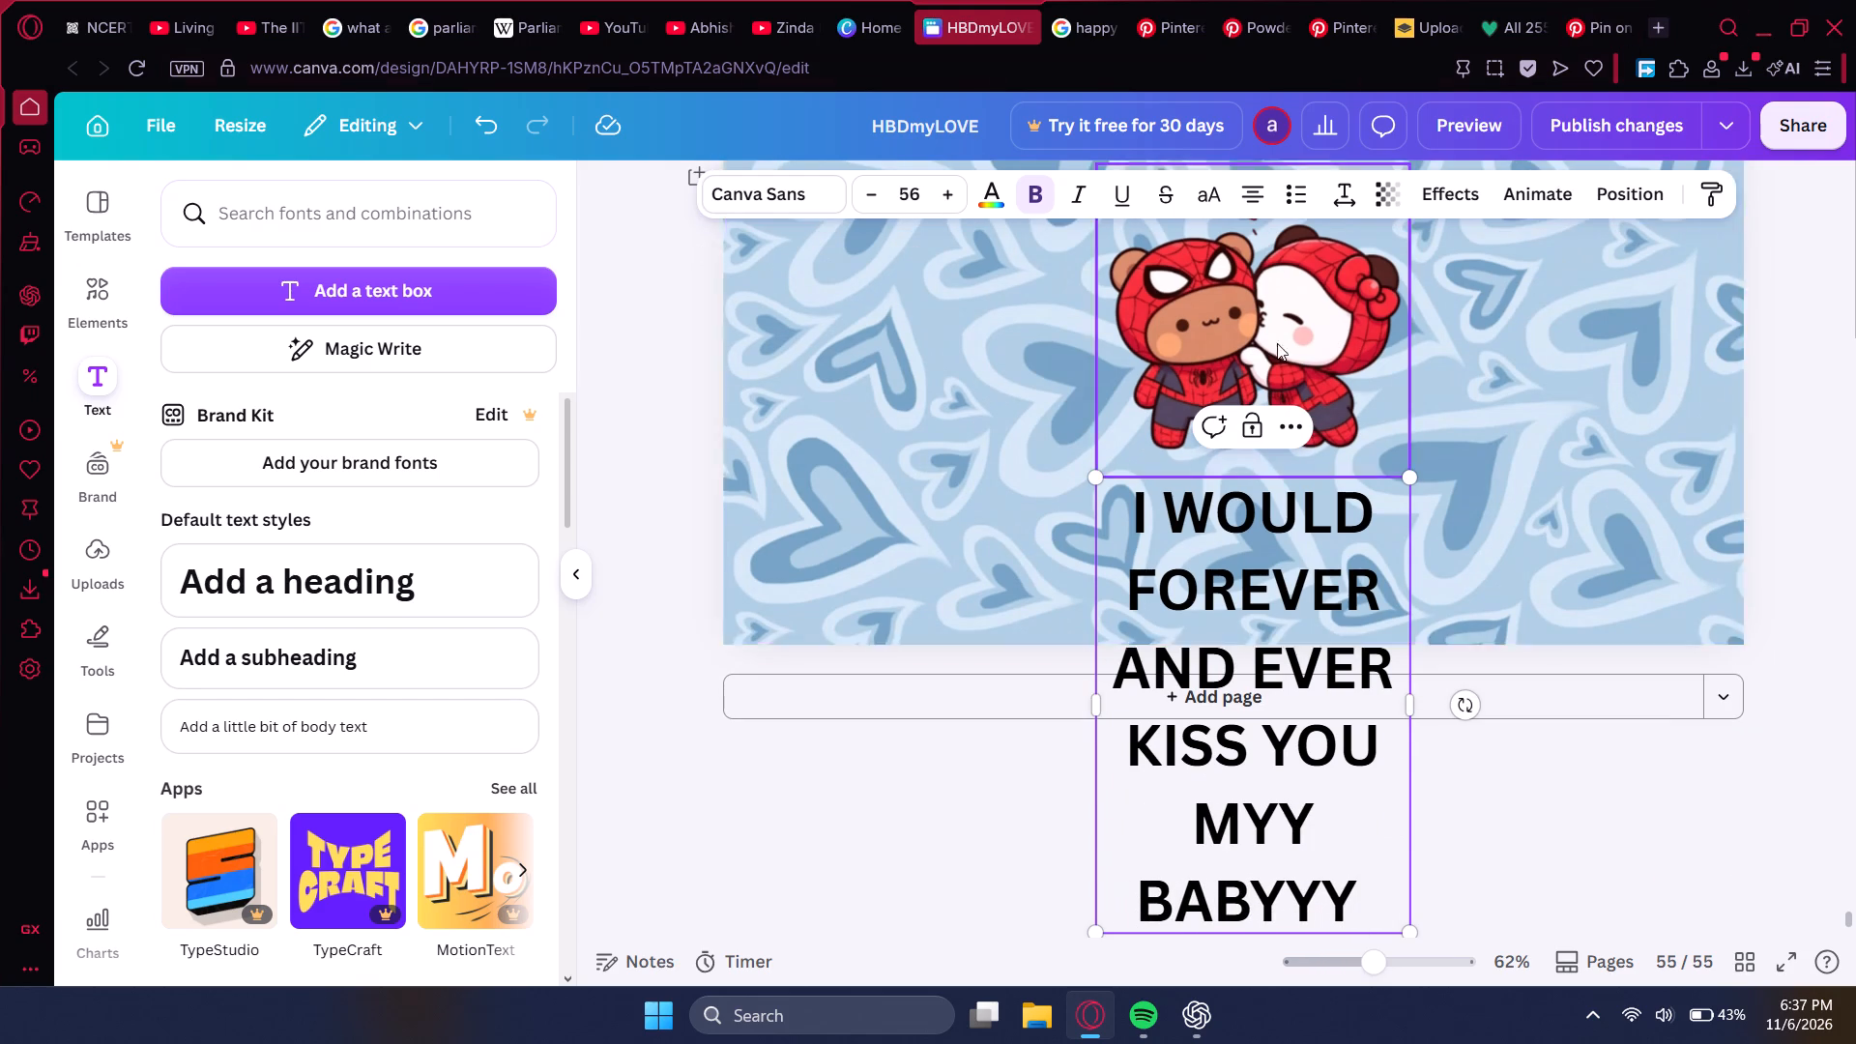
Shrink the heading text box to a font size of about 27 so that it fits on page 55.
{"action": "triple_click", "coordinate": [882, 189]}
{"action": "triple_click", "coordinate": [880, 189]}
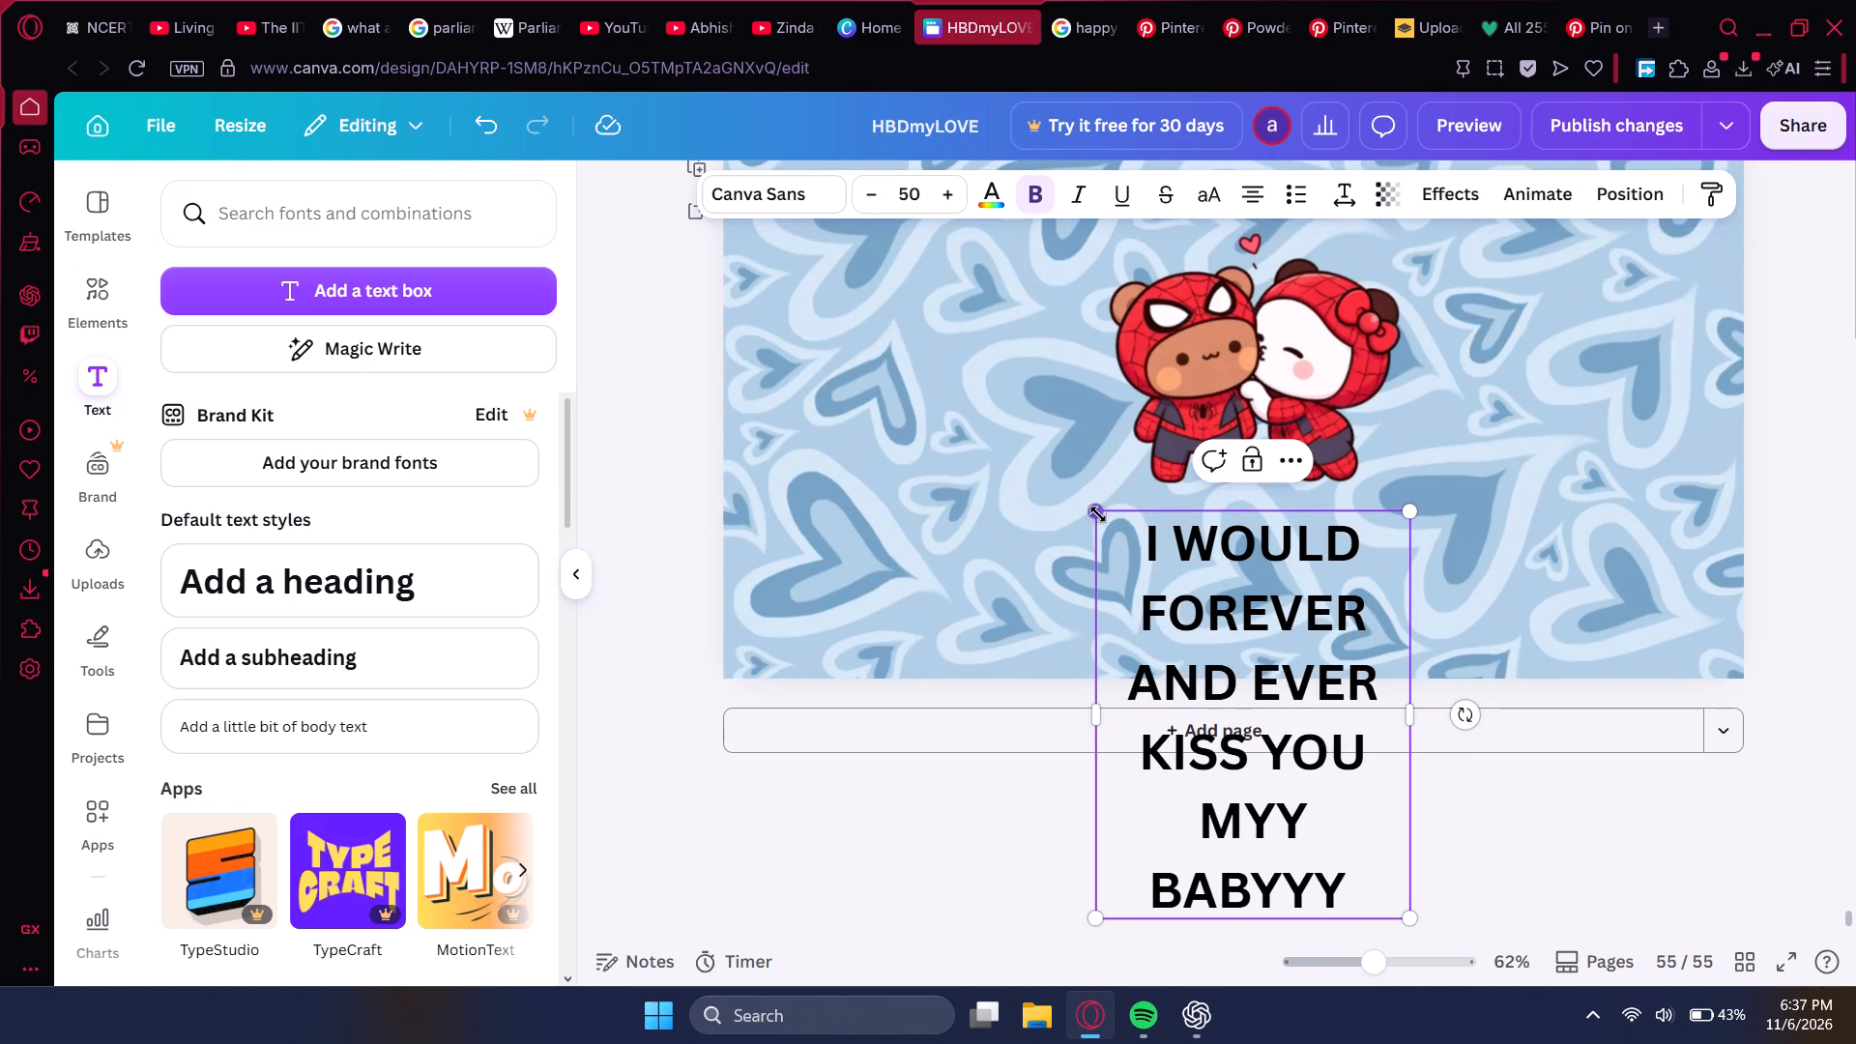
{"action": "left_click_drag", "start_coordinate": [1098, 514], "coordinate": [1280, 676]}
{"action": "left_click", "coordinate": [1348, 790]}
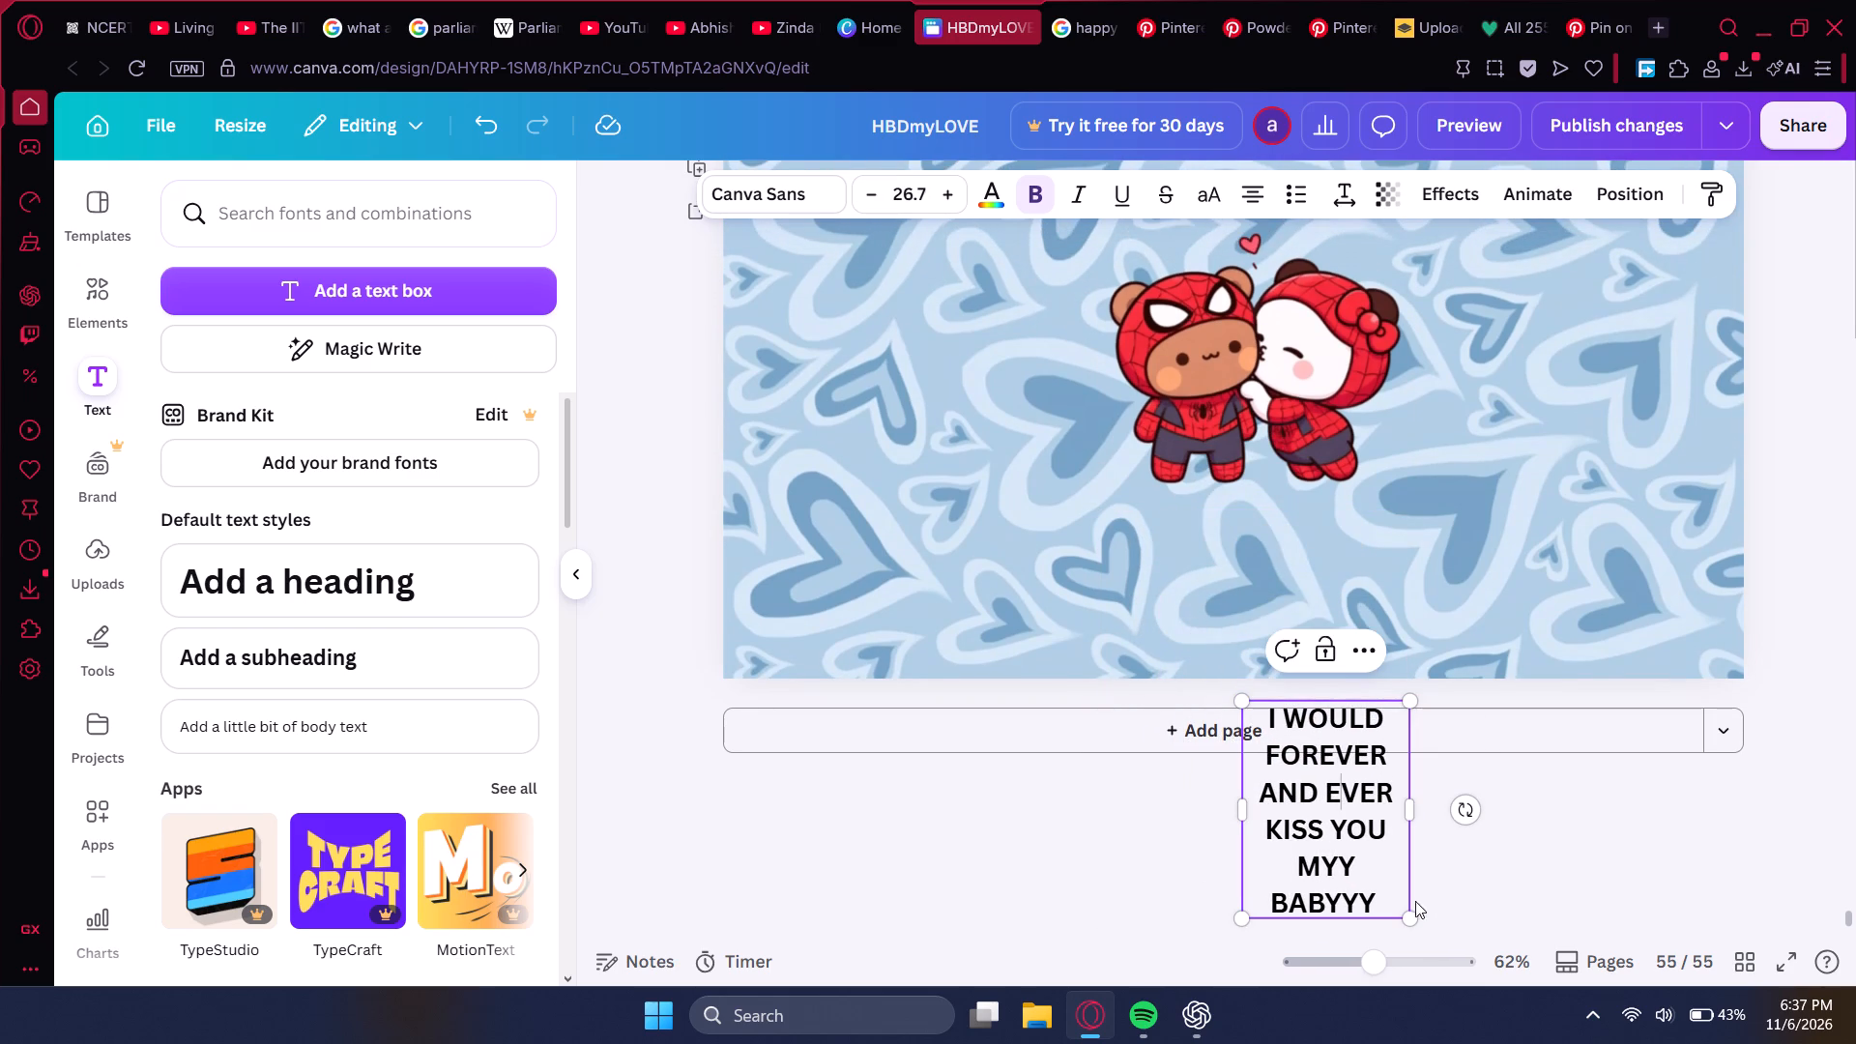
{"action": "left_click", "coordinate": [1453, 869]}
{"action": "double_click", "coordinate": [1443, 857]}
{"action": "left_click_drag", "start_coordinate": [1302, 845], "coordinate": [1291, 845]}
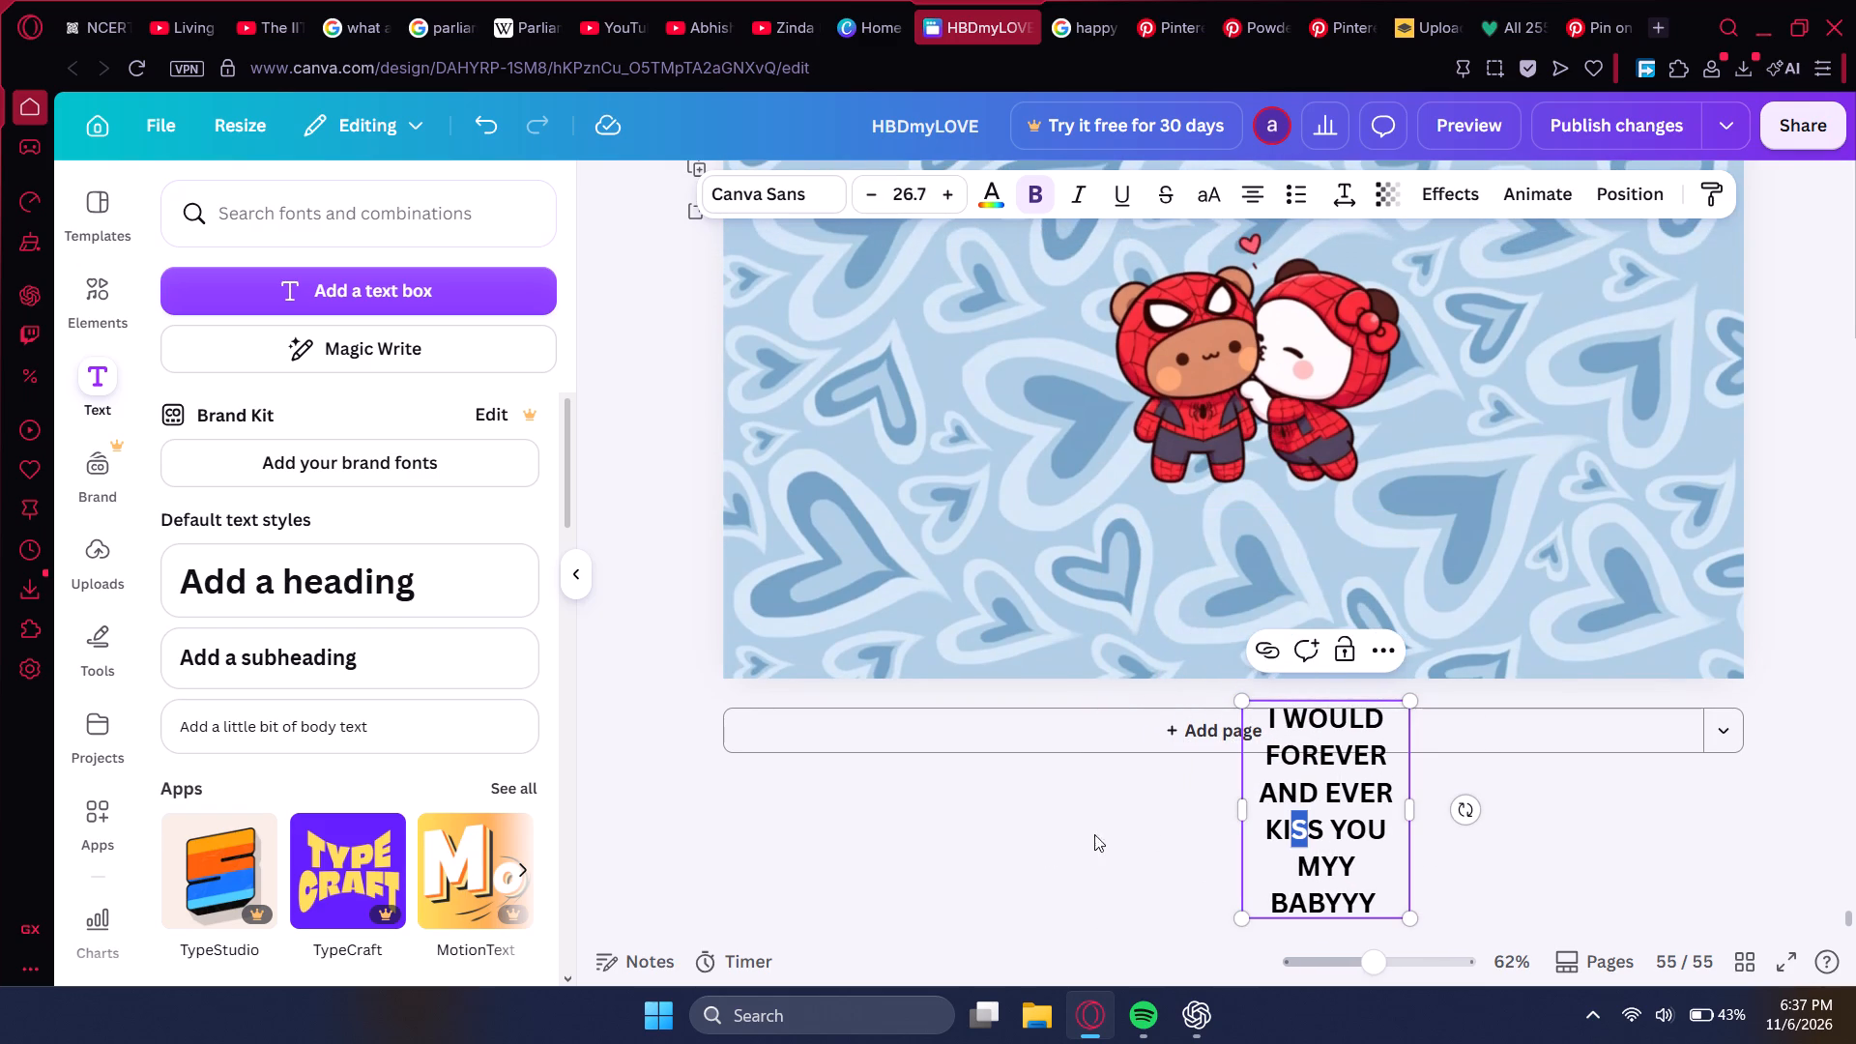
{"action": "left_click", "coordinate": [1037, 851]}
{"action": "left_click_drag", "start_coordinate": [1309, 752], "coordinate": [1284, 664]}
{"action": "left_click", "coordinate": [1463, 884]}
{"action": "scroll", "coordinate": [1437, 894], "scroll_direction": "down", "scroll_amount": 4}
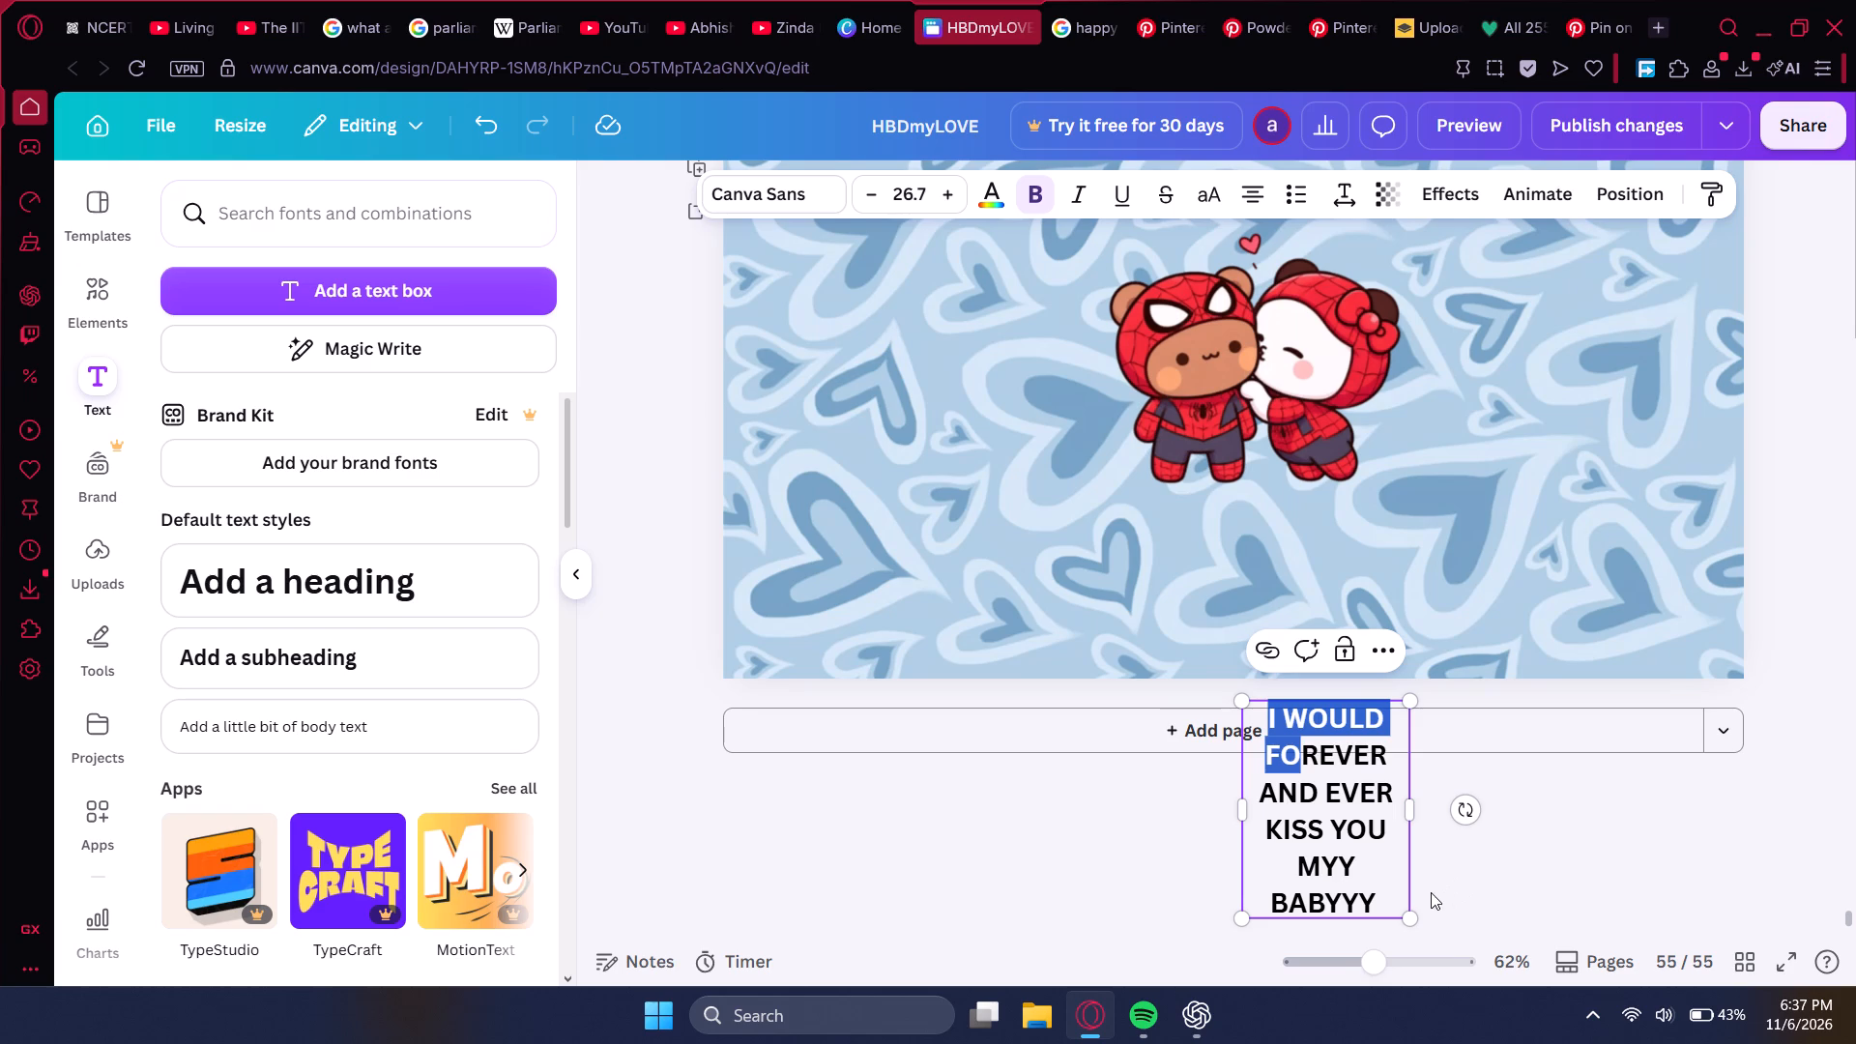
{"action": "left_click_drag", "start_coordinate": [1409, 704], "coordinate": [1579, 387]}
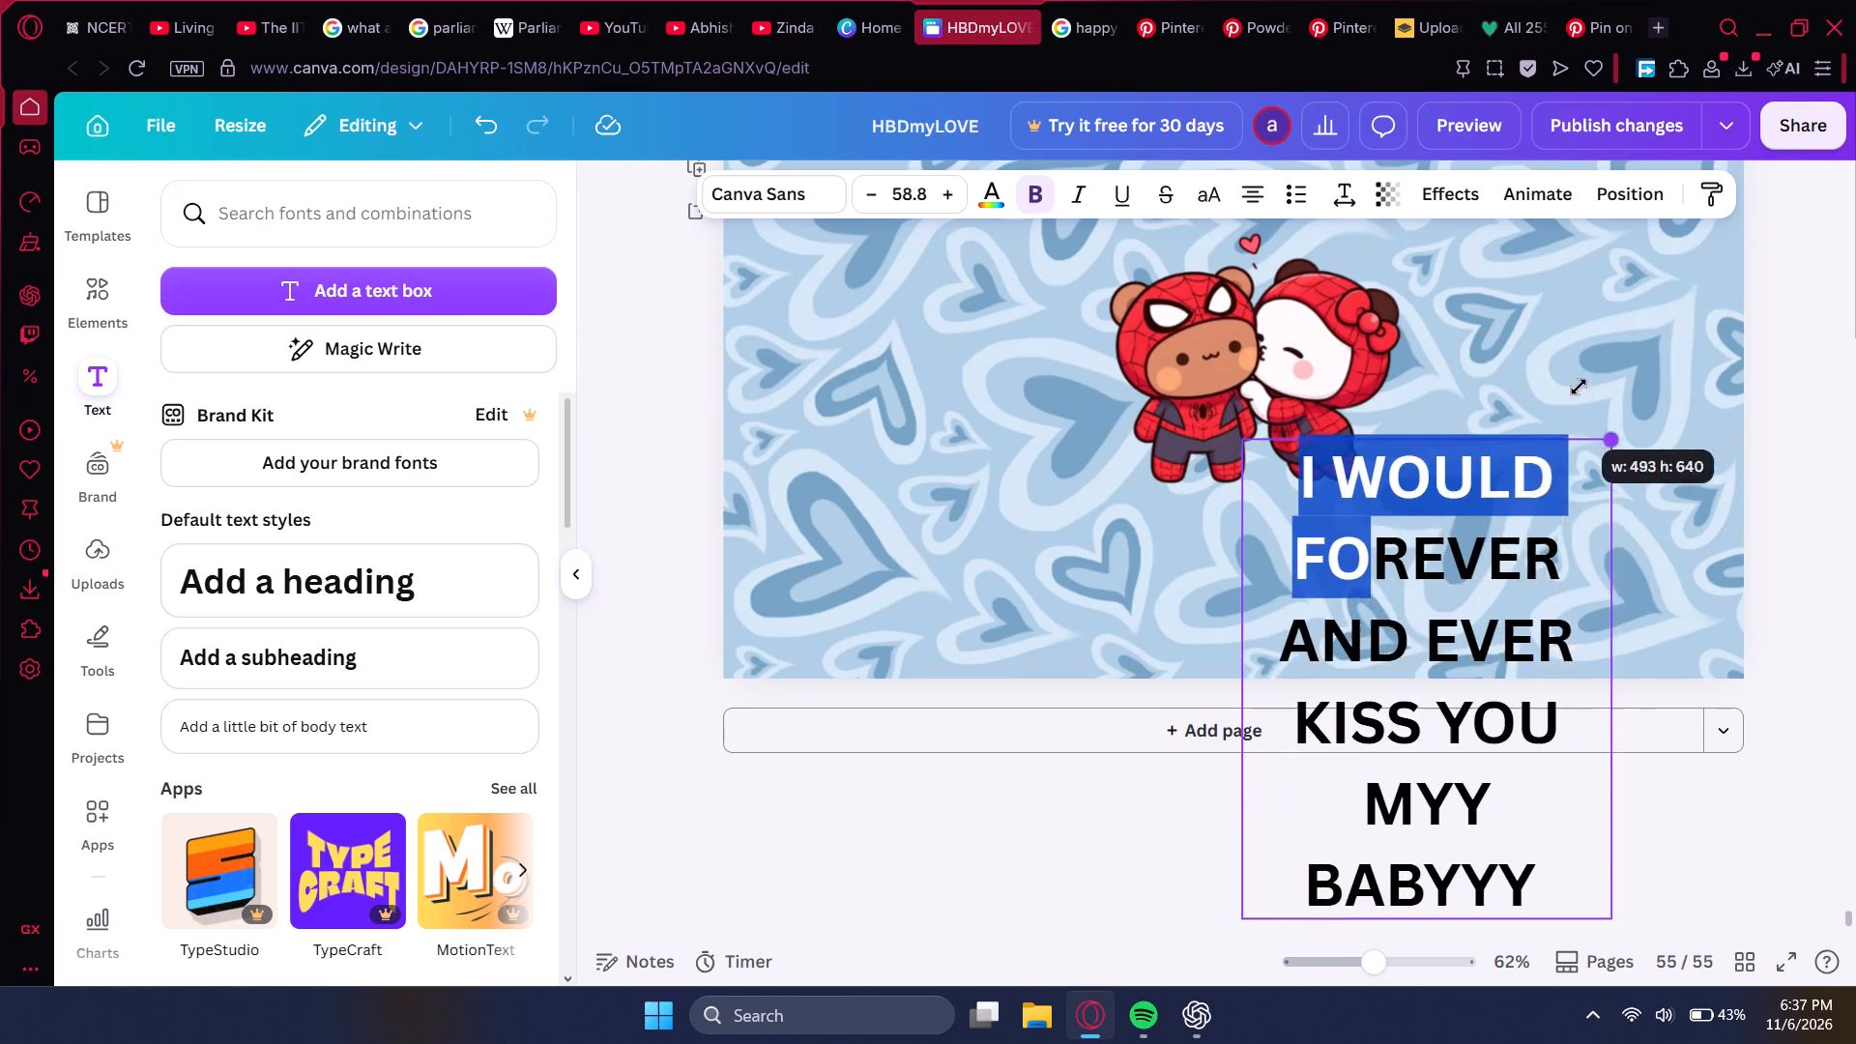
{"action": "left_click_drag", "start_coordinate": [1579, 387], "coordinate": [1590, 373]}
{"action": "left_click_drag", "start_coordinate": [1245, 915], "coordinate": [1453, 665]}
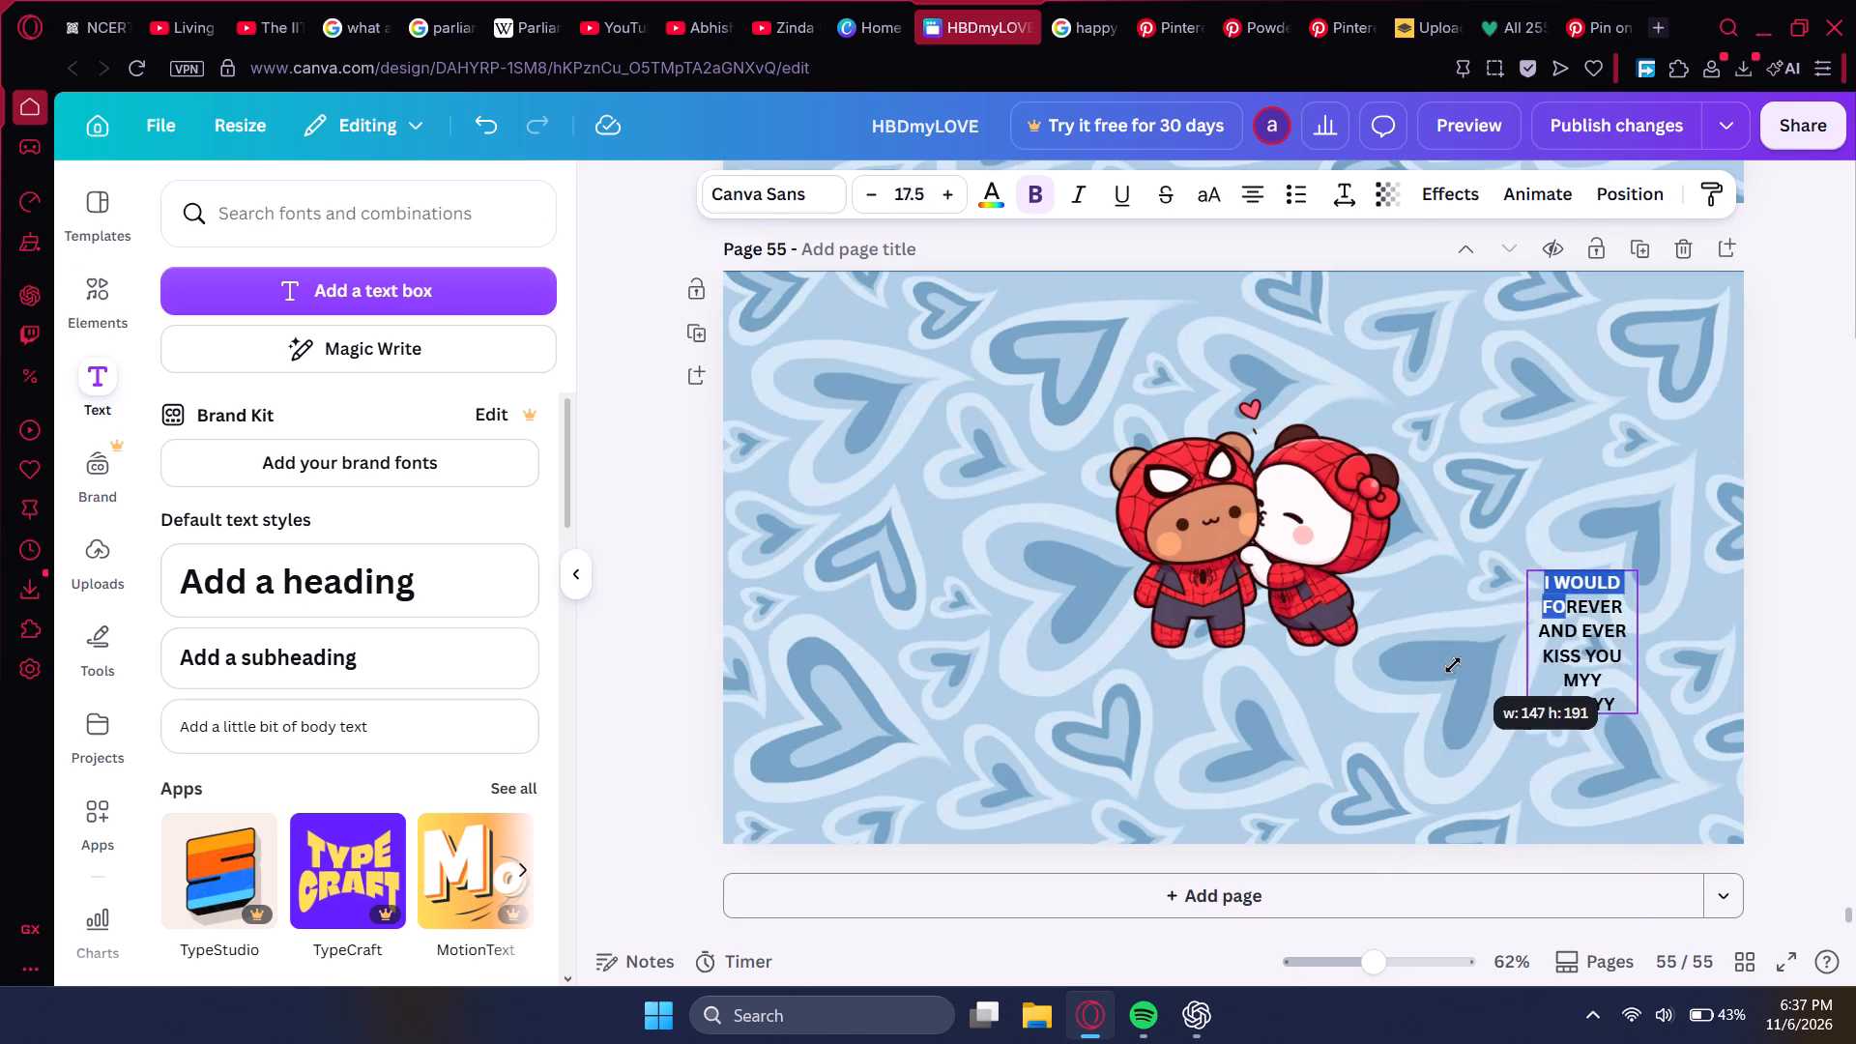
{"action": "left_click_drag", "start_coordinate": [1453, 665], "coordinate": [1434, 761]}
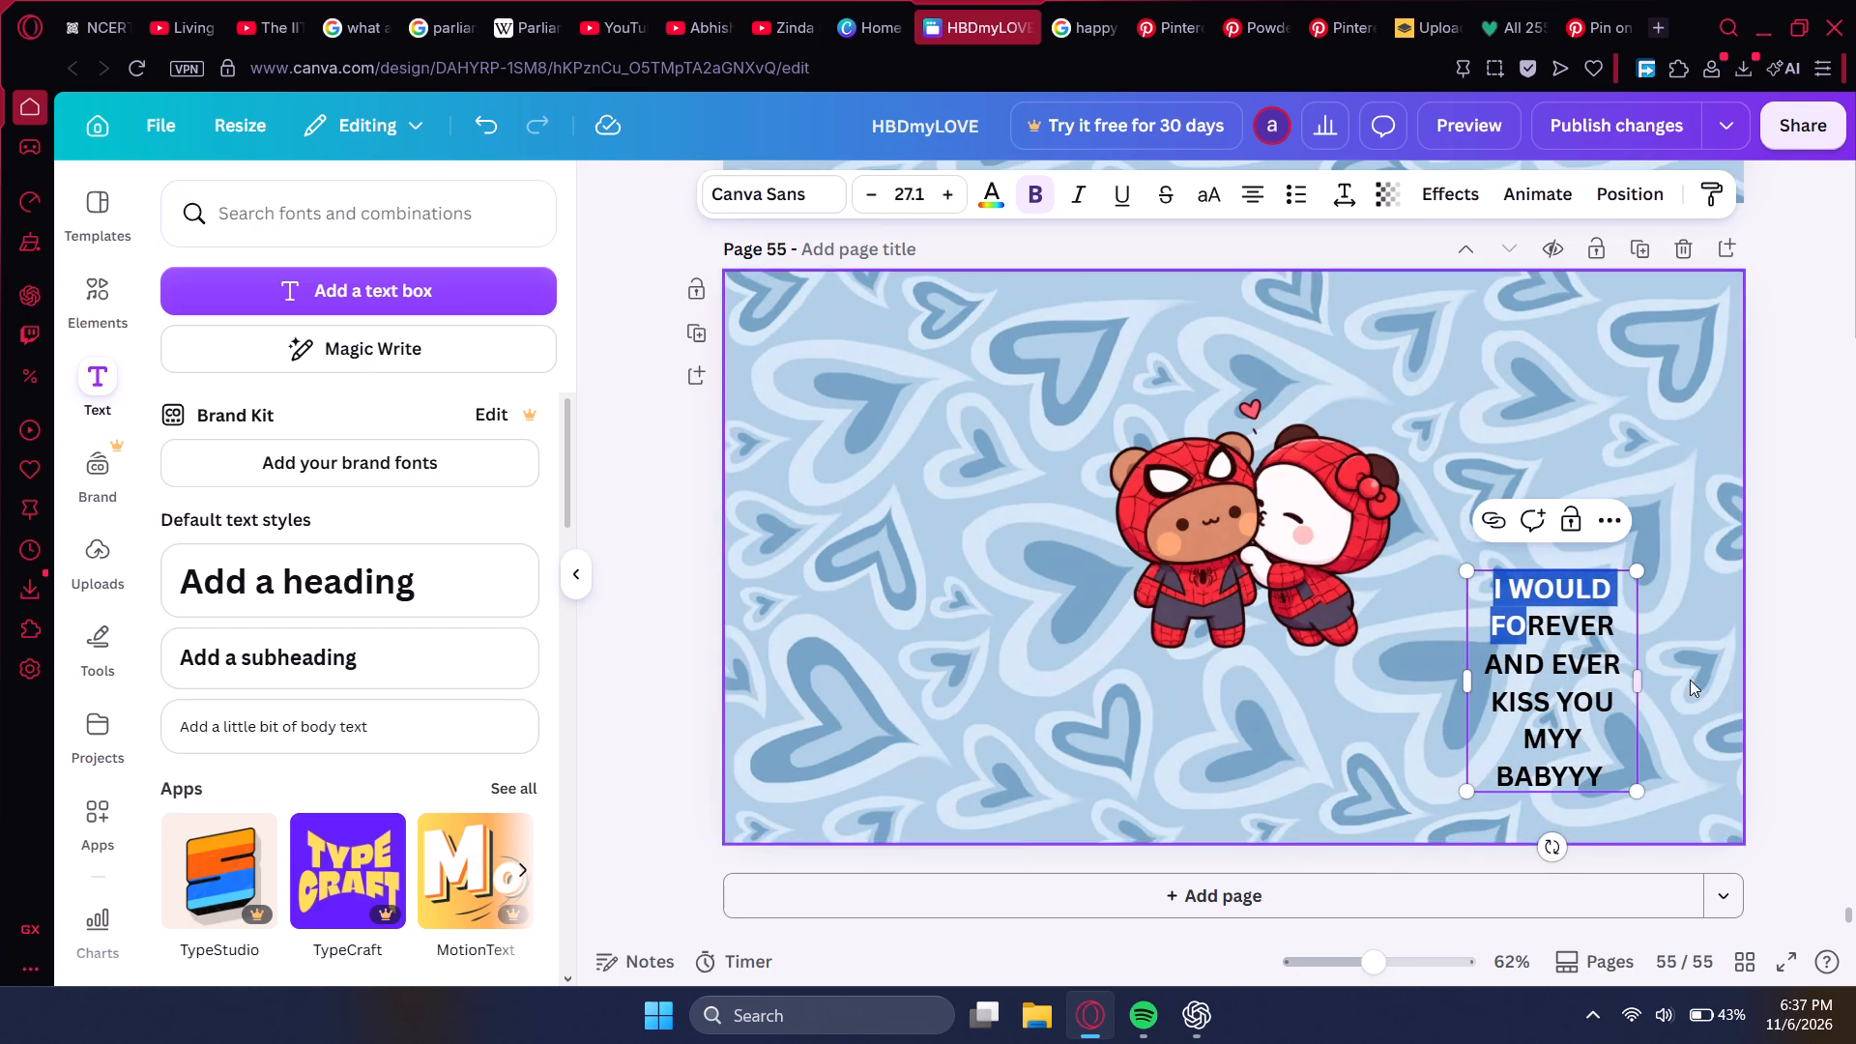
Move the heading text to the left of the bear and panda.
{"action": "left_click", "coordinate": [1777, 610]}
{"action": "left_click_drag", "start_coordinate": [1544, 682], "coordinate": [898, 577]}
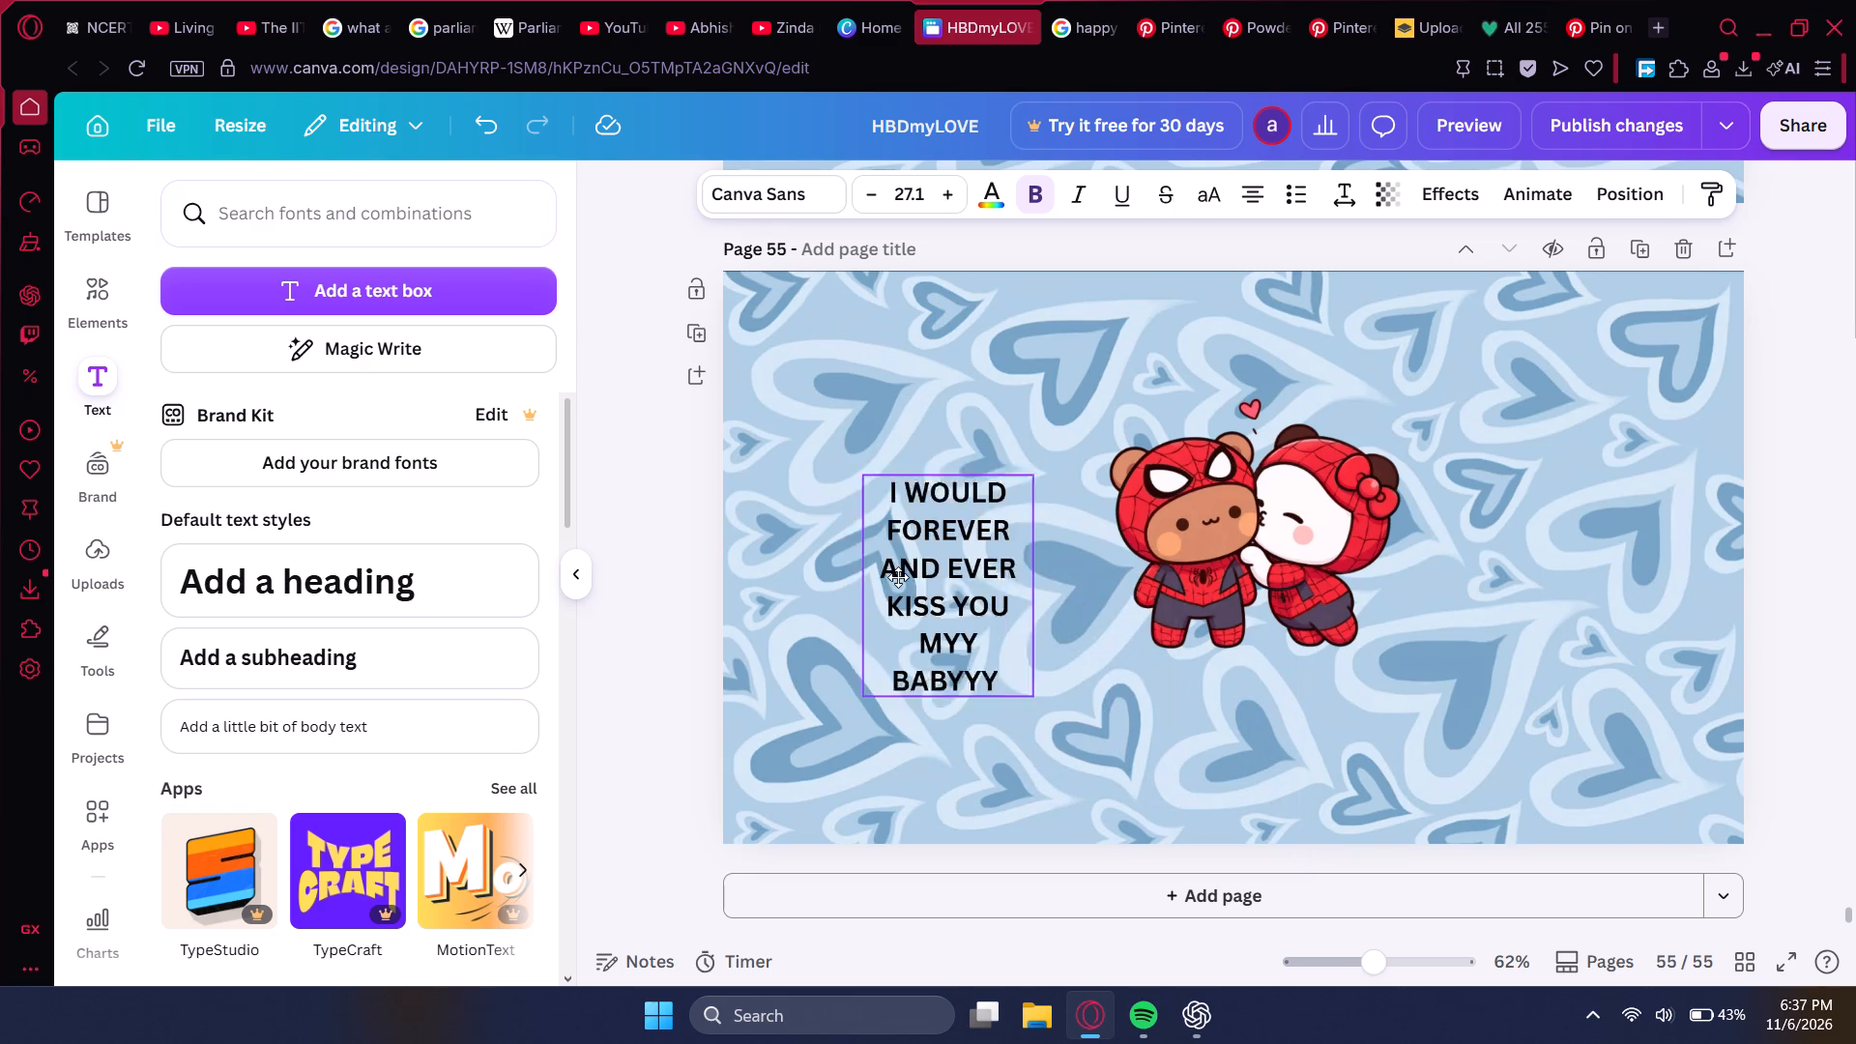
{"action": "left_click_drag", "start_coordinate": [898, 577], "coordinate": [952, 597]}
With the mobile preview open, crop the bear and panda image at top and bottom and move it up the page.
{"action": "left_click", "coordinate": [1466, 134]}
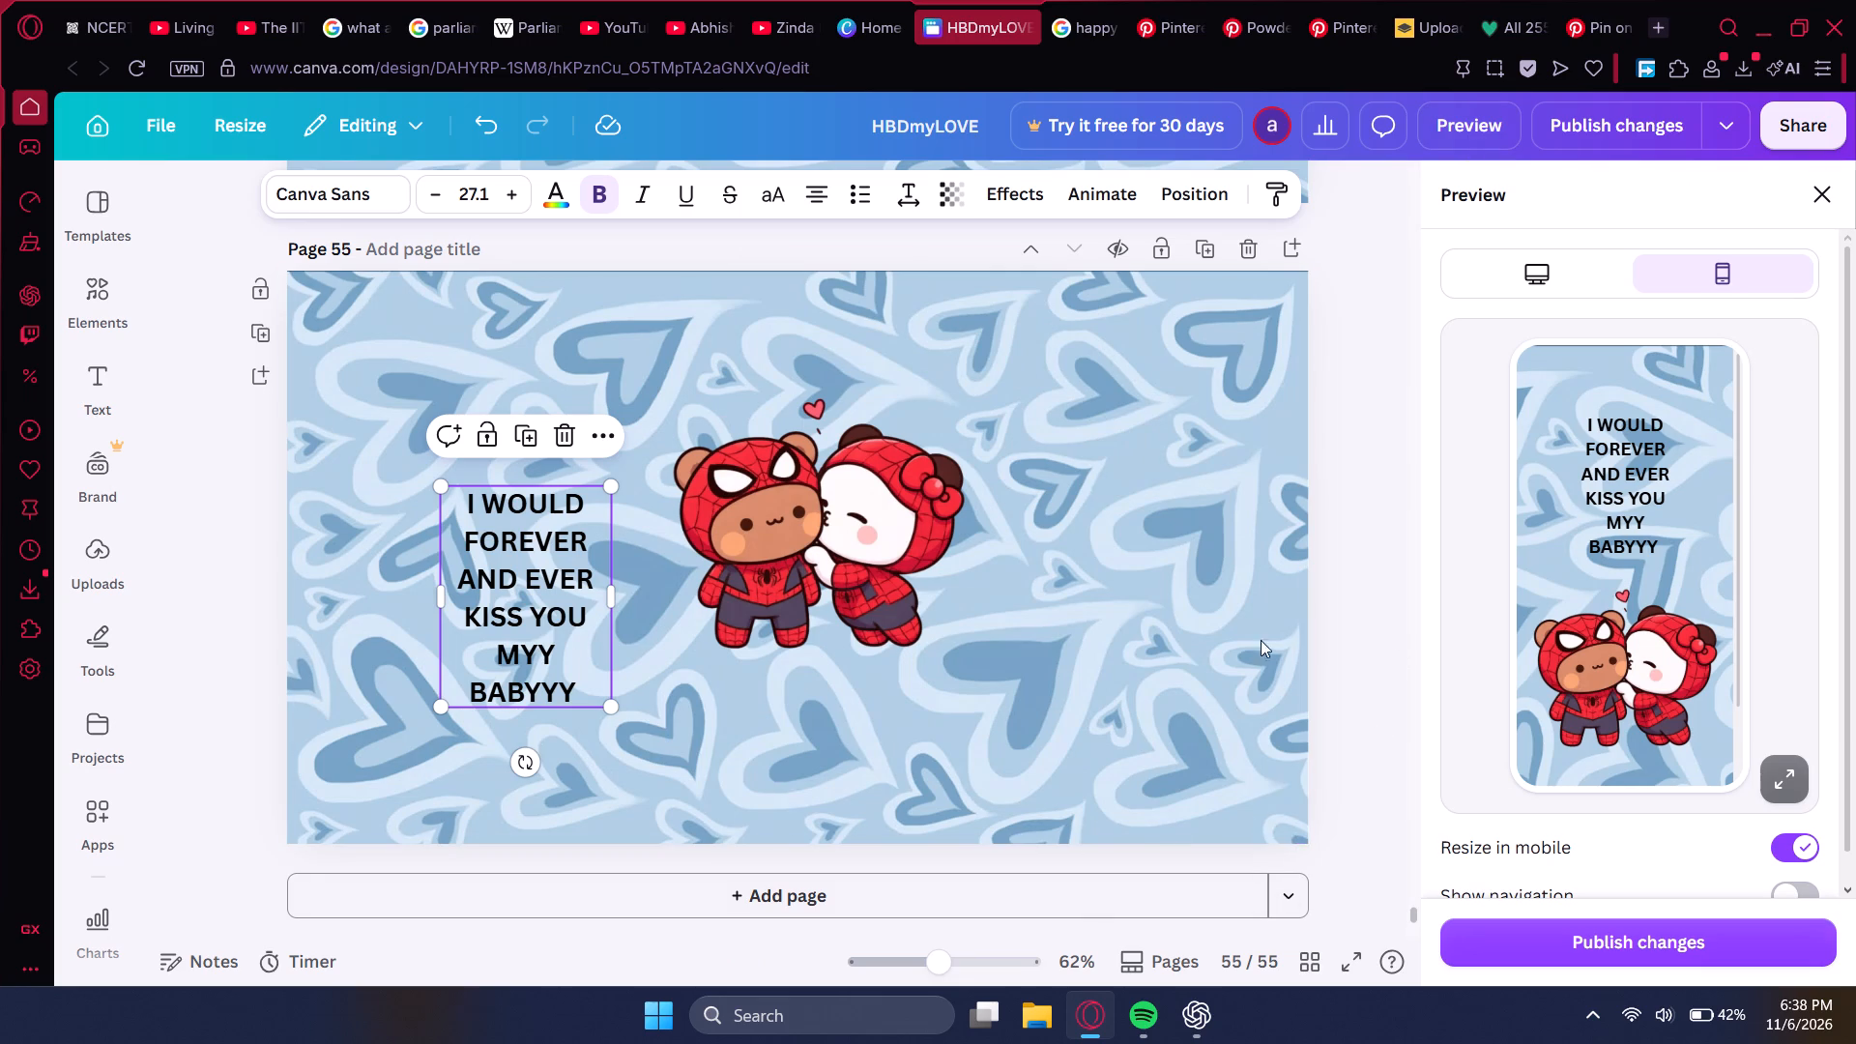
{"action": "left_click", "coordinate": [838, 388]}
{"action": "left_click_drag", "start_coordinate": [830, 364], "coordinate": [827, 390]}
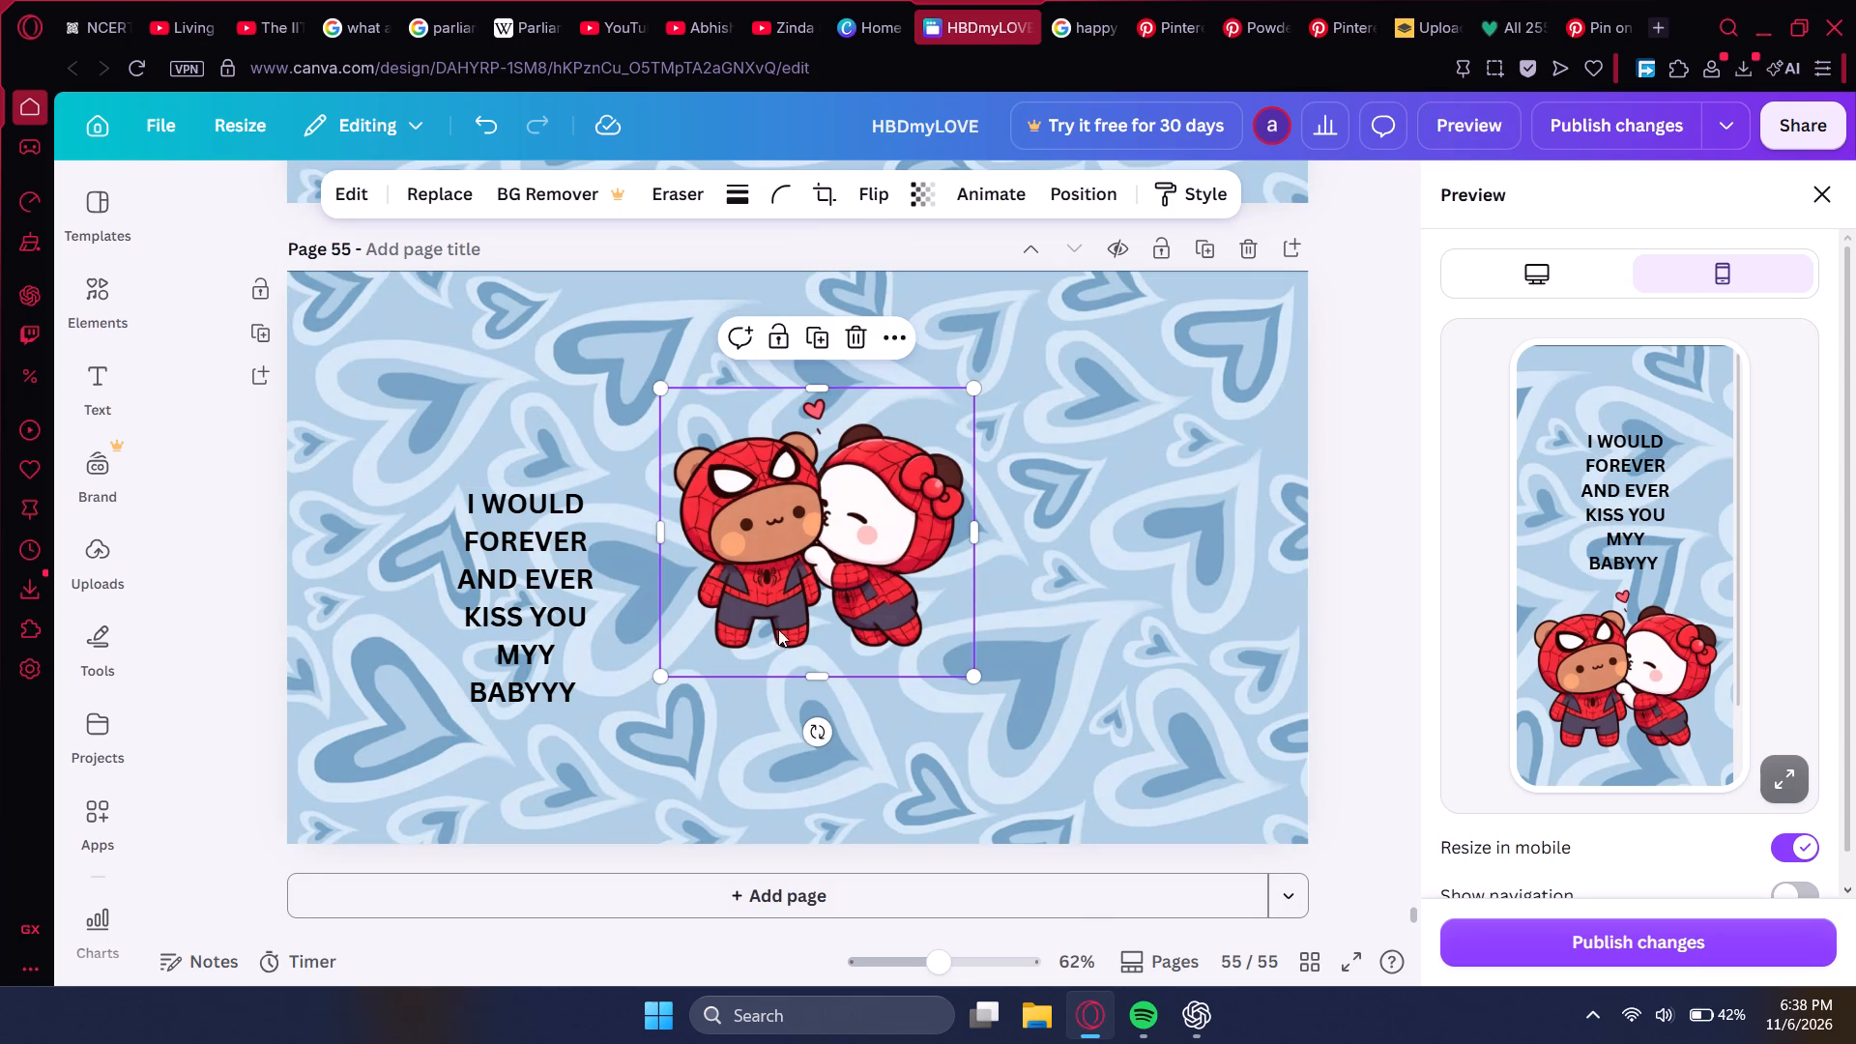
{"action": "left_click_drag", "start_coordinate": [827, 674], "coordinate": [826, 661]}
{"action": "left_click_drag", "start_coordinate": [834, 596], "coordinate": [802, 549]}
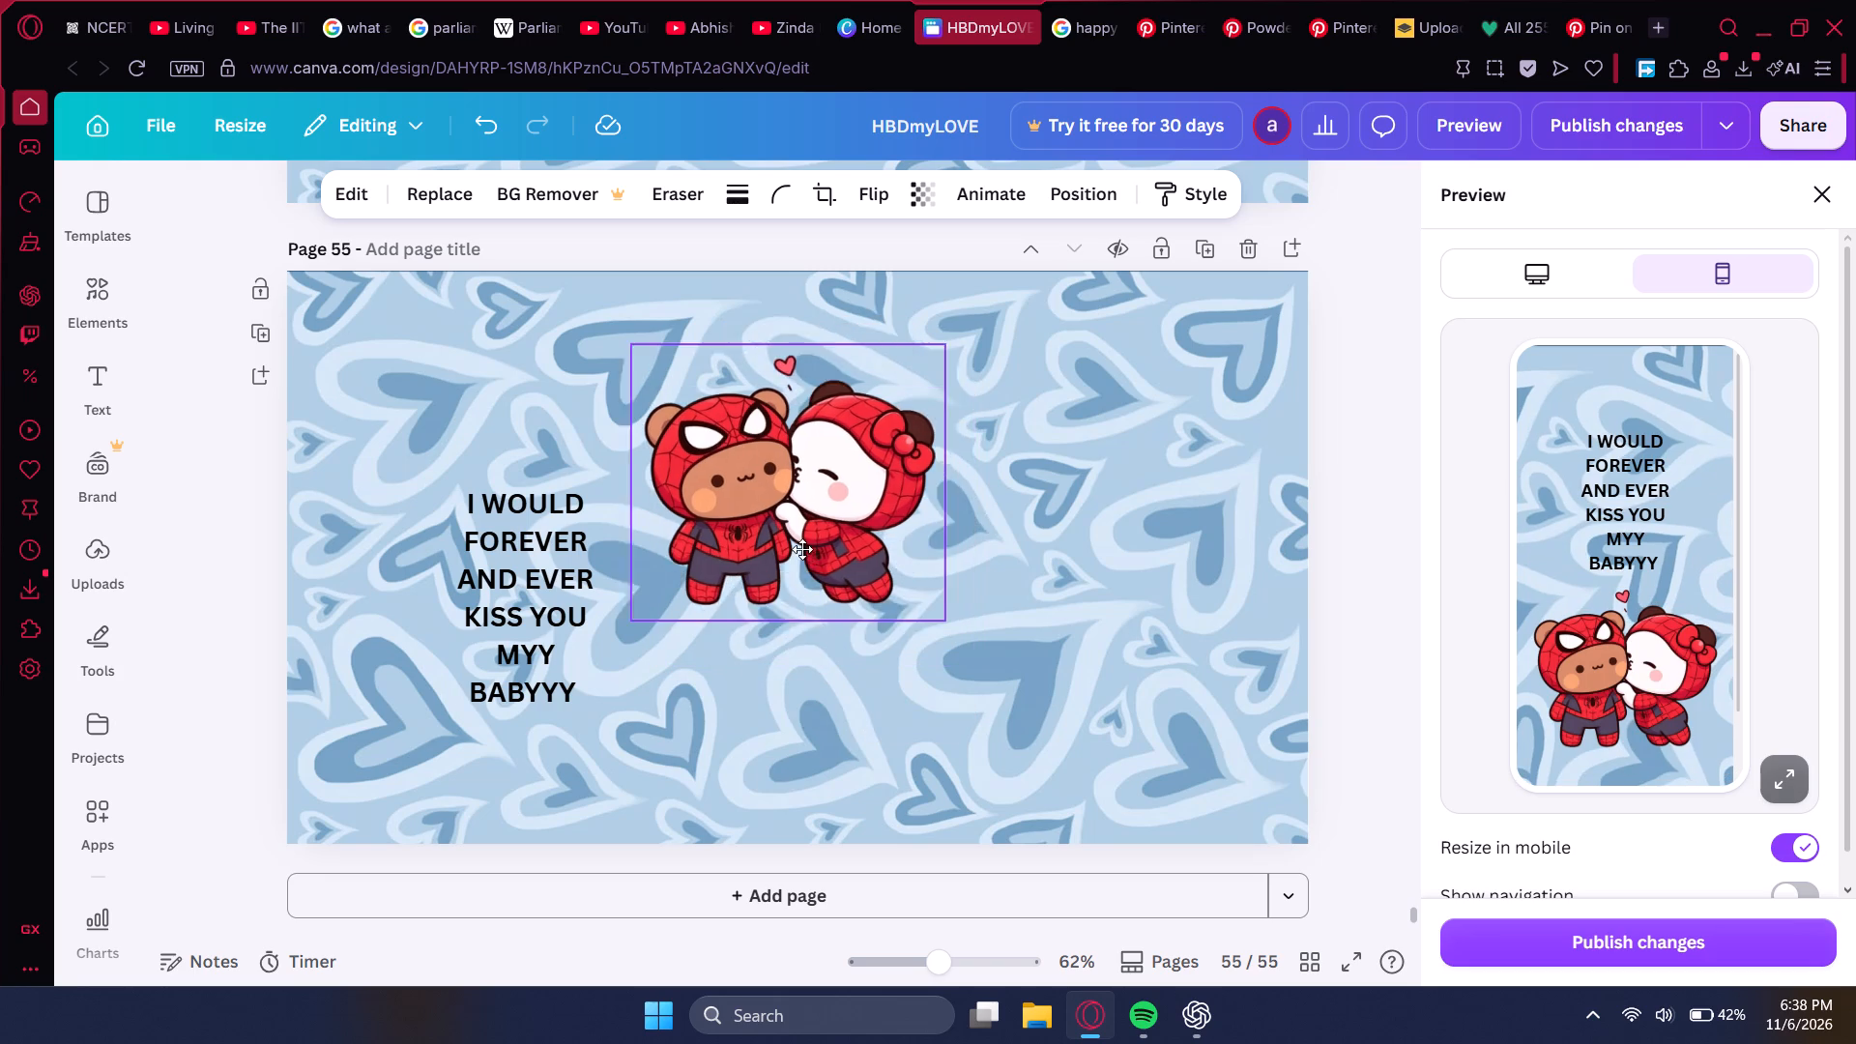
{"action": "left_click_drag", "start_coordinate": [802, 549], "coordinate": [814, 507]}
Place the heading text centred beneath the bear and panda and widen its box so it wraps onto three lines.
{"action": "left_click_drag", "start_coordinate": [565, 629], "coordinate": [812, 734]}
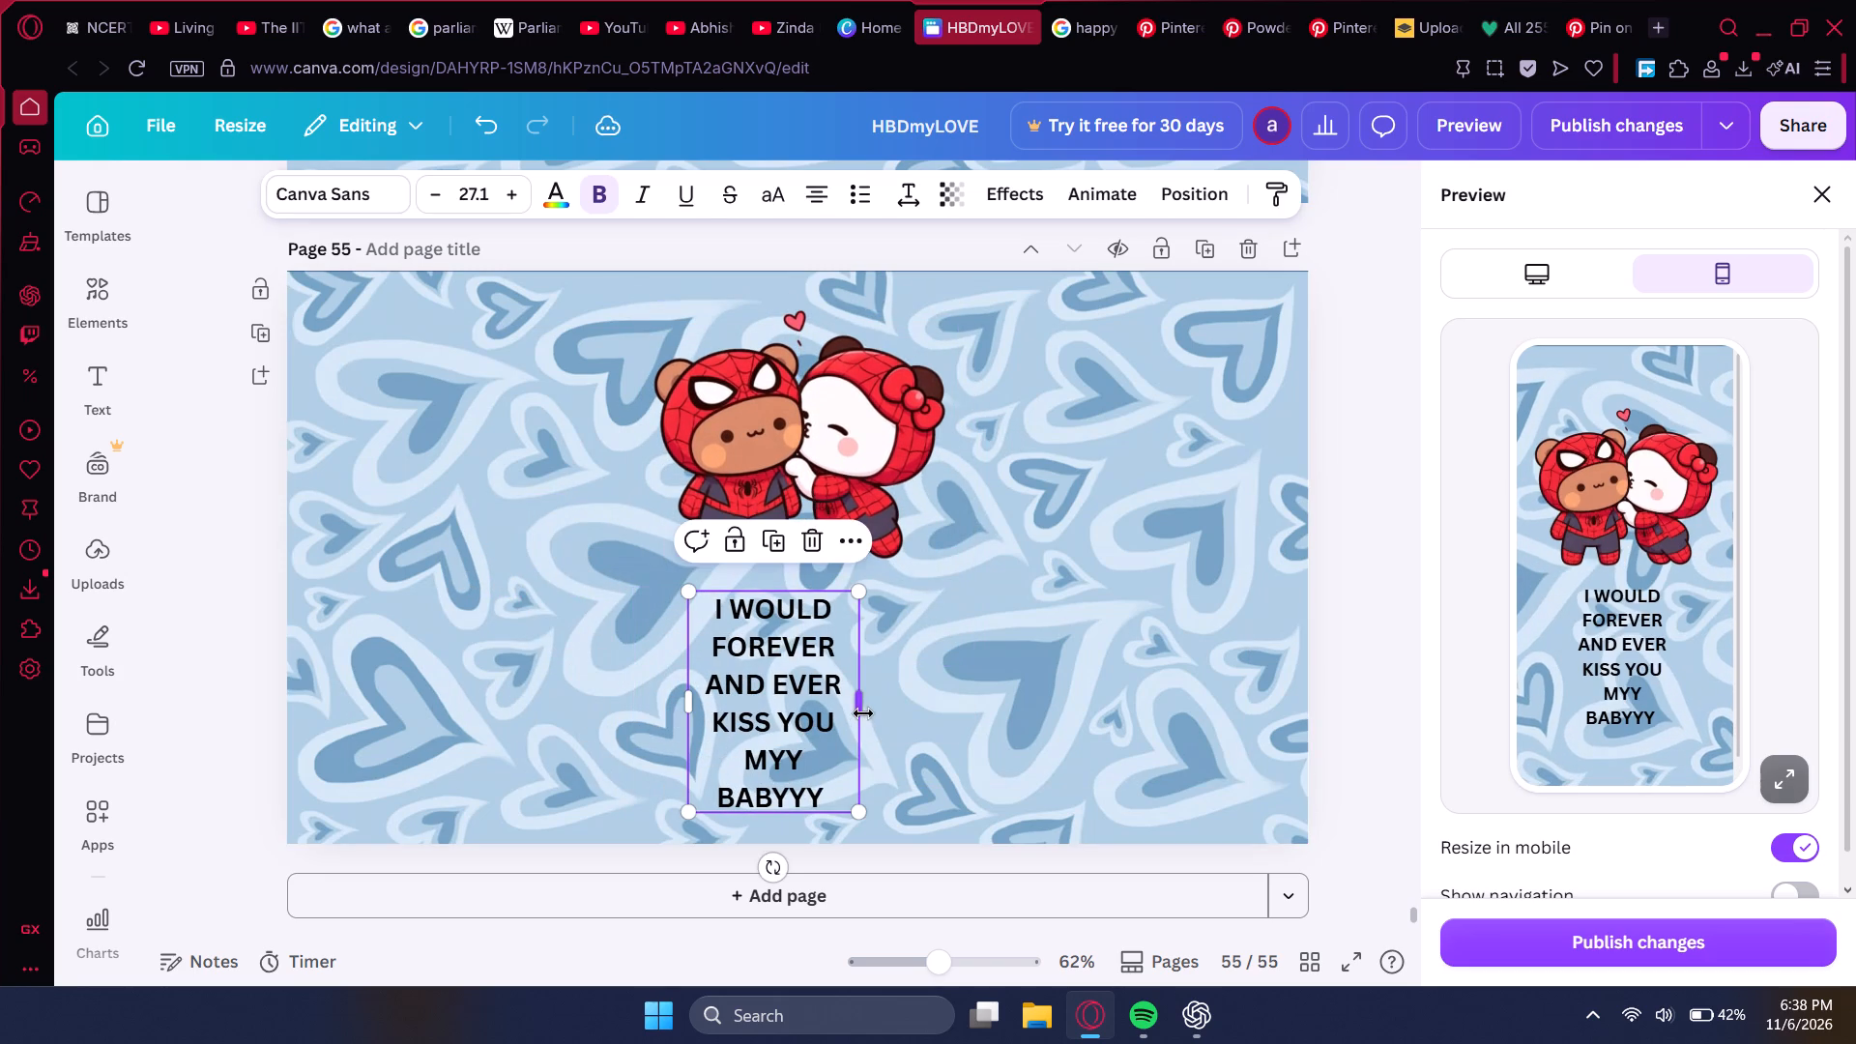
{"action": "left_click_drag", "start_coordinate": [863, 712], "coordinate": [1010, 711]}
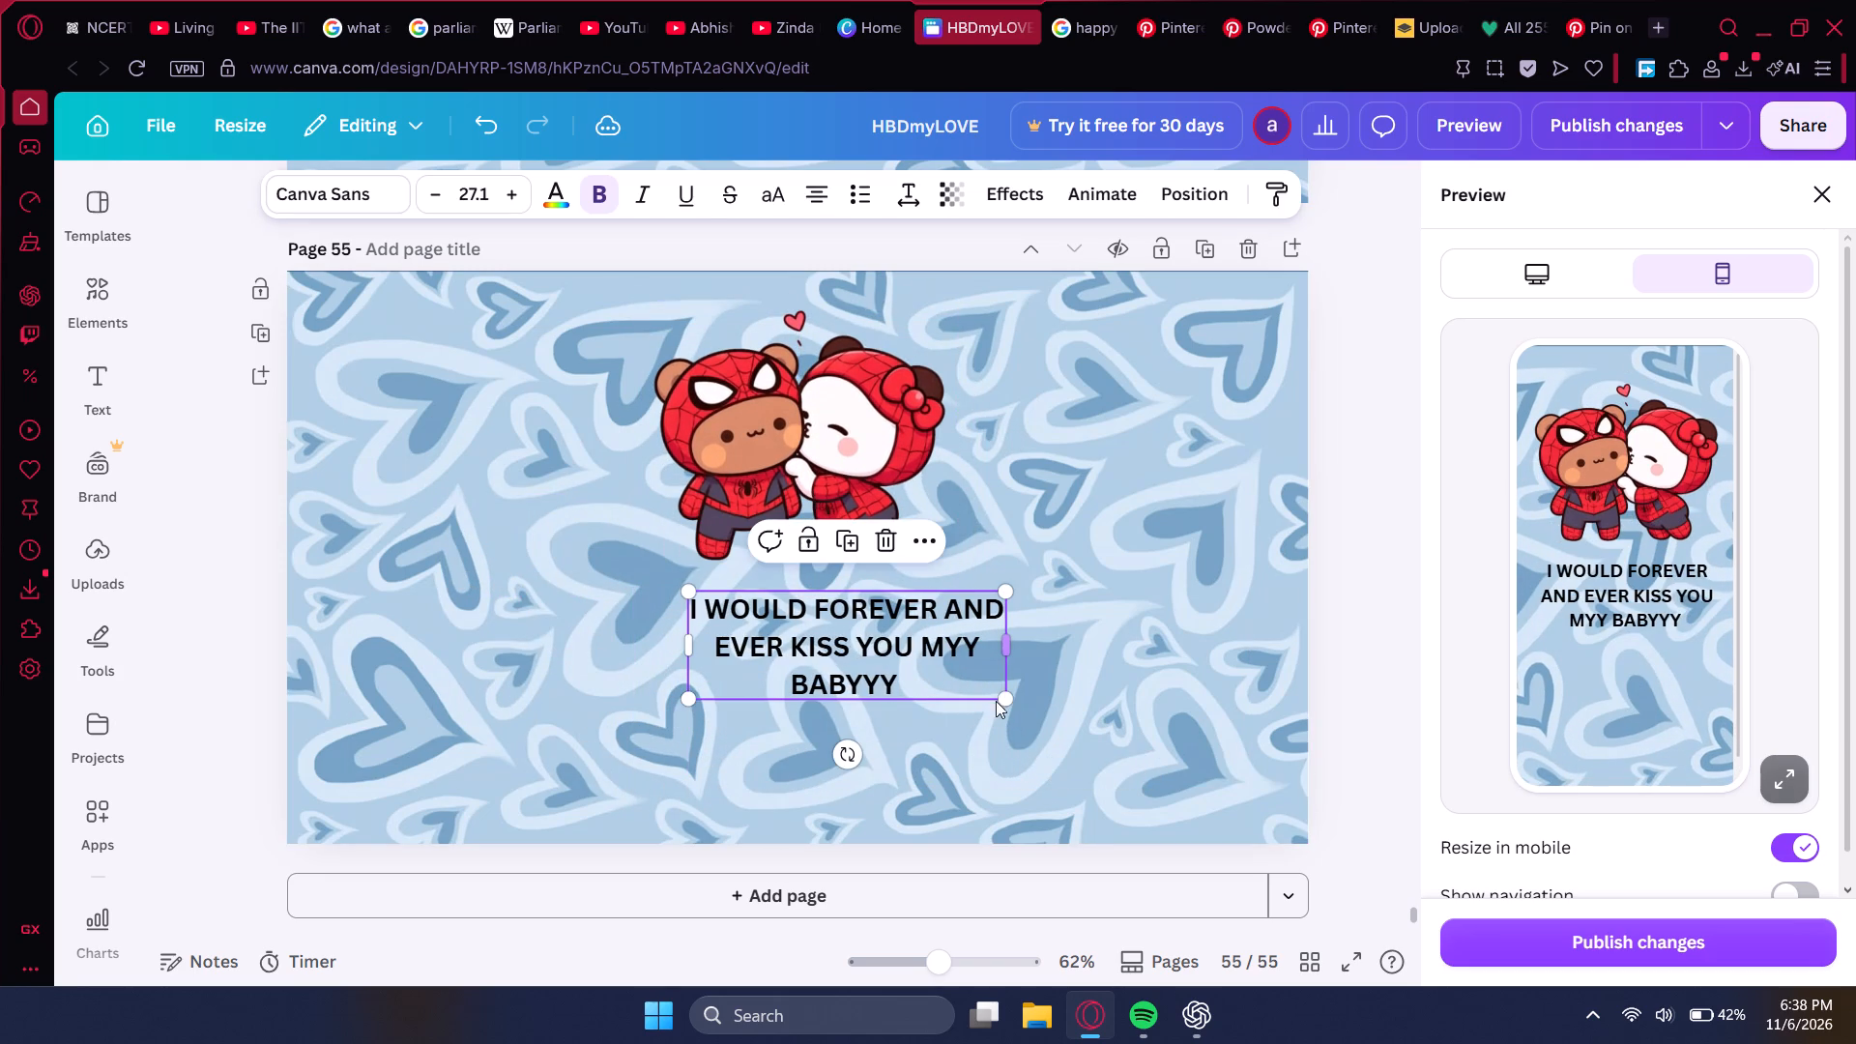
{"action": "left_click", "coordinate": [1341, 652]}
{"action": "left_click_drag", "start_coordinate": [936, 632], "coordinate": [886, 624]}
Add a subheading to page 55 reading "YOU'RE MY WORLD, MY HEART.. MY WHOLE LIFE PREEEET".
{"action": "left_click", "coordinate": [104, 394]}
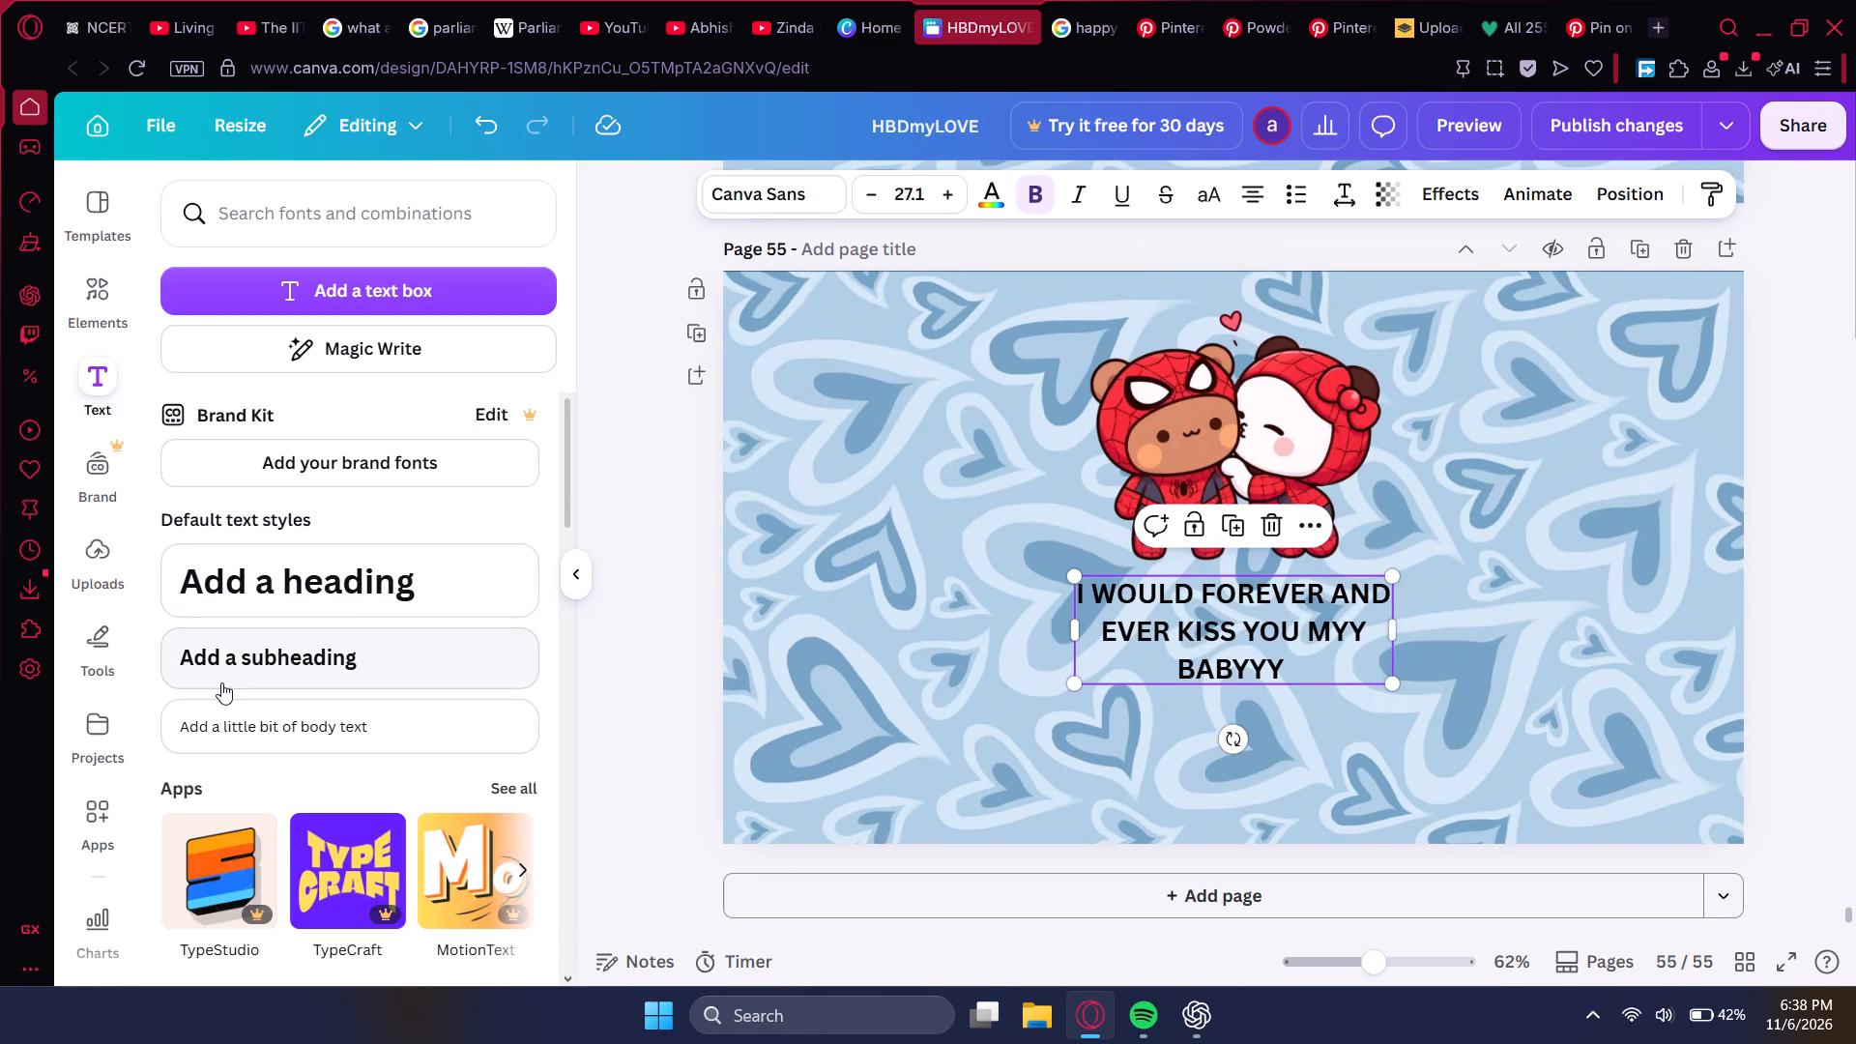
{"action": "left_click", "coordinate": [228, 664]}
{"action": "type", "text": "YOU'RE MY WORLD, MY LIFE AND"}
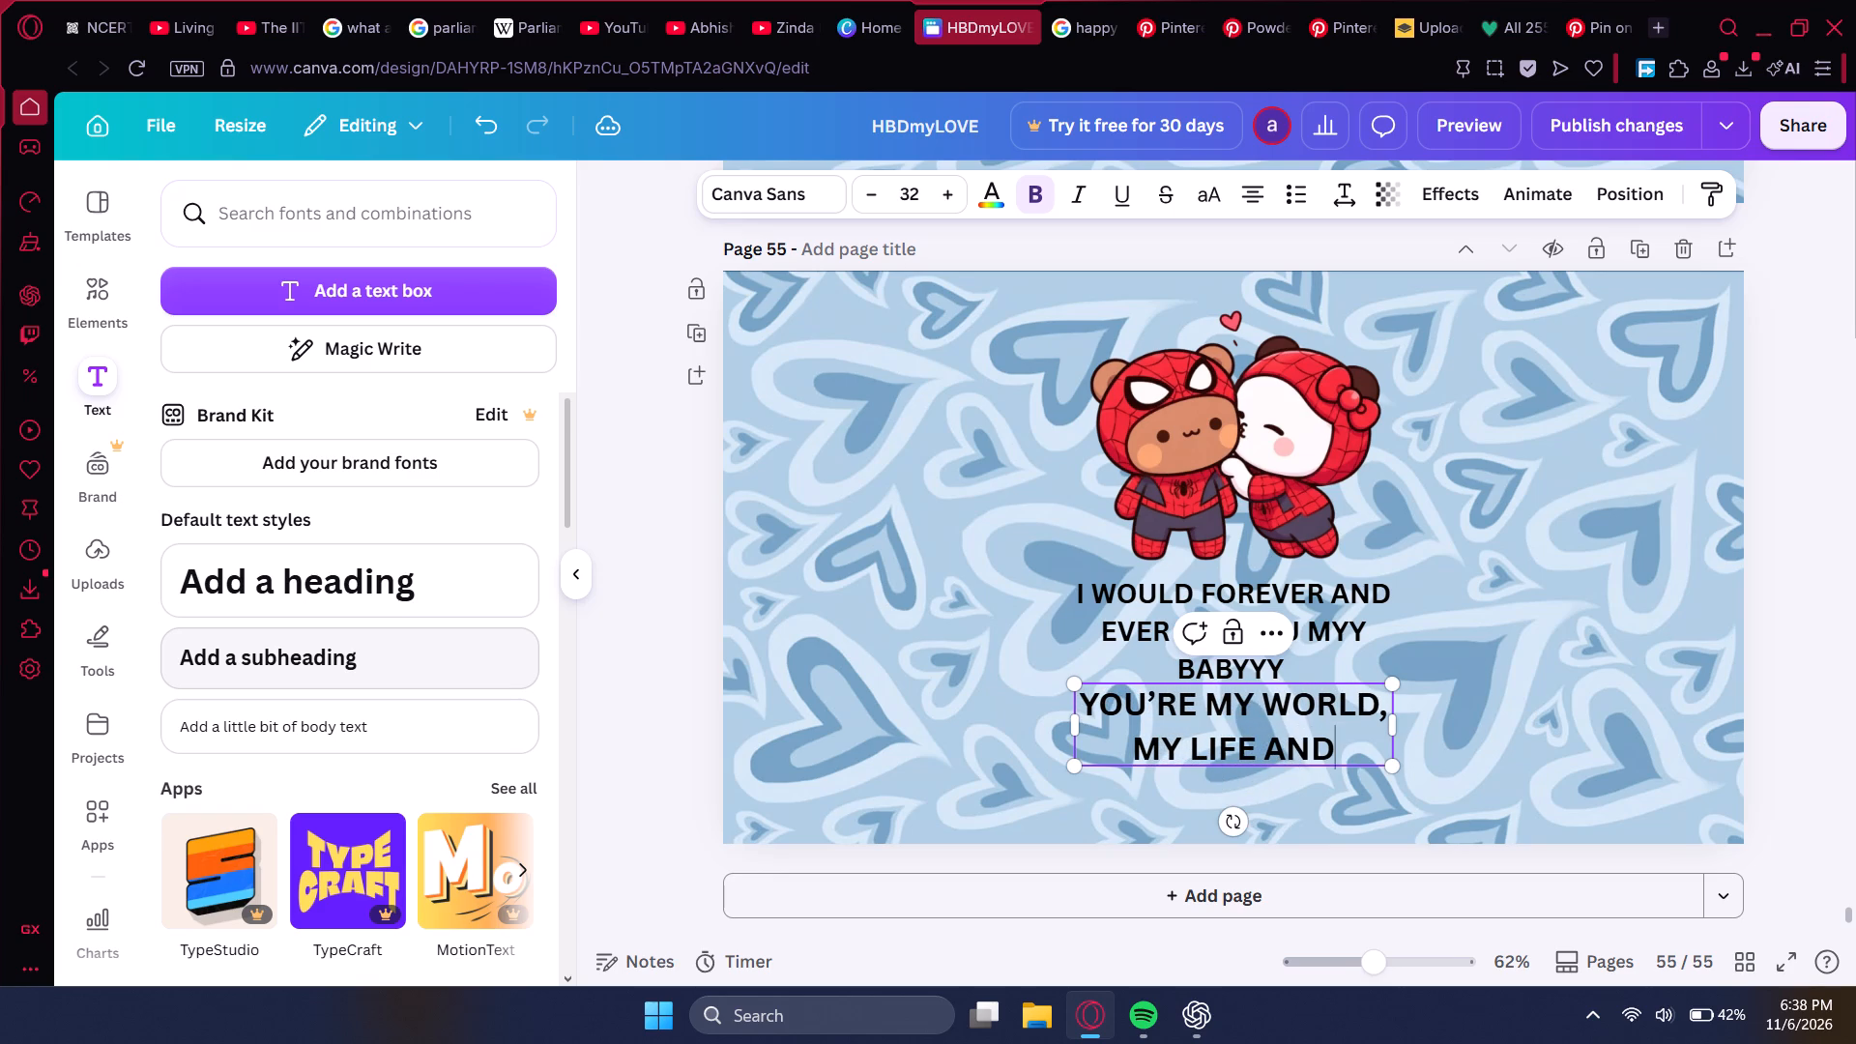
{"action": "key", "text": "BackSpace"}
{"action": "key", "text": "BackSpace"}
{"action": "key", "text": "BackSpace"}
{"action": "key", "text": "BackSpace"}
{"action": "key", "text": "BackSpace"}
{"action": "key", "text": "BackSpace"}
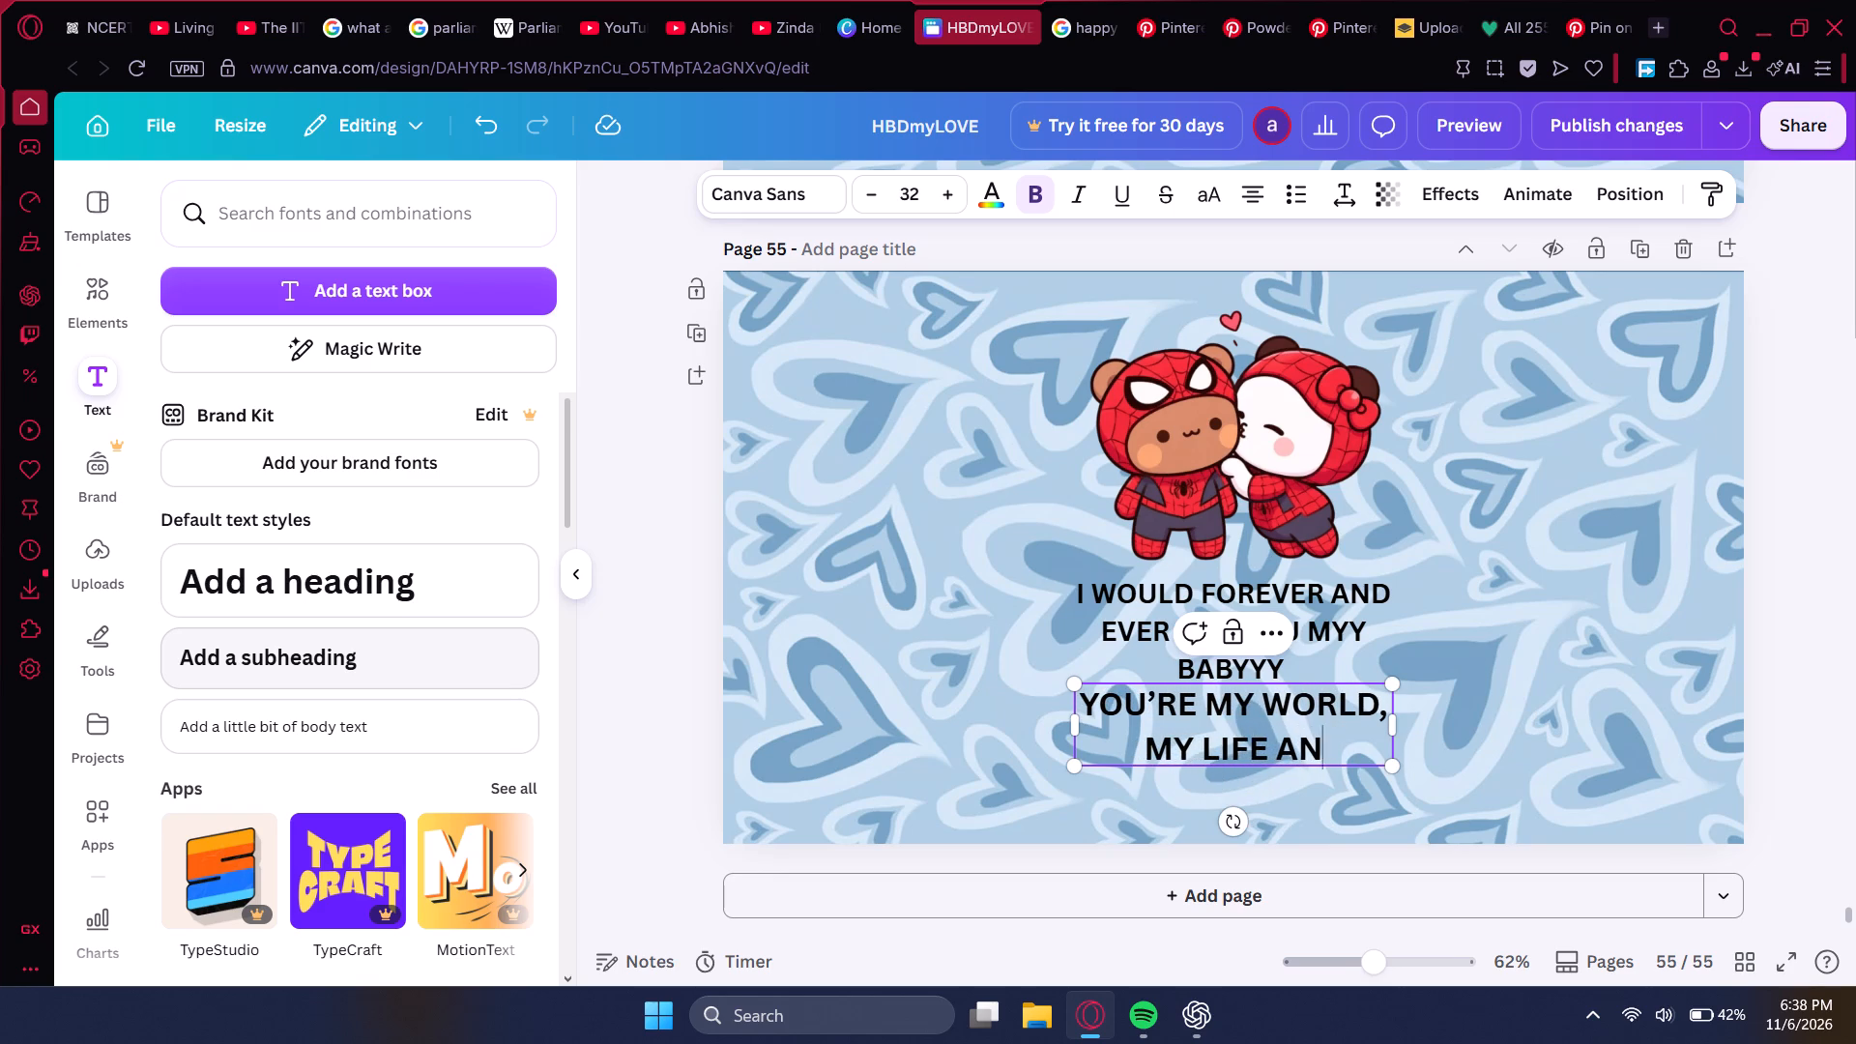
{"action": "key", "text": "BackSpace"}
{"action": "key", "text": "BackSpace"}
{"action": "type", "text": "HEART"}
{"action": "type", "text": ".. MY WHOLE LIFE PREEEET"}
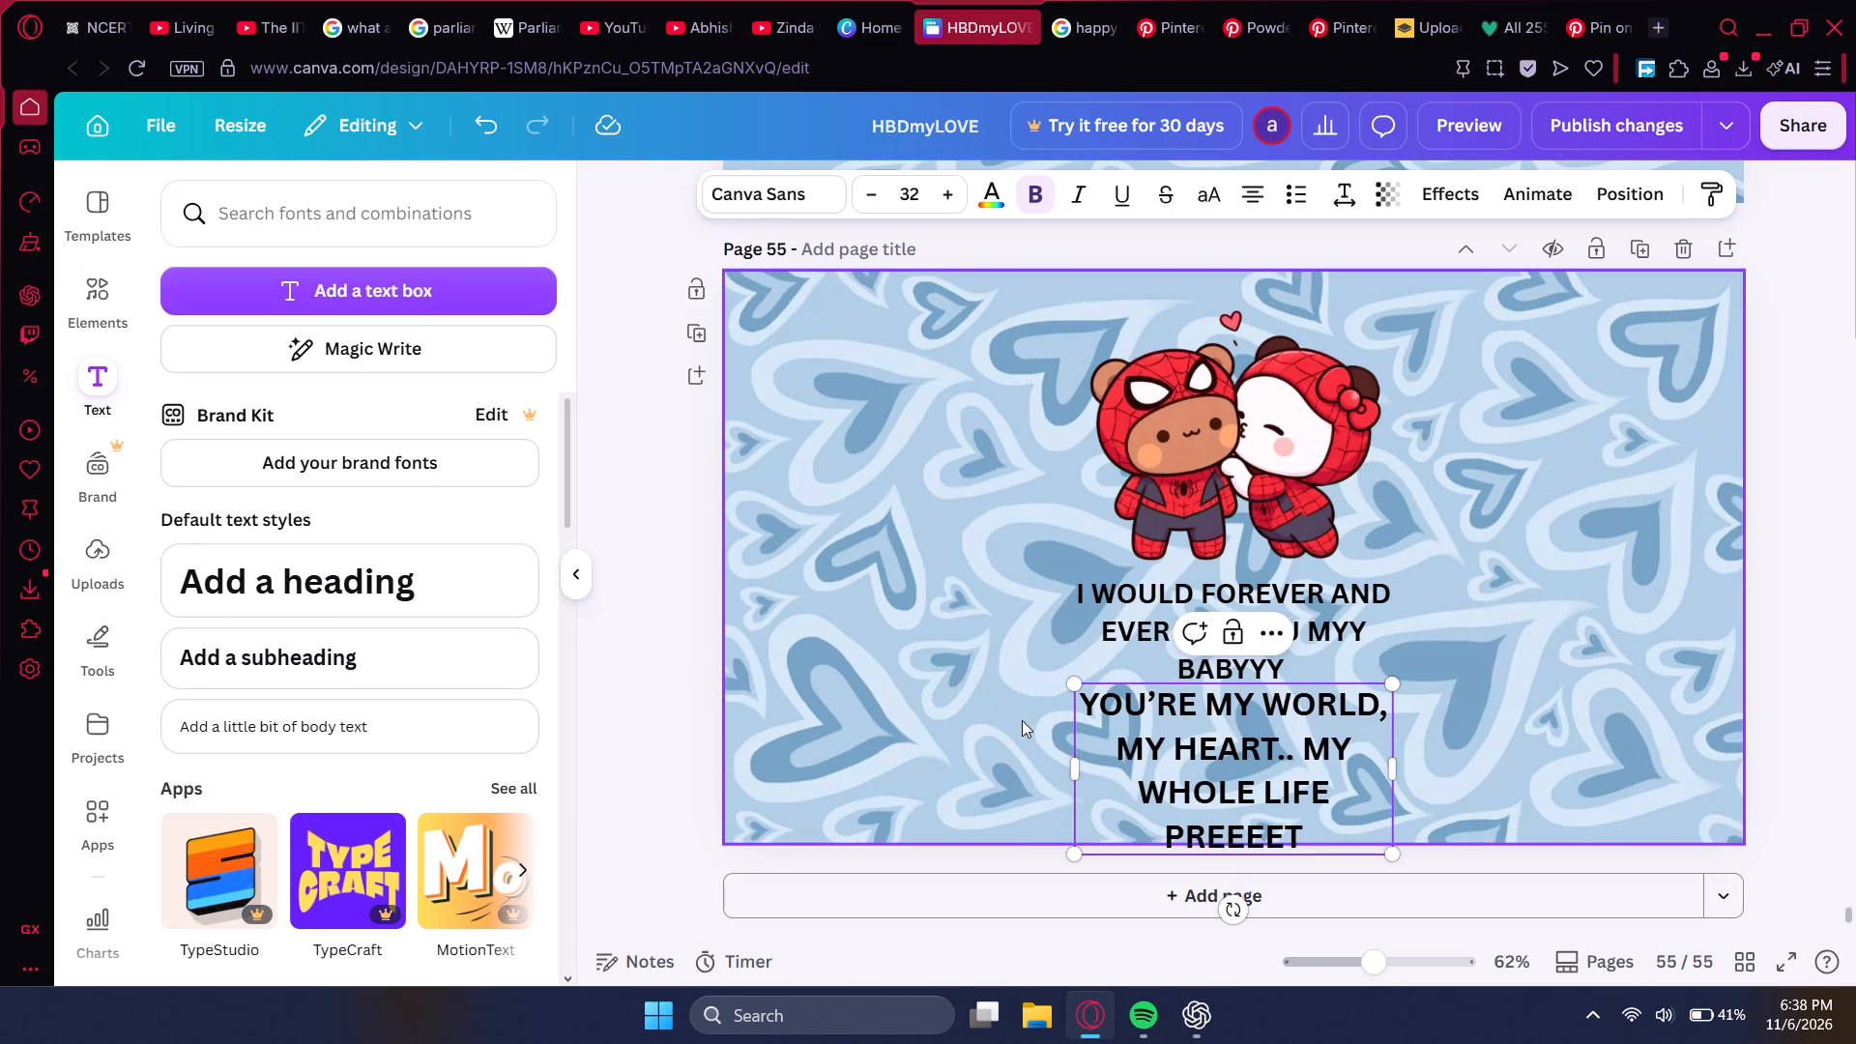
Shrink the new subheading text to a font size of about 23.
{"action": "left_click_drag", "start_coordinate": [1076, 686], "coordinate": [1156, 748]}
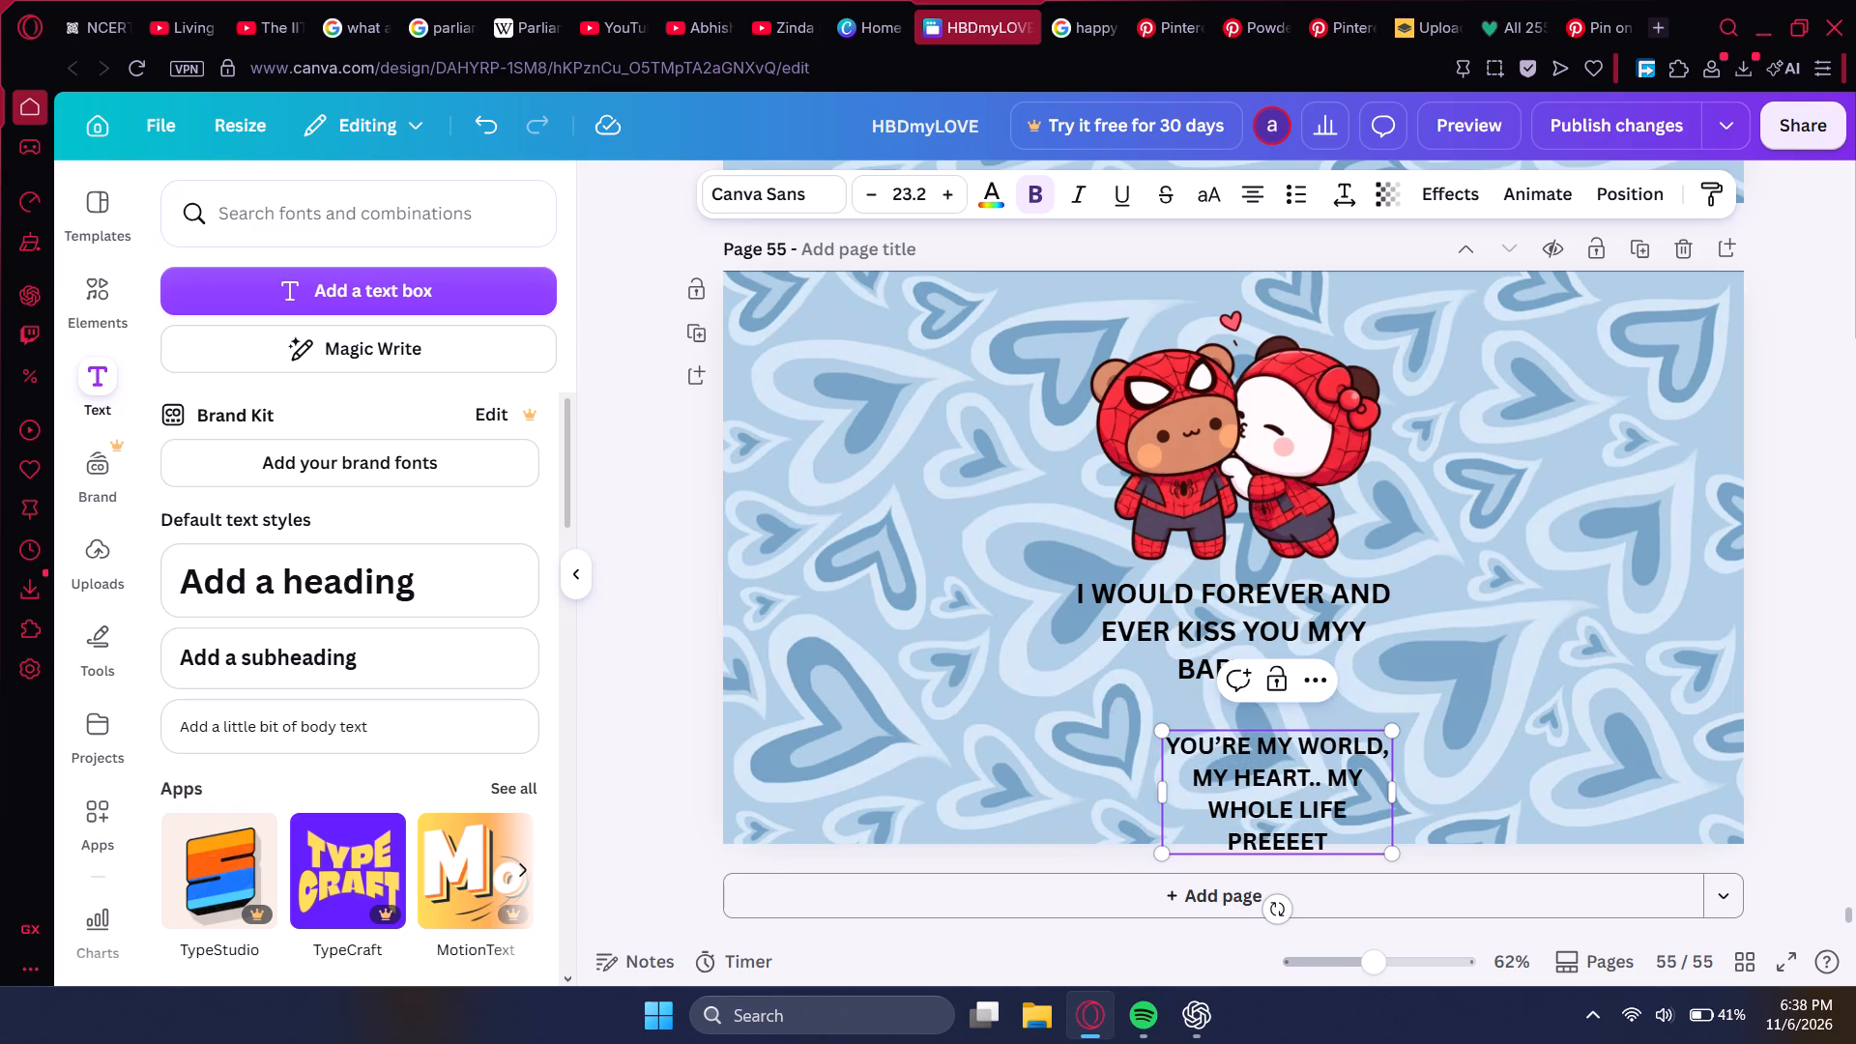
{"action": "left_click", "coordinate": [1438, 779]}
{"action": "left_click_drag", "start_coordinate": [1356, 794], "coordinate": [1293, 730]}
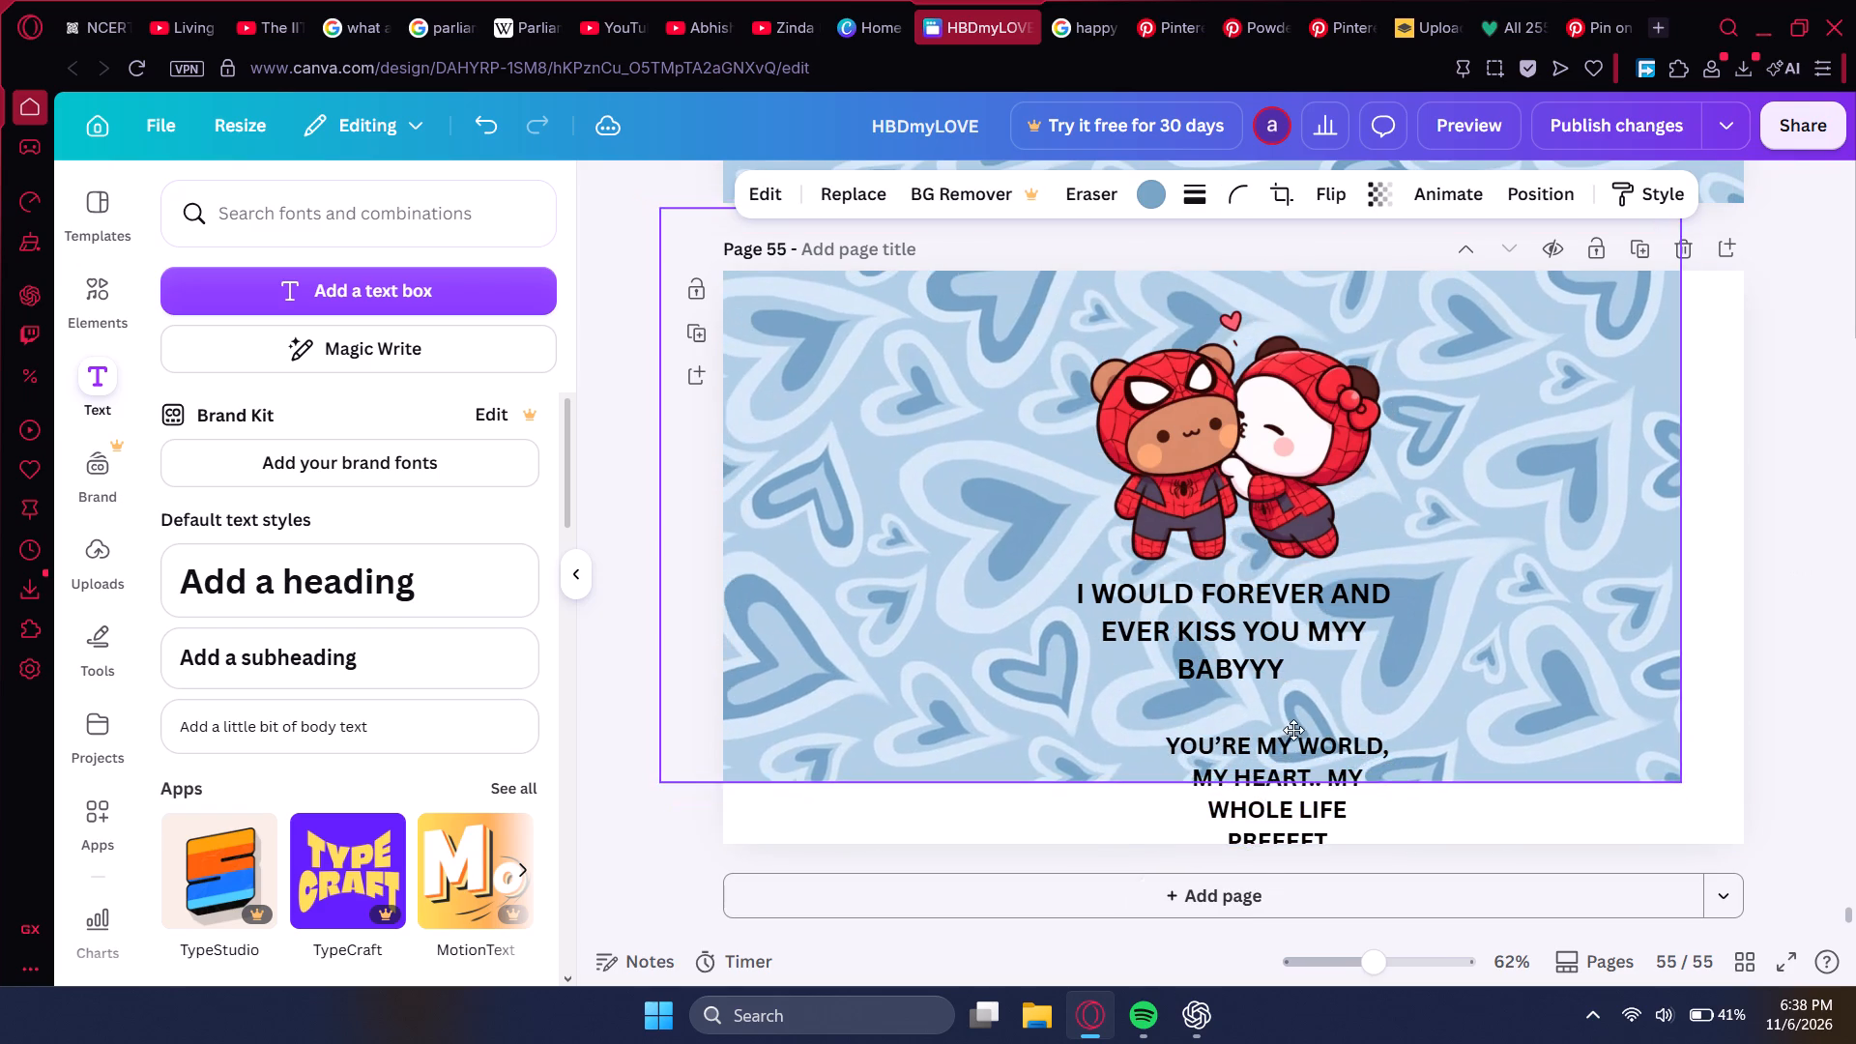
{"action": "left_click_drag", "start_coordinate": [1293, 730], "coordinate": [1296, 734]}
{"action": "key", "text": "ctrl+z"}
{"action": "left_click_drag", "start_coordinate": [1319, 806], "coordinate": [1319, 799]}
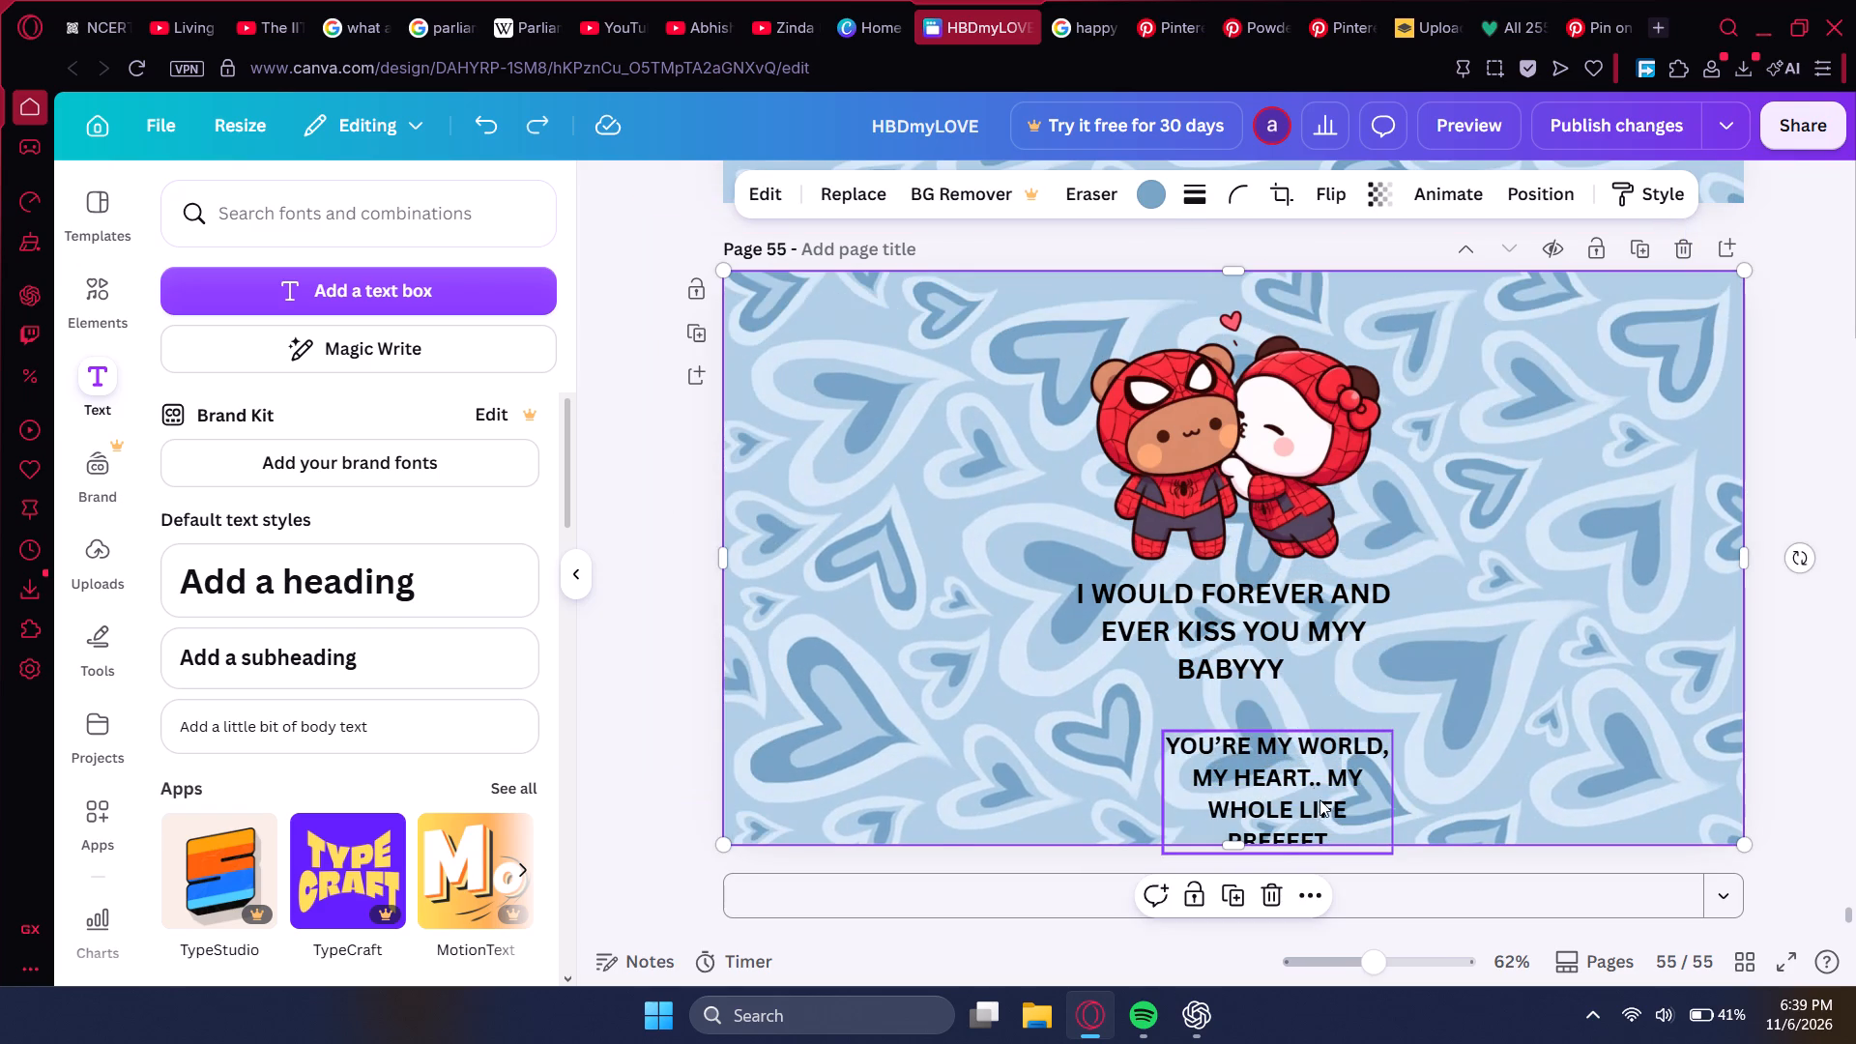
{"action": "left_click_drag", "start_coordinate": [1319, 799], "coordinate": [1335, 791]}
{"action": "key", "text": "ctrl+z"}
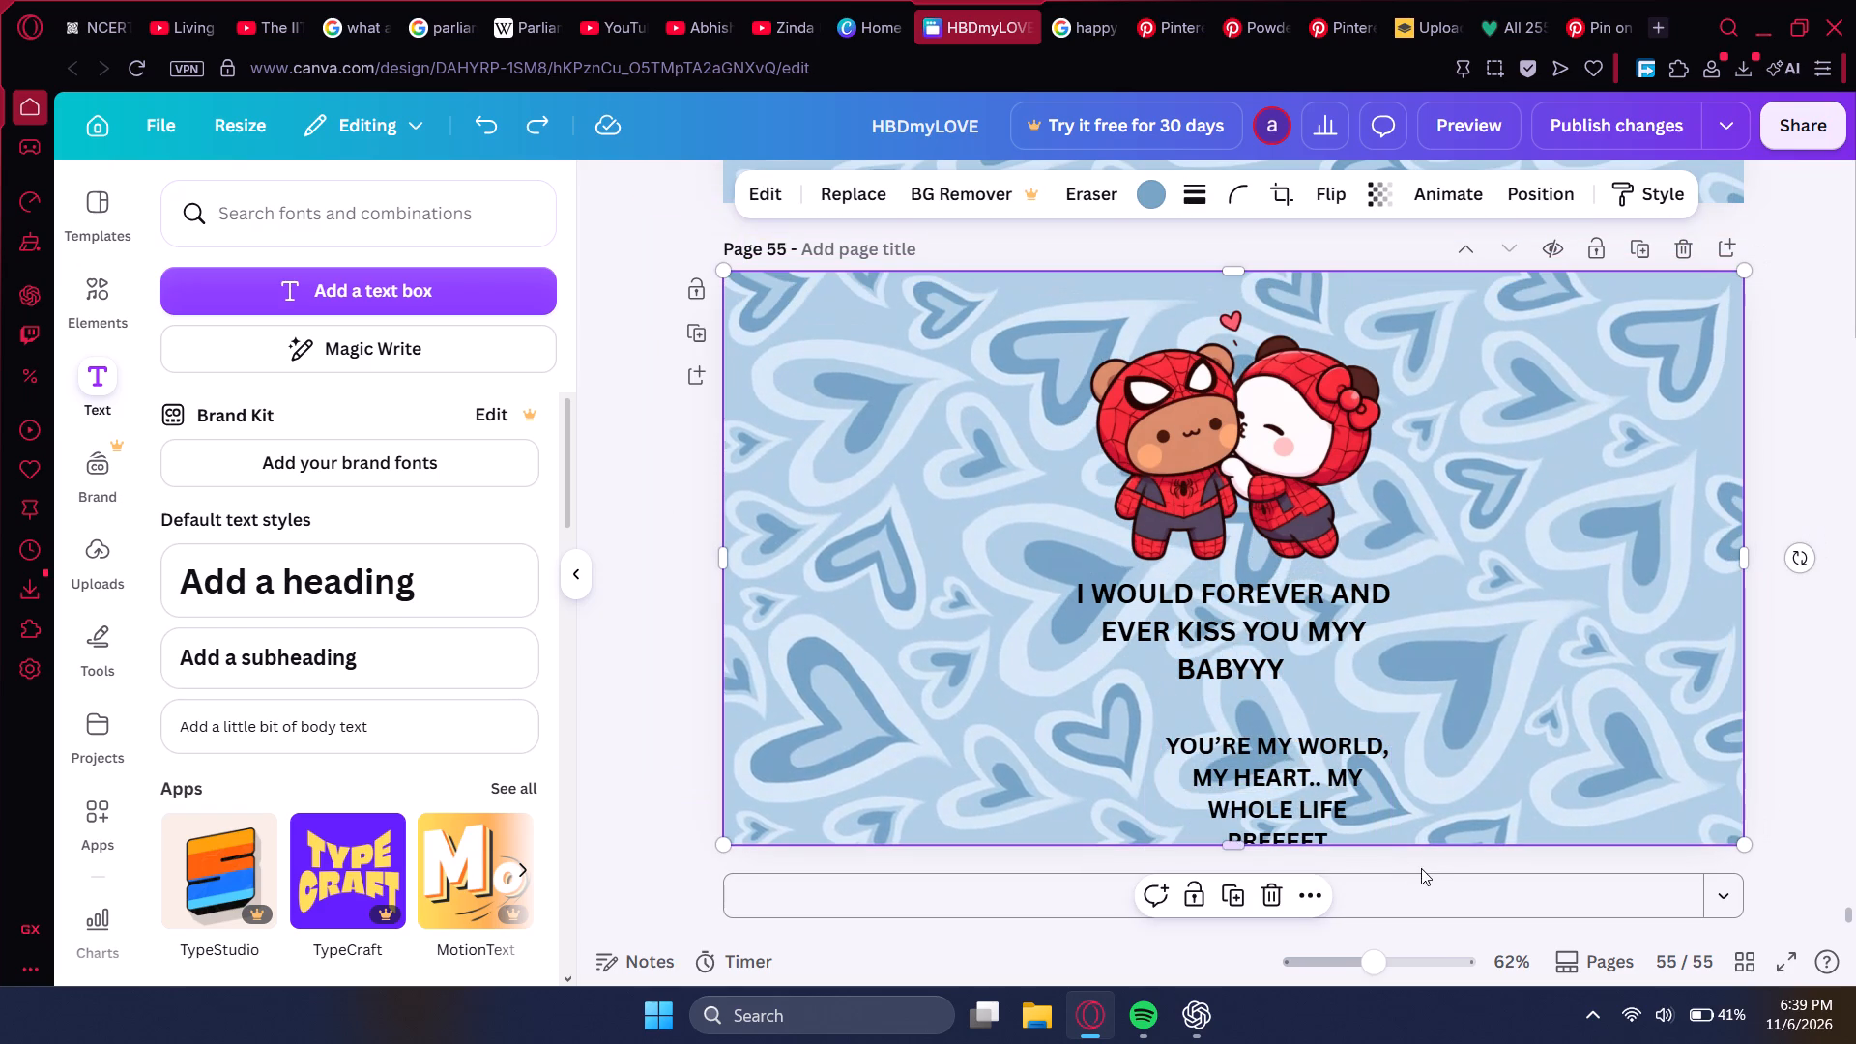
Move the "YOU'RE MY WORLD" text up, widen its box so it wraps onto three lines, and centre it beneath the heading.
{"action": "left_click", "coordinate": [1419, 860]}
{"action": "left_click_drag", "start_coordinate": [1329, 790], "coordinate": [1286, 744]}
{"action": "left_click_drag", "start_coordinate": [1350, 749], "coordinate": [1463, 764]}
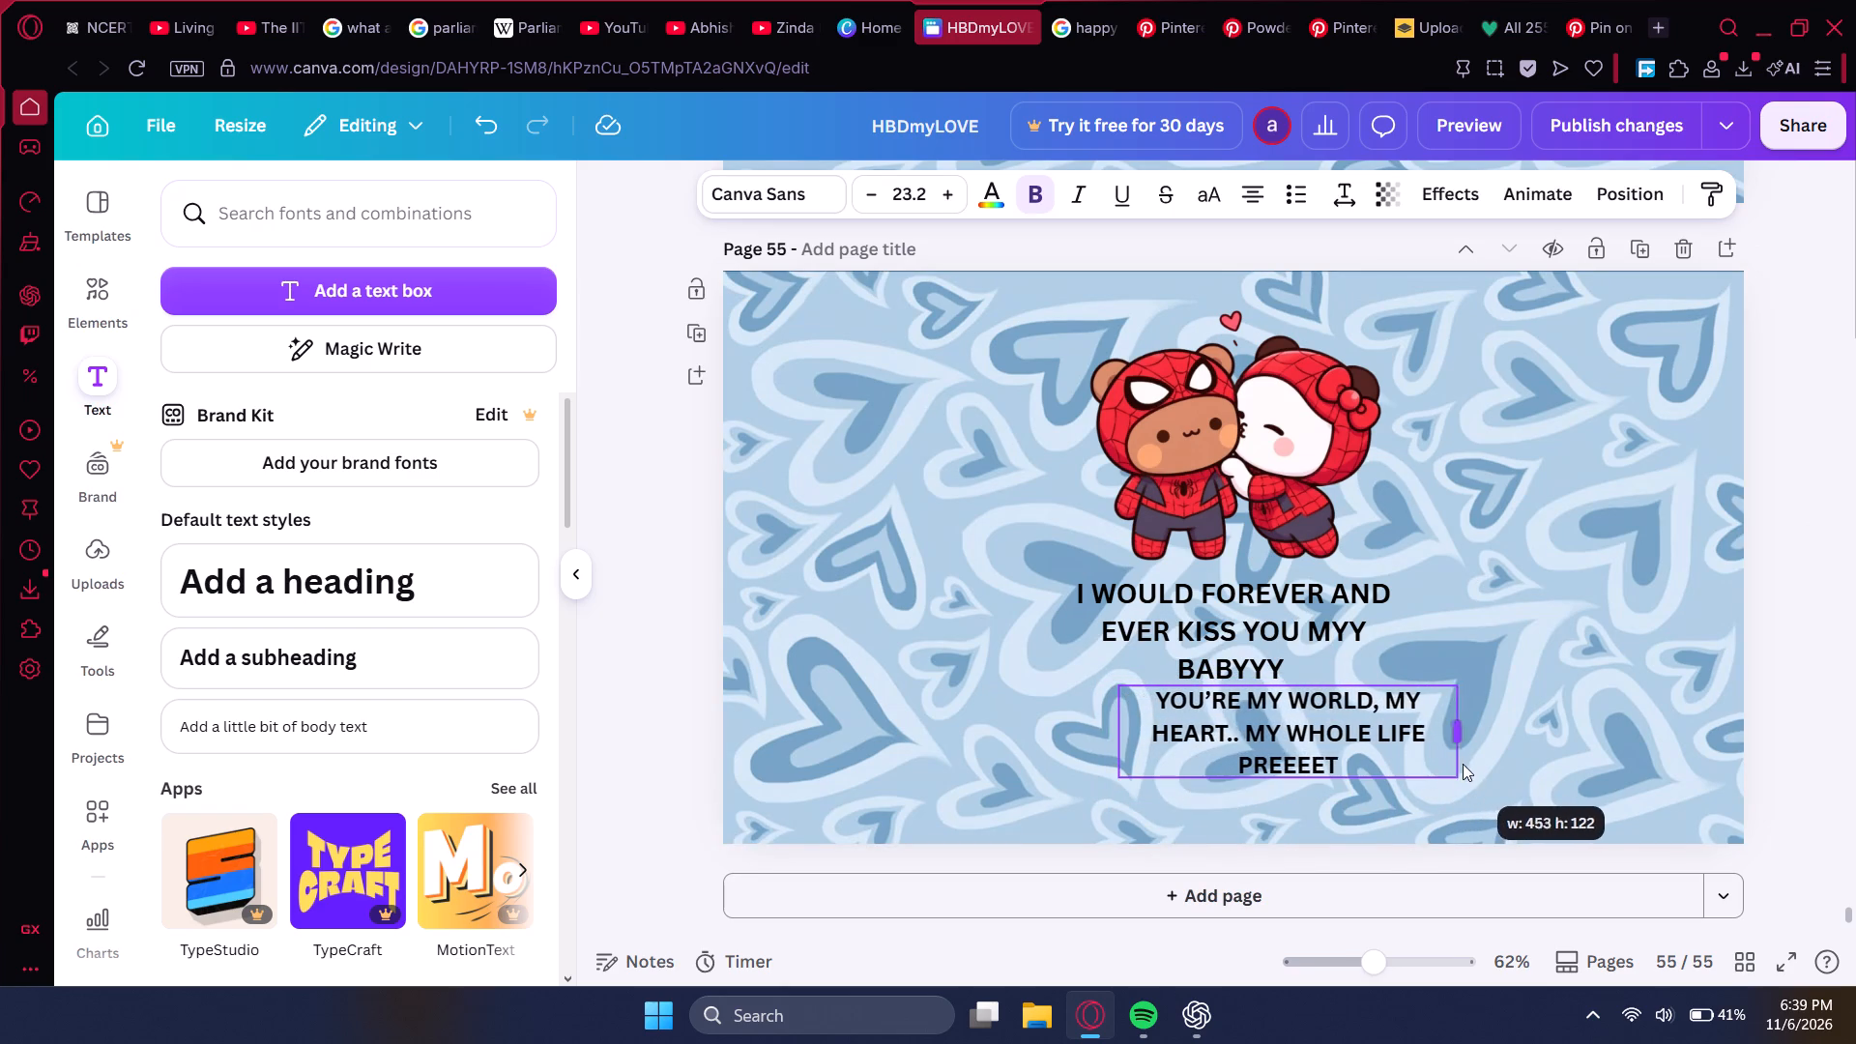
{"action": "left_click_drag", "start_coordinate": [1463, 764], "coordinate": [1473, 765]}
{"action": "left_click_drag", "start_coordinate": [1430, 730], "coordinate": [1365, 734]}
Add another subheading to page 55 reading "I LOVE YOUHHHH MERII JAAAANNN" and widen its box so it fits on one line.
{"action": "left_click", "coordinate": [393, 645]}
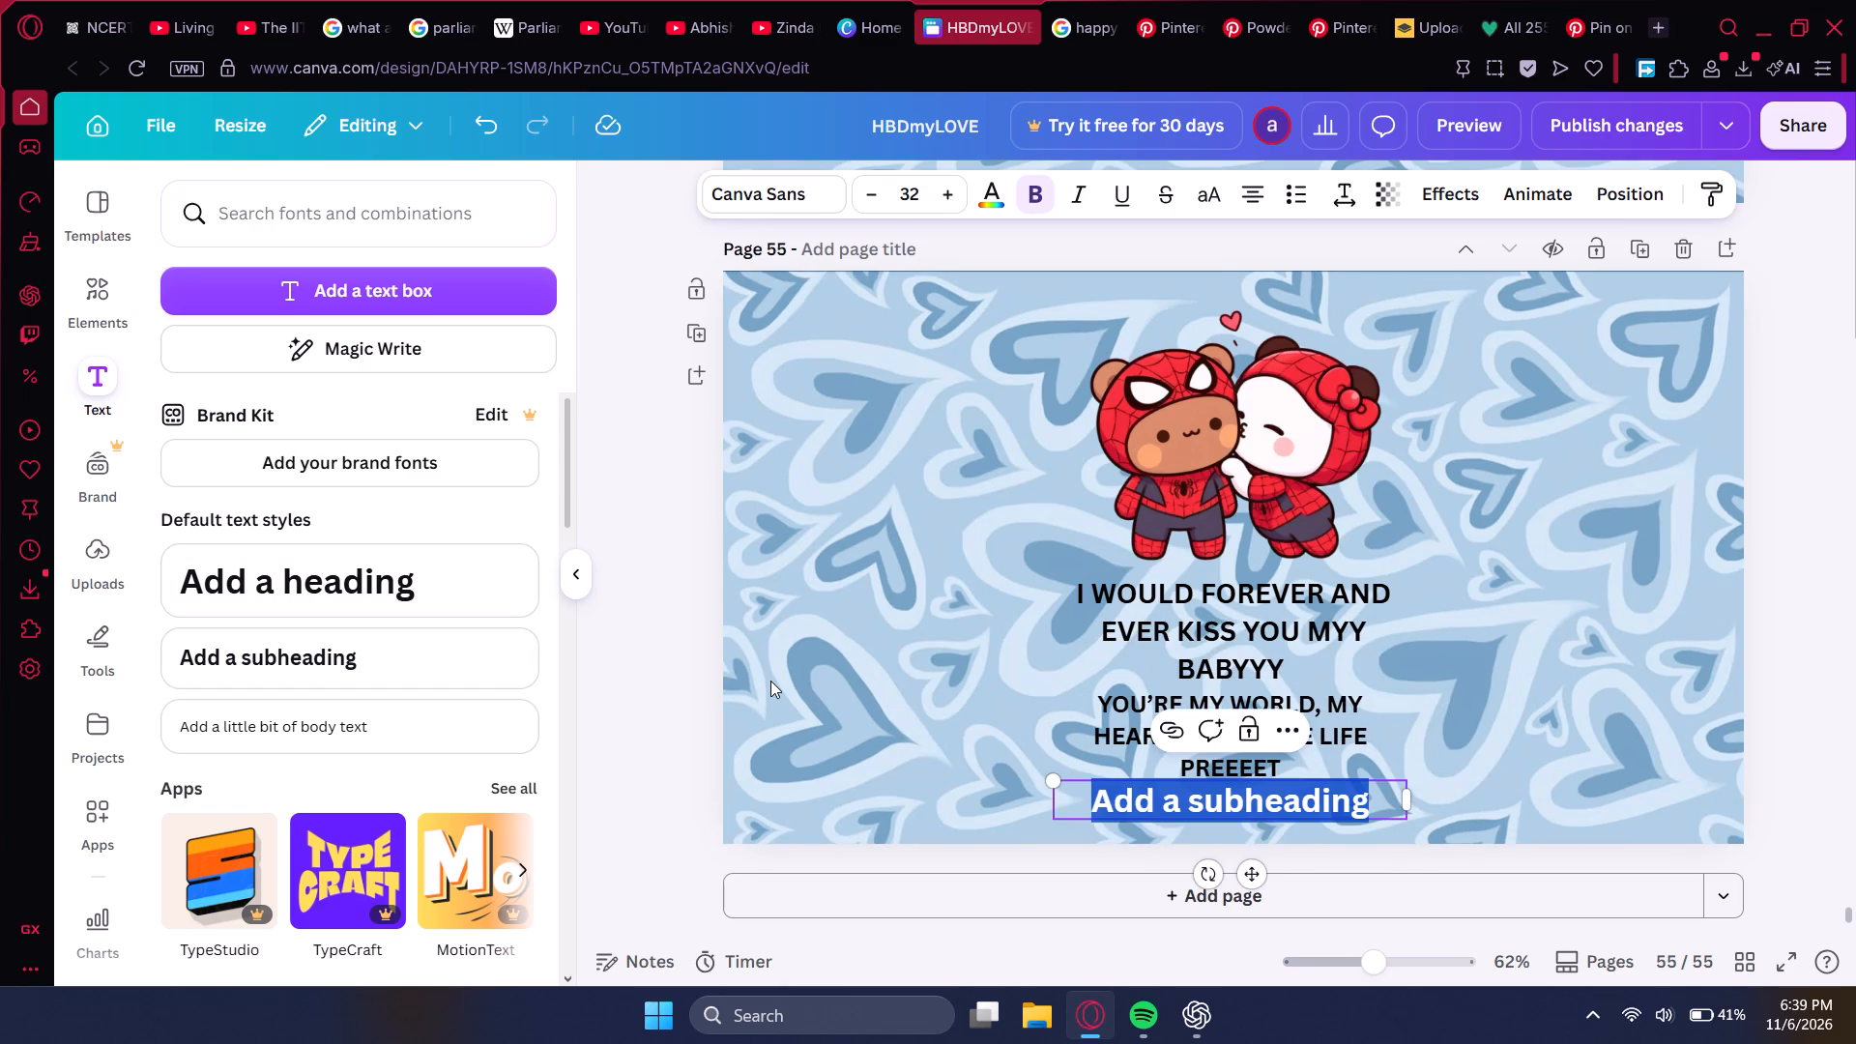
{"action": "type", "text": "I LOVE YOUHHHH MERII JAAAANNN"}
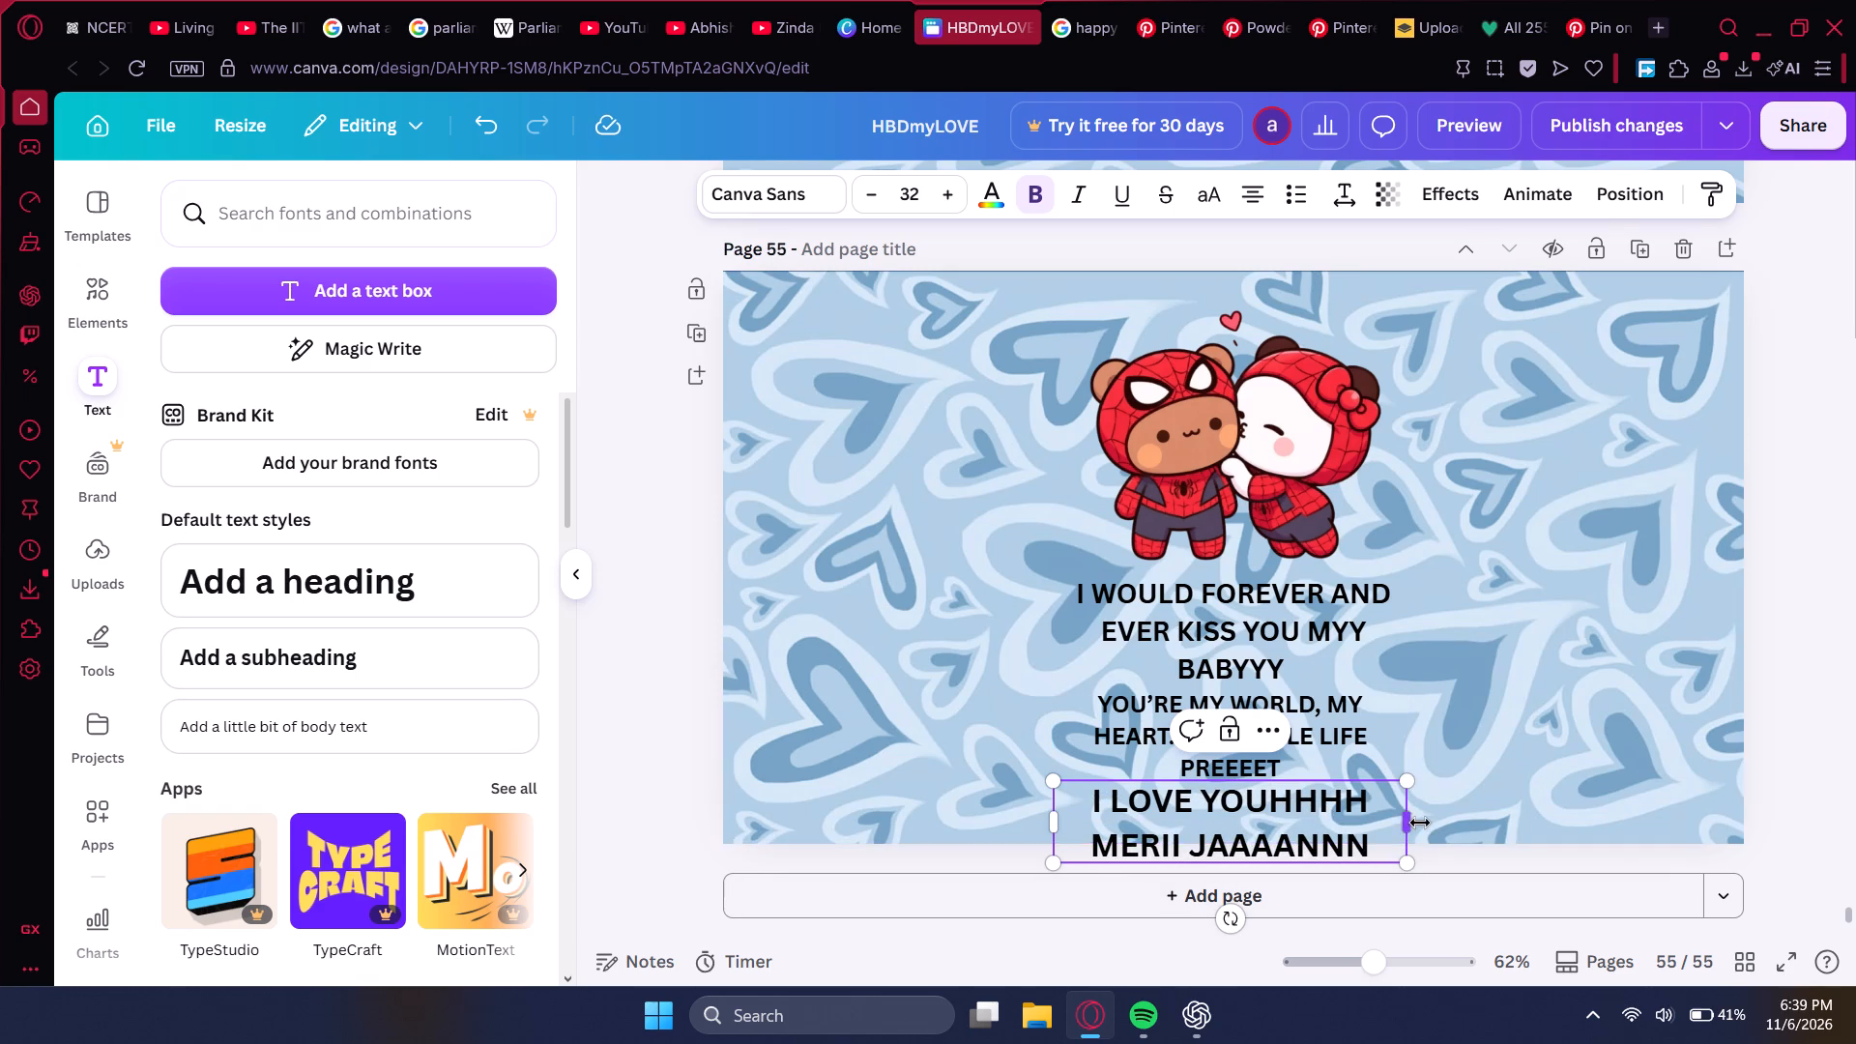
{"action": "left_click_drag", "start_coordinate": [1420, 823], "coordinate": [1650, 831]}
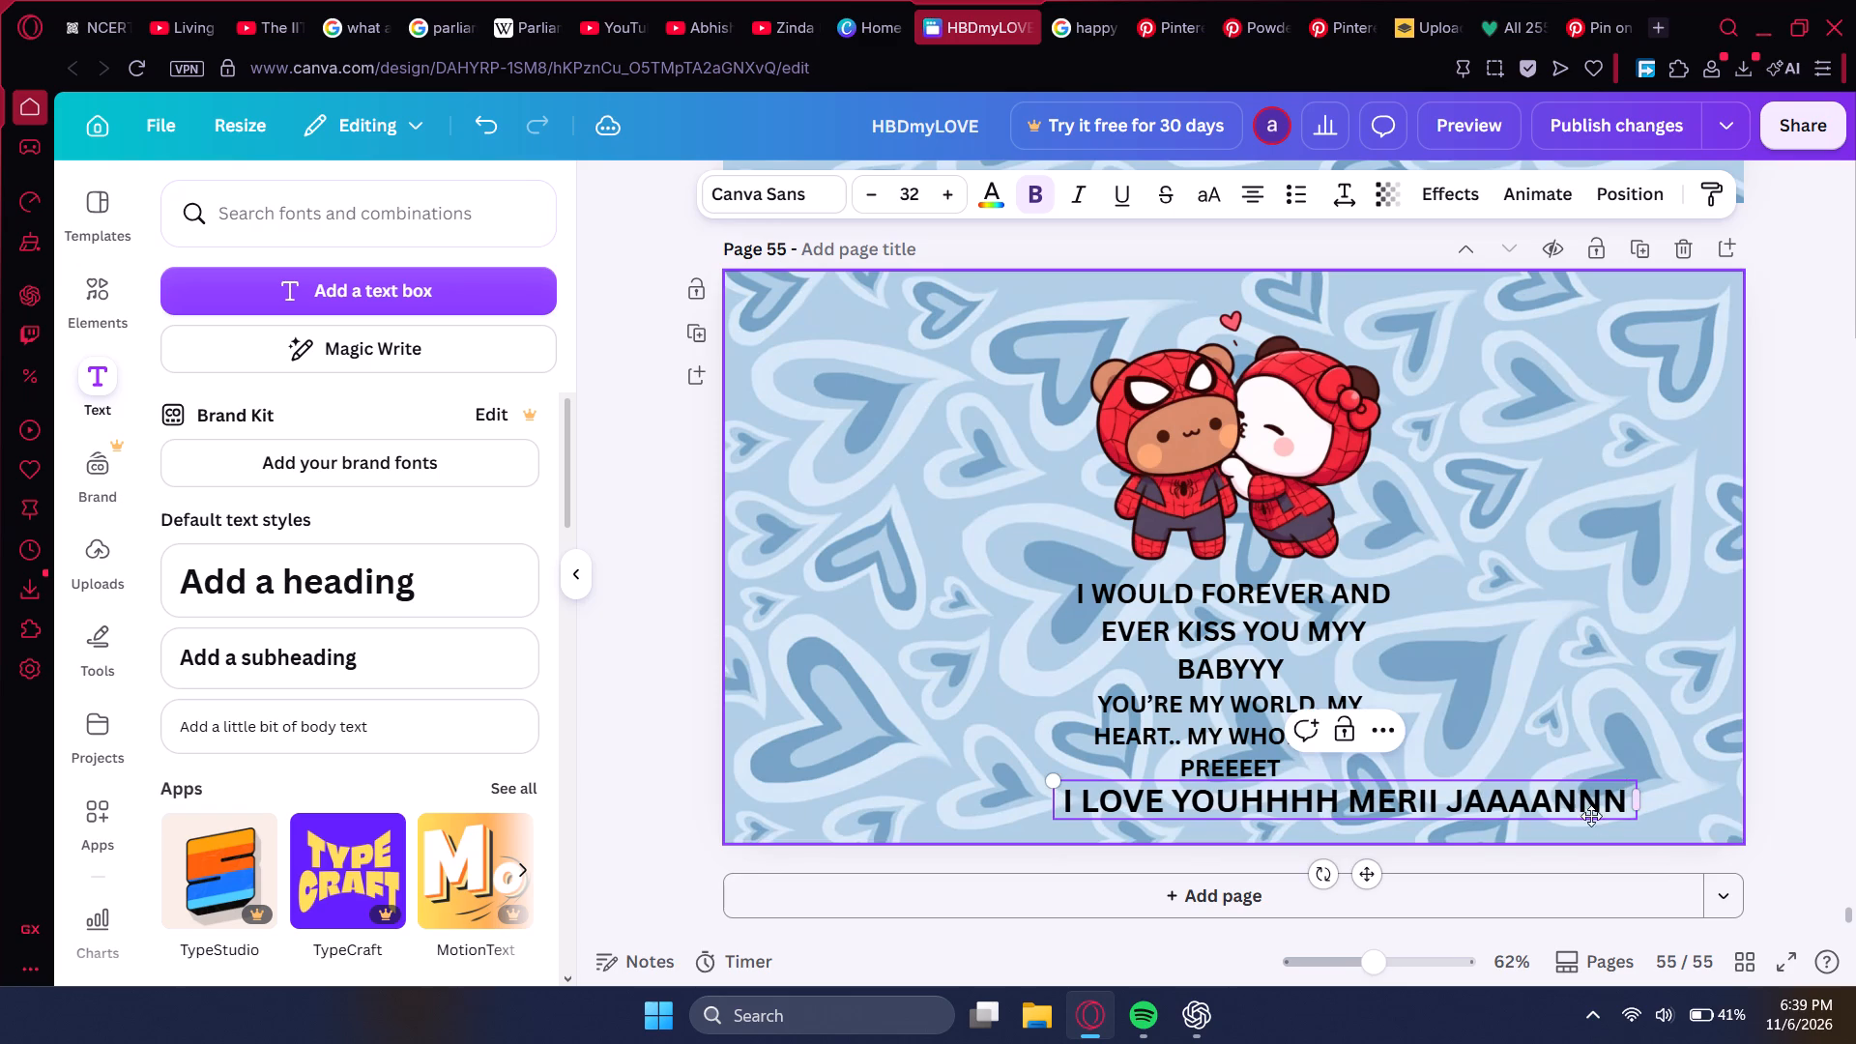
With the mobile preview open, place the "I LOVE YOUHHHH MERII JAAAANNN" line roughly centred below the other texts near the page's bottom edge.
{"action": "left_click", "coordinate": [1475, 144]}
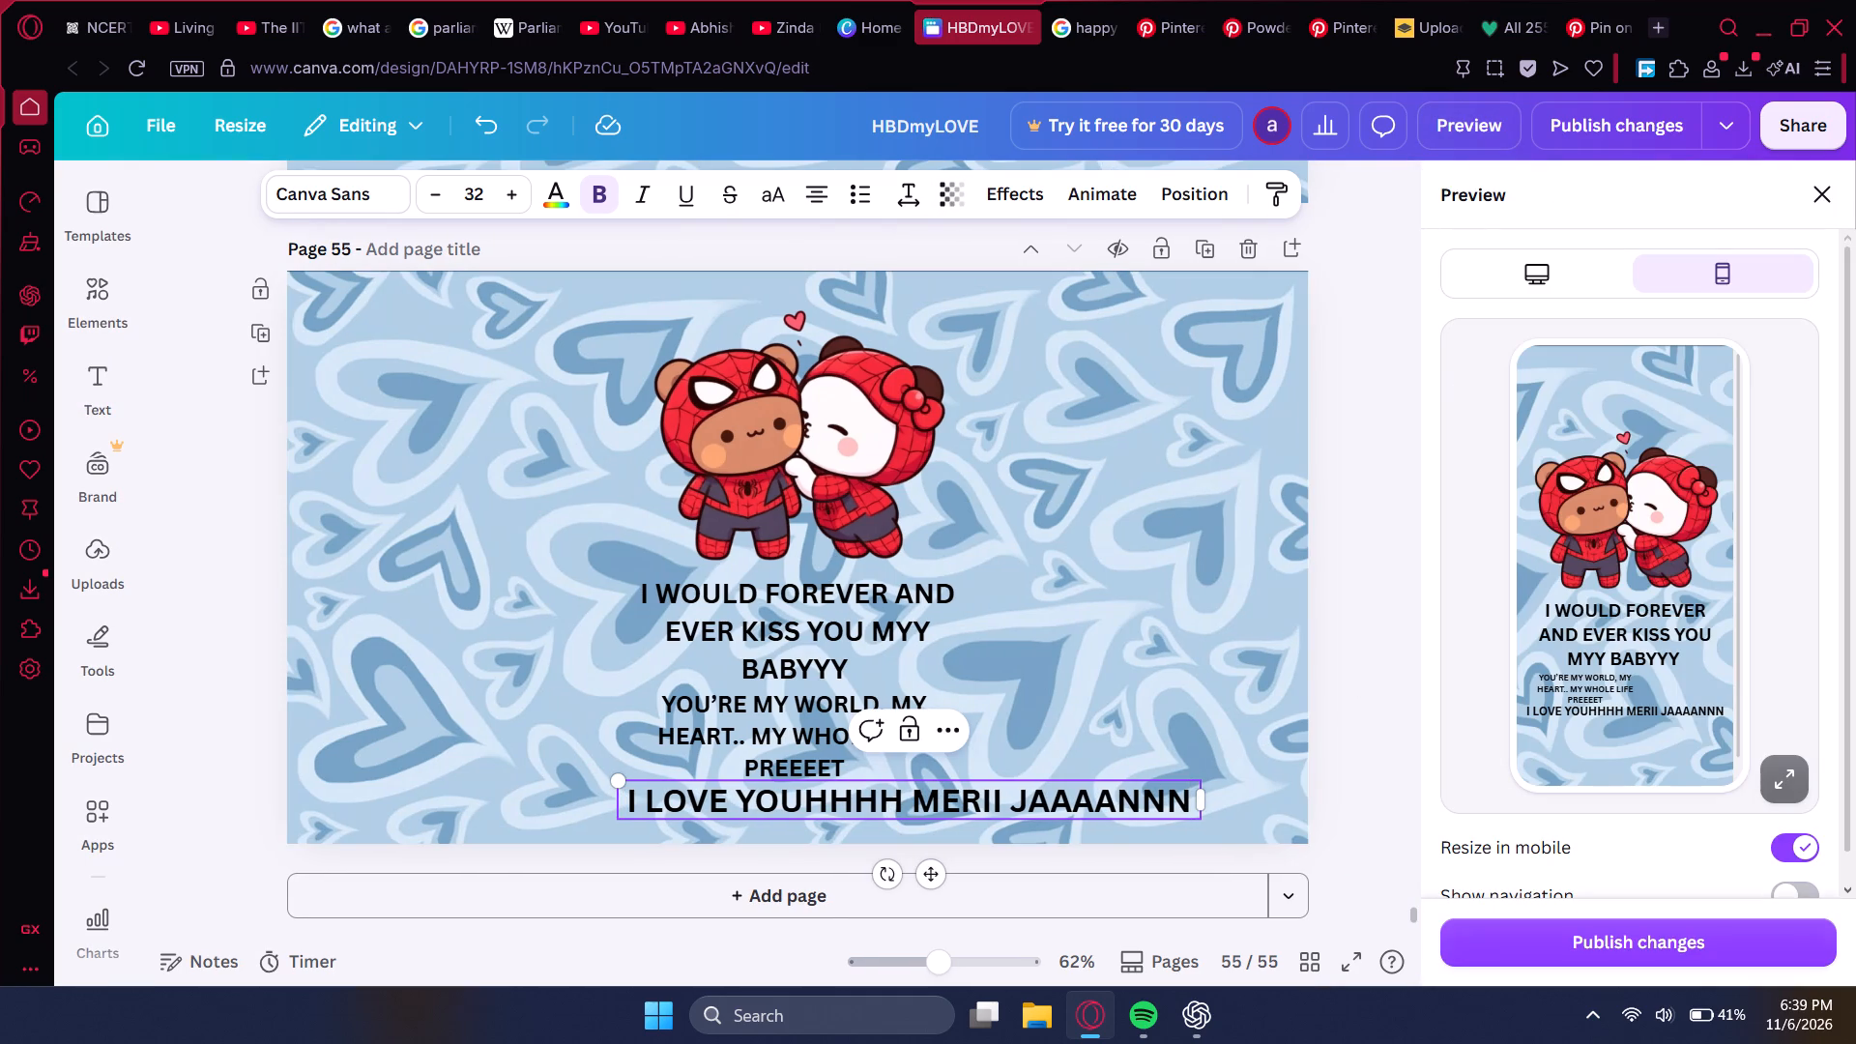
{"action": "left_click_drag", "start_coordinate": [927, 873], "coordinate": [821, 884]}
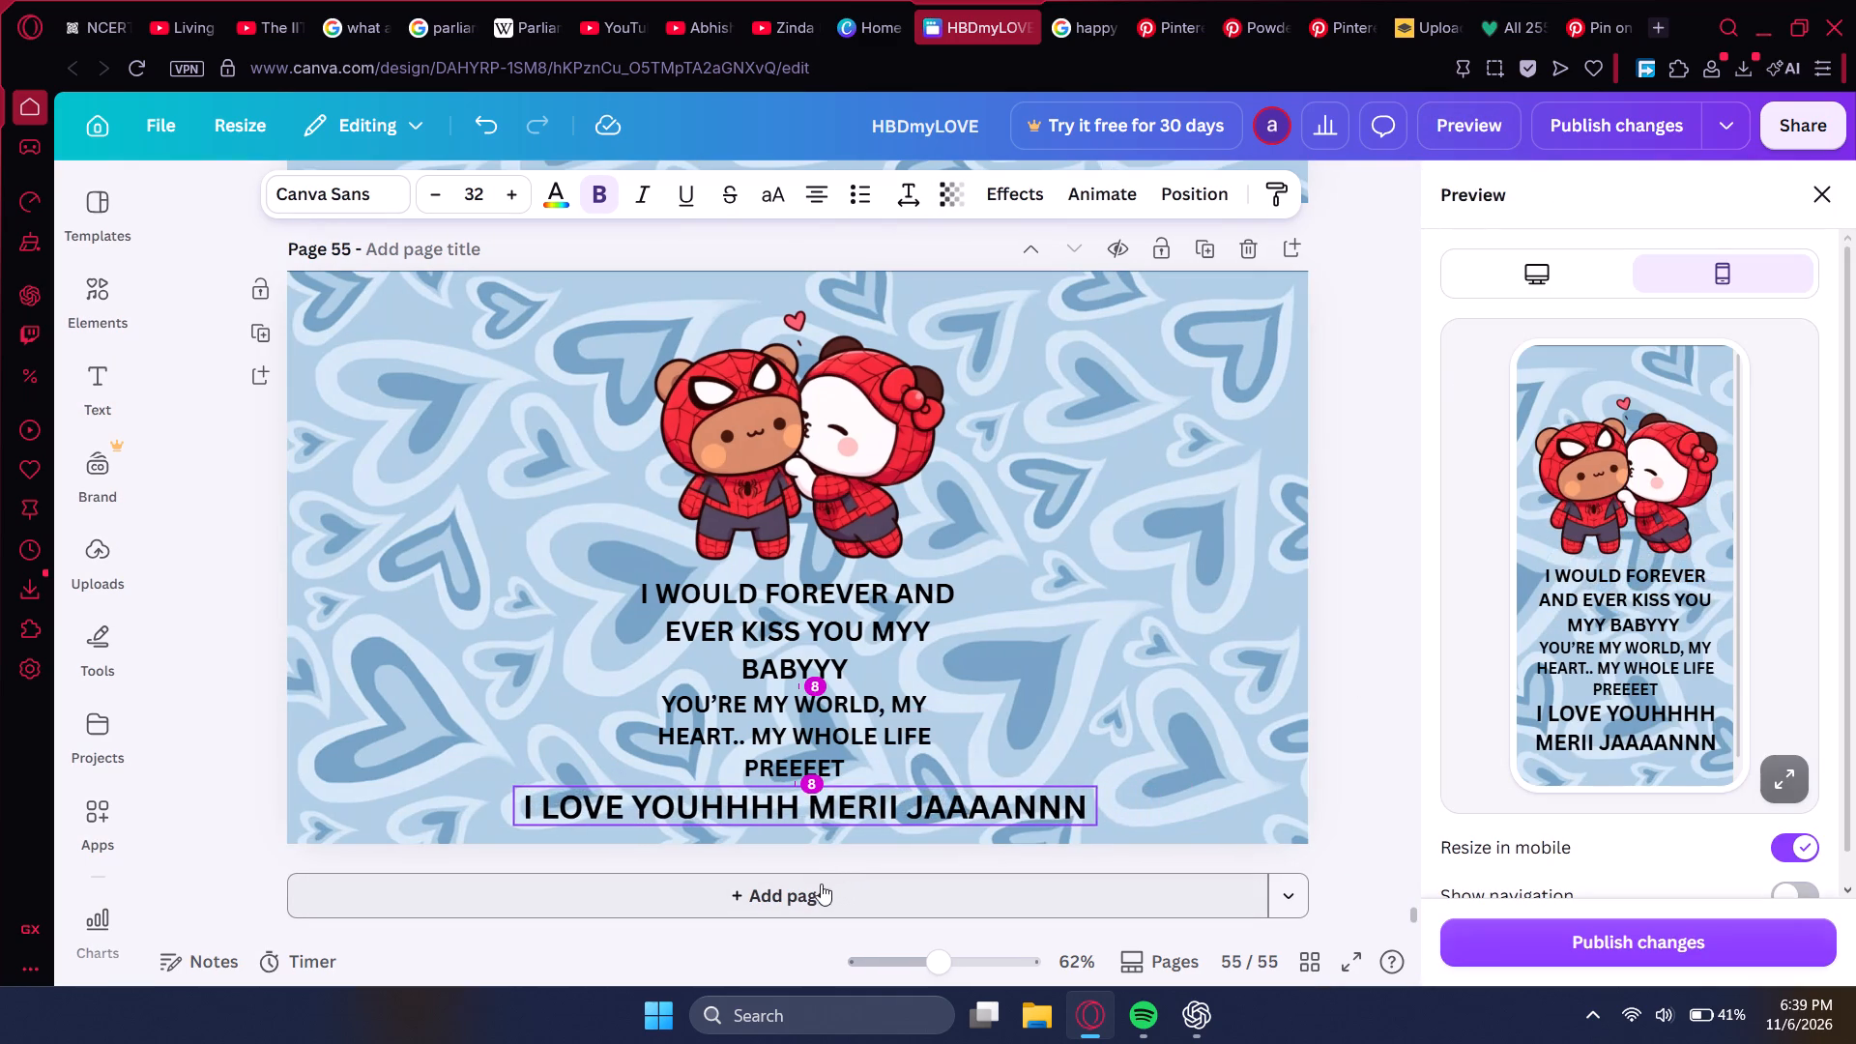
{"action": "left_click_drag", "start_coordinate": [821, 884], "coordinate": [794, 890]}
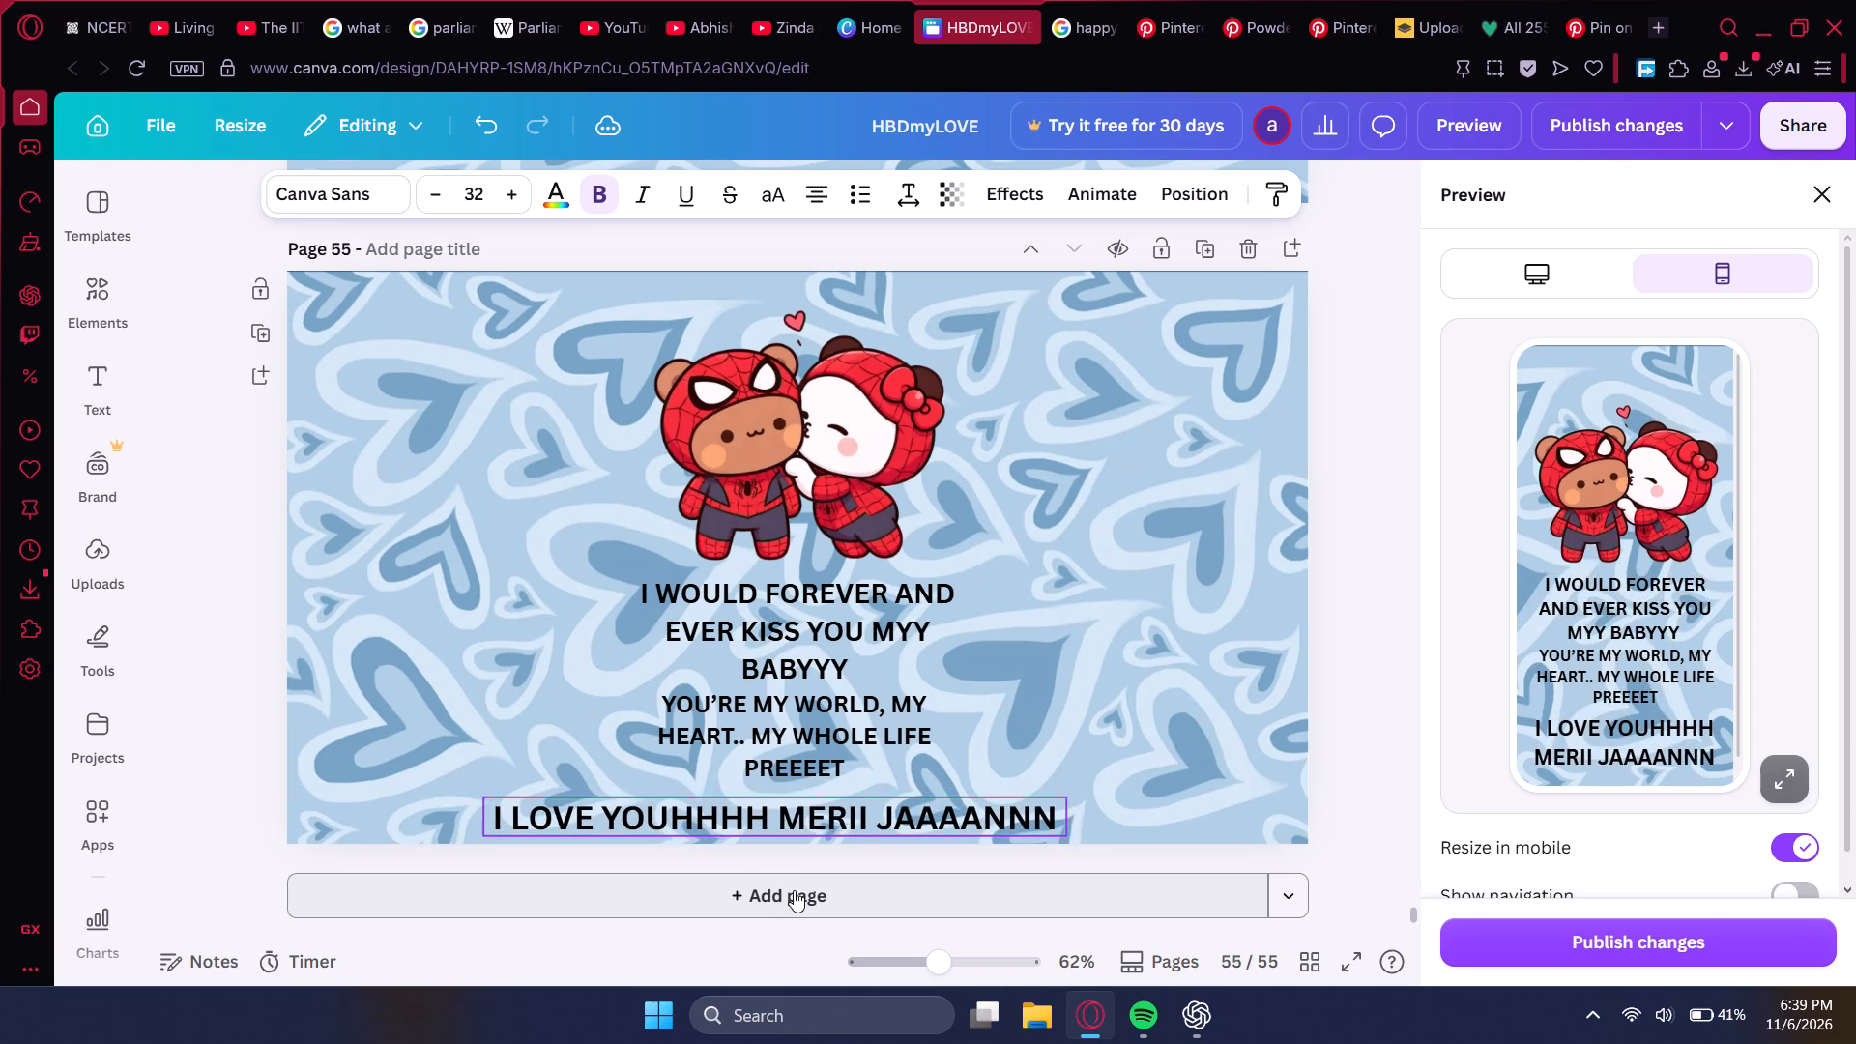
{"action": "left_click_drag", "start_coordinate": [794, 890], "coordinate": [797, 890]}
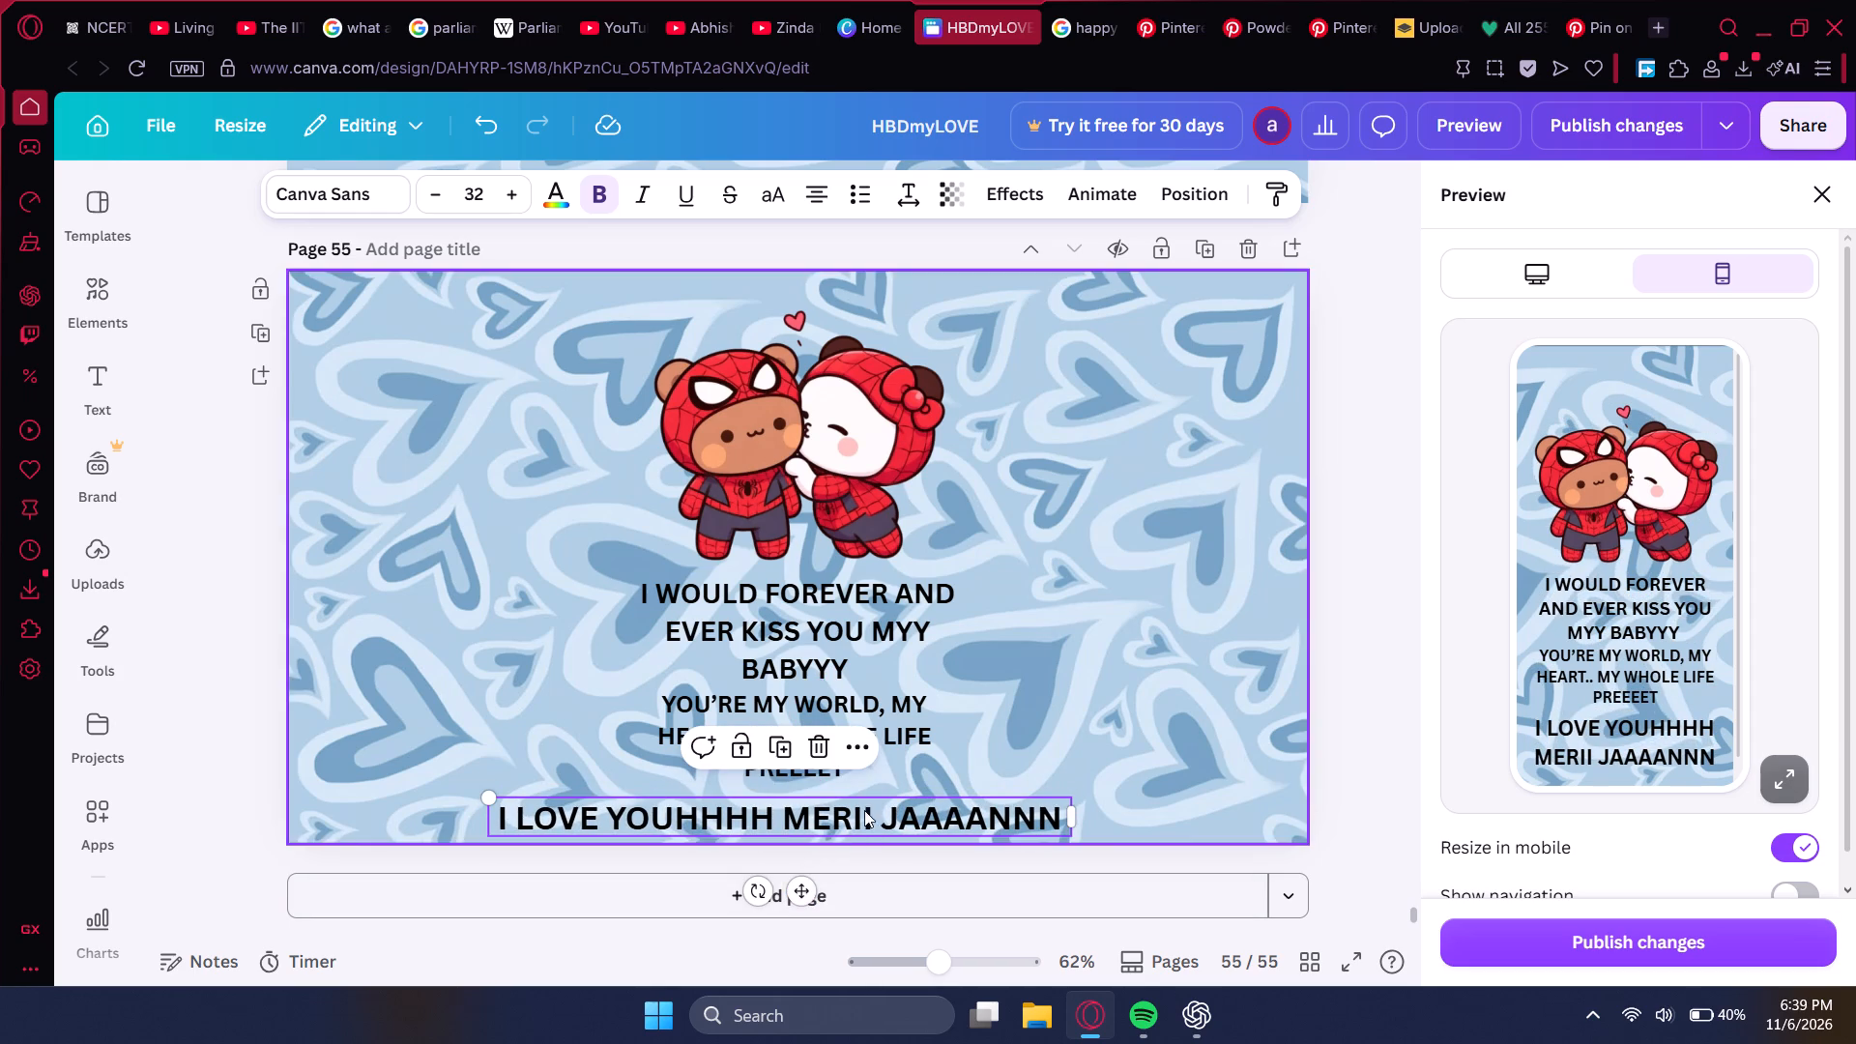
Append a kissing face emoji and a revolving hearts emoji to the heading after "BABYYY".
{"action": "left_click", "coordinate": [854, 659]}
{"action": "left_click", "coordinate": [854, 659]}
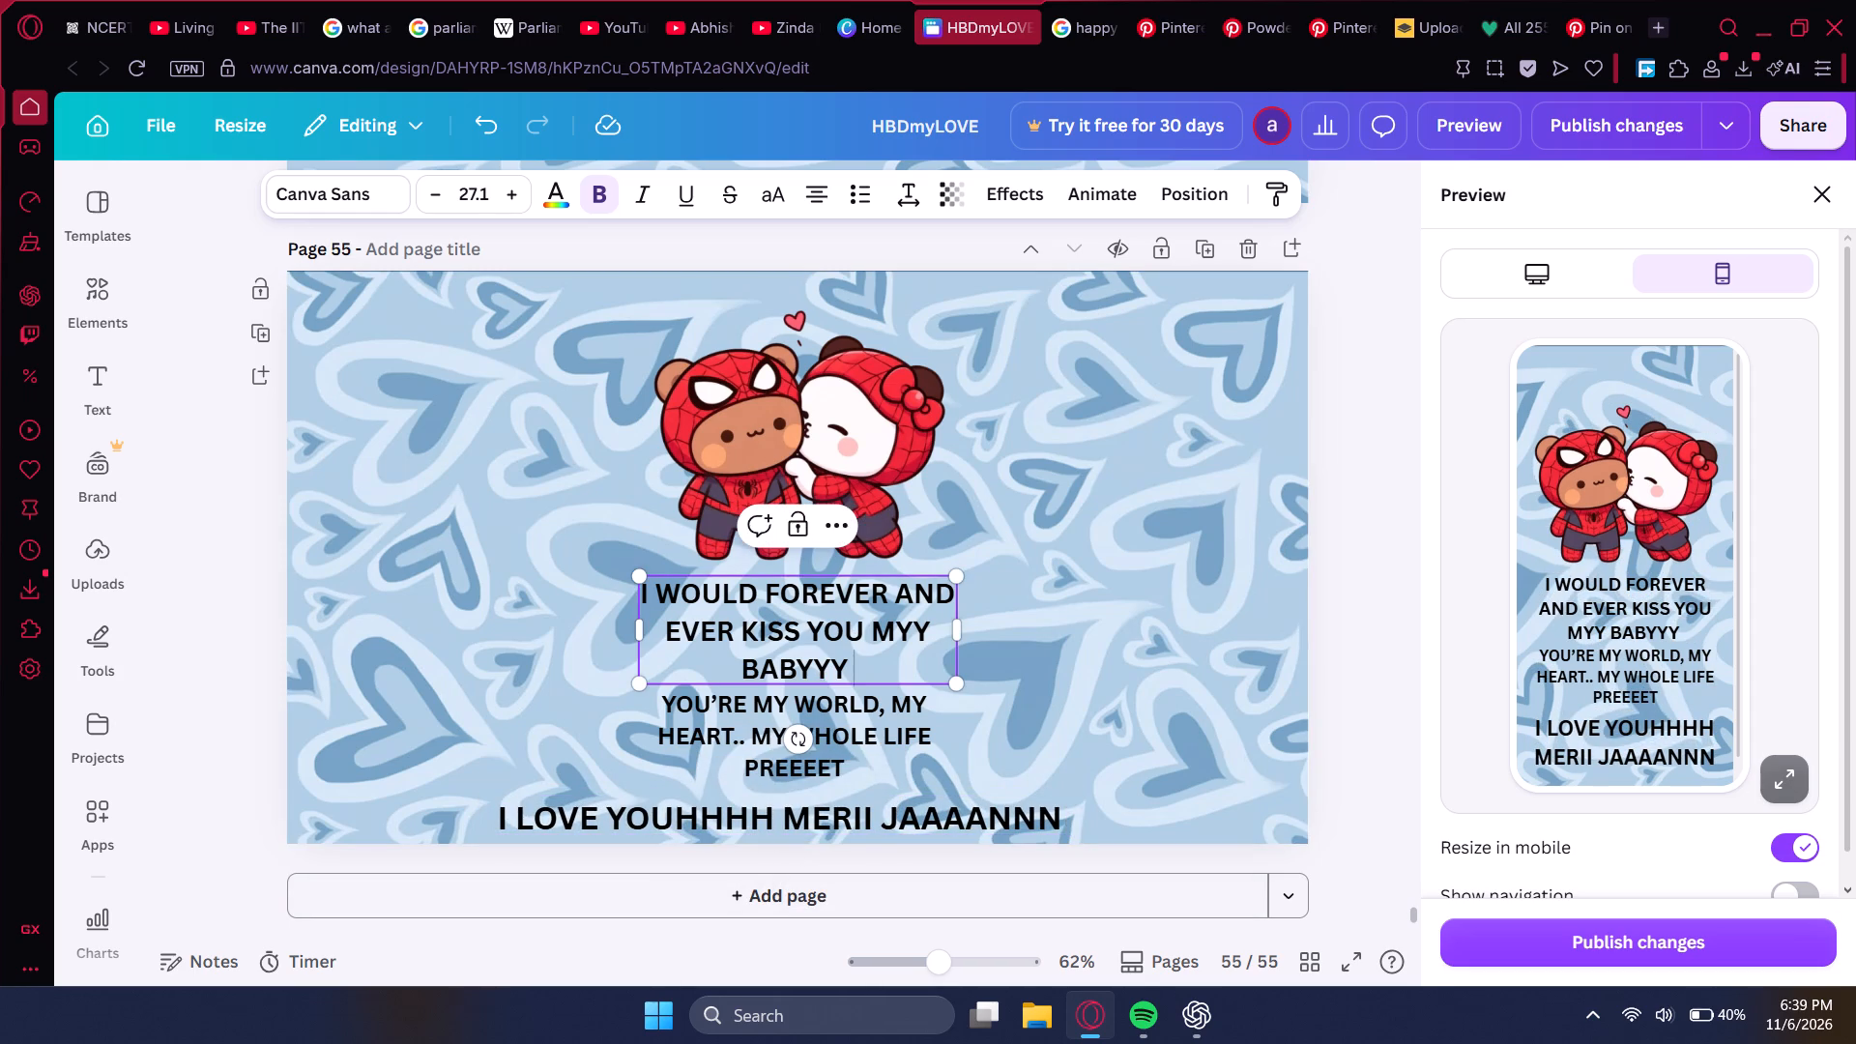
{"action": "key", "text": "super+period"}
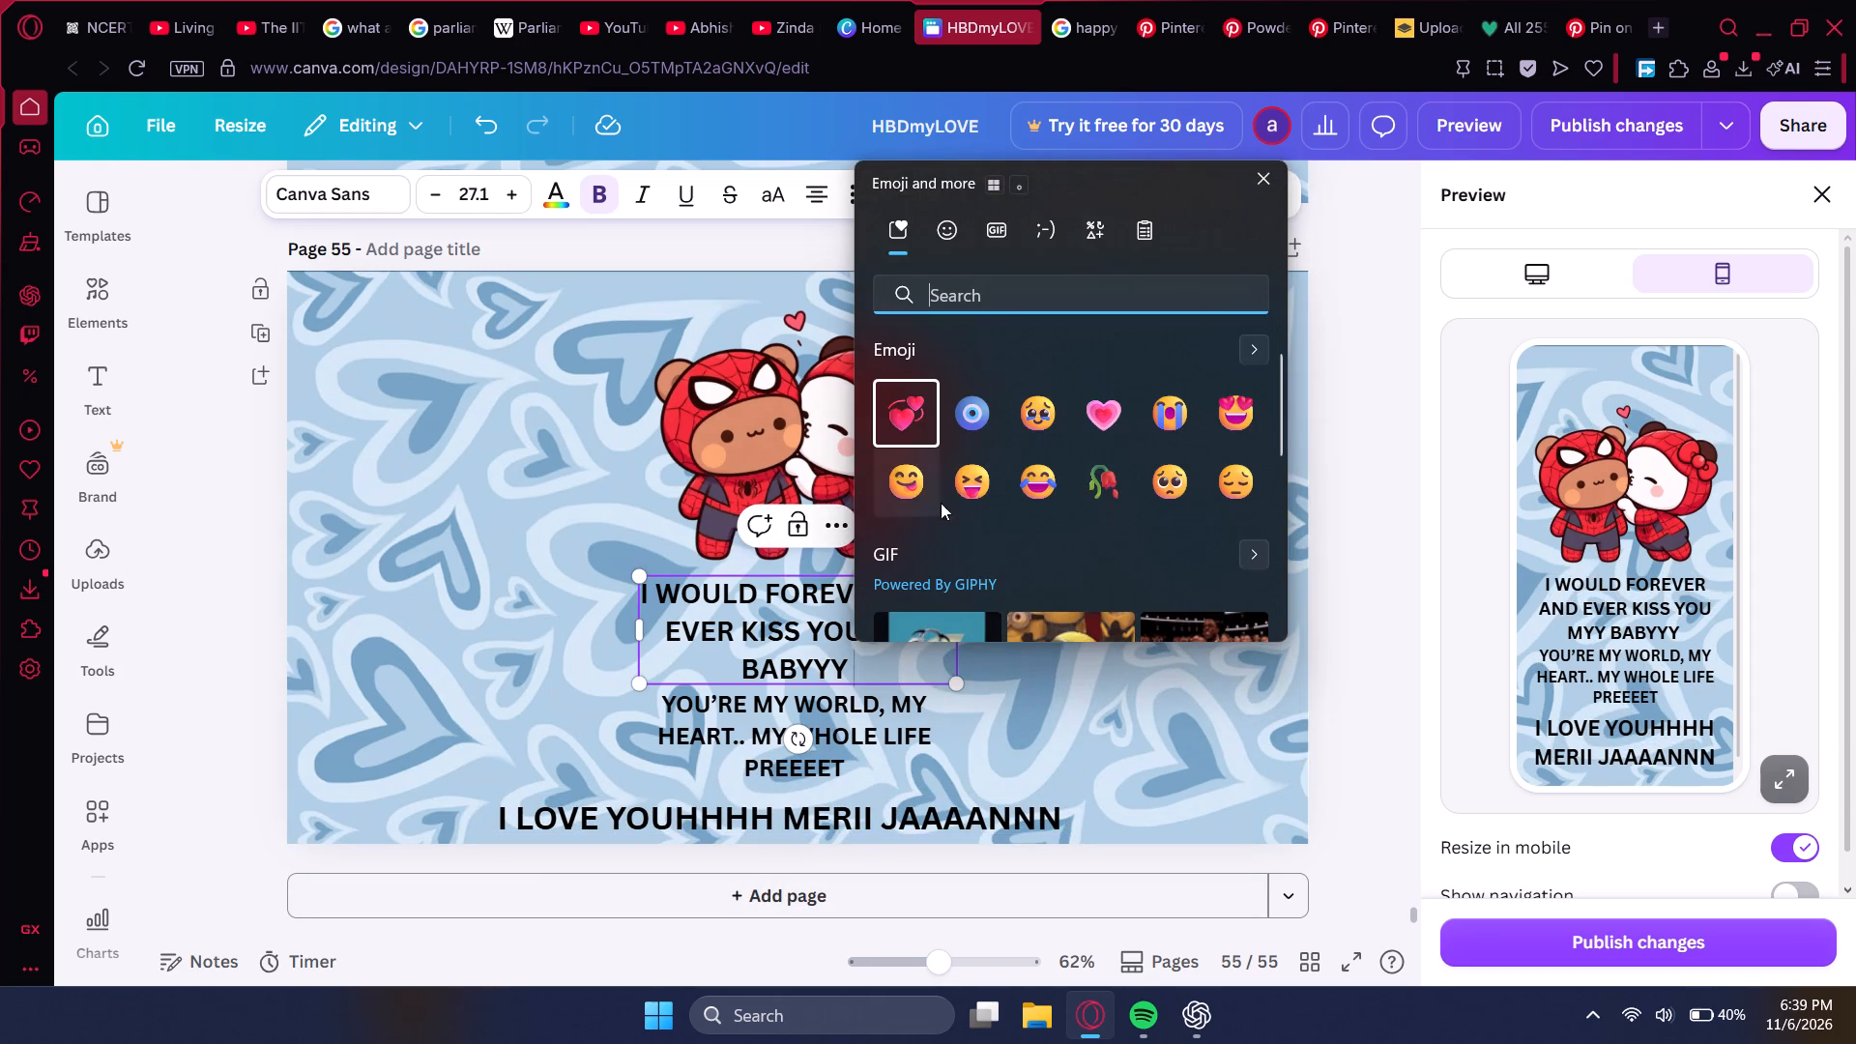
{"action": "left_click", "coordinate": [946, 236]}
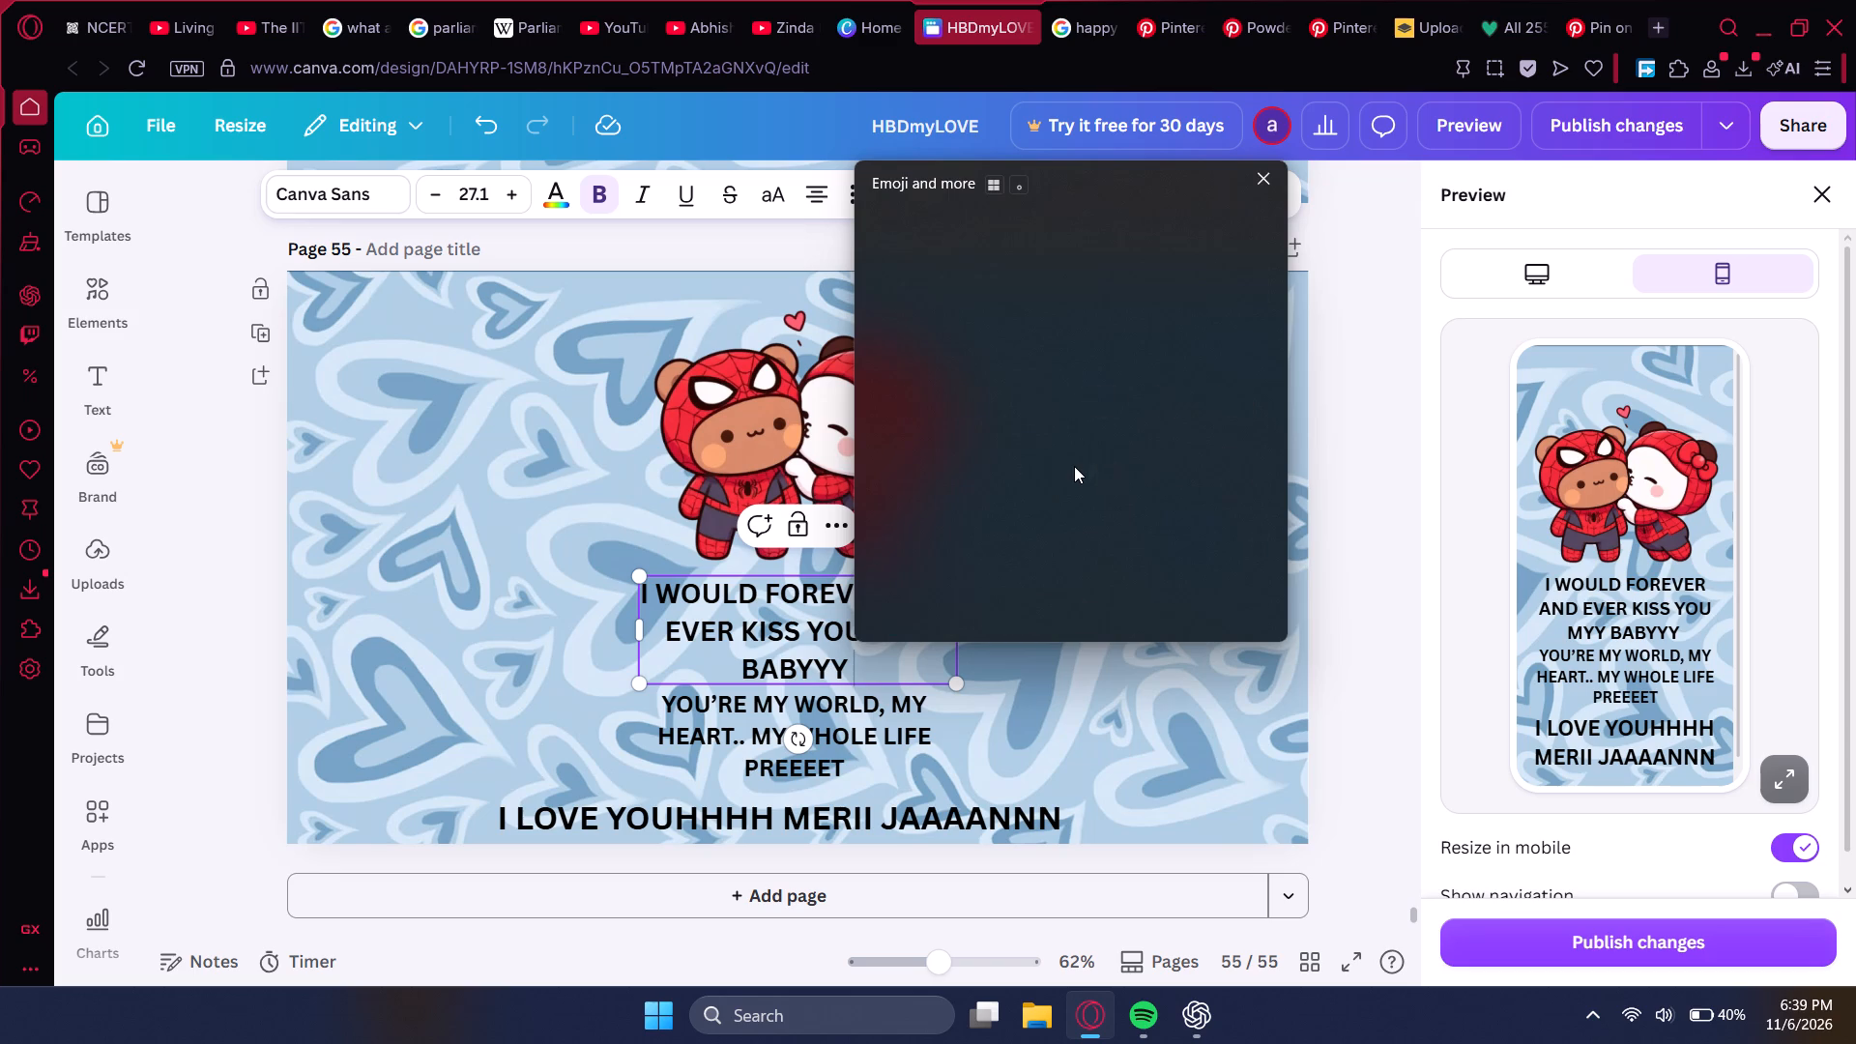
{"action": "scroll", "coordinate": [1074, 466], "scroll_direction": "down", "scroll_amount": 1}
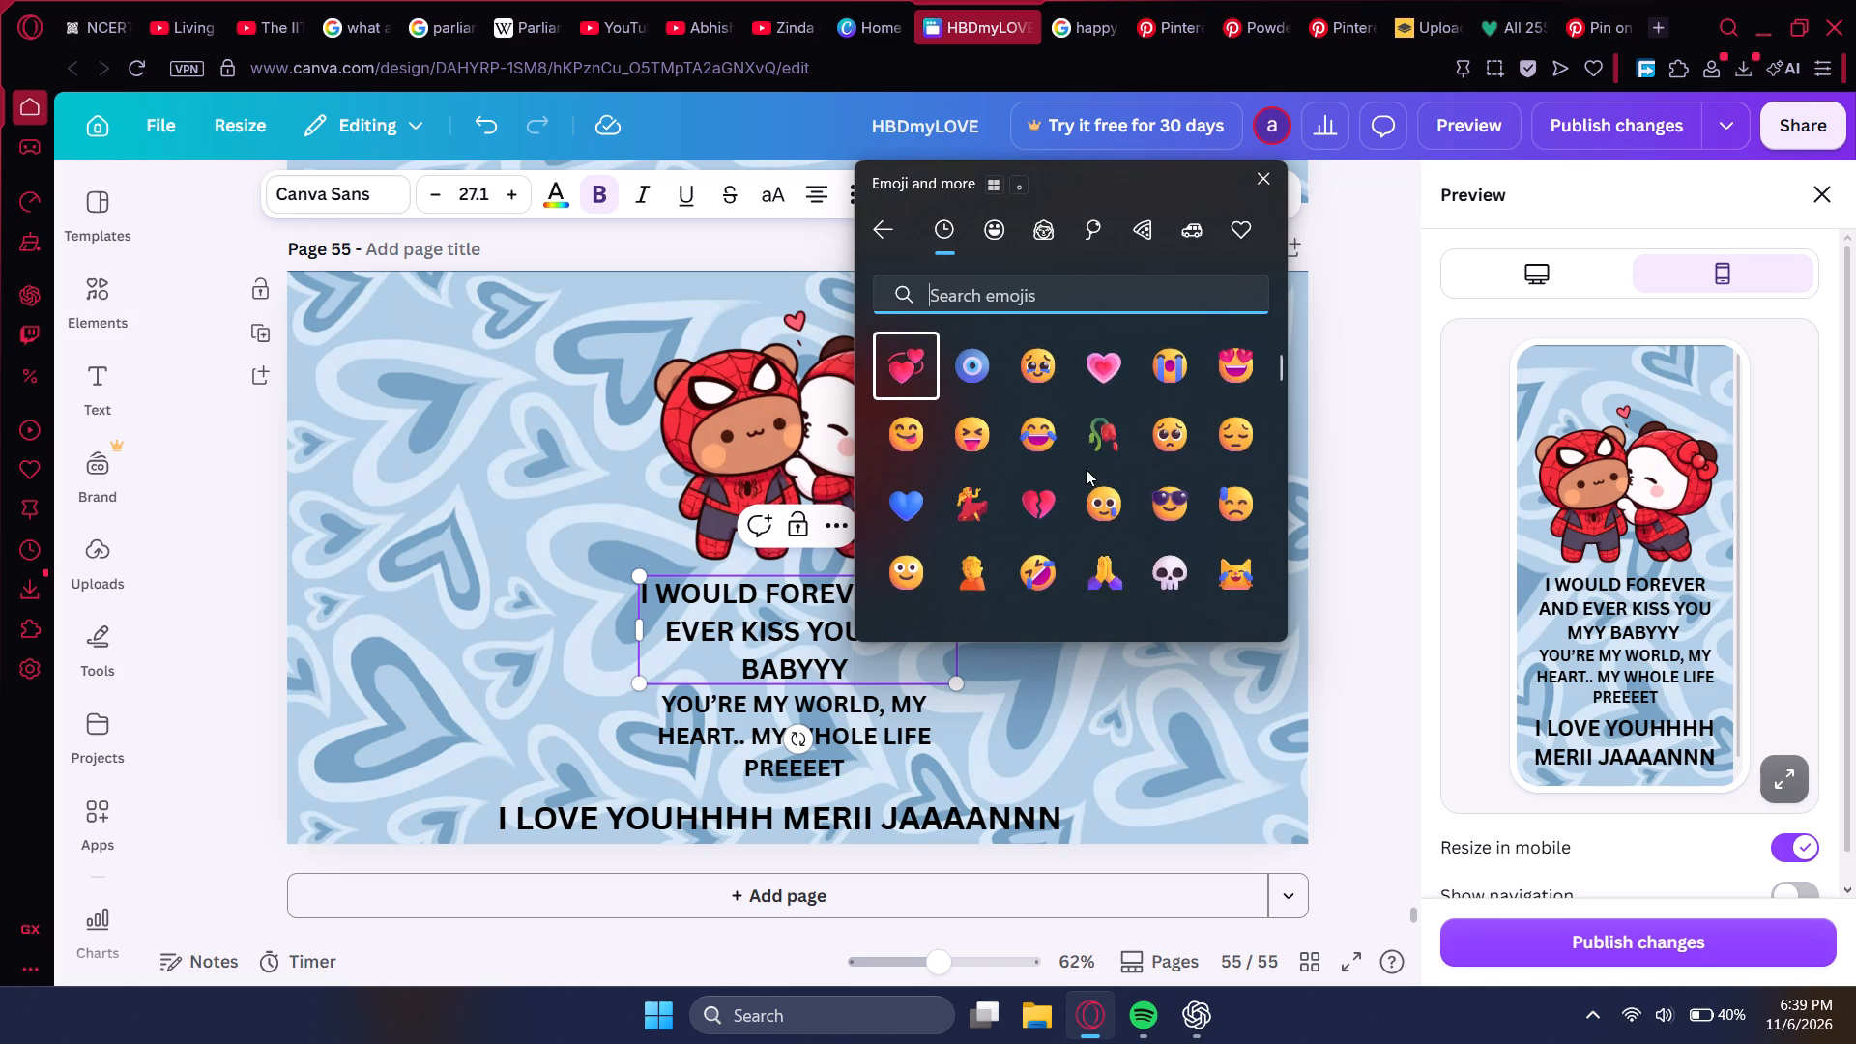
{"action": "scroll", "coordinate": [1087, 469], "scroll_direction": "down", "scroll_amount": 7}
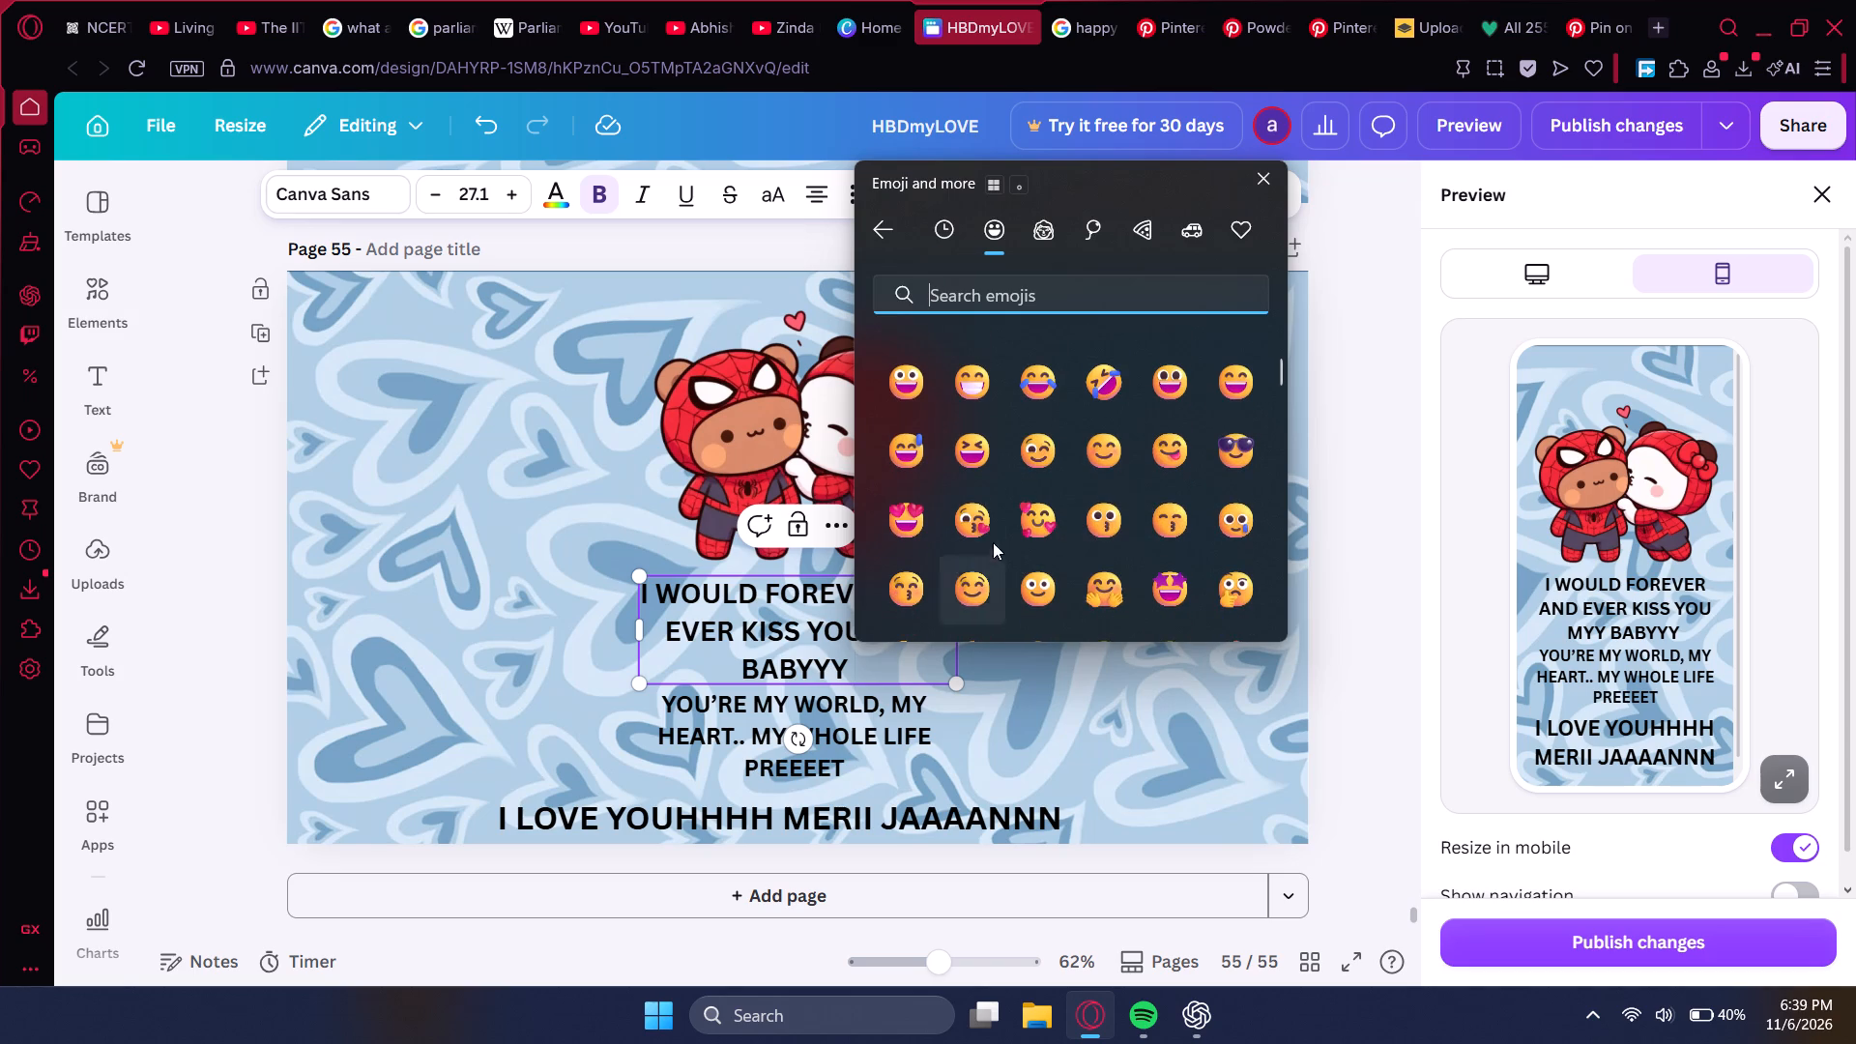
{"action": "left_click", "coordinate": [1167, 525]}
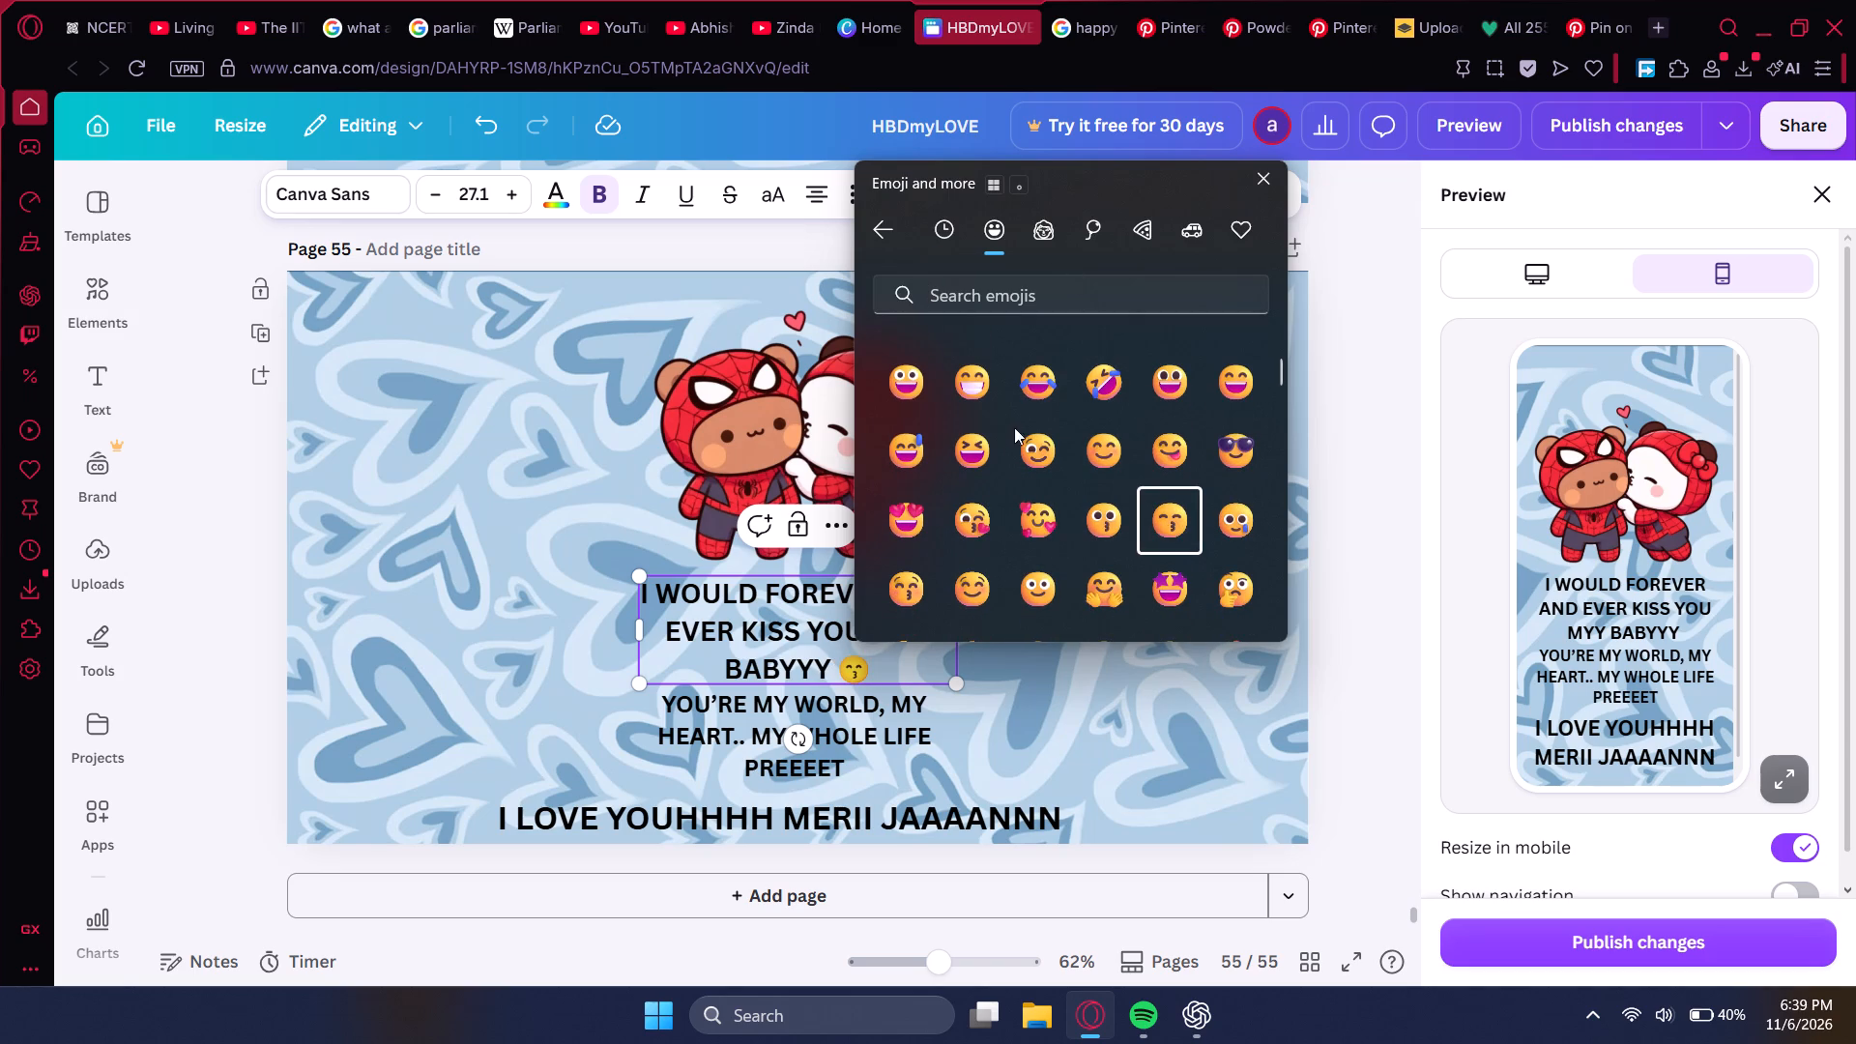
{"action": "scroll", "coordinate": [967, 564], "scroll_direction": "up", "scroll_amount": 5}
{"action": "scroll", "coordinate": [1040, 410], "scroll_direction": "up", "scroll_amount": 4}
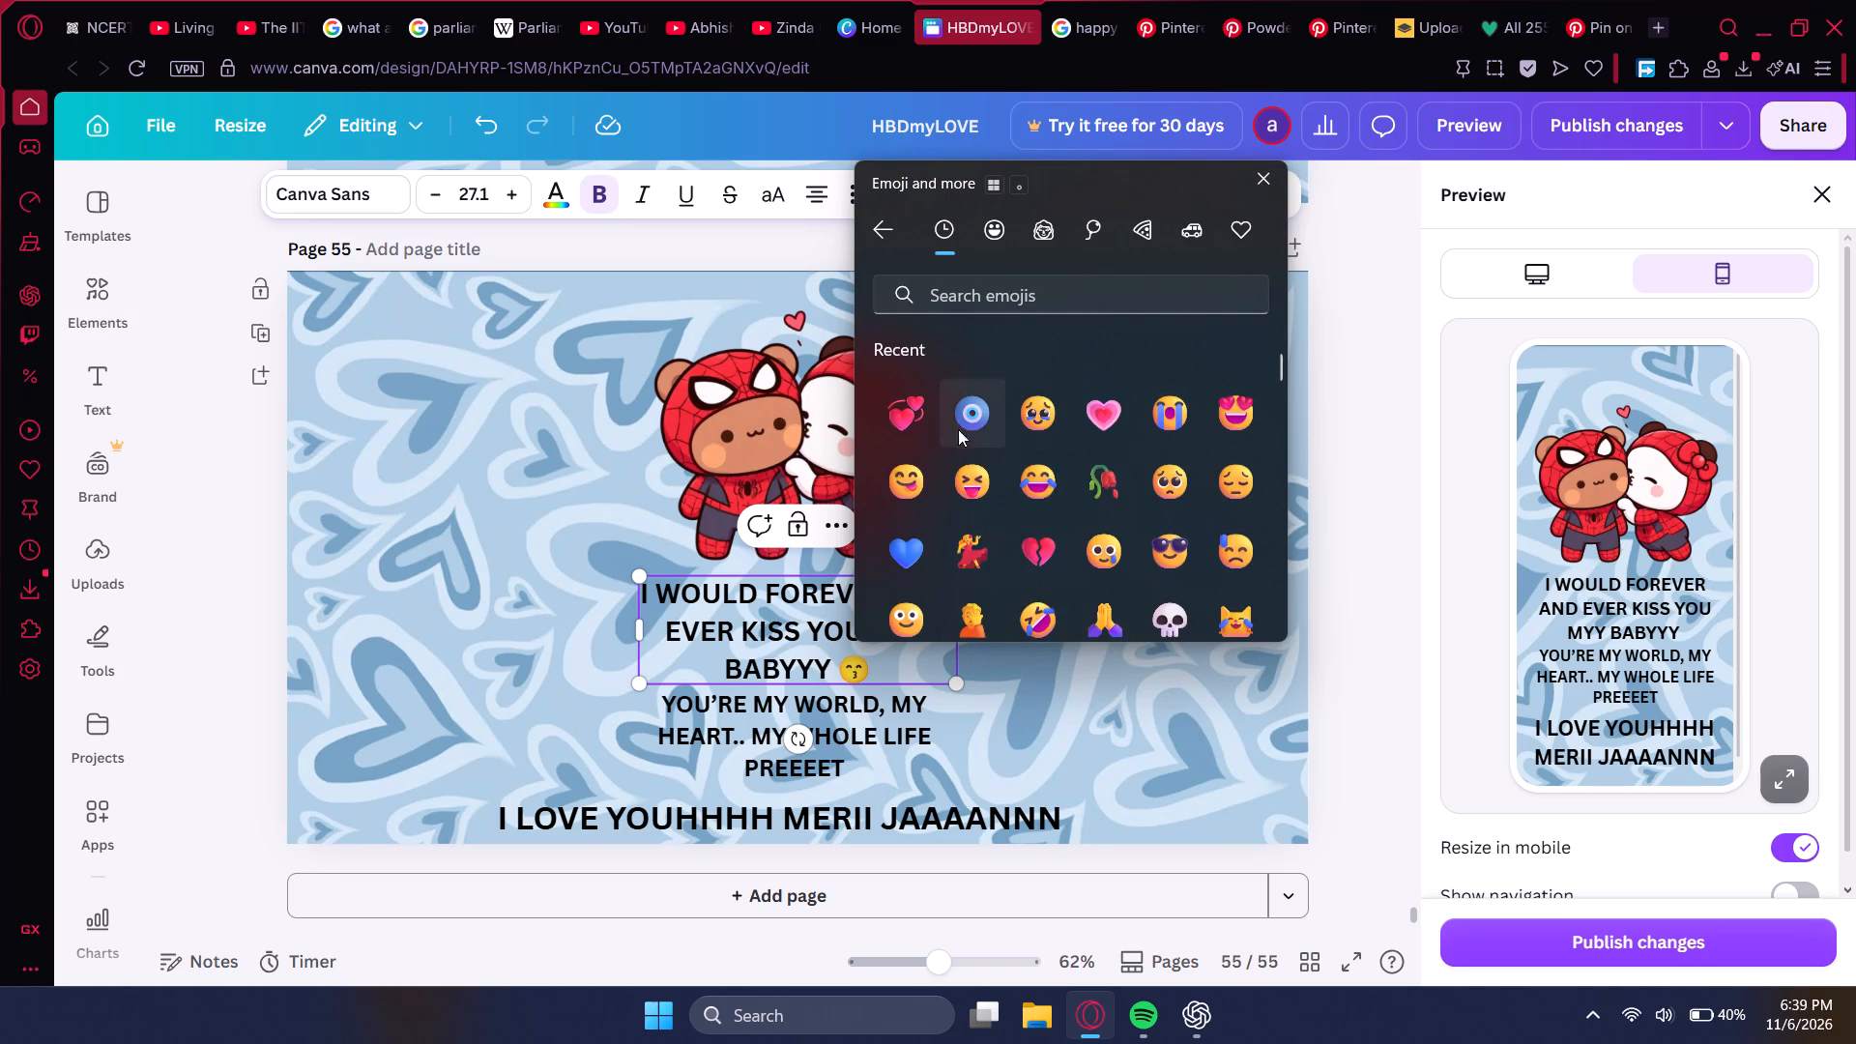
{"action": "left_click", "coordinate": [908, 414]}
{"action": "left_click", "coordinate": [1354, 681]}
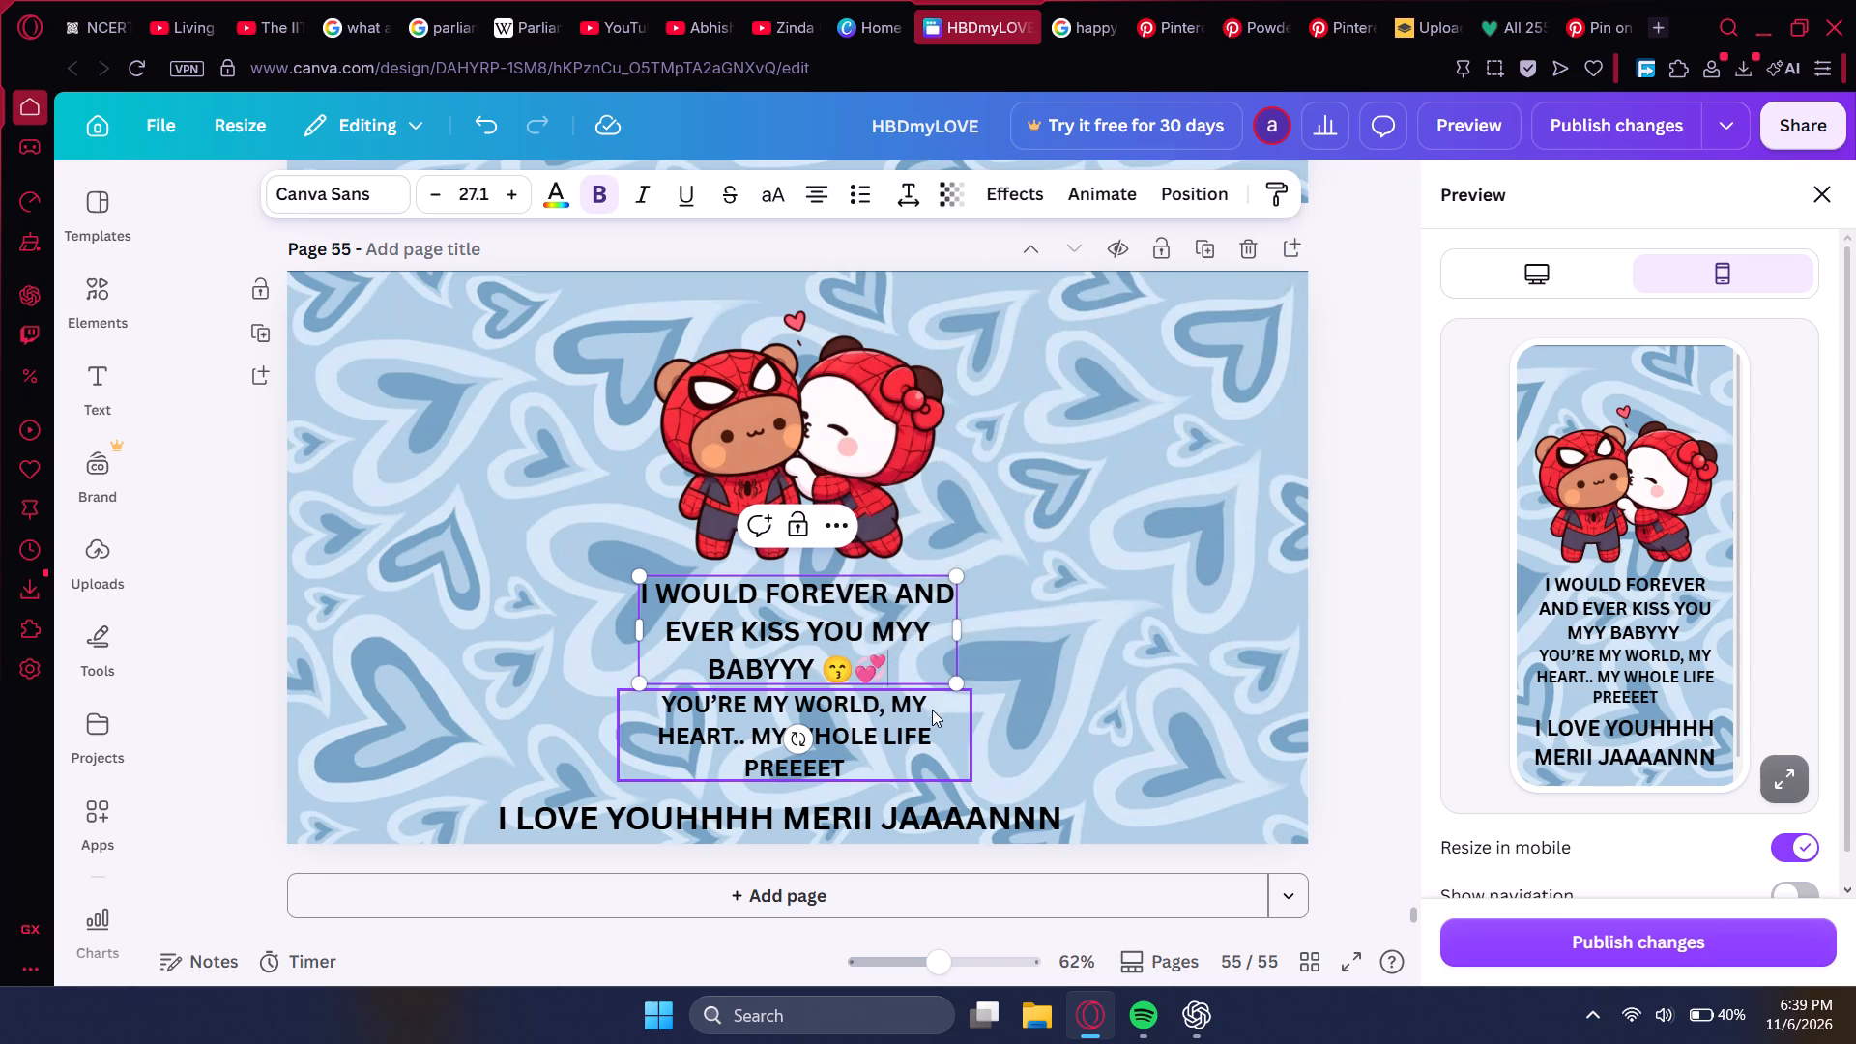
Append a loudly crying face emoji and a revolving hearts emoji to the text ending in "PREEEET".
{"action": "left_click", "coordinate": [904, 727]}
{"action": "left_click", "coordinate": [870, 762]}
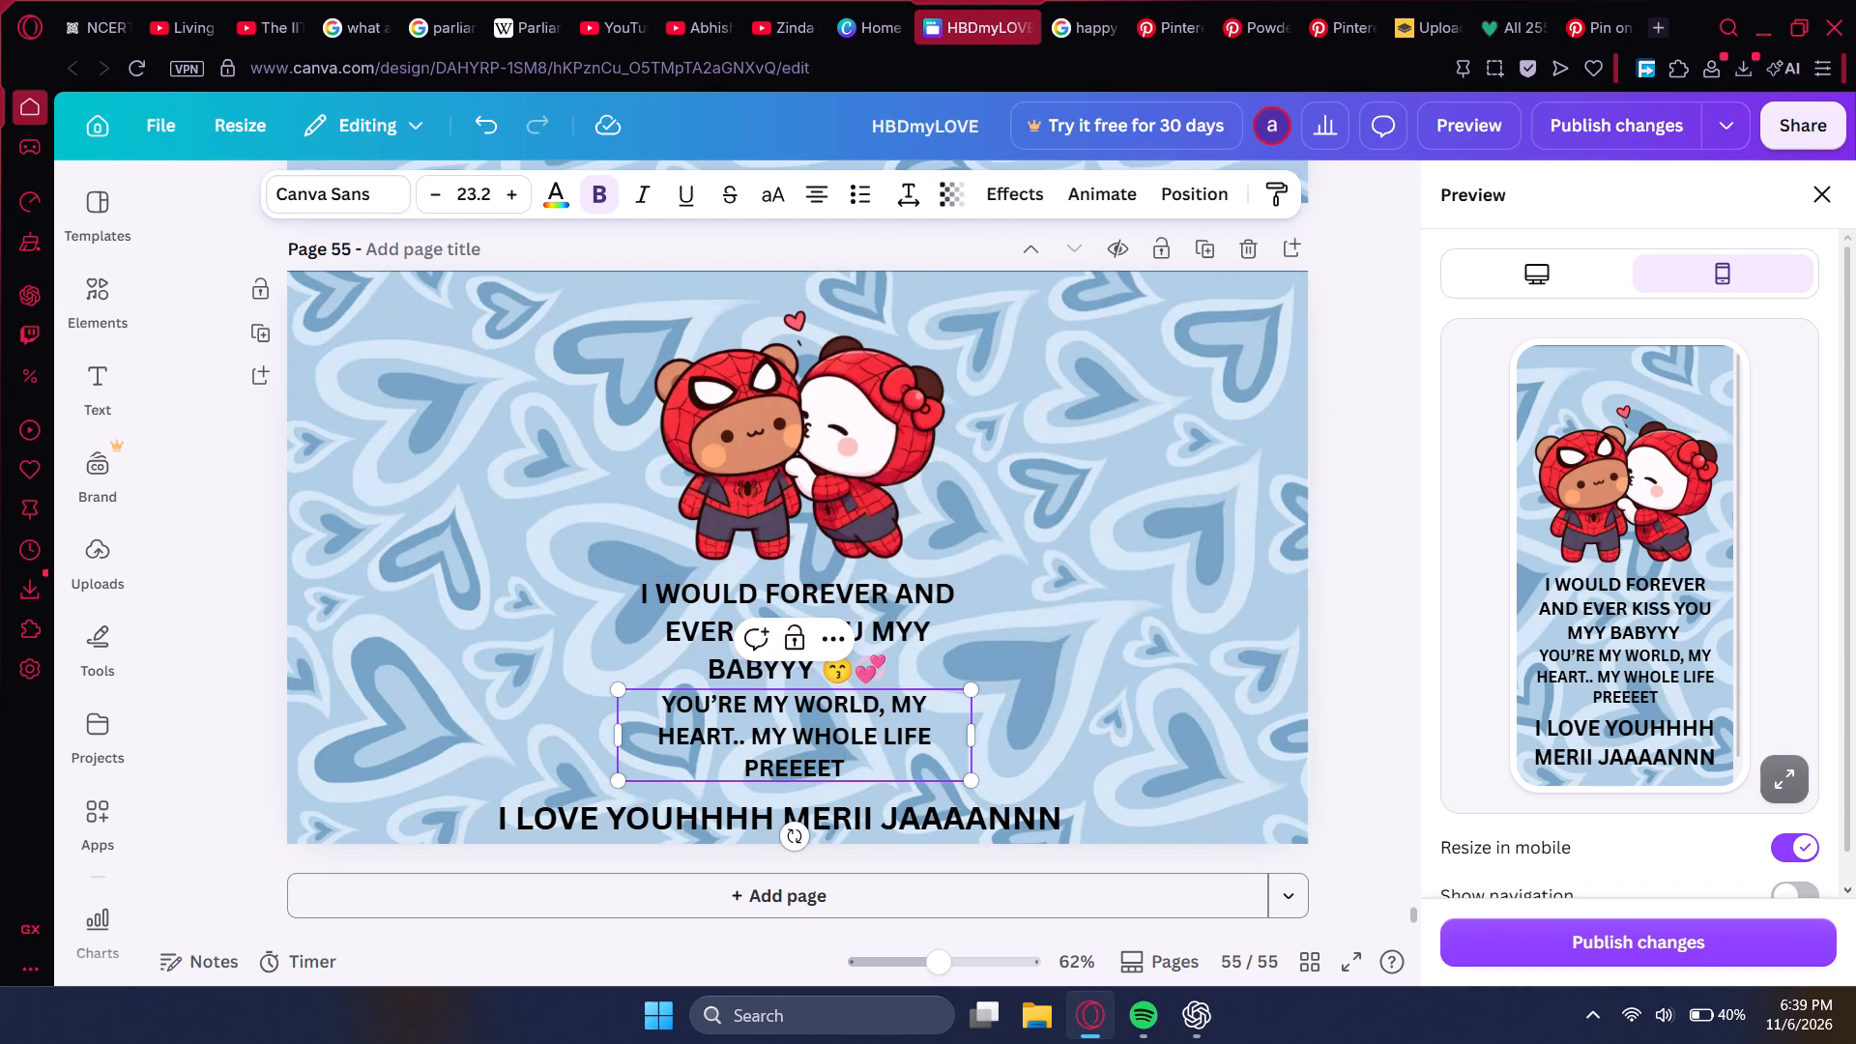
{"action": "key", "text": "space"}
{"action": "key", "text": "super+period"}
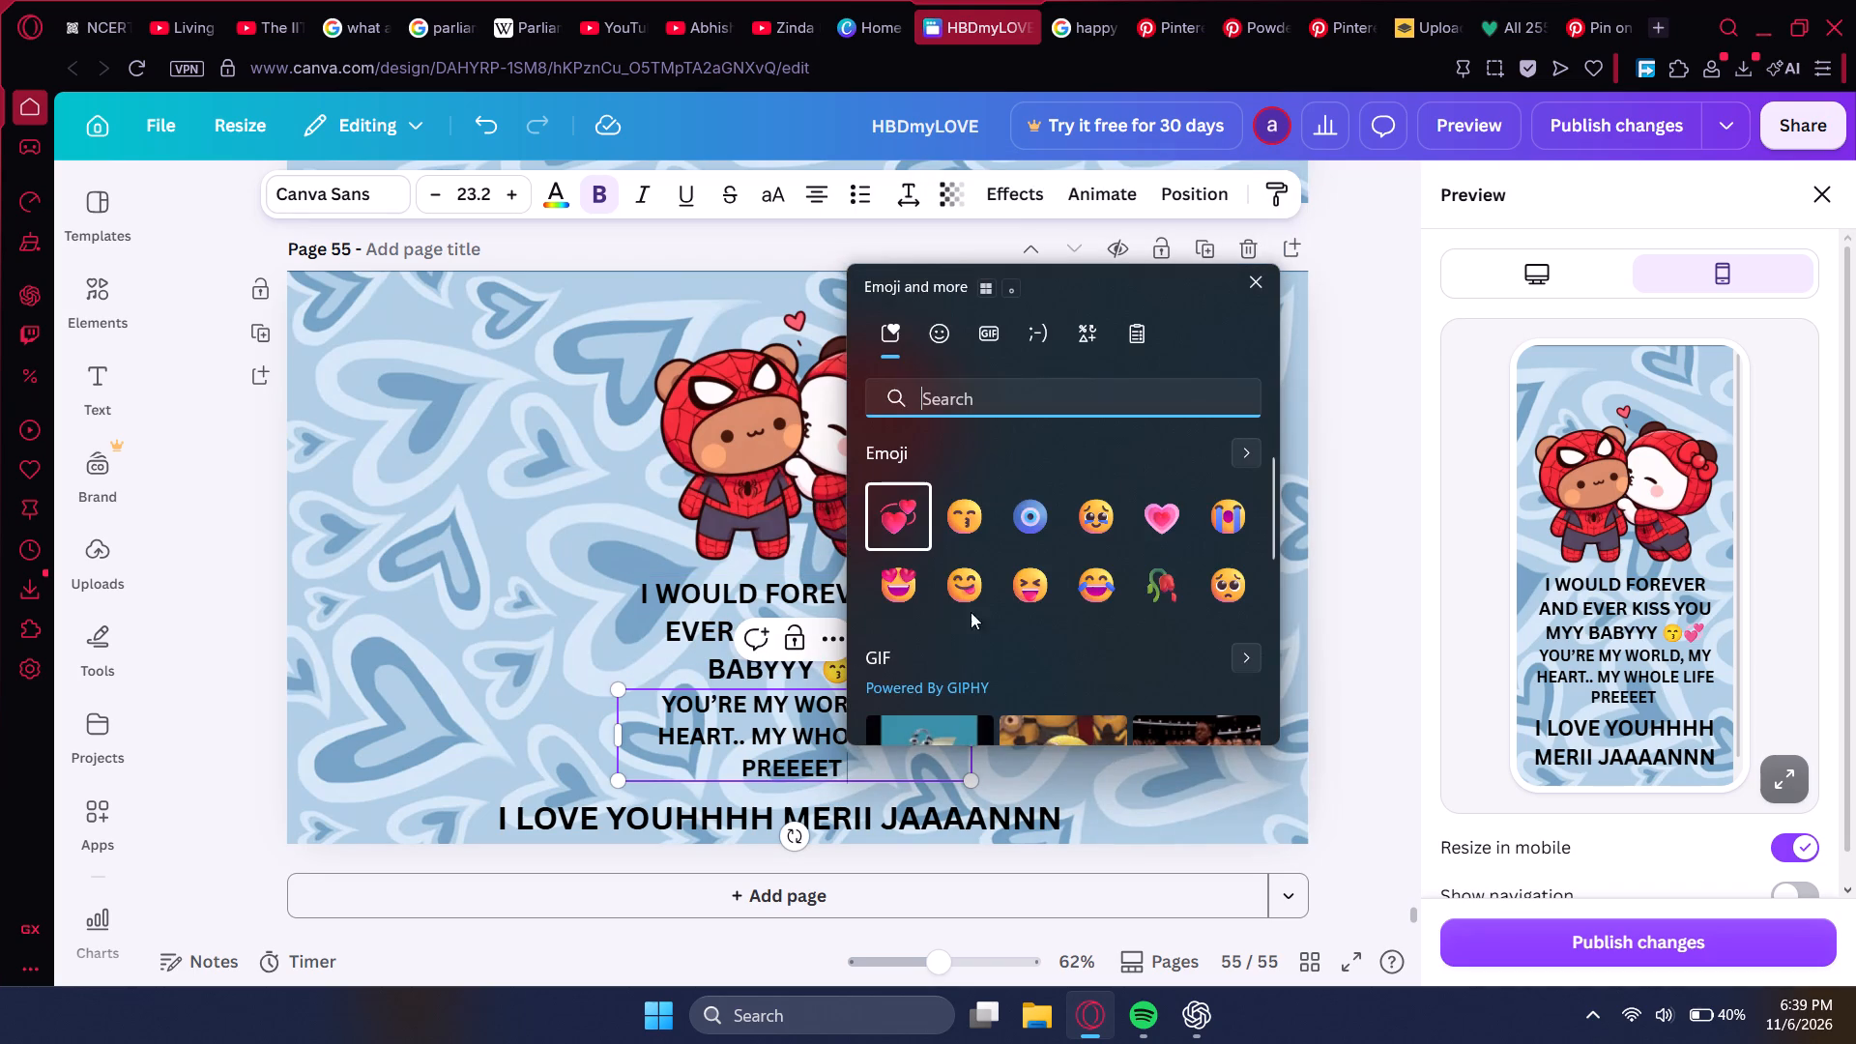
{"action": "left_click", "coordinate": [1207, 525]}
{"action": "left_click", "coordinate": [895, 517]}
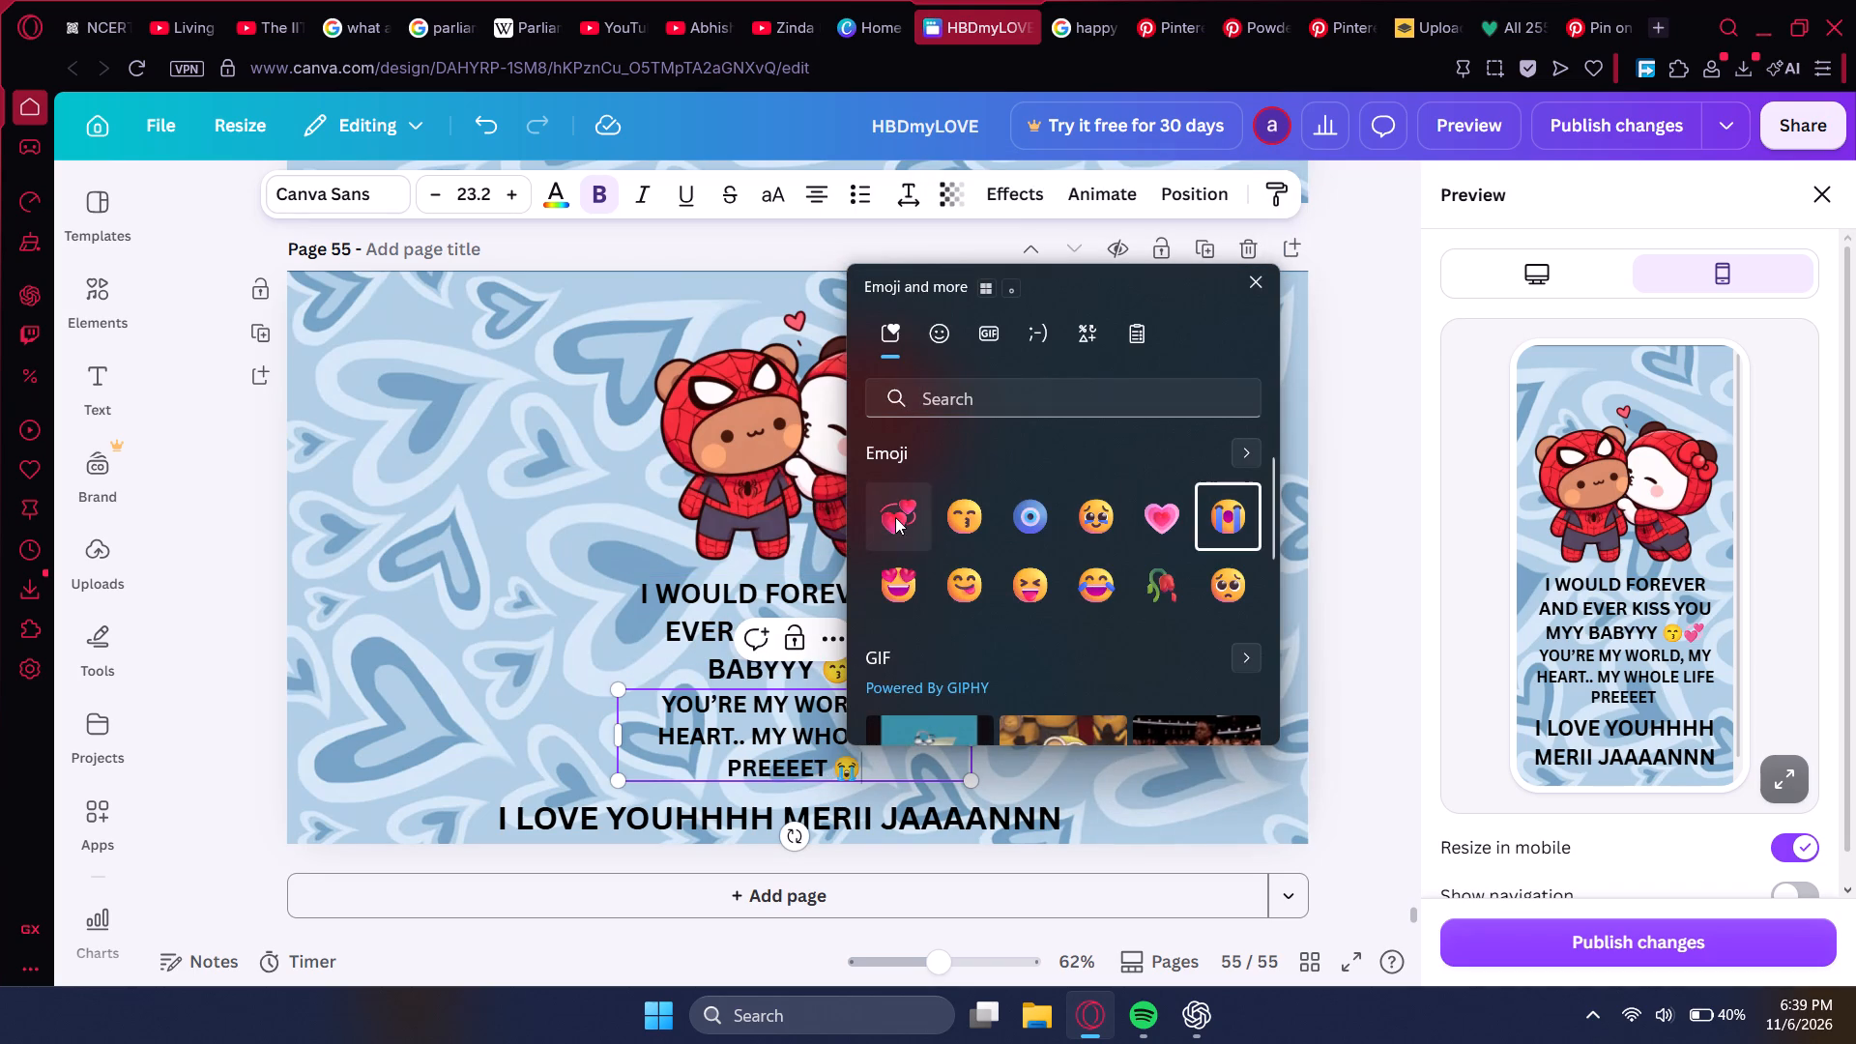
{"action": "left_click", "coordinate": [1344, 733]}
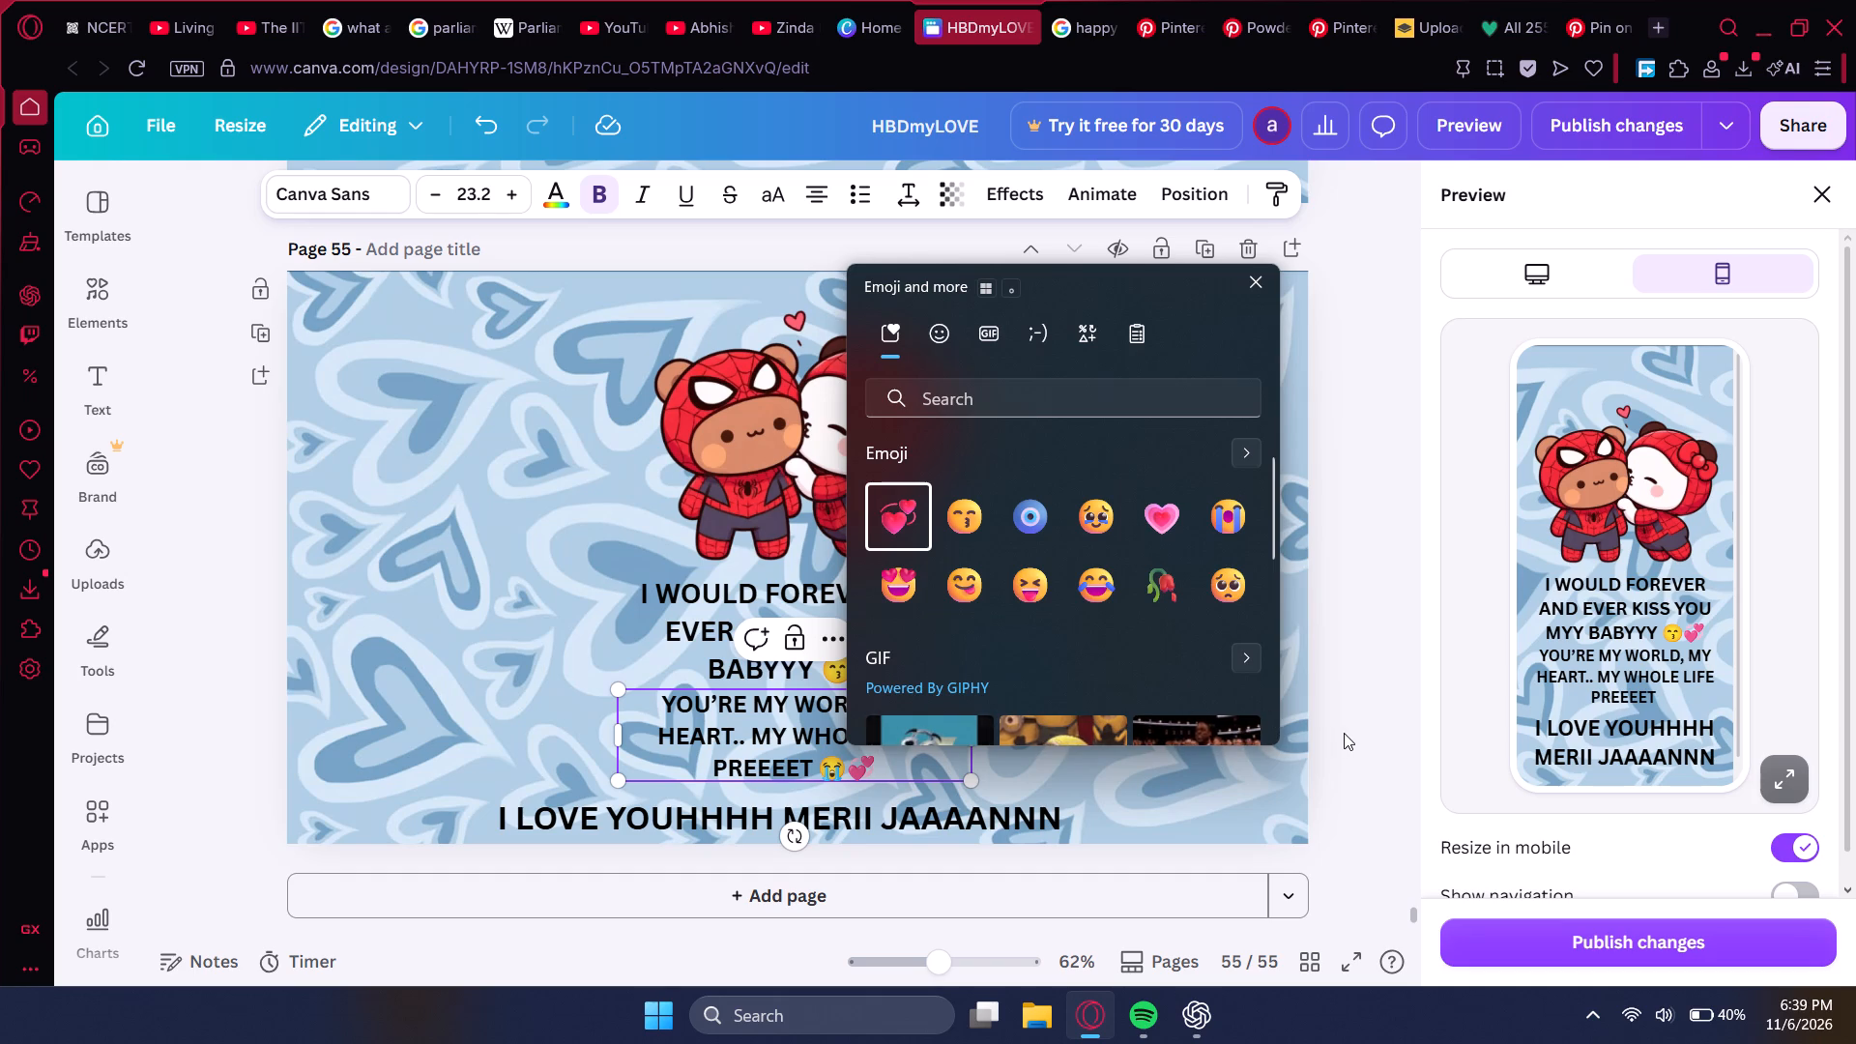
Append two crying face, two revolving hearts and two evil eye emojis after "JAAAANNN" and widen that text box slightly.
{"action": "left_click", "coordinate": [913, 831]}
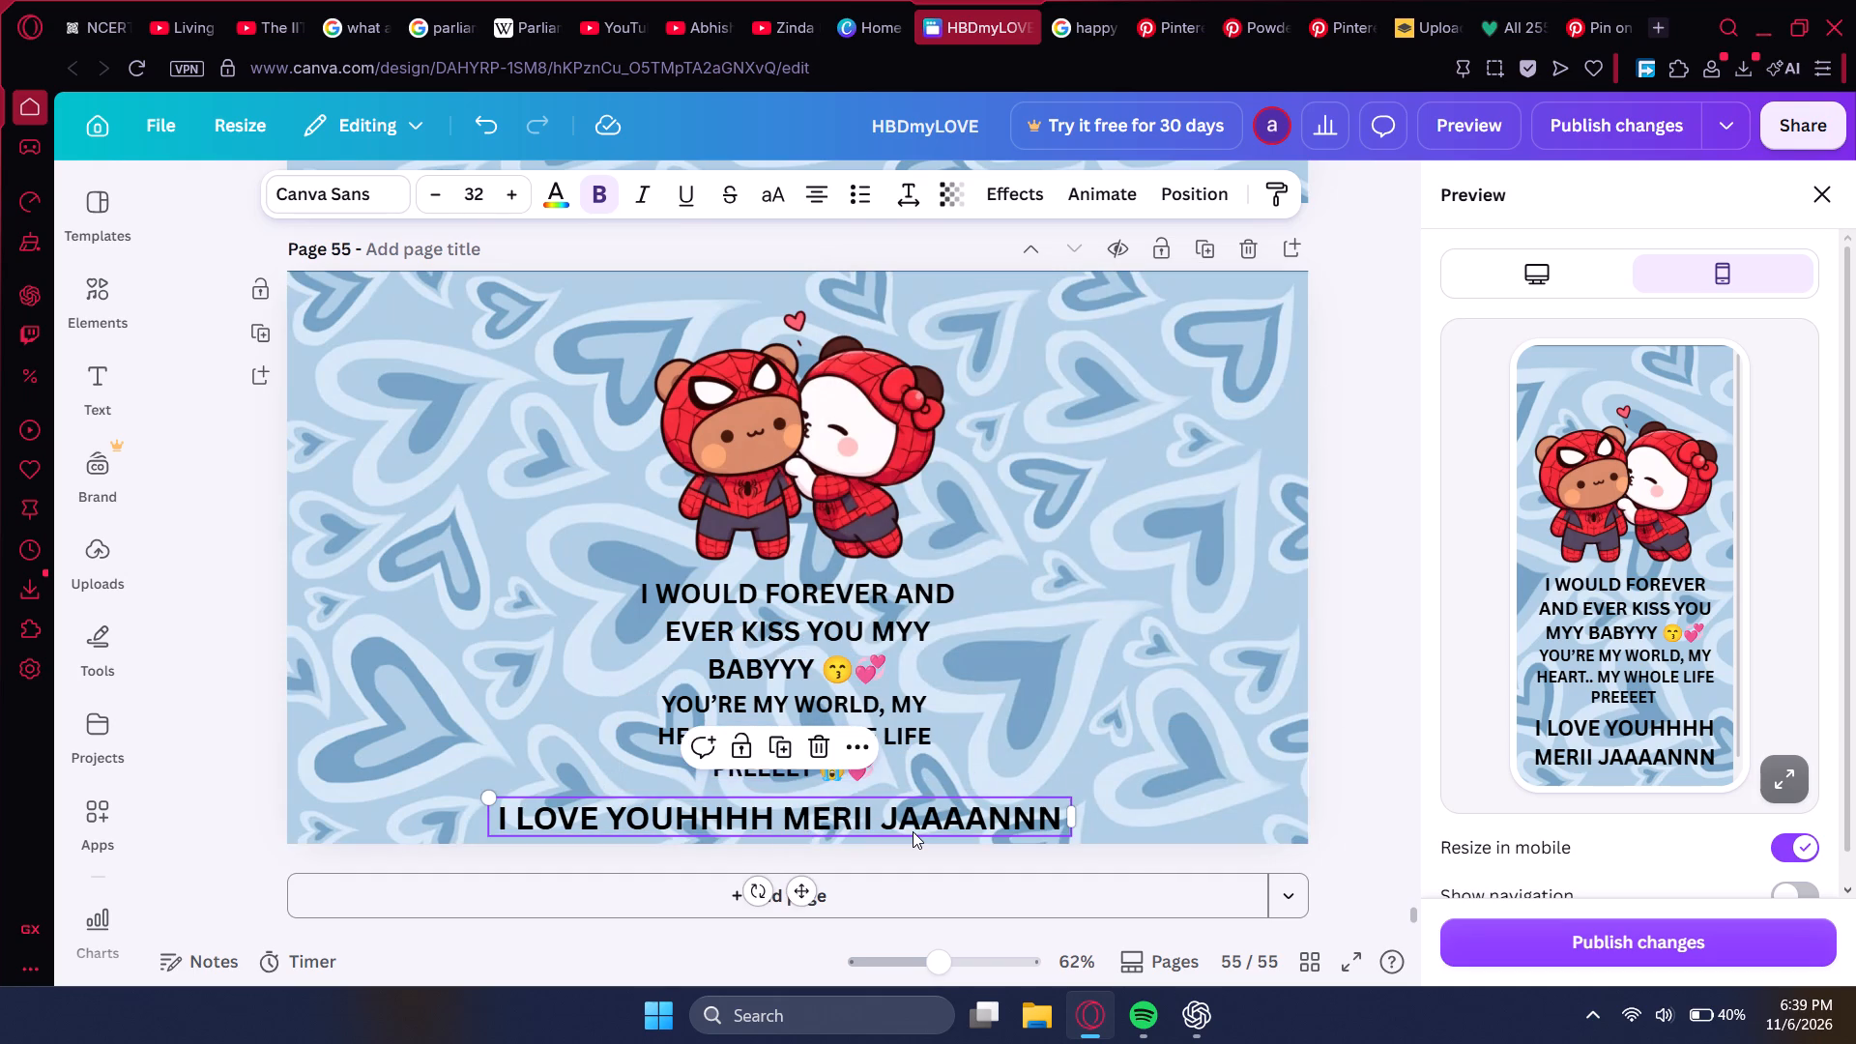
{"action": "left_click", "coordinate": [913, 831]}
{"action": "left_click", "coordinate": [1054, 822]}
{"action": "key", "text": "space"}
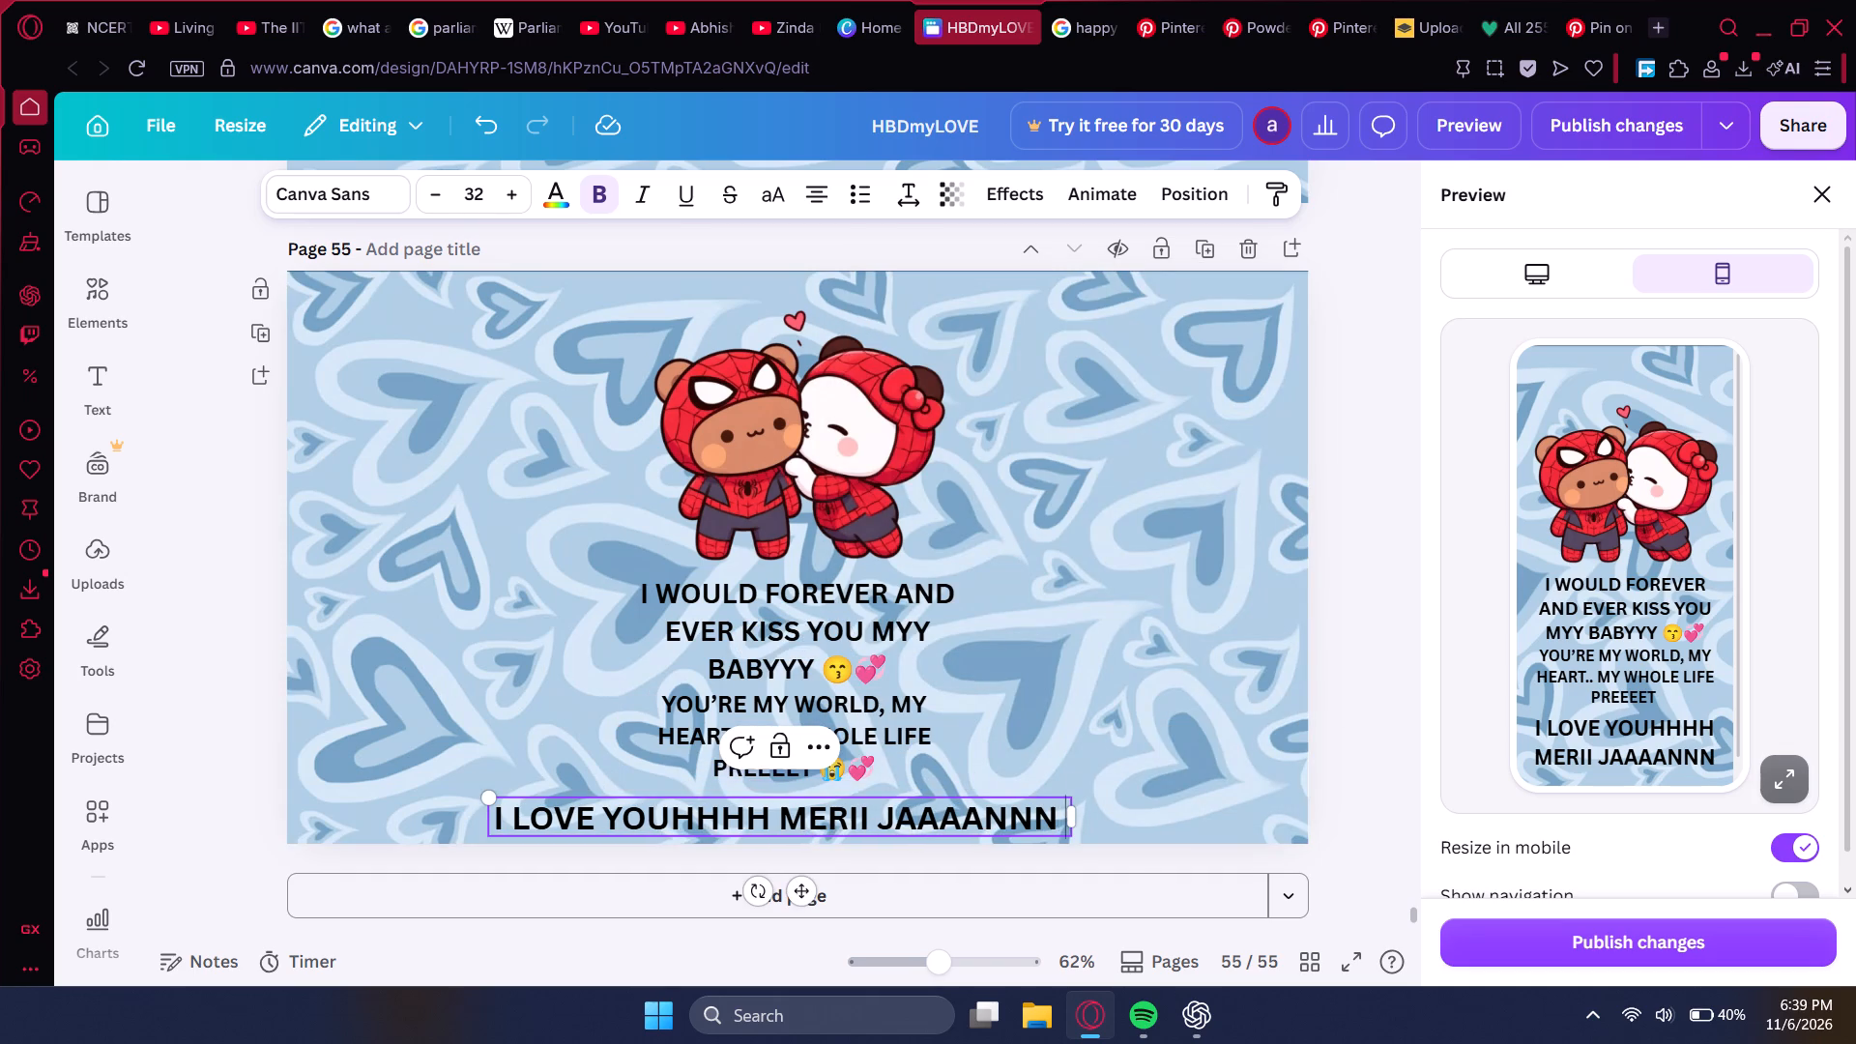
{"action": "key", "text": "super+period"}
{"action": "double_click", "coordinate": [1181, 567]}
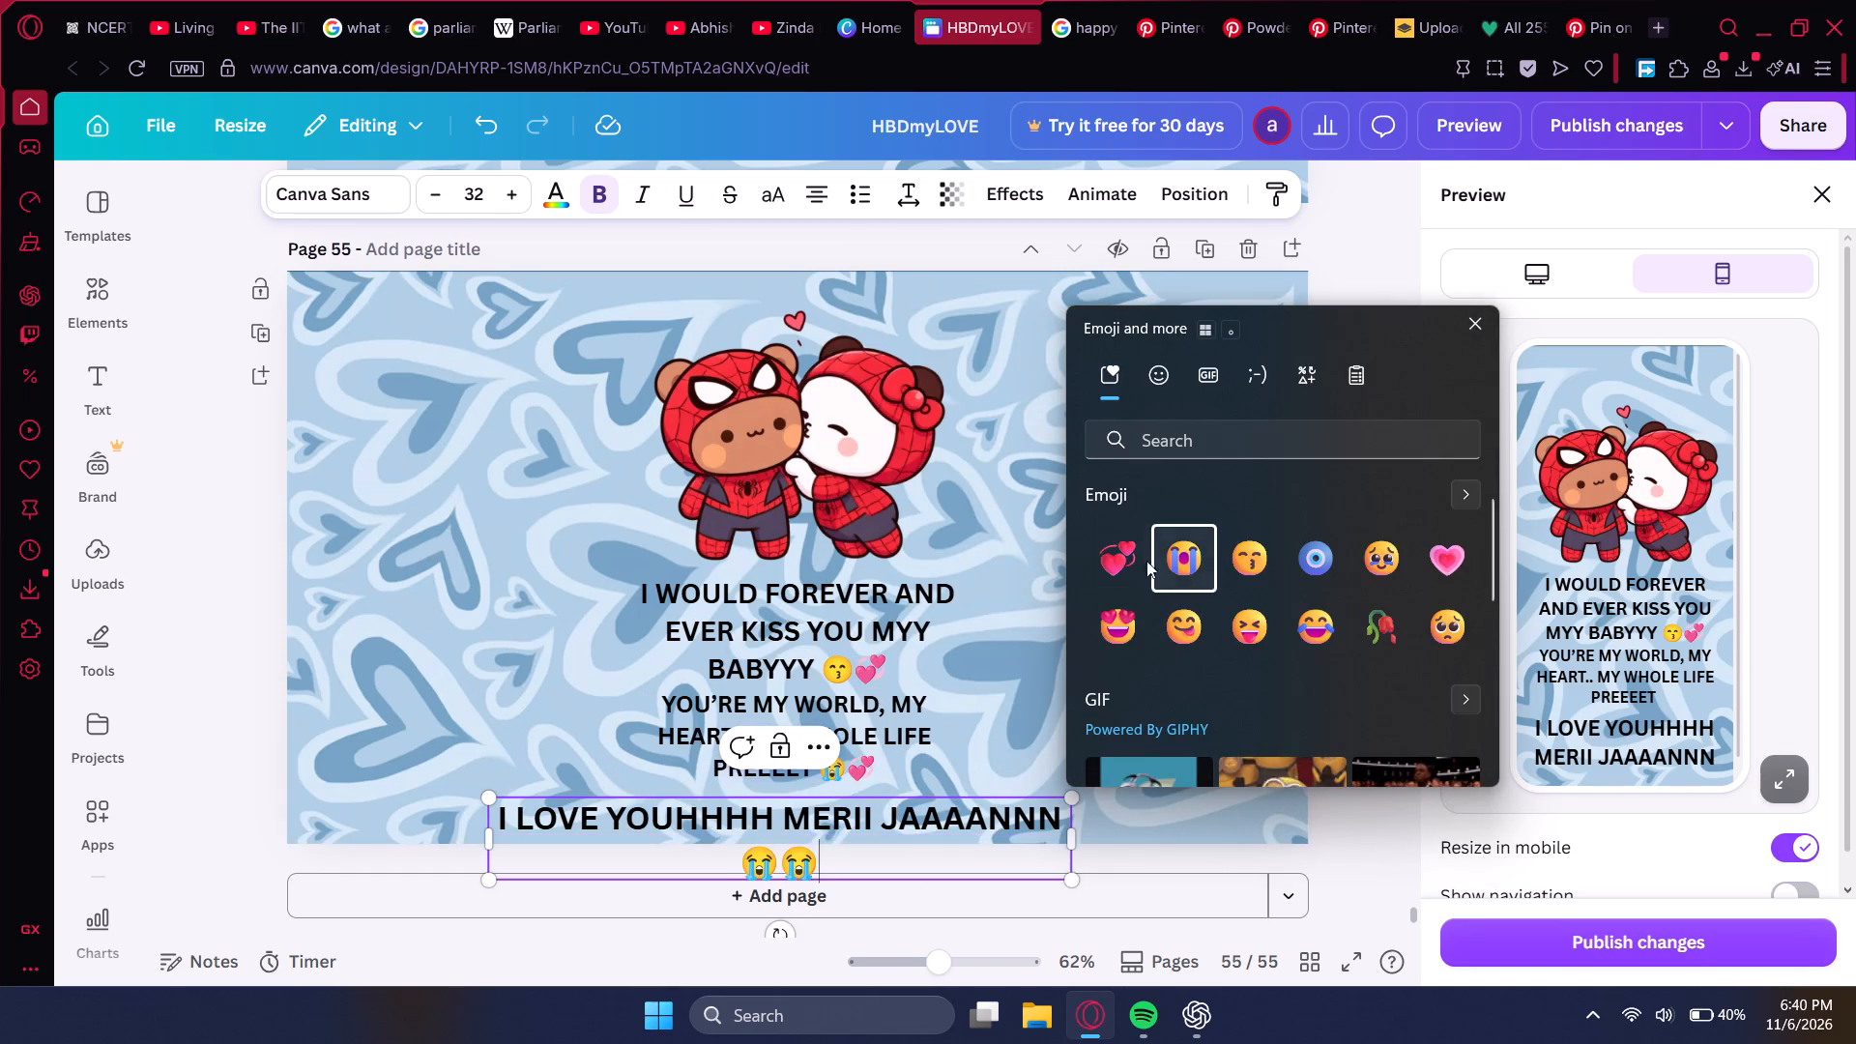
{"action": "double_click", "coordinate": [1137, 559]}
{"action": "double_click", "coordinate": [1308, 565]}
{"action": "left_click", "coordinate": [1377, 836]}
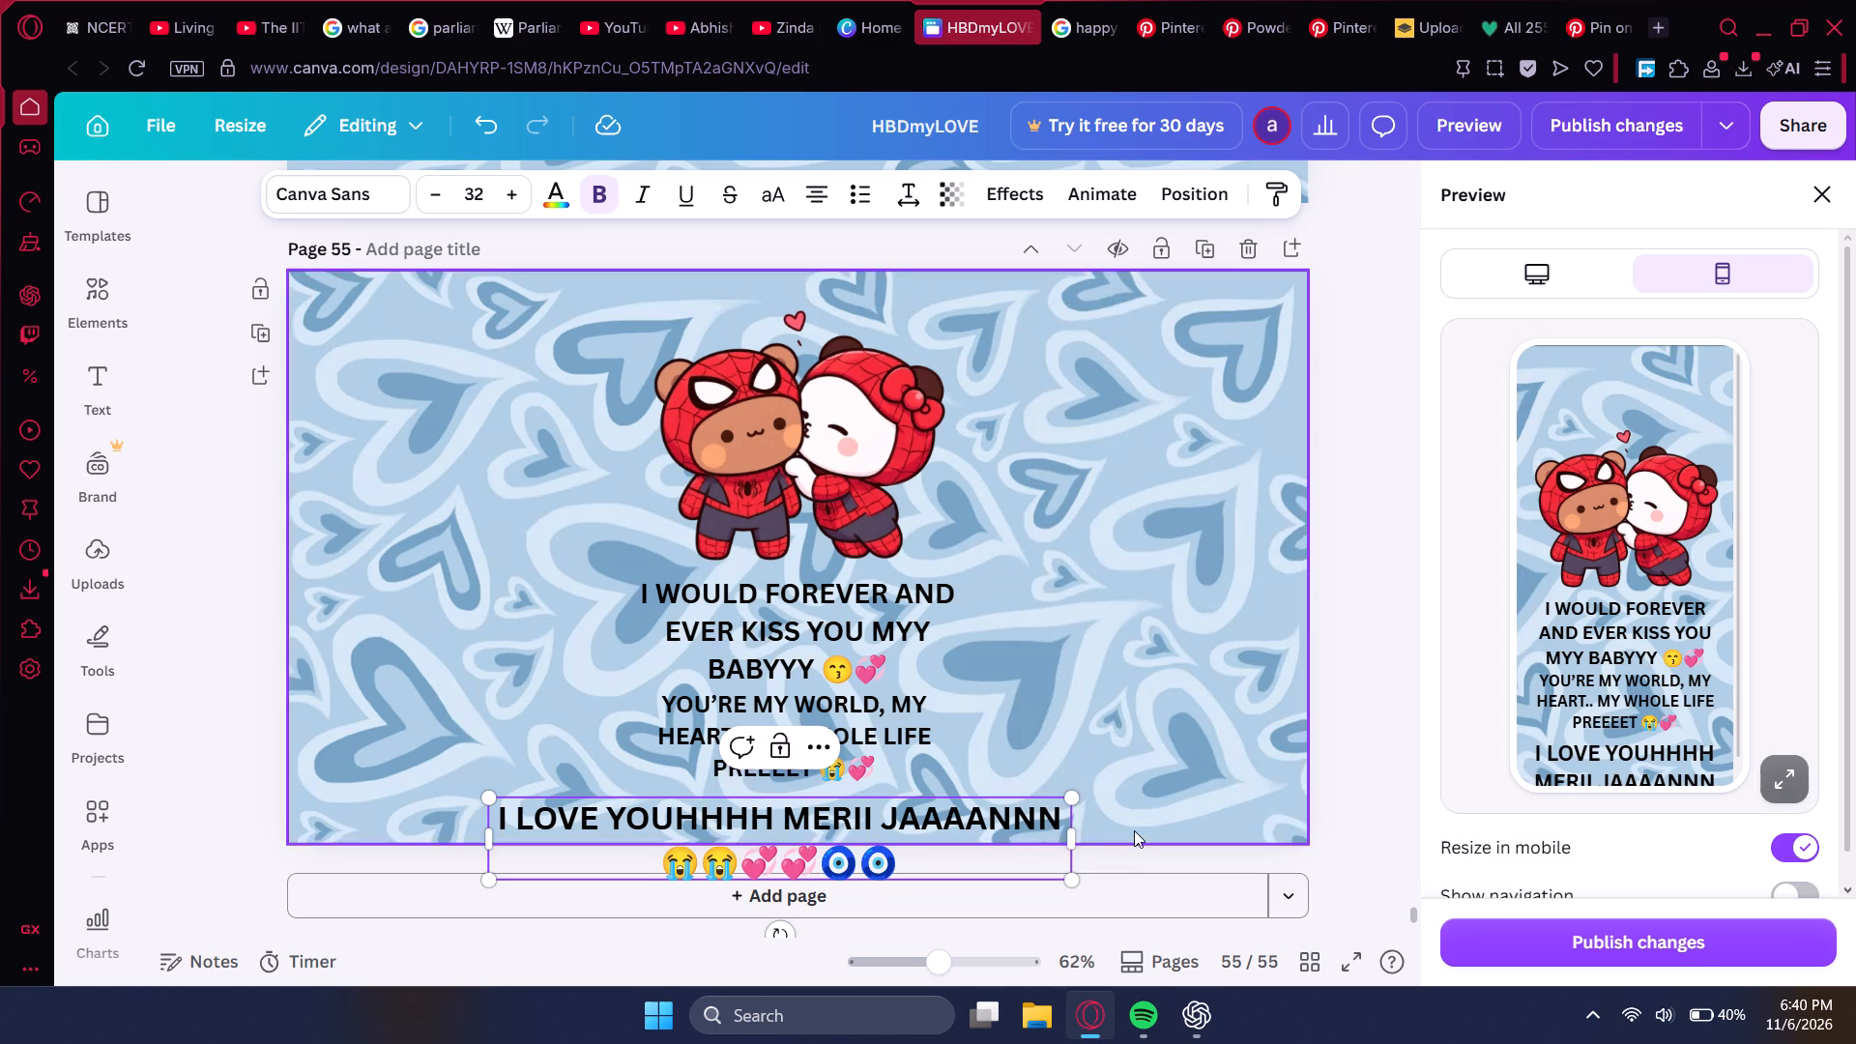
{"action": "left_click_drag", "start_coordinate": [1073, 839], "coordinate": [1175, 846]}
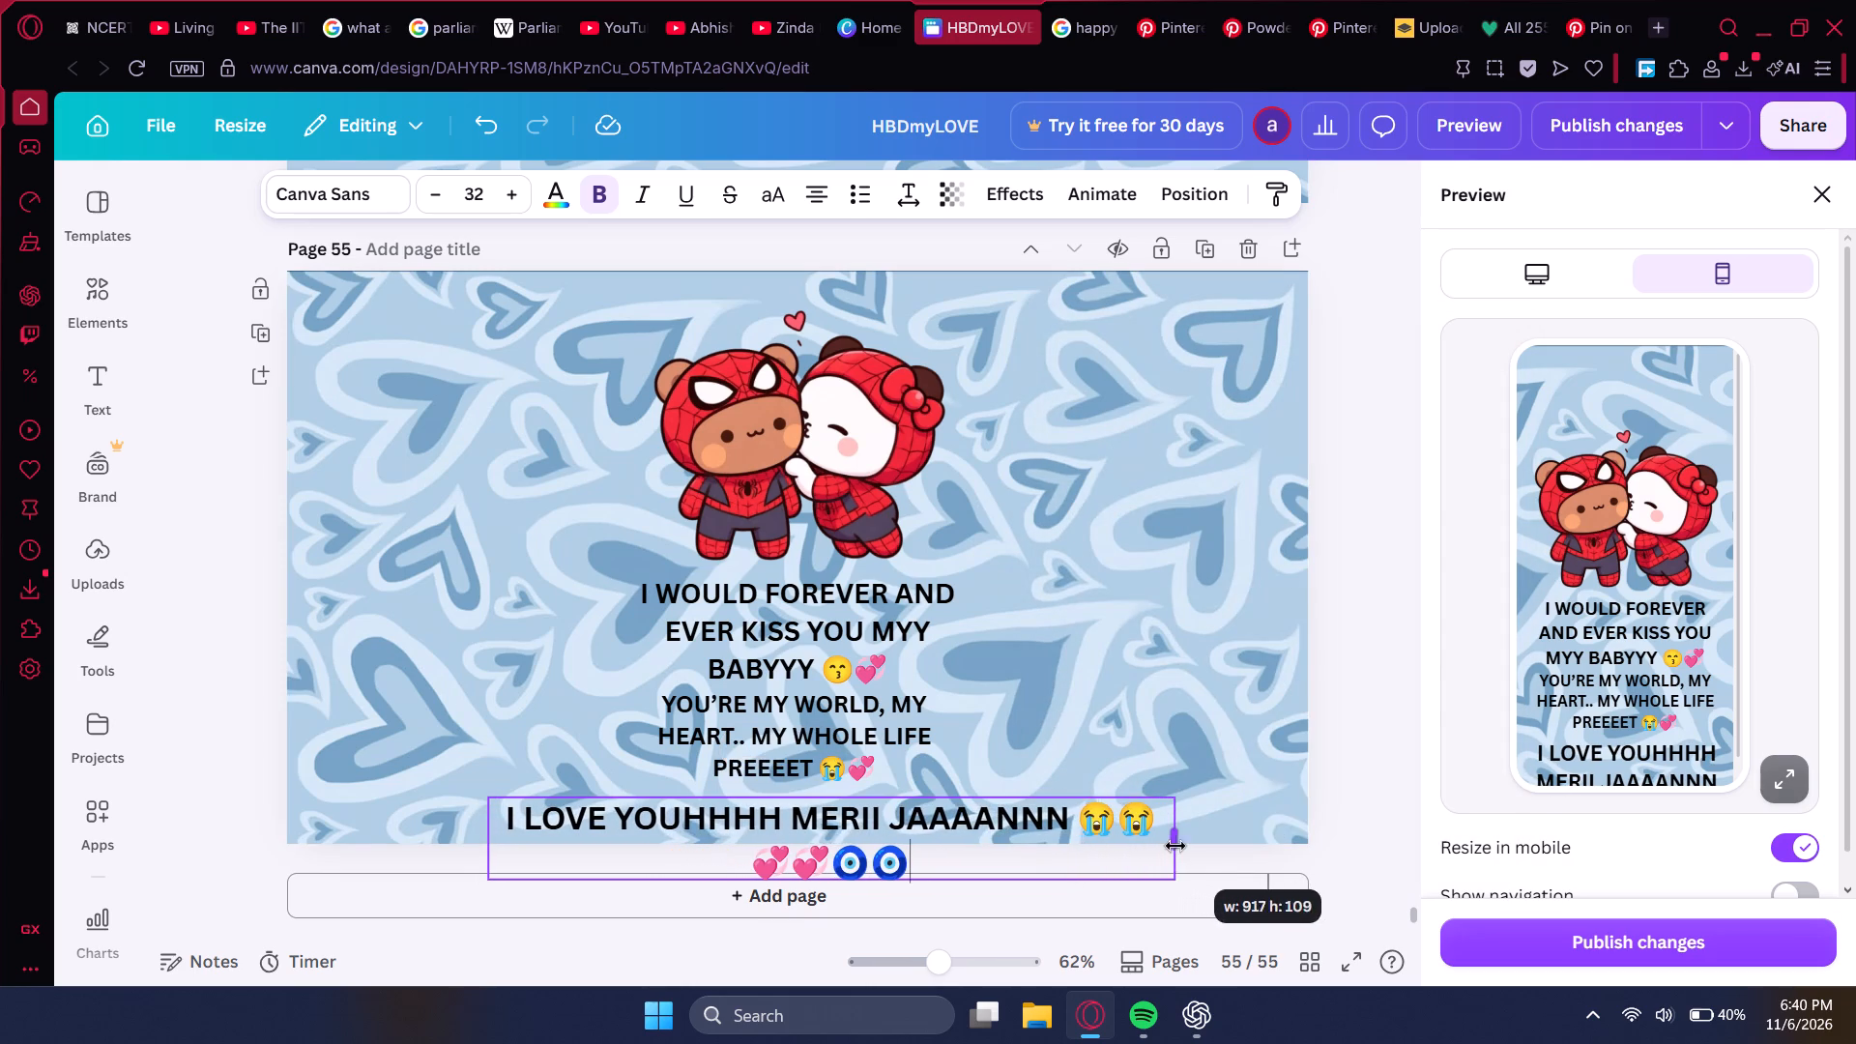
{"action": "left_click_drag", "start_coordinate": [1175, 846], "coordinate": [1096, 858]}
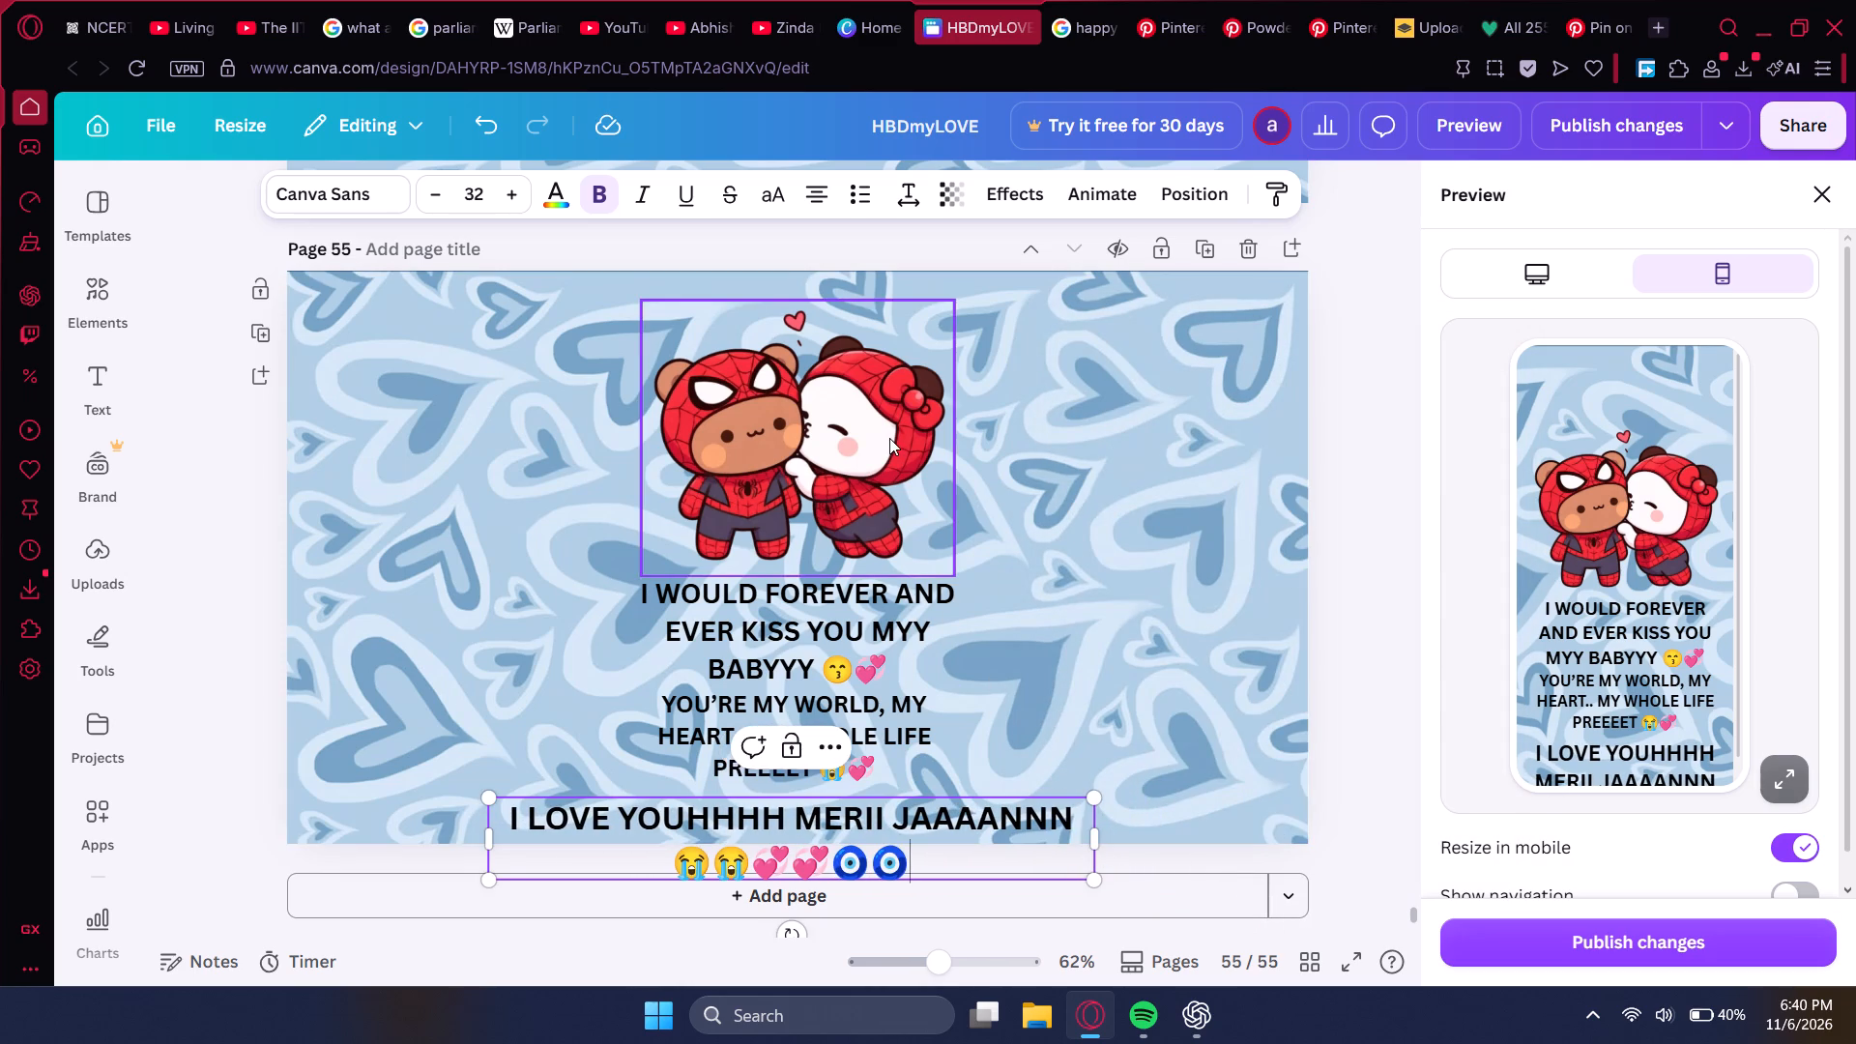
Move the bear and panda image and all three texts up so everything fits on page 55, widening the heading's box slightly.
{"action": "left_click_drag", "start_coordinate": [889, 438], "coordinate": [891, 419]}
{"action": "left_click", "coordinate": [936, 616]}
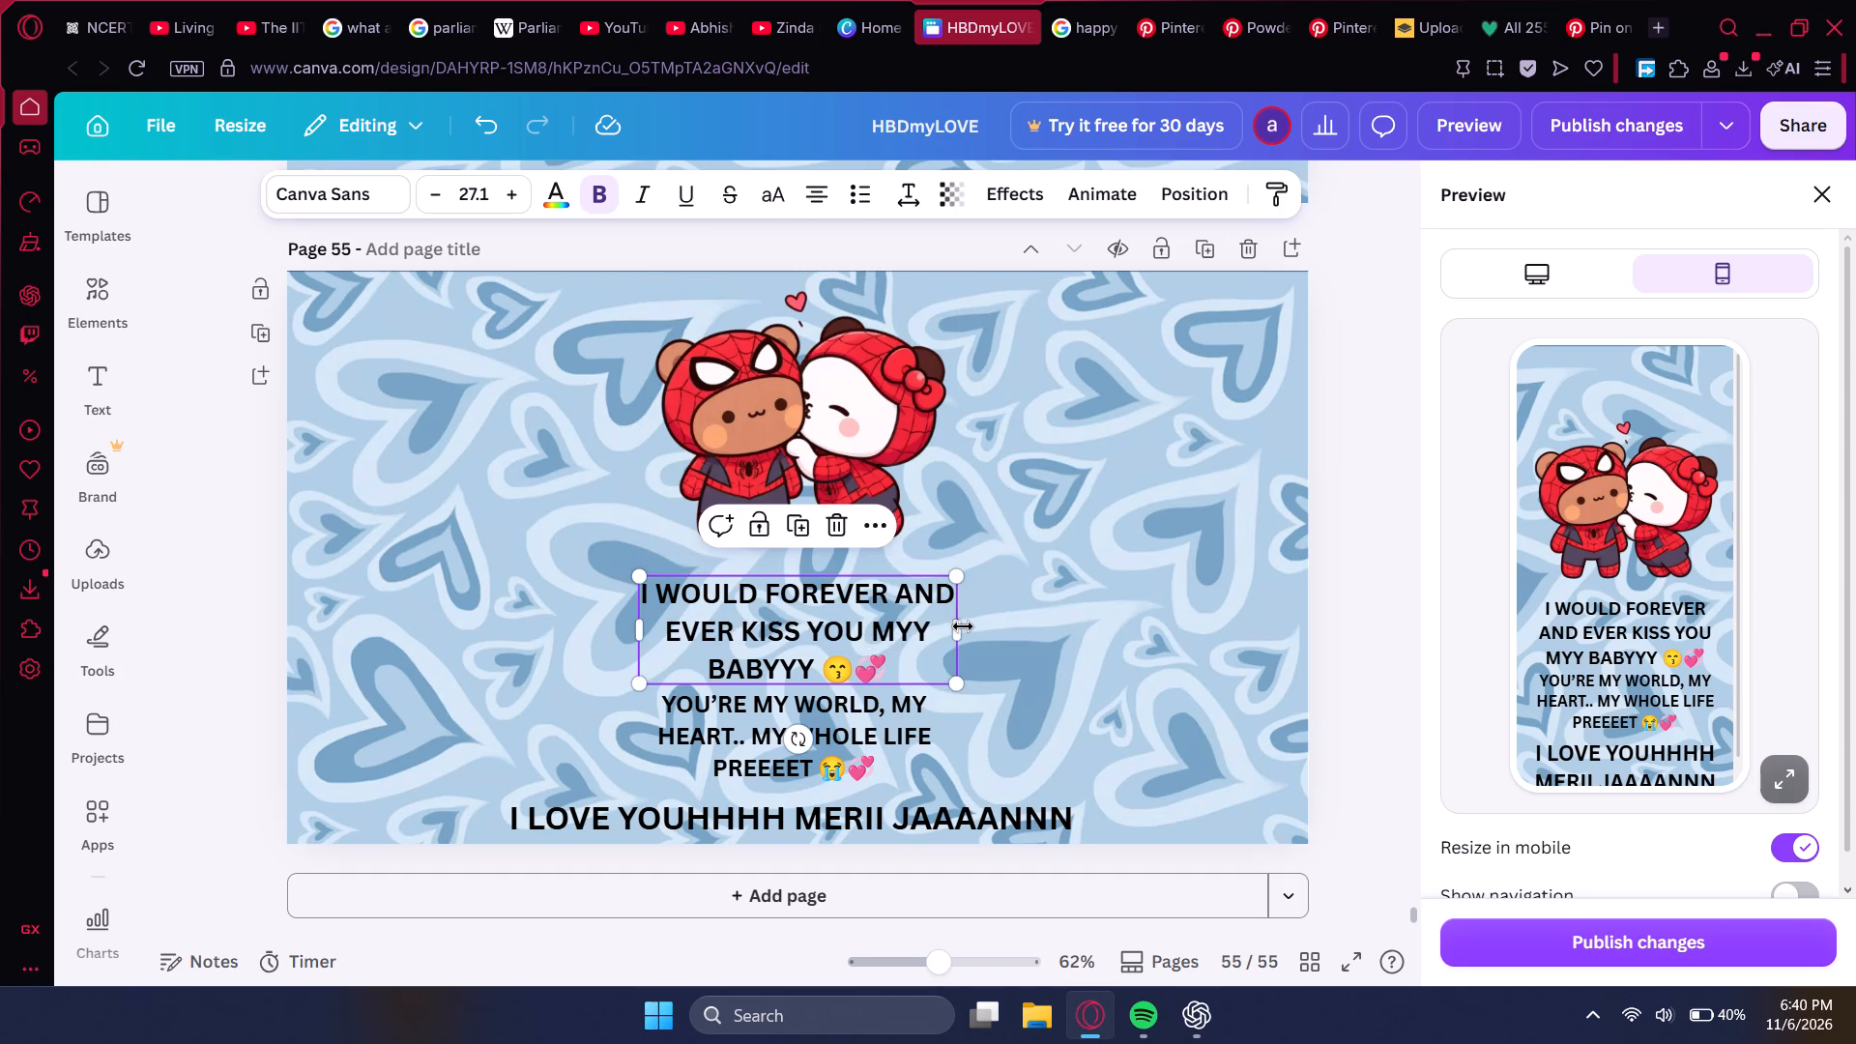
{"action": "left_click_drag", "start_coordinate": [965, 627], "coordinate": [1026, 636]}
{"action": "left_click_drag", "start_coordinate": [971, 640], "coordinate": [937, 619]}
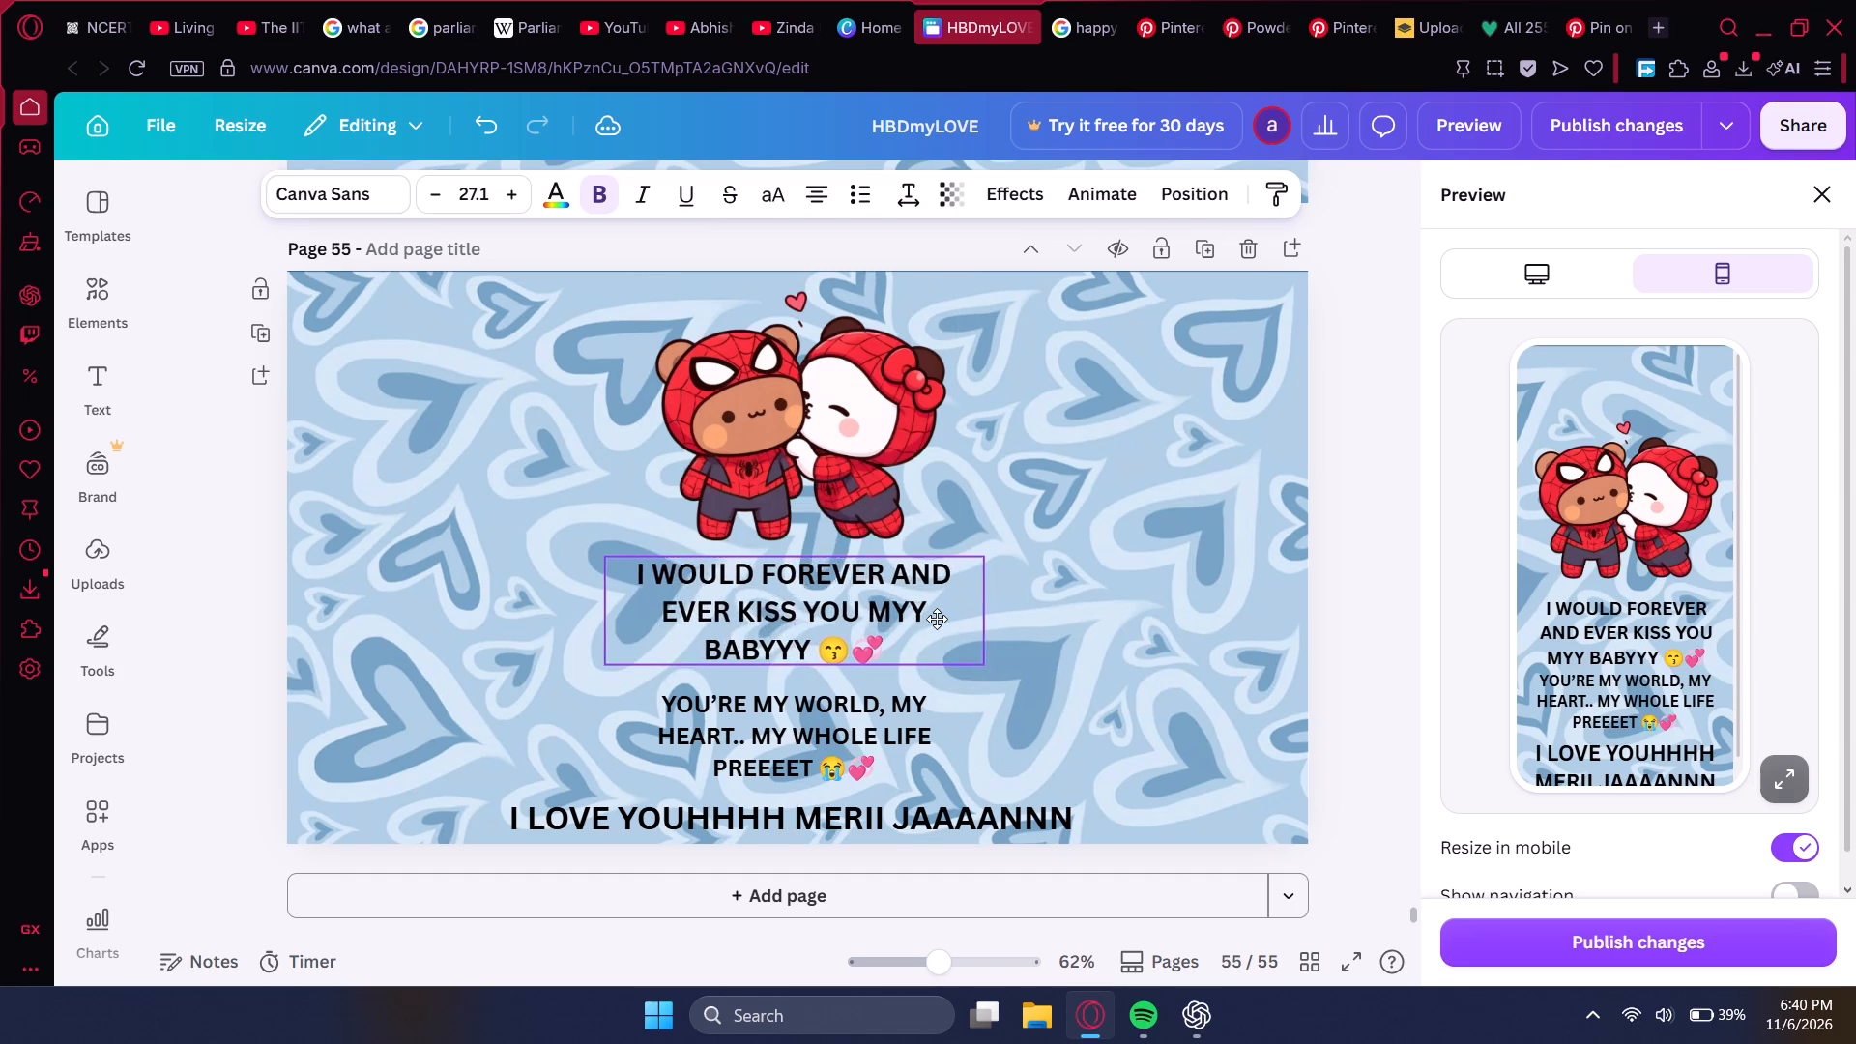
{"action": "left_click_drag", "start_coordinate": [937, 619], "coordinate": [943, 613]}
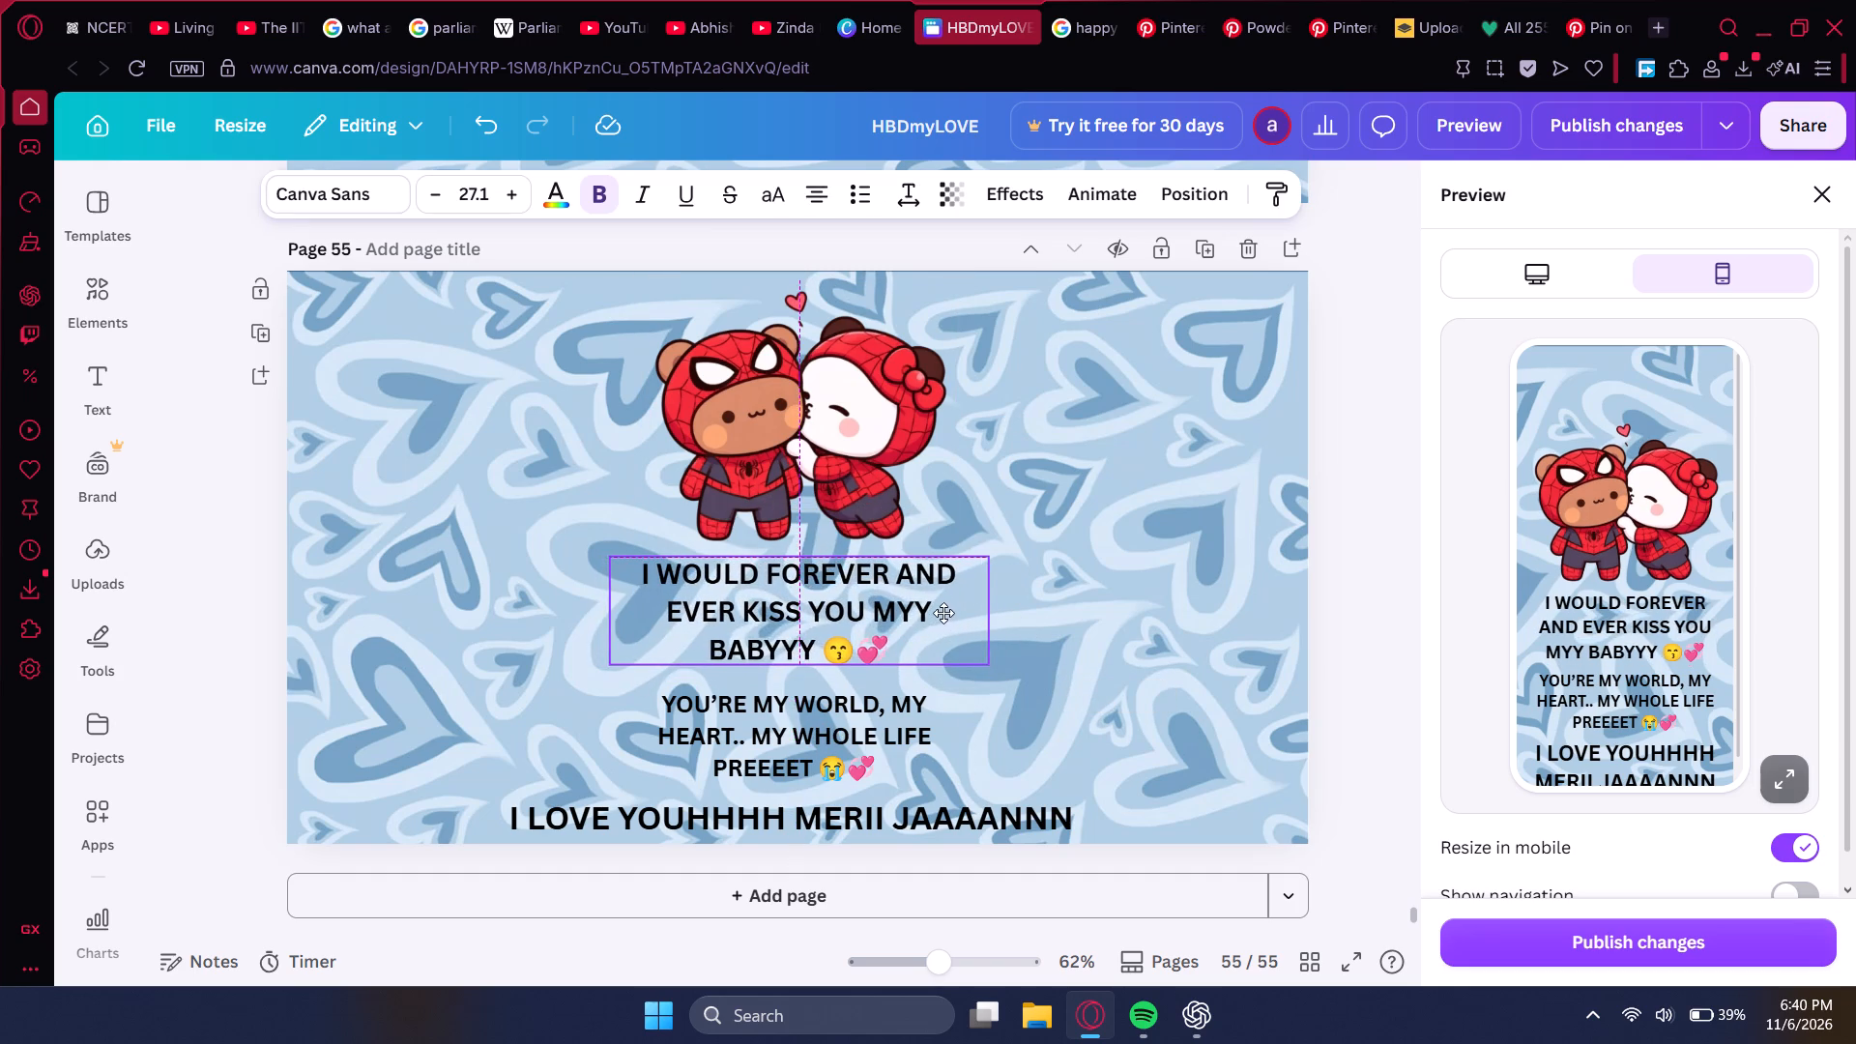
{"action": "left_click_drag", "start_coordinate": [943, 613], "coordinate": [944, 613]}
{"action": "left_click_drag", "start_coordinate": [920, 740], "coordinate": [921, 713]}
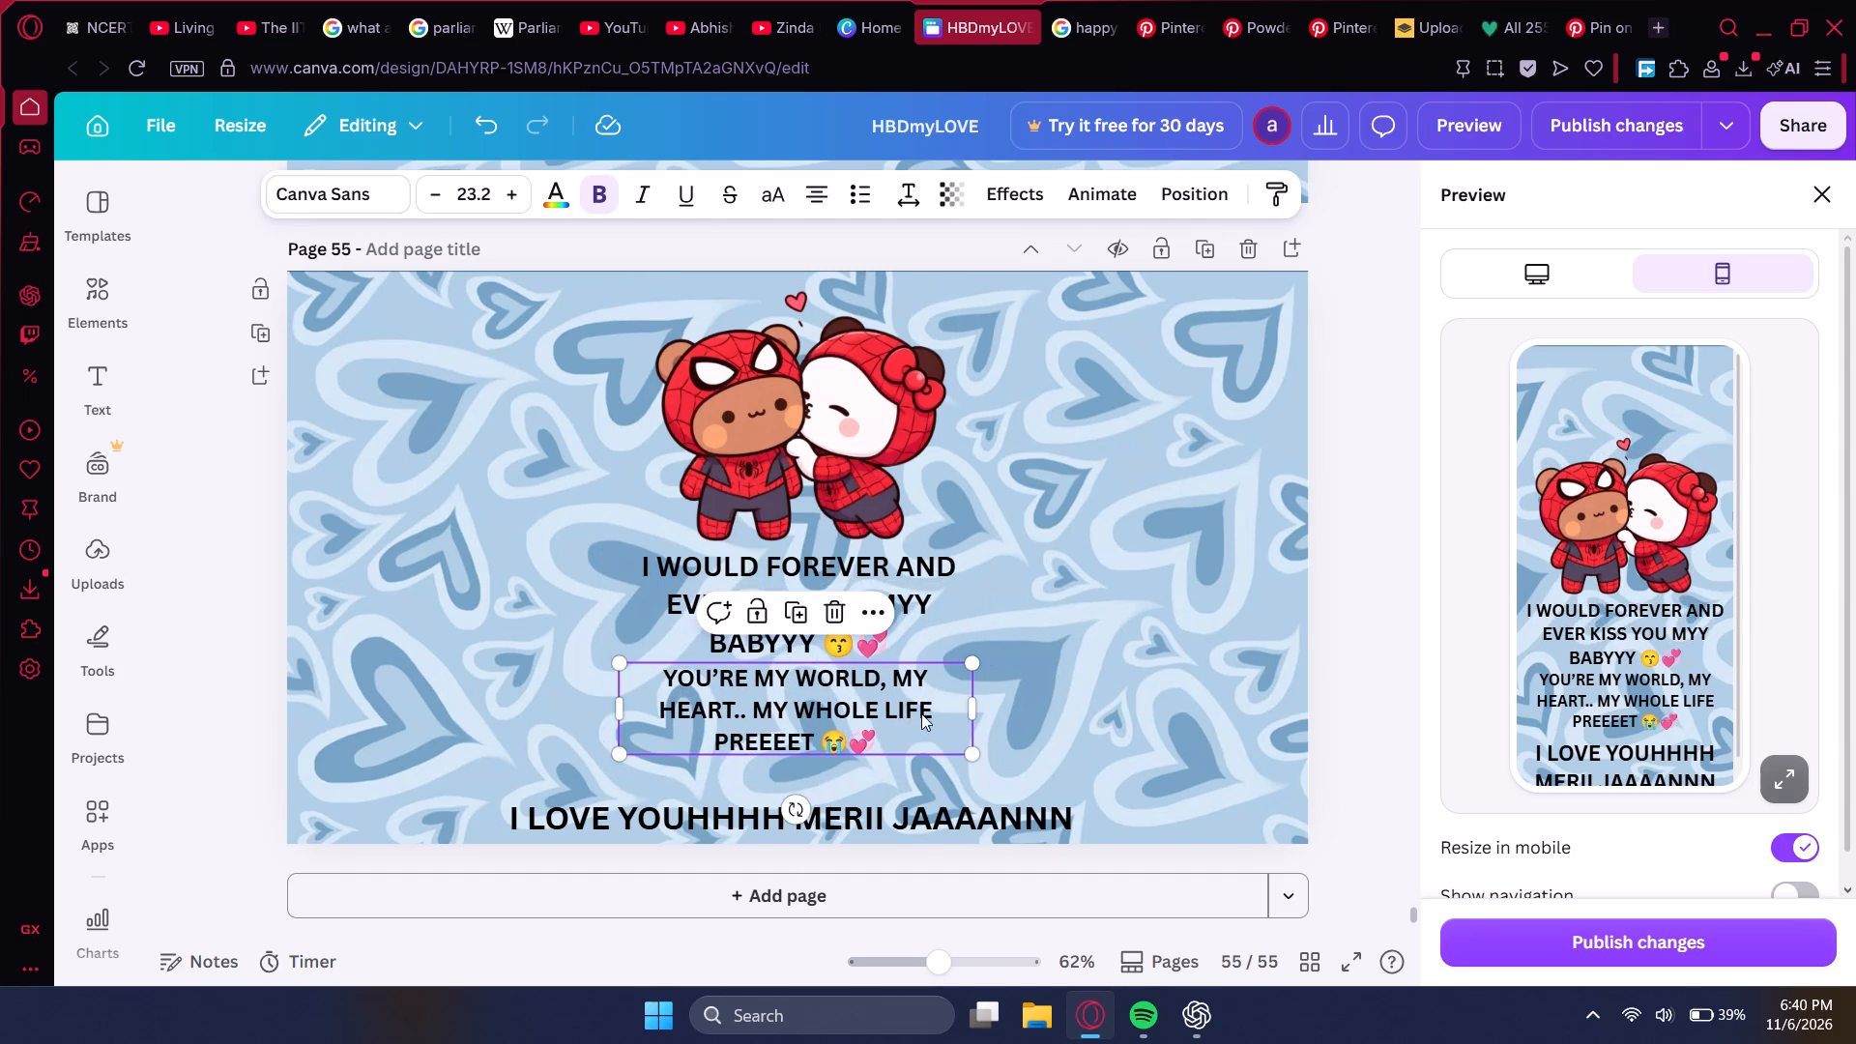
{"action": "left_click_drag", "start_coordinate": [930, 809], "coordinate": [926, 771]}
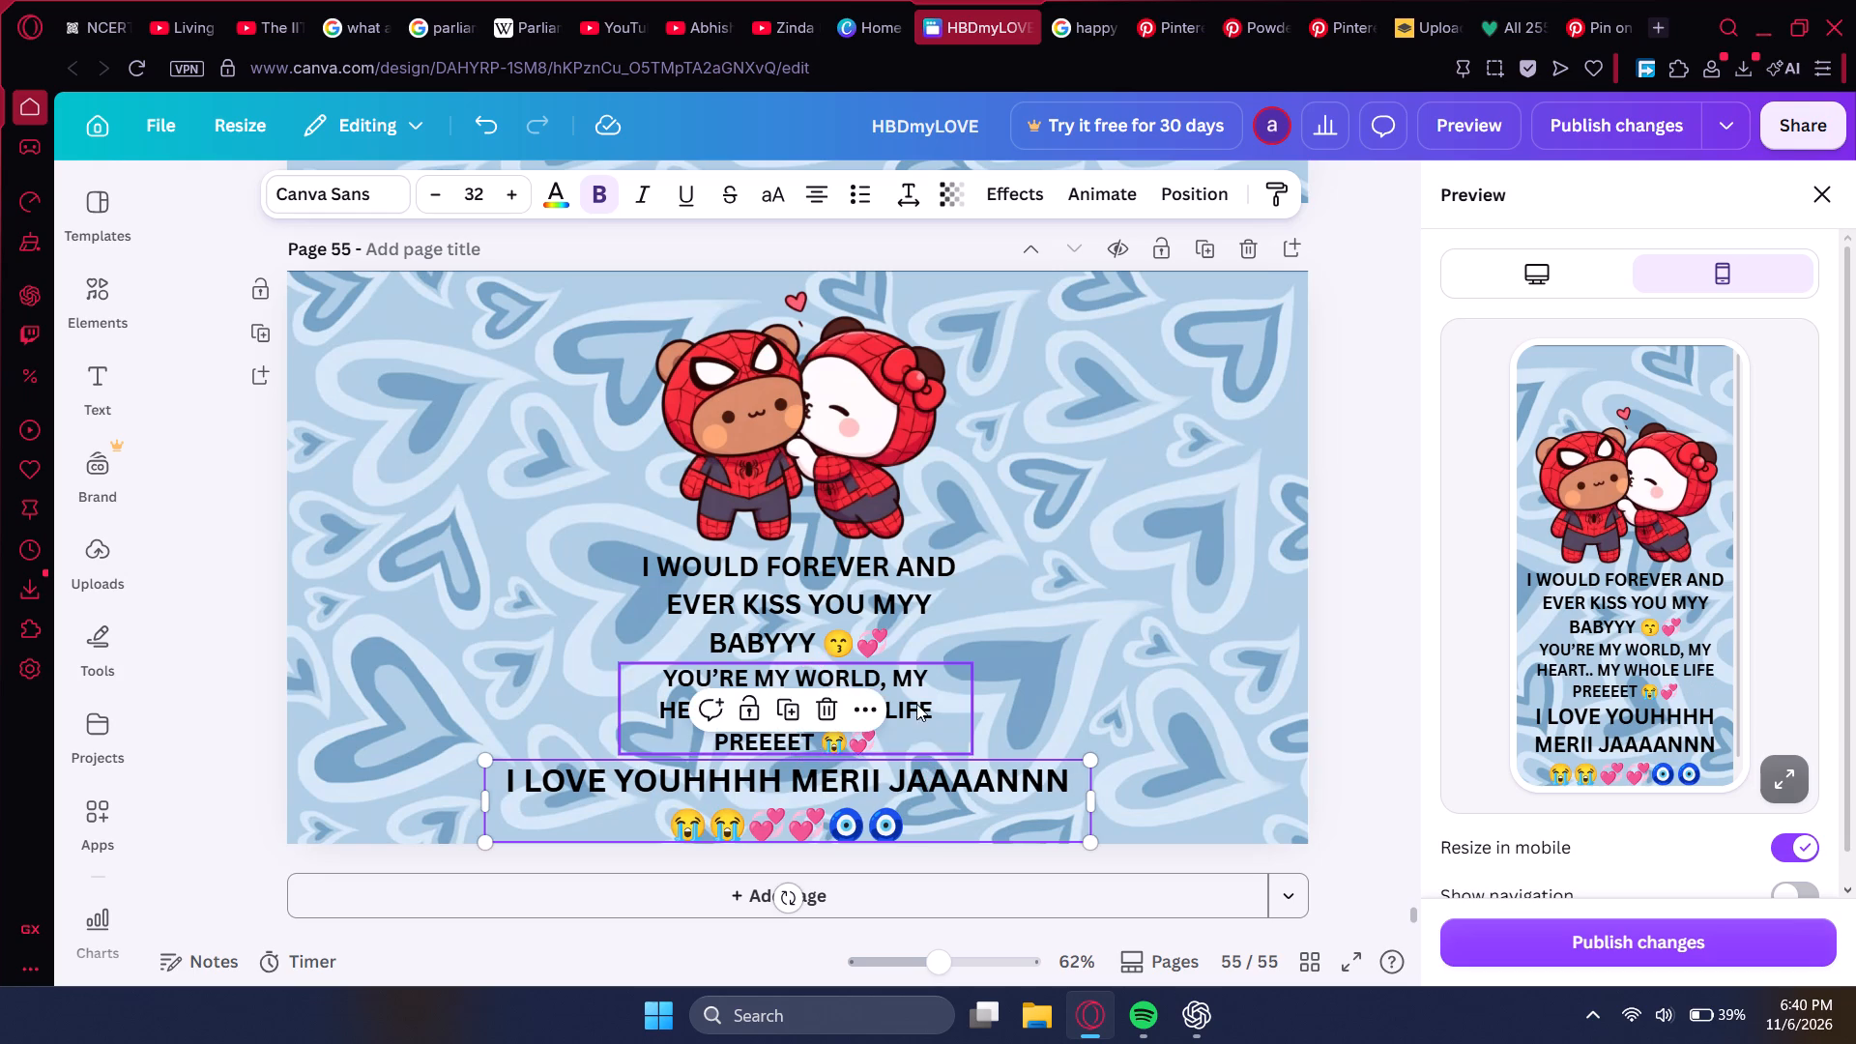
Change the font of all three love-message texts on page 55 to Marykate, and switch them to Lilita One.
{"action": "left_click", "coordinate": [874, 583]}
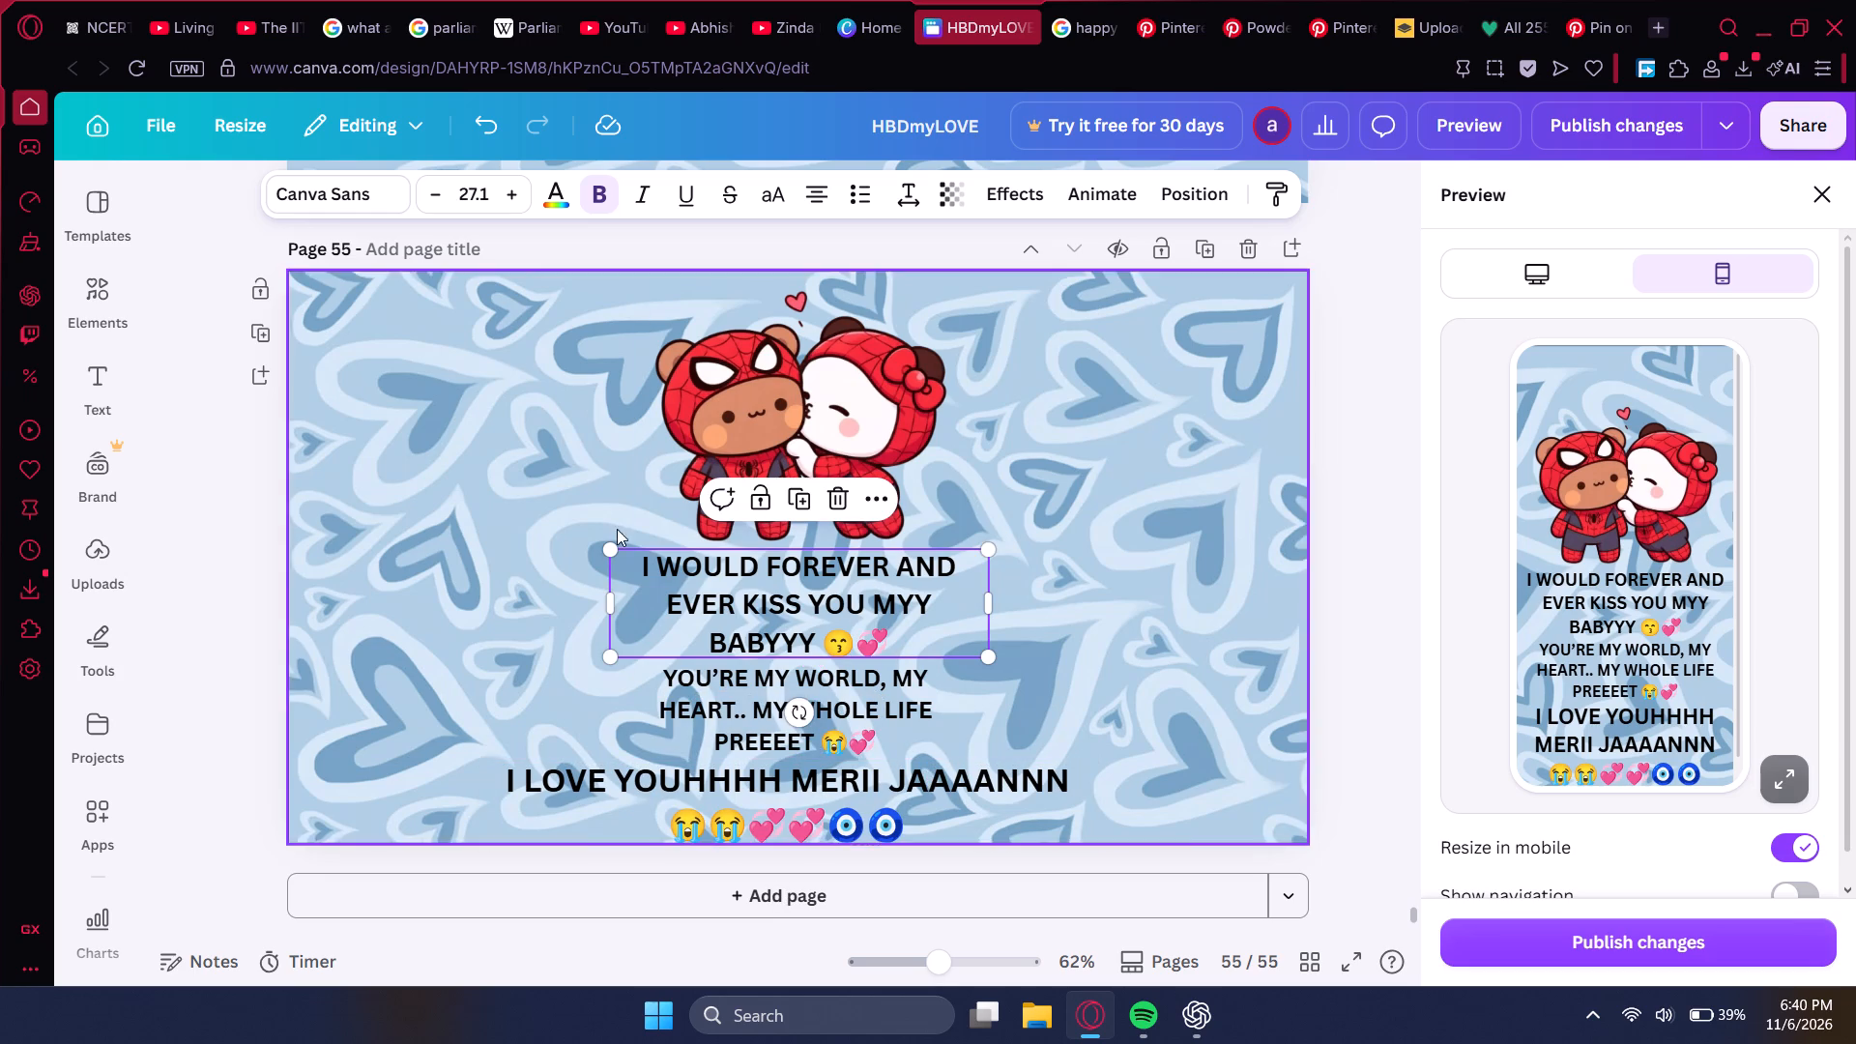
{"action": "left_click", "coordinate": [724, 718], "text": "shift"}
{"action": "left_click", "coordinate": [716, 782], "text": "shift"}
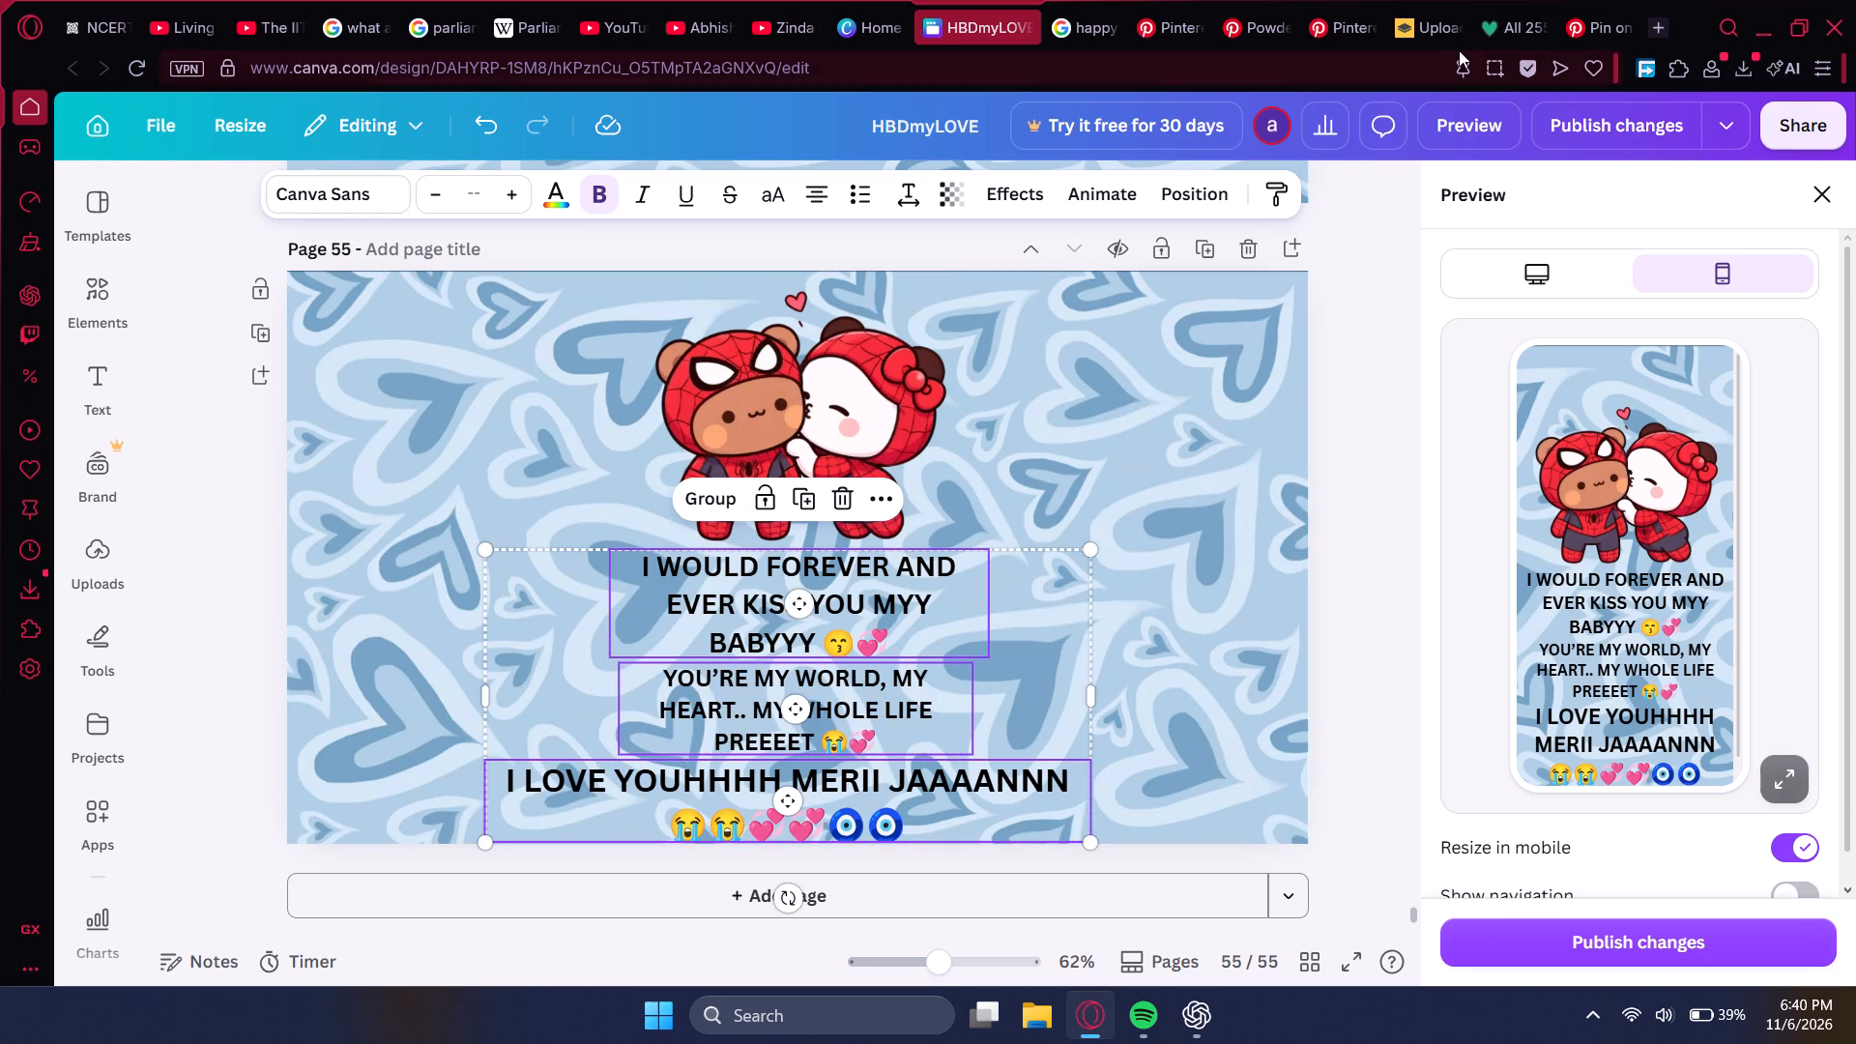
{"action": "left_click", "coordinate": [1432, 17]}
{"action": "left_click", "coordinate": [940, 30]}
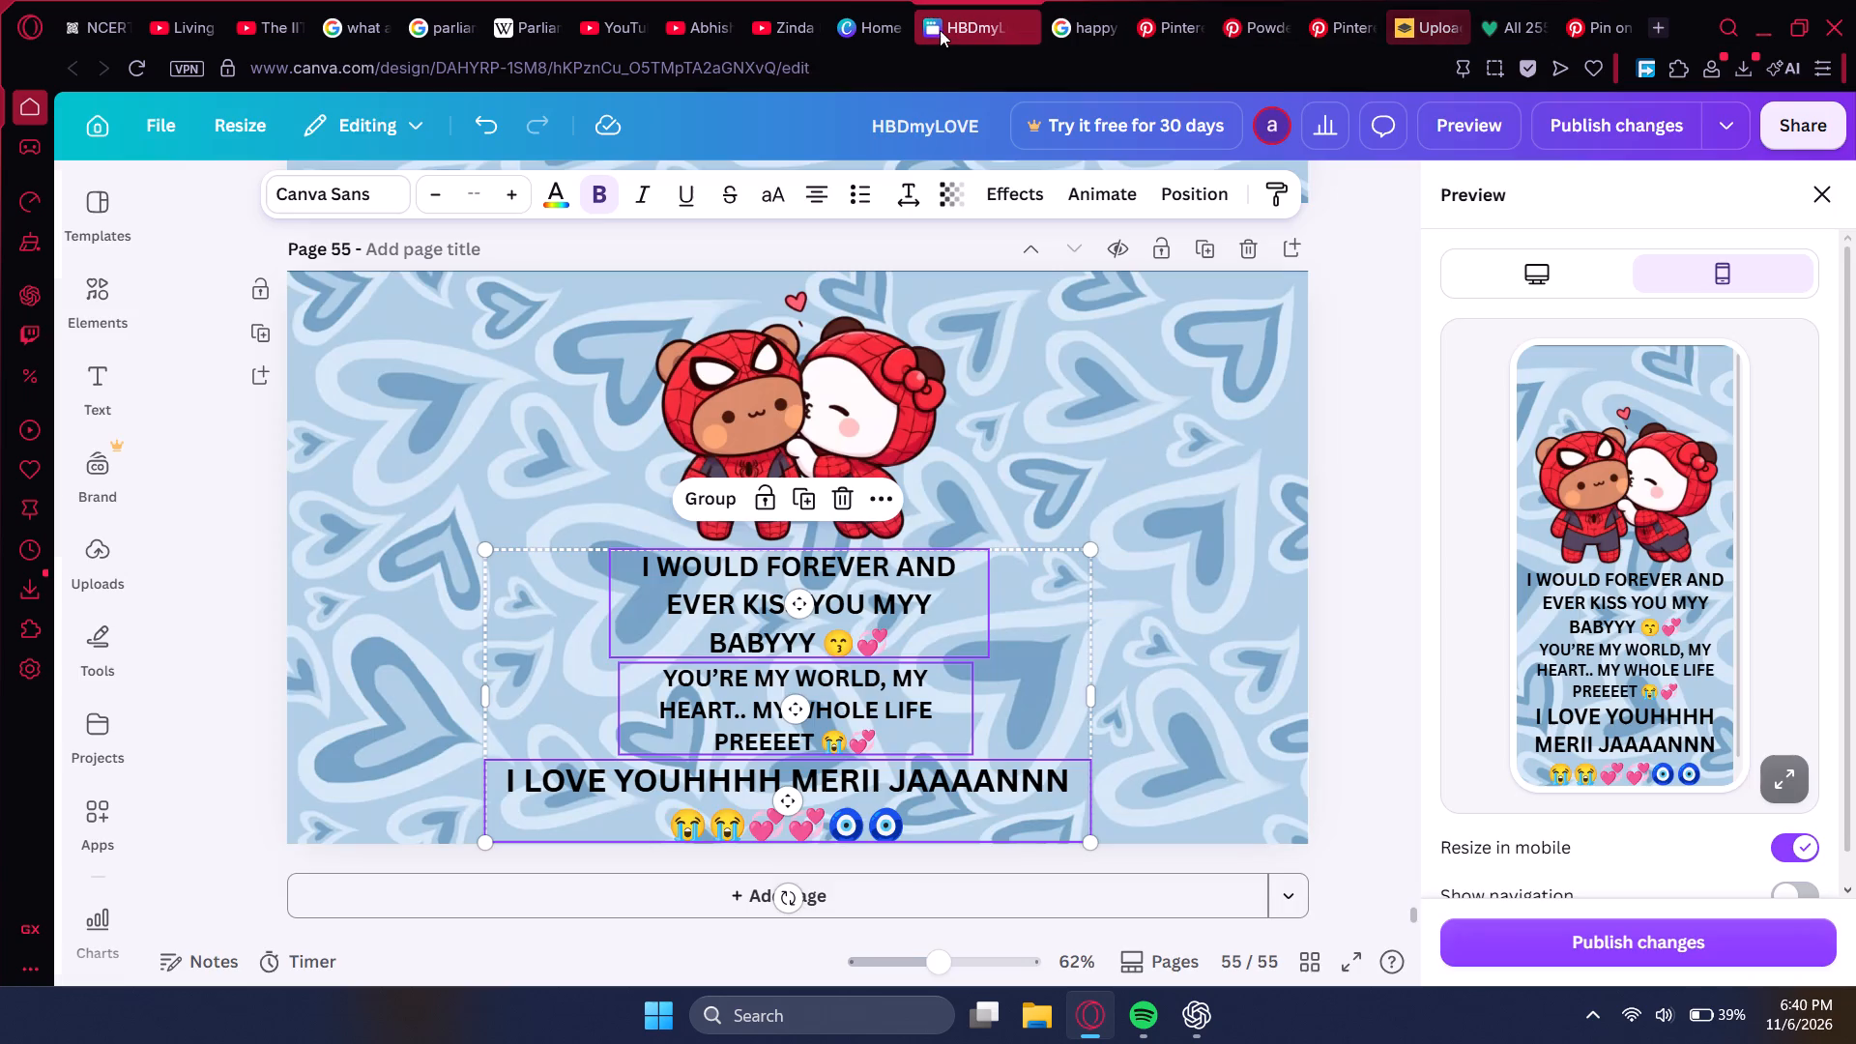
{"action": "left_click", "coordinate": [349, 181]}
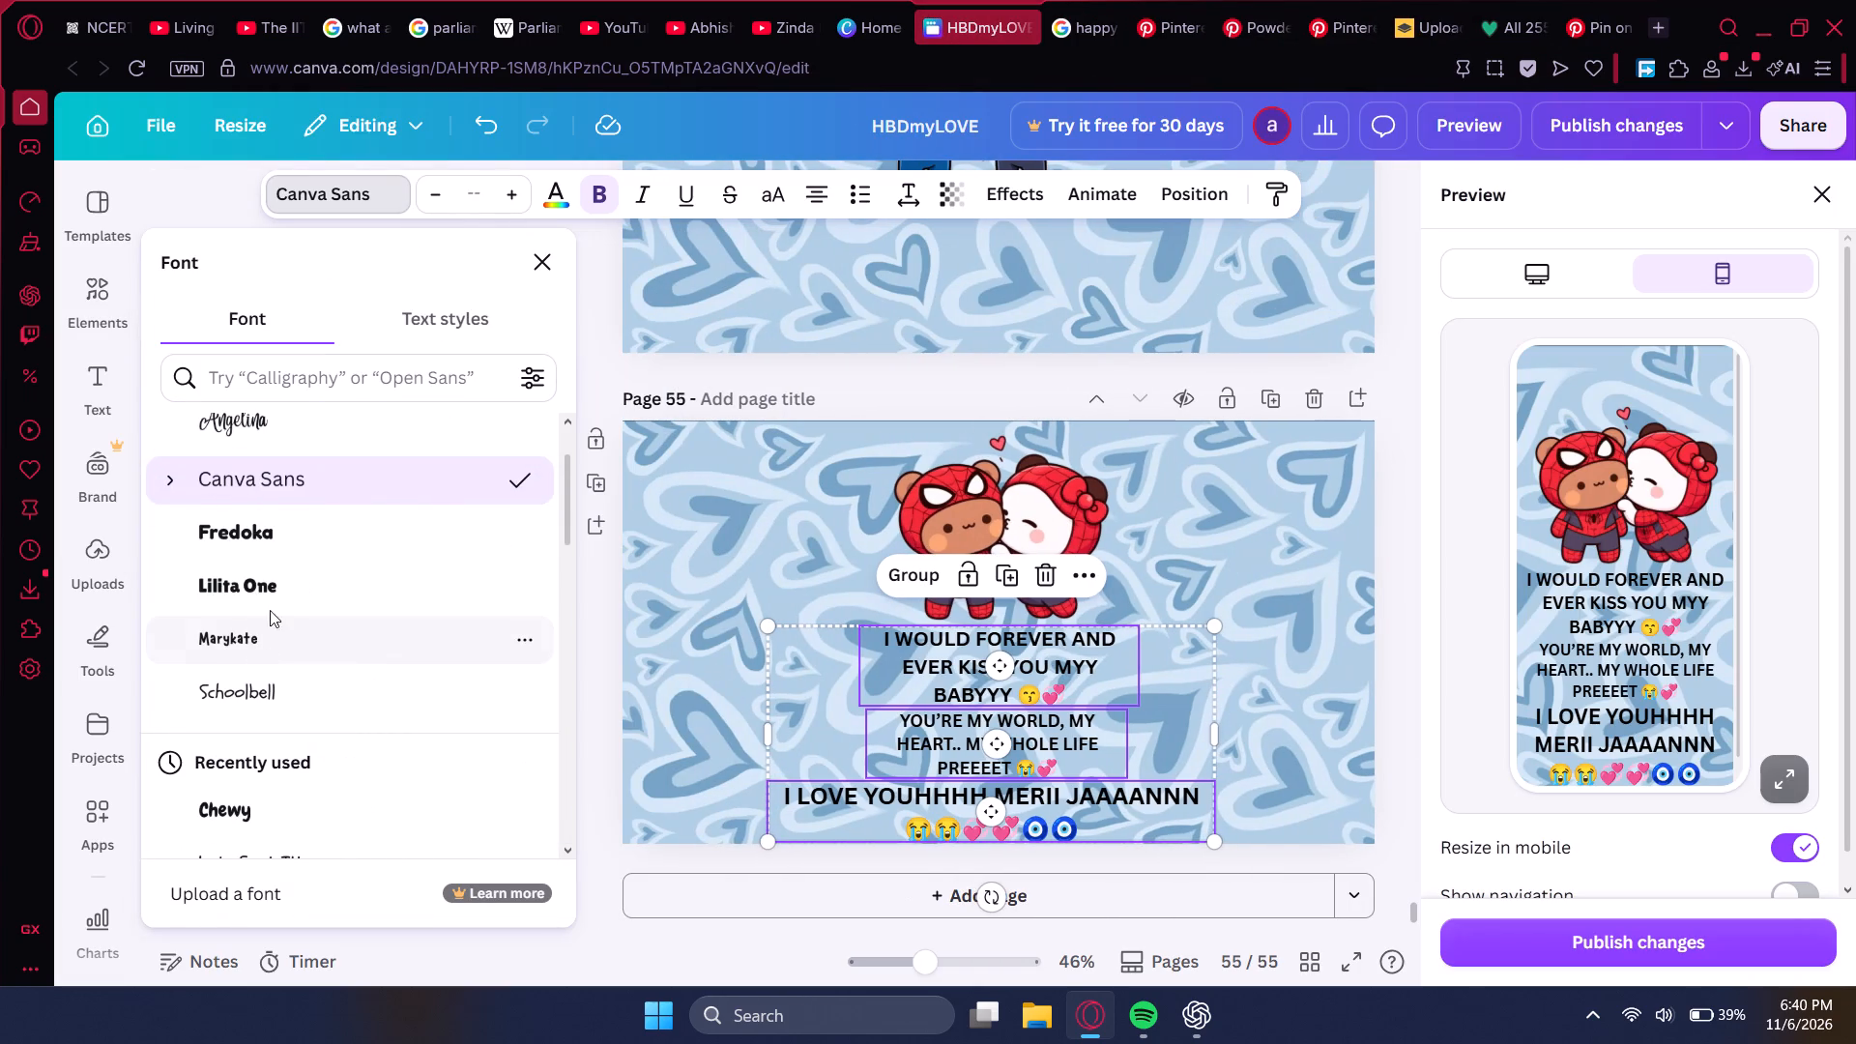
{"action": "left_click", "coordinate": [282, 644]}
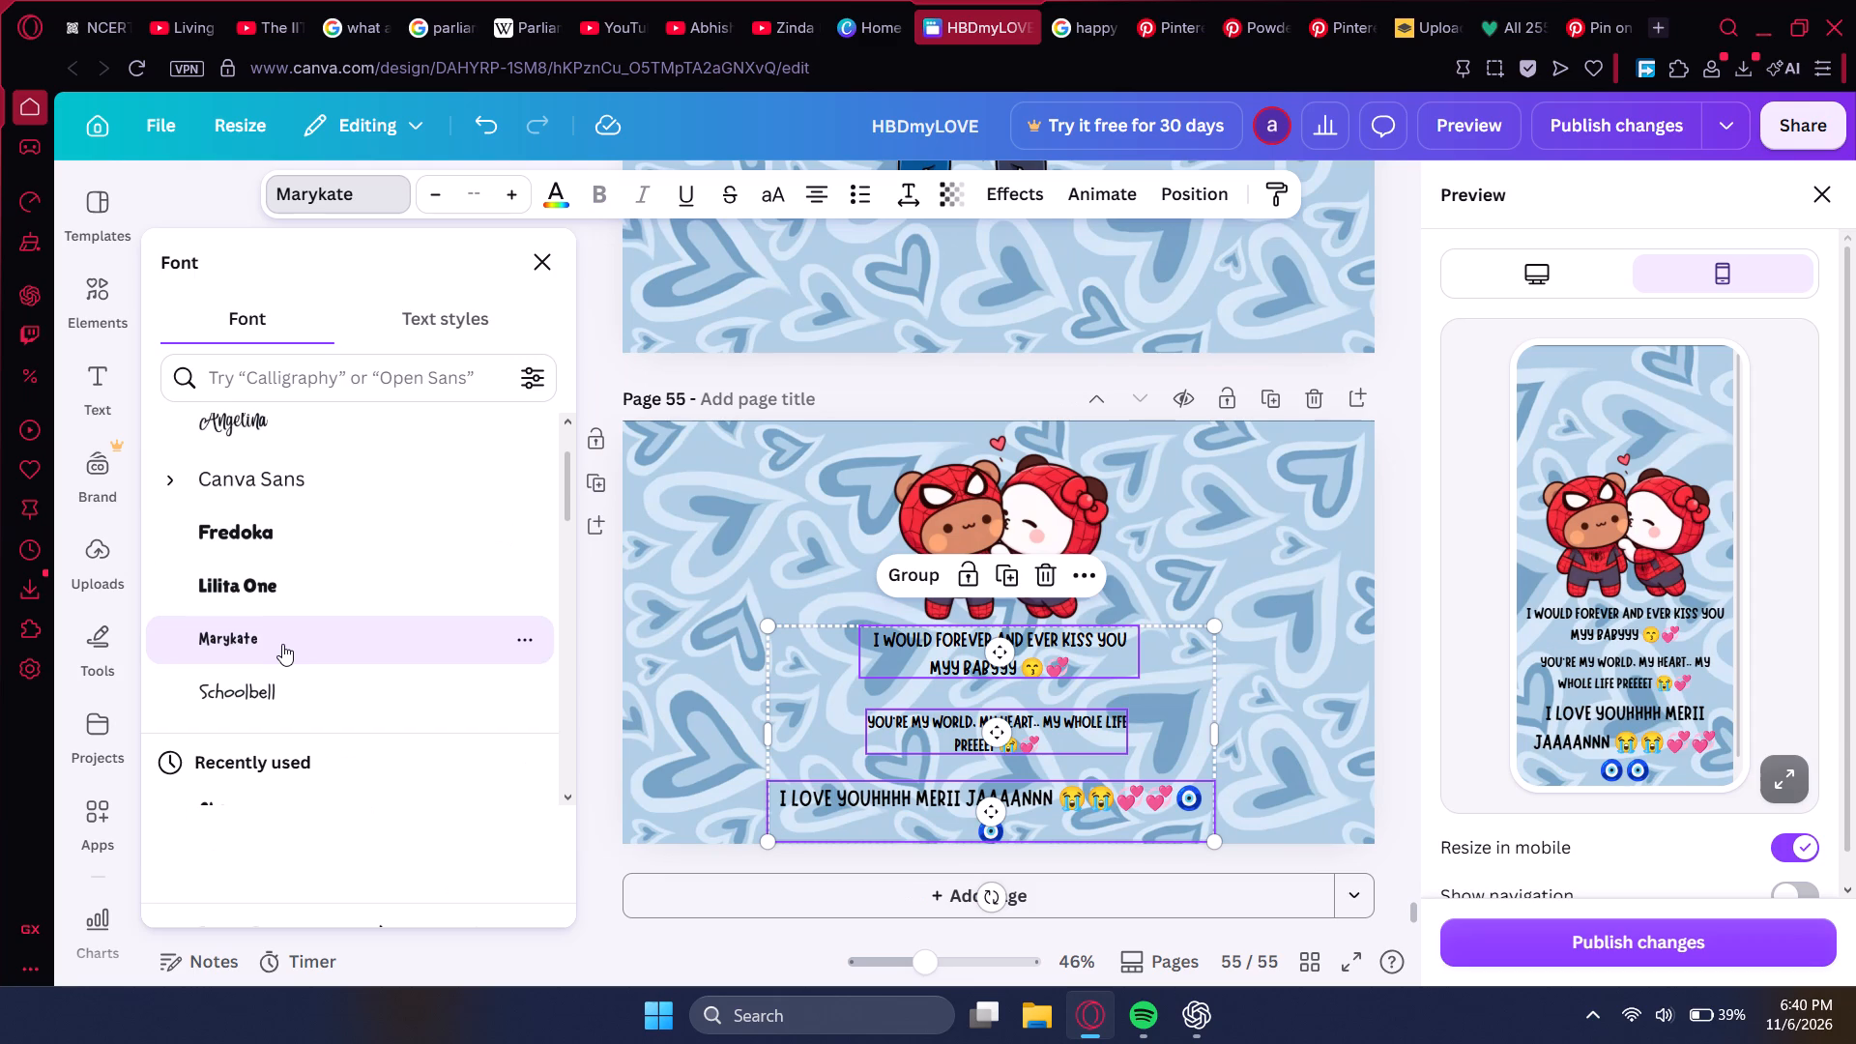
{"action": "left_click", "coordinate": [304, 579]}
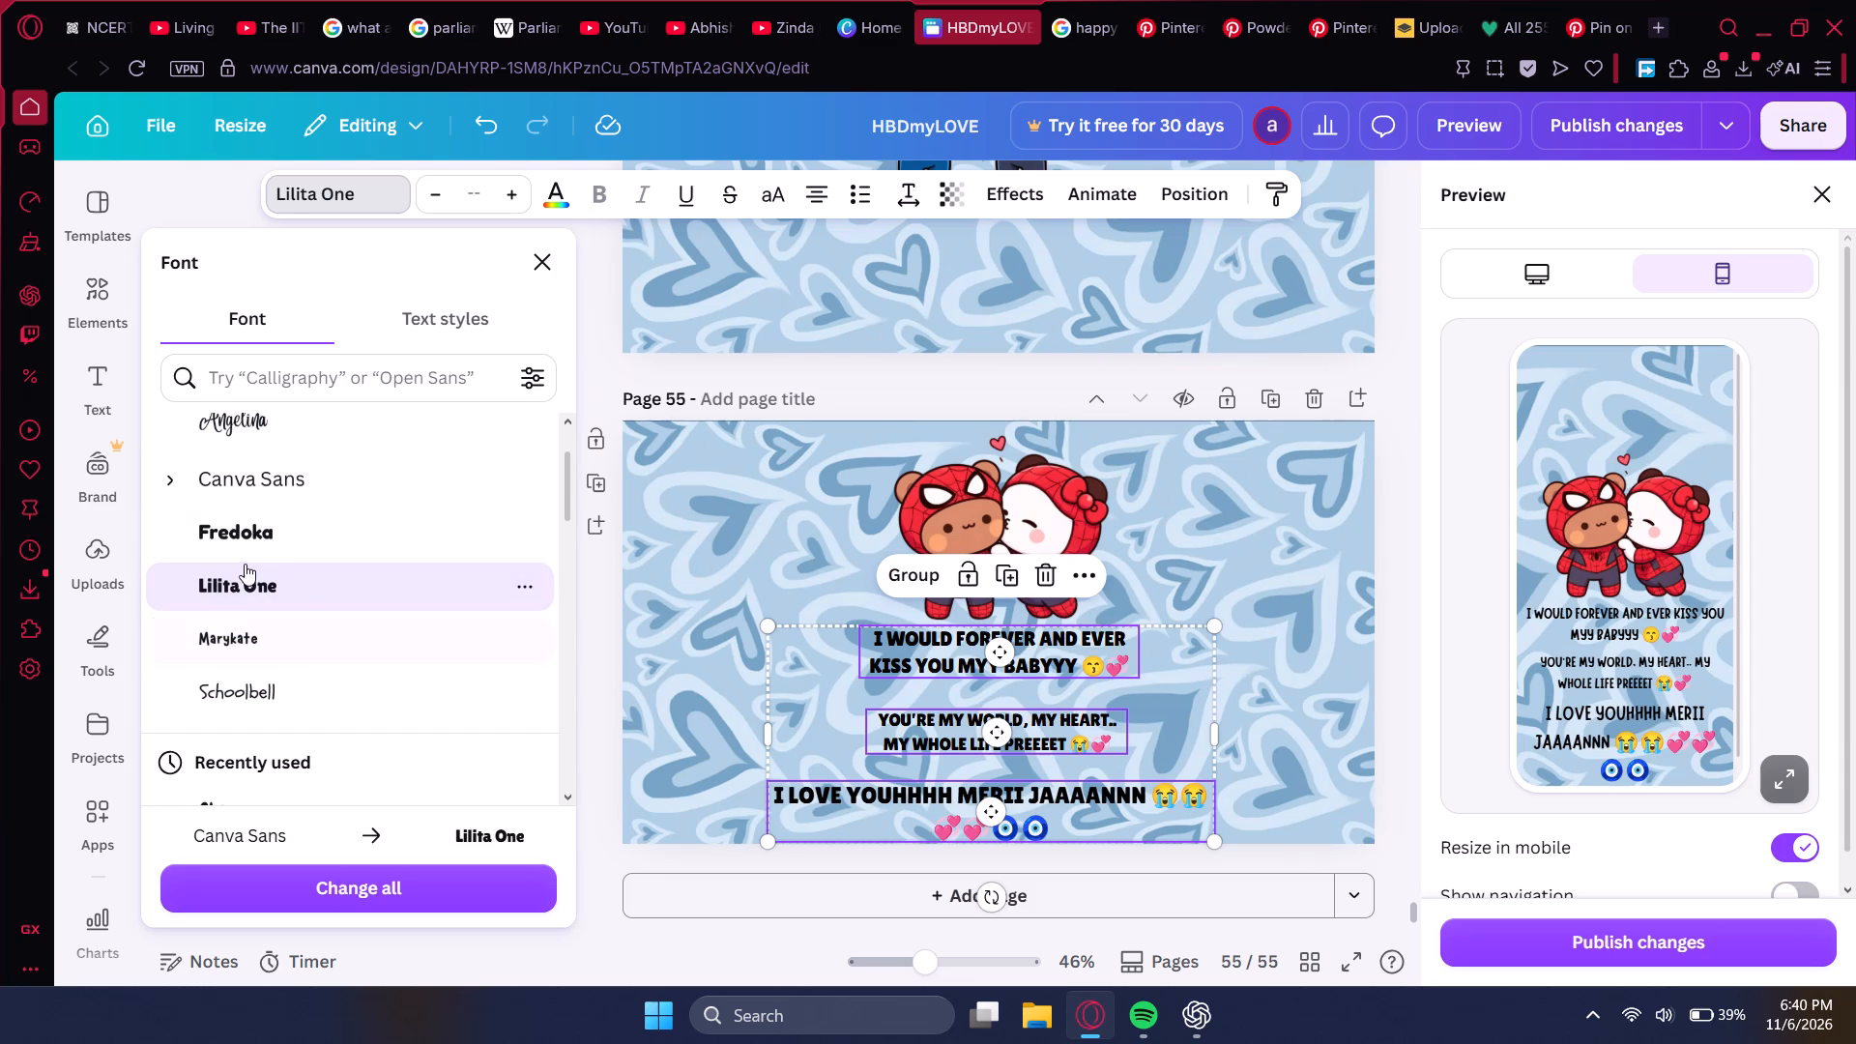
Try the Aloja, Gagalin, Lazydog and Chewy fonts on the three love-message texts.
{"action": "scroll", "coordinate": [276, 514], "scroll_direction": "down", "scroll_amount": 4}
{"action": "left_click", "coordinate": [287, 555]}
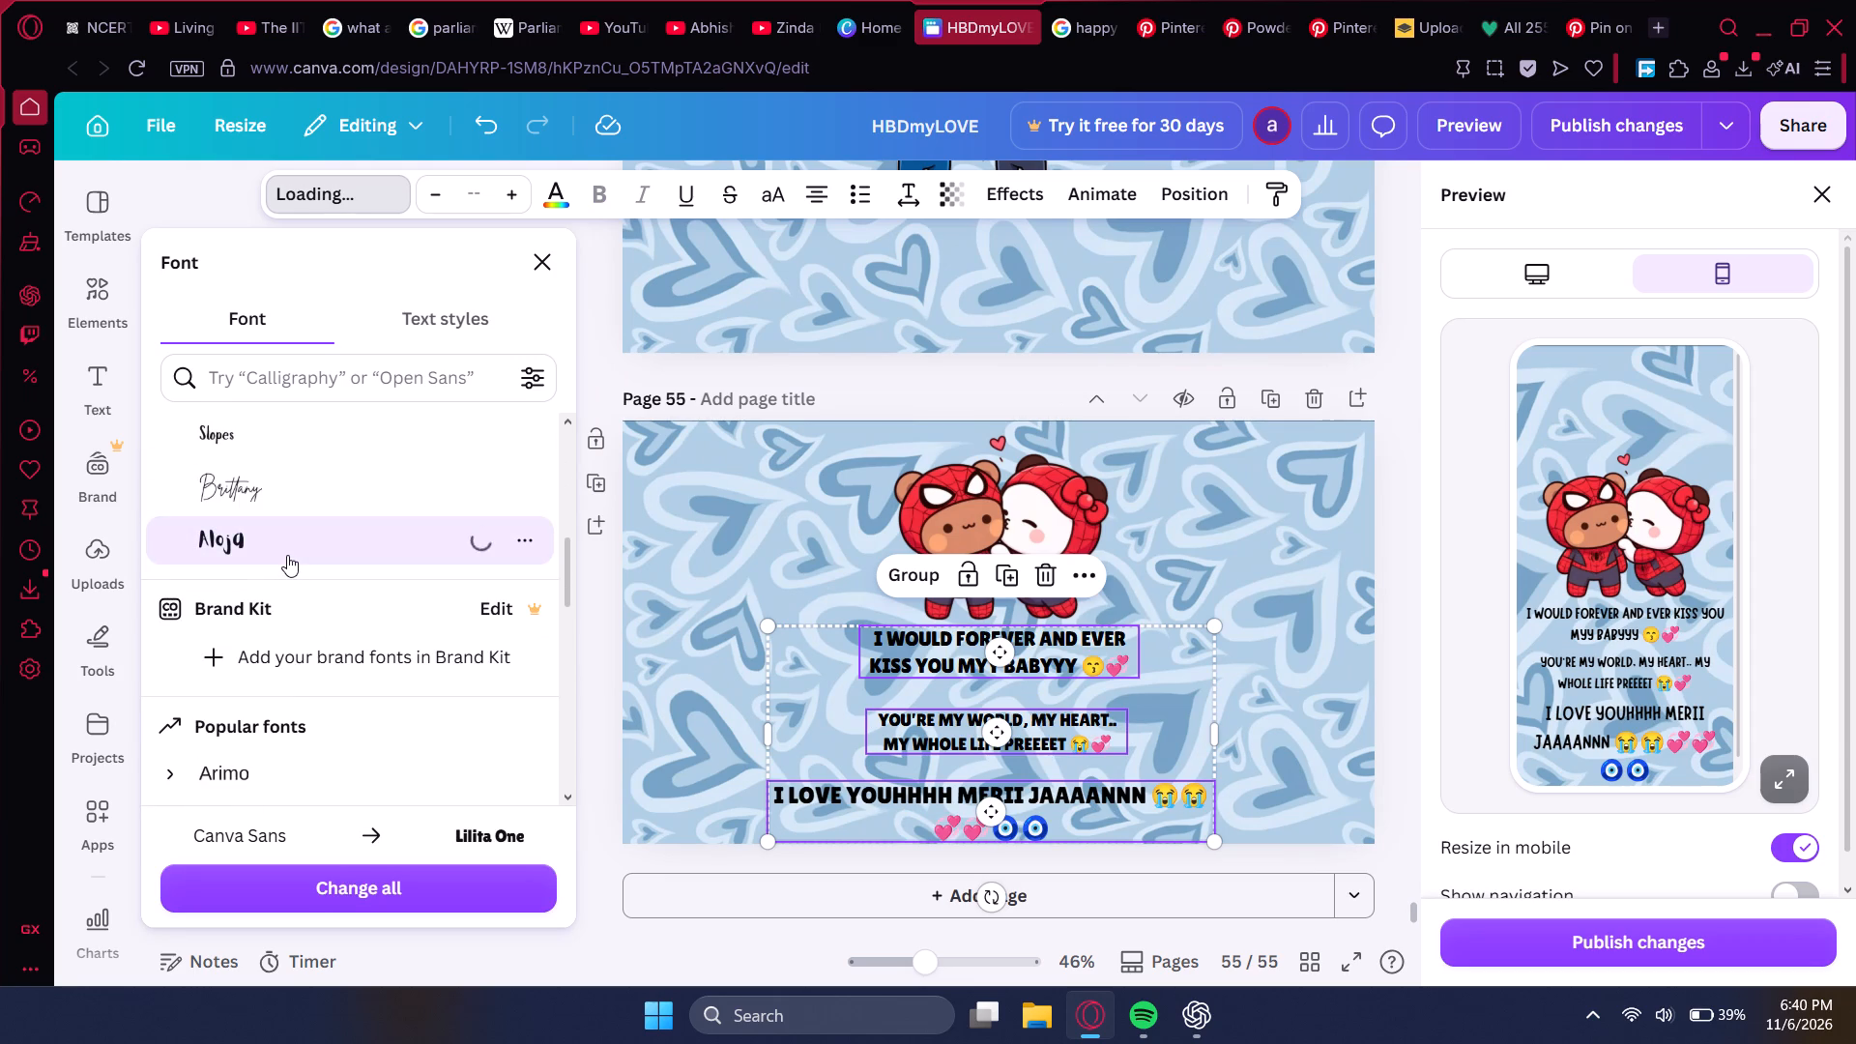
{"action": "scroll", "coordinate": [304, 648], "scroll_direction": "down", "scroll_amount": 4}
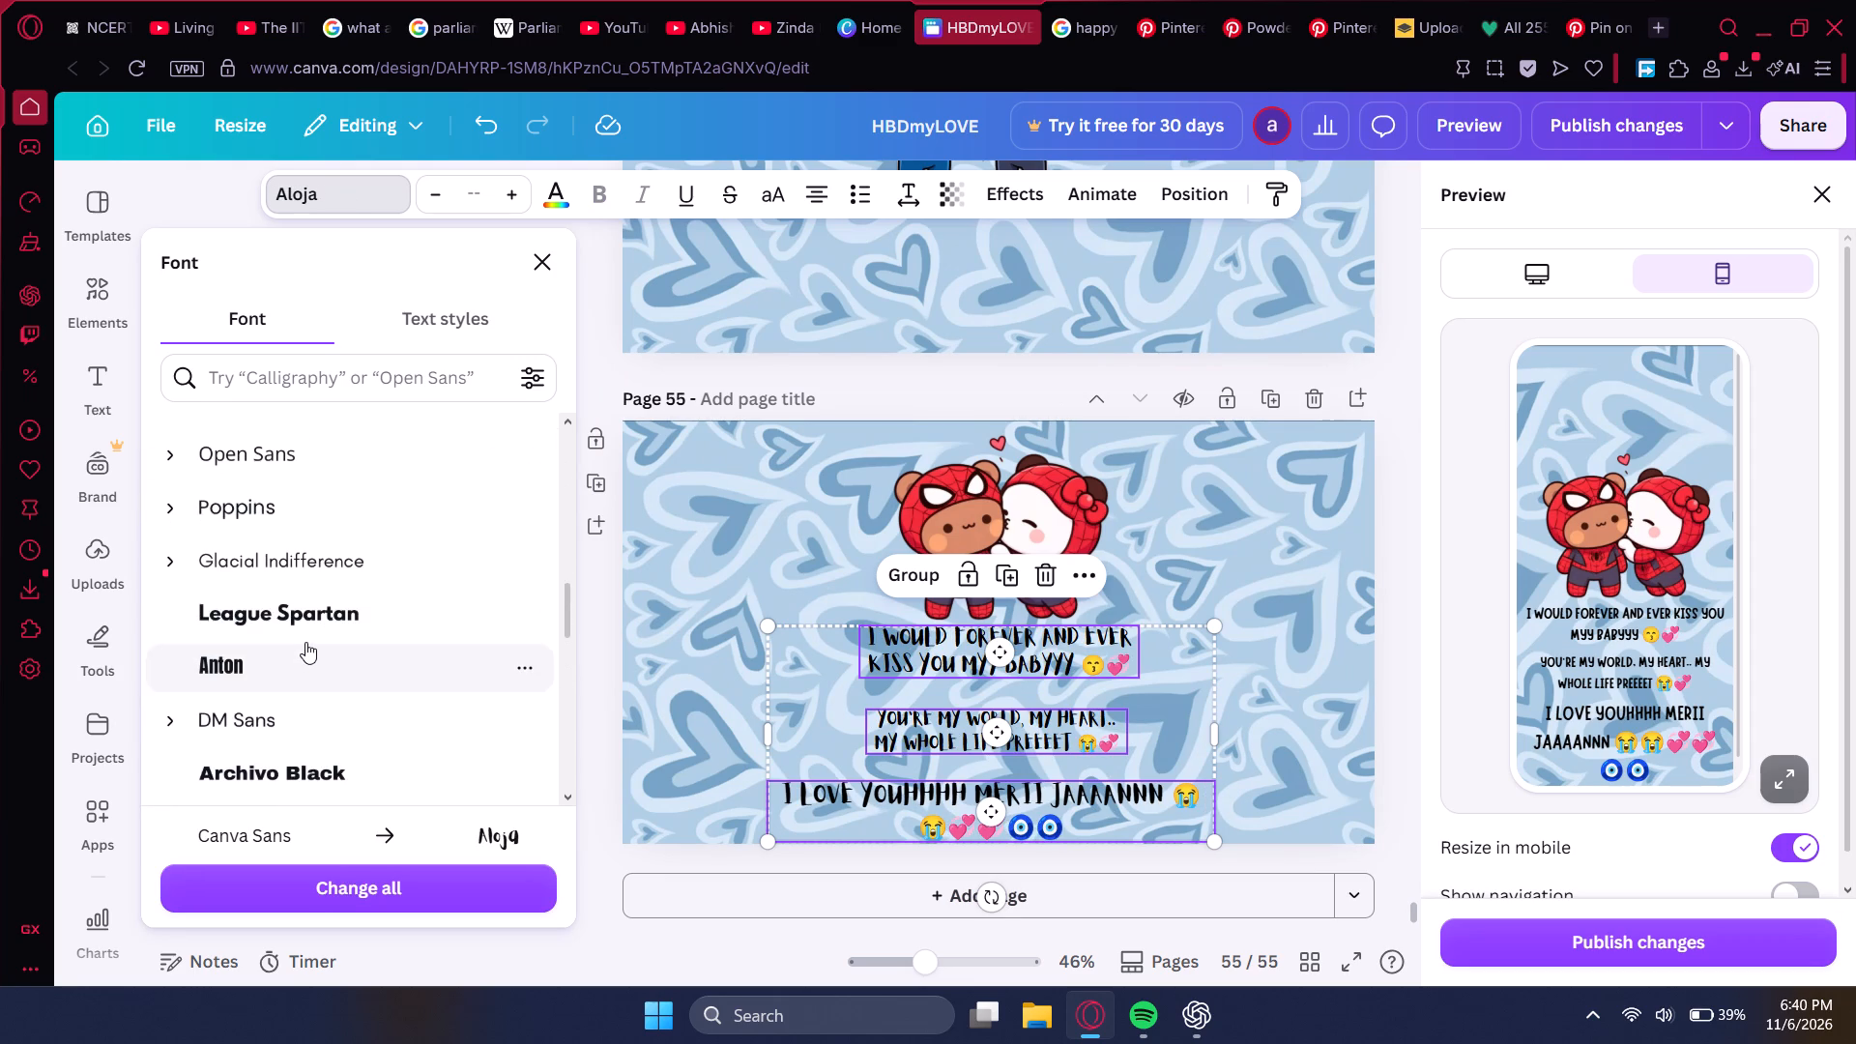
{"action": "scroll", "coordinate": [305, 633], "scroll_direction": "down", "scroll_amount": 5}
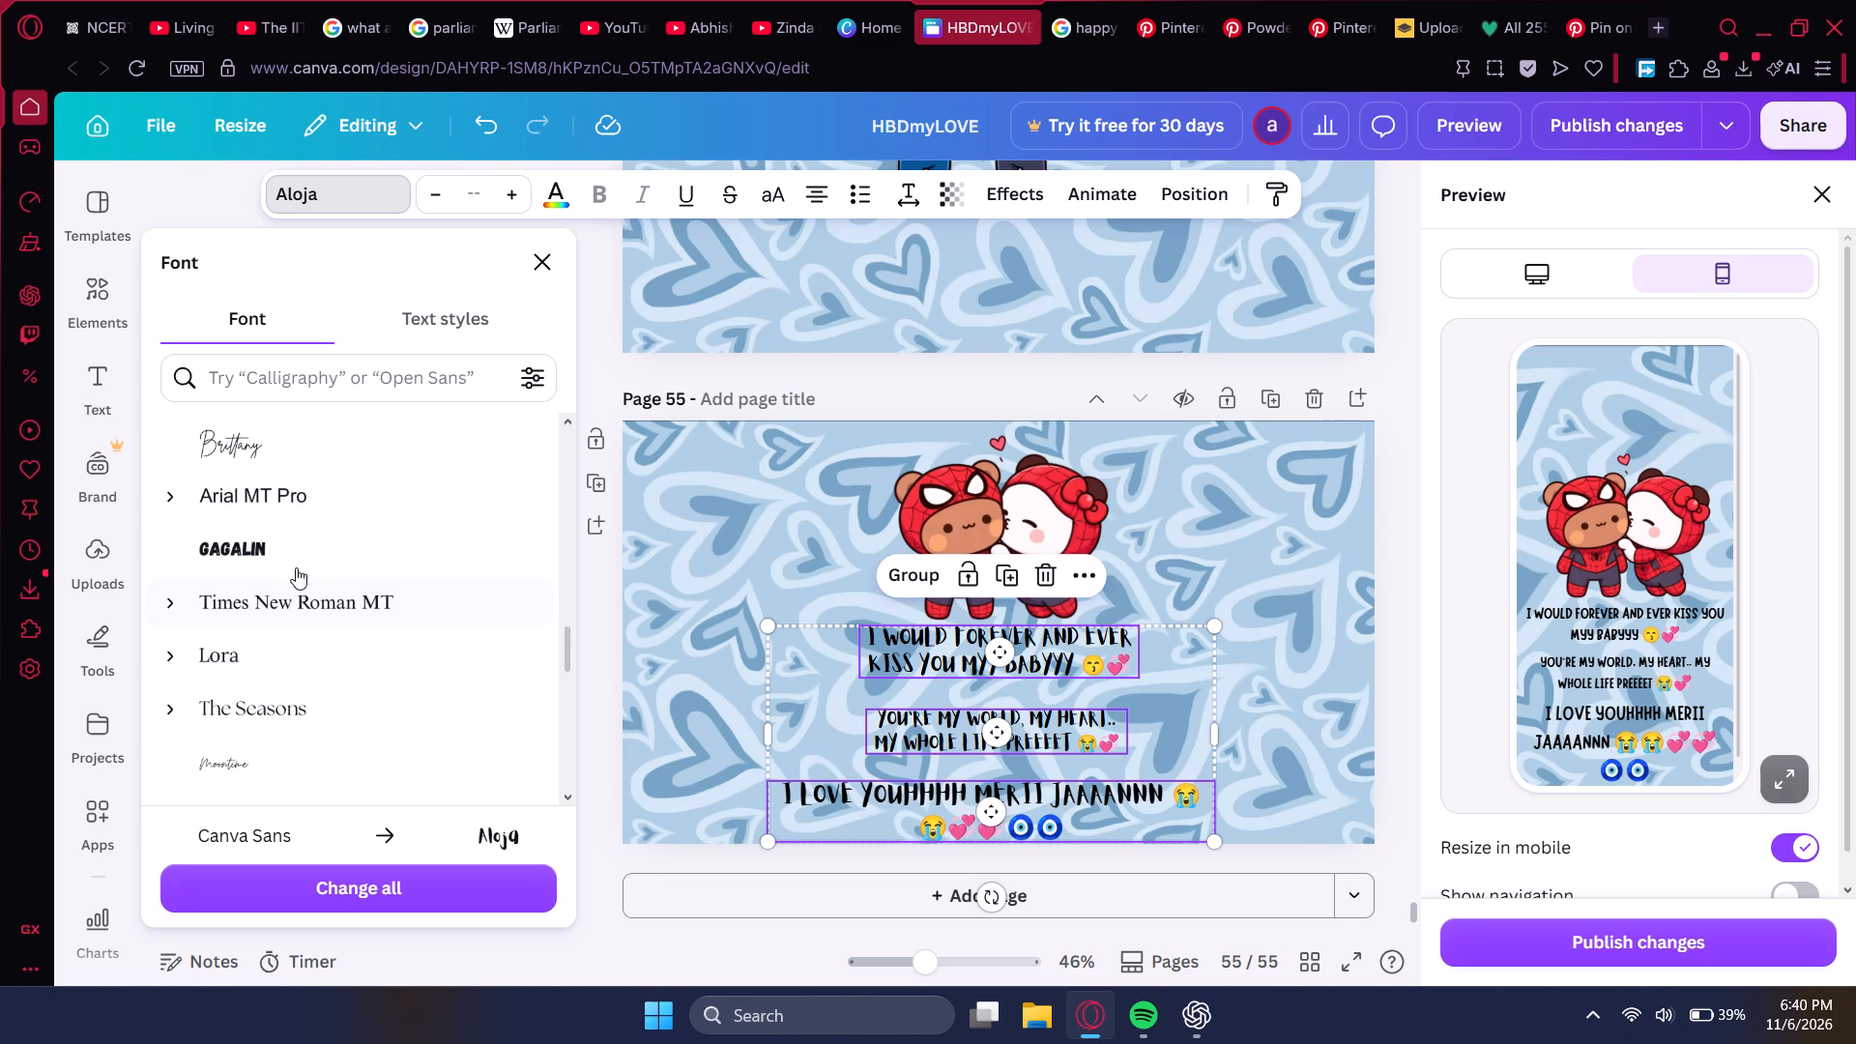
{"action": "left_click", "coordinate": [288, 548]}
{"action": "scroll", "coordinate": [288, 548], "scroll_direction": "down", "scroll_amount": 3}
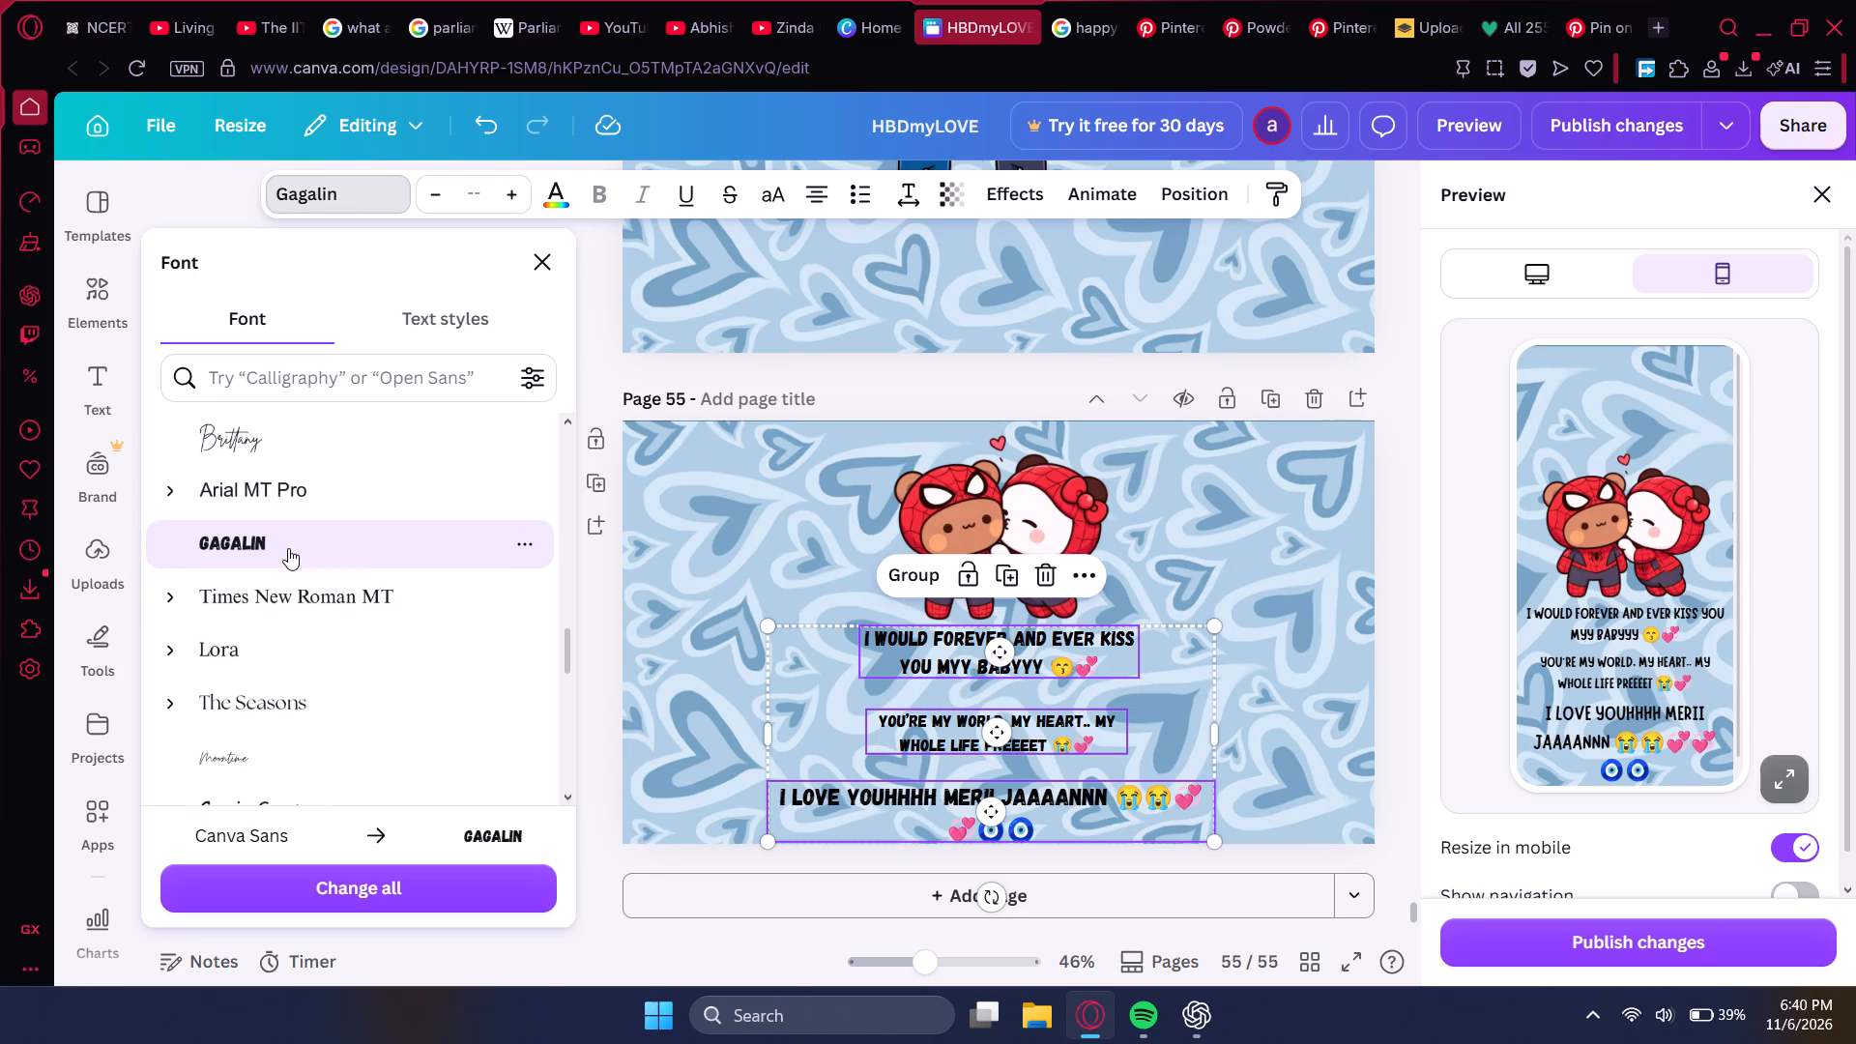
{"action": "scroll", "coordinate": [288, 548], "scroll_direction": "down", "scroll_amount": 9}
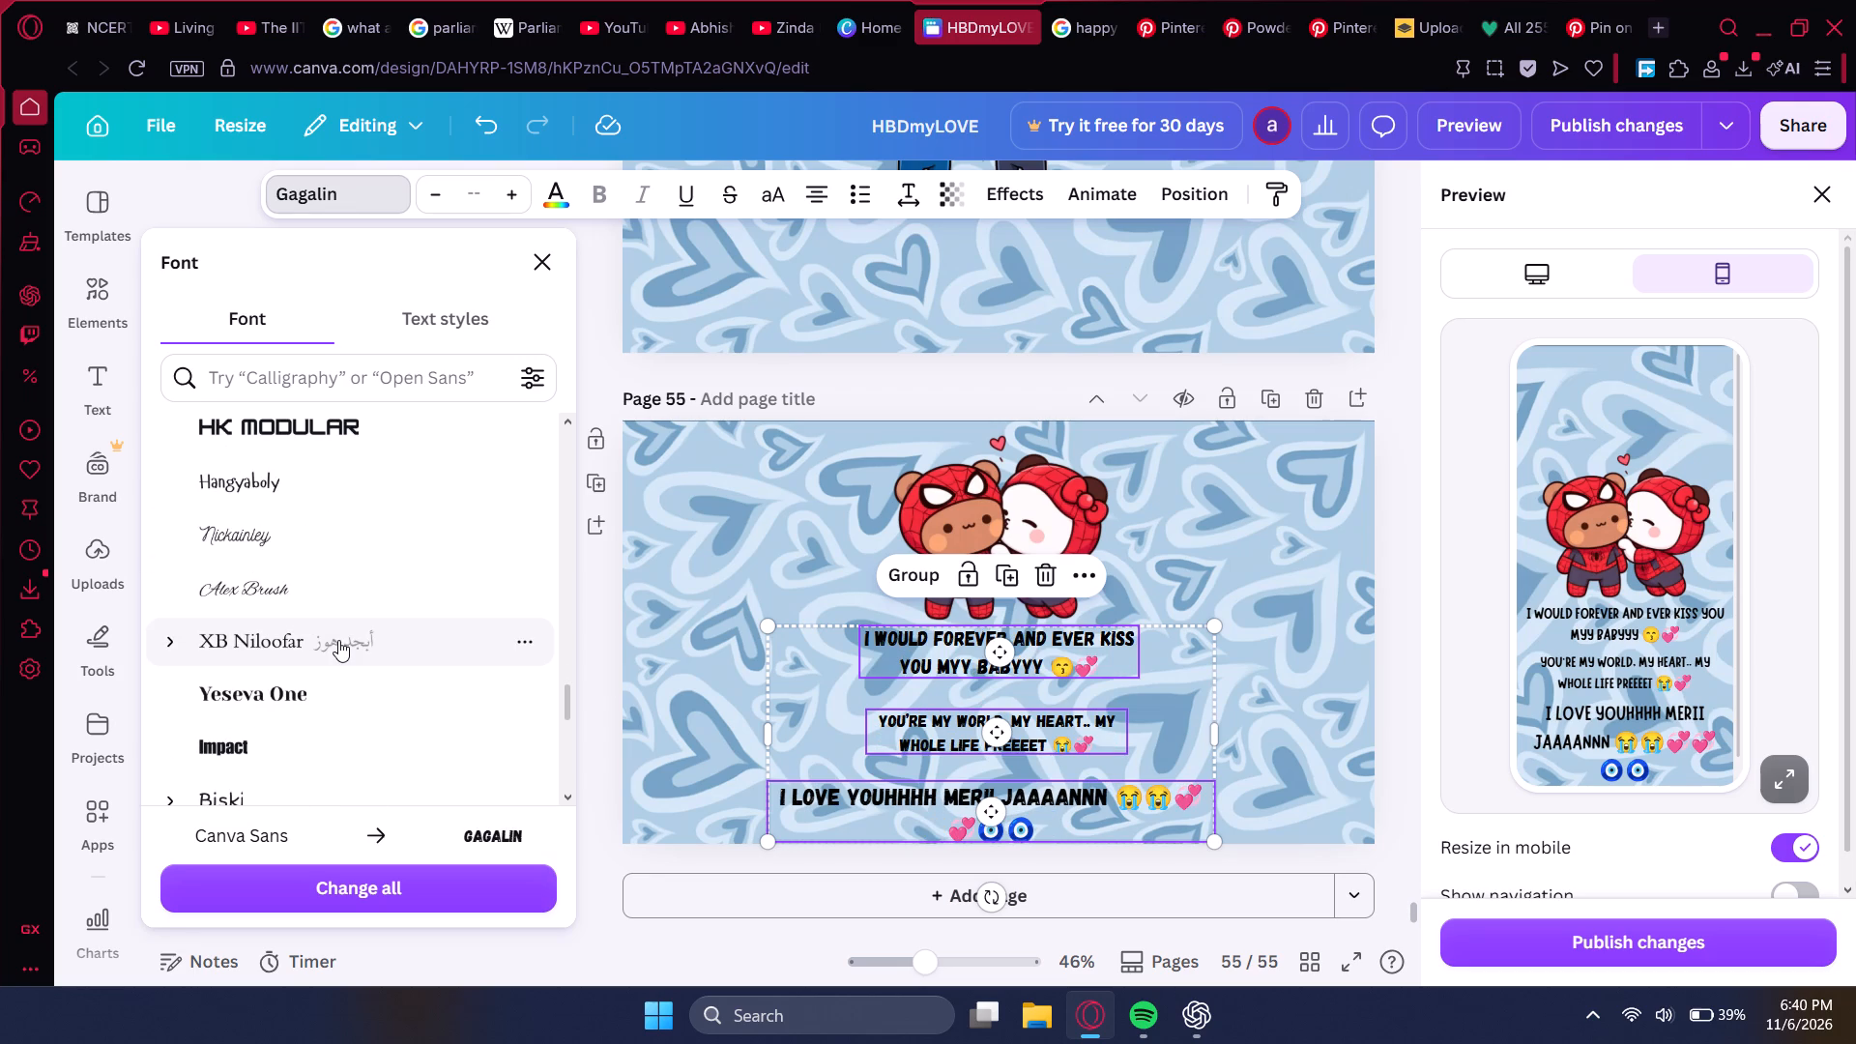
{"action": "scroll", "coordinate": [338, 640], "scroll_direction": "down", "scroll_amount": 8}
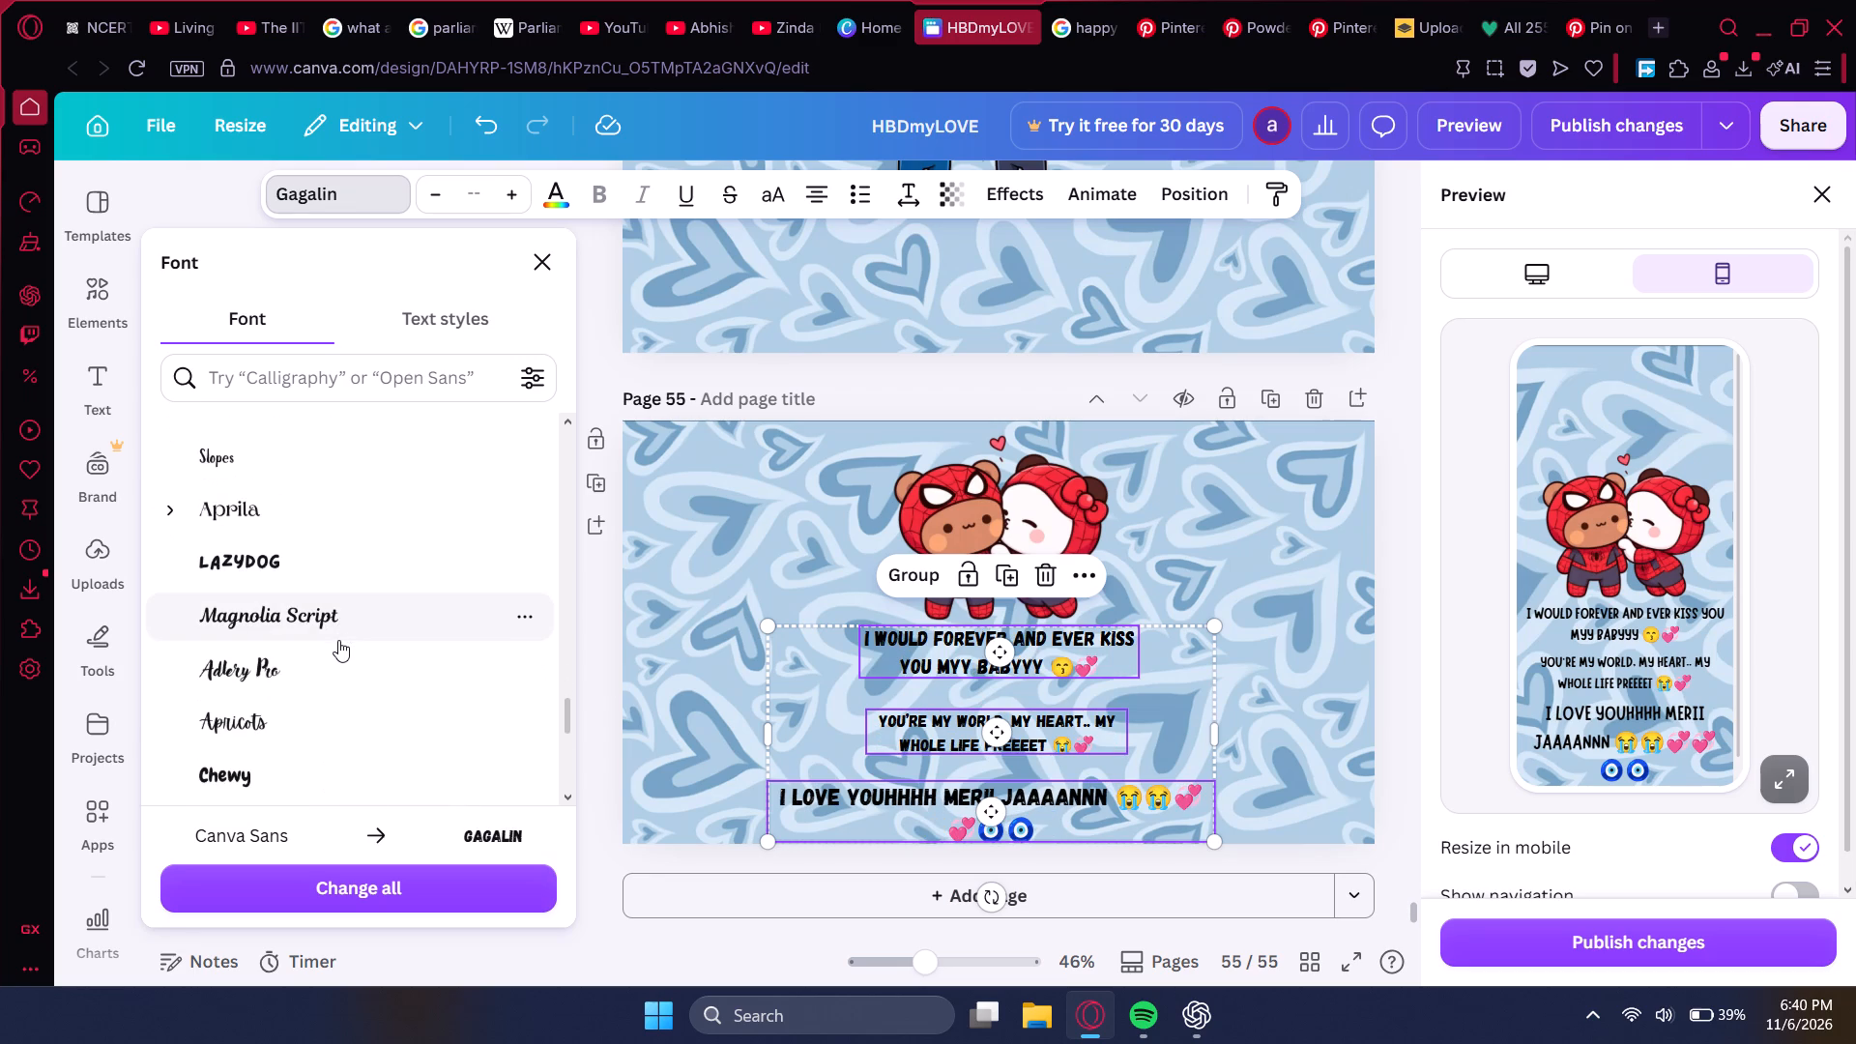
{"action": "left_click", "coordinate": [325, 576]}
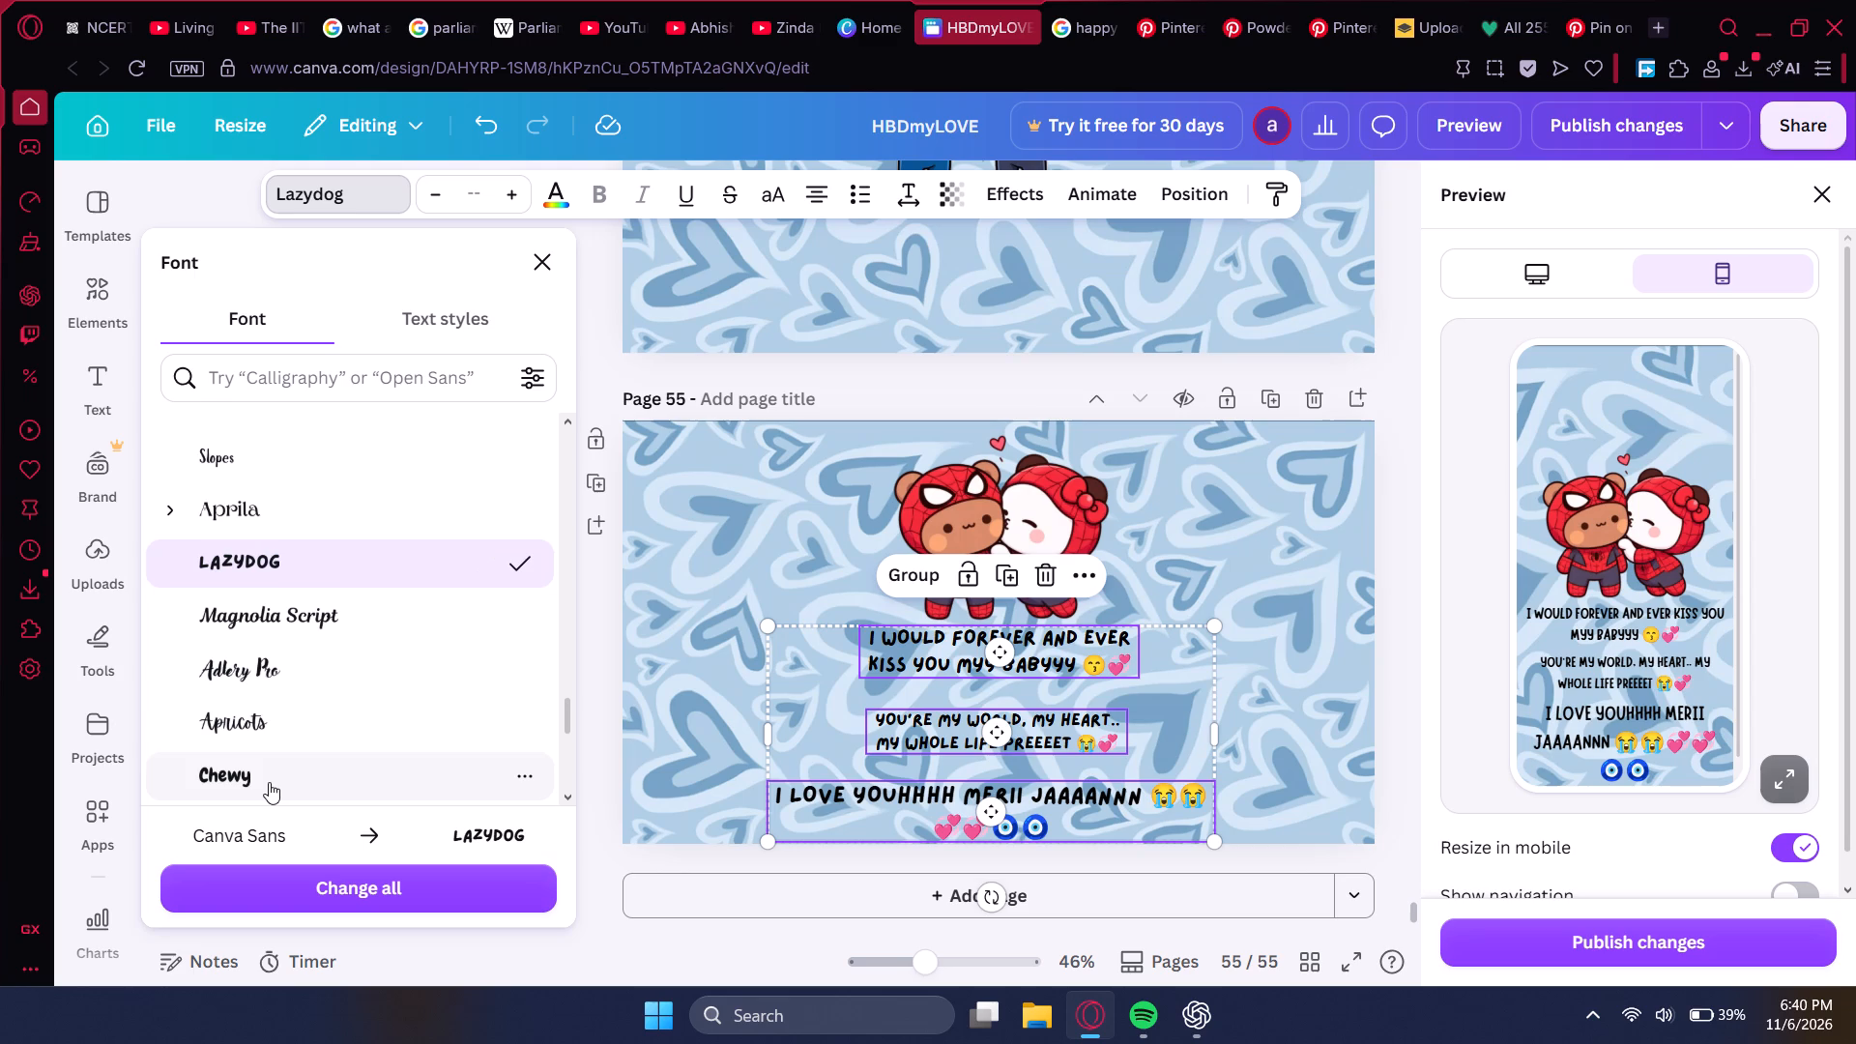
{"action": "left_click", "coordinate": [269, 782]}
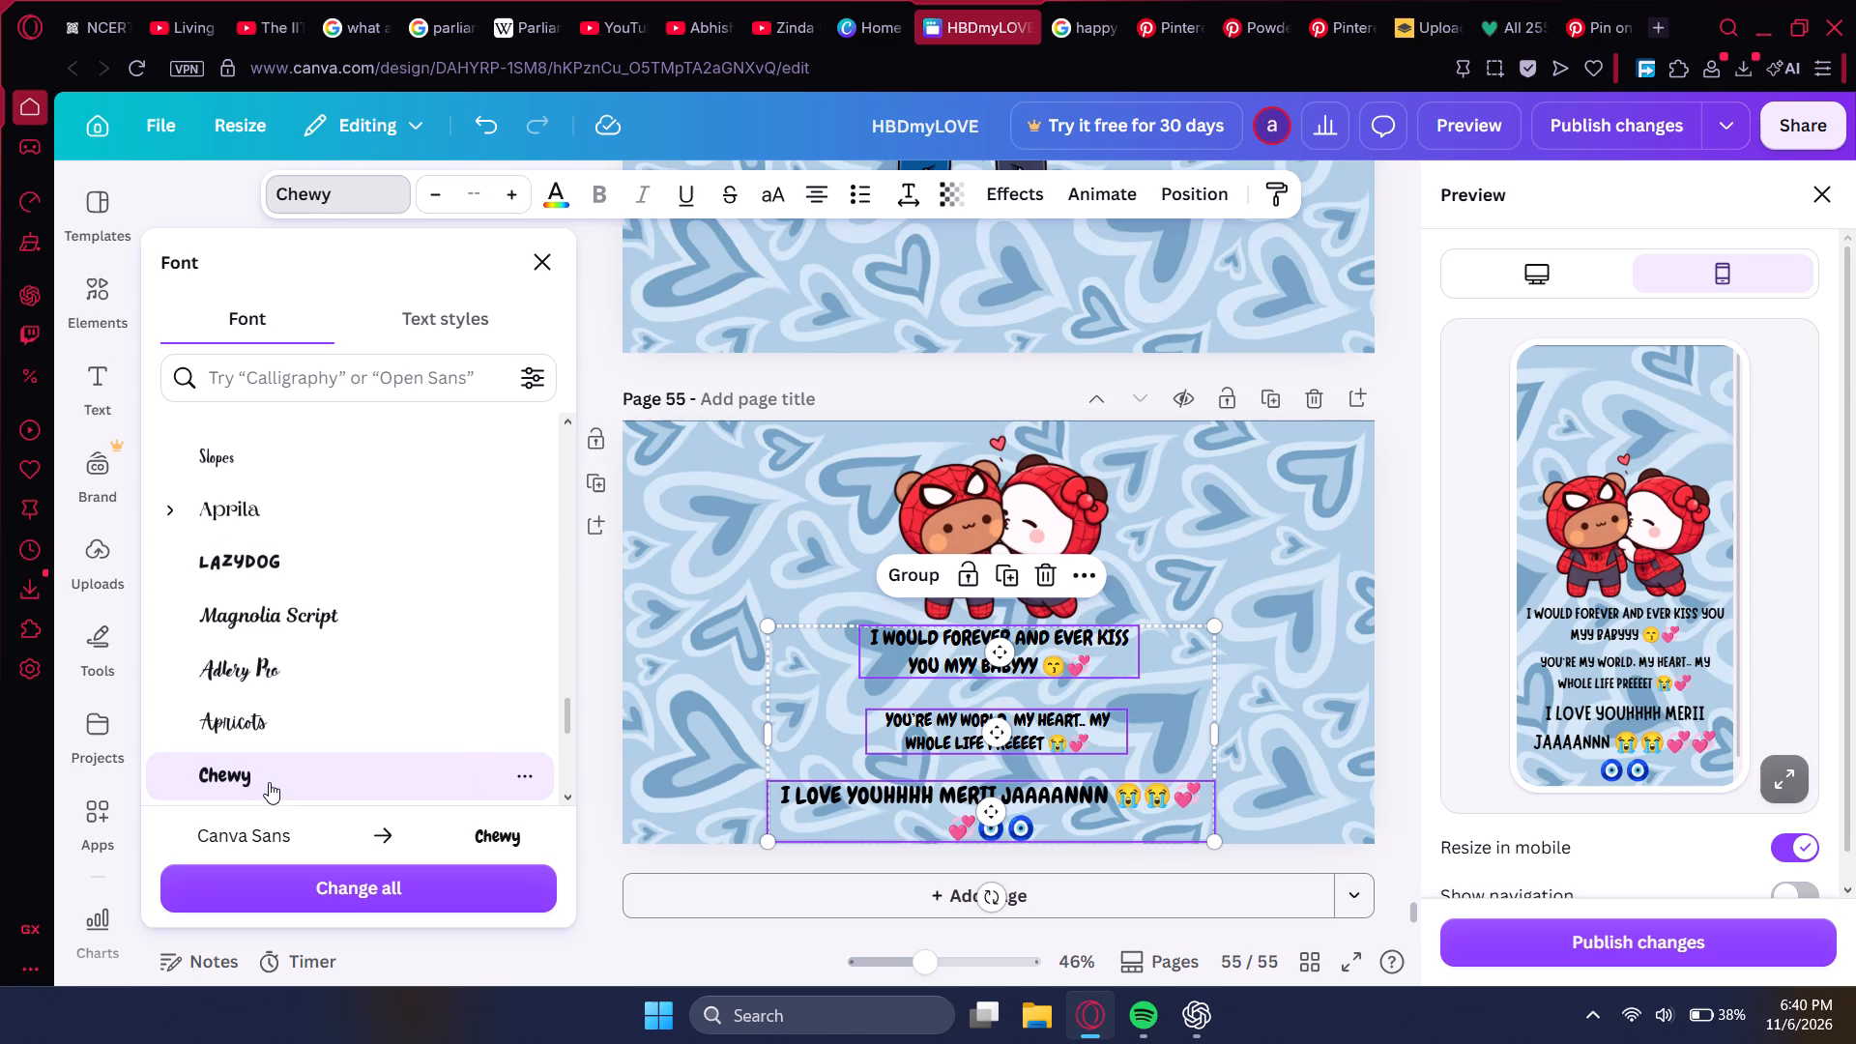
Browse further fonts and set the three love-message texts back to Lilita One.
{"action": "scroll", "coordinate": [282, 658], "scroll_direction": "down", "scroll_amount": 12}
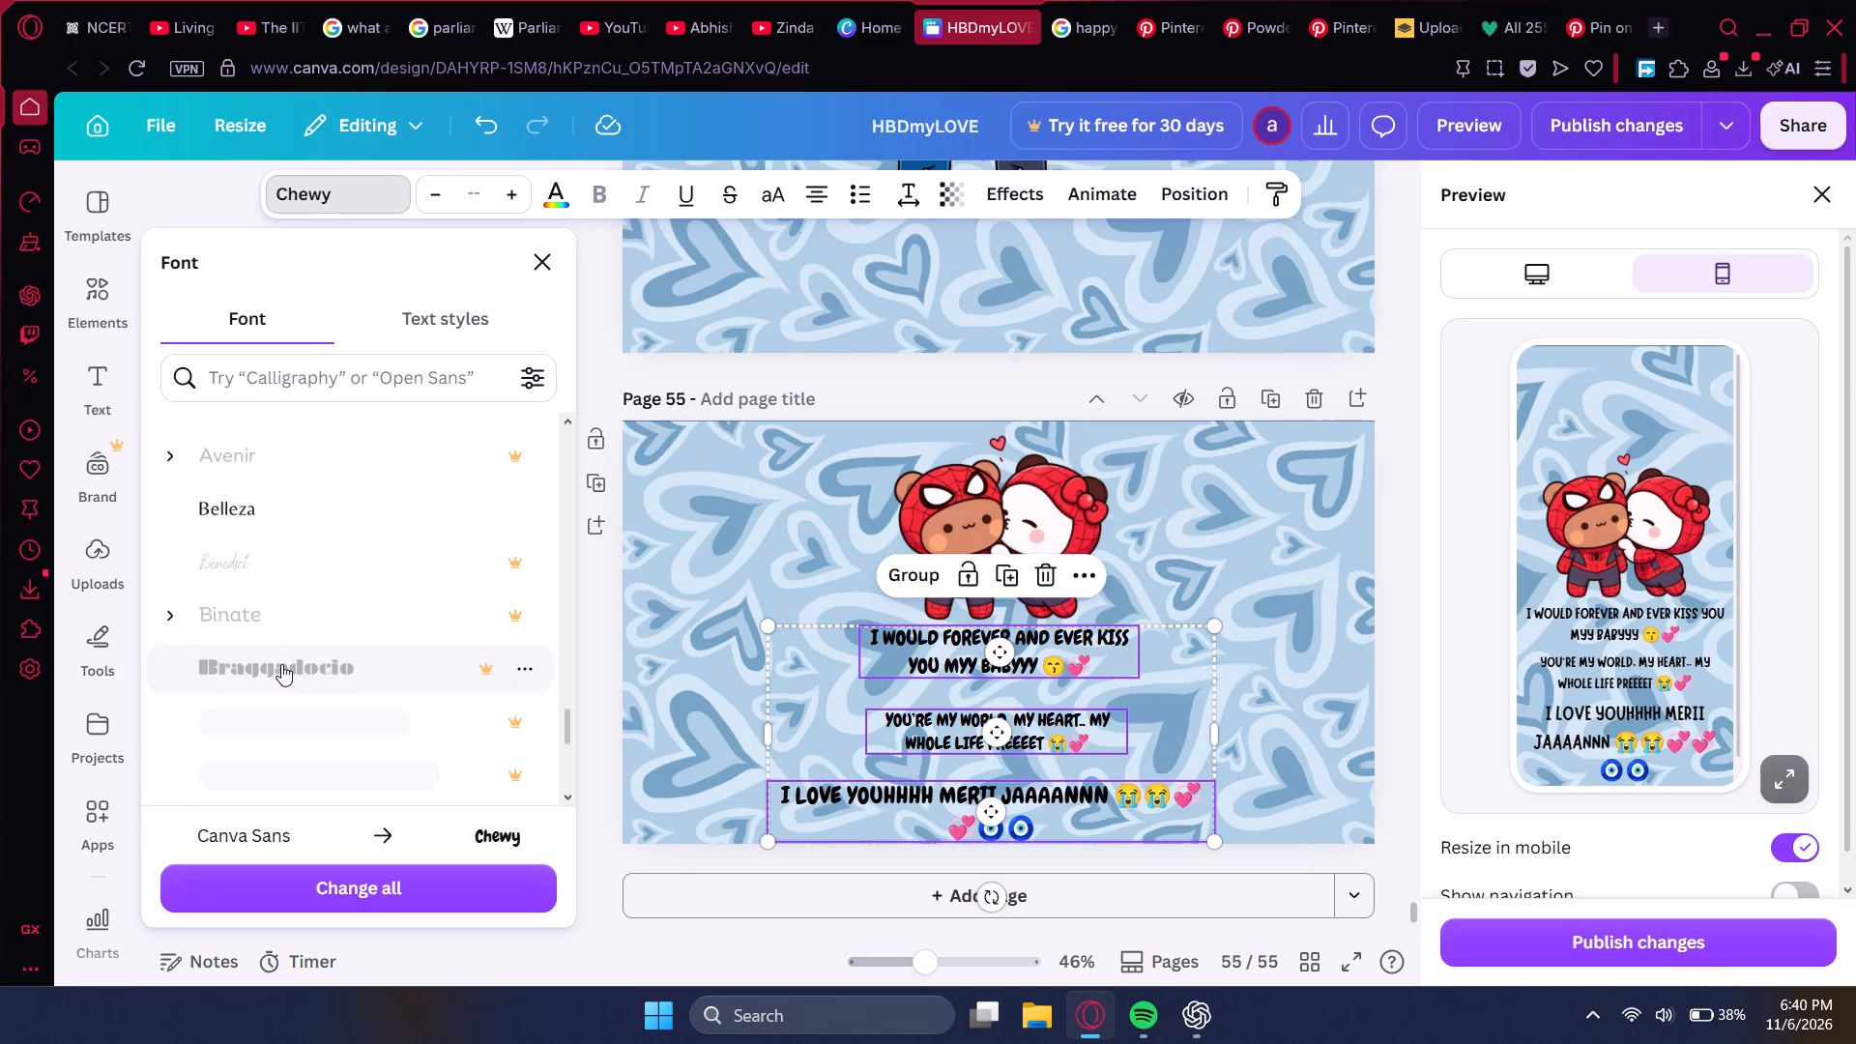
{"action": "scroll", "coordinate": [281, 665], "scroll_direction": "down", "scroll_amount": 19}
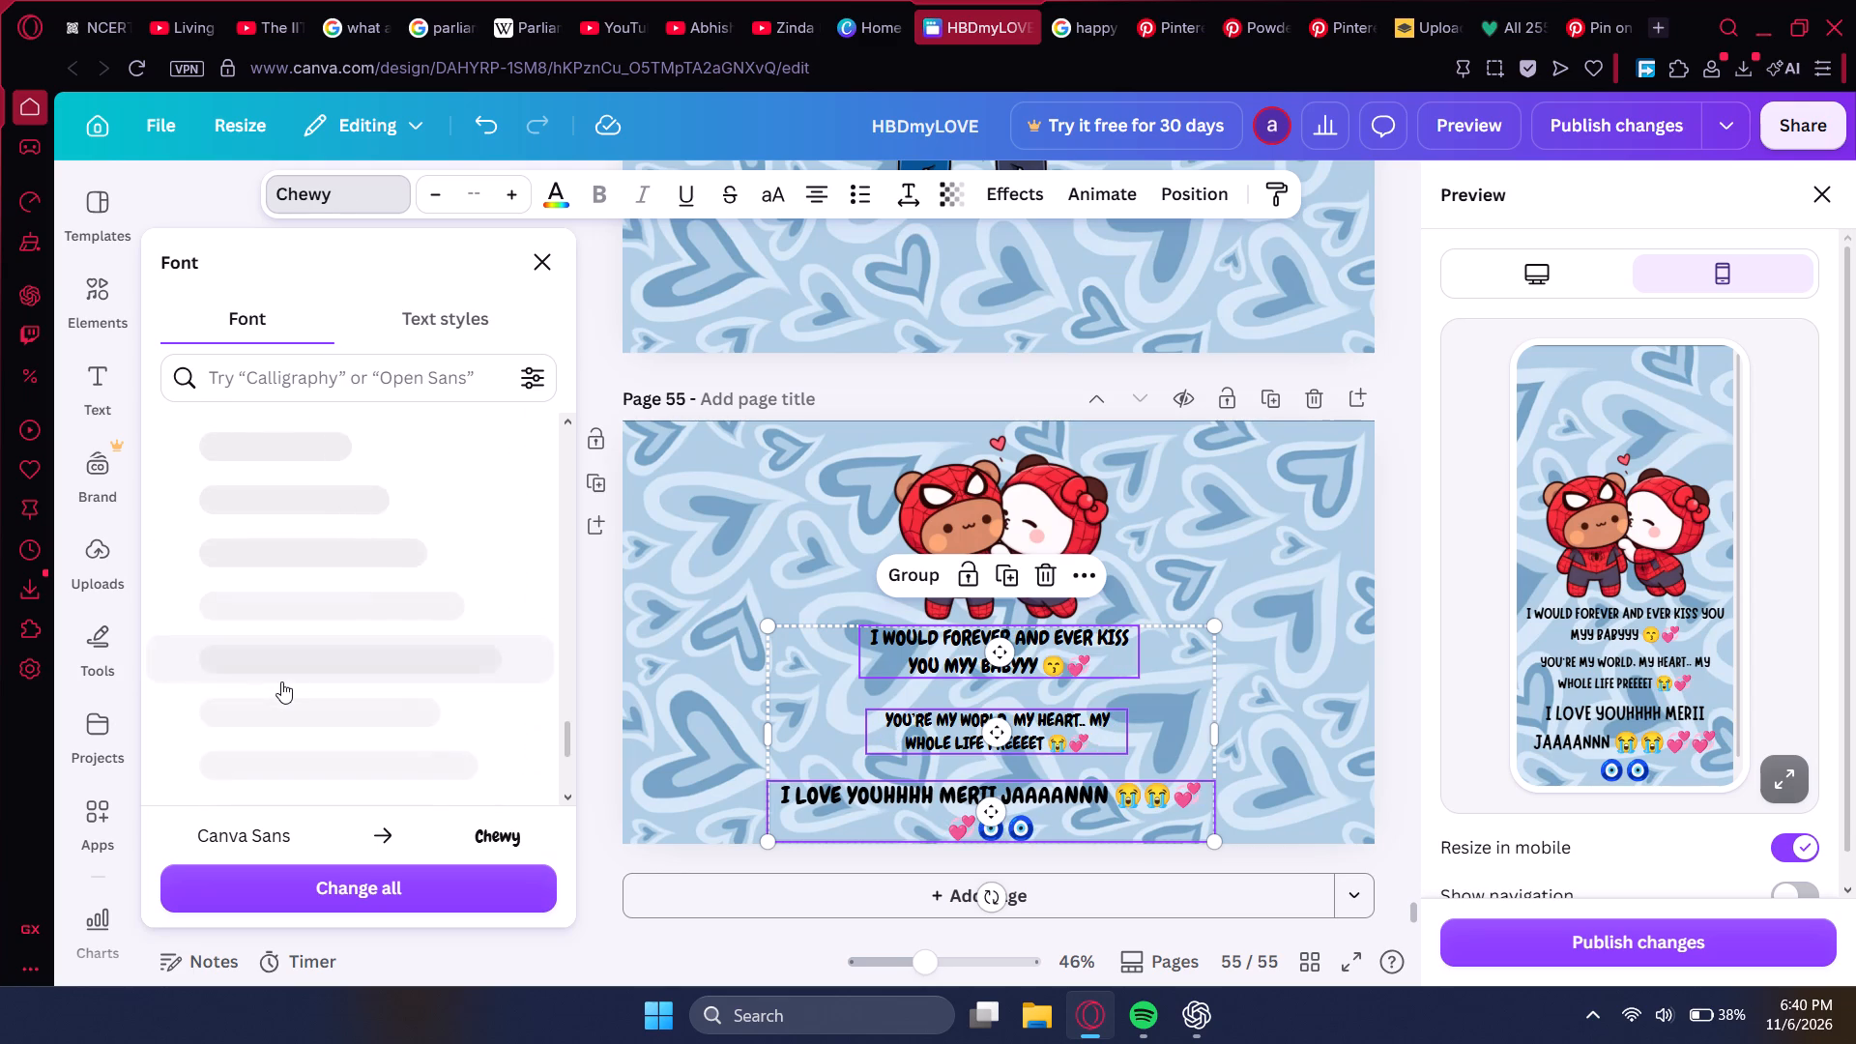
{"action": "scroll", "coordinate": [281, 681], "scroll_direction": "up", "scroll_amount": 13}
{"action": "scroll", "coordinate": [275, 681], "scroll_direction": "up", "scroll_amount": 14}
{"action": "scroll", "coordinate": [275, 673], "scroll_direction": "up", "scroll_amount": 7}
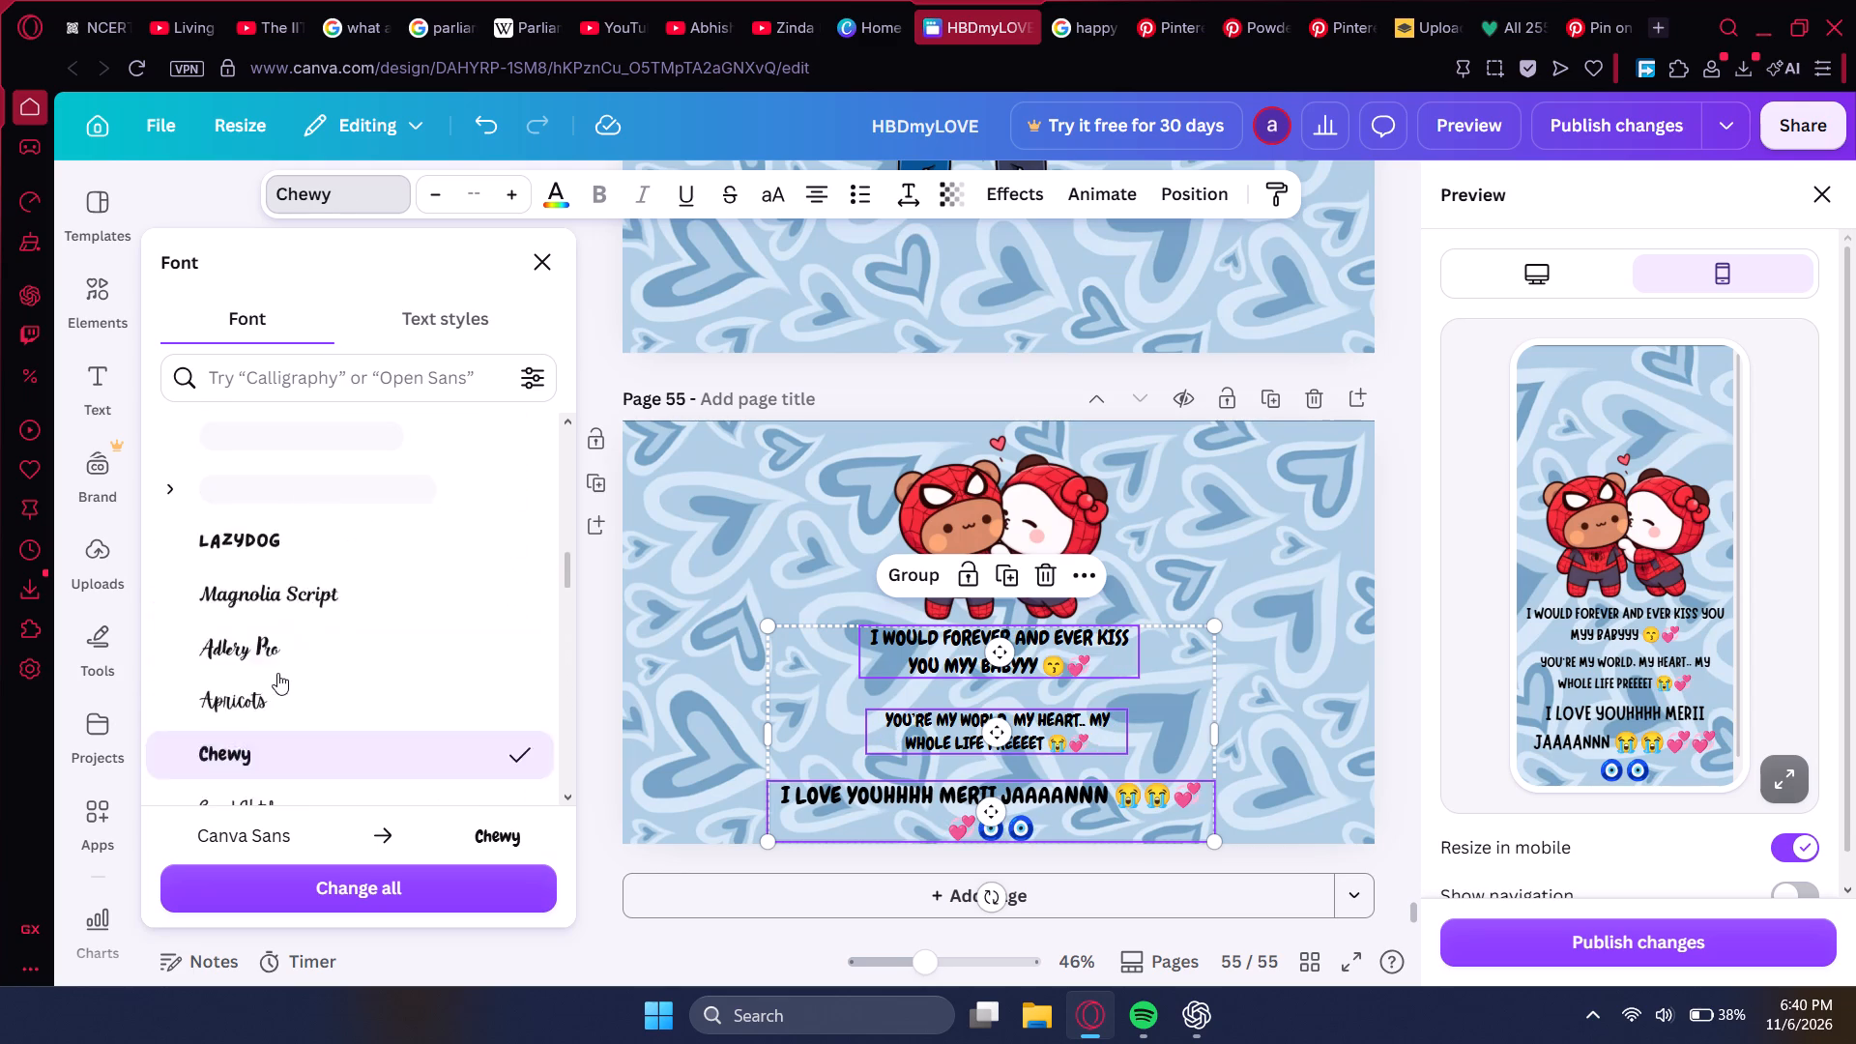
{"action": "scroll", "coordinate": [277, 673], "scroll_direction": "up", "scroll_amount": 19}
{"action": "scroll", "coordinate": [277, 673], "scroll_direction": "up", "scroll_amount": 17}
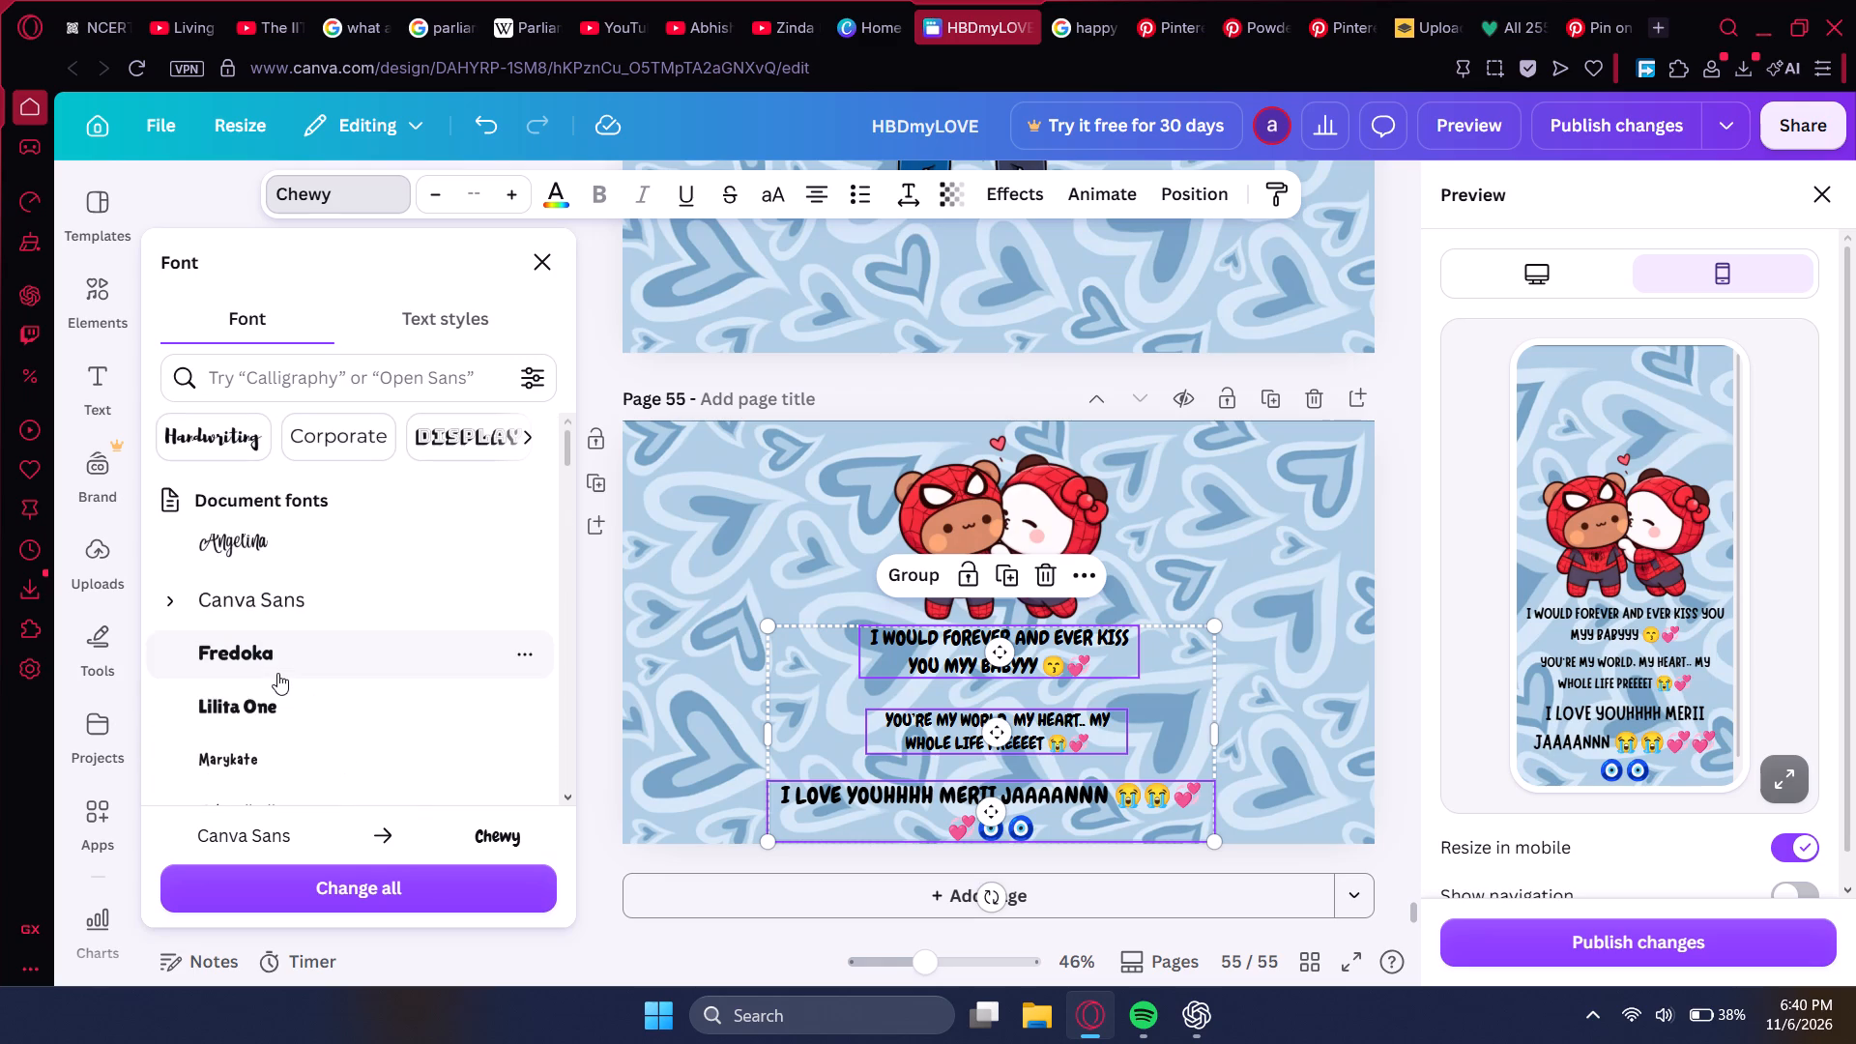
{"action": "left_click", "coordinate": [277, 693]}
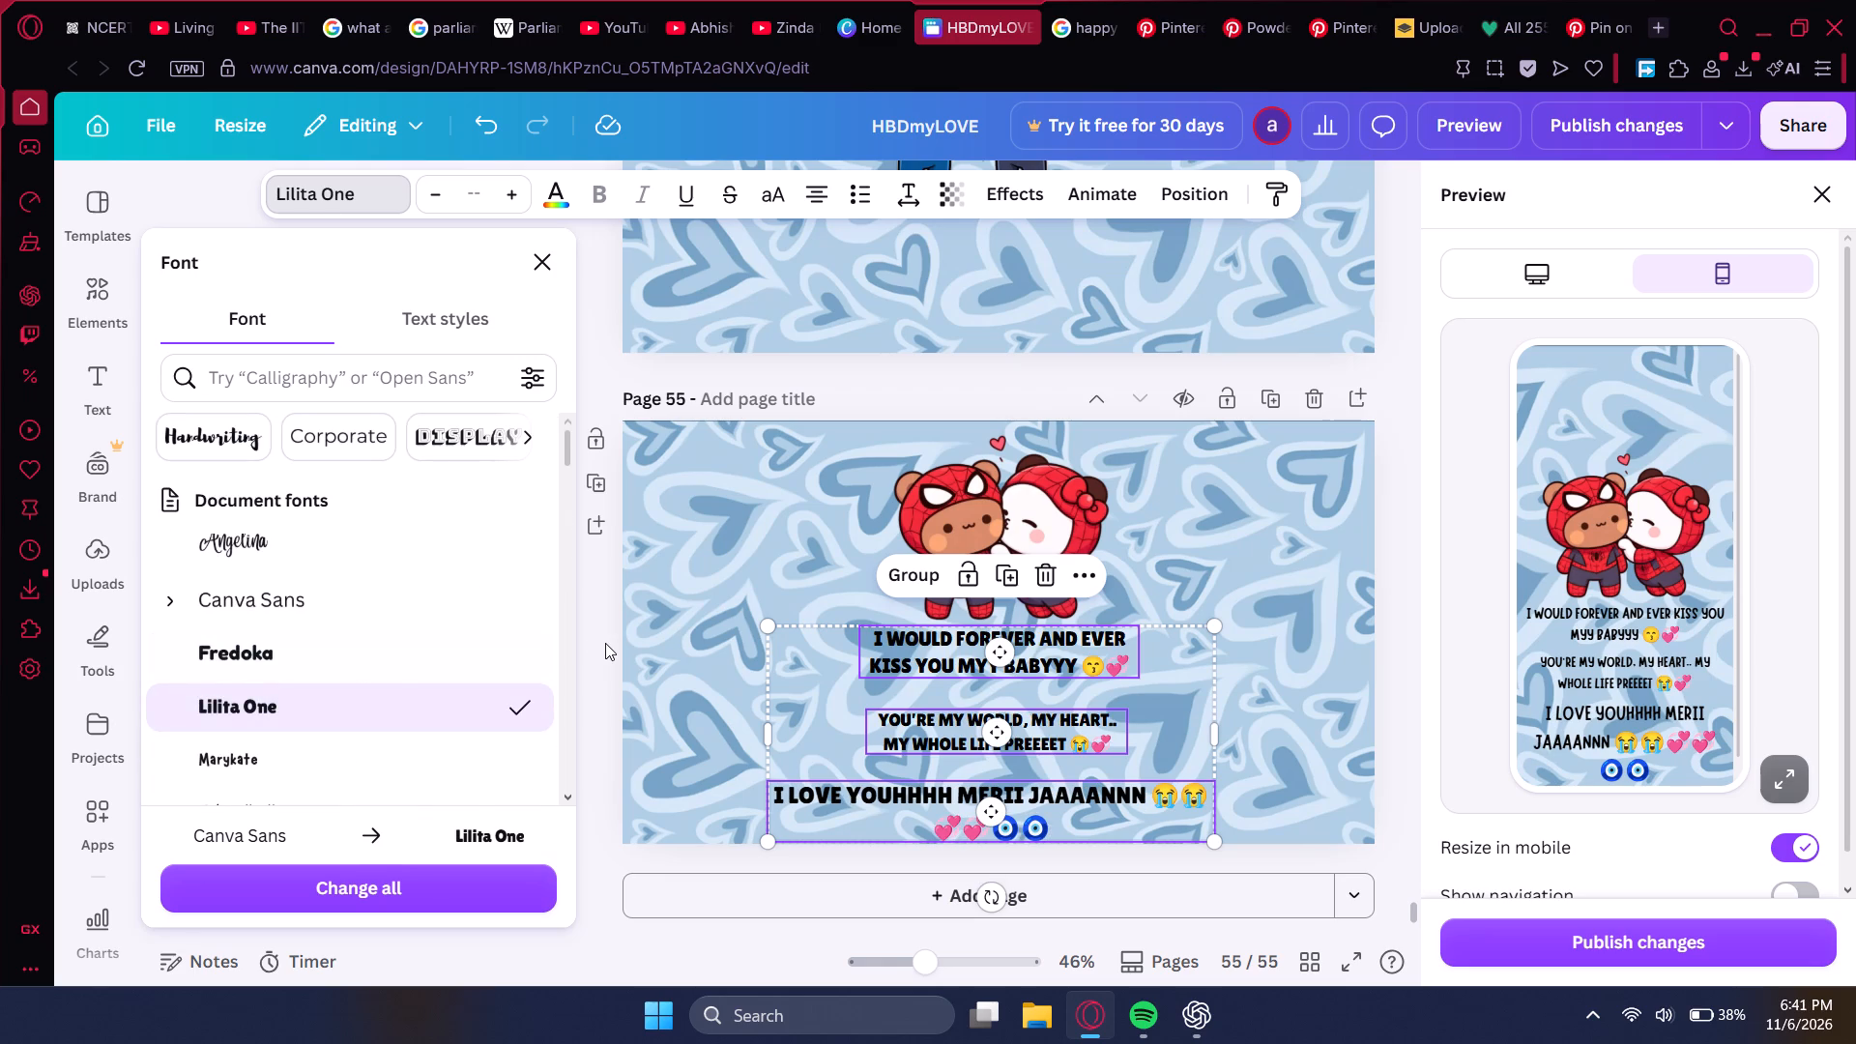
{"action": "left_click", "coordinate": [605, 643]}
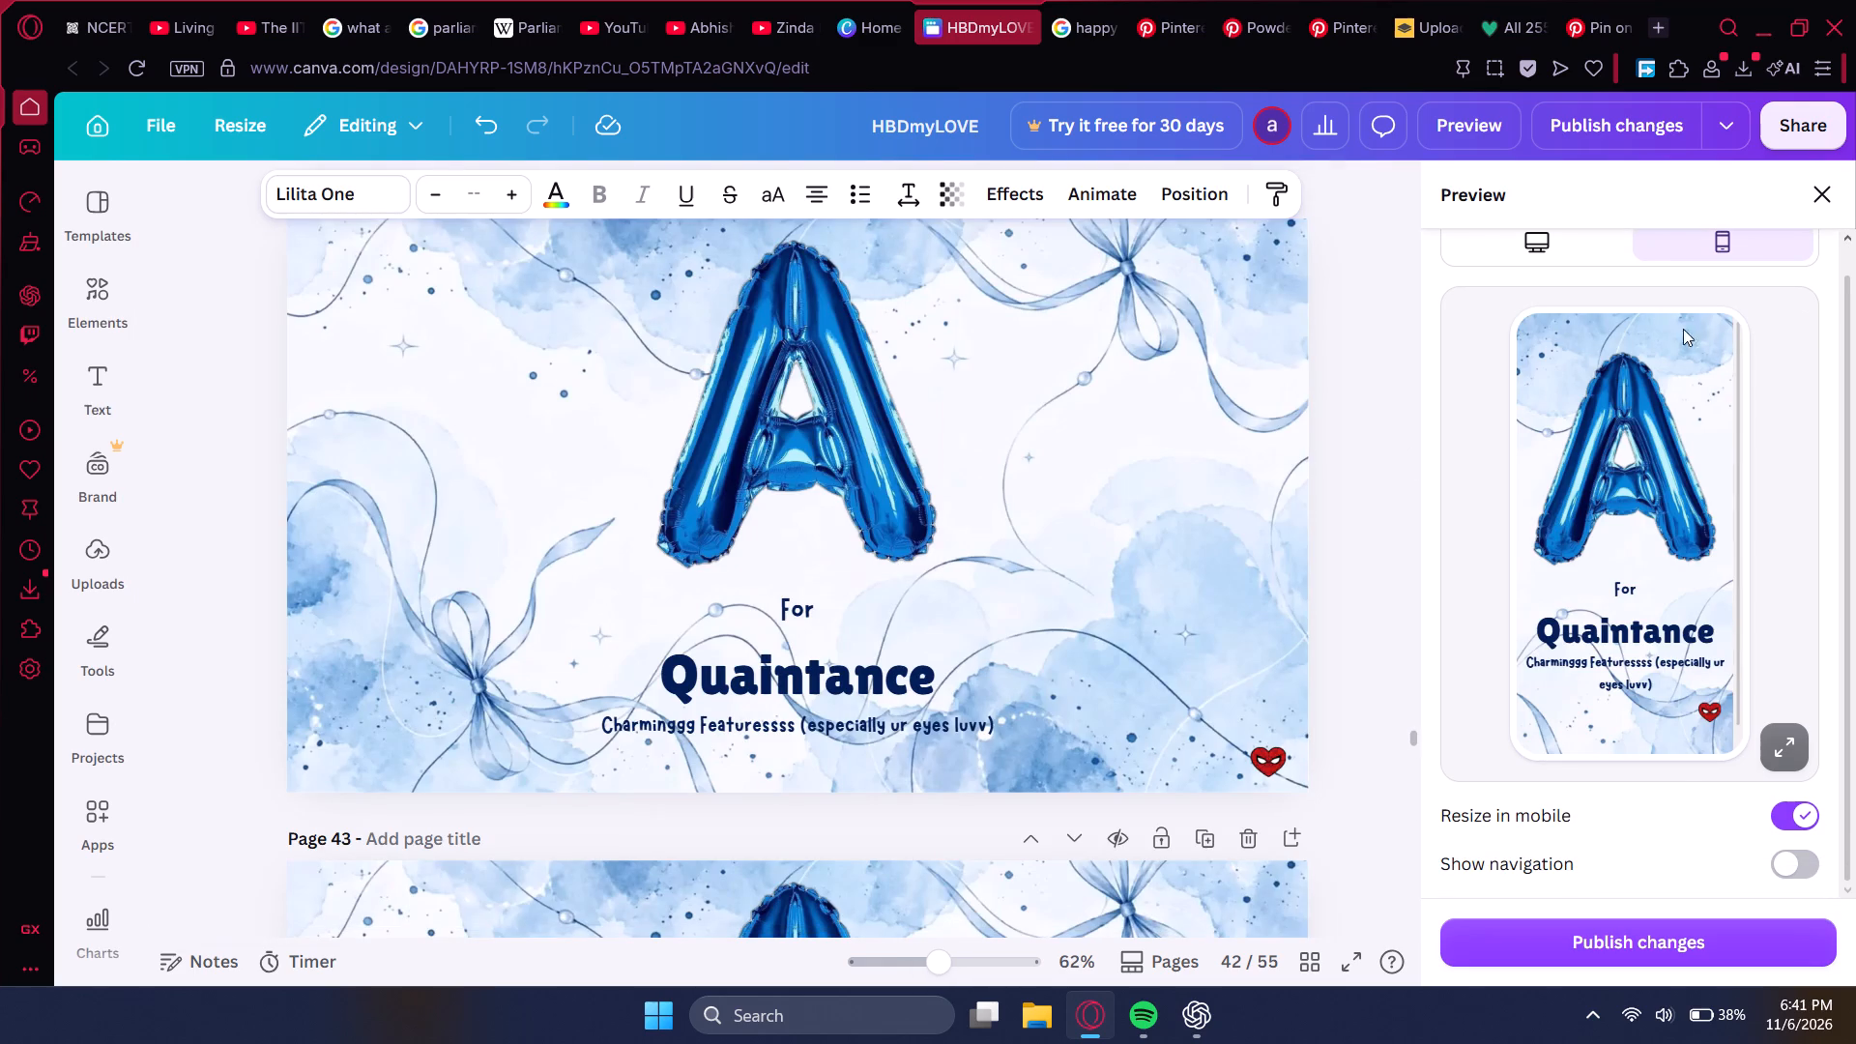
Shrink page 55's "I WOULD FOREVER" heading to size 25.7 and move the two texts below it slightly up.
{"action": "middle_click", "coordinate": [1352, 251]}
{"action": "middle_click", "coordinate": [1370, 267]}
{"action": "left_click_drag", "start_coordinate": [1420, 740], "coordinate": [1439, 989]}
{"action": "left_click", "coordinate": [870, 570]}
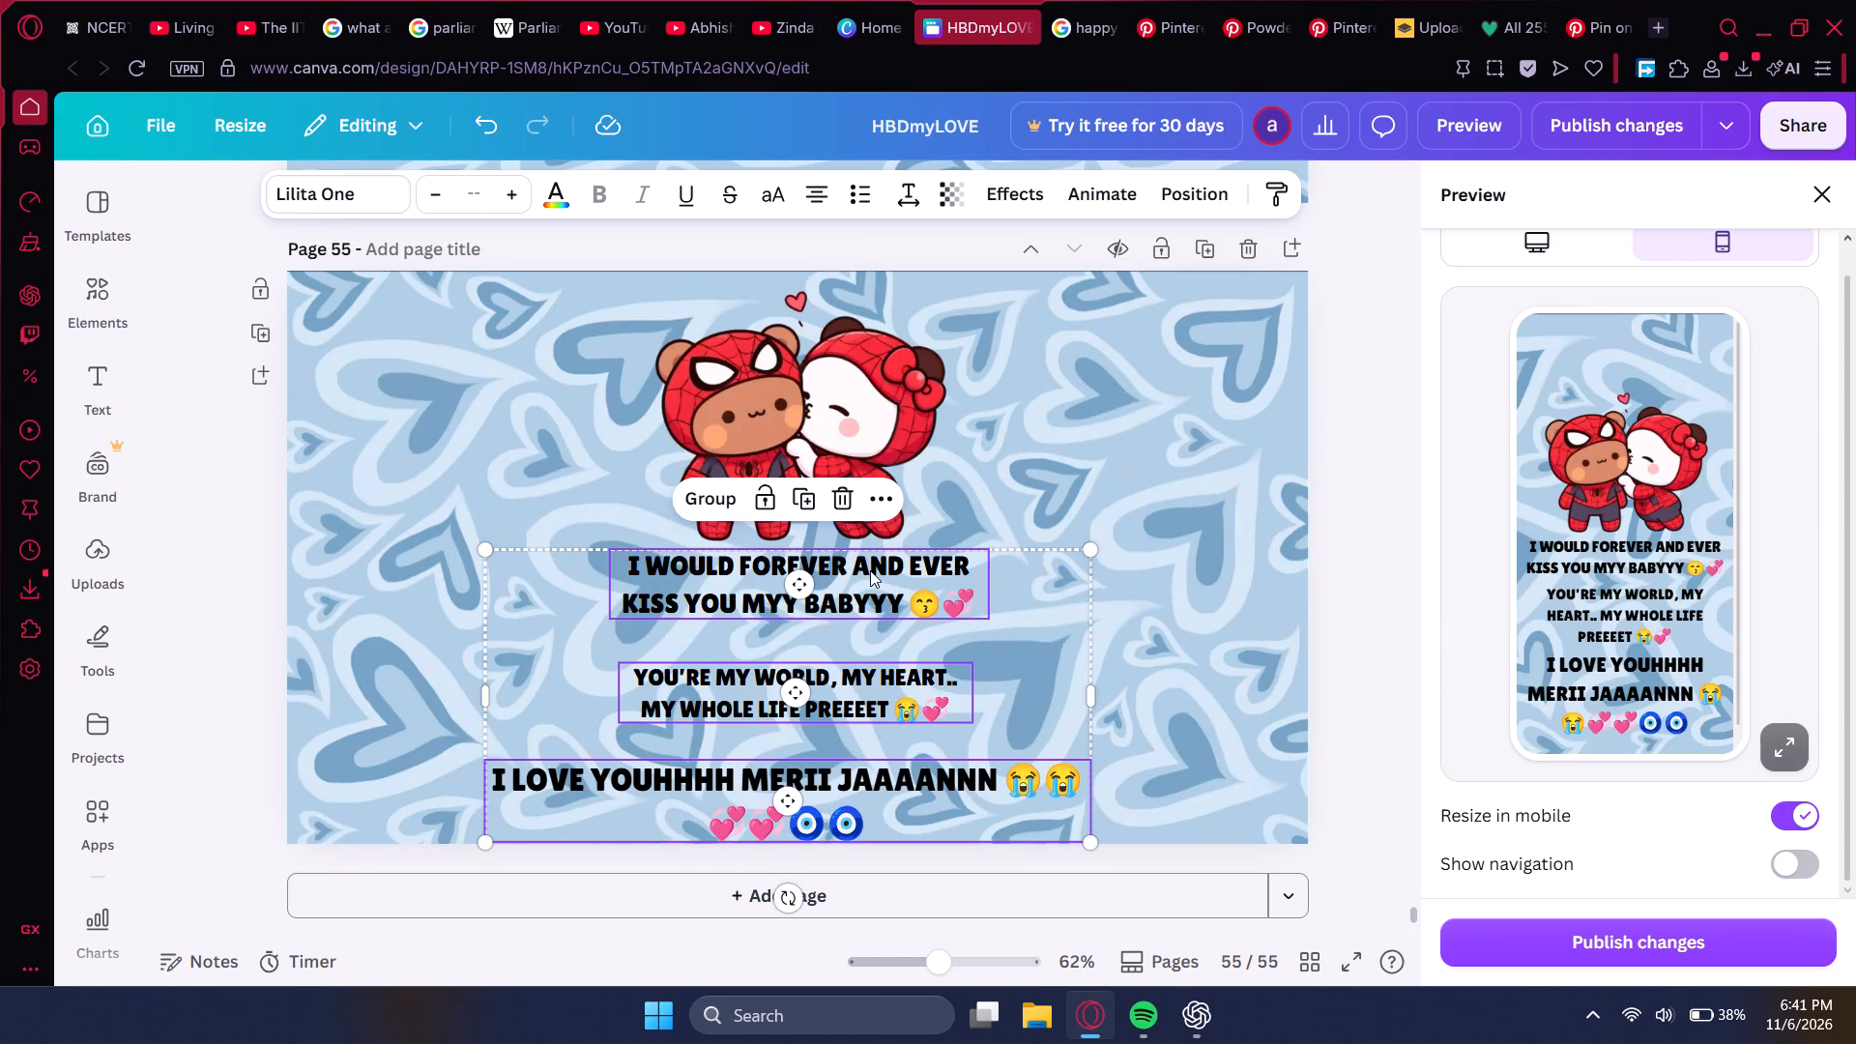
{"action": "left_click", "coordinate": [961, 608]}
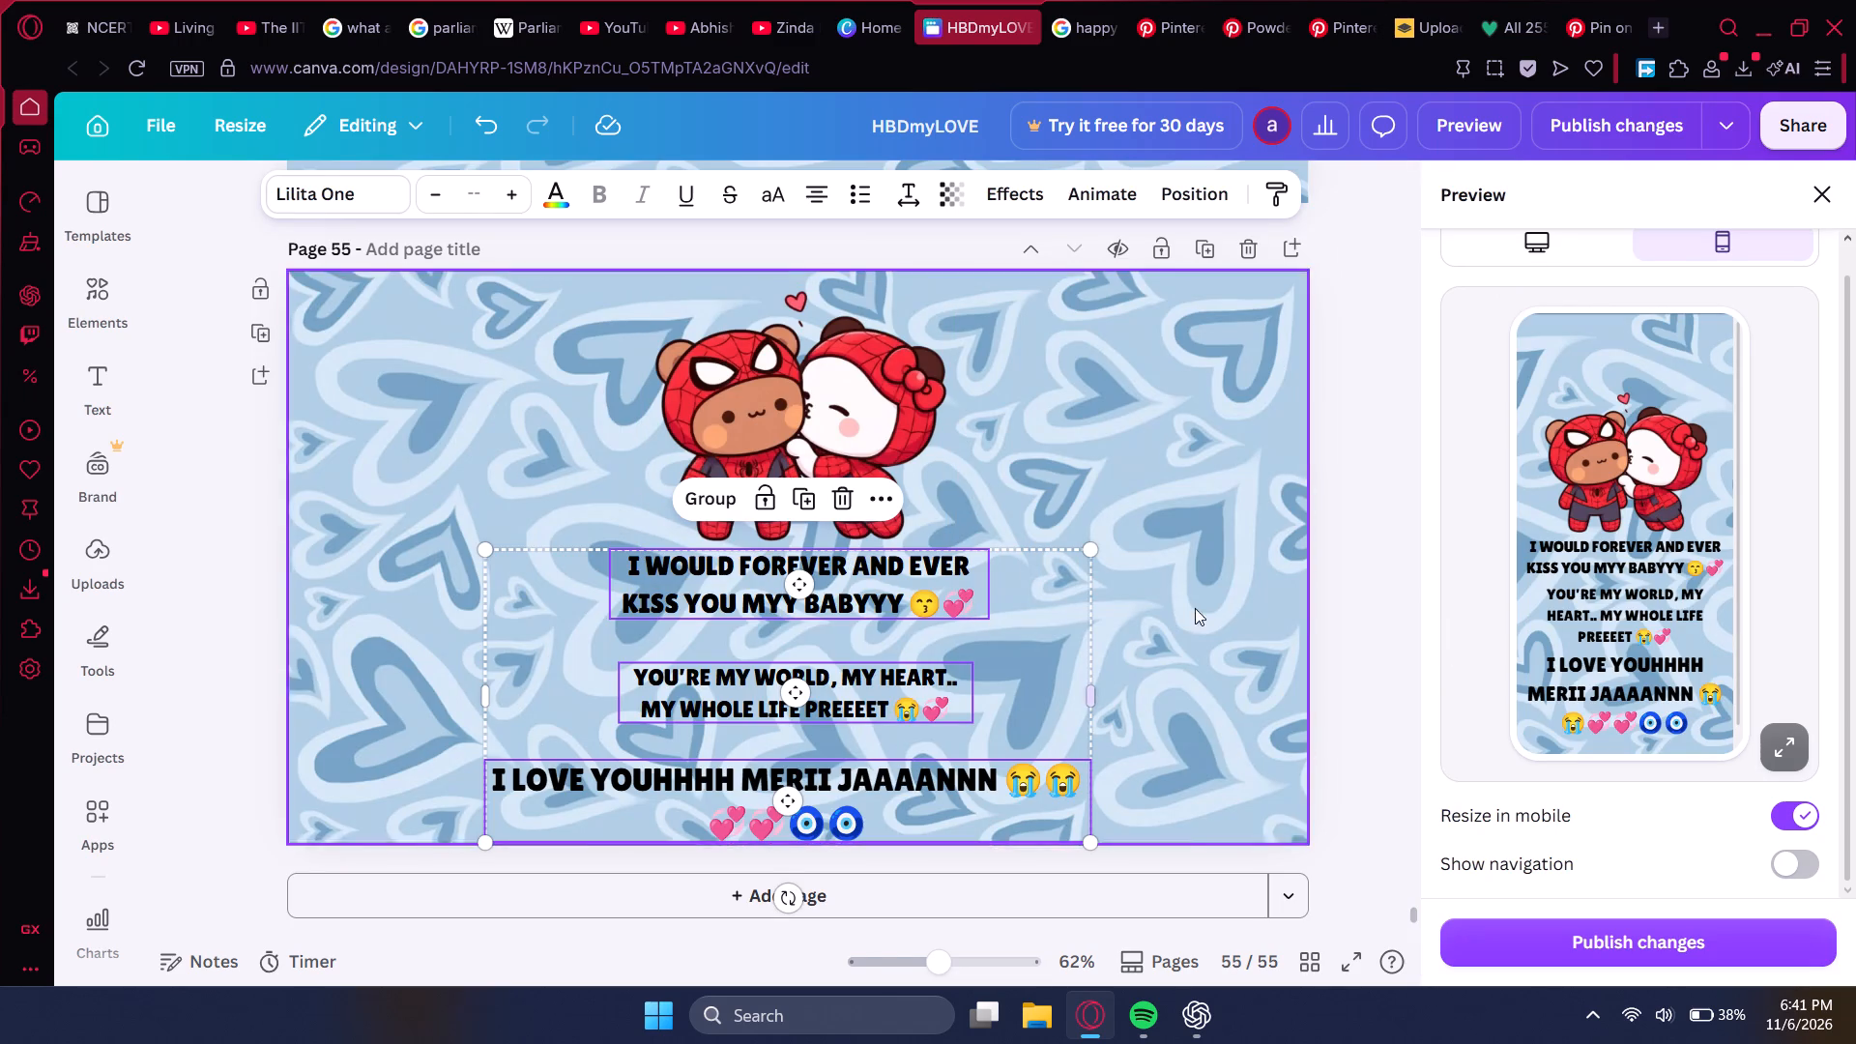
{"action": "left_click", "coordinate": [1367, 616]}
{"action": "left_click", "coordinate": [894, 594]}
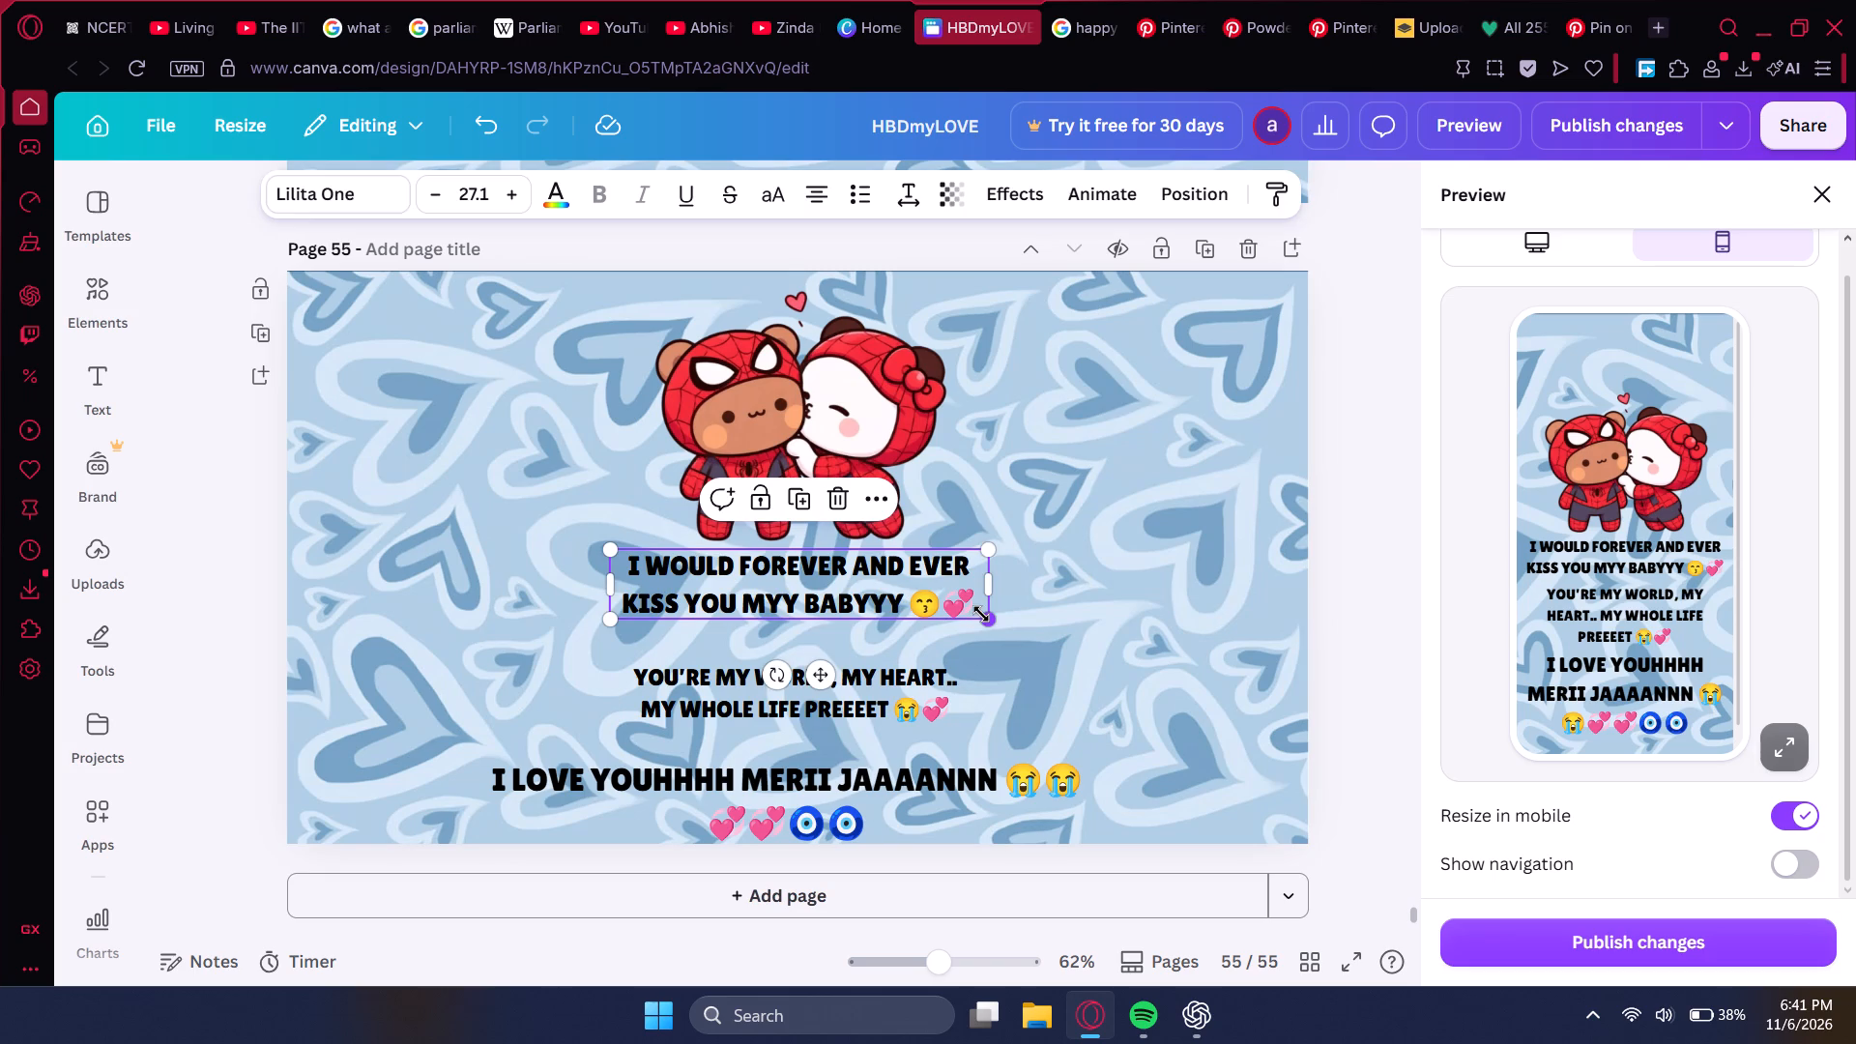
{"action": "left_click_drag", "start_coordinate": [981, 614], "coordinate": [961, 613]}
{"action": "left_click_drag", "start_coordinate": [917, 698], "coordinate": [911, 675]}
{"action": "left_click_drag", "start_coordinate": [926, 769], "coordinate": [925, 742]}
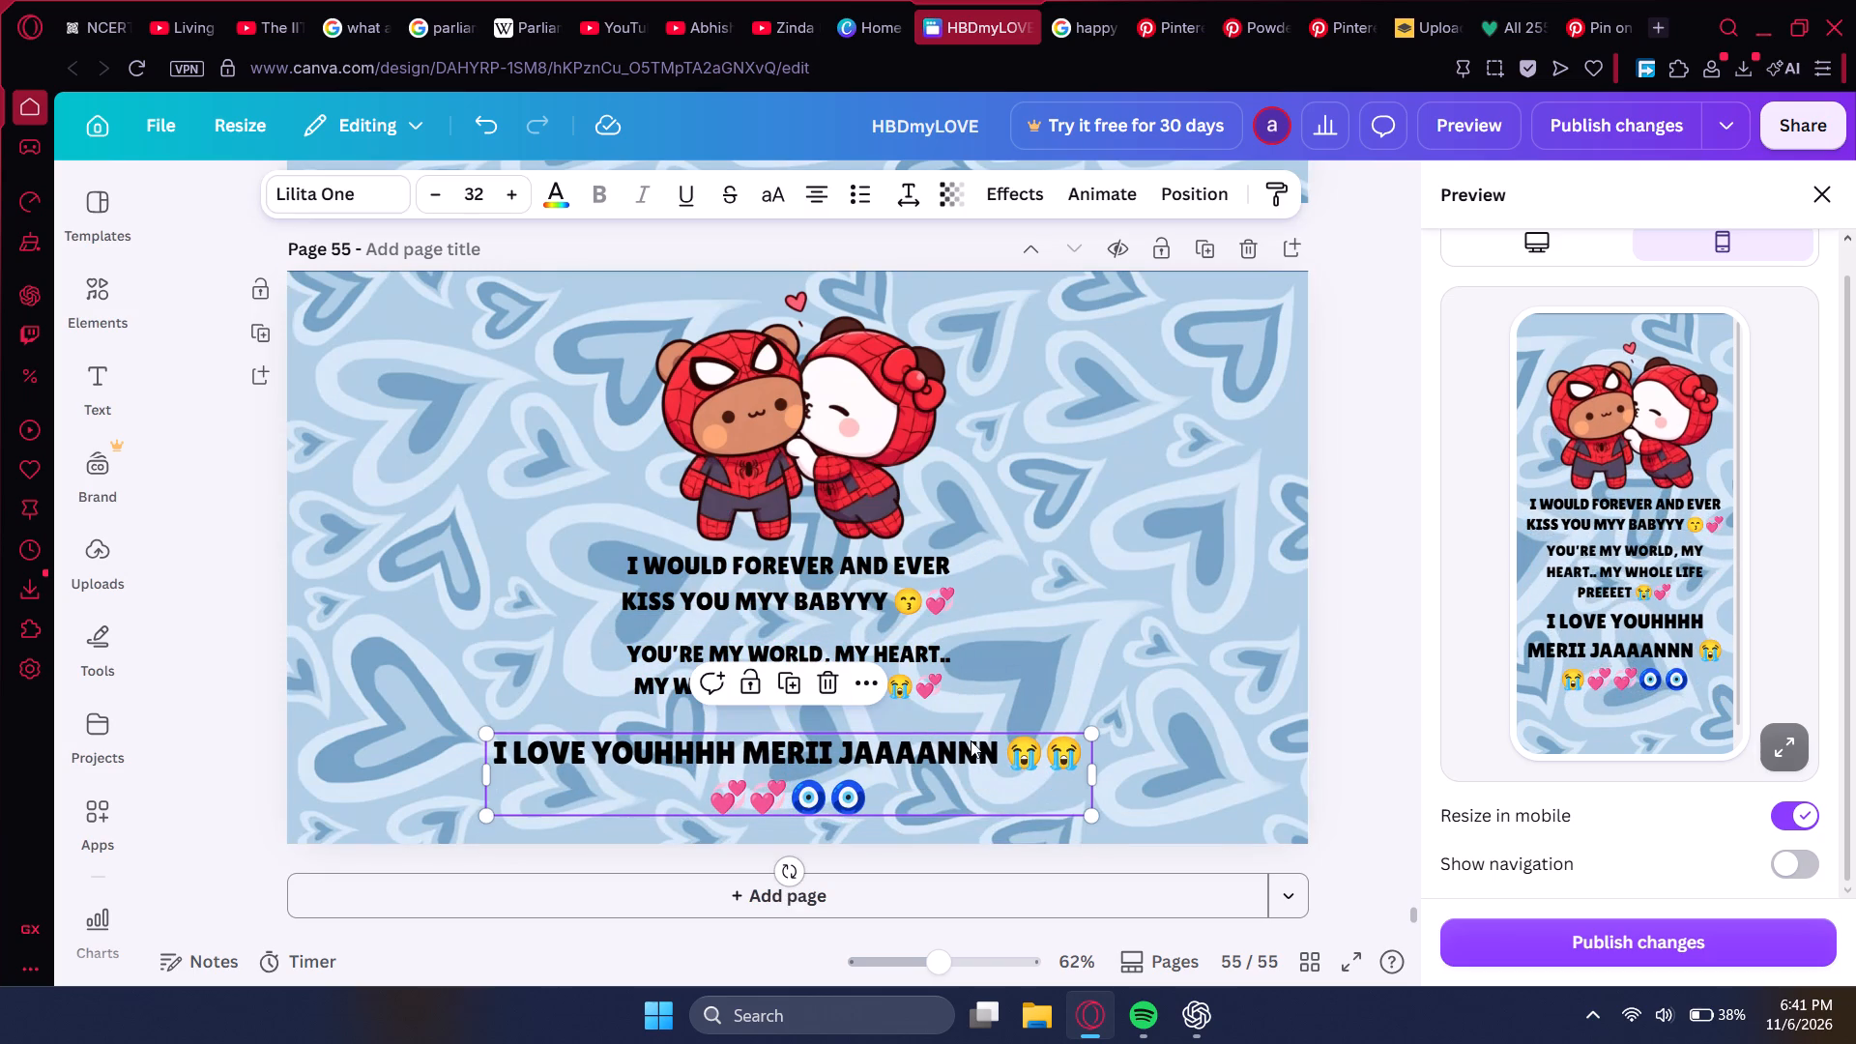
Narrow the "I LOVE YOUHHHH" text box so all its emojis wrap onto the second line, and recentre it slightly higher.
{"action": "left_click", "coordinate": [1011, 741]}
{"action": "left_click", "coordinate": [1090, 776]}
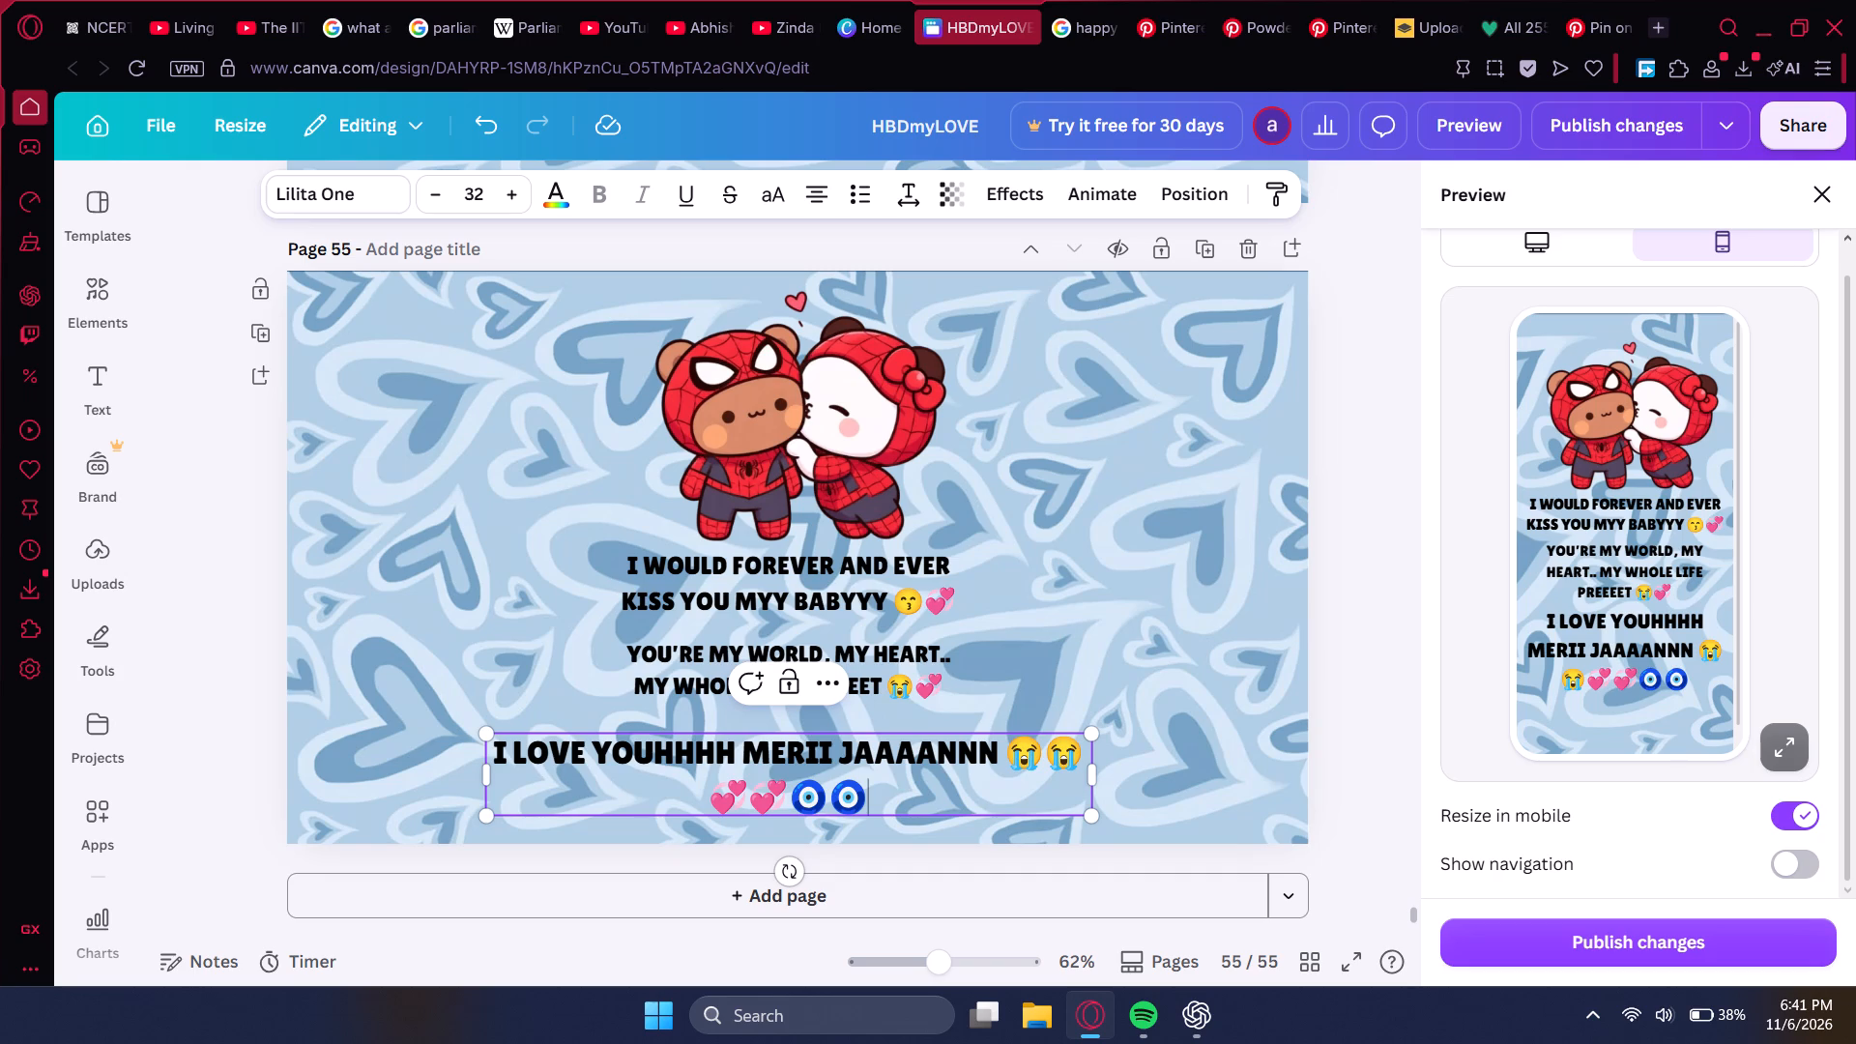
{"action": "left_click", "coordinate": [1091, 776]}
{"action": "left_click_drag", "start_coordinate": [1097, 777], "coordinate": [1039, 783]}
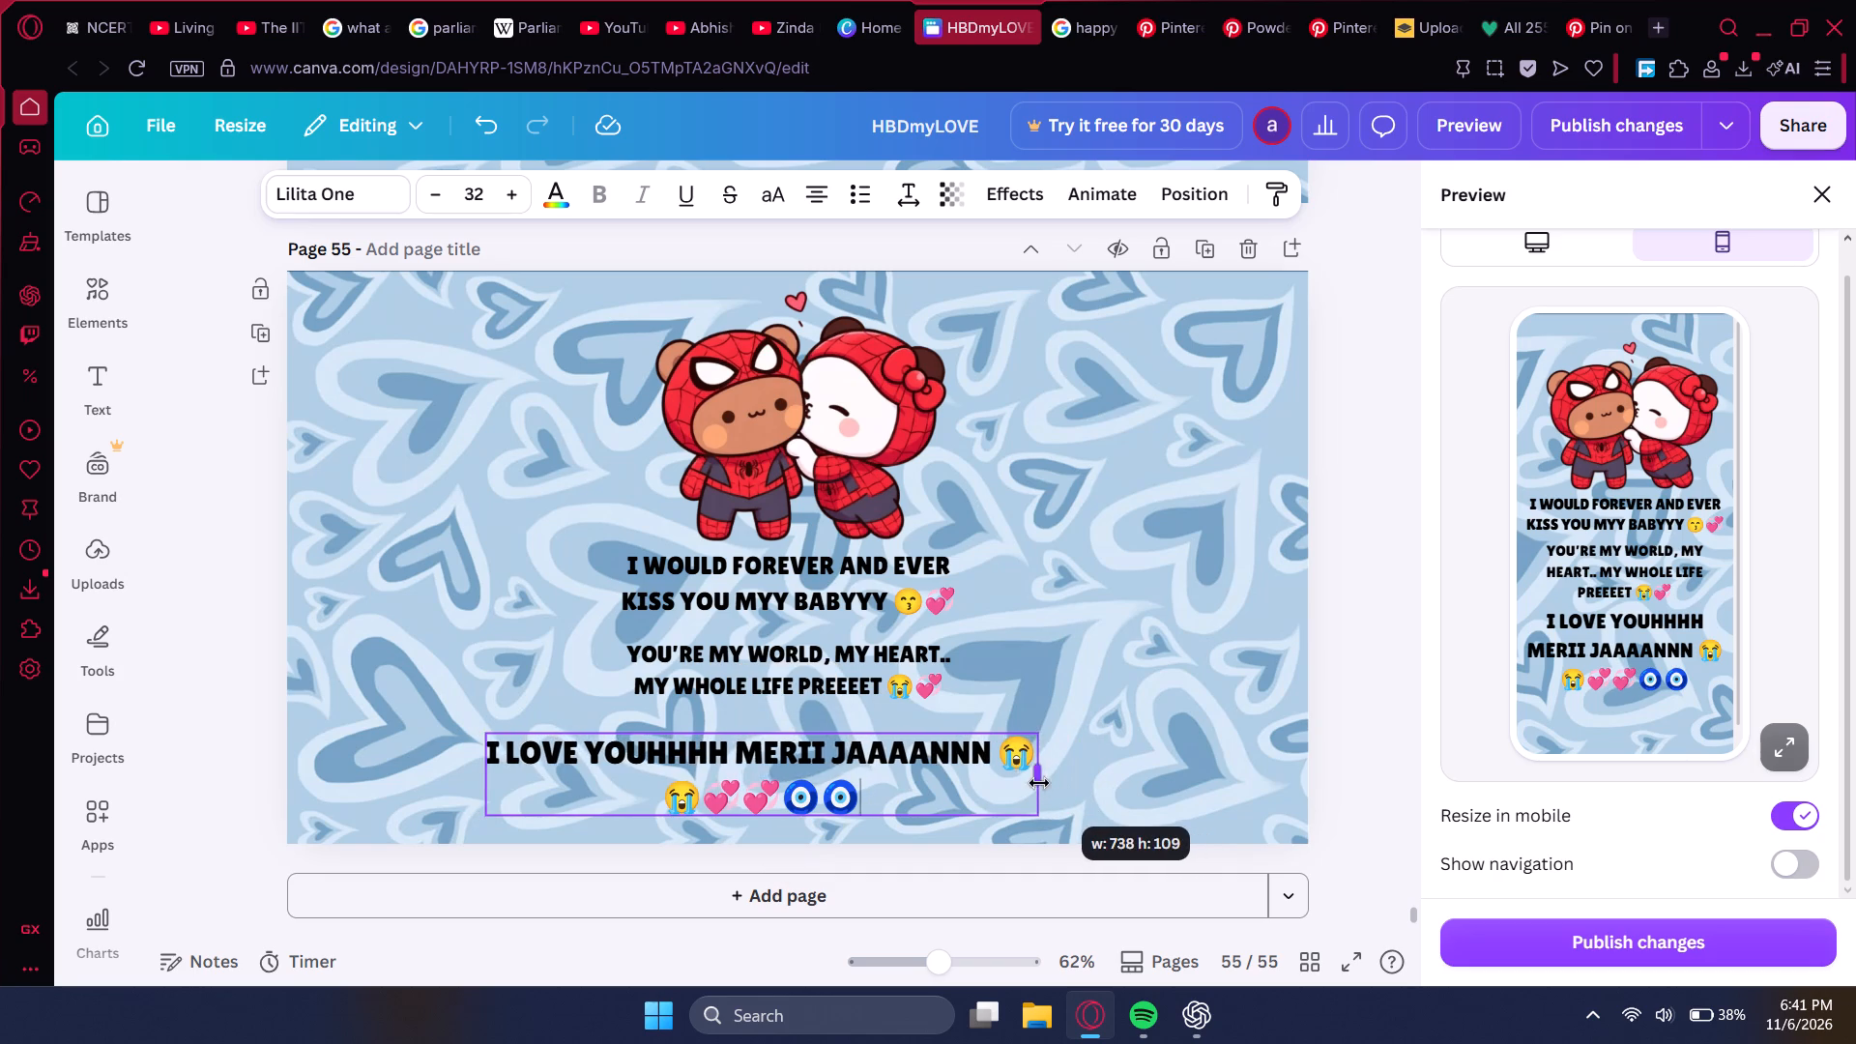
{"action": "left_click_drag", "start_coordinate": [1039, 783], "coordinate": [1030, 784]}
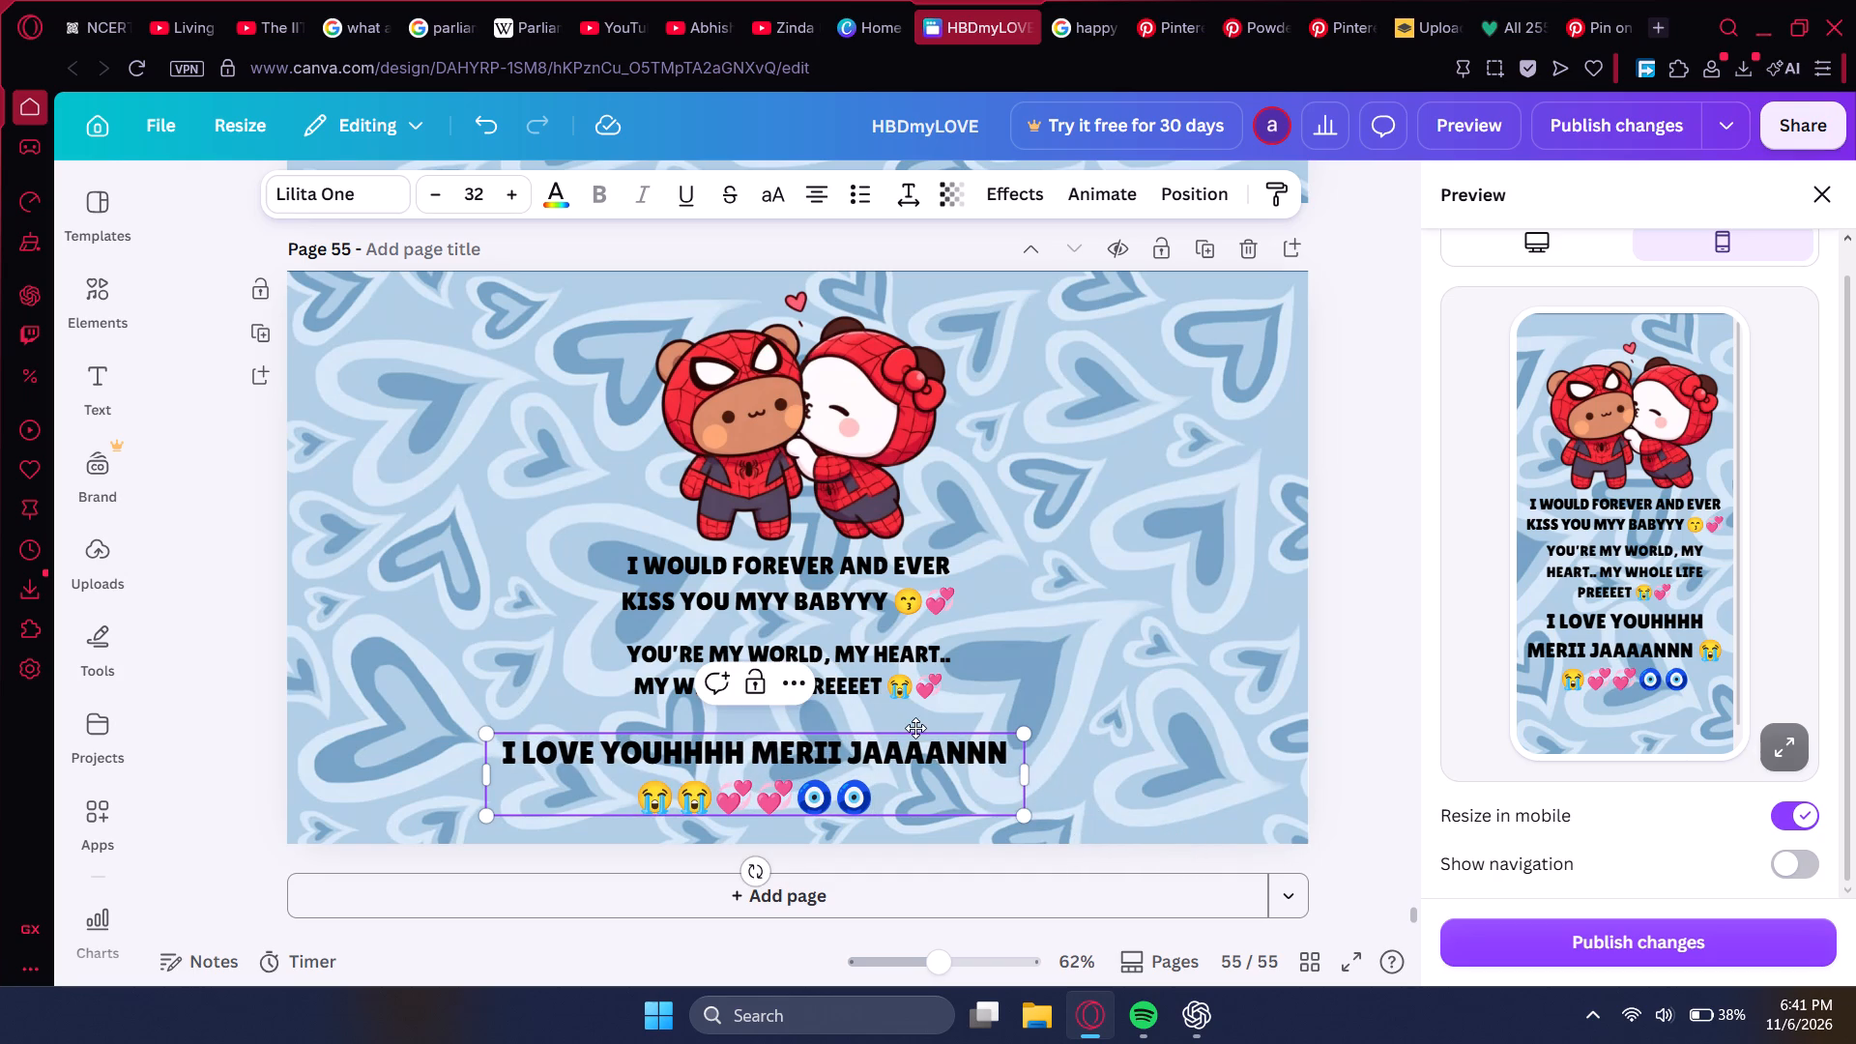
{"action": "left_click_drag", "start_coordinate": [918, 728], "coordinate": [955, 716]}
Set the letter spacing of all three love-message texts to -13 and their line spacing to 1.09.
{"action": "left_click", "coordinate": [865, 595]}
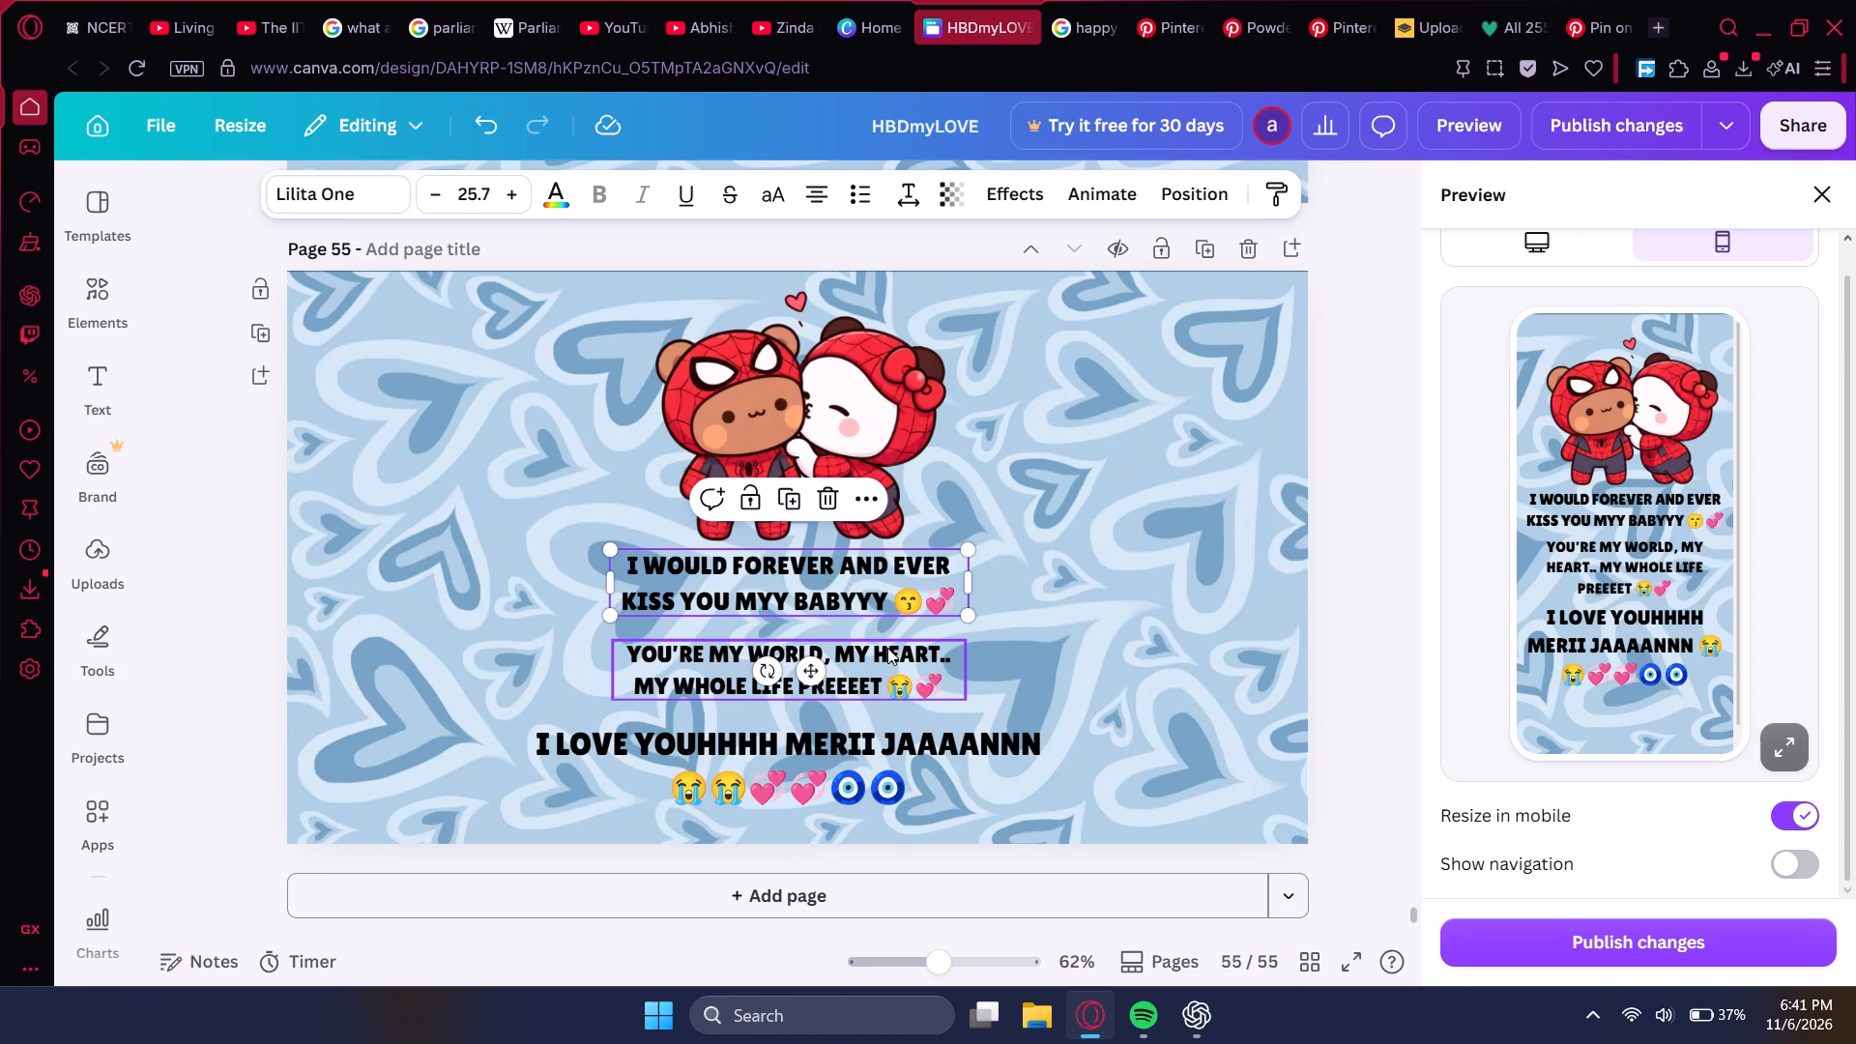
{"action": "left_click", "coordinate": [888, 652], "text": "shift"}
{"action": "left_click", "coordinate": [909, 765], "text": "shift"}
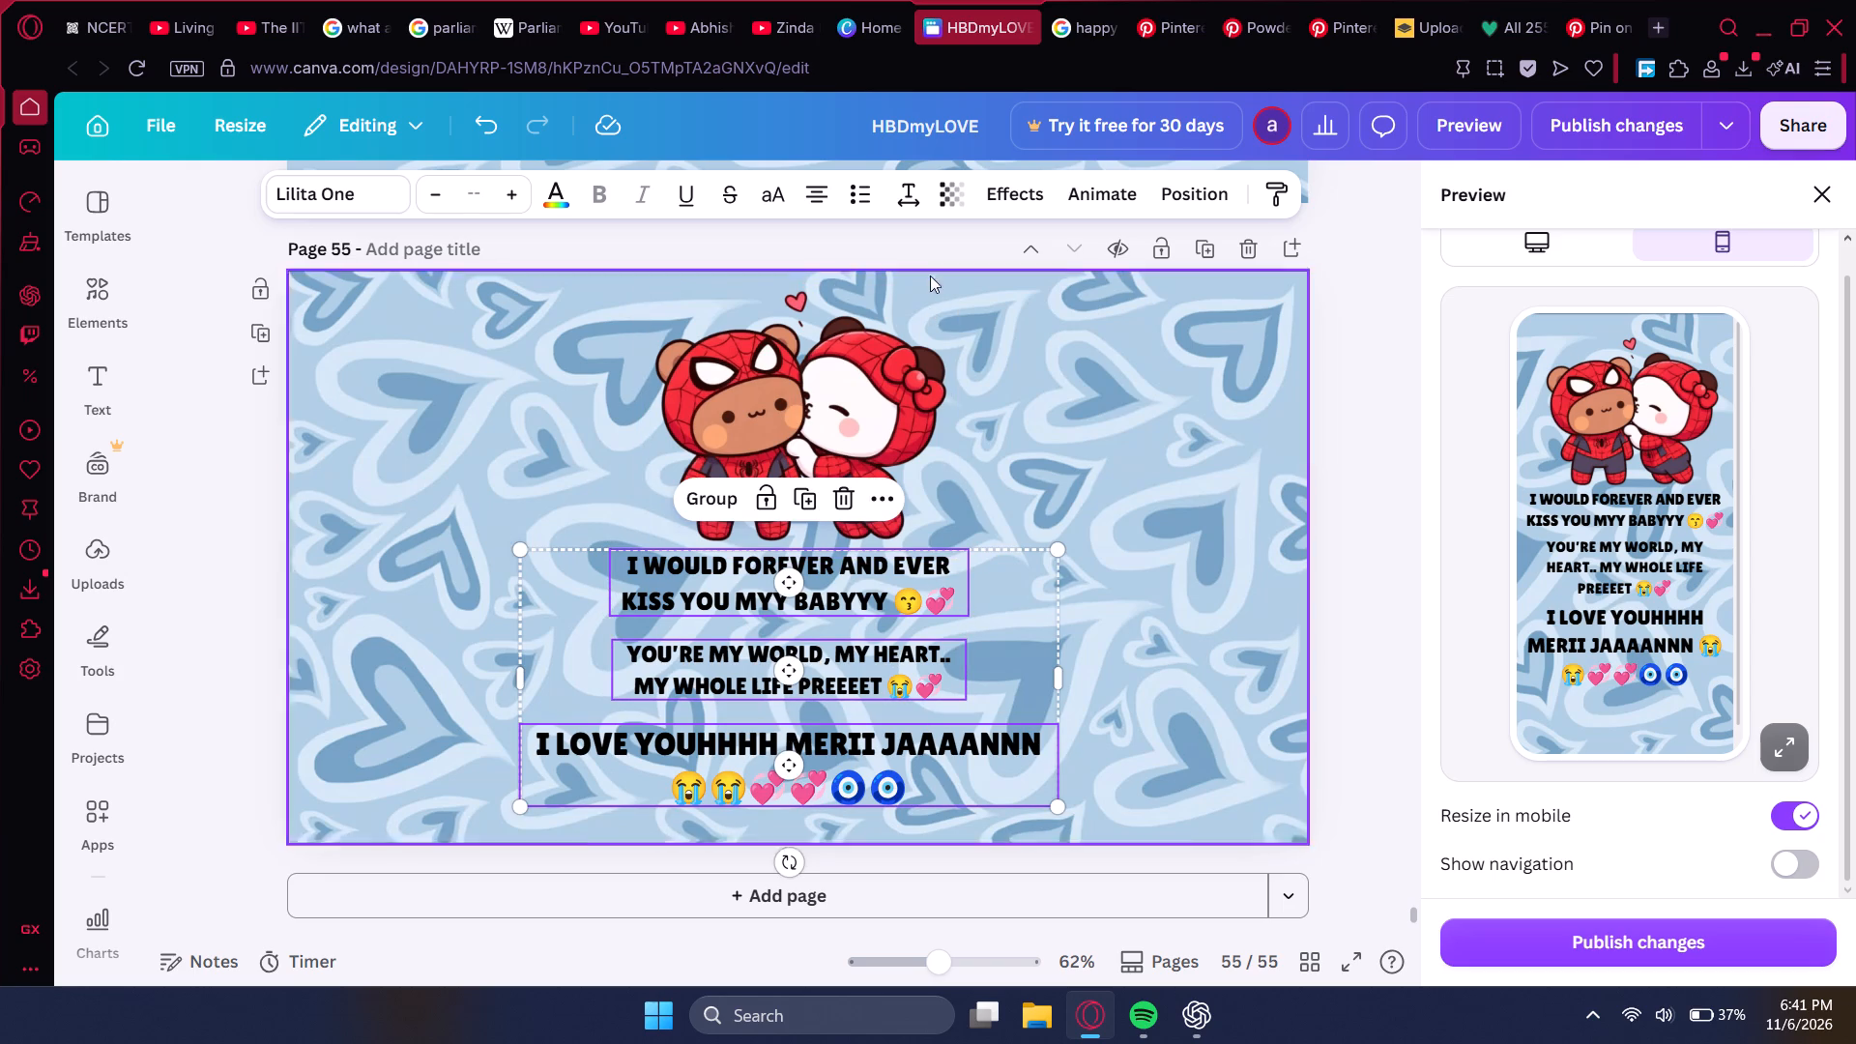
{"action": "left_click", "coordinate": [921, 183]}
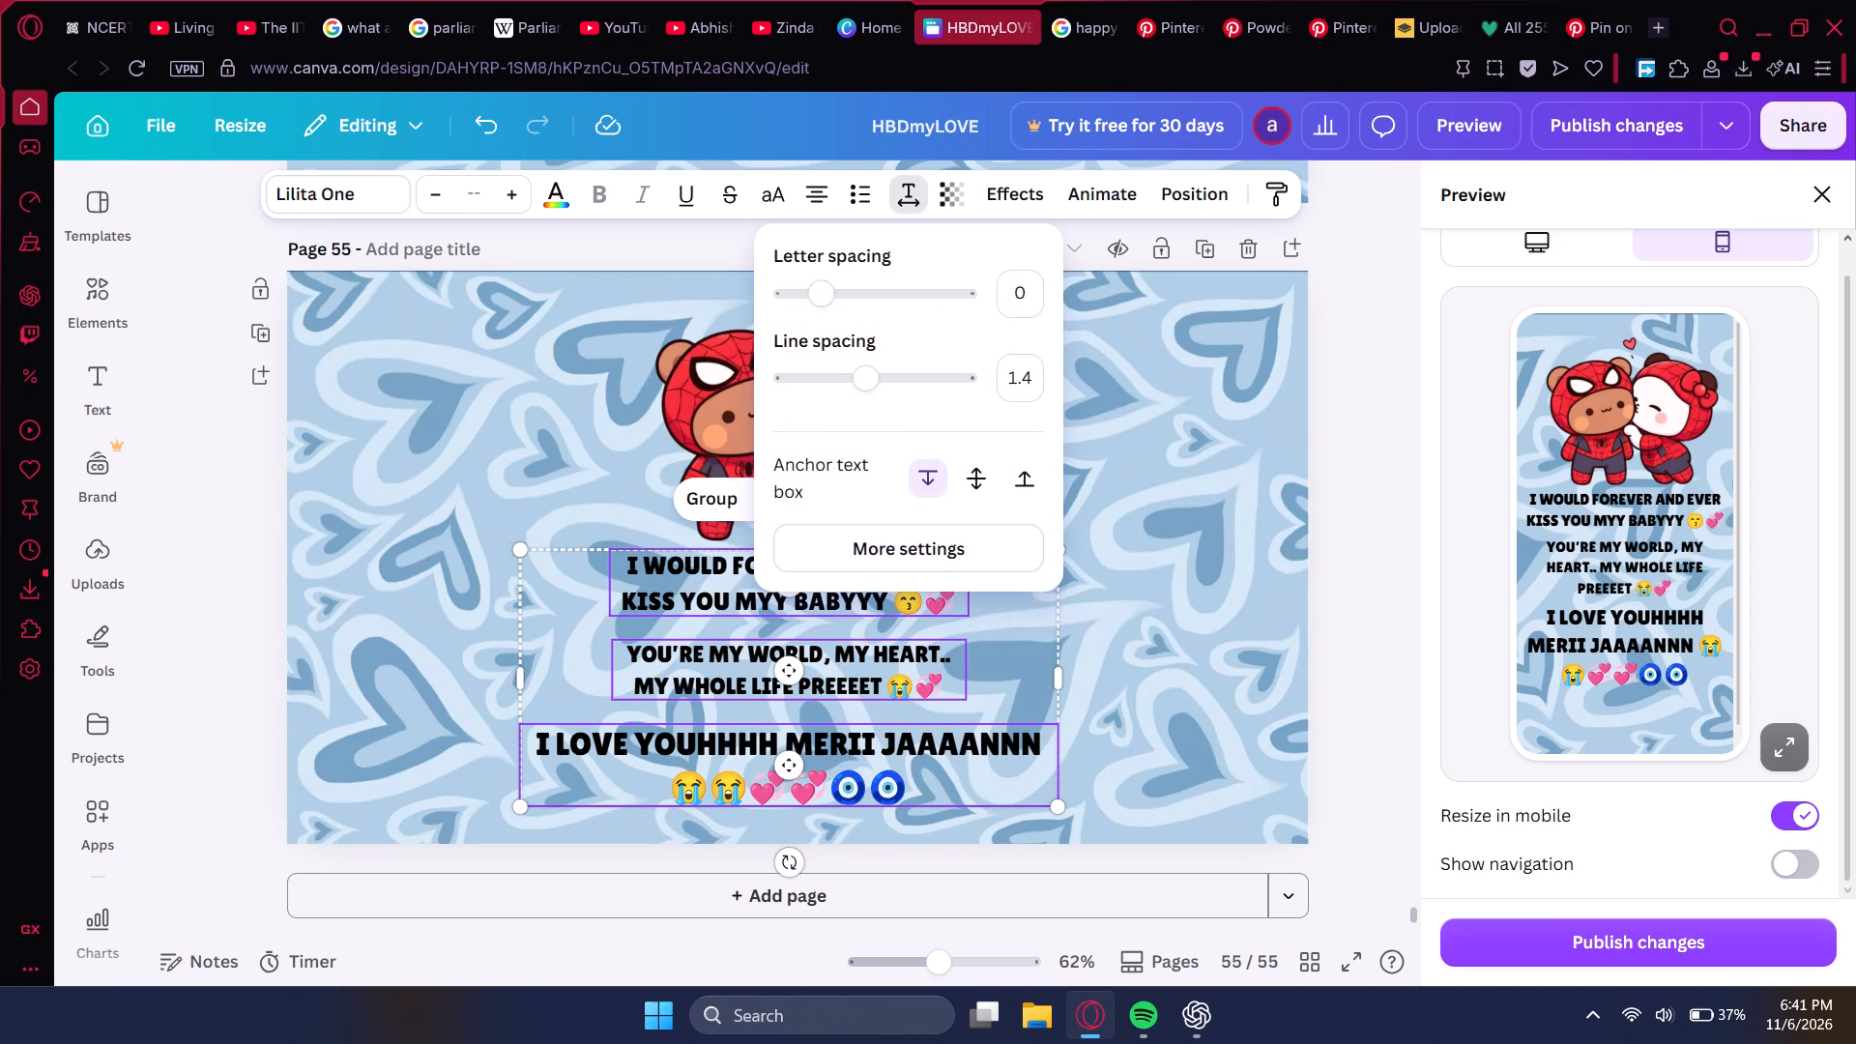
{"action": "left_click", "coordinate": [823, 304]}
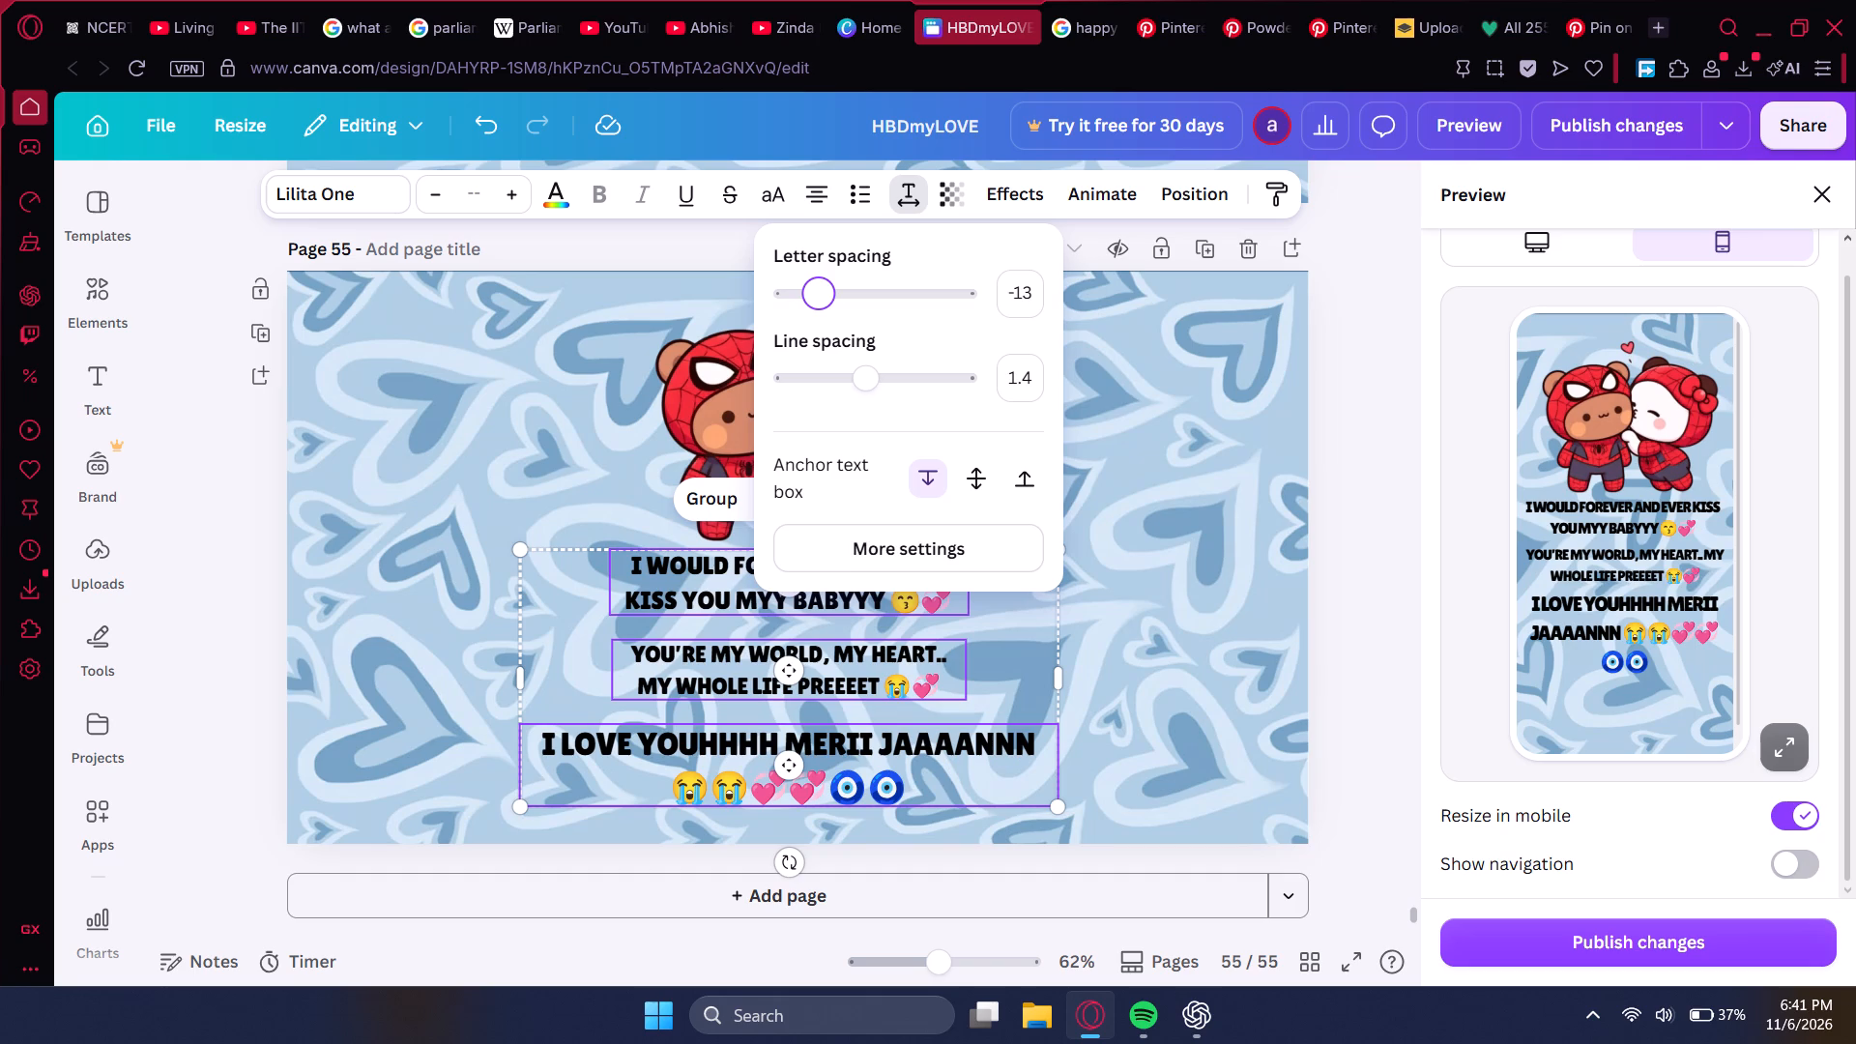
{"action": "left_click_drag", "start_coordinate": [869, 382], "coordinate": [889, 388]}
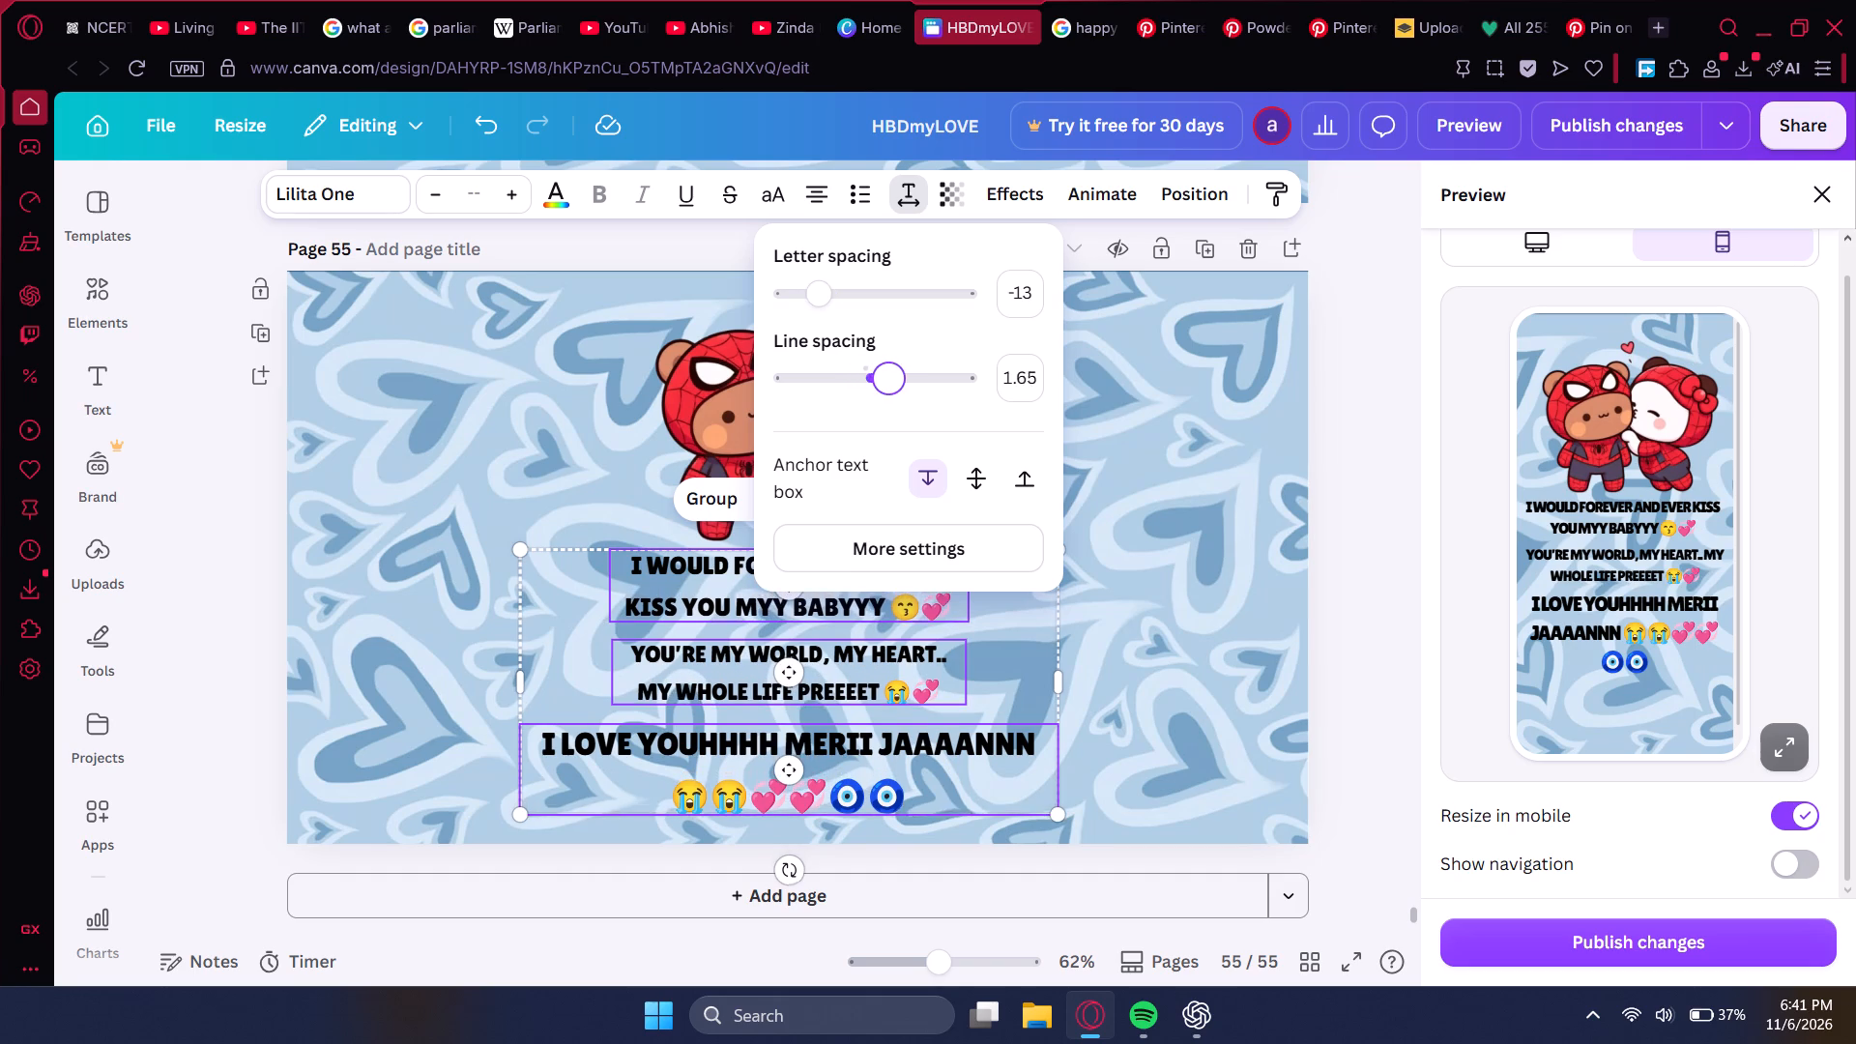
{"action": "left_click_drag", "start_coordinate": [889, 388], "coordinate": [836, 392]}
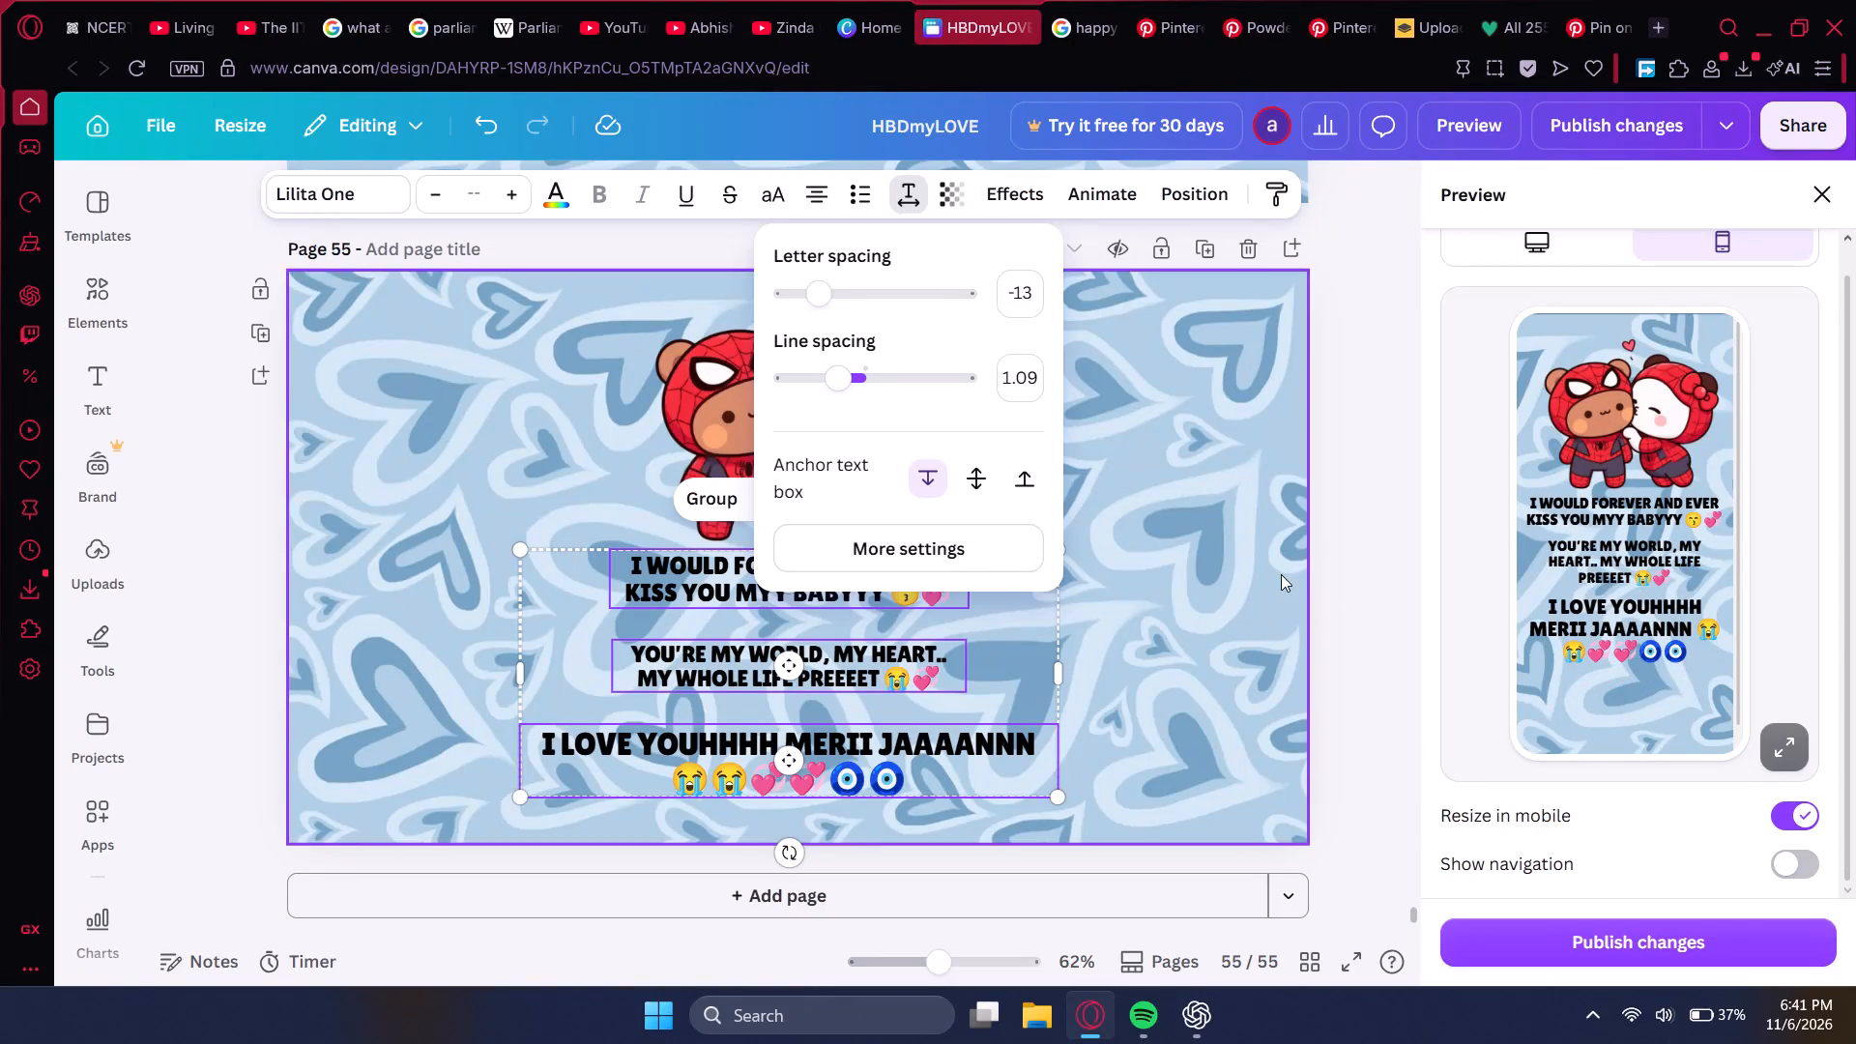
{"action": "left_click", "coordinate": [1348, 580]}
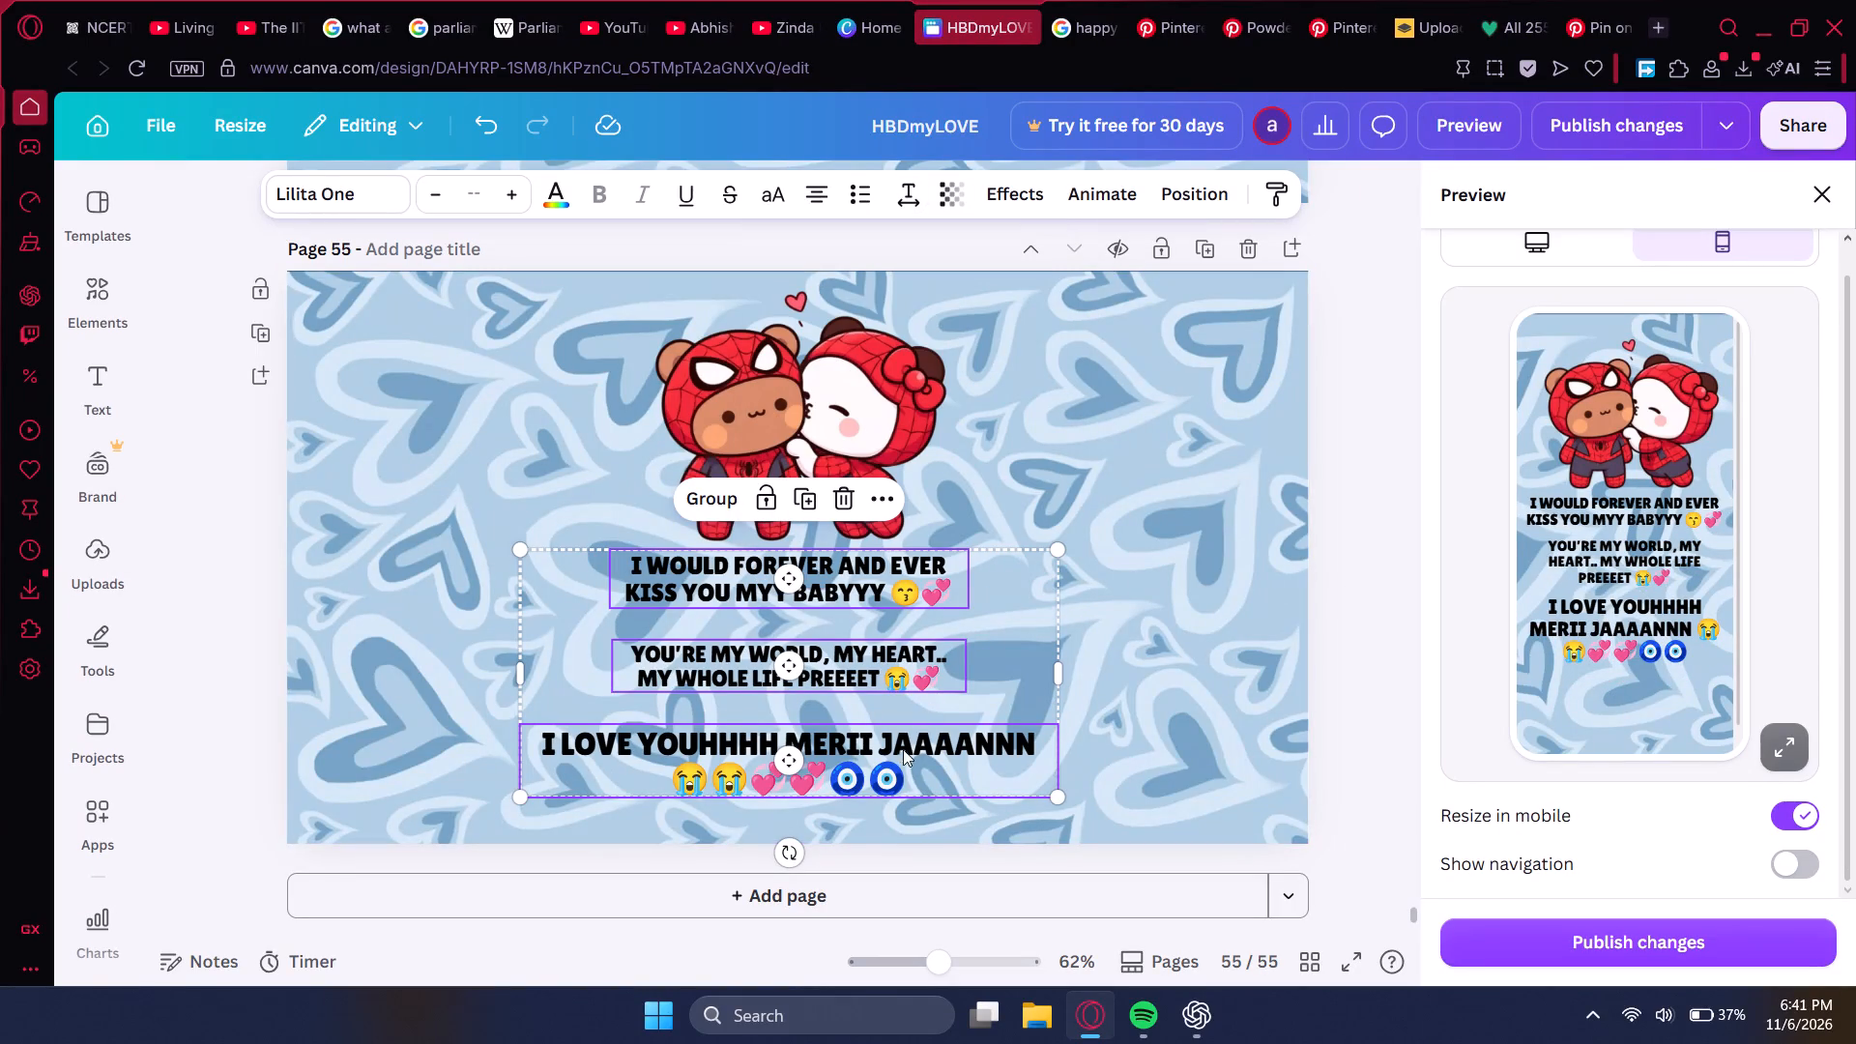
Move page 55's three love-message texts lower, keeping their order, to leave more room beneath the bear and panda picture.
{"action": "left_click", "coordinate": [895, 763]}
{"action": "left_click", "coordinate": [1343, 720]}
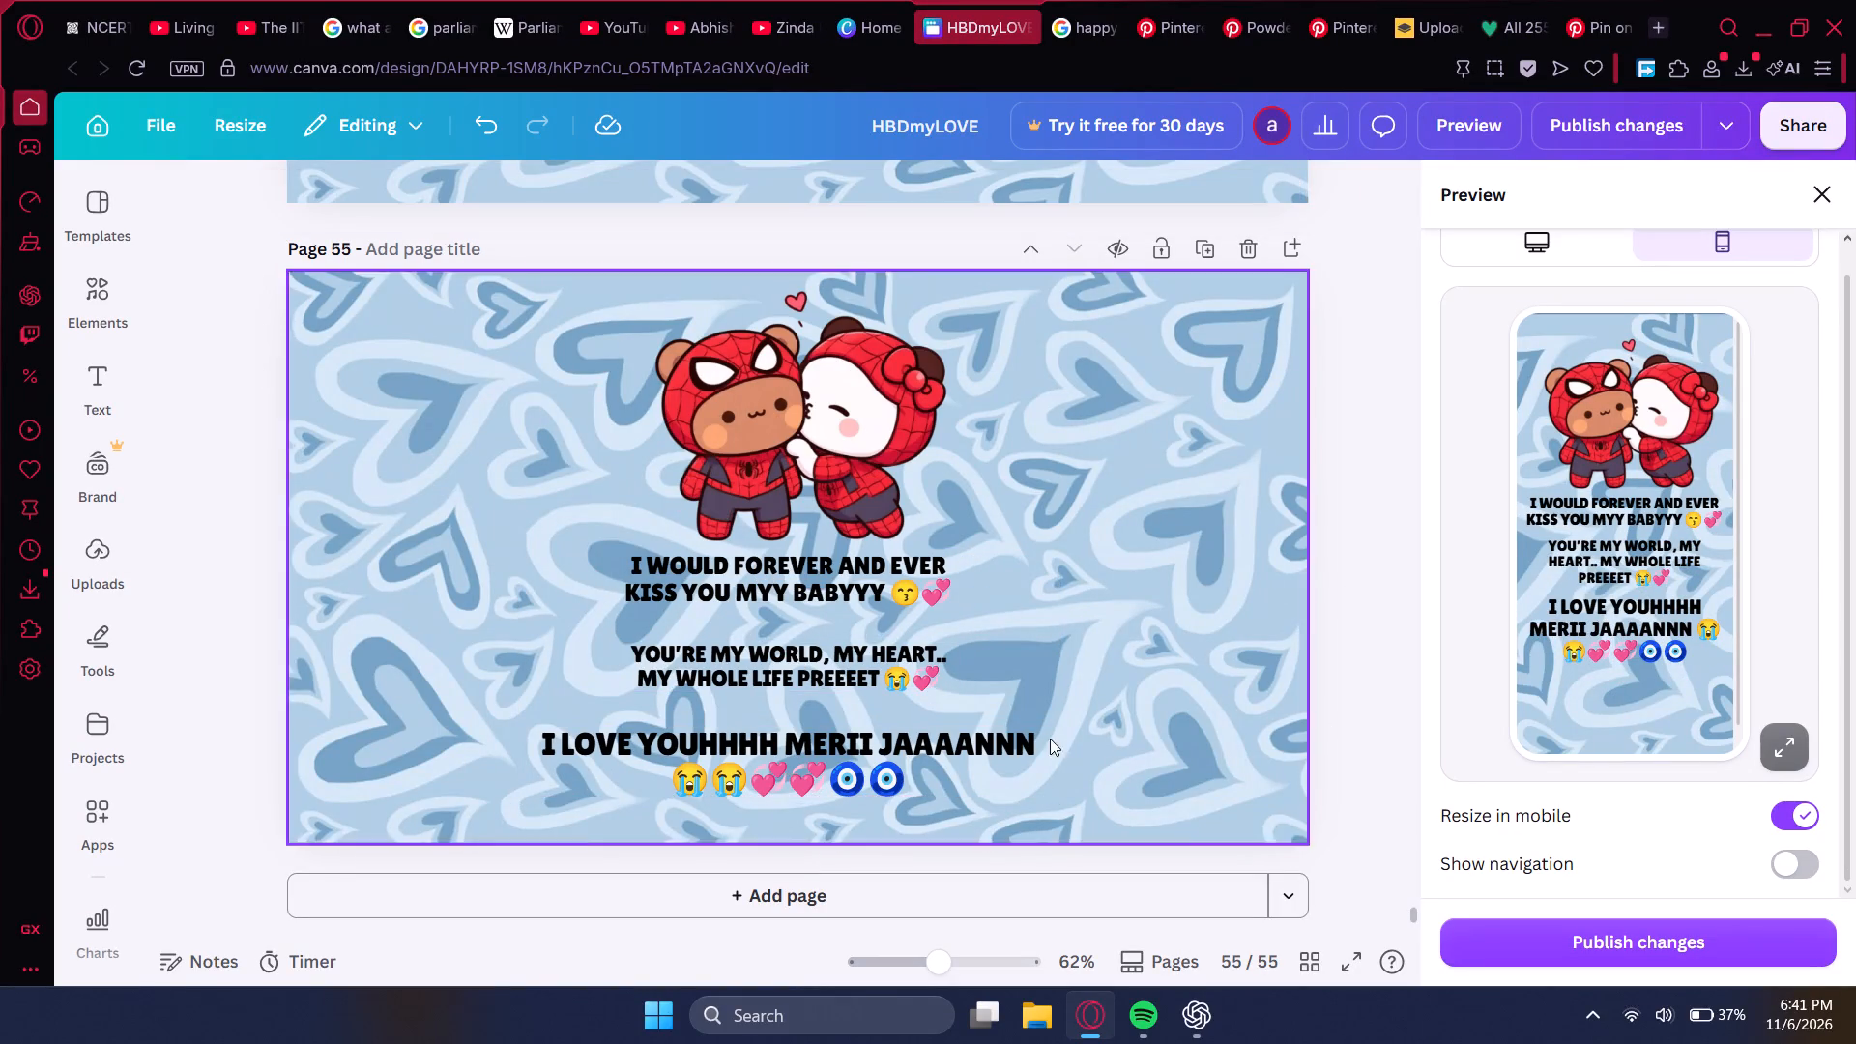
{"action": "left_click_drag", "start_coordinate": [923, 748], "coordinate": [918, 789]}
{"action": "left_click_drag", "start_coordinate": [858, 665], "coordinate": [852, 727]}
{"action": "left_click_drag", "start_coordinate": [881, 576], "coordinate": [872, 650]}
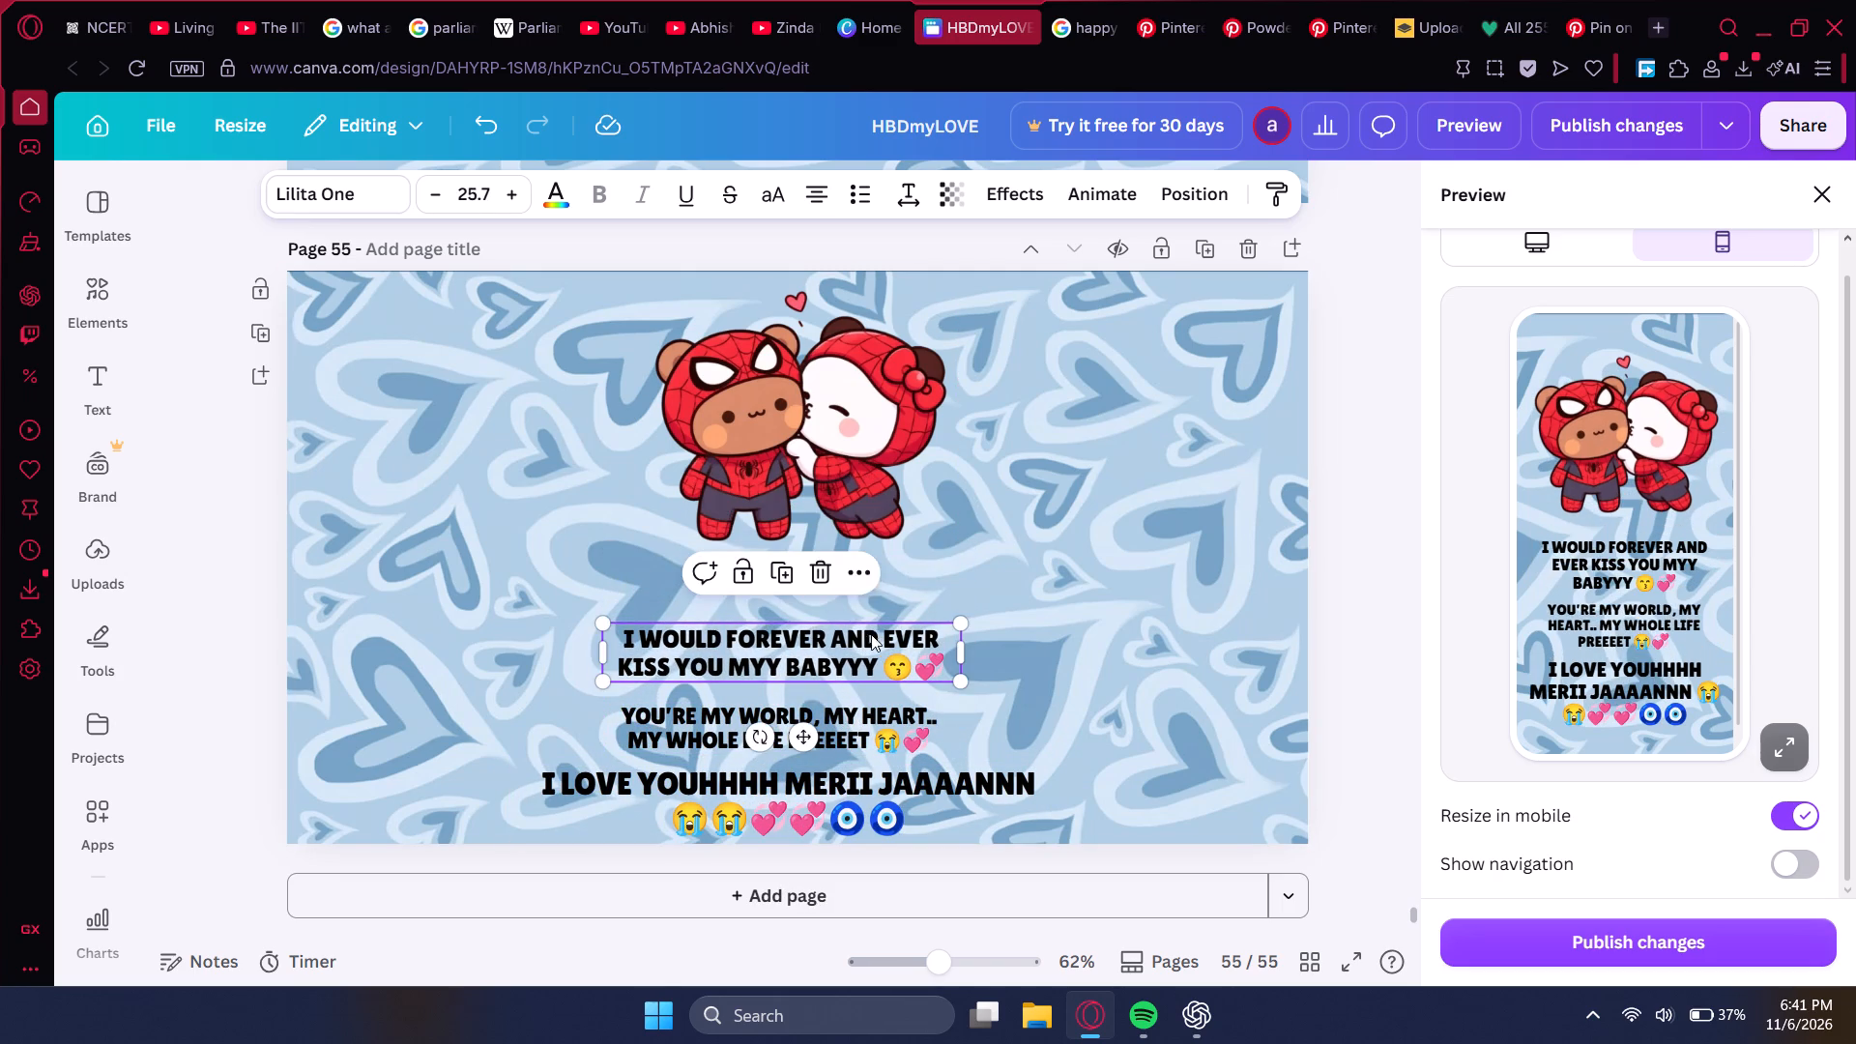
Enlarge the bear and panda picture slightly and position it just above the first love message.
{"action": "left_click", "coordinate": [857, 462]}
{"action": "left_click_drag", "start_coordinate": [959, 553], "coordinate": [1001, 601]}
{"action": "left_click_drag", "start_coordinate": [882, 501], "coordinate": [833, 502]}
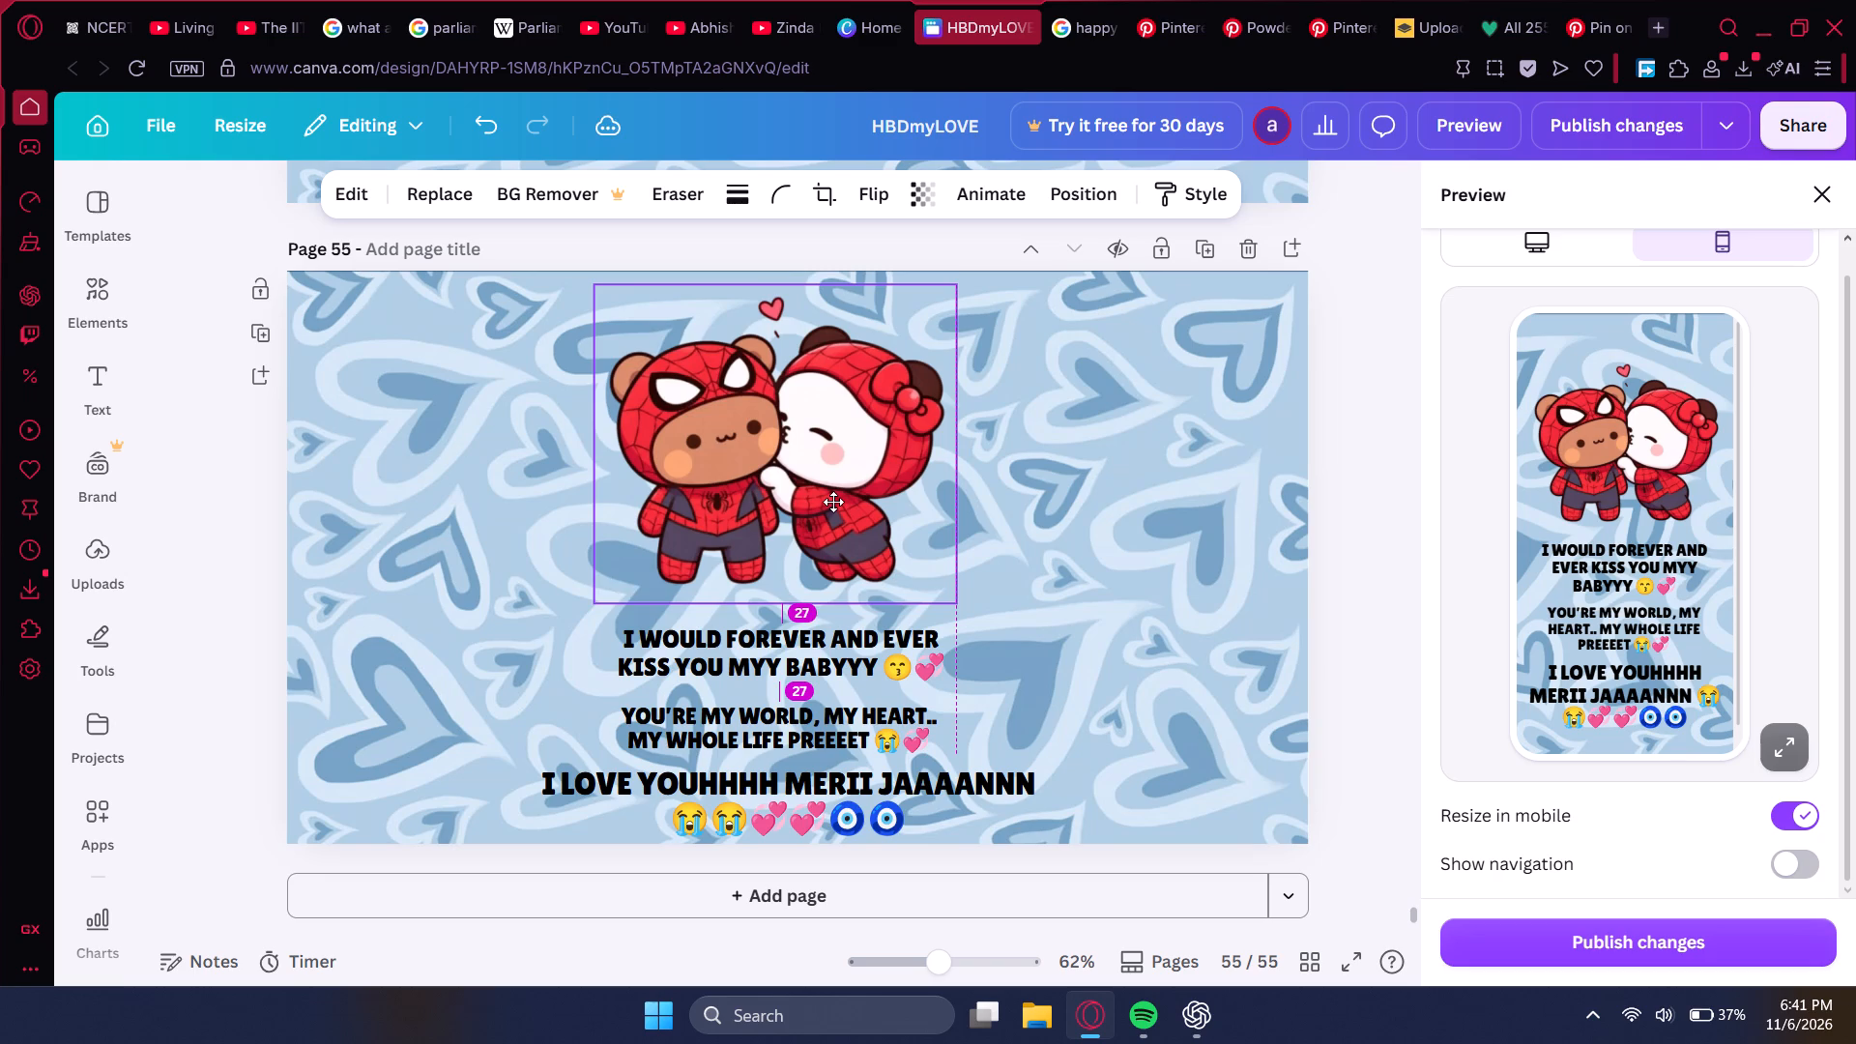
{"action": "left_click_drag", "start_coordinate": [833, 502], "coordinate": [834, 484]}
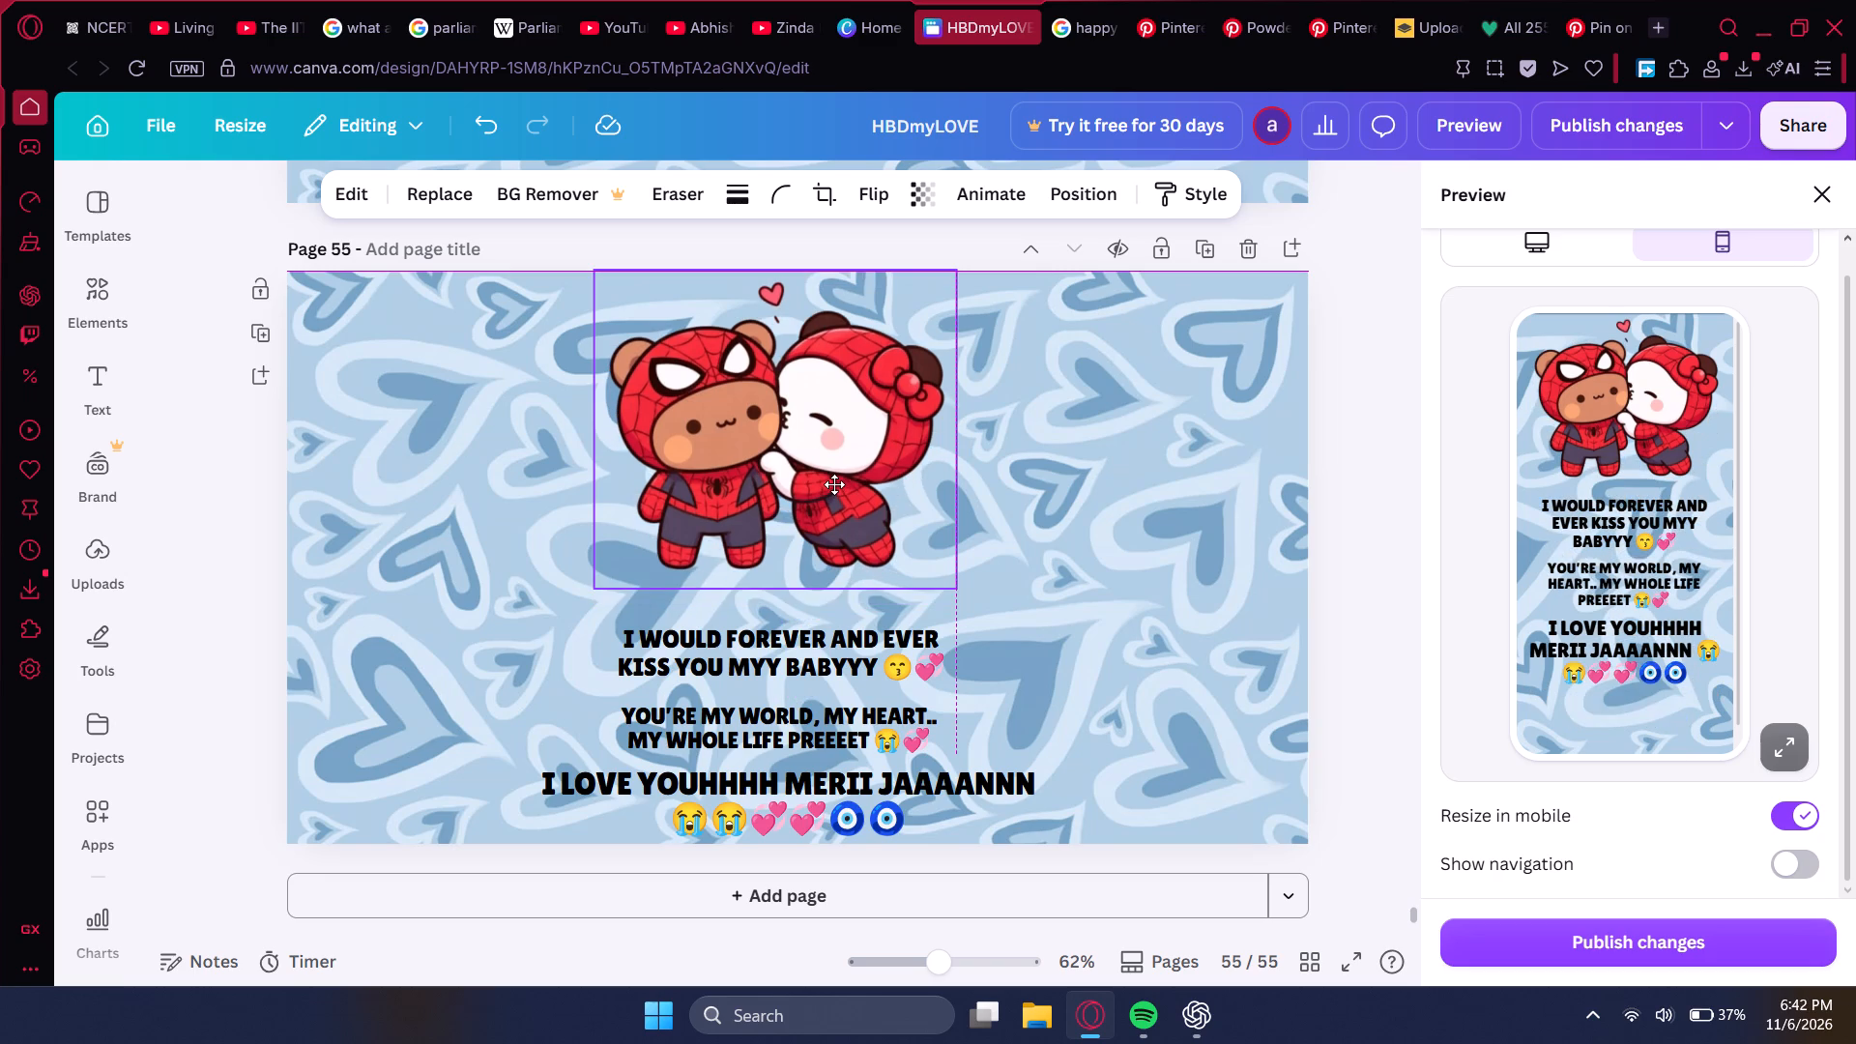
{"action": "left_click_drag", "start_coordinate": [834, 484], "coordinate": [835, 501]}
Widen the "I WOULD FOREVER" text box so "KISS YOU MYY" fits on its first line, and place it just under the picture.
{"action": "left_click", "coordinate": [921, 671]}
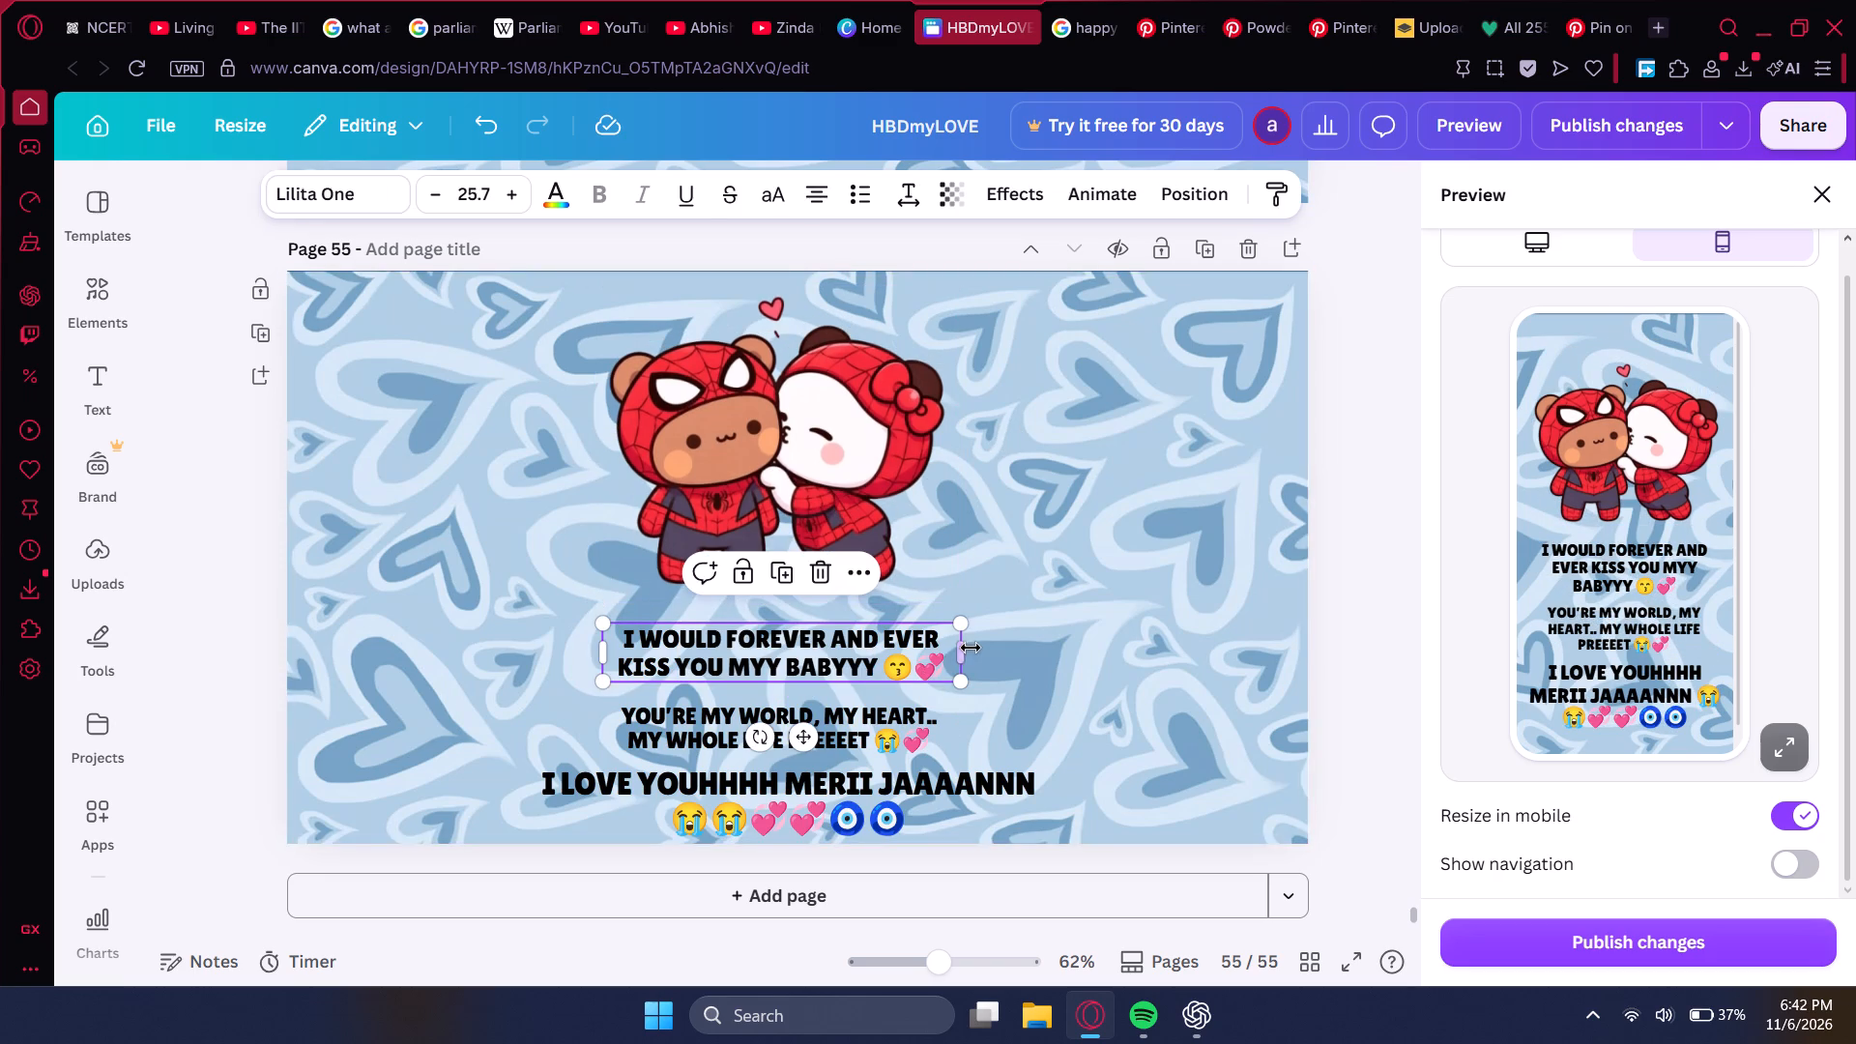
{"action": "left_click_drag", "start_coordinate": [968, 648], "coordinate": [1126, 652]}
{"action": "left_click_drag", "start_coordinate": [877, 739], "coordinate": [812, 737]}
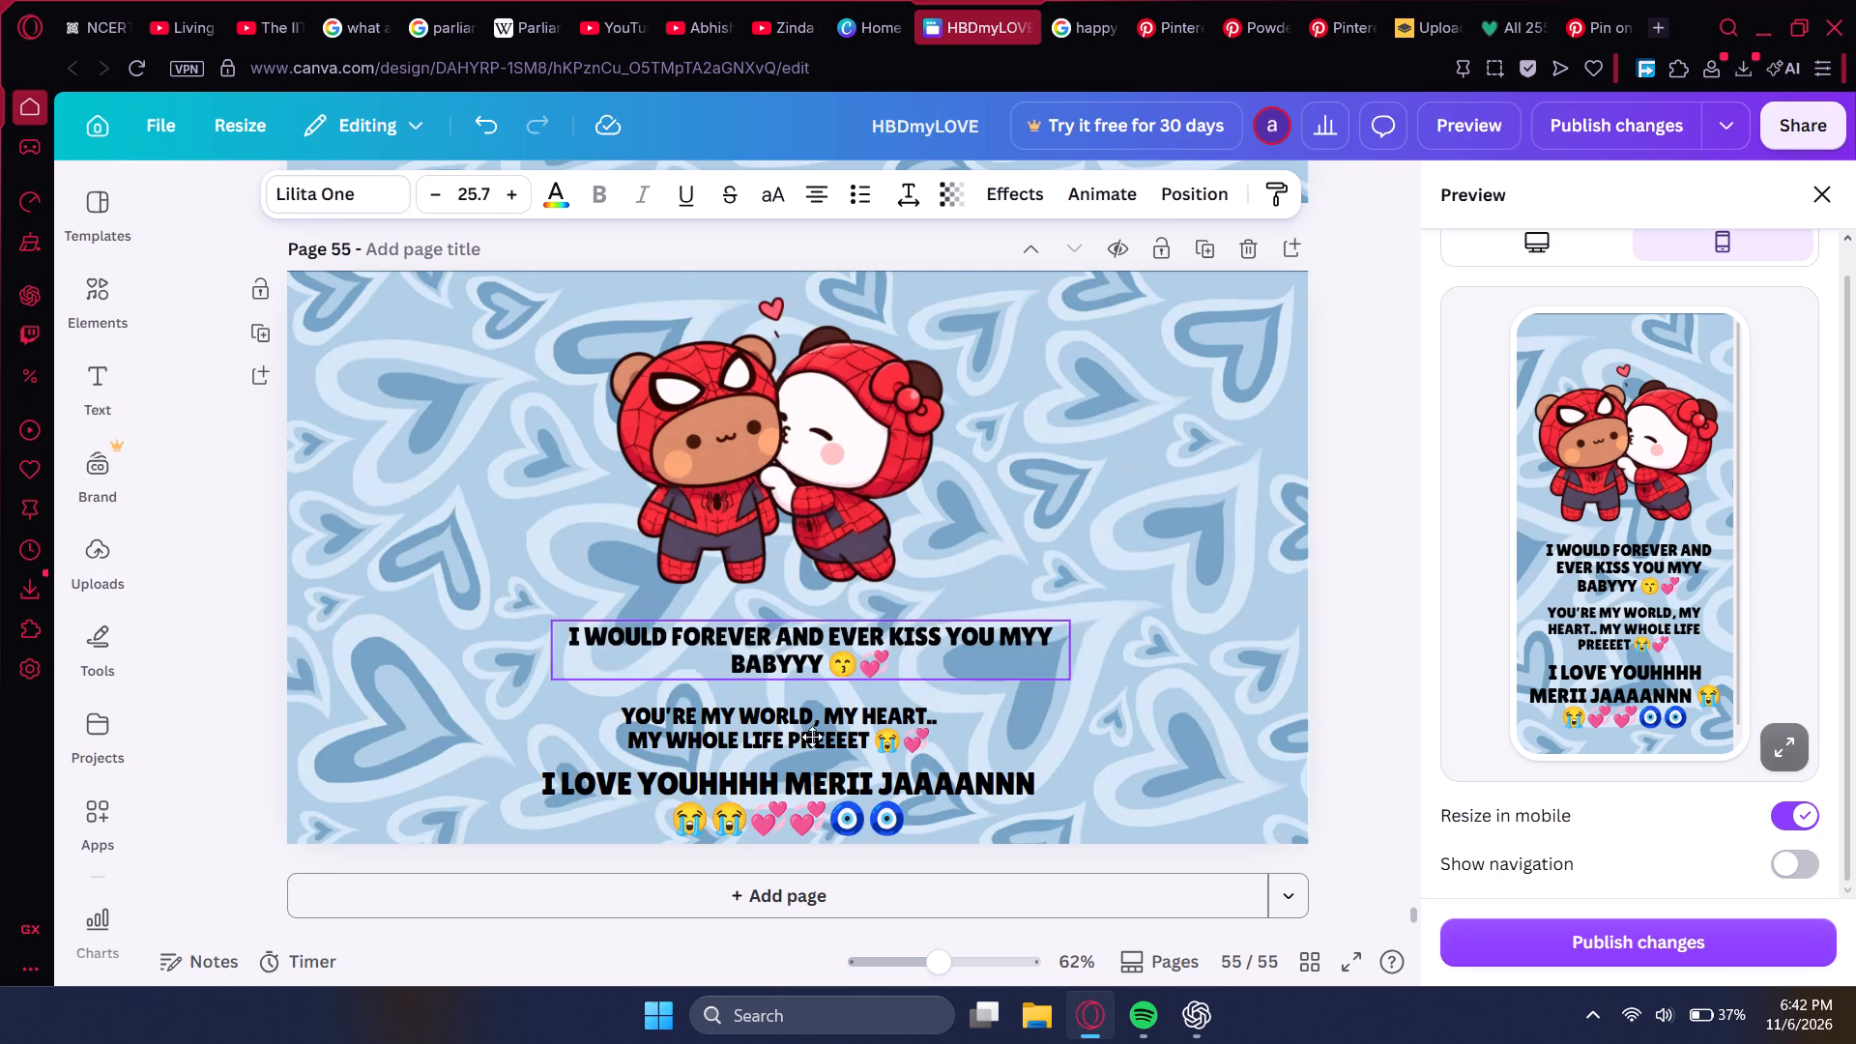
{"action": "left_click_drag", "start_coordinate": [812, 737], "coordinate": [789, 731]}
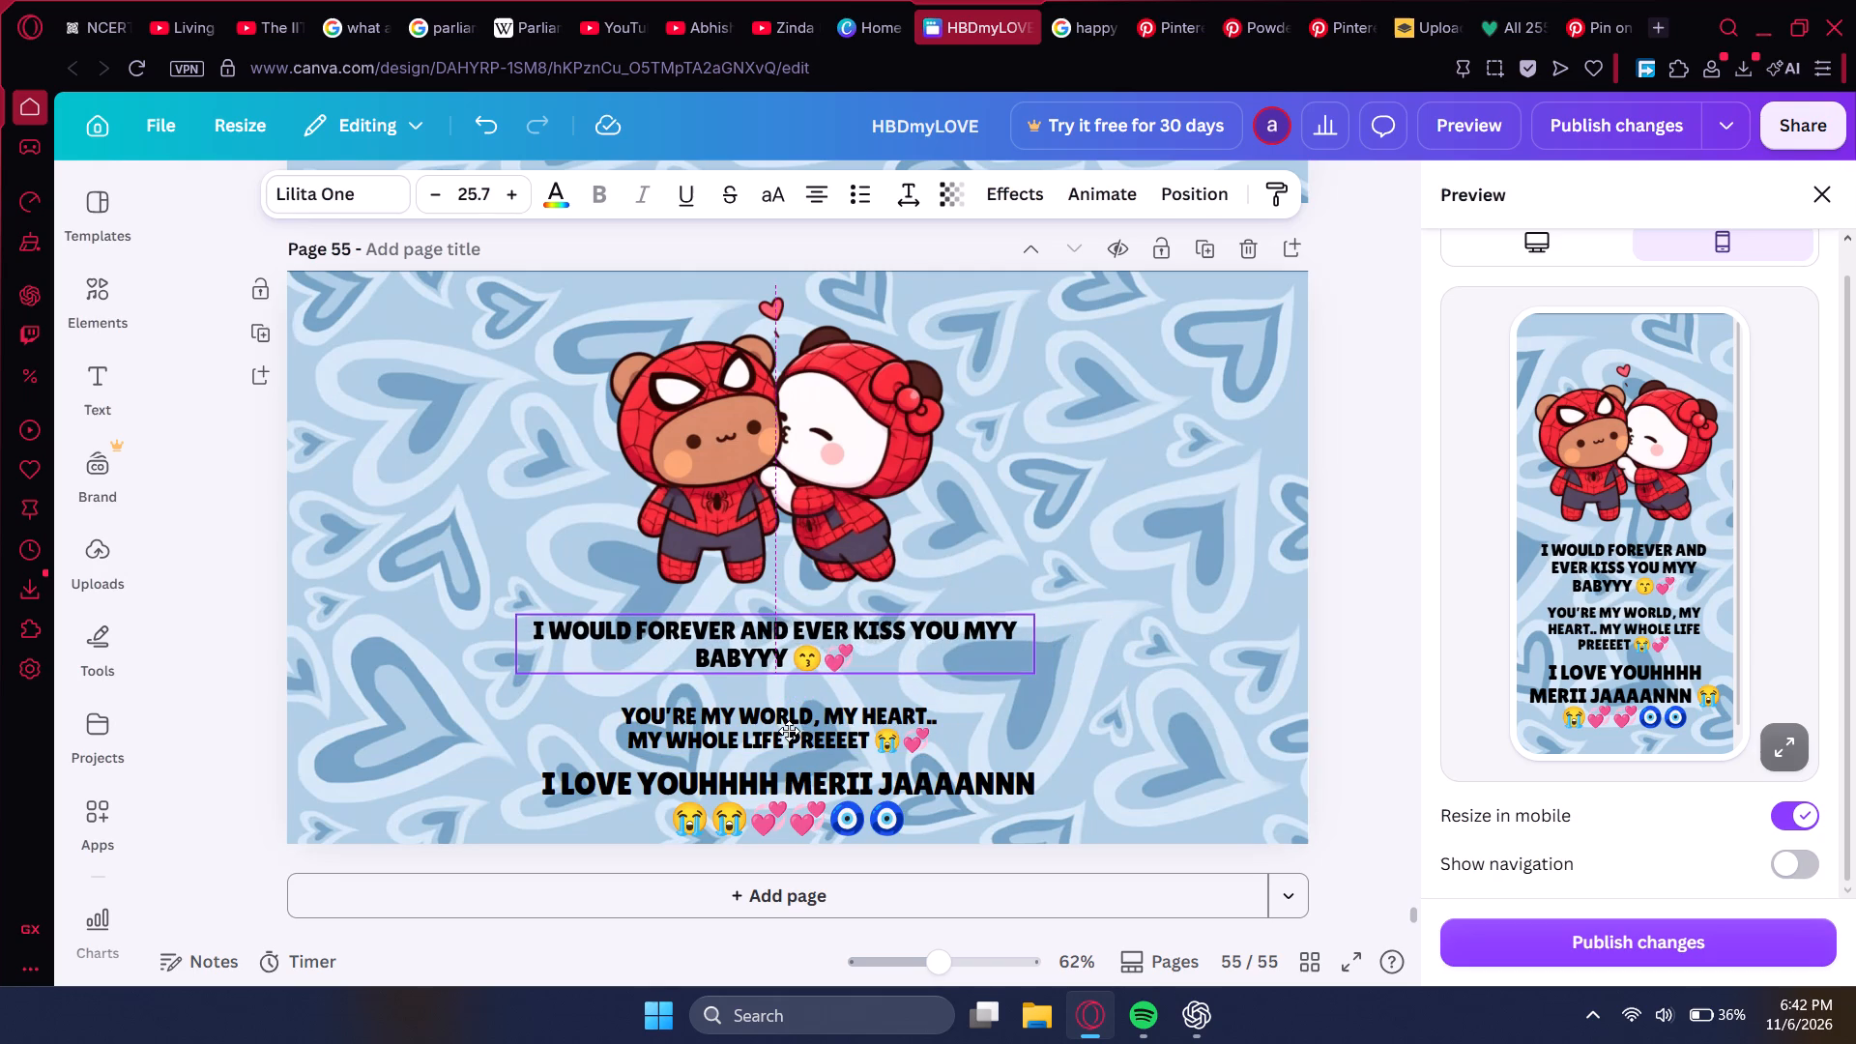
{"action": "left_click_drag", "start_coordinate": [789, 731], "coordinate": [787, 743]}
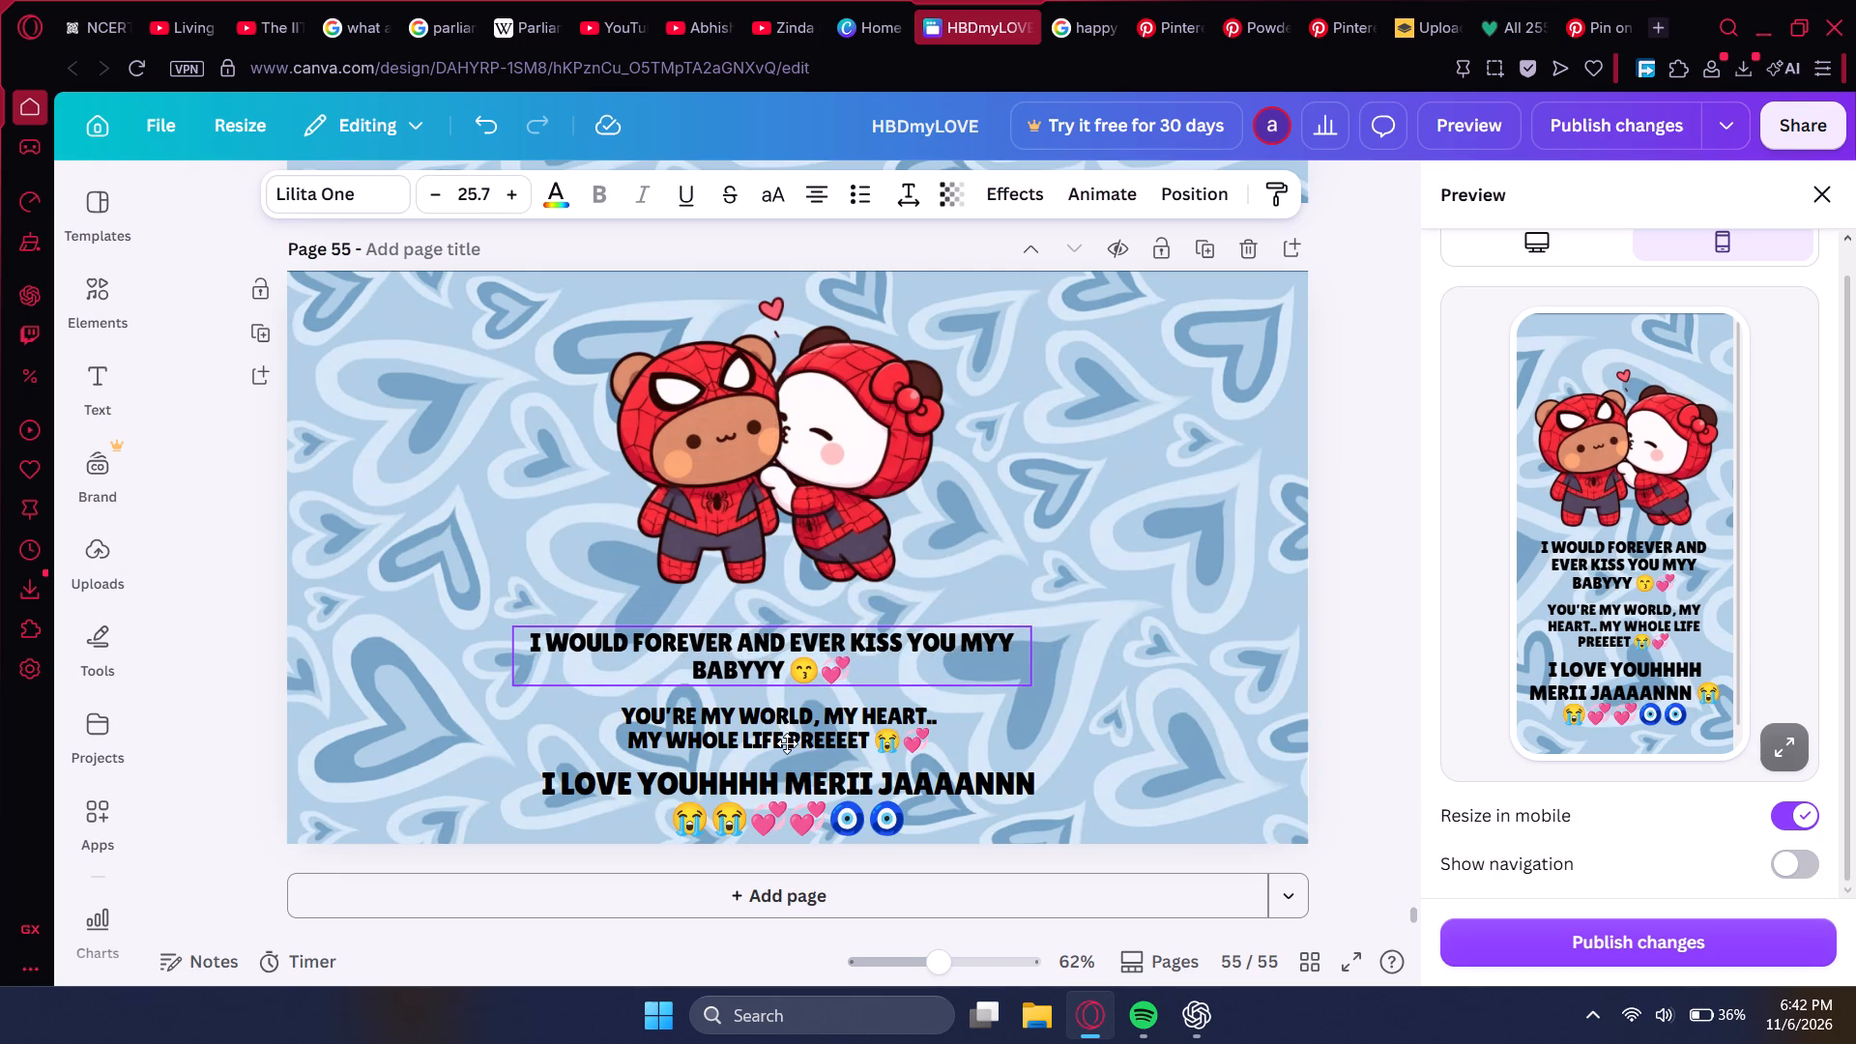
{"action": "left_click_drag", "start_coordinate": [787, 743], "coordinate": [782, 722]}
Widen the "YOU'RE MY WORLD" text box so "MY WHOLE LIFE" fits on its first line.
{"action": "left_click", "coordinate": [886, 744]}
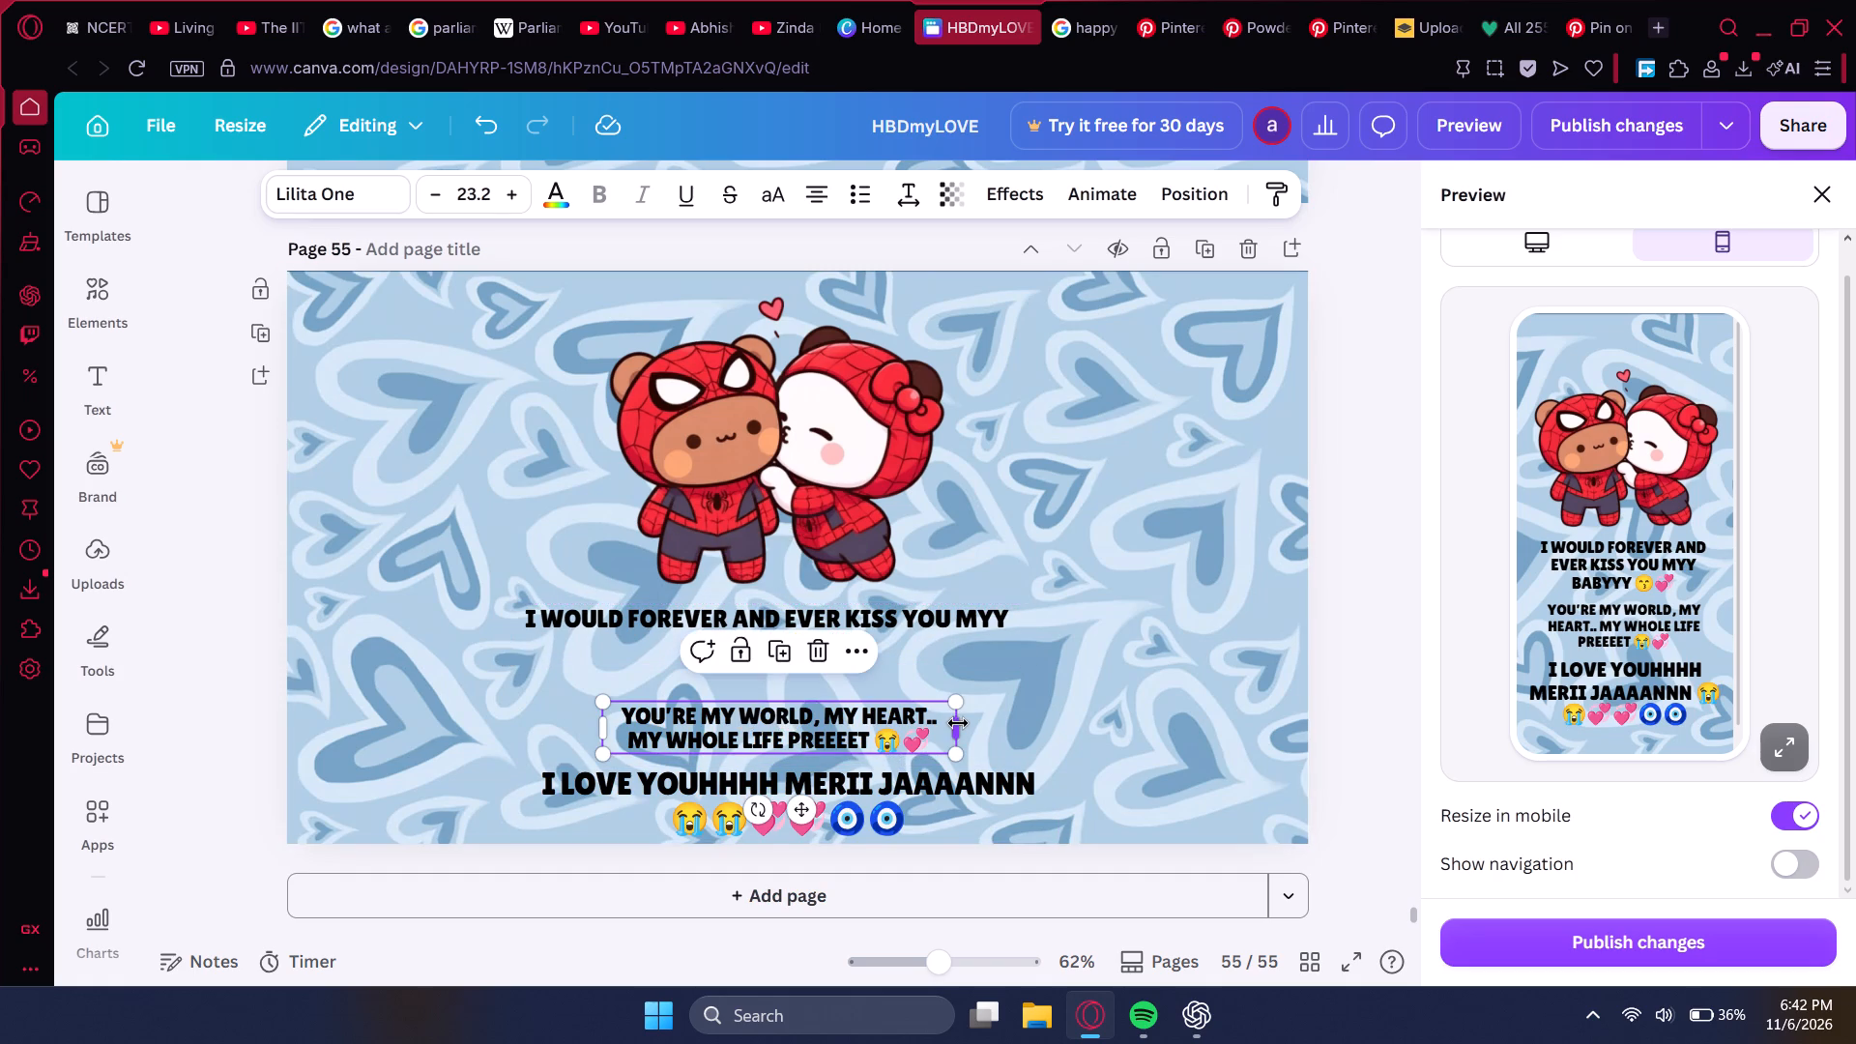
{"action": "left_click_drag", "start_coordinate": [958, 723], "coordinate": [1084, 719]}
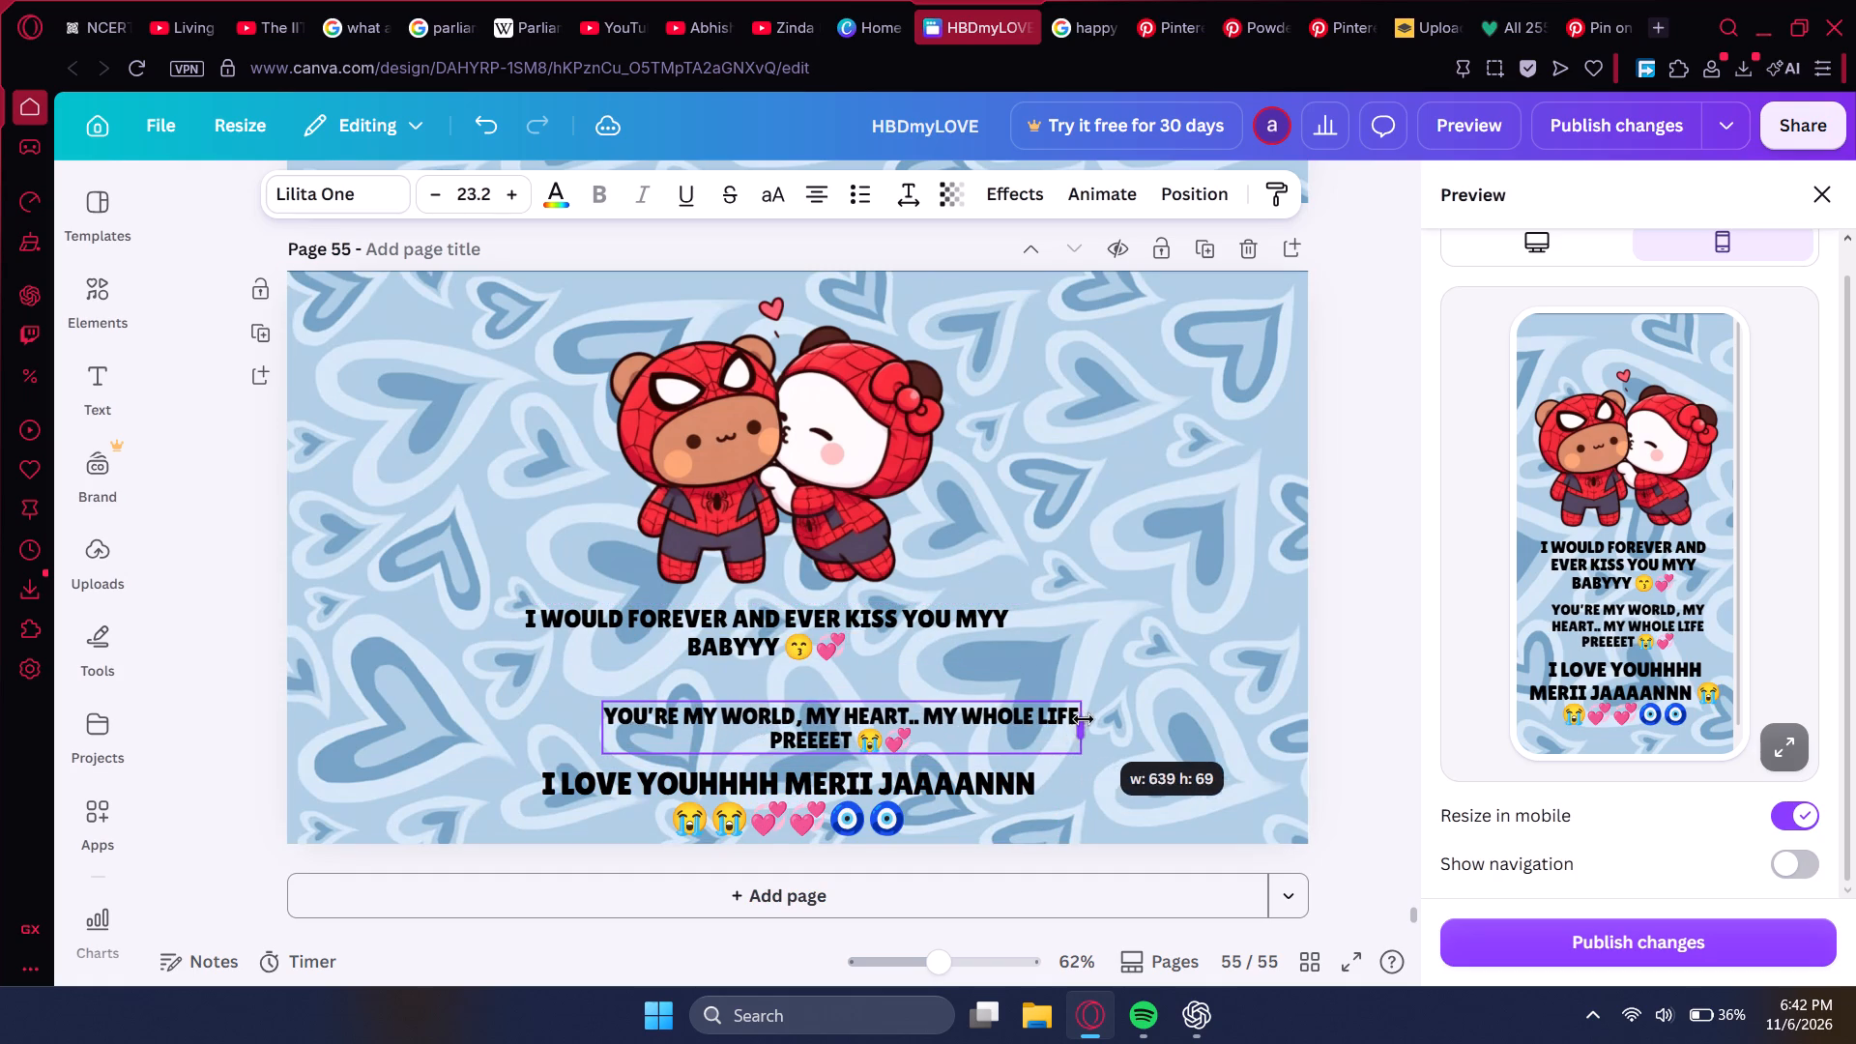
{"action": "left_click_drag", "start_coordinate": [1084, 719], "coordinate": [1097, 721]}
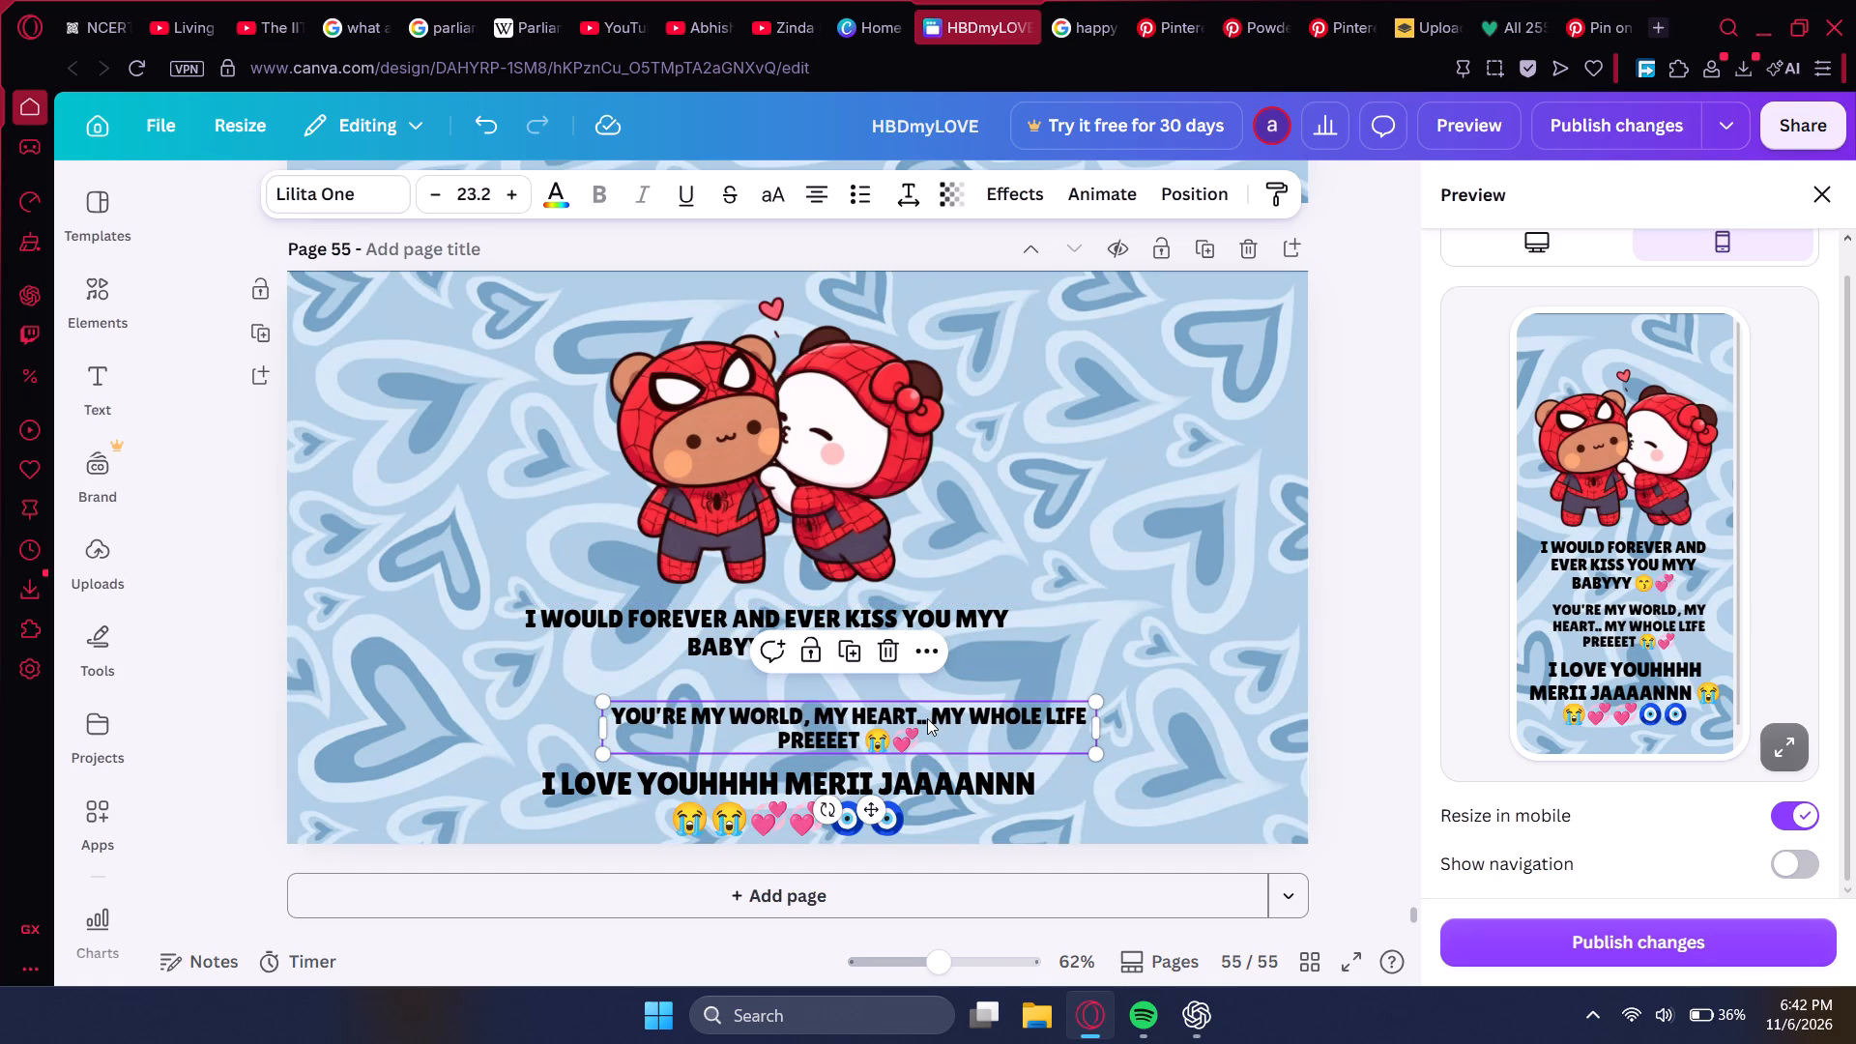
Replace the two dots after "MY HEART" in the second love message with a comma.
{"action": "left_click", "coordinate": [926, 716]}
{"action": "key", "text": "BackSpace"}
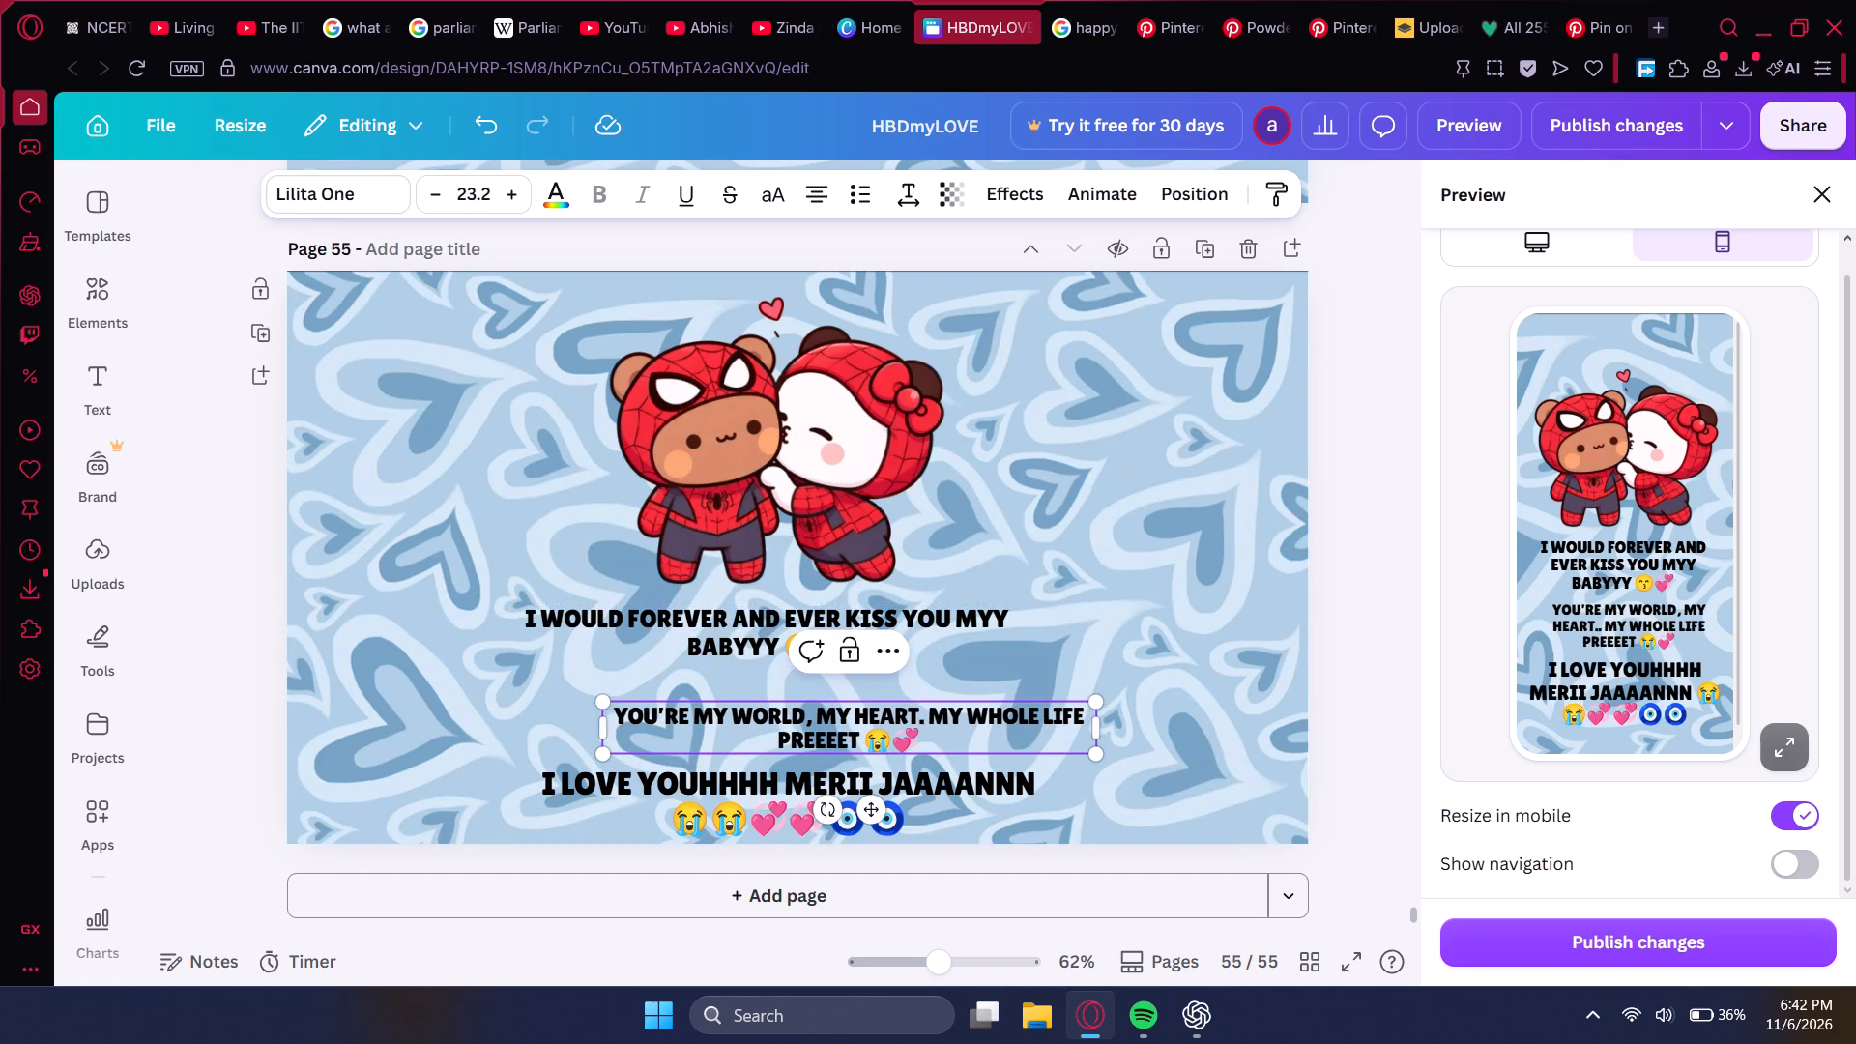
{"action": "key", "text": "BackSpace"}
{"action": "key", "text": "comma"}
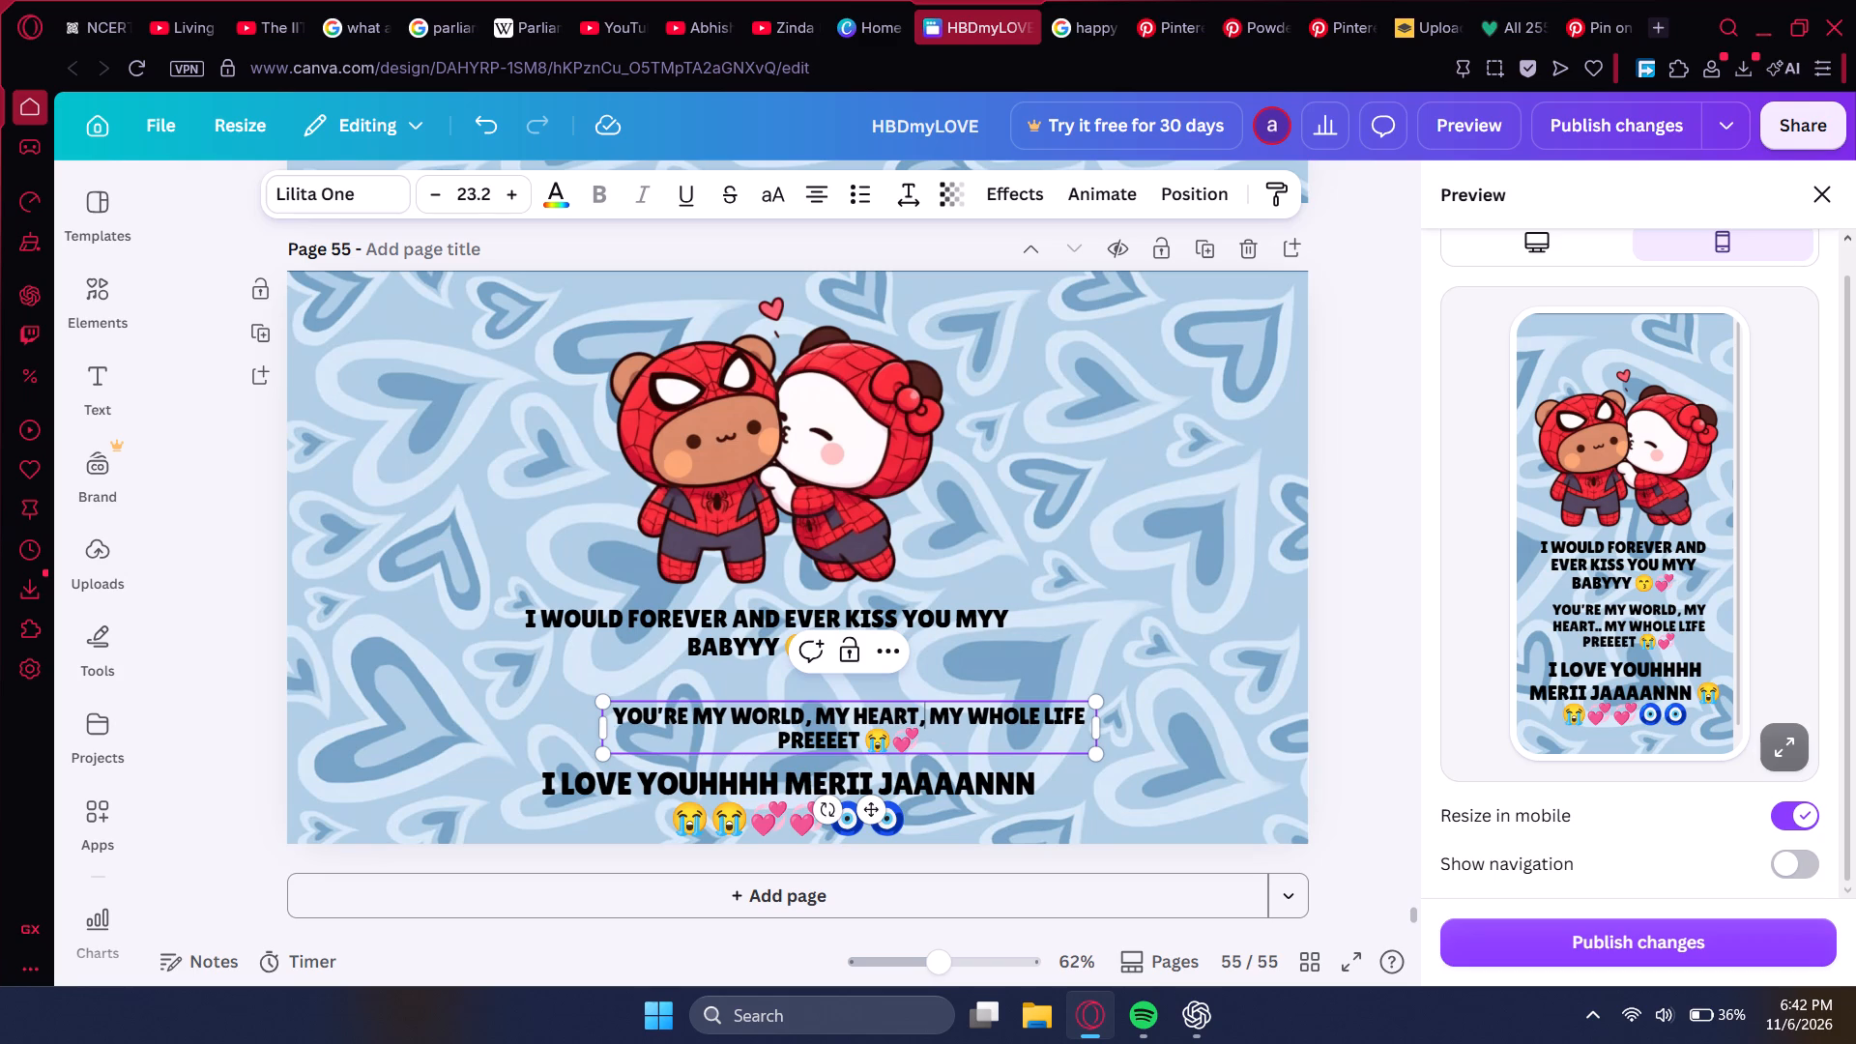
{"action": "left_click", "coordinate": [1335, 720]}
Move the "YOU'RE MY WORLD" text up beneath the first message and centre it horizontally on the page.
{"action": "left_click_drag", "start_coordinate": [984, 719], "coordinate": [896, 687]}
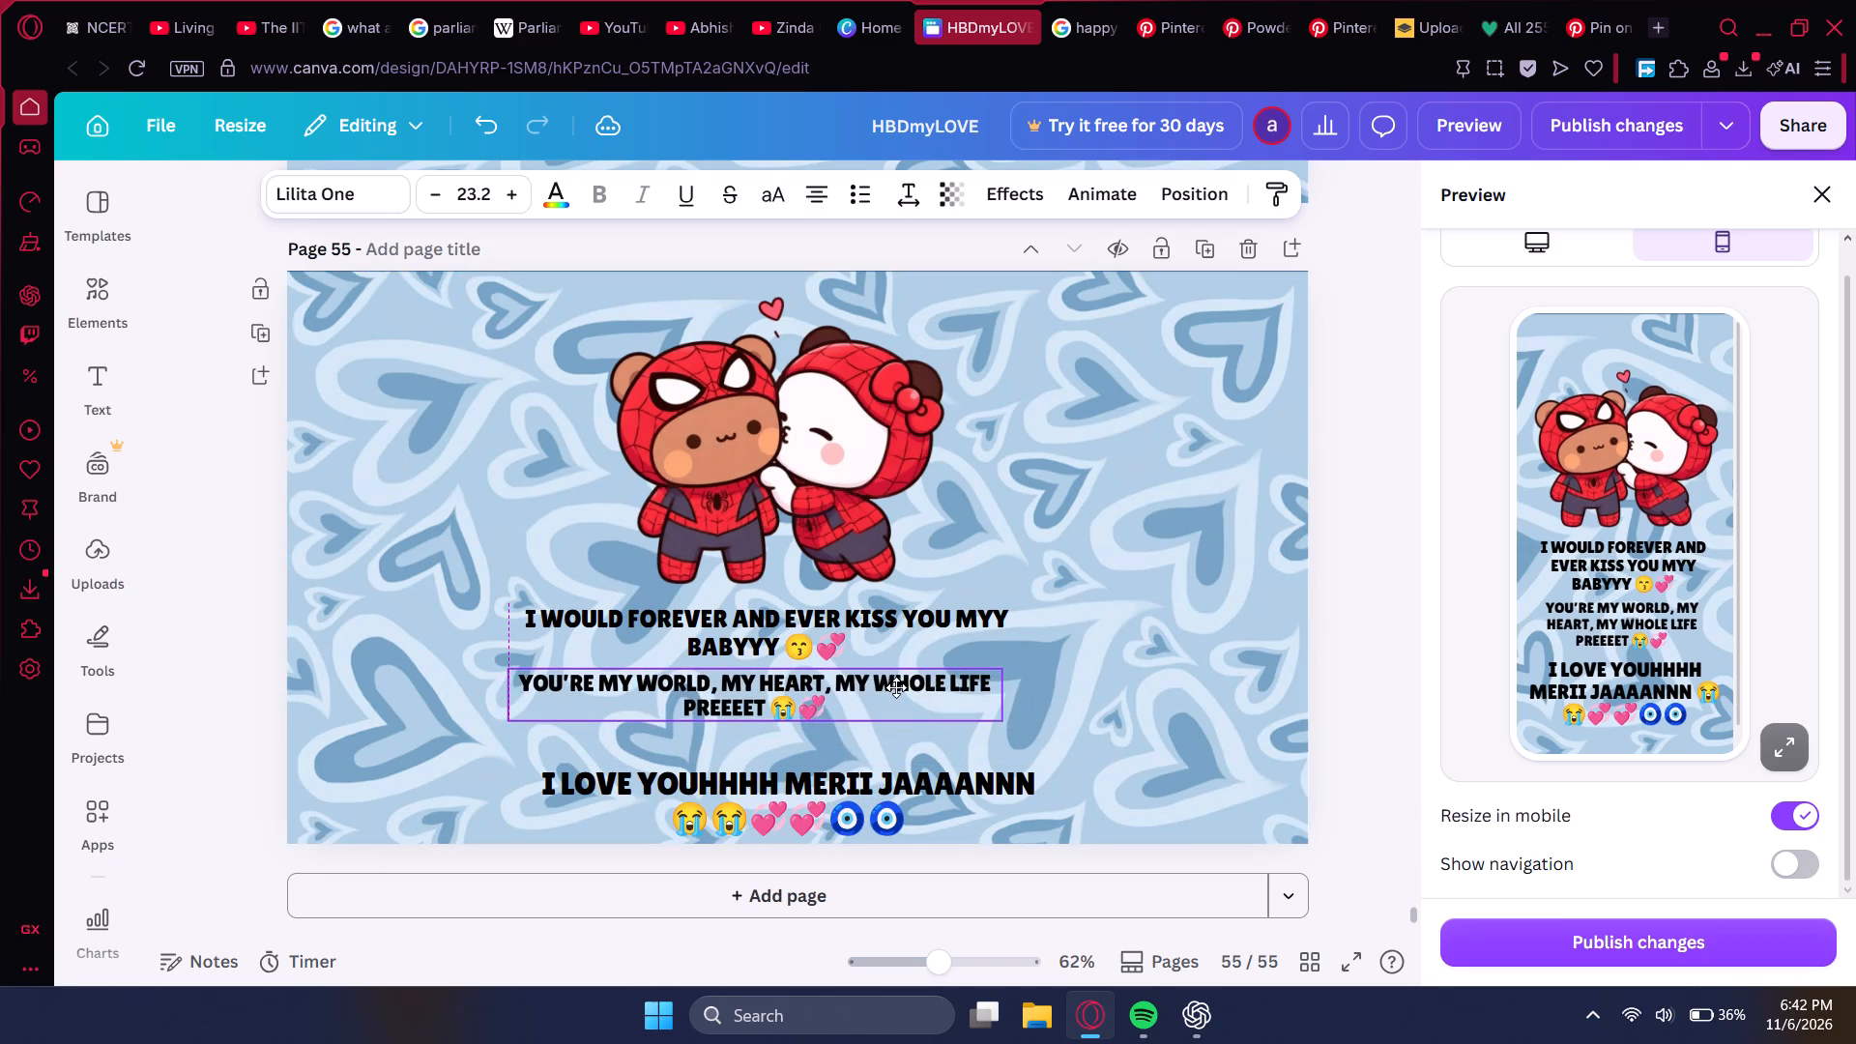
{"action": "left_click_drag", "start_coordinate": [896, 687], "coordinate": [909, 692]}
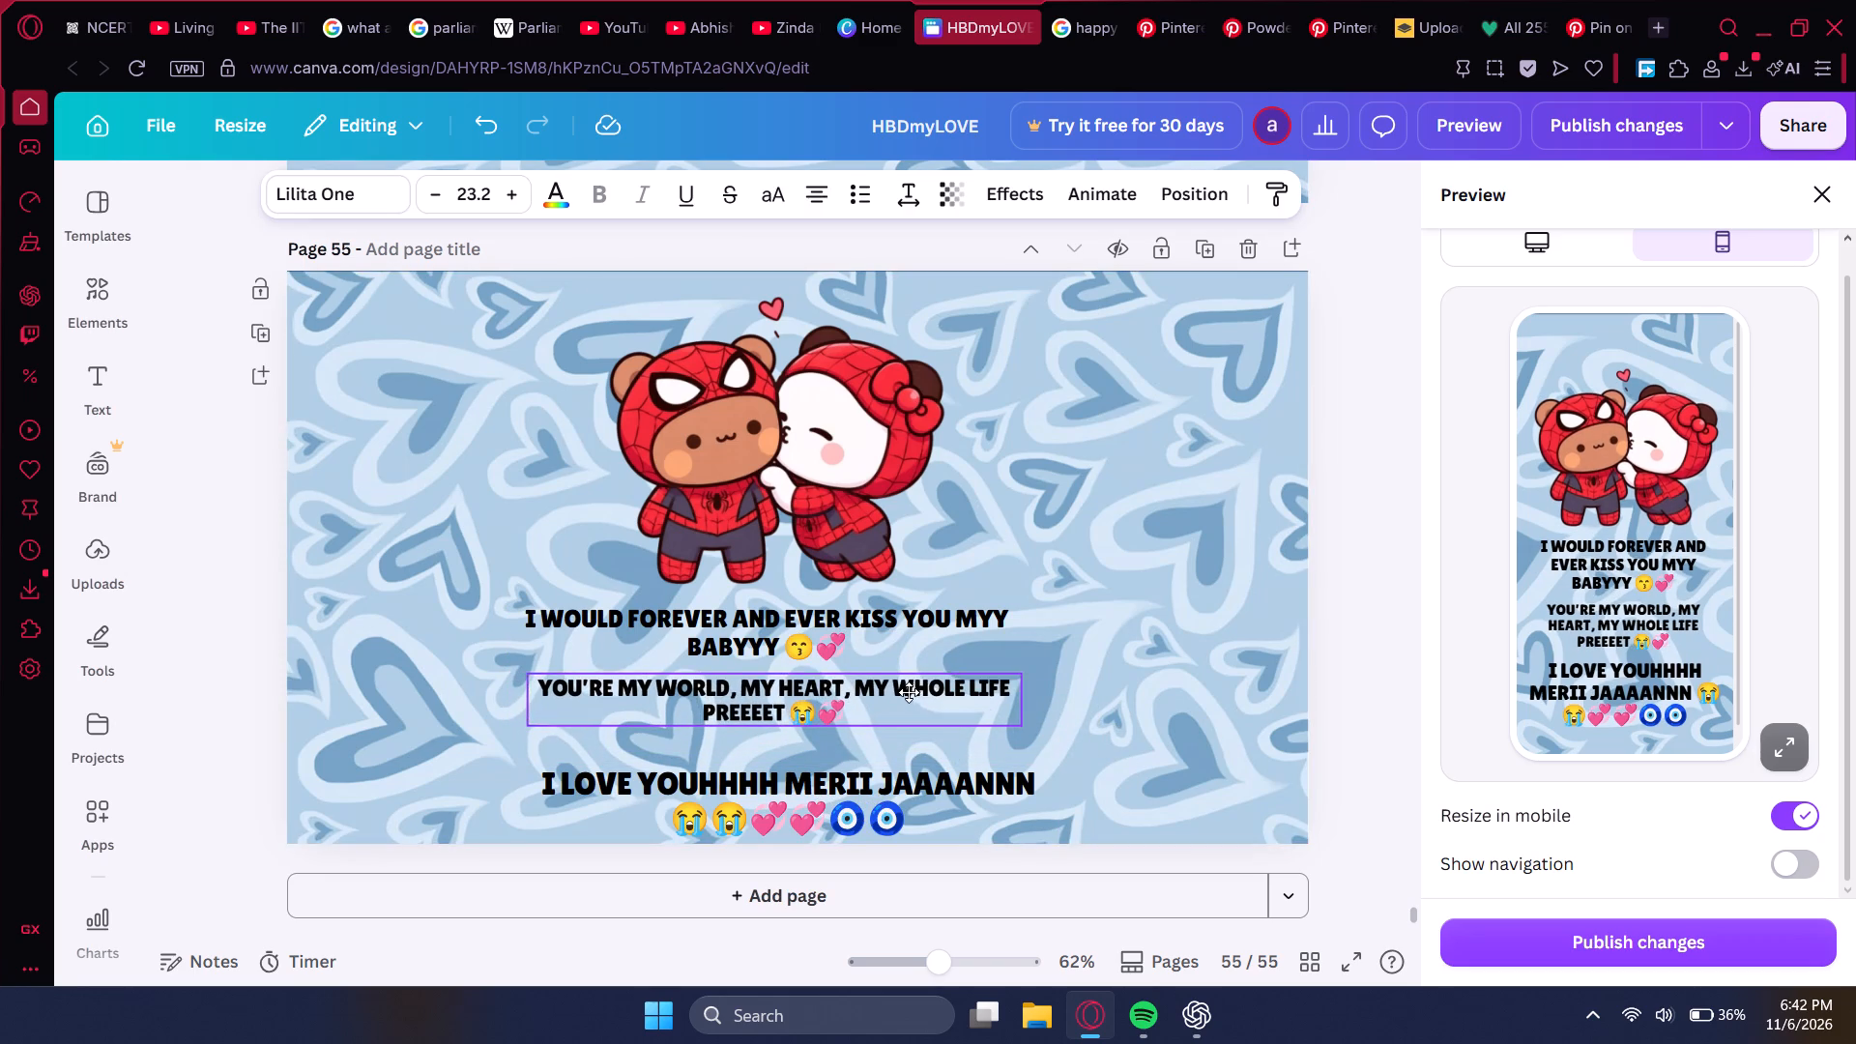
{"action": "left_click_drag", "start_coordinate": [909, 692], "coordinate": [927, 692]}
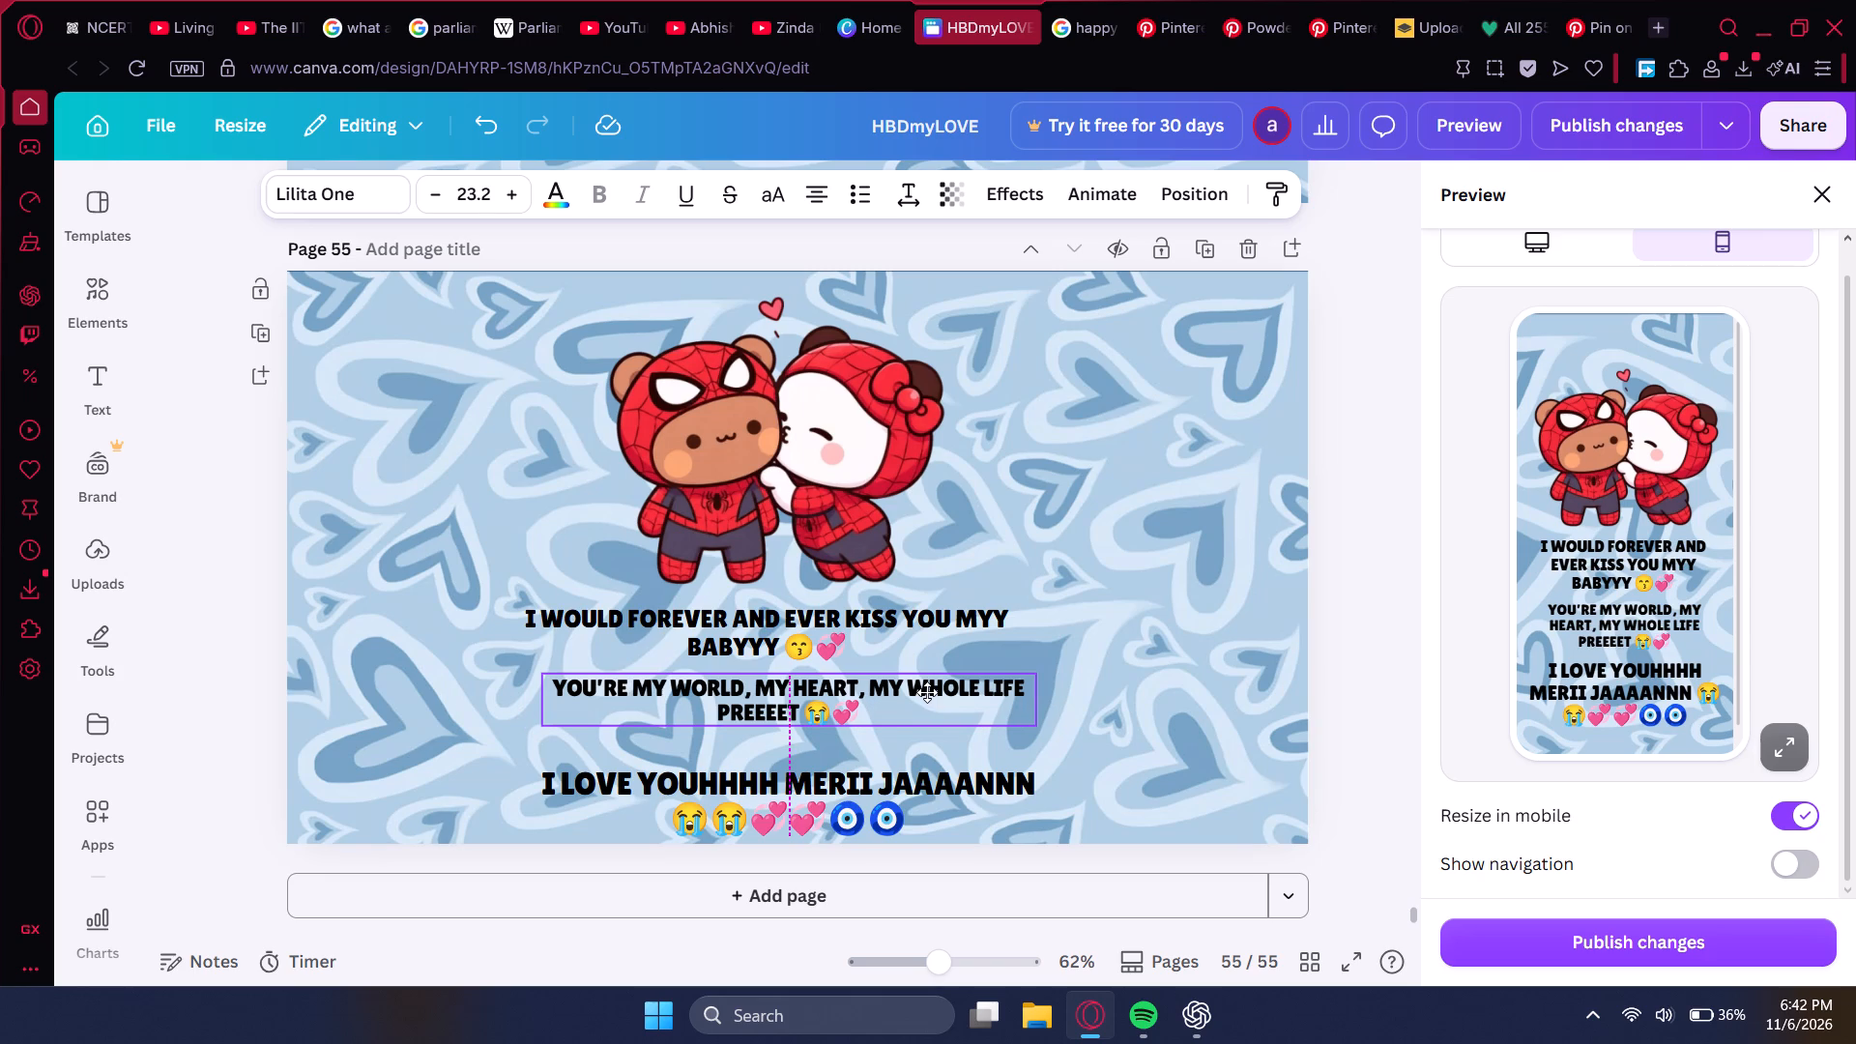
{"action": "left_click_drag", "start_coordinate": [927, 692], "coordinate": [928, 692]}
Centre the bear and panda picture and the first and last love messages on page 55, and check the enlarged mobile preview.
{"action": "left_click_drag", "start_coordinate": [875, 509], "coordinate": [898, 509]}
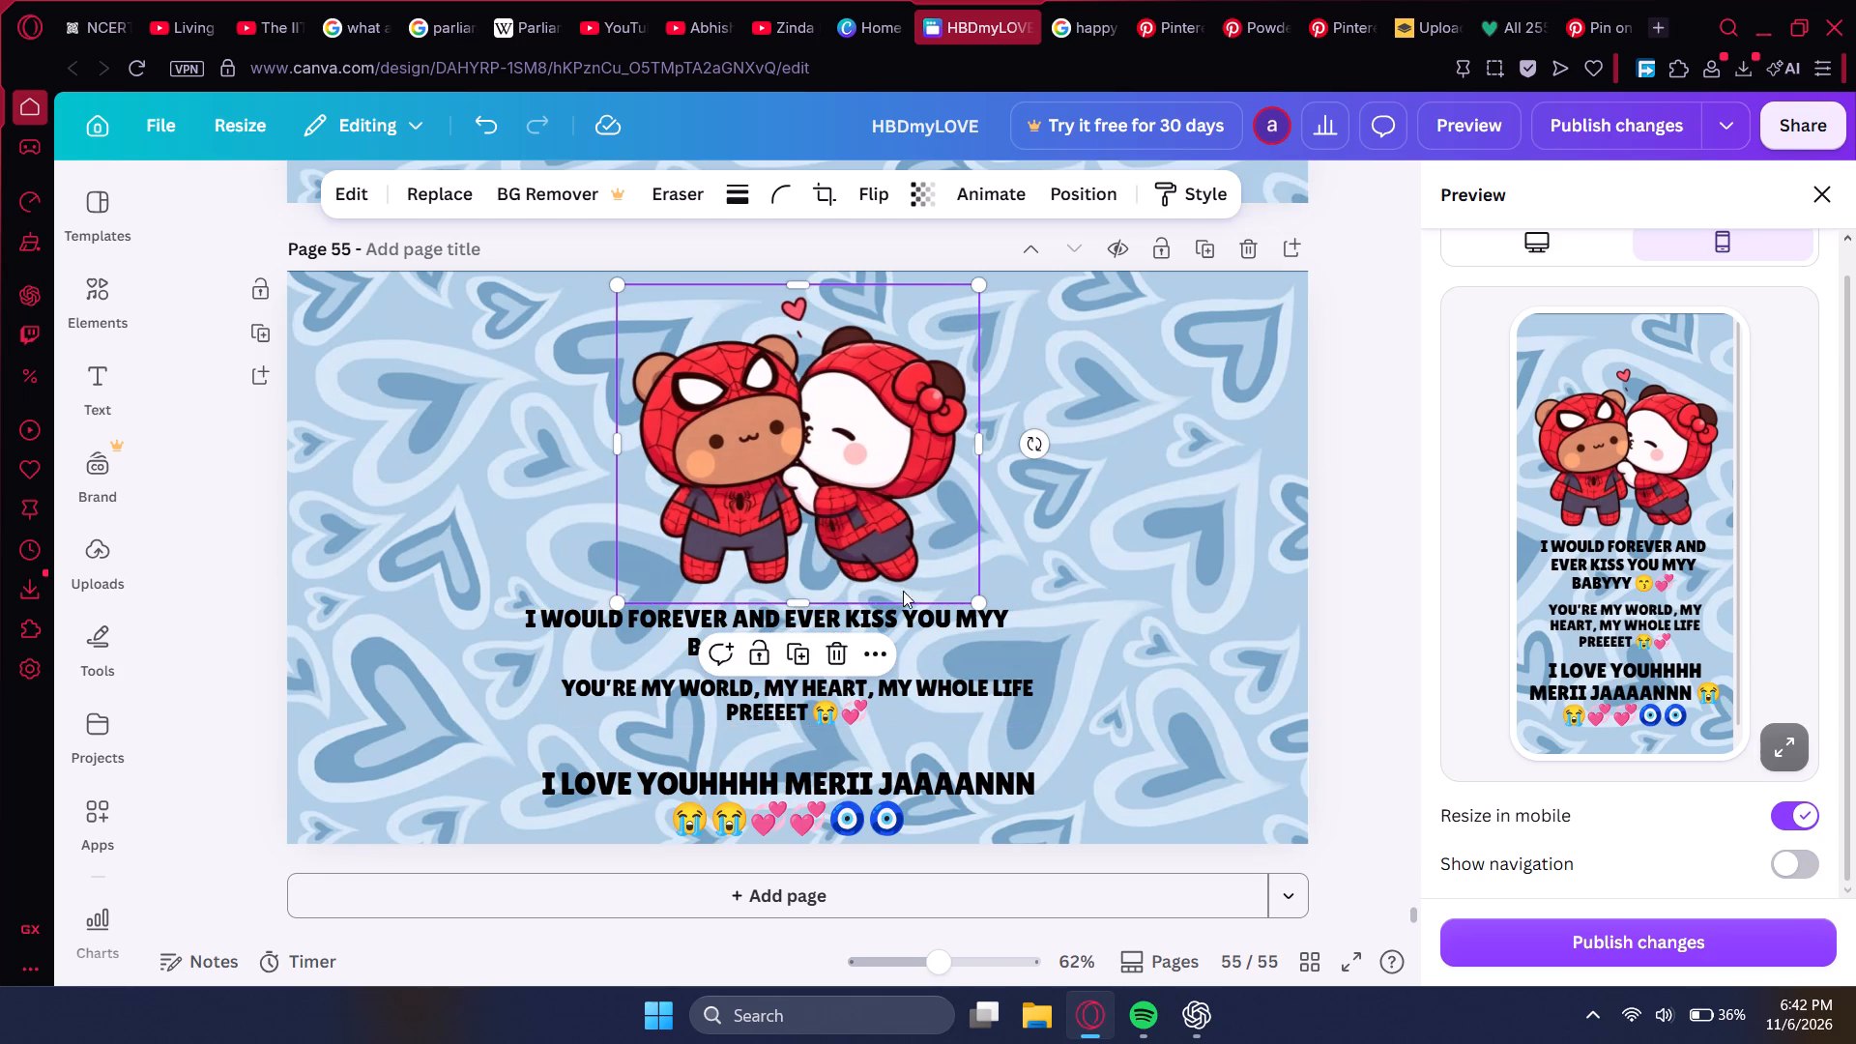
{"action": "left_click_drag", "start_coordinate": [926, 627], "coordinate": [955, 632]}
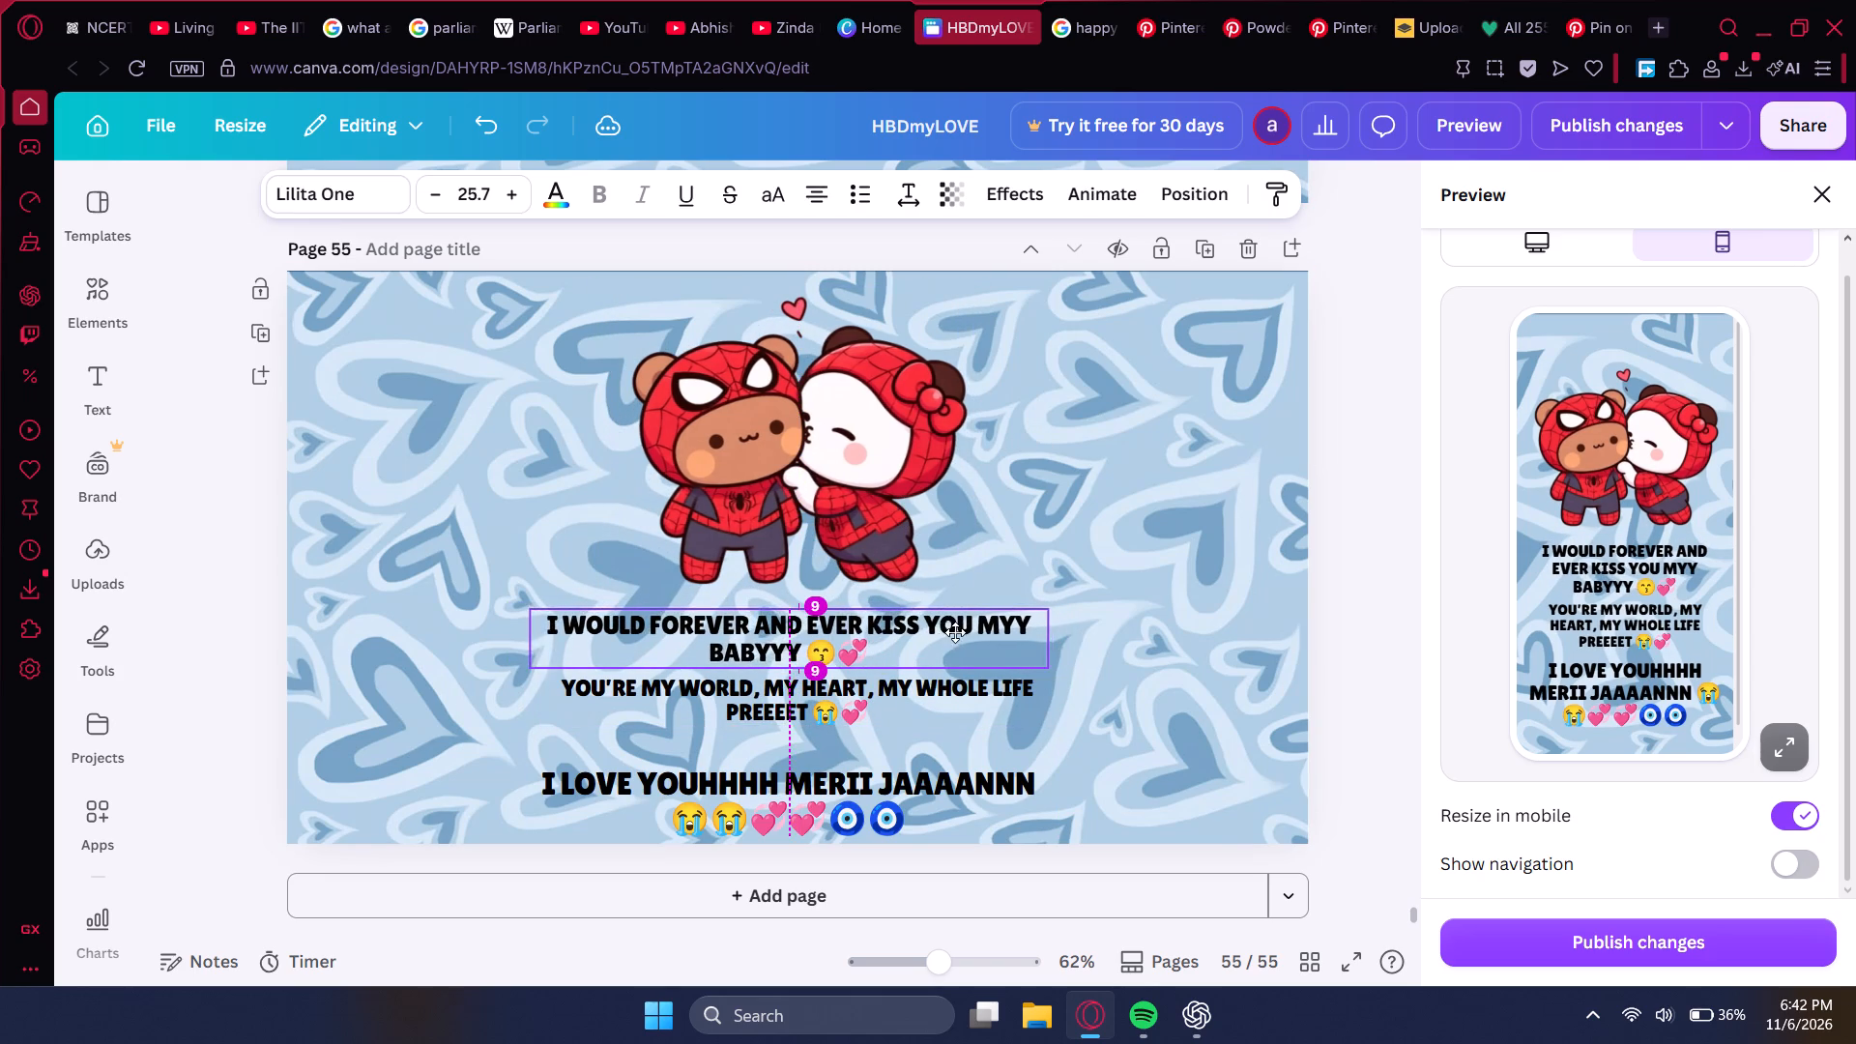
{"action": "left_click_drag", "start_coordinate": [955, 632], "coordinate": [957, 640]}
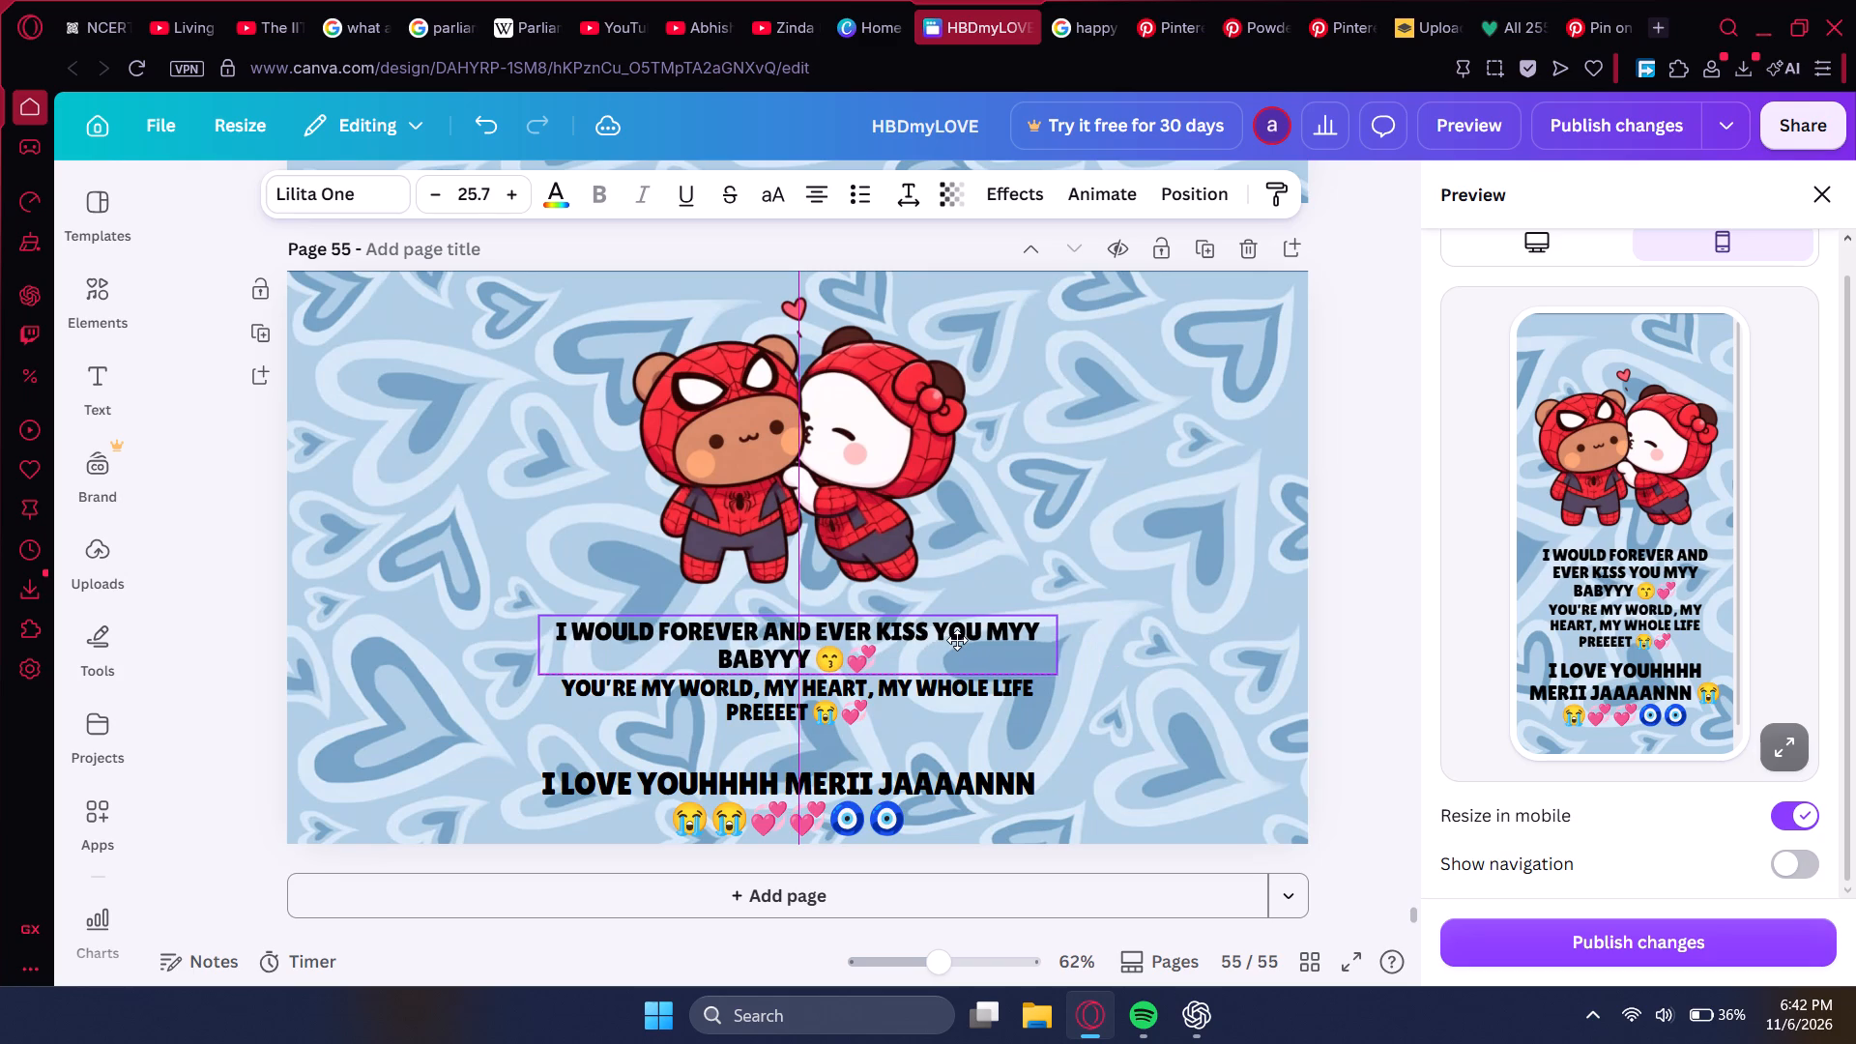
{"action": "left_click_drag", "start_coordinate": [957, 640], "coordinate": [956, 630]}
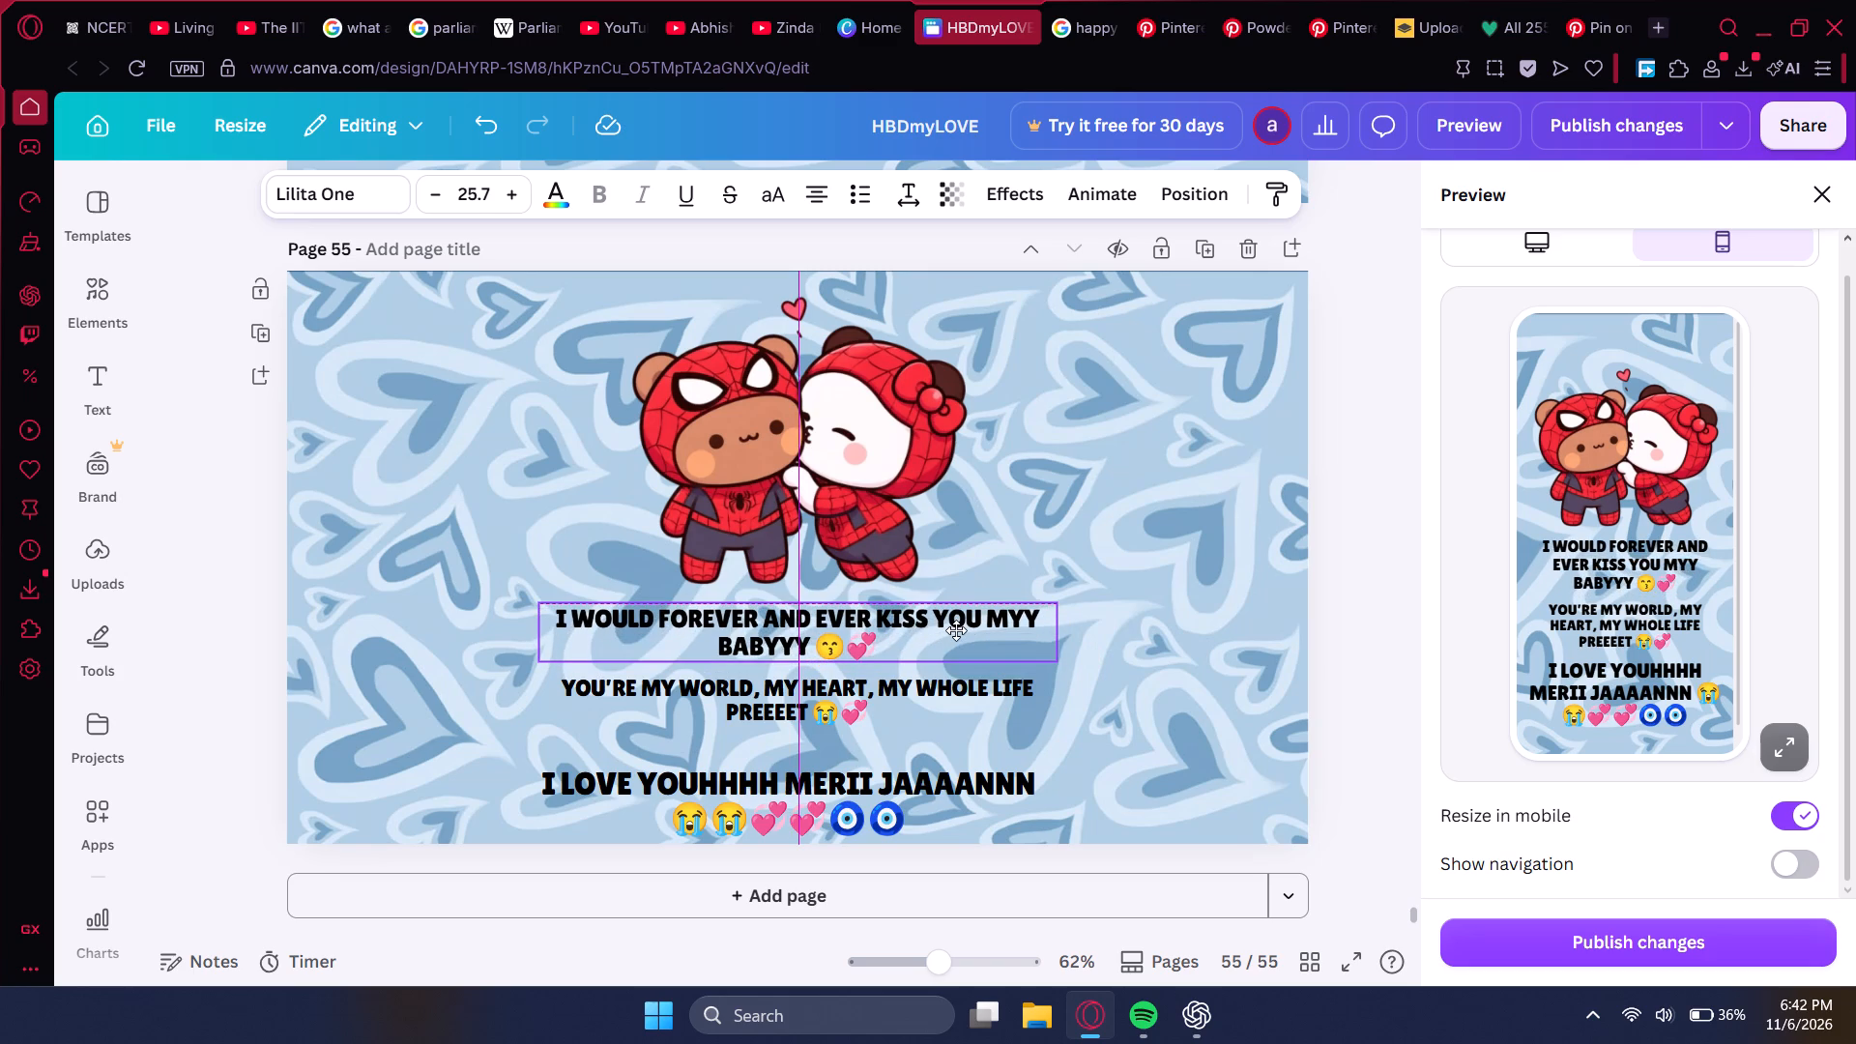
{"action": "left_click_drag", "start_coordinate": [956, 630], "coordinate": [955, 636]}
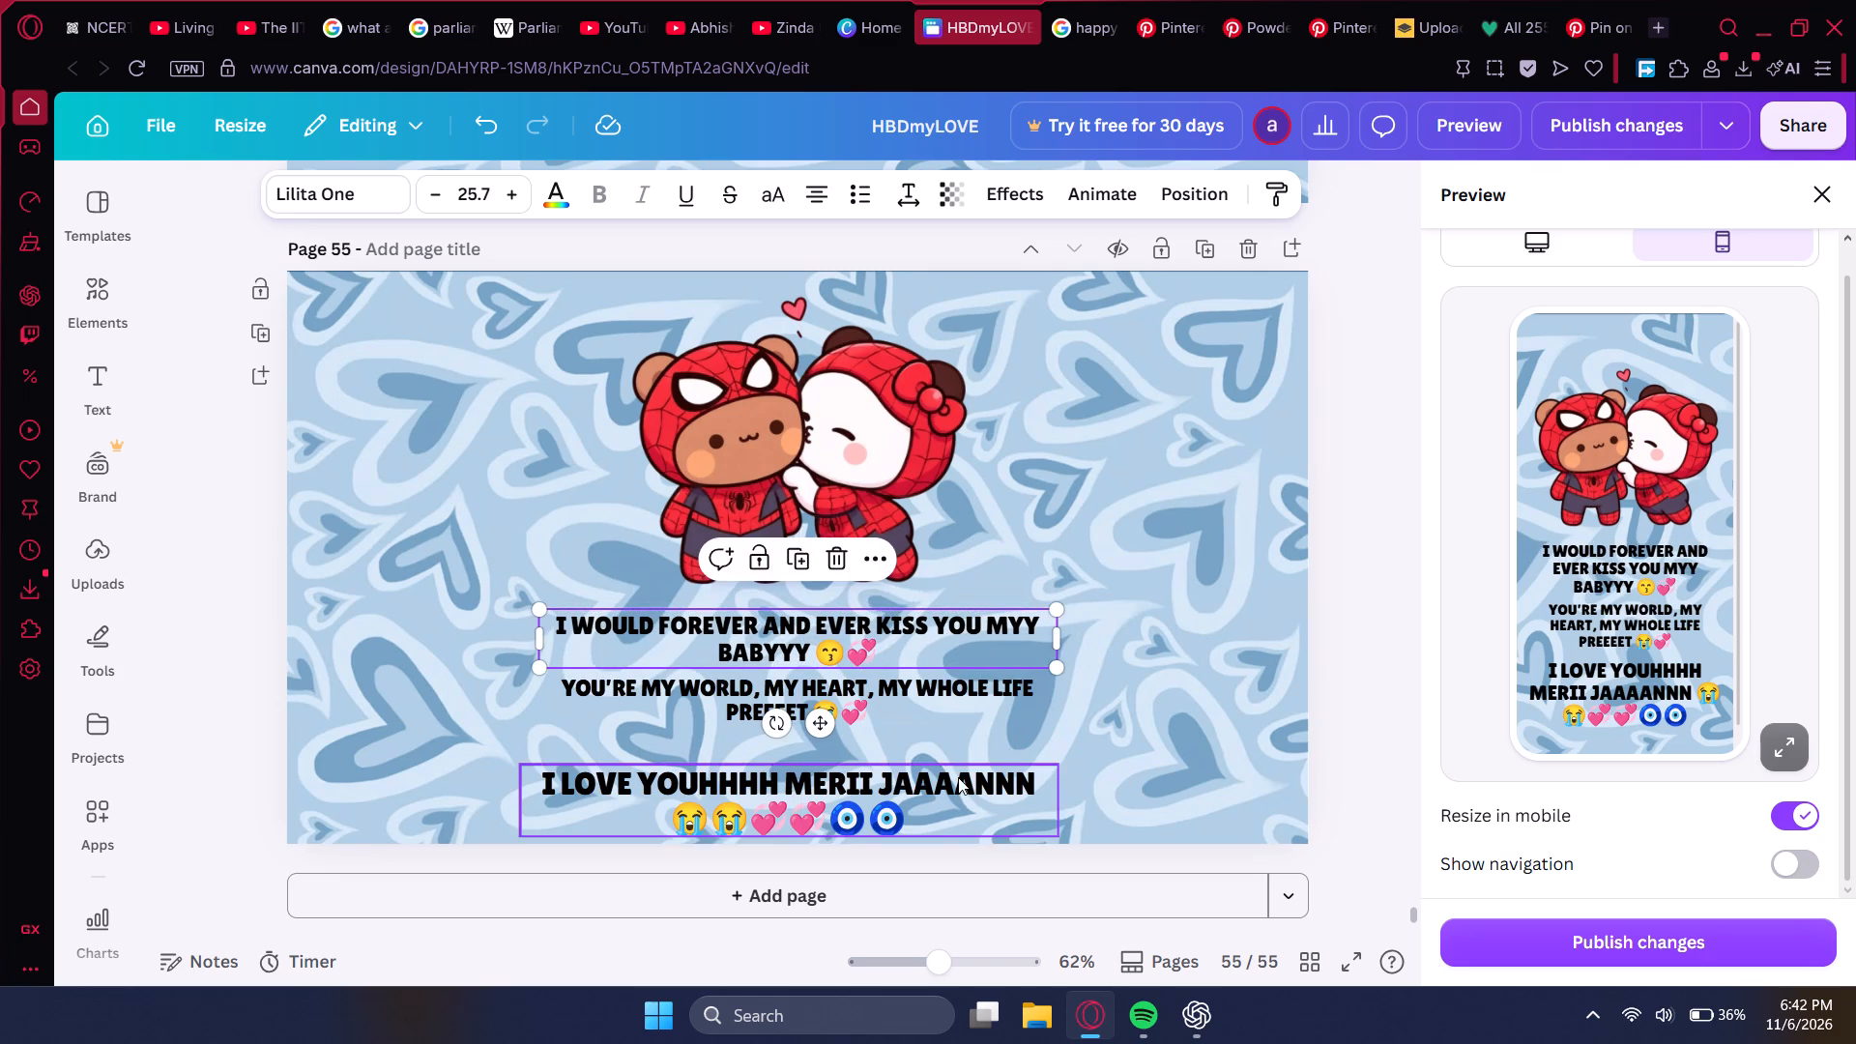
{"action": "left_click", "coordinate": [958, 777]}
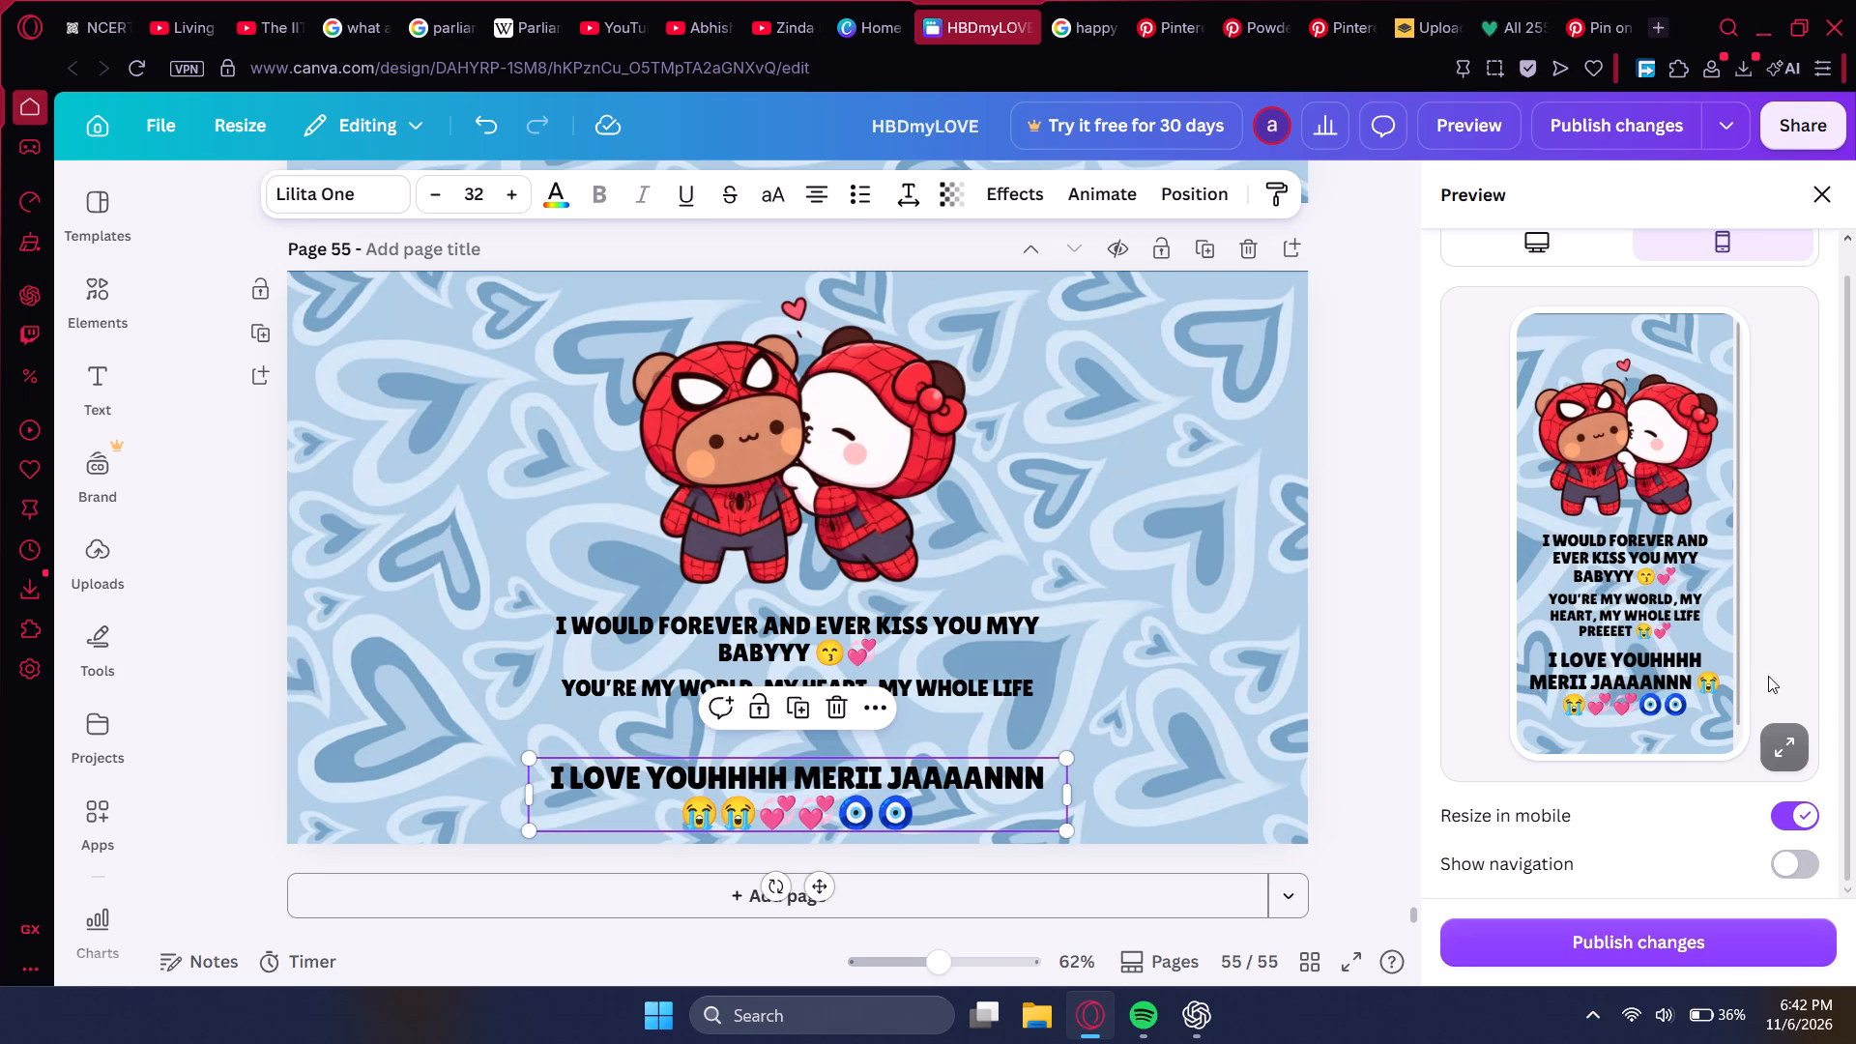
{"action": "left_click", "coordinate": [1802, 740]}
{"action": "scroll", "coordinate": [1016, 723], "scroll_direction": "down", "scroll_amount": 6}
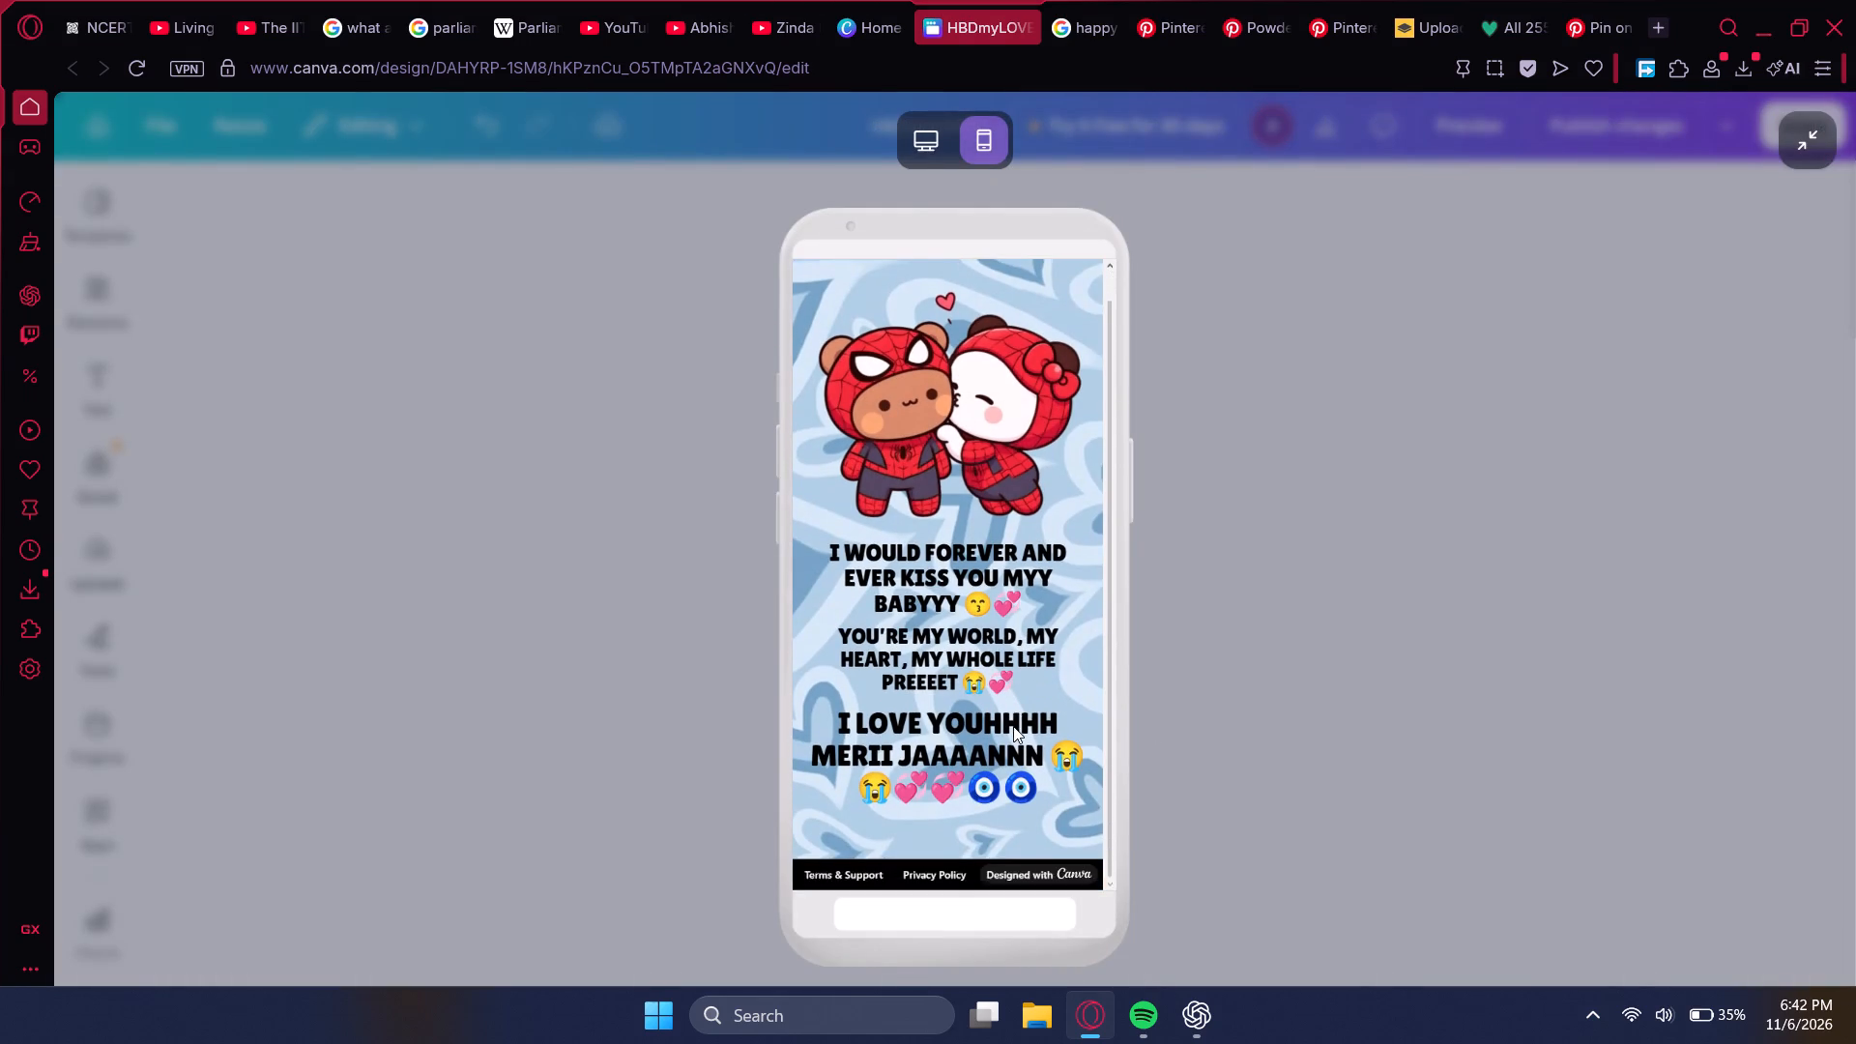
{"action": "scroll", "coordinate": [1013, 726], "scroll_direction": "up", "scroll_amount": 6}
{"action": "left_click", "coordinate": [1799, 143]}
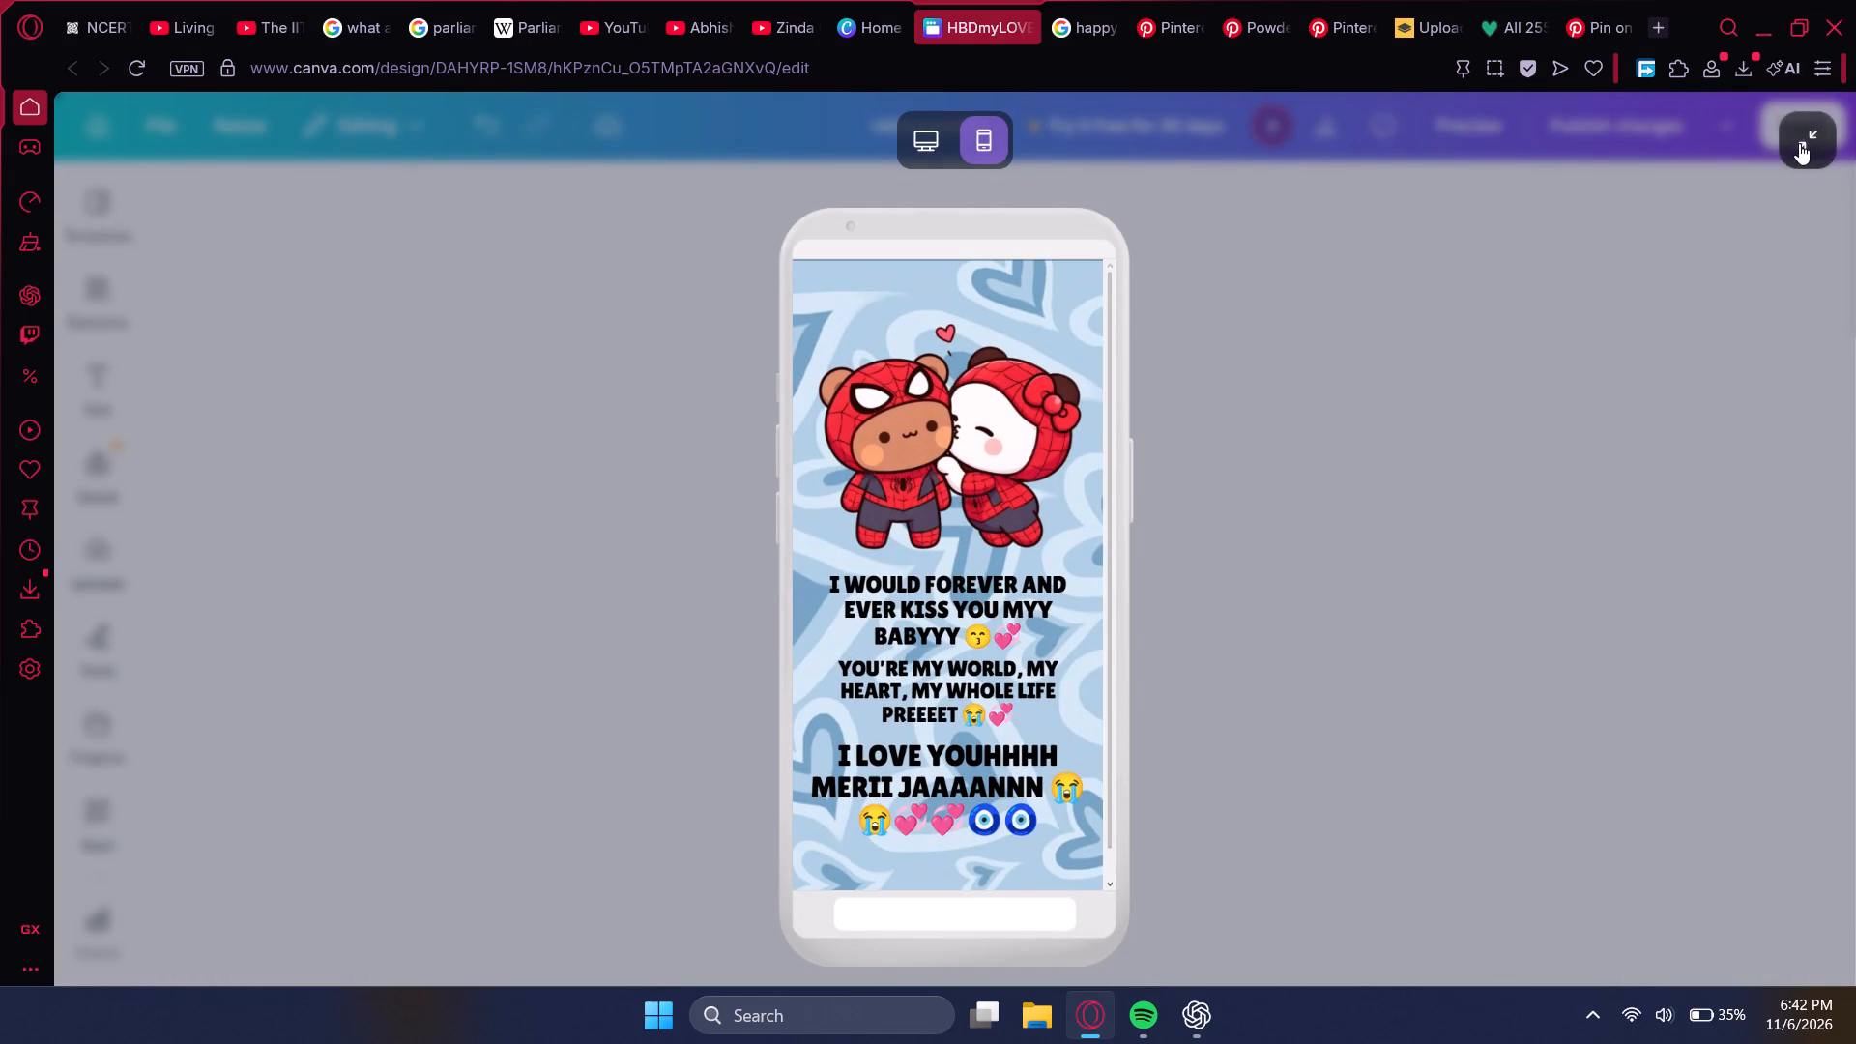
Apply the Pulse animation to the bear and panda picture and check it in the enlarged mobile preview.
{"action": "left_click", "coordinate": [808, 420]}
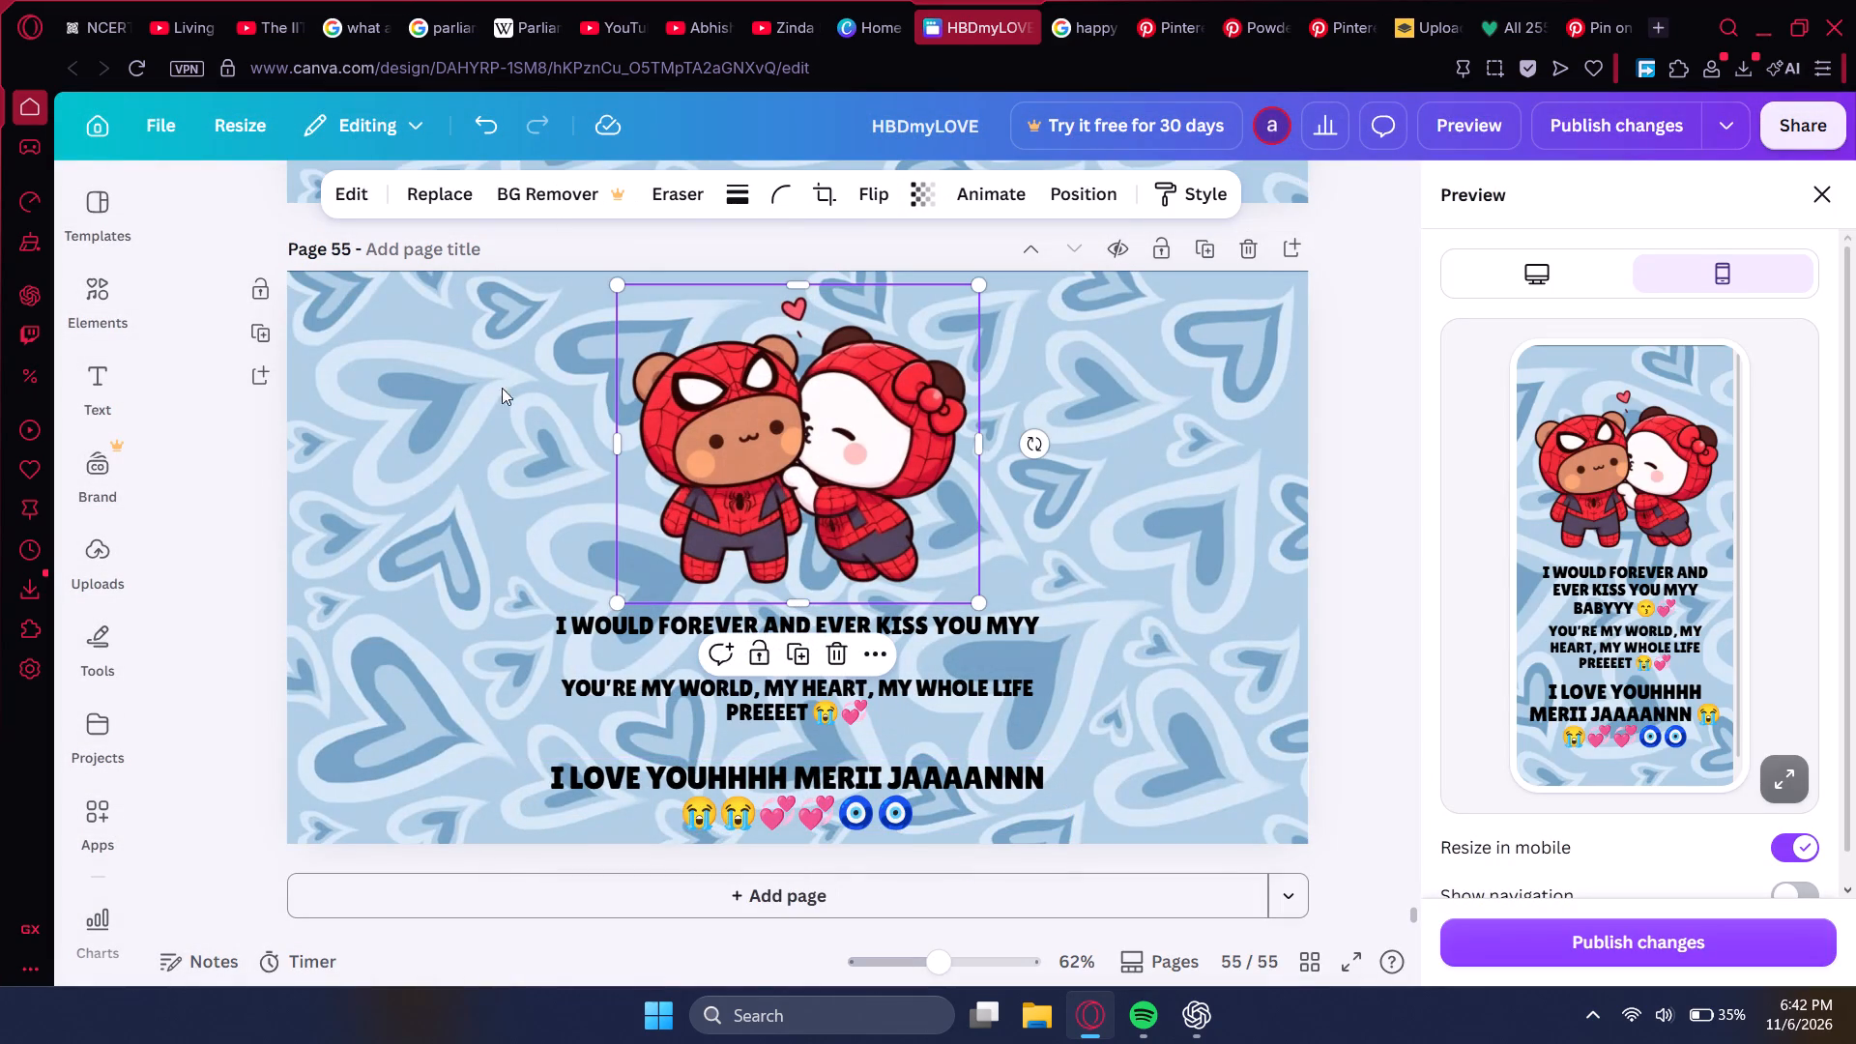
{"action": "left_click", "coordinate": [1017, 202]}
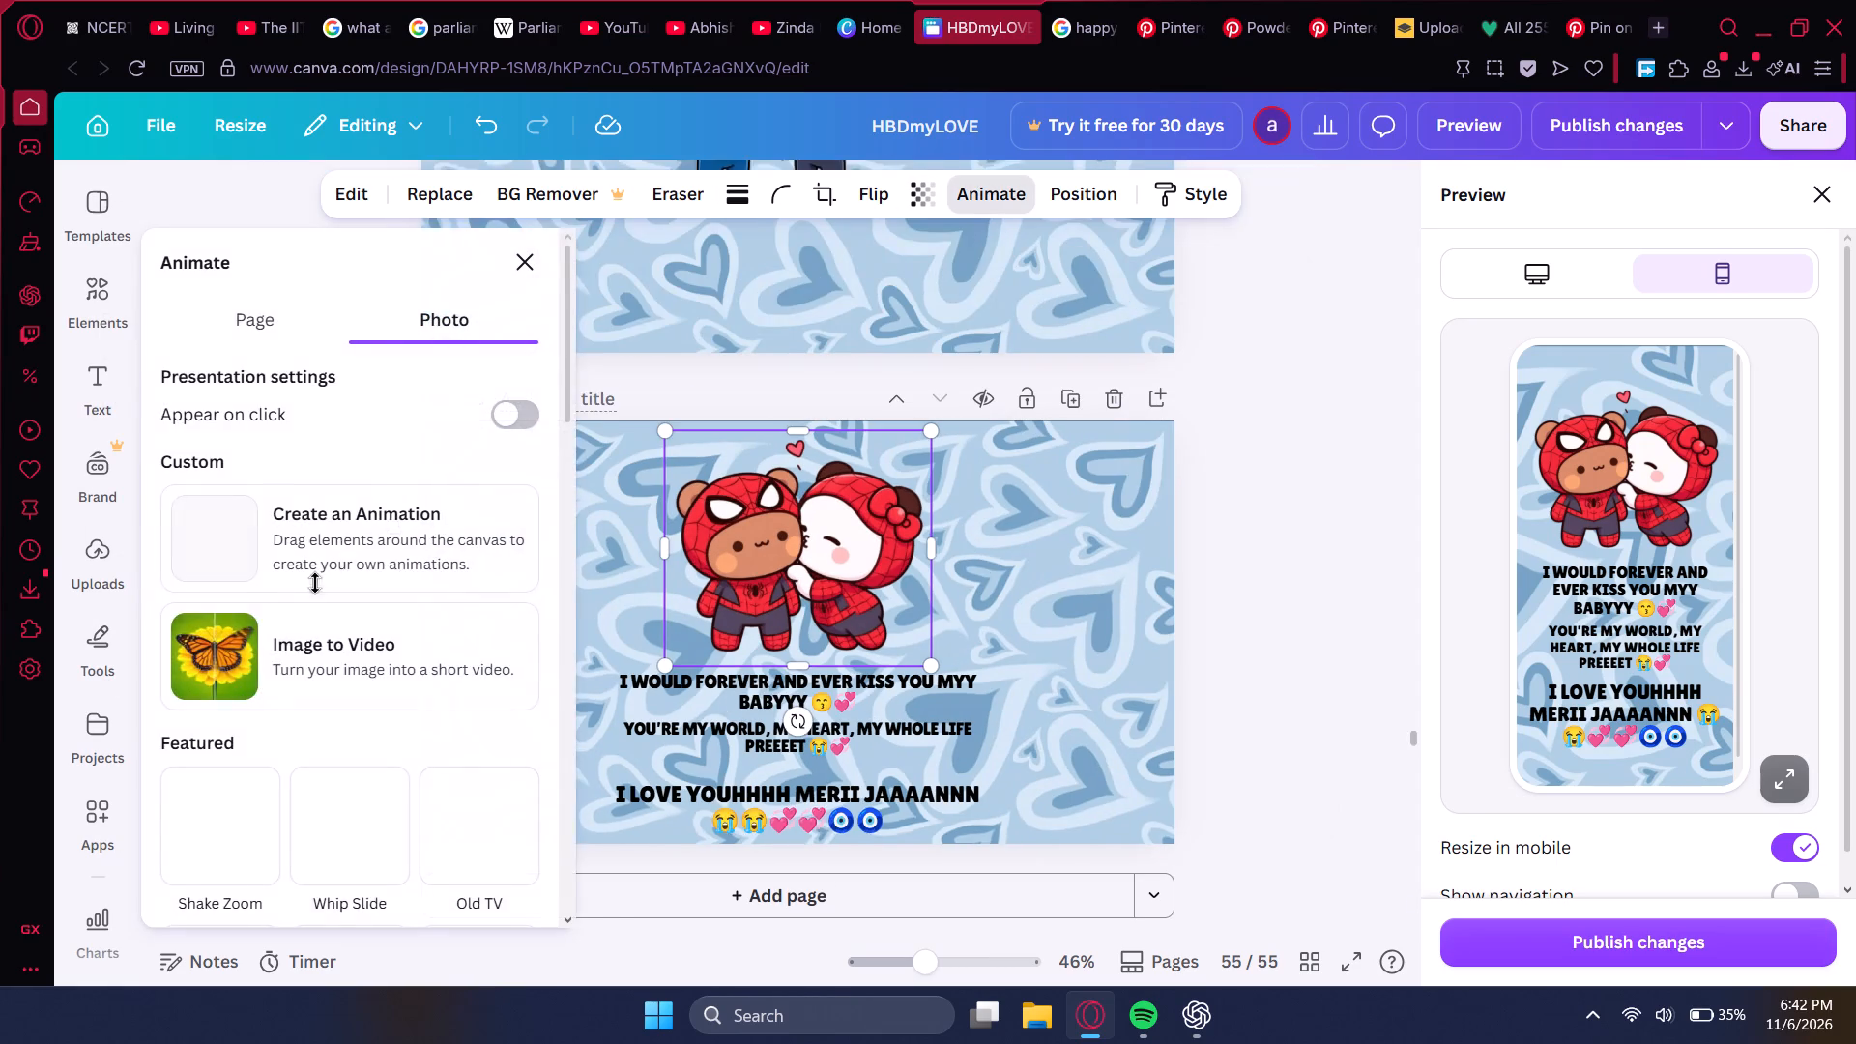
{"action": "scroll", "coordinate": [283, 647], "scroll_direction": "down", "scroll_amount": 14}
{"action": "scroll", "coordinate": [283, 648], "scroll_direction": "down", "scroll_amount": 7}
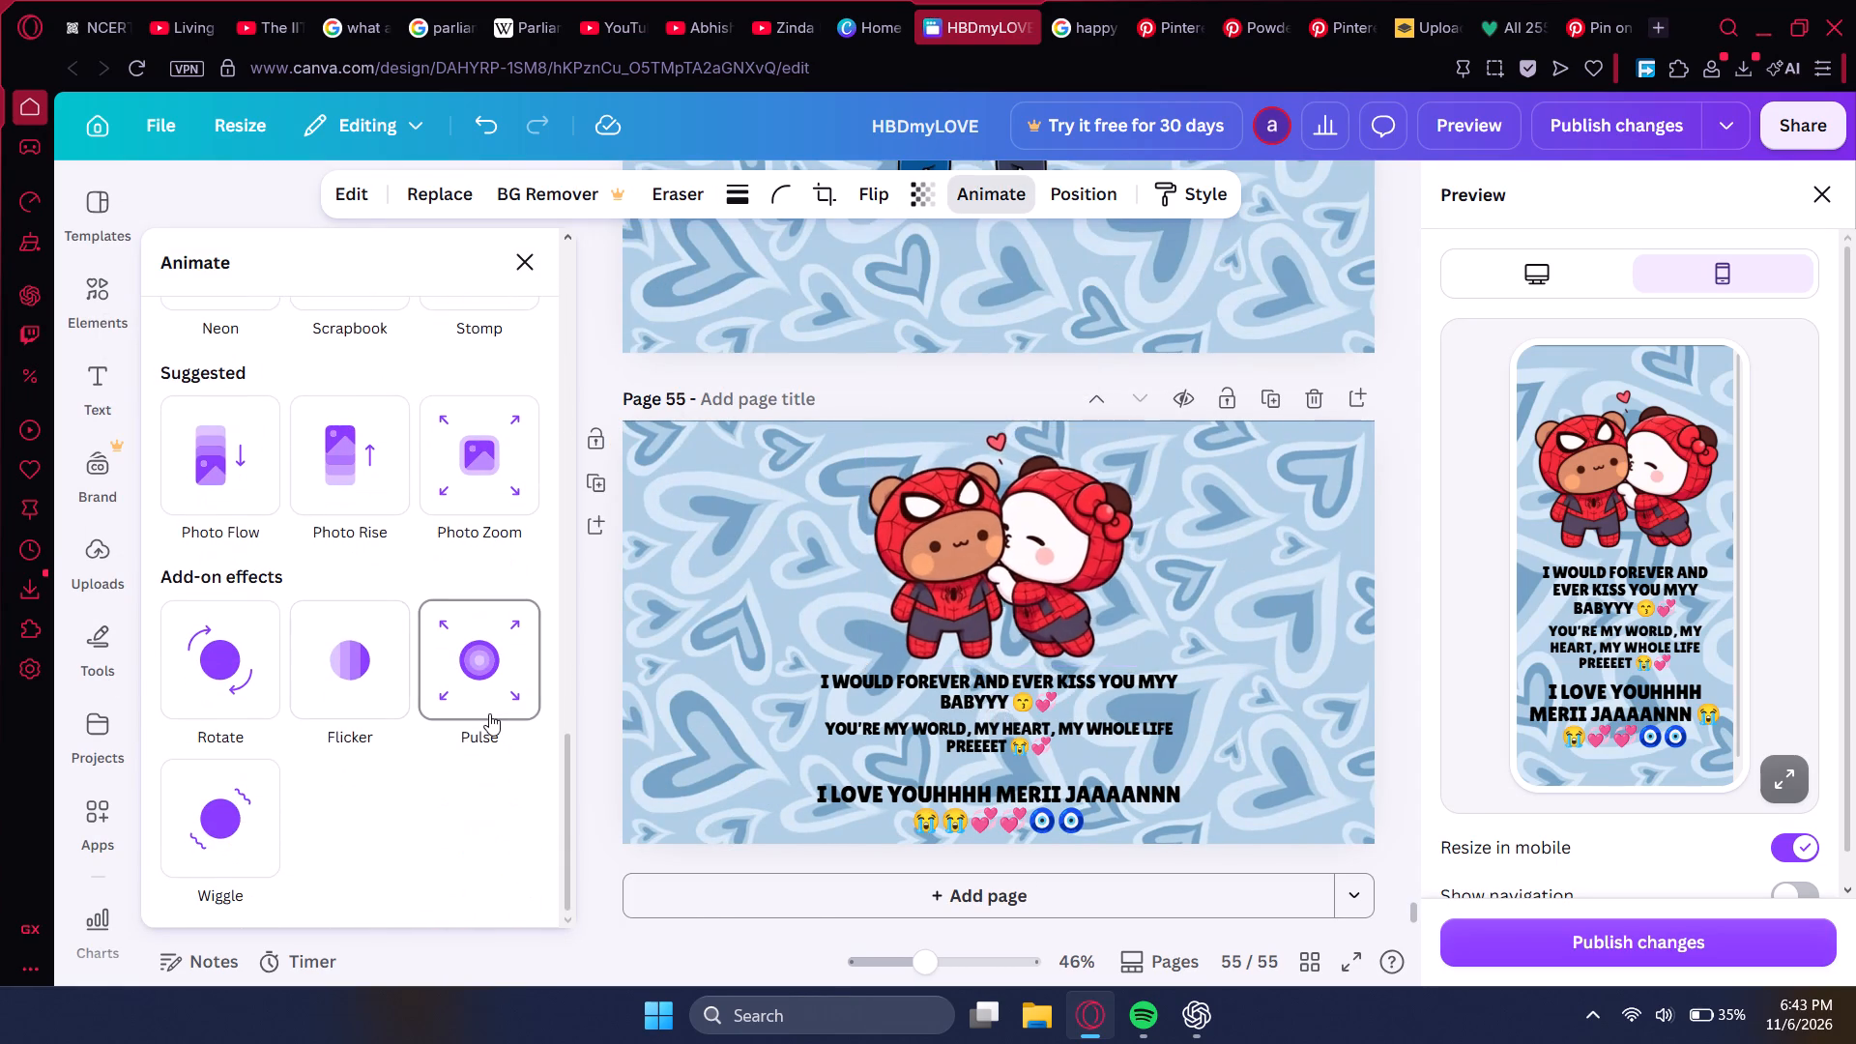
{"action": "left_click", "coordinate": [489, 713]}
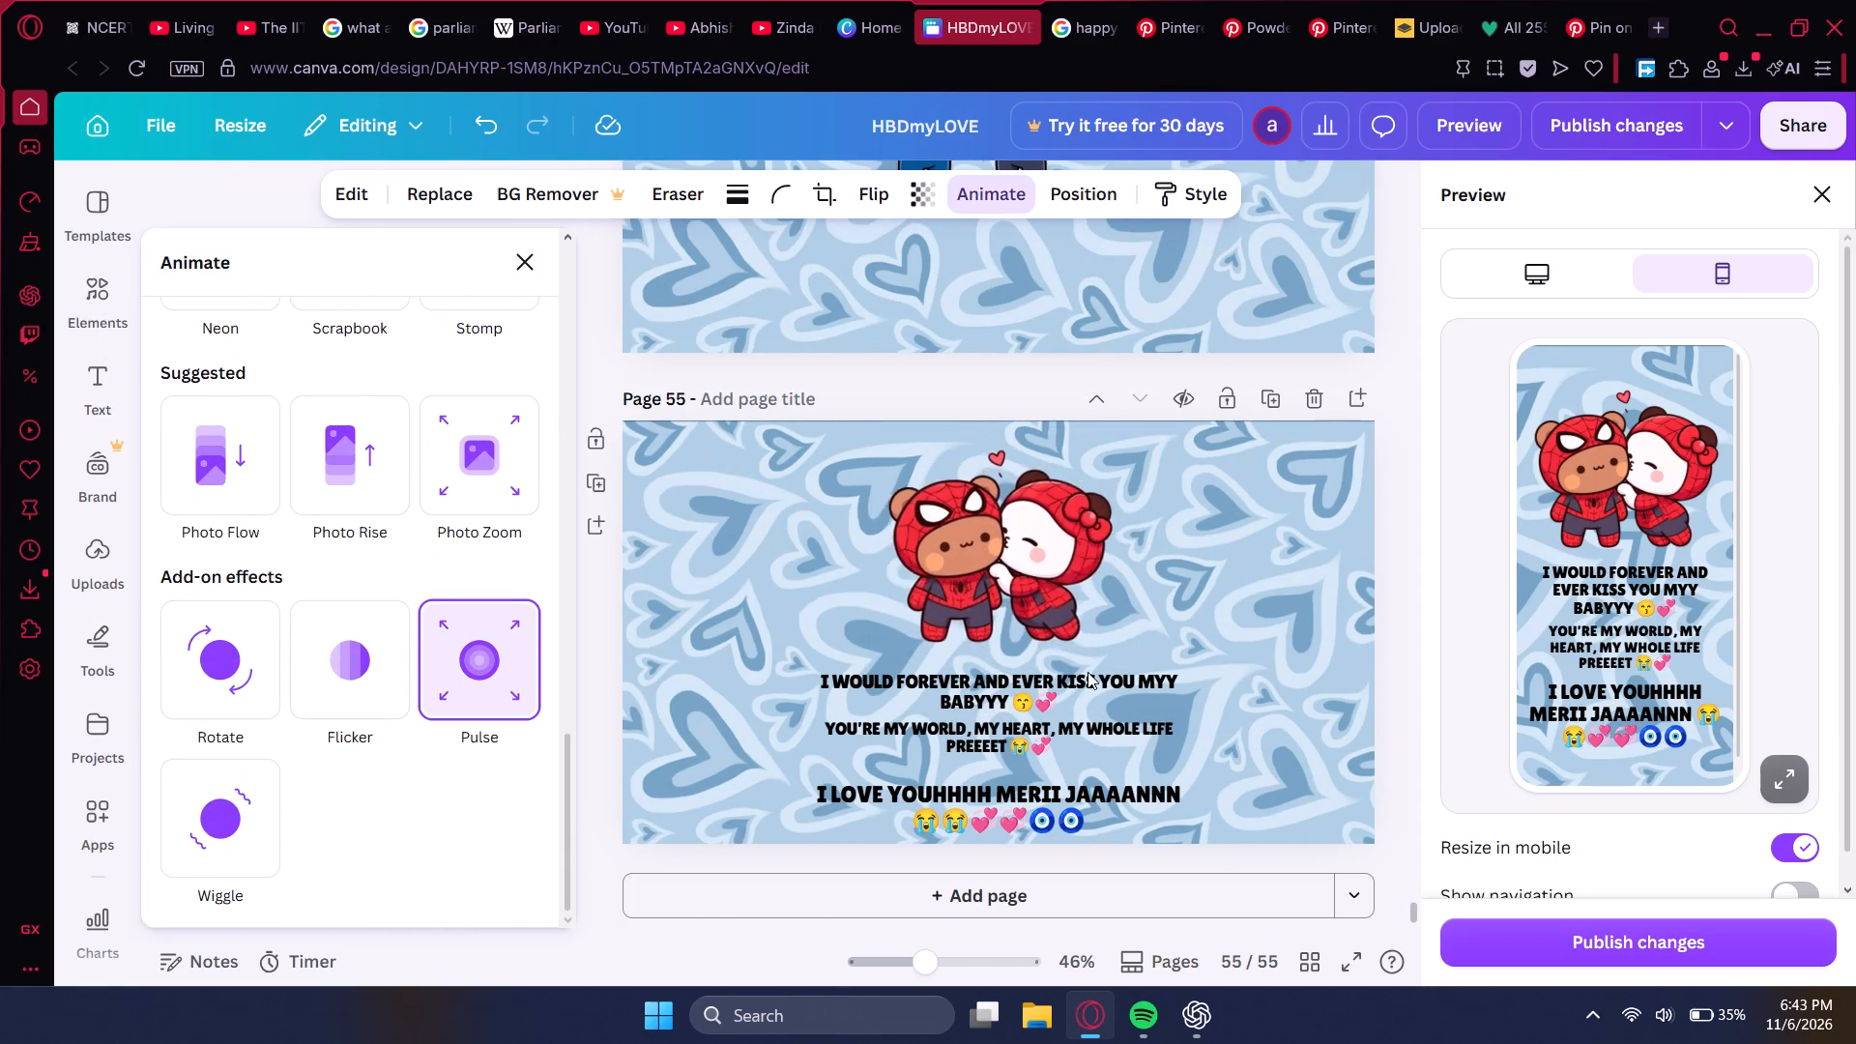
{"action": "left_click", "coordinate": [1766, 773]}
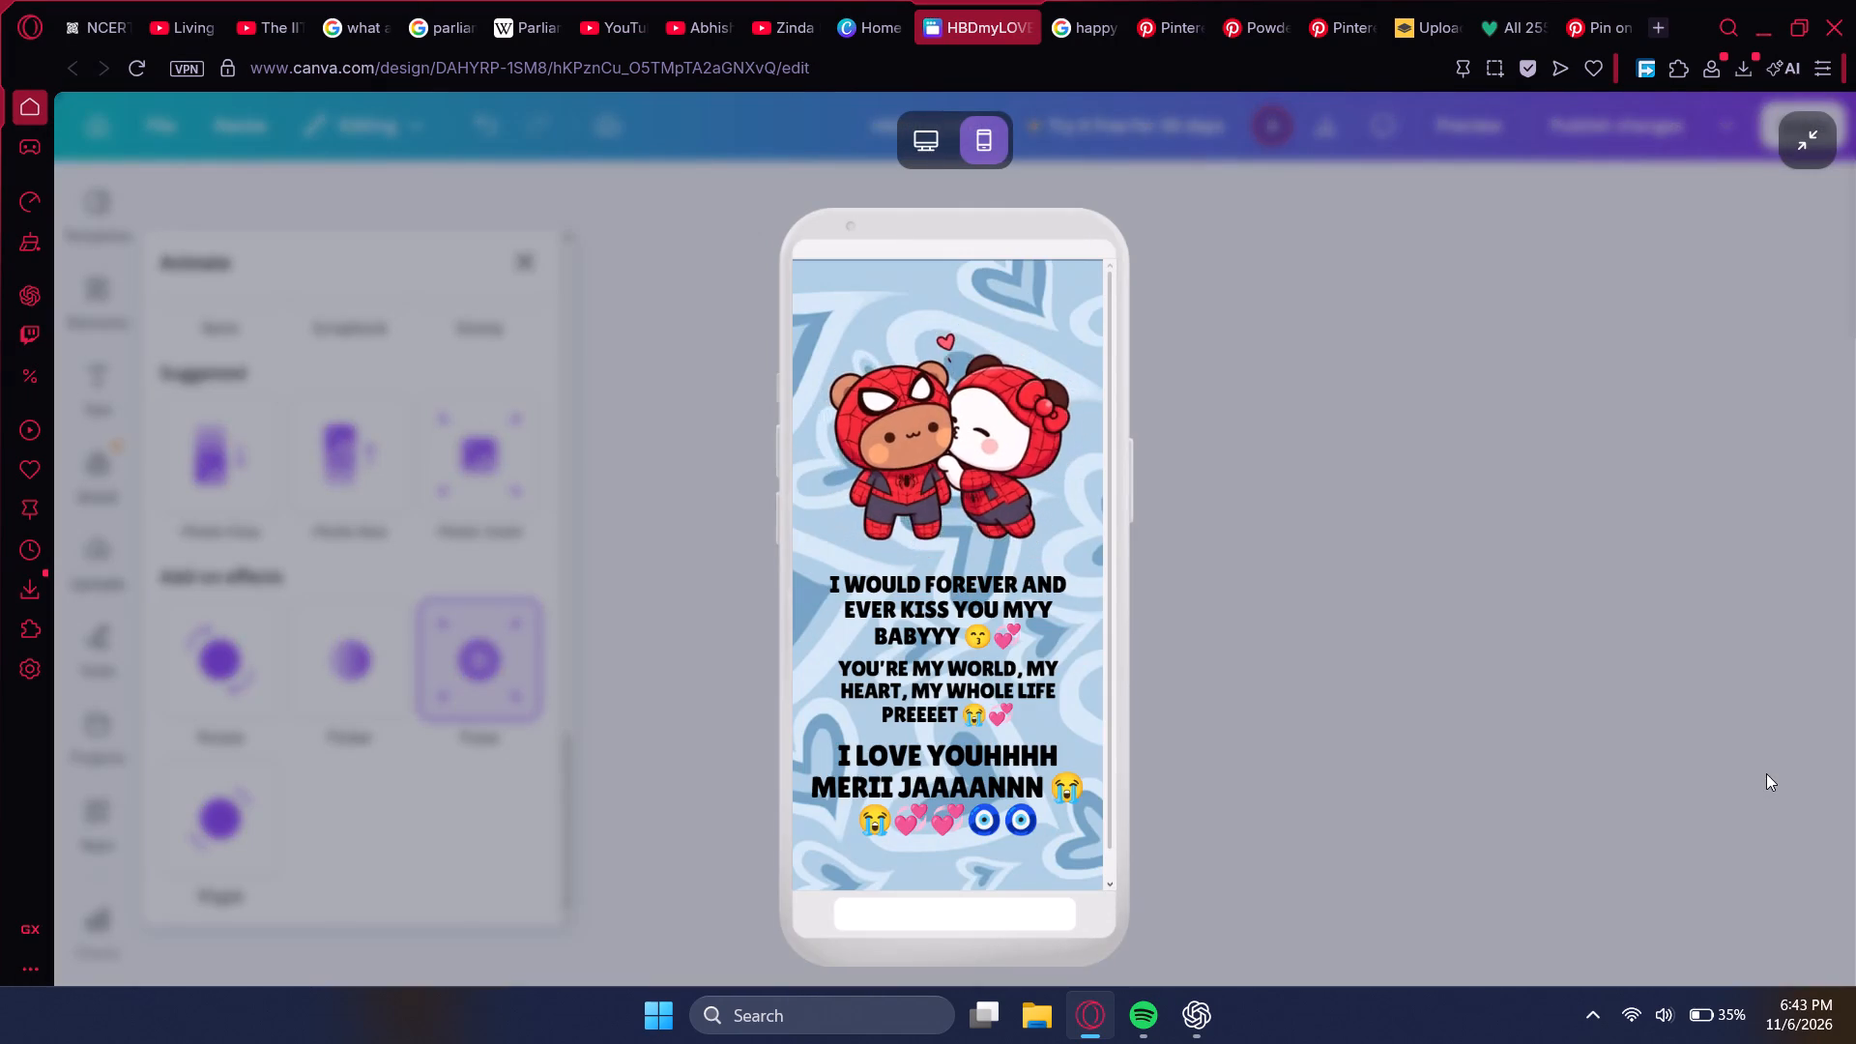
{"action": "left_click", "coordinate": [1807, 144]}
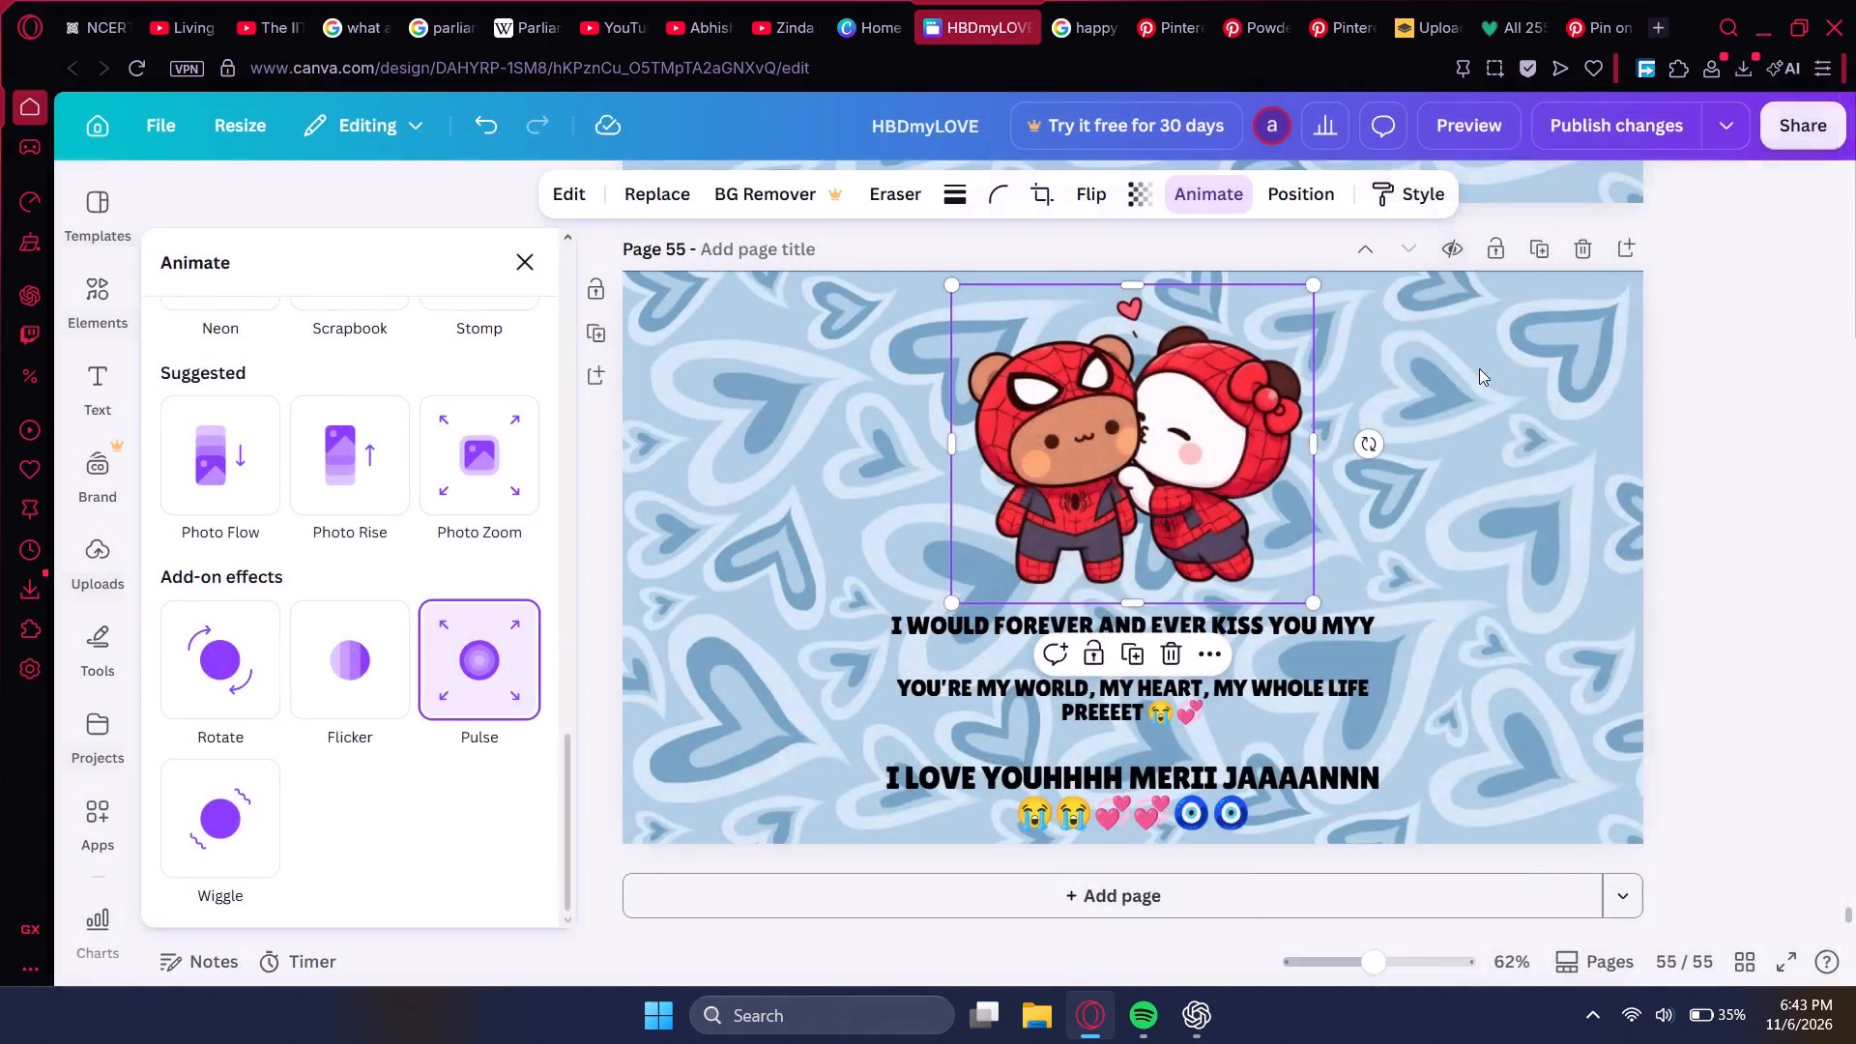
Recolour all three love-message texts on page 55 dark blue #0a305b.
{"action": "left_click", "coordinate": [977, 626]}
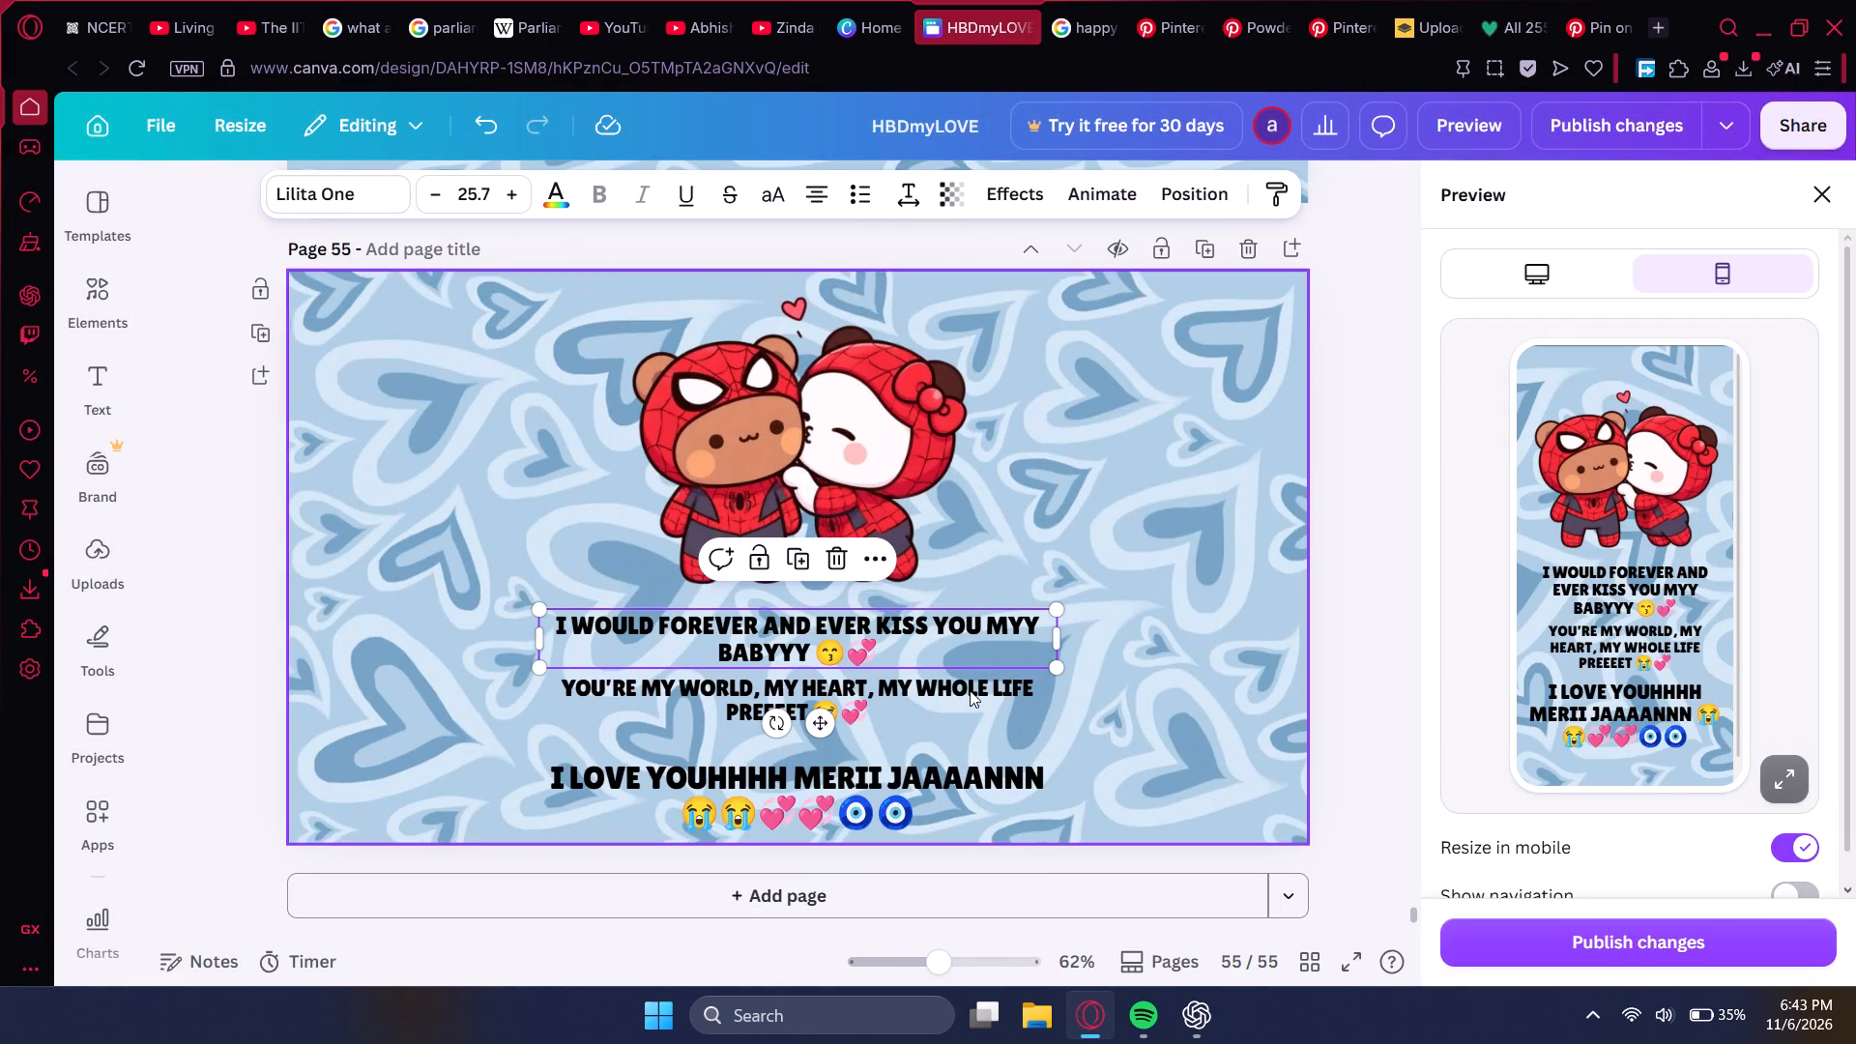
{"action": "left_click", "coordinate": [965, 701], "text": "shift"}
{"action": "left_click", "coordinate": [955, 778], "text": "shift"}
{"action": "left_click", "coordinate": [552, 194]}
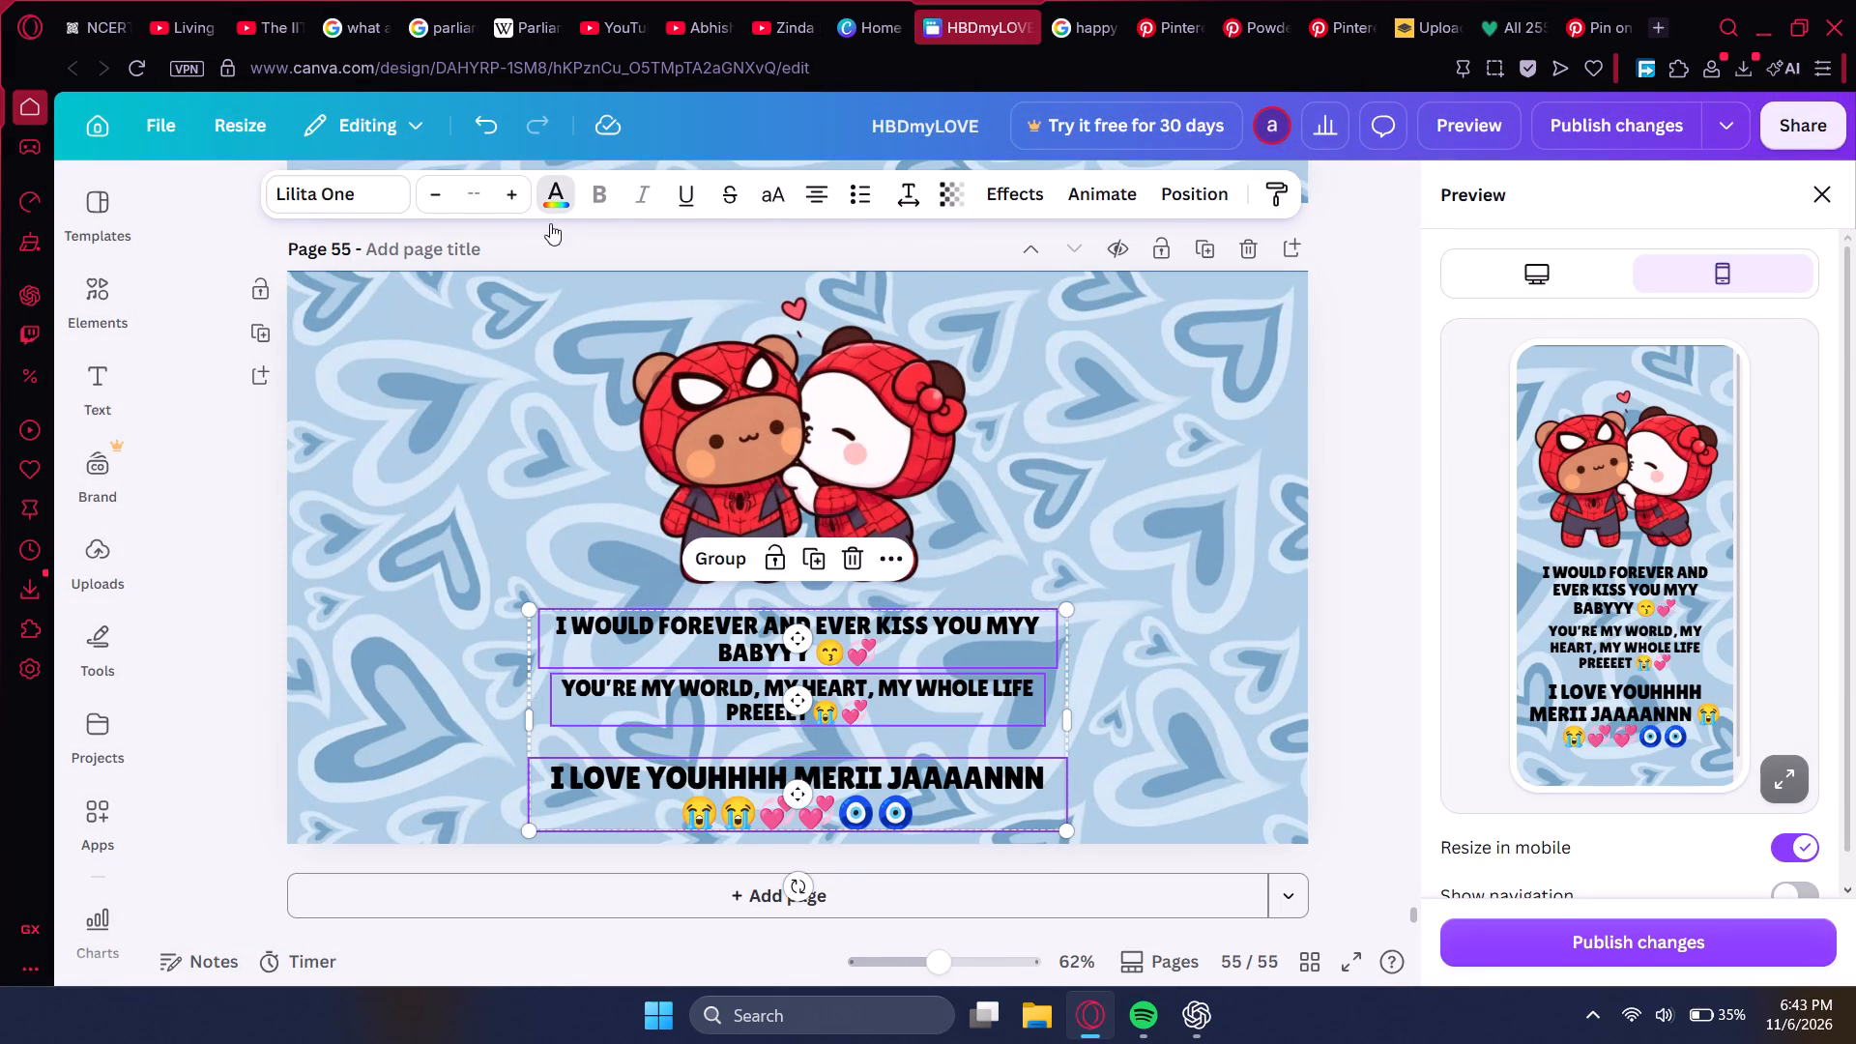
{"action": "left_click", "coordinate": [411, 447]}
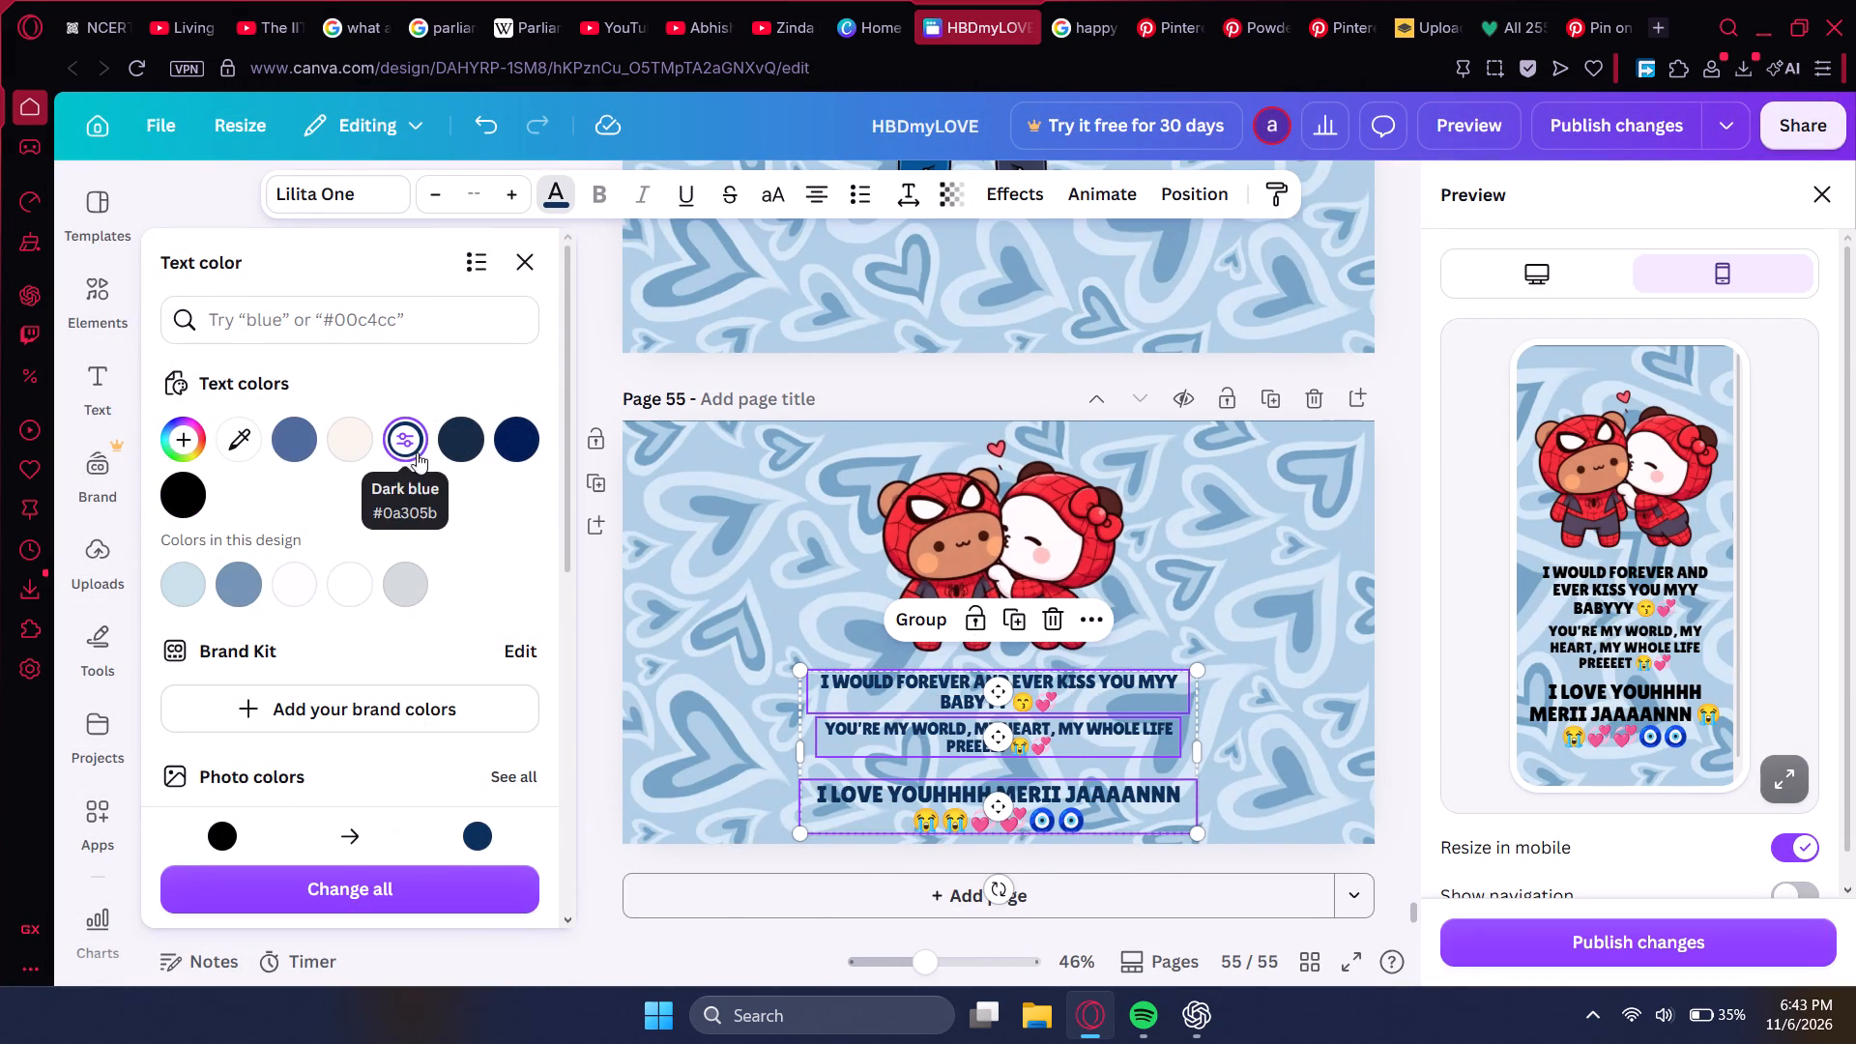
{"action": "left_click", "coordinate": [598, 603]}
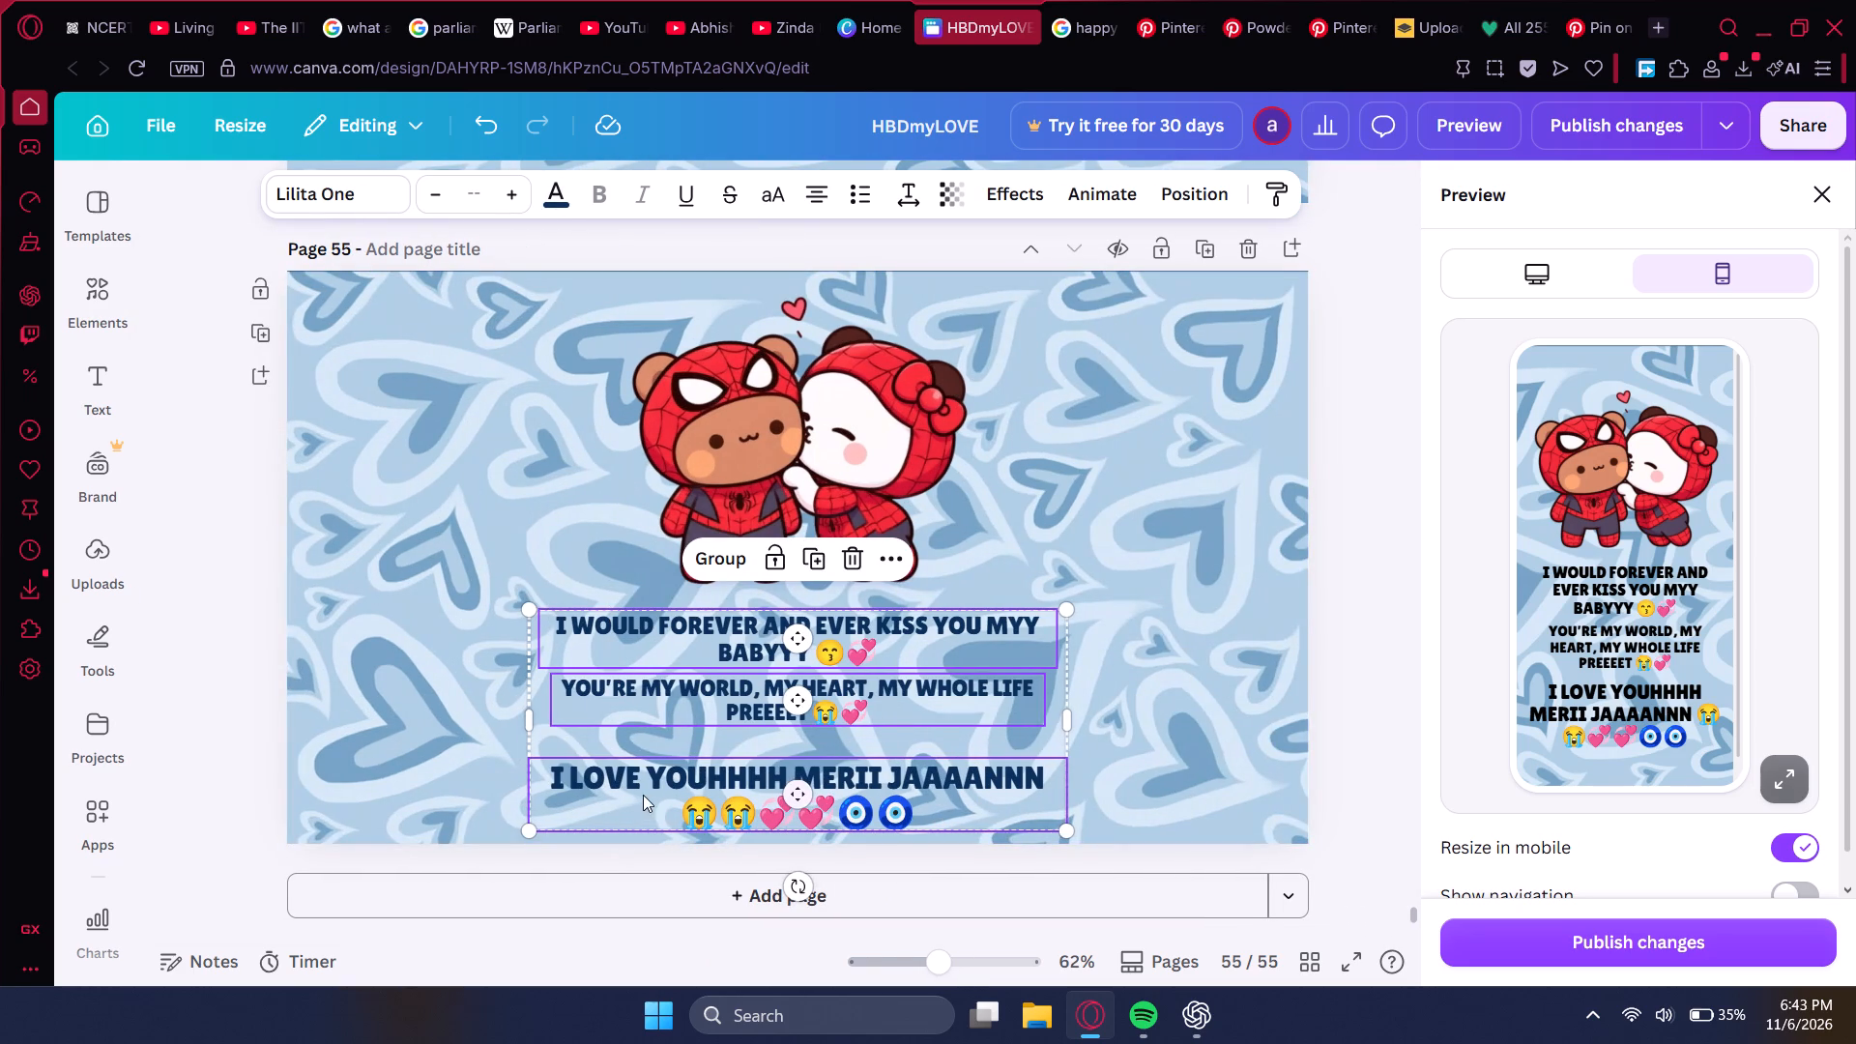
{"action": "left_click", "coordinate": [1366, 684]}
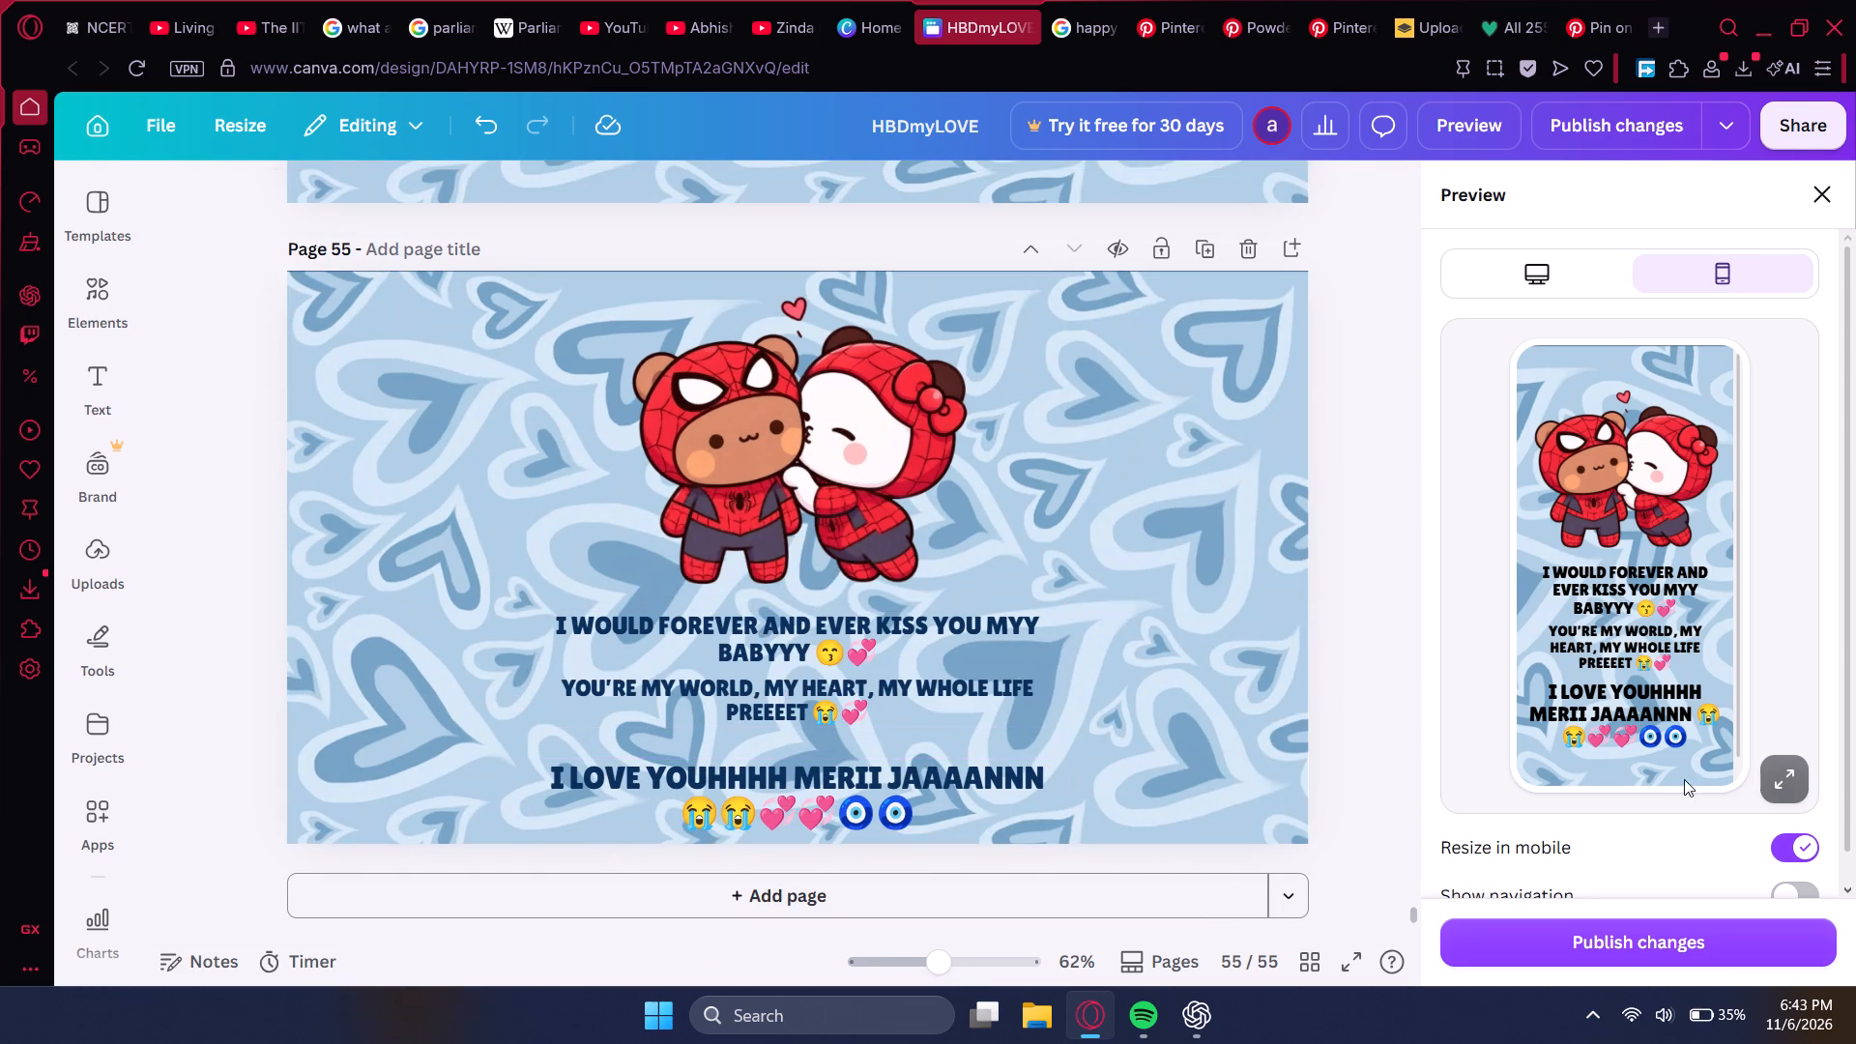
Add one more N to the end of "JAAAANNN" in page 55's last love message and check the enlarged mobile preview.
{"action": "left_click", "coordinate": [1772, 773]}
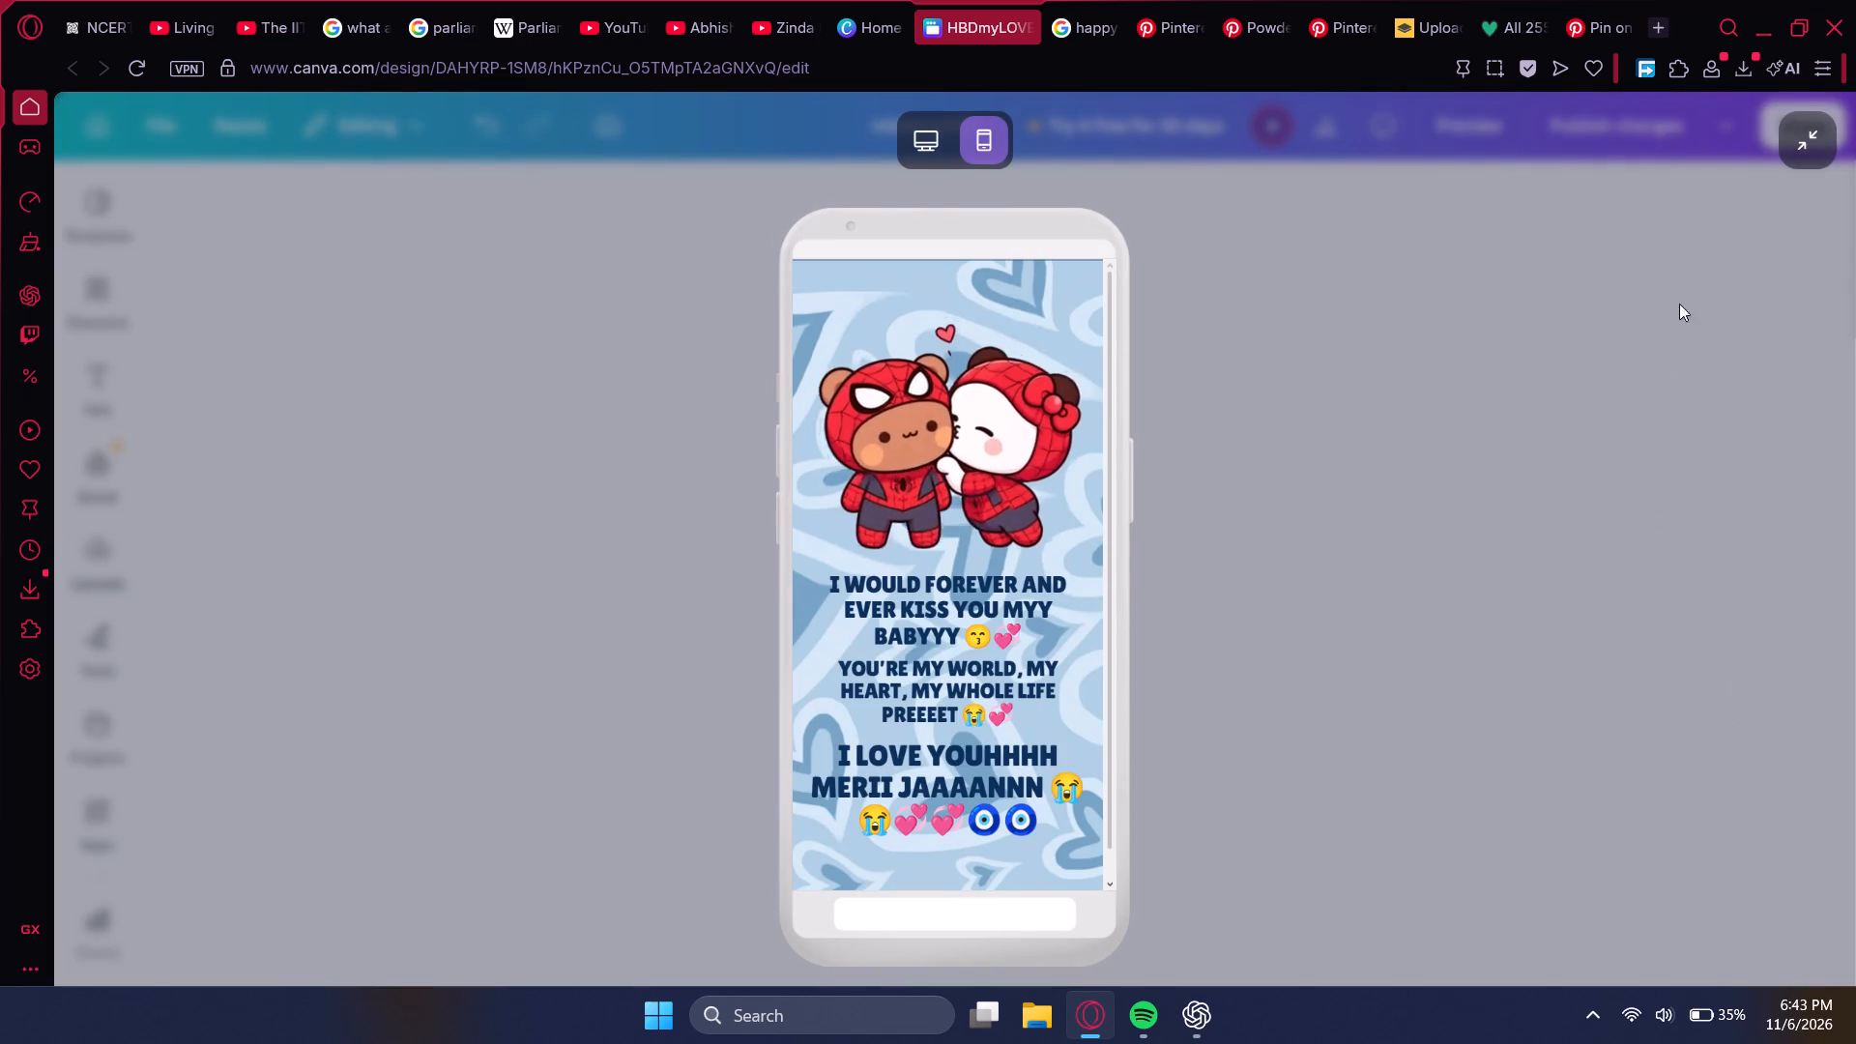
{"action": "left_click", "coordinate": [1792, 136]}
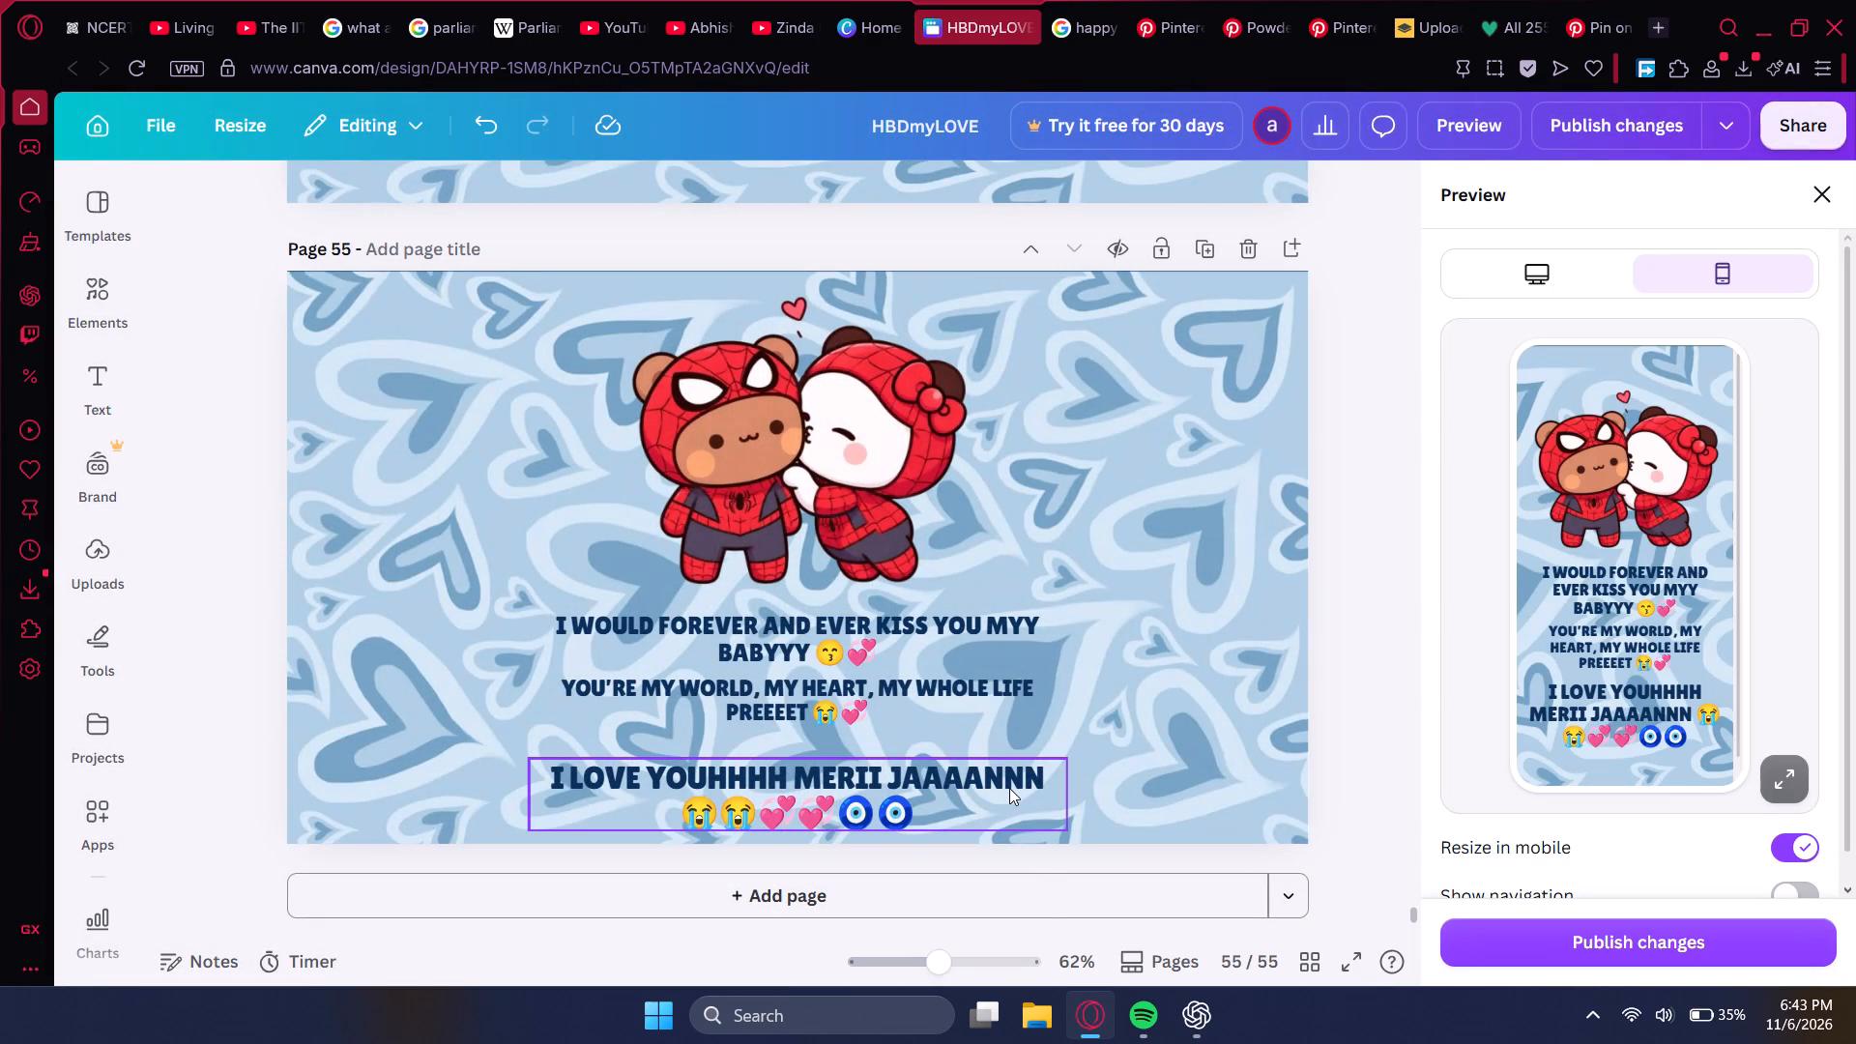
{"action": "left_click", "coordinate": [1019, 788]}
{"action": "left_click", "coordinate": [1043, 778]}
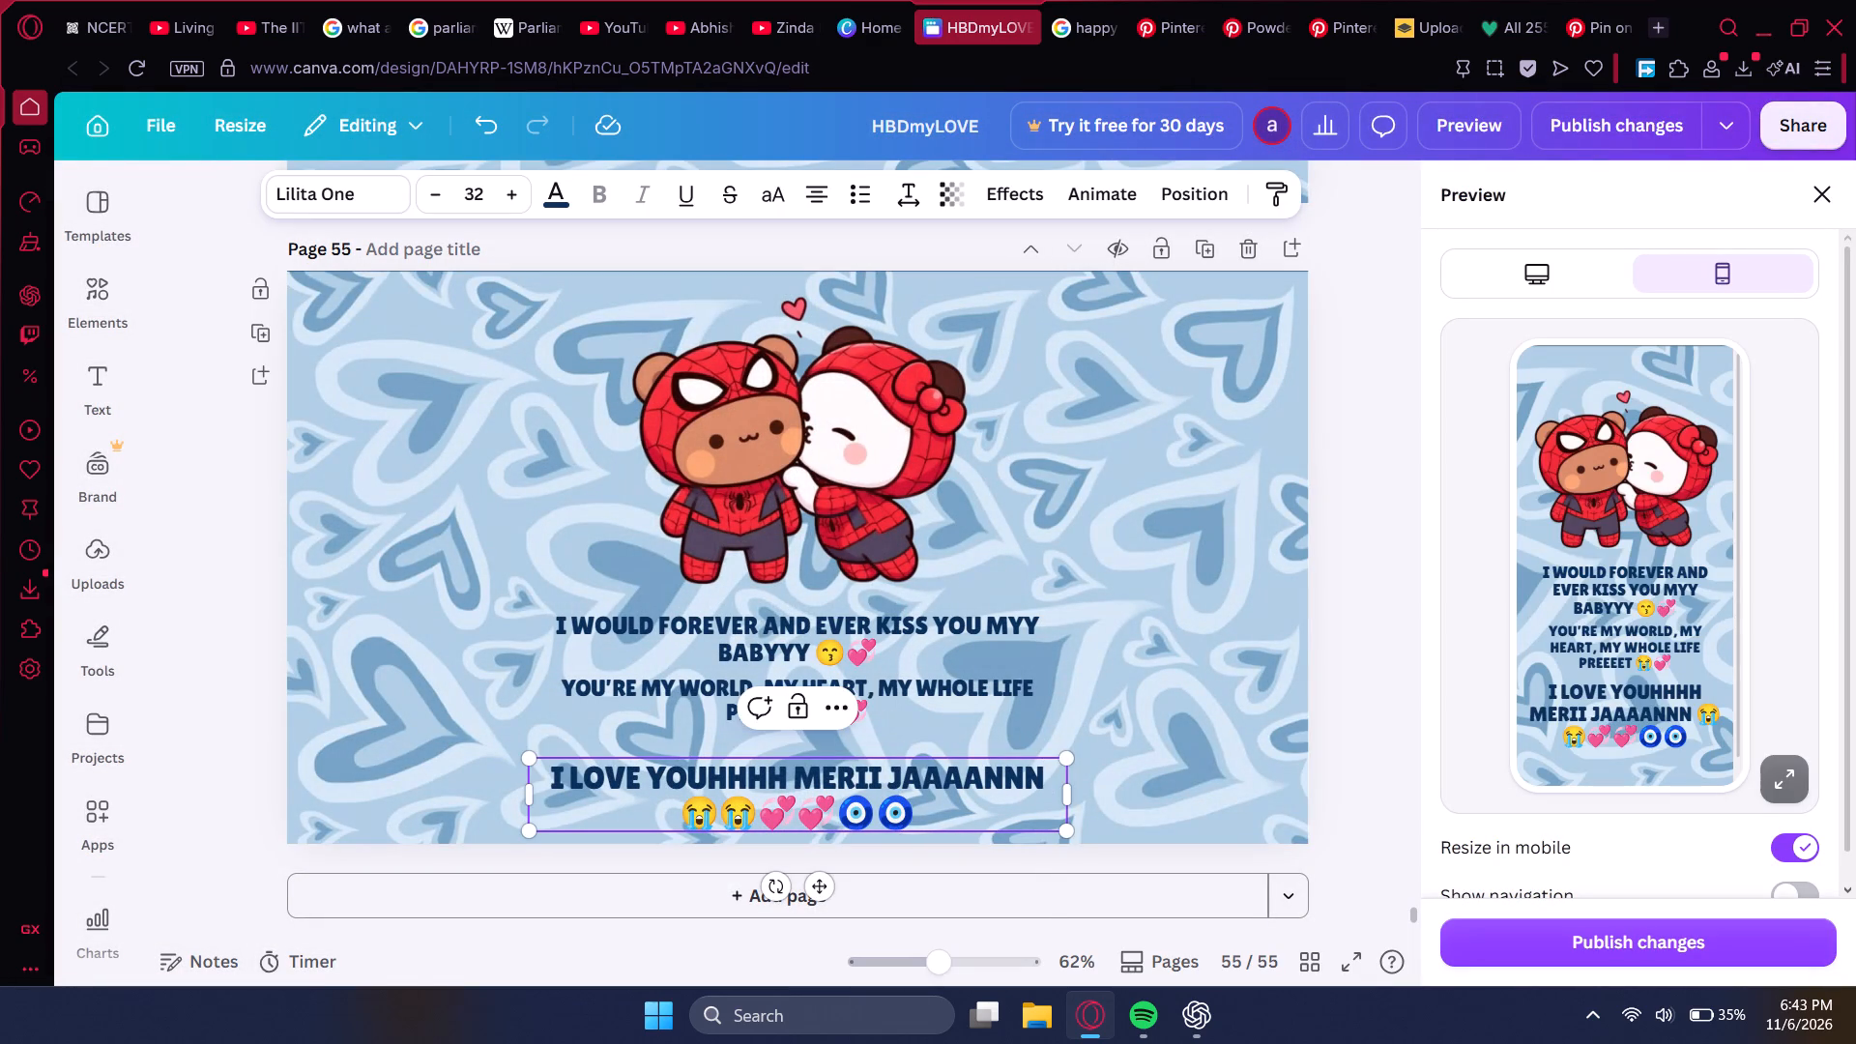
{"action": "key", "text": "n"}
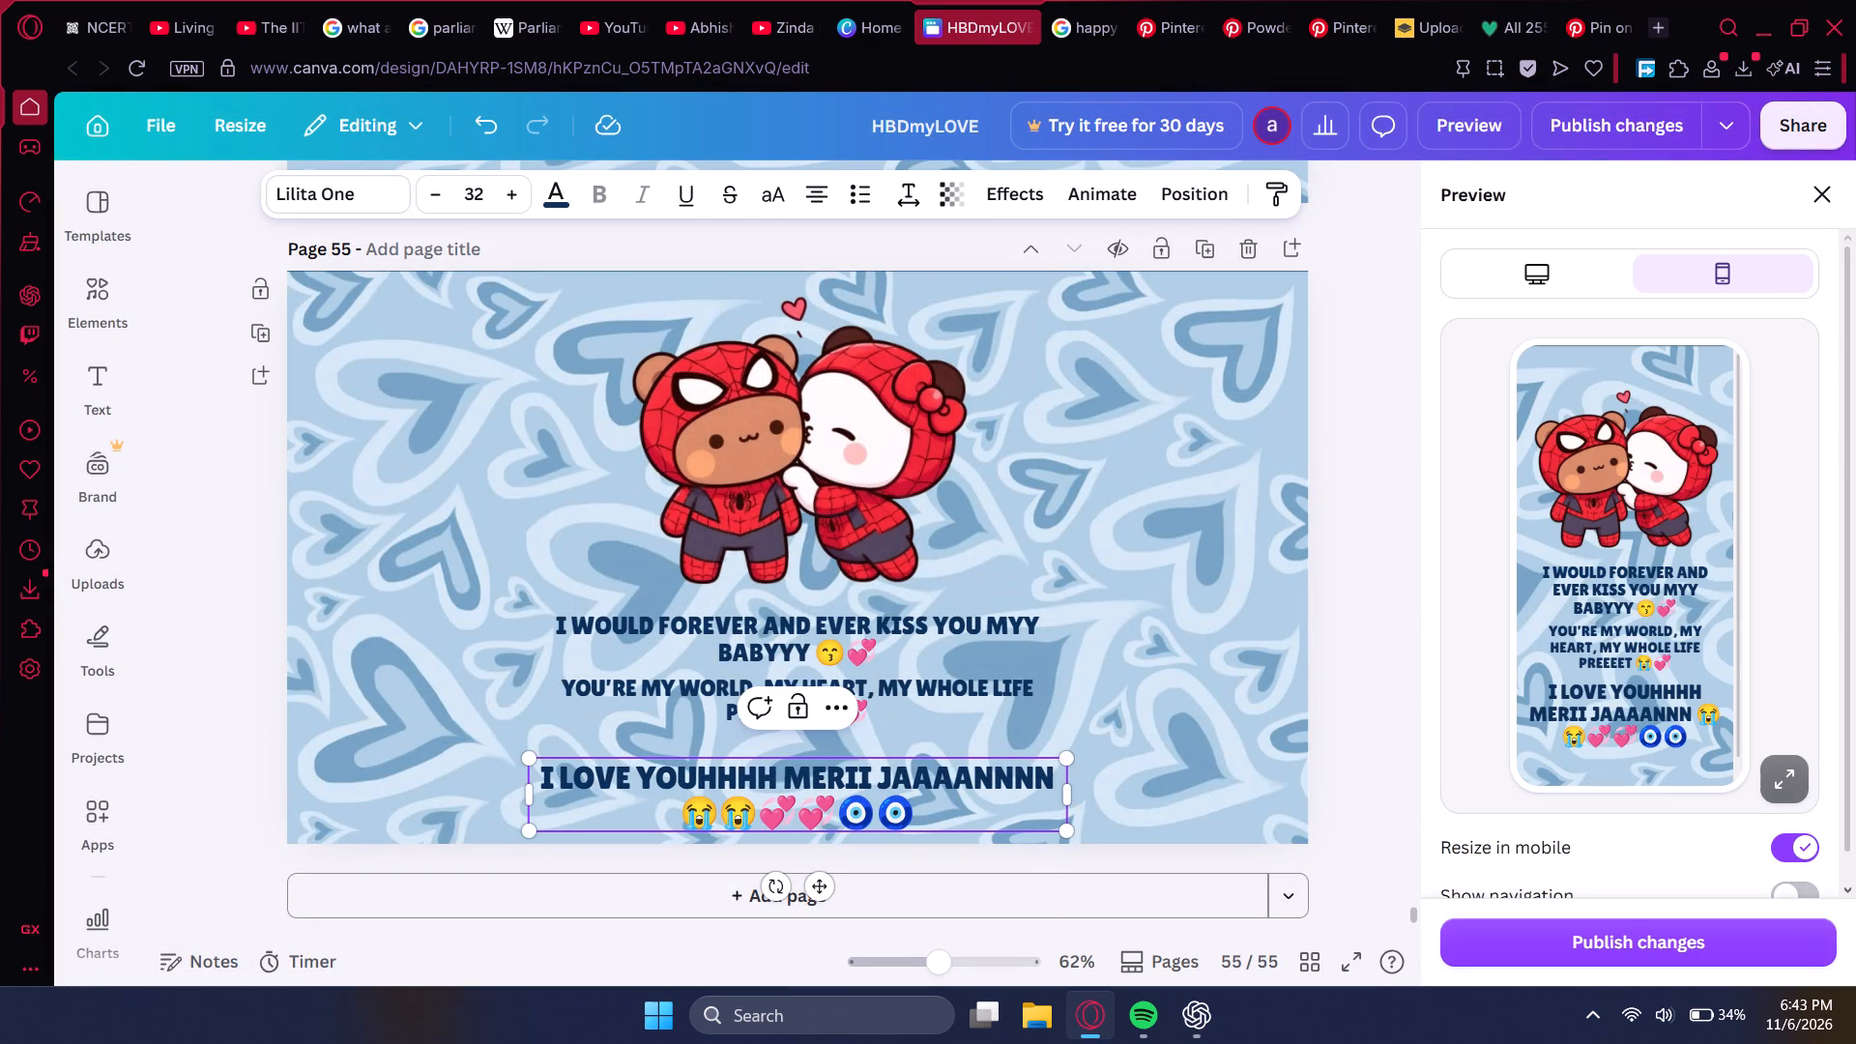
{"action": "left_click", "coordinate": [1777, 784]}
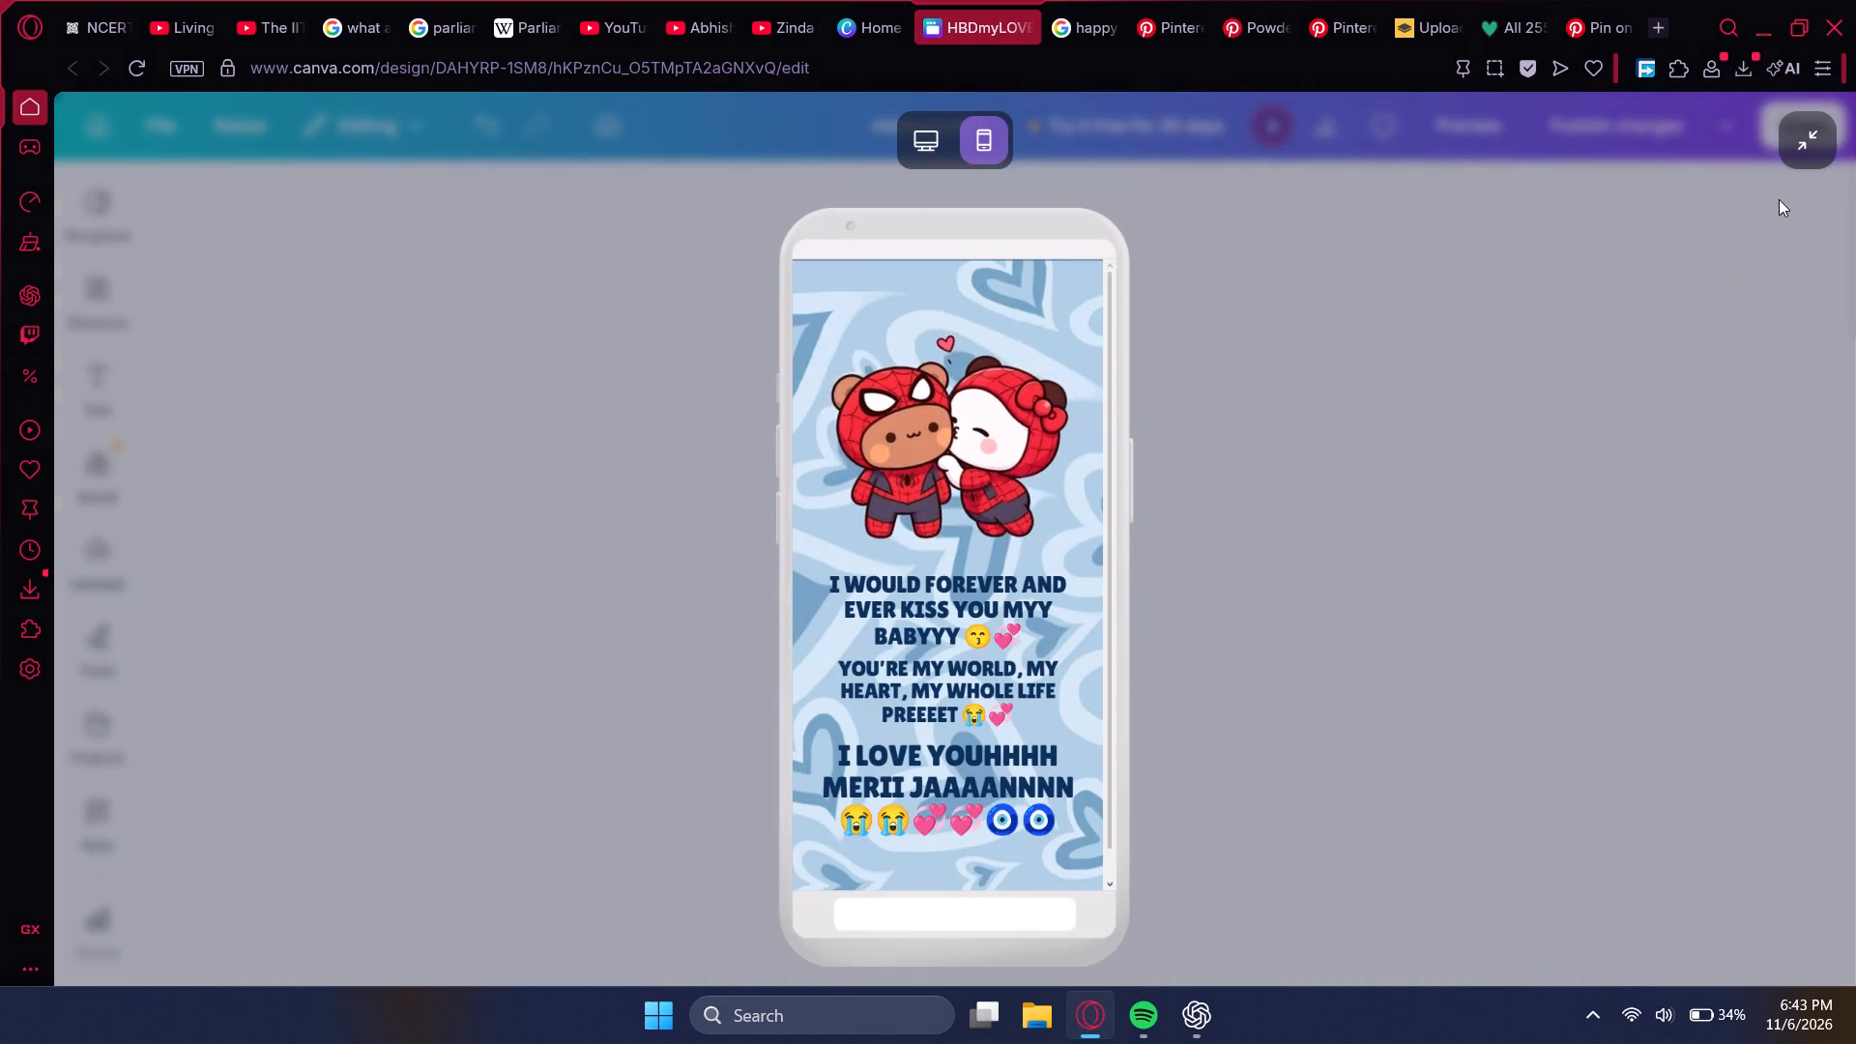
{"action": "left_click", "coordinate": [1796, 147]}
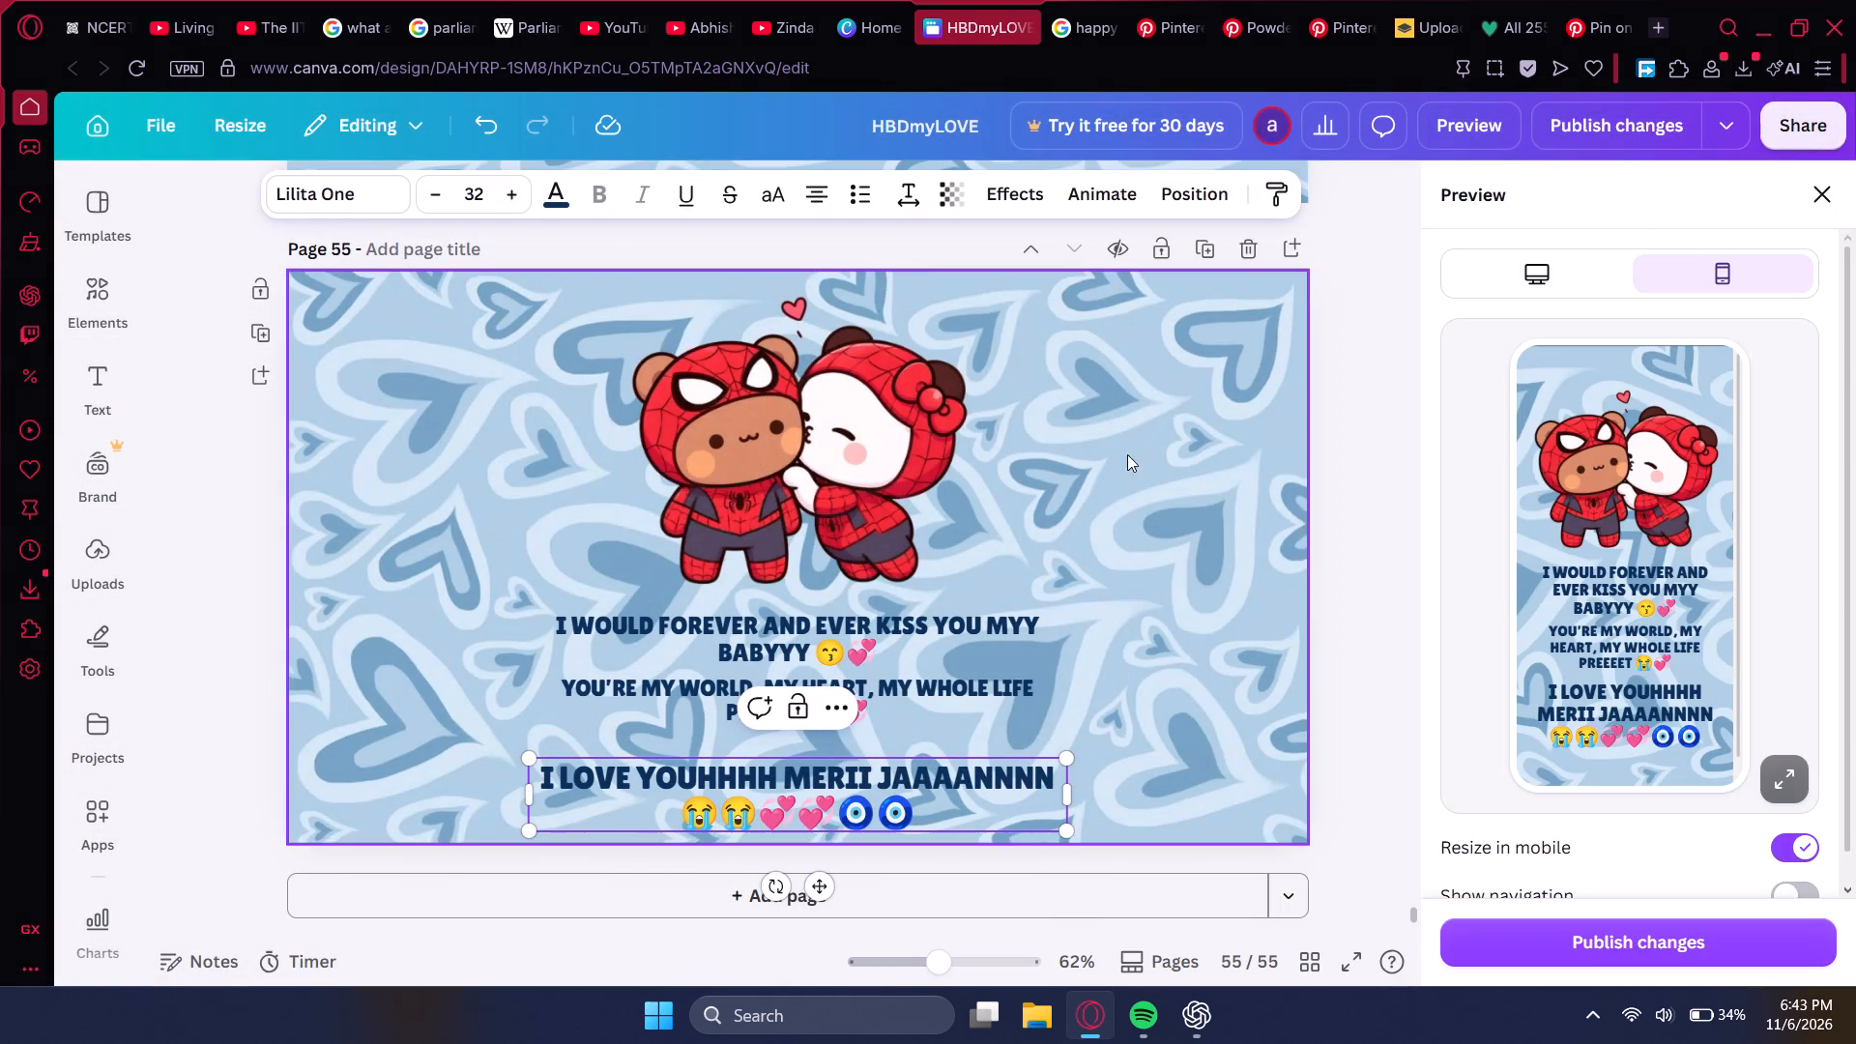
Apply the Ascend animation to all three love-message texts on page 55 and check it in the enlarged mobile preview.
{"action": "left_click", "coordinate": [859, 642]}
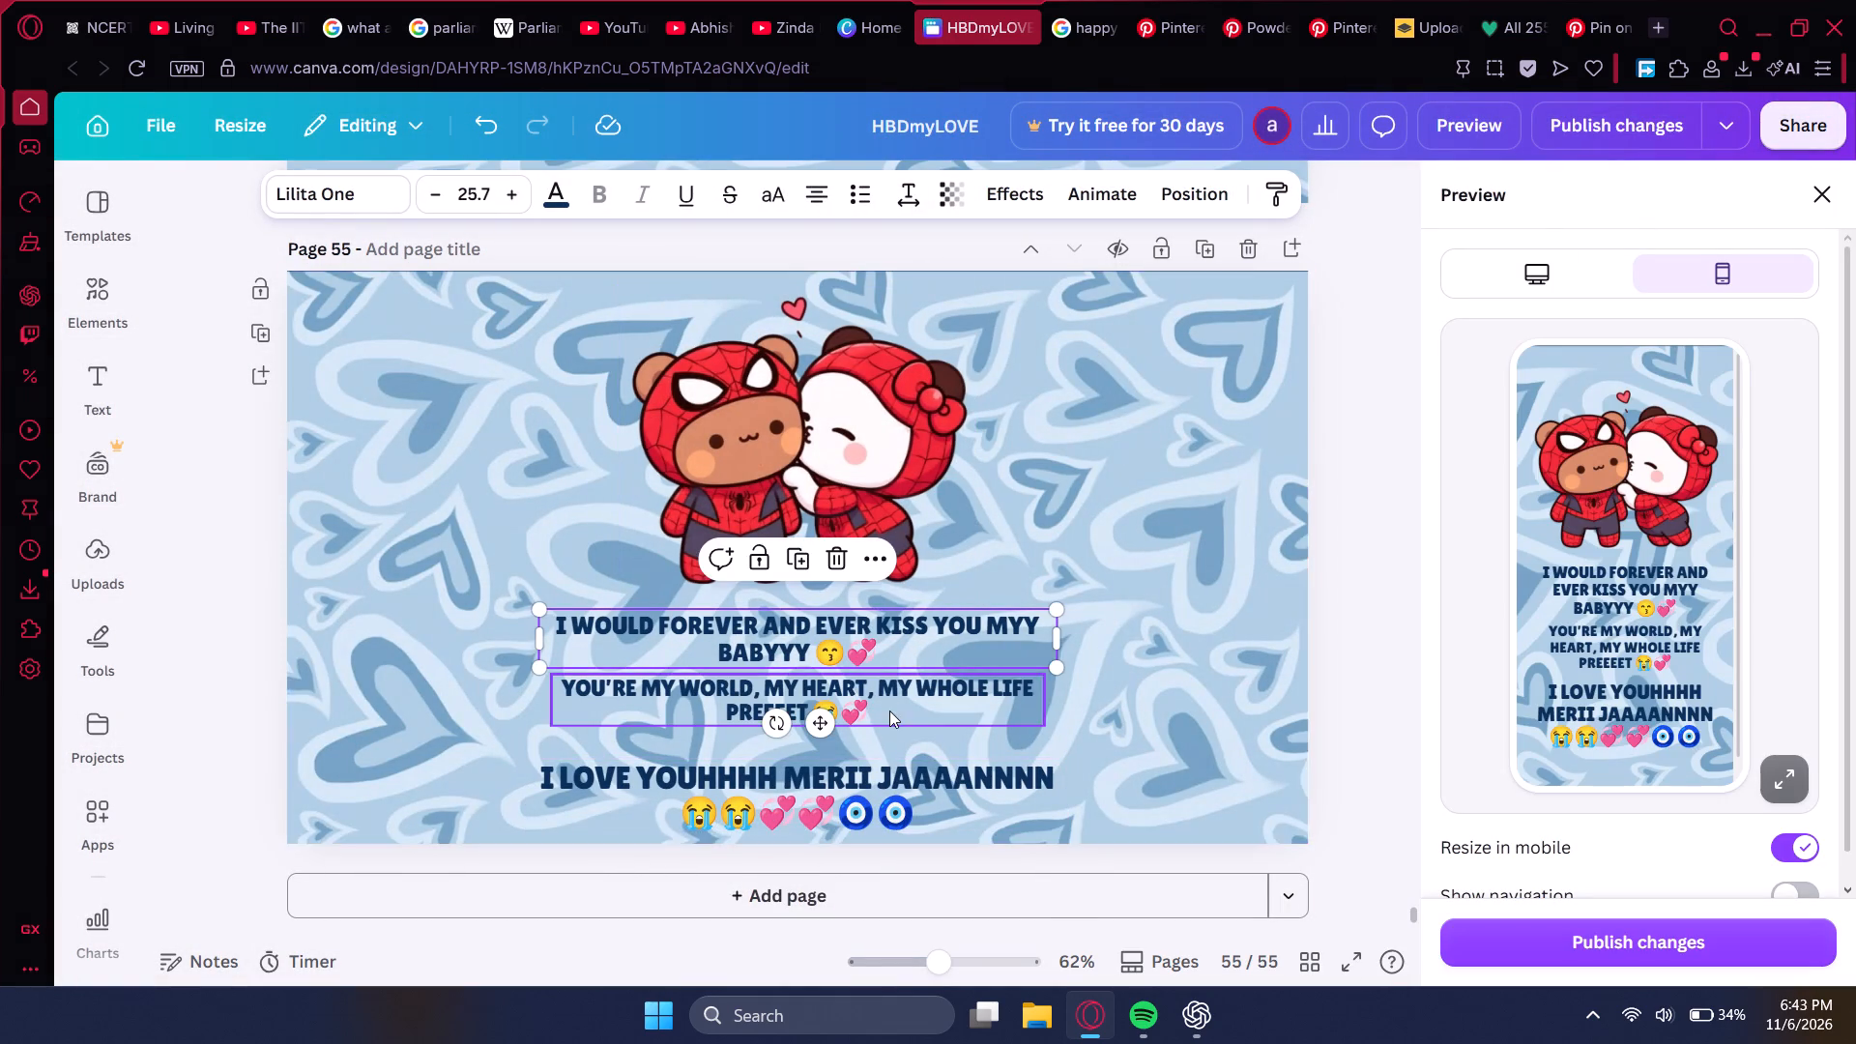
{"action": "left_click", "coordinate": [889, 710], "text": "shift"}
{"action": "left_click", "coordinate": [898, 772], "text": "shift"}
{"action": "left_click", "coordinate": [1117, 177]}
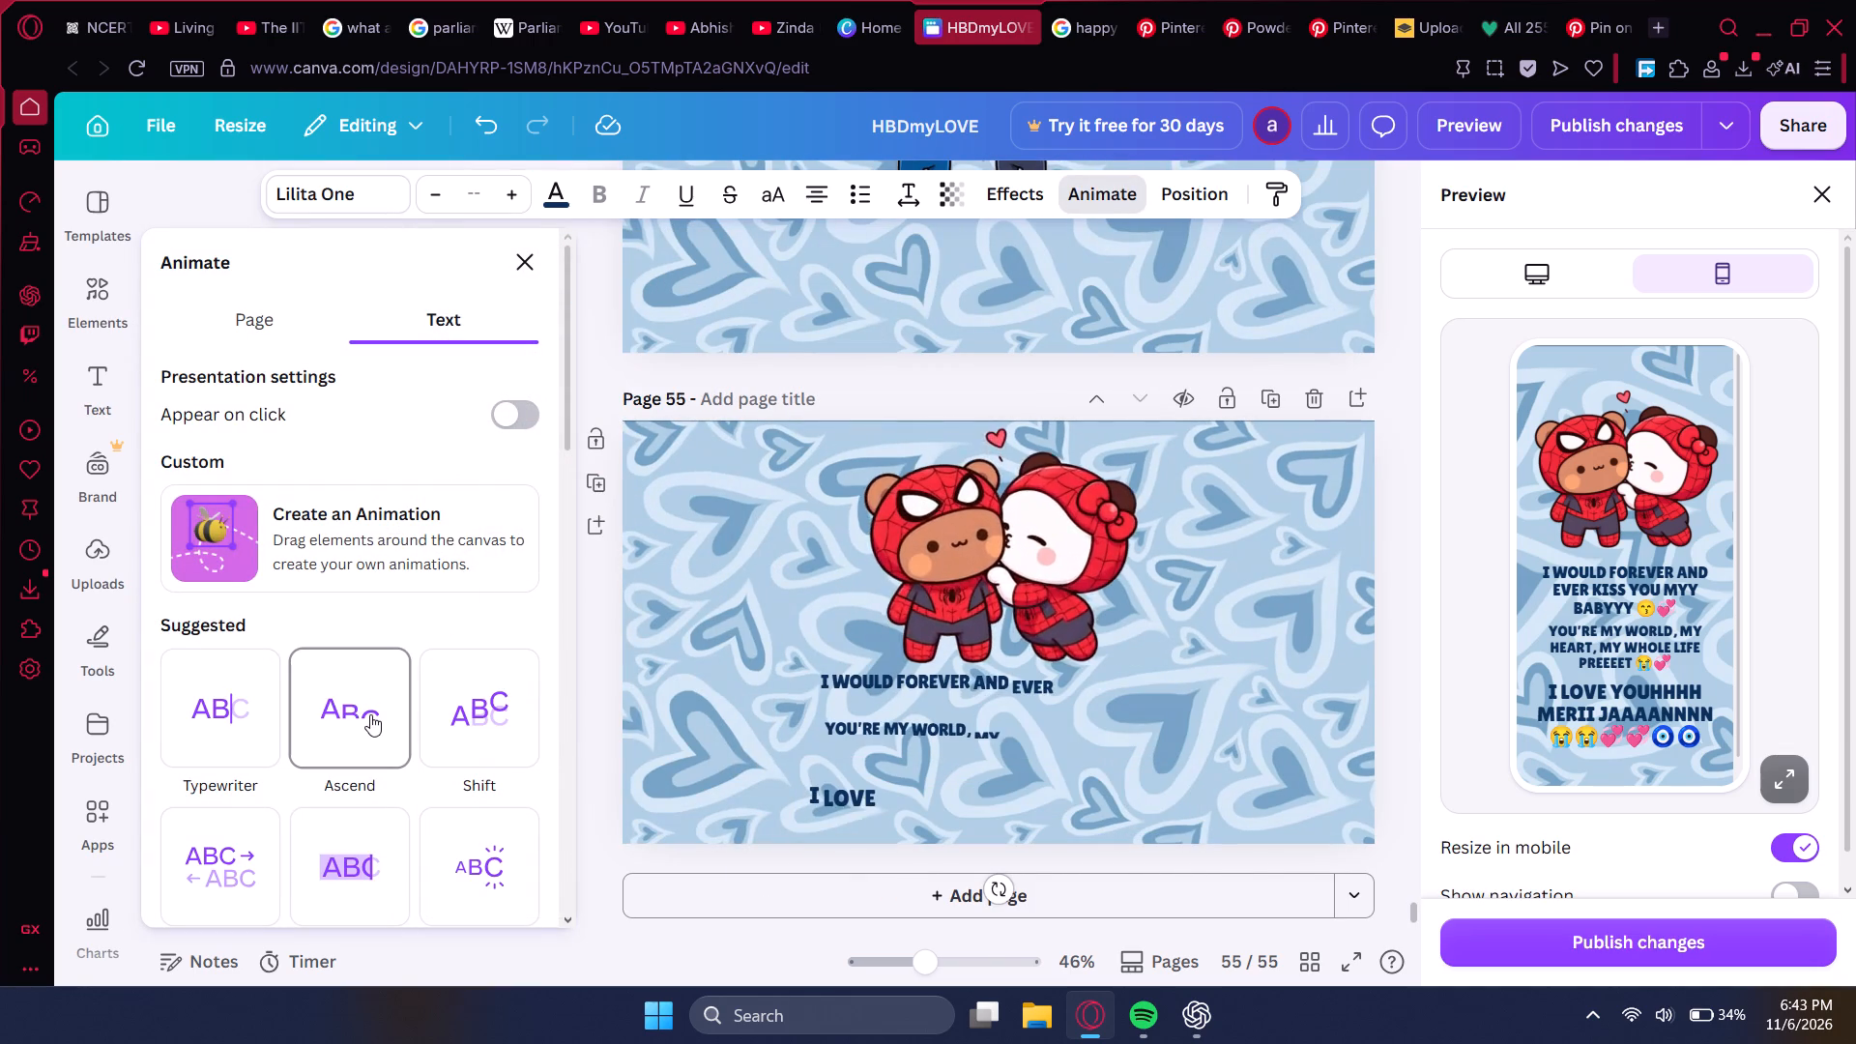
{"action": "left_click", "coordinate": [370, 714]}
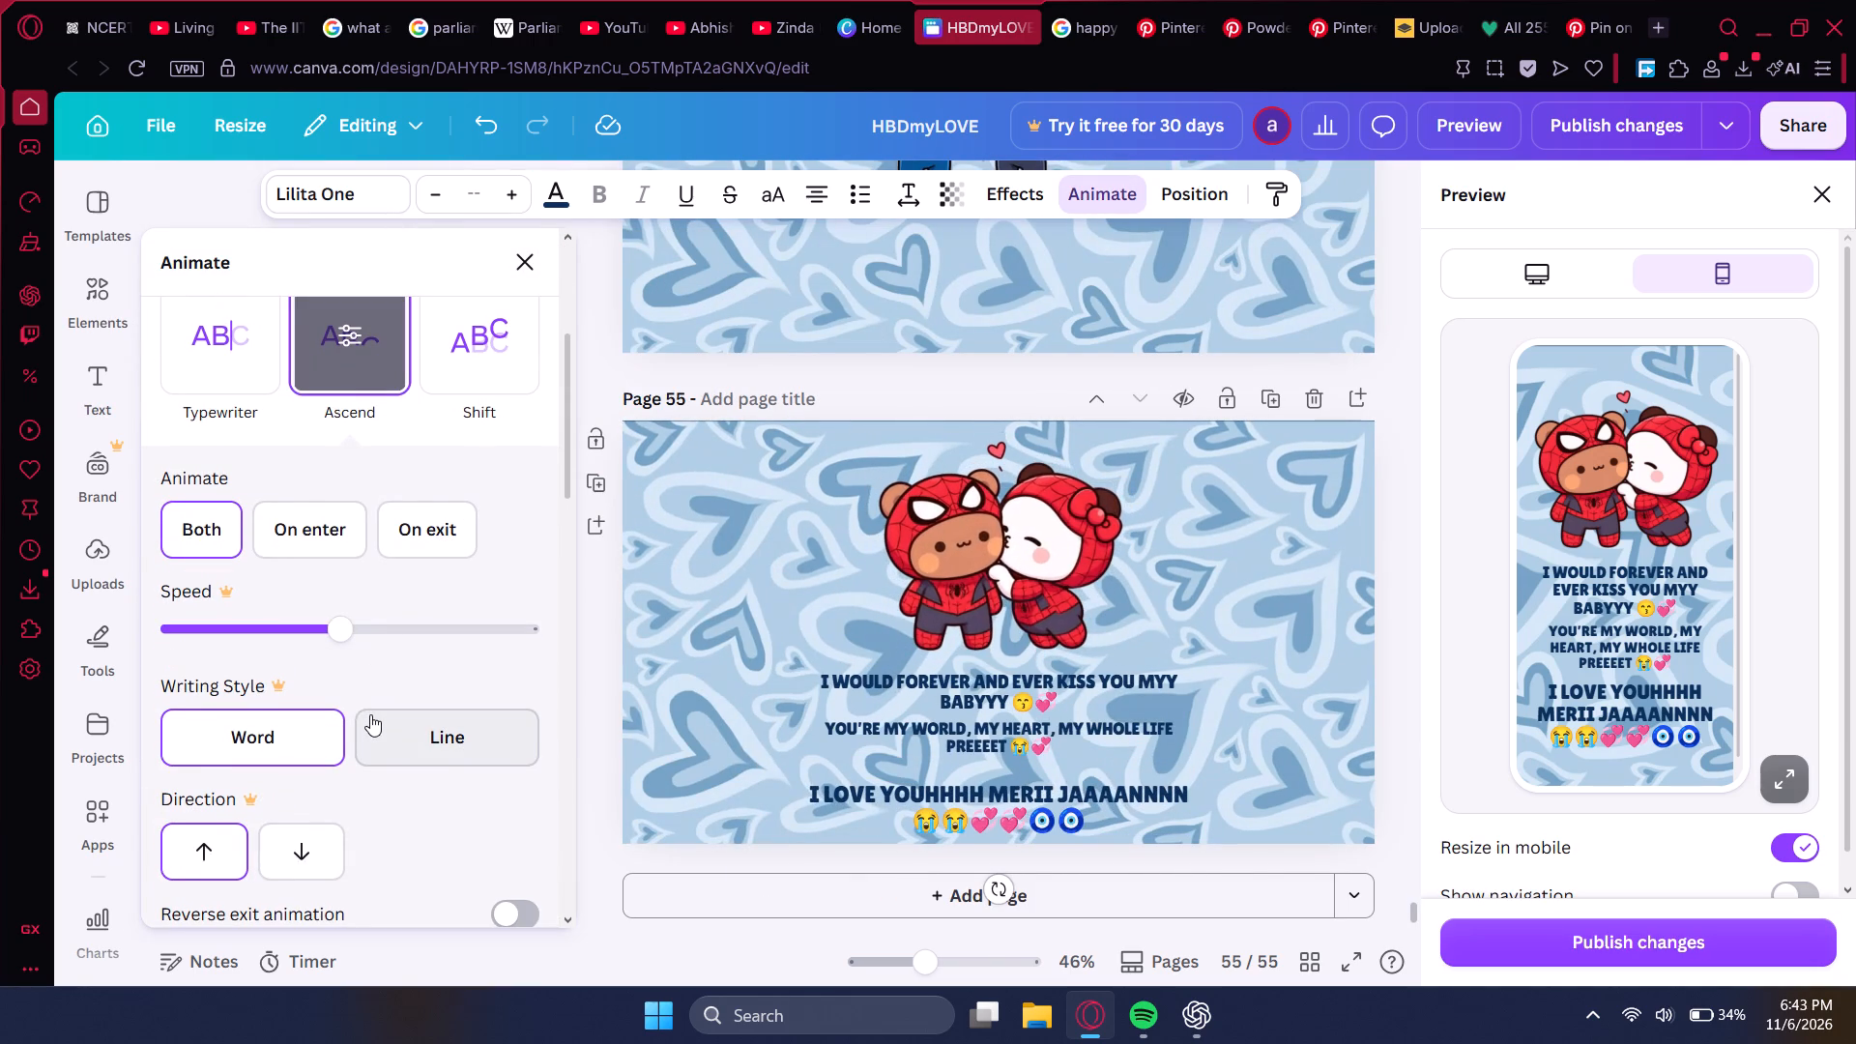
{"action": "scroll", "coordinate": [515, 769], "scroll_direction": "down", "scroll_amount": 1}
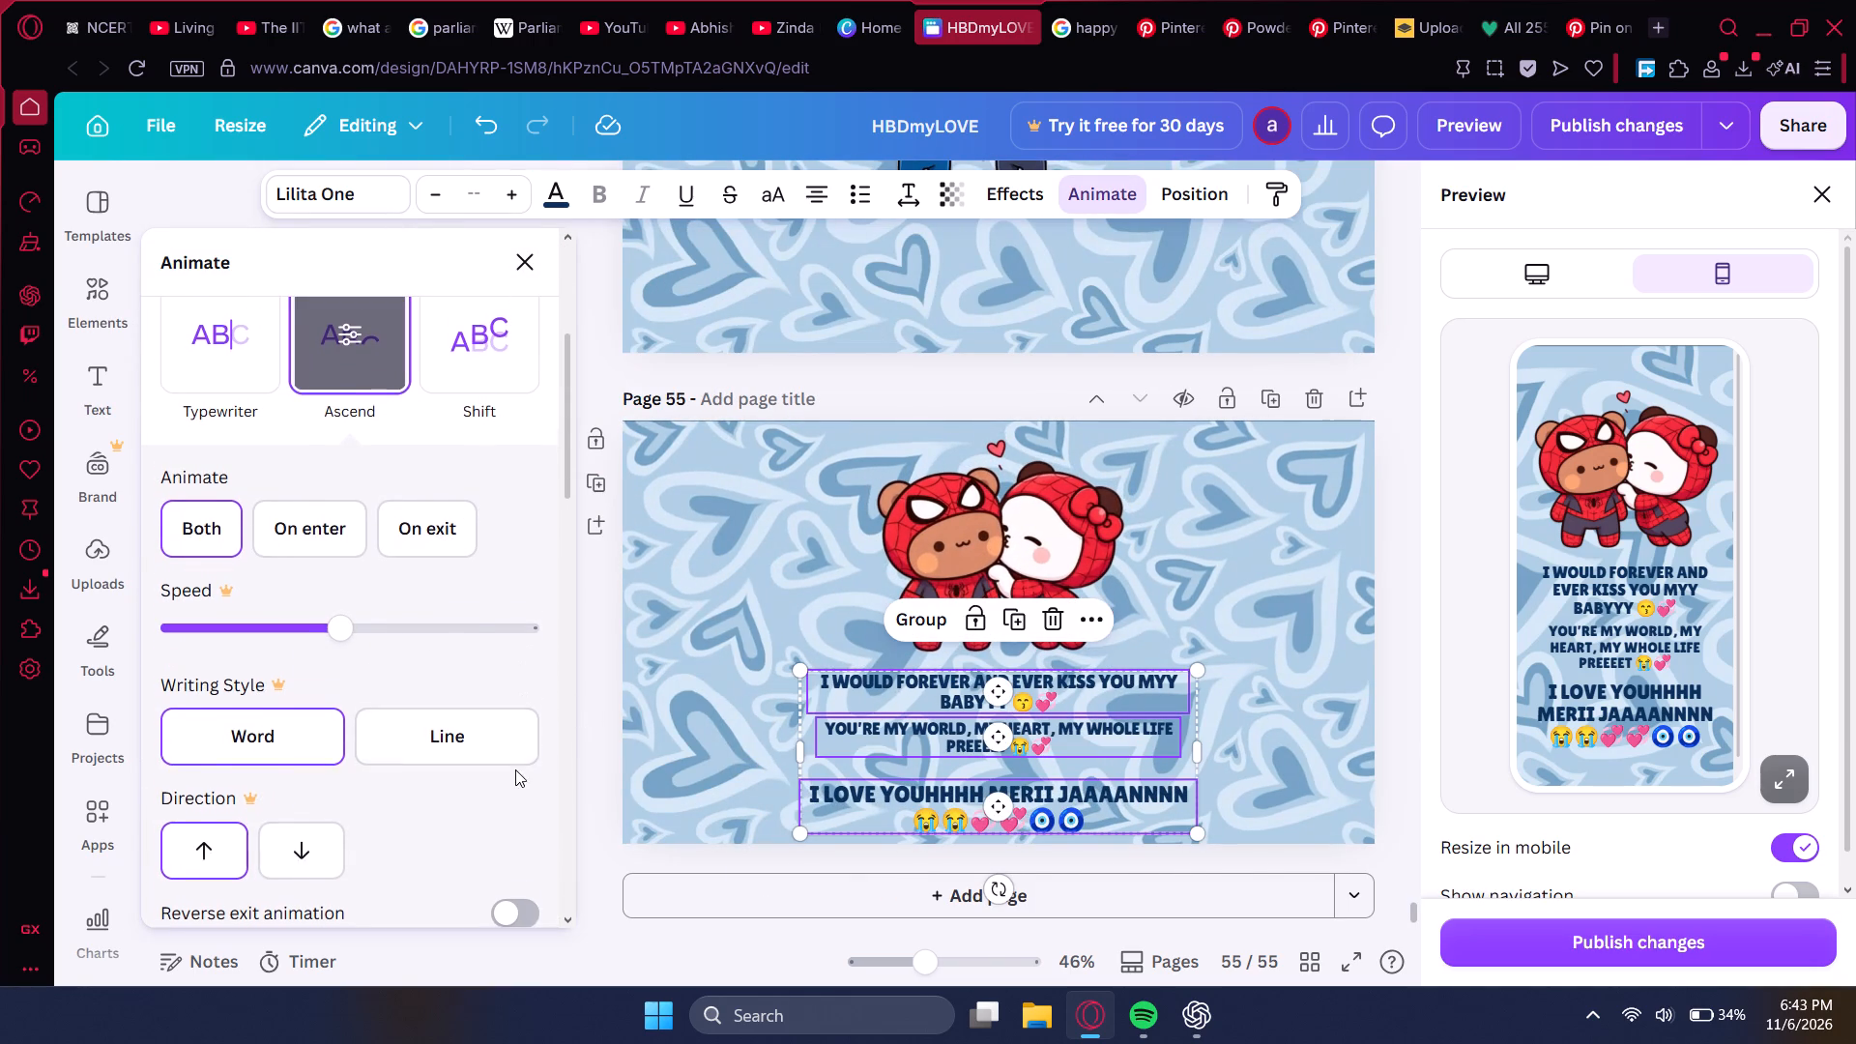
{"action": "scroll", "coordinate": [515, 769], "scroll_direction": "down", "scroll_amount": 1}
{"action": "left_click", "coordinate": [516, 668]}
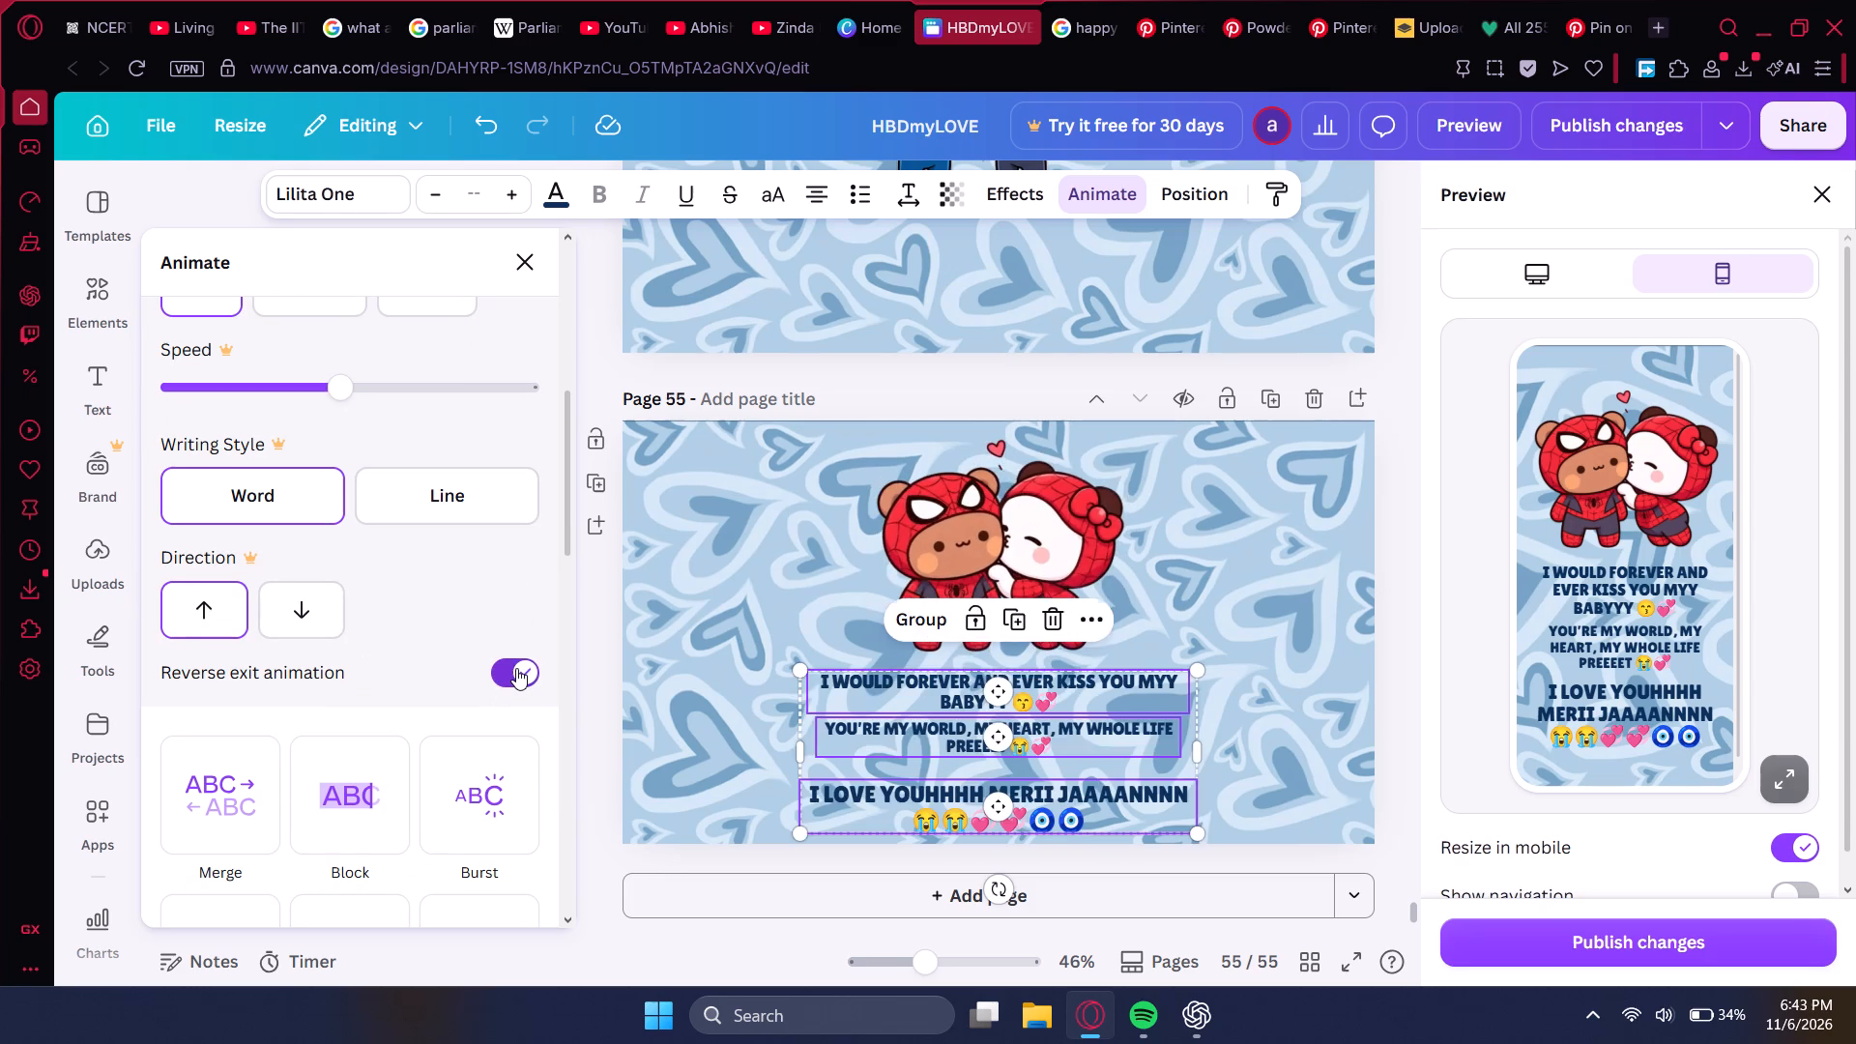
{"action": "left_click", "coordinate": [516, 668]}
{"action": "left_click", "coordinate": [602, 646]}
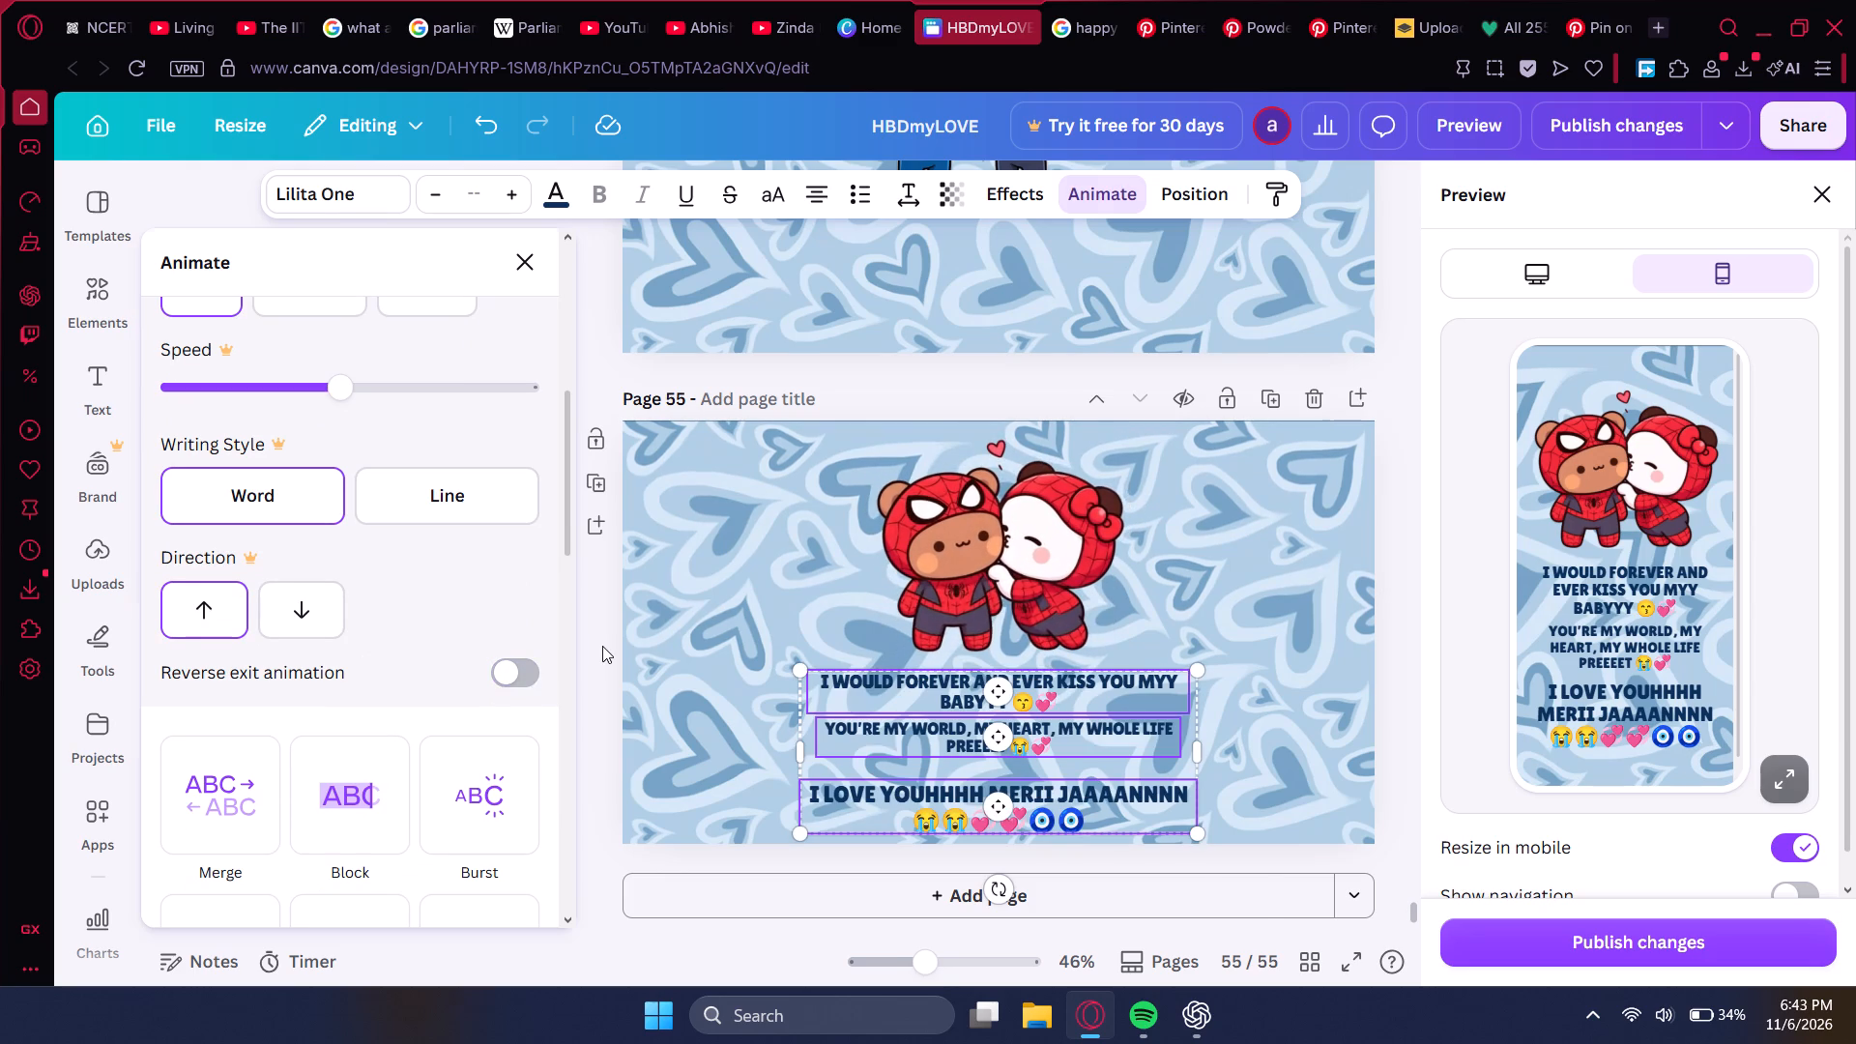
{"action": "left_click", "coordinate": [1795, 777]}
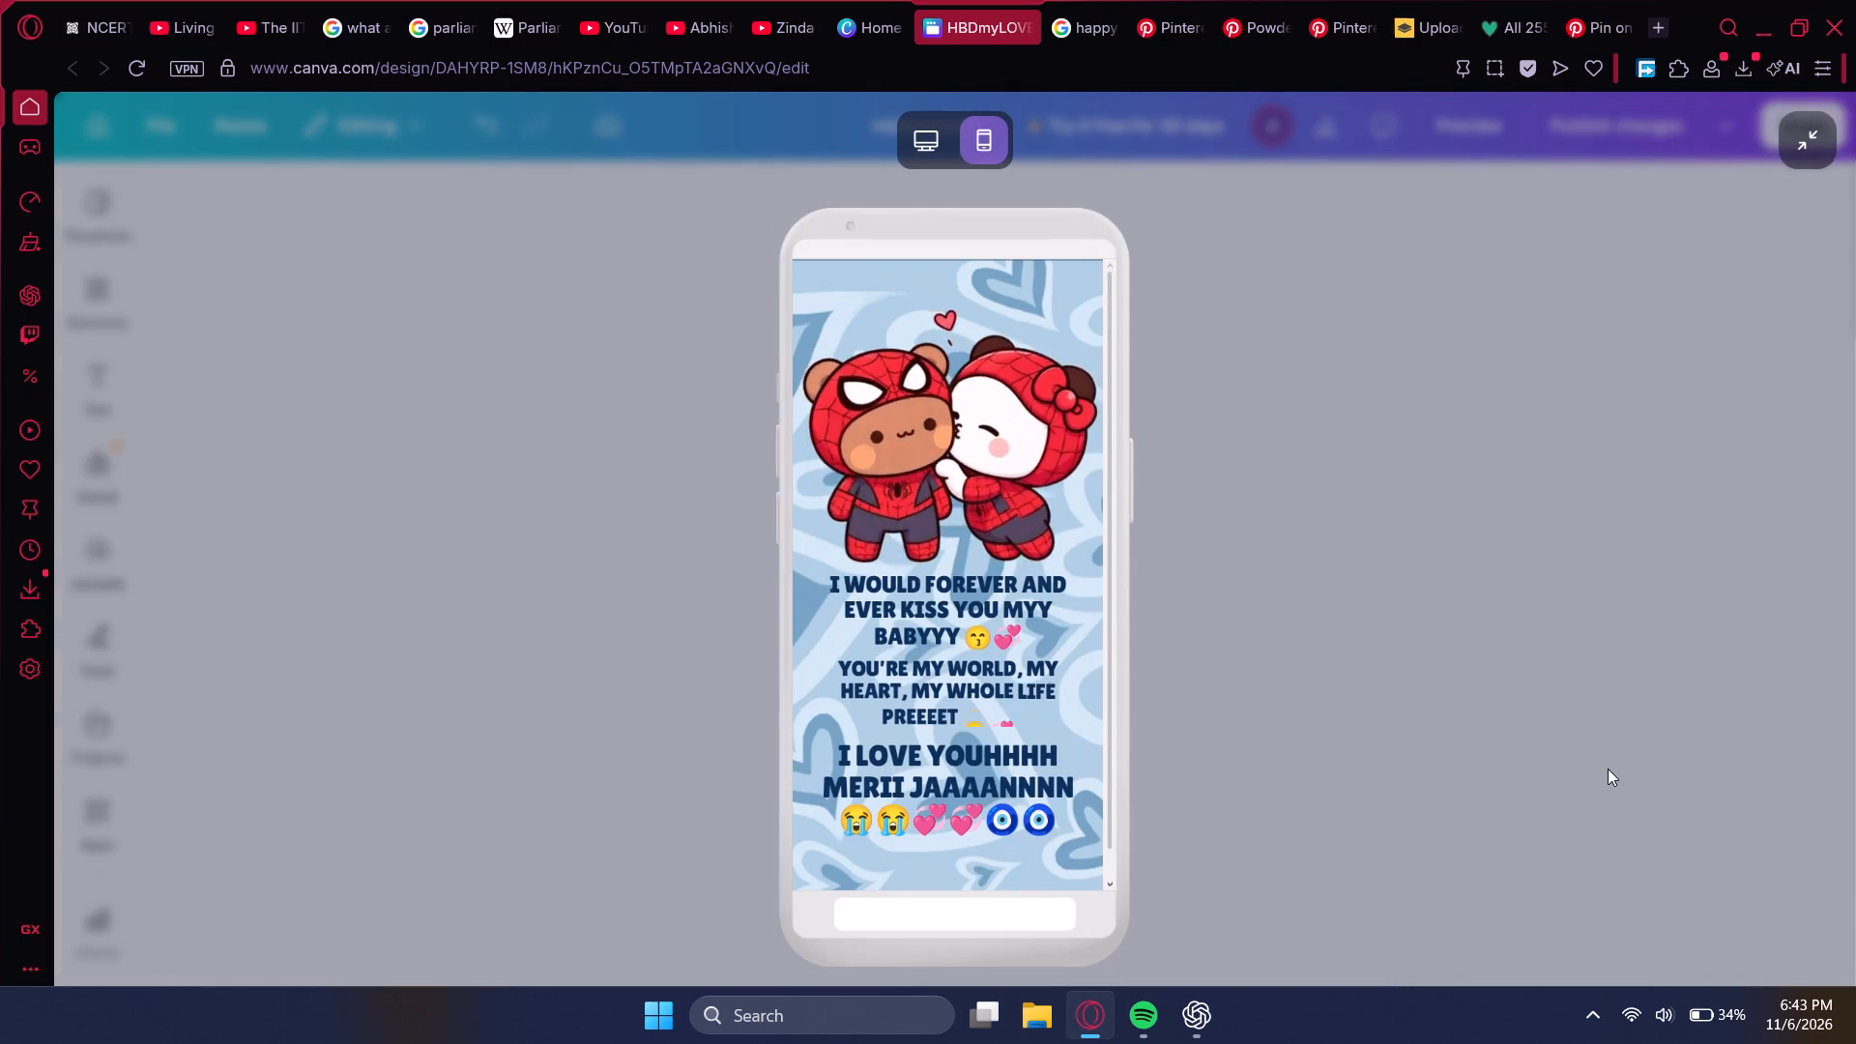
{"action": "left_click", "coordinate": [1590, 766]}
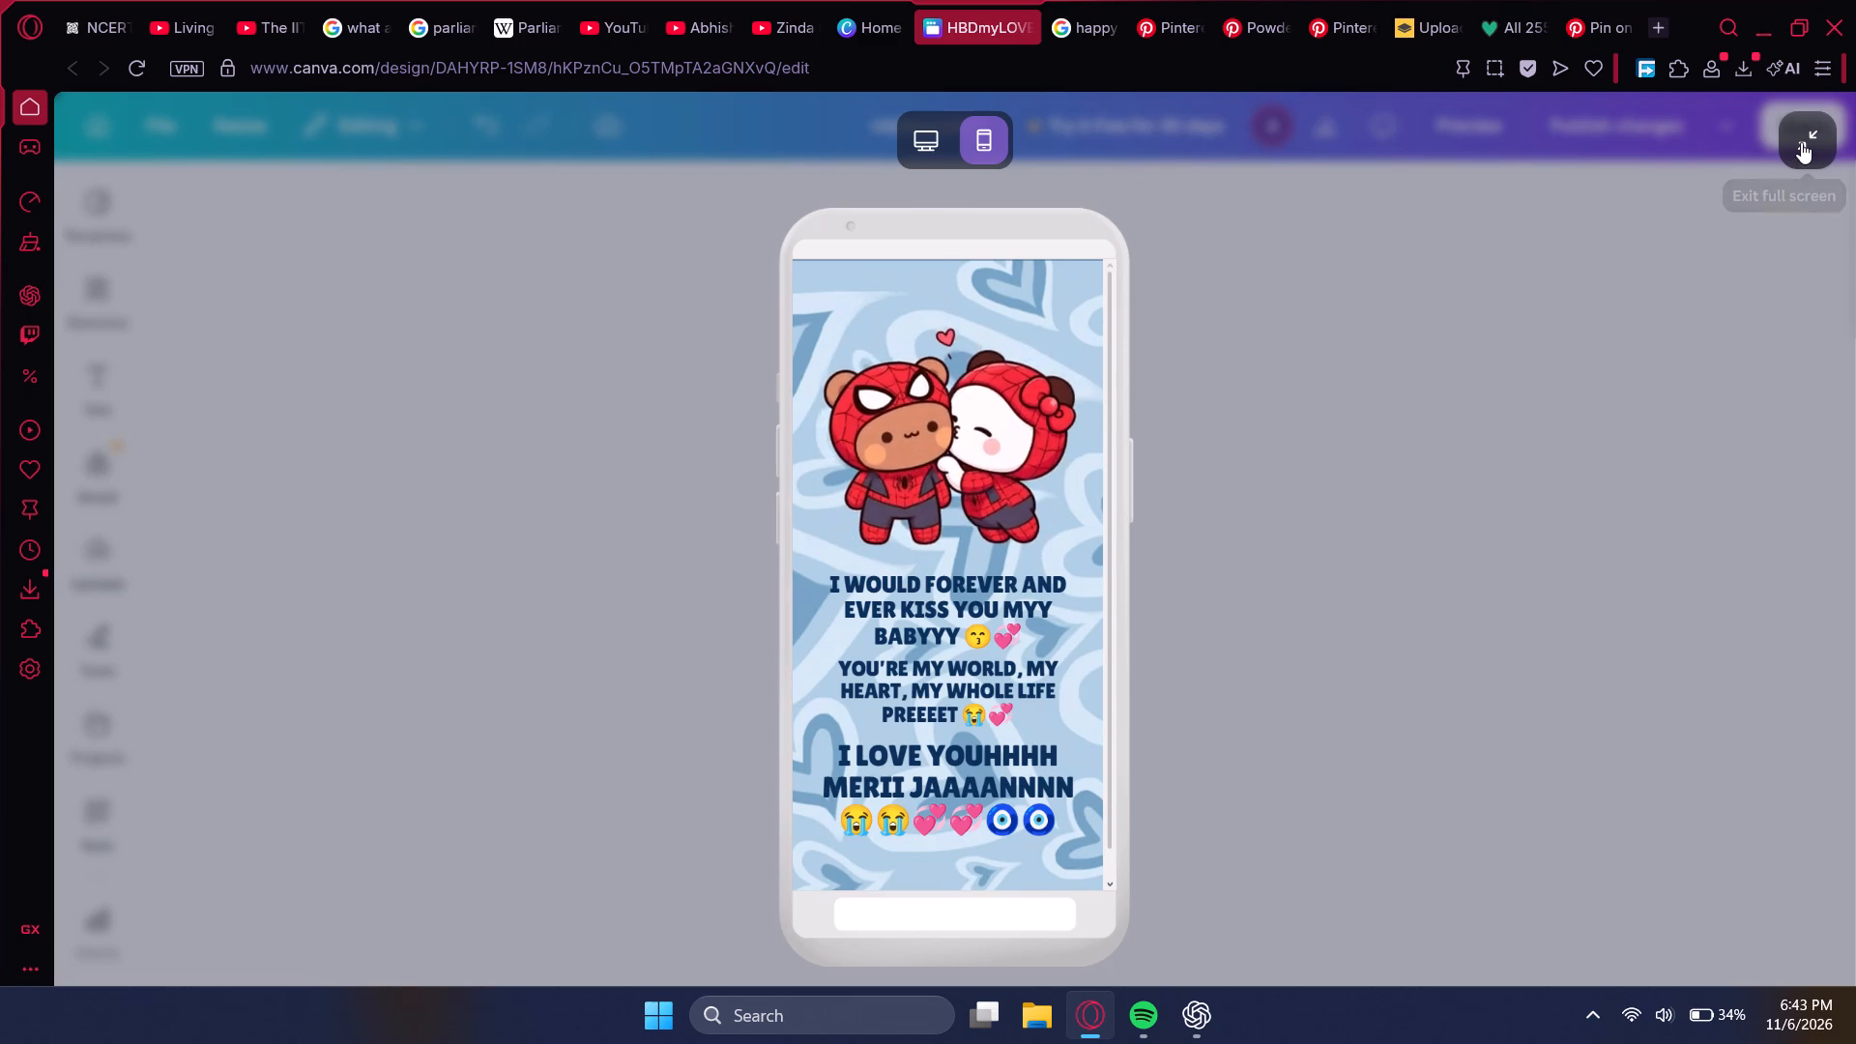
{"action": "left_click", "coordinate": [1801, 142]}
Delete page 54, which holds only the Spider-Man couple with the bouquet.
{"action": "scroll", "coordinate": [1504, 705], "scroll_direction": "up", "scroll_amount": 3}
{"action": "scroll", "coordinate": [1141, 490], "scroll_direction": "up", "scroll_amount": 5}
{"action": "scroll", "coordinate": [1066, 584], "scroll_direction": "up", "scroll_amount": 1}
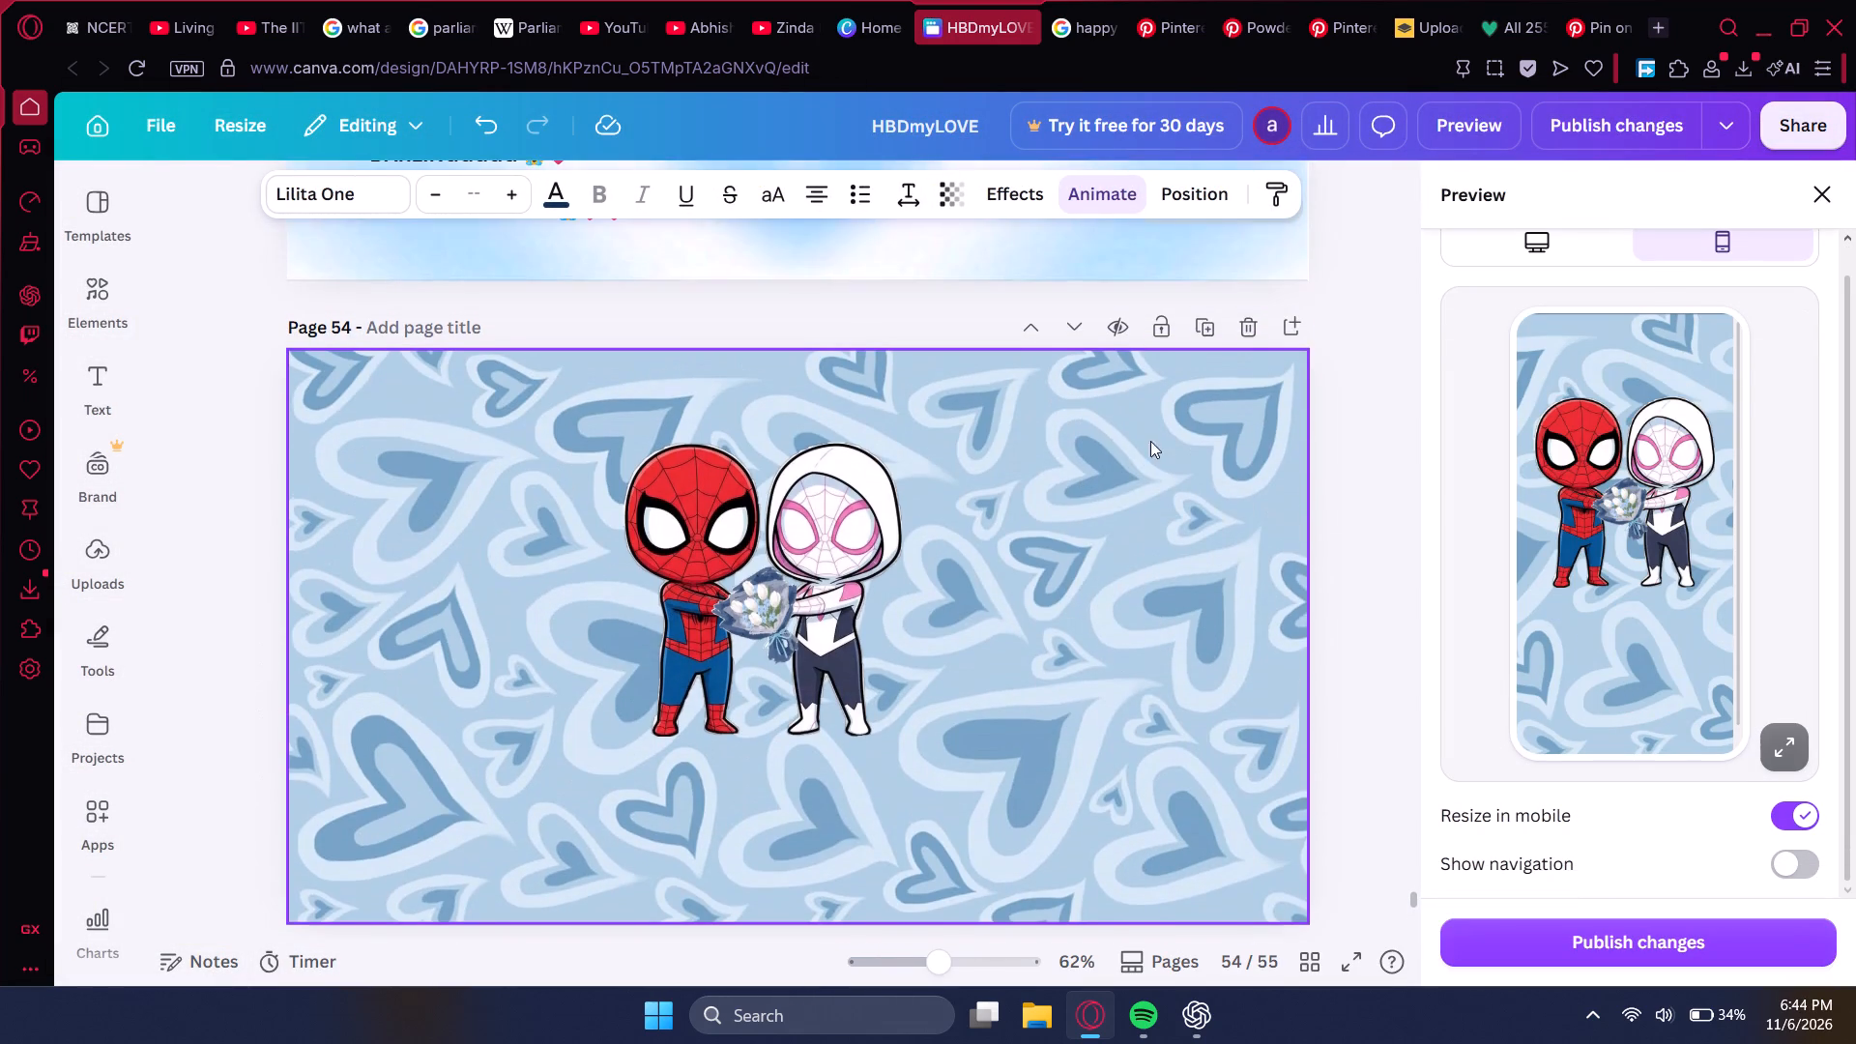
{"action": "left_click", "coordinate": [1242, 329]}
Link the "Last.. But Not The Least" button and its text on page 53 to page 54.
{"action": "scroll", "coordinate": [1097, 503], "scroll_direction": "up", "scroll_amount": 3}
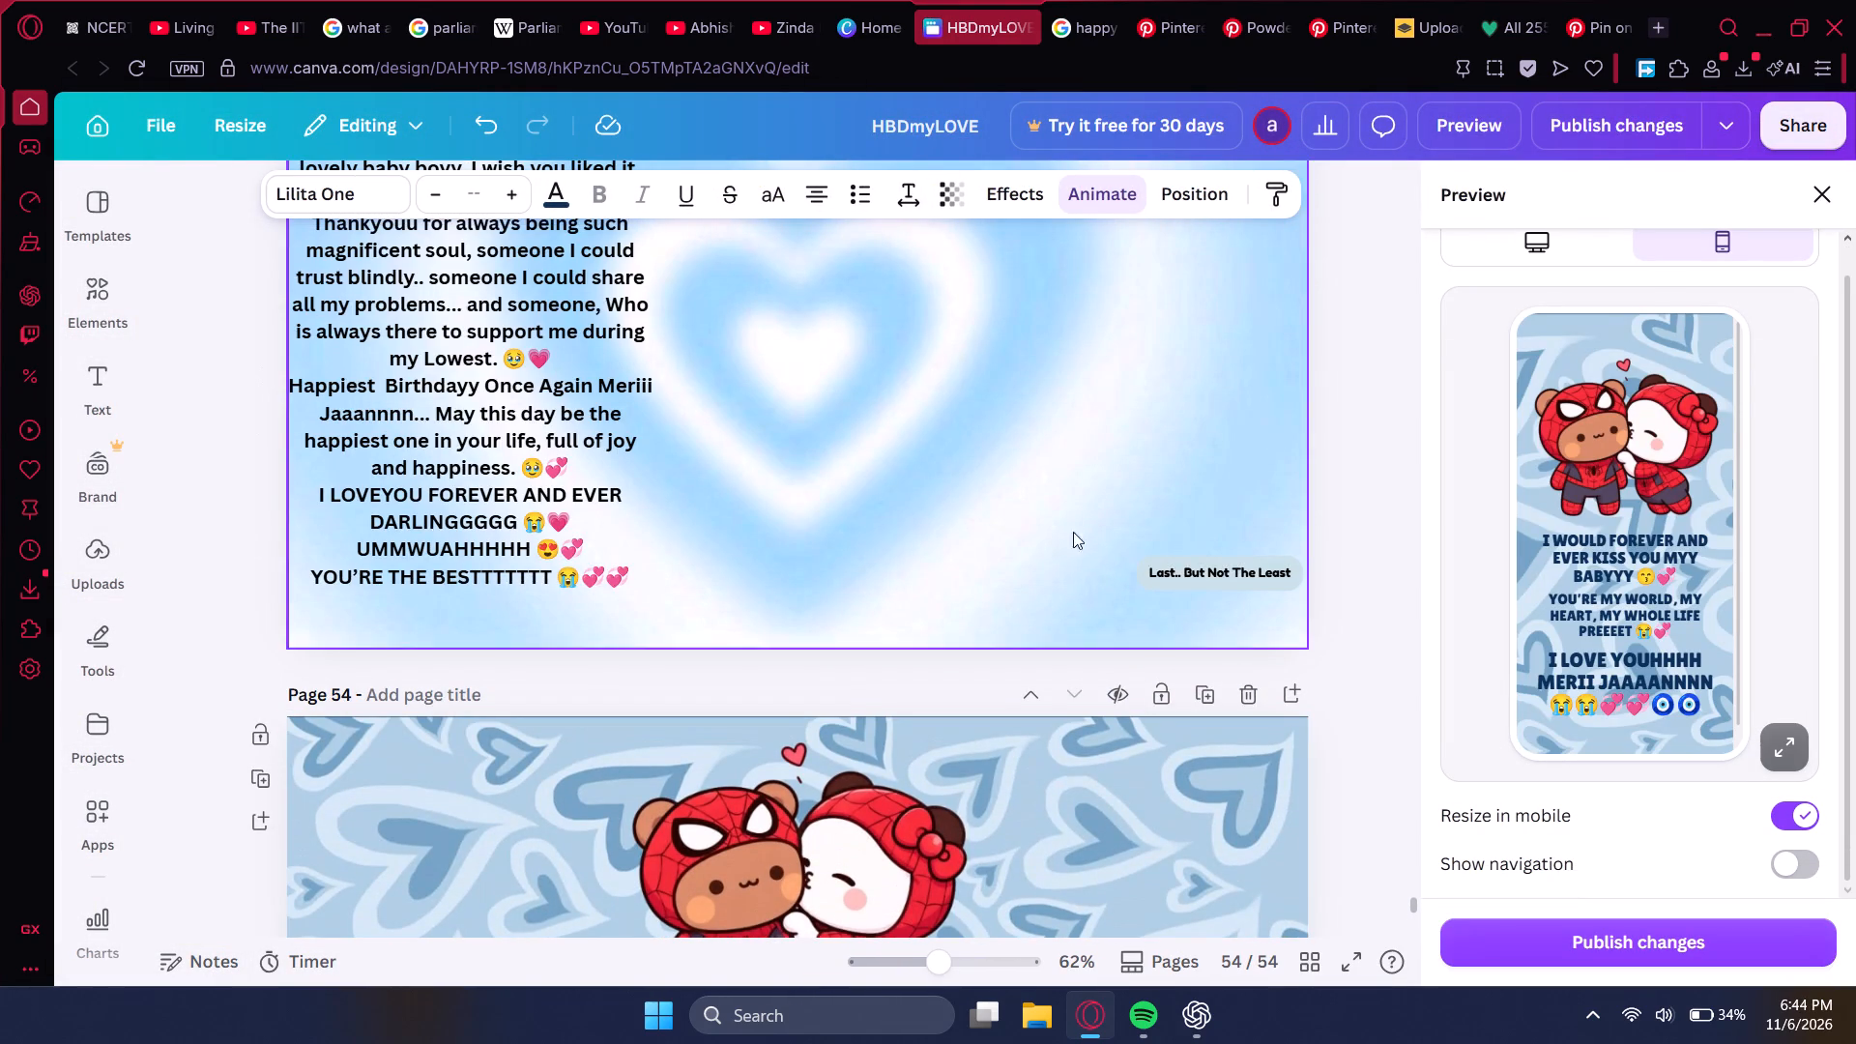
{"action": "left_click", "coordinate": [1196, 581]}
{"action": "left_click", "coordinate": [1207, 581]}
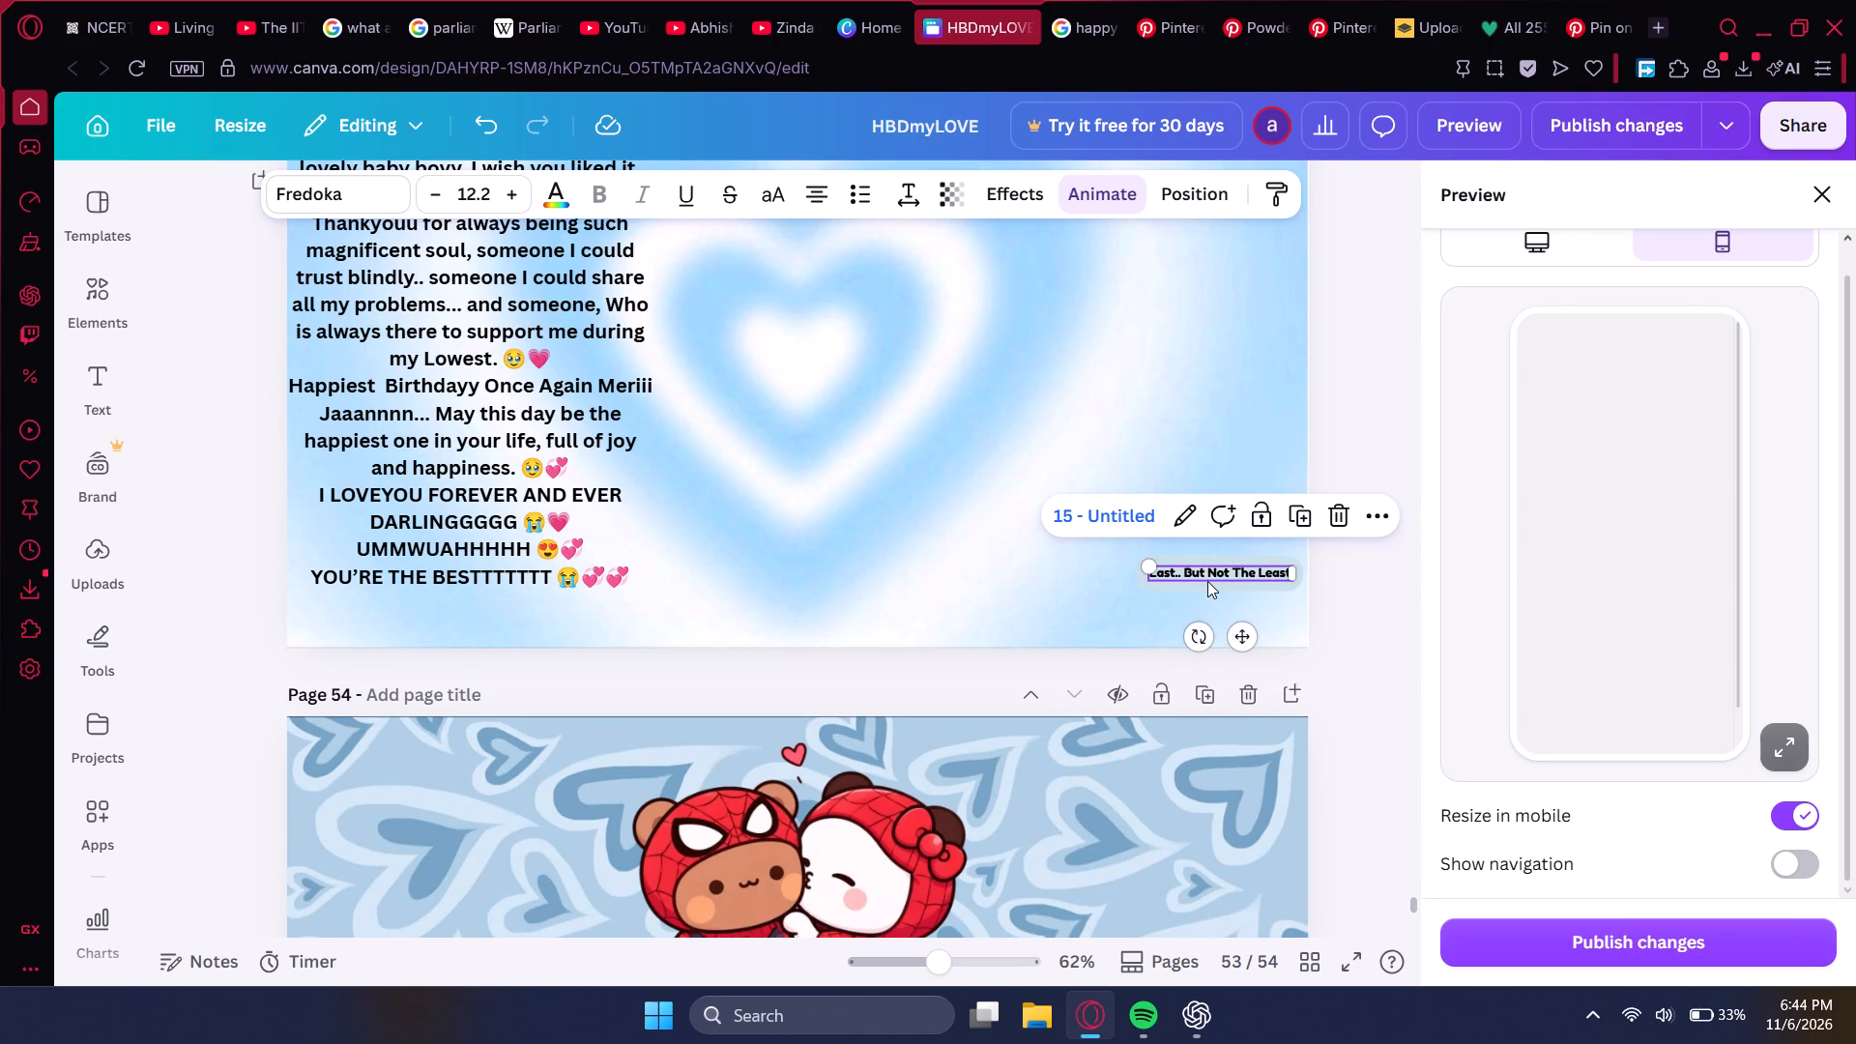
{"action": "left_click", "coordinate": [1348, 644]}
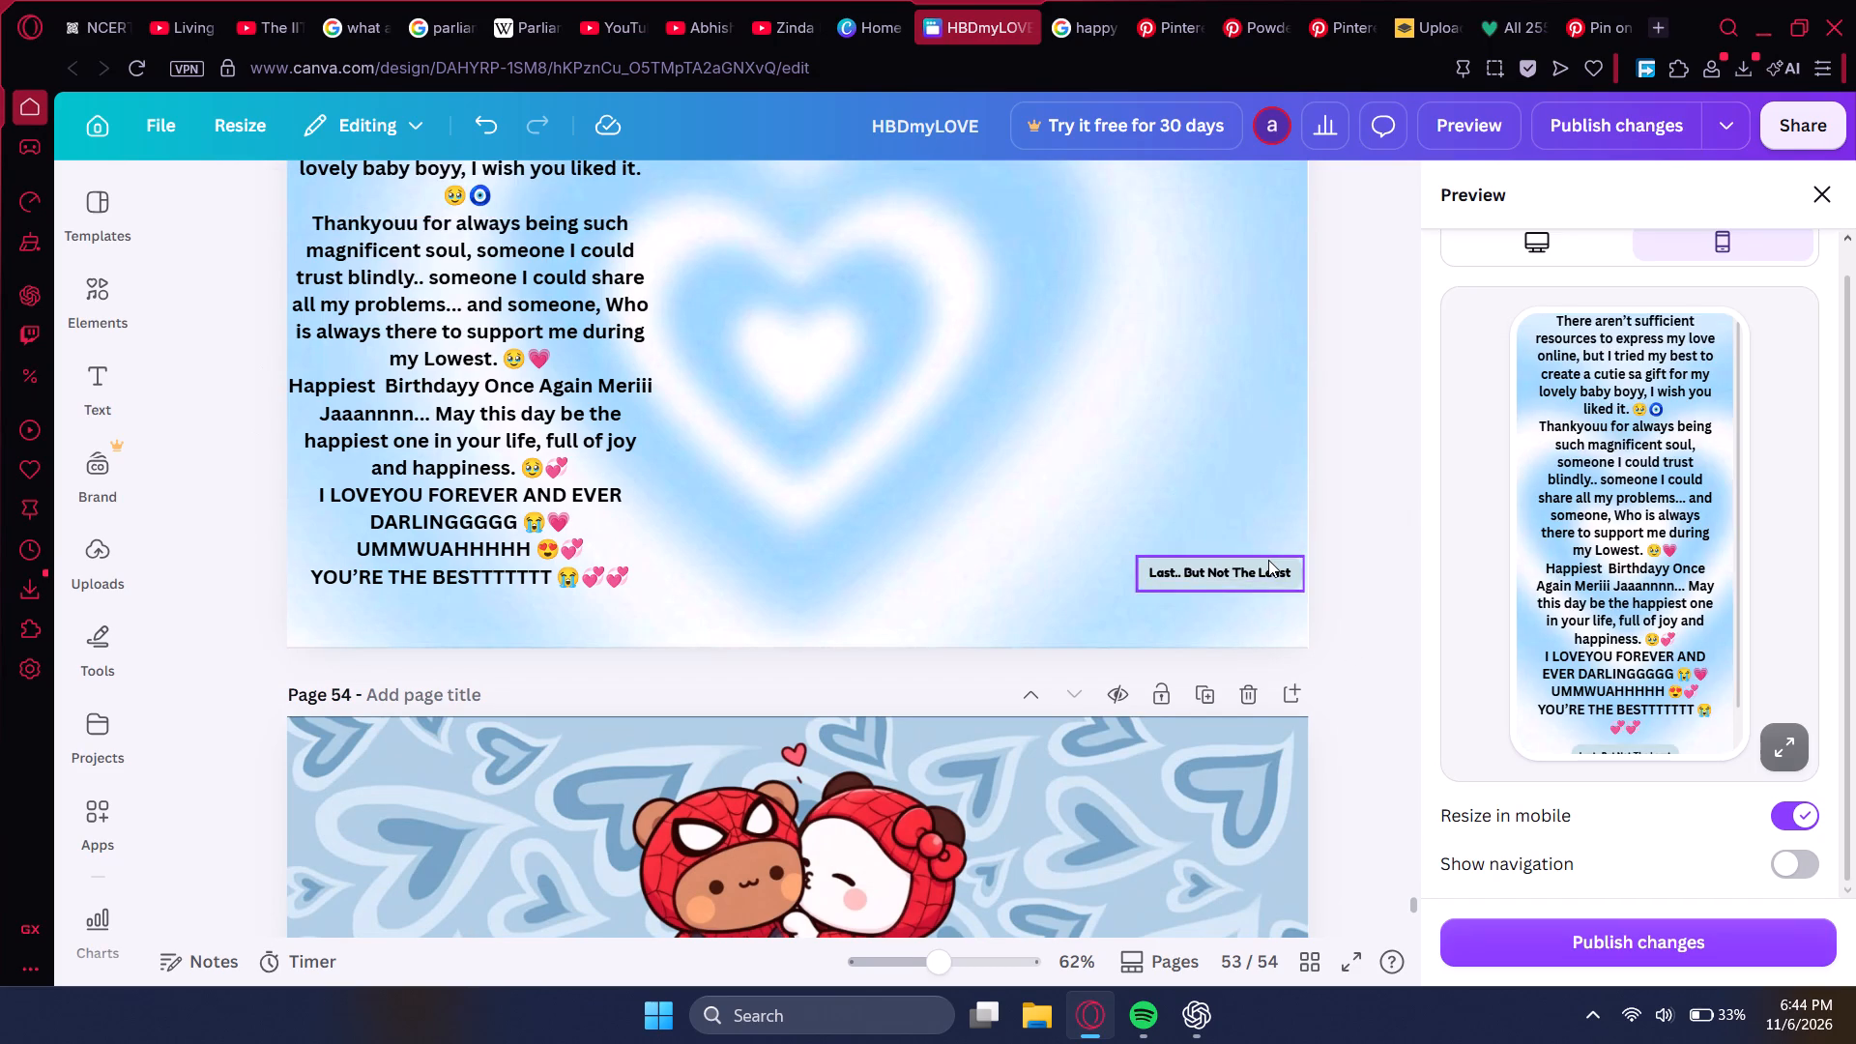
{"action": "left_click", "coordinate": [1268, 560]}
{"action": "left_click", "coordinate": [1287, 509]}
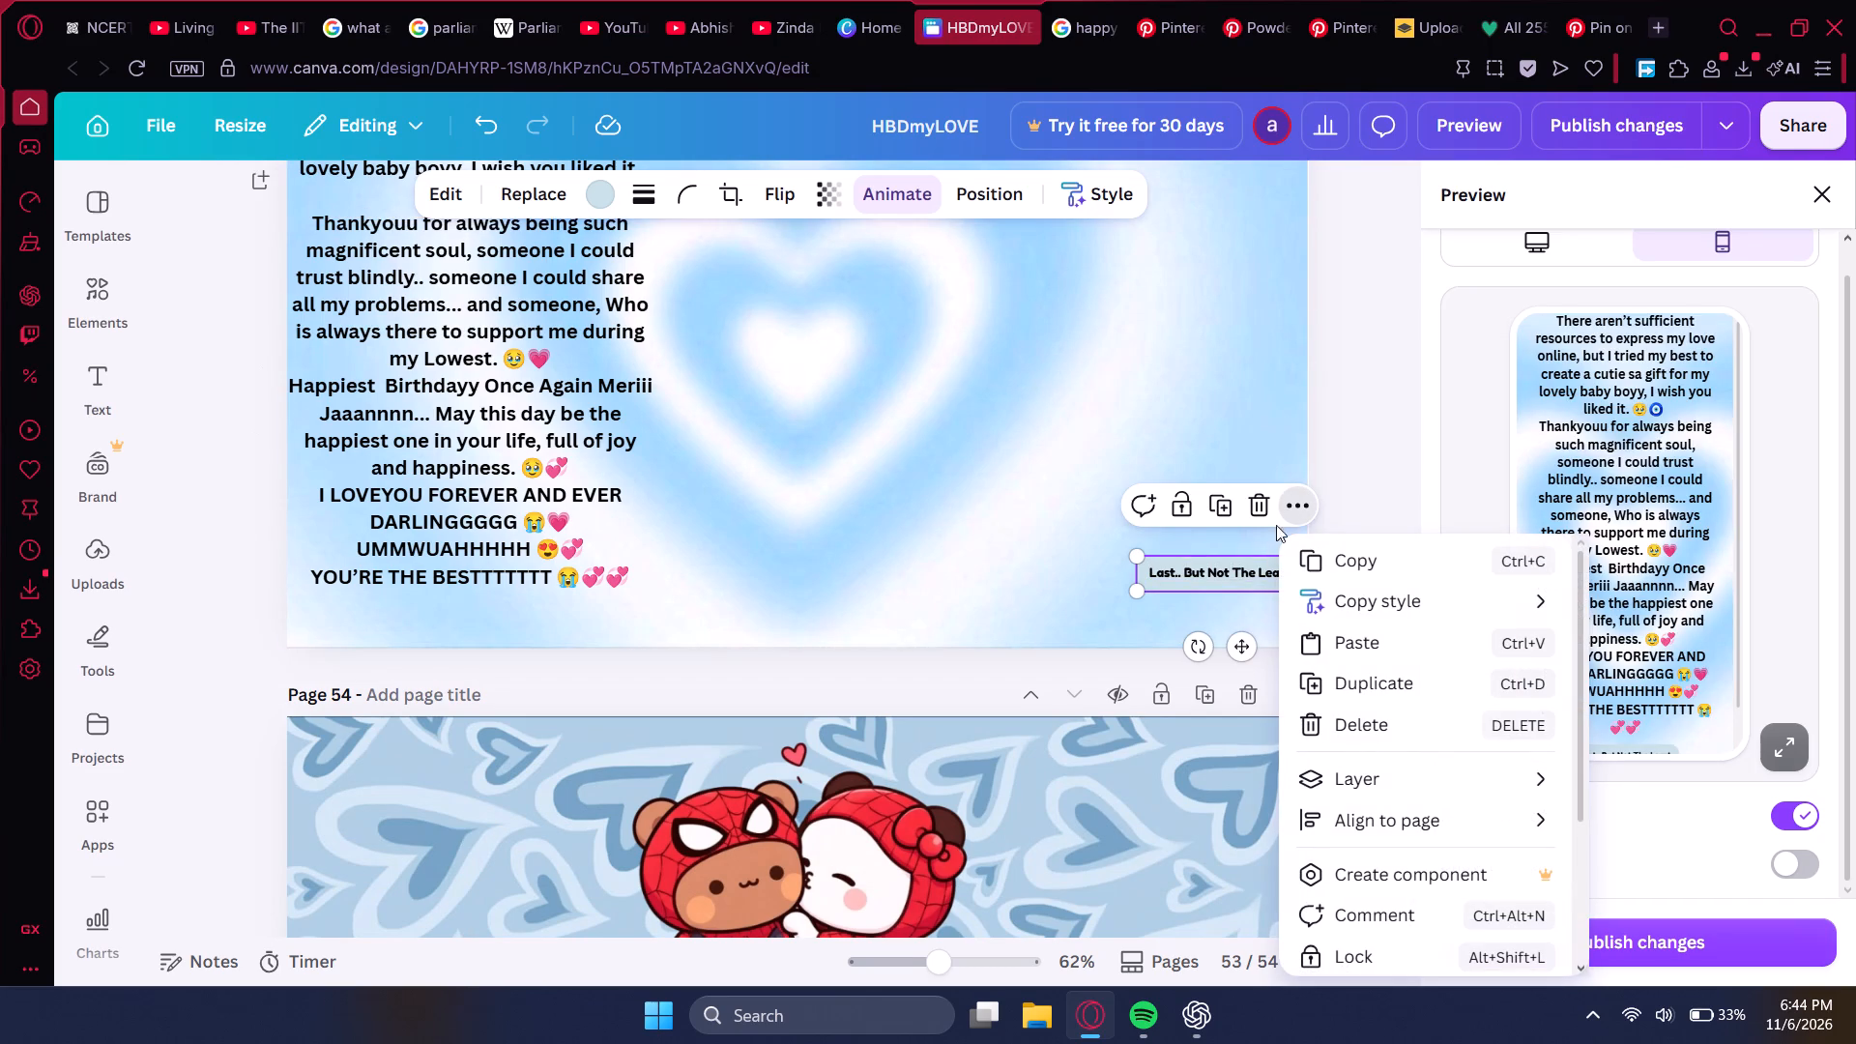
{"action": "left_click", "coordinate": [1226, 568], "text": "shift"}
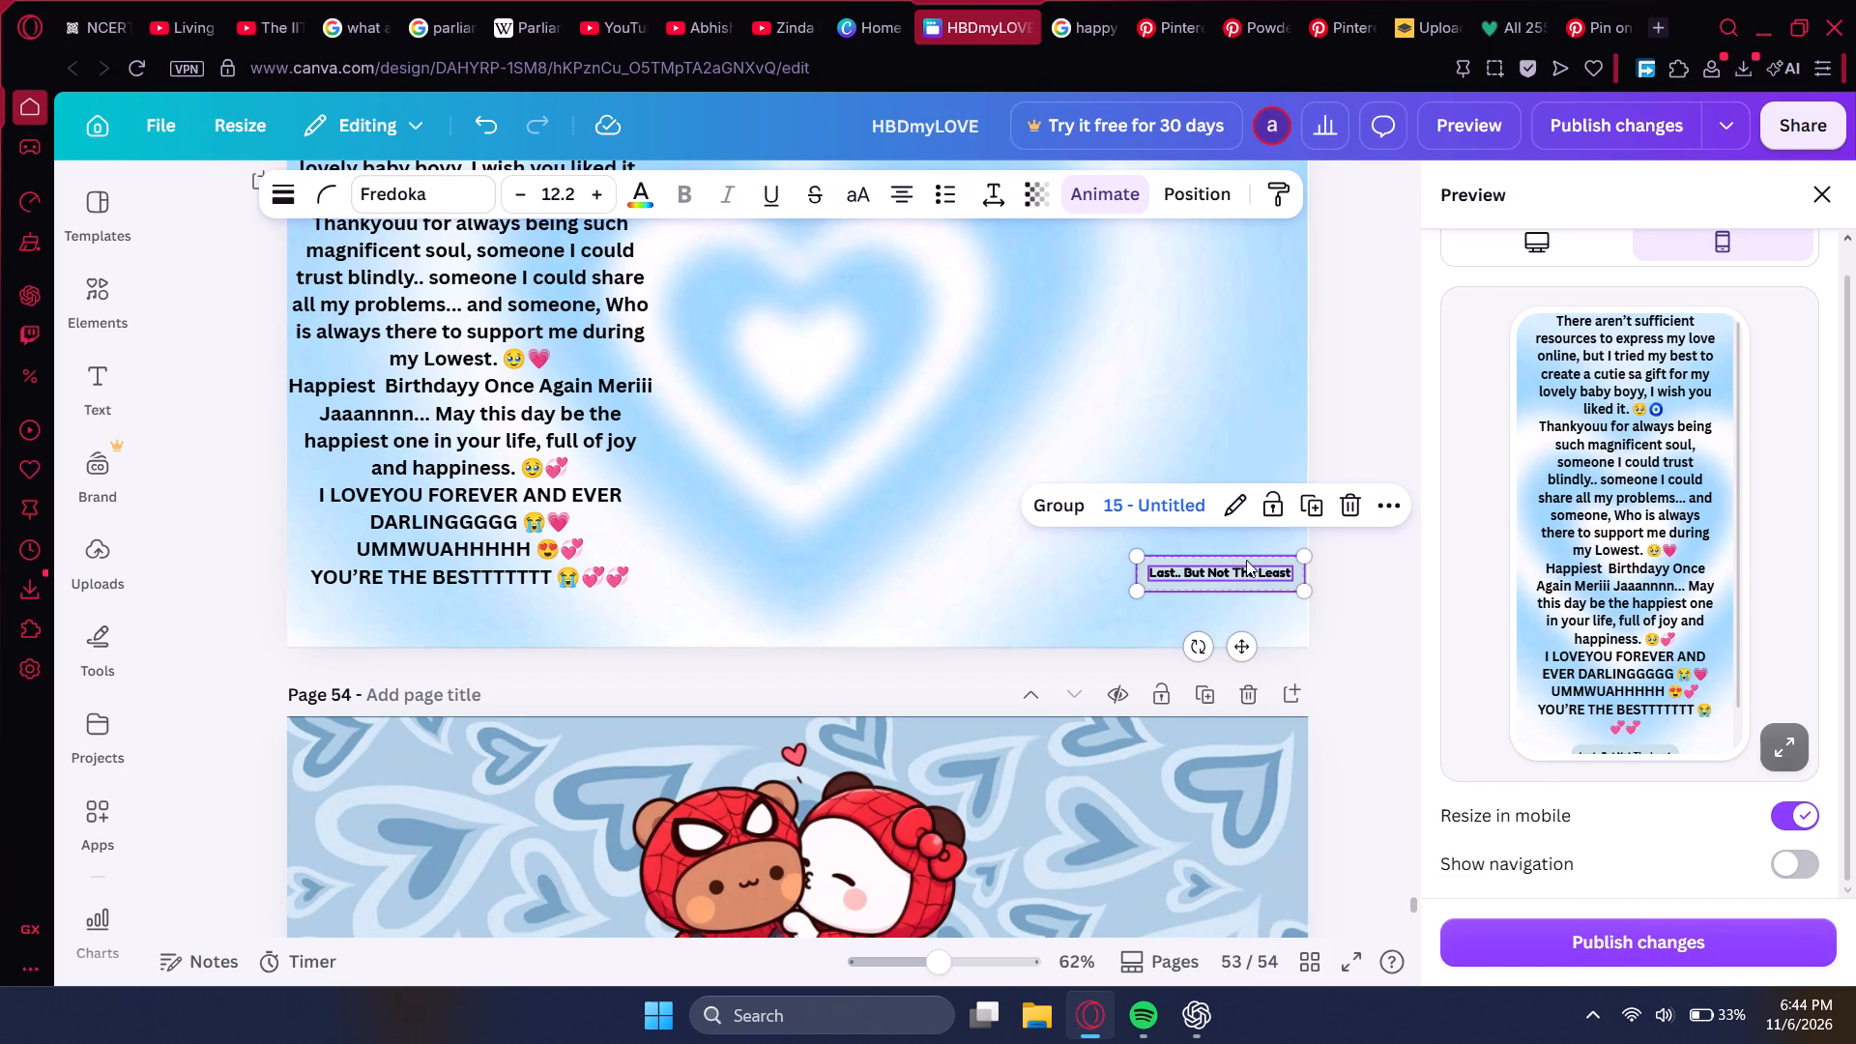
{"action": "left_click", "coordinate": [1219, 510]}
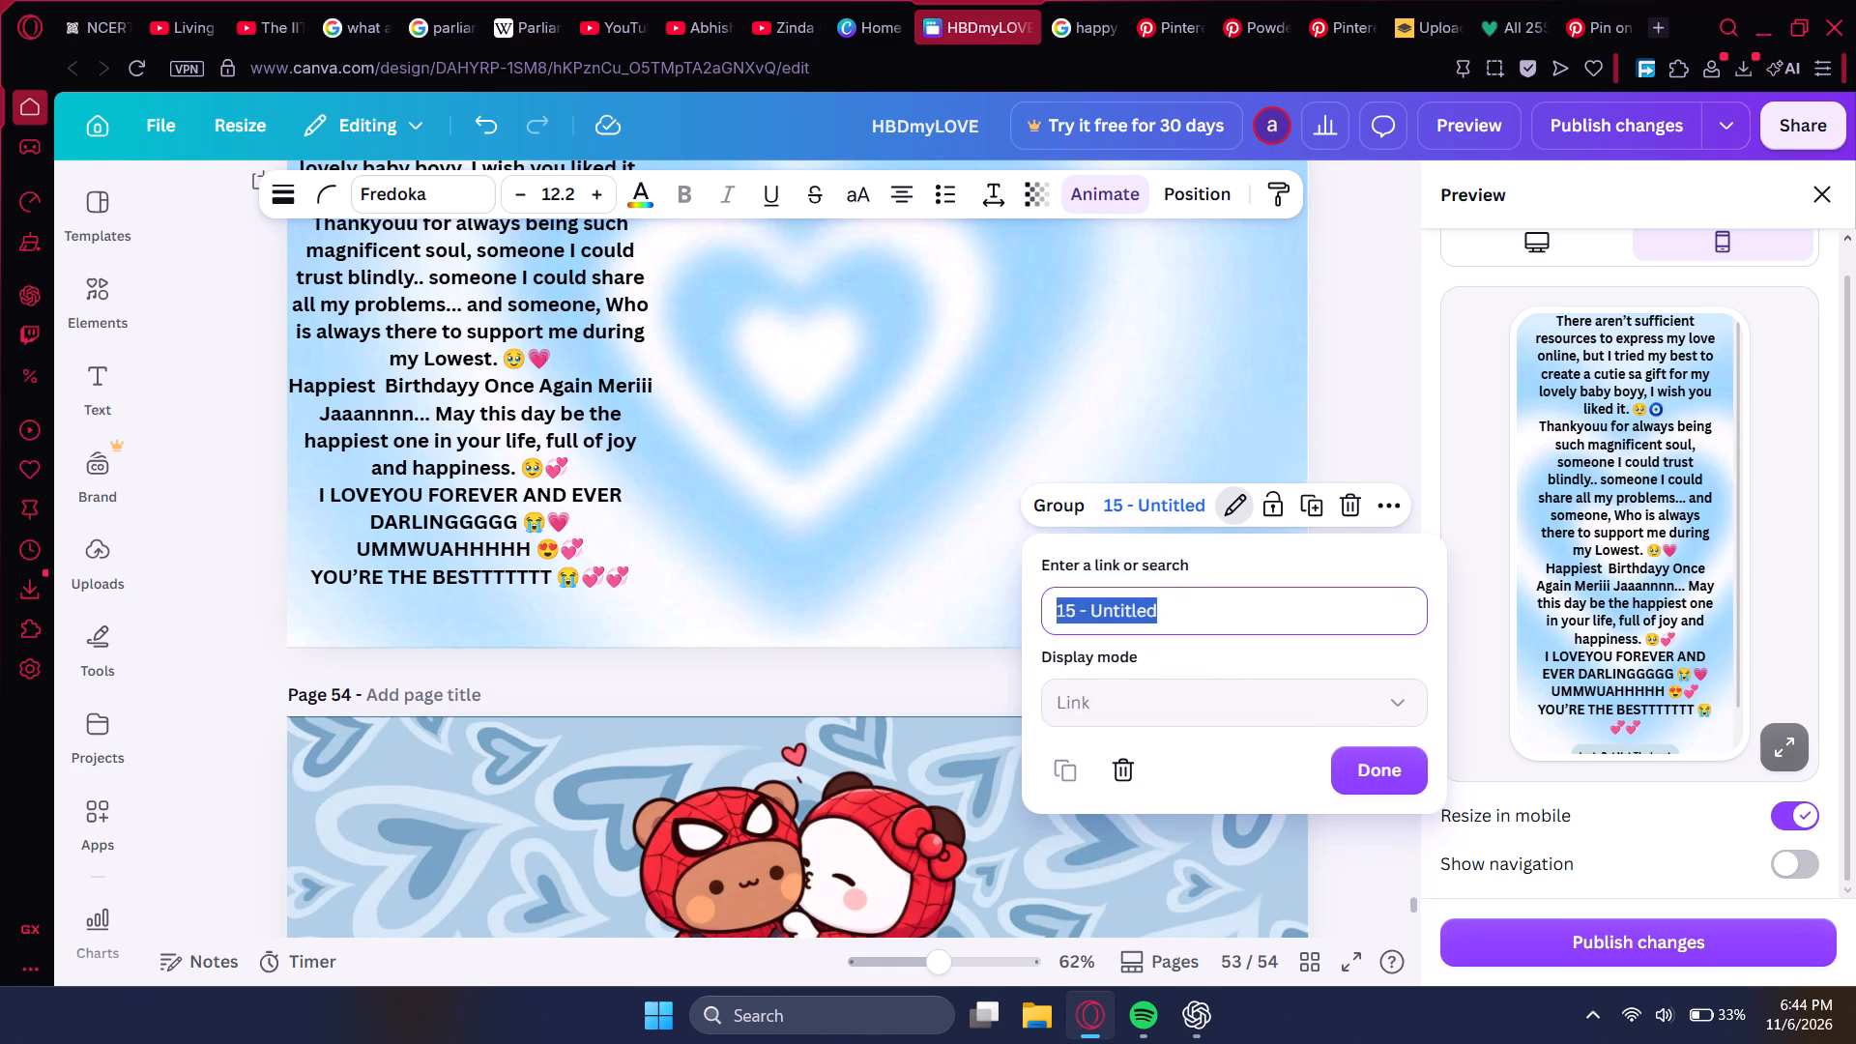
{"action": "left_click", "coordinate": [1074, 606]}
{"action": "key", "text": "BackSpace"}
{"action": "key", "text": "BackSpace"}
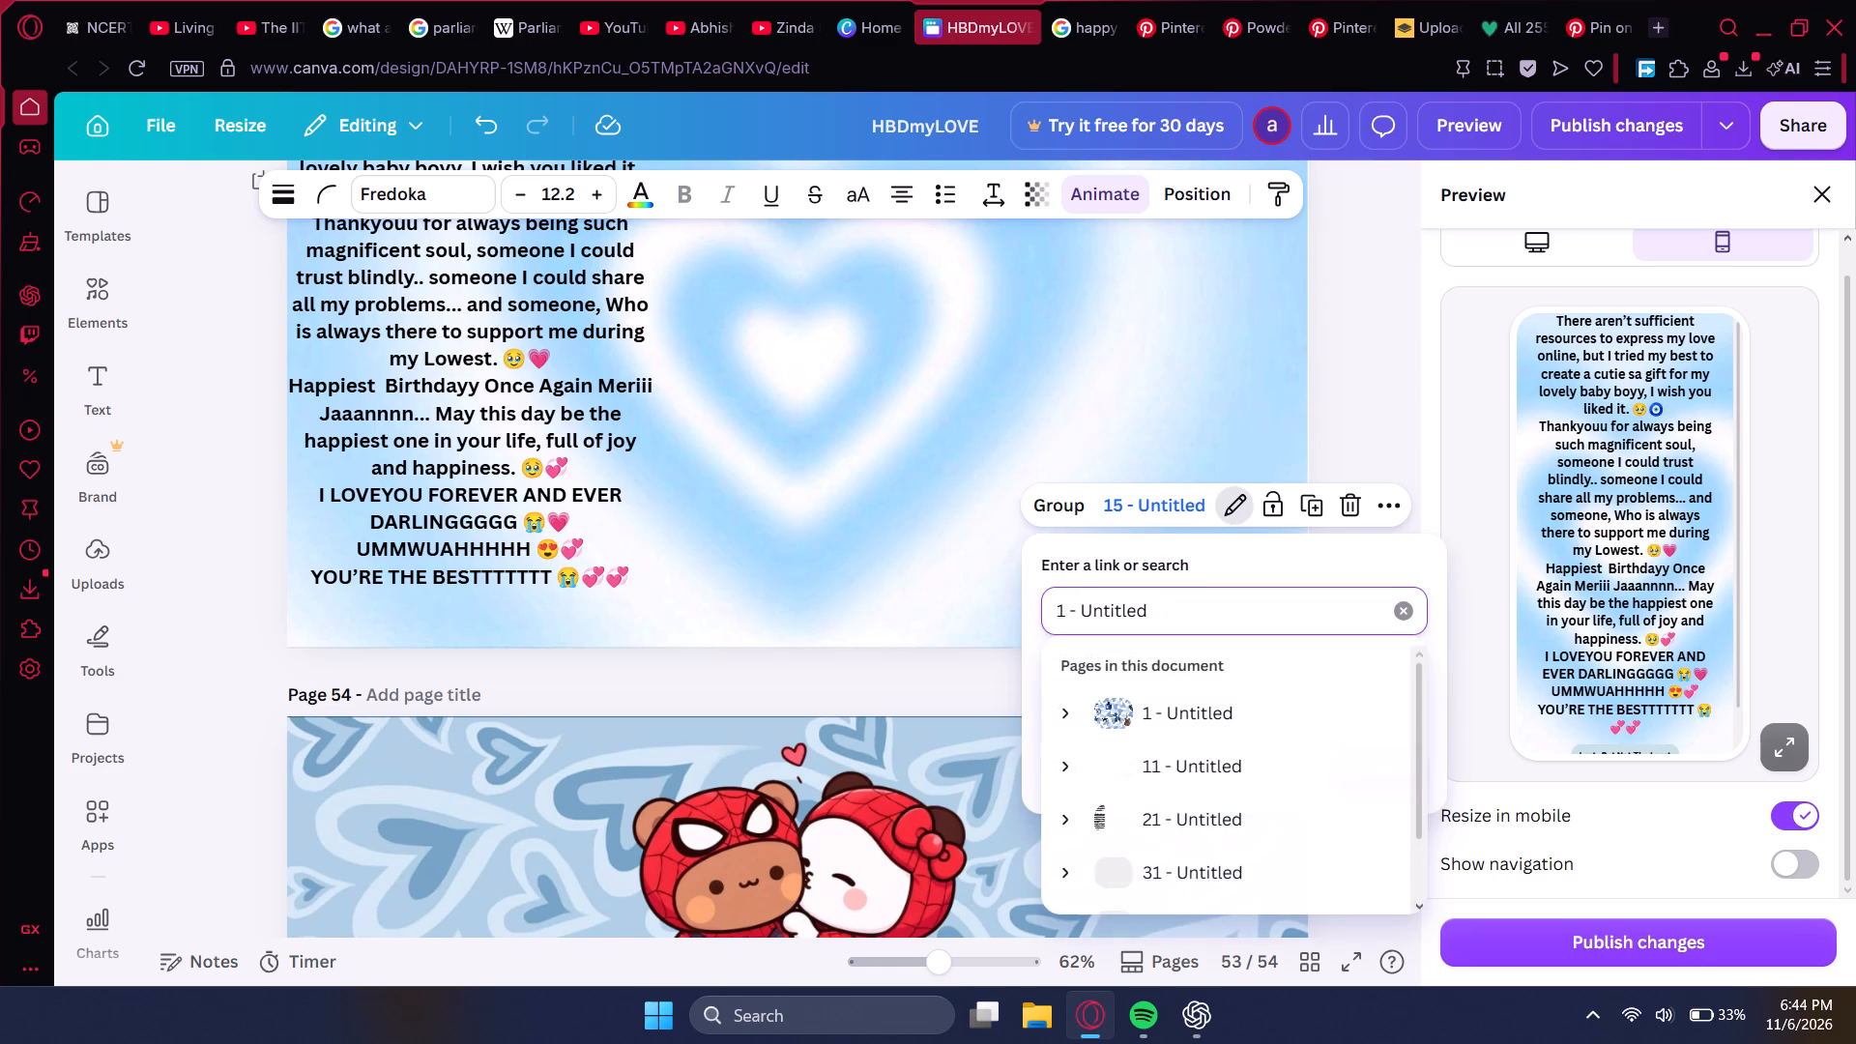
{"action": "type", "text": "54"}
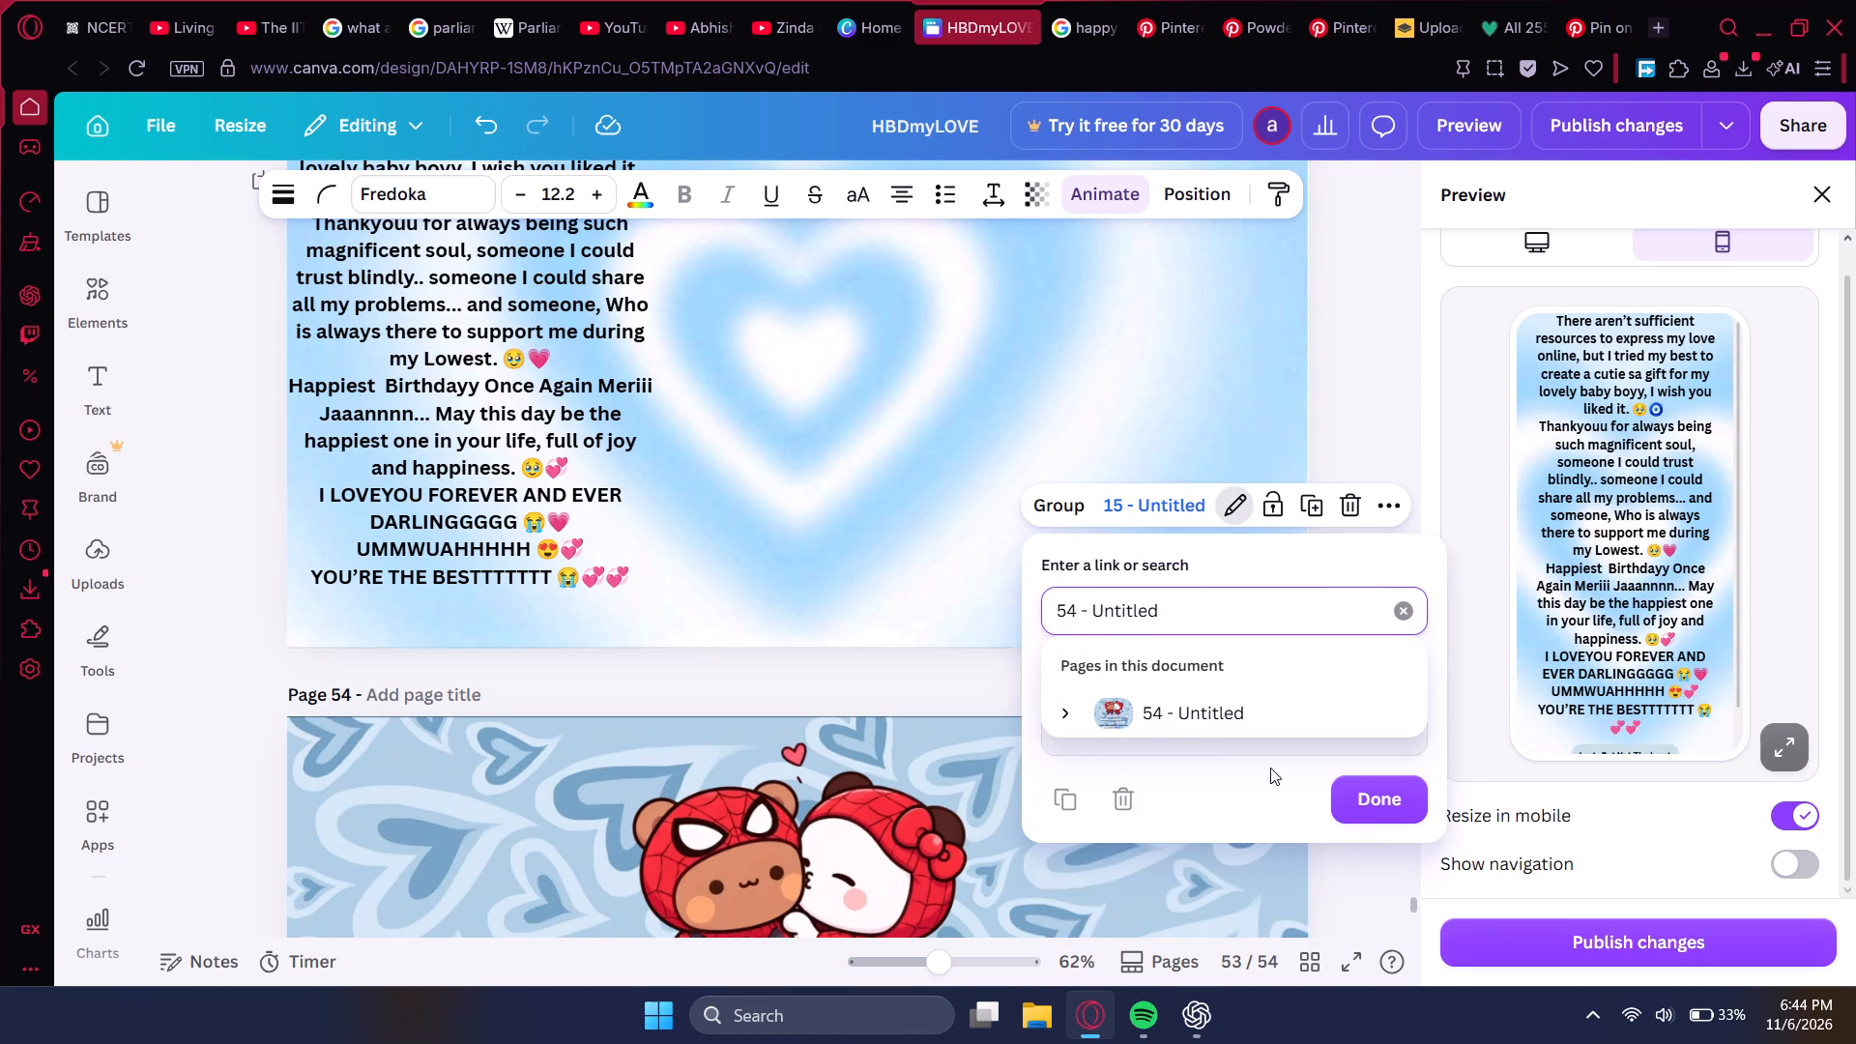
{"action": "left_click", "coordinate": [1384, 817]}
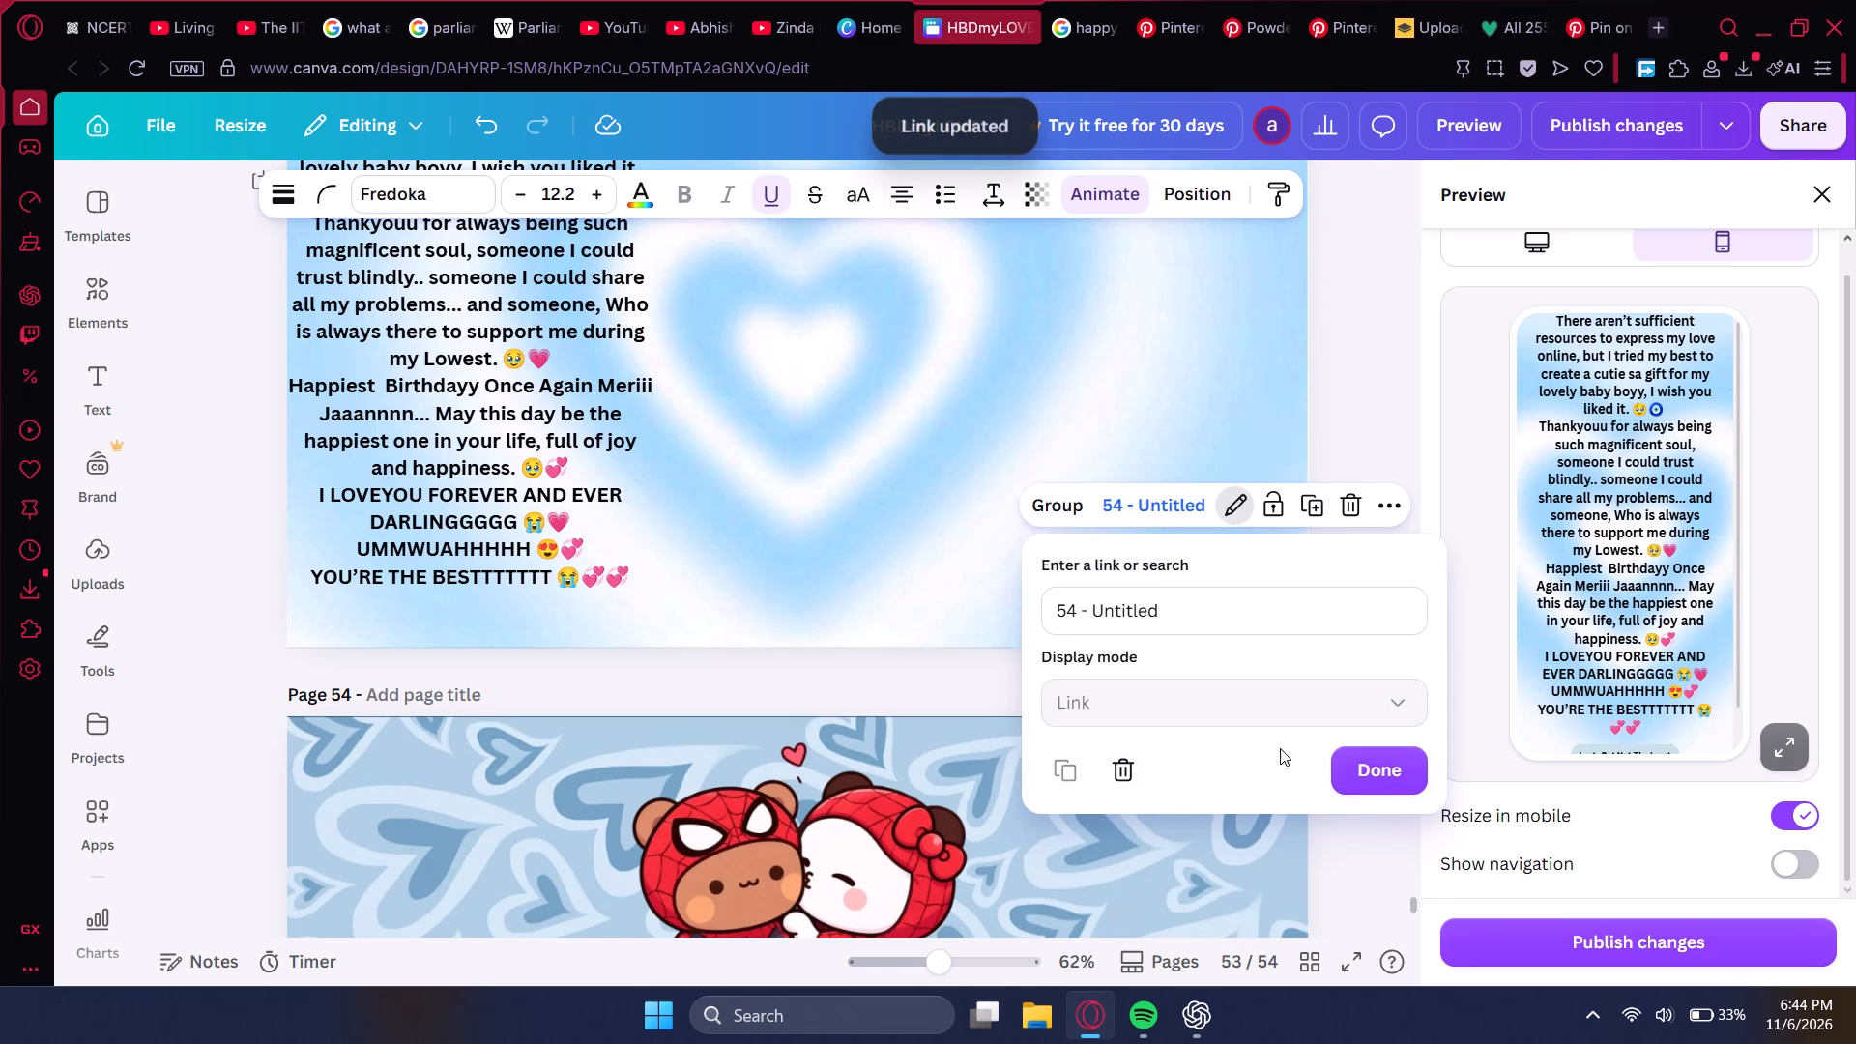
{"action": "left_click", "coordinate": [1414, 772]}
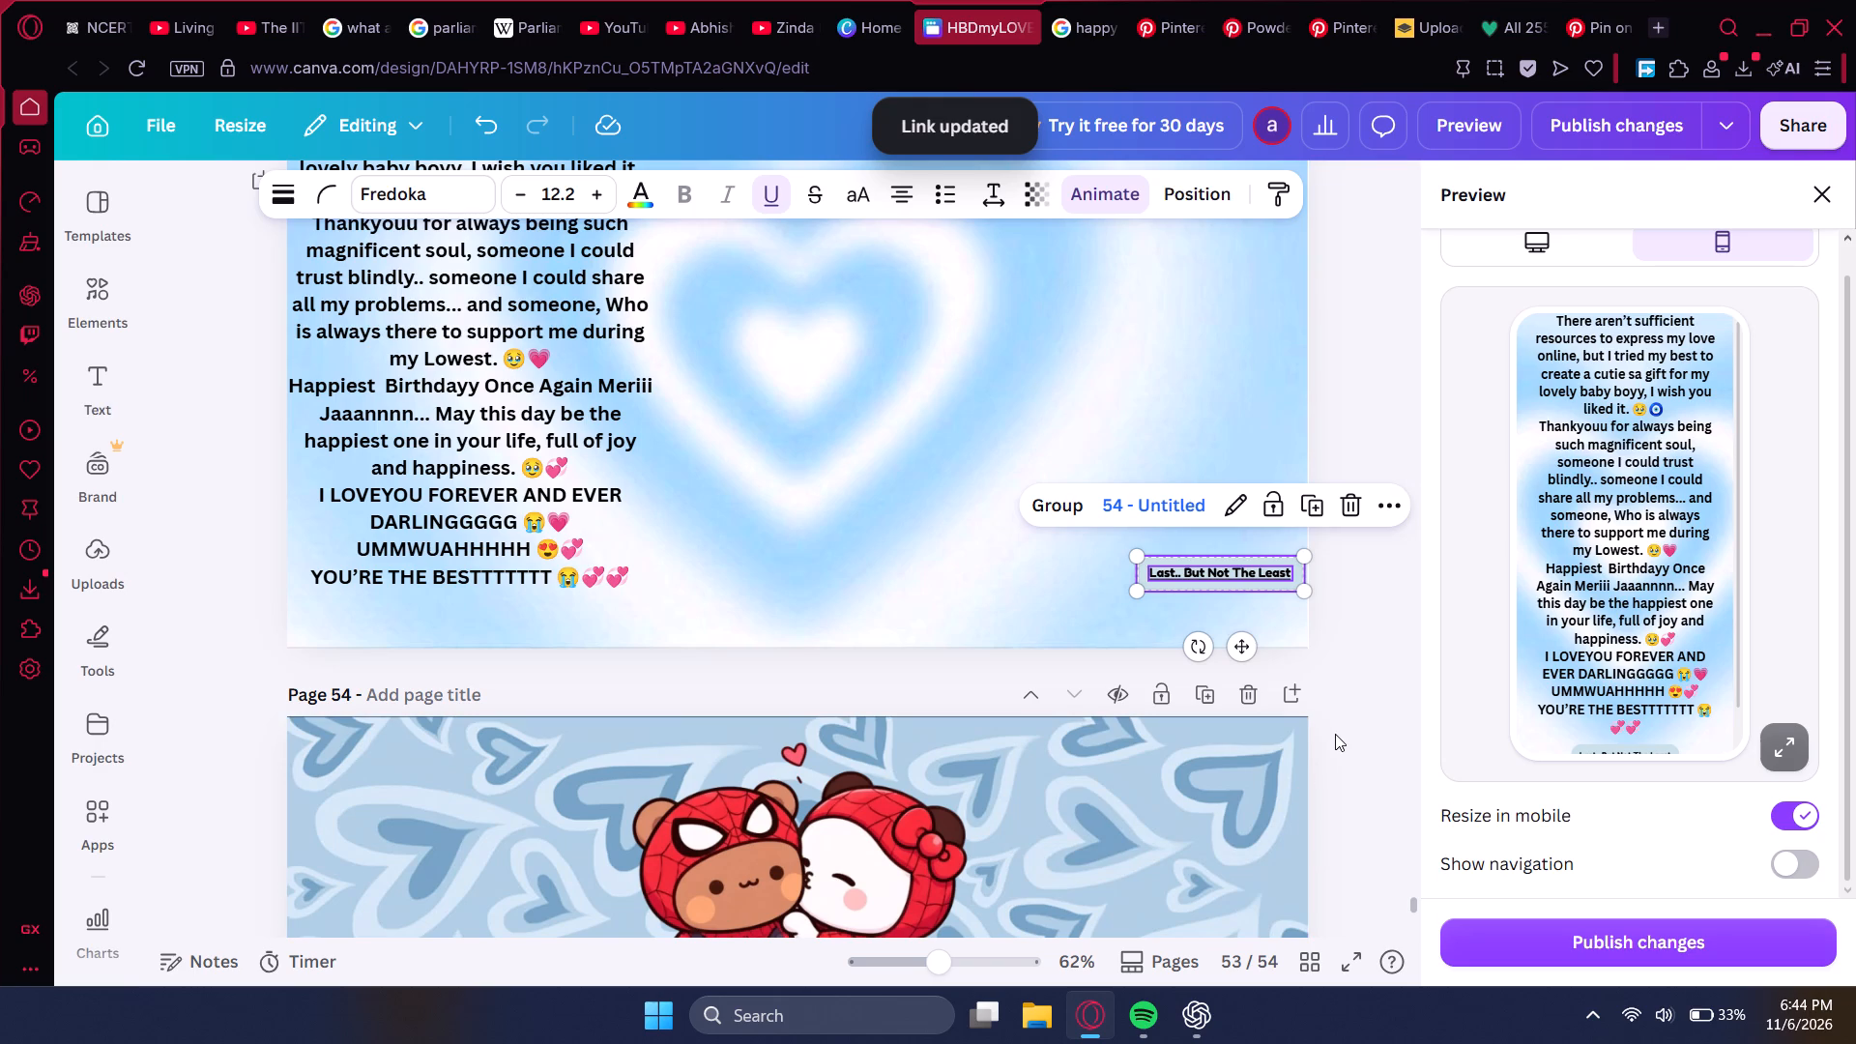
{"action": "left_click", "coordinate": [1335, 734]}
Look over pages 54 and 53, and go back through the website to the passcode pages around page 7.
{"action": "scroll", "coordinate": [1335, 734], "scroll_direction": "down", "scroll_amount": 5}
{"action": "scroll", "coordinate": [1233, 695], "scroll_direction": "down", "scroll_amount": 7}
{"action": "scroll", "coordinate": [1117, 785], "scroll_direction": "down", "scroll_amount": 6}
{"action": "scroll", "coordinate": [1116, 774], "scroll_direction": "up", "scroll_amount": 4}
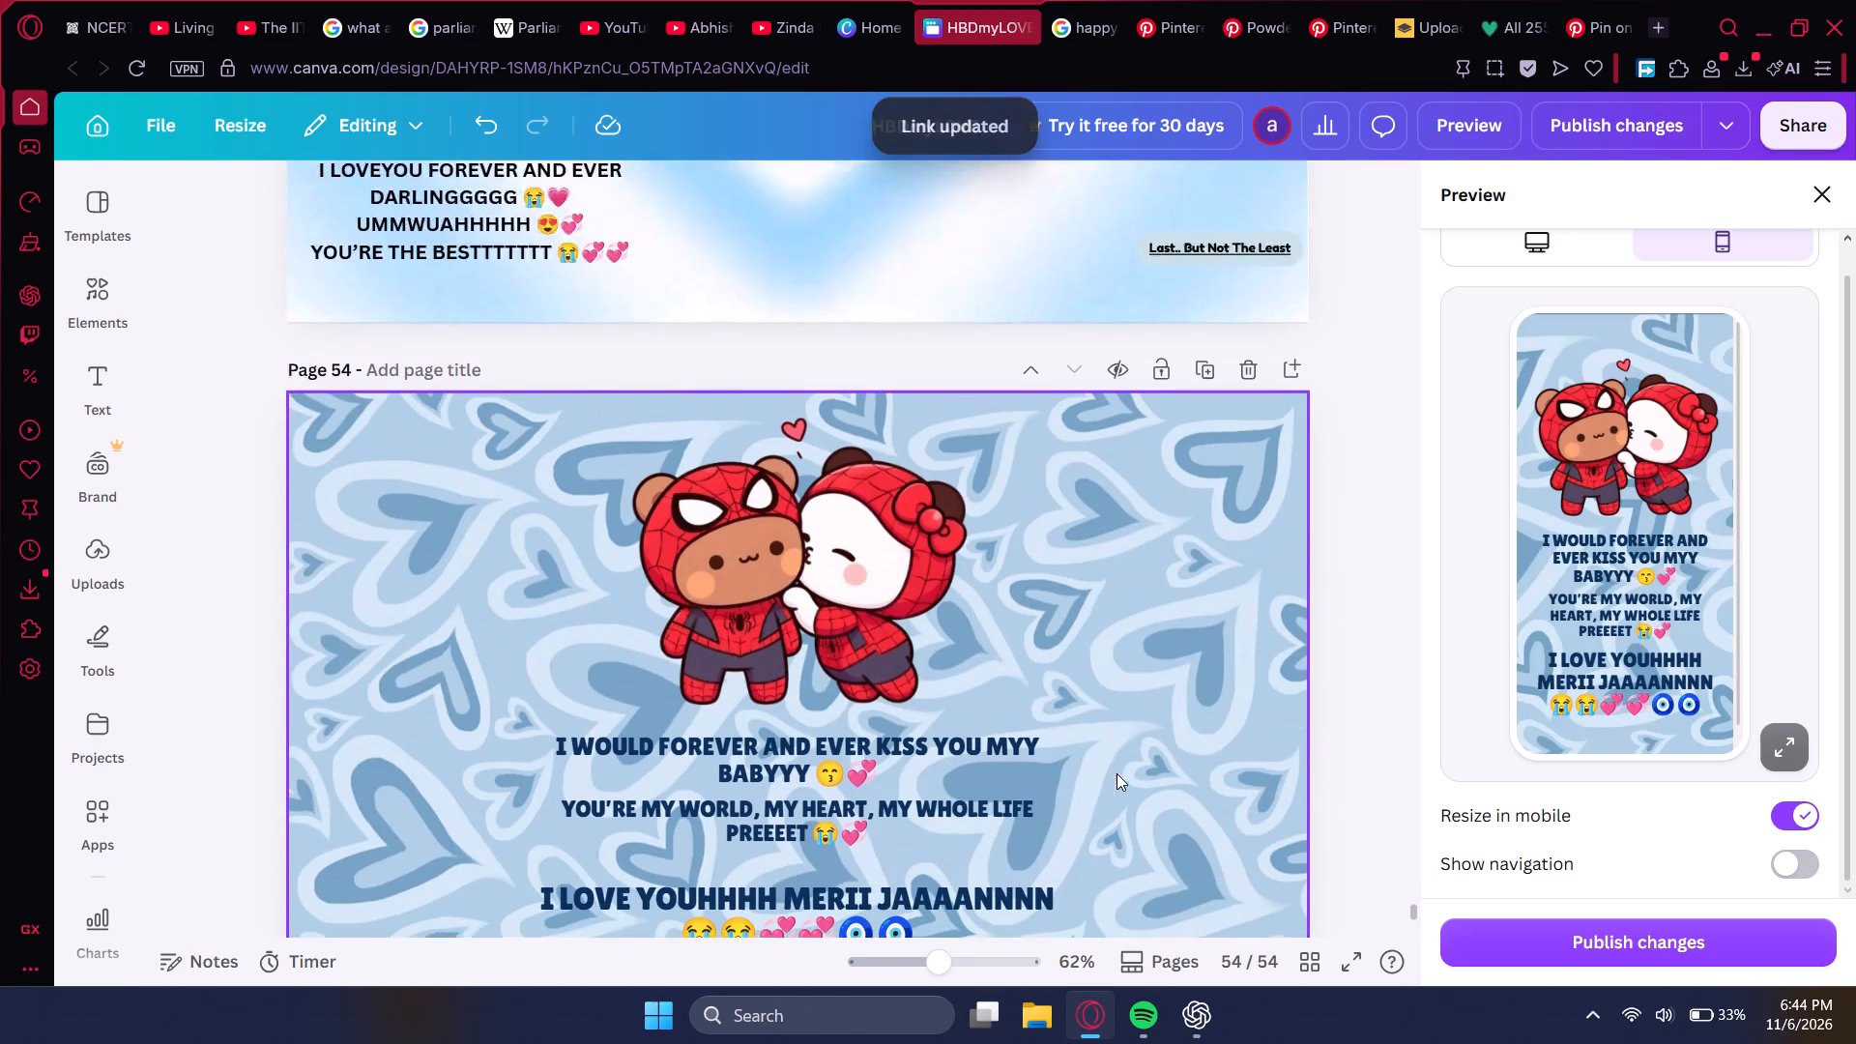
{"action": "scroll", "coordinate": [1116, 773], "scroll_direction": "up", "scroll_amount": 2}
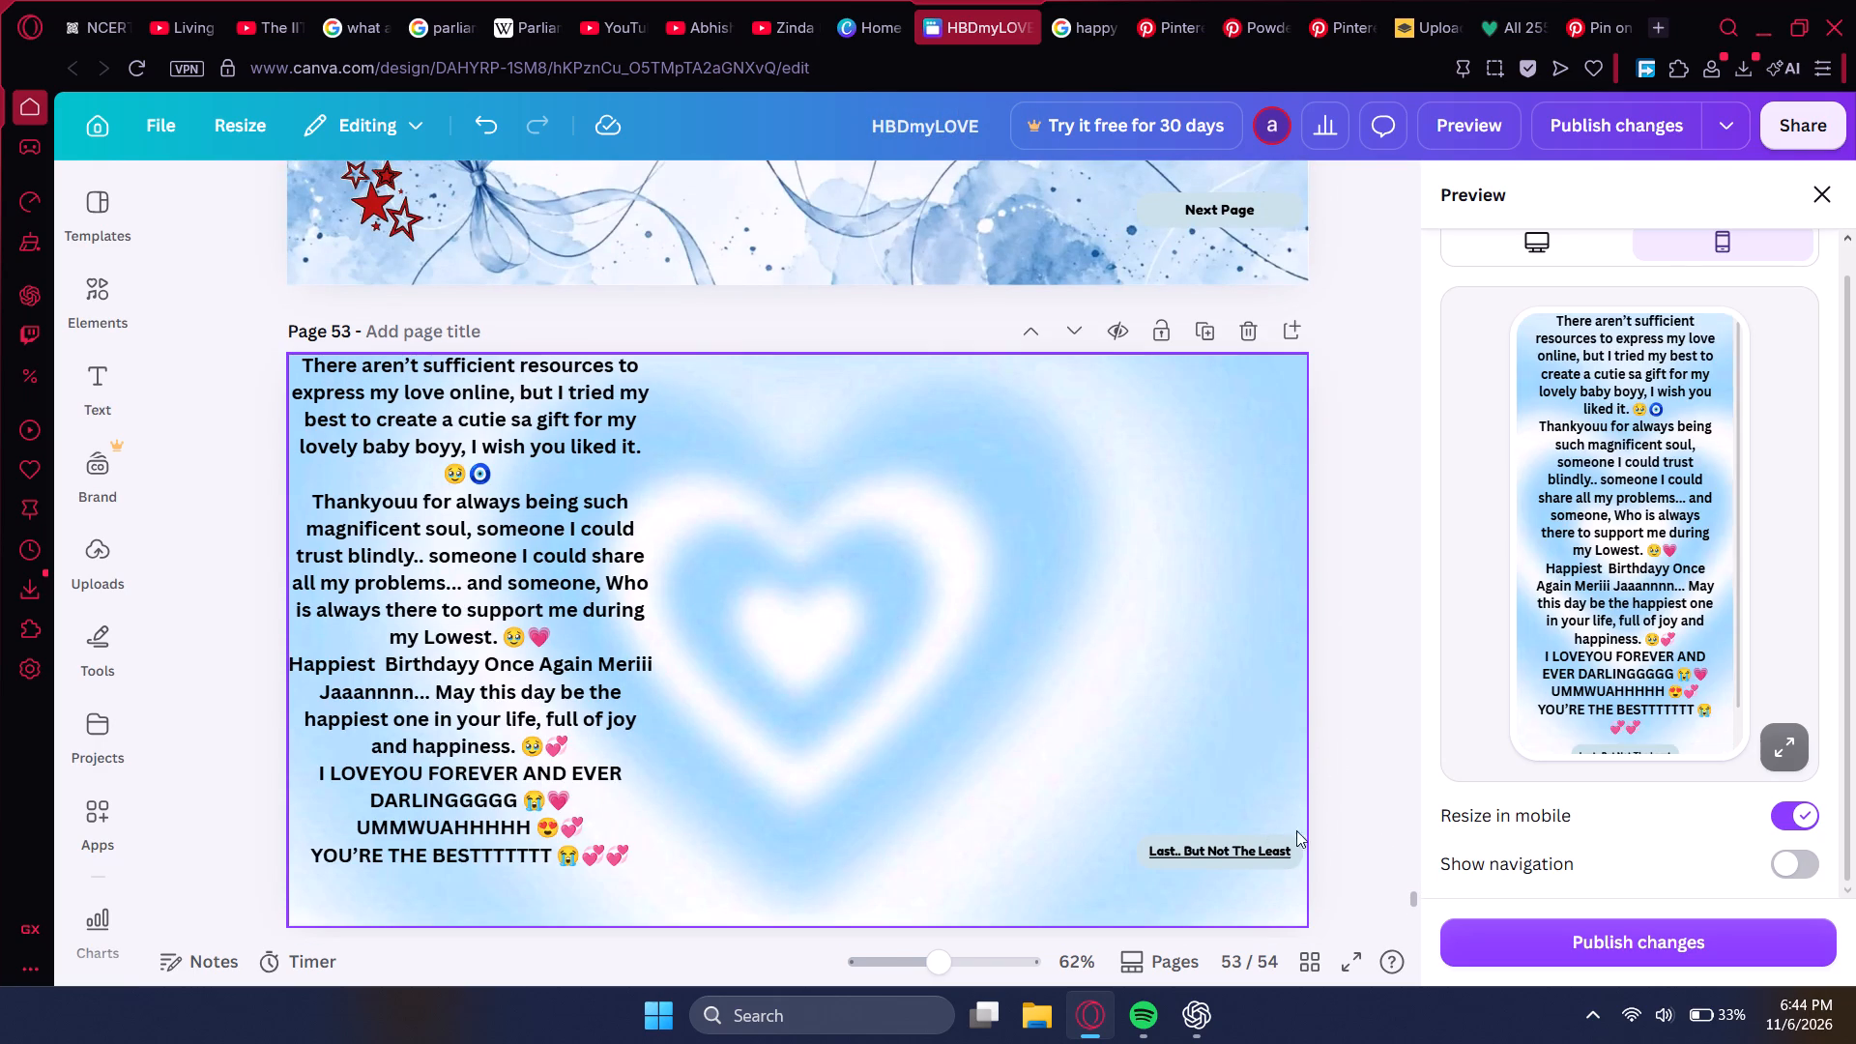
{"action": "middle_click", "coordinate": [1343, 841]}
{"action": "middle_click", "coordinate": [1343, 827]}
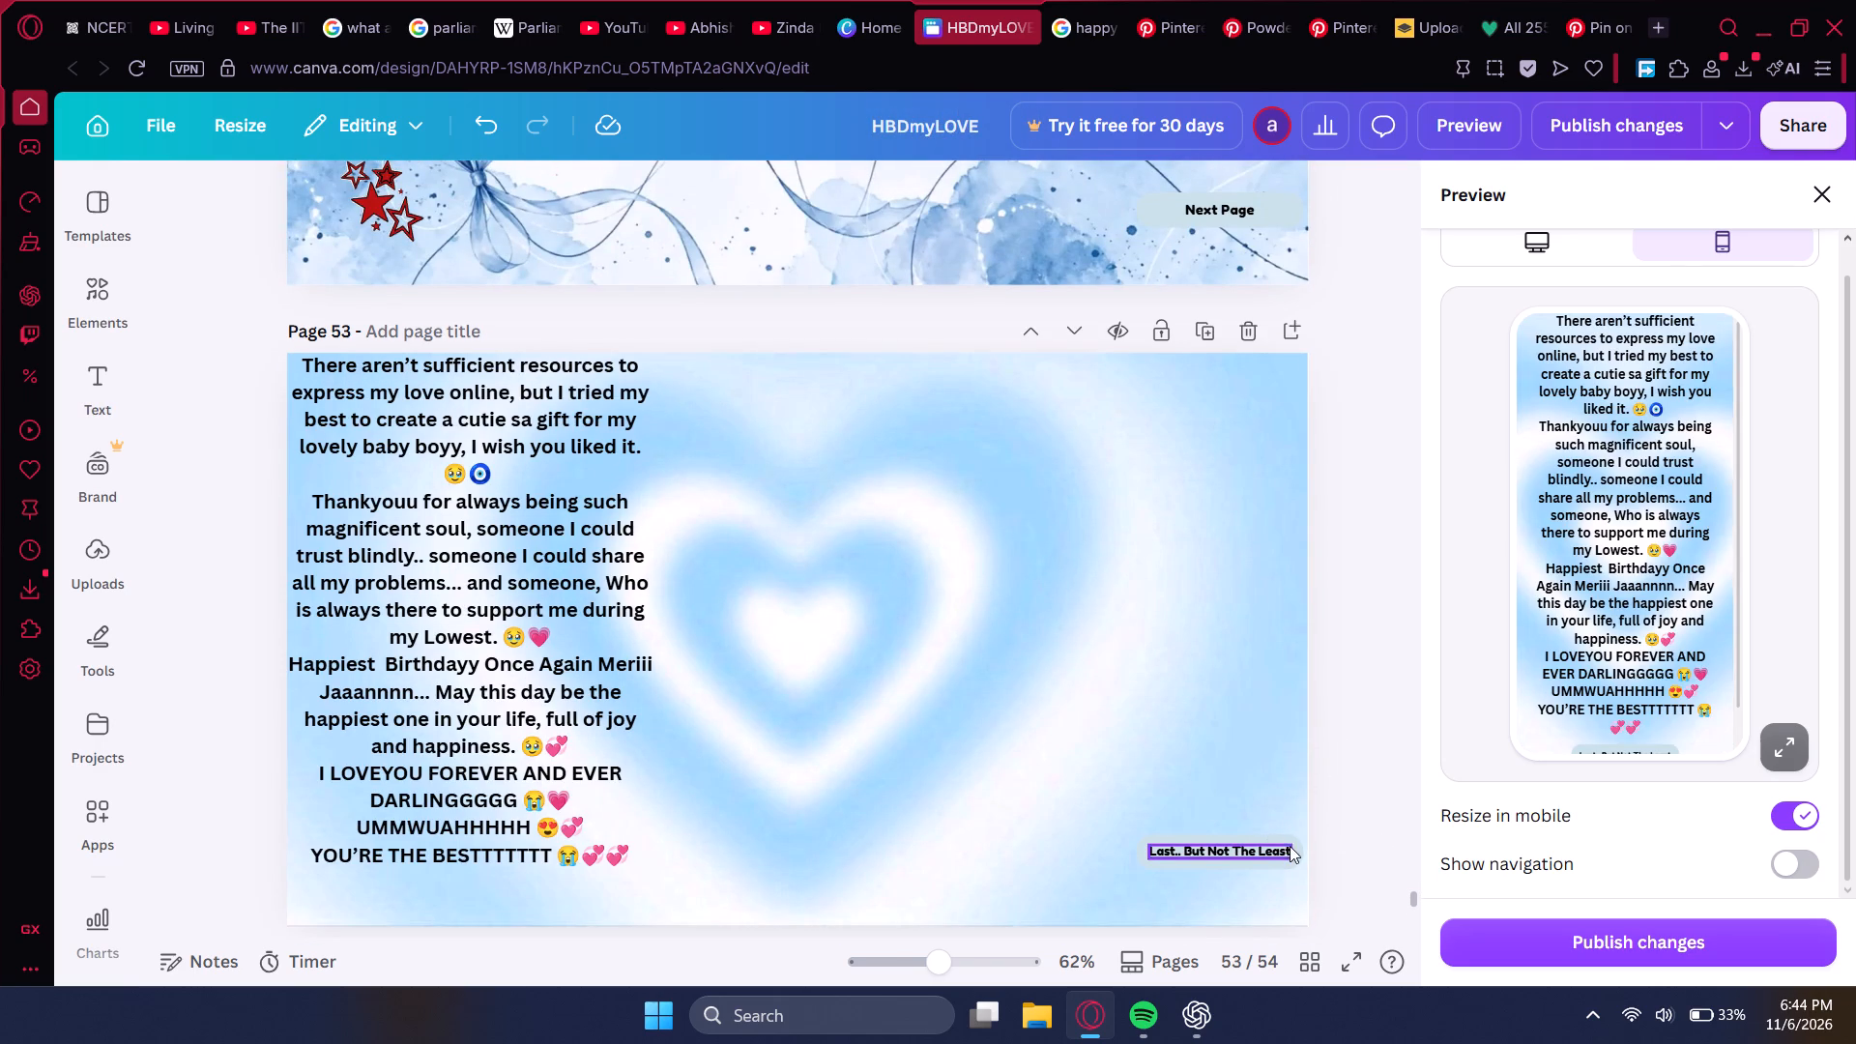
Remove the underline from the "Last.. But Not The Least" button text on page 53.
{"action": "left_click", "coordinate": [1270, 857]}
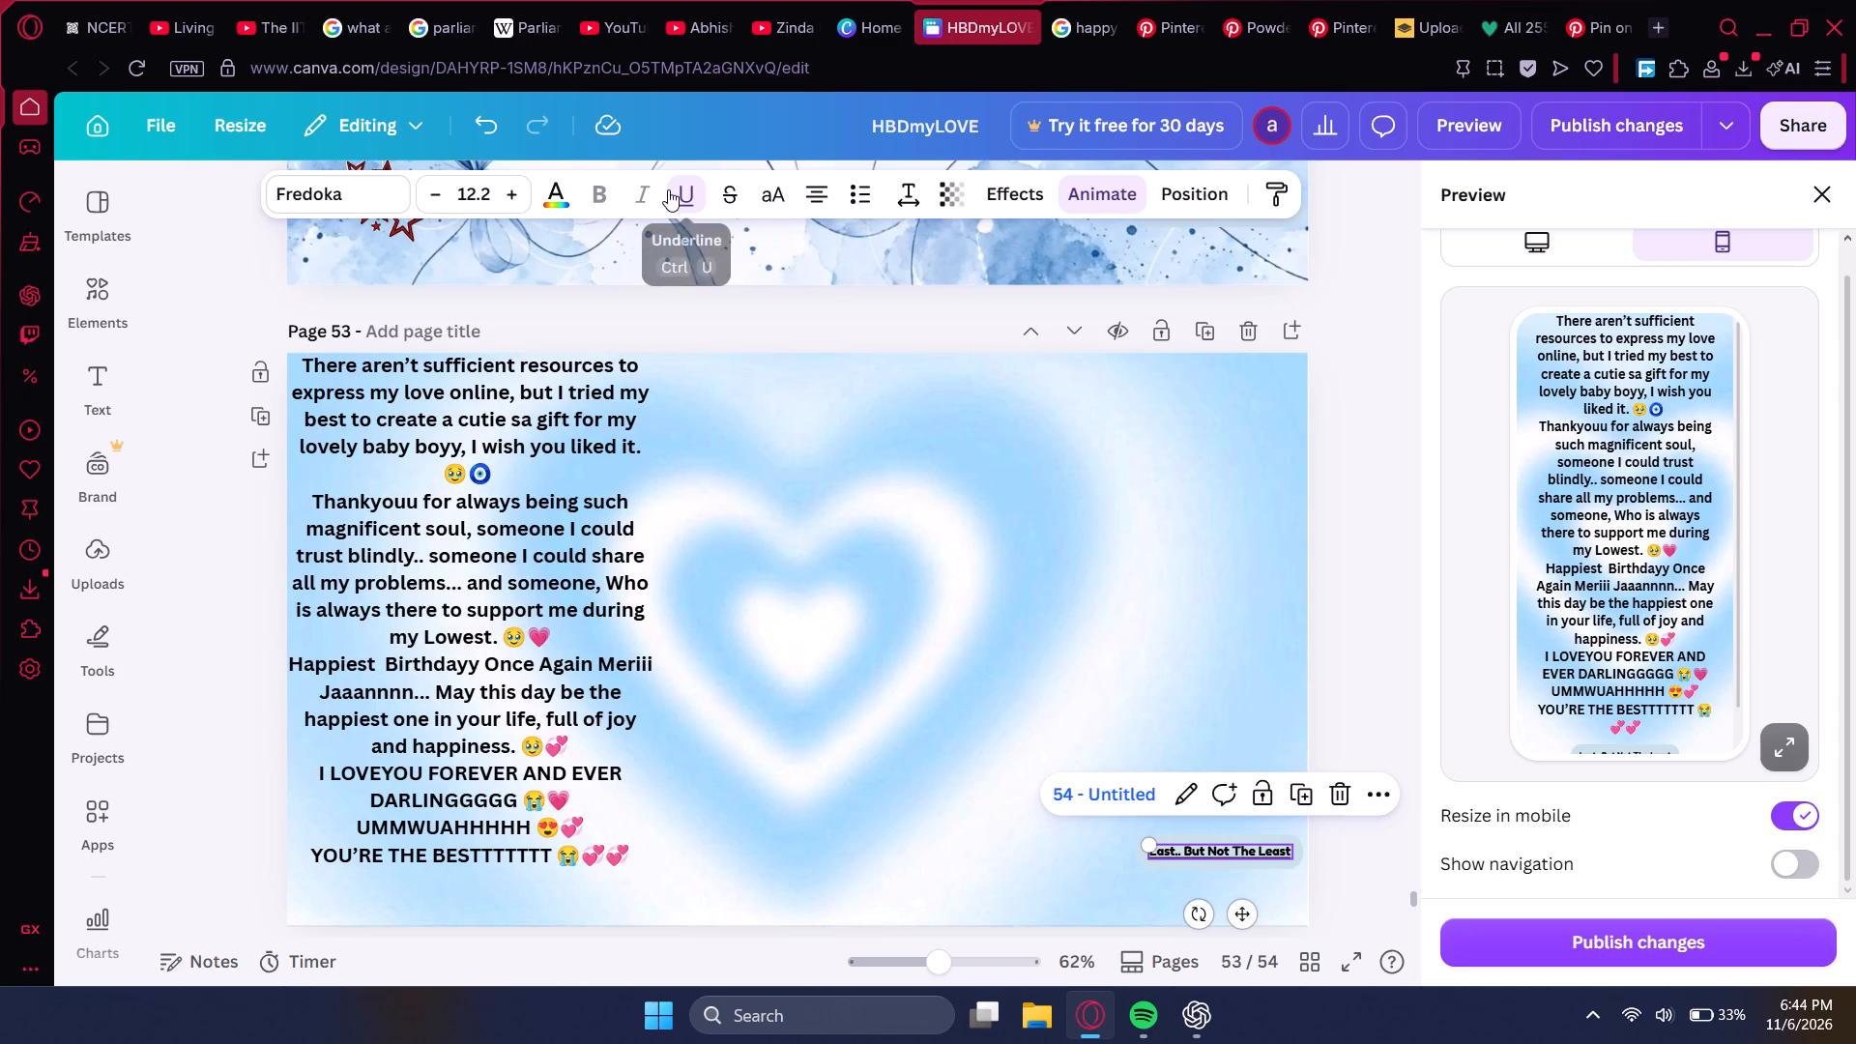
{"action": "left_click", "coordinate": [679, 189]}
{"action": "left_click", "coordinate": [1358, 555]}
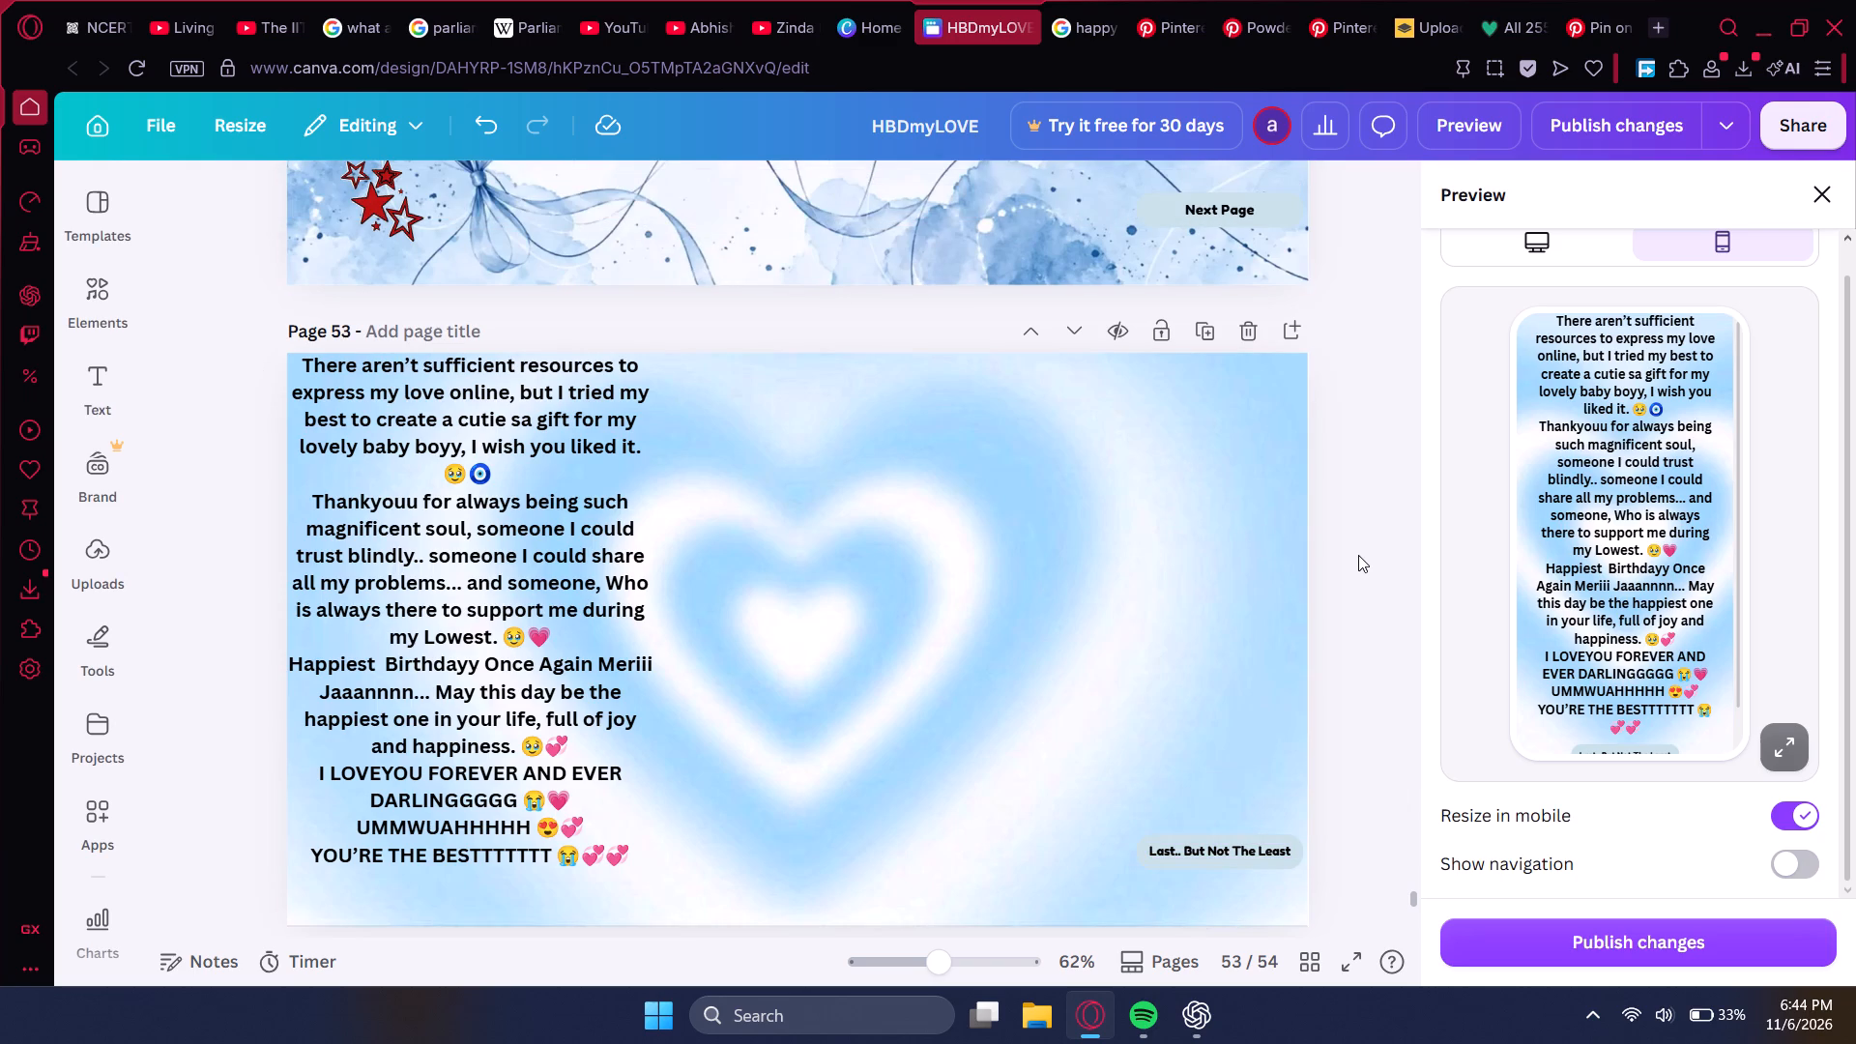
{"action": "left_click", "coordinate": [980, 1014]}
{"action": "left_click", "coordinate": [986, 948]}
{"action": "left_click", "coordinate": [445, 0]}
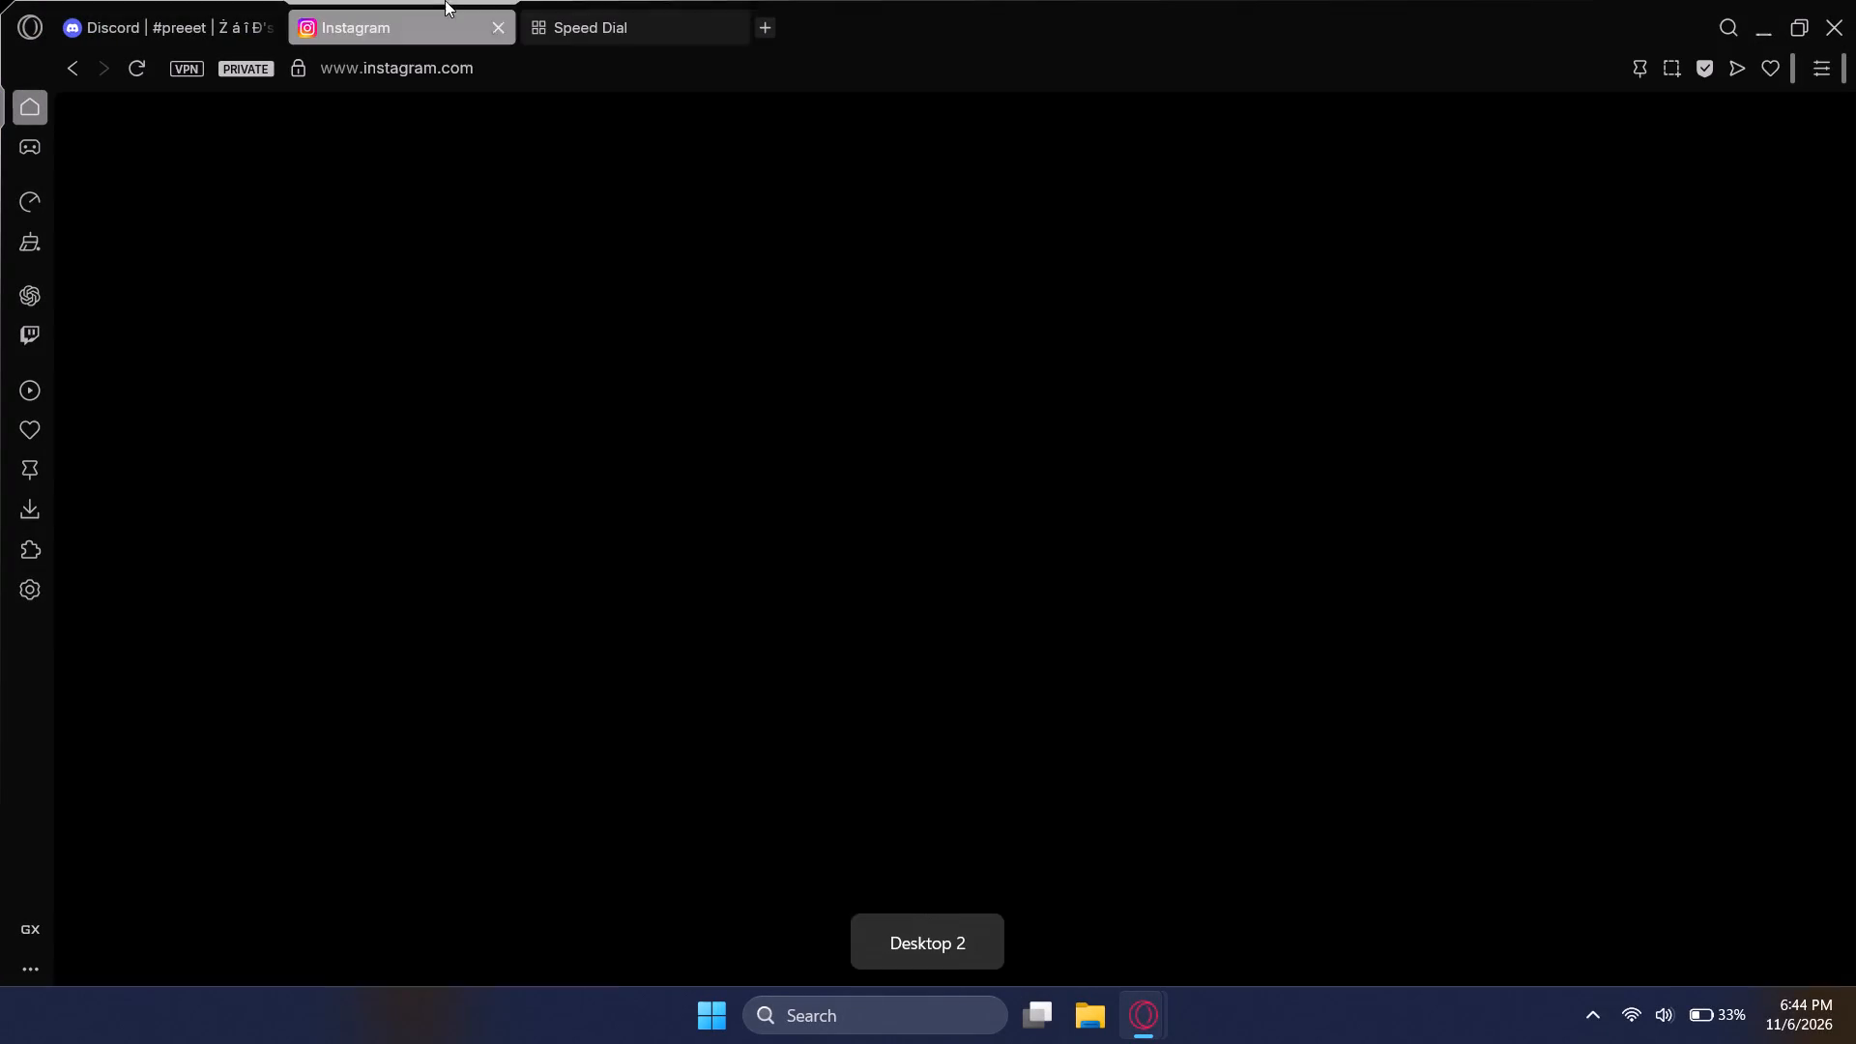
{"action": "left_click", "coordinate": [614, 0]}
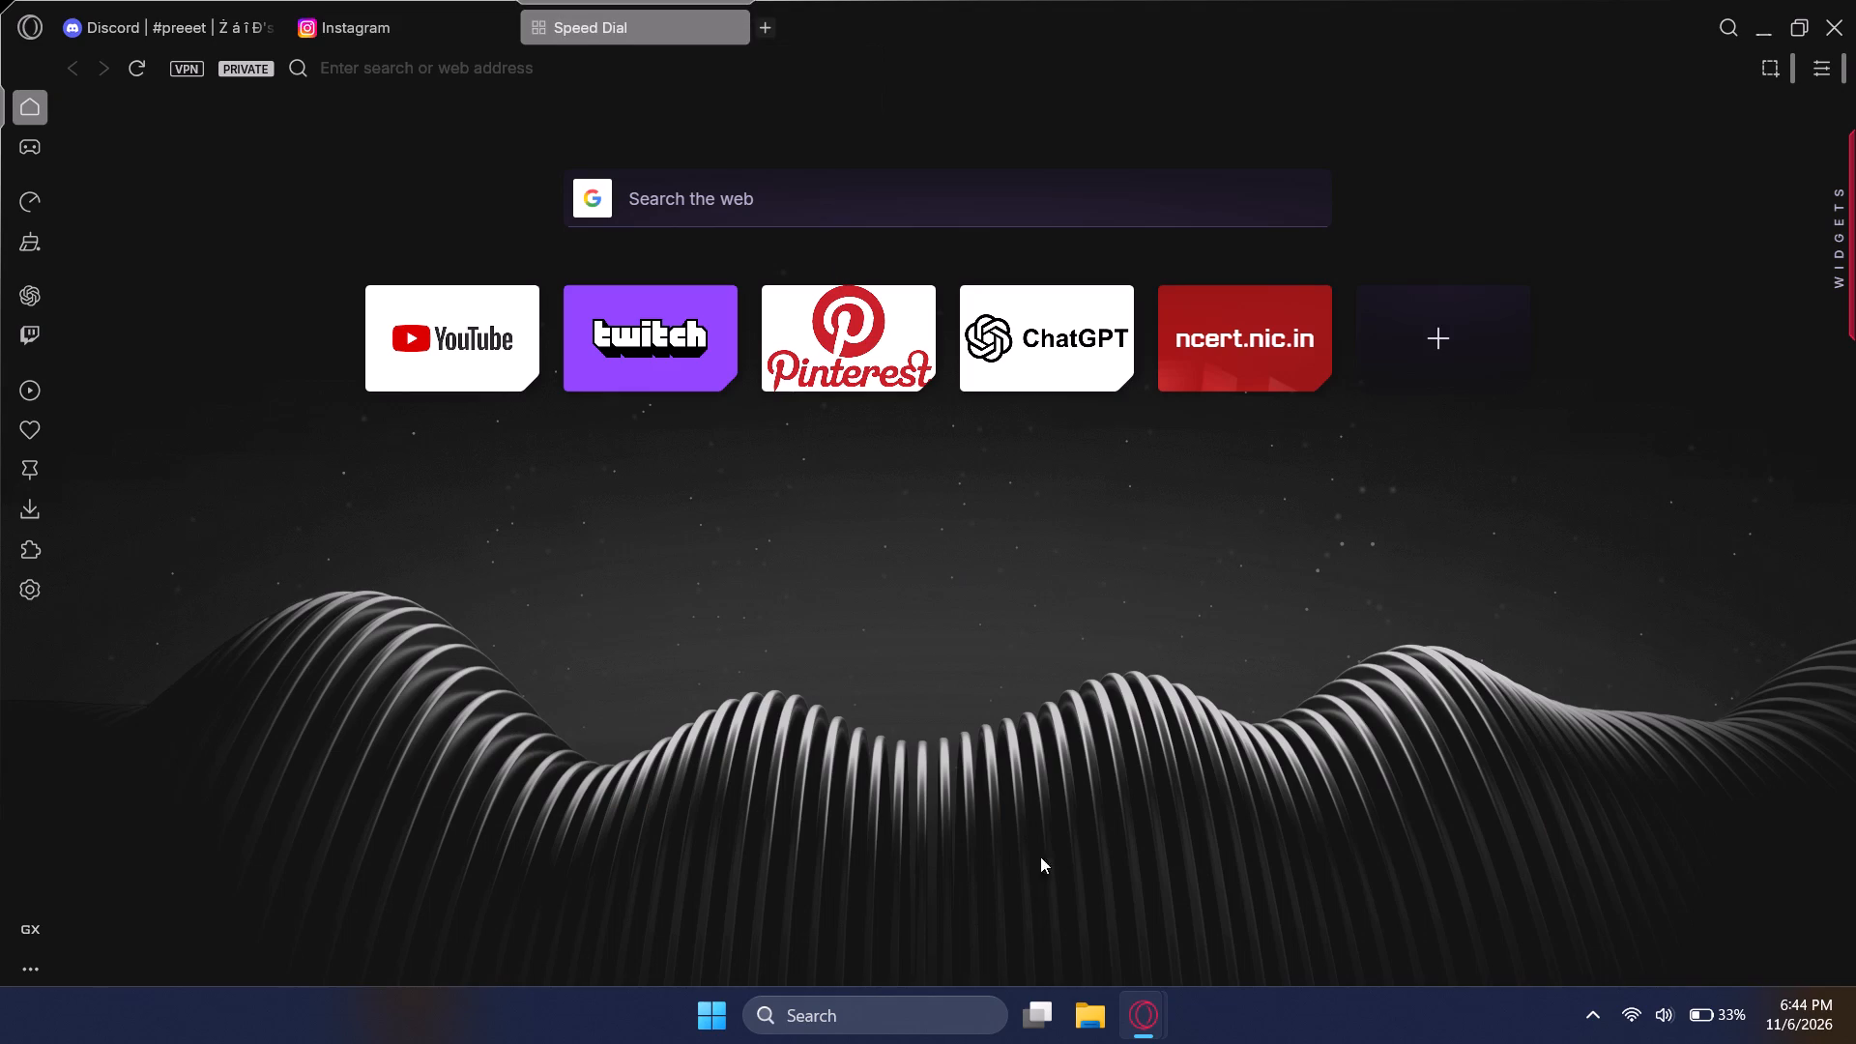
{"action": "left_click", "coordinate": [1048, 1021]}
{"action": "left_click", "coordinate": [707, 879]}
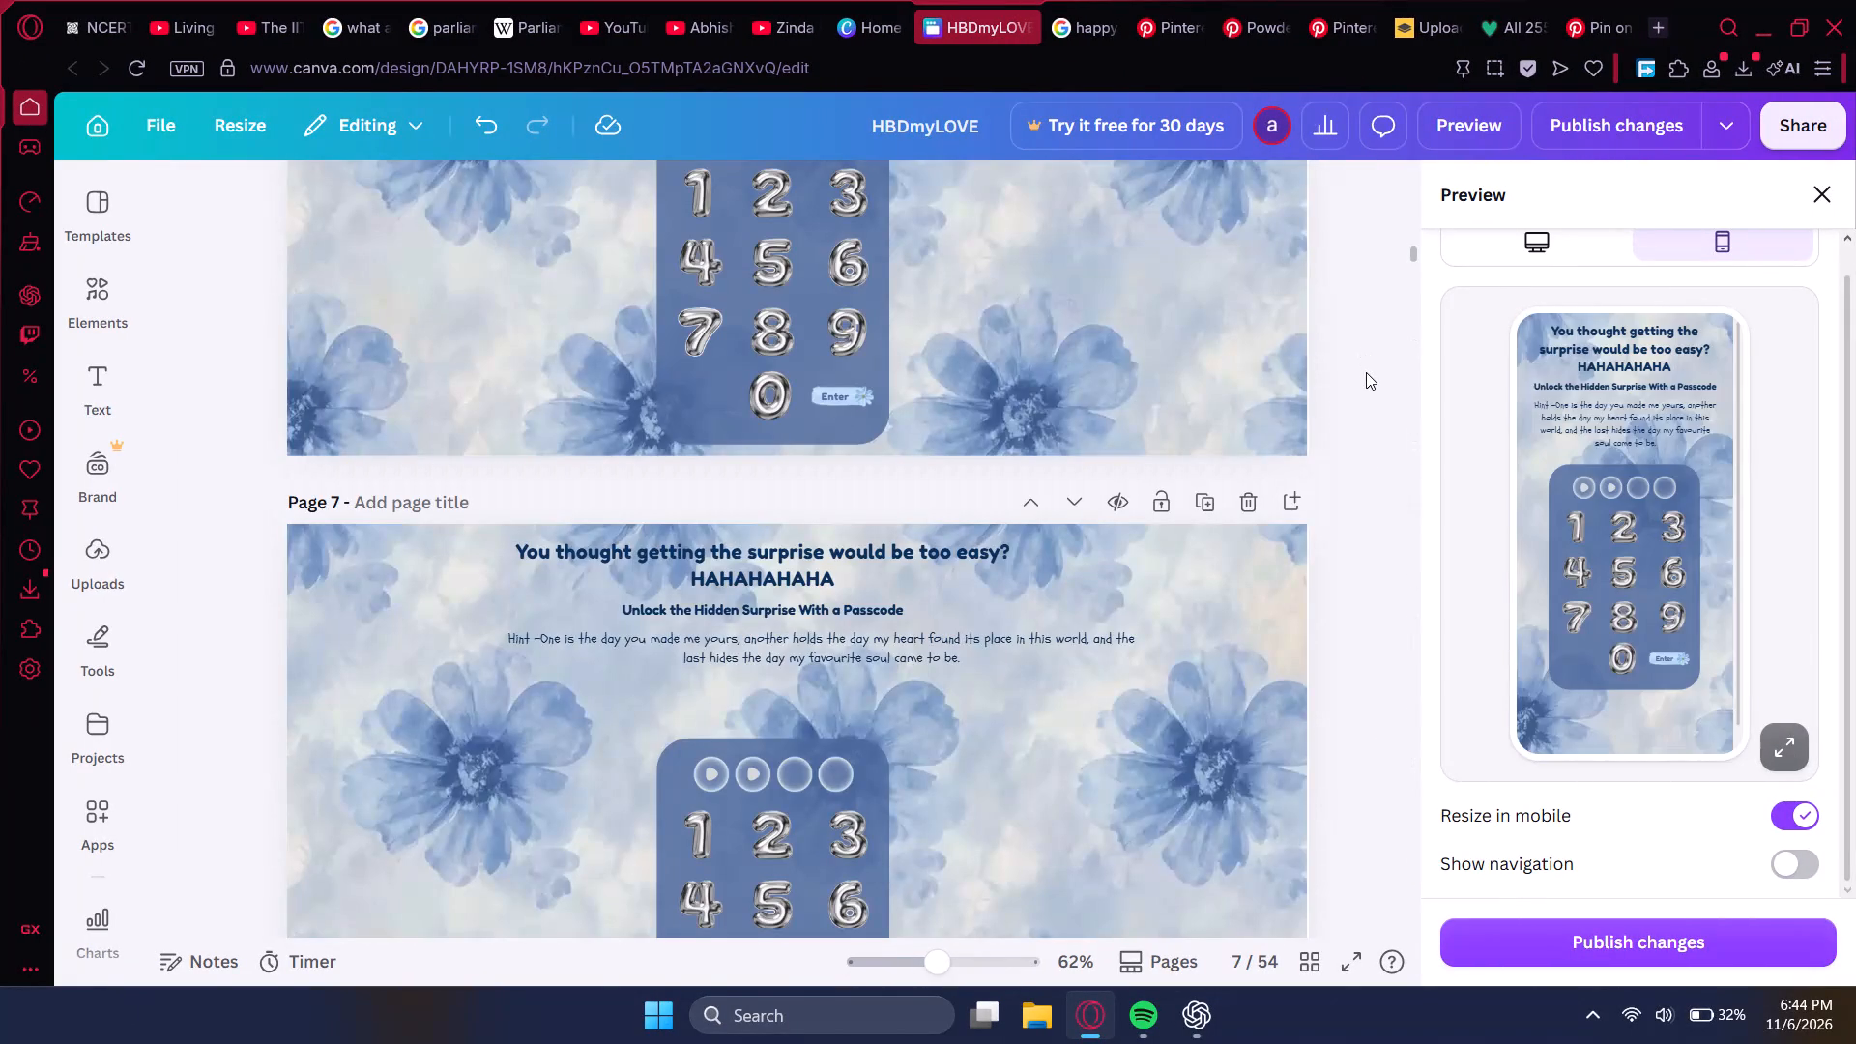
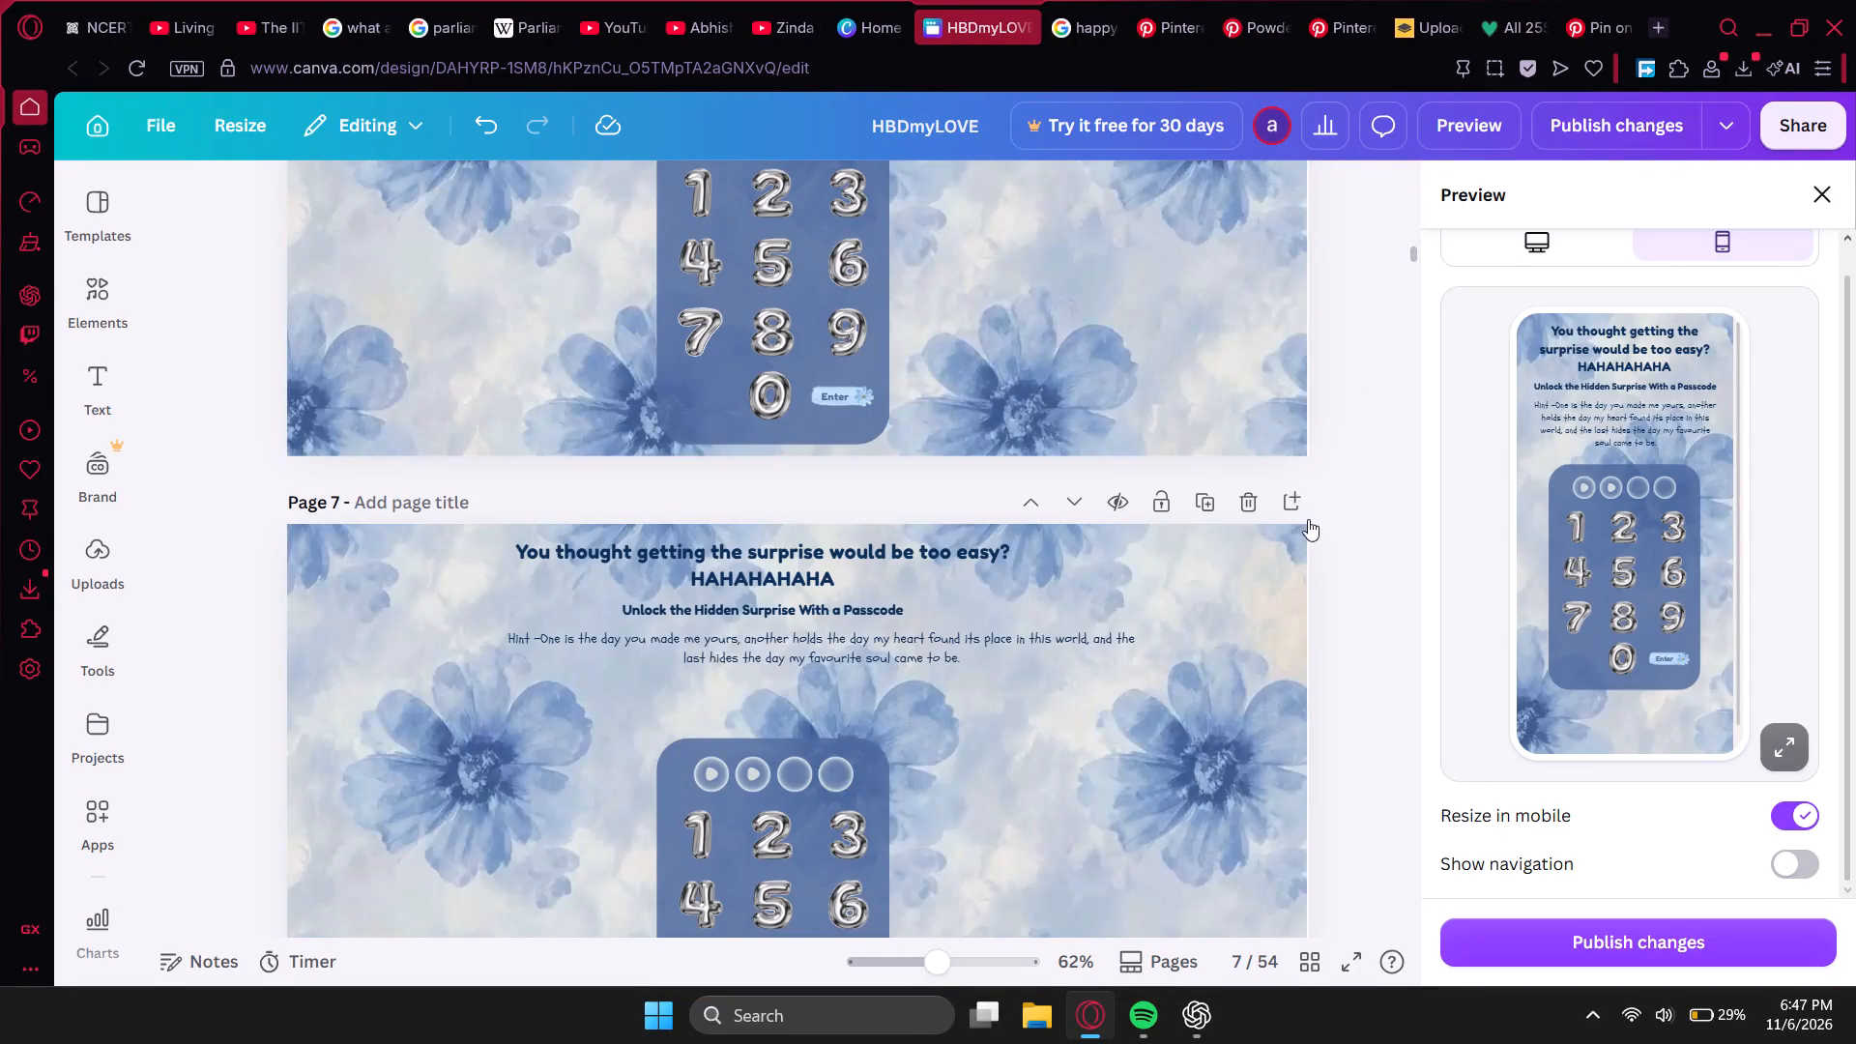
Resume playback of the Seedhe Maut track "Madira" in Spotify while keeping the website editor open.
{"action": "left_click", "coordinate": [1349, 596]}
{"action": "left_click", "coordinate": [1153, 942]}
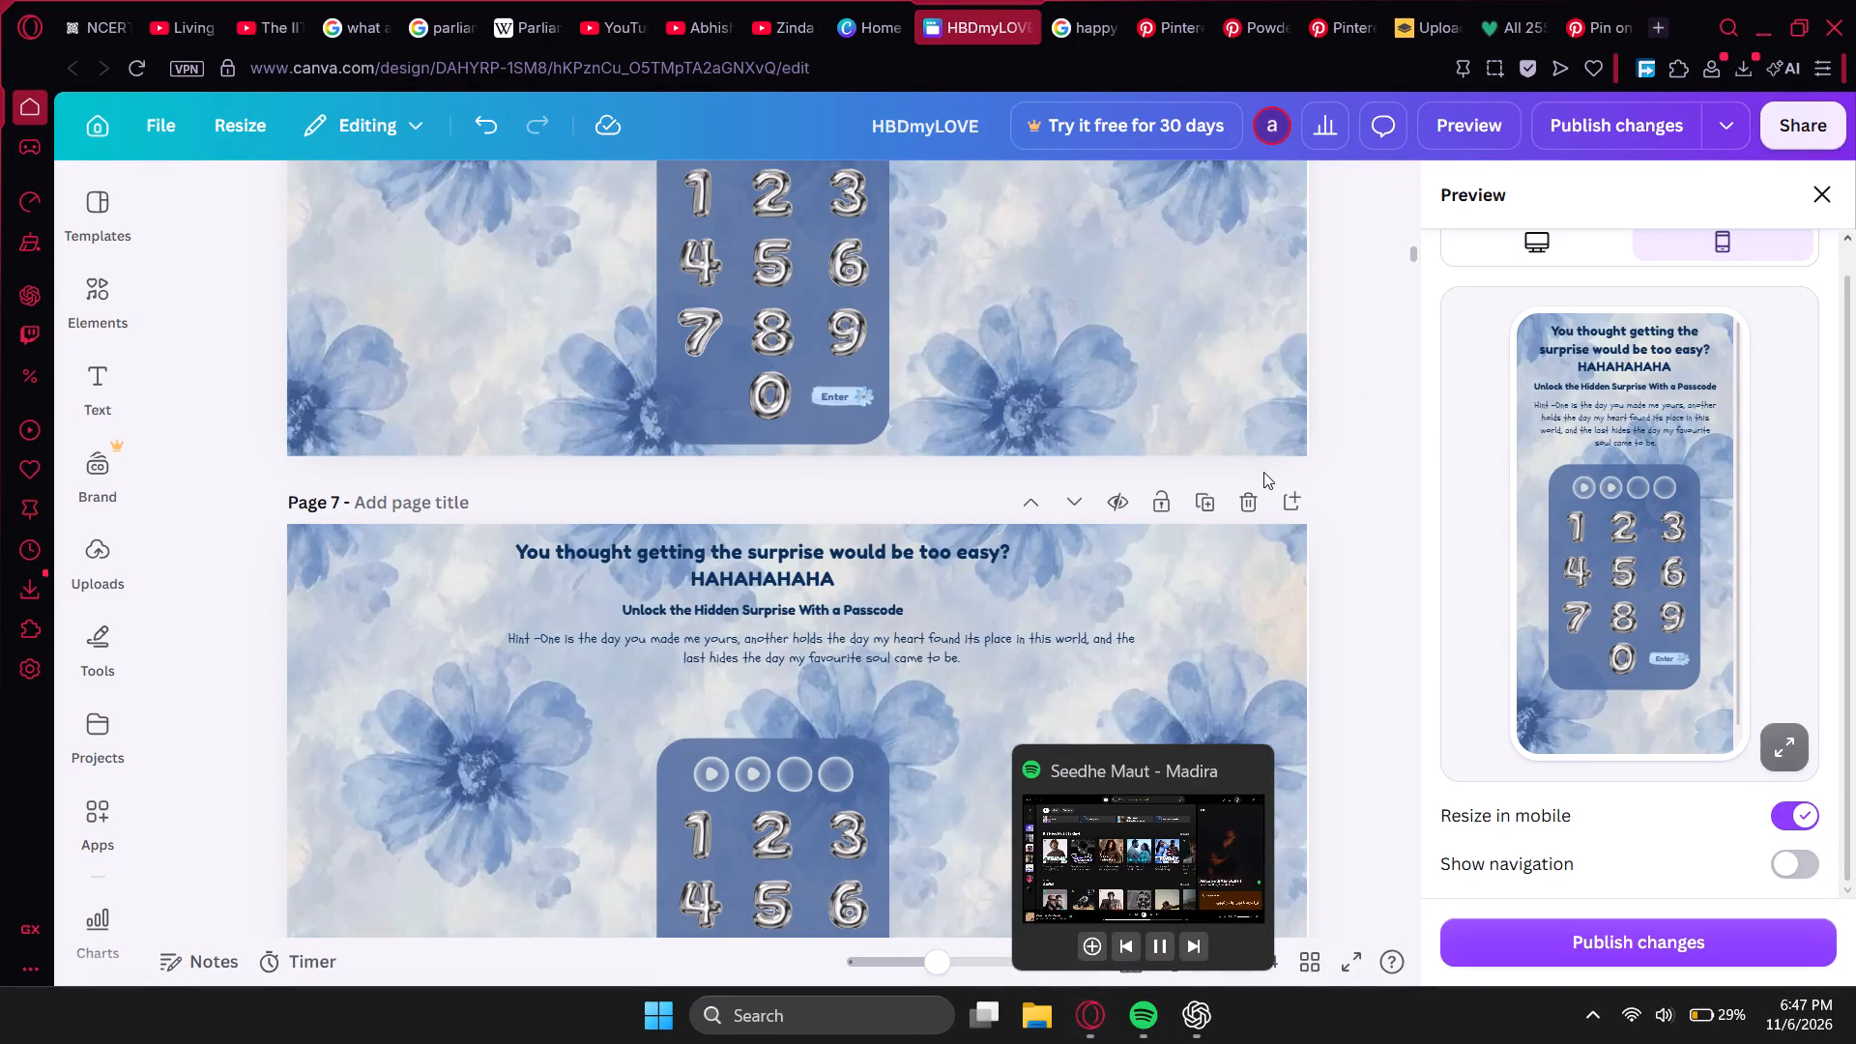
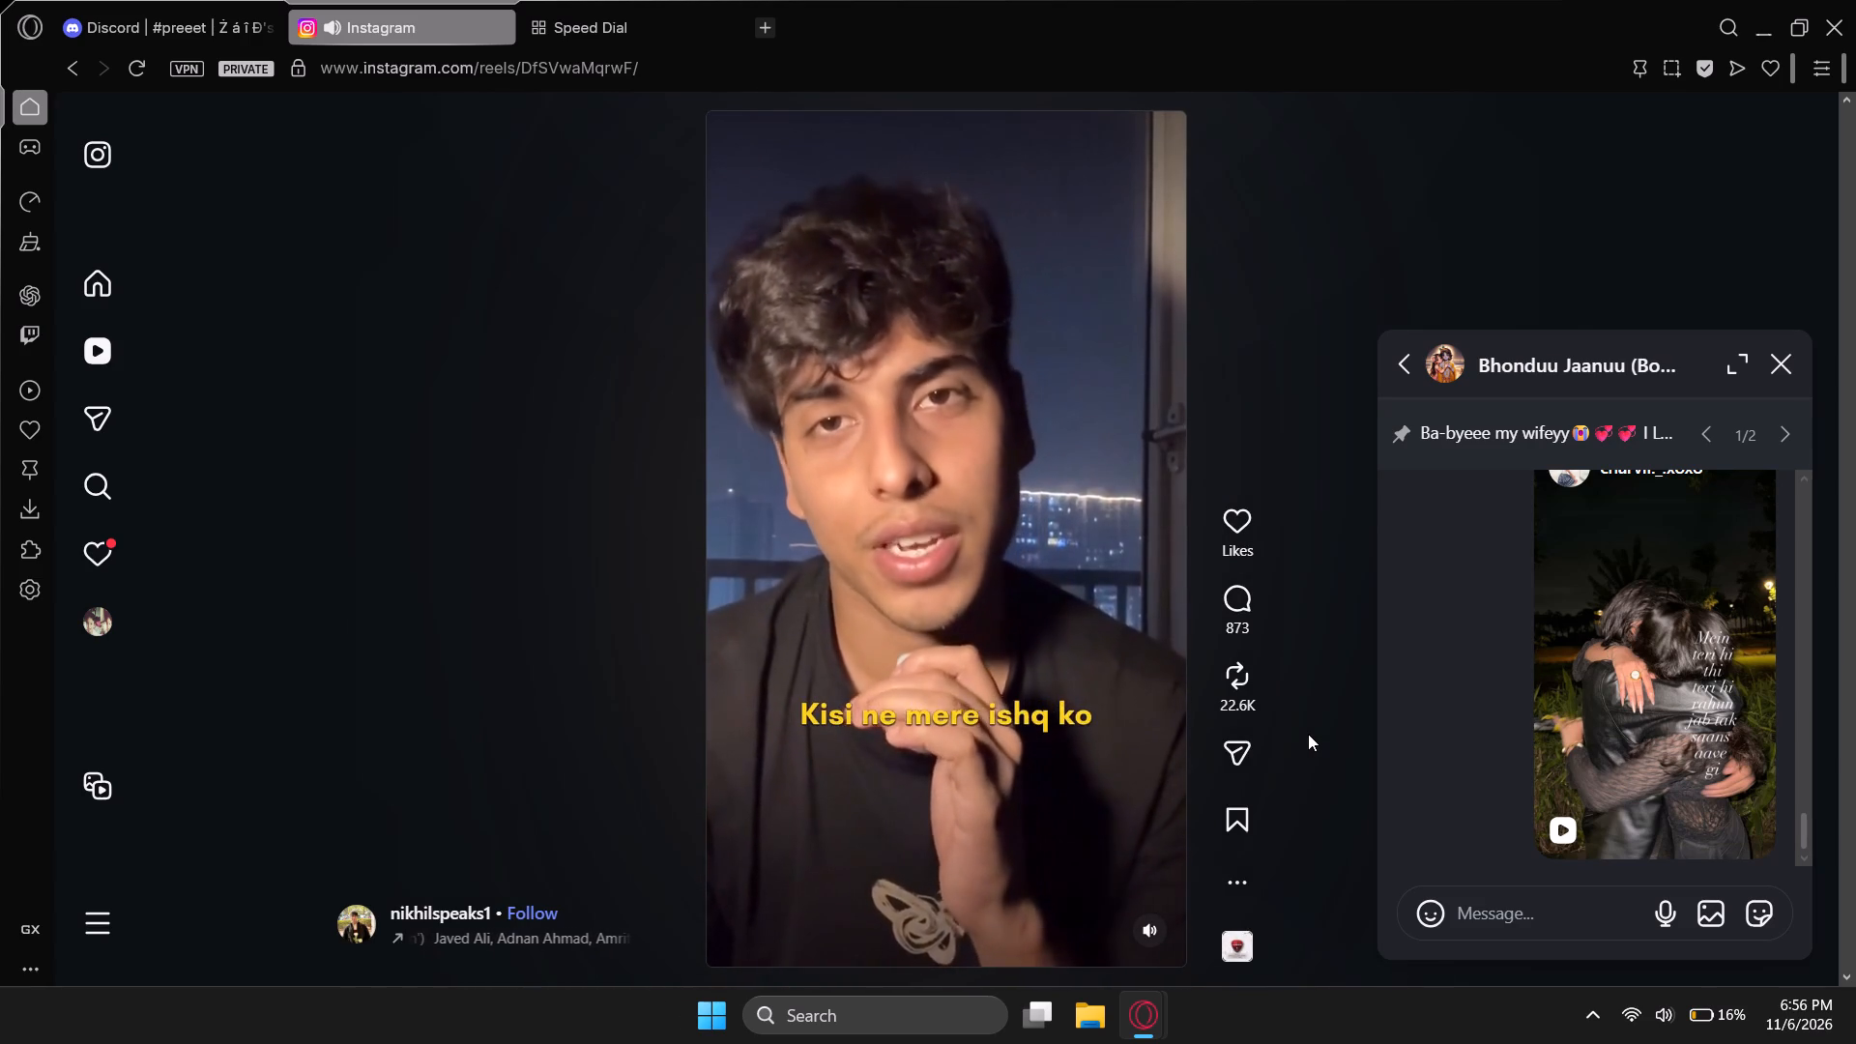
Skim a few more Instagram reels, pause the last one, and leave for the Speed Dial page.
{"action": "scroll", "coordinate": [1308, 734], "scroll_direction": "down", "scroll_amount": 1}
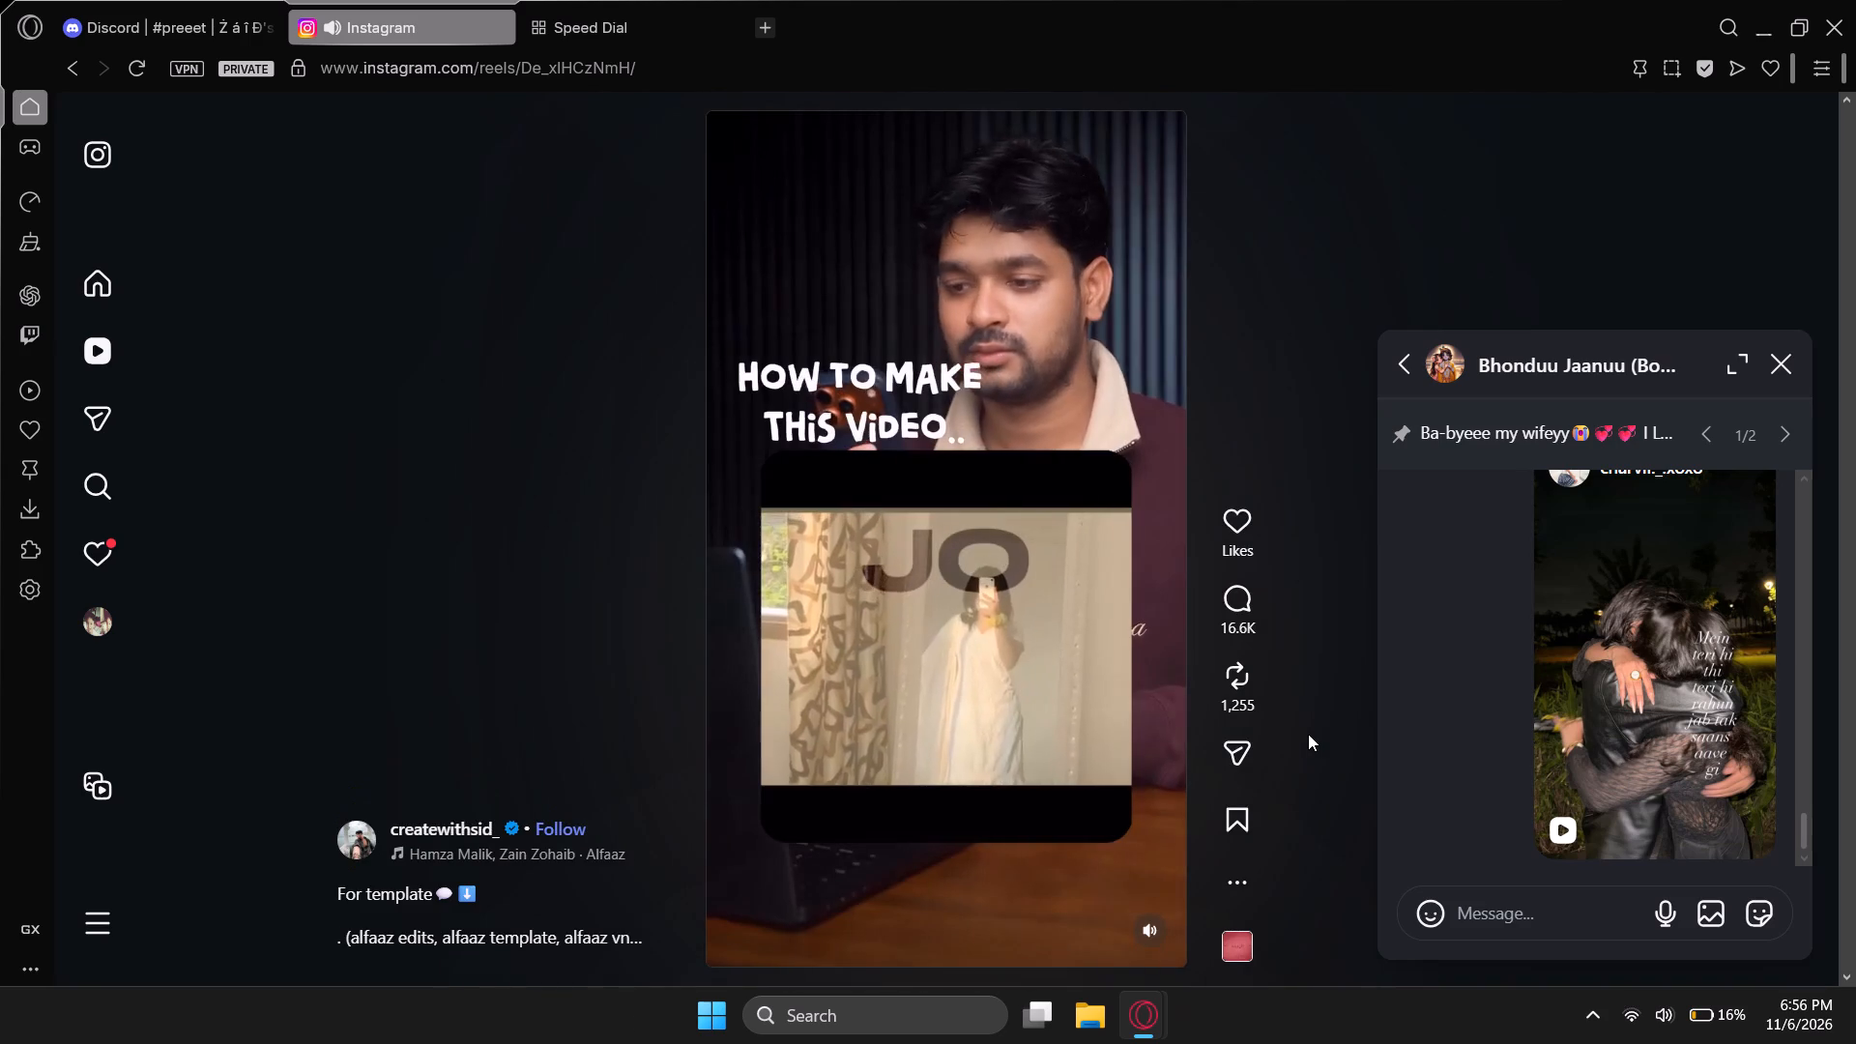
{"action": "scroll", "coordinate": [1308, 734], "scroll_direction": "down", "scroll_amount": 1}
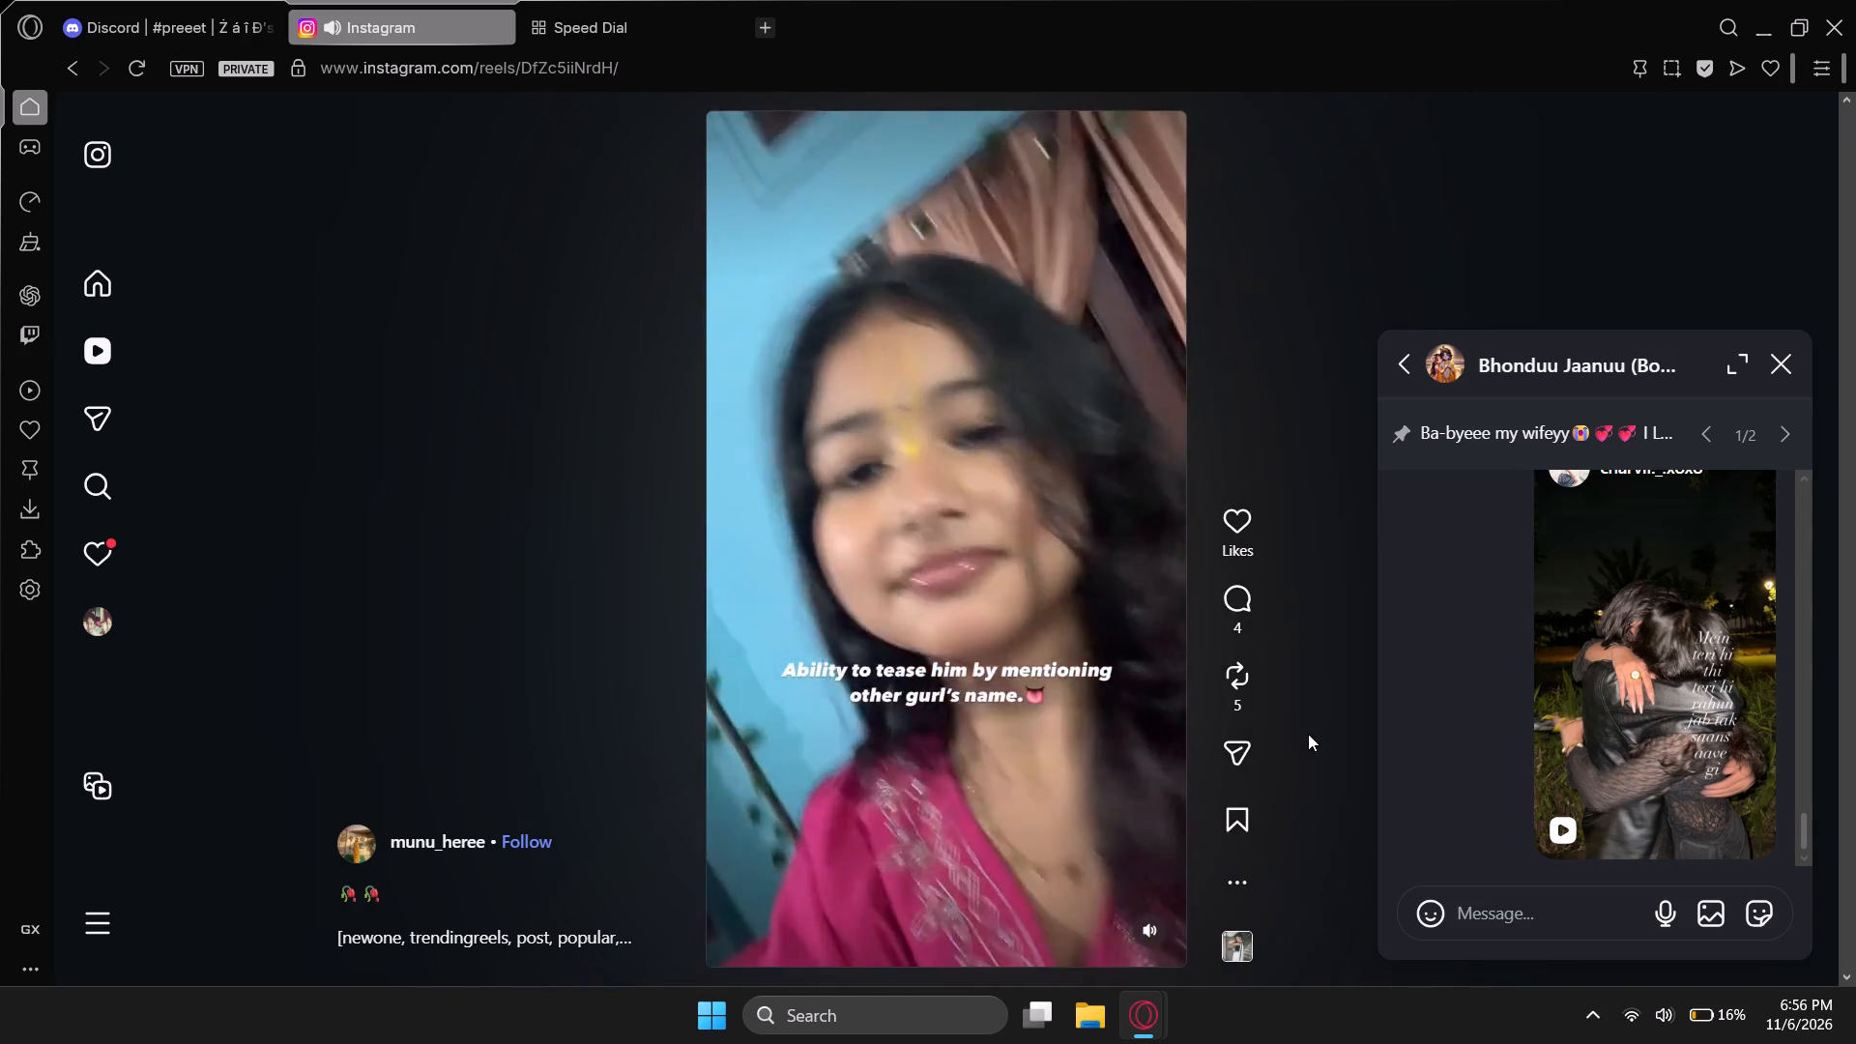
{"action": "scroll", "coordinate": [1308, 734], "scroll_direction": "down", "scroll_amount": 2}
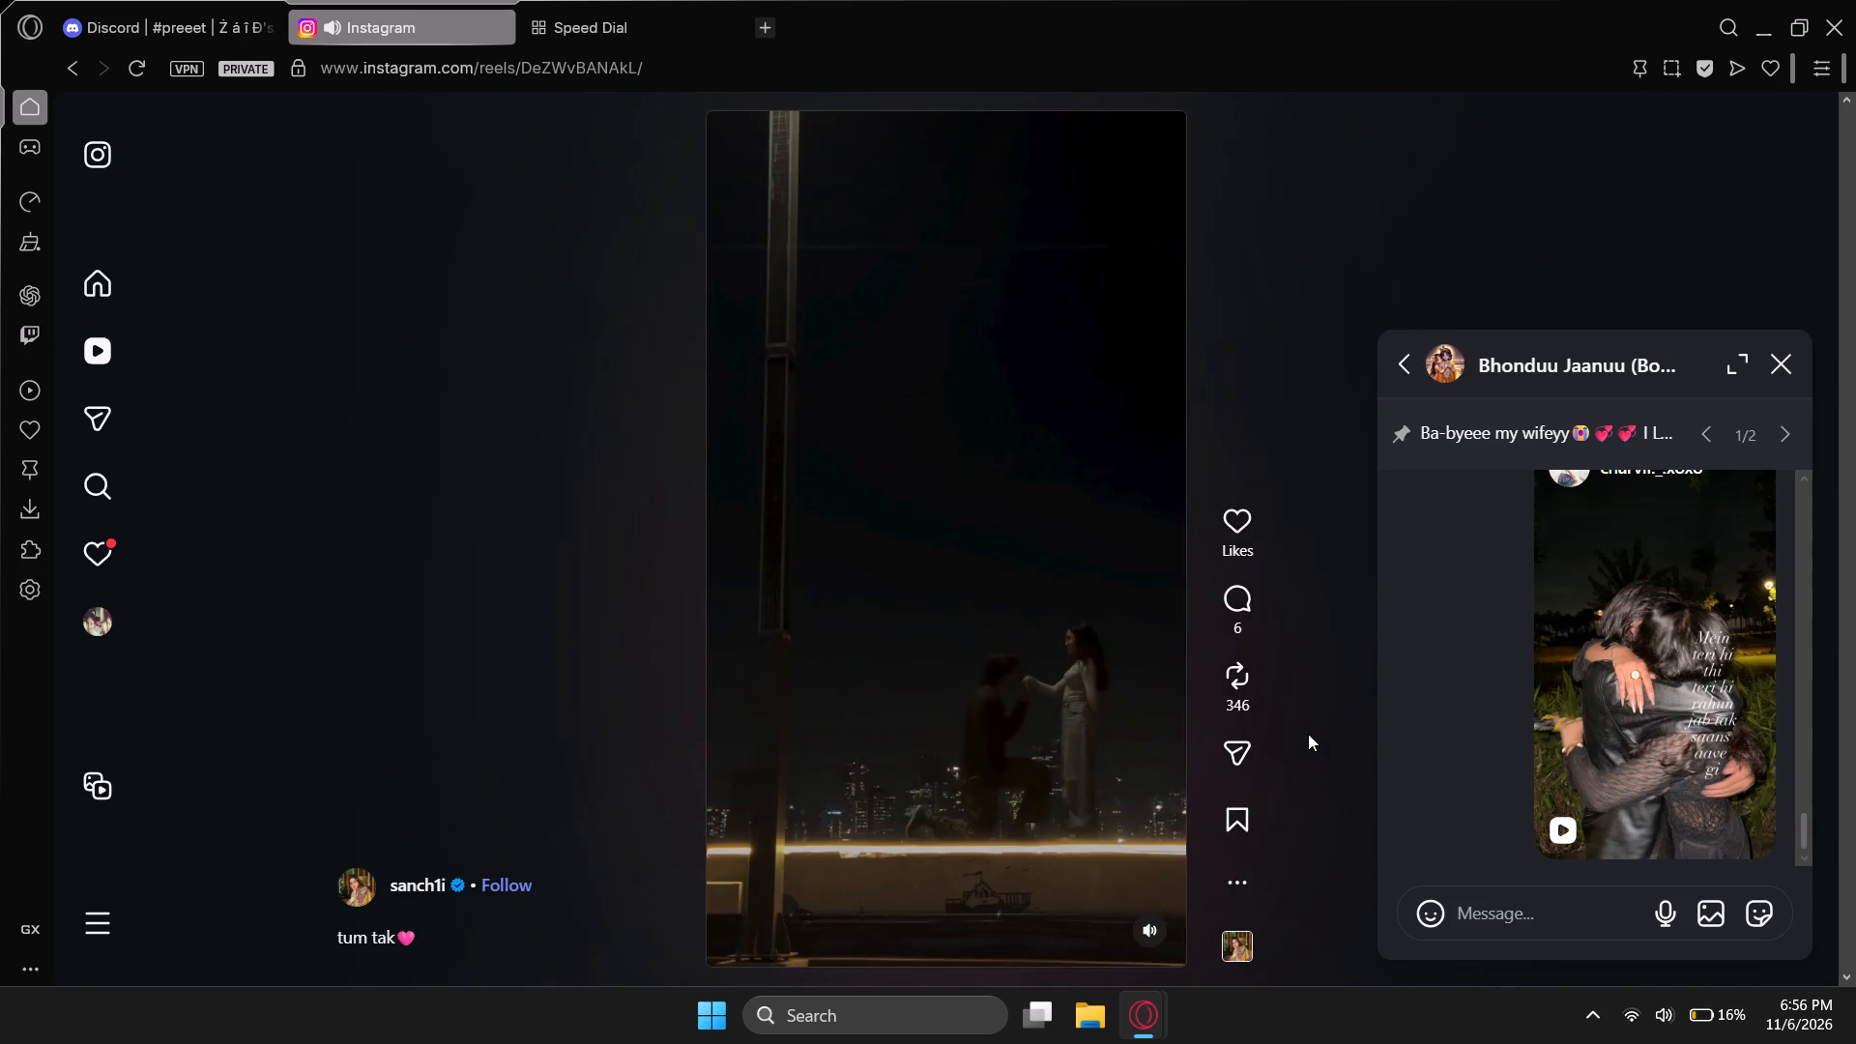
{"action": "left_click", "coordinate": [1100, 667]}
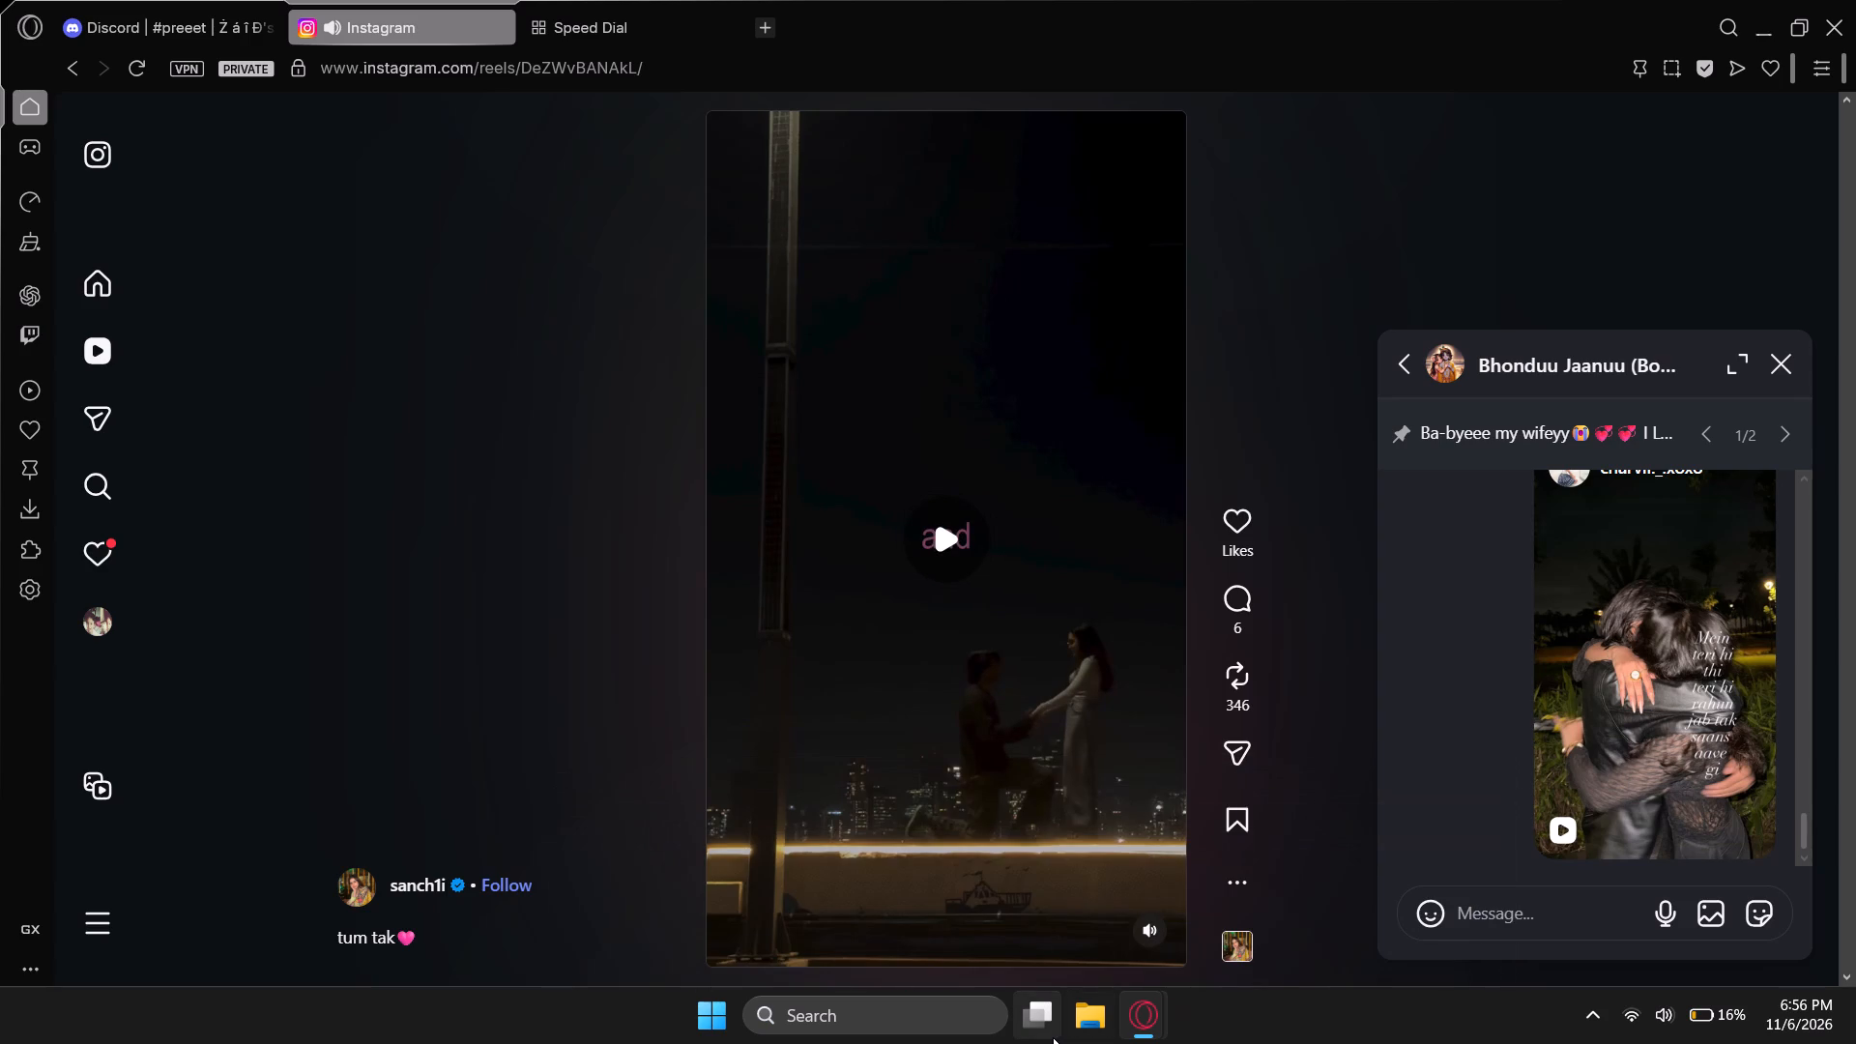
{"action": "left_click", "coordinate": [643, 0]}
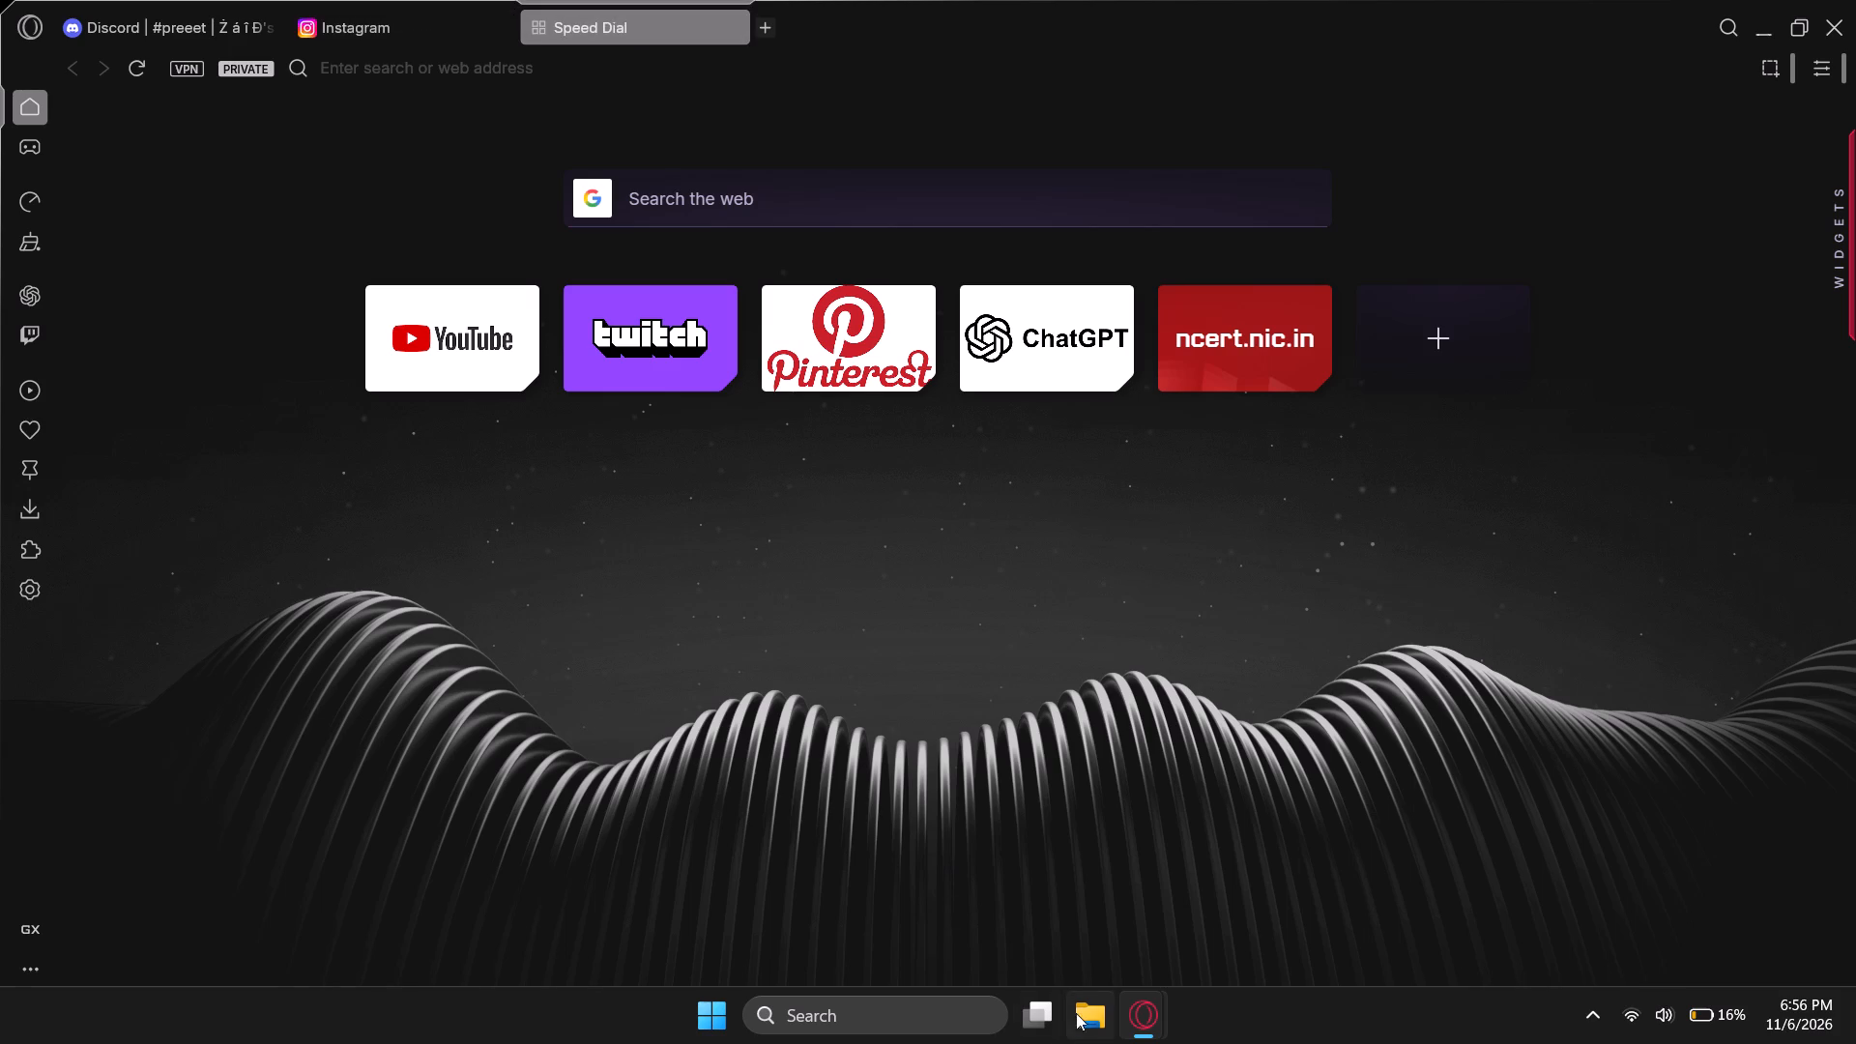
Return to the HBDmyLOVE website editor on Desktop 1 and look over the pages from 7 to 24.
{"action": "left_click", "coordinate": [1041, 1026]}
{"action": "left_click", "coordinate": [730, 914]}
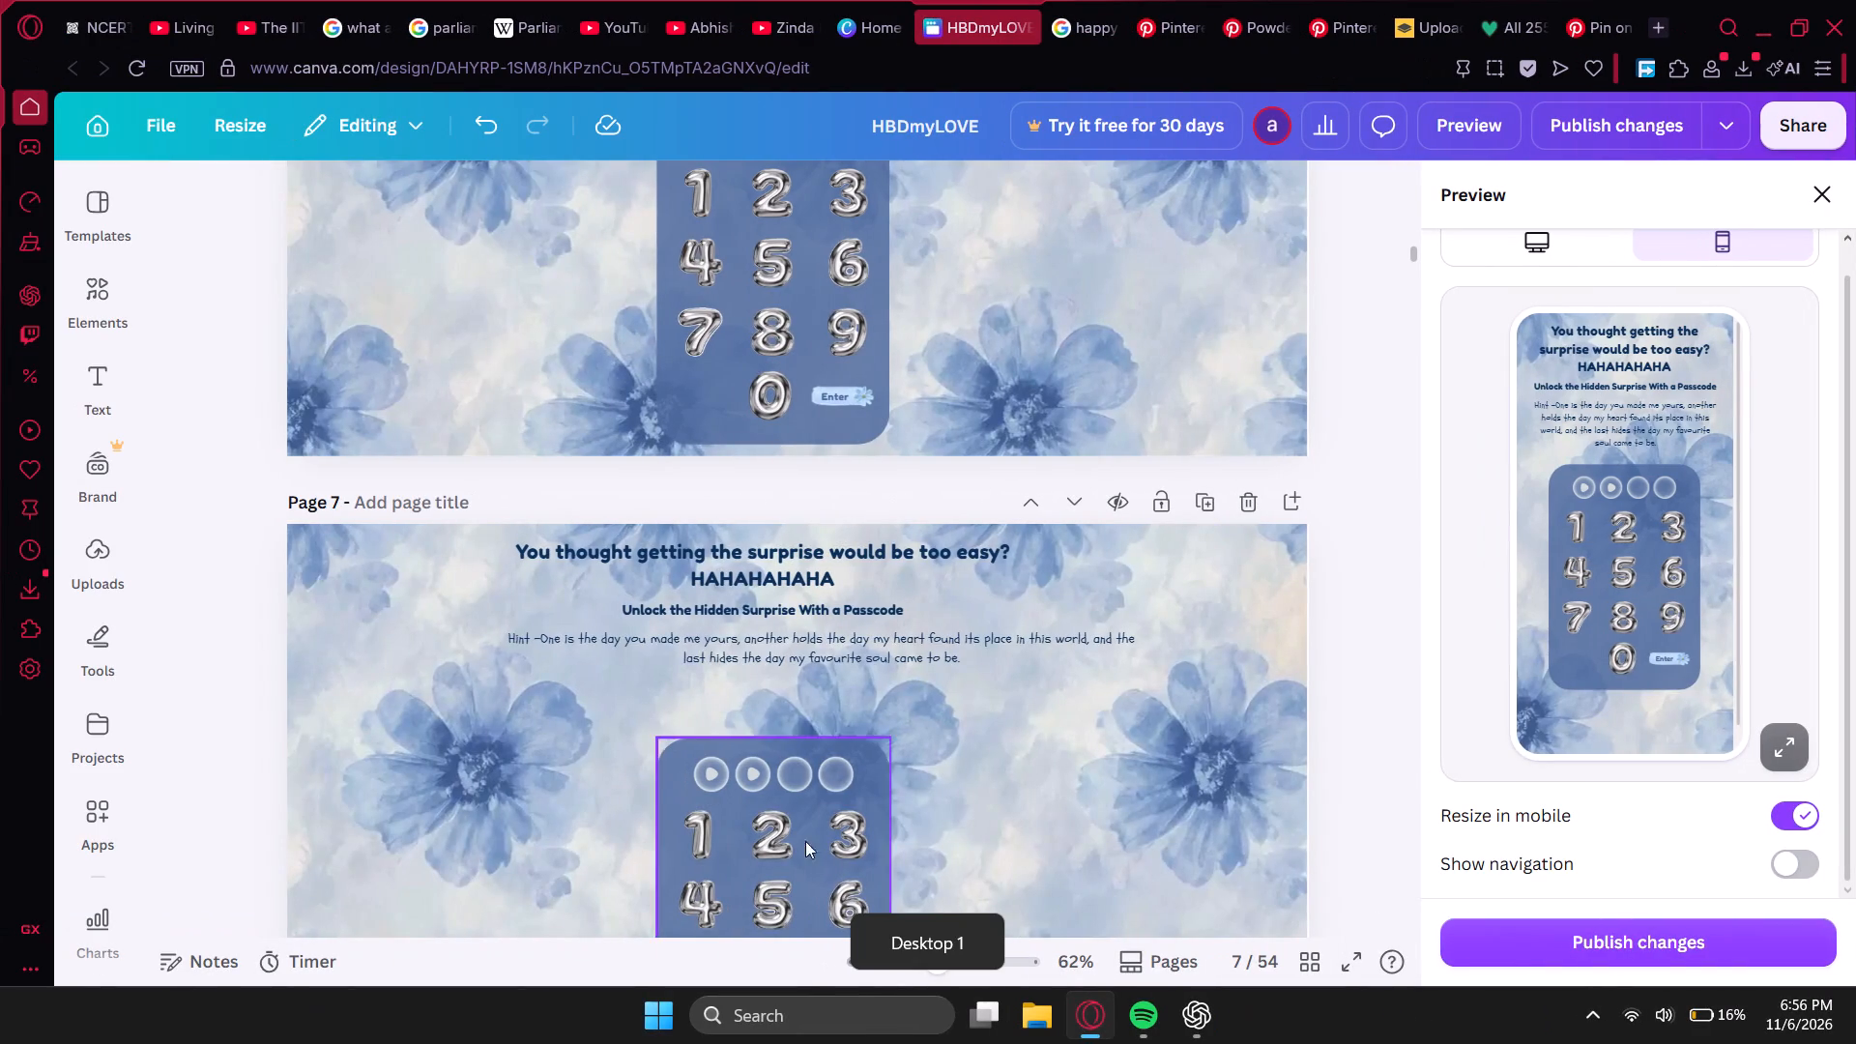
{"action": "scroll", "coordinate": [873, 795], "scroll_direction": "down", "scroll_amount": 5}
{"action": "middle_click", "coordinate": [1345, 312]}
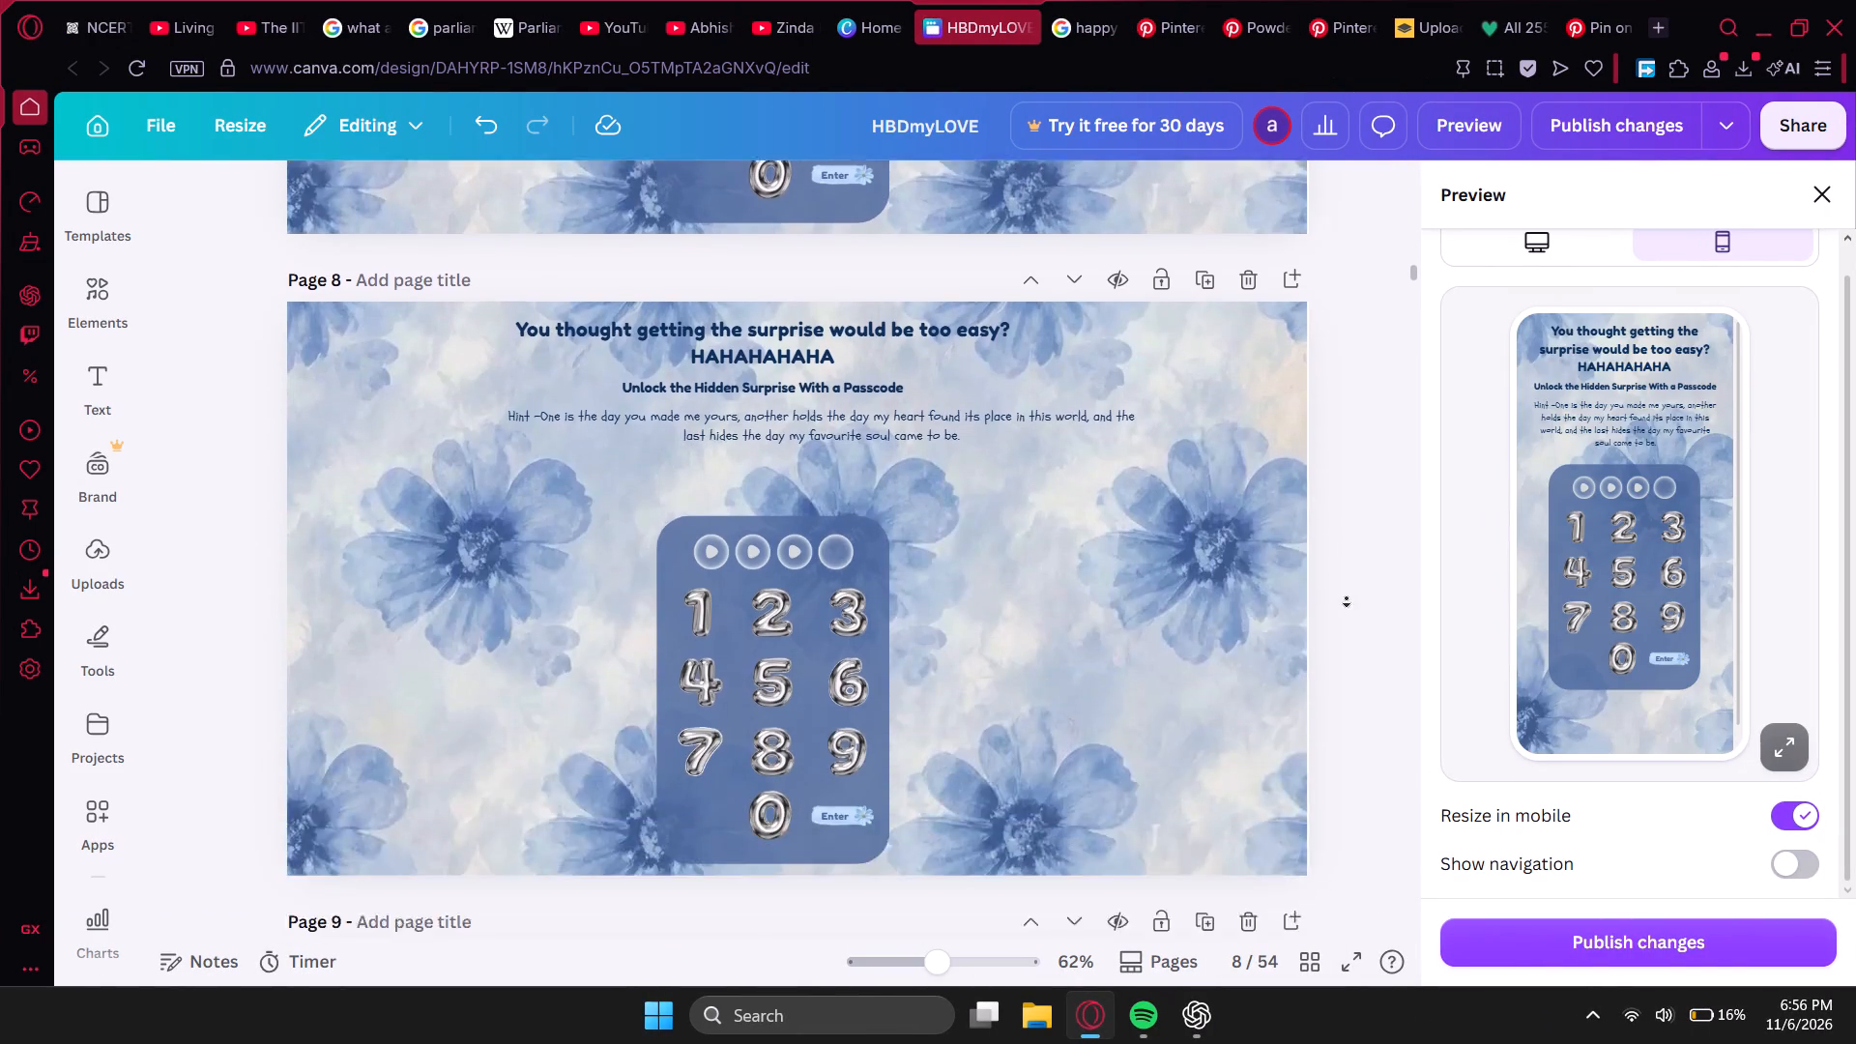
{"action": "middle_click", "coordinate": [1351, 686]}
{"action": "scroll", "coordinate": [1346, 715], "scroll_direction": "down", "scroll_amount": 11}
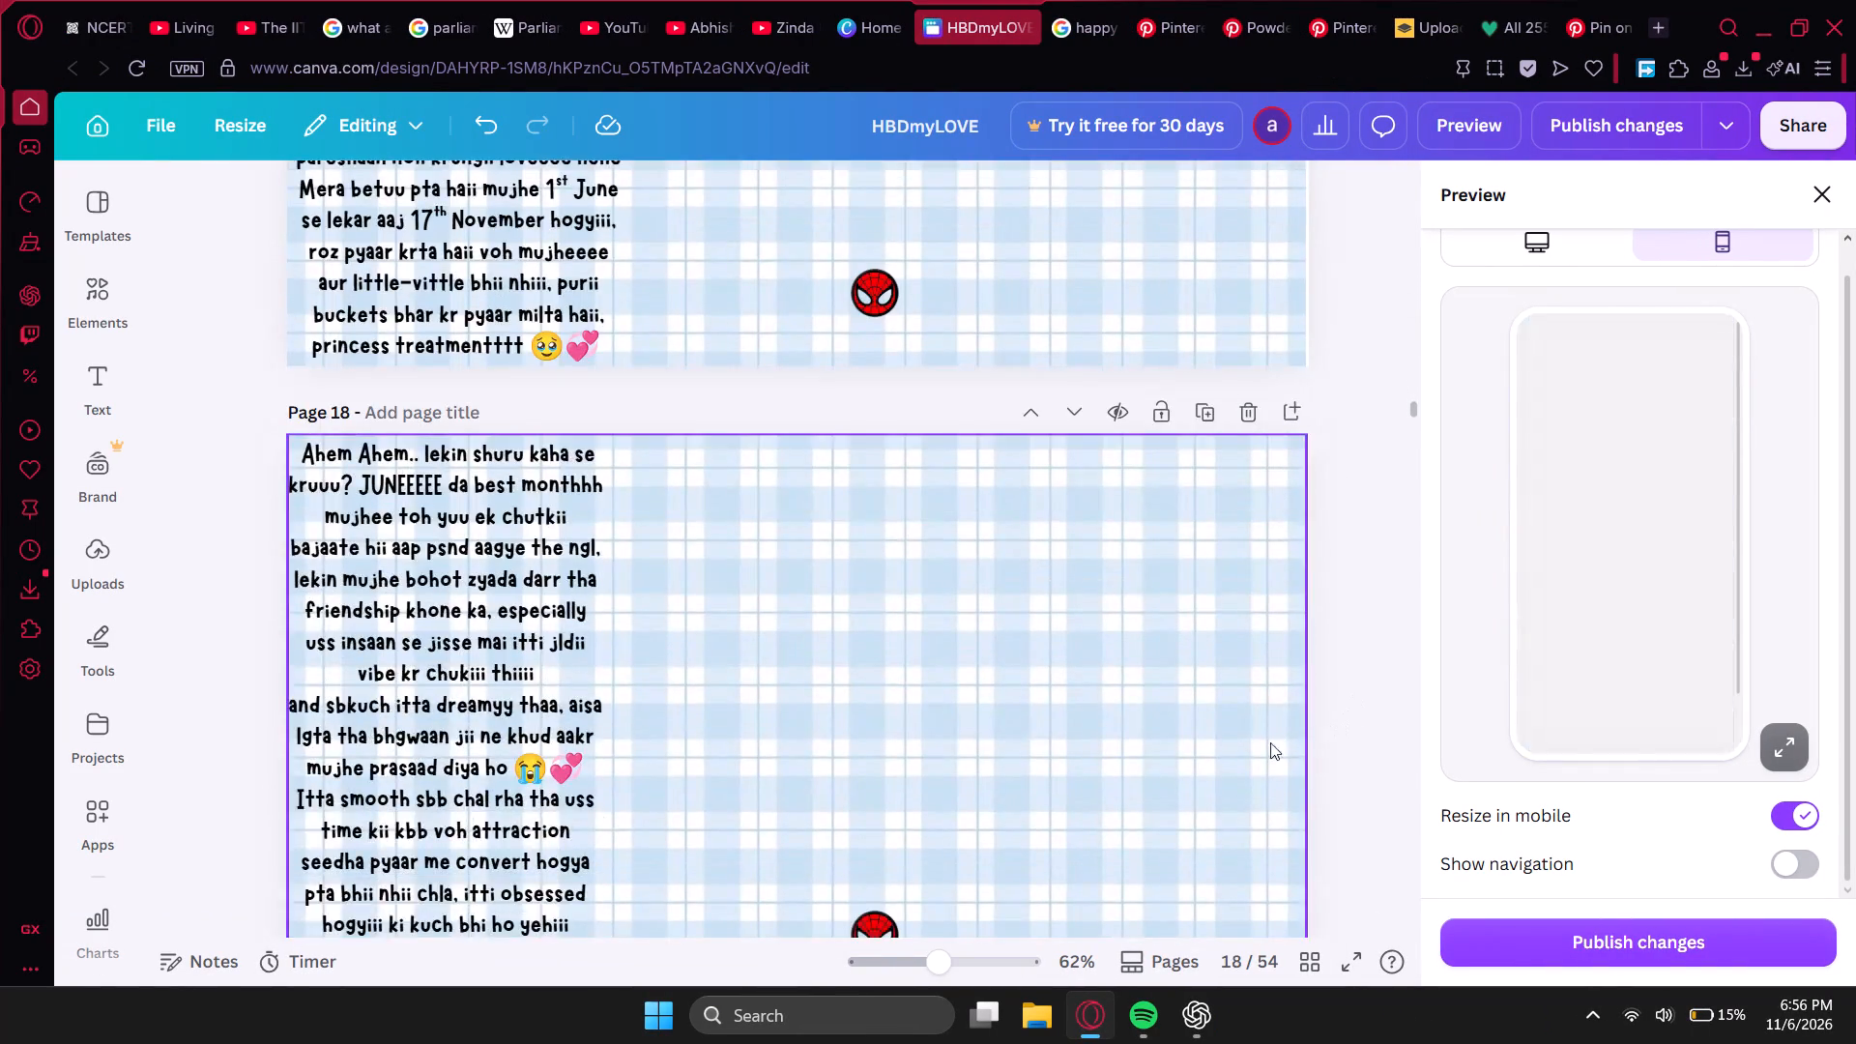
{"action": "scroll", "coordinate": [988, 742], "scroll_direction": "down", "scroll_amount": 6}
{"action": "scroll", "coordinate": [993, 778], "scroll_direction": "down", "scroll_amount": 15}
{"action": "scroll", "coordinate": [956, 756], "scroll_direction": "down", "scroll_amount": 6}
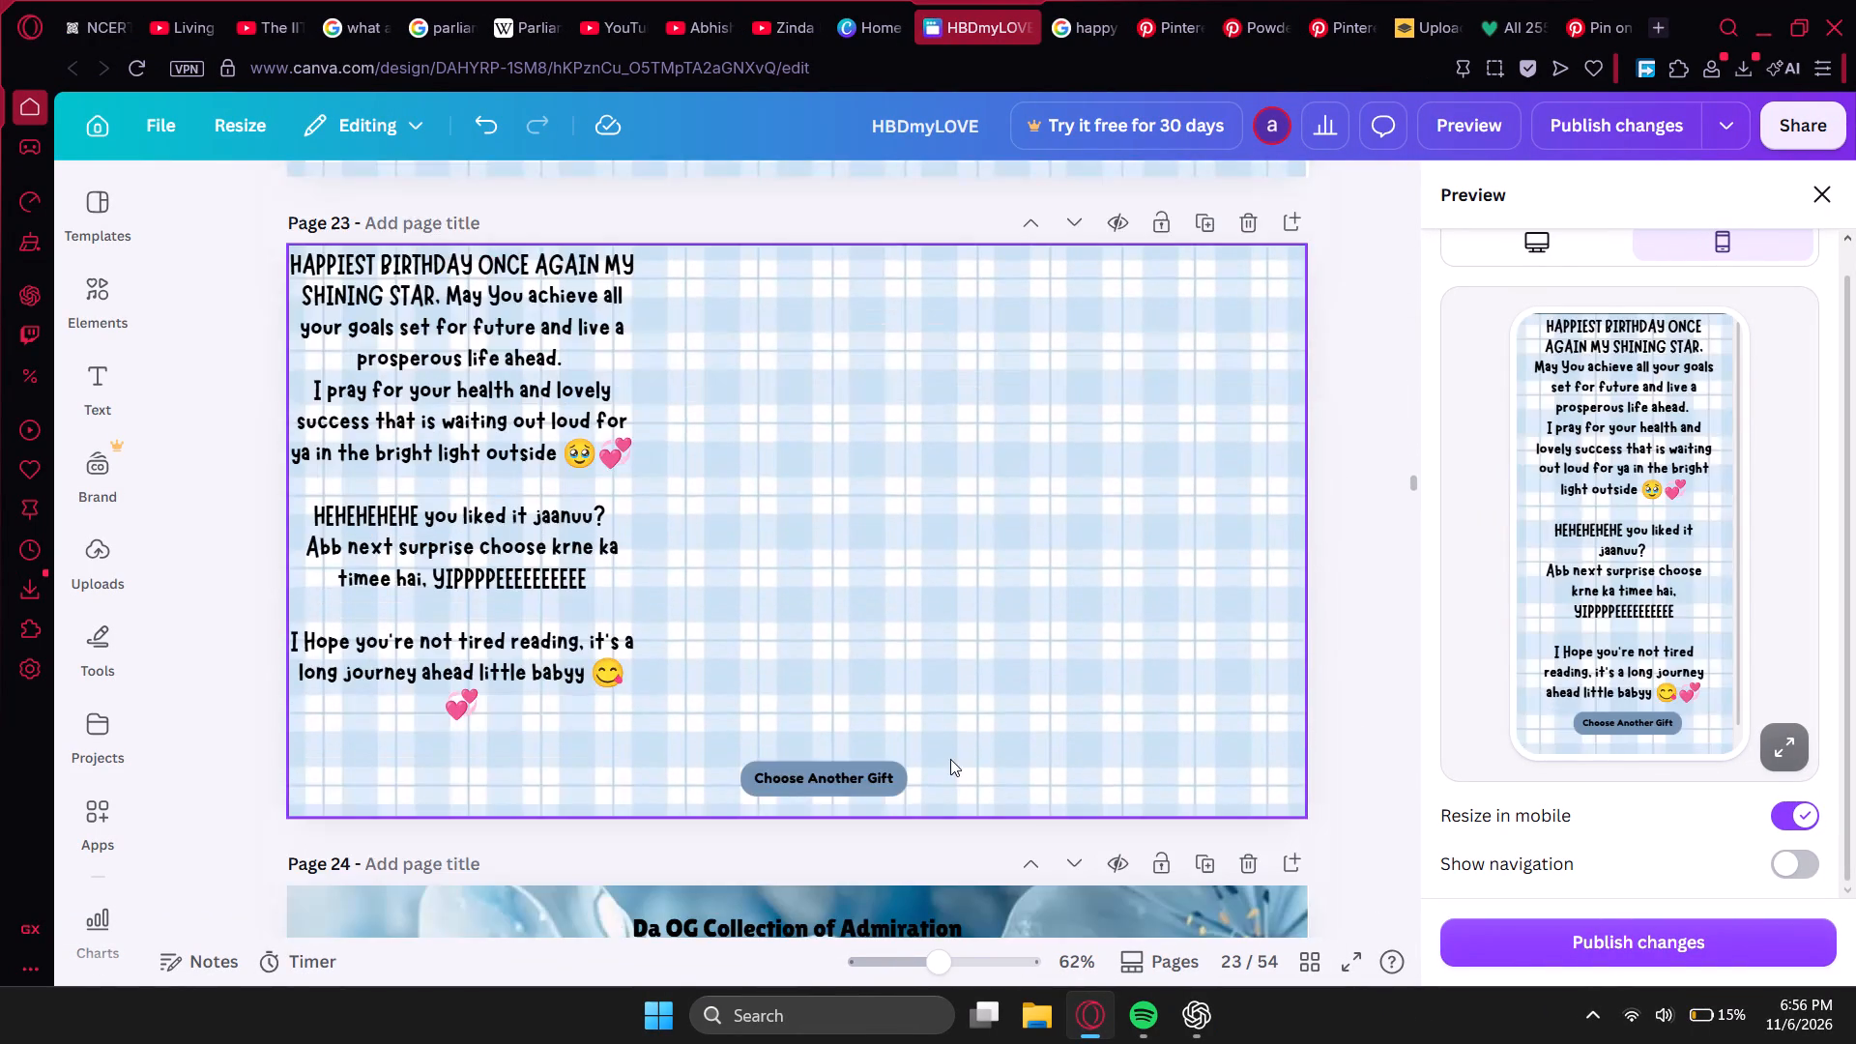
Resume the music in Spotify while keeping the website editor open.
{"action": "left_click", "coordinate": [1155, 944]}
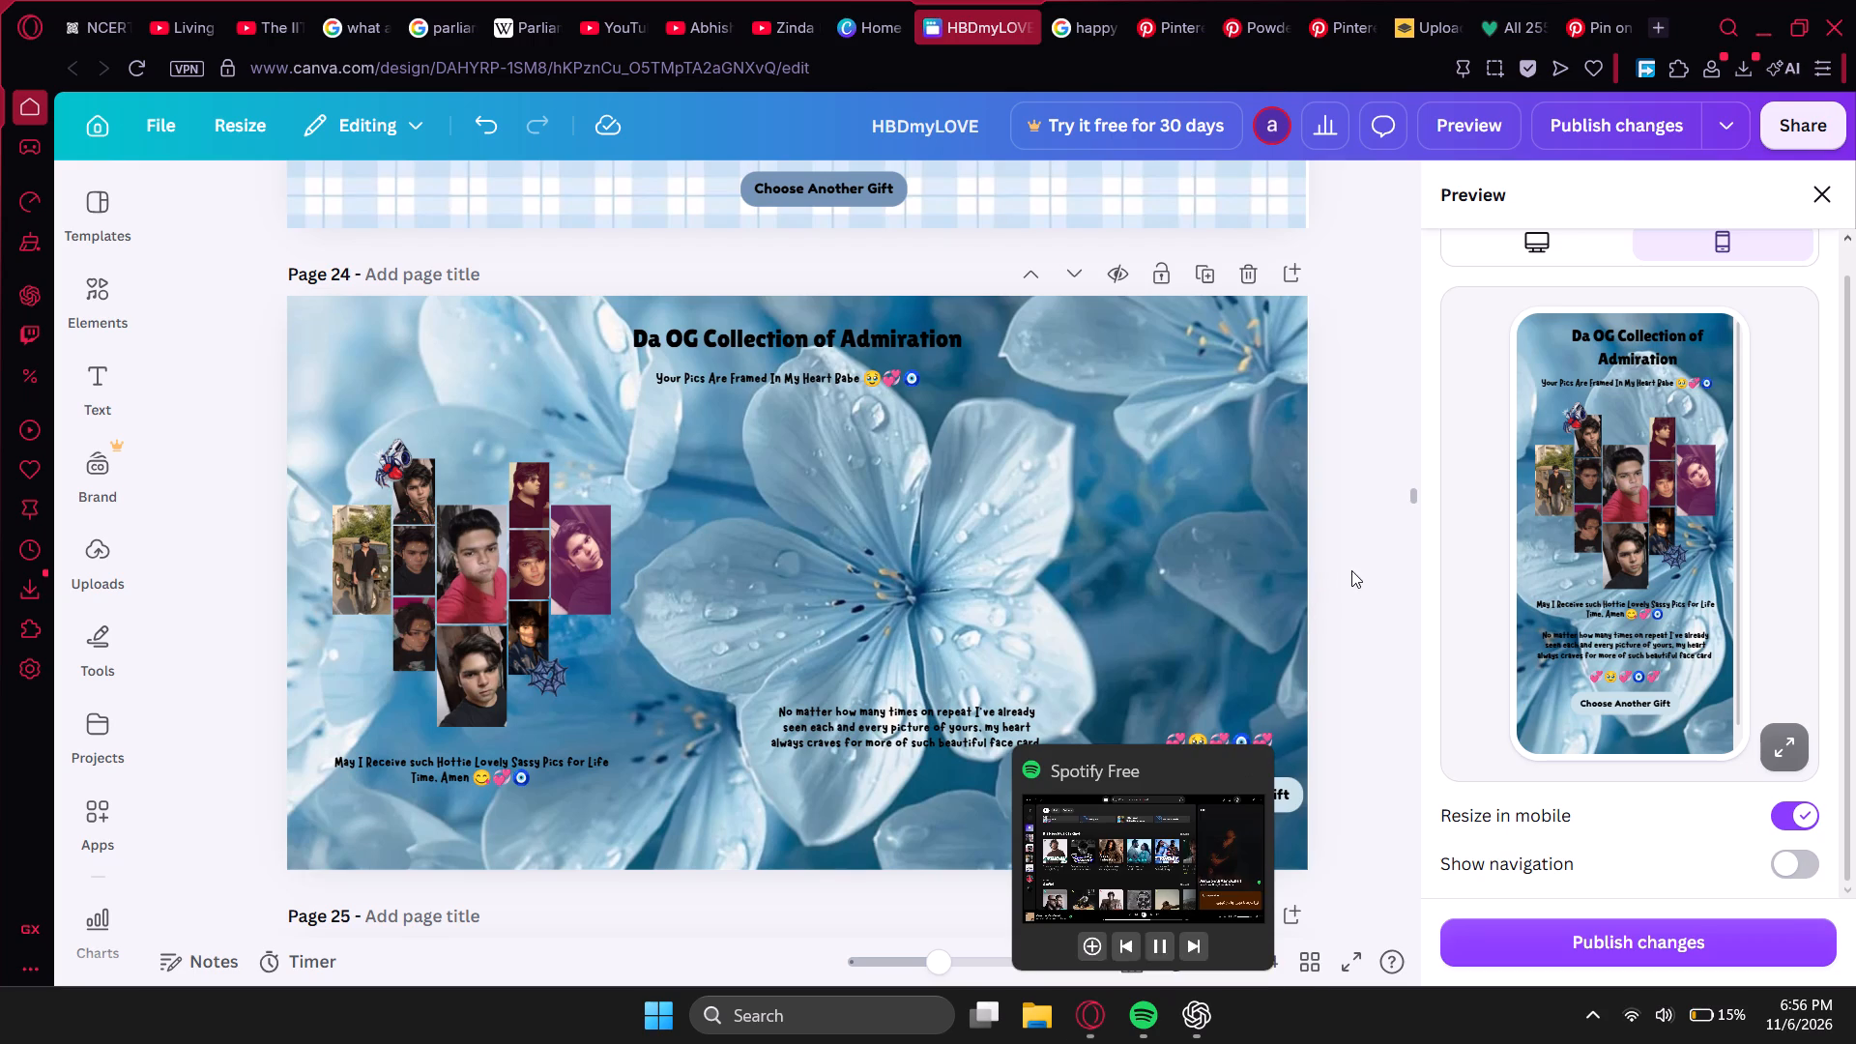
Switch to Pinterest and open the blue foil balloon letters collage pin with A, L and E from the related stickers.
{"action": "left_click", "coordinate": [1351, 570]}
{"action": "scroll", "coordinate": [1351, 570], "scroll_direction": "down", "scroll_amount": 6}
{"action": "scroll", "coordinate": [1302, 667], "scroll_direction": "down", "scroll_amount": 7}
{"action": "scroll", "coordinate": [1293, 673], "scroll_direction": "up", "scroll_amount": 3}
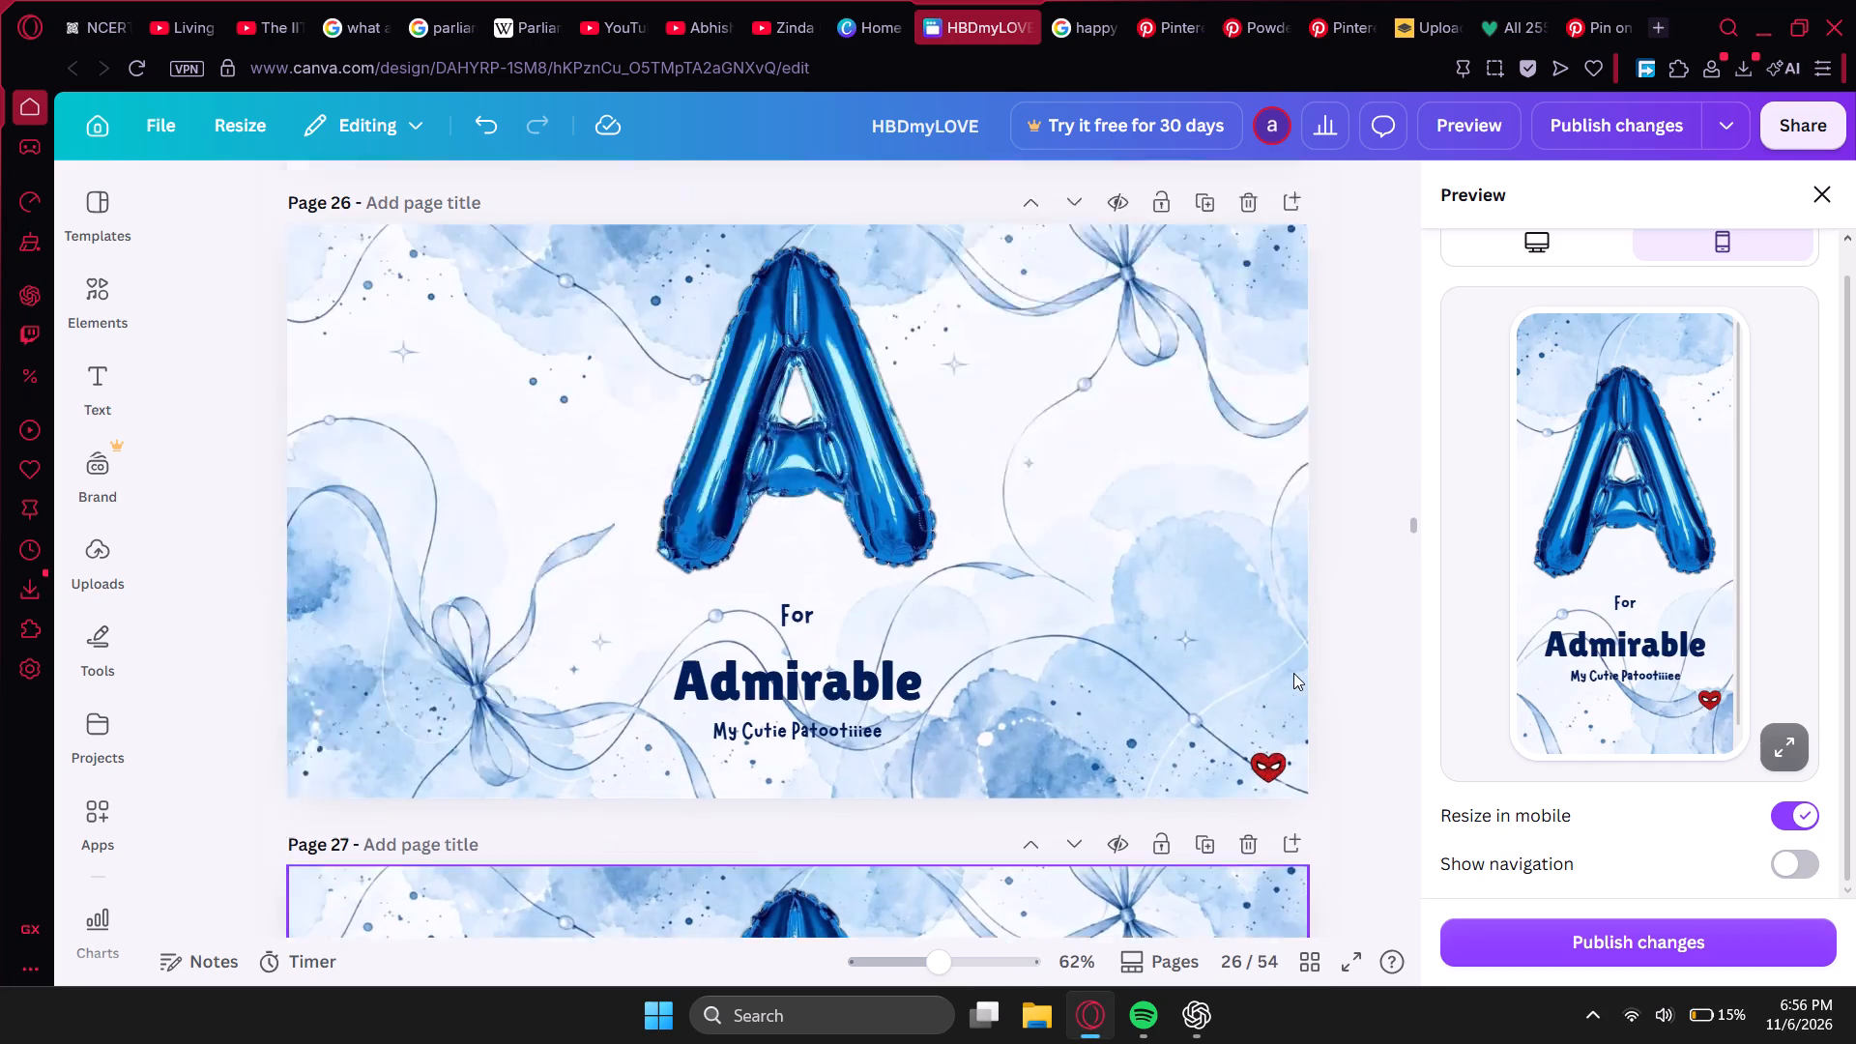
{"action": "left_click", "coordinate": [1070, 23]}
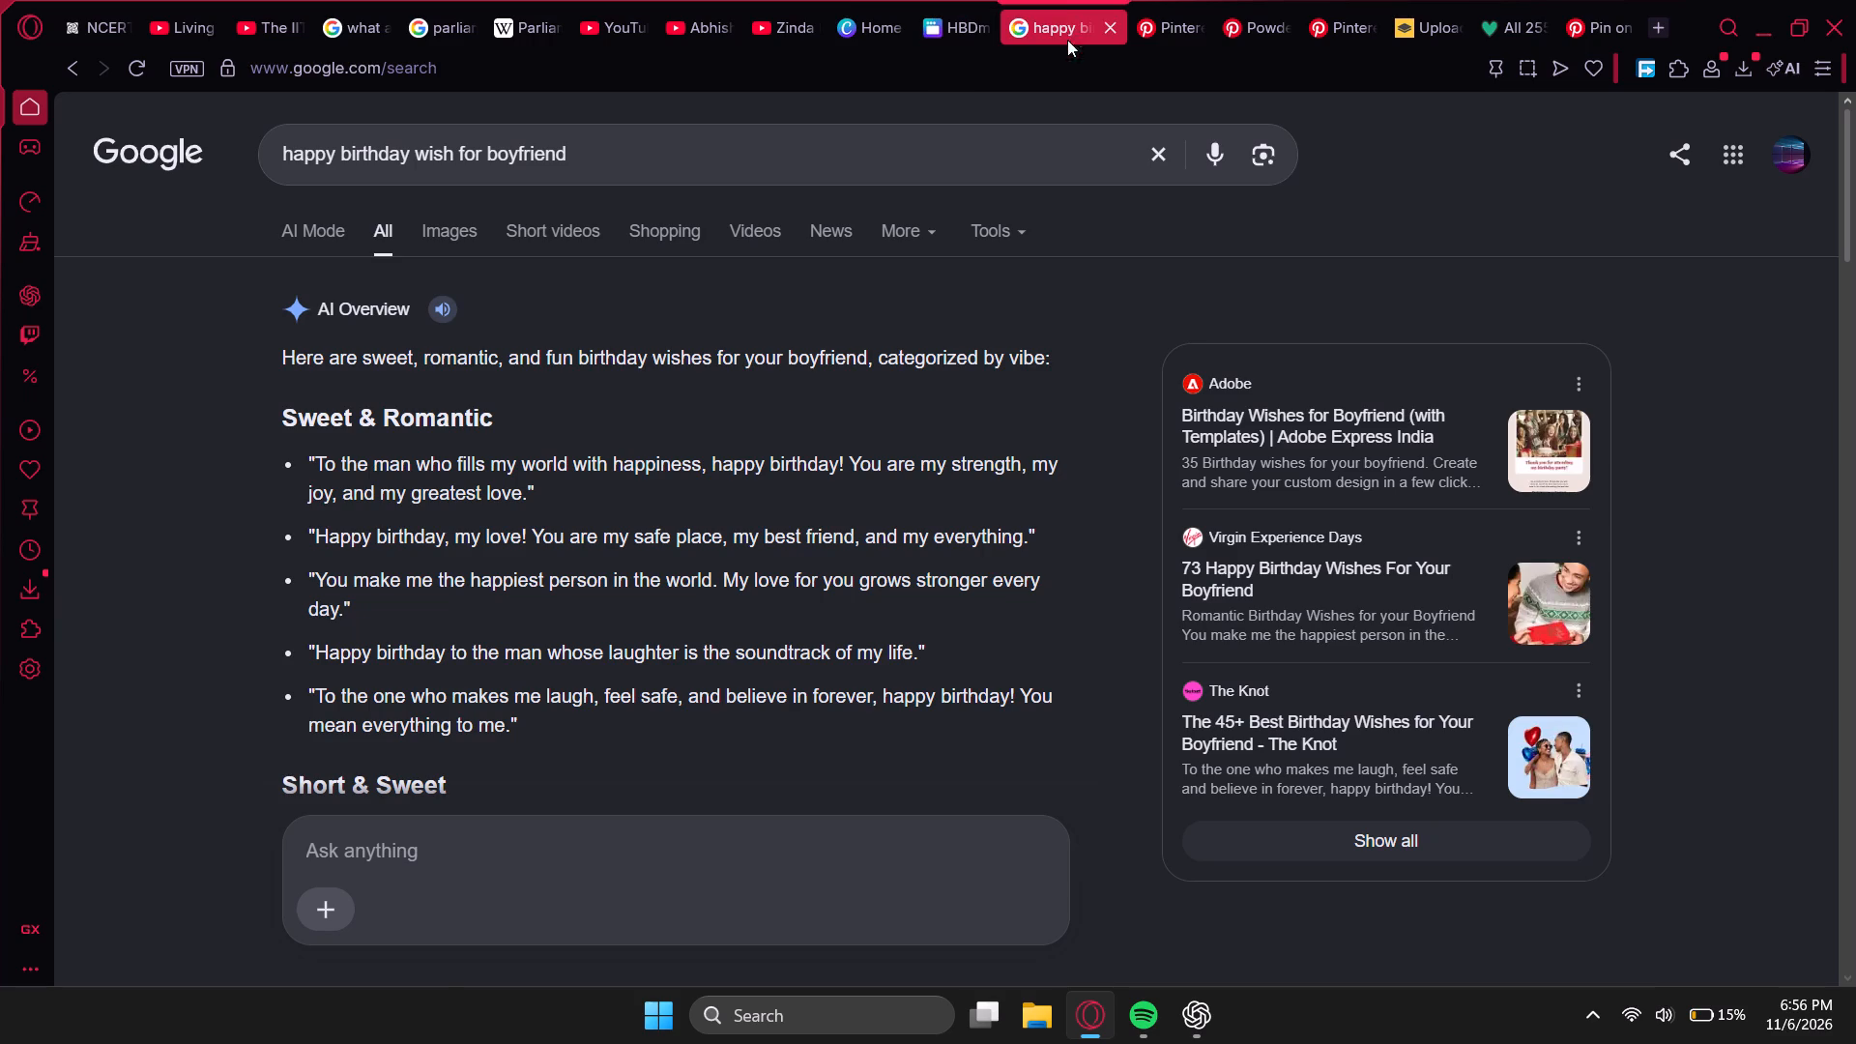
{"action": "left_click", "coordinate": [1158, 38]}
{"action": "scroll", "coordinate": [832, 468], "scroll_direction": "down", "scroll_amount": 3}
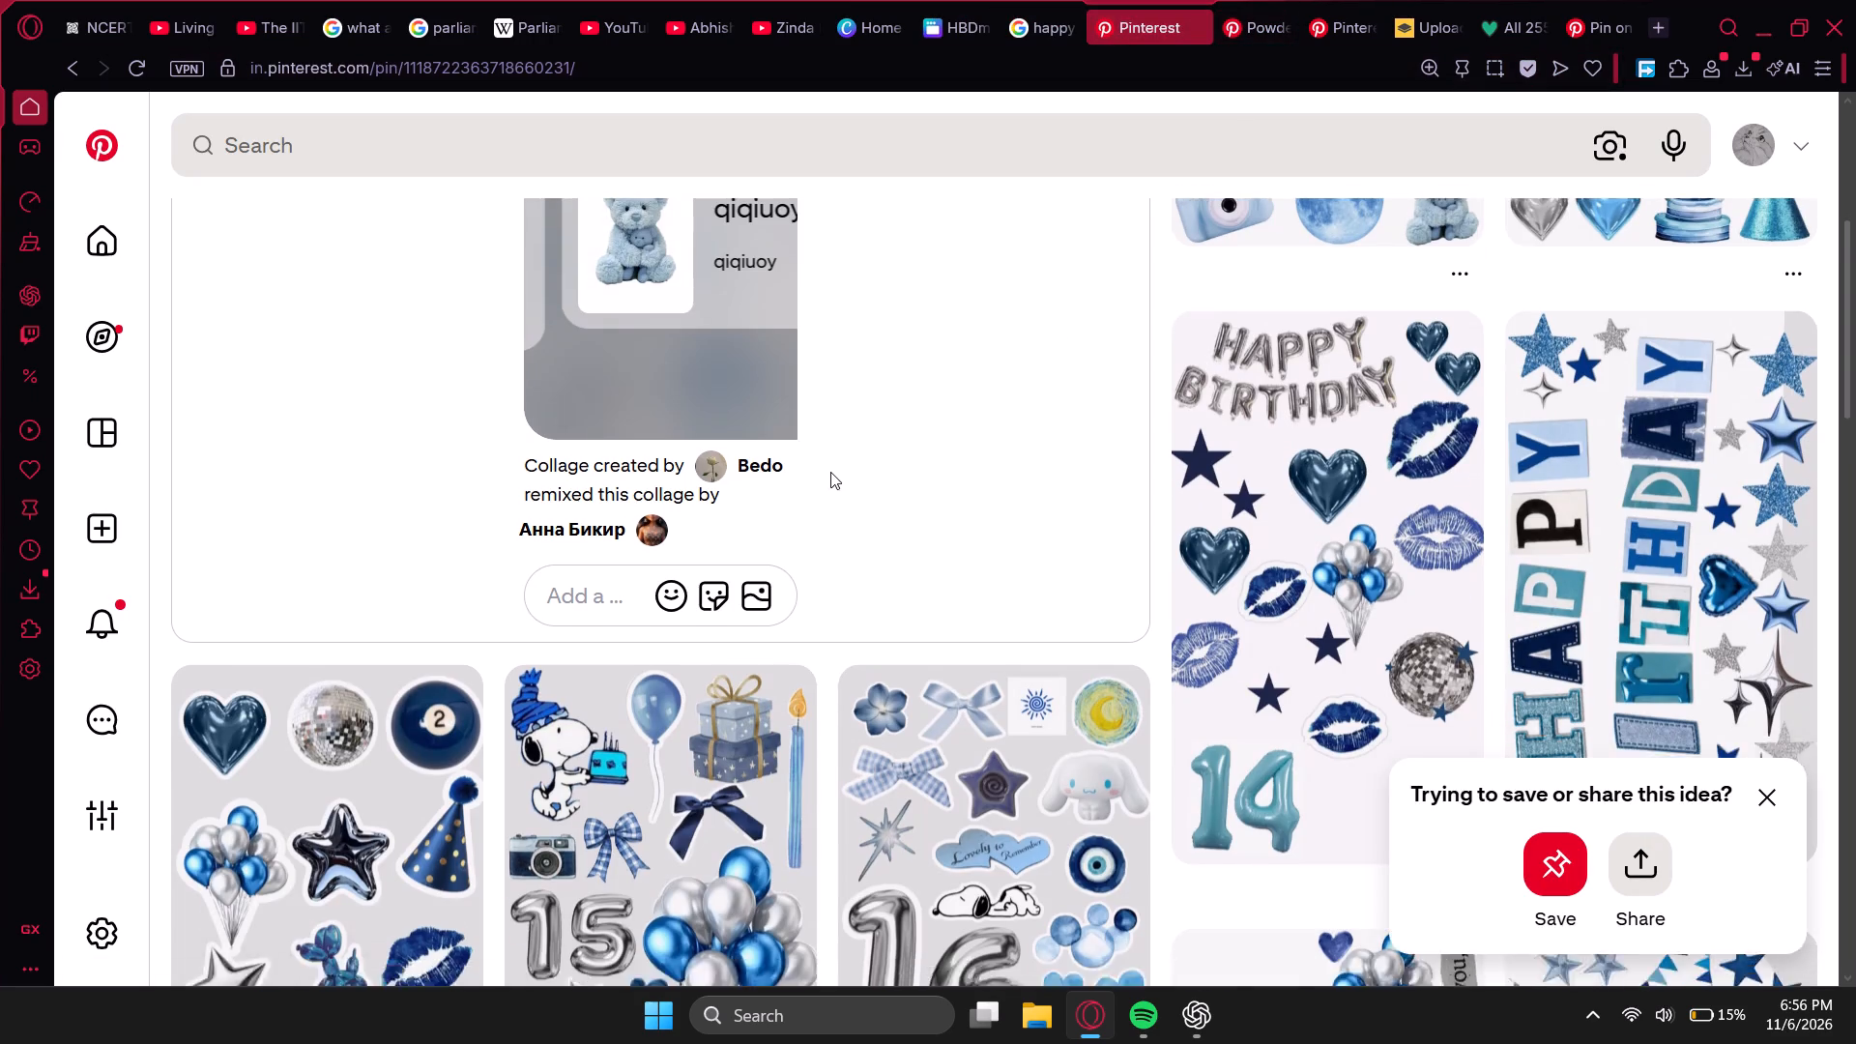
{"action": "scroll", "coordinate": [830, 472], "scroll_direction": "down", "scroll_amount": 8}
{"action": "scroll", "coordinate": [788, 562], "scroll_direction": "down", "scroll_amount": 4}
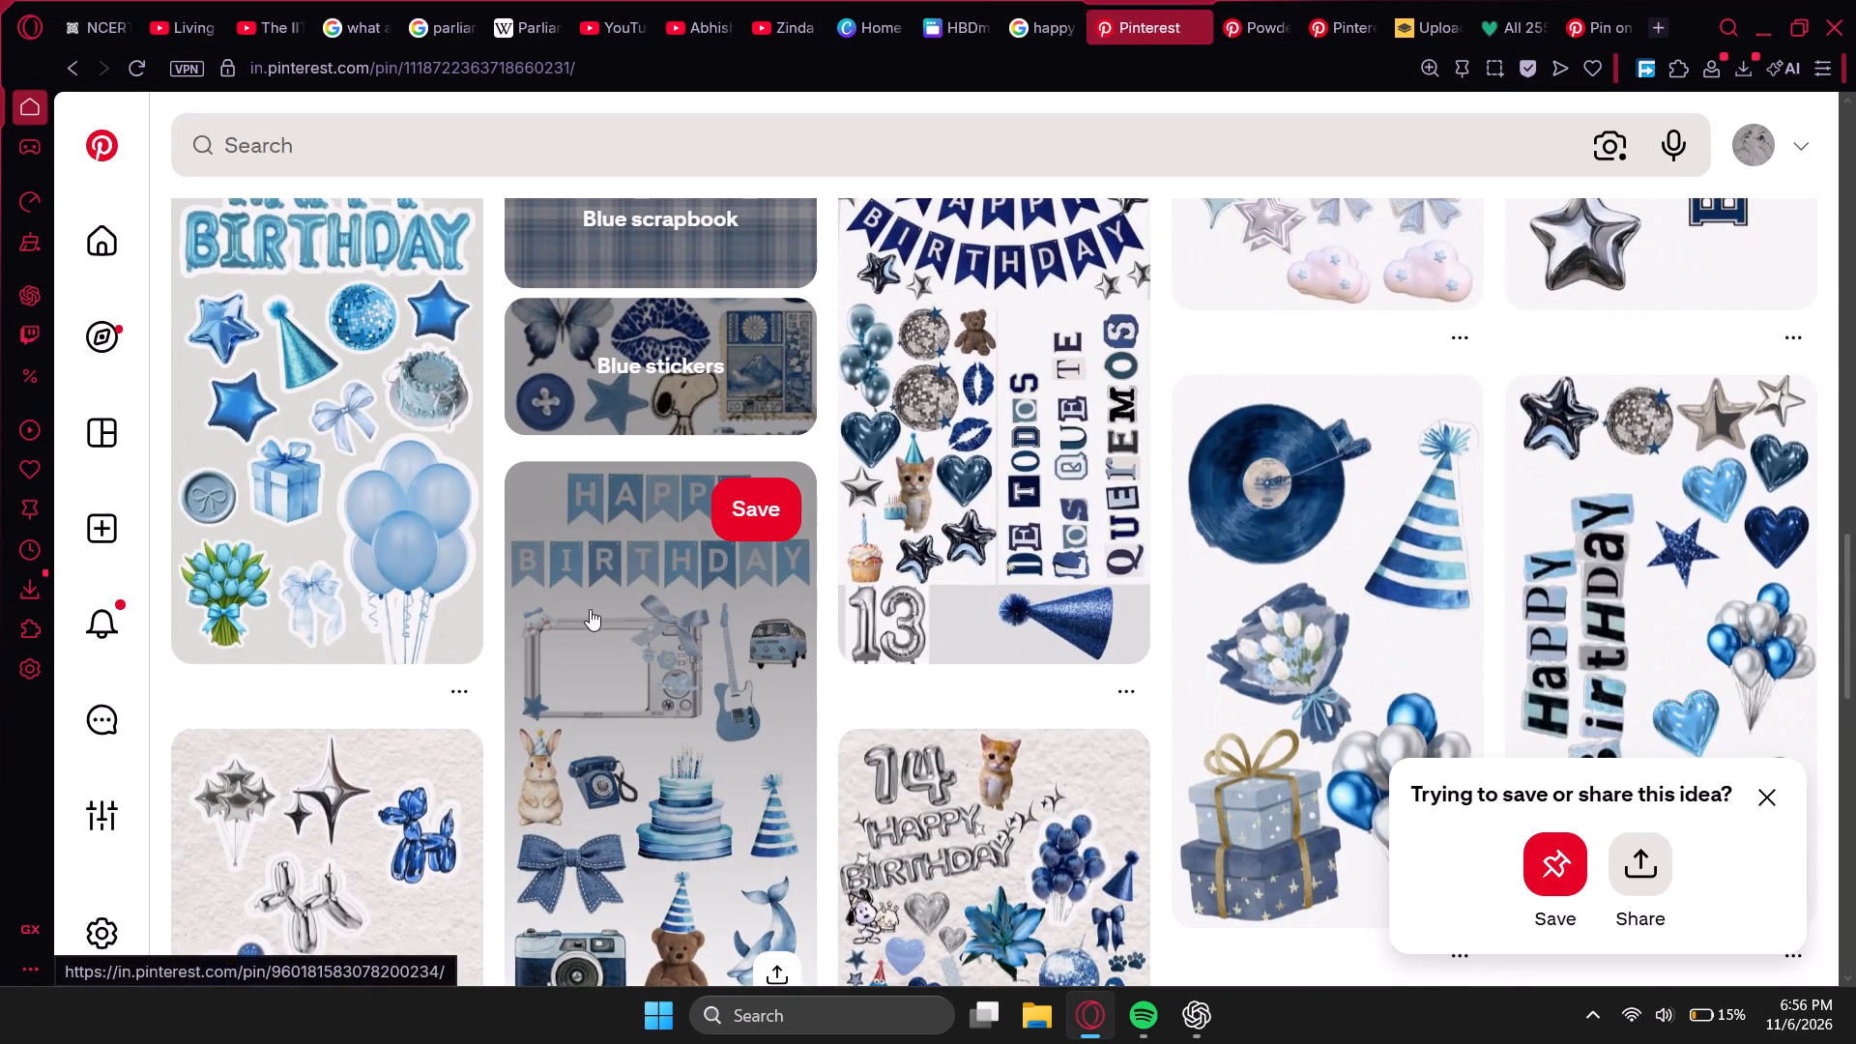
{"action": "scroll", "coordinate": [588, 609], "scroll_direction": "down", "scroll_amount": 8}
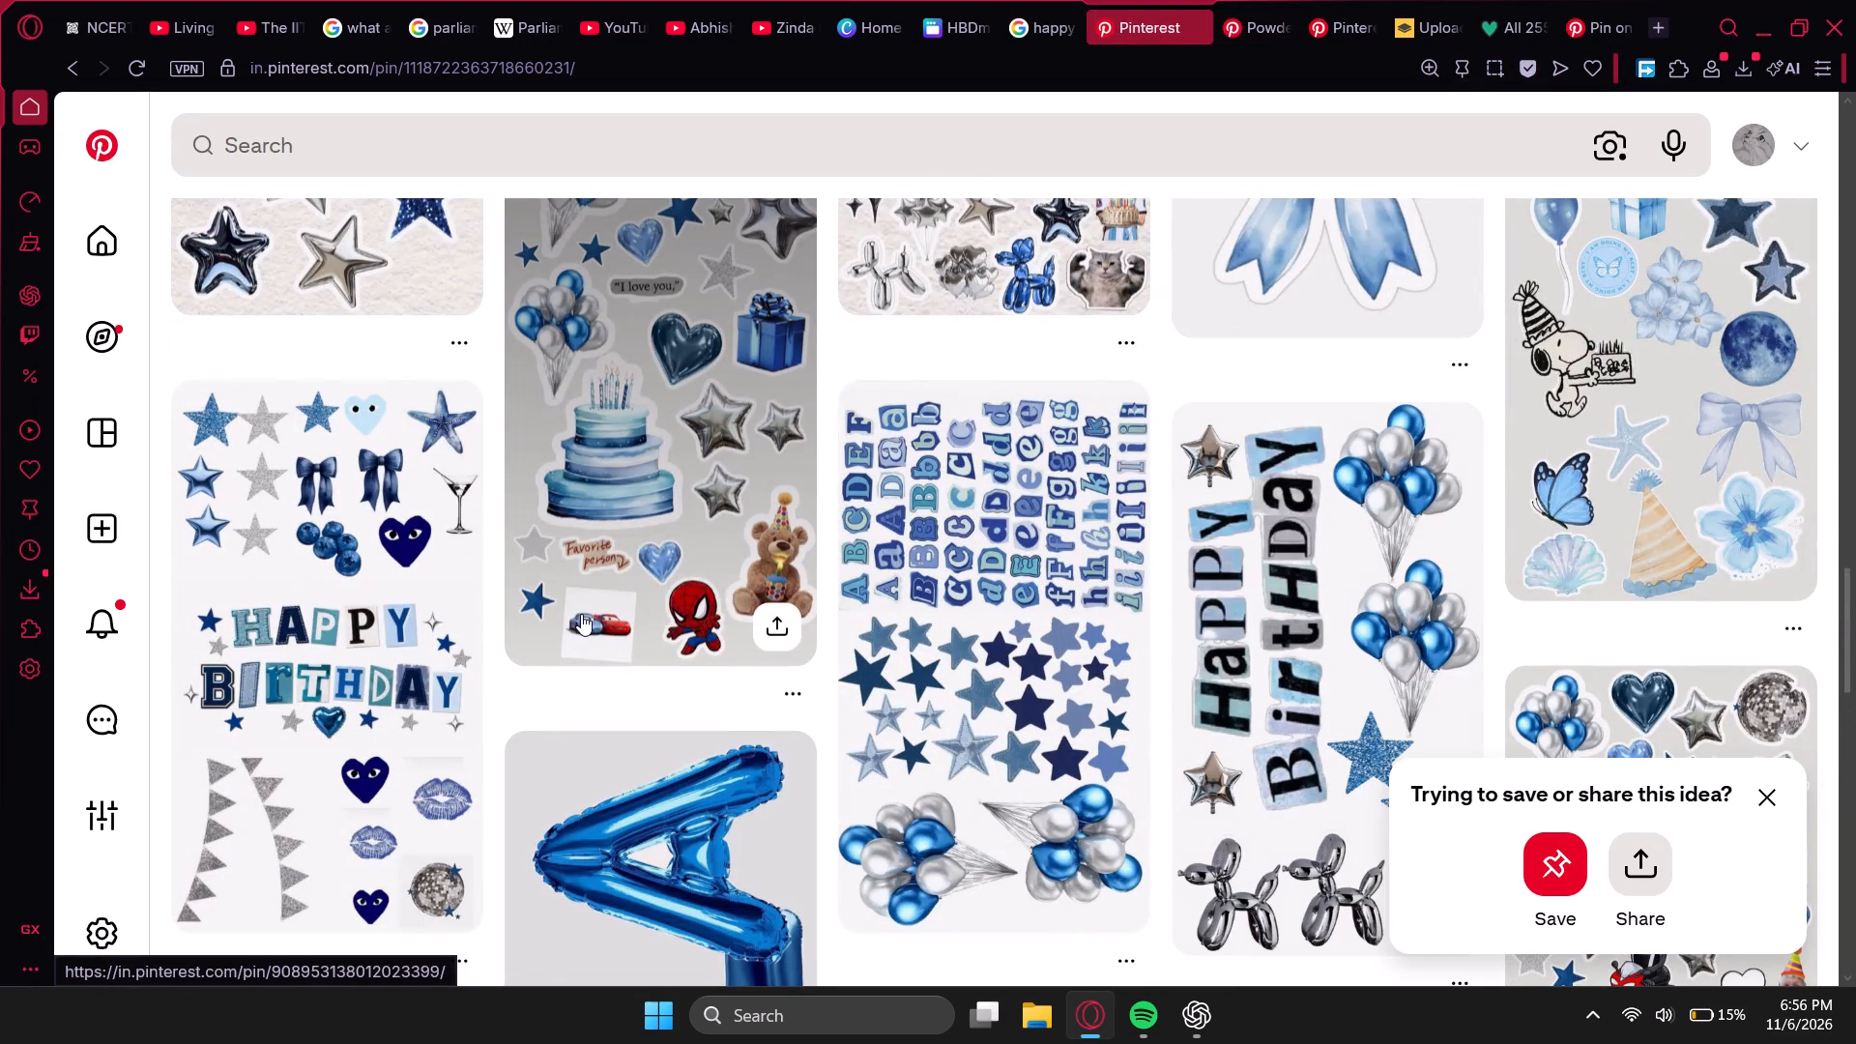
{"action": "scroll", "coordinate": [581, 616], "scroll_direction": "down", "scroll_amount": 3}
{"action": "left_click", "coordinate": [692, 535]}
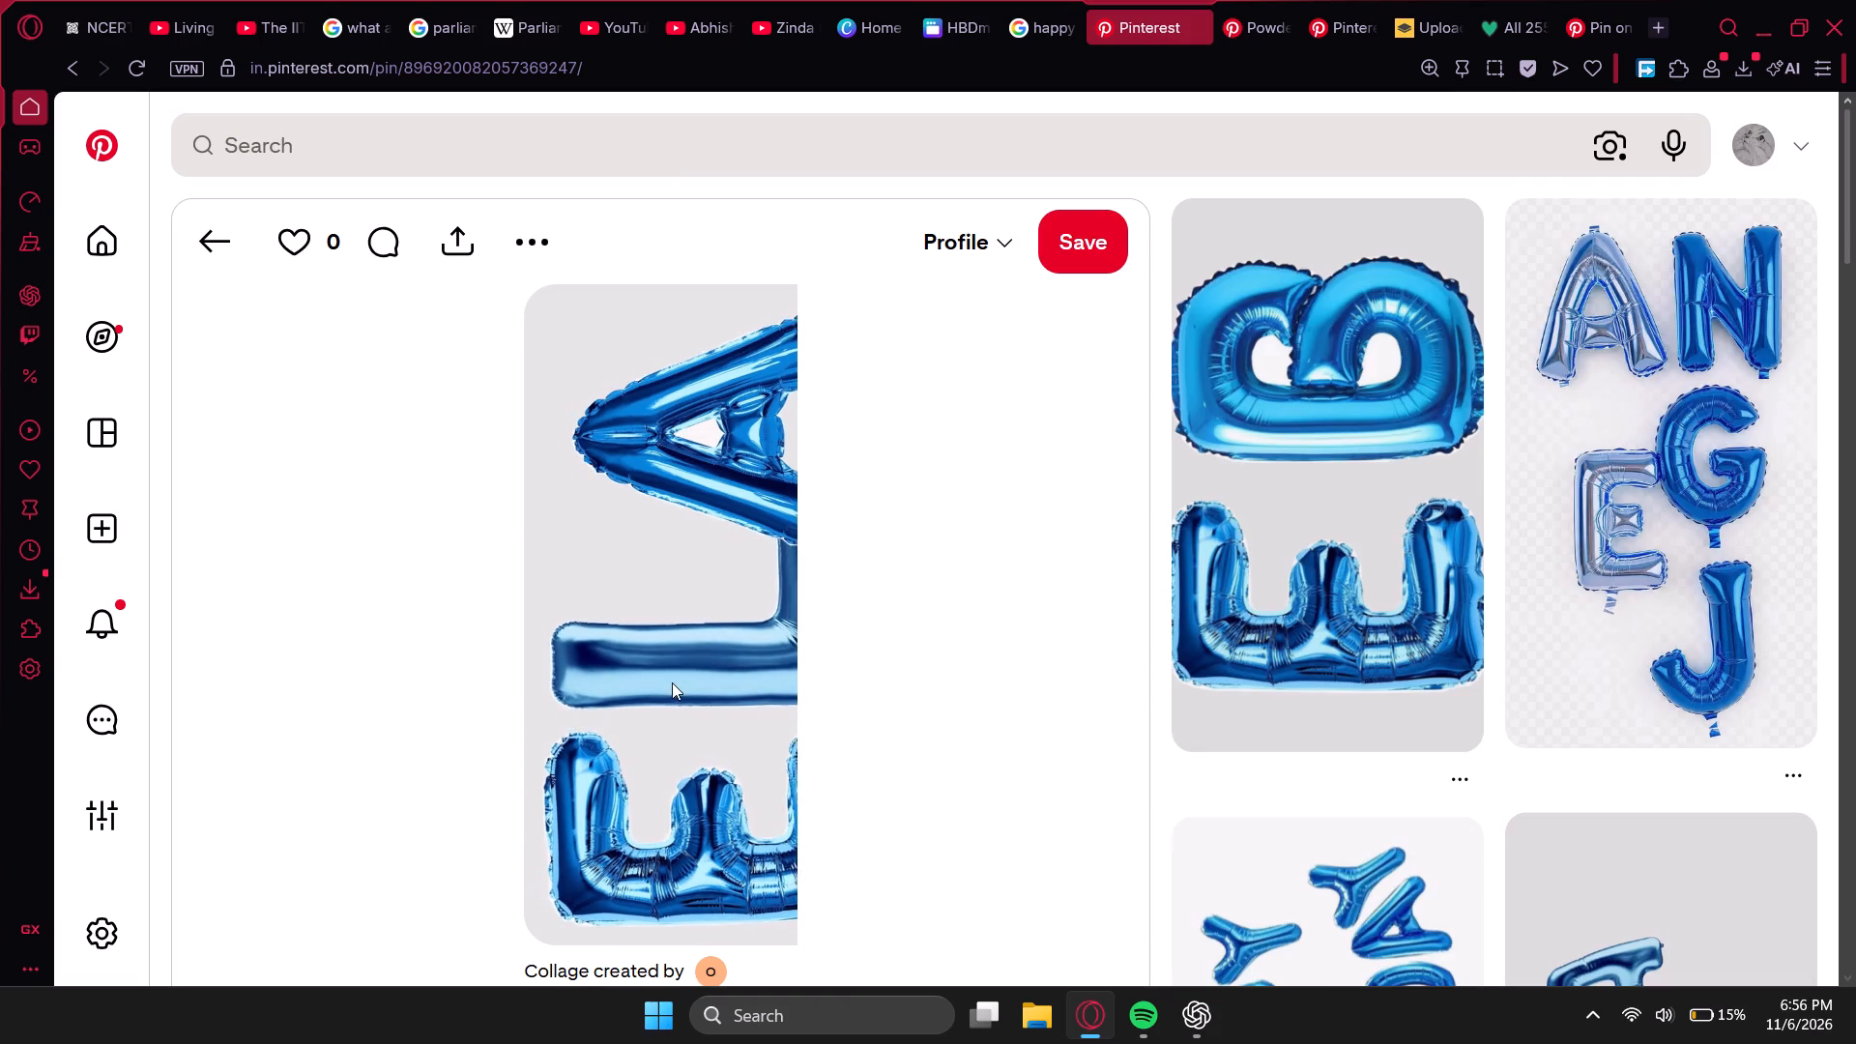
Open the blue foil letter E balloon in the collage and copy its image.
{"action": "left_click", "coordinate": [638, 864]}
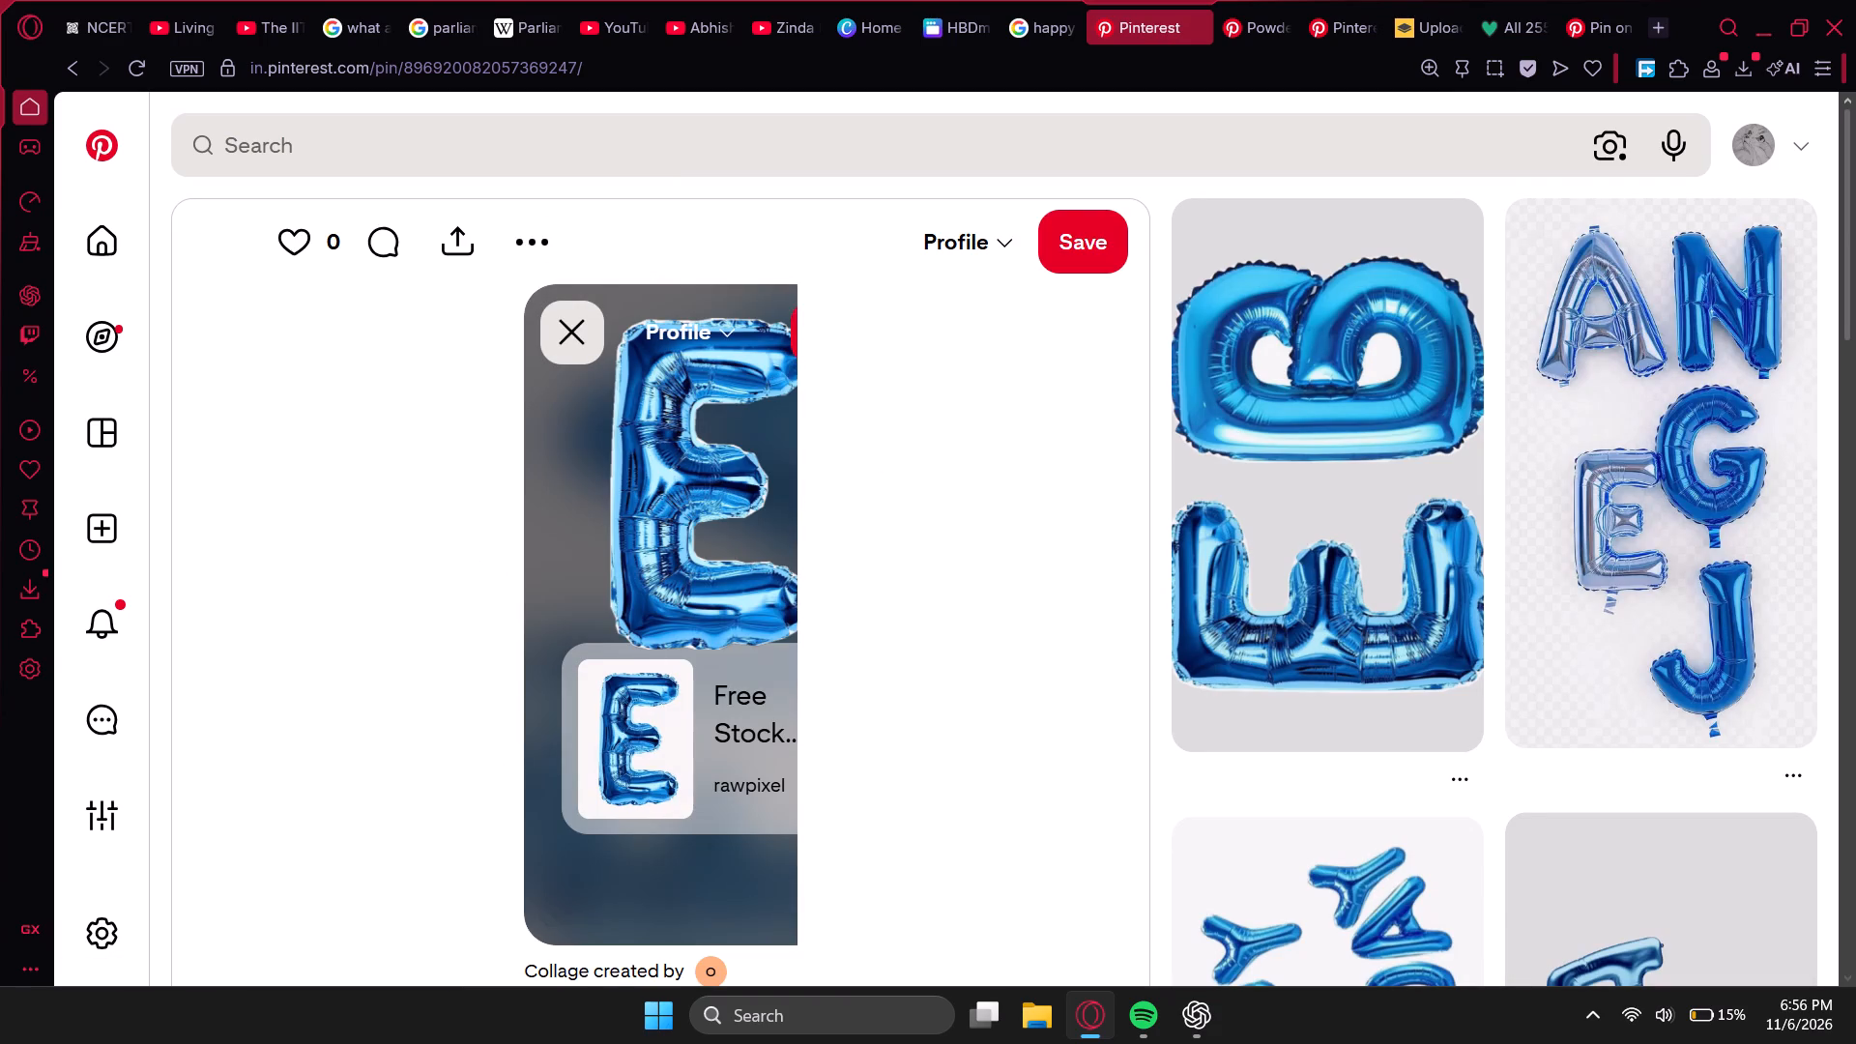
{"action": "right_click", "coordinate": [690, 507]}
{"action": "left_click", "coordinate": [752, 566]}
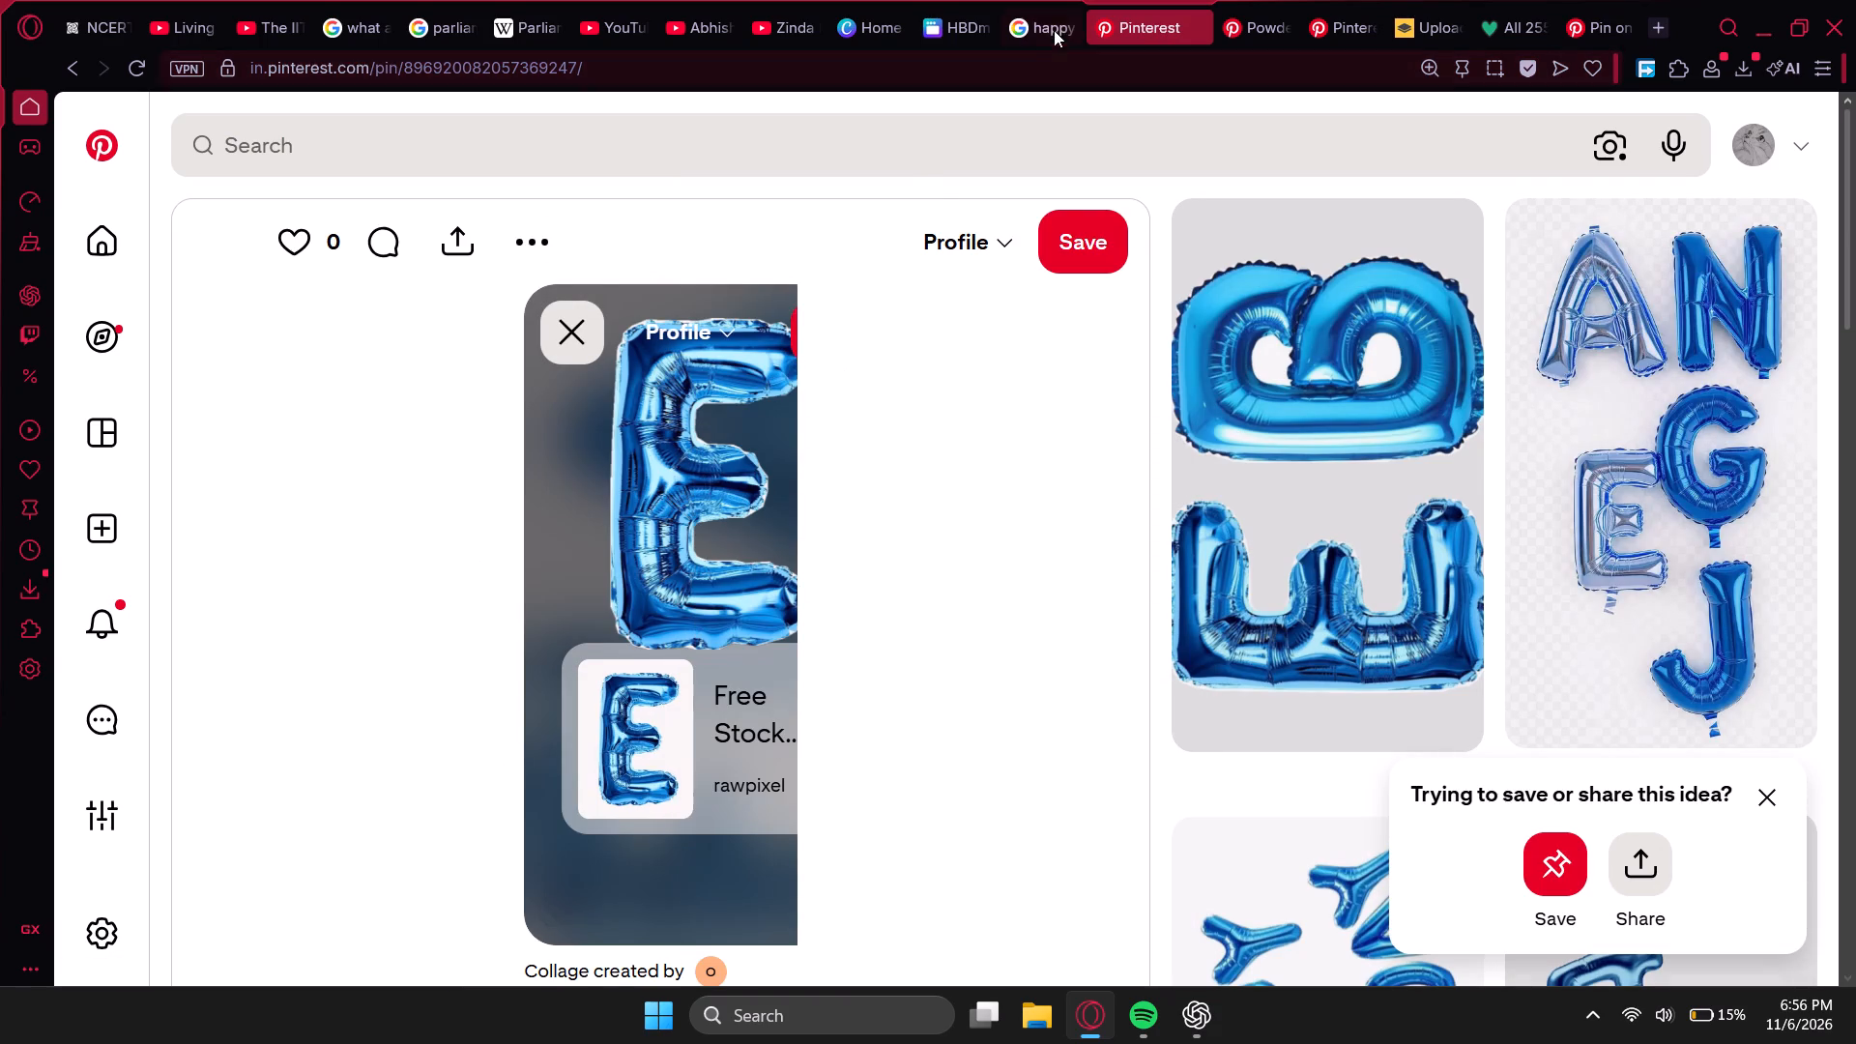
Back in the Canva website, replace the A balloon on page 30, "Endearing", with the copied E balloon.
{"action": "left_click", "coordinate": [962, 44]}
{"action": "scroll", "coordinate": [818, 456], "scroll_direction": "down", "scroll_amount": 11}
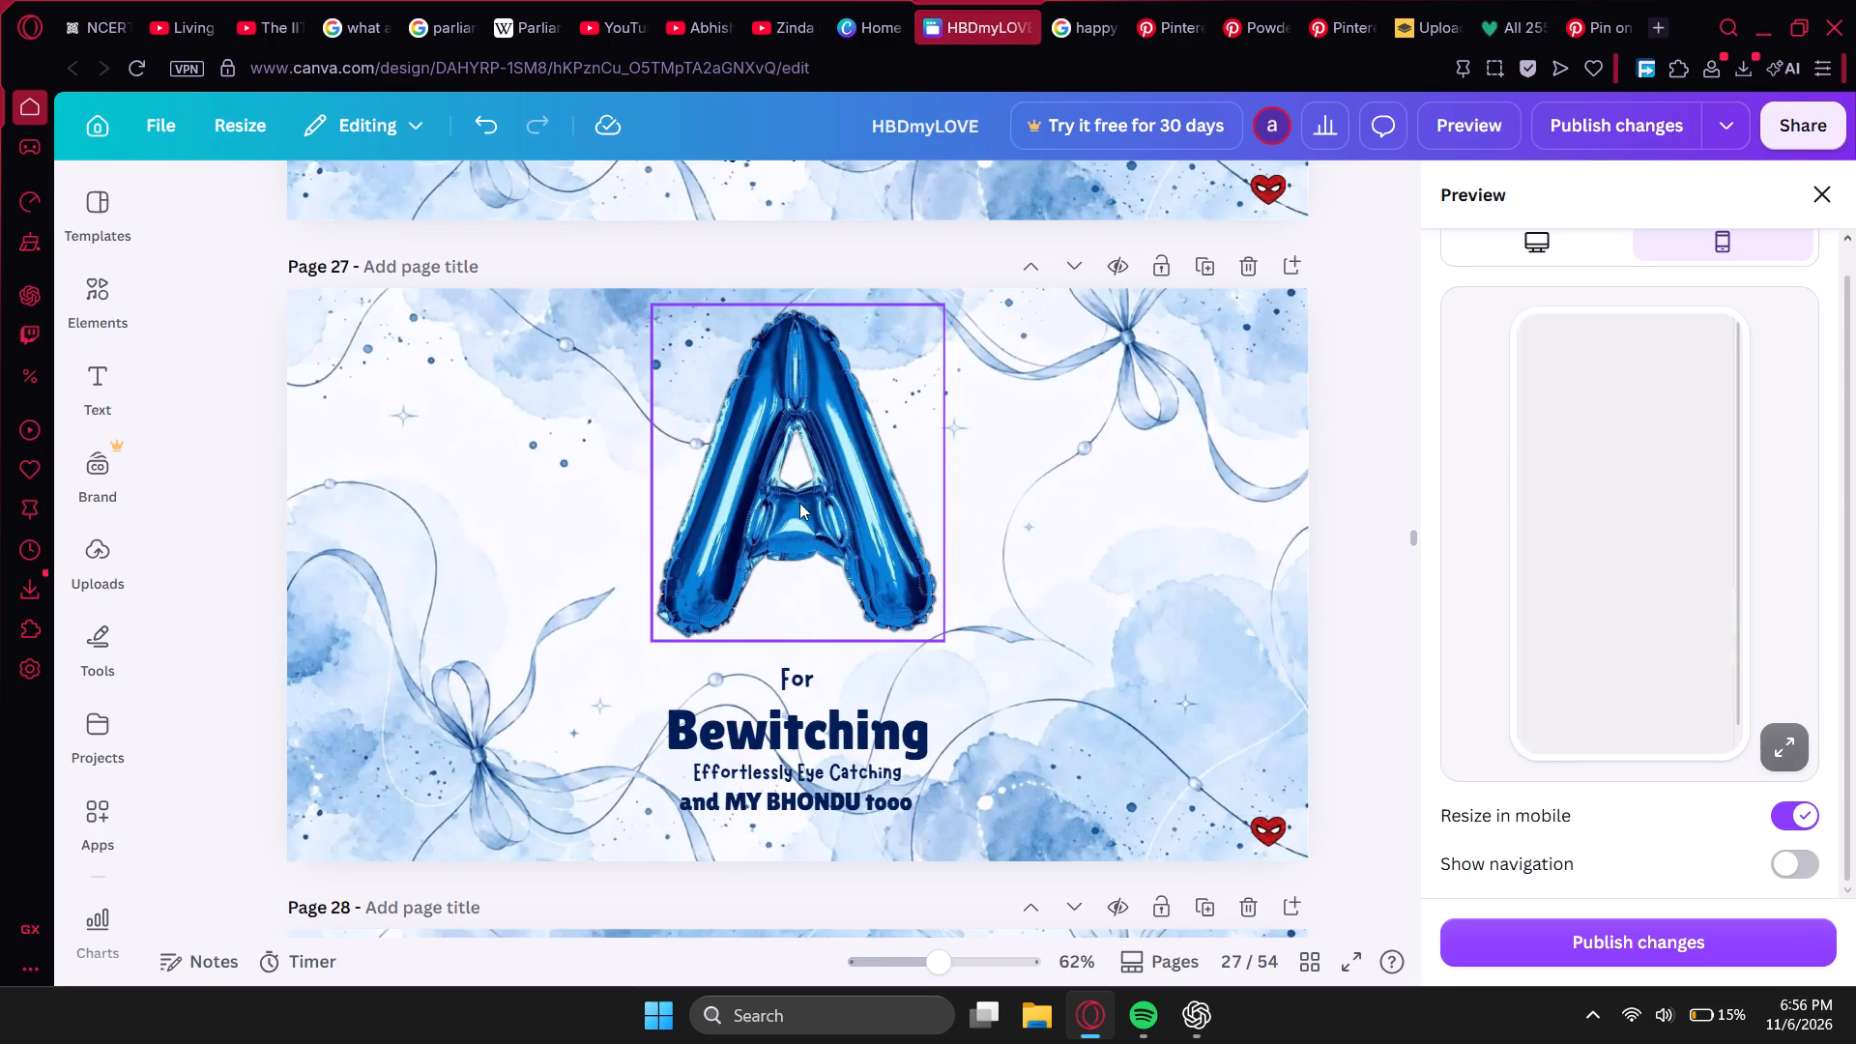
{"action": "scroll", "coordinate": [799, 503], "scroll_direction": "down", "scroll_amount": 6}
{"action": "scroll", "coordinate": [755, 649], "scroll_direction": "down", "scroll_amount": 1}
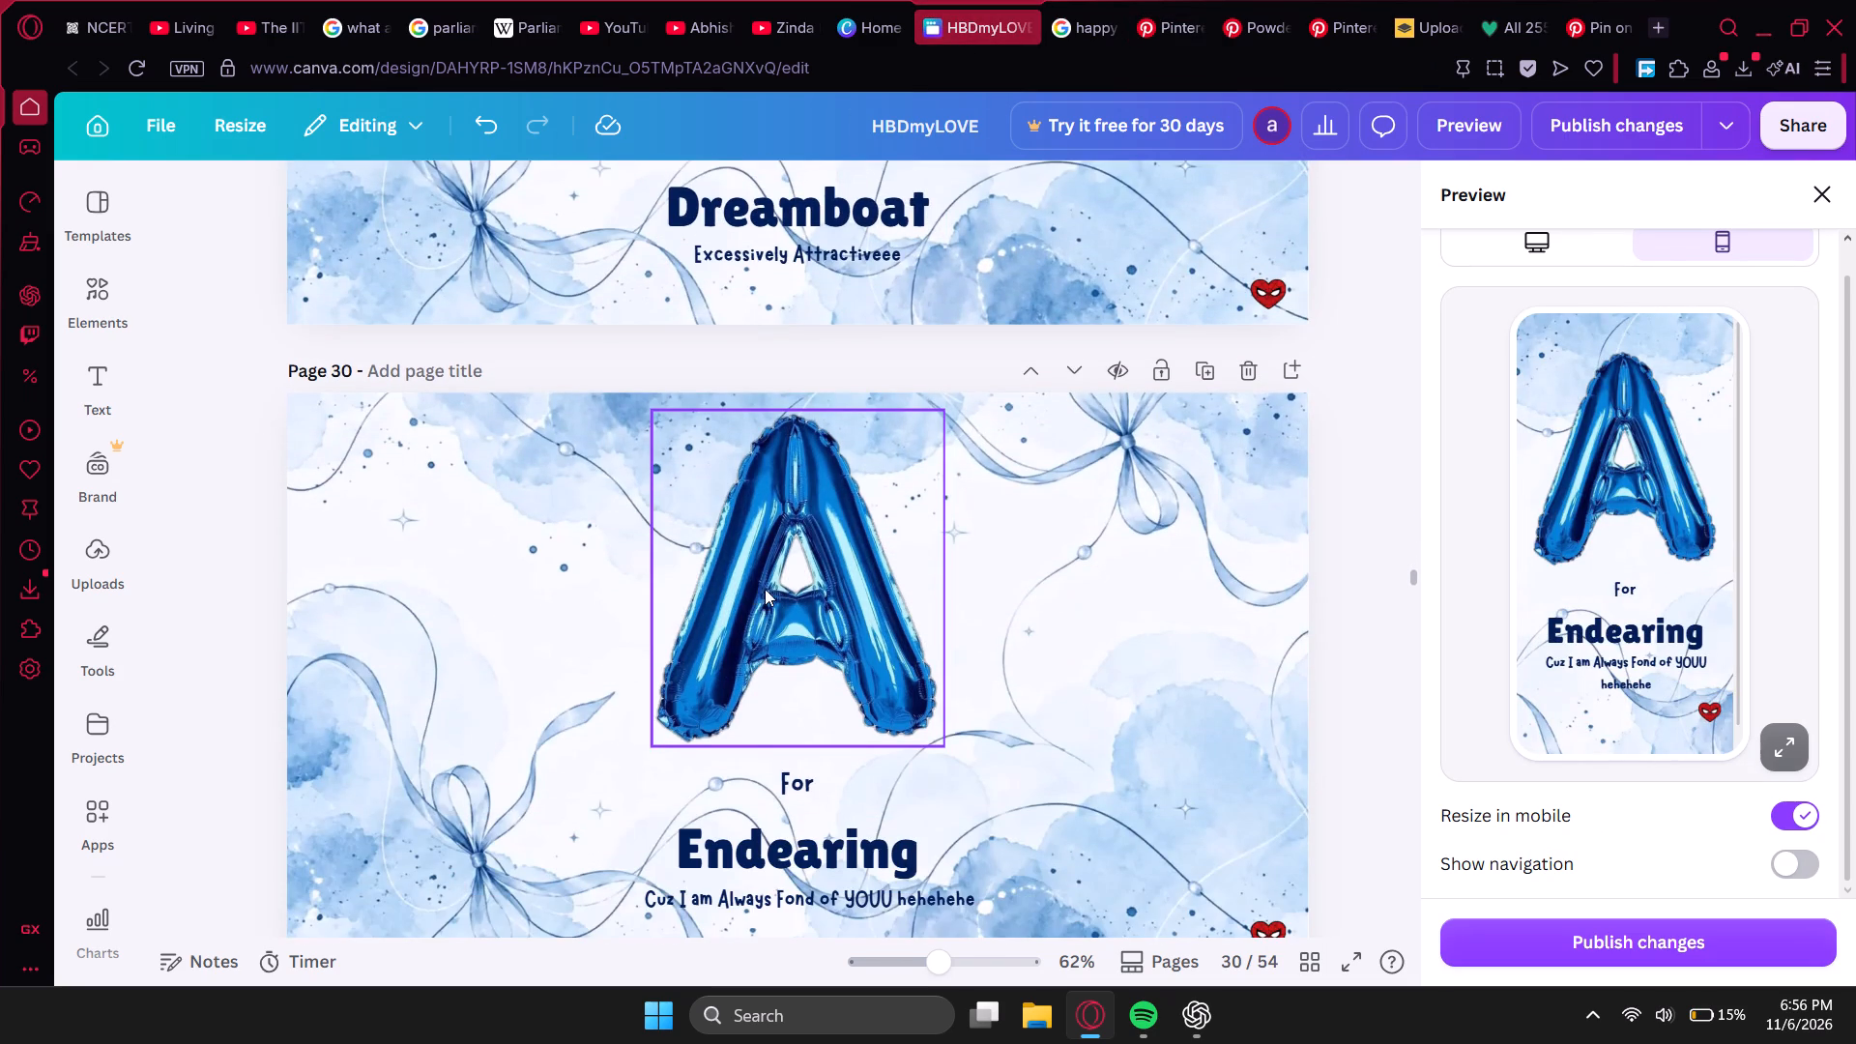
{"action": "left_click", "coordinate": [769, 576]}
{"action": "key", "text": "Delete"}
{"action": "key", "text": "ctrl+v"}
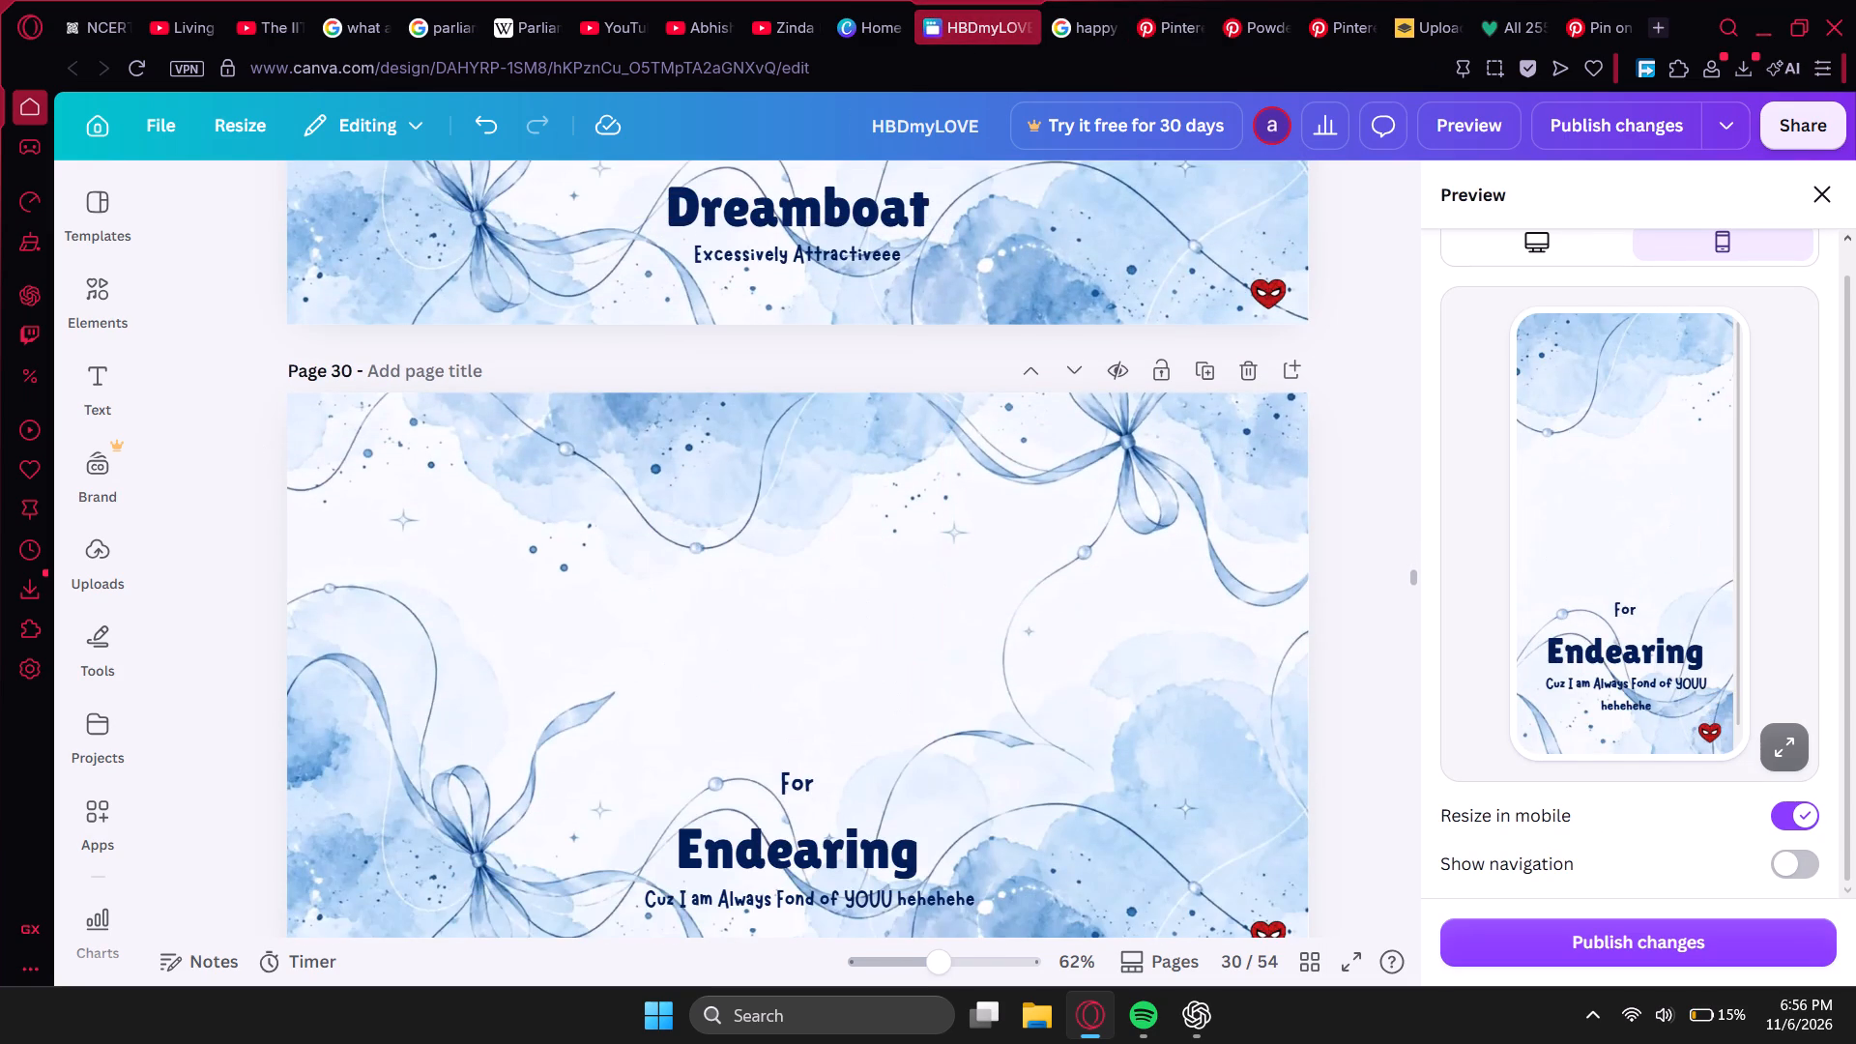
Move the E balloon above "For" on page 30, resize it to about 263 by 427, centre it, and compare with page 29.
{"action": "left_click_drag", "start_coordinate": [765, 680], "coordinate": [762, 574]}
{"action": "left_click_drag", "start_coordinate": [692, 397], "coordinate": [696, 431]}
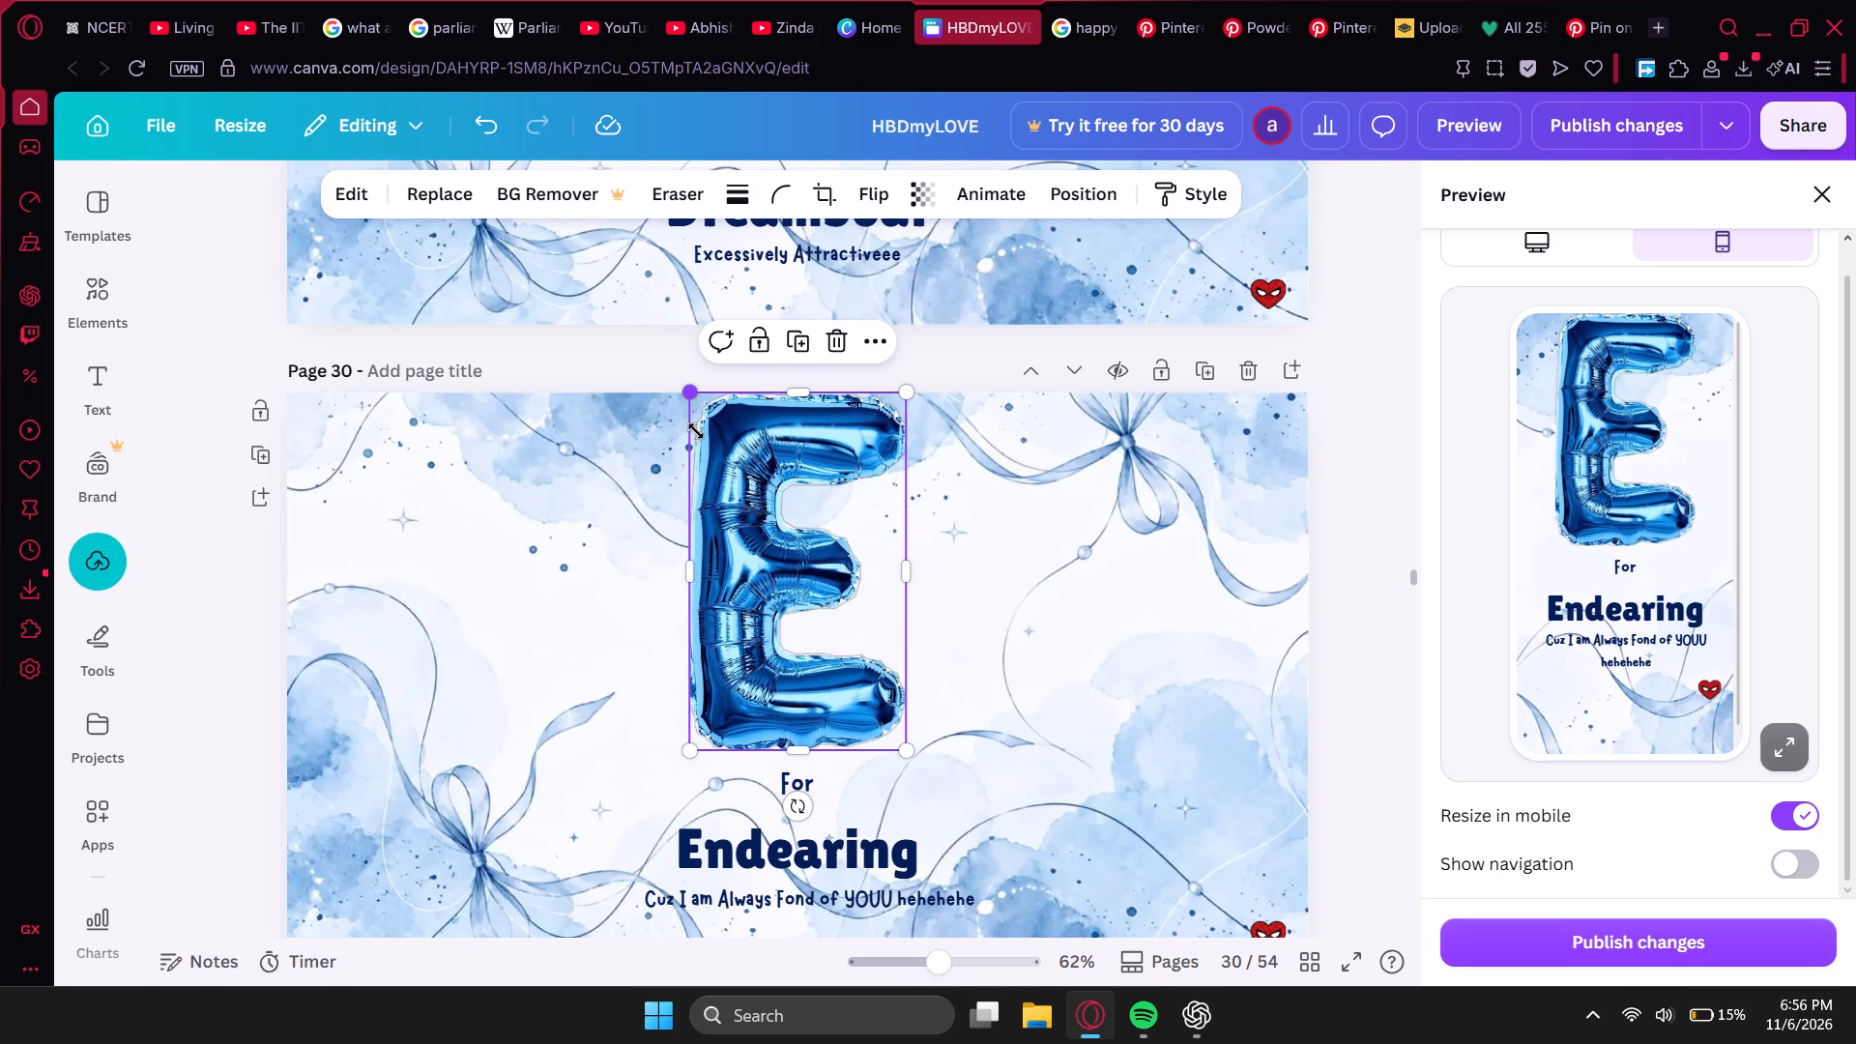
{"action": "left_click_drag", "start_coordinate": [696, 431], "coordinate": [702, 444]}
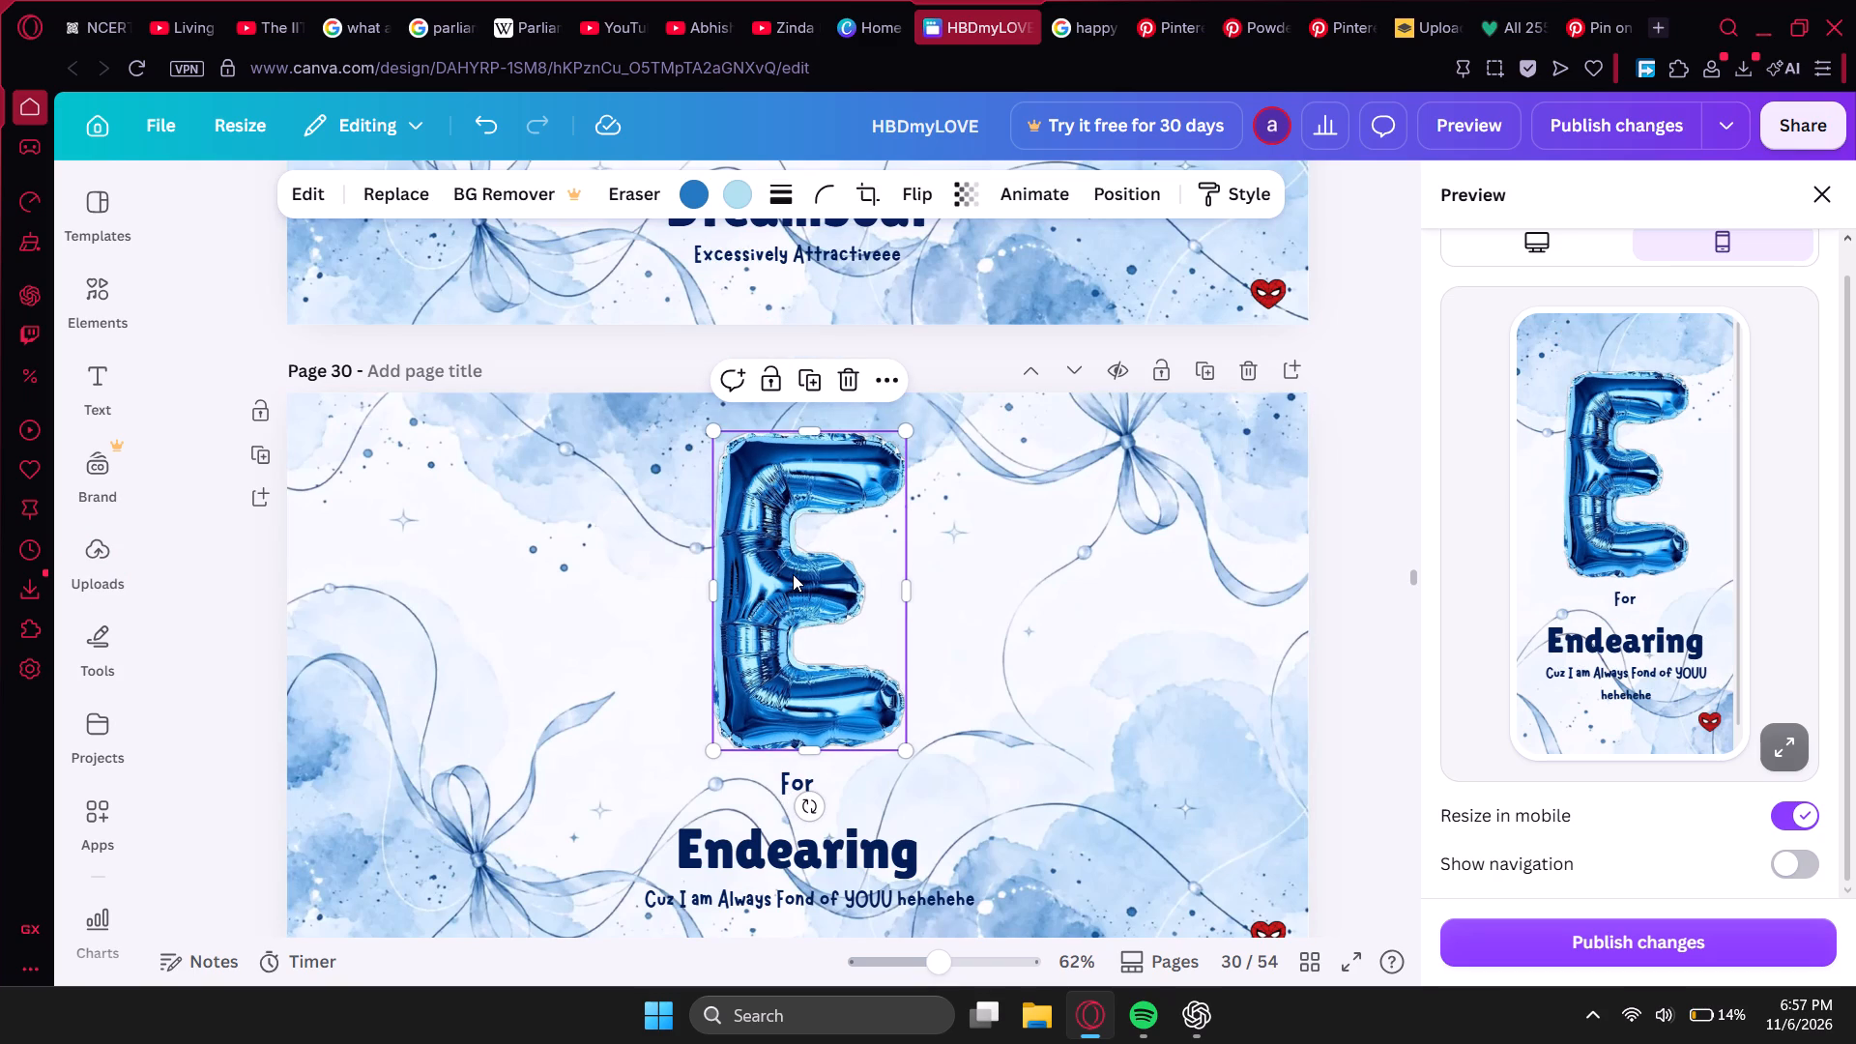
{"action": "scroll", "coordinate": [793, 594], "scroll_direction": "up", "scroll_amount": 6}
{"action": "scroll", "coordinate": [813, 618], "scroll_direction": "down", "scroll_amount": 2}
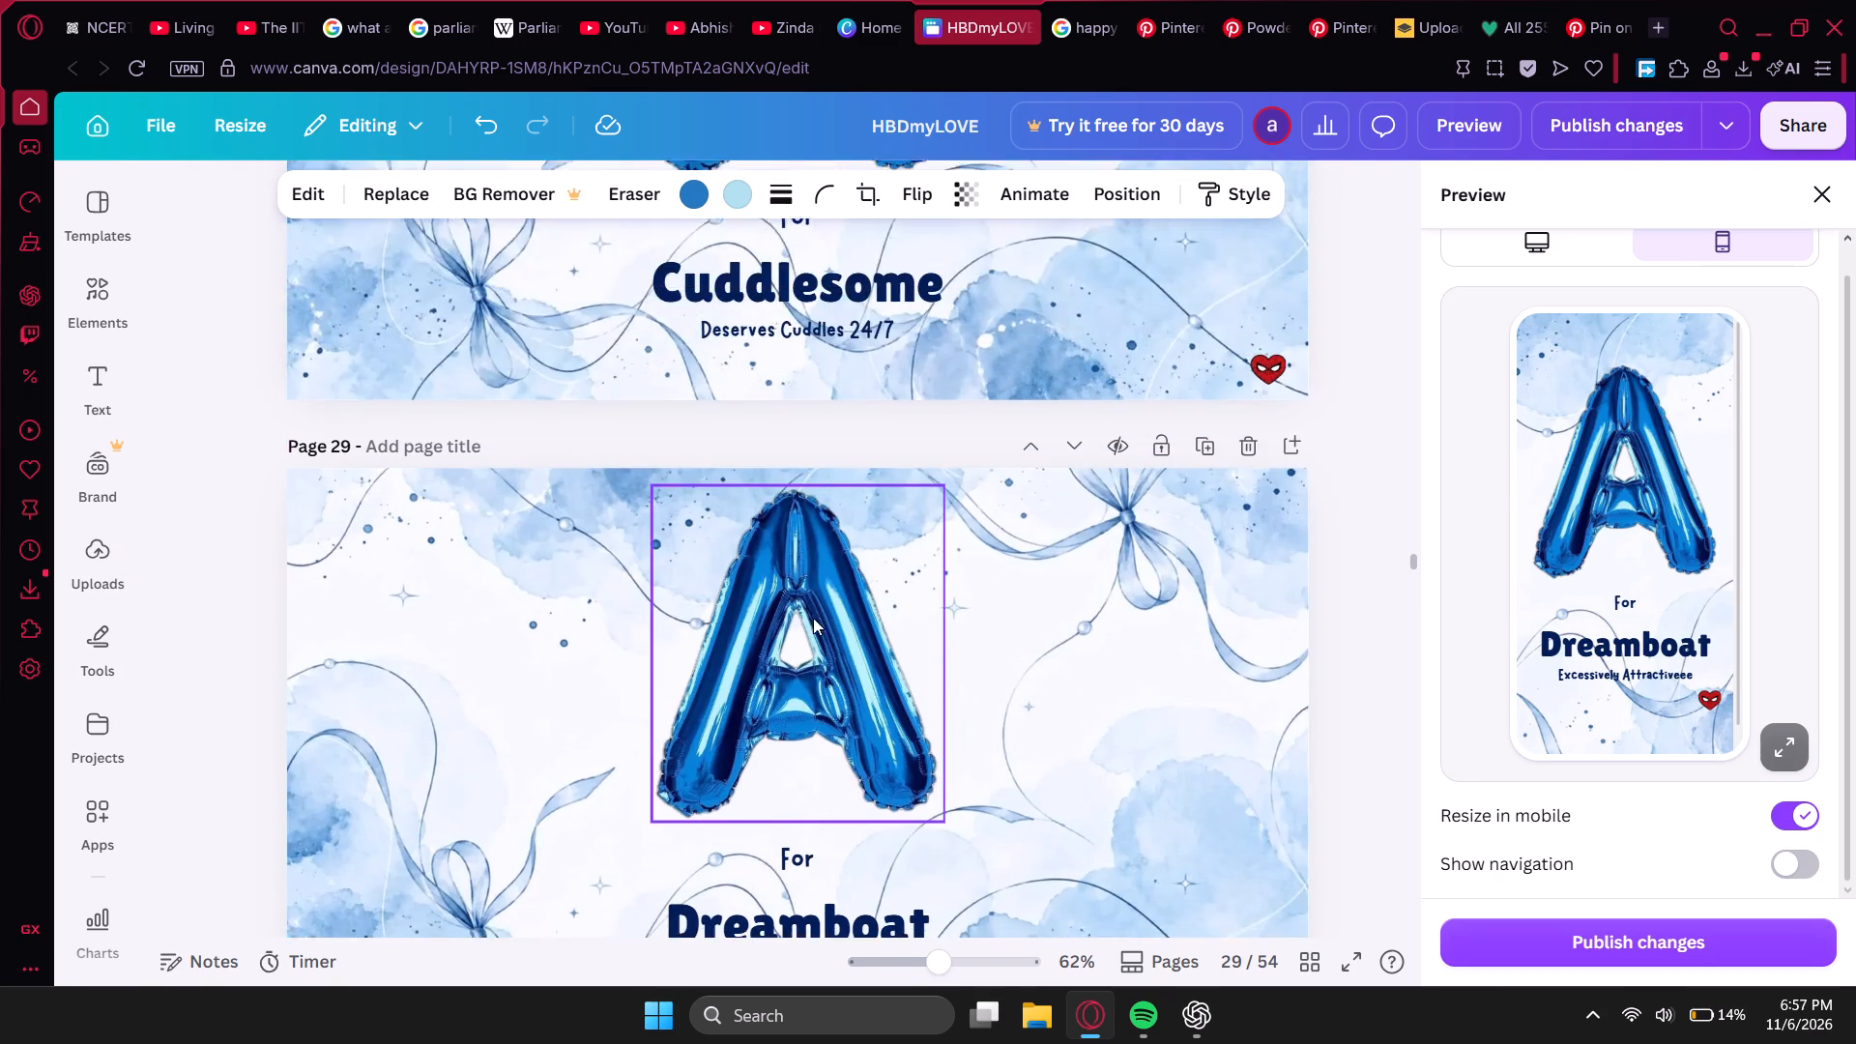
{"action": "scroll", "coordinate": [813, 618], "scroll_direction": "down", "scroll_amount": 3}
{"action": "left_click", "coordinate": [907, 589]}
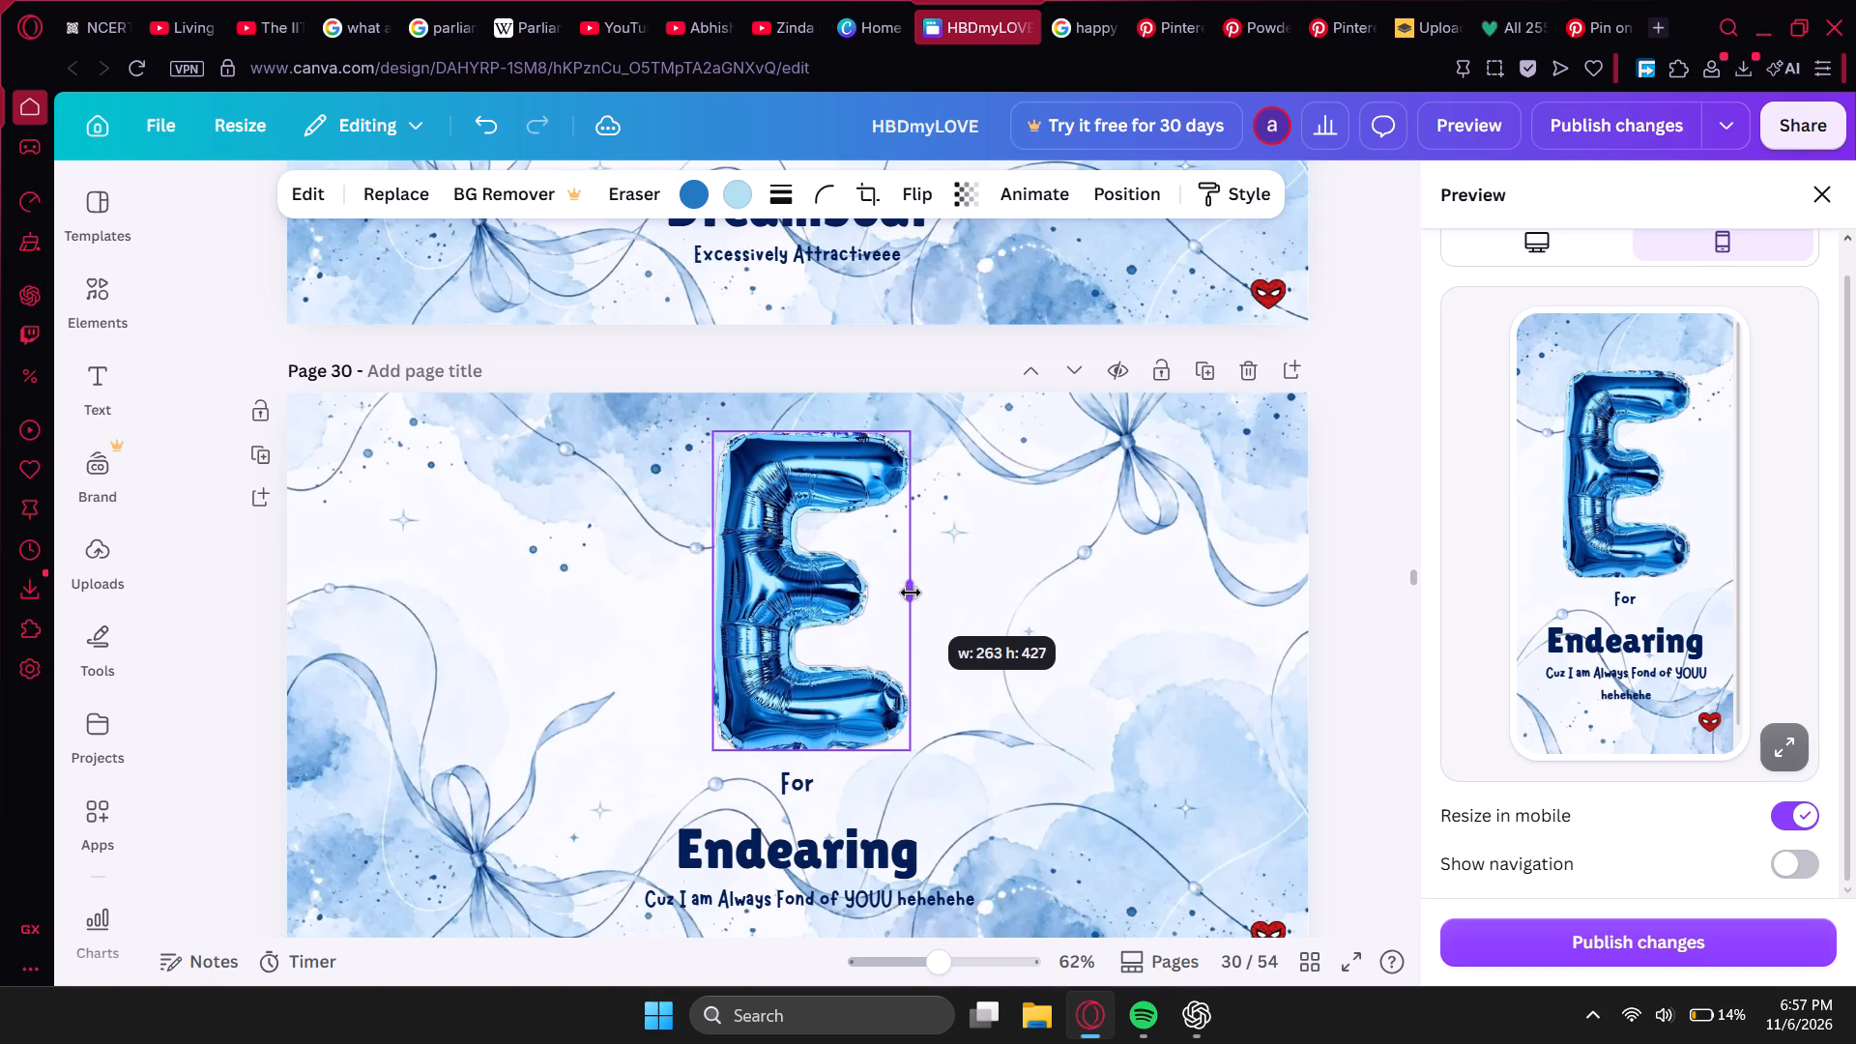
{"action": "left_click_drag", "start_coordinate": [835, 630], "coordinate": [826, 632]}
{"action": "scroll", "coordinate": [834, 629], "scroll_direction": "up", "scroll_amount": 5}
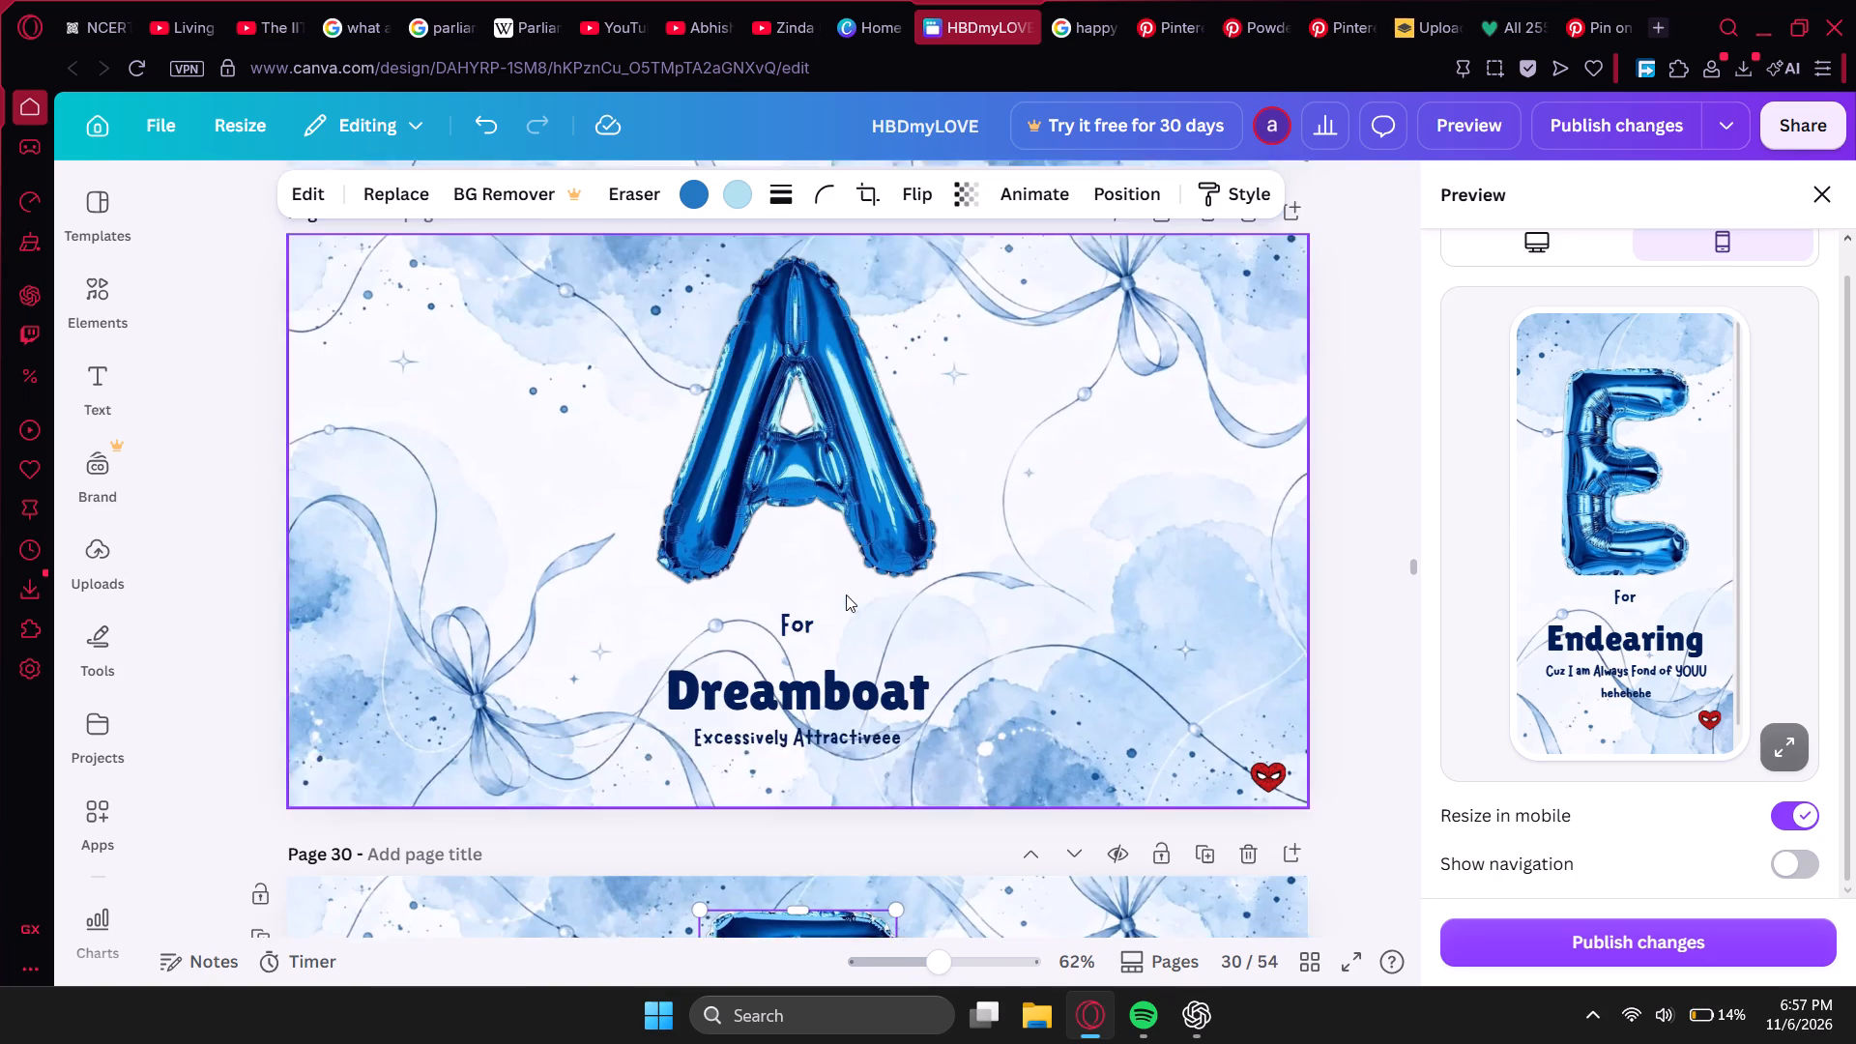
{"action": "scroll", "coordinate": [844, 594], "scroll_direction": "down", "scroll_amount": 4}
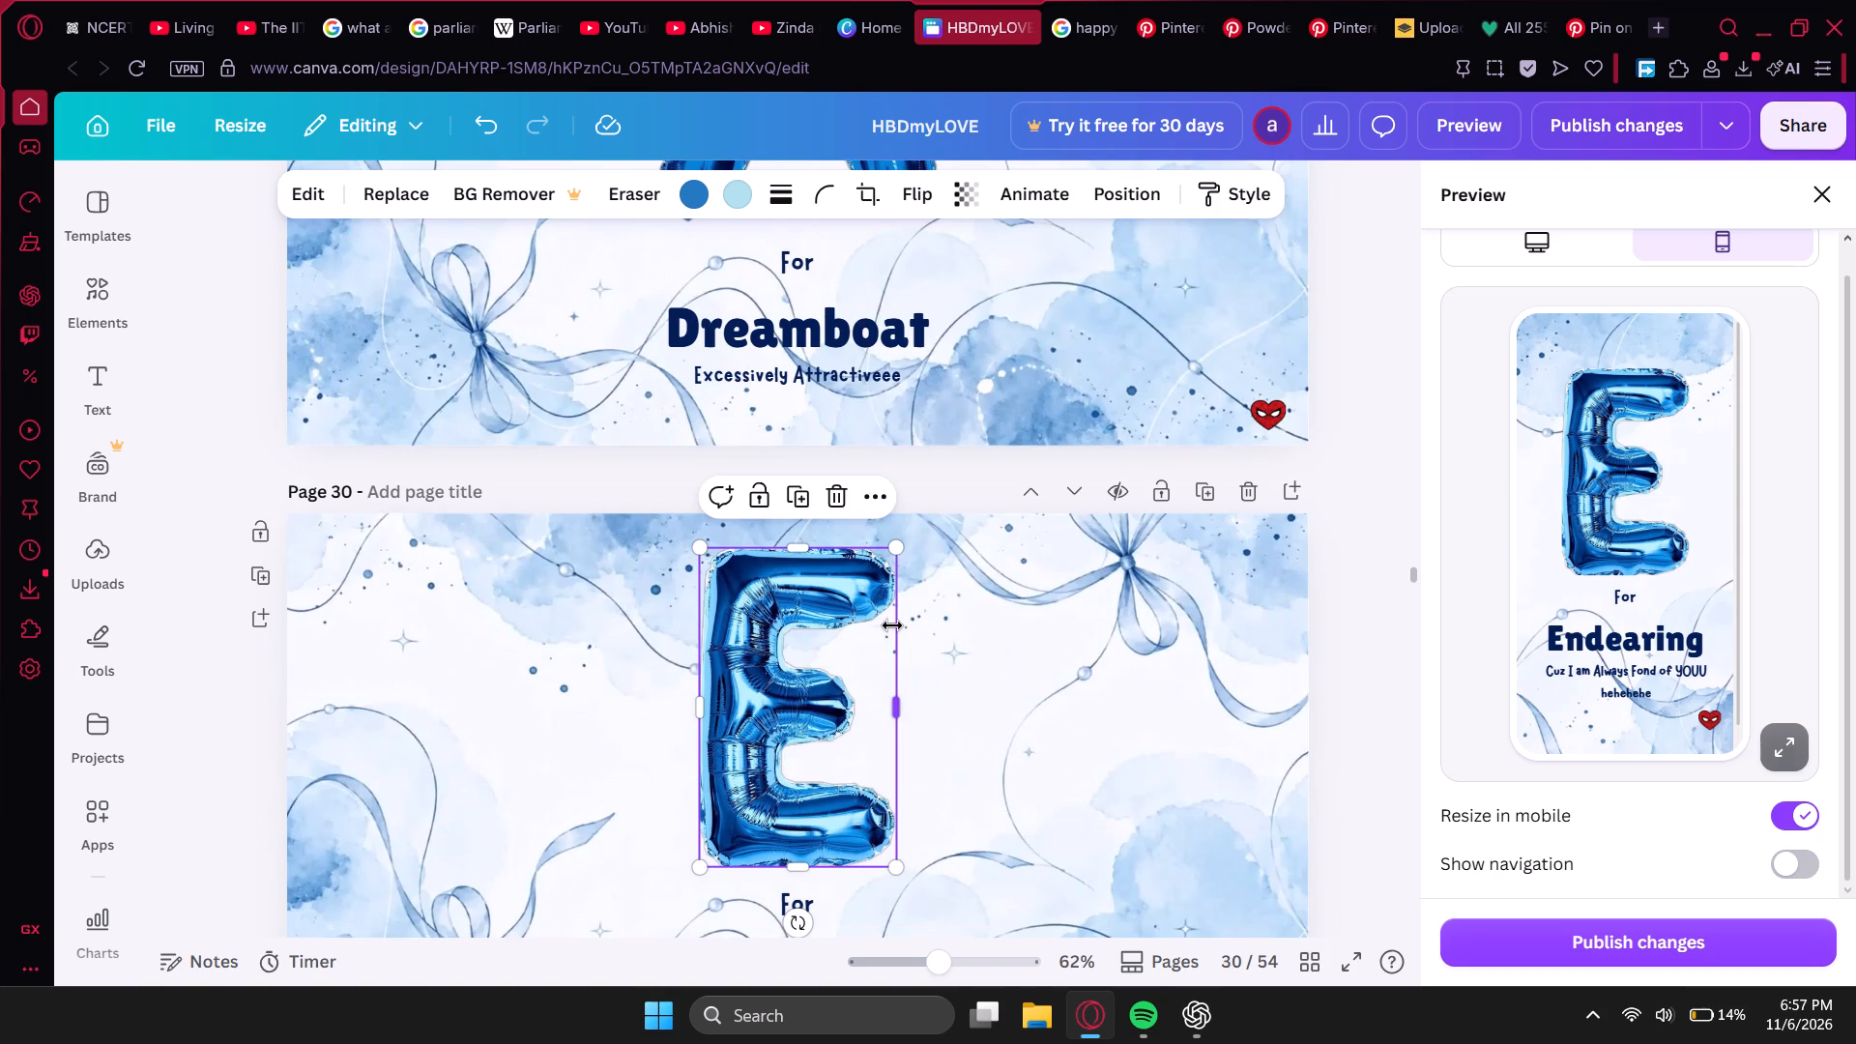
{"action": "scroll", "coordinate": [889, 620], "scroll_direction": "up", "scroll_amount": 5}
{"action": "scroll", "coordinate": [867, 626], "scroll_direction": "down", "scroll_amount": 5}
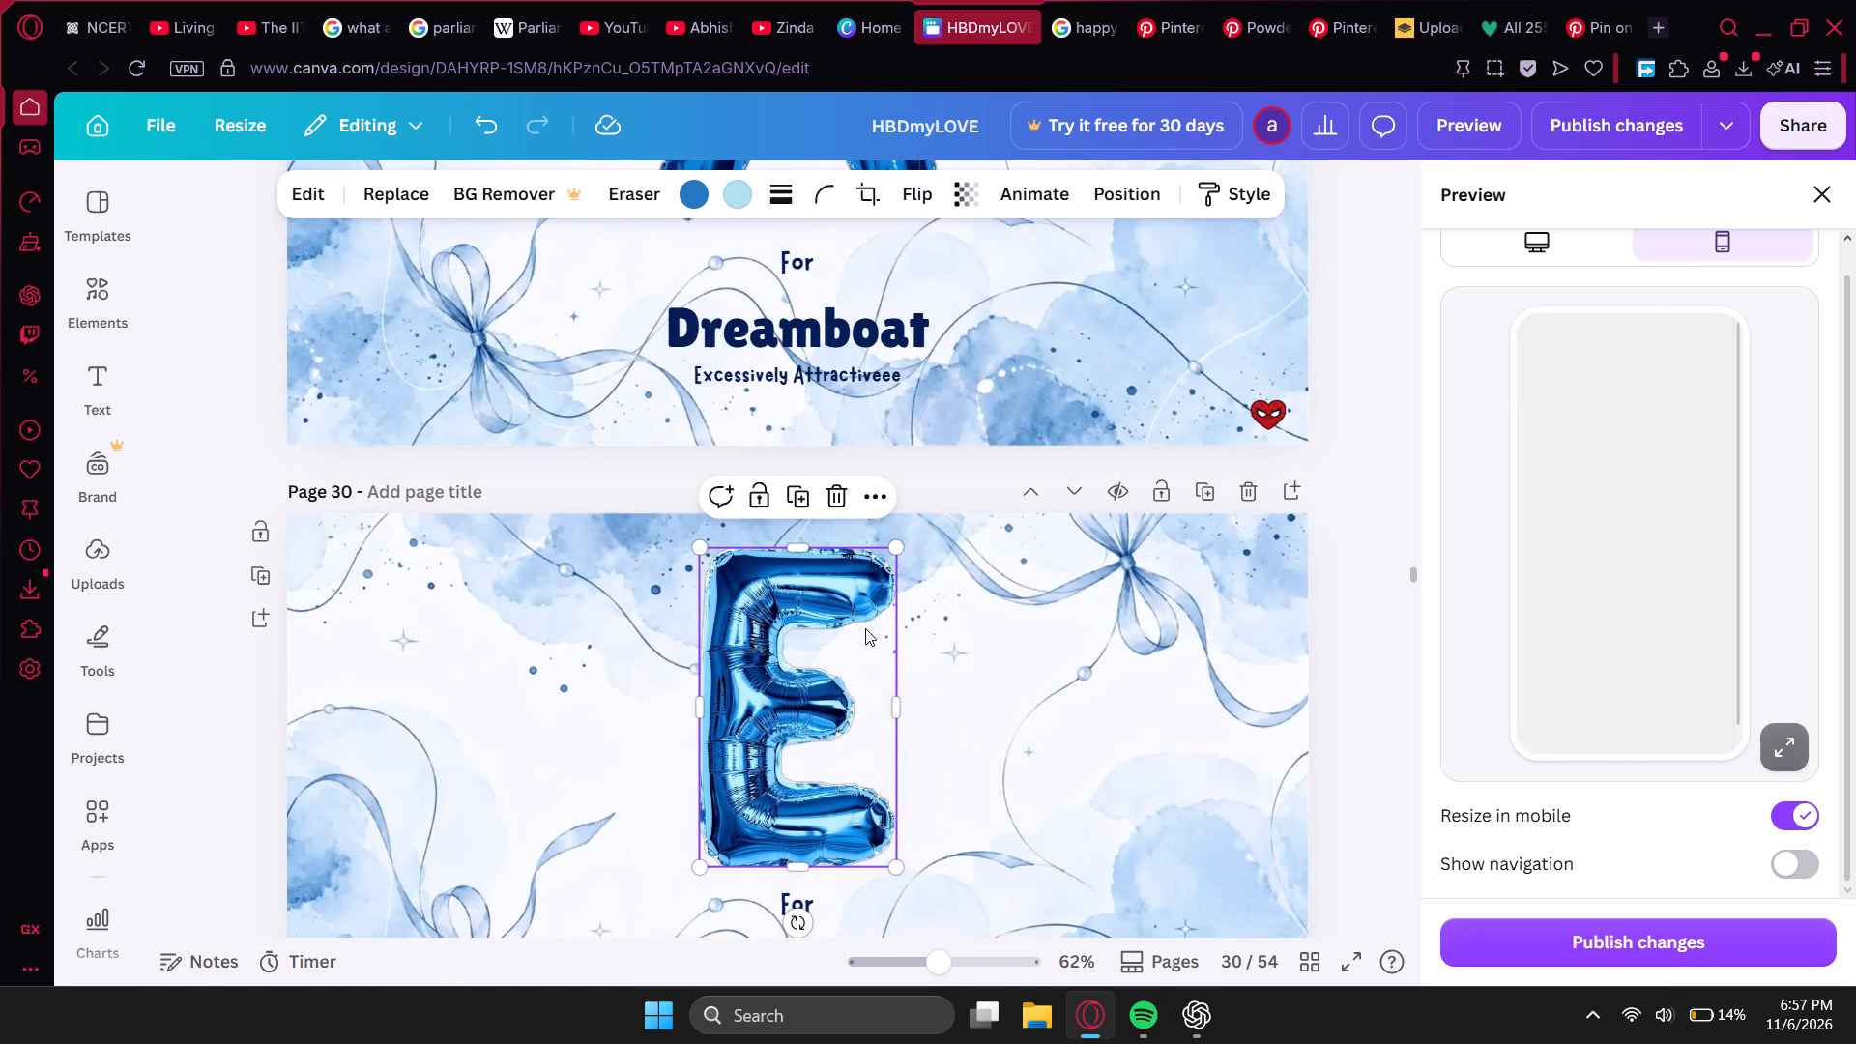
Close the browser tab showing the Powder Blue Heart Pattern wallpaper pin.
{"action": "left_click", "coordinate": [1235, 32]}
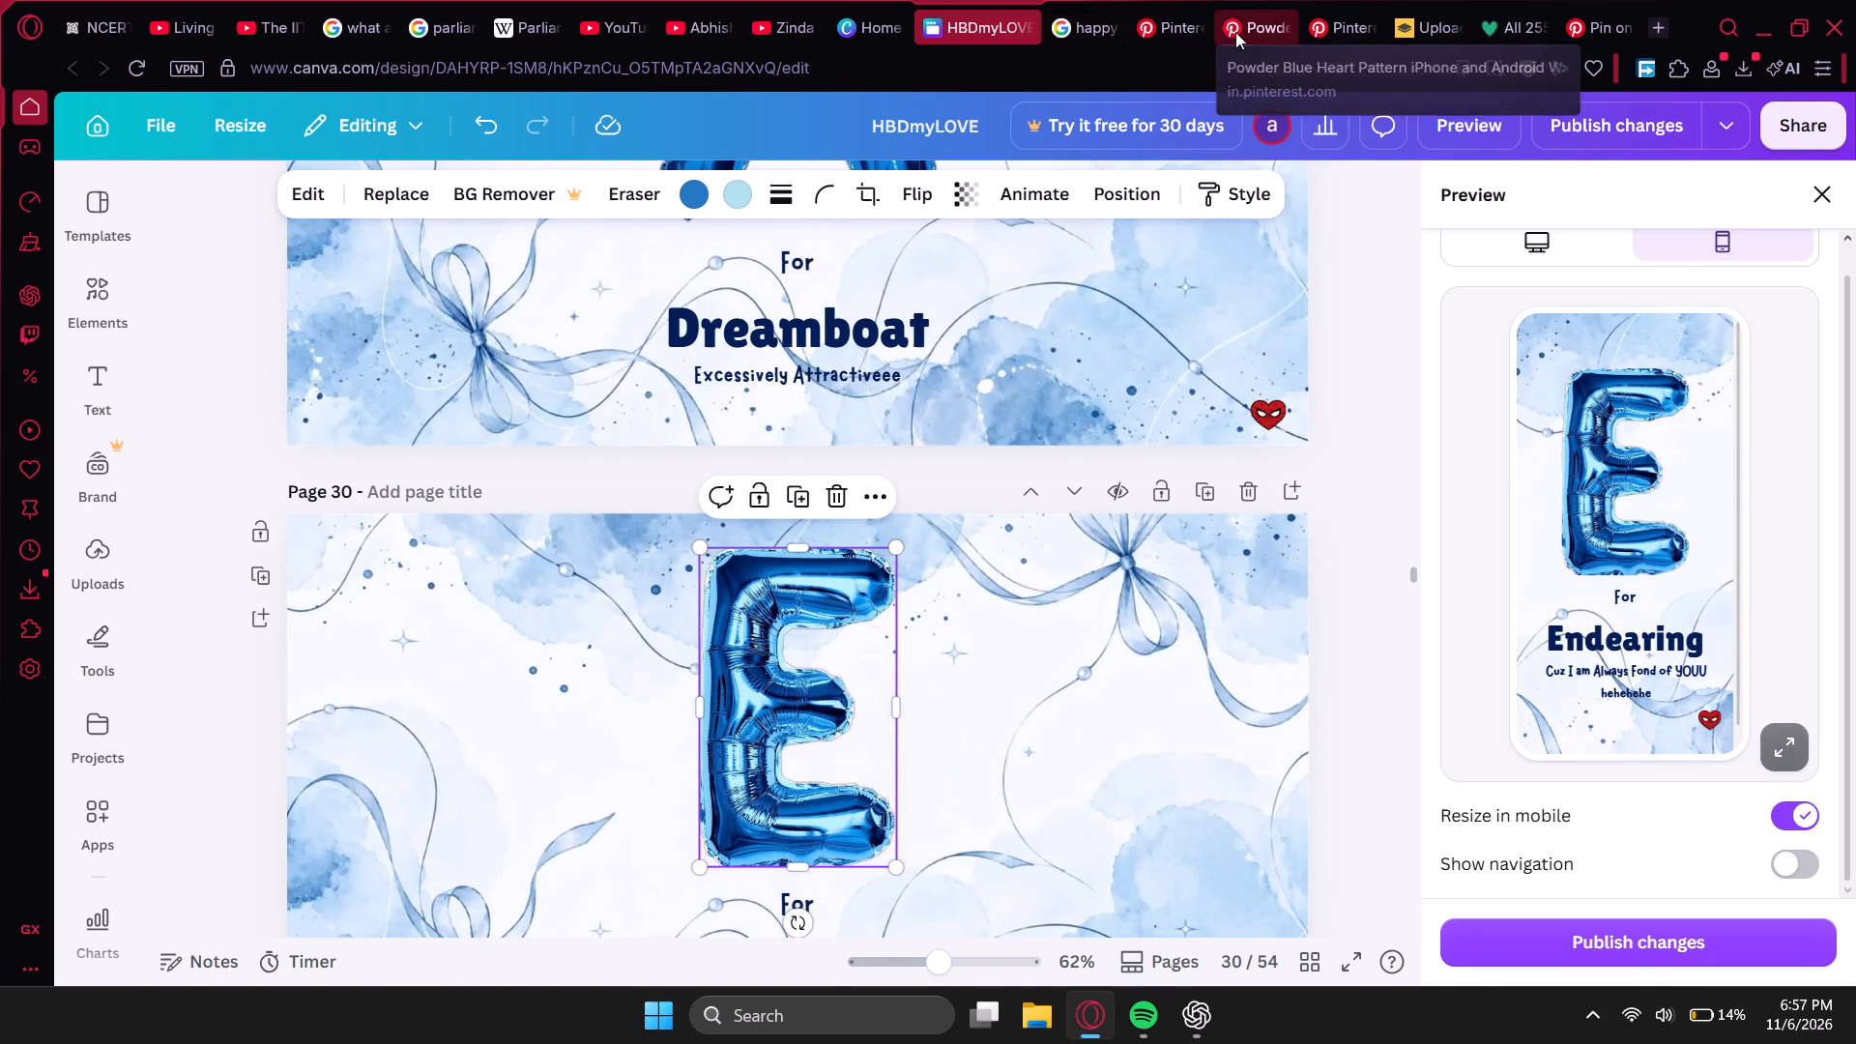
{"action": "middle_click", "coordinate": [1227, 24]}
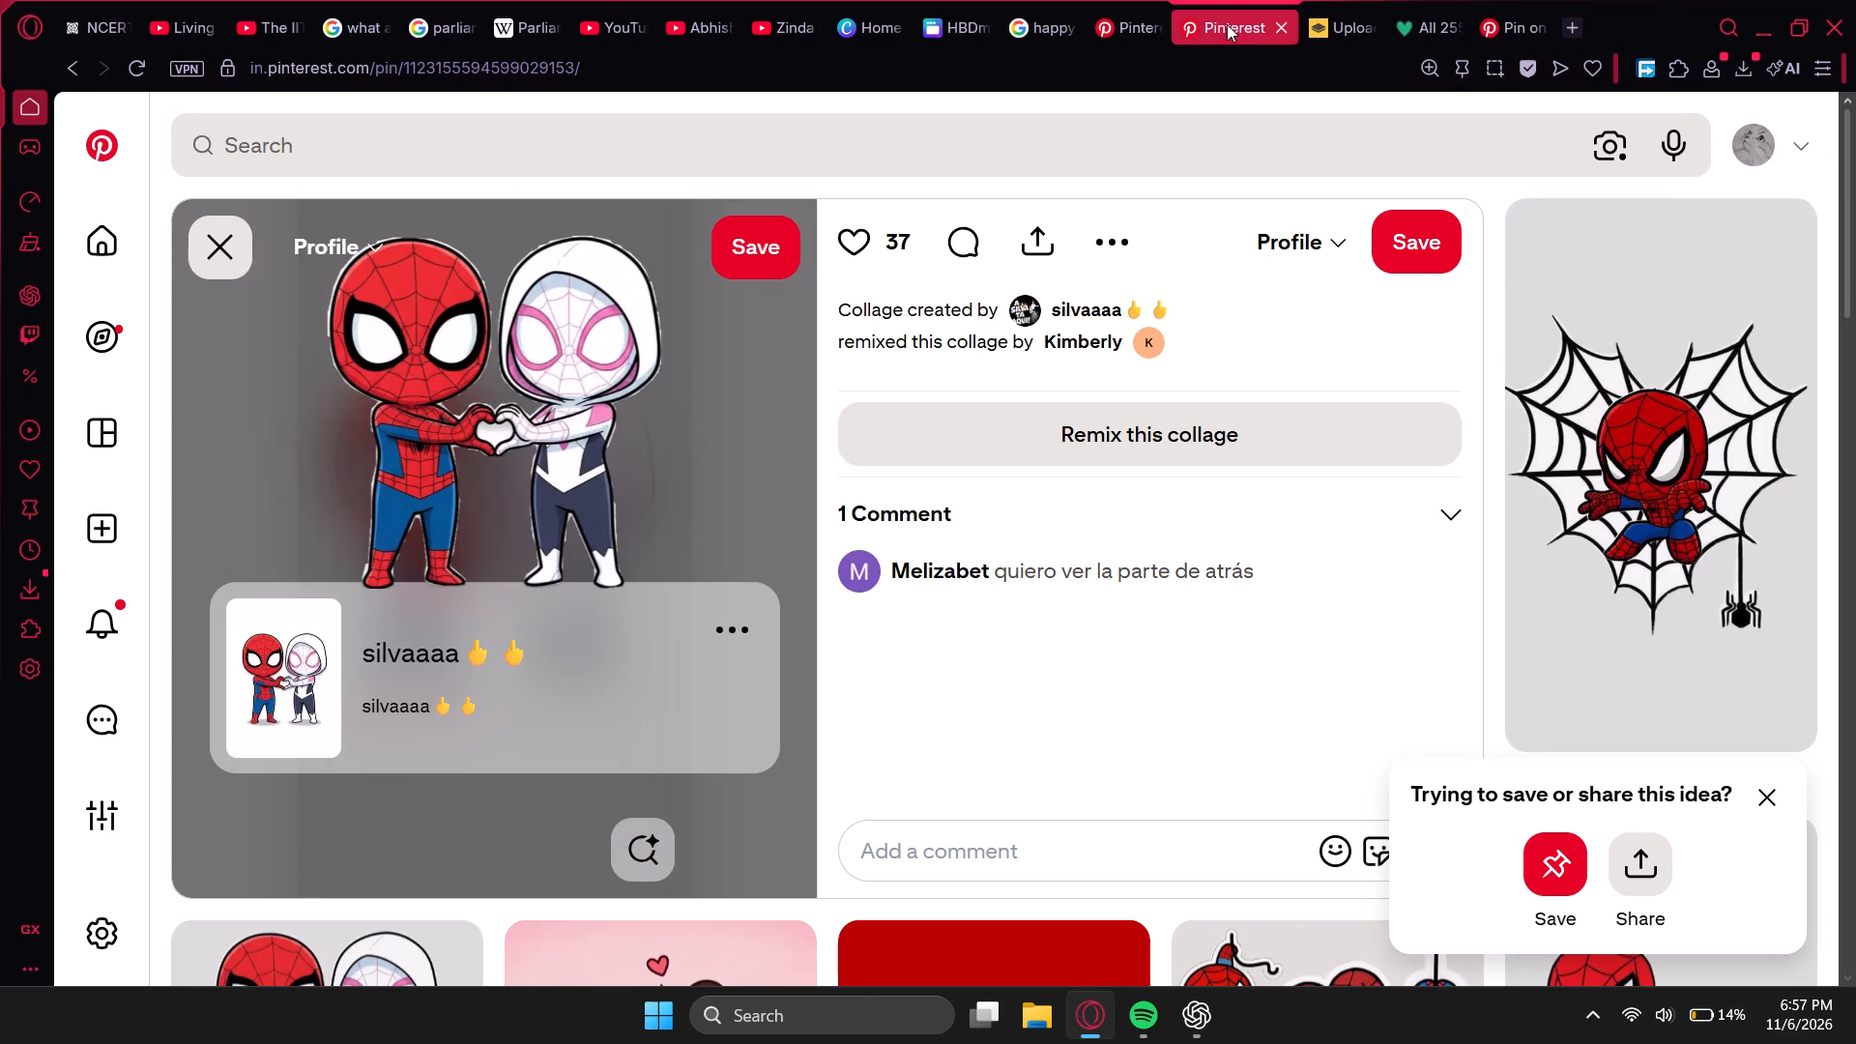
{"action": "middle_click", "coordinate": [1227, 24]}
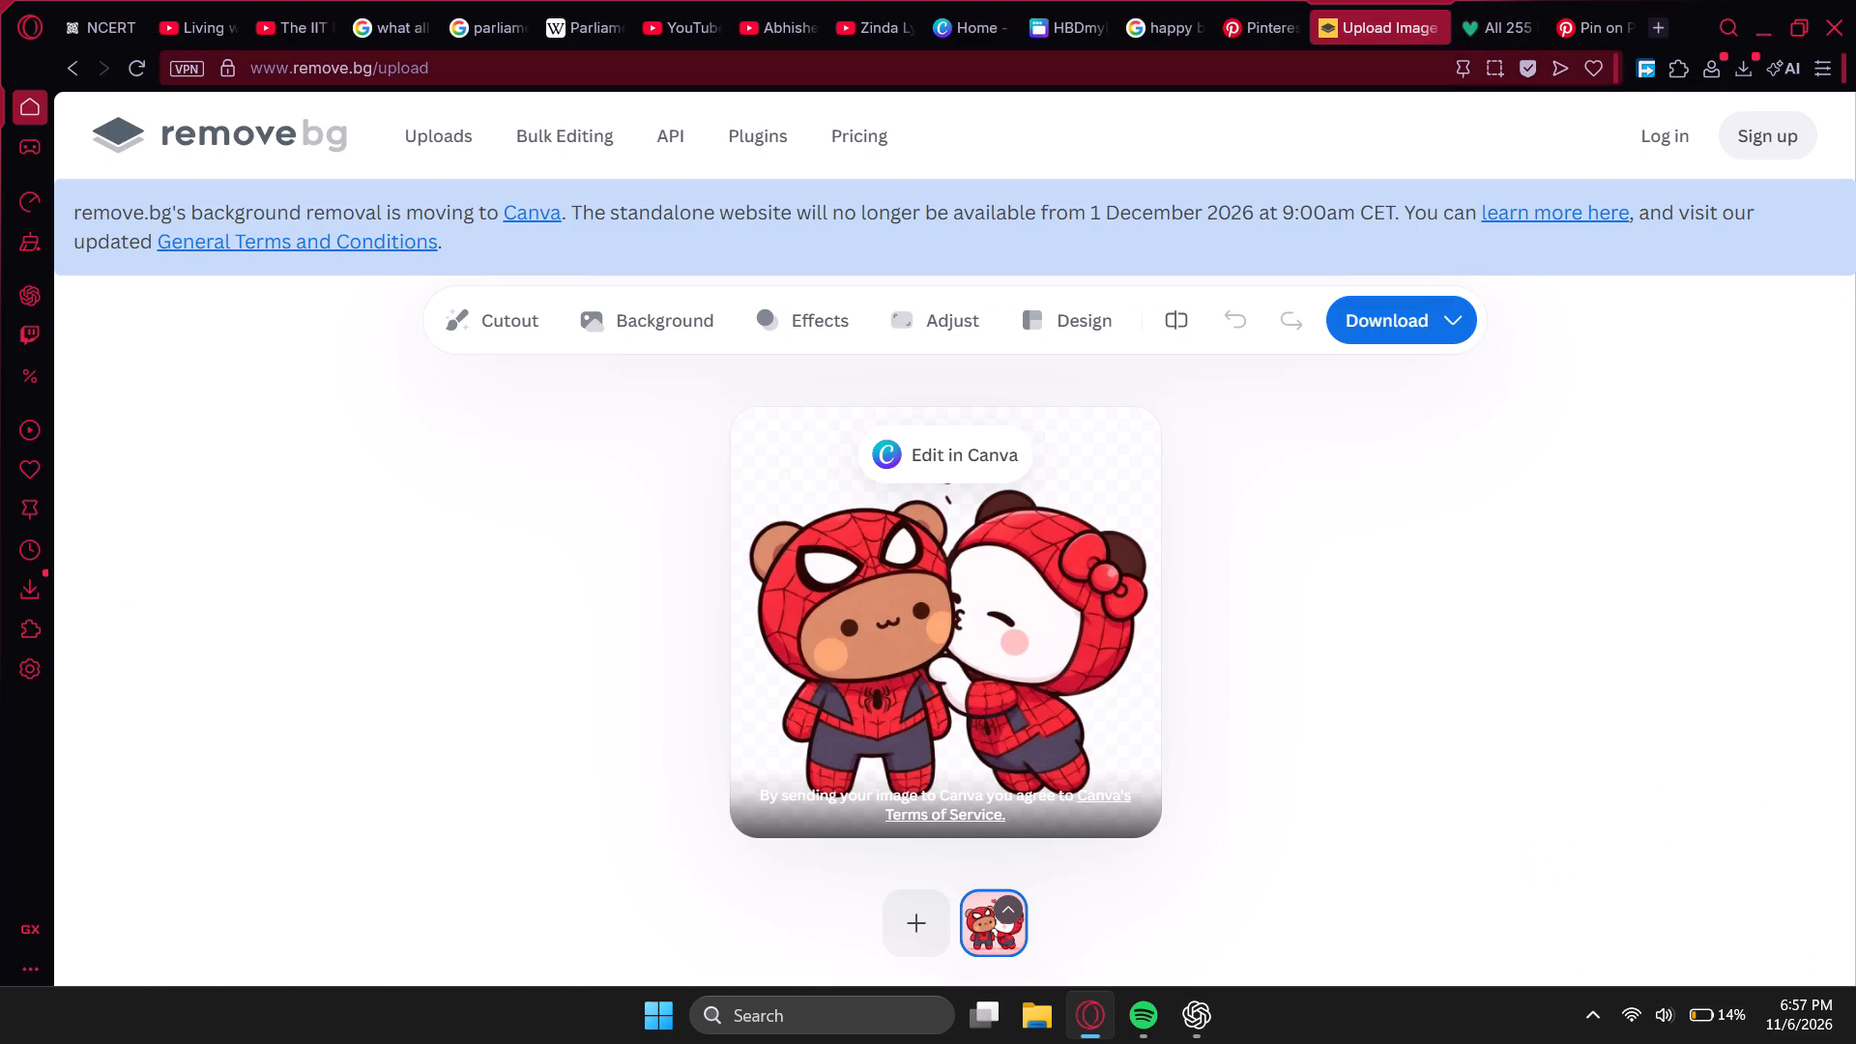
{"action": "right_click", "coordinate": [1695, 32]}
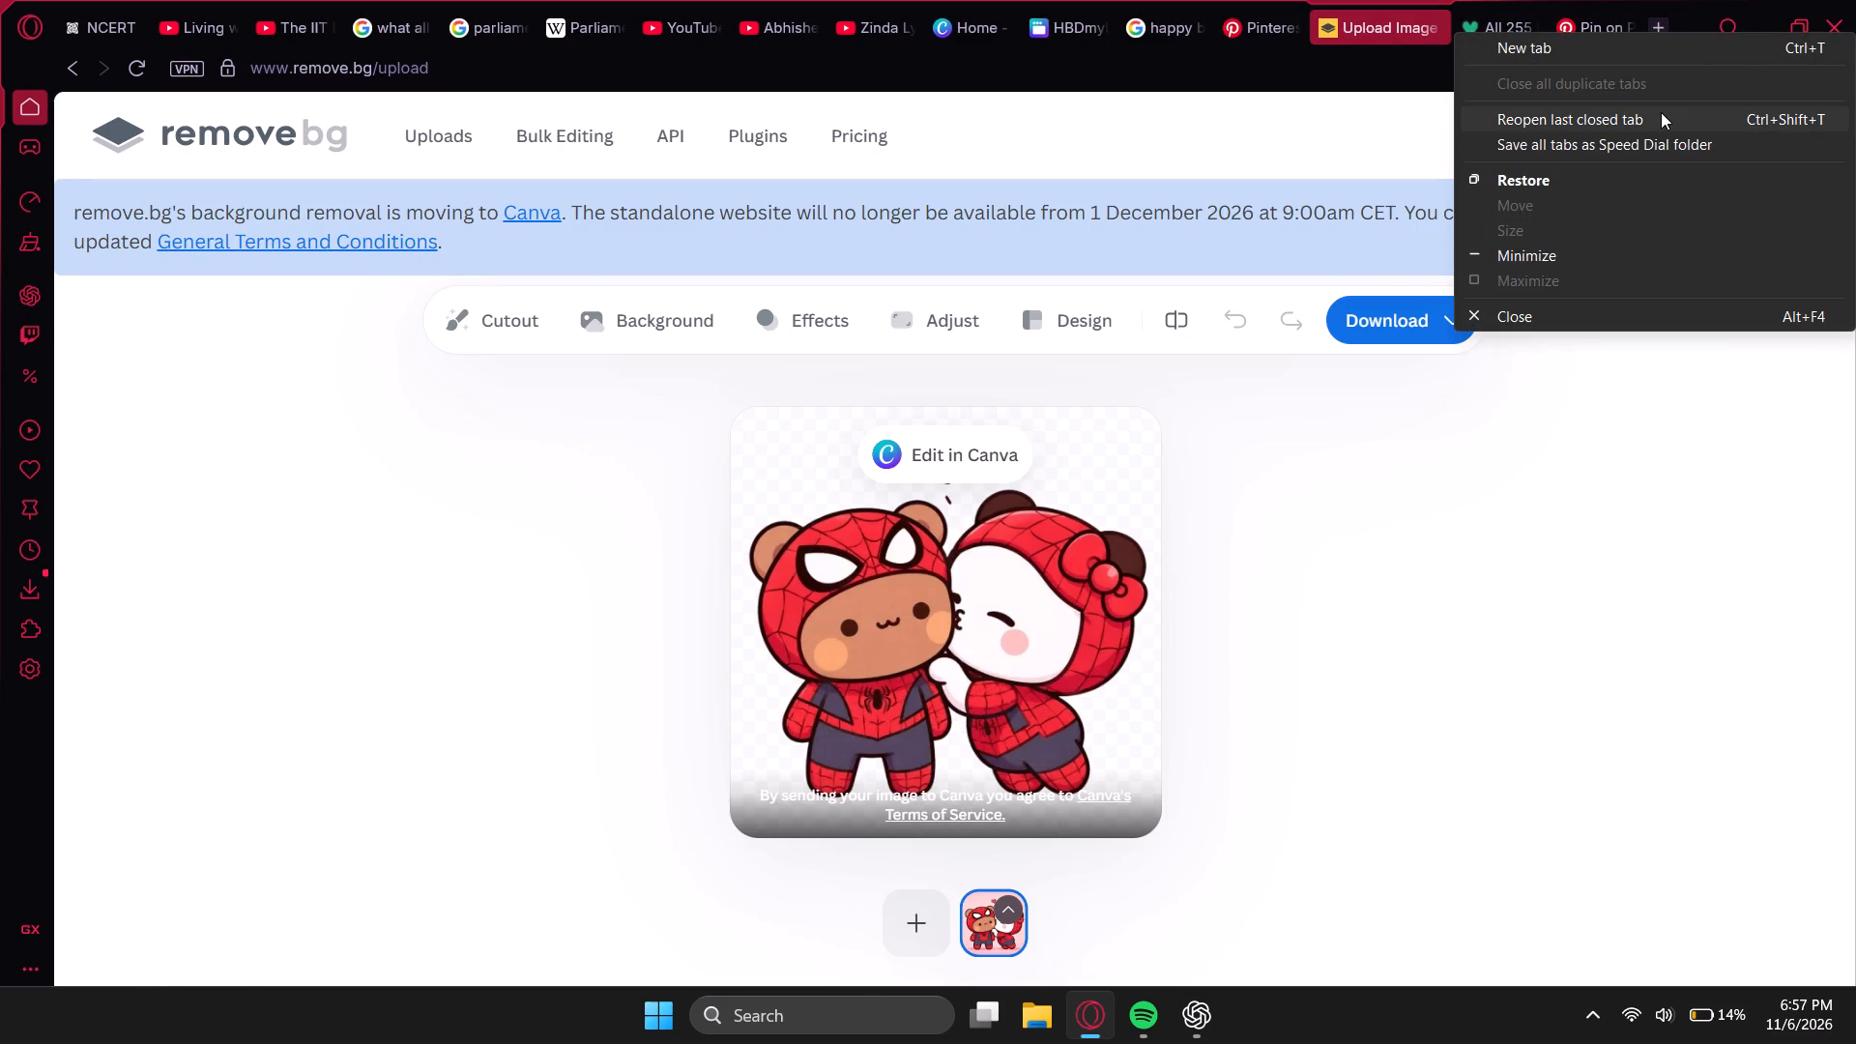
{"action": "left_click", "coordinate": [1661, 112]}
In the Pinterest balloon collage, move on to the blue foil letter L balloon and copy its image.
{"action": "left_click", "coordinate": [1174, 34]}
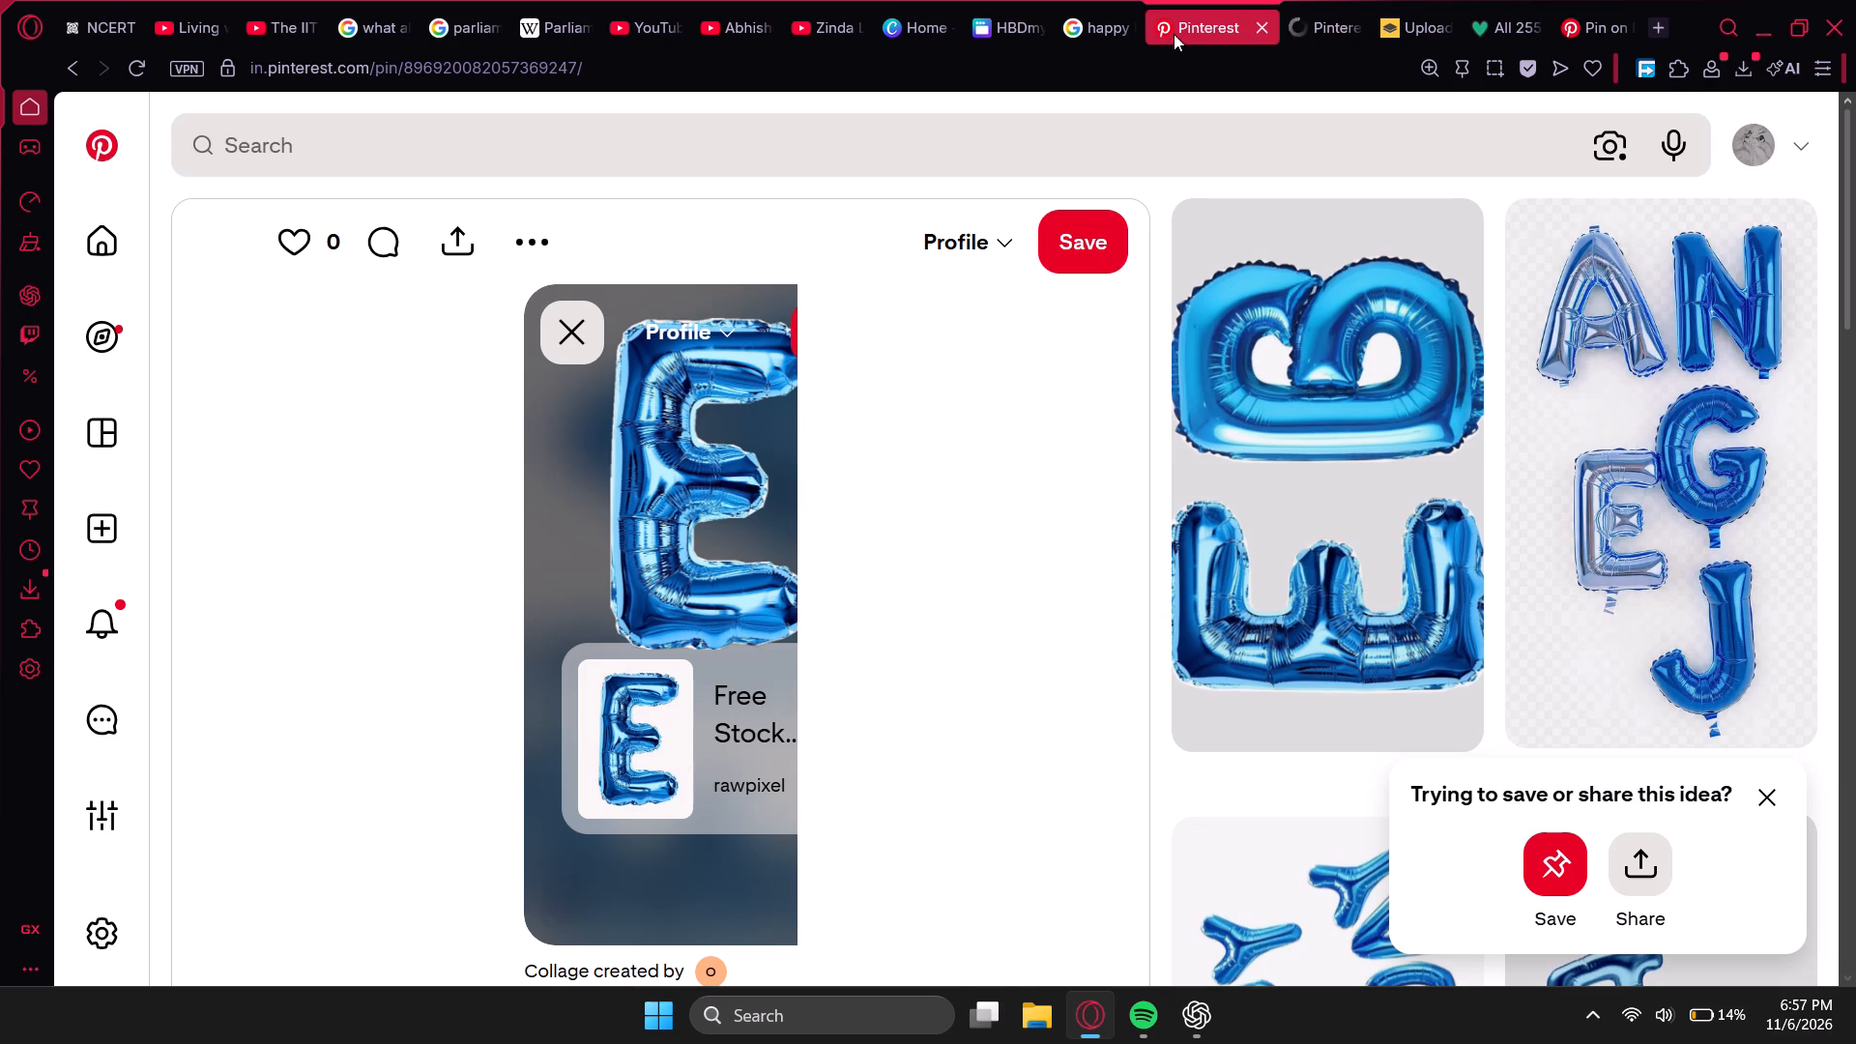
{"action": "left_click", "coordinate": [575, 366]}
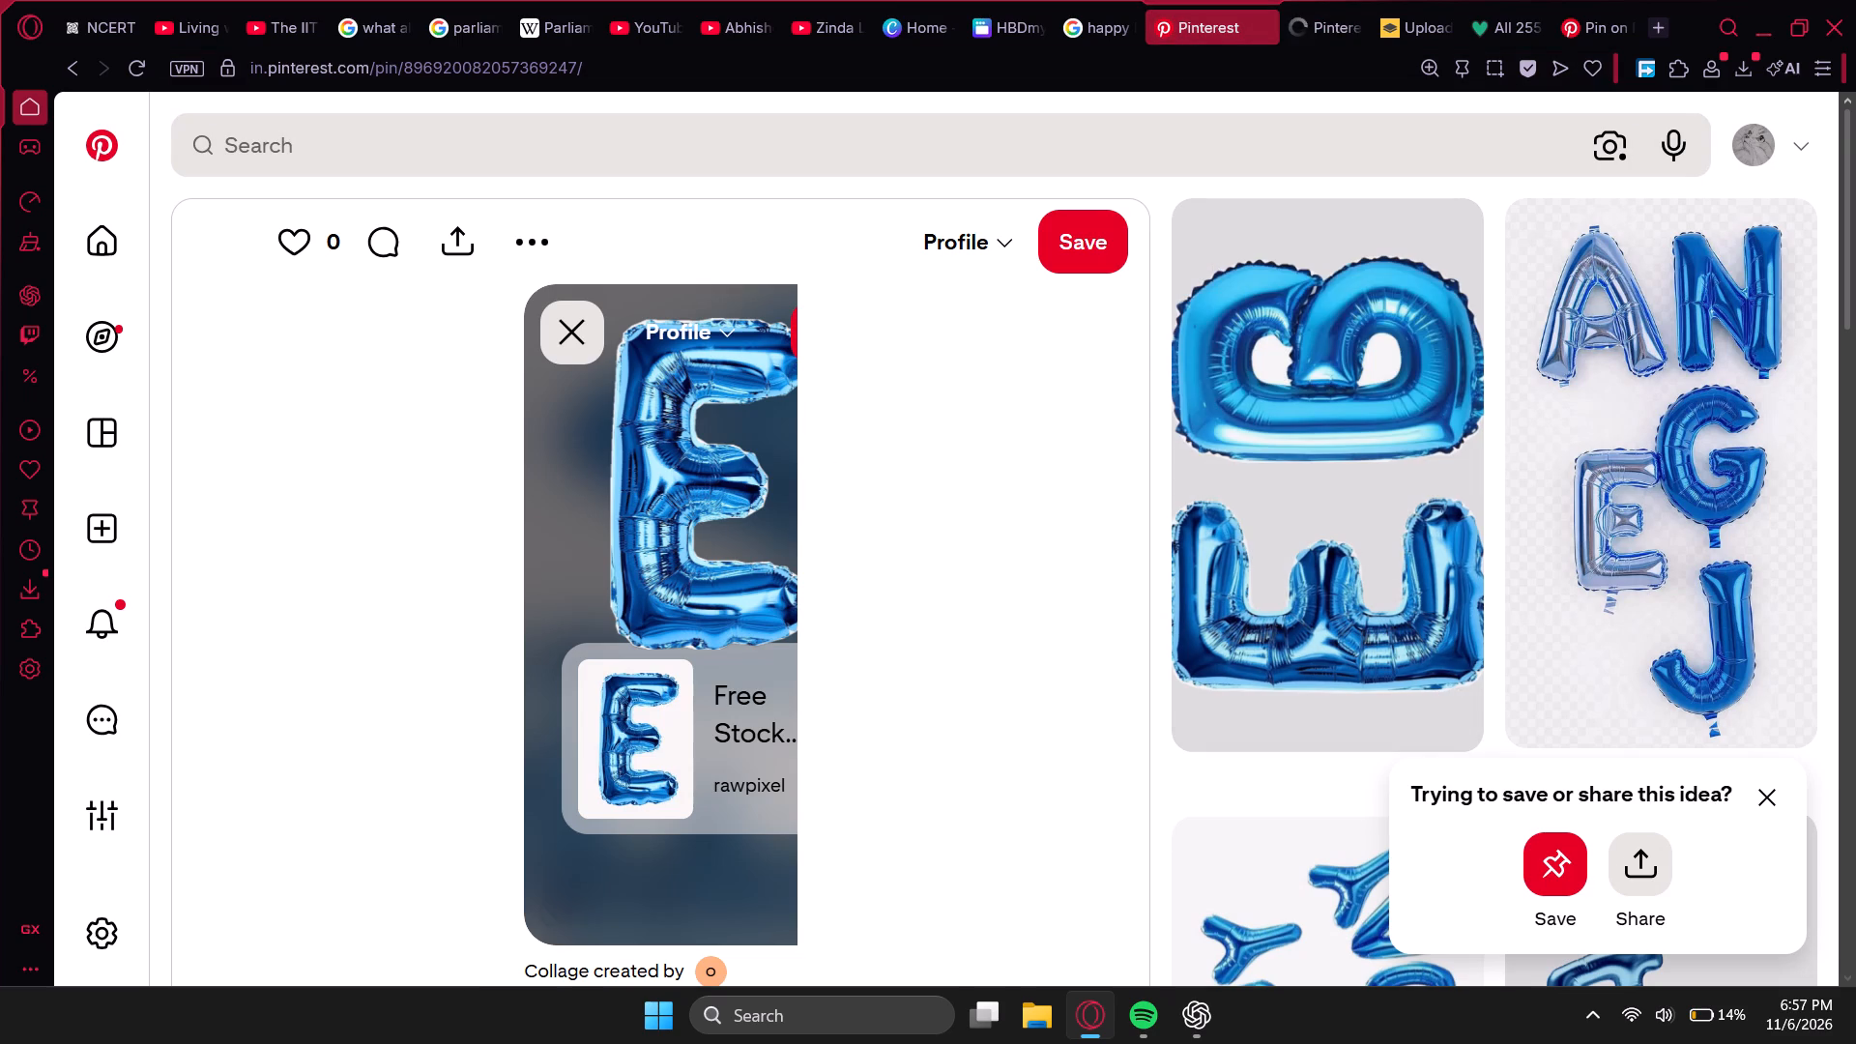
{"action": "left_click_drag", "start_coordinate": [701, 514], "coordinate": [591, 502]}
{"action": "right_click", "coordinate": [667, 539]}
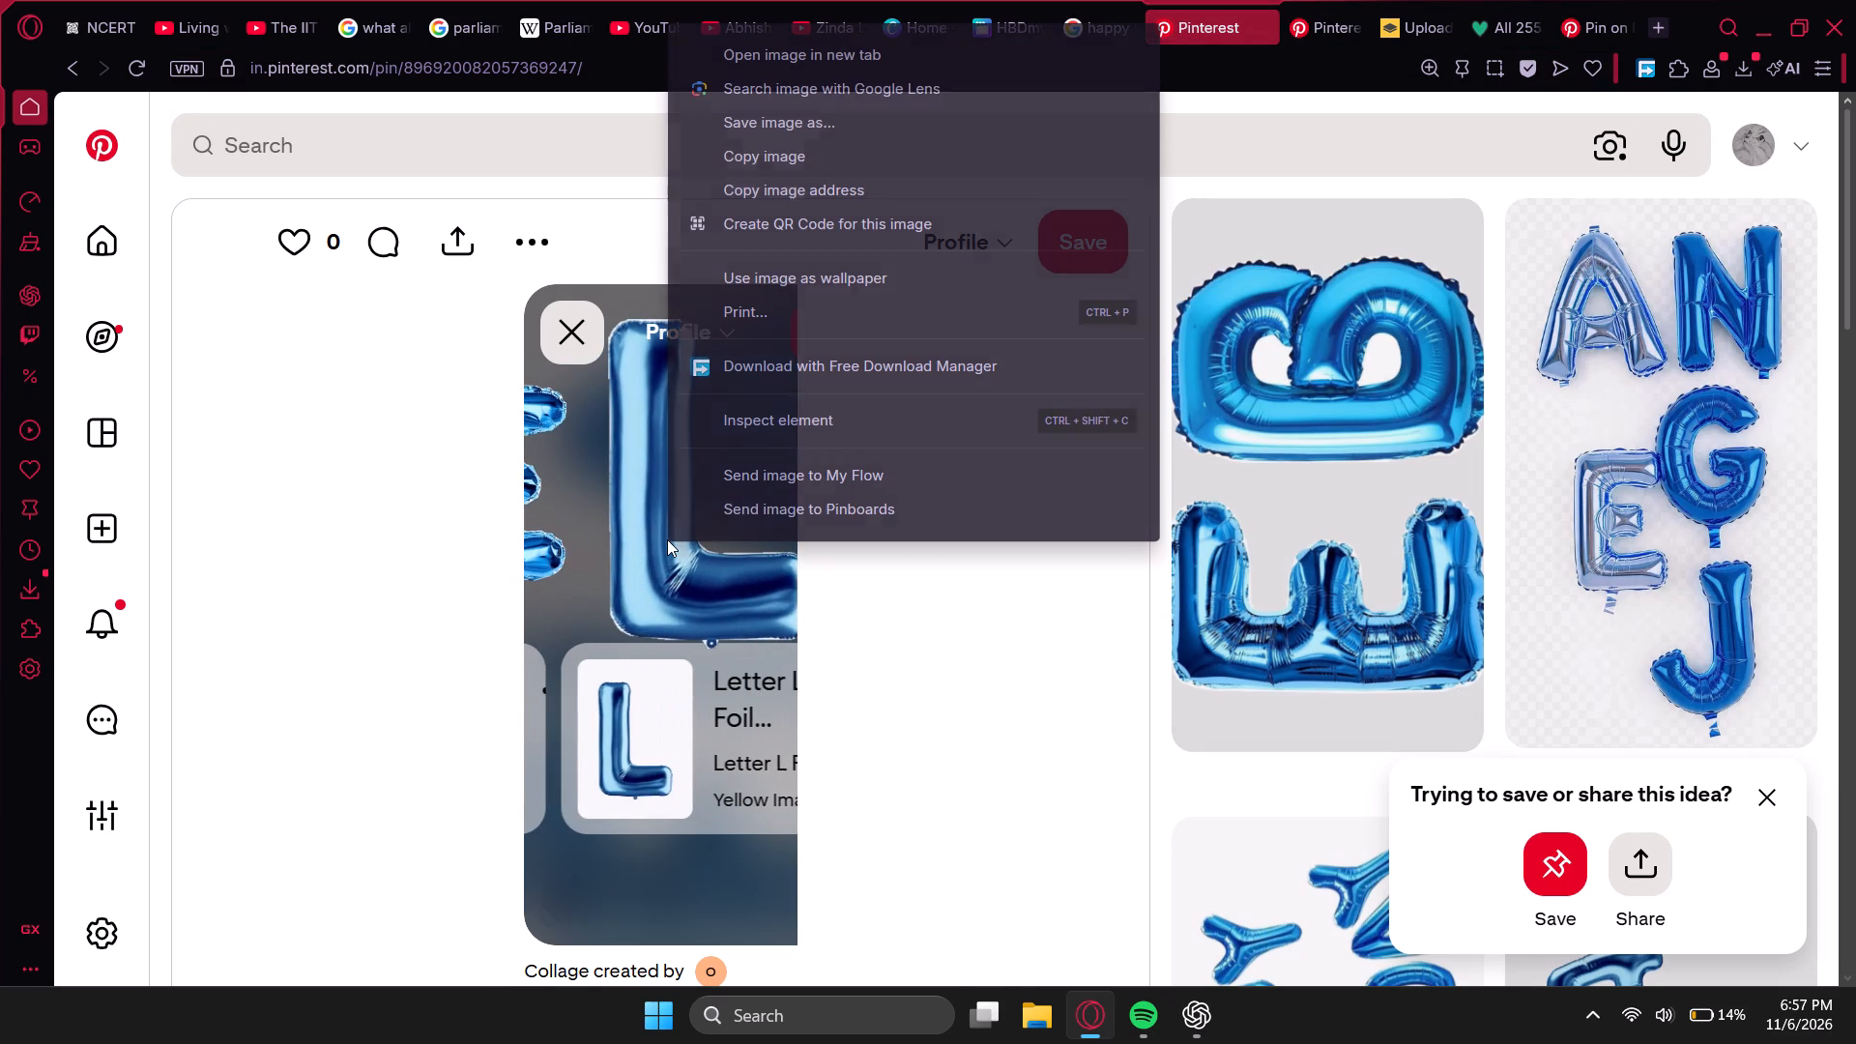
{"action": "left_click", "coordinate": [766, 162]}
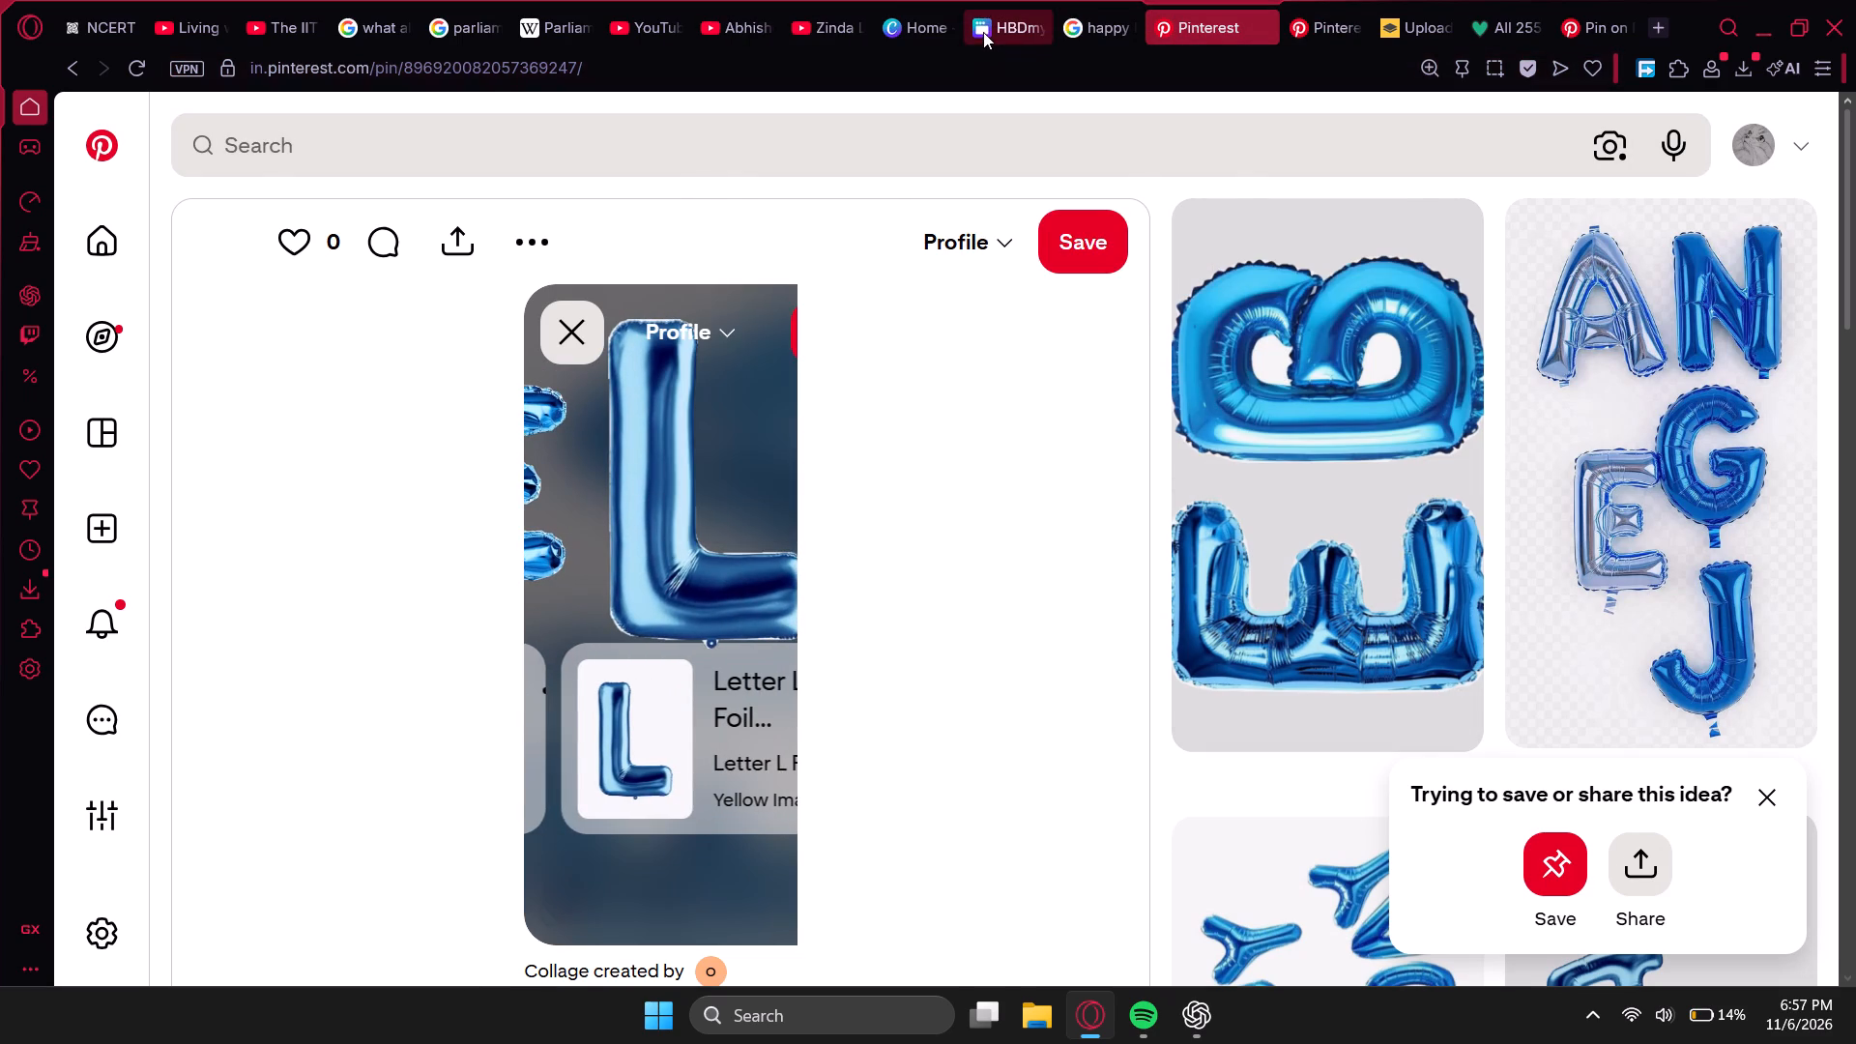
In the Canva website, delete the A balloon above "Lovesome" on page 37.
{"action": "left_click", "coordinate": [983, 32]}
{"action": "scroll", "coordinate": [670, 493], "scroll_direction": "down", "scroll_amount": 20}
{"action": "scroll", "coordinate": [670, 493], "scroll_direction": "down", "scroll_amount": 4}
{"action": "scroll", "coordinate": [628, 692], "scroll_direction": "down", "scroll_amount": 6}
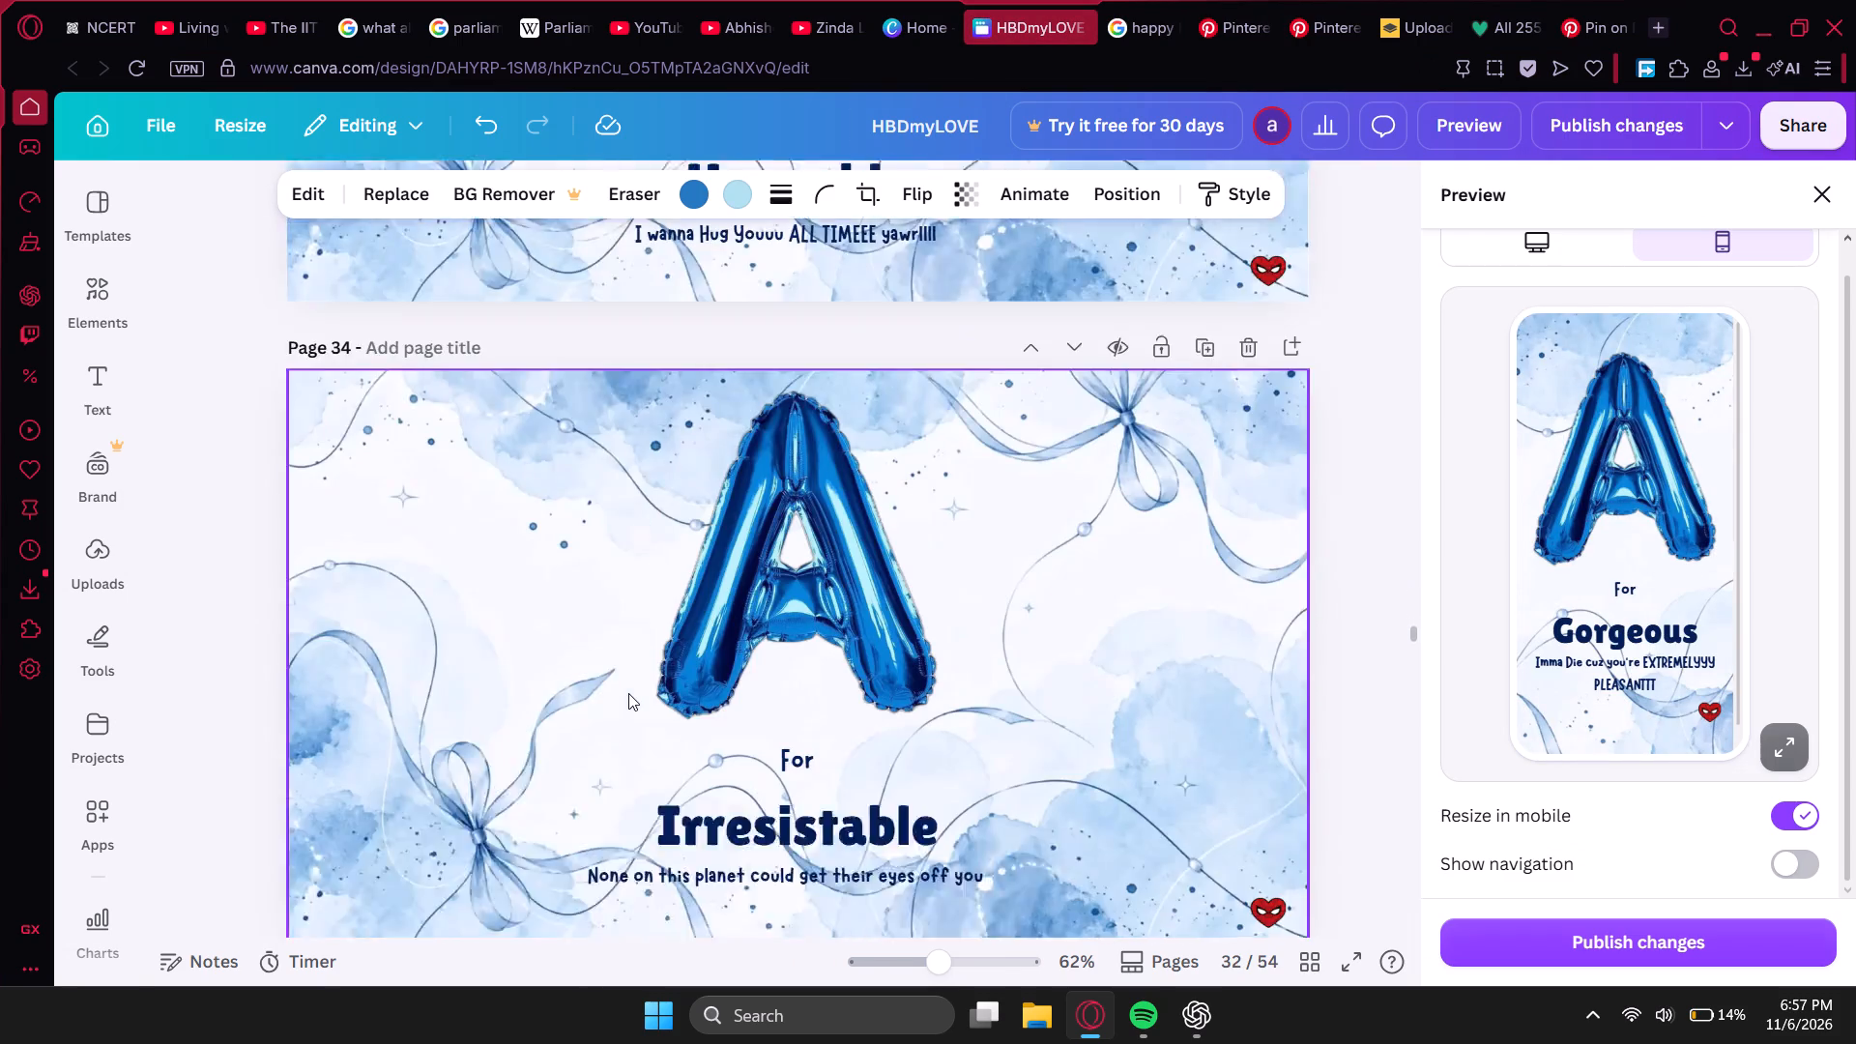
{"action": "scroll", "coordinate": [628, 693], "scroll_direction": "down", "scroll_amount": 13}
{"action": "scroll", "coordinate": [624, 700], "scroll_direction": "up", "scroll_amount": 2}
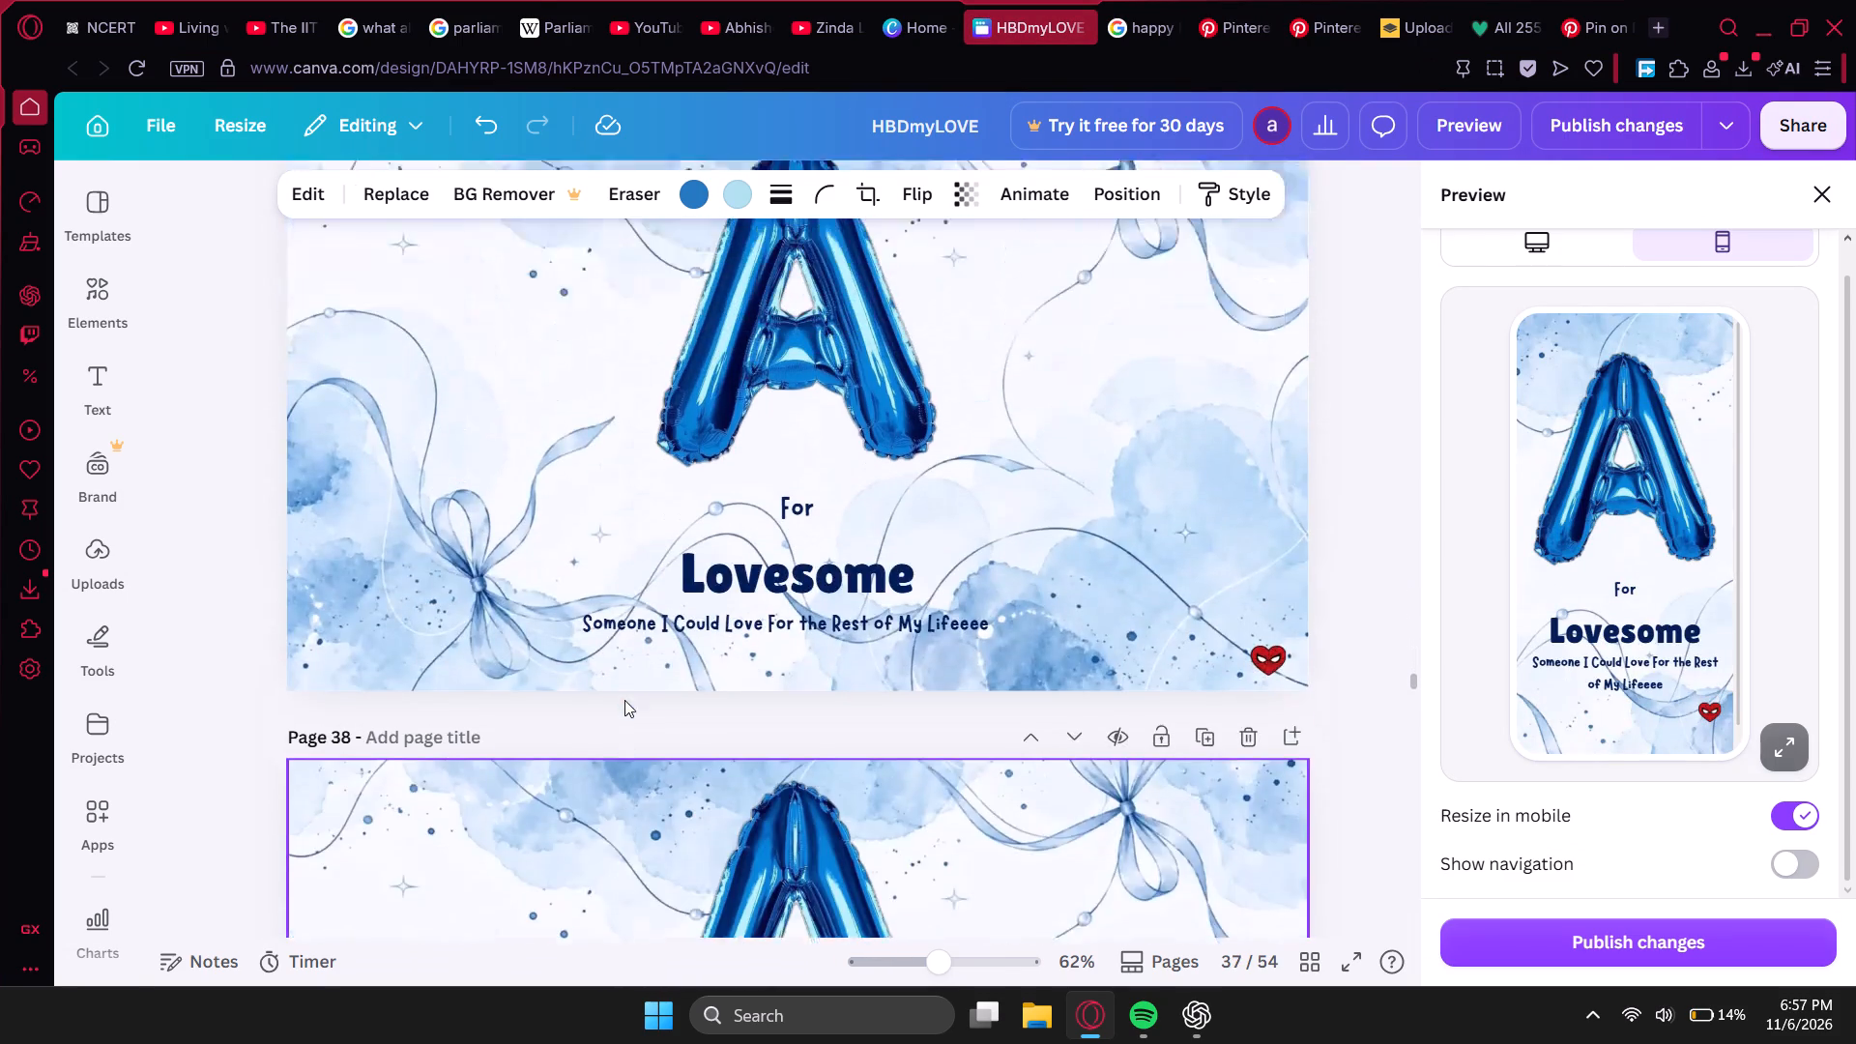
{"action": "scroll", "coordinate": [624, 700], "scroll_direction": "up", "scroll_amount": 1}
{"action": "left_click", "coordinate": [739, 569]}
{"action": "key", "text": "Delete"}
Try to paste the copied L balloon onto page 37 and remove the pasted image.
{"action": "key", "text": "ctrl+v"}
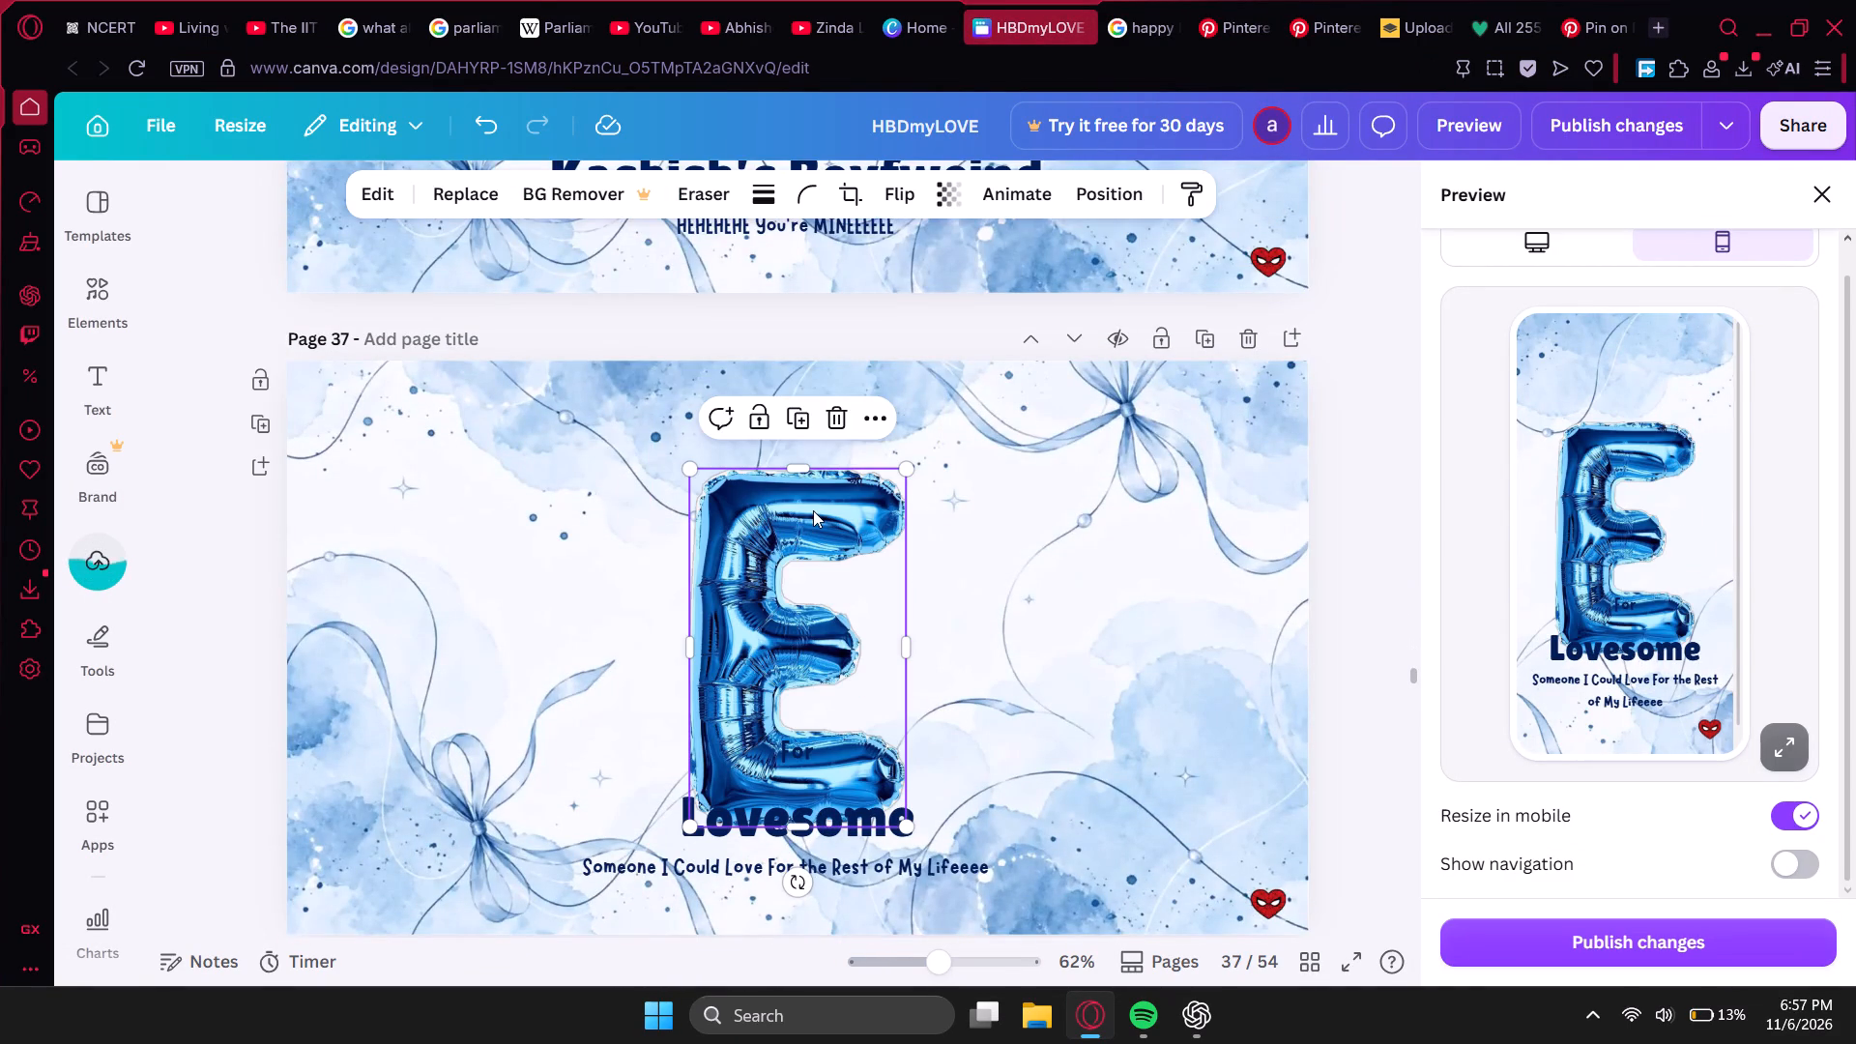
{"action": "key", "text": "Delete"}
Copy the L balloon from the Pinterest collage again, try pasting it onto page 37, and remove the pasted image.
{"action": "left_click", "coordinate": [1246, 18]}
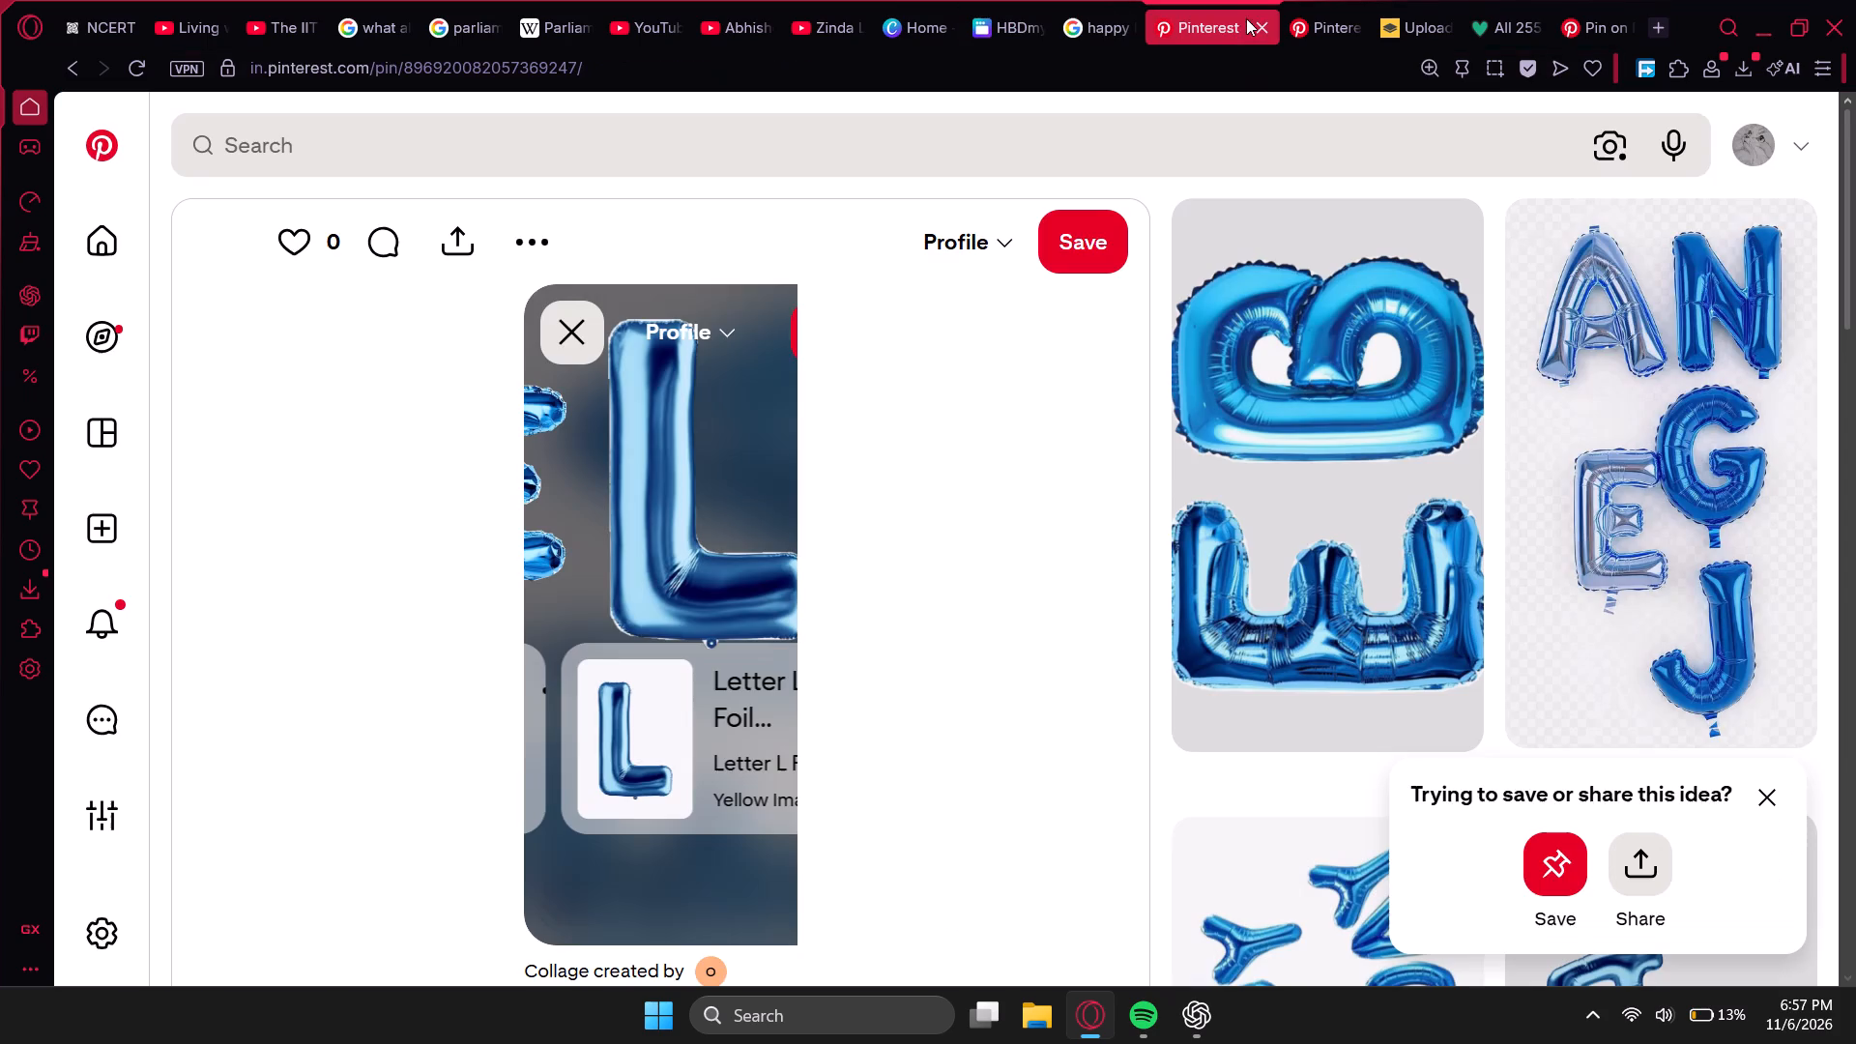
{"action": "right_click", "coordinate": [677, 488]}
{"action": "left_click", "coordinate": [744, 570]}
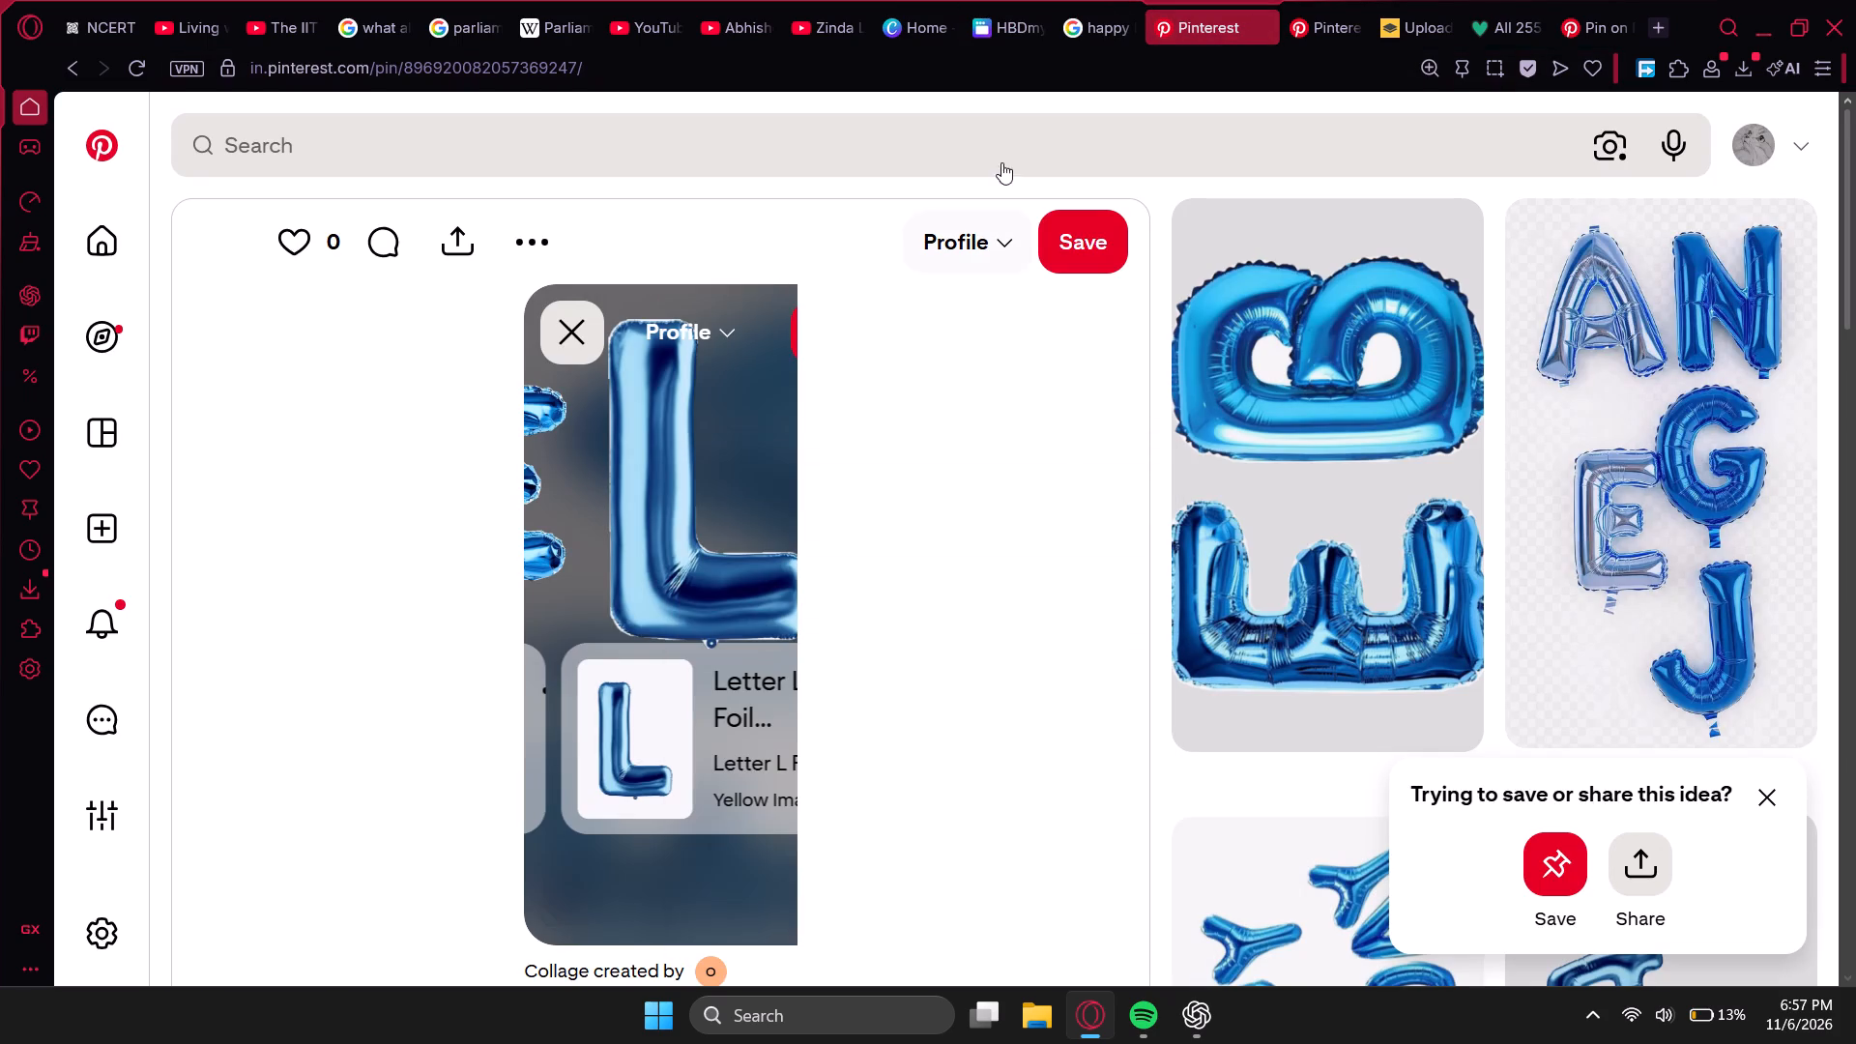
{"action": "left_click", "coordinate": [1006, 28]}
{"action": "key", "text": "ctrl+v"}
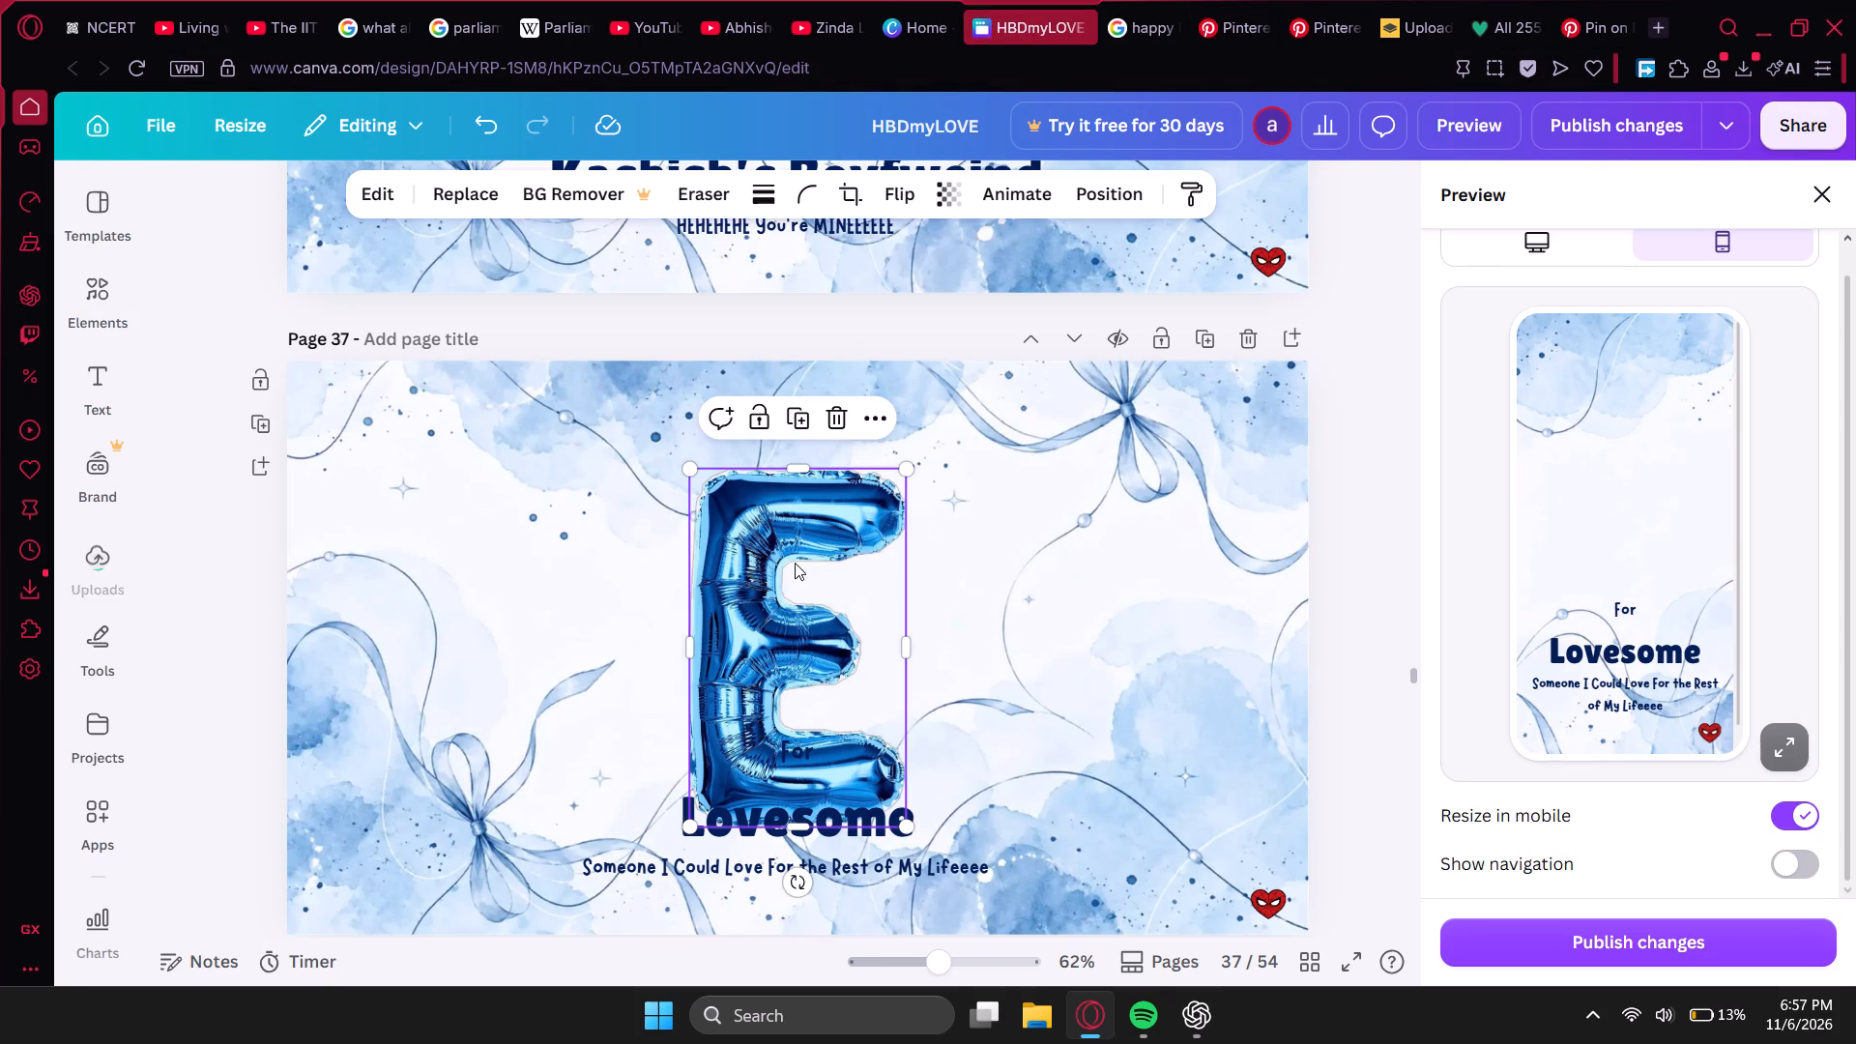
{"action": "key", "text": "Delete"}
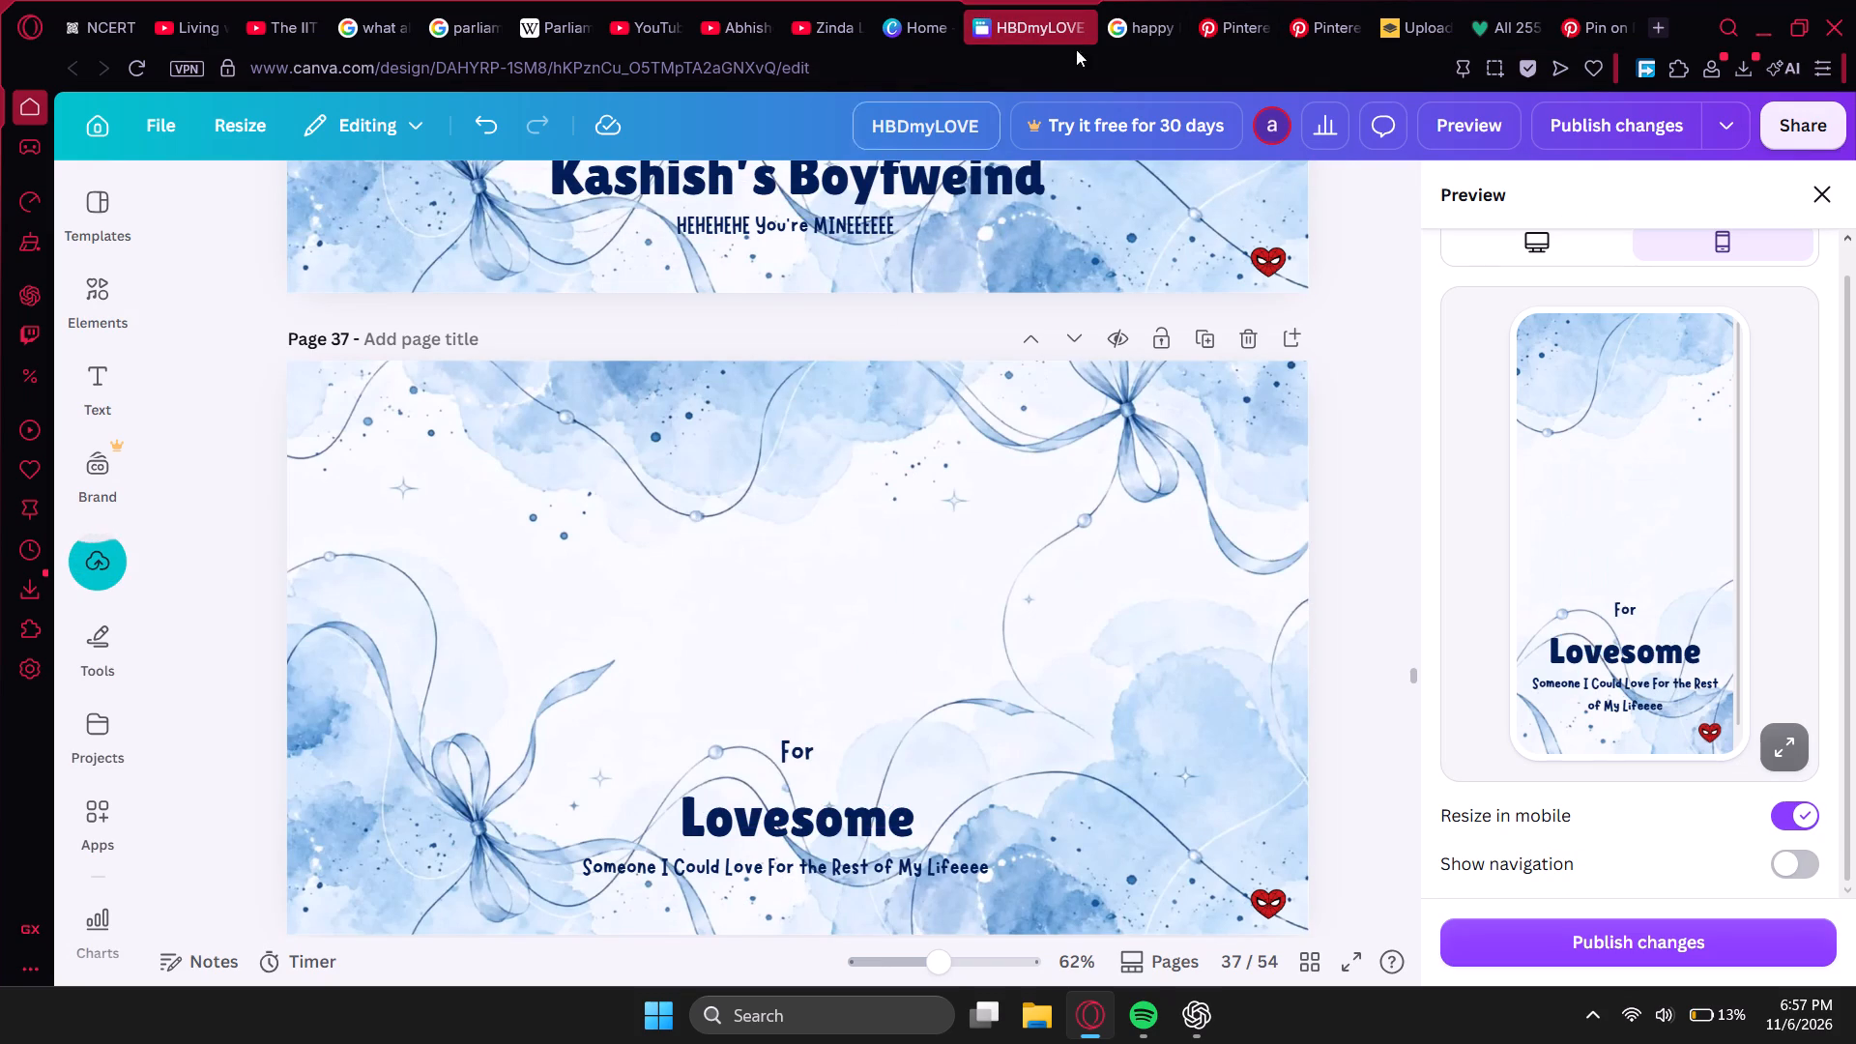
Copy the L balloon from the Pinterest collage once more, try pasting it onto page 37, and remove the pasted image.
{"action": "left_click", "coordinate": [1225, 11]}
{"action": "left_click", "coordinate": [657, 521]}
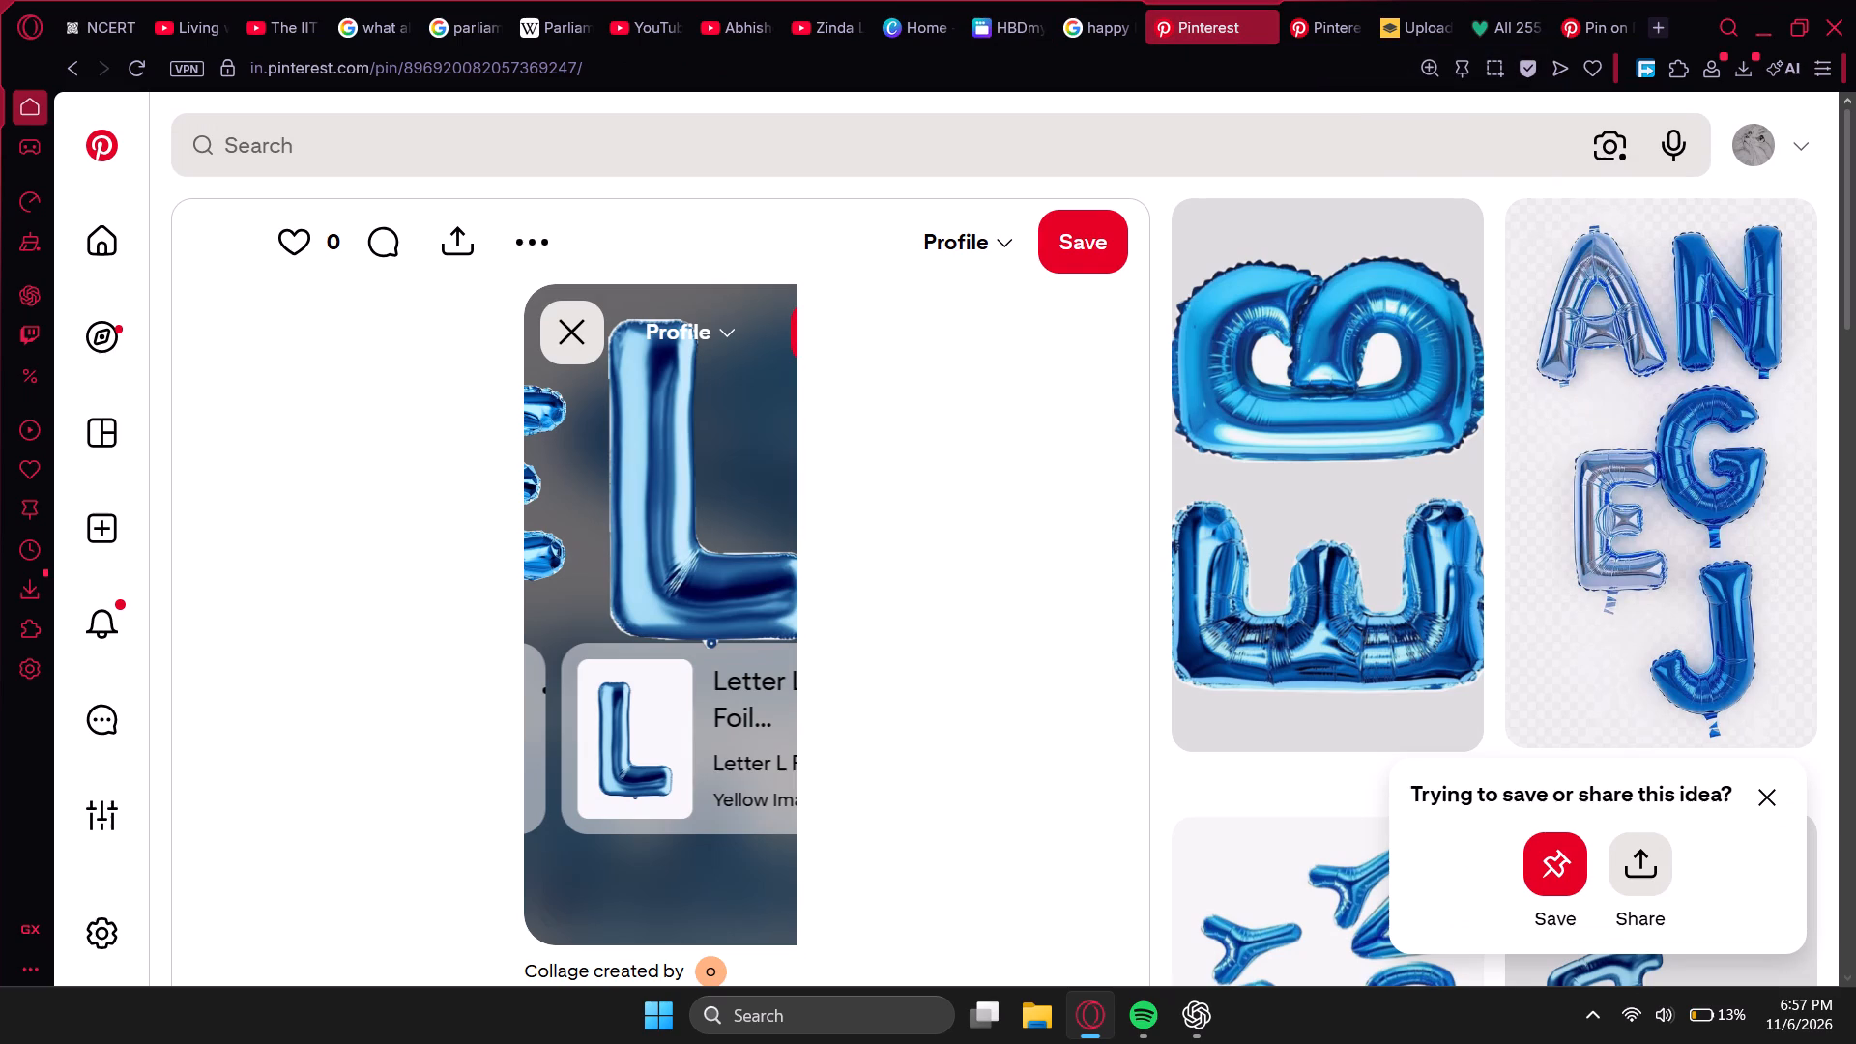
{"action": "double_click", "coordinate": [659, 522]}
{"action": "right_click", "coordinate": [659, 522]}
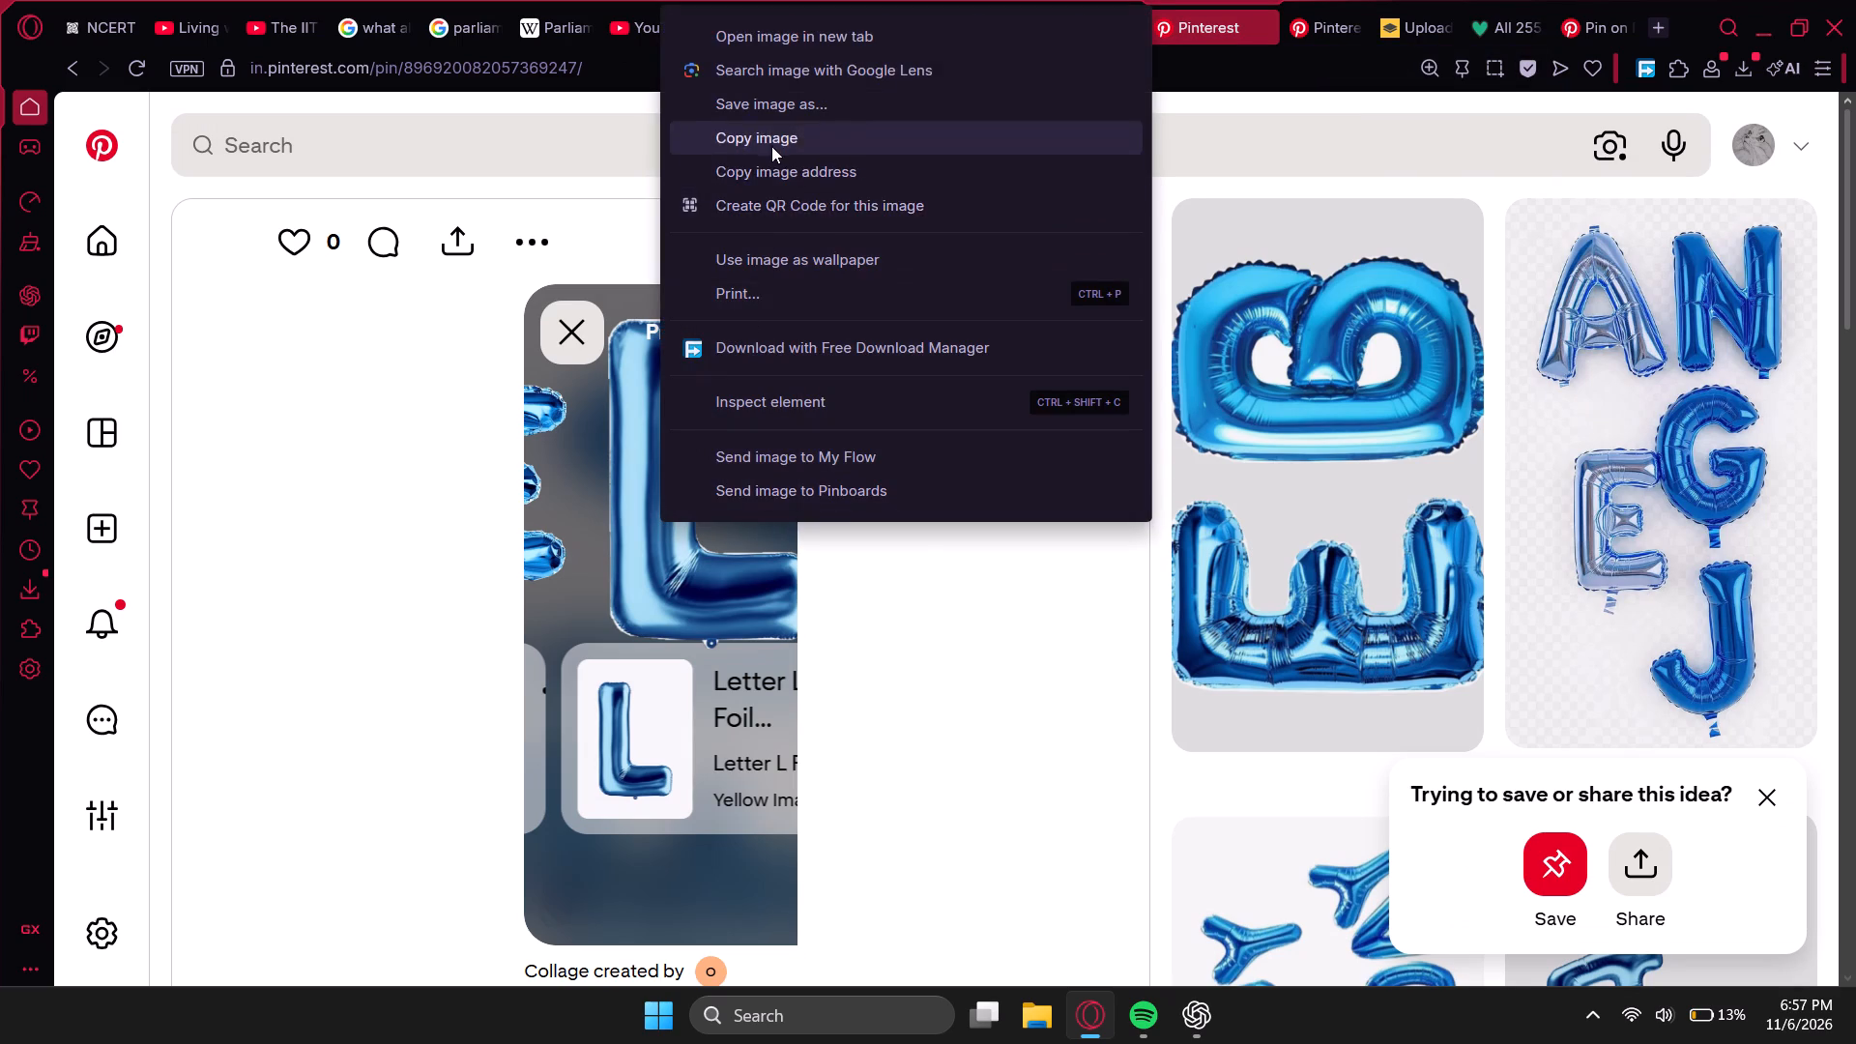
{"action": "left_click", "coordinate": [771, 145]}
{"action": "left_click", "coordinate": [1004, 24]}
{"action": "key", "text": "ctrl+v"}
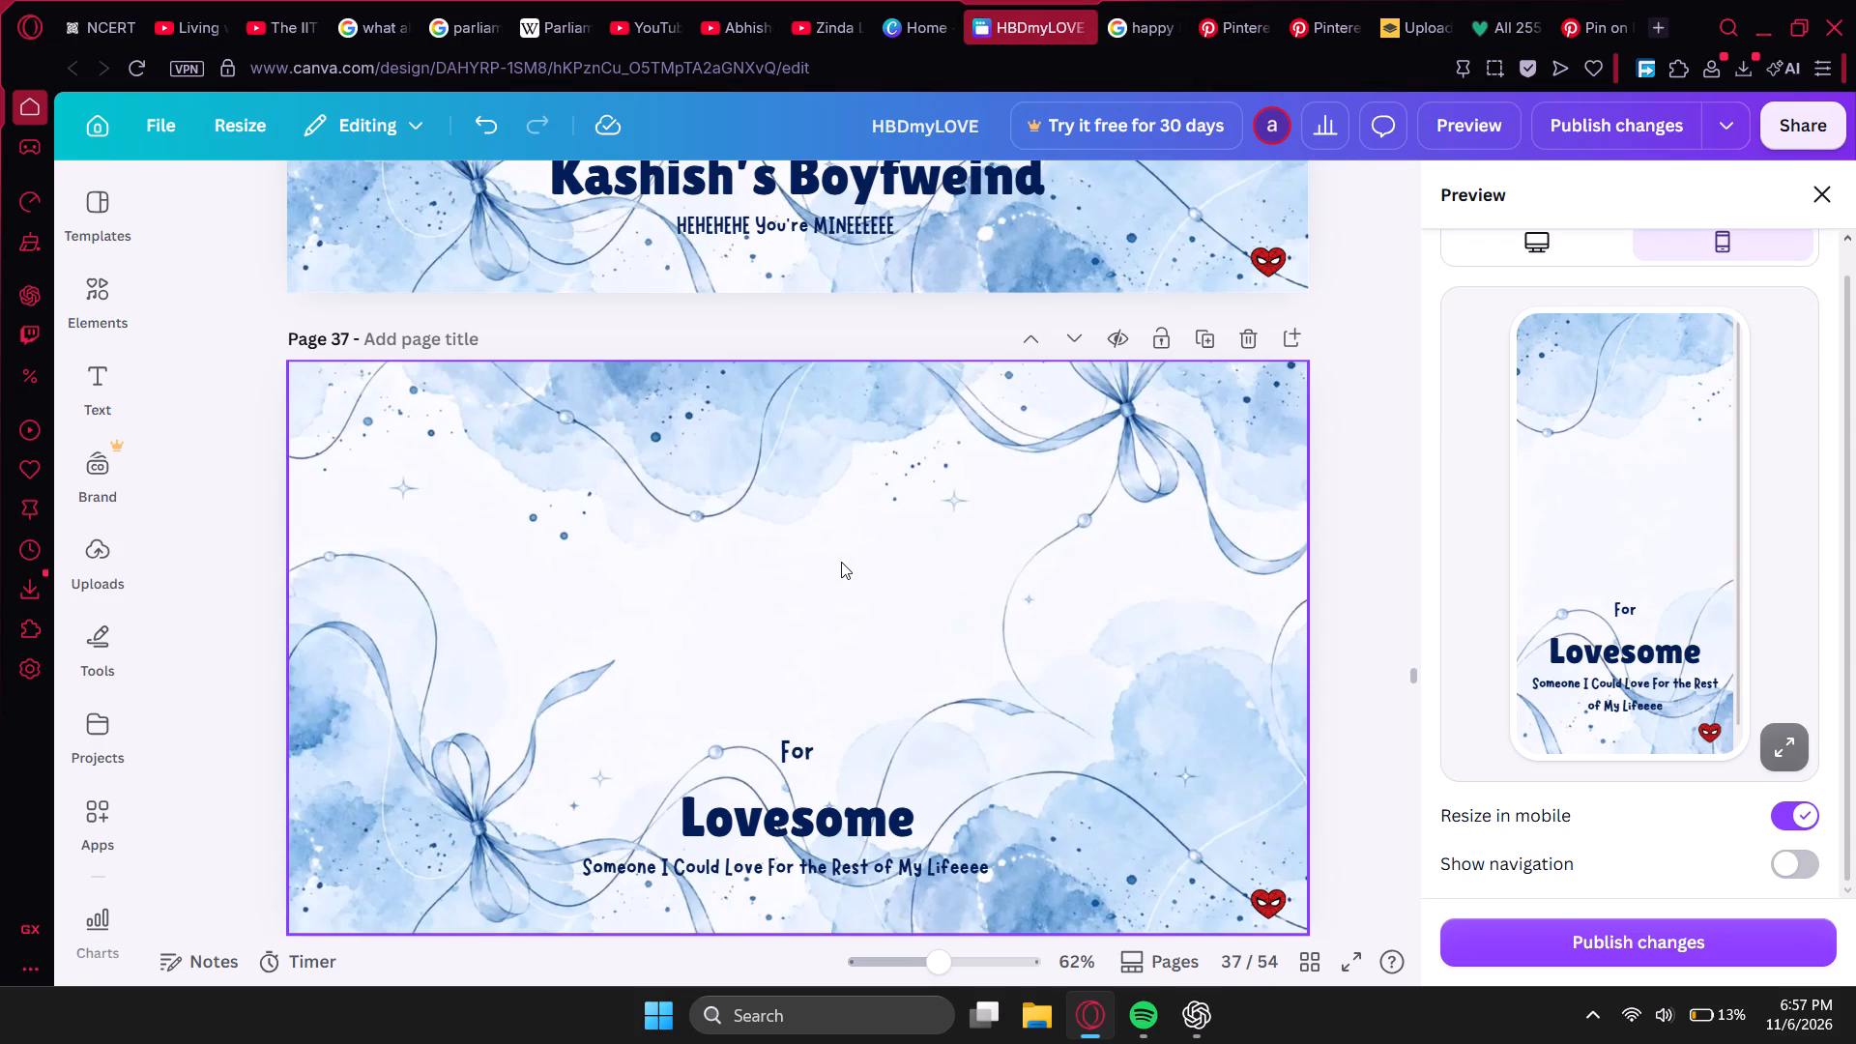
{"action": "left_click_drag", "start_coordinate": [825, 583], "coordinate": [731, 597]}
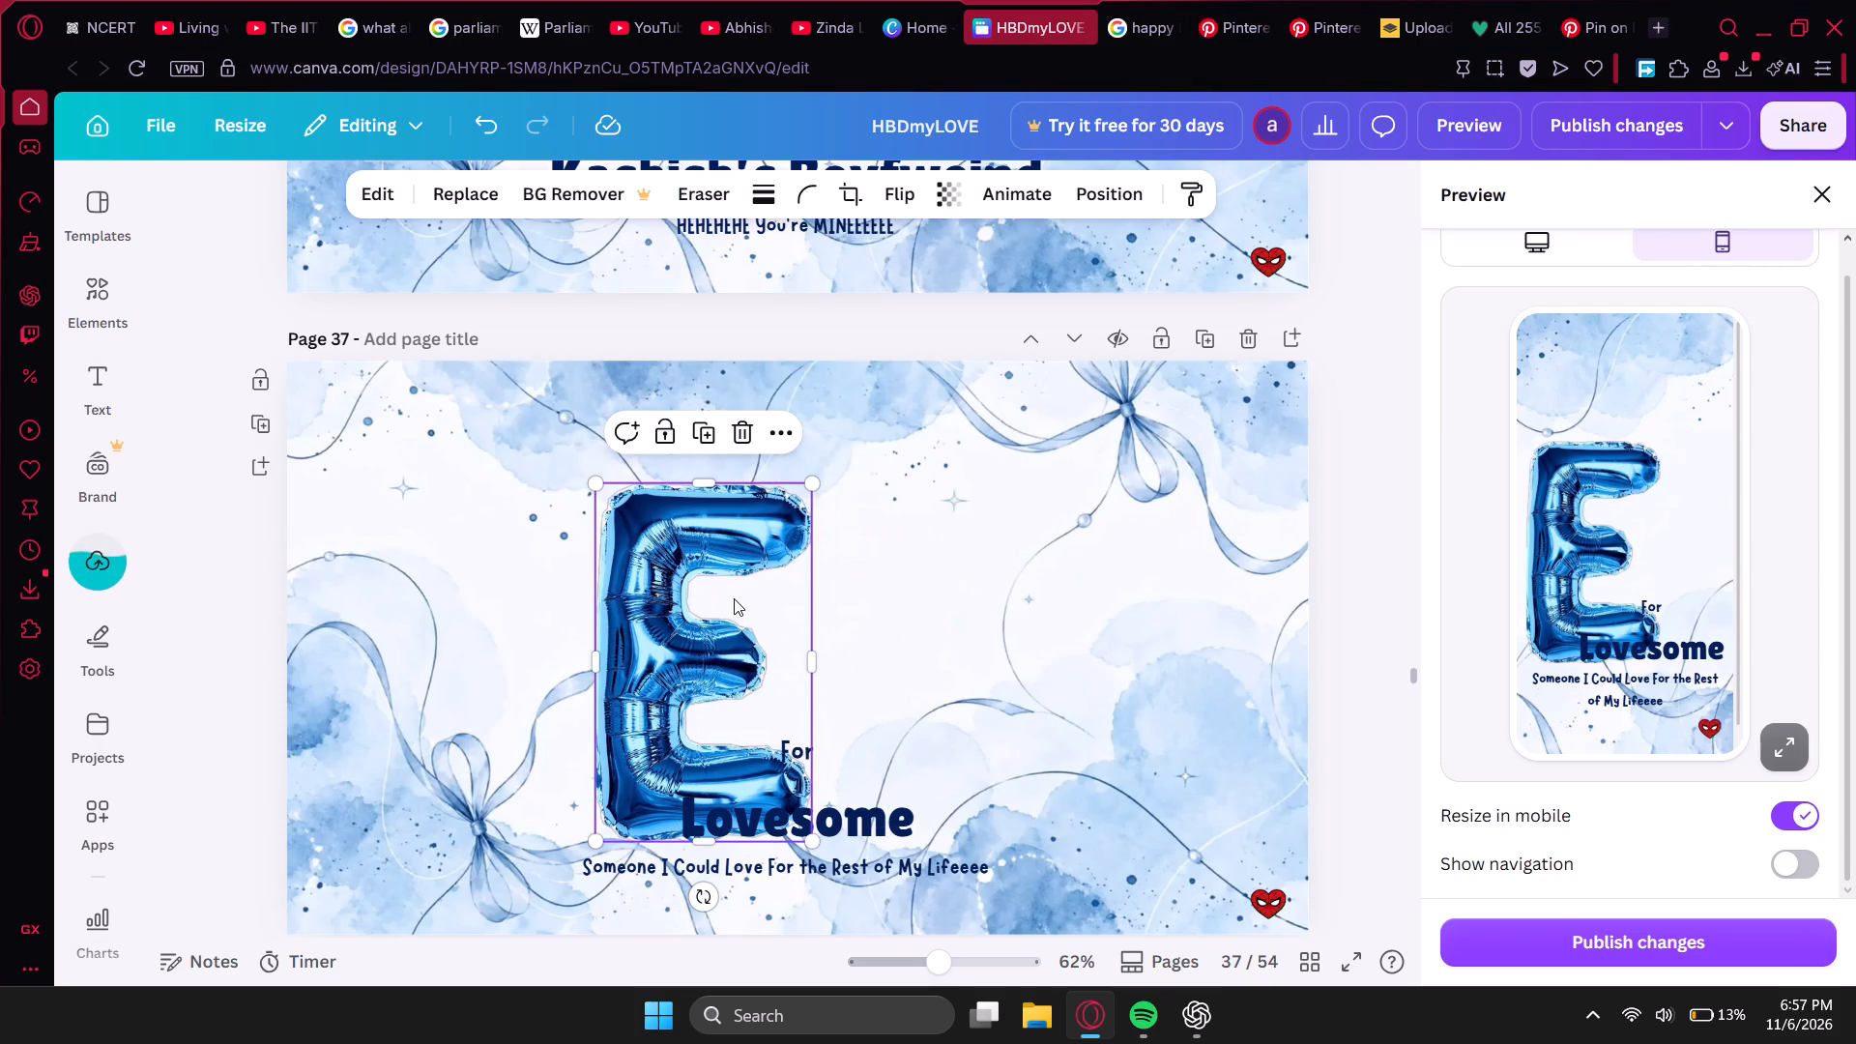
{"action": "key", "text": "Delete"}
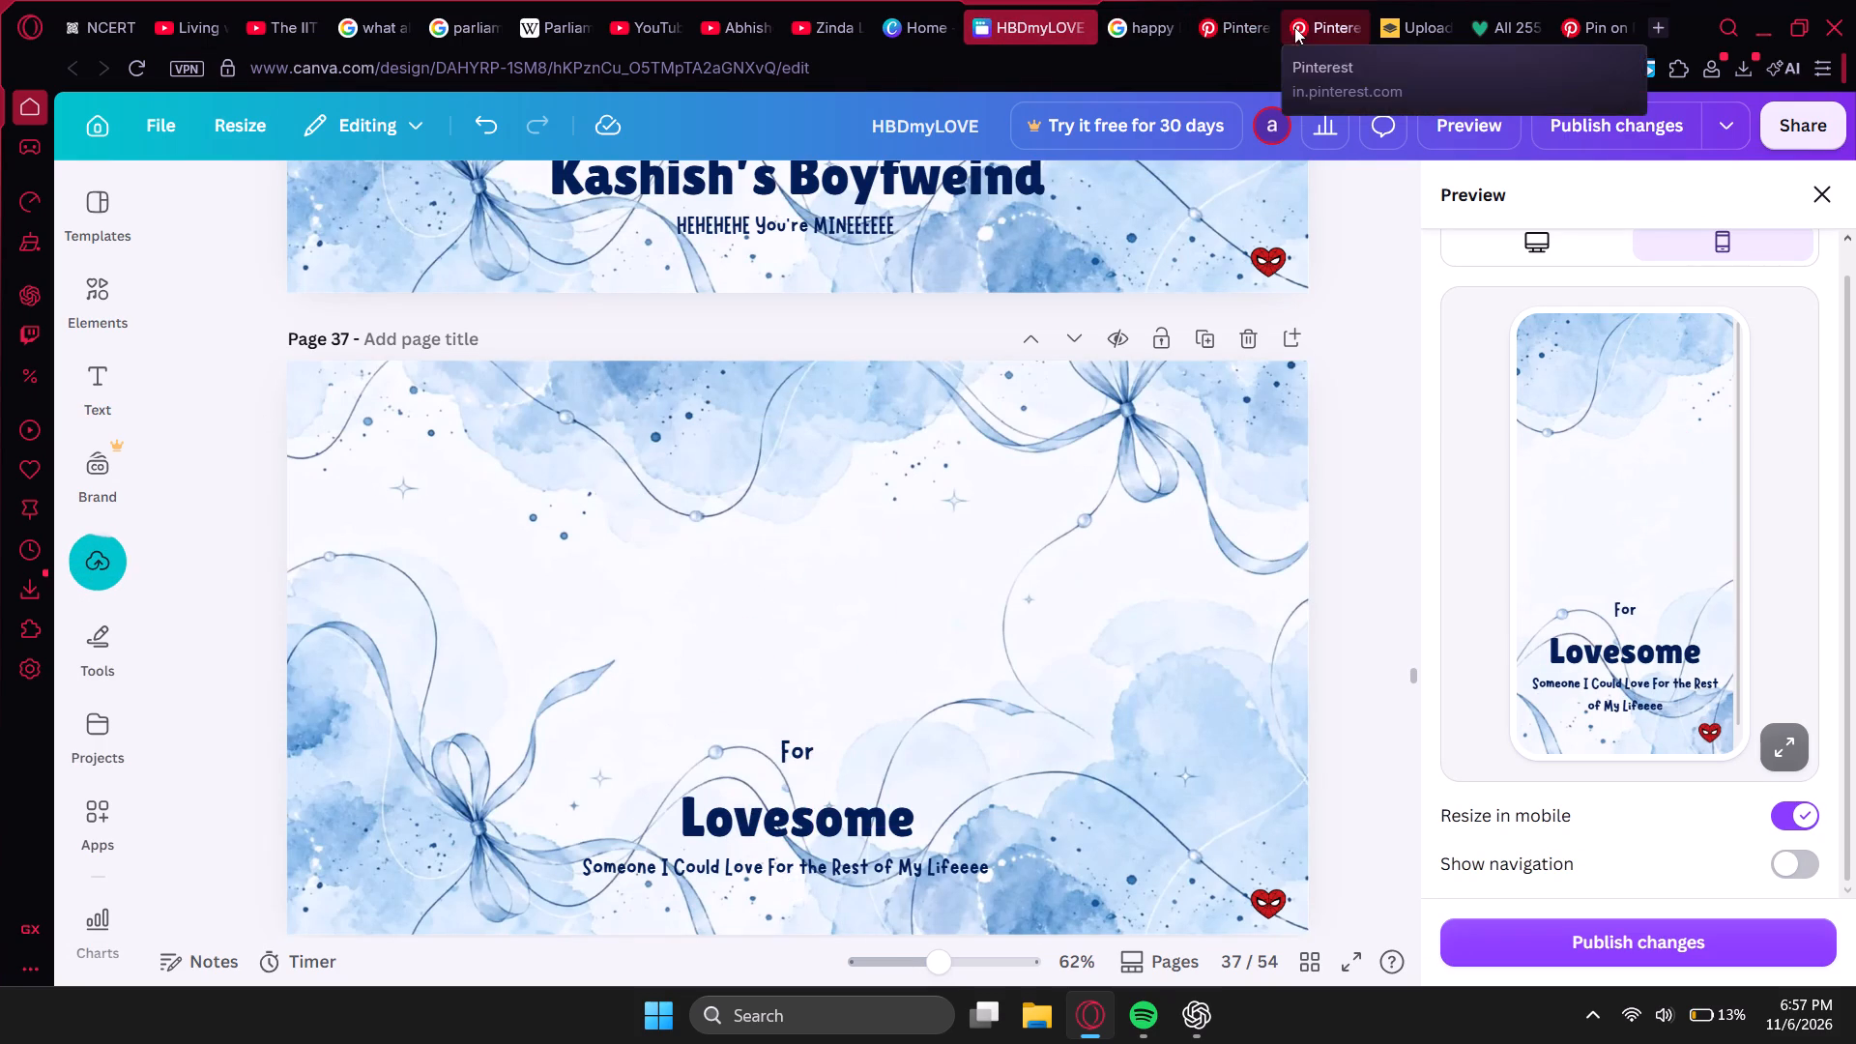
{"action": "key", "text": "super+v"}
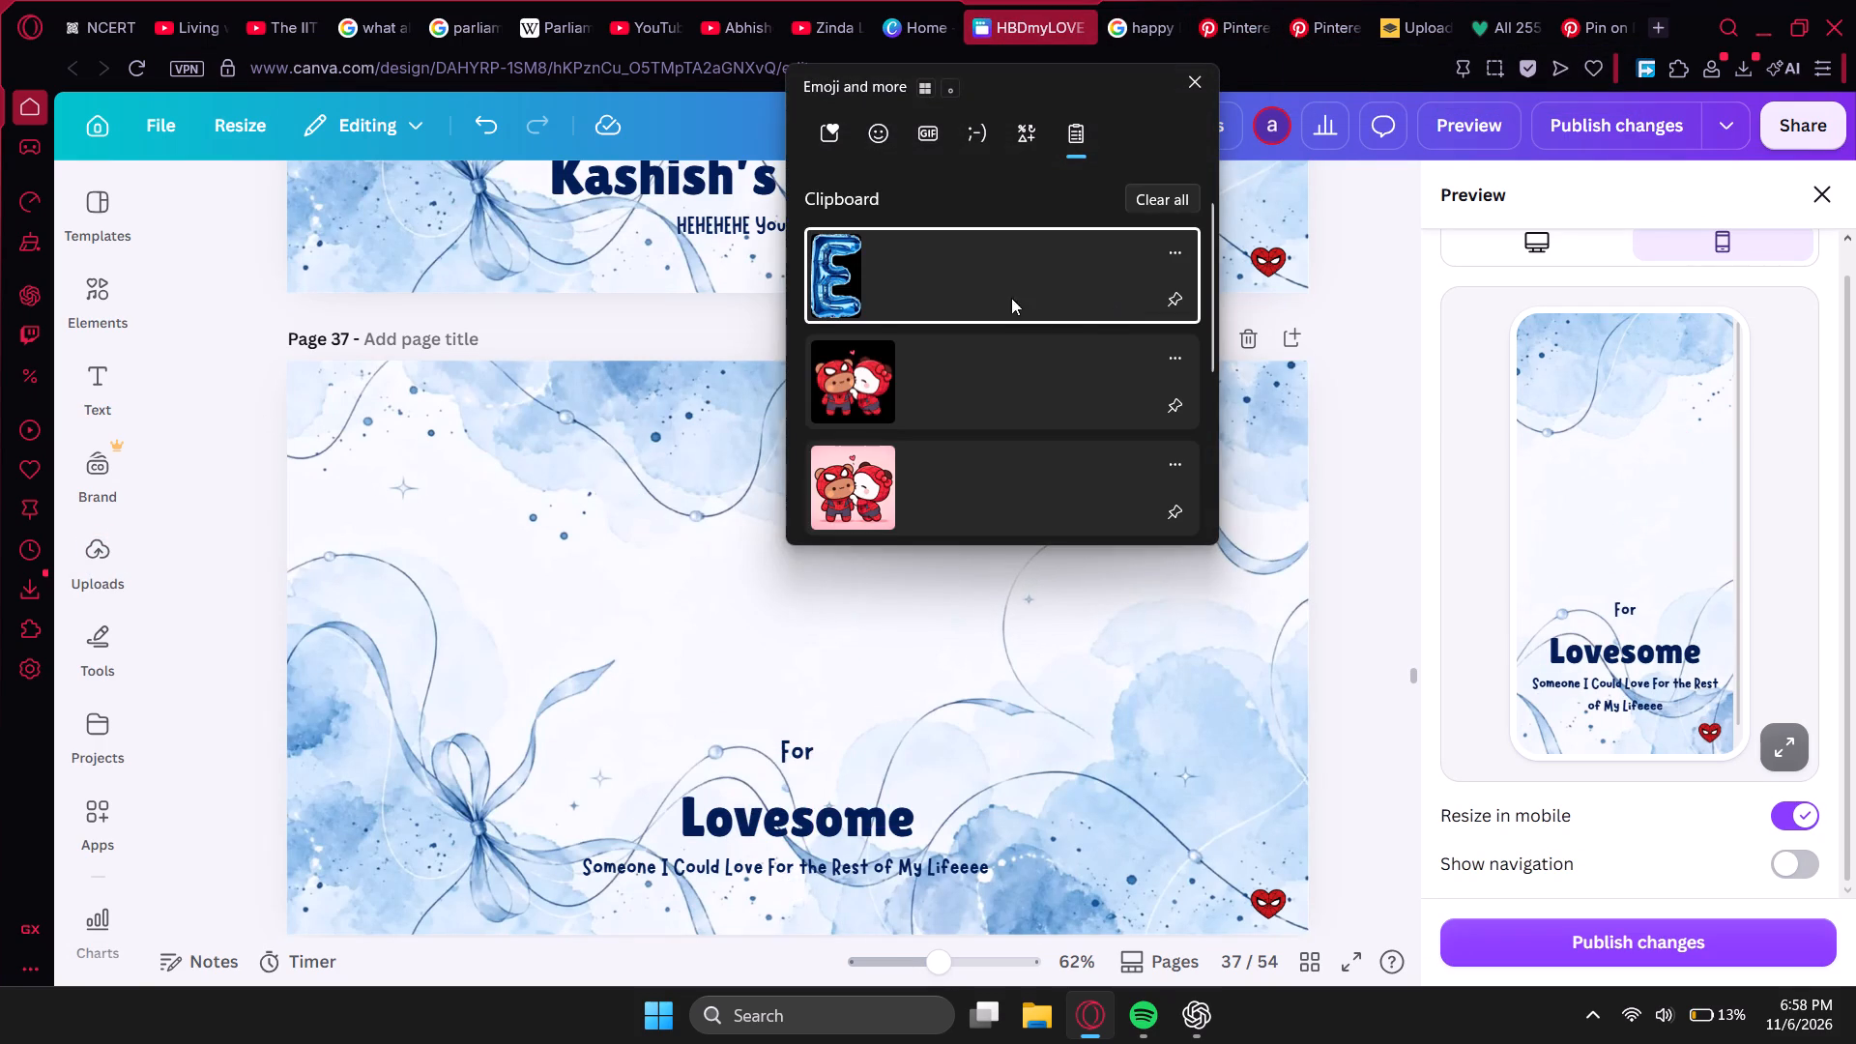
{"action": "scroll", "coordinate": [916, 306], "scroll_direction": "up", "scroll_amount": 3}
In the Pinterest collage, browse past the L balloon and back to it, and copy its image.
{"action": "left_click", "coordinate": [1235, 33]}
{"action": "left_click", "coordinate": [1250, 28]}
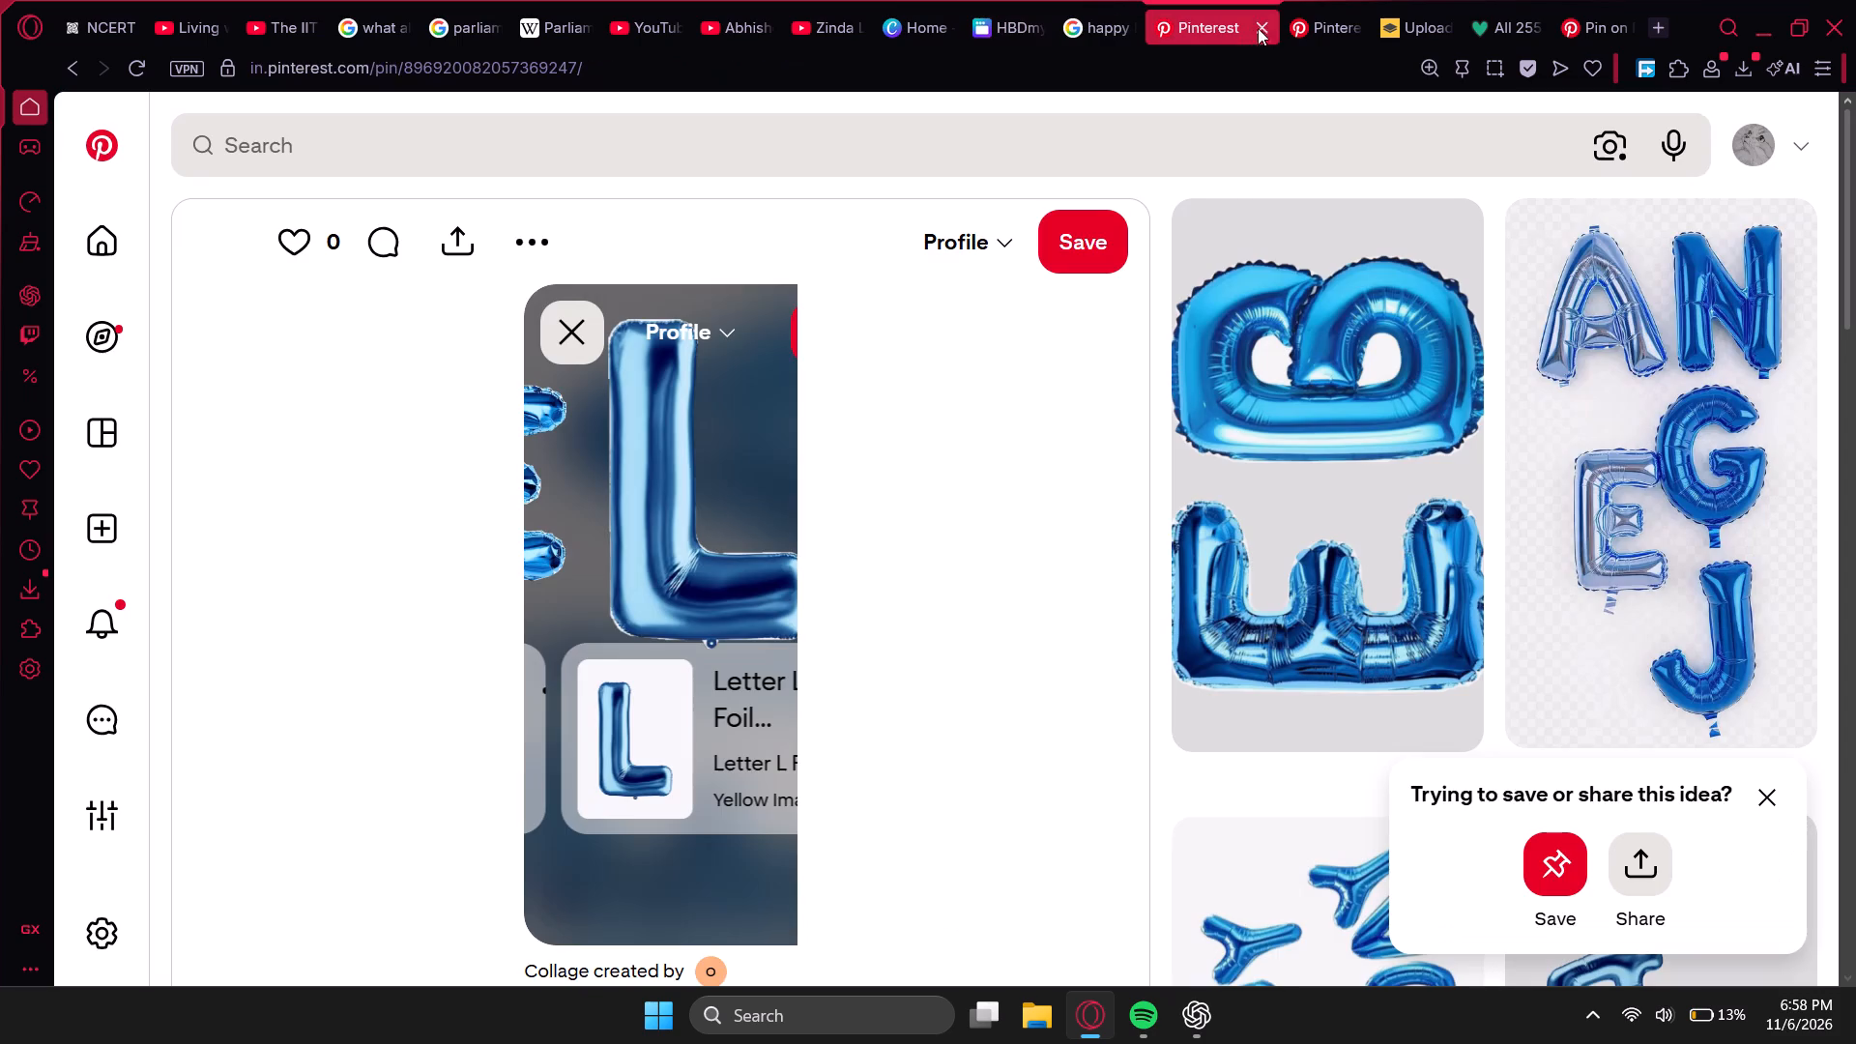
{"action": "left_click_drag", "start_coordinate": [696, 550], "coordinate": [588, 559]}
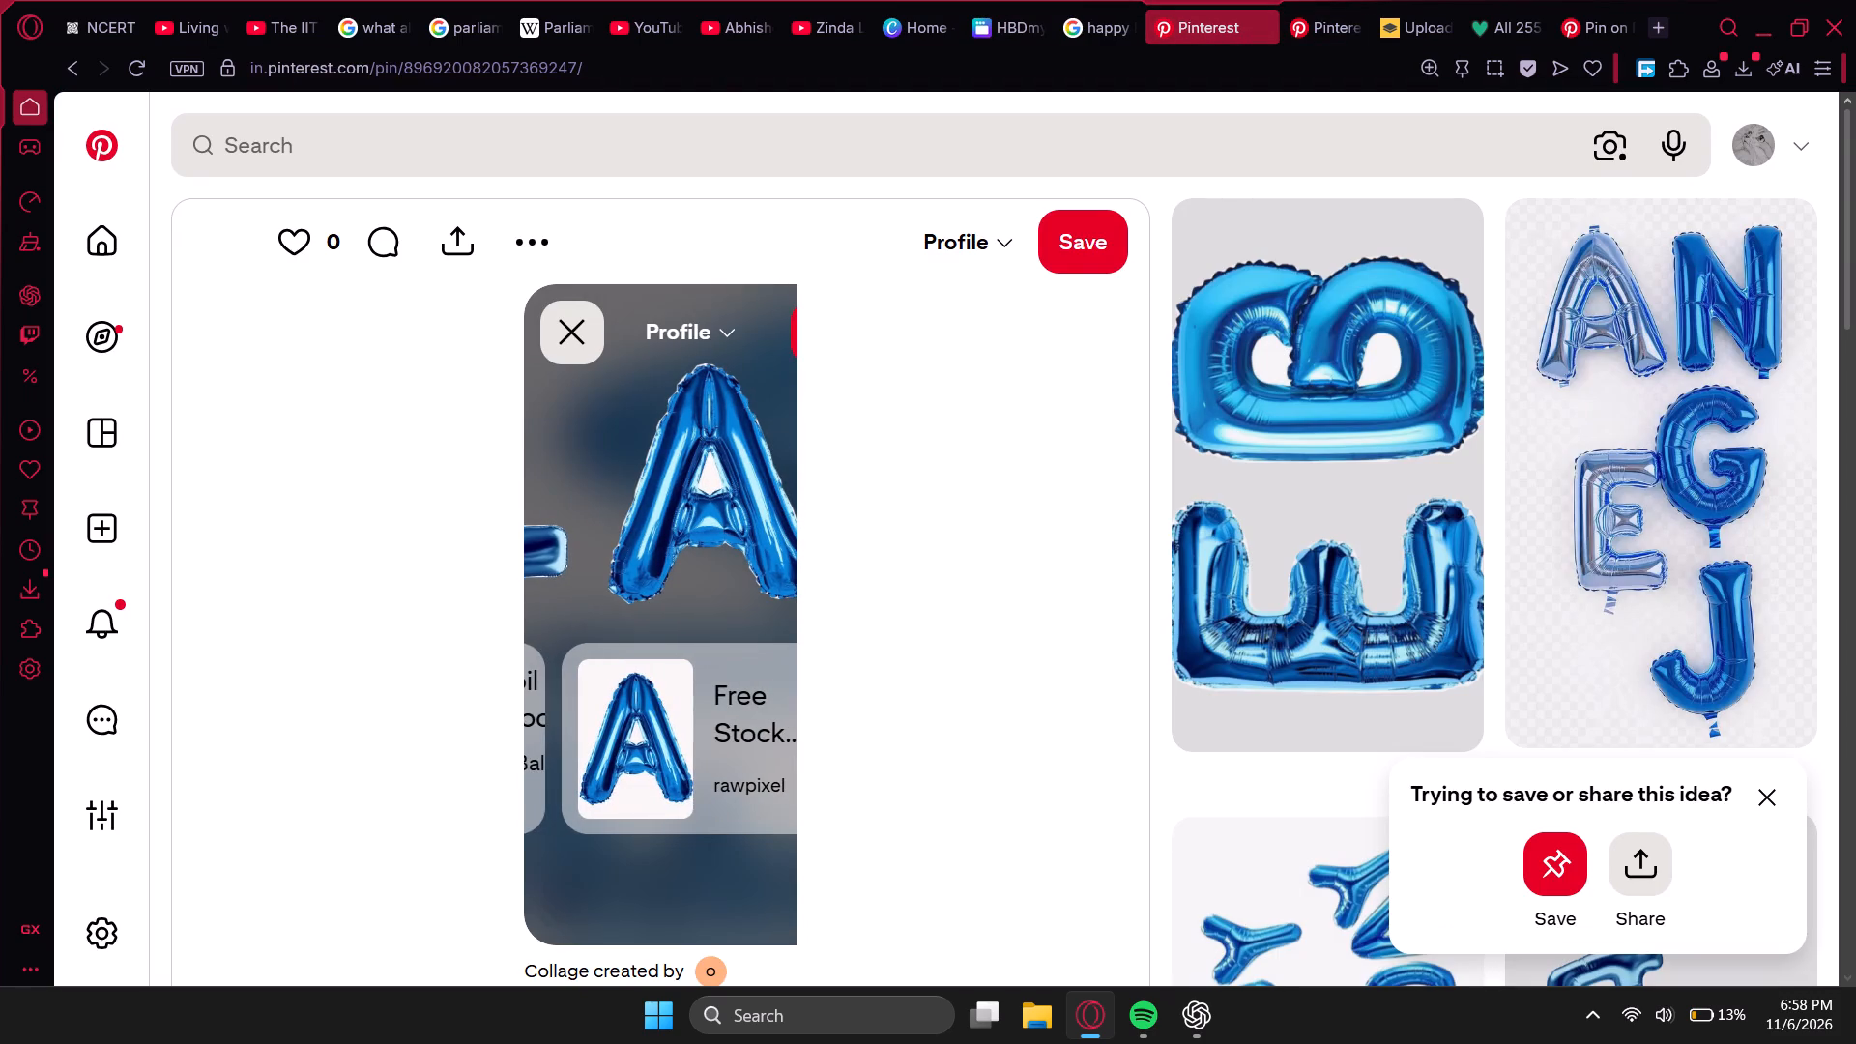
{"action": "left_click_drag", "start_coordinate": [693, 532], "coordinate": [369, 485]}
{"action": "left_click_drag", "start_coordinate": [632, 572], "coordinate": [823, 581]}
{"action": "right_click", "coordinate": [710, 590]}
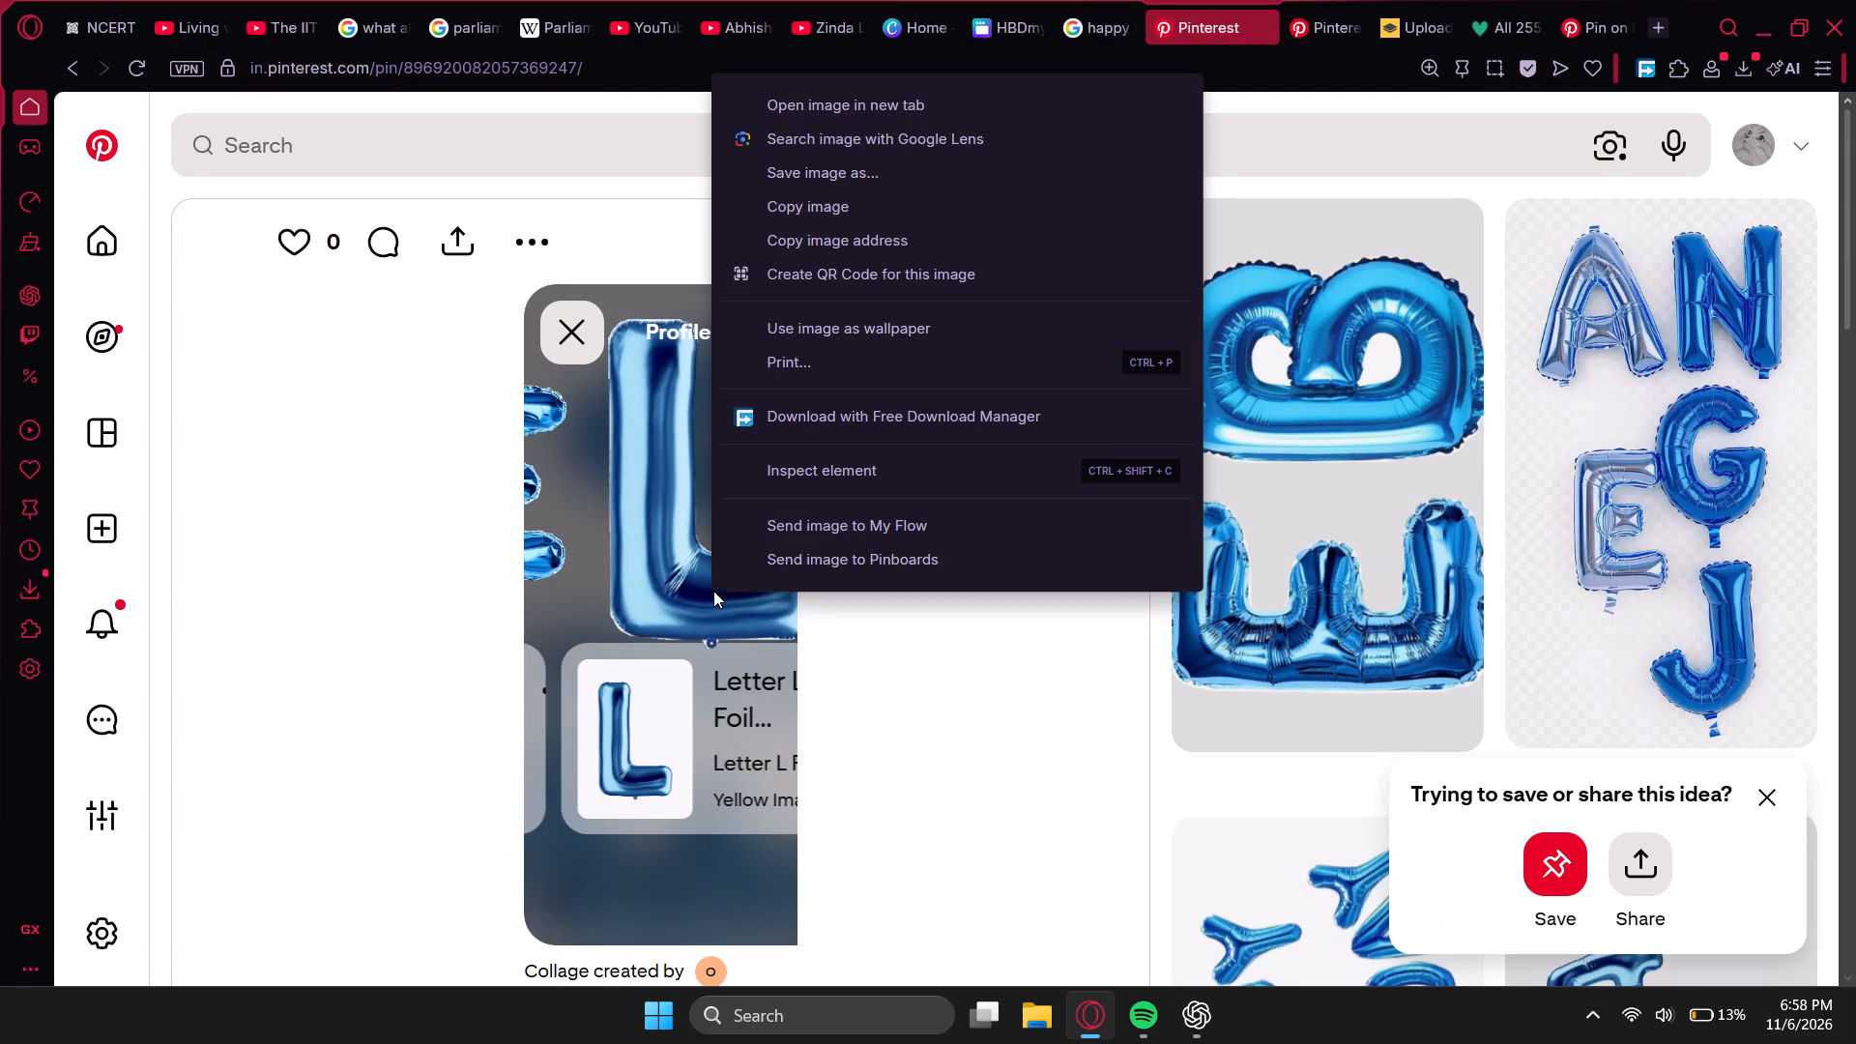
{"action": "left_click", "coordinate": [814, 205]}
Paste the copied L balloon onto Canva page 37 and centre it above "For Lovesome" near the page's upper edge.
{"action": "left_click", "coordinate": [1099, 21]}
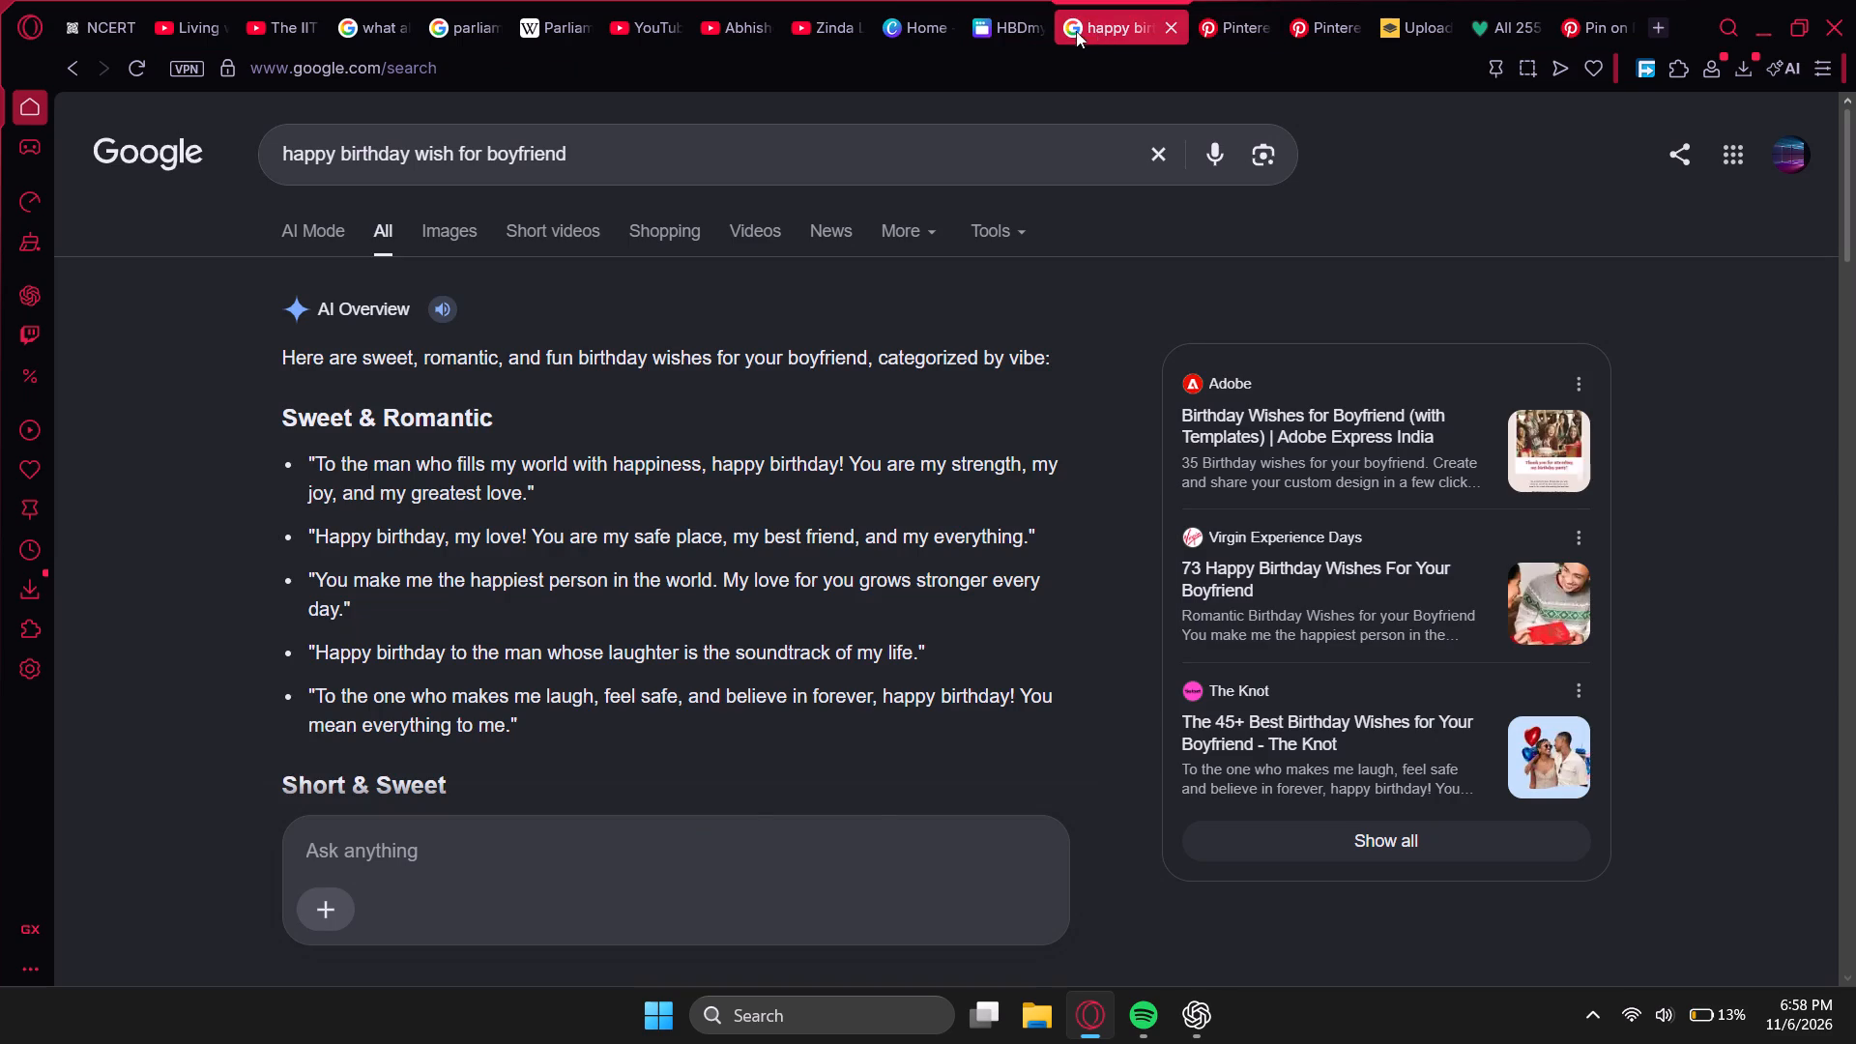
{"action": "left_click", "coordinate": [1011, 20]}
{"action": "key", "text": "ctrl+v"}
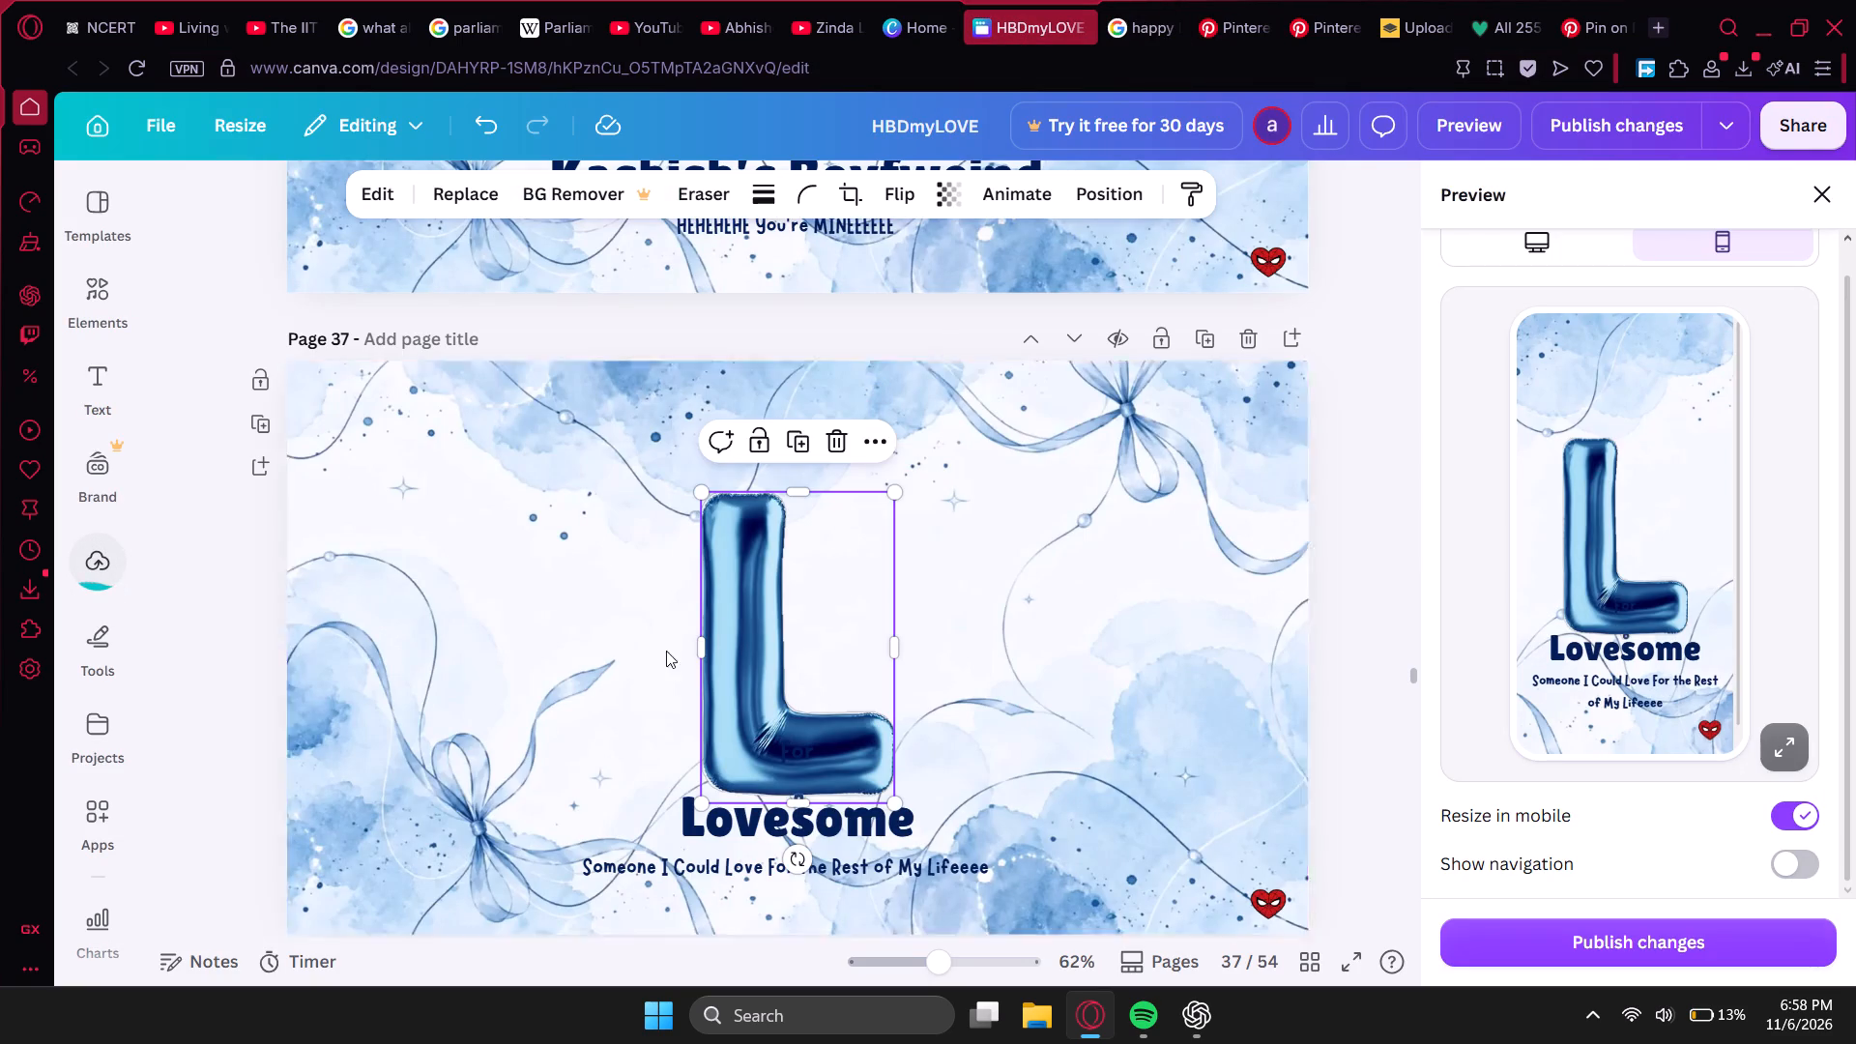
{"action": "left_click_drag", "start_coordinate": [758, 664], "coordinate": [764, 572]}
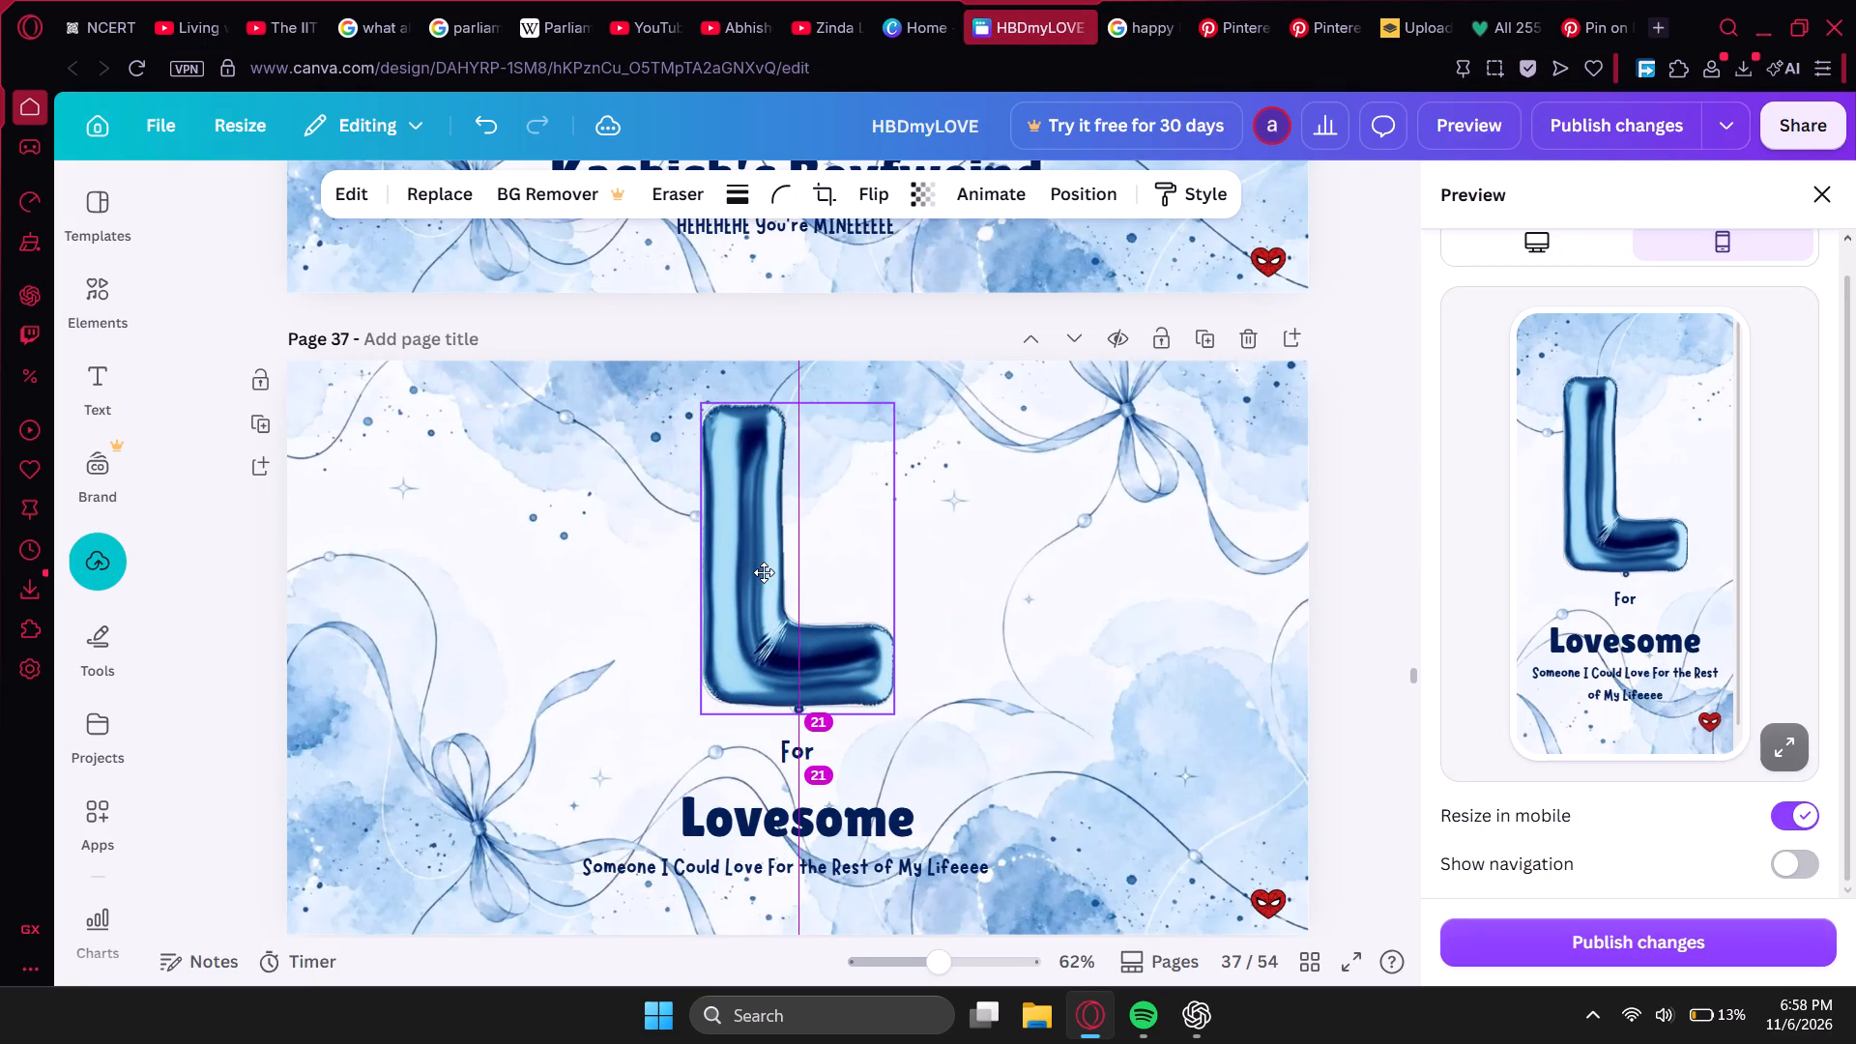
{"action": "left_click_drag", "start_coordinate": [764, 572], "coordinate": [782, 553]}
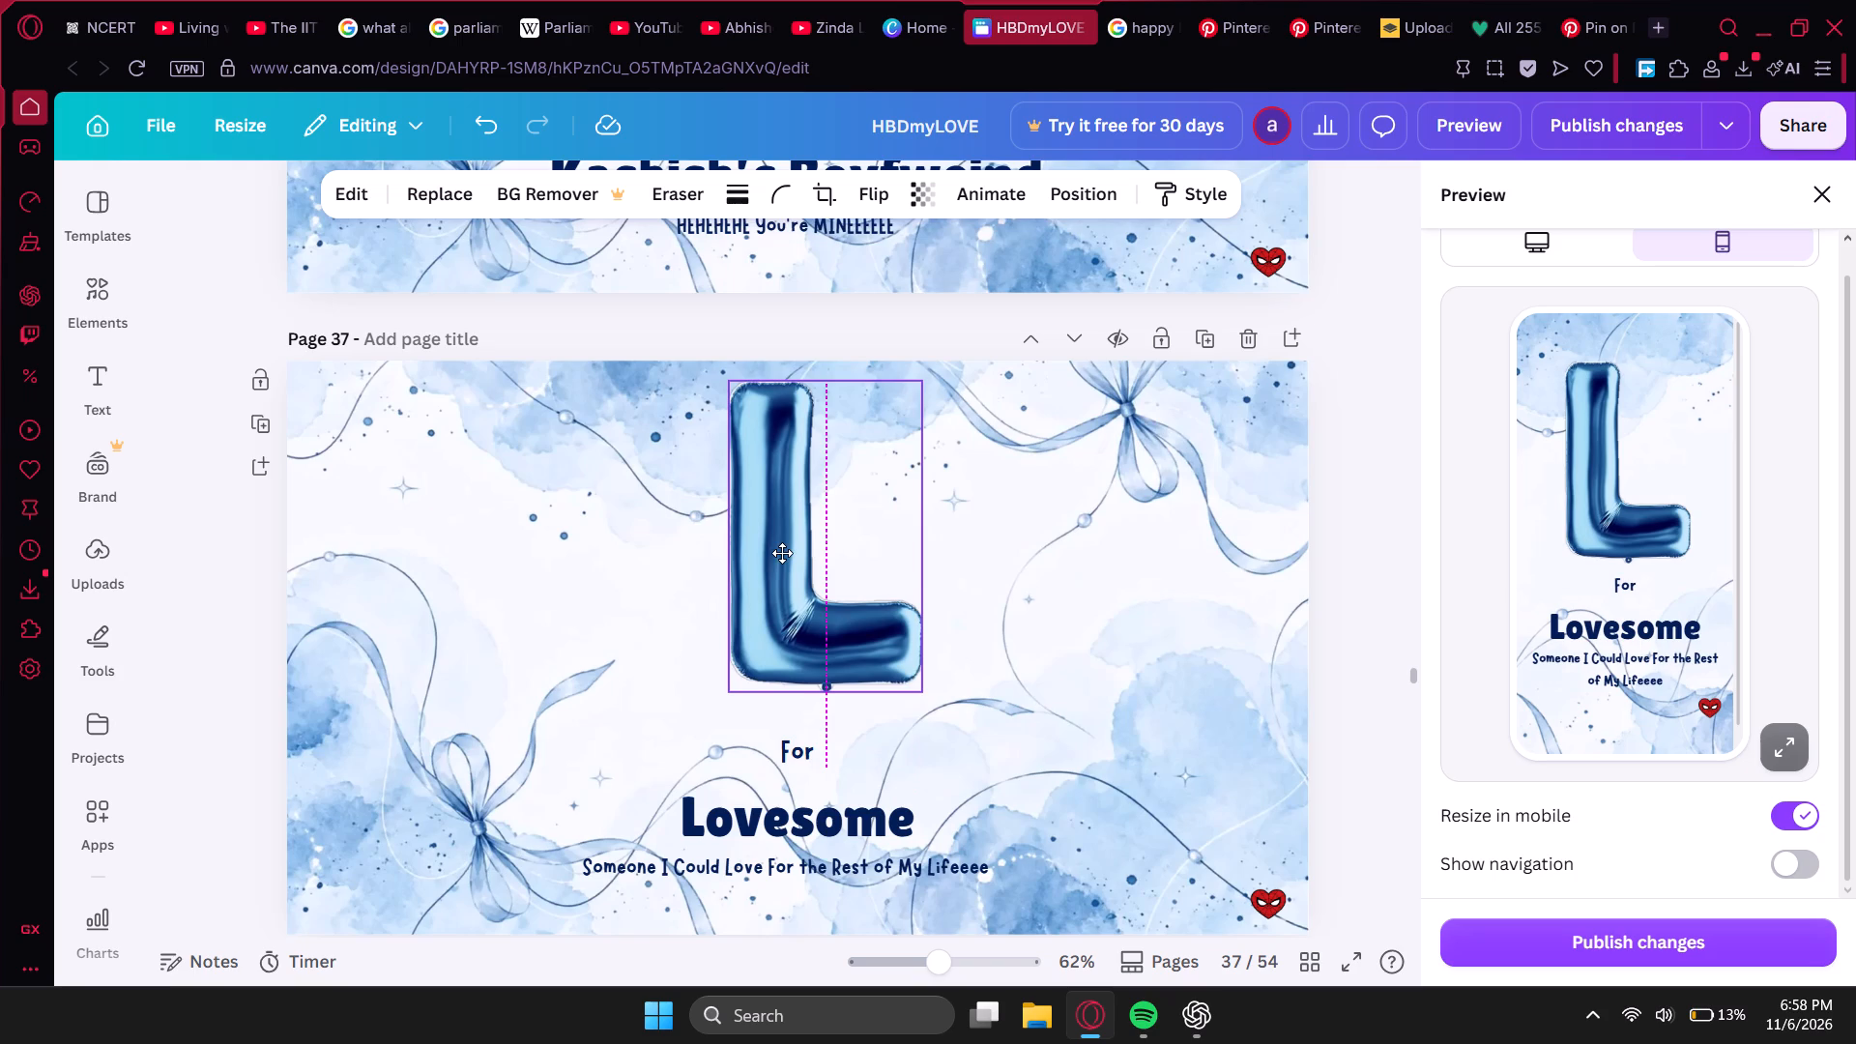
{"action": "left_click_drag", "start_coordinate": [782, 553], "coordinate": [763, 555]}
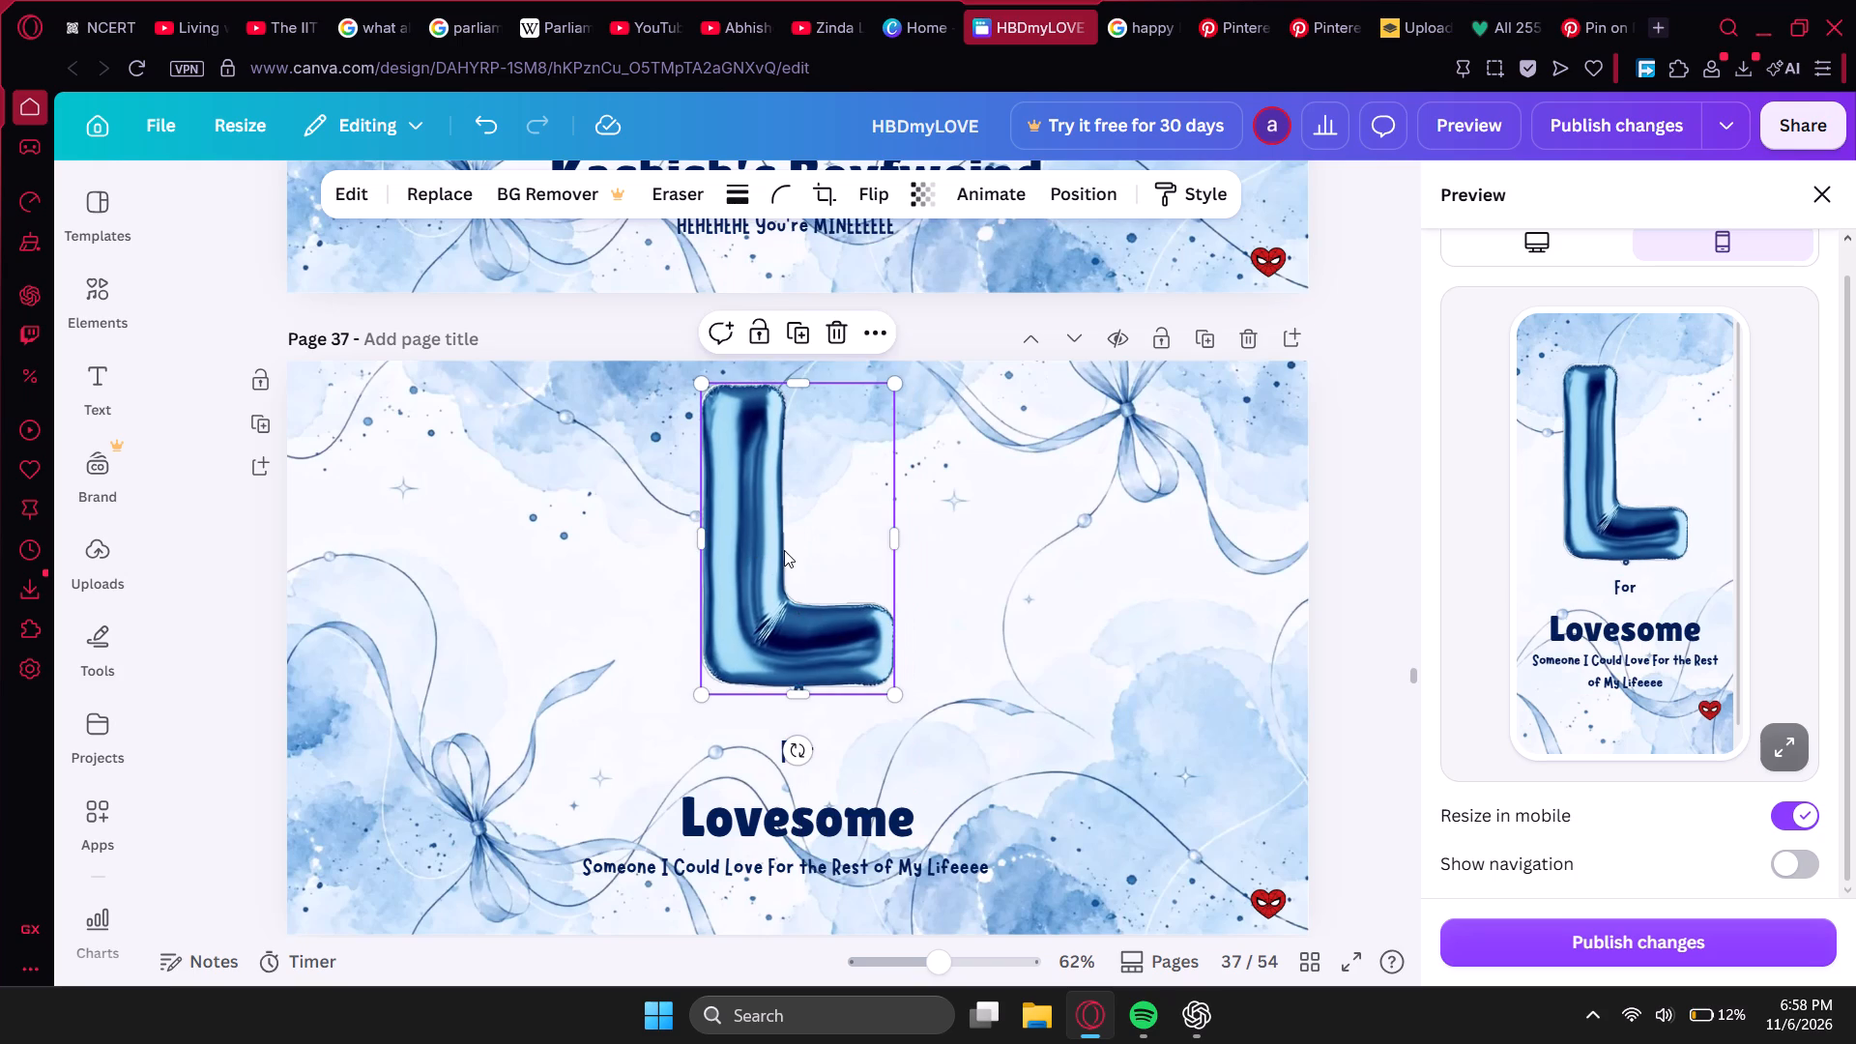
In Pinterest, open the related pin with the blue foil B and E balloons and copy the B image.
{"action": "scroll", "coordinate": [784, 550], "scroll_direction": "up", "scroll_amount": 17}
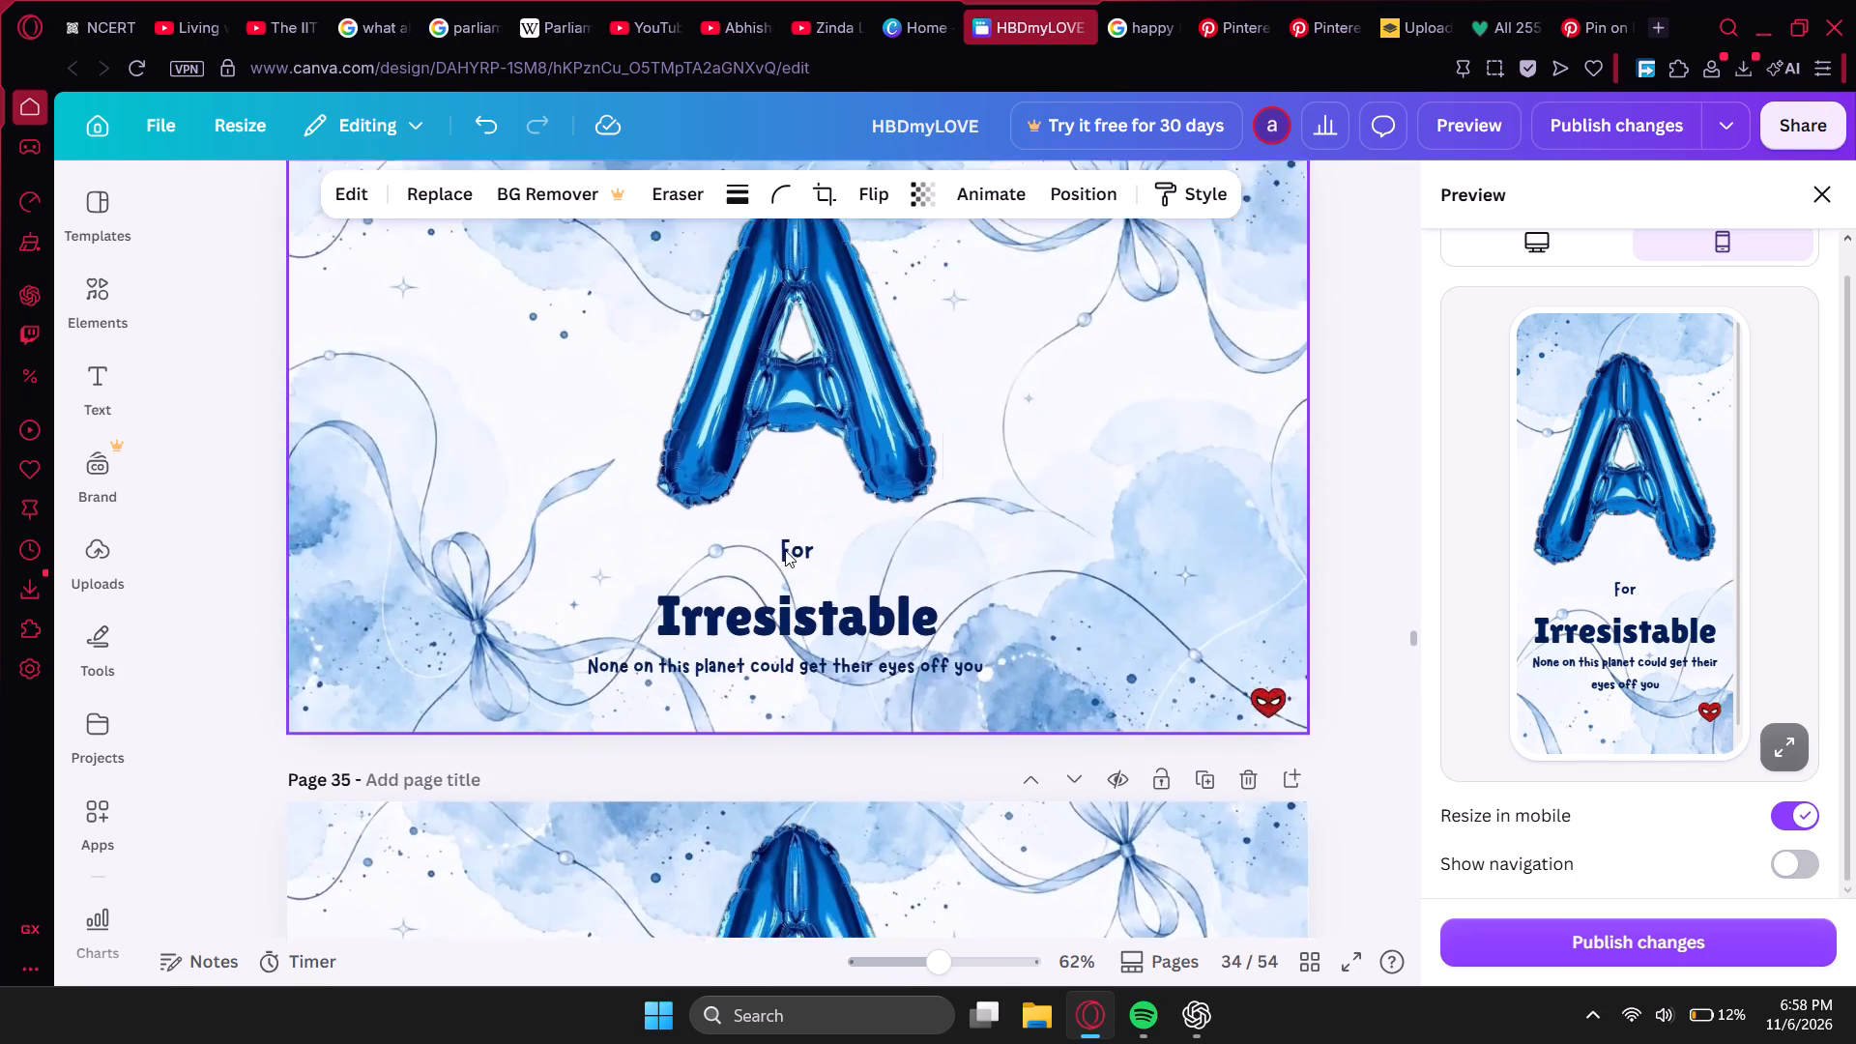
{"action": "scroll", "coordinate": [785, 550], "scroll_direction": "up", "scroll_amount": 10}
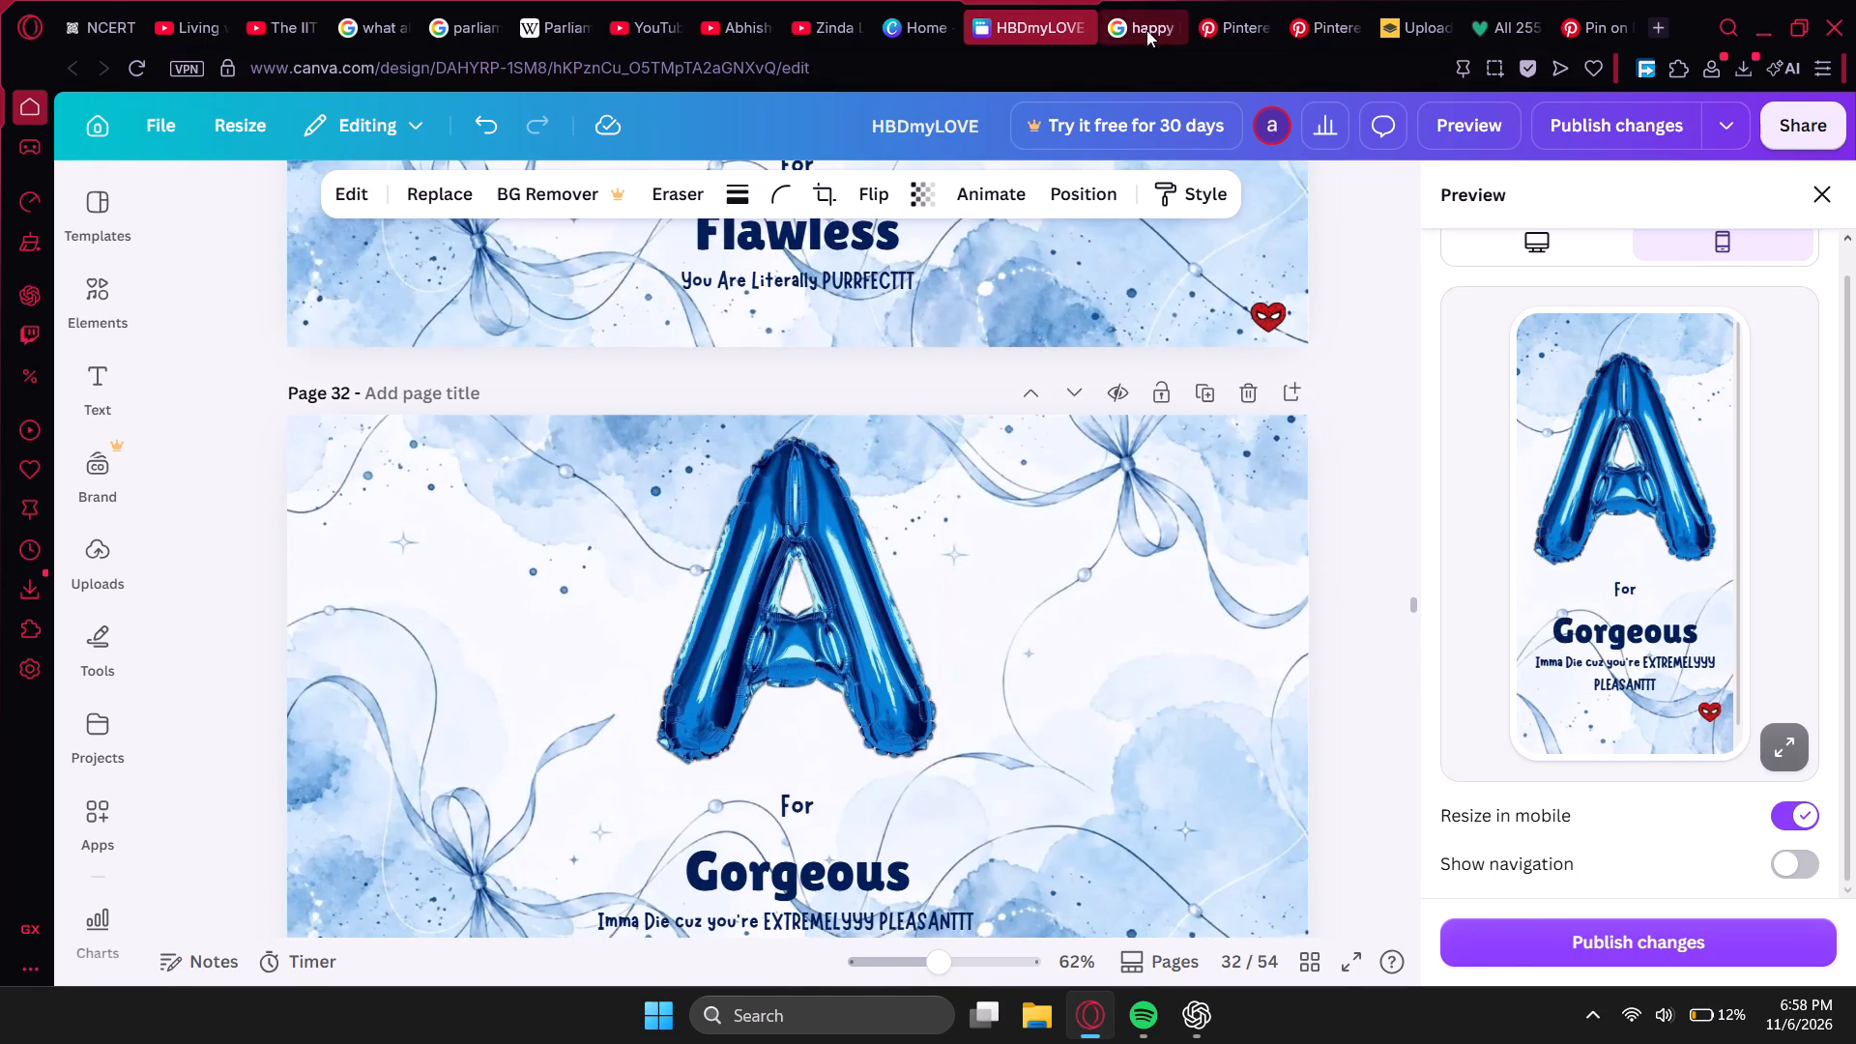
{"action": "left_click", "coordinate": [1146, 30]}
{"action": "left_click", "coordinate": [1234, 24]}
{"action": "left_click", "coordinate": [1230, 386]}
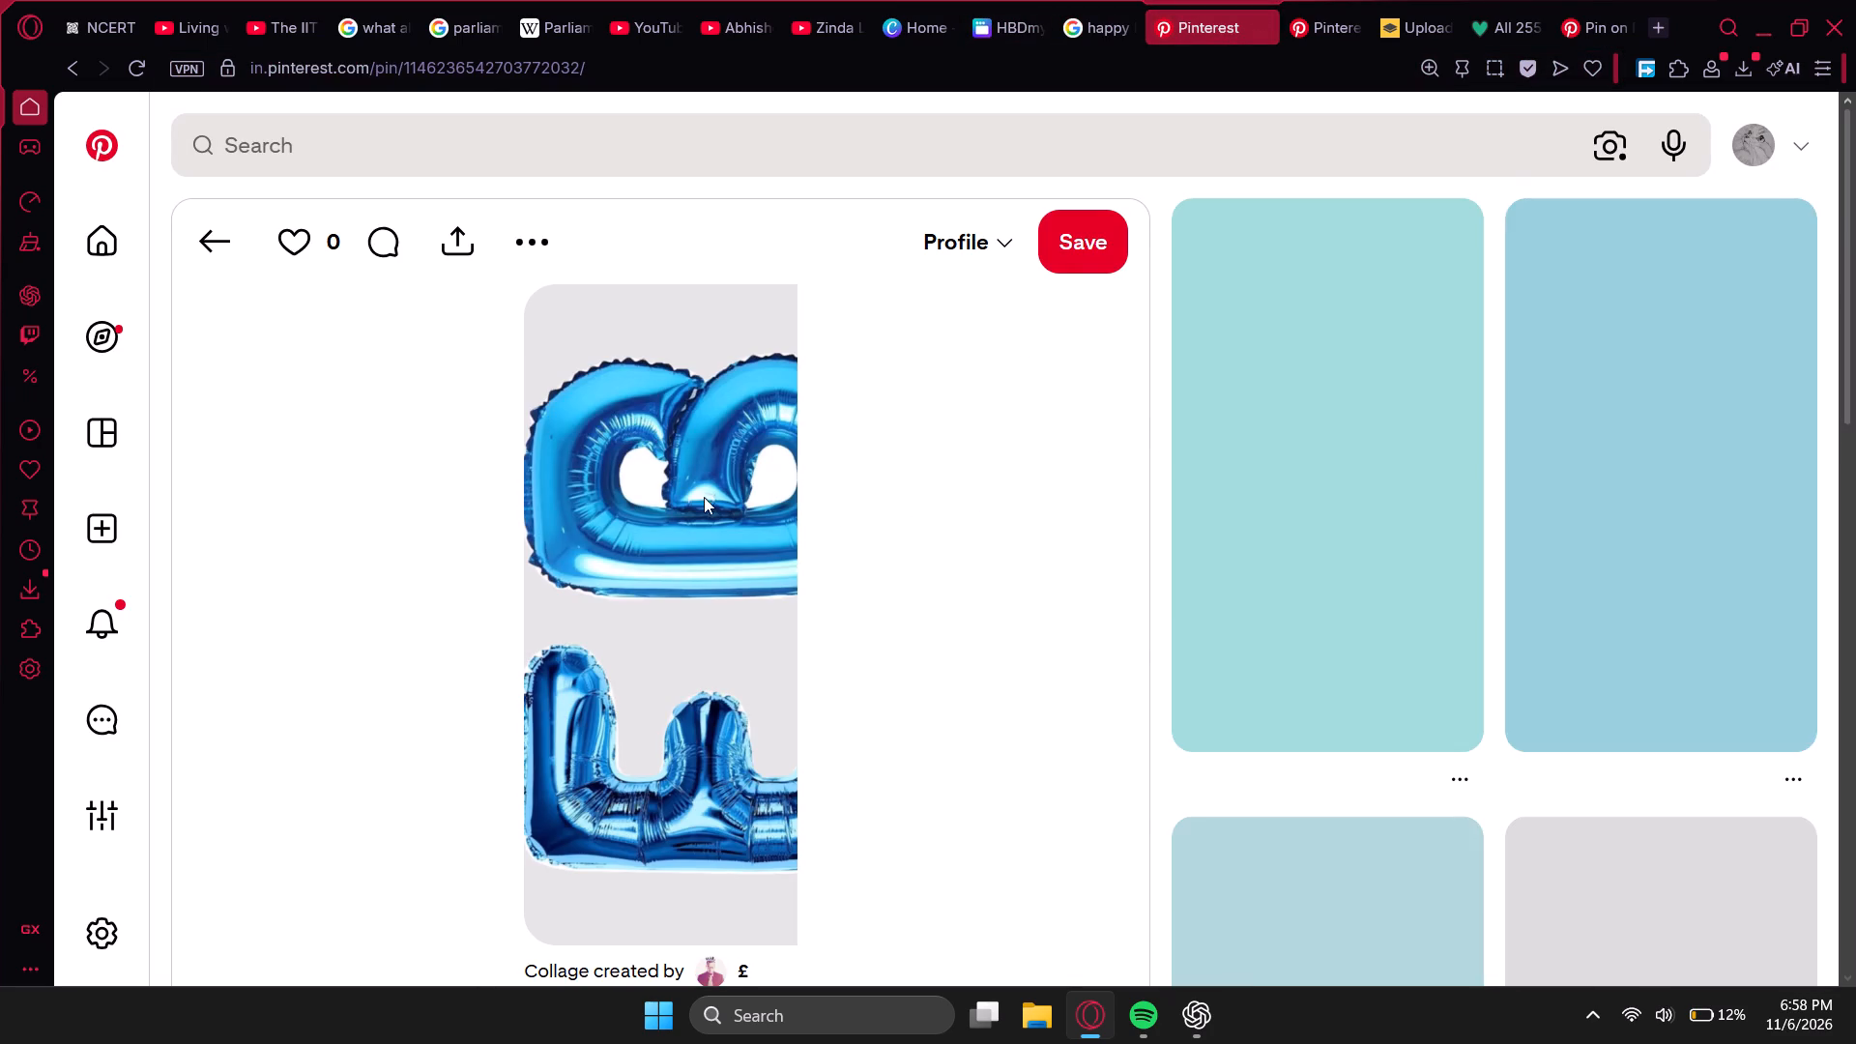
{"action": "left_click", "coordinate": [718, 467]}
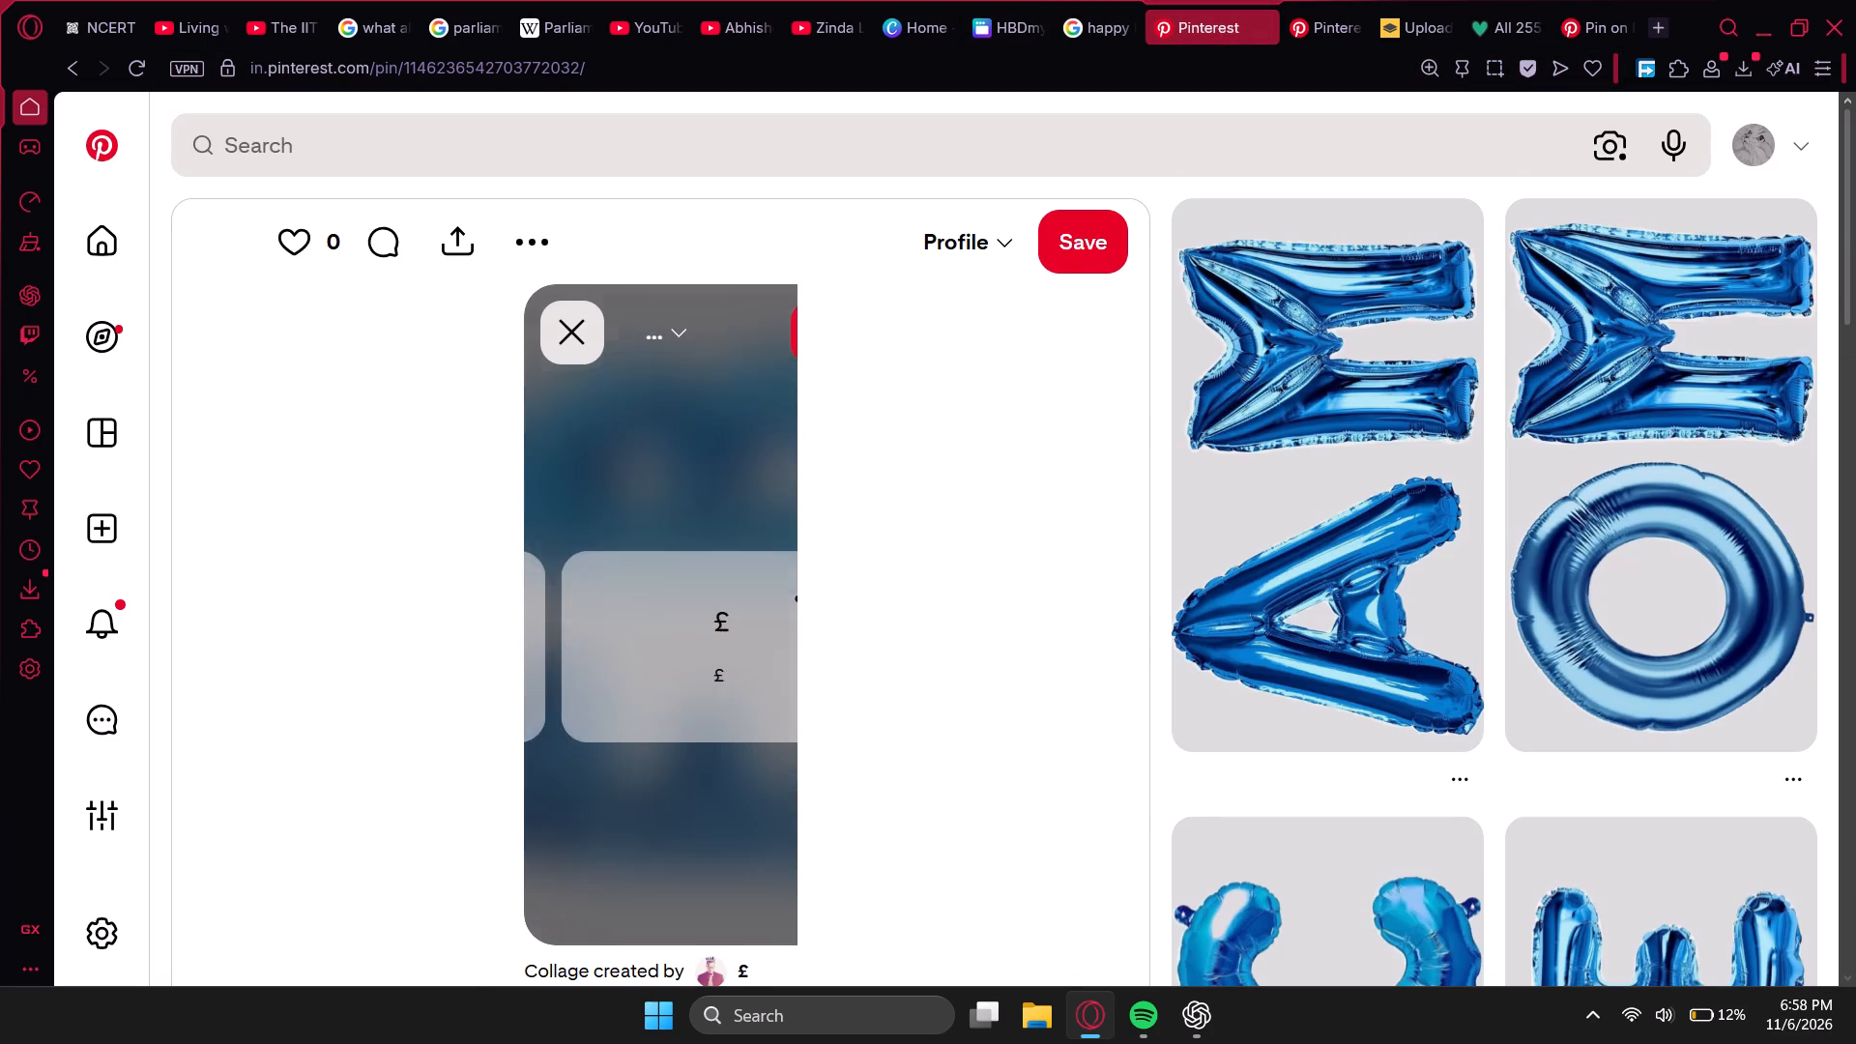
{"action": "right_click", "coordinate": [741, 473]}
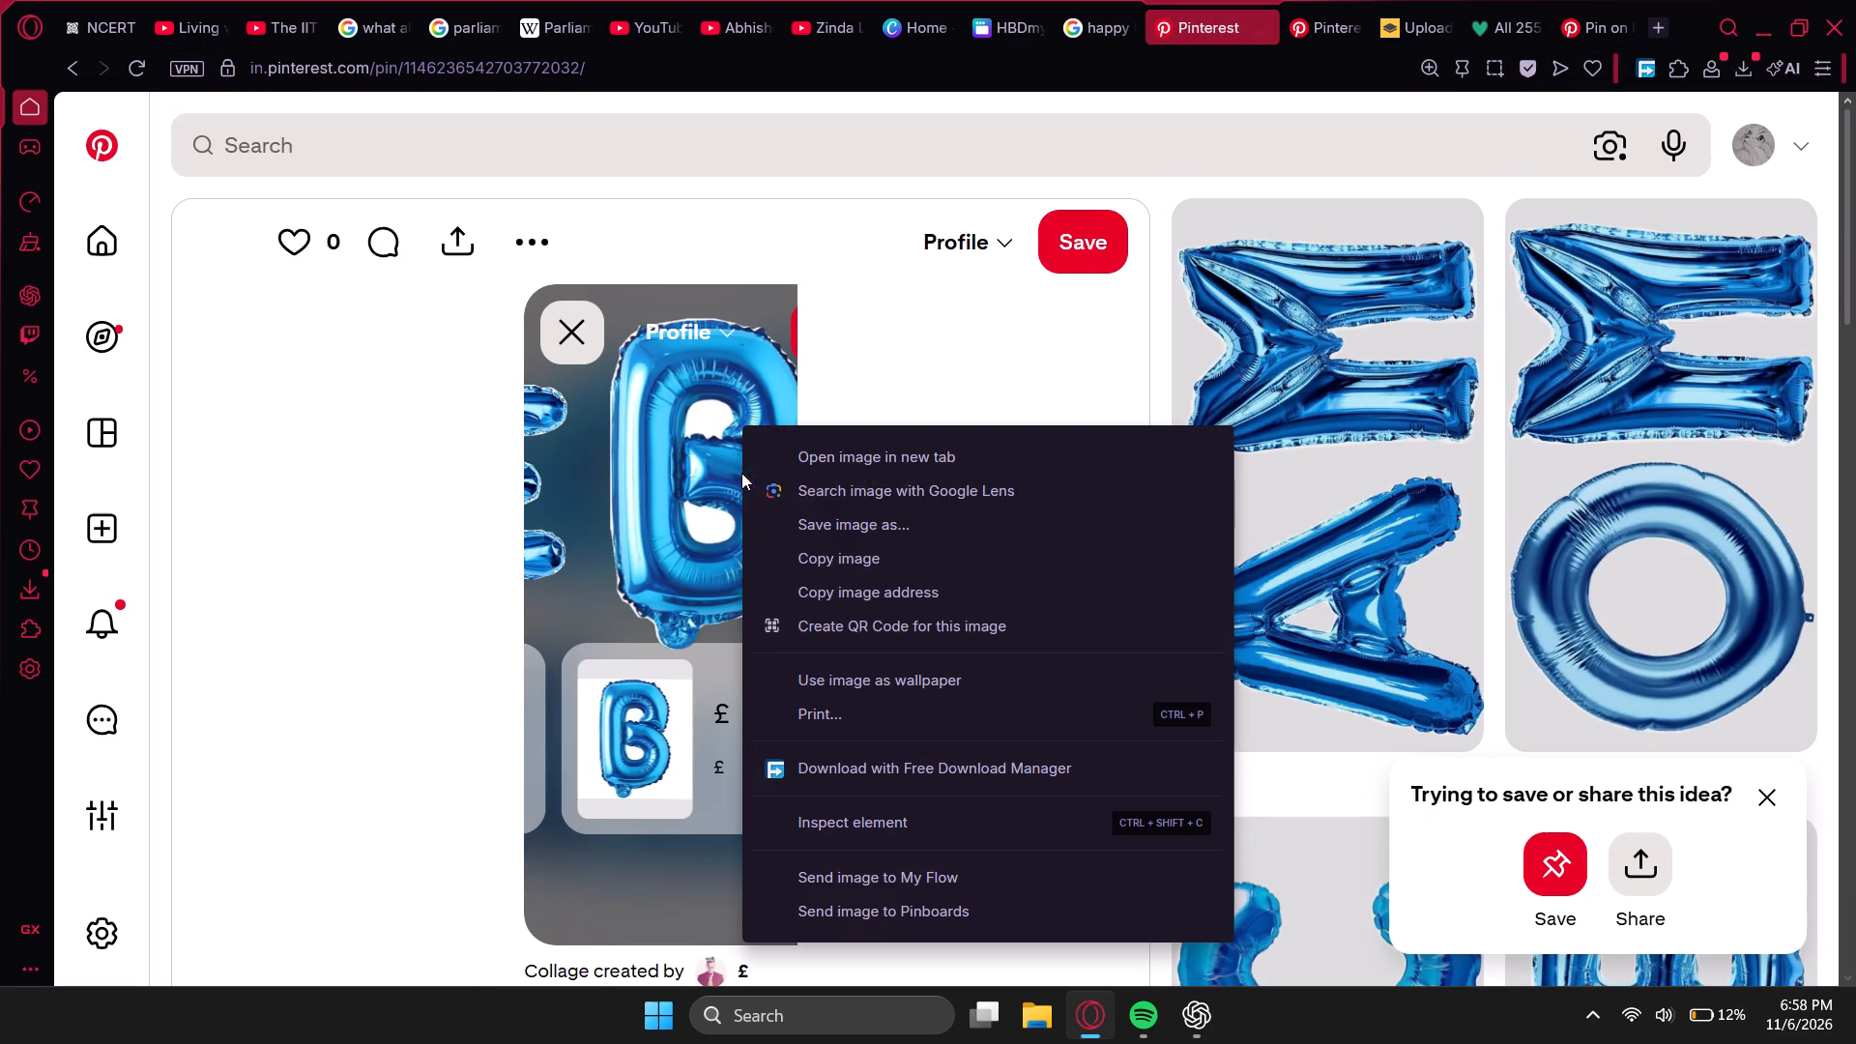
{"action": "left_click", "coordinate": [779, 559]}
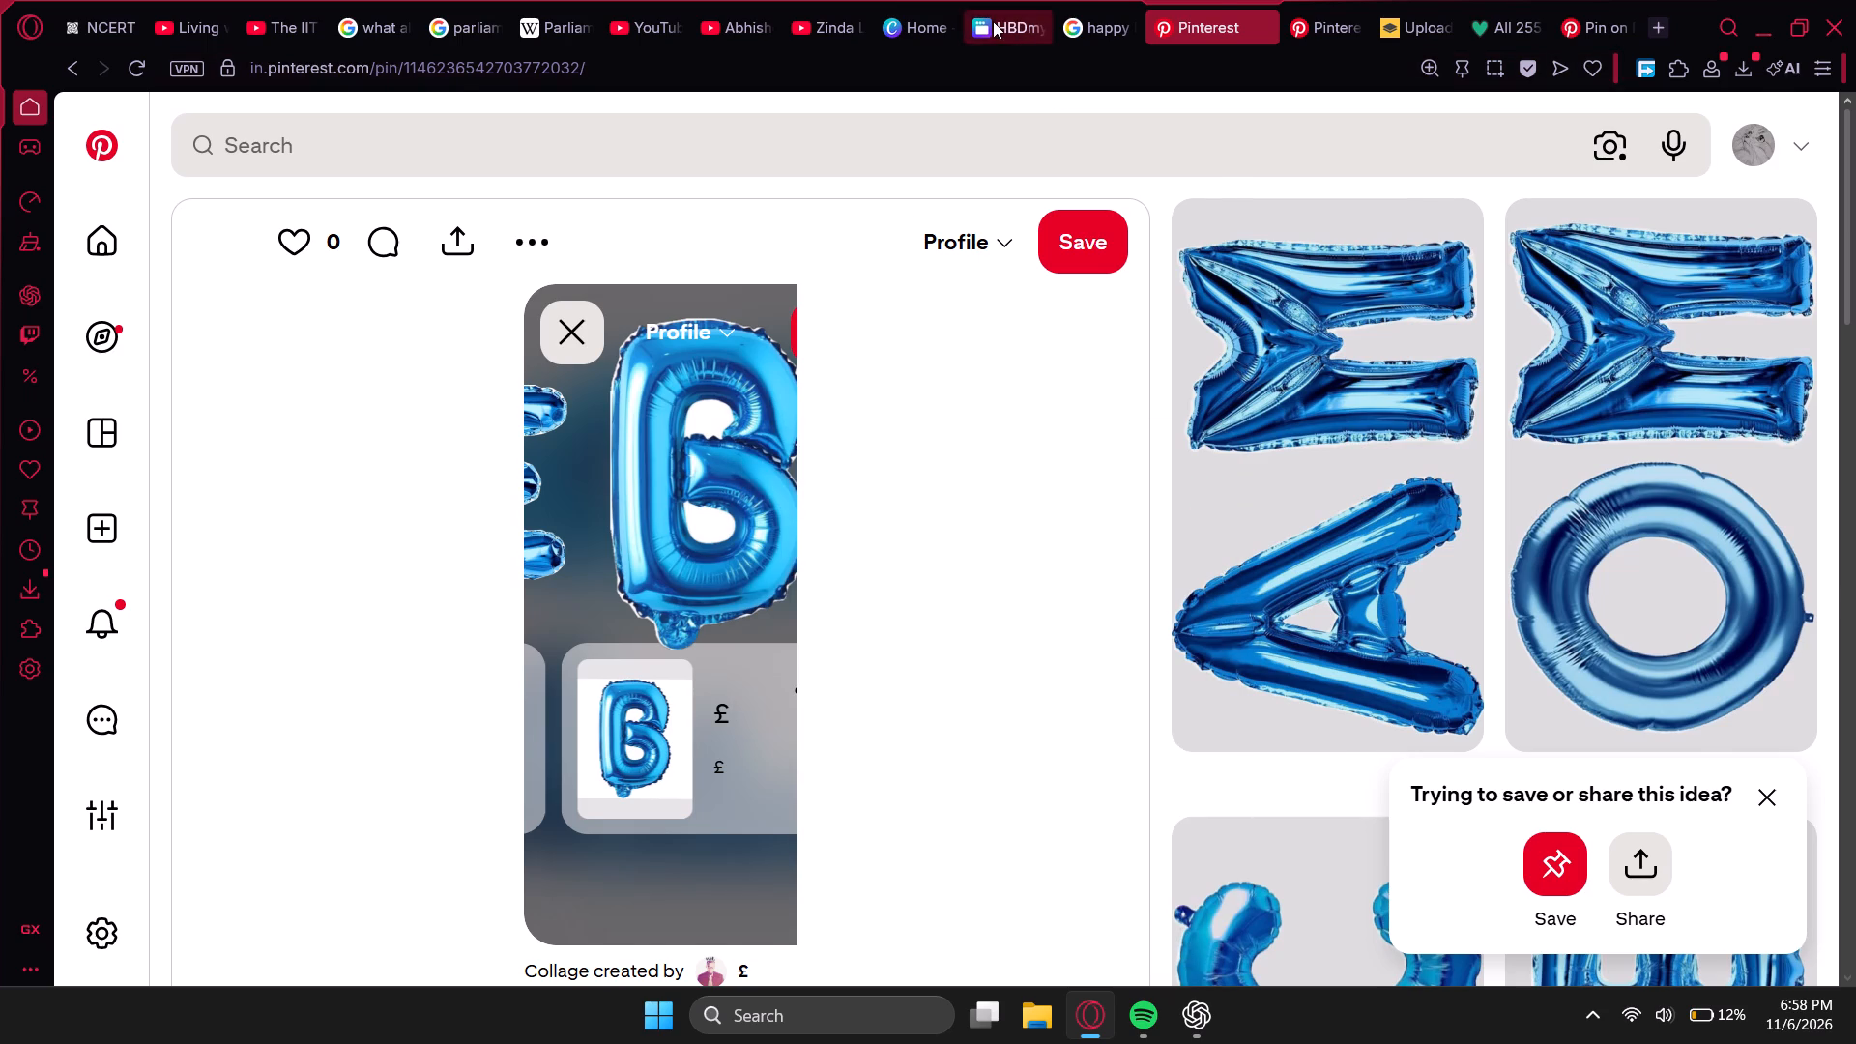
On Canva page 27, replace the A balloon above "Bewitching" with the copied B balloon, placed above "For".
{"action": "left_click", "coordinate": [993, 21]}
{"action": "scroll", "coordinate": [902, 452], "scroll_direction": "up", "scroll_amount": 19}
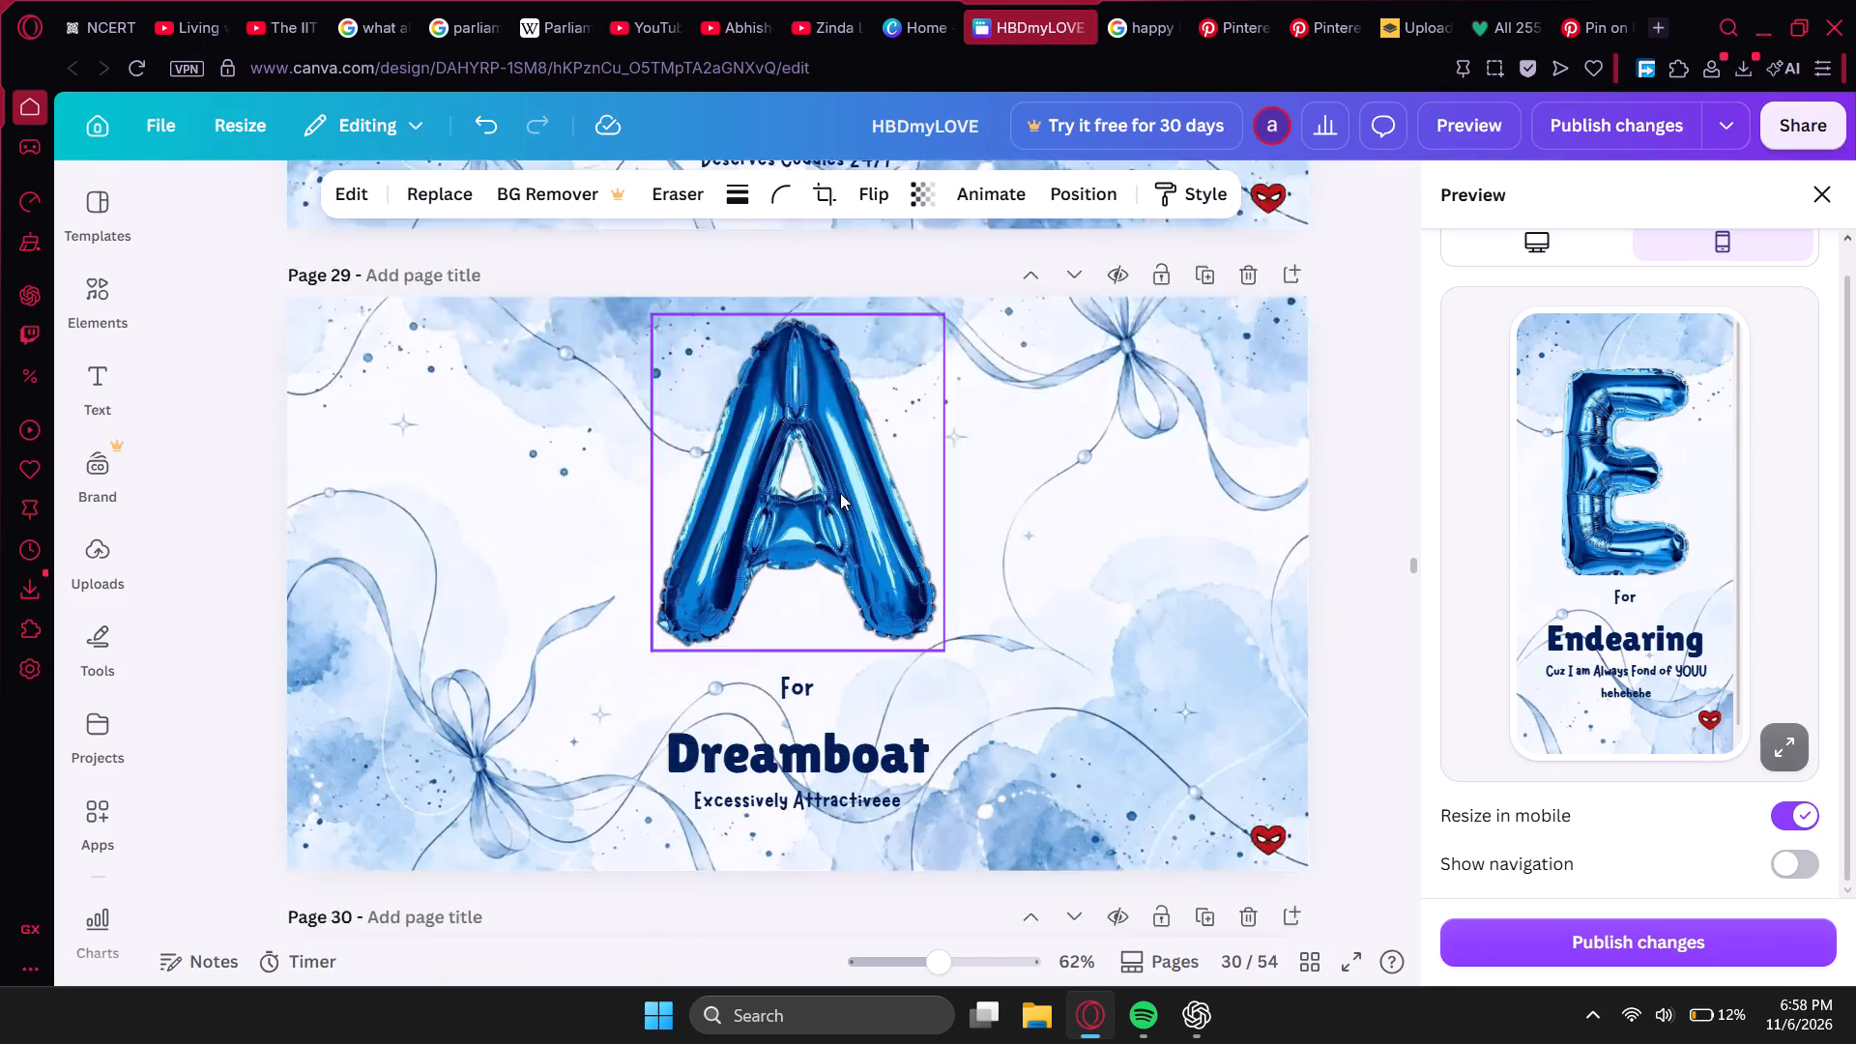
{"action": "scroll", "coordinate": [840, 494], "scroll_direction": "up", "scroll_amount": 6}
{"action": "left_click", "coordinate": [842, 413]}
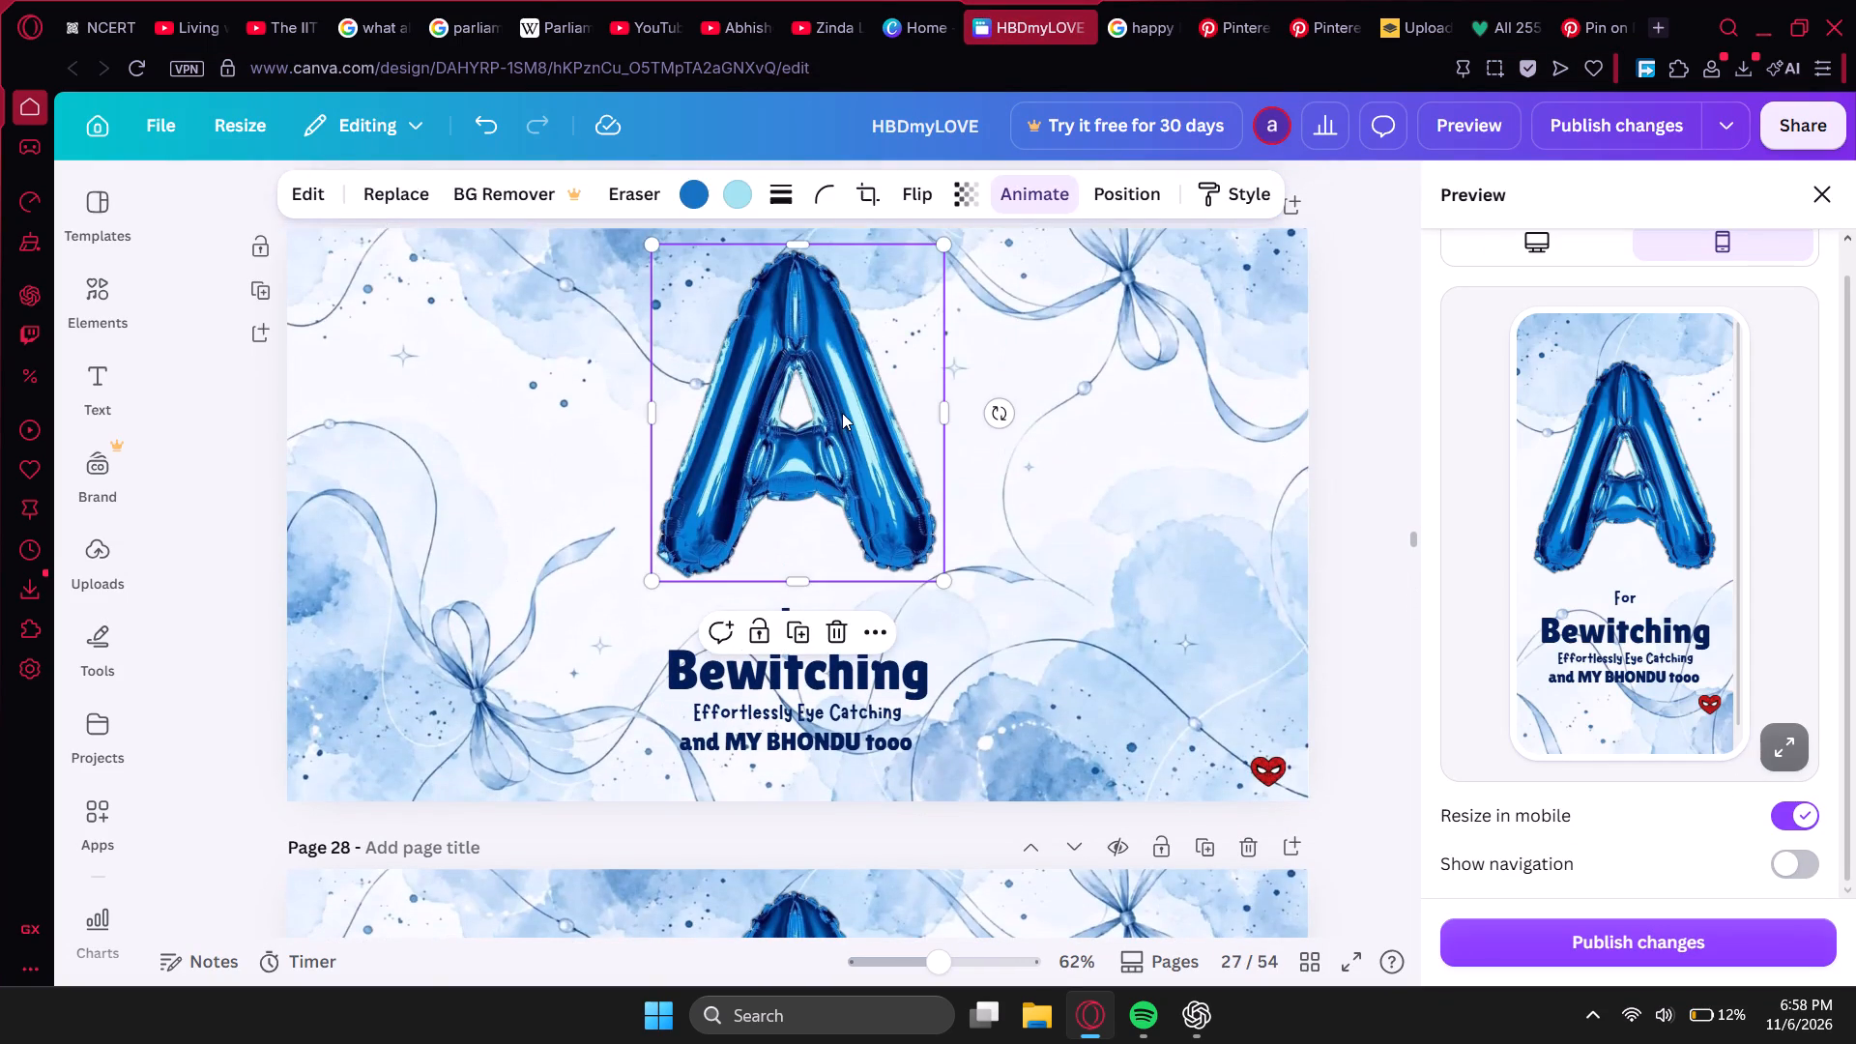
{"action": "key", "text": "Delete"}
{"action": "key", "text": "ctrl+v"}
{"action": "scroll", "coordinate": [842, 413], "scroll_direction": "up", "scroll_amount": 1}
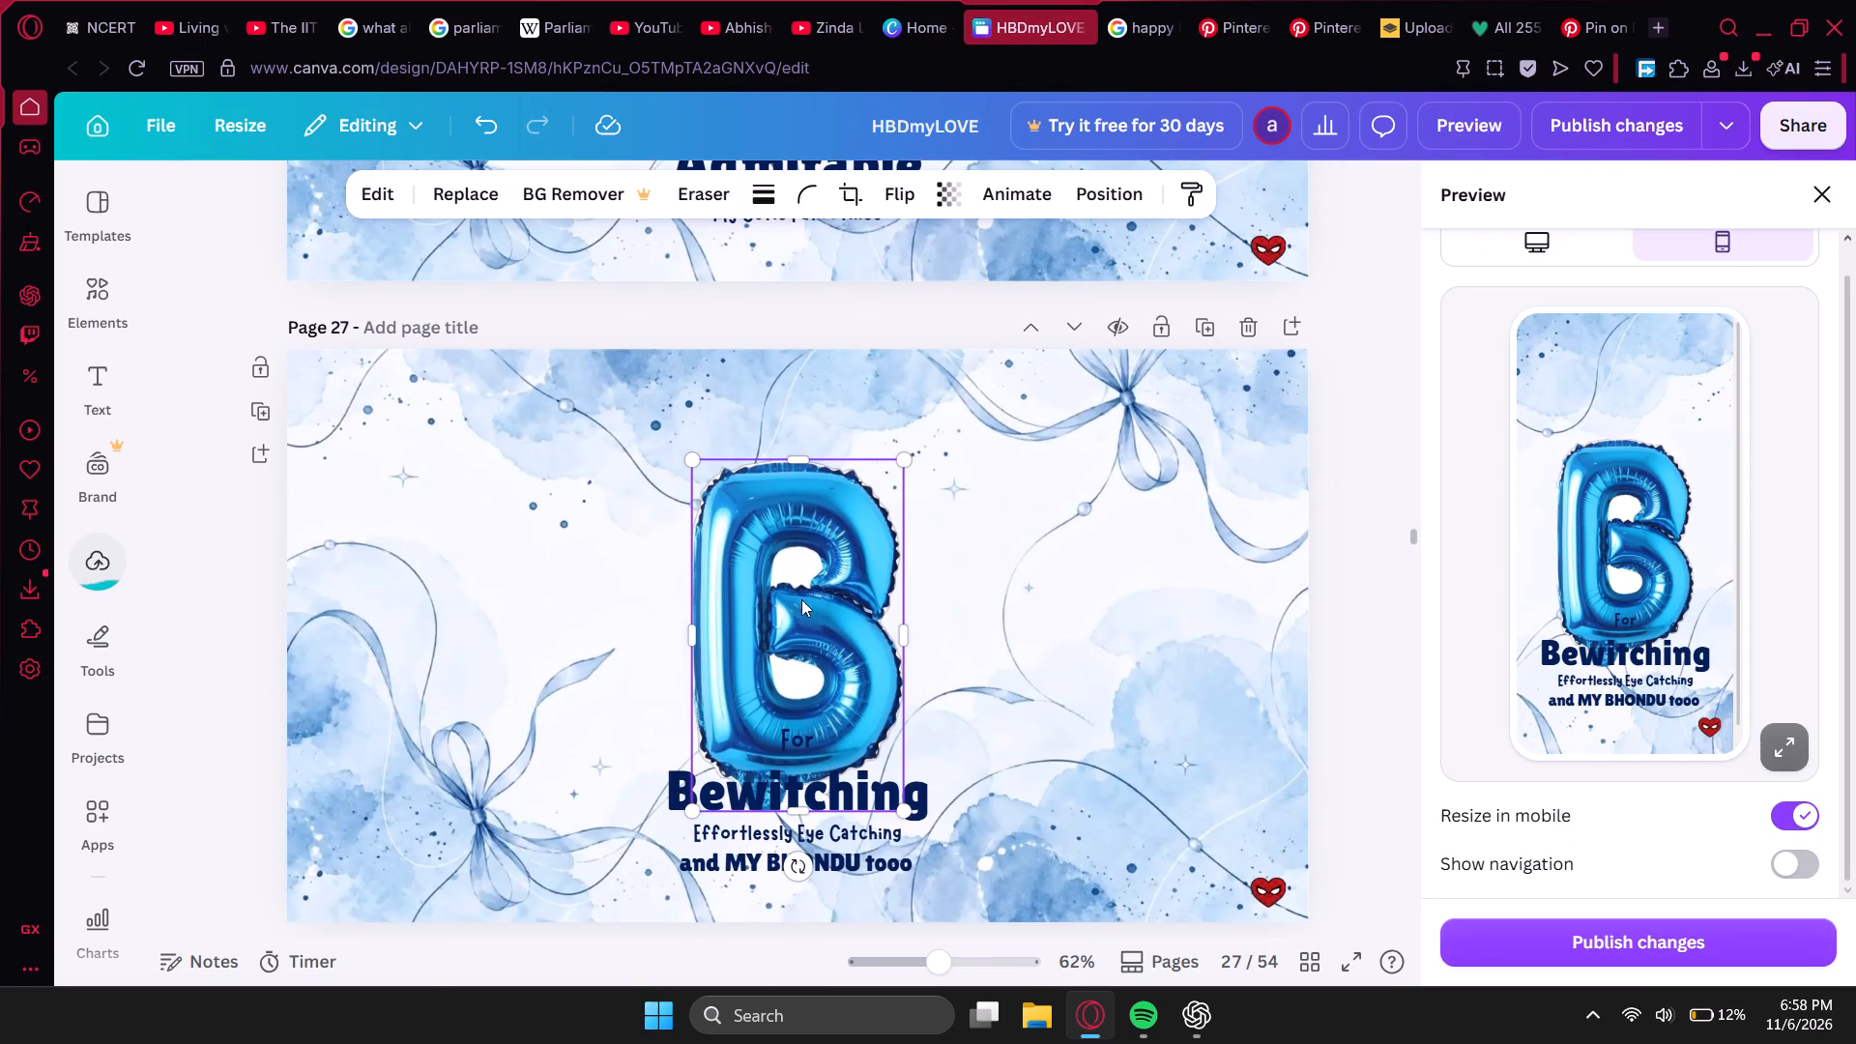
{"action": "left_click_drag", "start_coordinate": [810, 637], "coordinate": [828, 534]}
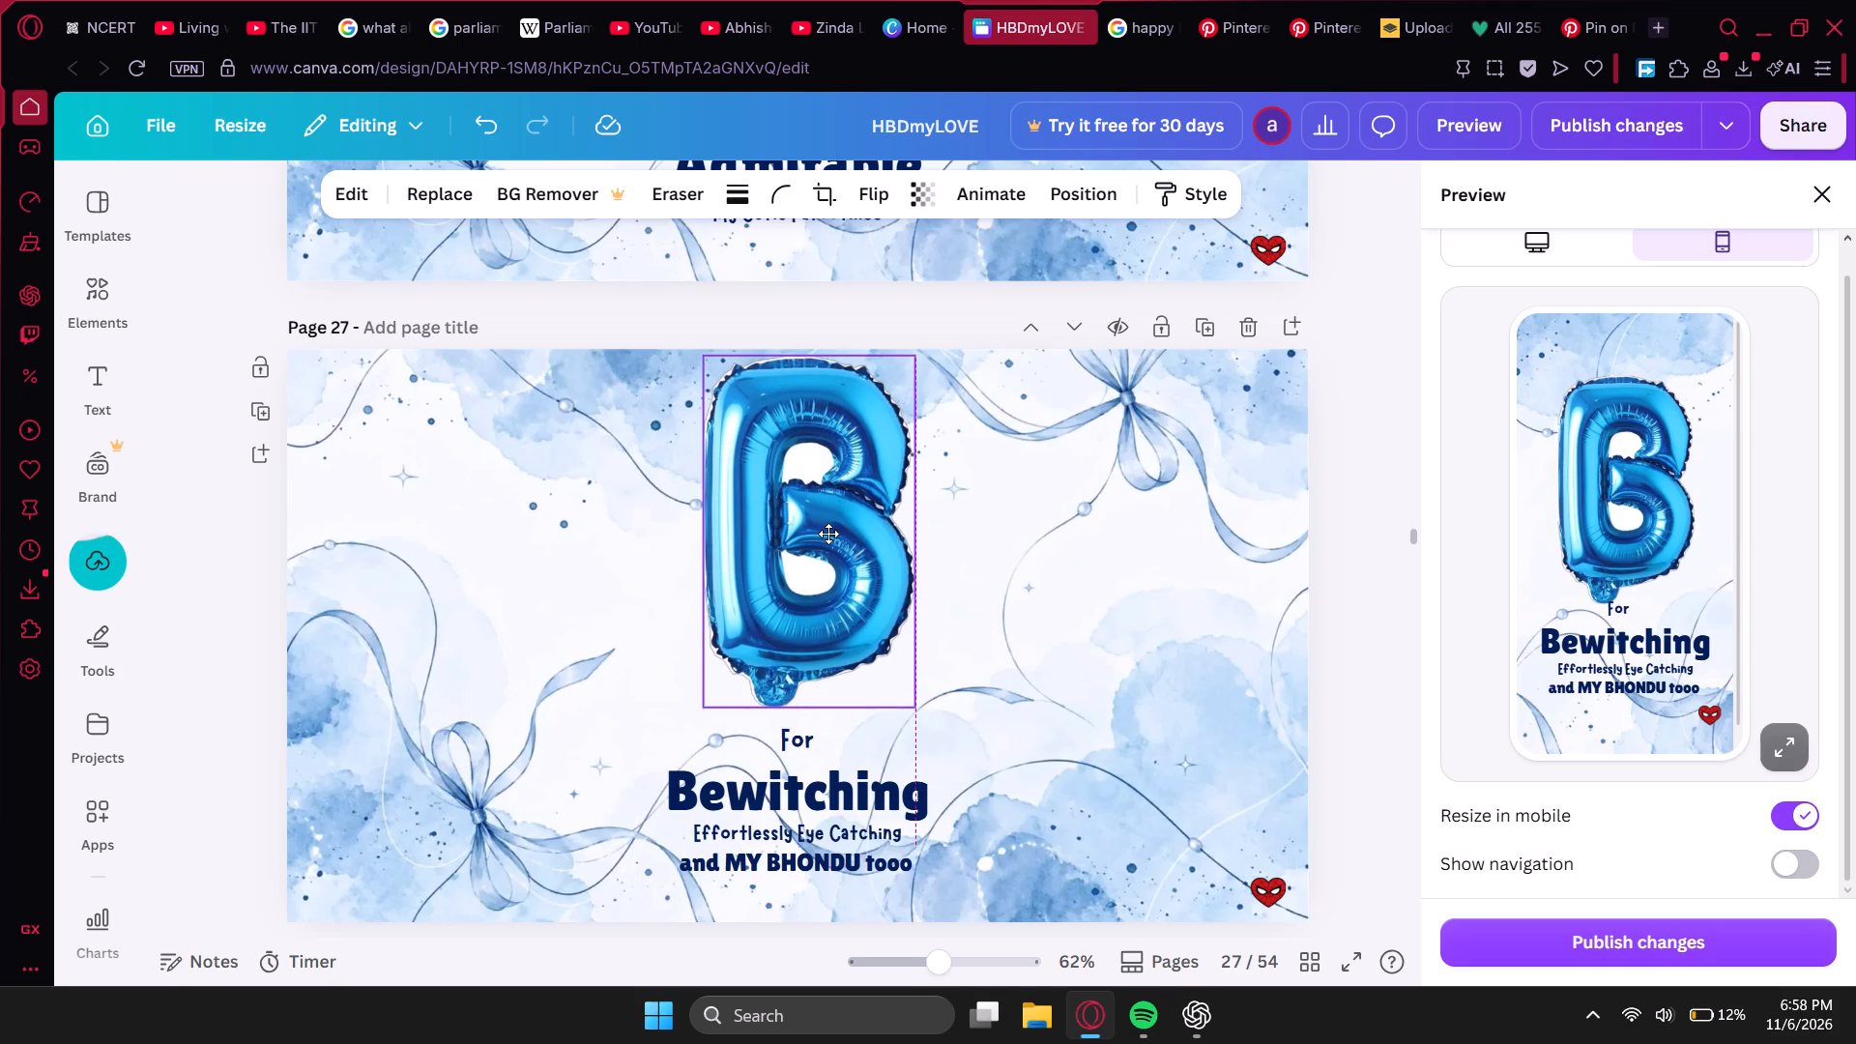
{"action": "left_click_drag", "start_coordinate": [828, 534], "coordinate": [828, 545]}
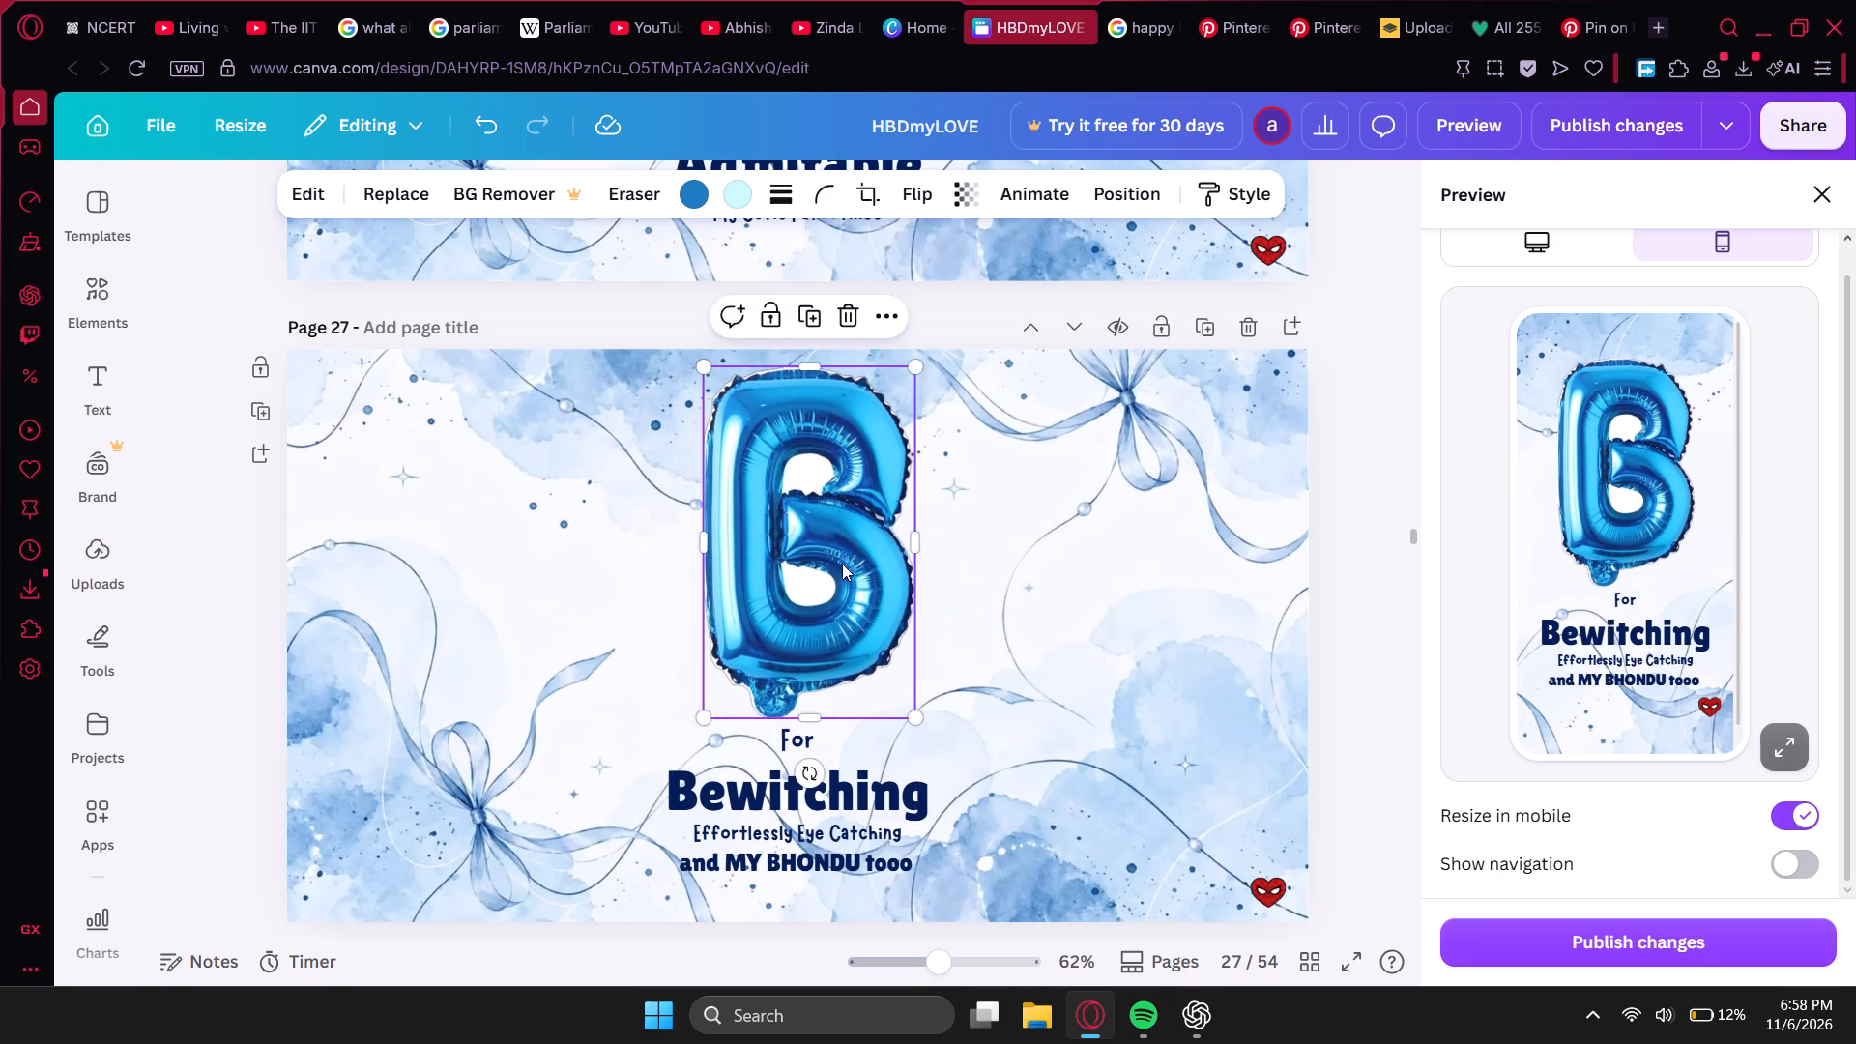
Find the Pinterest collage with the blue foil D and N balloons, open it, and copy the D image.
{"action": "scroll", "coordinate": [860, 573], "scroll_direction": "up", "scroll_amount": 6}
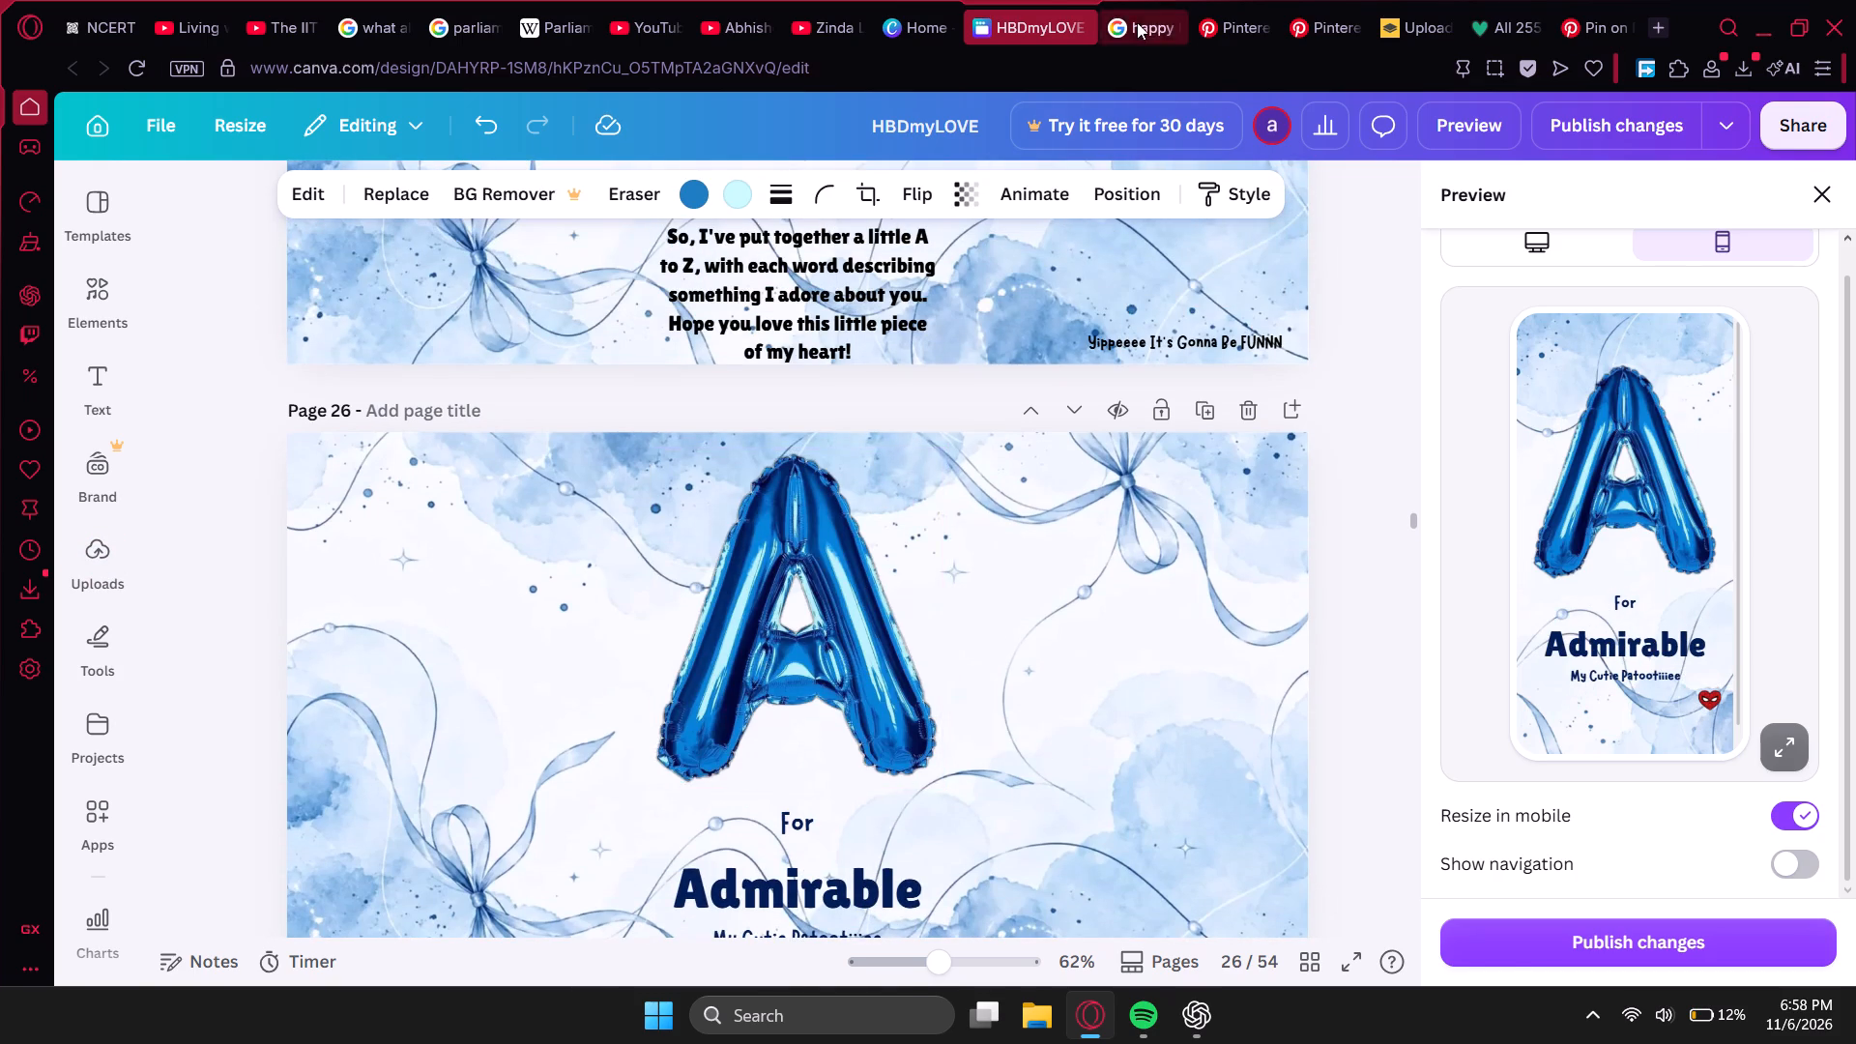
{"action": "left_click", "coordinate": [1137, 22]}
{"action": "left_click", "coordinate": [1269, 26]}
{"action": "scroll", "coordinate": [1273, 445], "scroll_direction": "down", "scroll_amount": 1}
{"action": "scroll", "coordinate": [1273, 445], "scroll_direction": "up", "scroll_amount": 3}
{"action": "scroll", "coordinate": [1269, 458], "scroll_direction": "down", "scroll_amount": 4}
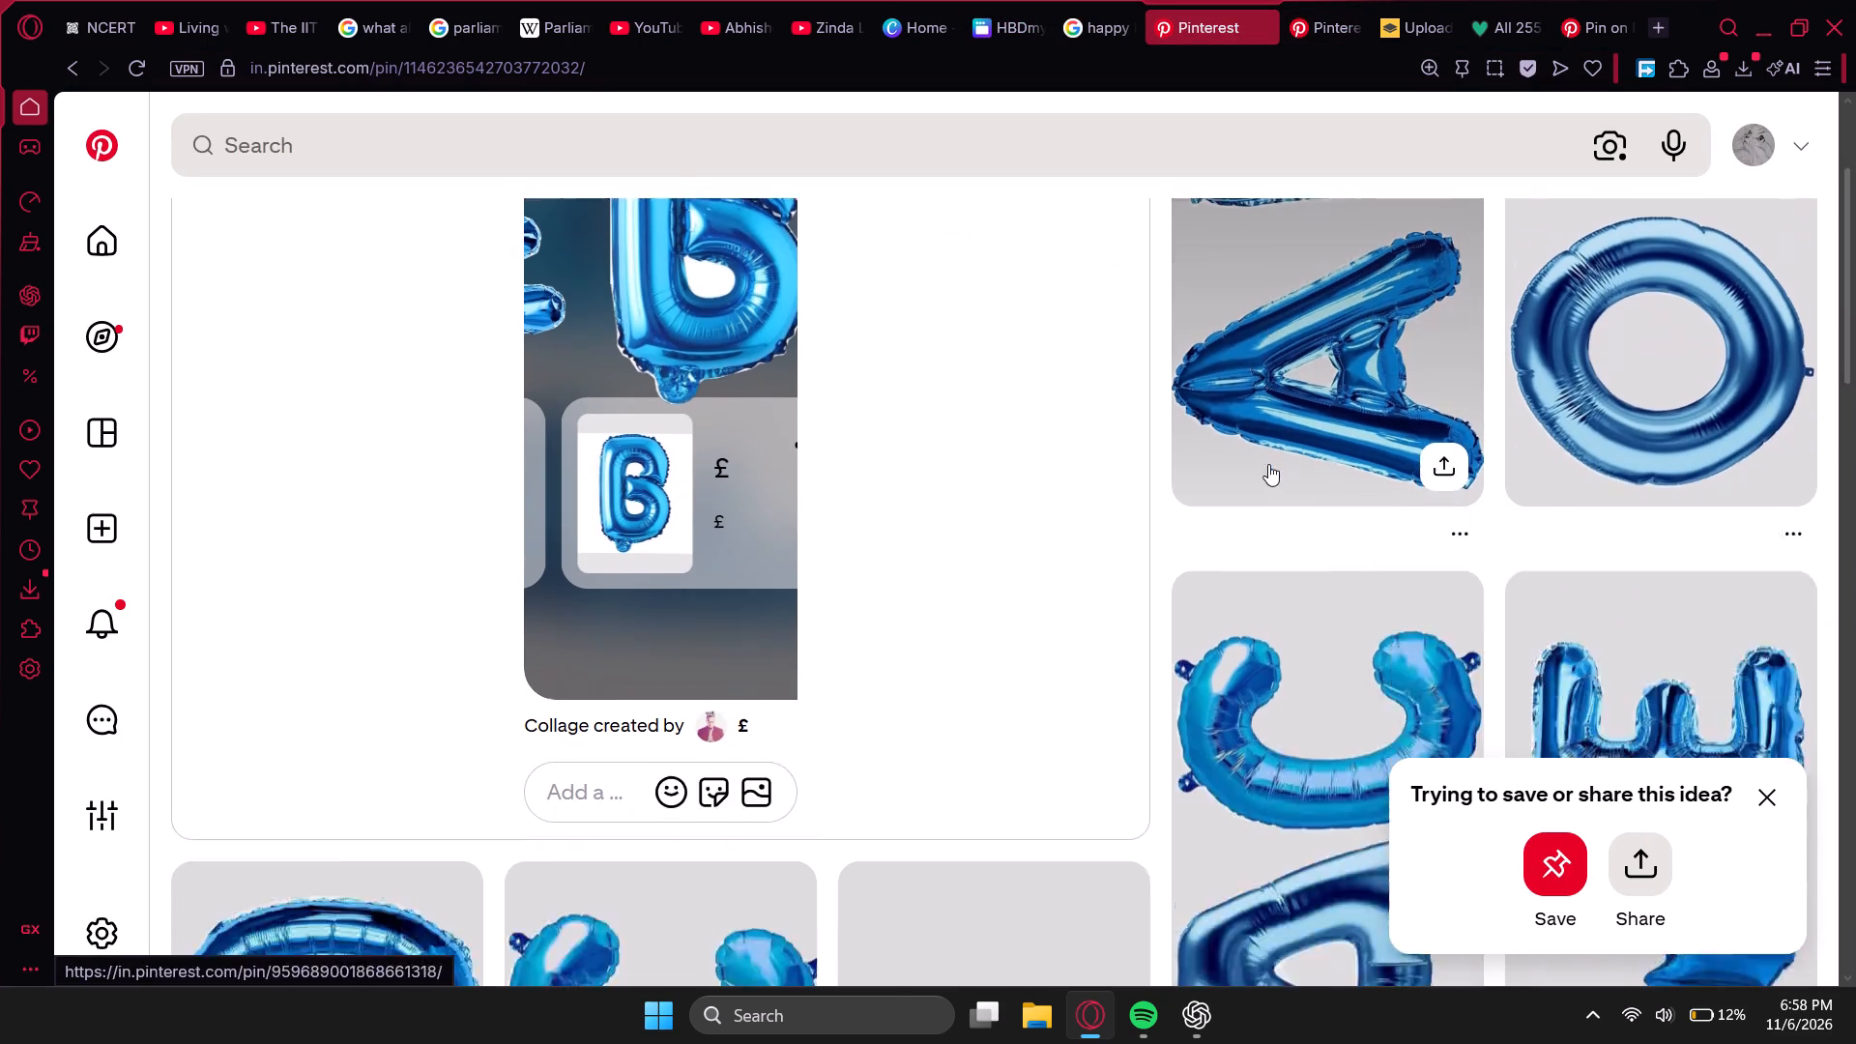
{"action": "scroll", "coordinate": [1114, 623], "scroll_direction": "down", "scroll_amount": 8}
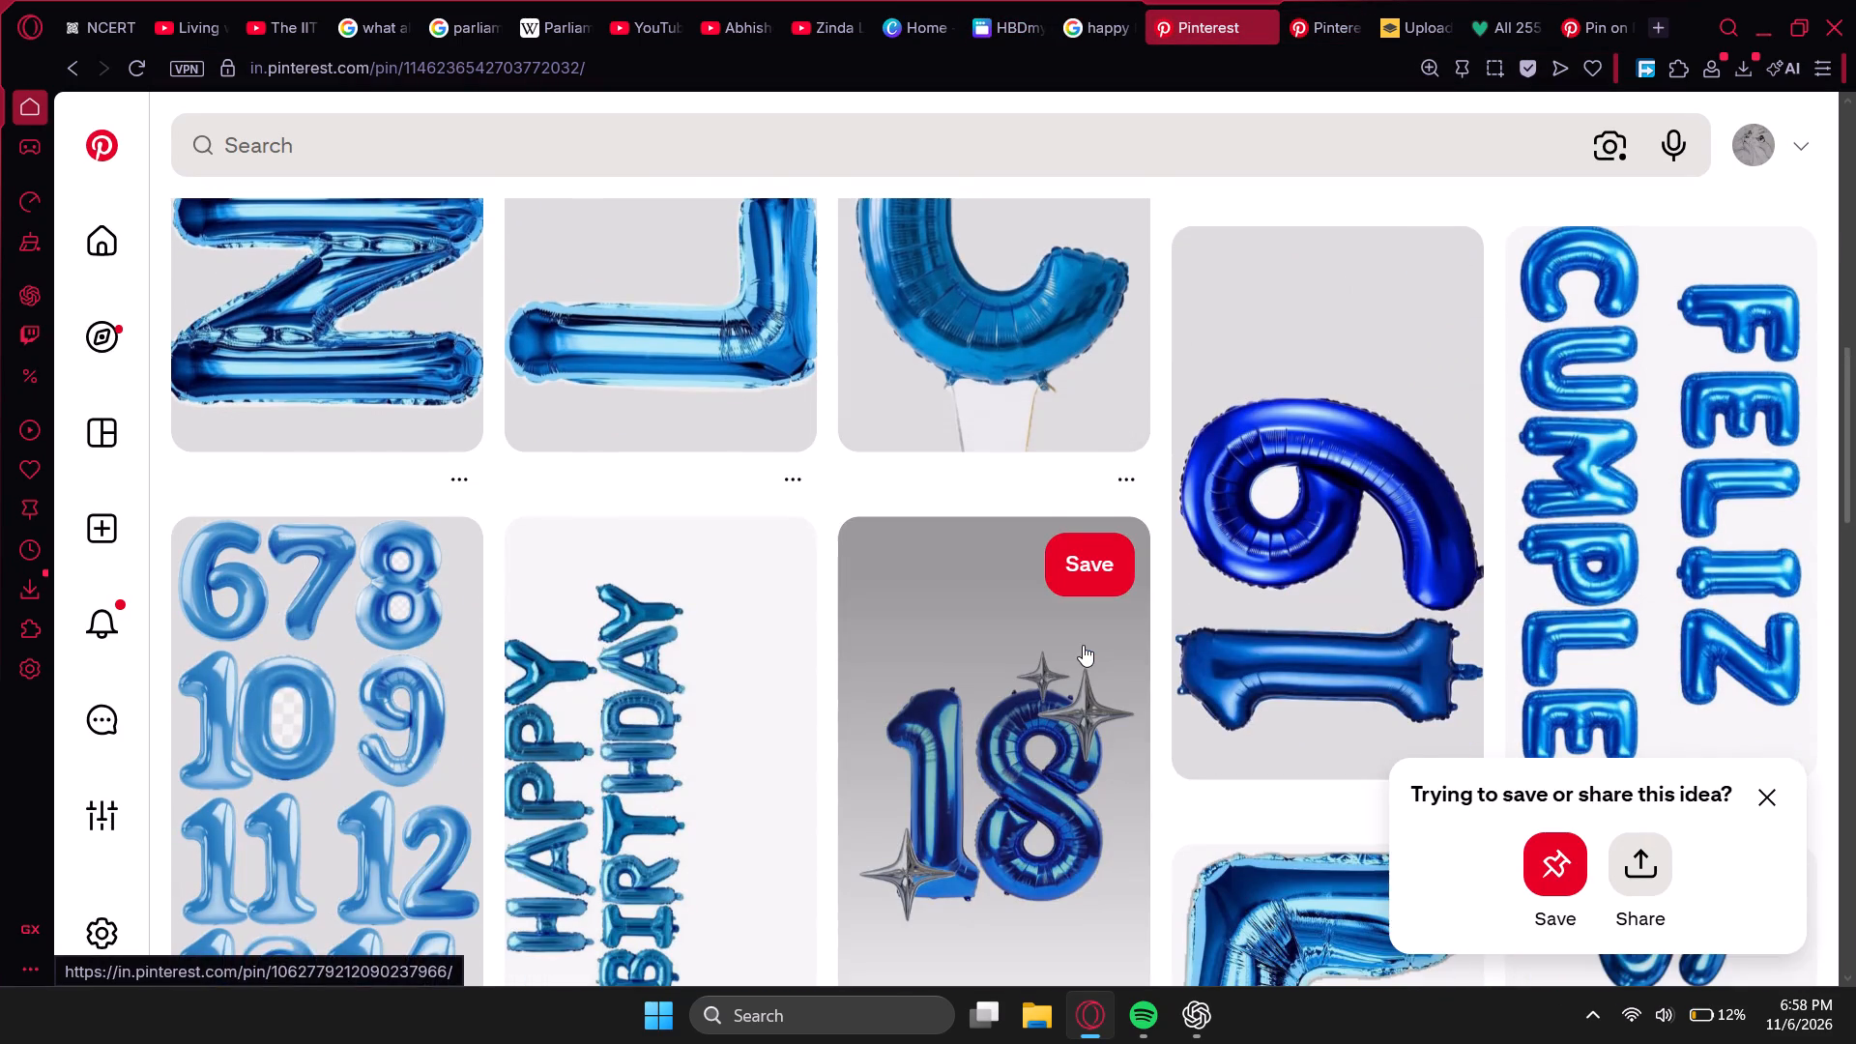
{"action": "scroll", "coordinate": [1083, 645], "scroll_direction": "down", "scroll_amount": 2}
{"action": "scroll", "coordinate": [1083, 645], "scroll_direction": "up", "scroll_amount": 7}
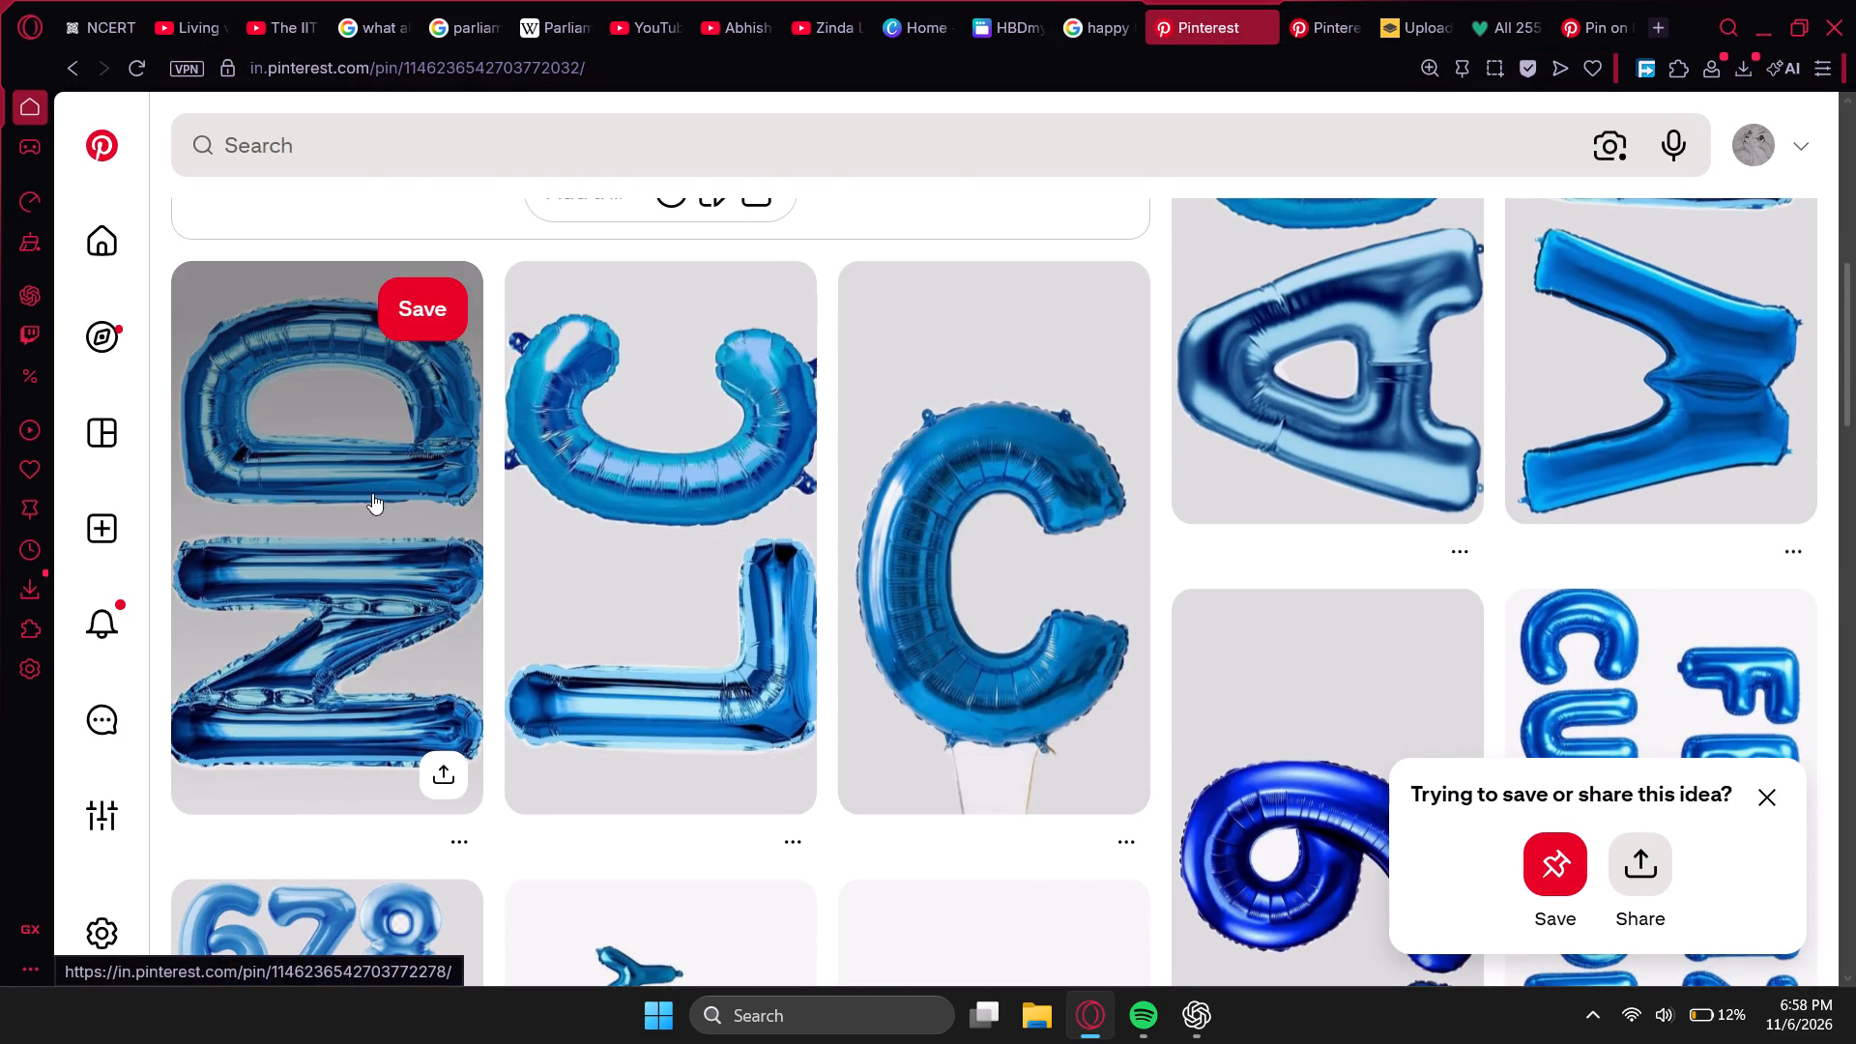
{"action": "left_click", "coordinate": [327, 493]}
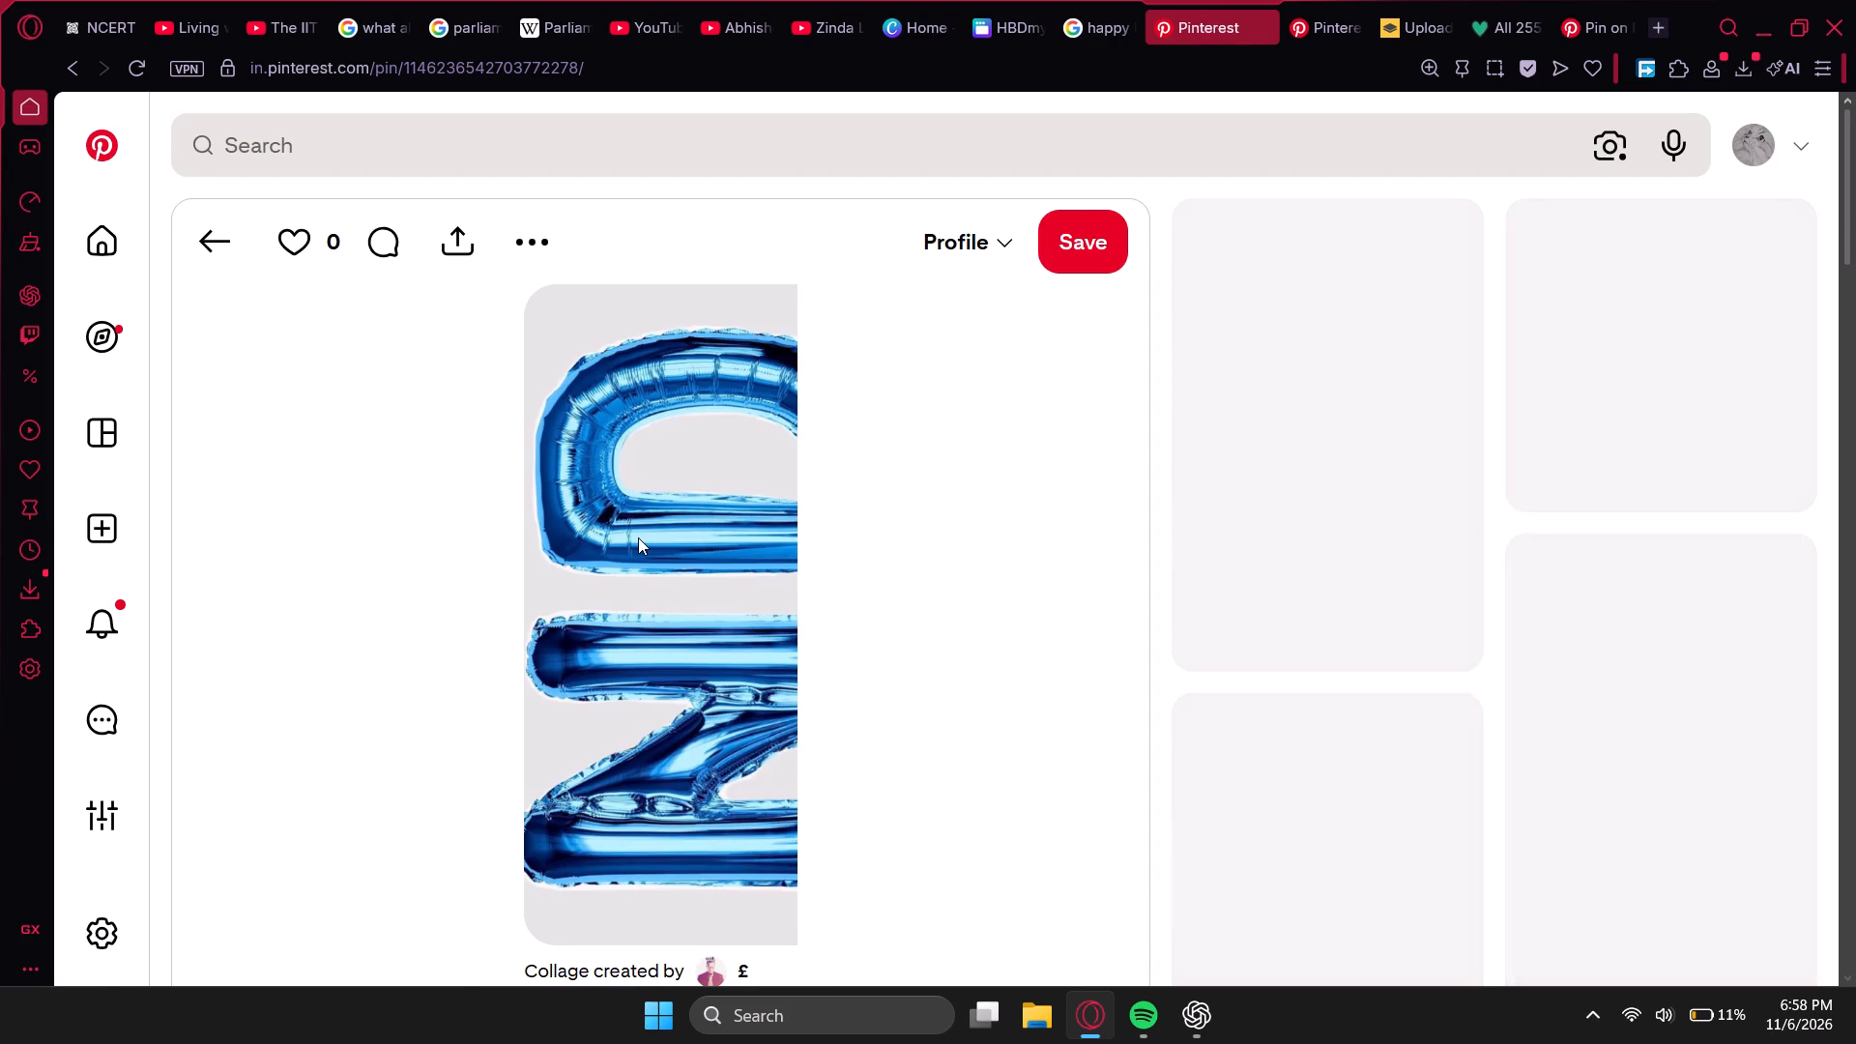
{"action": "left_click", "coordinate": [620, 526]}
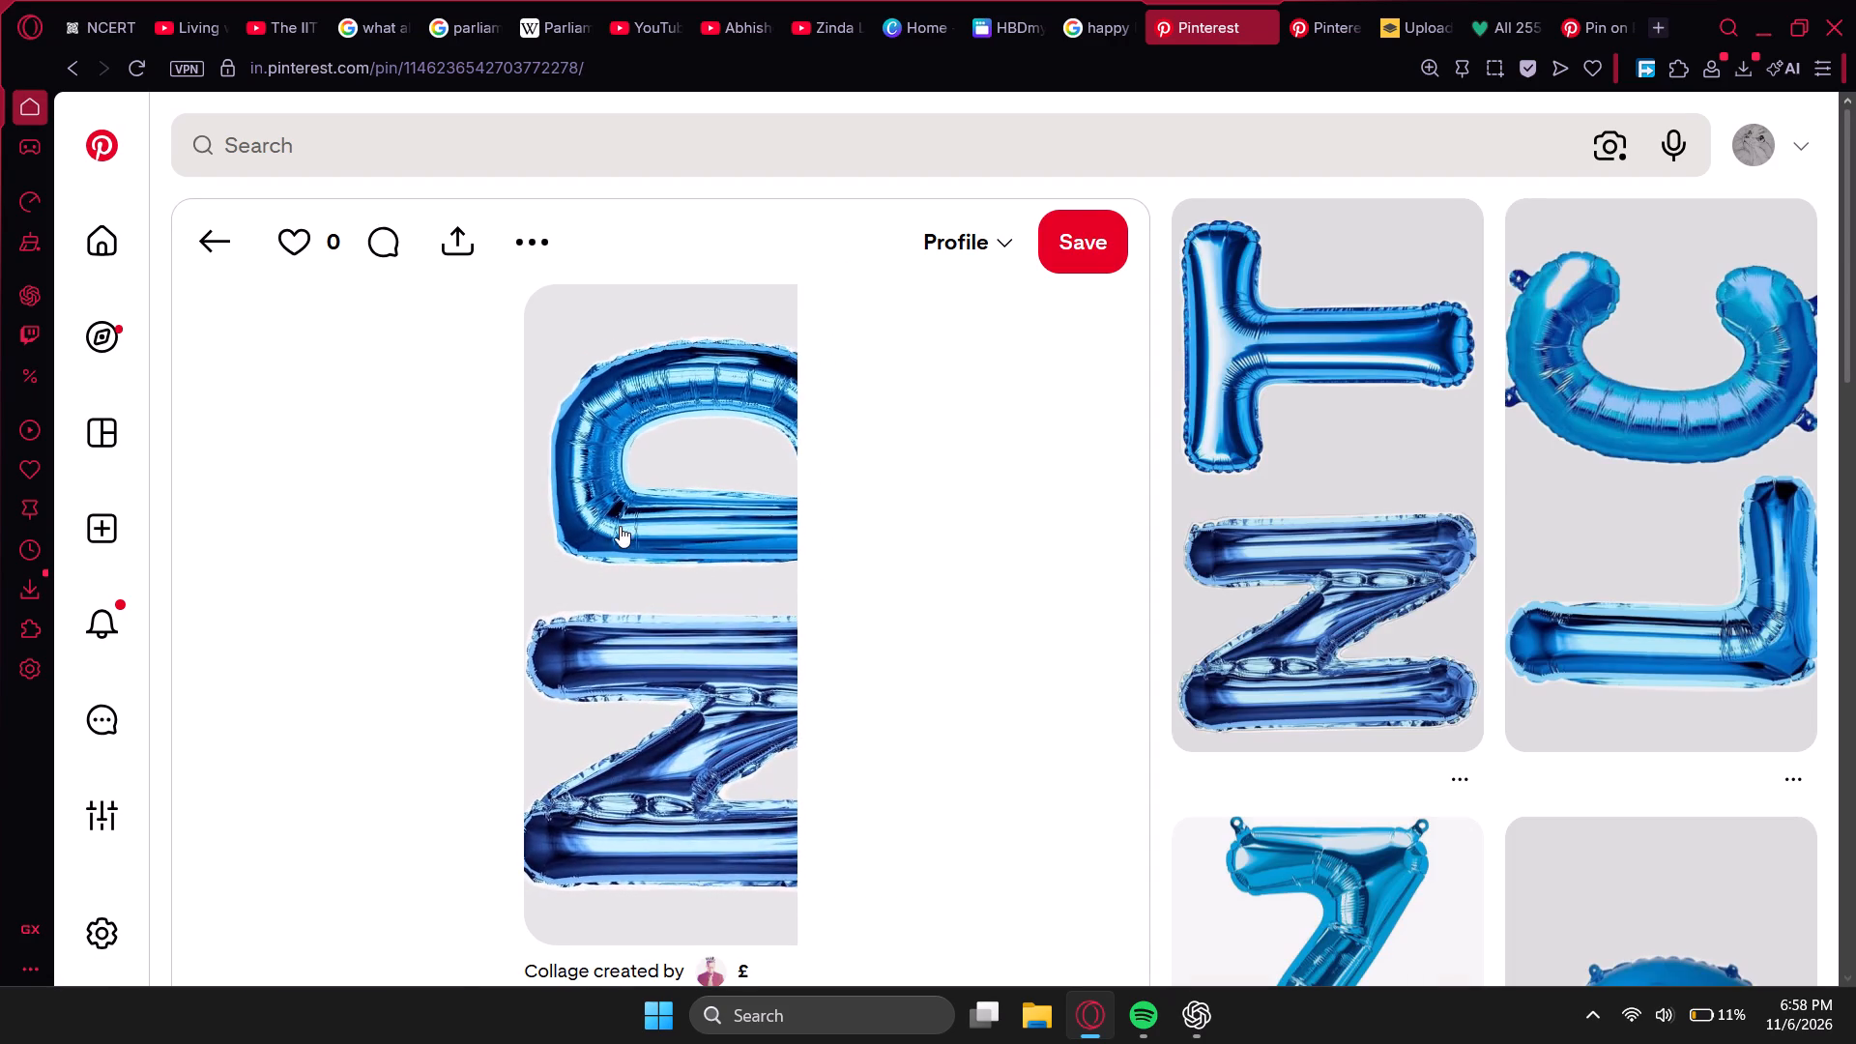
{"action": "right_click", "coordinate": [637, 489]}
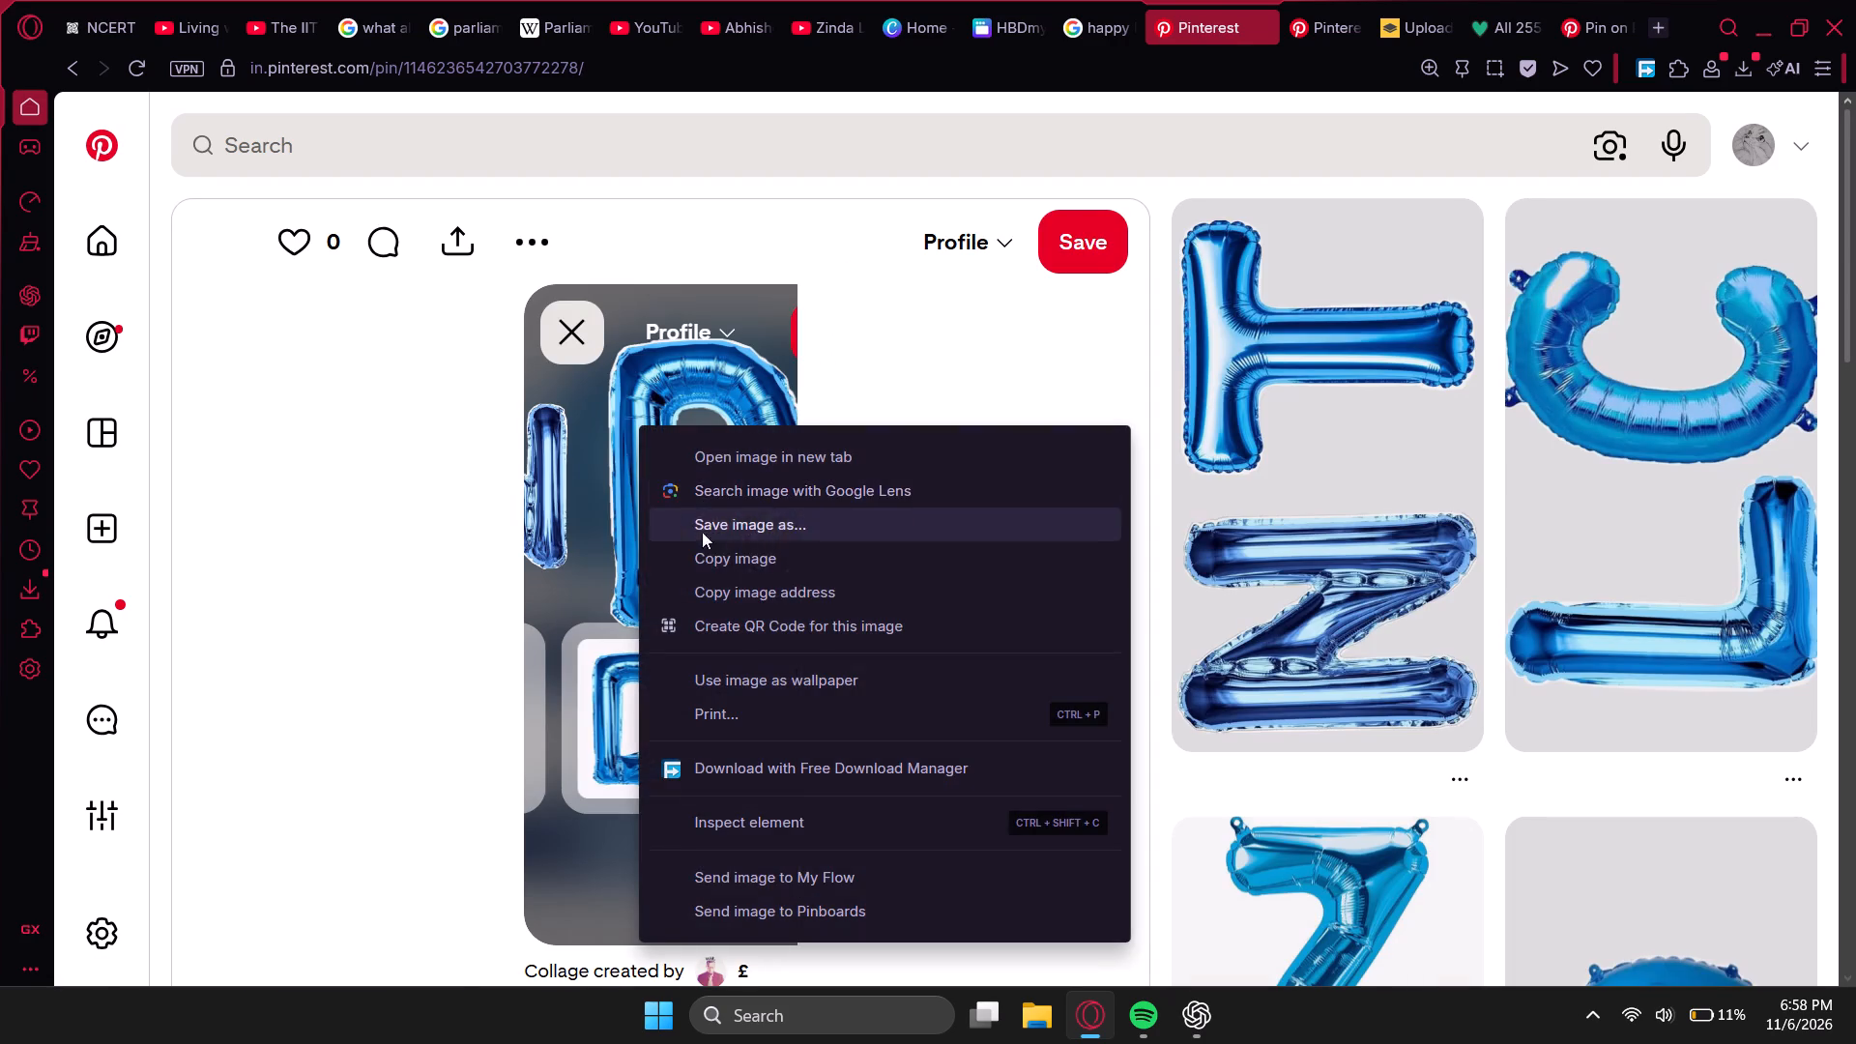
{"action": "left_click", "coordinate": [705, 556]}
On Canva page 29, delete the A balloon above "Dreamboat".
{"action": "left_click", "coordinate": [998, 22]}
{"action": "scroll", "coordinate": [745, 457], "scroll_direction": "down", "scroll_amount": 3}
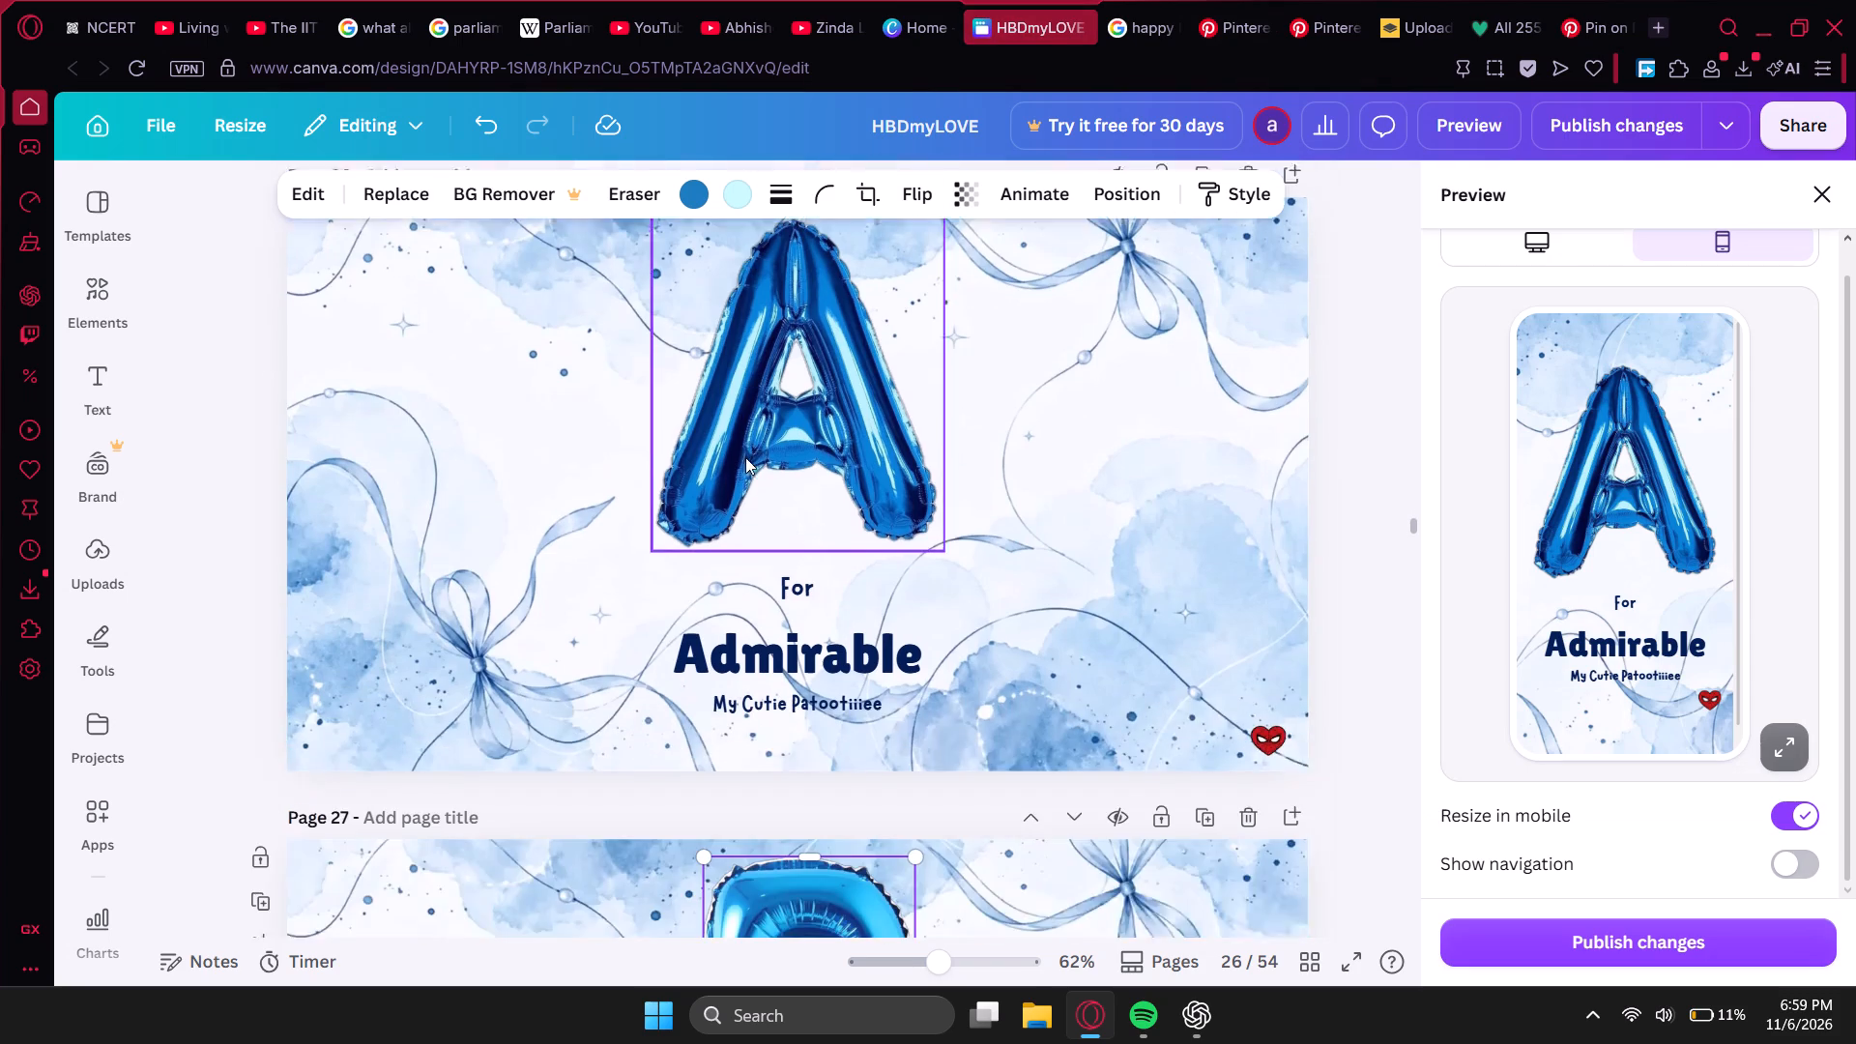
{"action": "scroll", "coordinate": [745, 457], "scroll_direction": "down", "scroll_amount": 3}
{"action": "key", "text": "Delete"}
{"action": "scroll", "coordinate": [748, 462], "scroll_direction": "down", "scroll_amount": 11}
{"action": "left_click", "coordinate": [787, 532]}
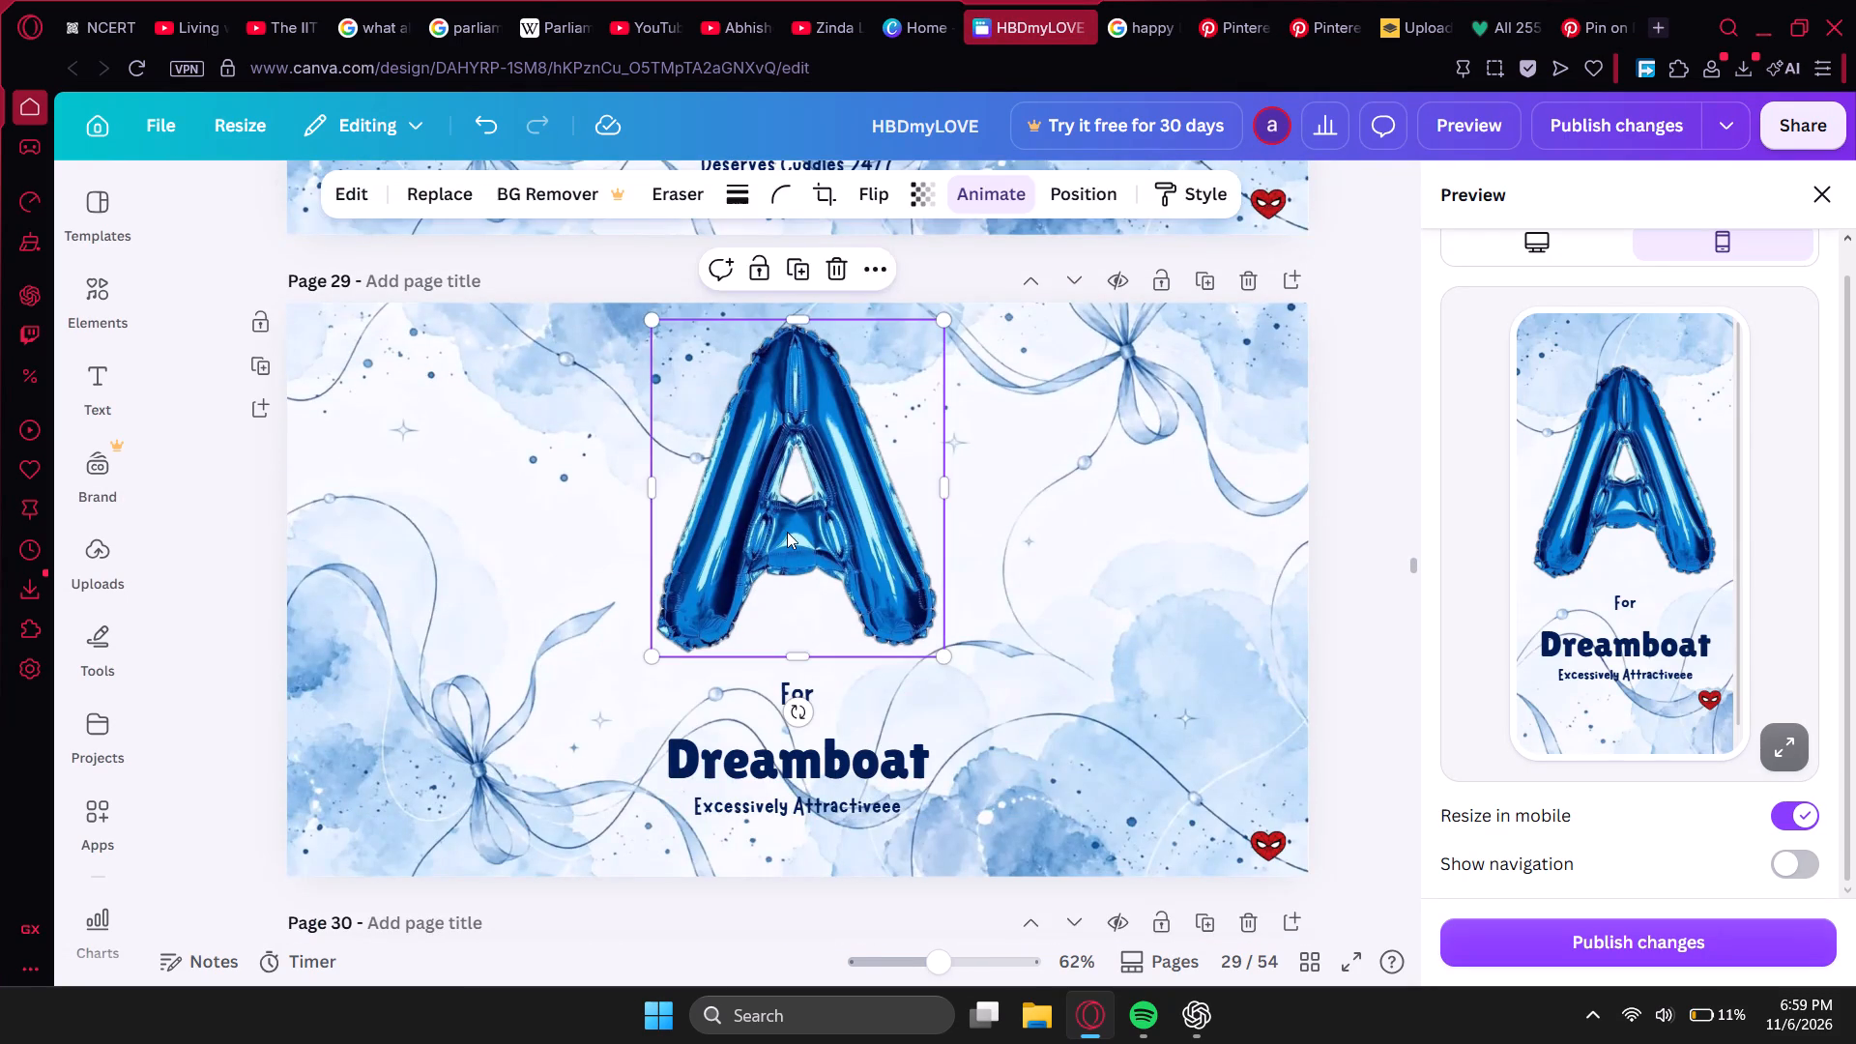
{"action": "key", "text": "Delete"}
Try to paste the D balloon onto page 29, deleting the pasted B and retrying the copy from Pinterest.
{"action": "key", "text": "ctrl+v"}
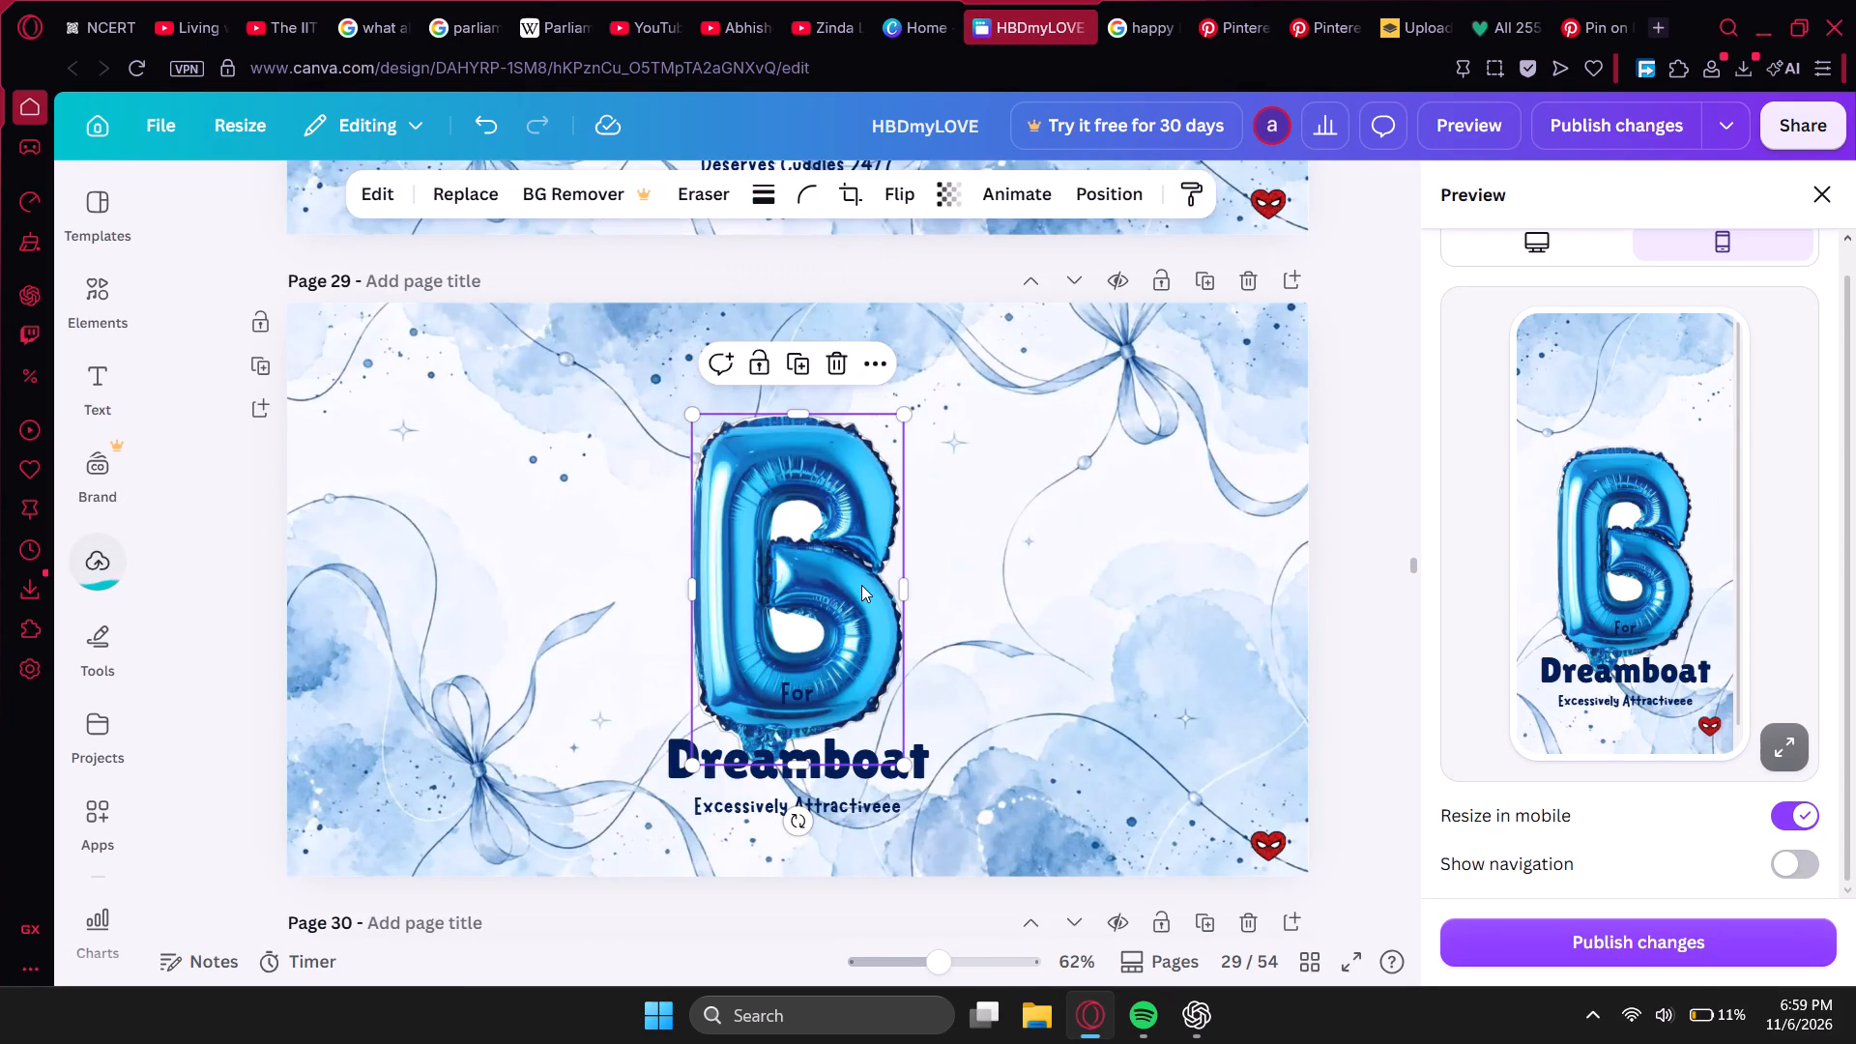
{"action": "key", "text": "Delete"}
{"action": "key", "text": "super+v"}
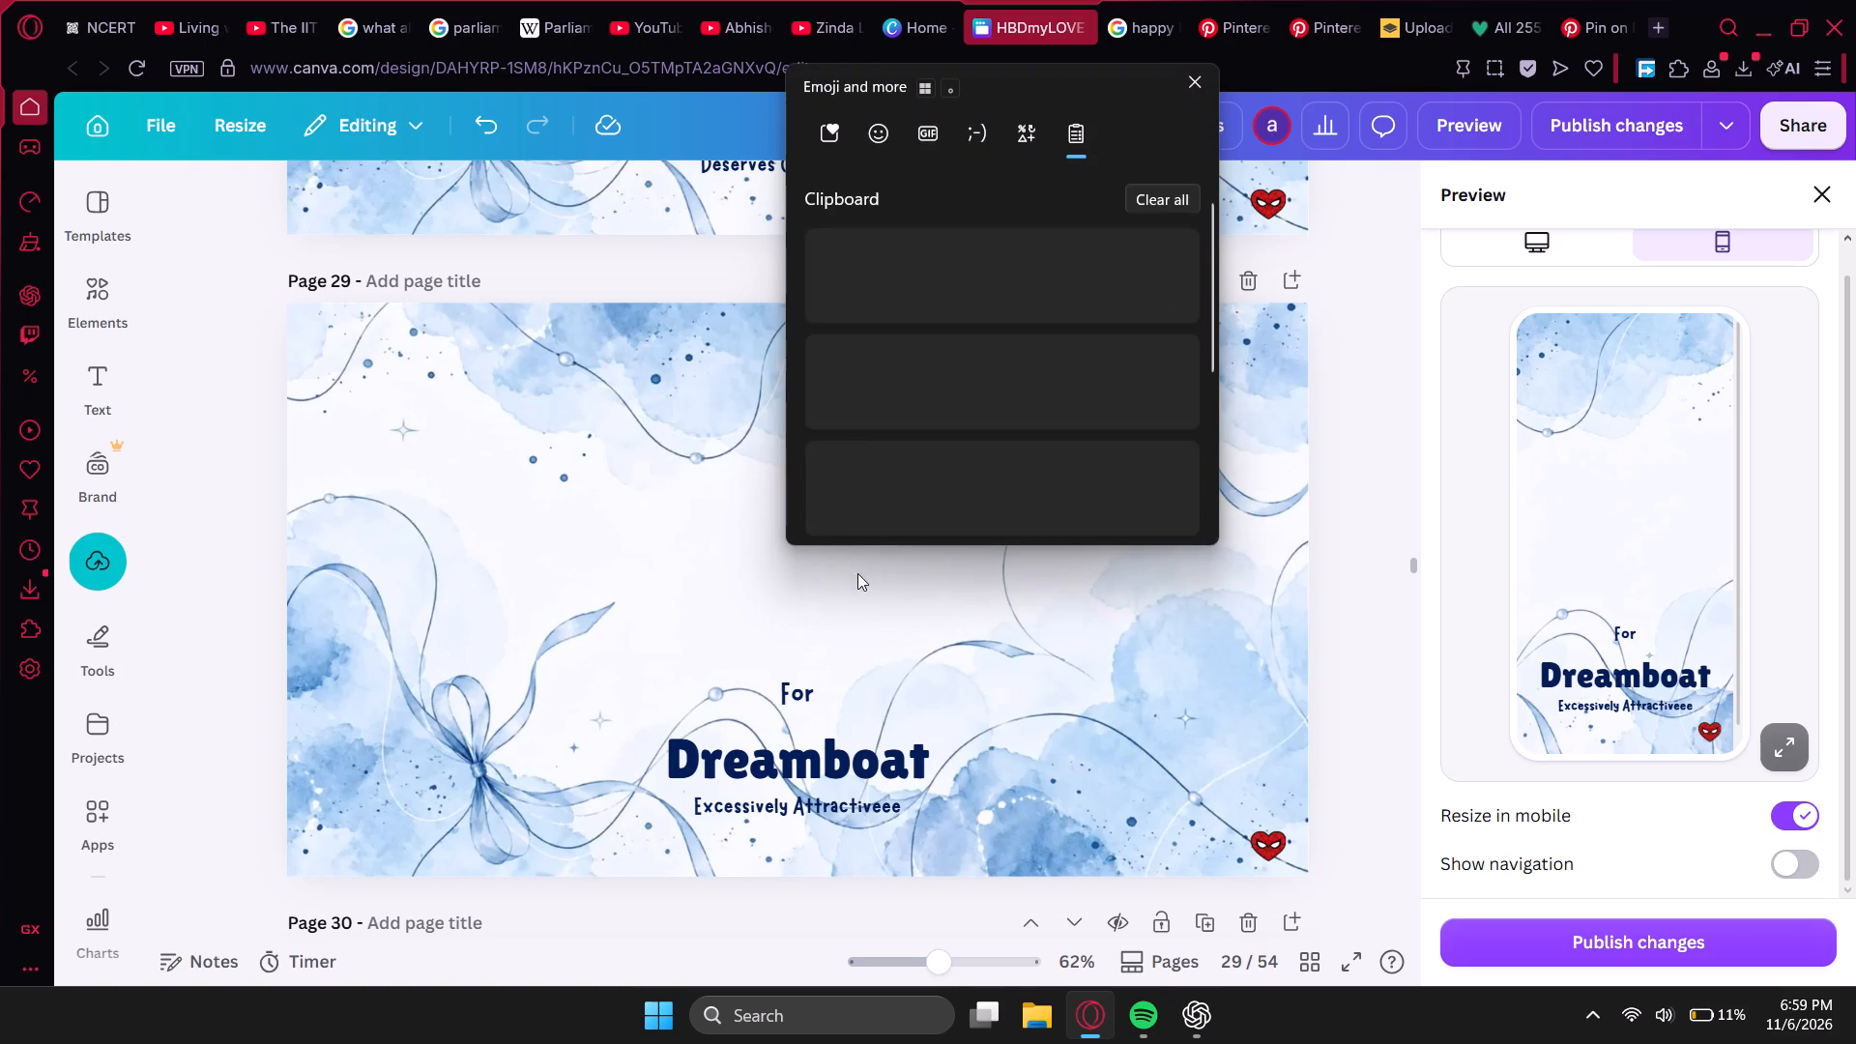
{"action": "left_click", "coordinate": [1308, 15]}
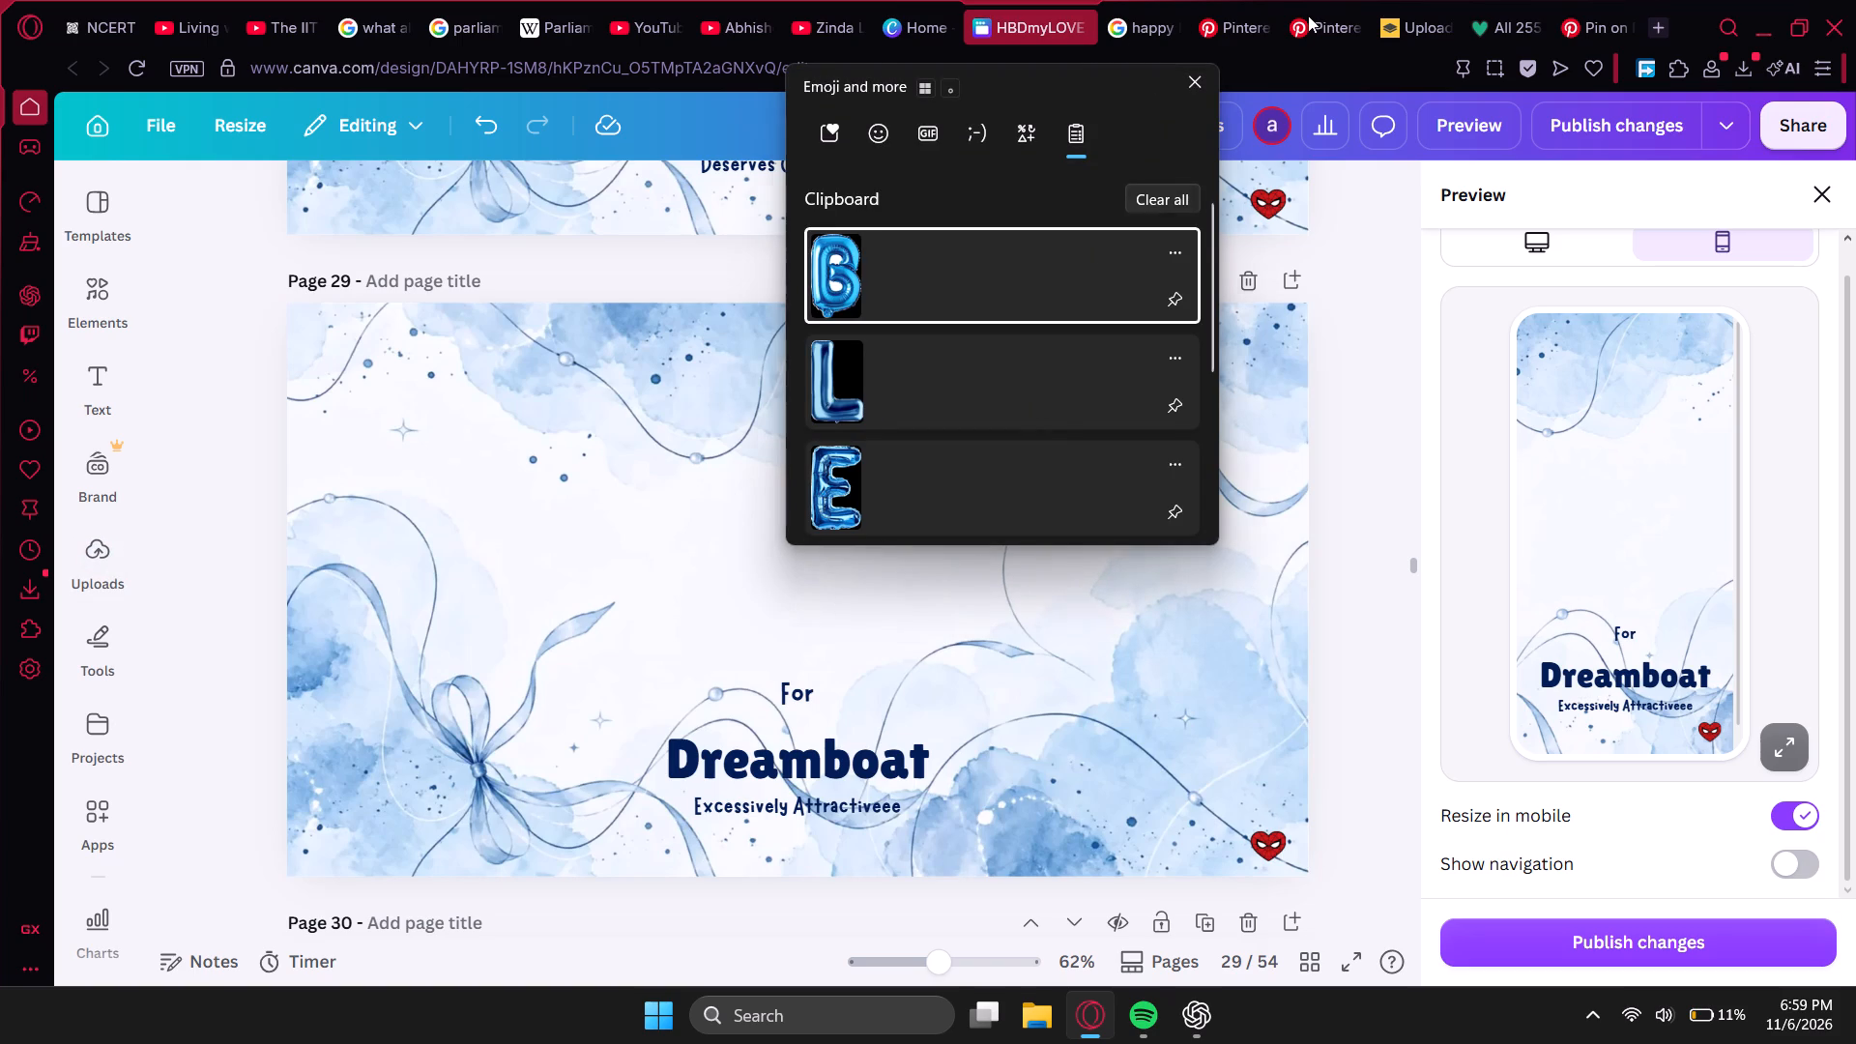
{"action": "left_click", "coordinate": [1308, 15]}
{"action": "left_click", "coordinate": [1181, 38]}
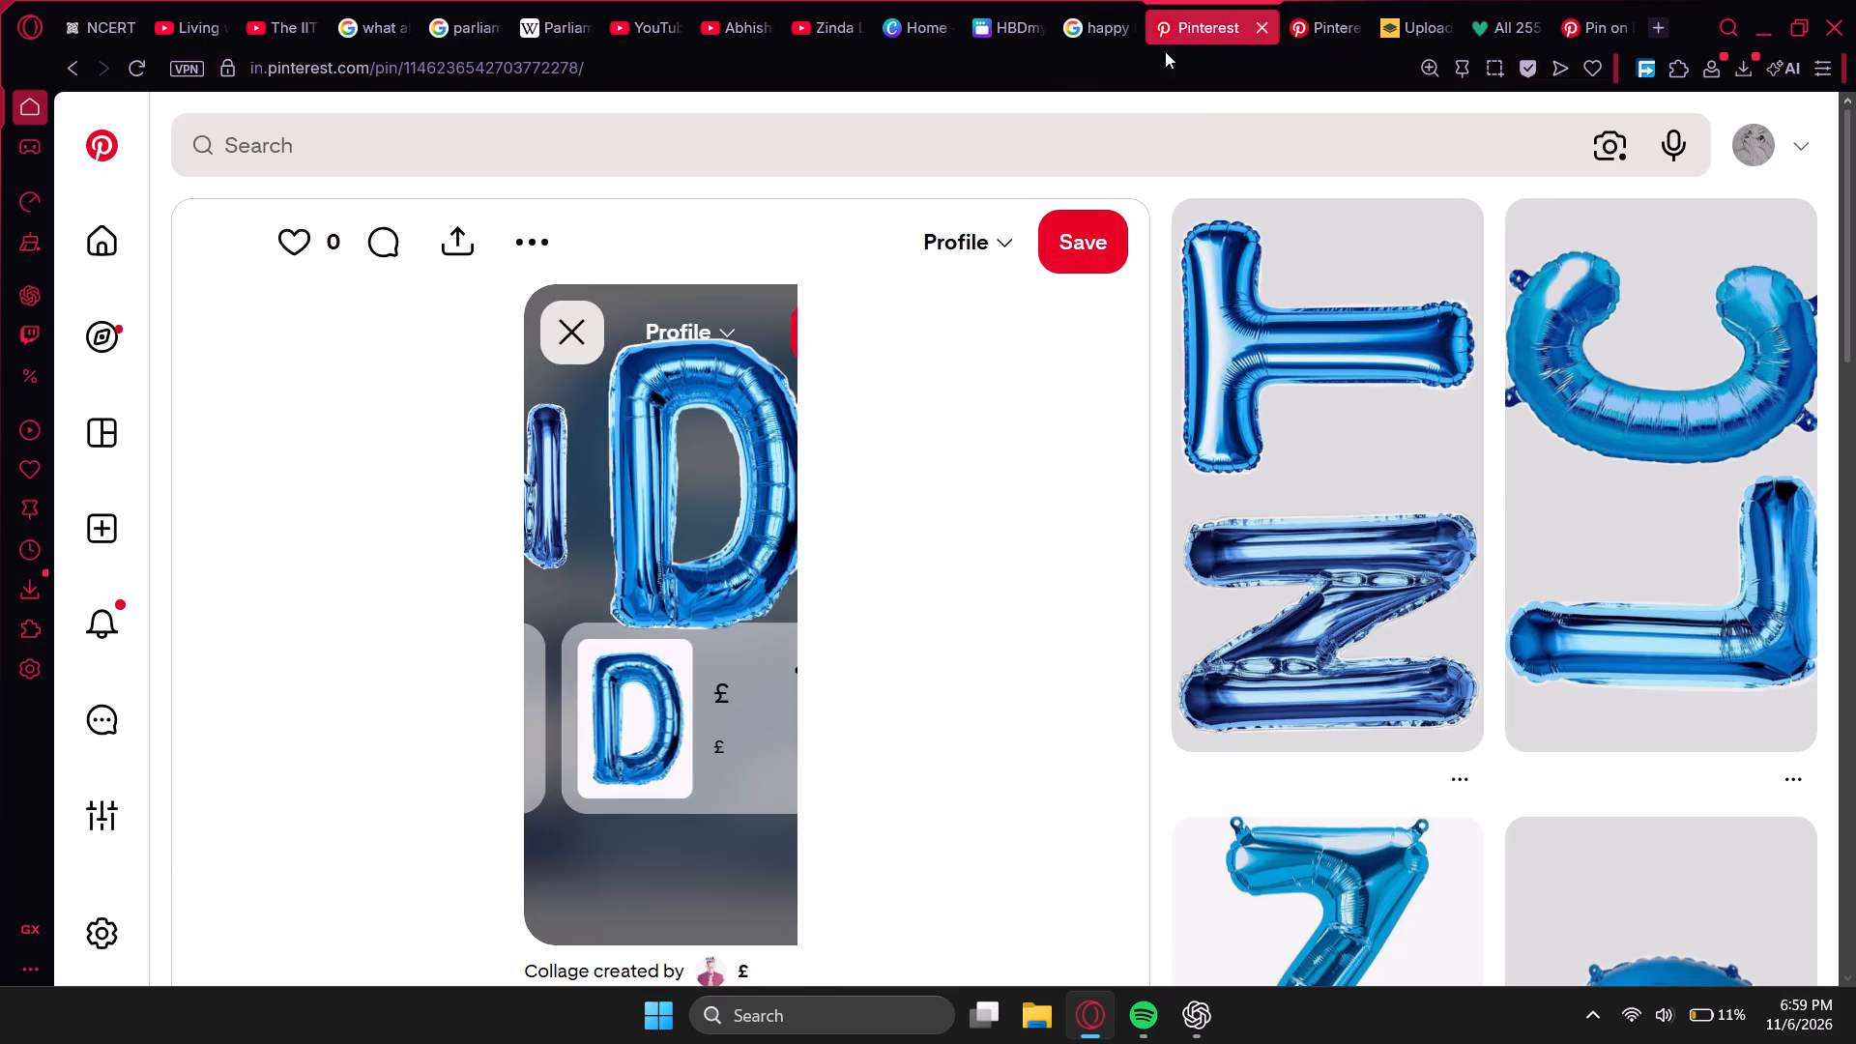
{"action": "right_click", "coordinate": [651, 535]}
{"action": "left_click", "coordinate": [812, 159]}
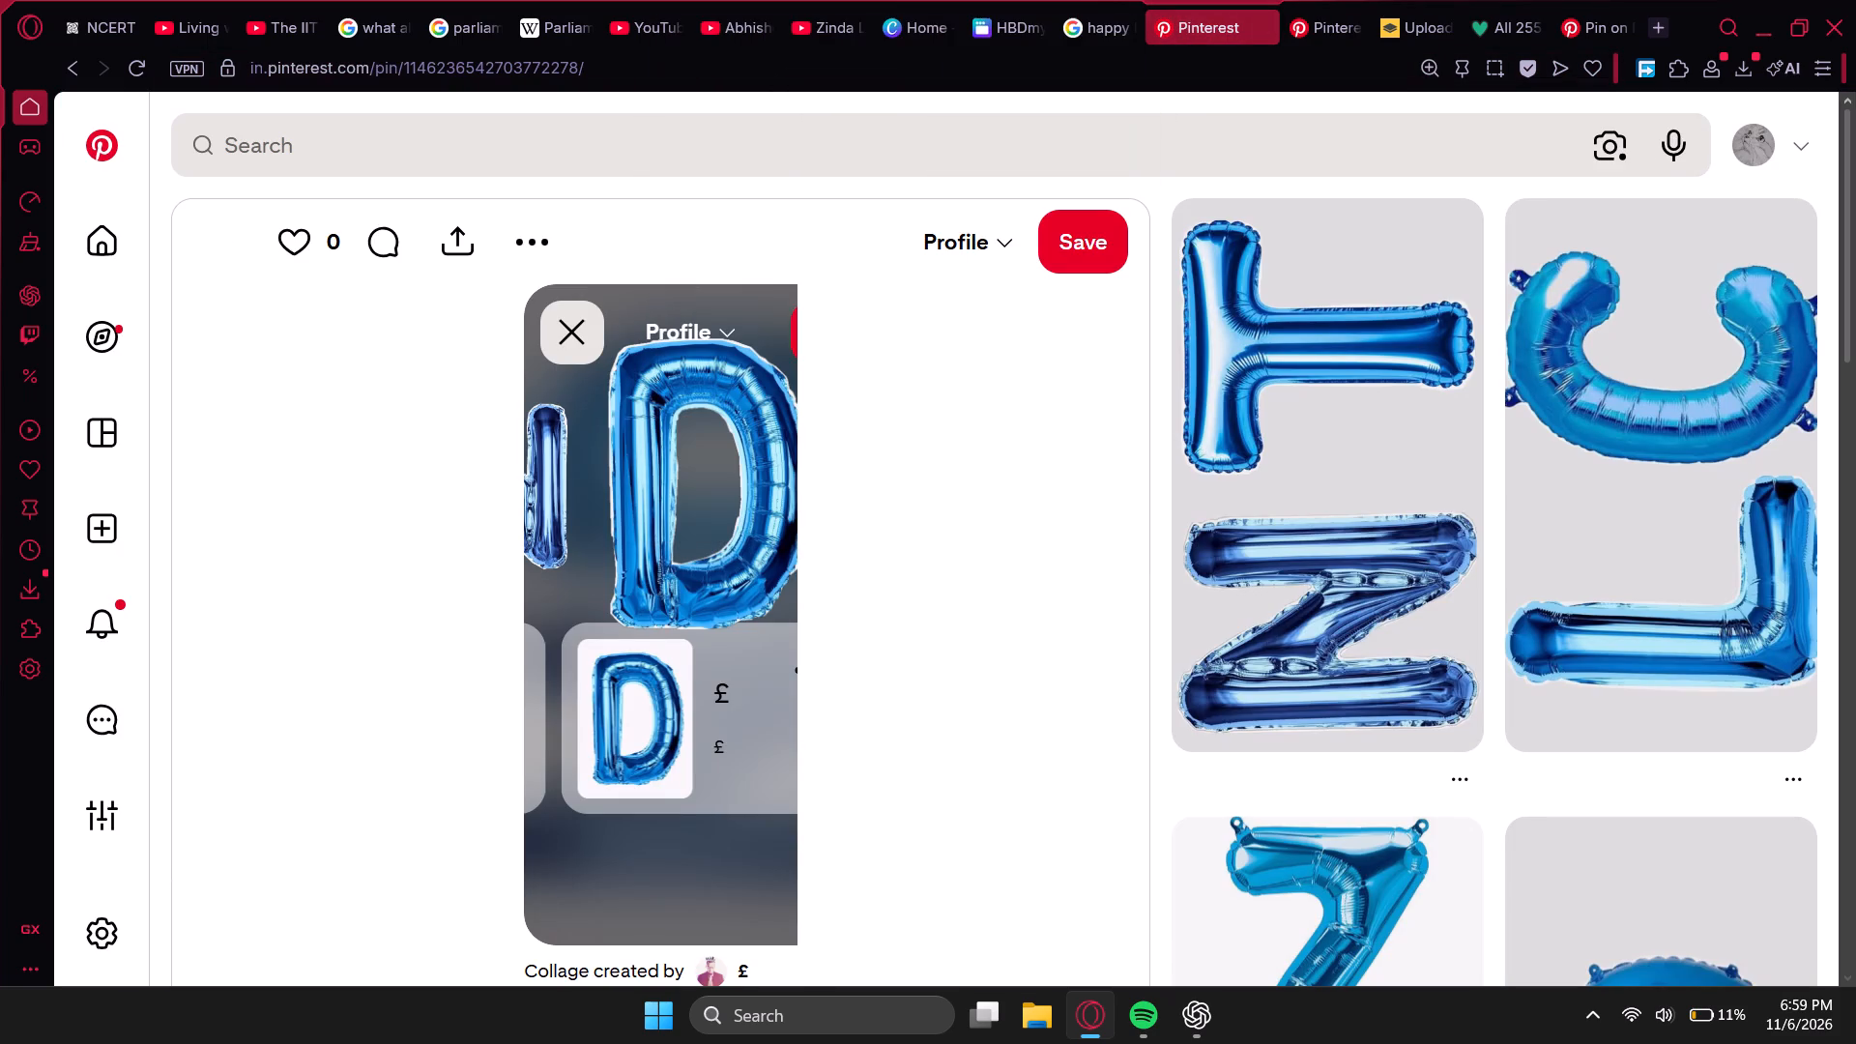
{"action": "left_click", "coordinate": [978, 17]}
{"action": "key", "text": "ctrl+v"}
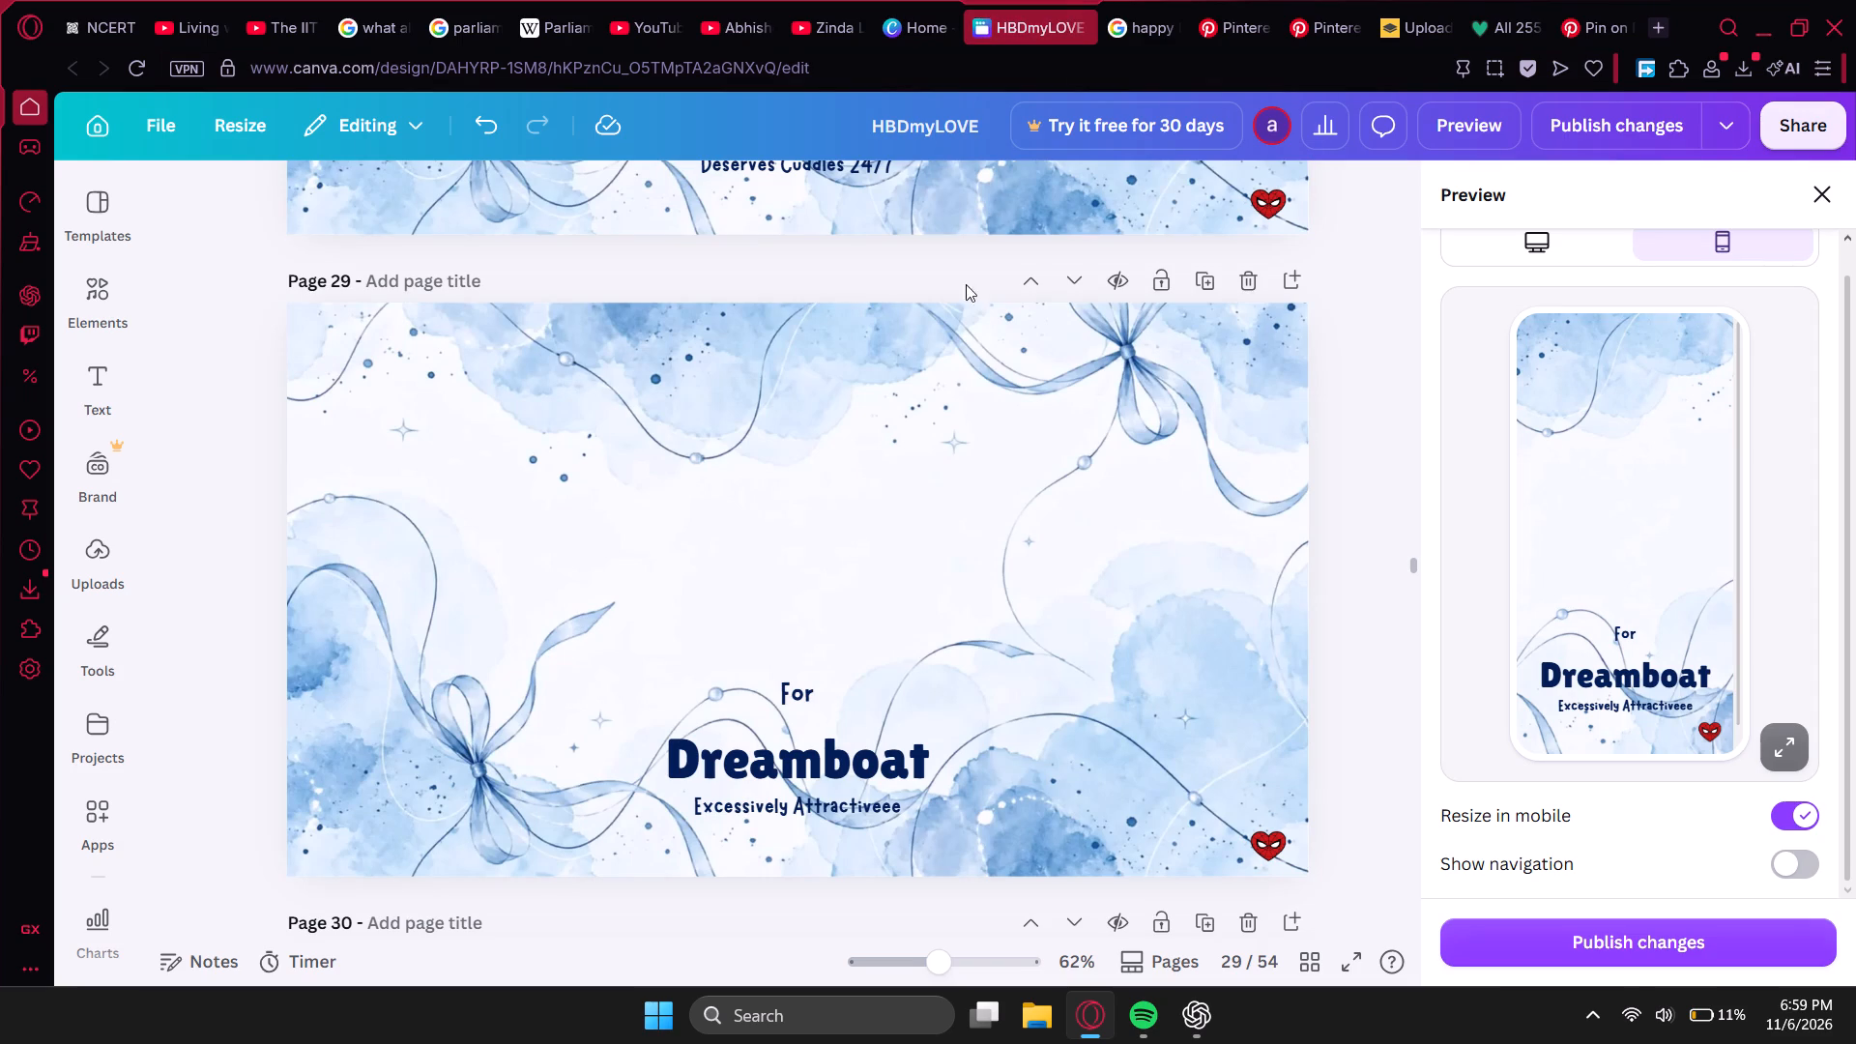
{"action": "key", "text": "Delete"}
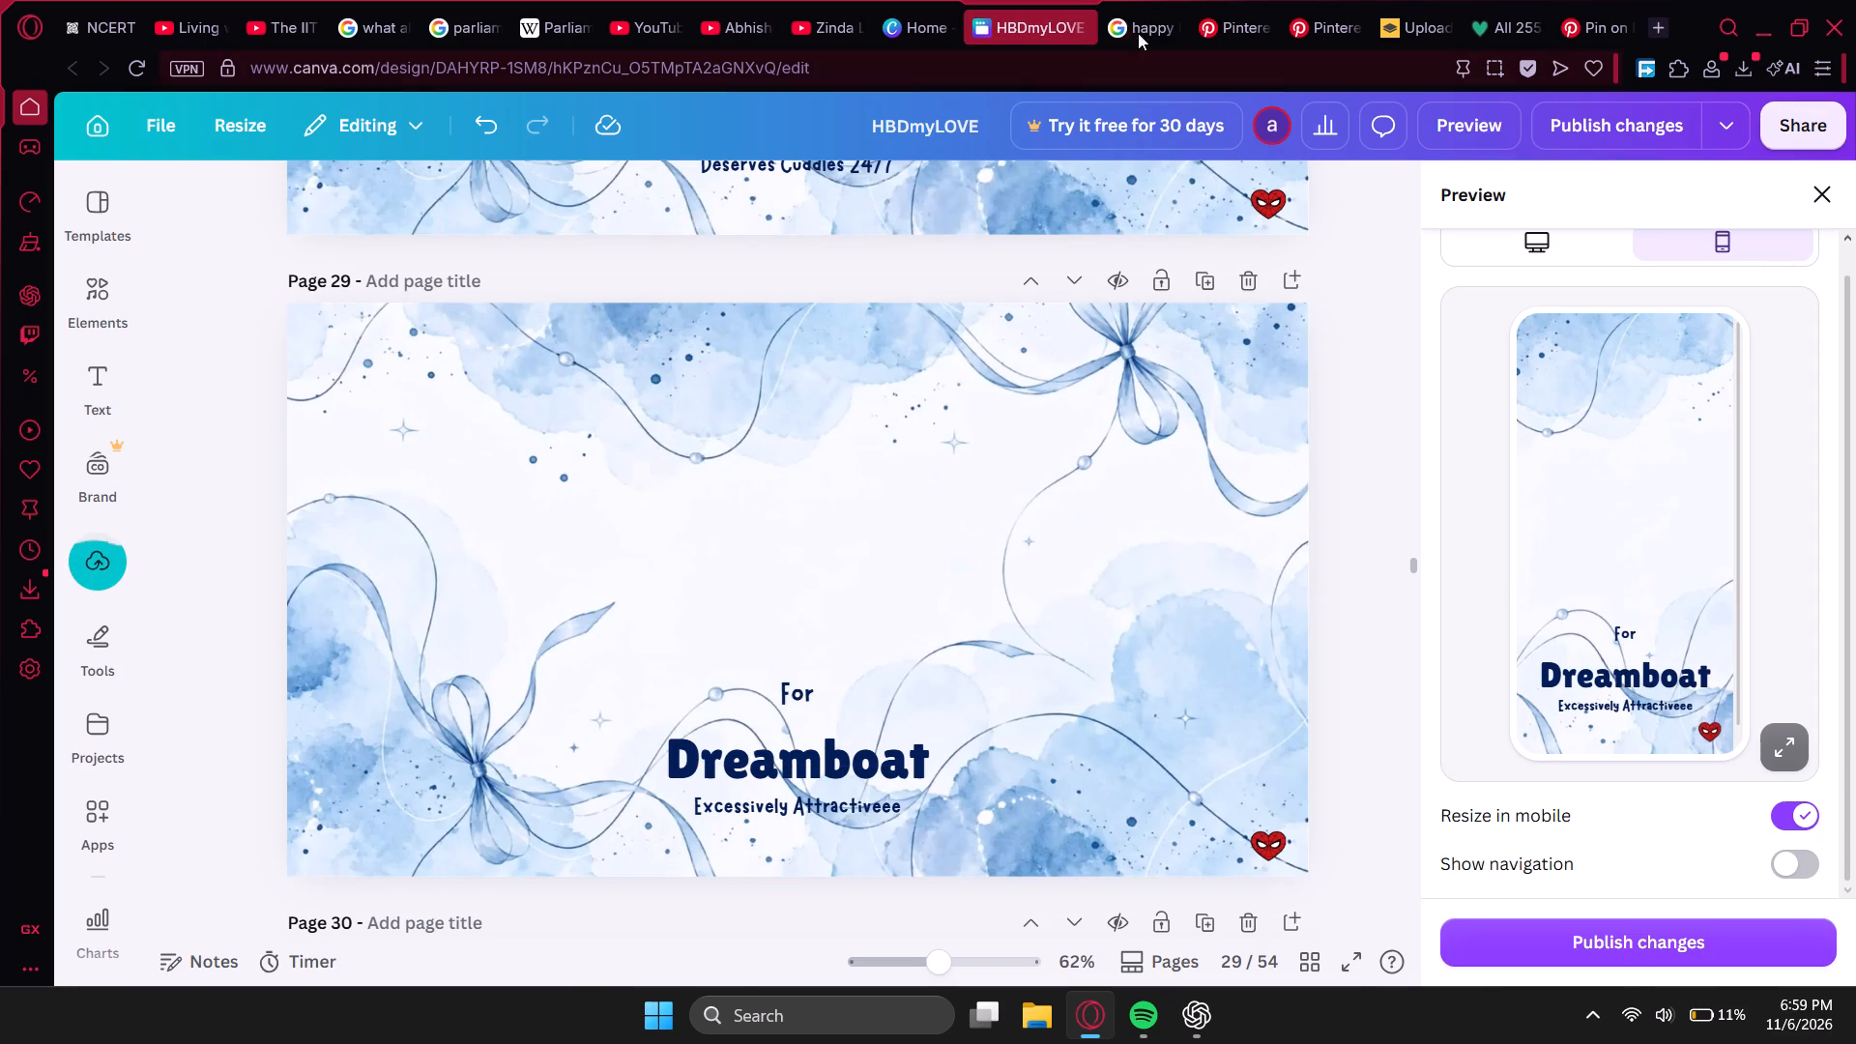
Copy the D balloon image from the open Pinterest collage and paste it onto Canva page 29.
{"action": "left_click", "coordinate": [1207, 23]}
{"action": "right_click", "coordinate": [770, 490]}
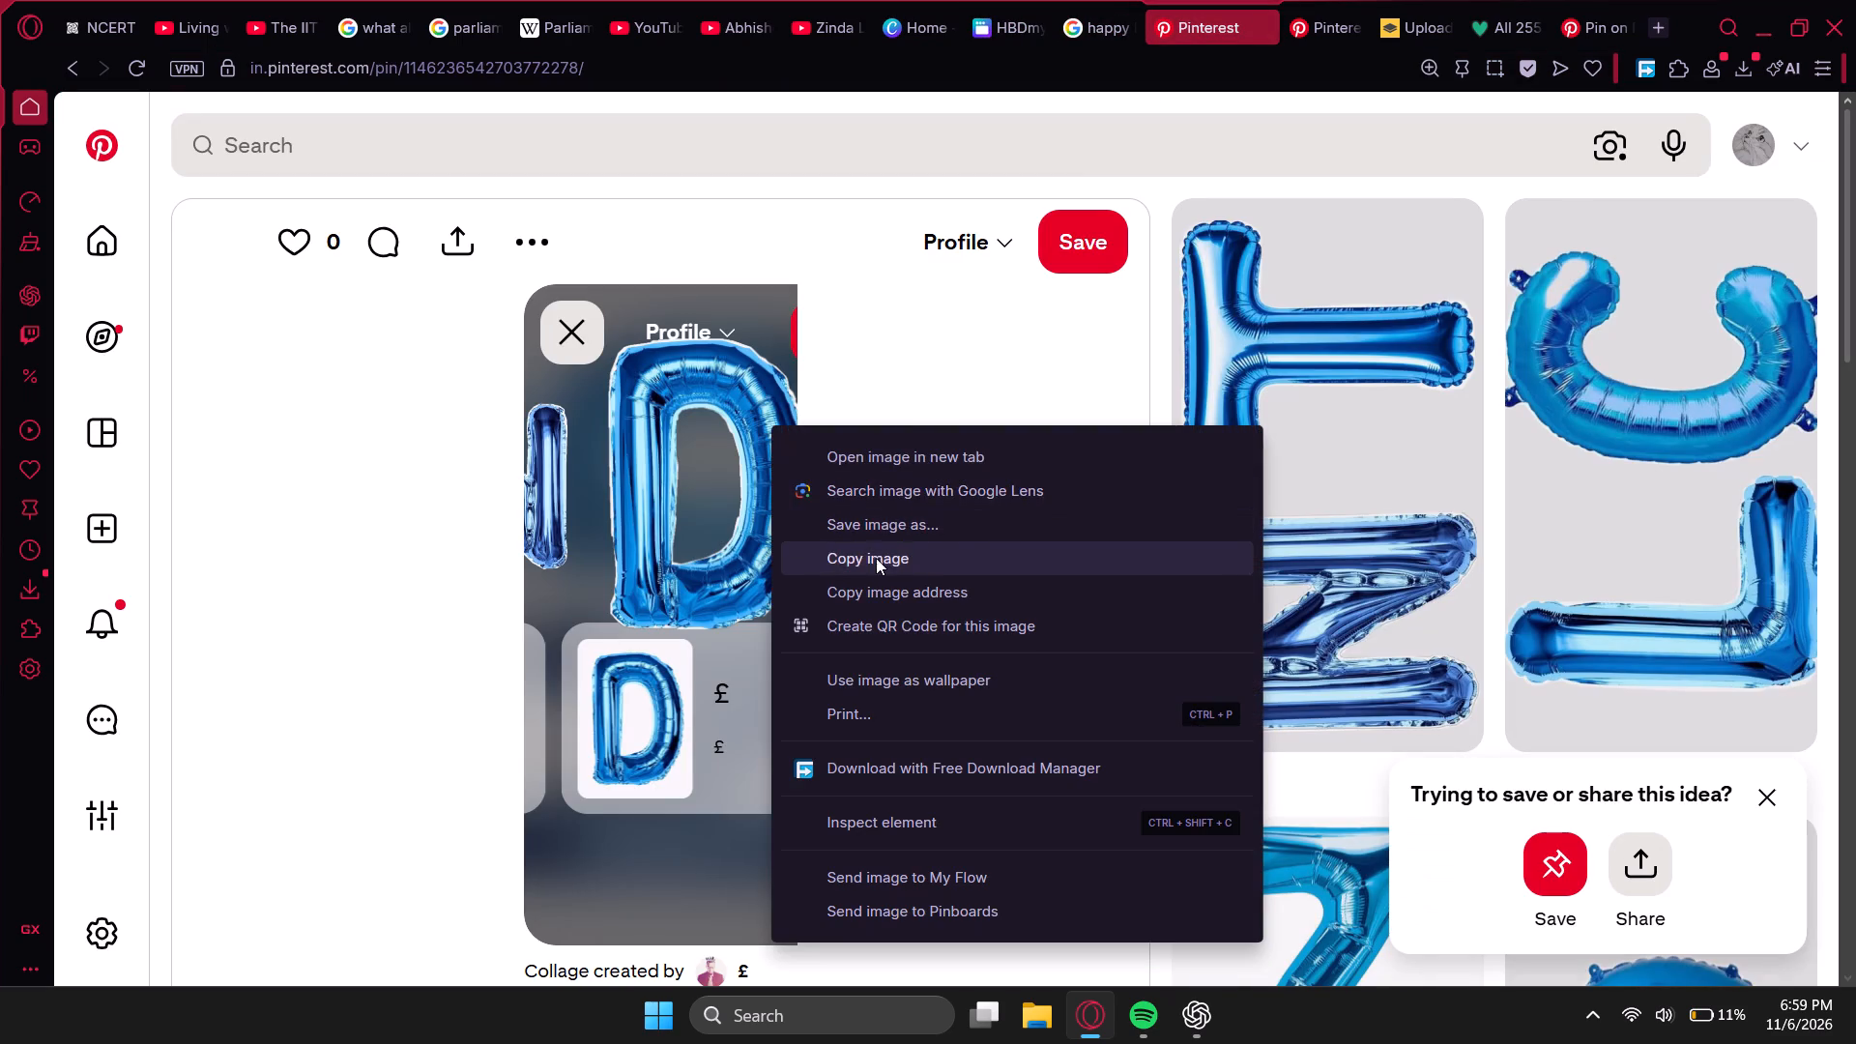
{"action": "left_click", "coordinate": [879, 558]}
{"action": "left_click", "coordinate": [1015, 32]}
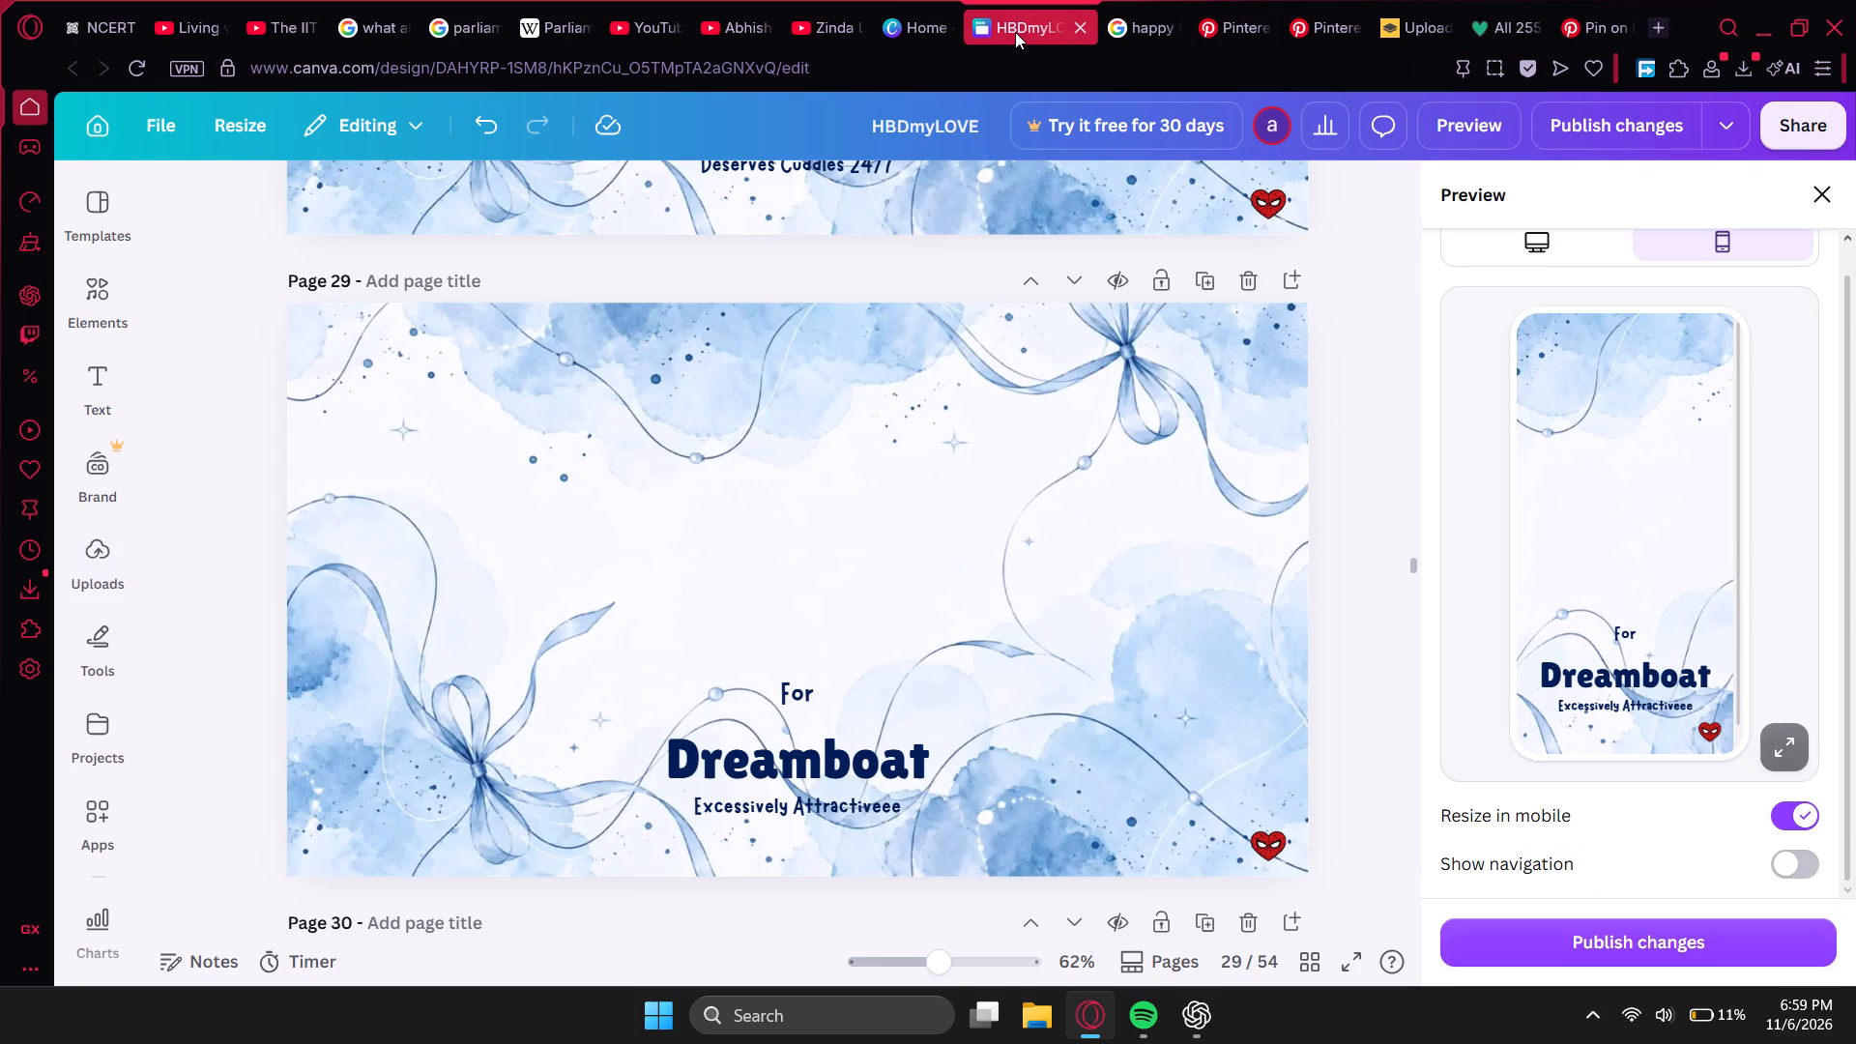
{"action": "key", "text": "ctrl+v"}
Centre the D balloon above "For Dreamboat" near the upper edge of page 29.
{"action": "left_click_drag", "start_coordinate": [834, 529], "coordinate": [832, 451]}
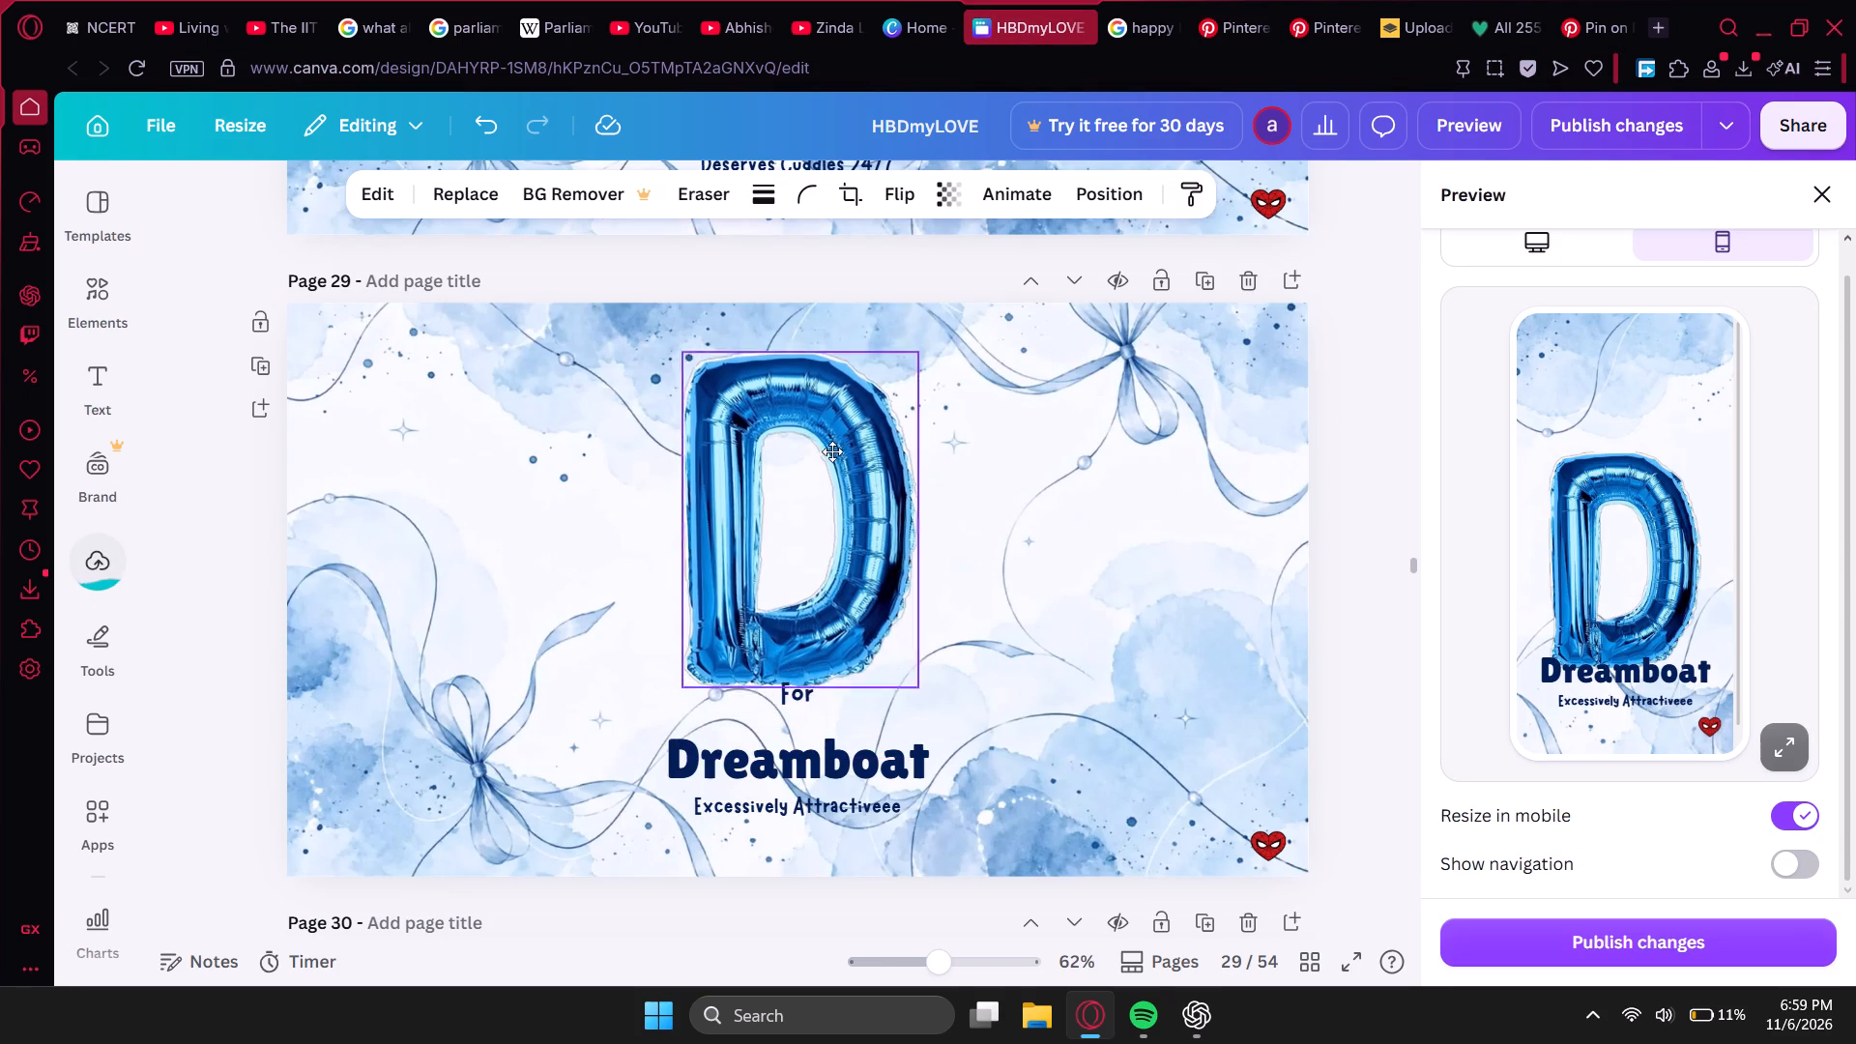
{"action": "left_click_drag", "start_coordinate": [832, 451], "coordinate": [846, 433]}
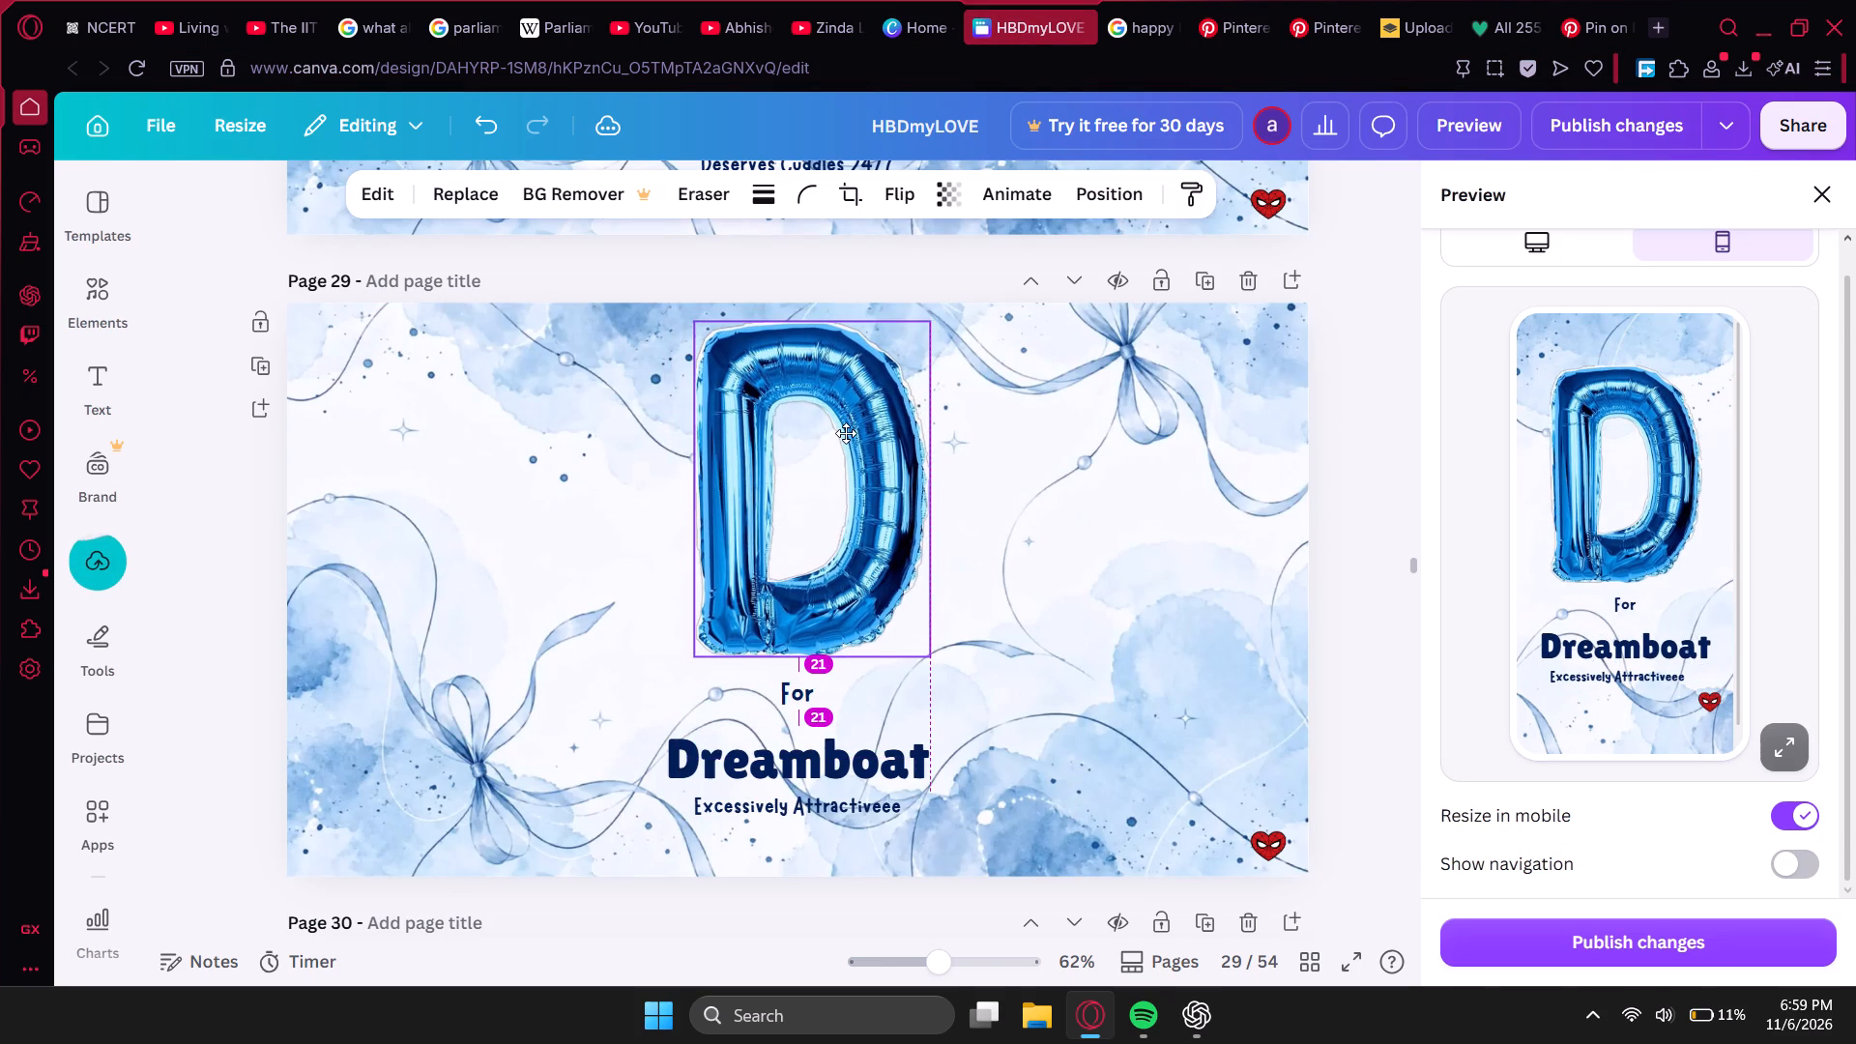
{"action": "left_click_drag", "start_coordinate": [846, 433], "coordinate": [833, 433]}
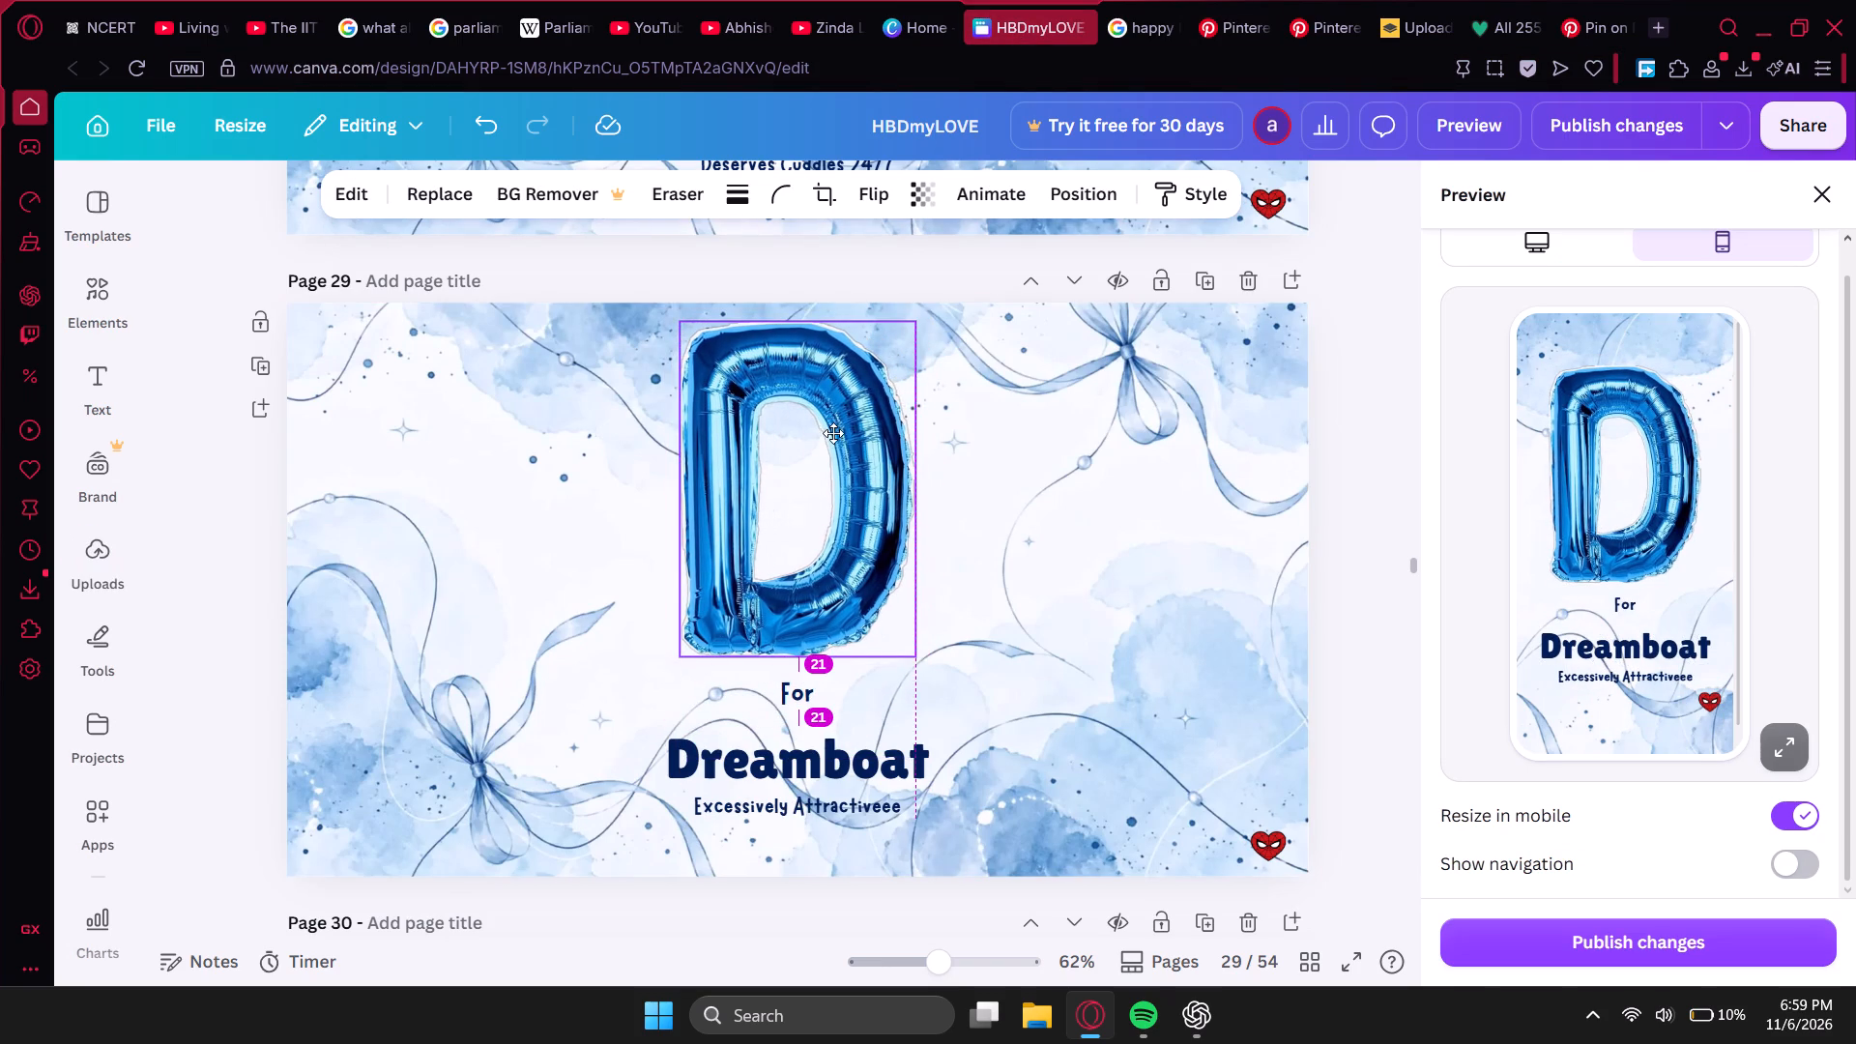
{"action": "left_click_drag", "start_coordinate": [833, 433], "coordinate": [837, 424]}
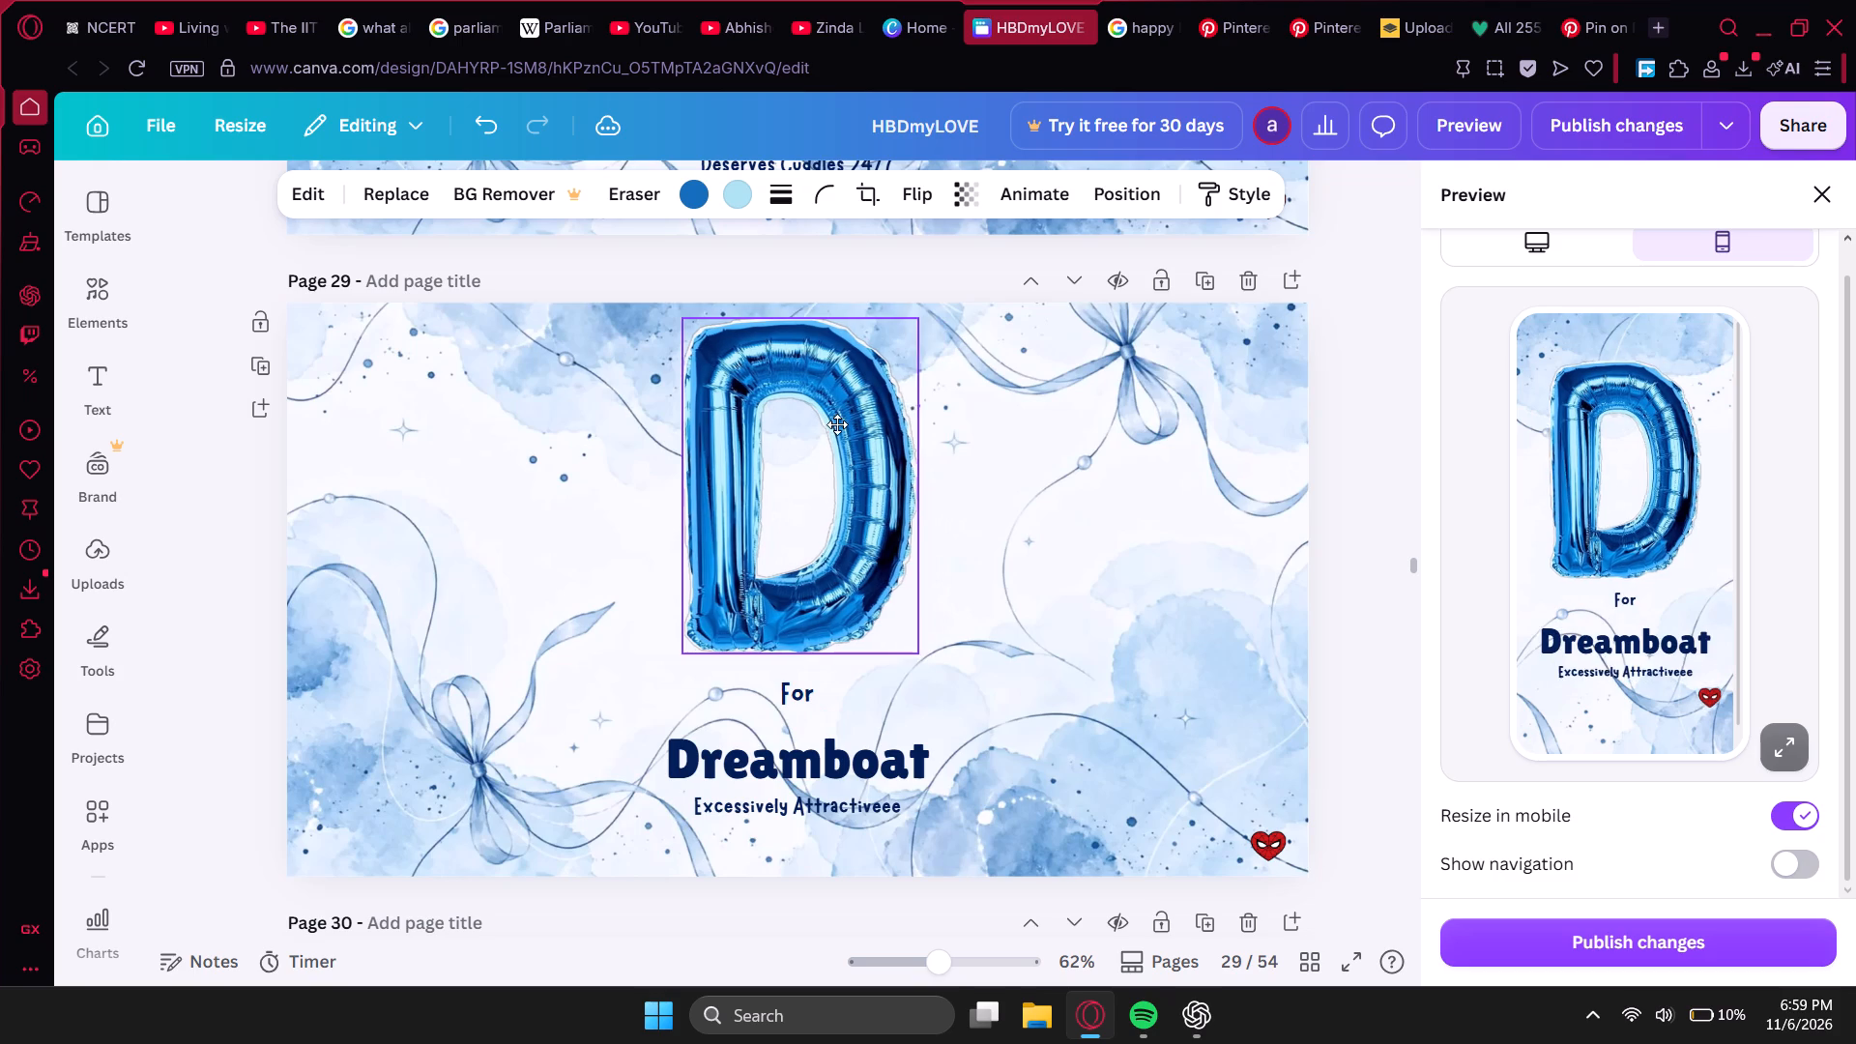
{"action": "left_click_drag", "start_coordinate": [837, 424], "coordinate": [833, 420]}
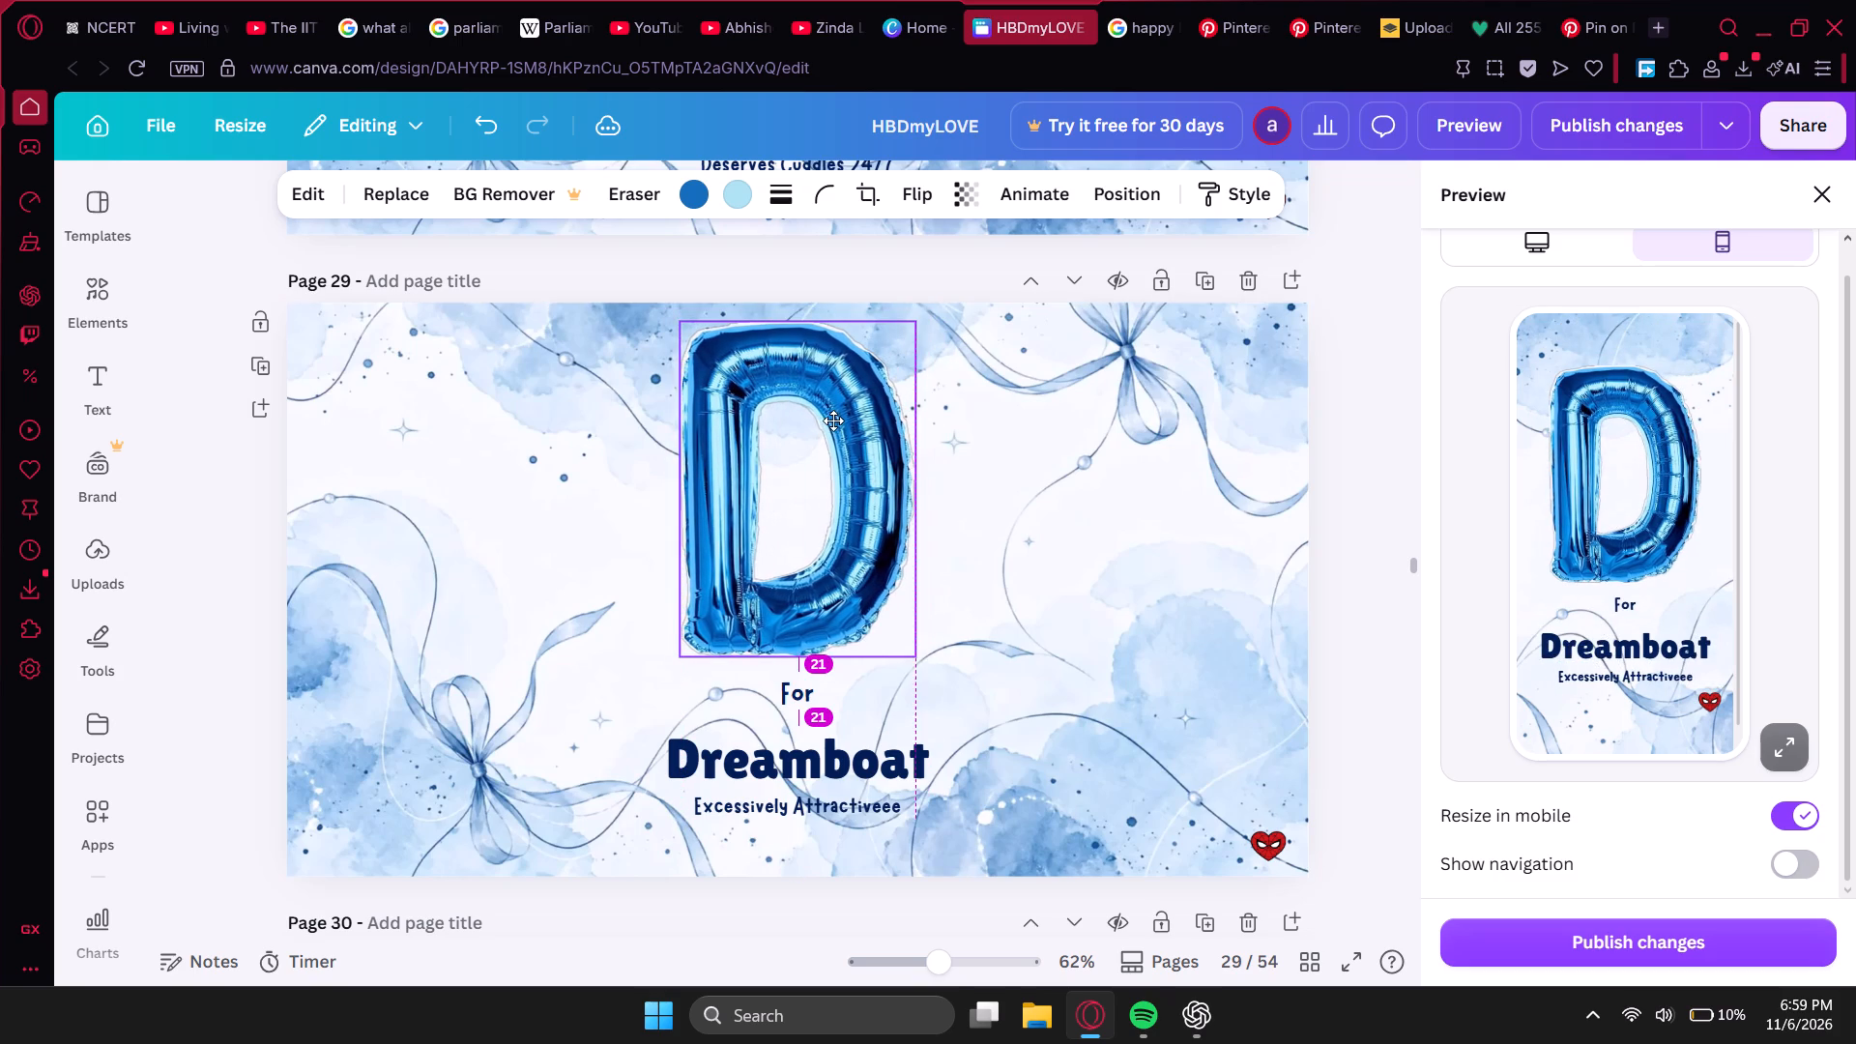
{"action": "left_click_drag", "start_coordinate": [833, 420], "coordinate": [838, 420]}
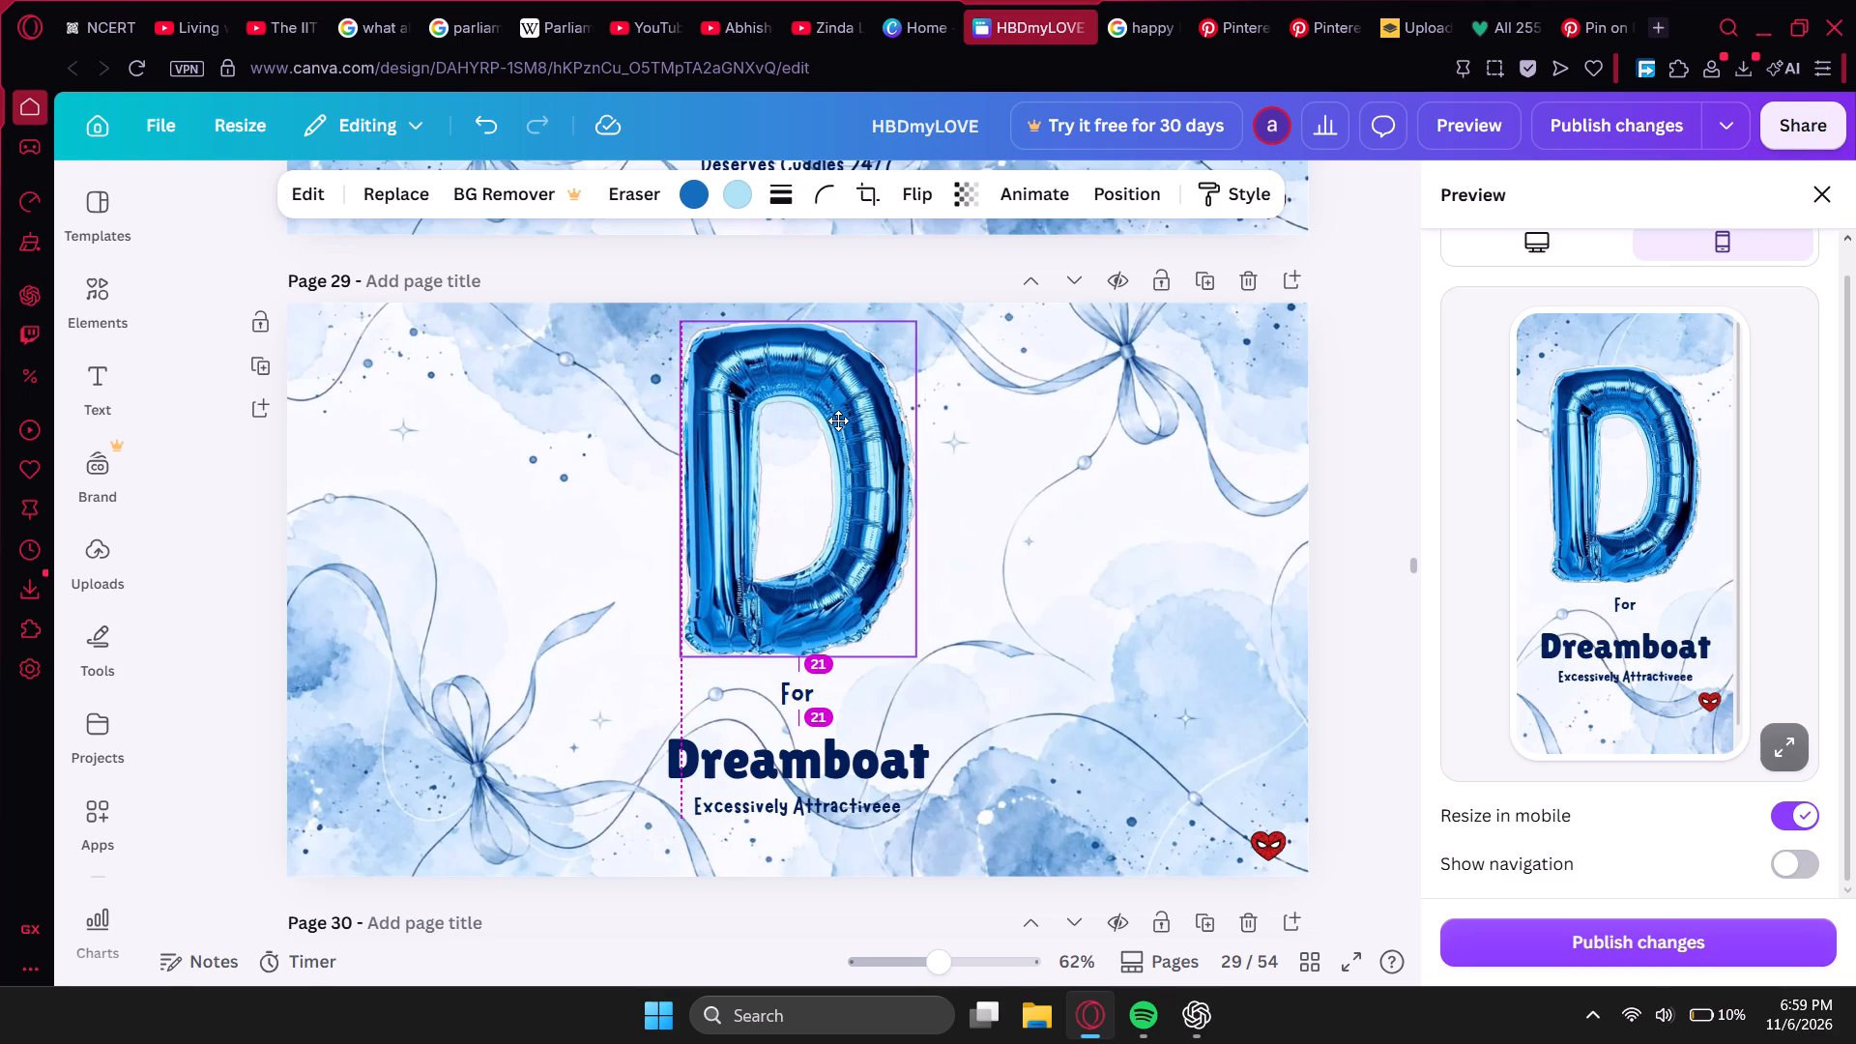
{"action": "left_click_drag", "start_coordinate": [838, 420], "coordinate": [832, 421]}
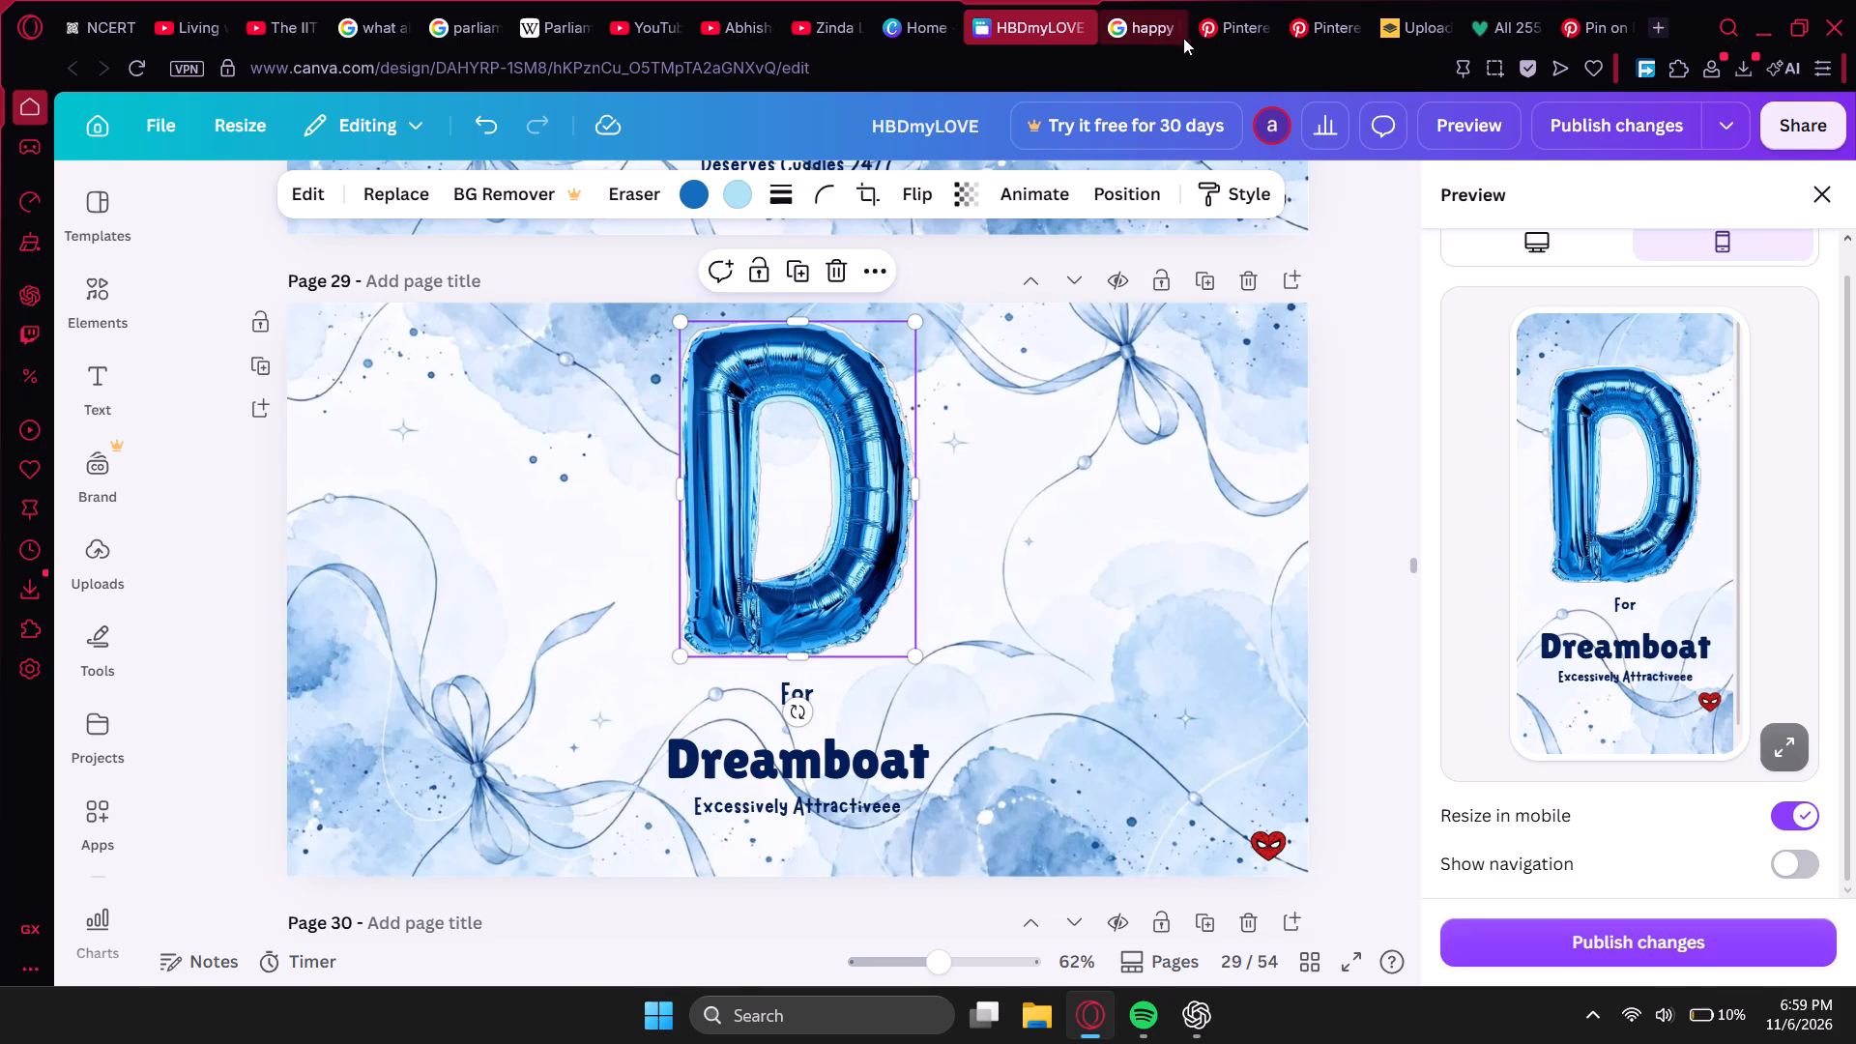
In the same Pinterest collage, bring up the blue foil N balloon and copy its image.
{"action": "left_click", "coordinate": [1225, 30]}
{"action": "left_click_drag", "start_coordinate": [686, 492], "coordinate": [770, 502]}
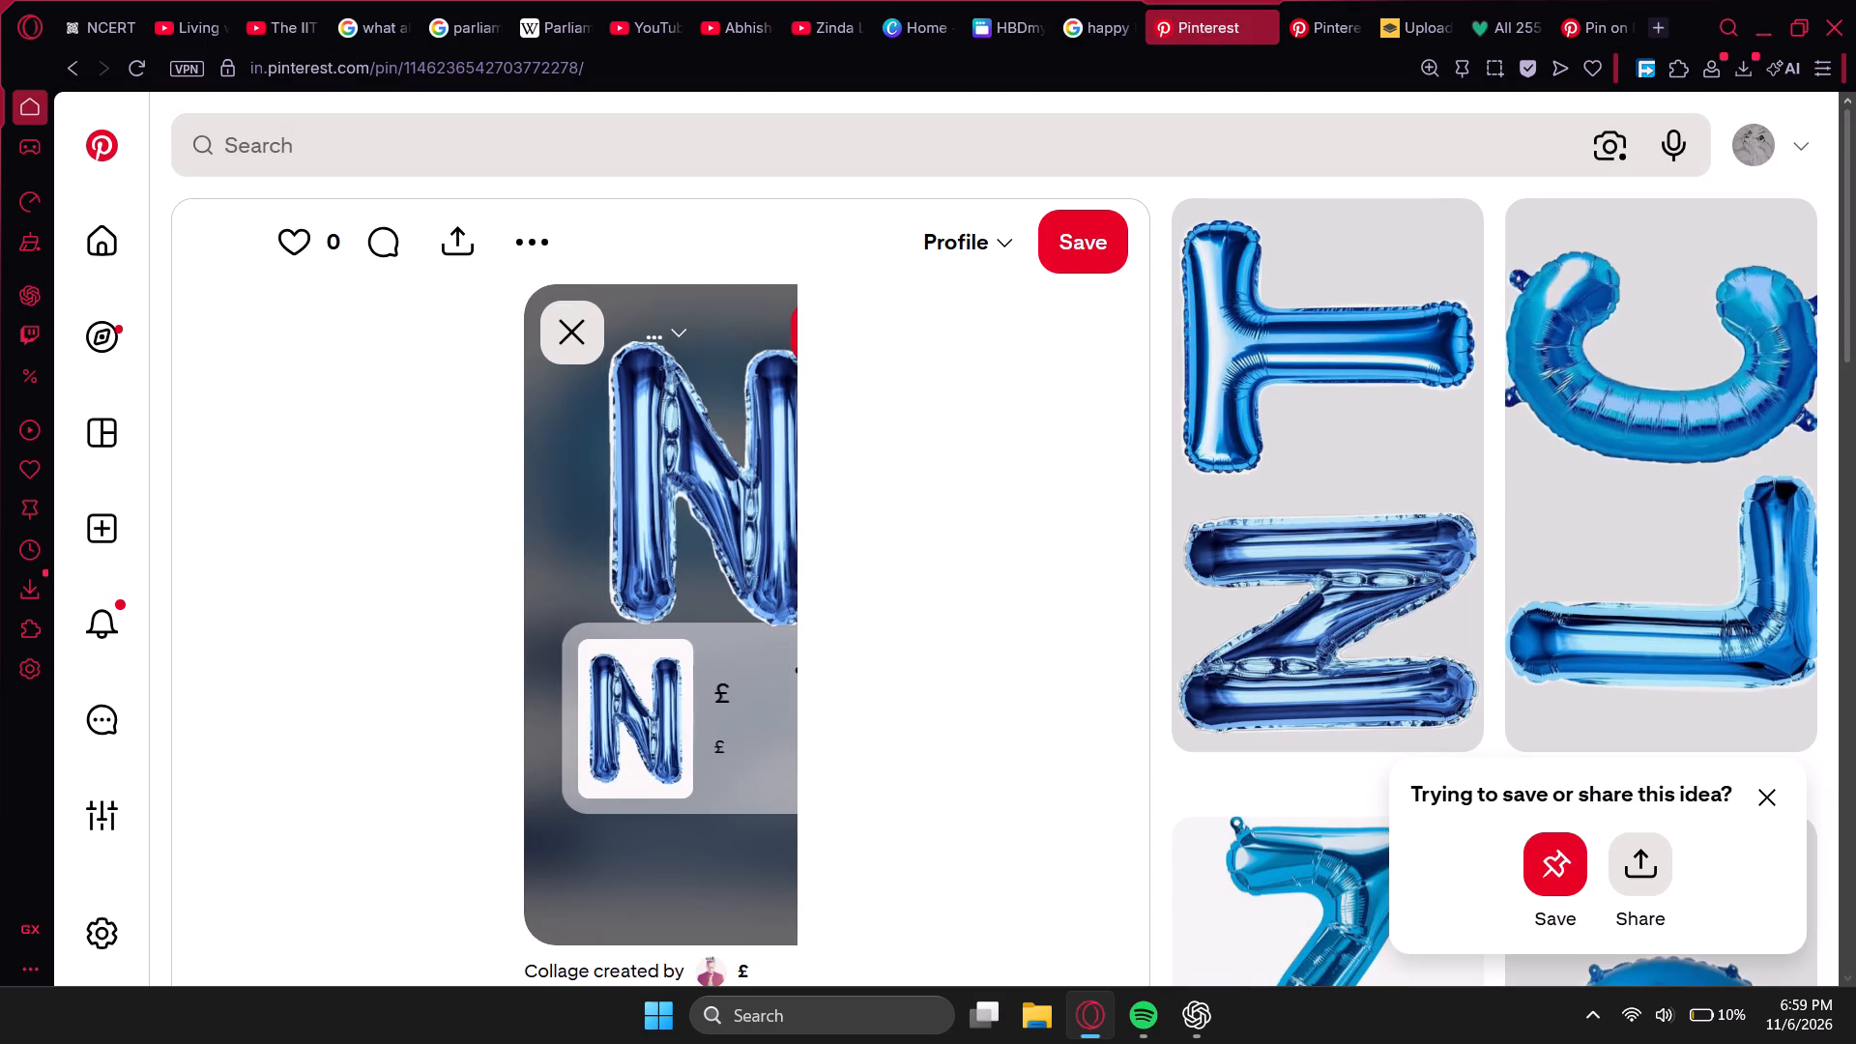
{"action": "right_click", "coordinate": [700, 477]}
{"action": "left_click", "coordinate": [775, 547]}
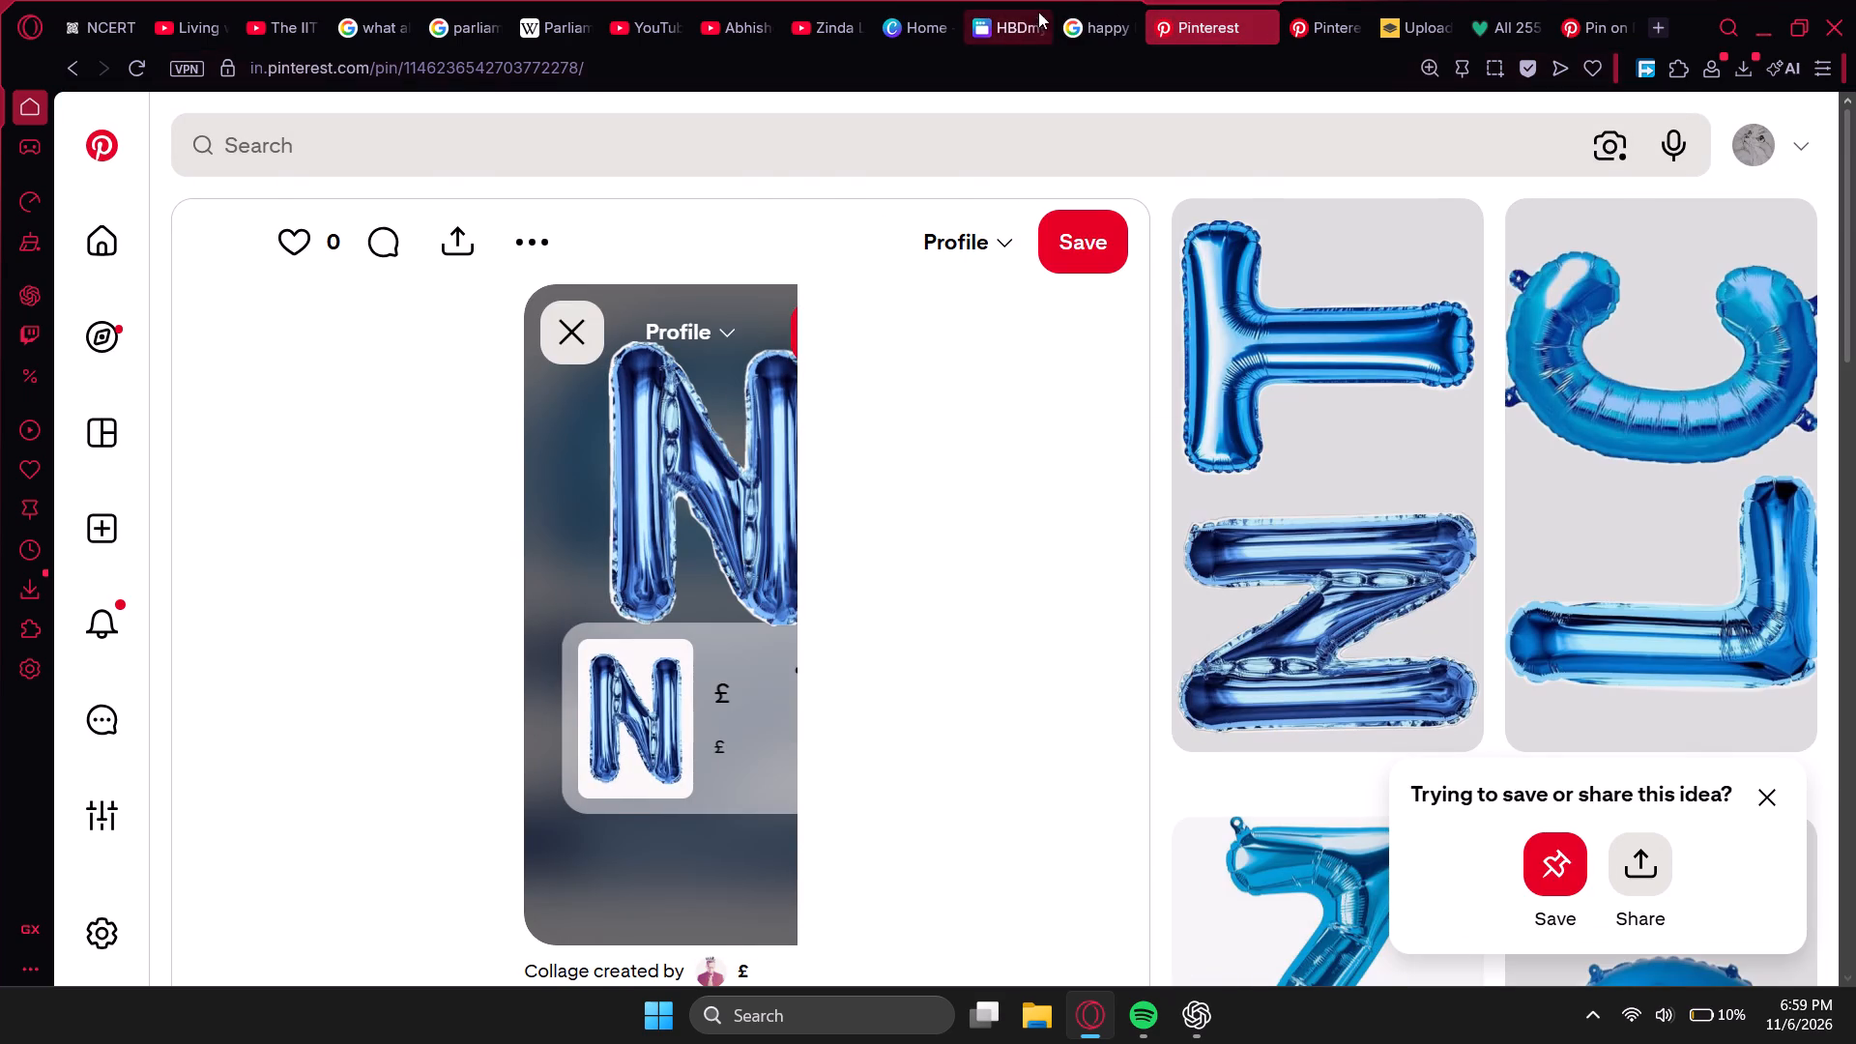
On Canva page 39, replace the A balloon above "Noble" with the copied N balloon, placed just above "For".
{"action": "left_click", "coordinate": [998, 24]}
{"action": "scroll", "coordinate": [725, 510], "scroll_direction": "down", "scroll_amount": 14}
{"action": "scroll", "coordinate": [703, 548], "scroll_direction": "down", "scroll_amount": 8}
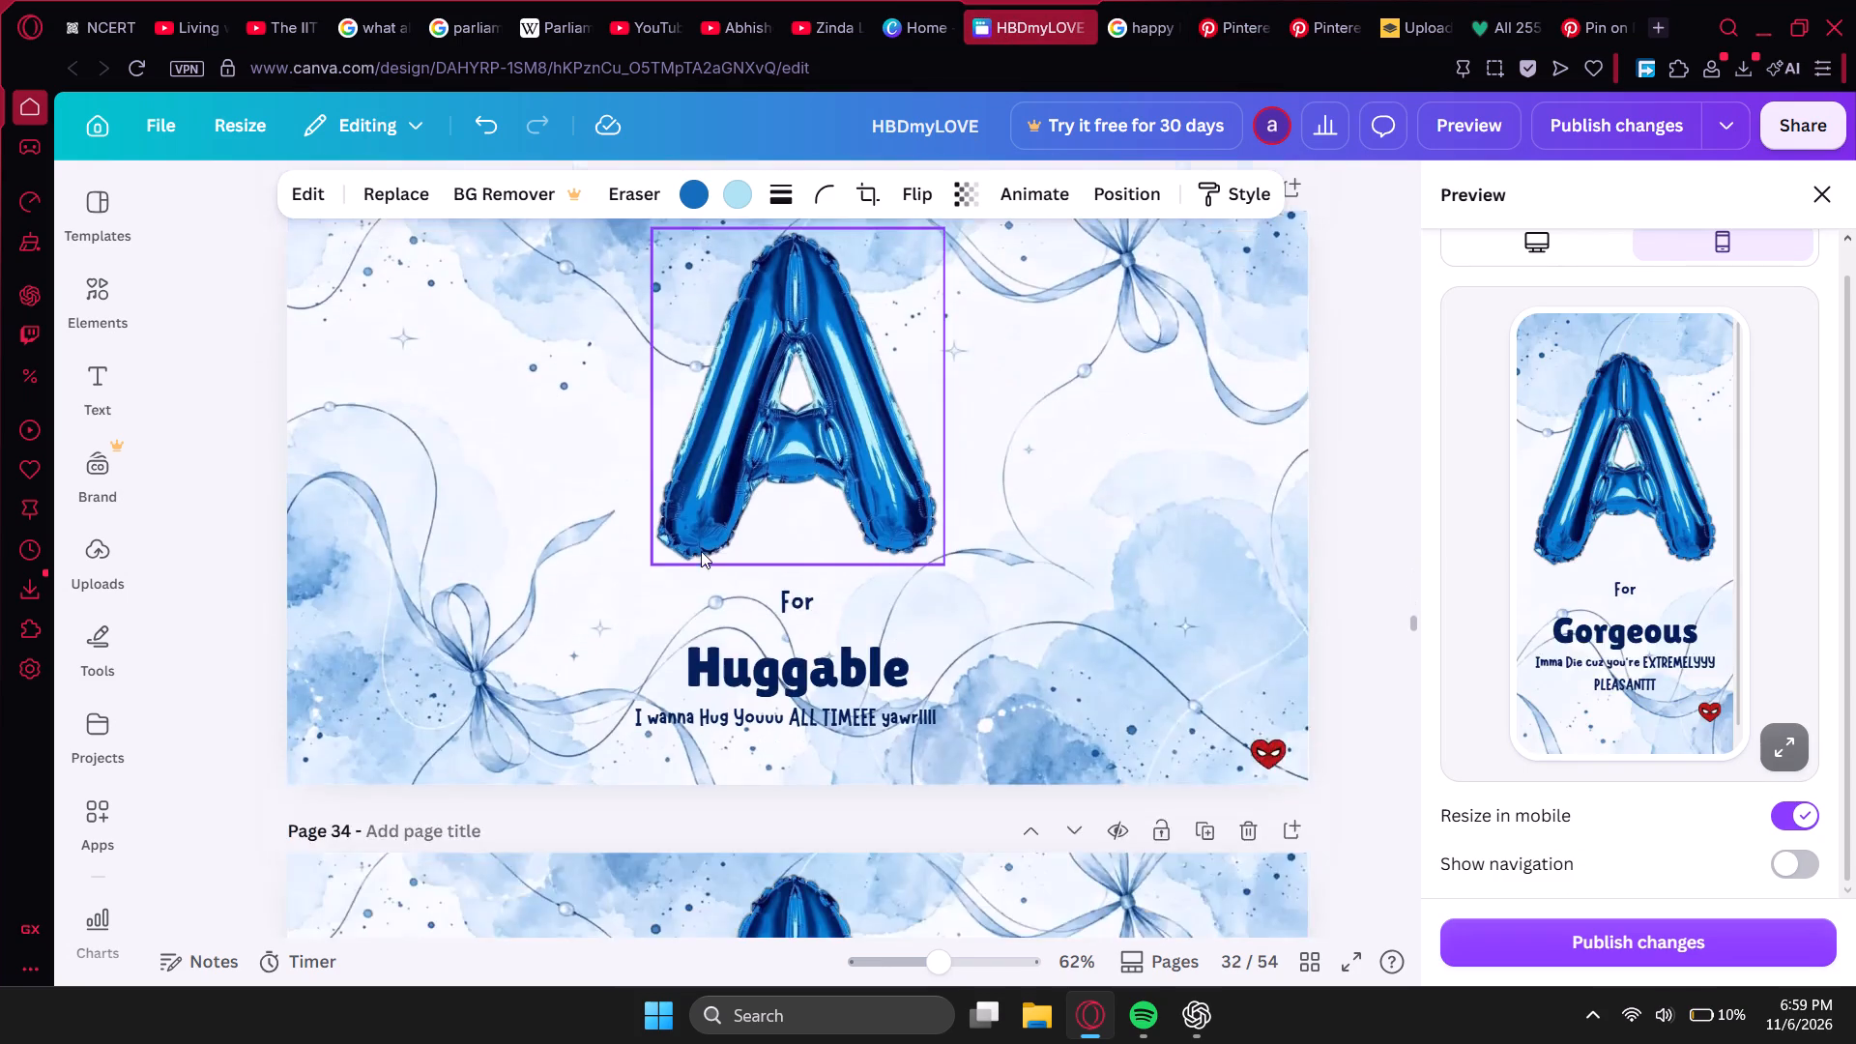
{"action": "scroll", "coordinate": [700, 557], "scroll_direction": "down", "scroll_amount": 15}
{"action": "scroll", "coordinate": [698, 567], "scroll_direction": "down", "scroll_amount": 8}
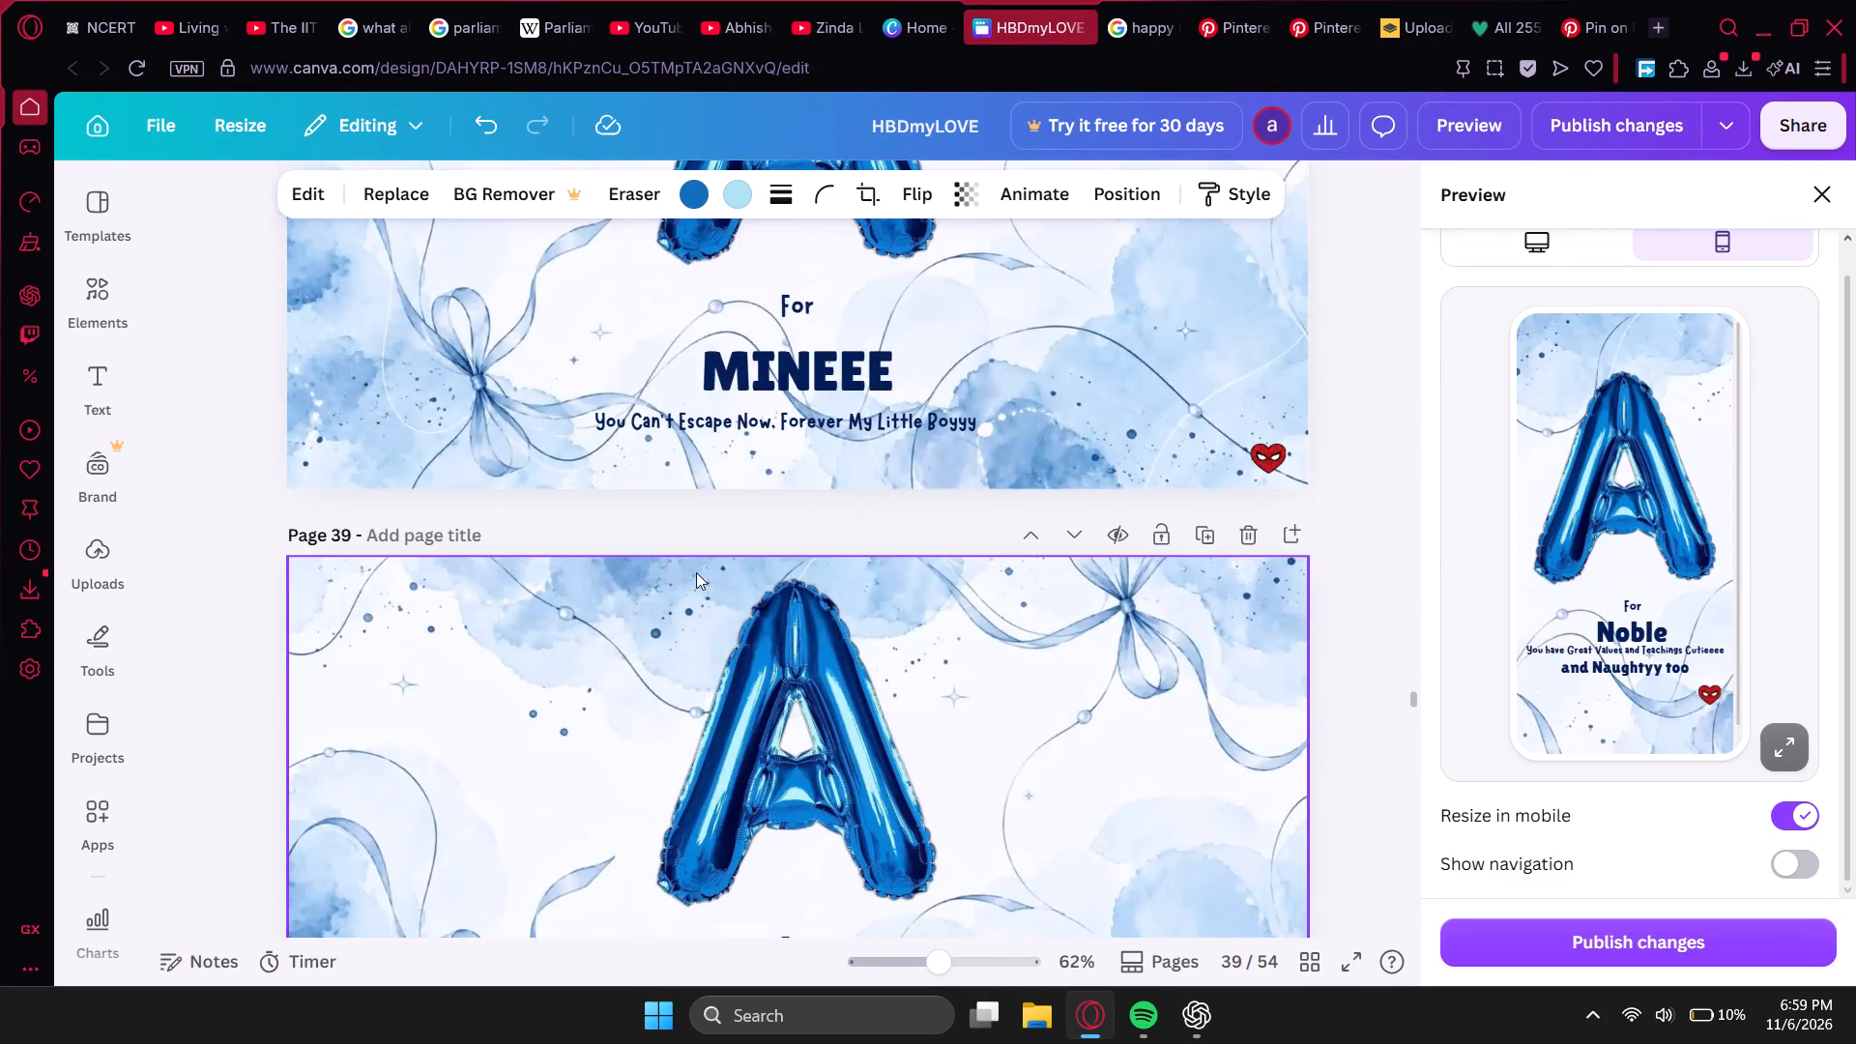
{"action": "scroll", "coordinate": [696, 572], "scroll_direction": "down", "scroll_amount": 5}
{"action": "scroll", "coordinate": [696, 574], "scroll_direction": "up", "scroll_amount": 5}
{"action": "left_click", "coordinate": [701, 613]}
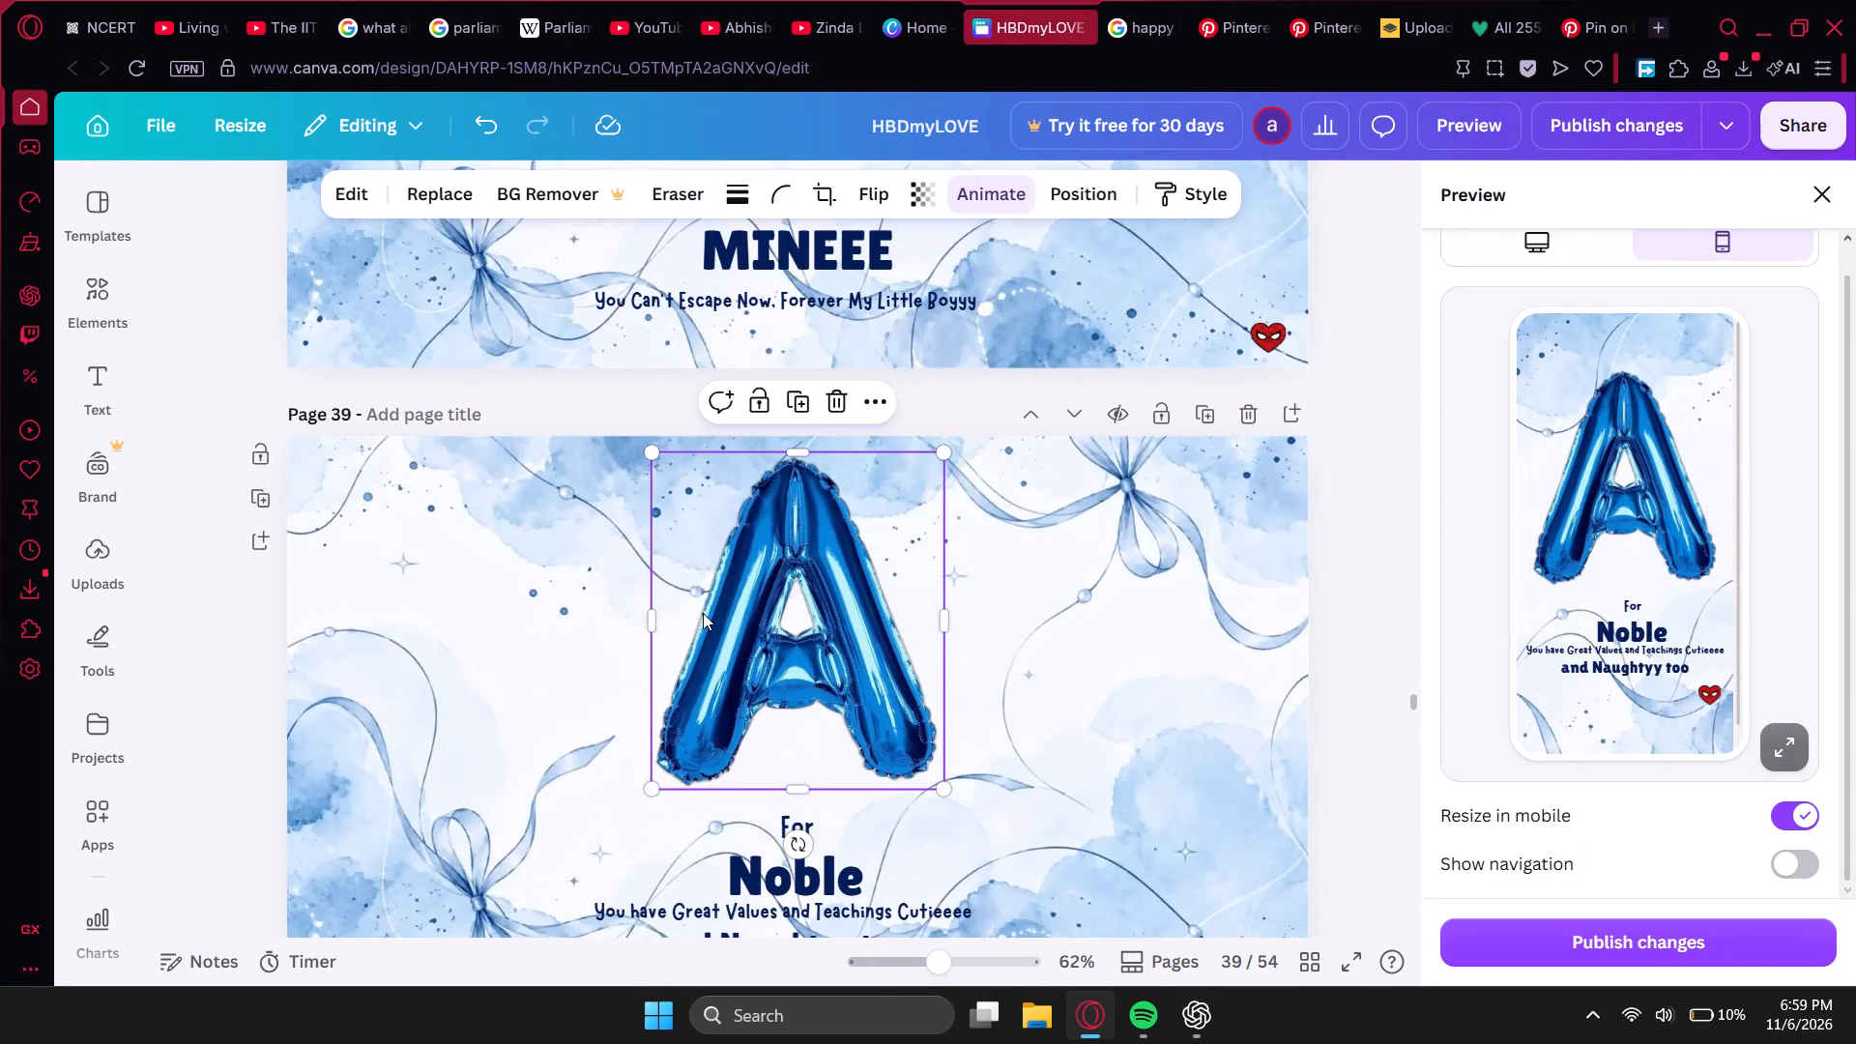
{"action": "key", "text": "Delete"}
{"action": "key", "text": "ctrl+v"}
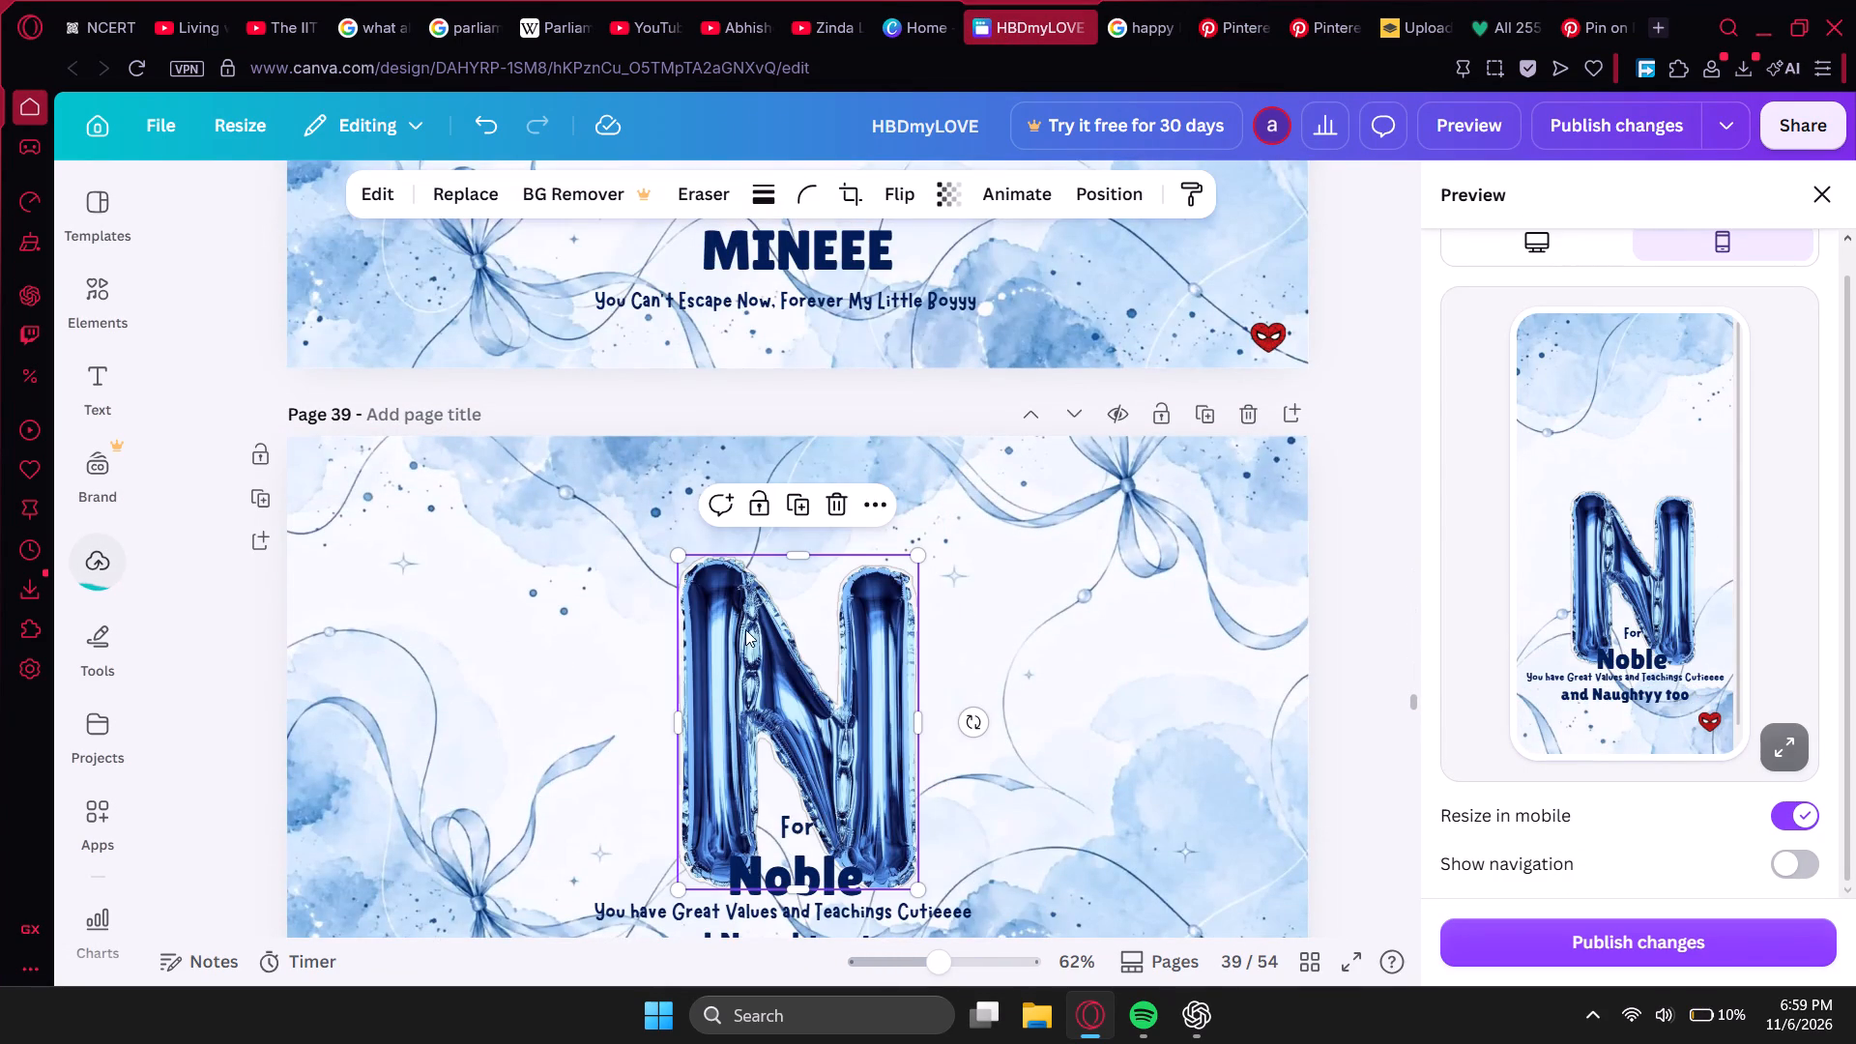
{"action": "left_click_drag", "start_coordinate": [863, 791], "coordinate": [869, 710]}
{"action": "scroll", "coordinate": [869, 710], "scroll_direction": "up", "scroll_amount": 6}
{"action": "scroll", "coordinate": [869, 710], "scroll_direction": "down", "scroll_amount": 6}
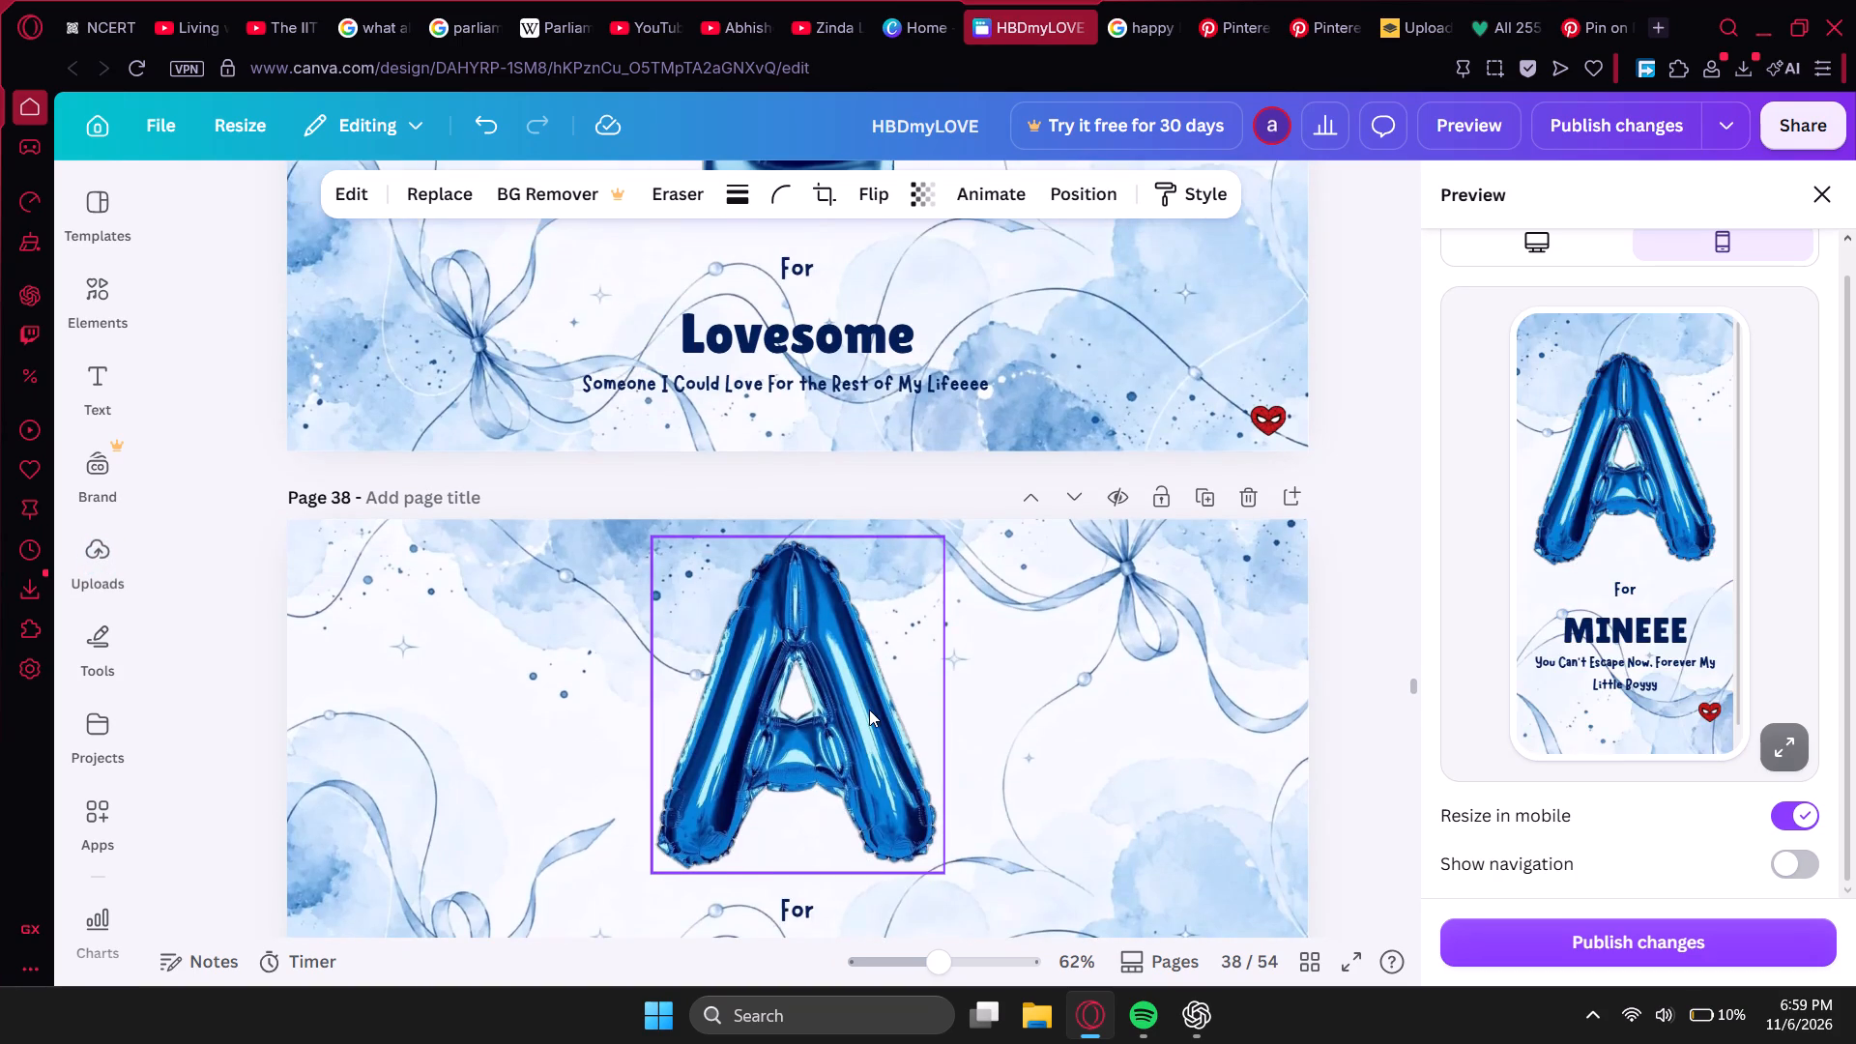
{"action": "scroll", "coordinate": [869, 710], "scroll_direction": "down", "scroll_amount": 1}
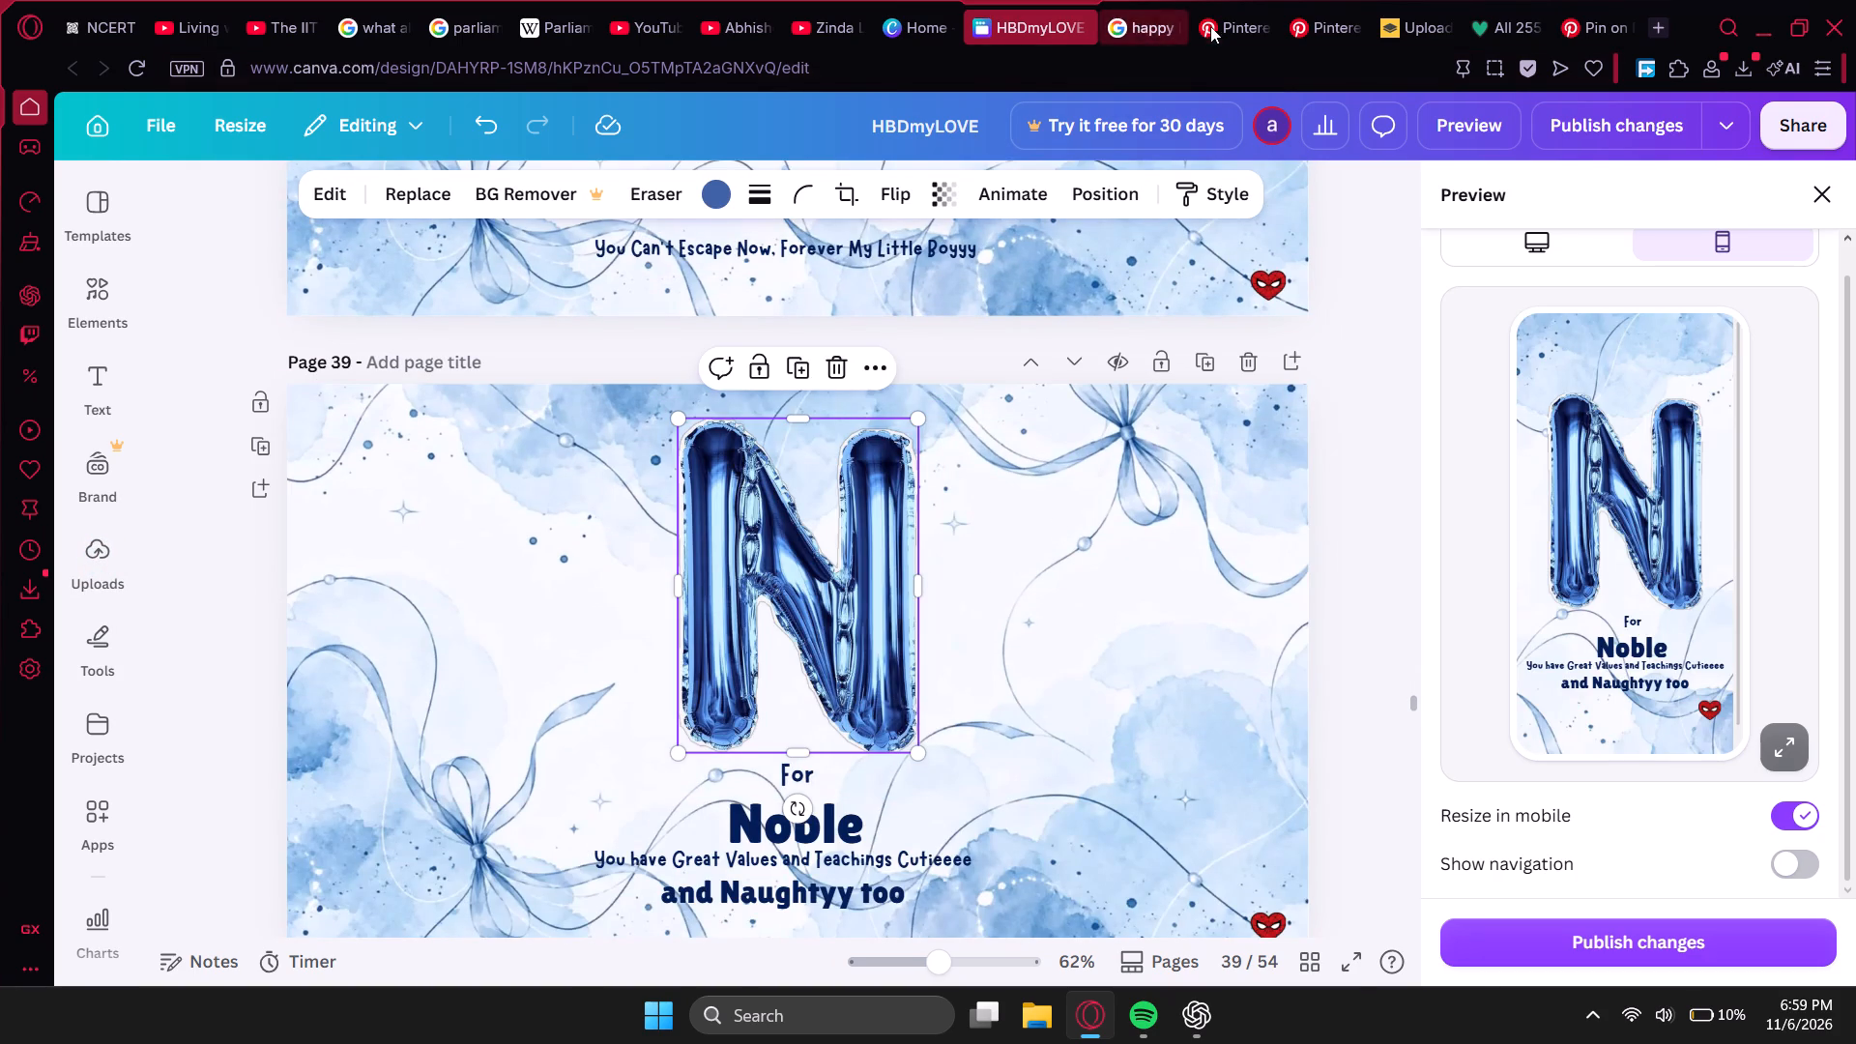
Find the related Pinterest collage with the blue foil U and T balloons, open it, and copy the U image.
{"action": "left_click", "coordinate": [1213, 26]}
{"action": "scroll", "coordinate": [1146, 507], "scroll_direction": "down", "scroll_amount": 6}
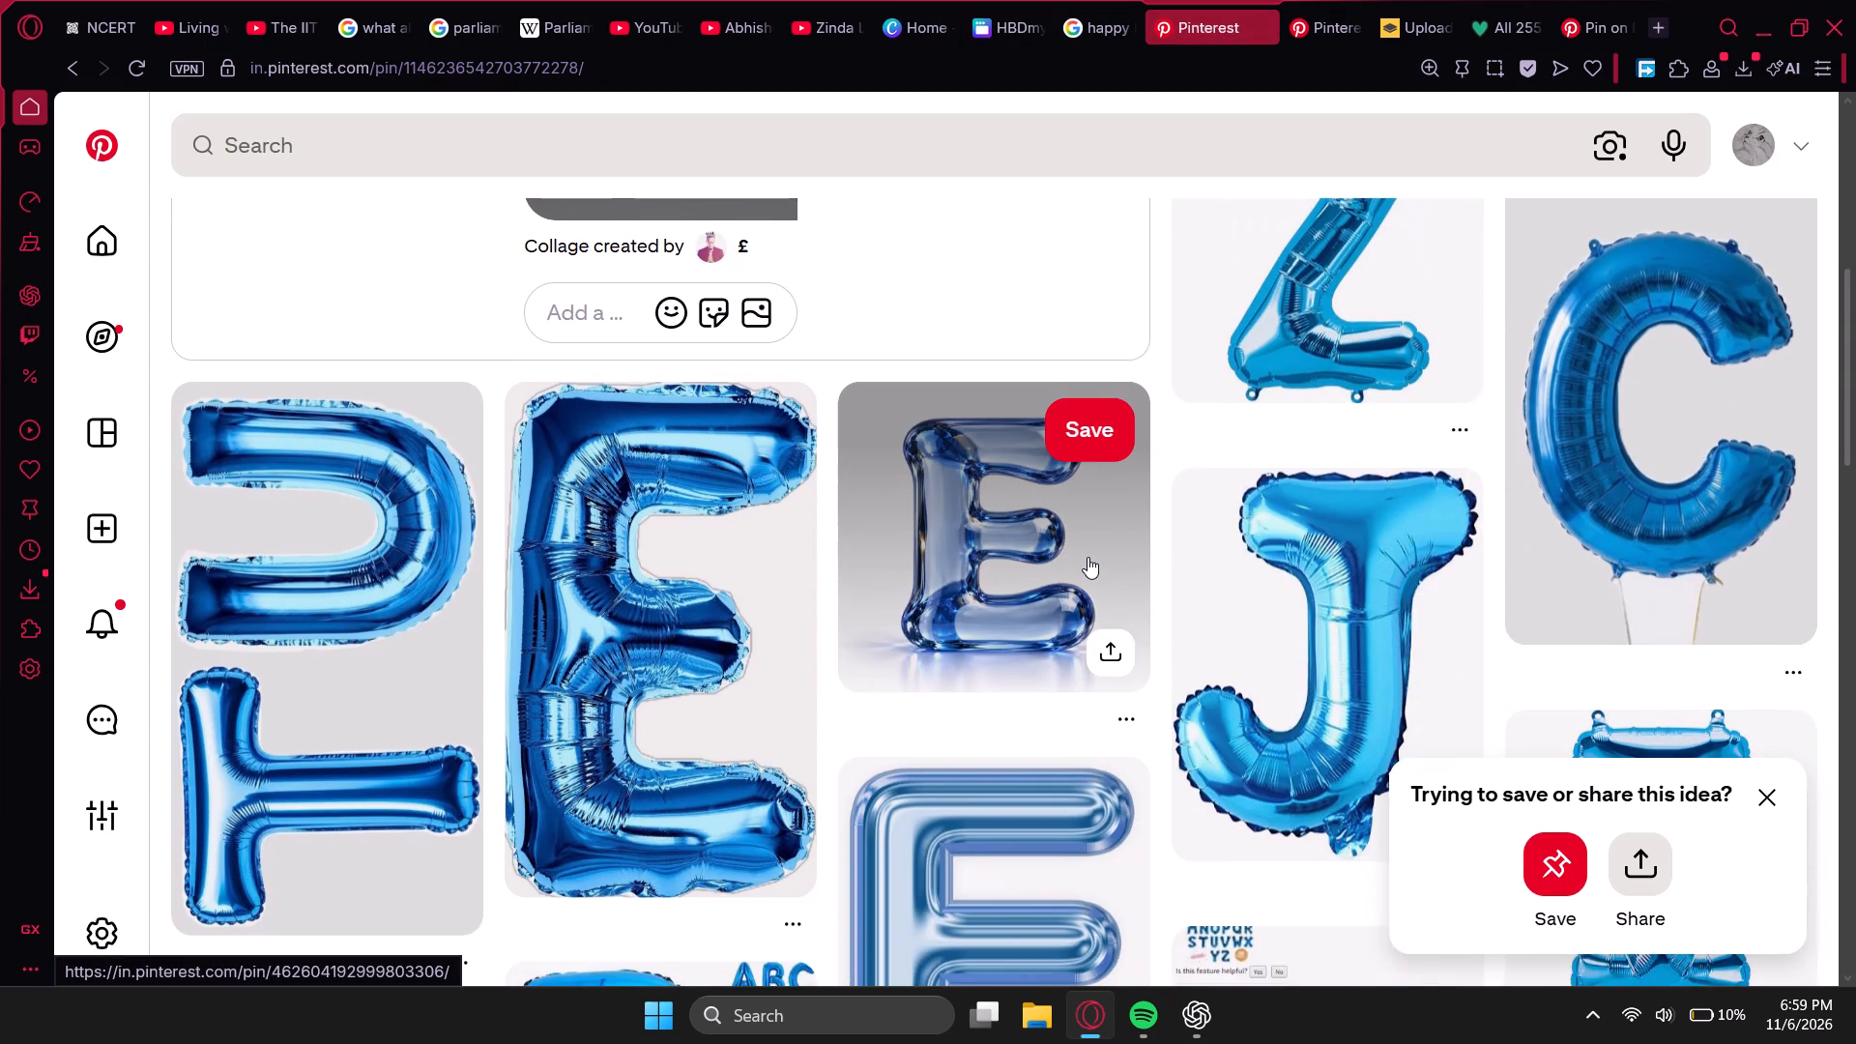
{"action": "scroll", "coordinate": [1087, 557], "scroll_direction": "down", "scroll_amount": 1}
{"action": "left_click", "coordinate": [345, 490]}
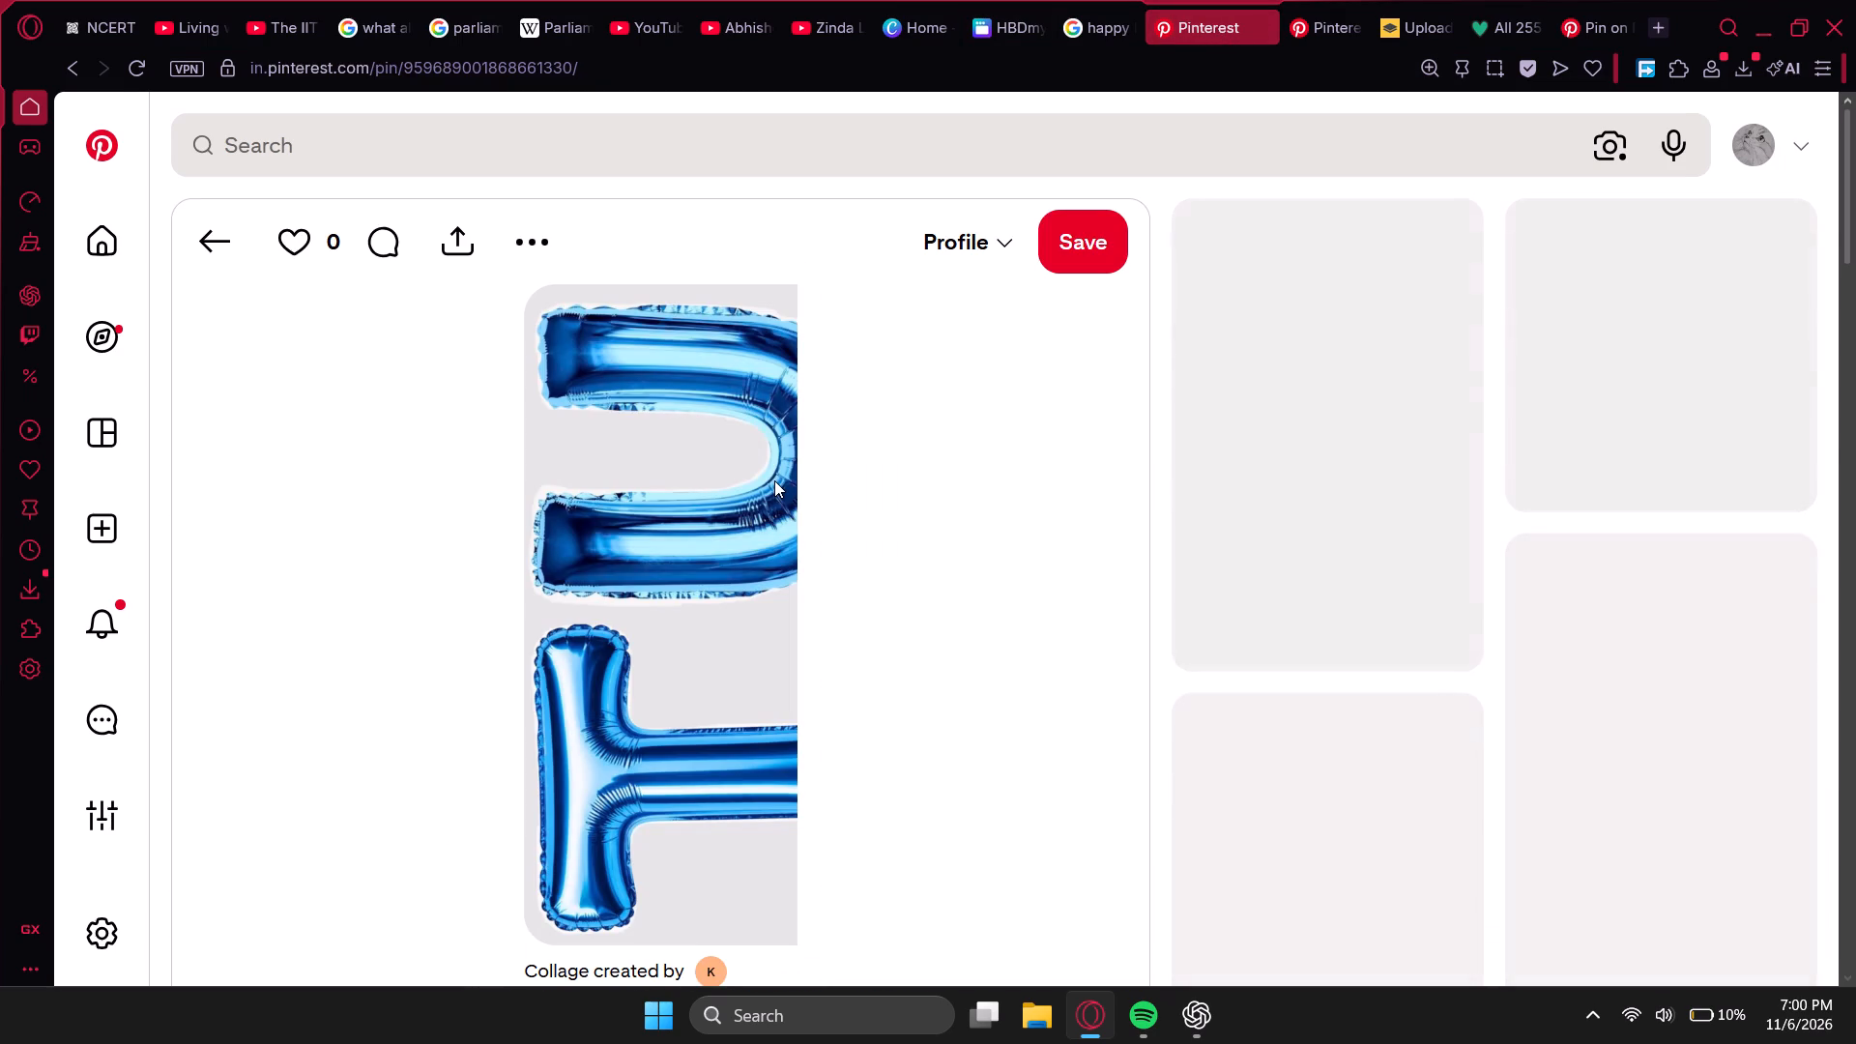
{"action": "left_click", "coordinate": [724, 538]}
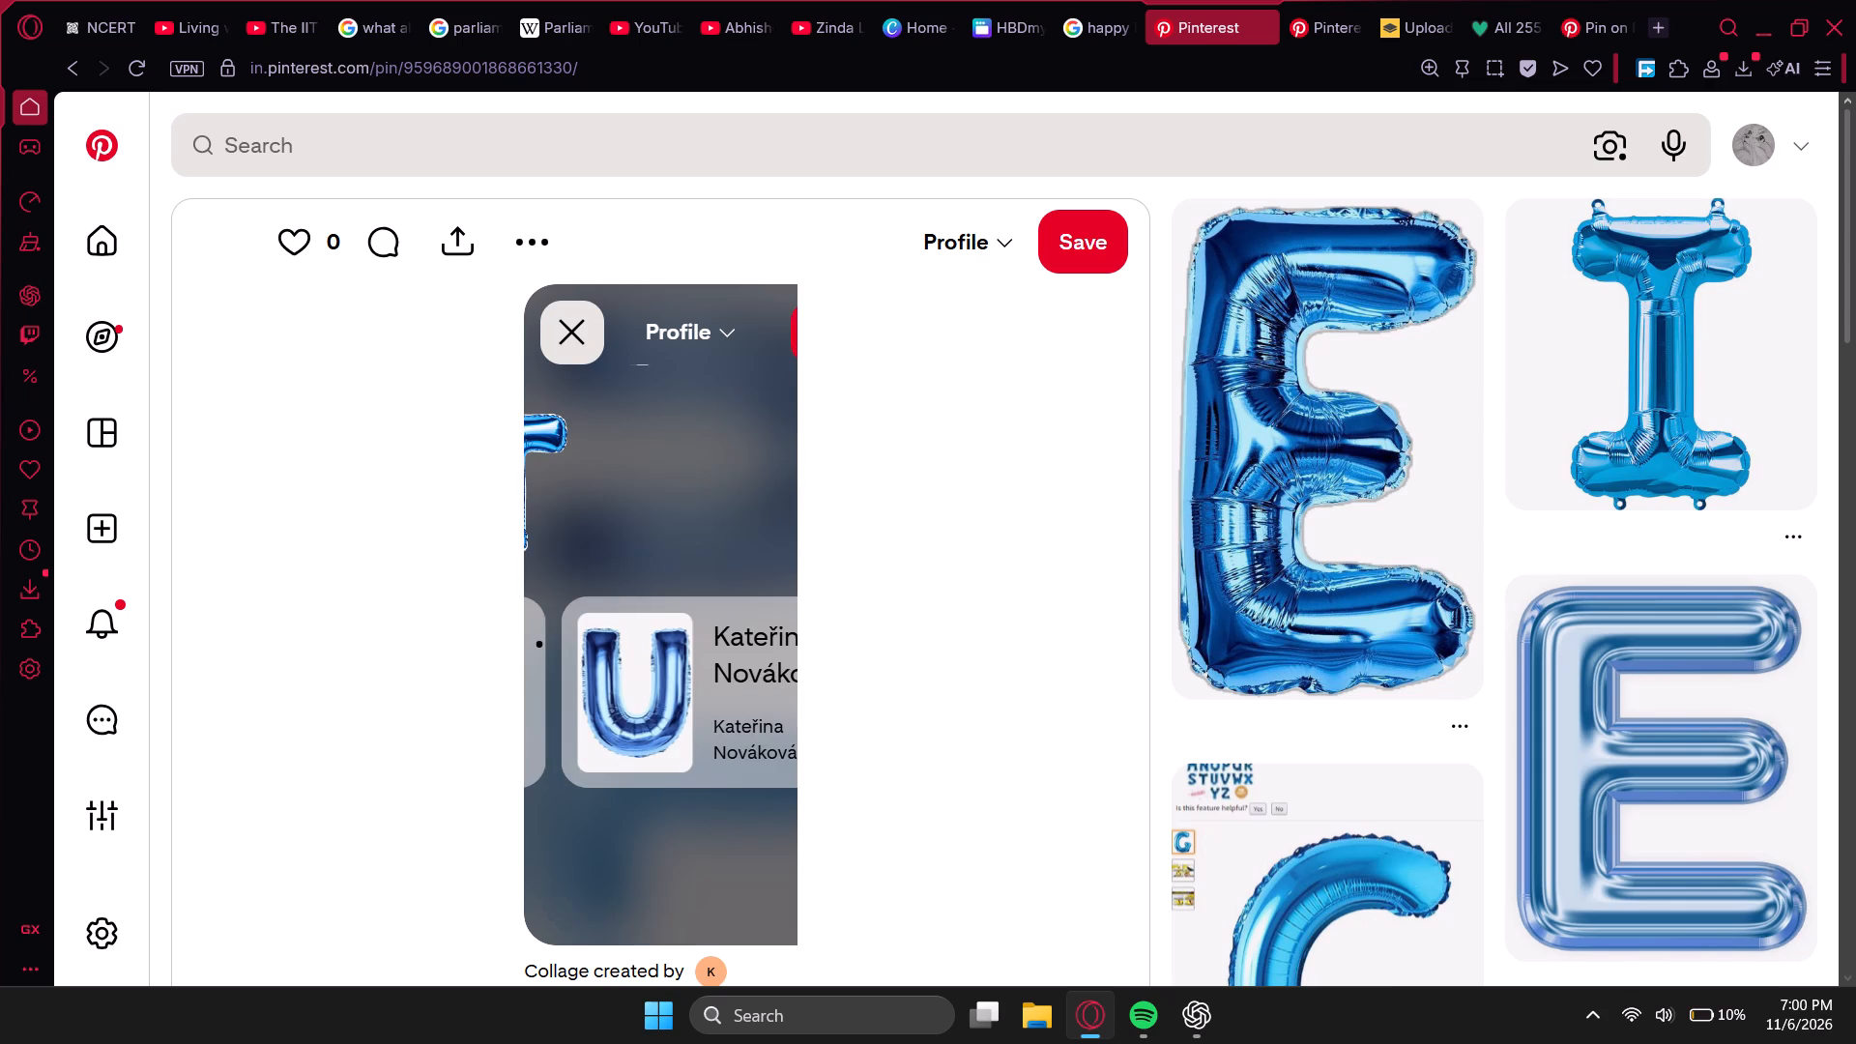
{"action": "right_click", "coordinate": [652, 492]}
{"action": "left_click", "coordinate": [714, 563]}
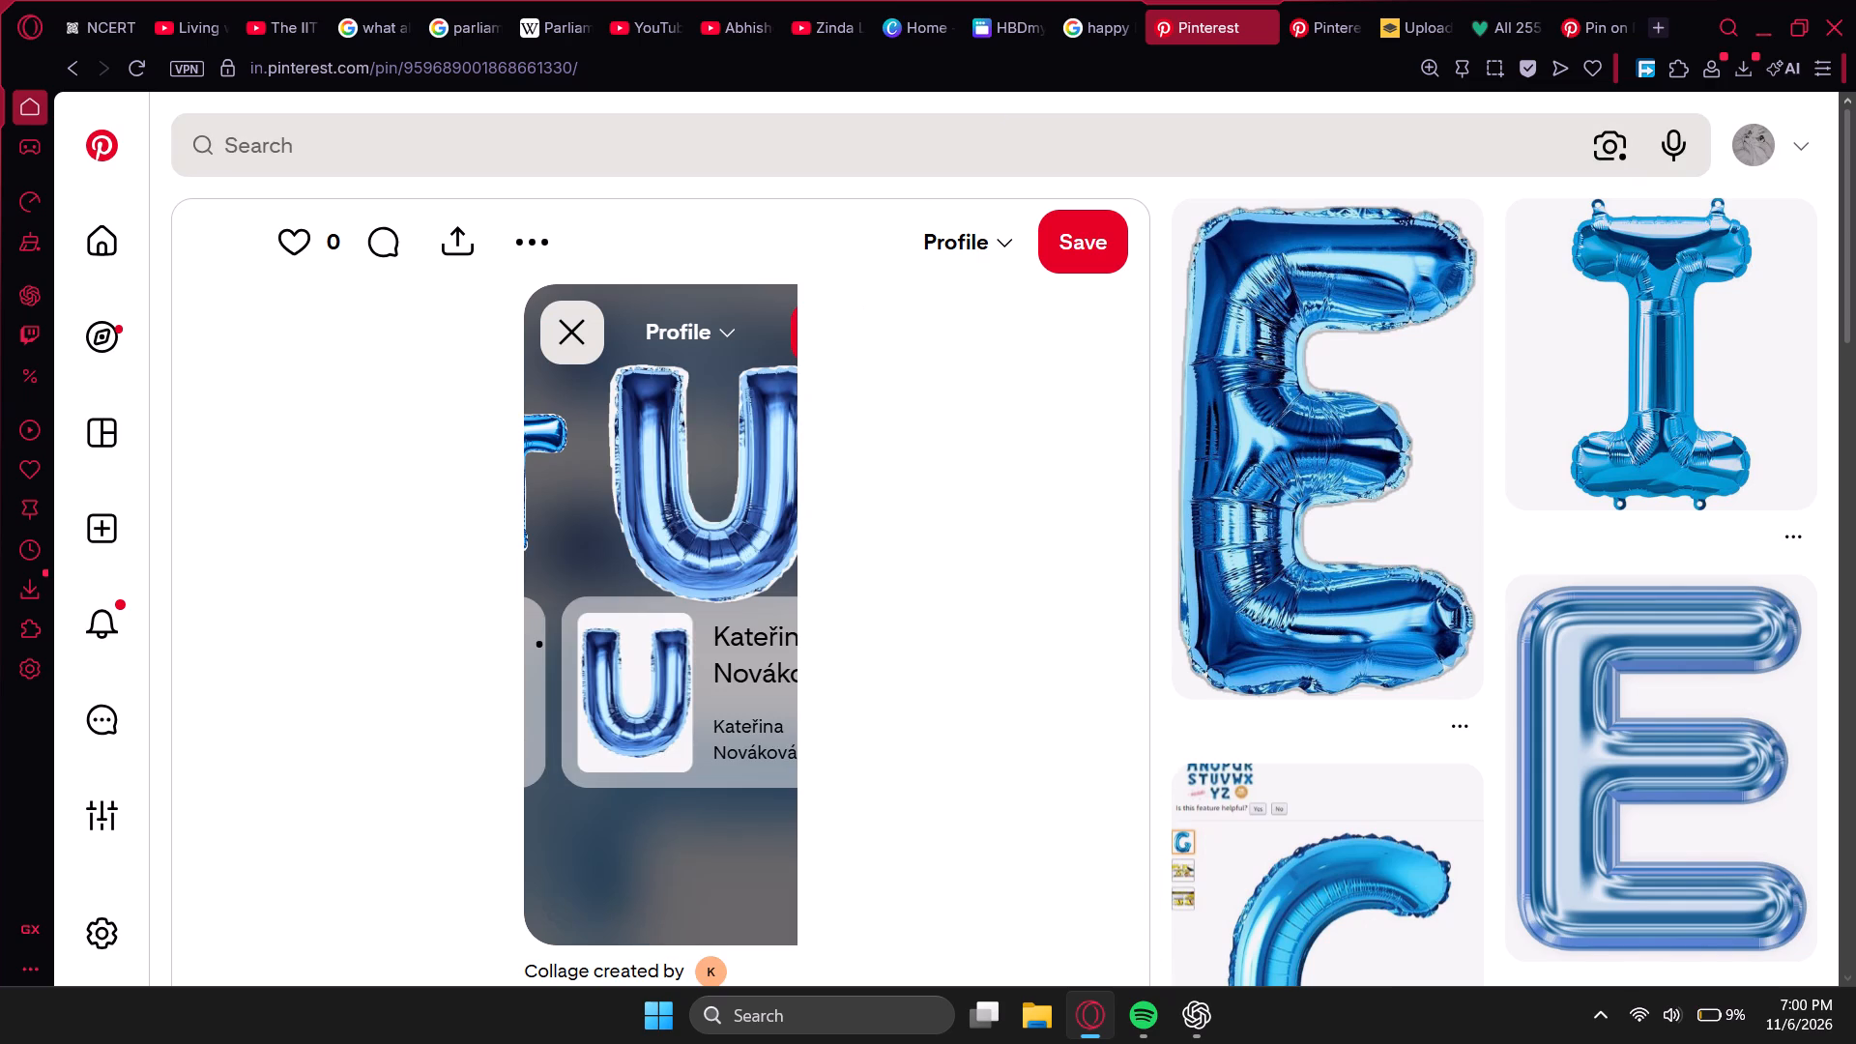
On Canva page 46, delete the A balloon above "Uniquee".
{"action": "left_click", "coordinate": [1003, 25]}
{"action": "scroll", "coordinate": [729, 564], "scroll_direction": "down", "scroll_amount": 10}
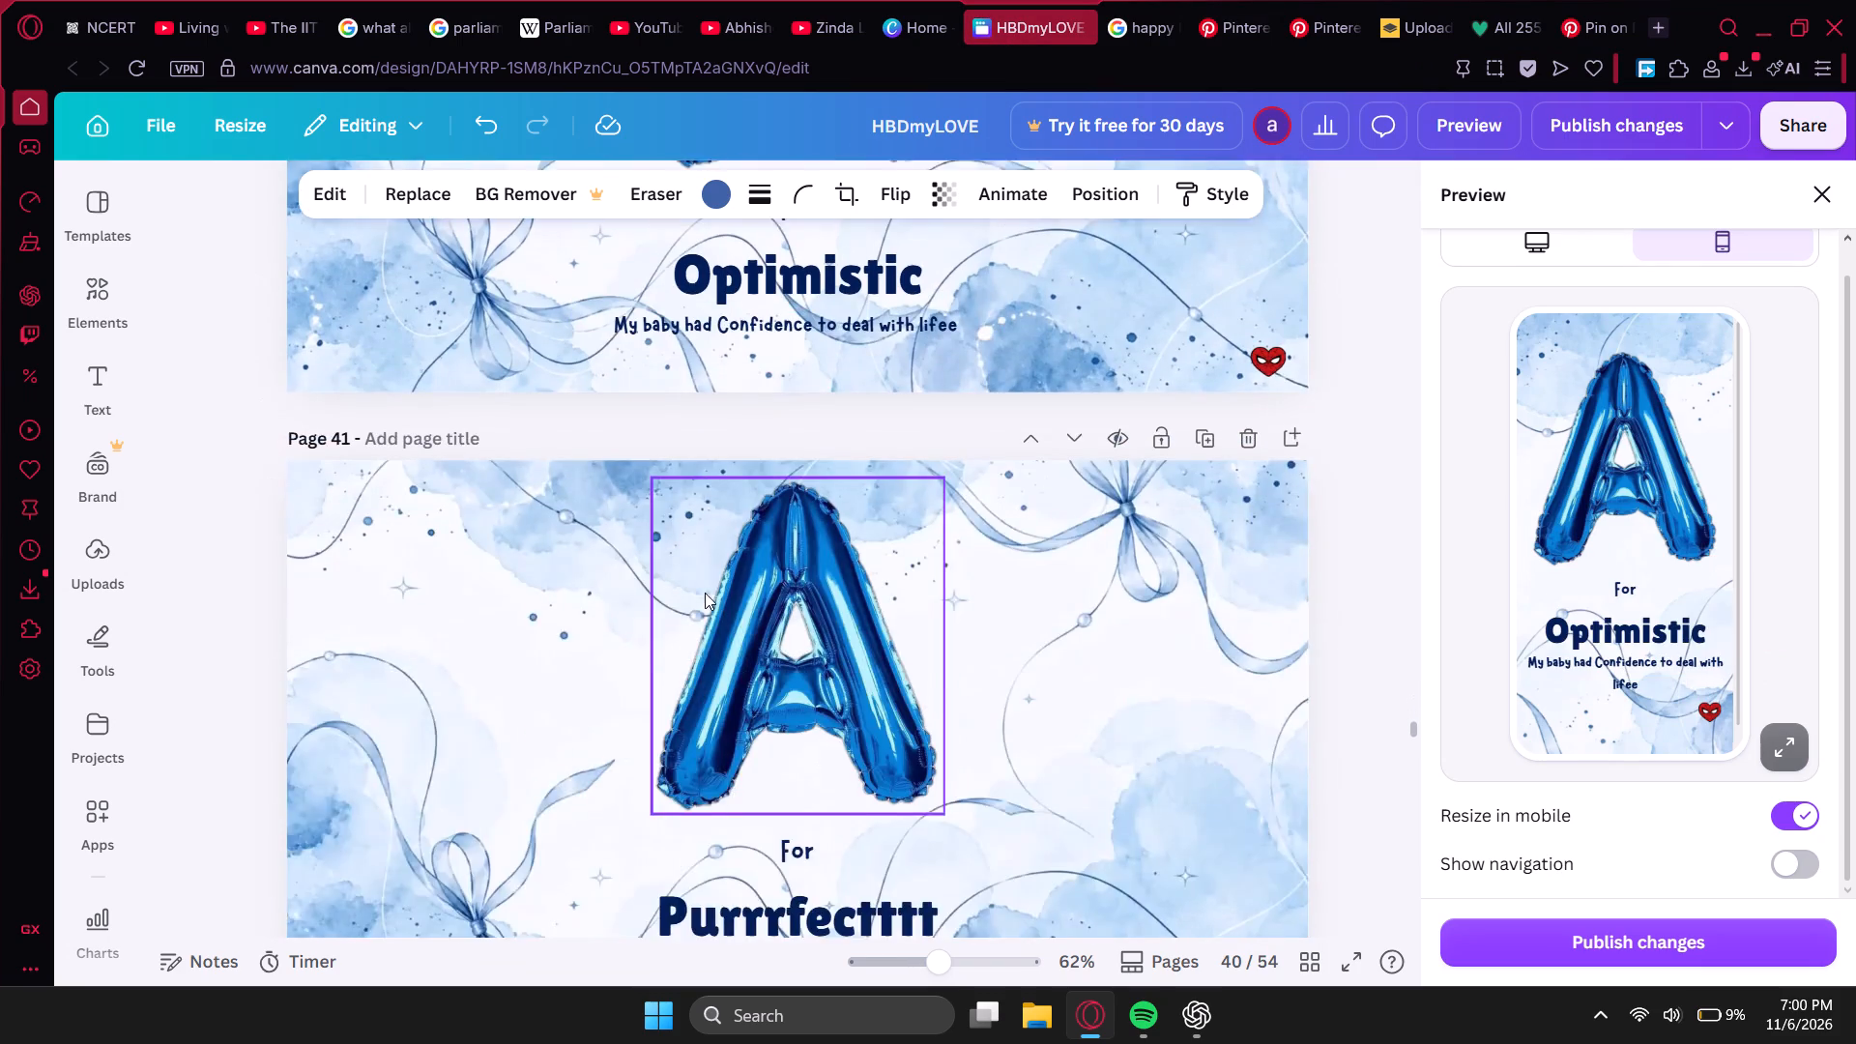
{"action": "scroll", "coordinate": [704, 596], "scroll_direction": "down", "scroll_amount": 18}
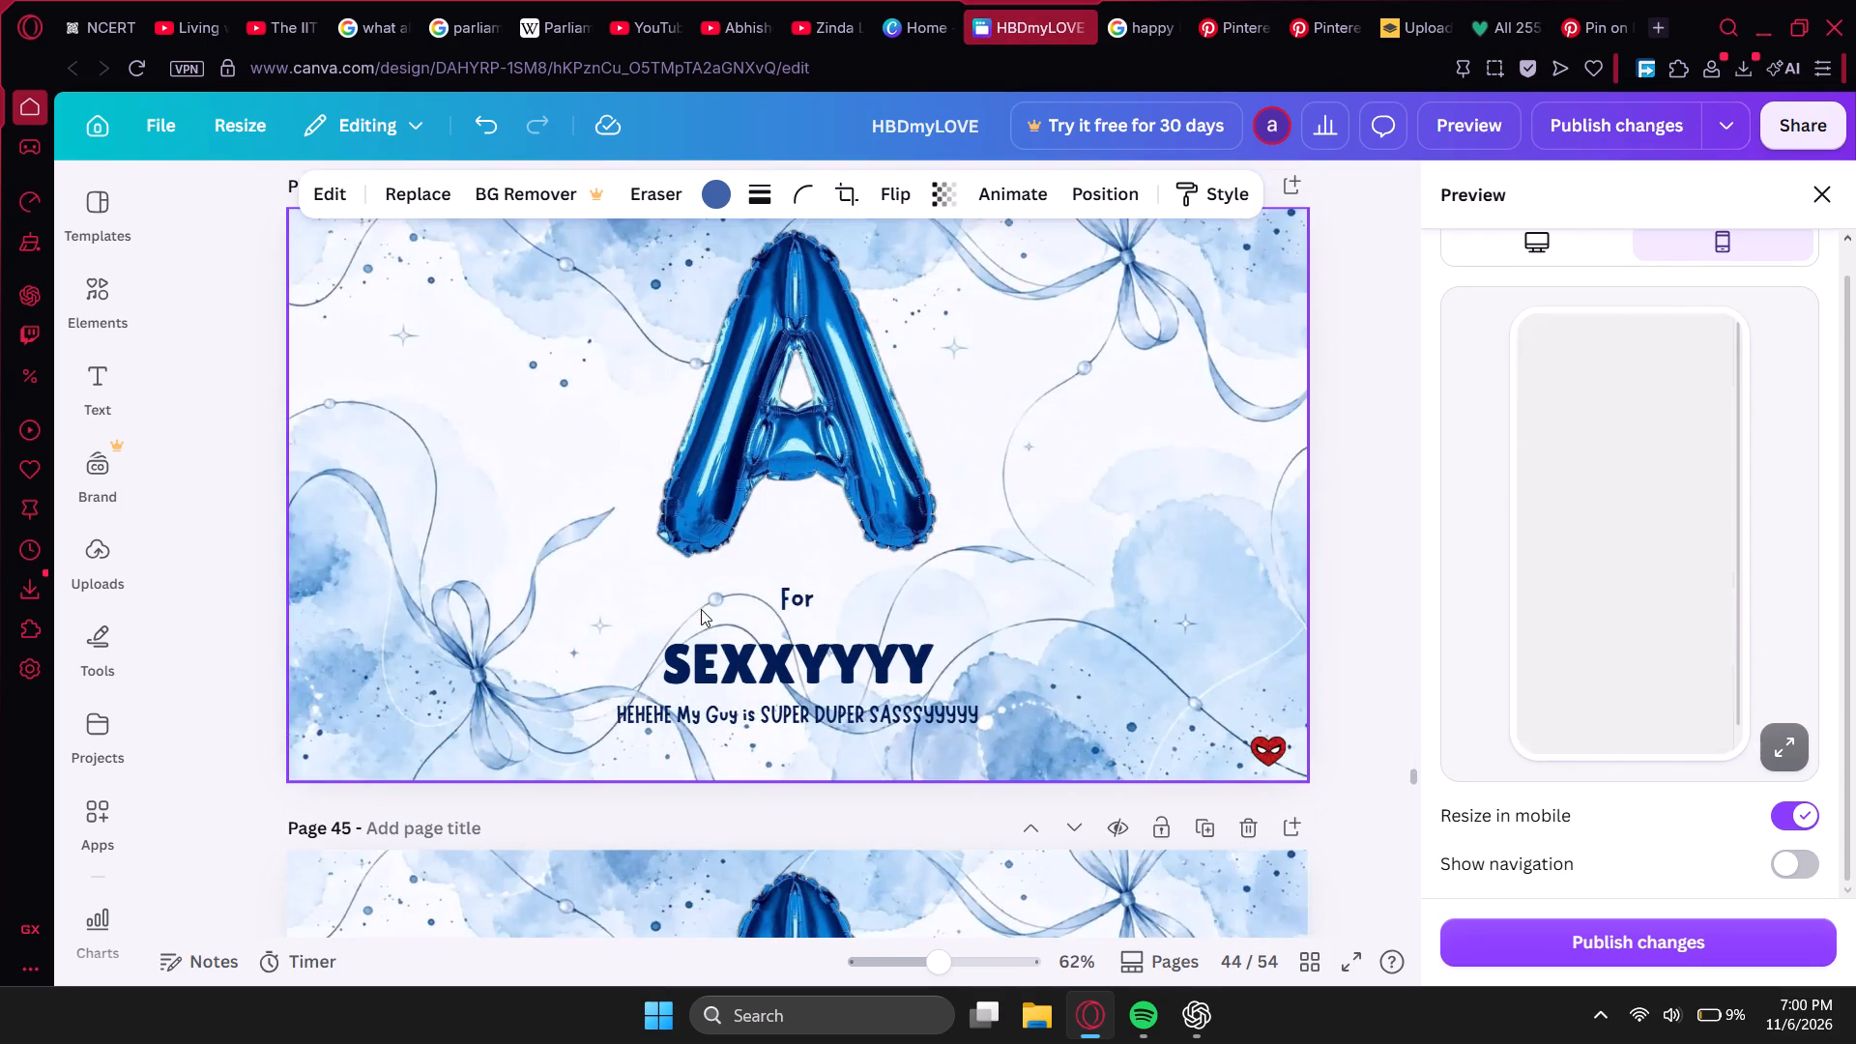
{"action": "scroll", "coordinate": [701, 609], "scroll_direction": "down", "scroll_amount": 14}
{"action": "scroll", "coordinate": [697, 623], "scroll_direction": "up", "scroll_amount": 3}
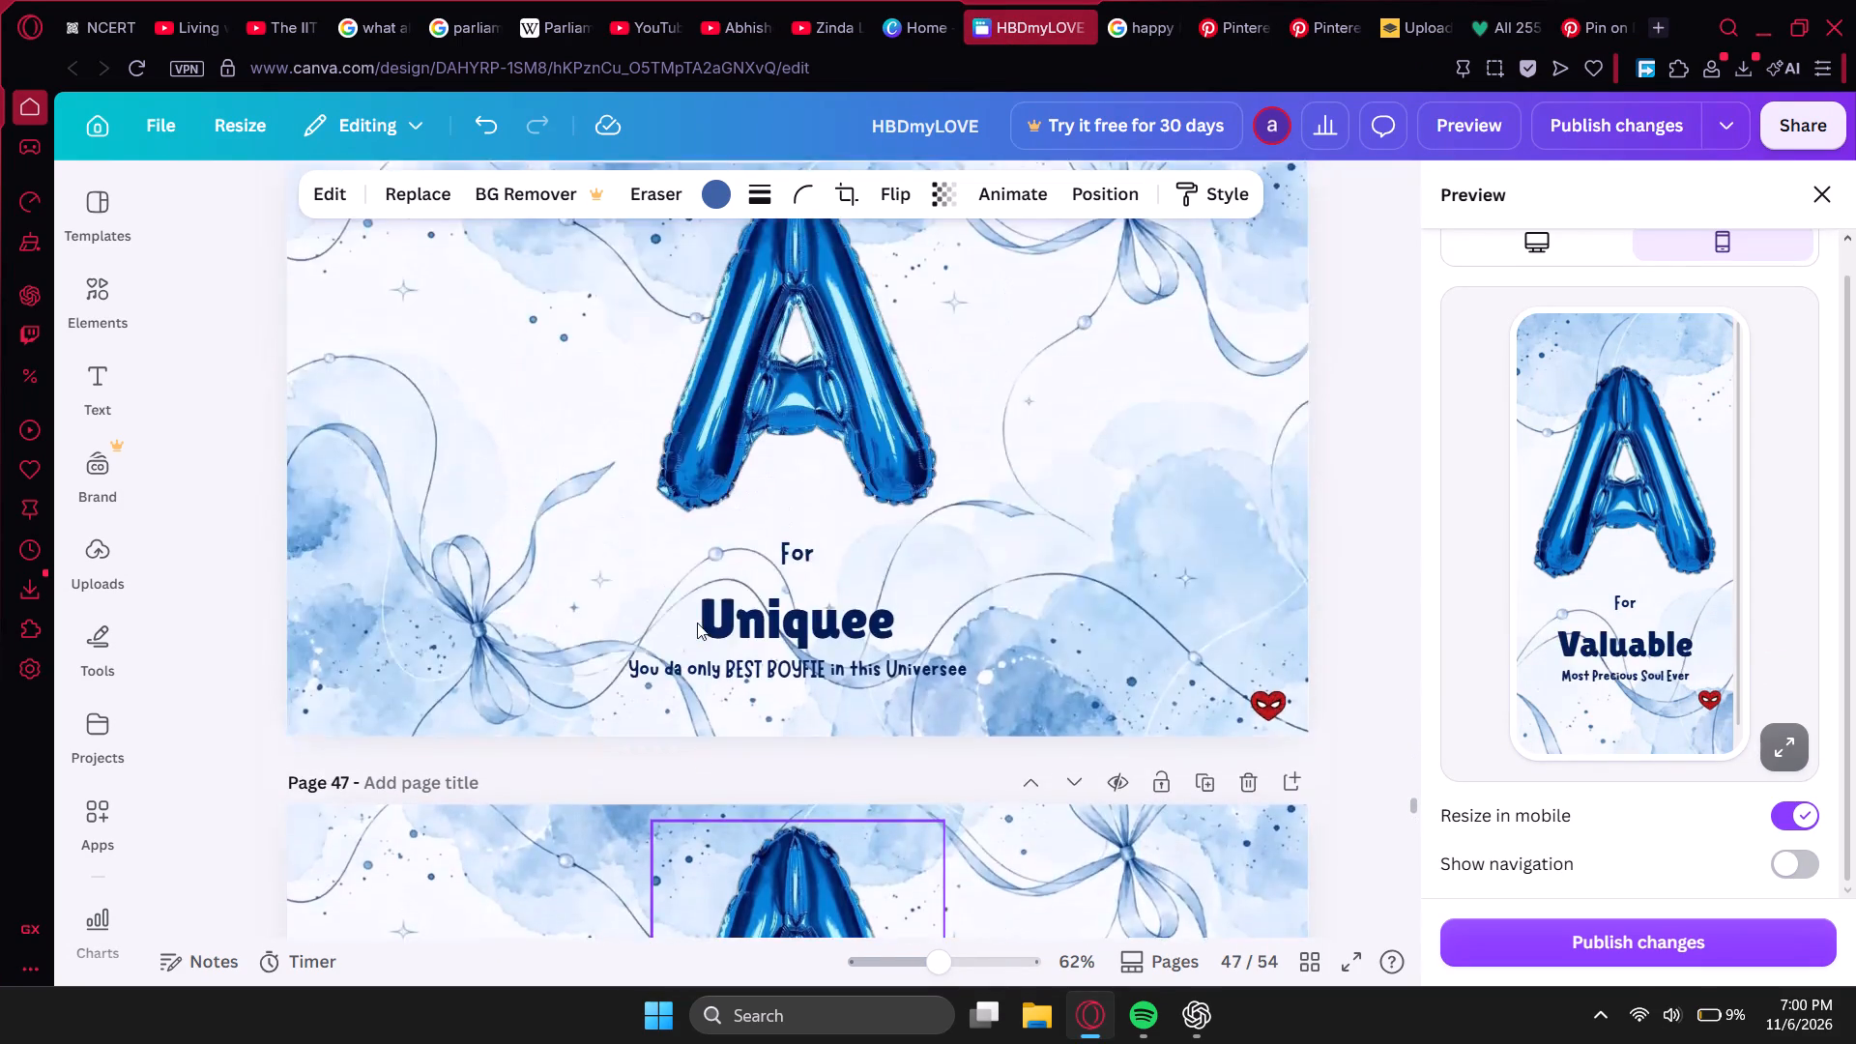
{"action": "scroll", "coordinate": [697, 623], "scroll_direction": "up", "scroll_amount": 2}
{"action": "left_click", "coordinate": [683, 650]}
{"action": "key", "text": "Delete"}
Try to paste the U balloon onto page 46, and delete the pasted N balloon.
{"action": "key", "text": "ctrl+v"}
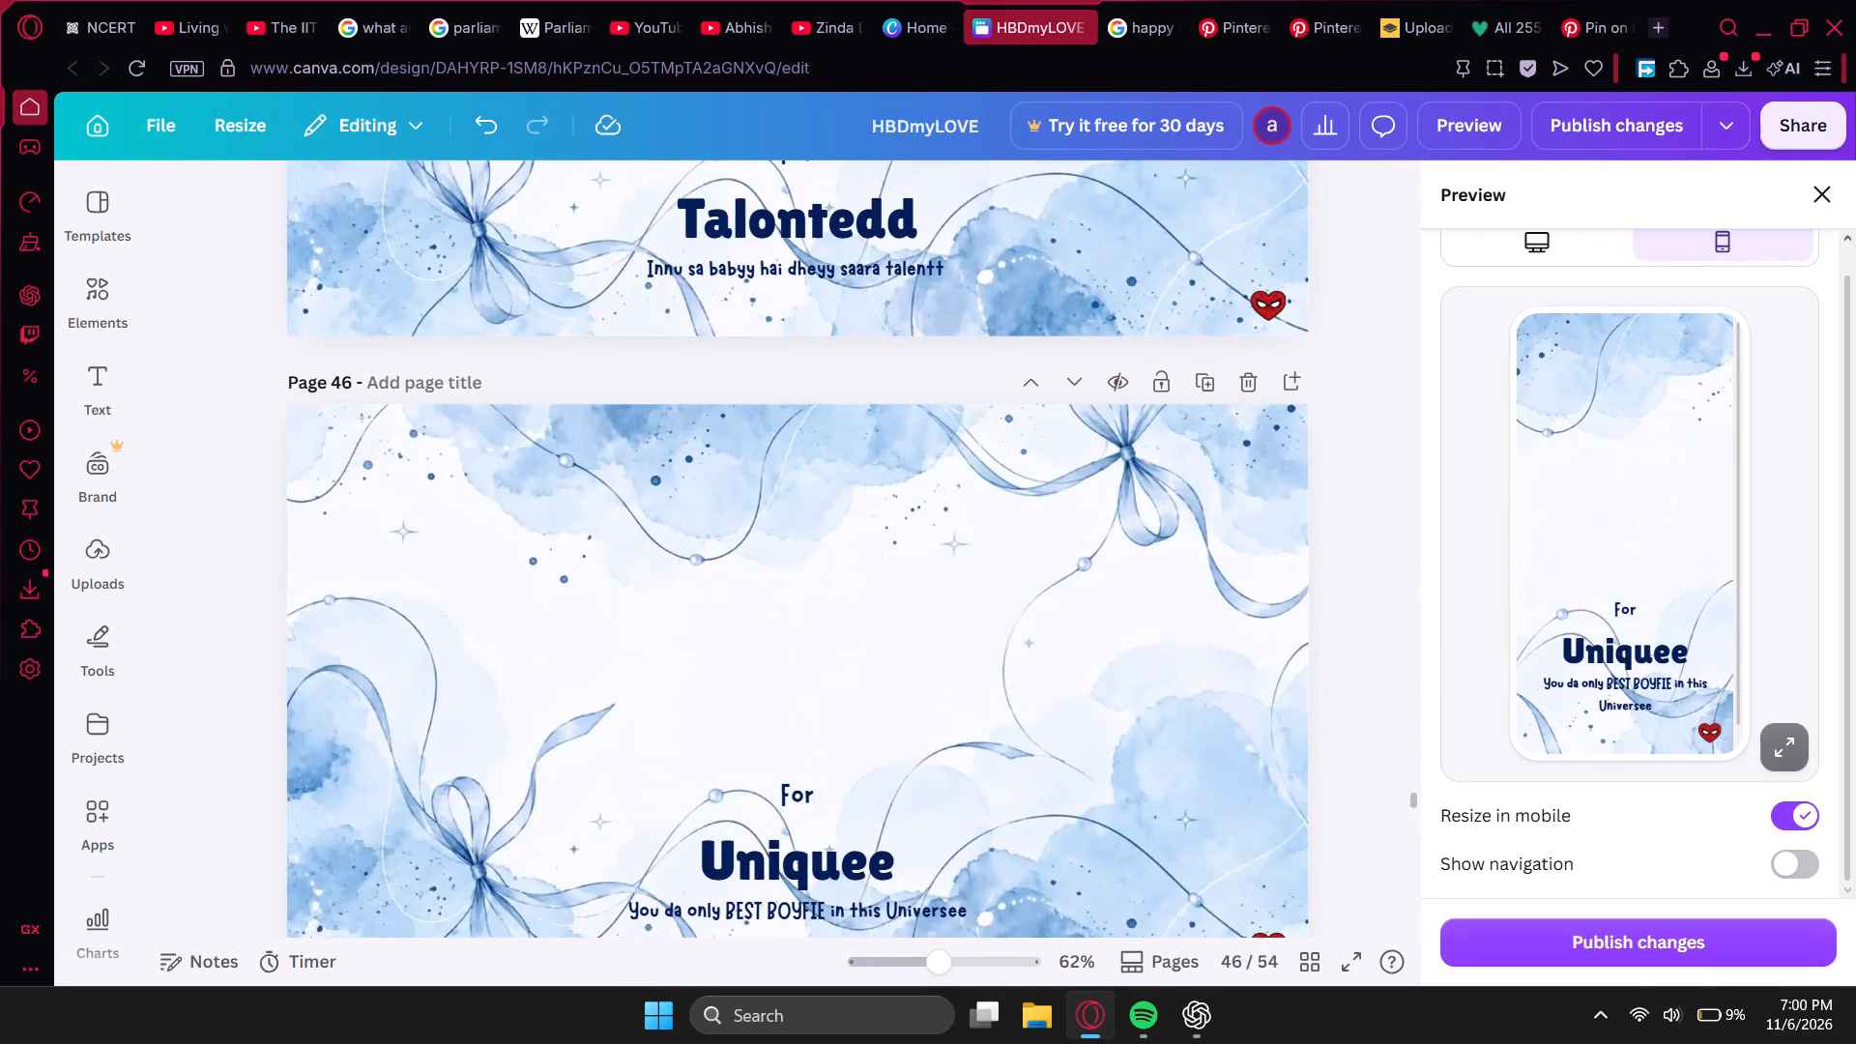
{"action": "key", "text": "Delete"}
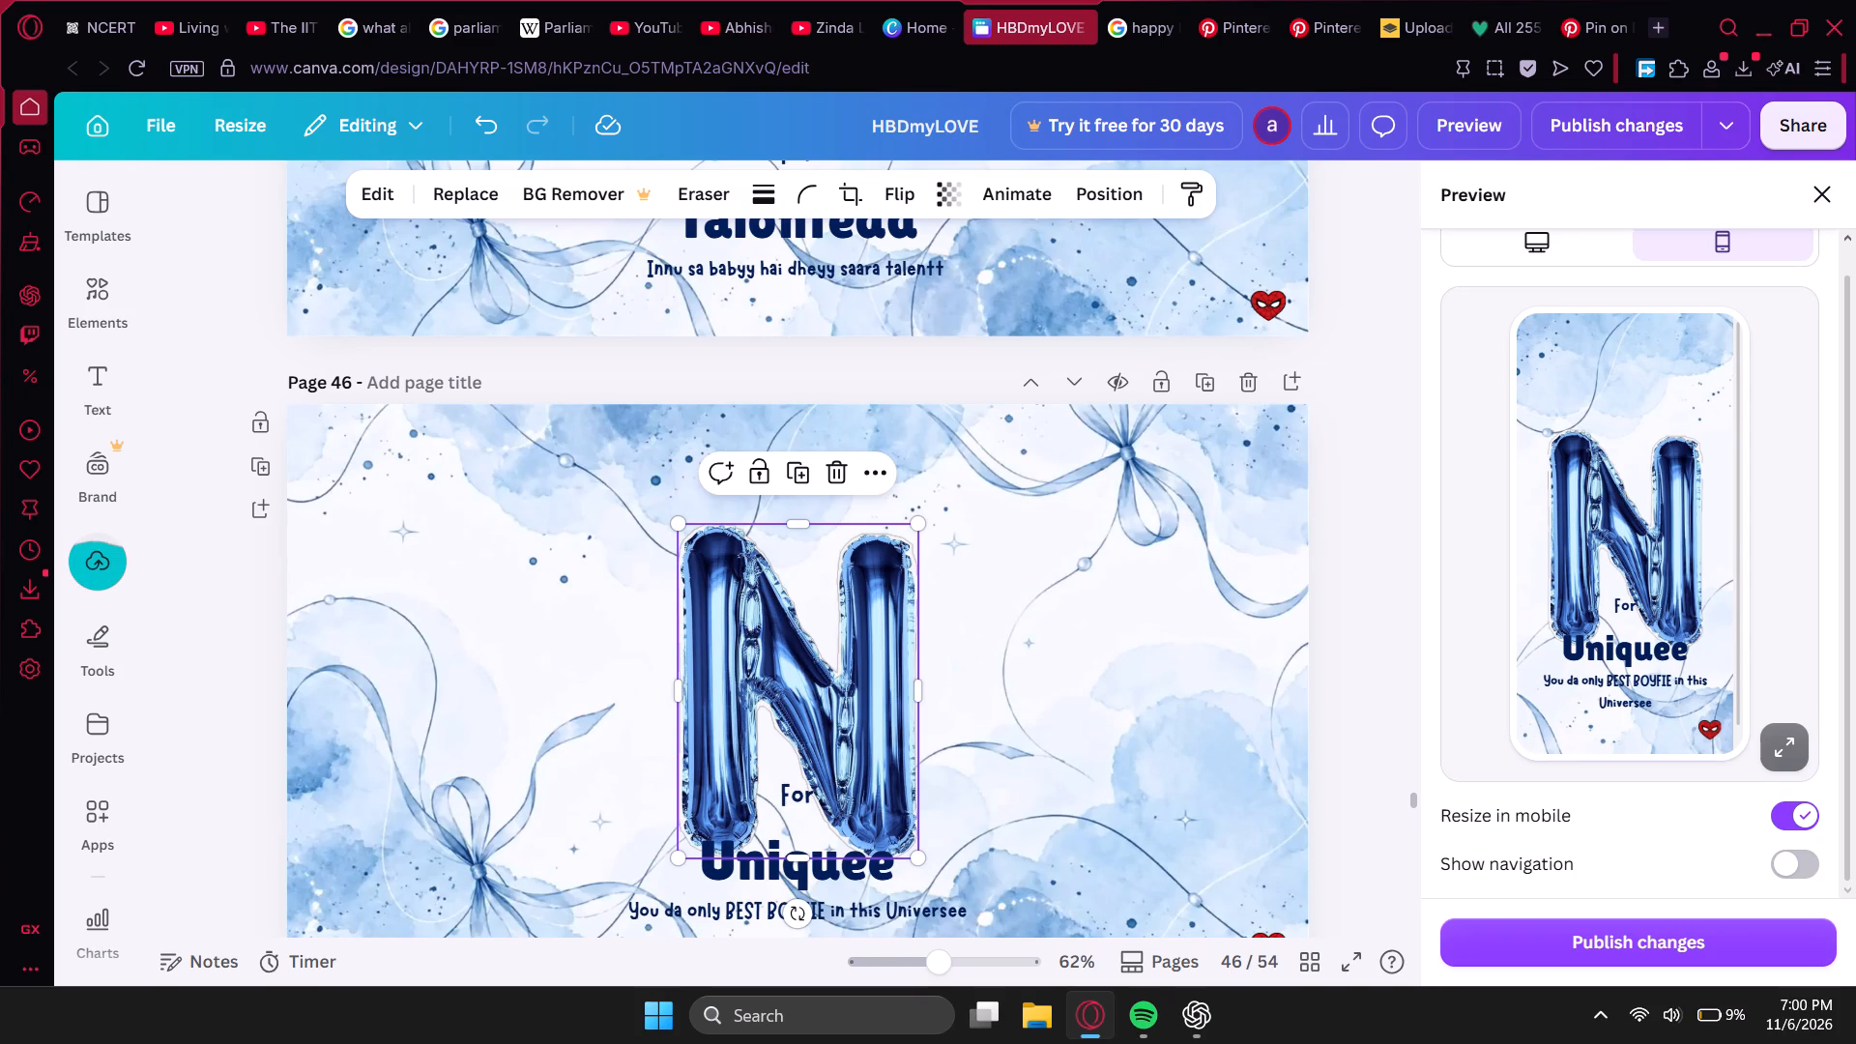
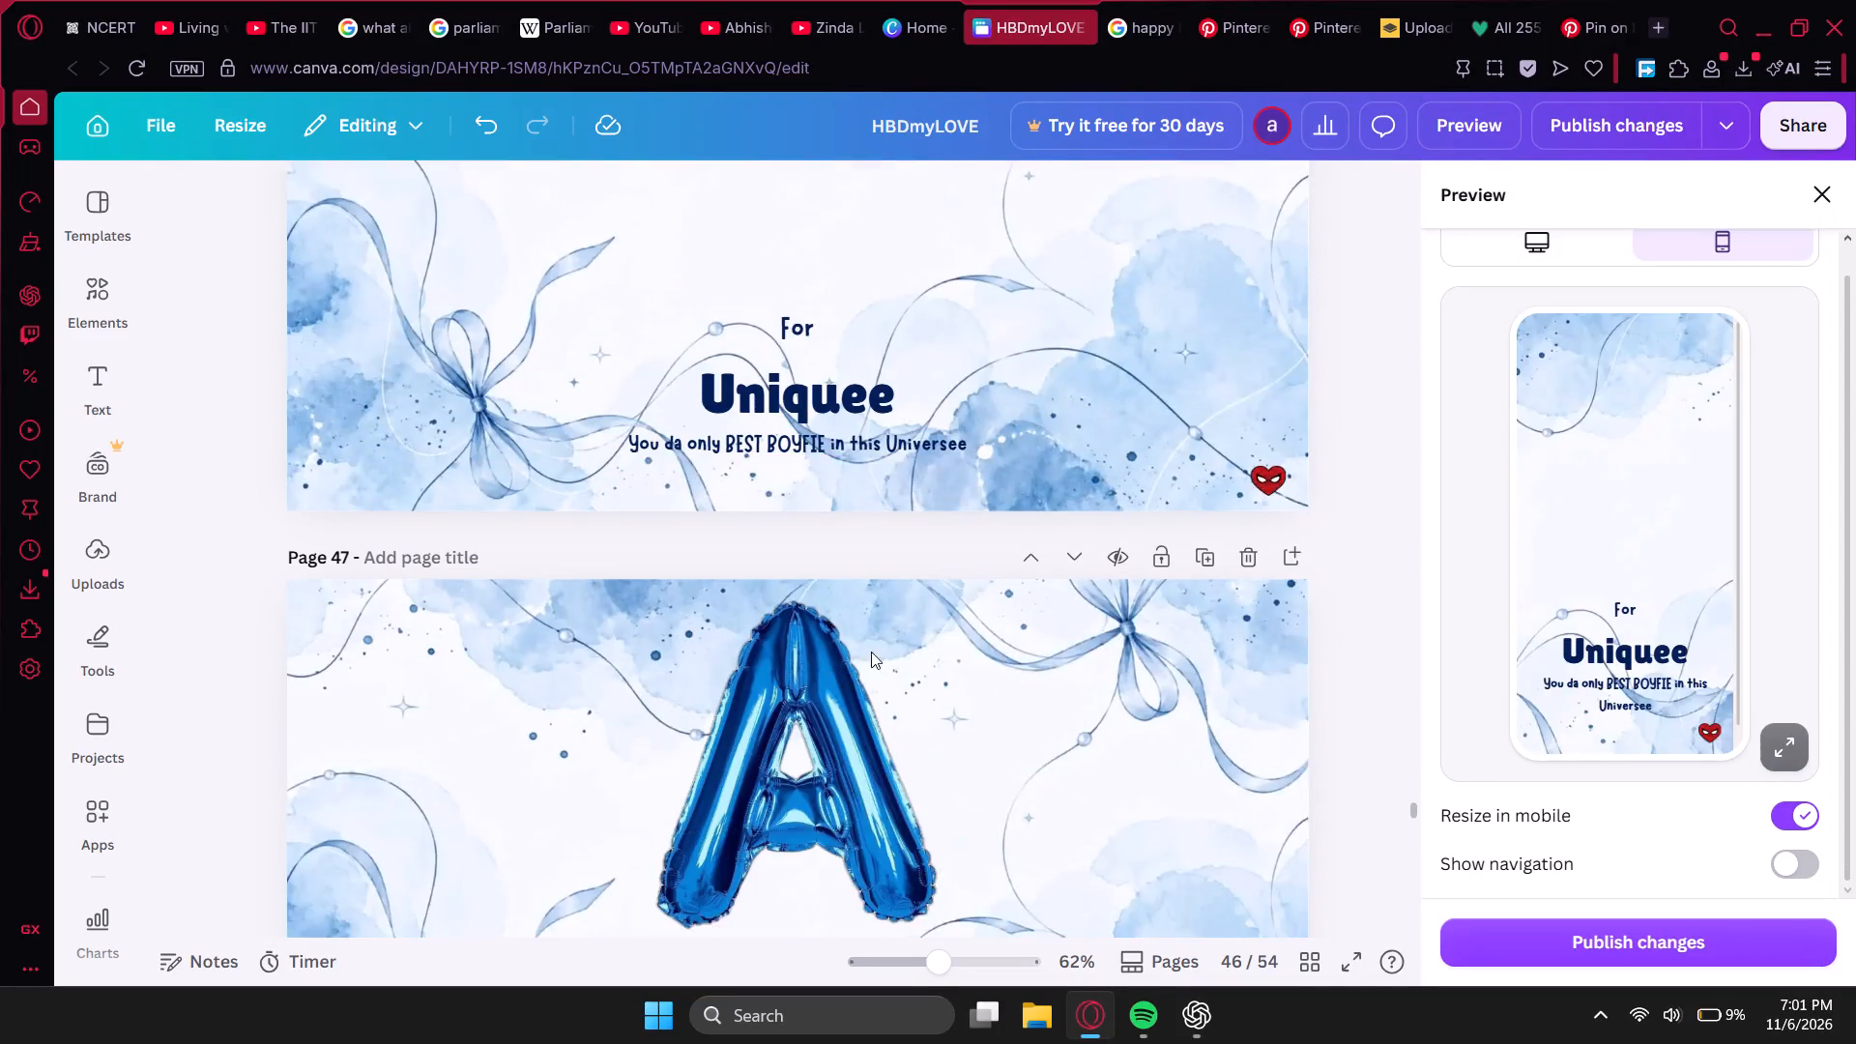
Look over the letter balloons on the compliment pages between page 47 and page 39.
{"action": "scroll", "coordinate": [820, 750], "scroll_direction": "down", "scroll_amount": 8}
{"action": "scroll", "coordinate": [888, 638], "scroll_direction": "down", "scroll_amount": 2}
{"action": "scroll", "coordinate": [896, 601], "scroll_direction": "up", "scroll_amount": 20}
{"action": "scroll", "coordinate": [896, 601], "scroll_direction": "up", "scroll_amount": 11}
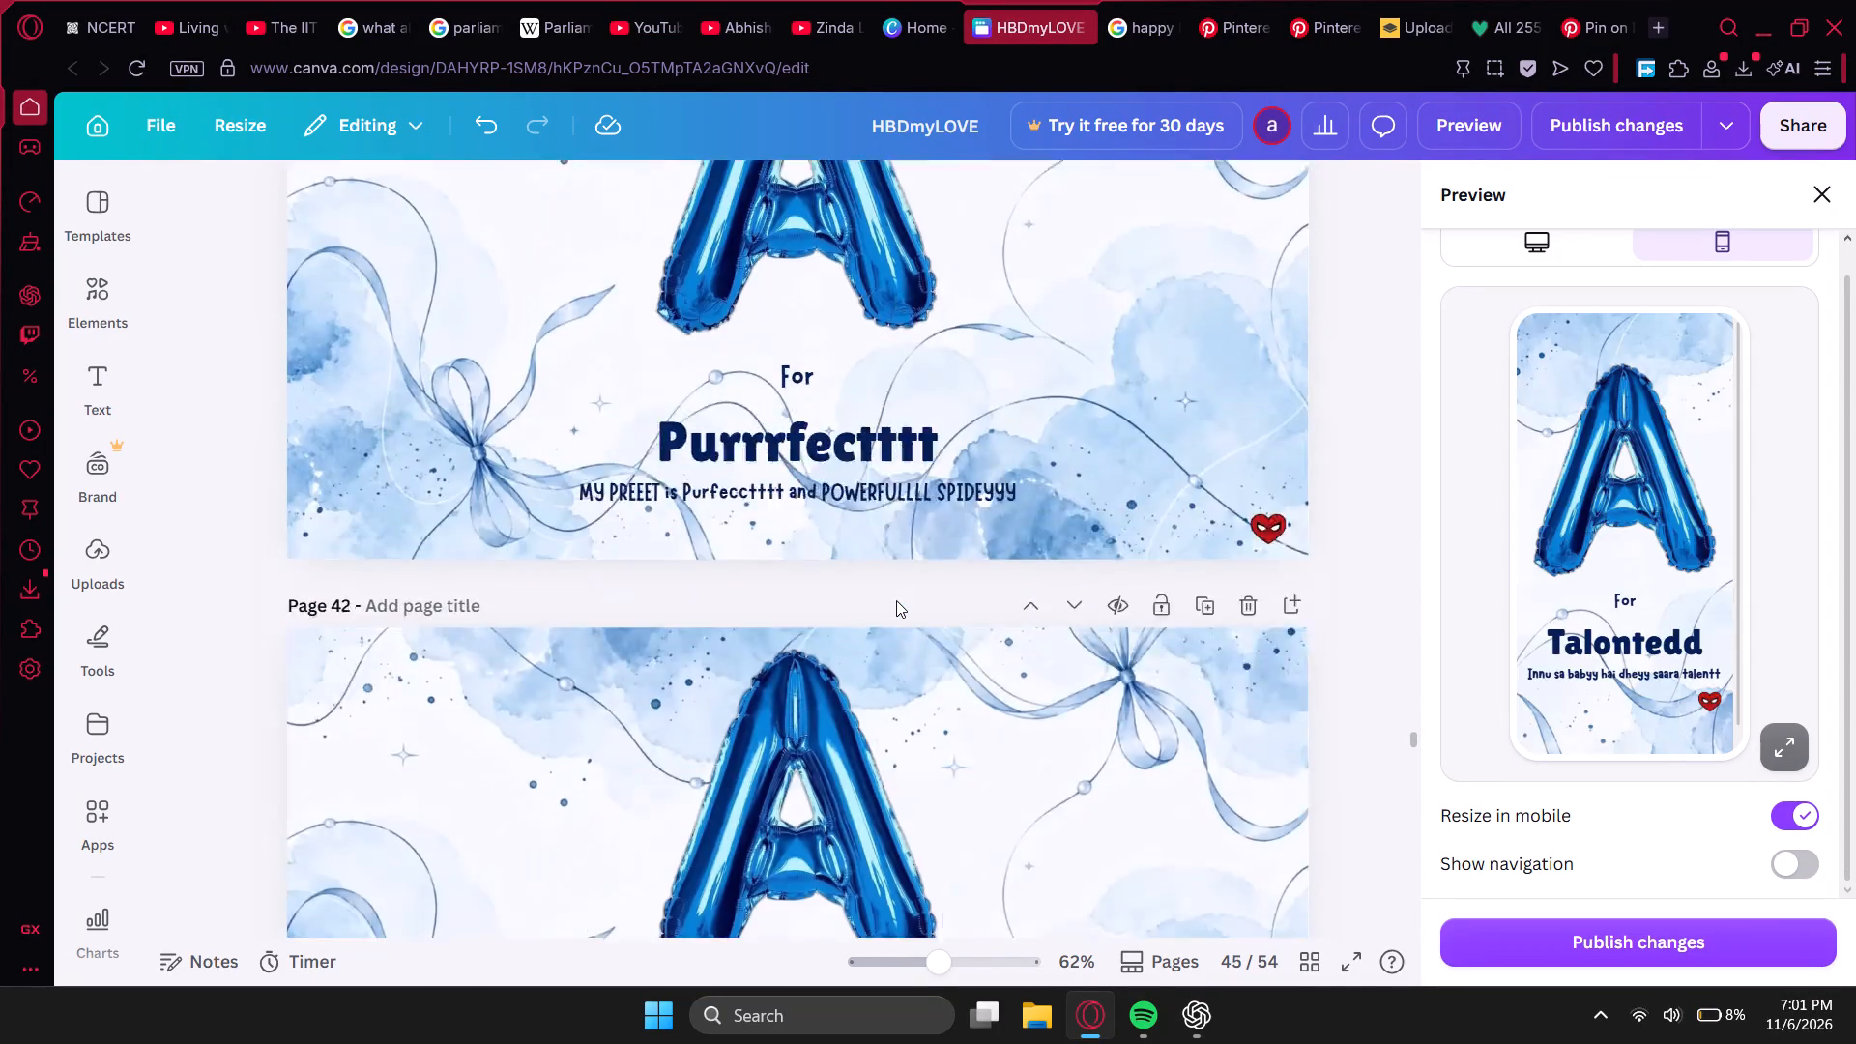
{"action": "scroll", "coordinate": [896, 600], "scroll_direction": "up", "scroll_amount": 2}
{"action": "scroll", "coordinate": [895, 602], "scroll_direction": "down", "scroll_amount": 4}
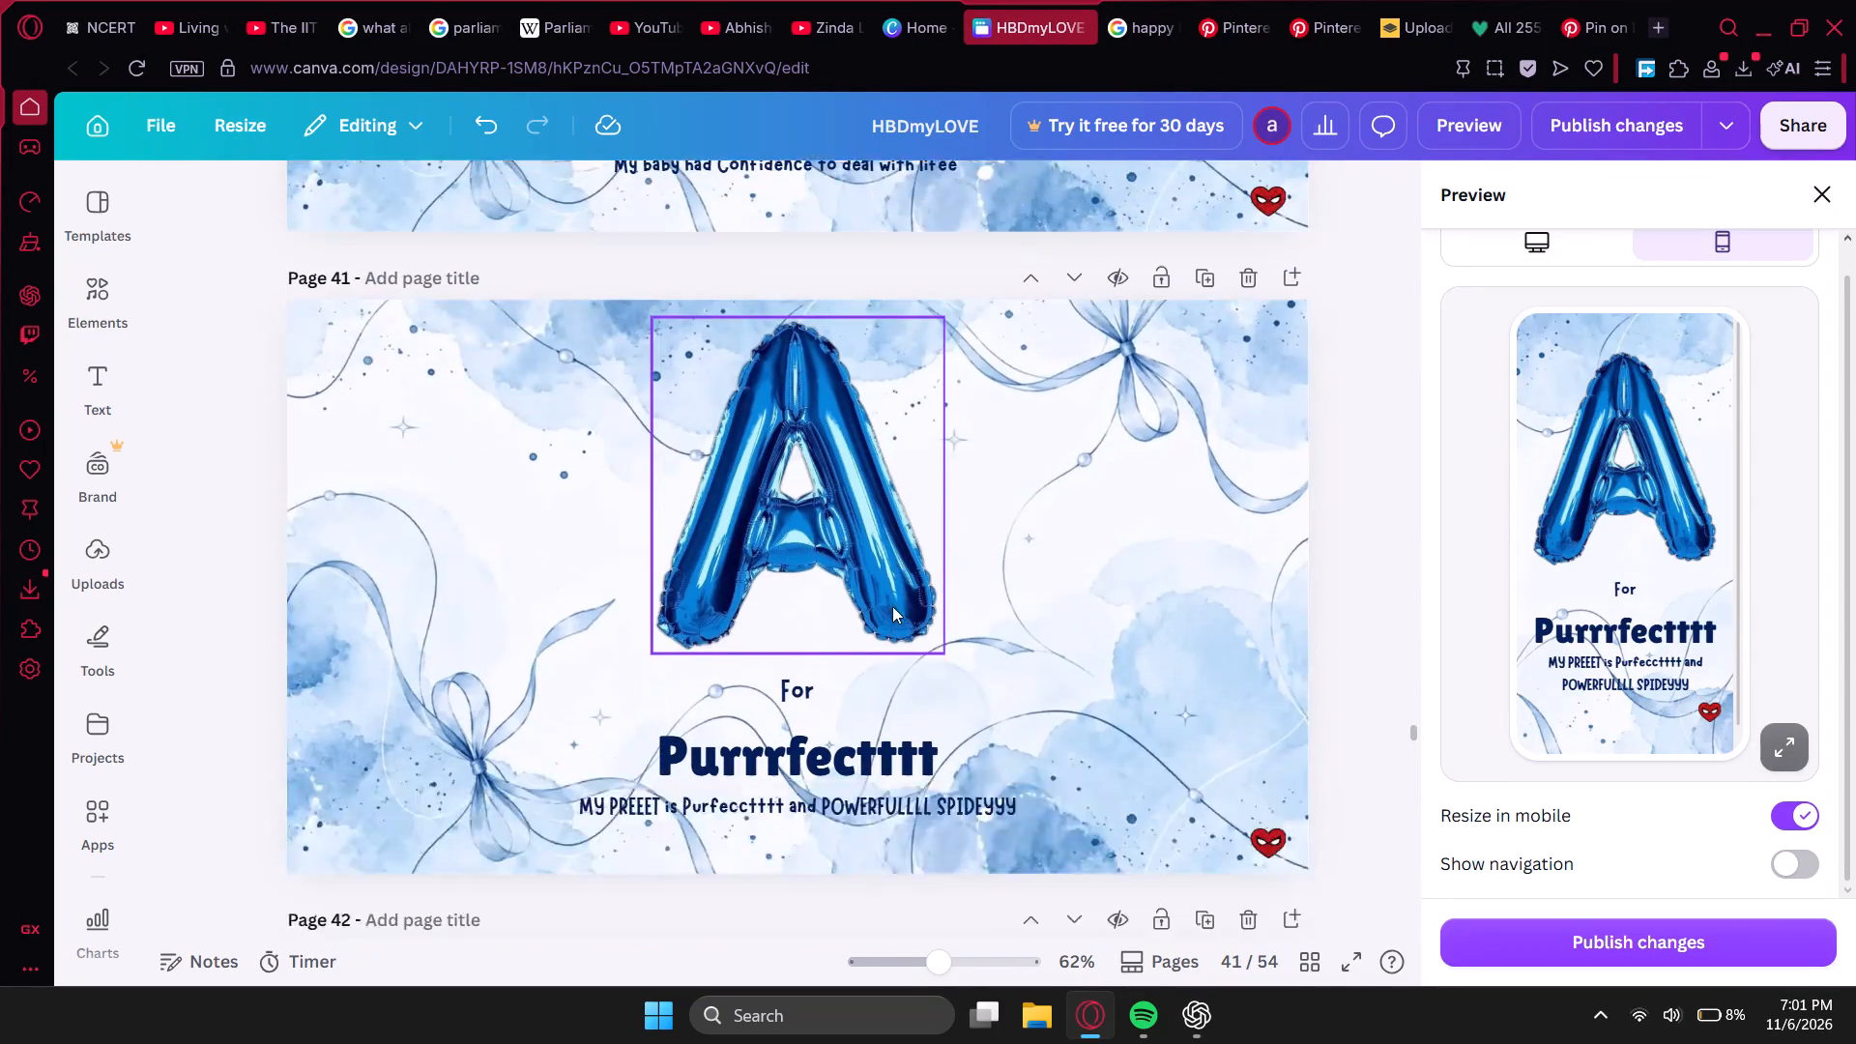
{"action": "scroll", "coordinate": [892, 606], "scroll_direction": "up", "scroll_amount": 13}
{"action": "scroll", "coordinate": [879, 621], "scroll_direction": "down", "scroll_amount": 2}
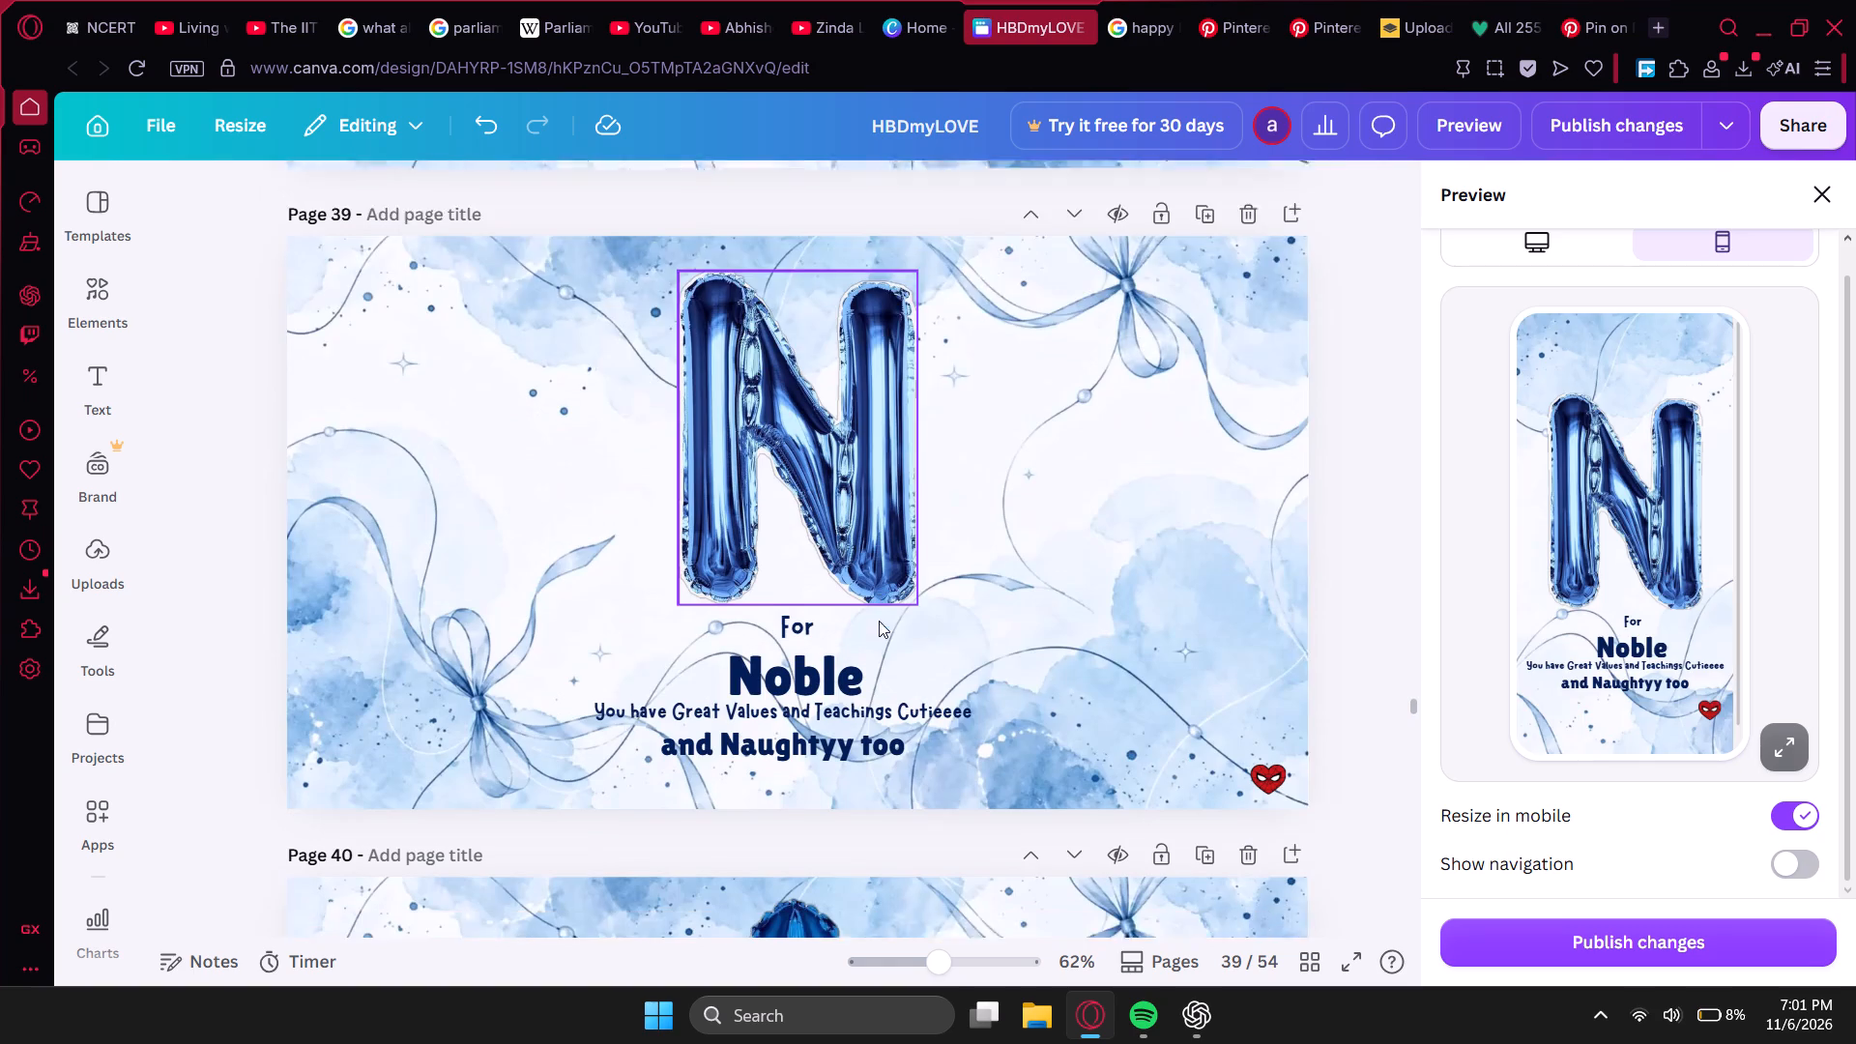
Switch to the Pinterest collage with the blue foil U balloon and copy its image again.
{"action": "left_click", "coordinate": [1319, 15]}
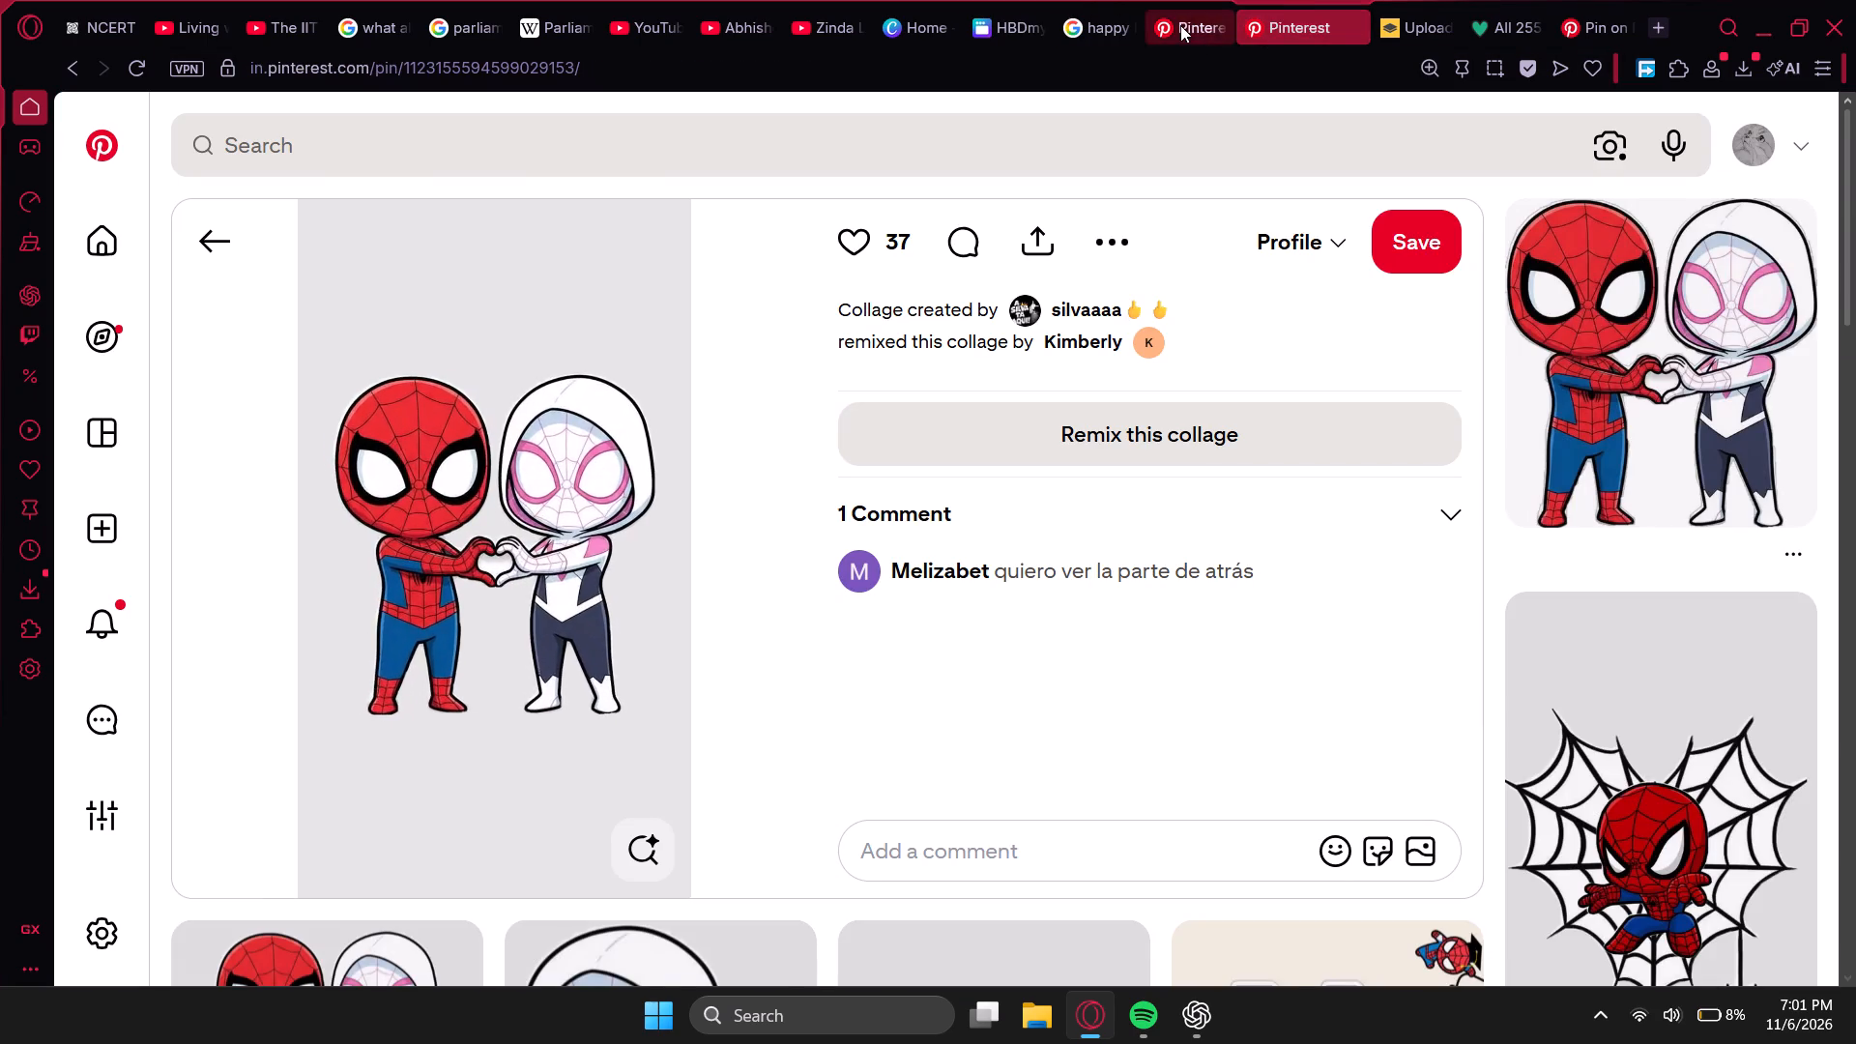
{"action": "left_click", "coordinate": [1180, 25]}
{"action": "right_click", "coordinate": [778, 530]}
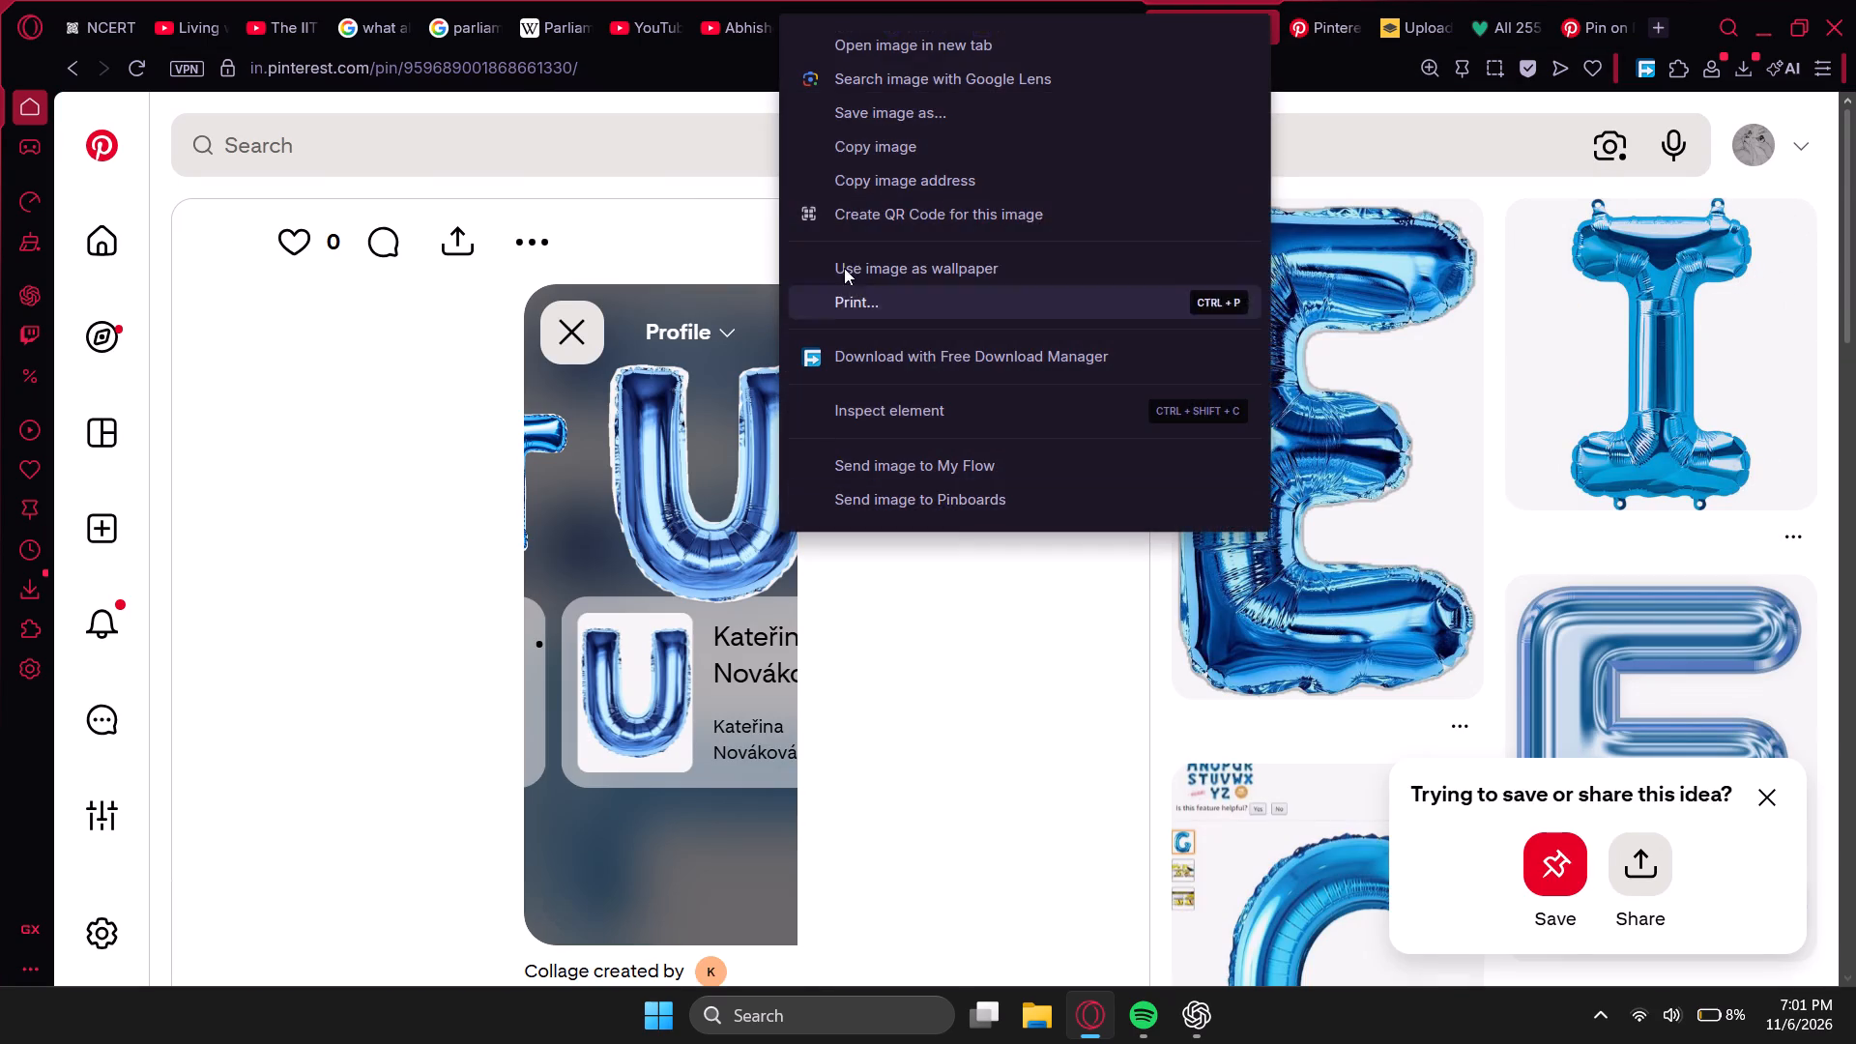
{"action": "left_click", "coordinate": [849, 139]}
{"action": "key", "text": "super+v"}
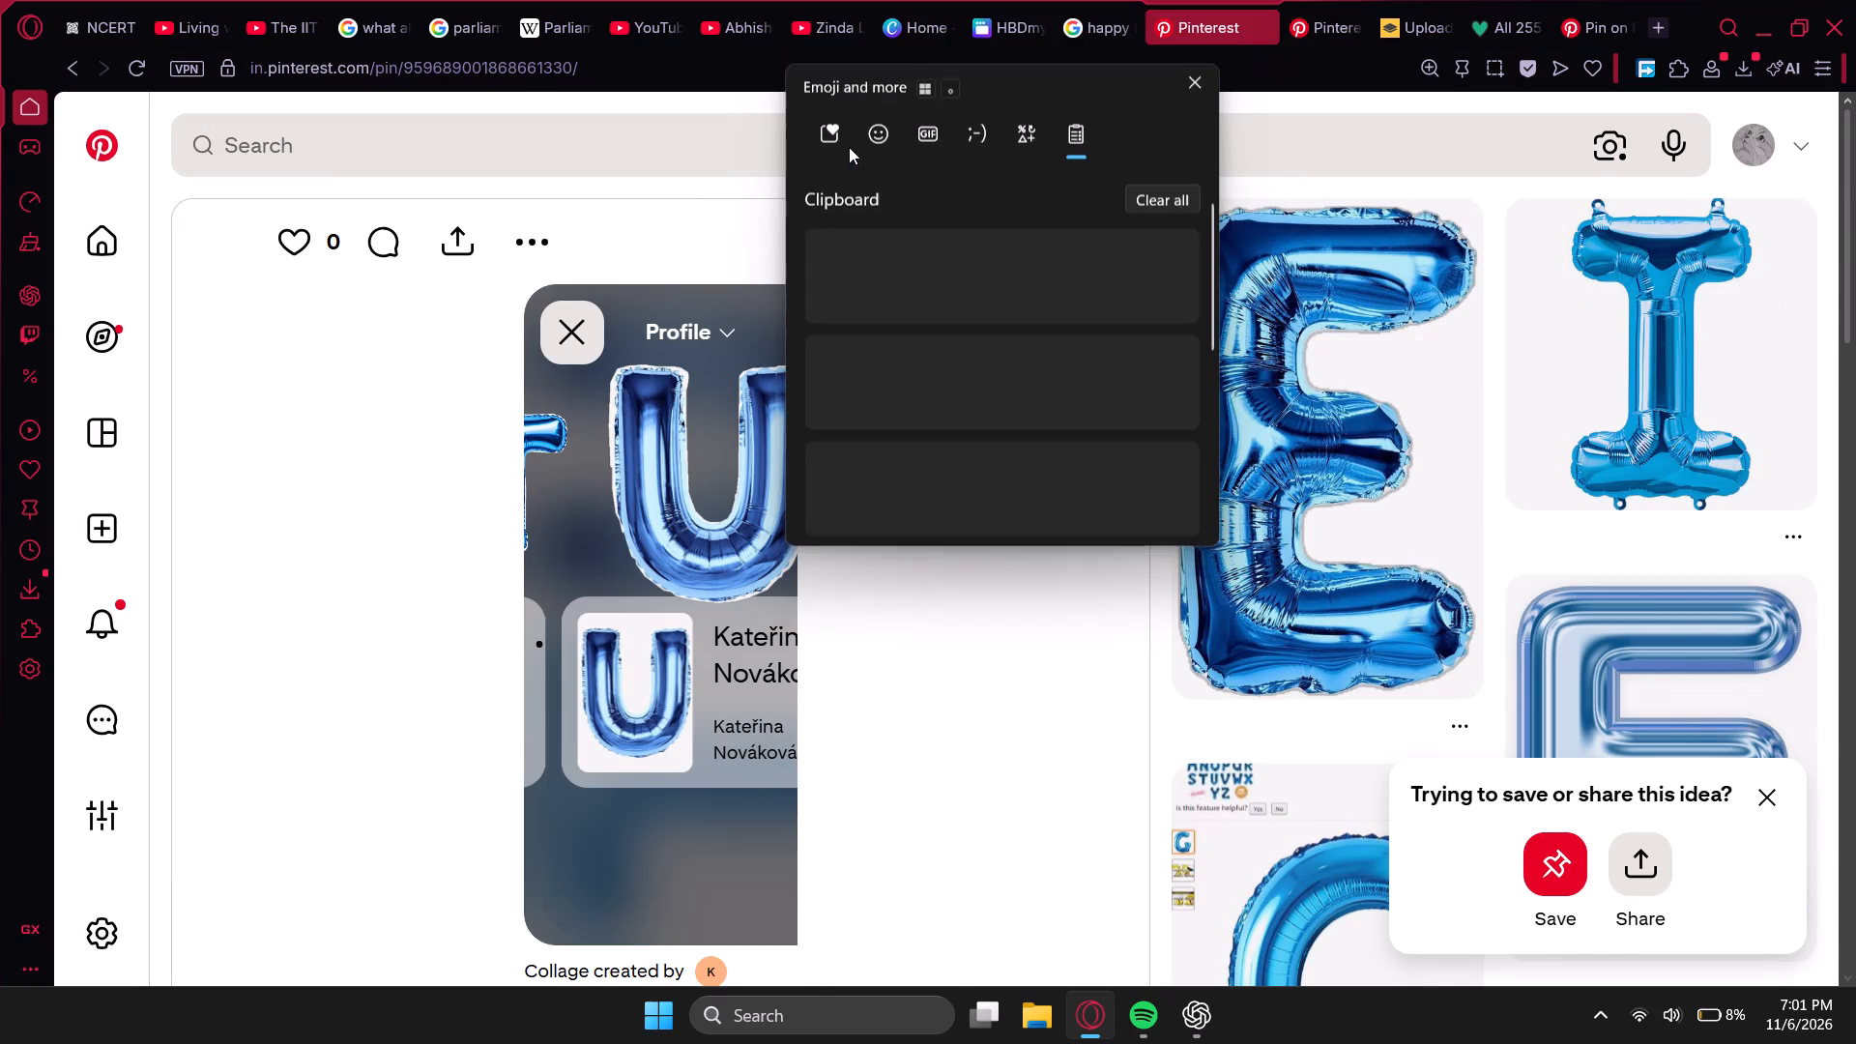
Paste the U balloon onto page 46 of HBDmyLOVE, shrink it slightly and centre it above "For".
{"action": "left_click", "coordinate": [1011, 38]}
{"action": "left_click", "coordinate": [1005, 19]}
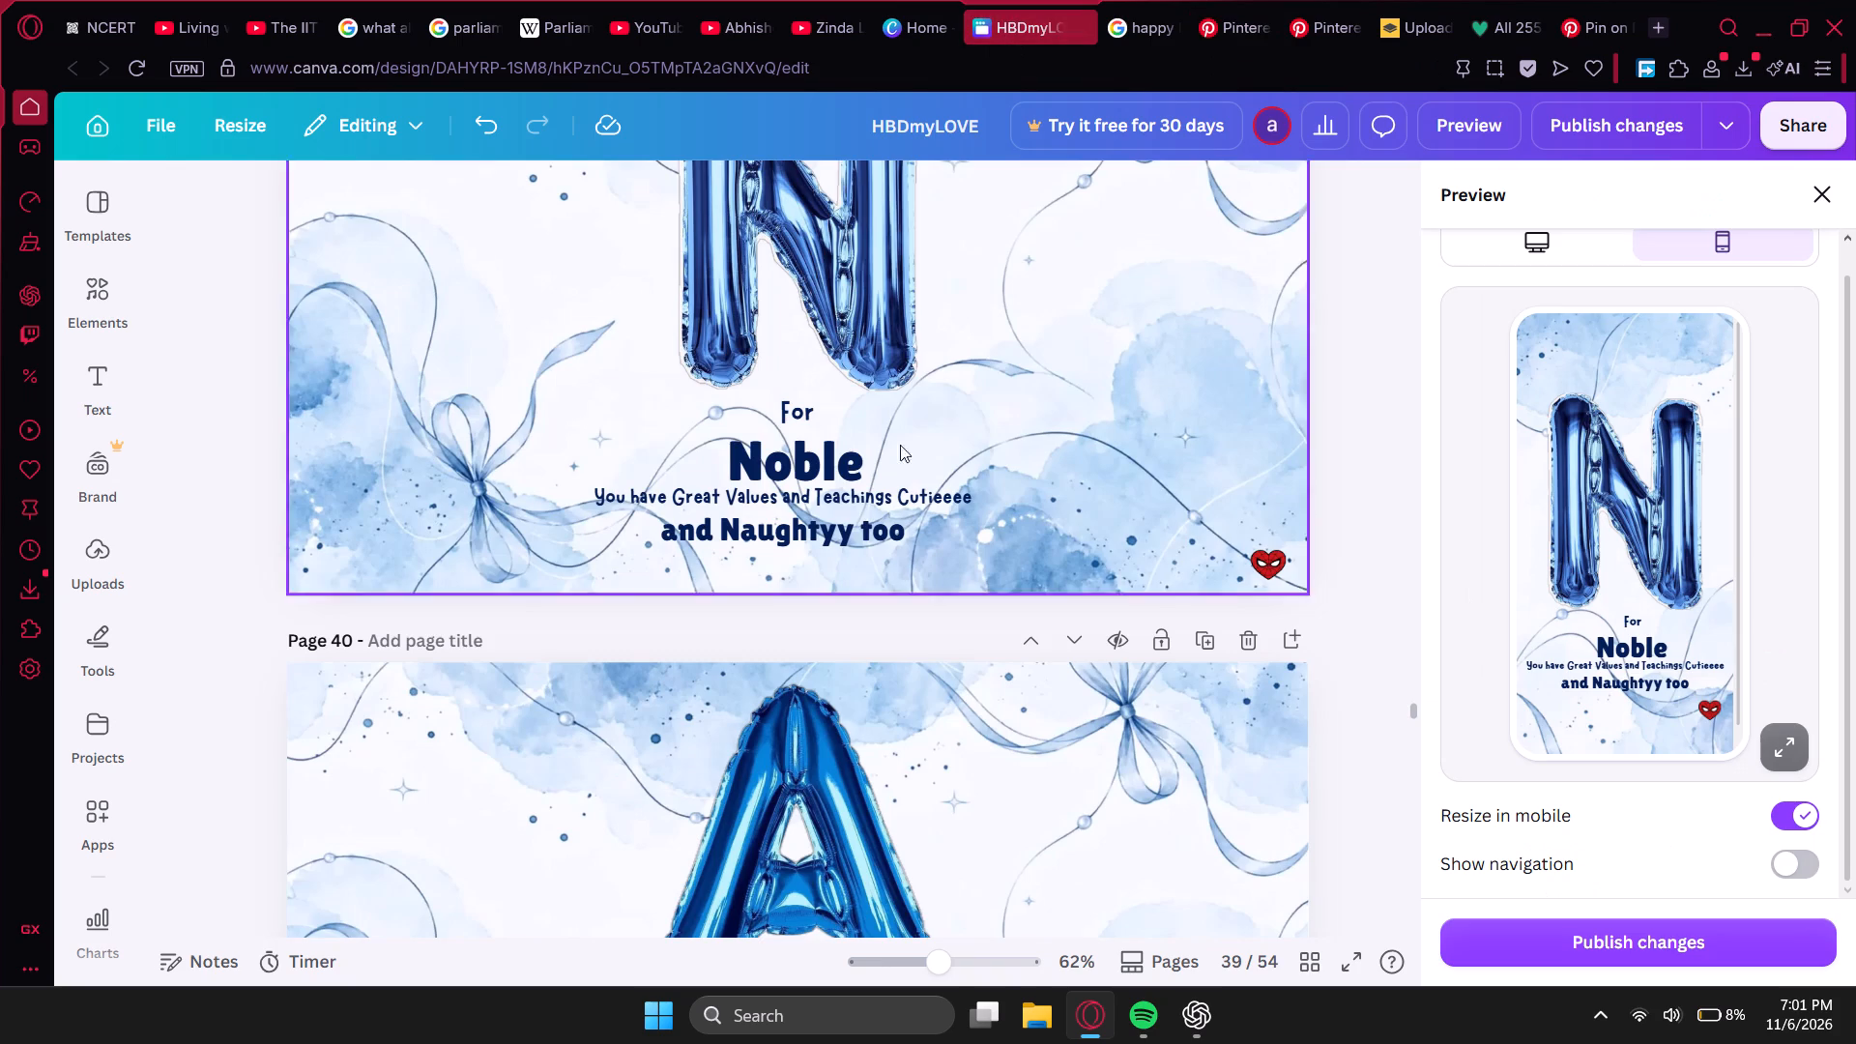
{"action": "scroll", "coordinate": [858, 490], "scroll_direction": "down", "scroll_amount": 17}
{"action": "scroll", "coordinate": [826, 499], "scroll_direction": "down", "scroll_amount": 20}
{"action": "scroll", "coordinate": [820, 481], "scroll_direction": "up", "scroll_amount": 1}
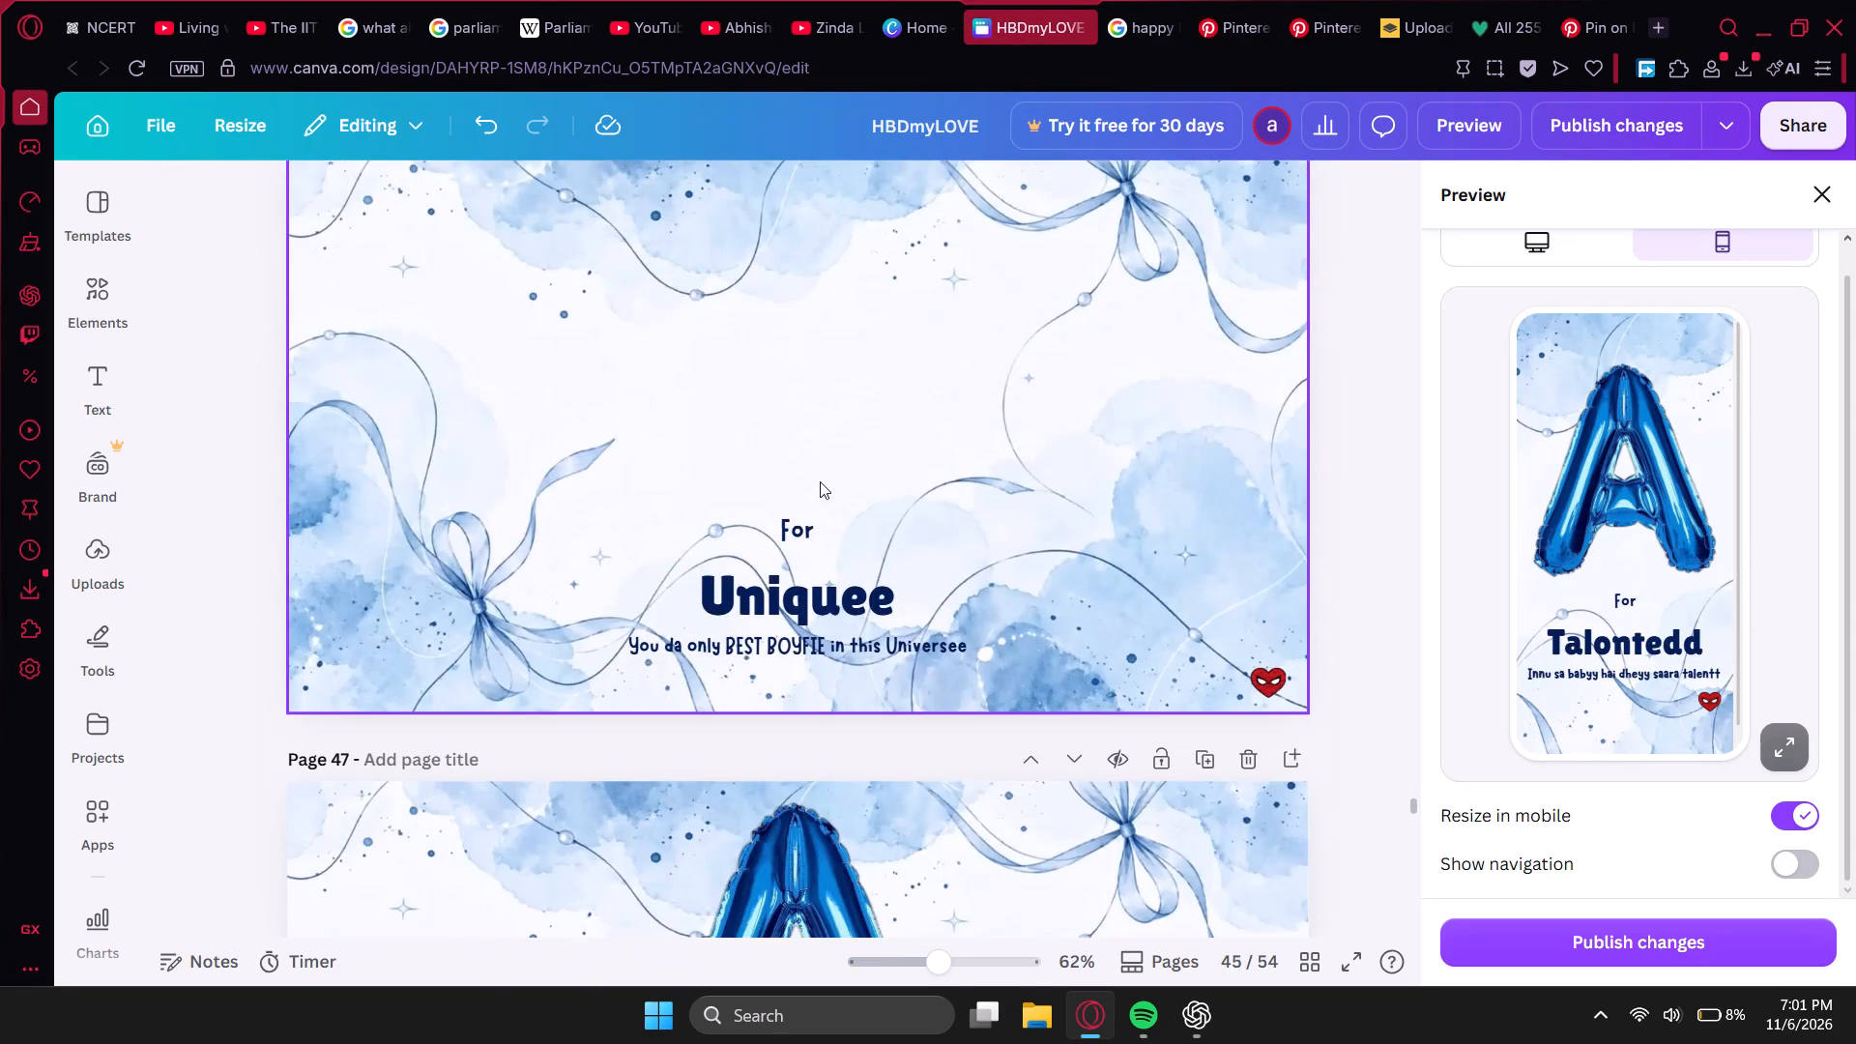
{"action": "scroll", "coordinate": [820, 481], "scroll_direction": "up", "scroll_amount": 1}
{"action": "key", "text": "ctrl+v"}
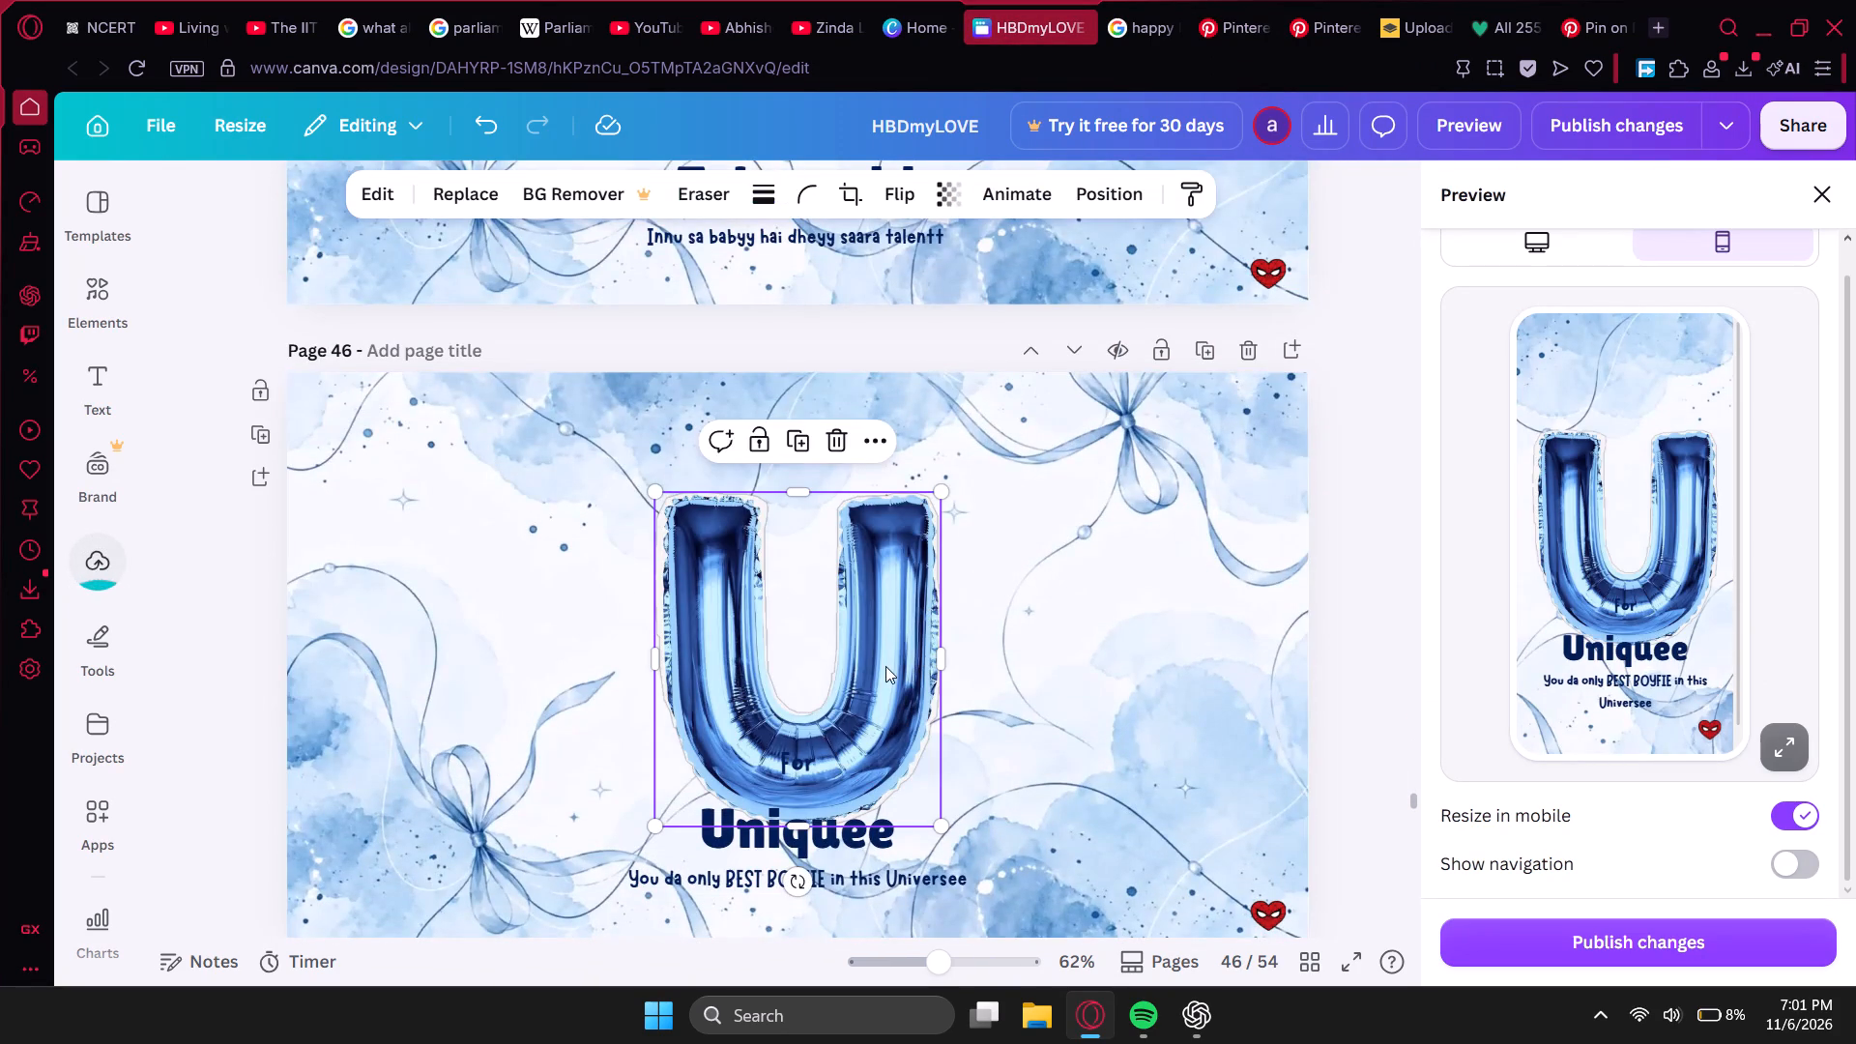
{"action": "left_click_drag", "start_coordinate": [884, 667], "coordinate": [884, 574]}
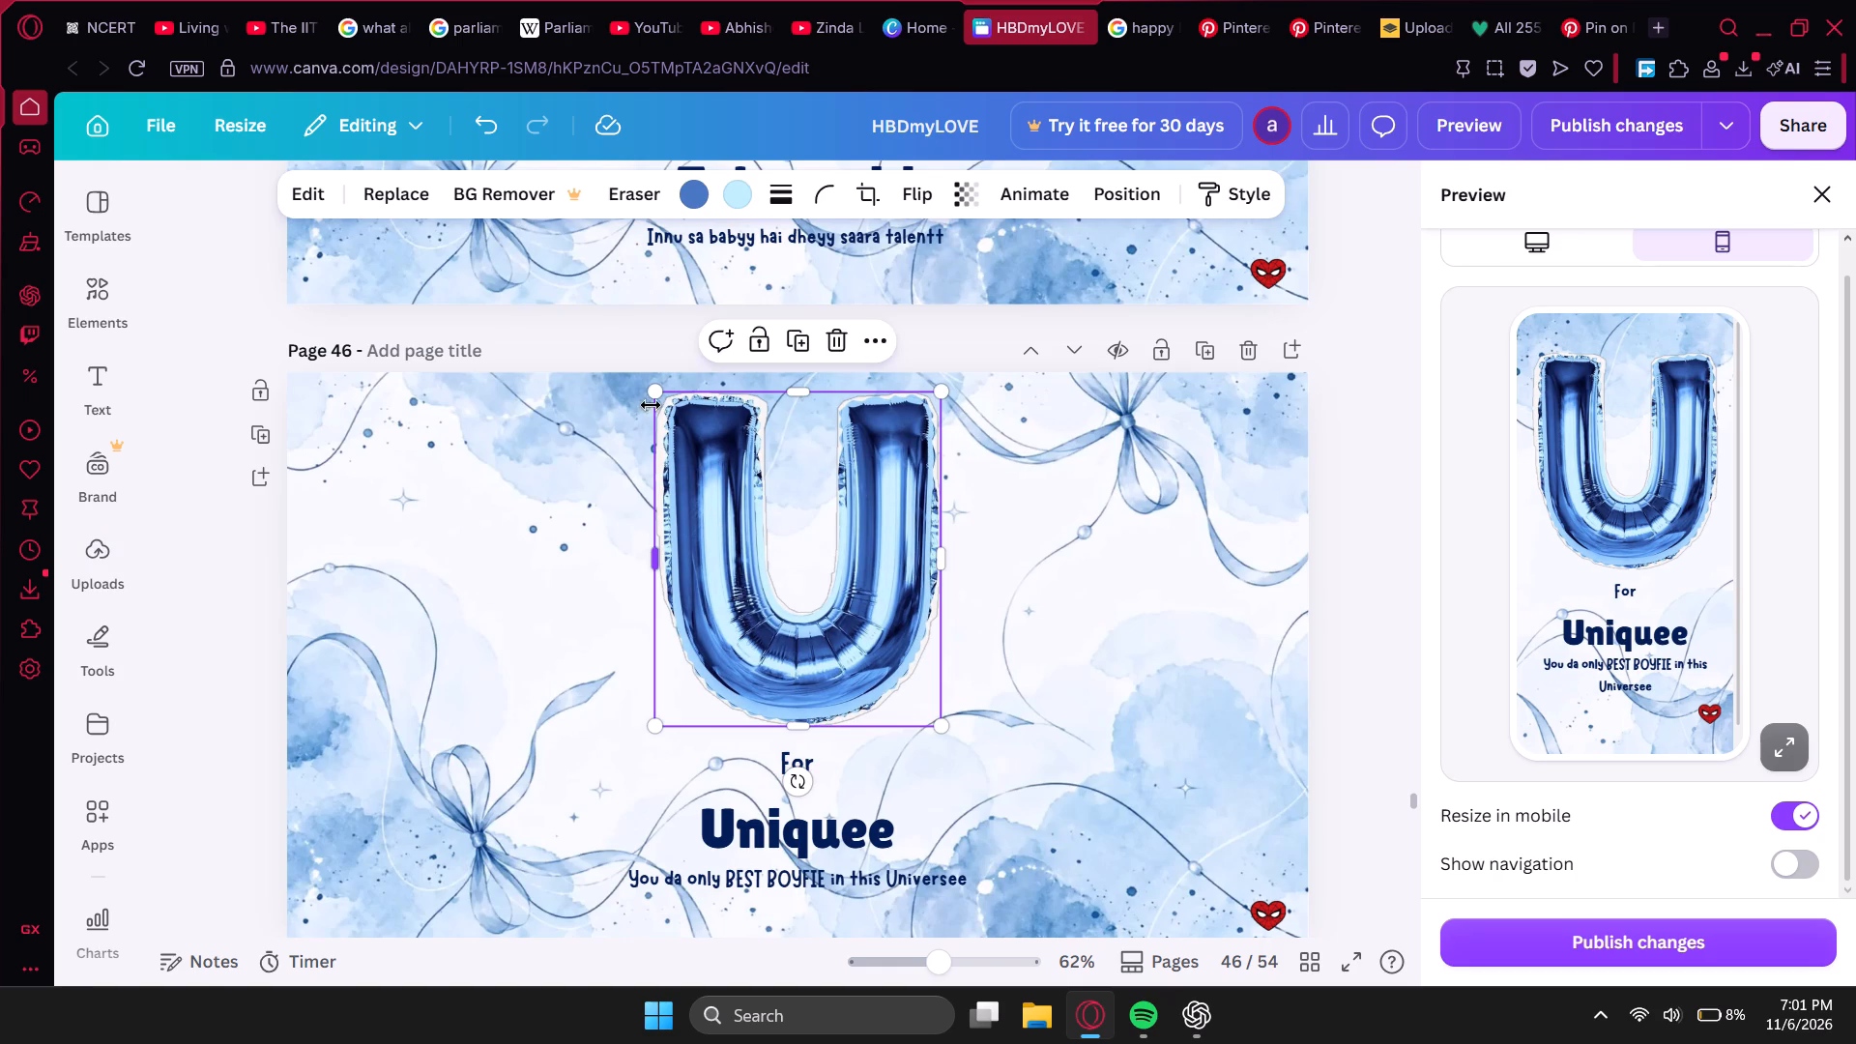
{"action": "left_click_drag", "start_coordinate": [651, 397], "coordinate": [680, 432]}
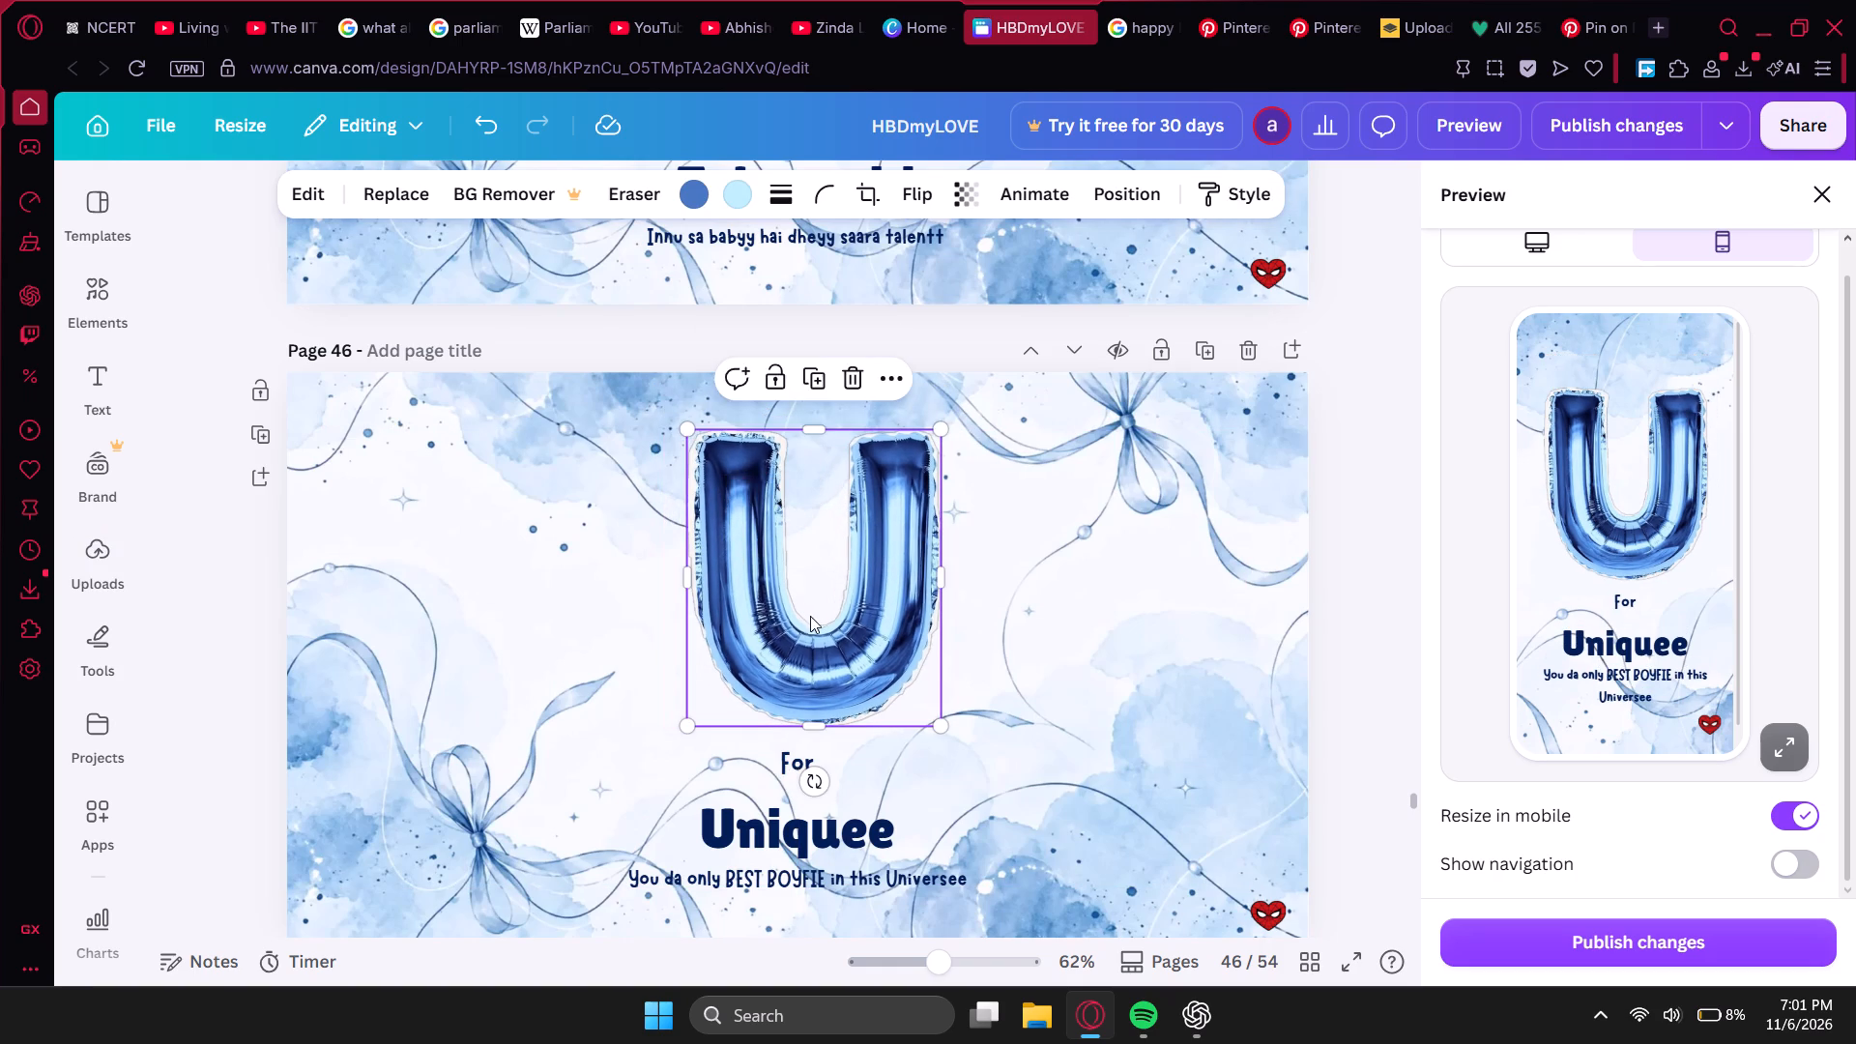
{"action": "left_click_drag", "start_coordinate": [852, 656], "coordinate": [830, 645]}
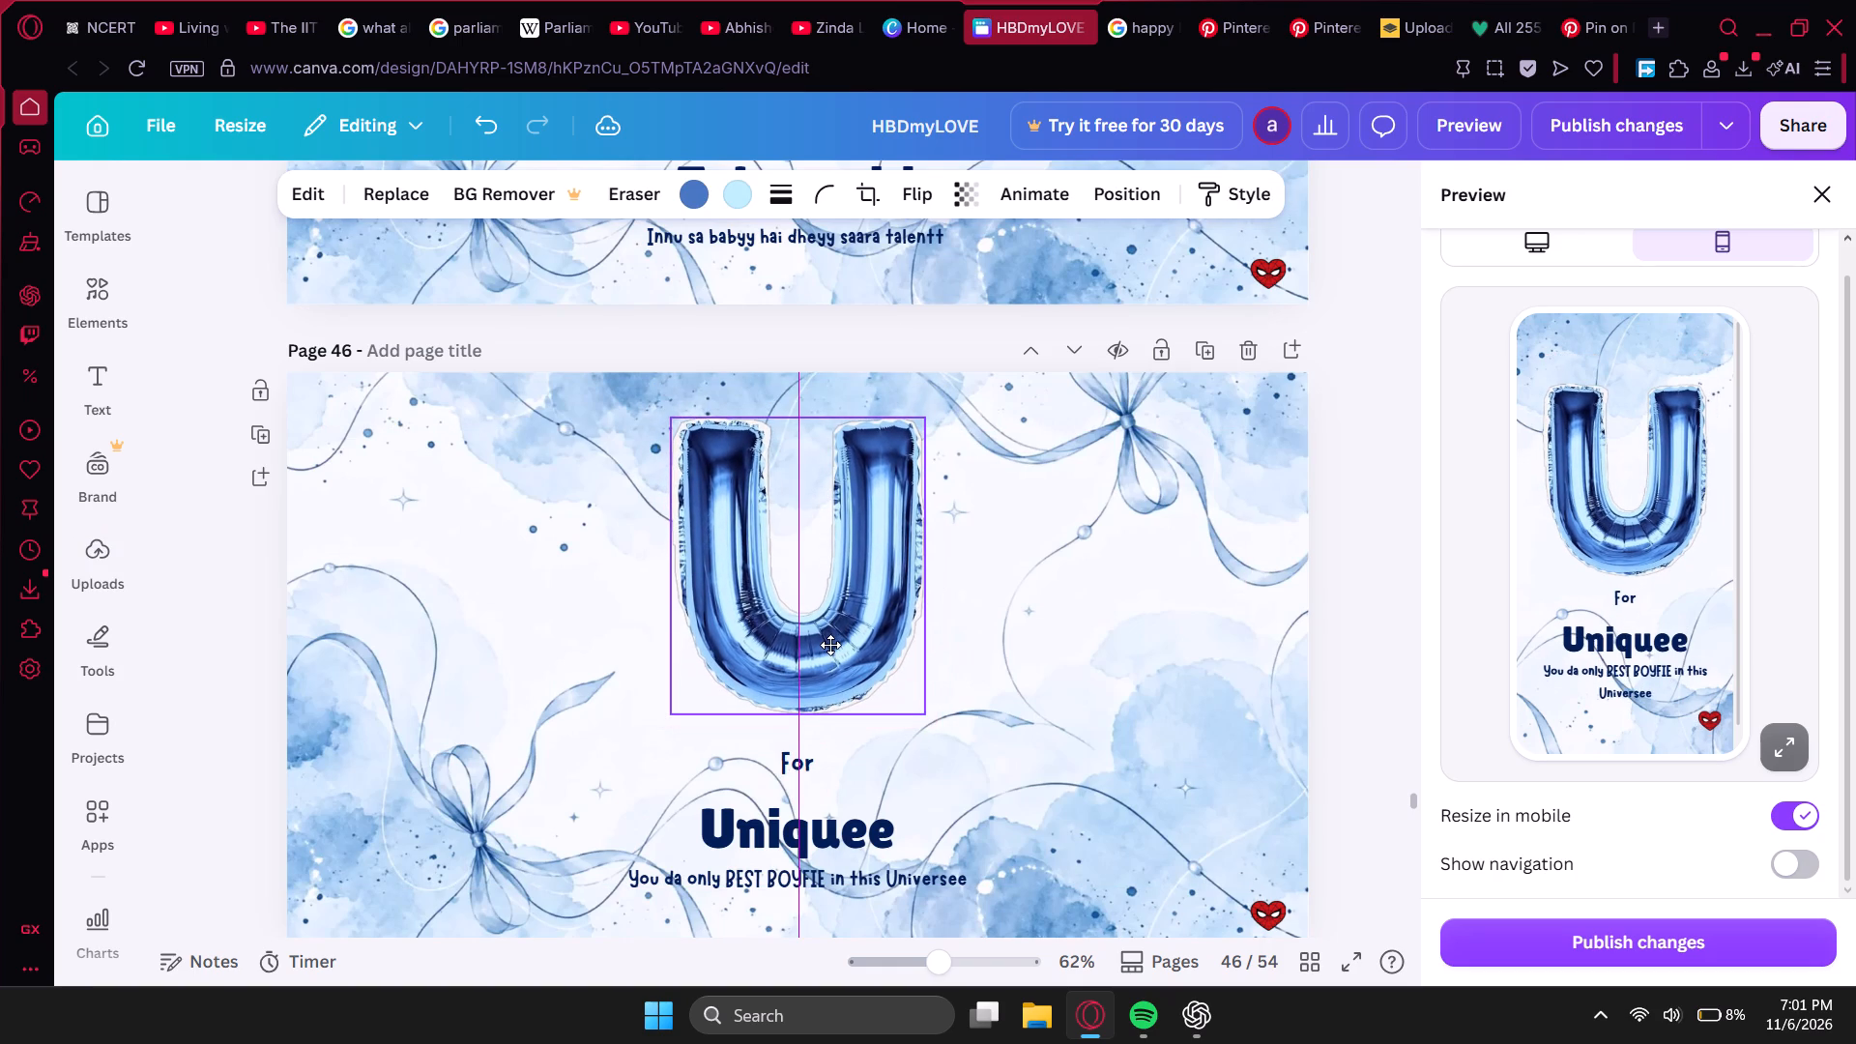
{"action": "left_click_drag", "start_coordinate": [830, 645], "coordinate": [828, 645]}
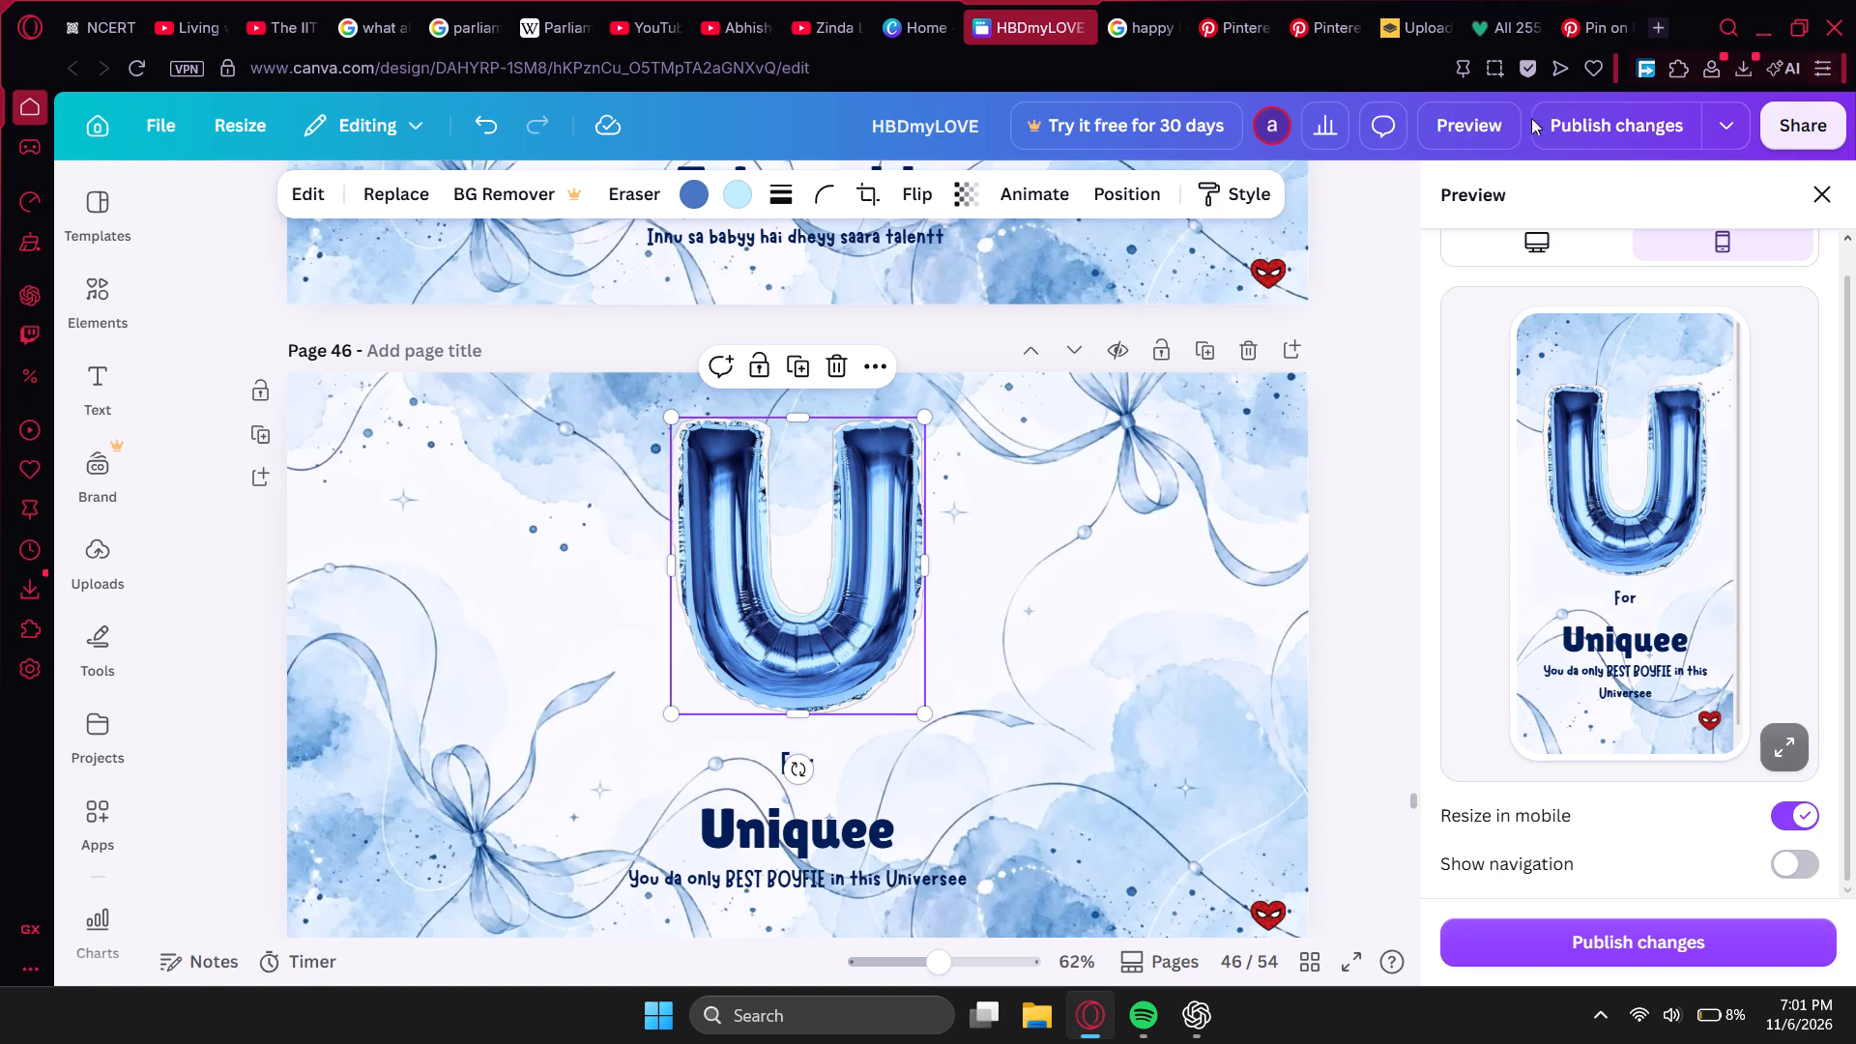
Check the website's publishing options.
{"action": "left_click", "coordinate": [1610, 119]}
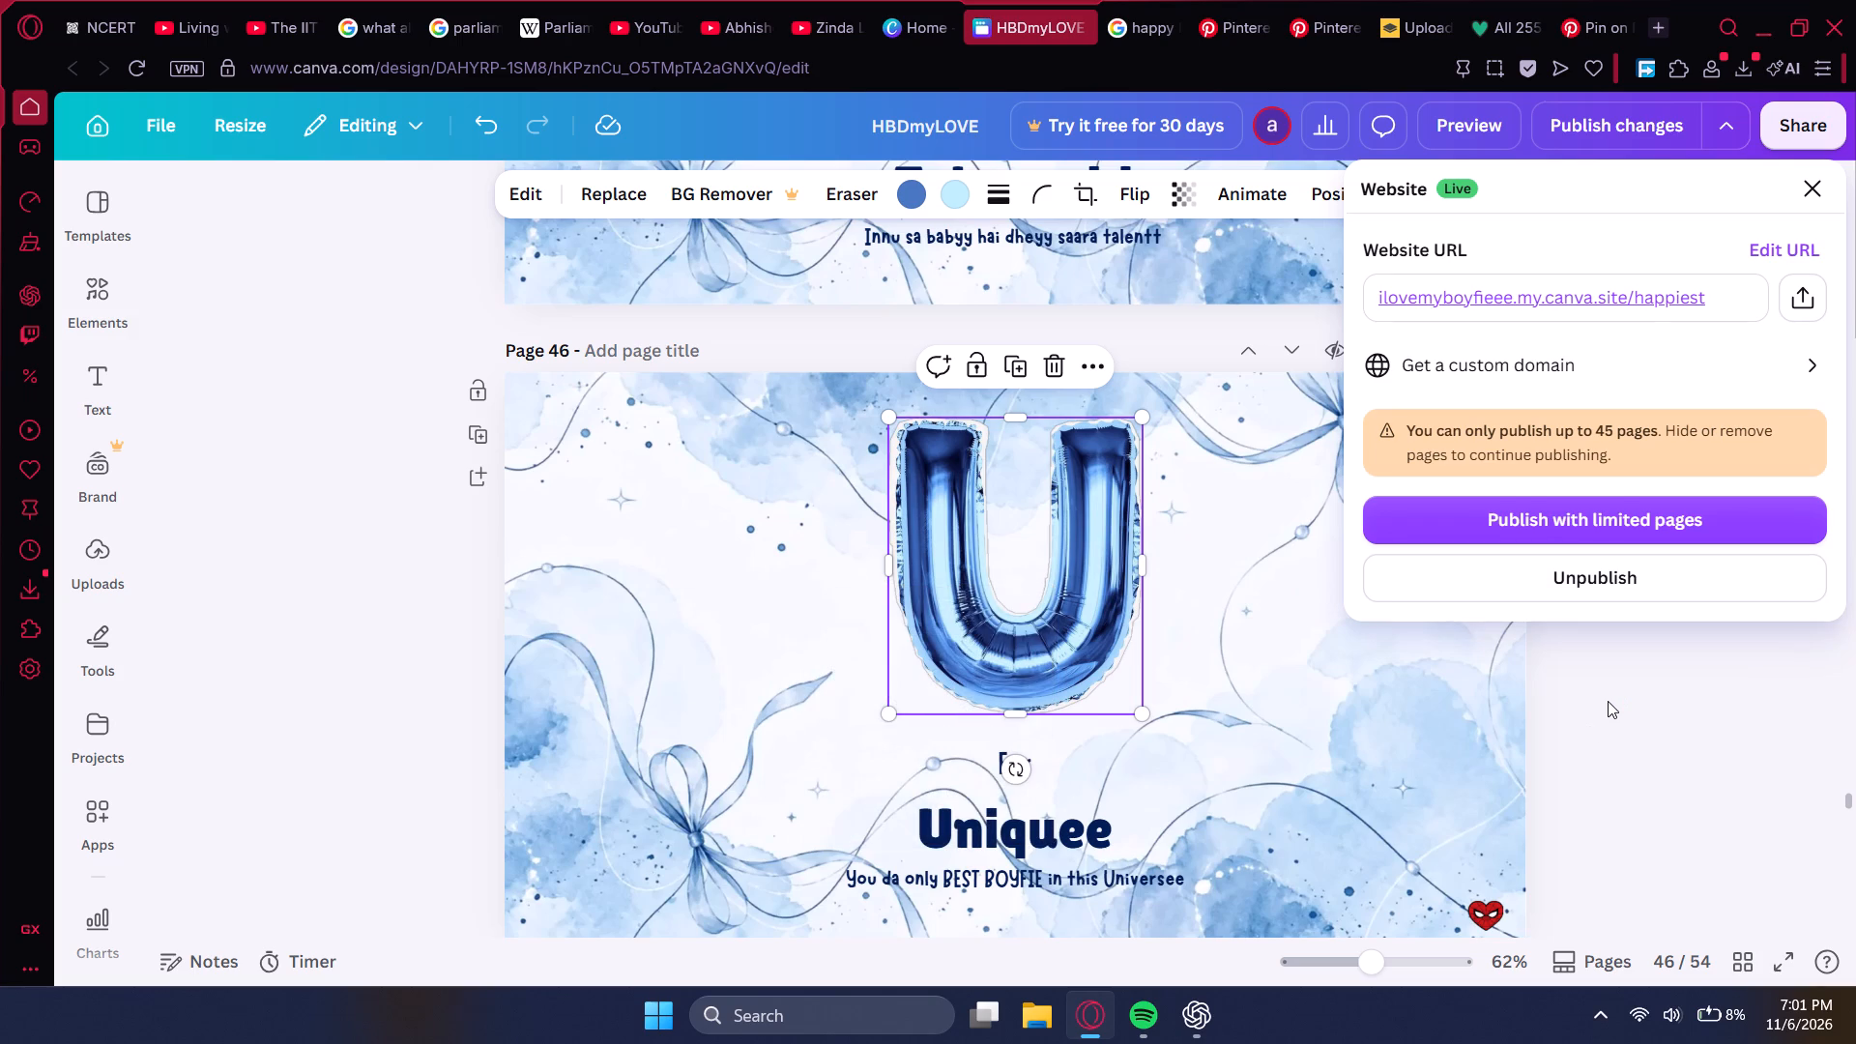
{"action": "scroll", "coordinate": [1617, 610], "scroll_direction": "up", "scroll_amount": 3}
{"action": "left_click", "coordinate": [1616, 656]}
Look through the design from page 46 to the last page, and back up to page 24.
{"action": "scroll", "coordinate": [1465, 611], "scroll_direction": "down", "scroll_amount": 19}
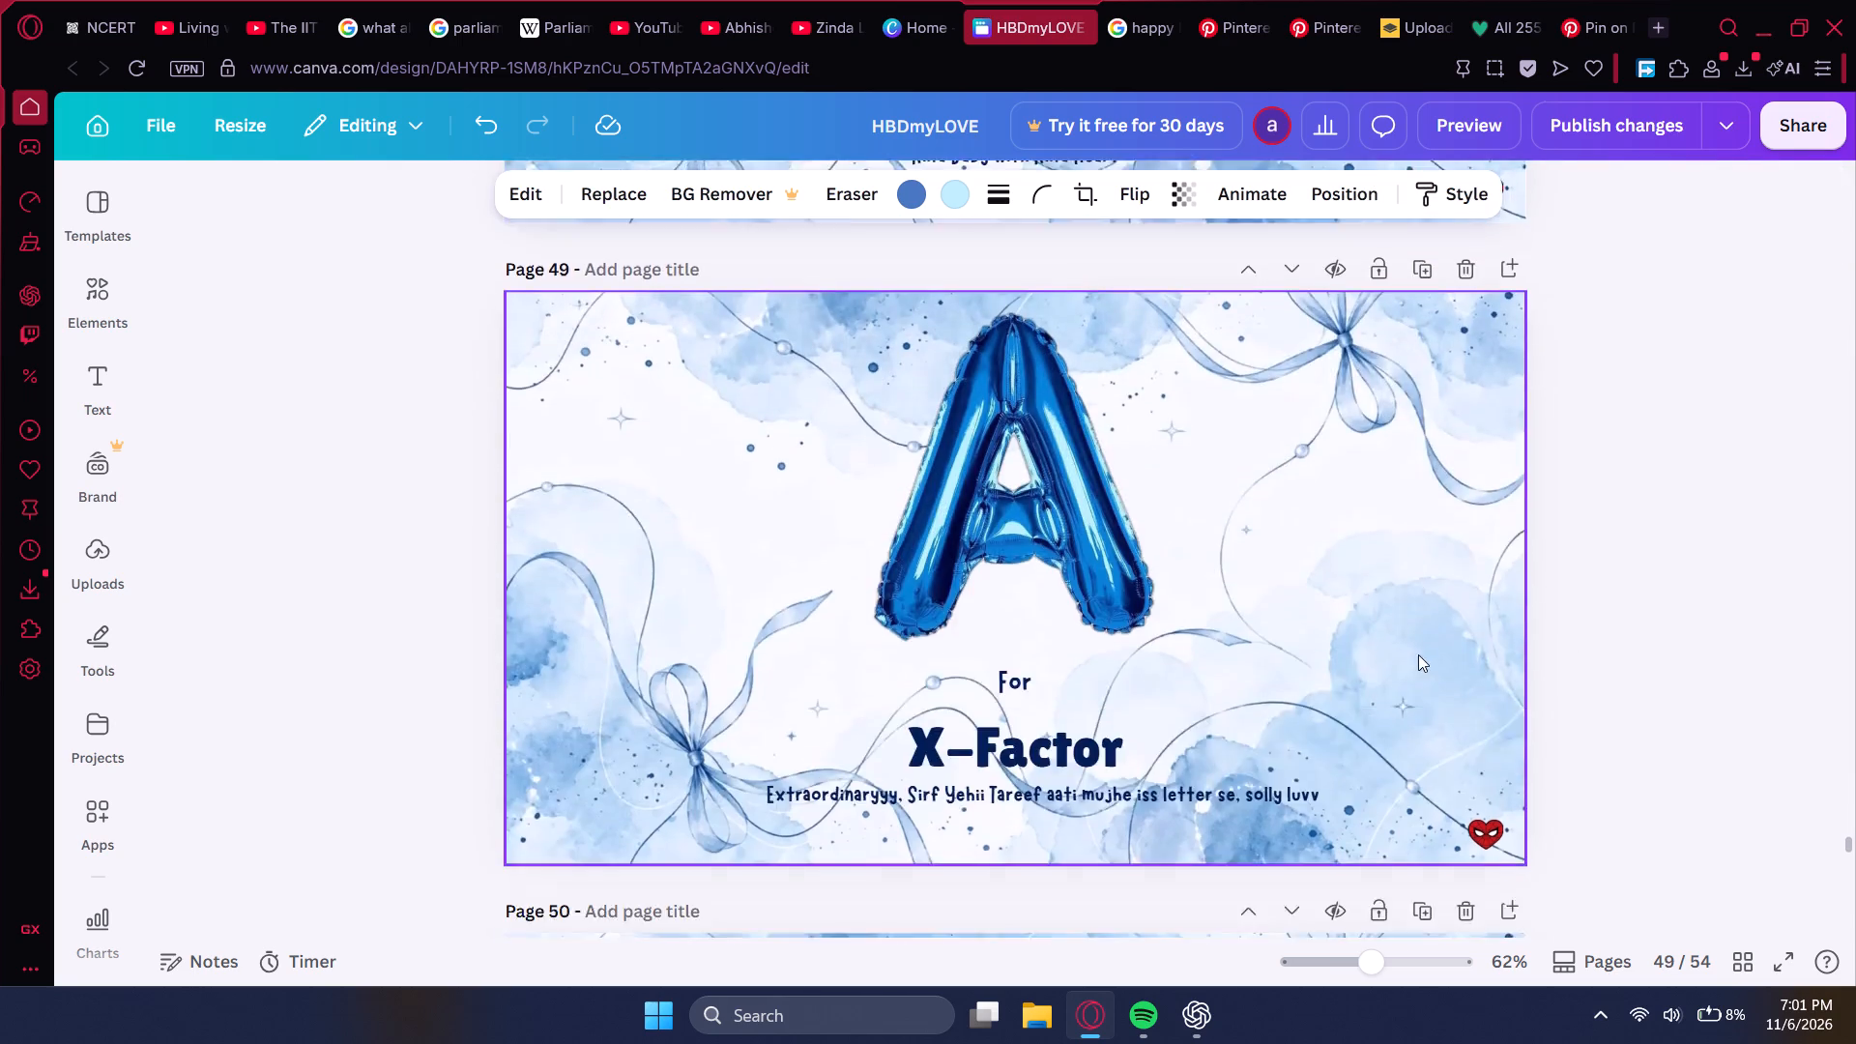
{"action": "scroll", "coordinate": [1418, 654], "scroll_direction": "down", "scroll_amount": 20}
{"action": "scroll", "coordinate": [1418, 654], "scroll_direction": "down", "scroll_amount": 12}
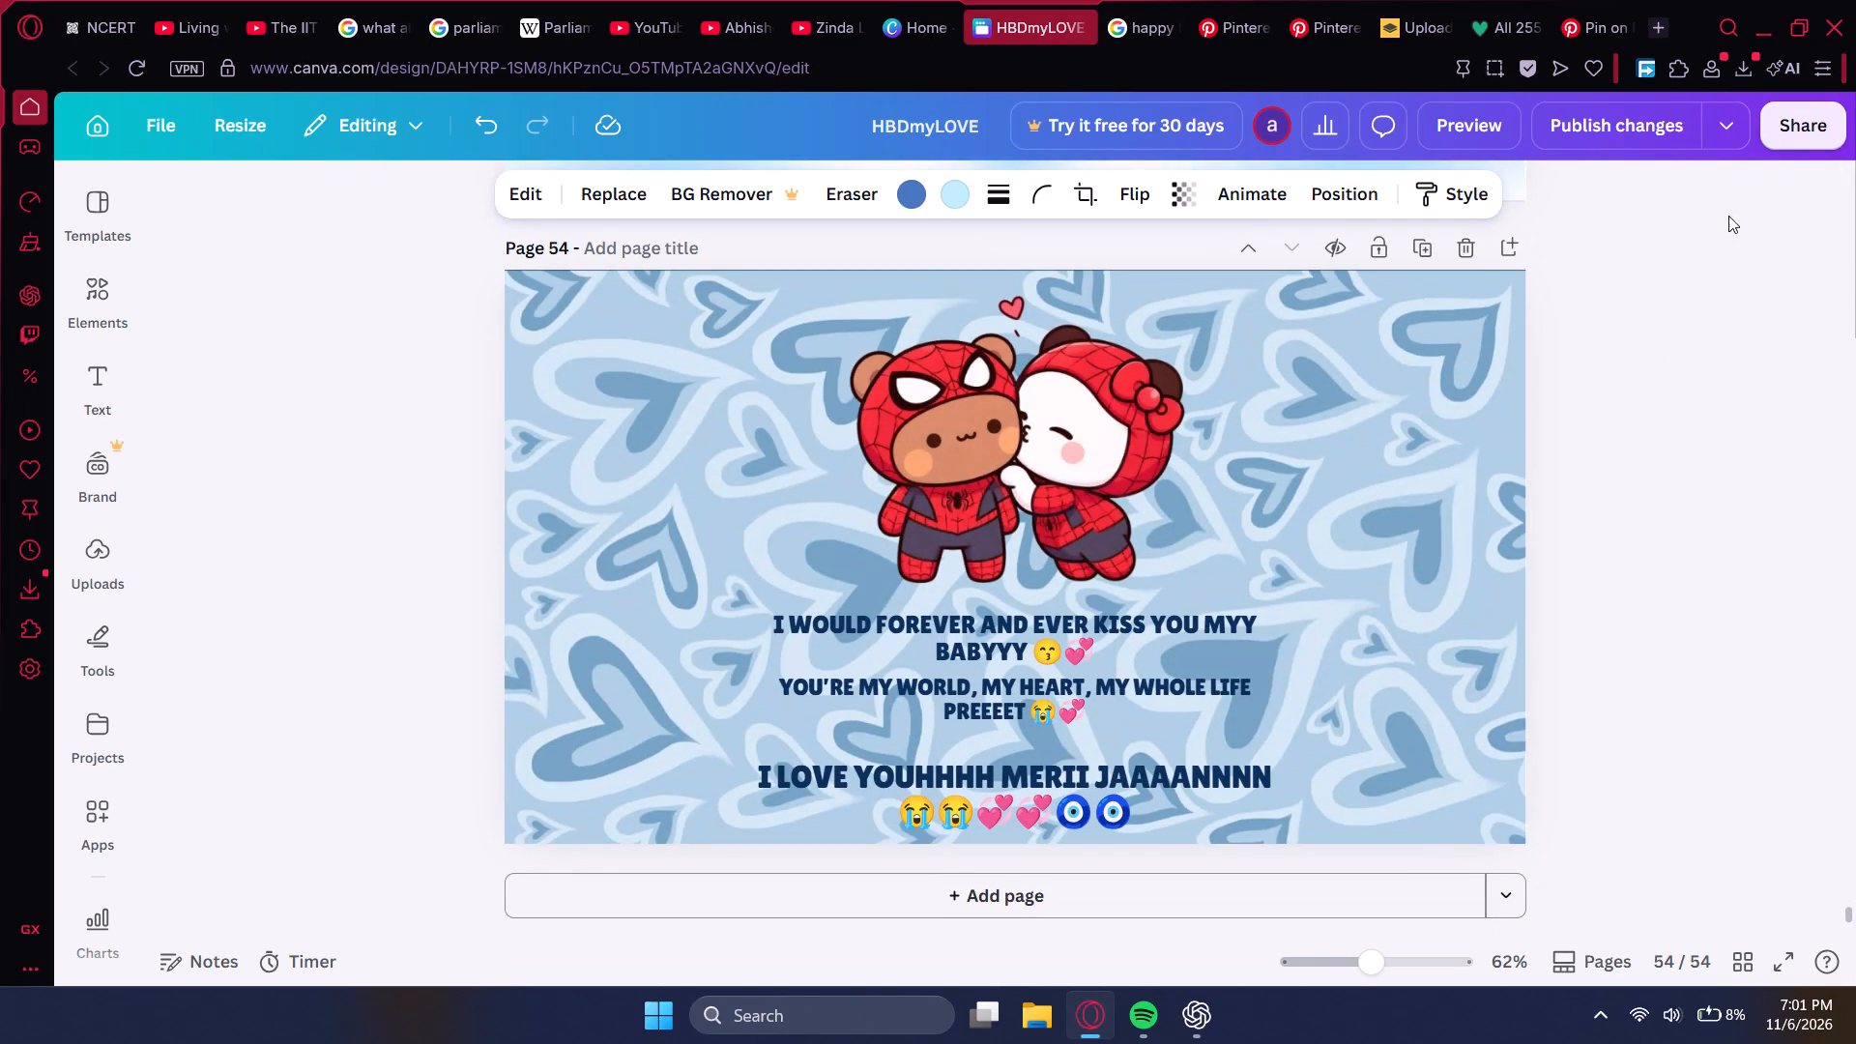
{"action": "left_click", "coordinate": [1685, 133]}
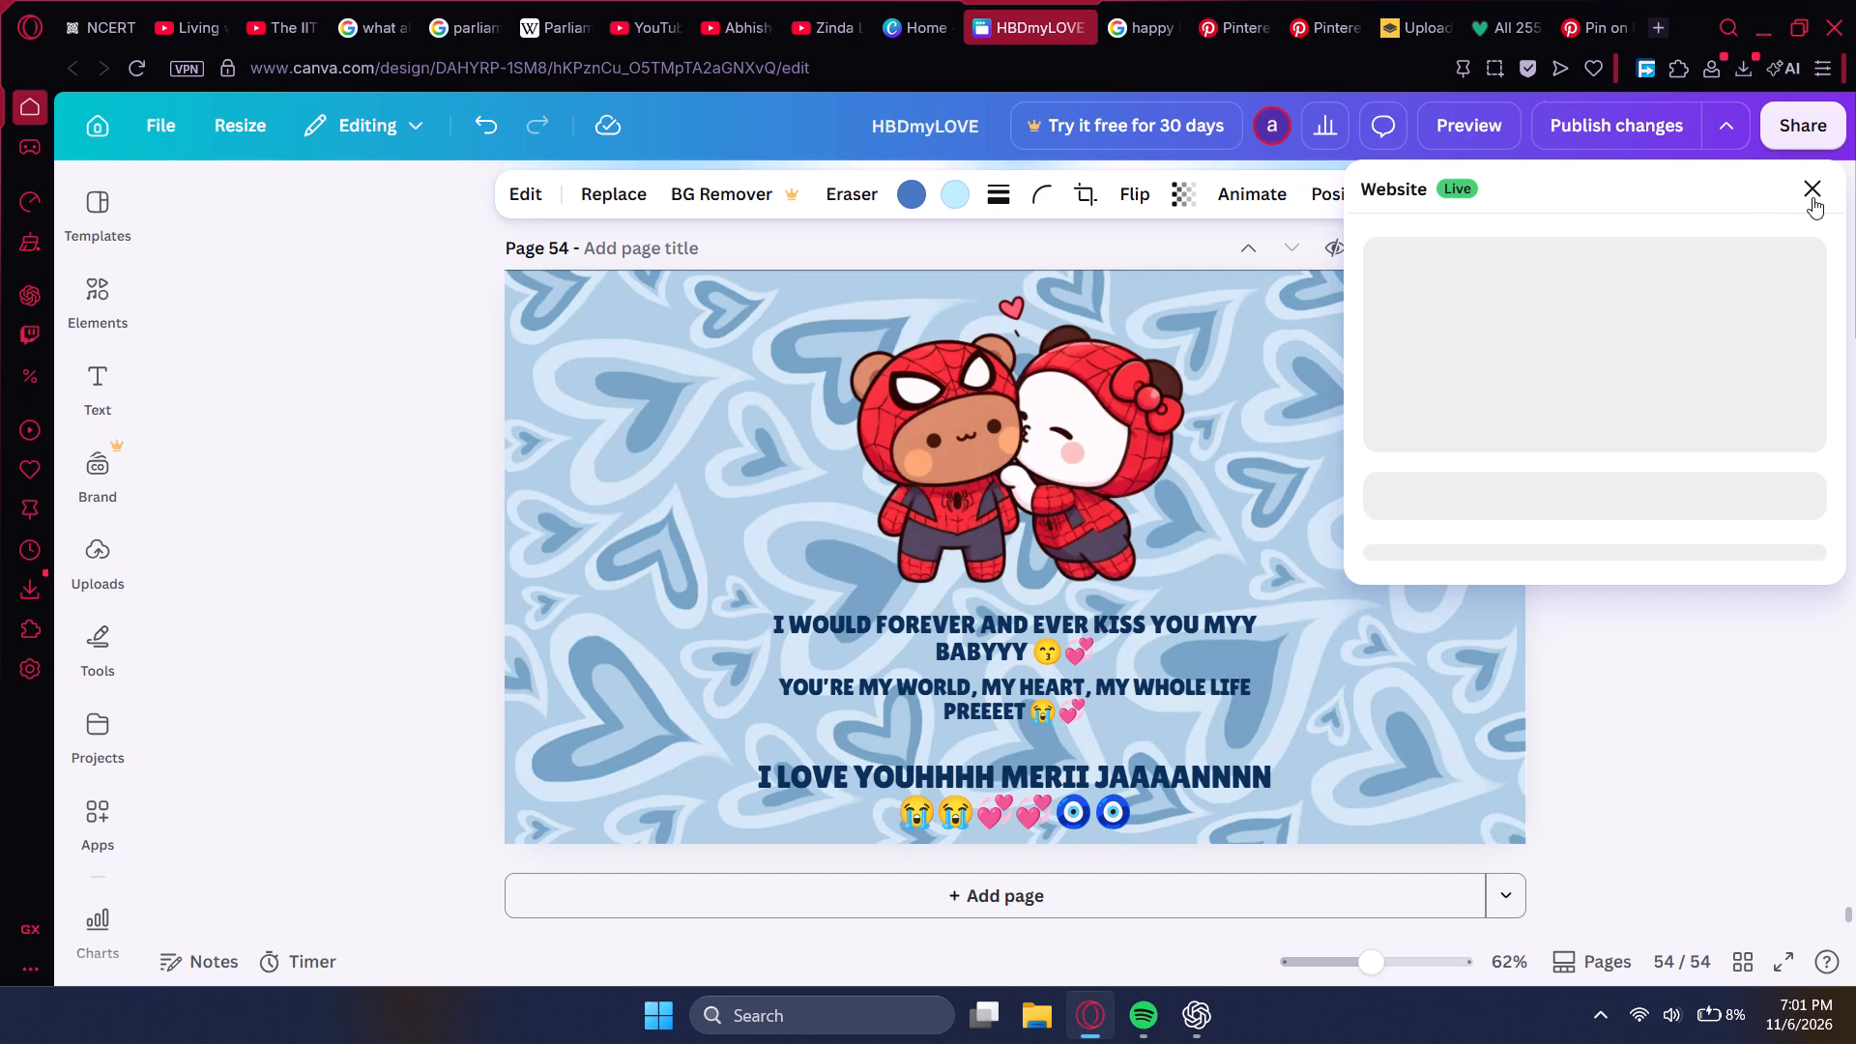
{"action": "left_click", "coordinate": [1812, 197]}
{"action": "scroll", "coordinate": [1678, 564], "scroll_direction": "up", "scroll_amount": 14}
{"action": "scroll", "coordinate": [1678, 564], "scroll_direction": "up", "scroll_amount": 8}
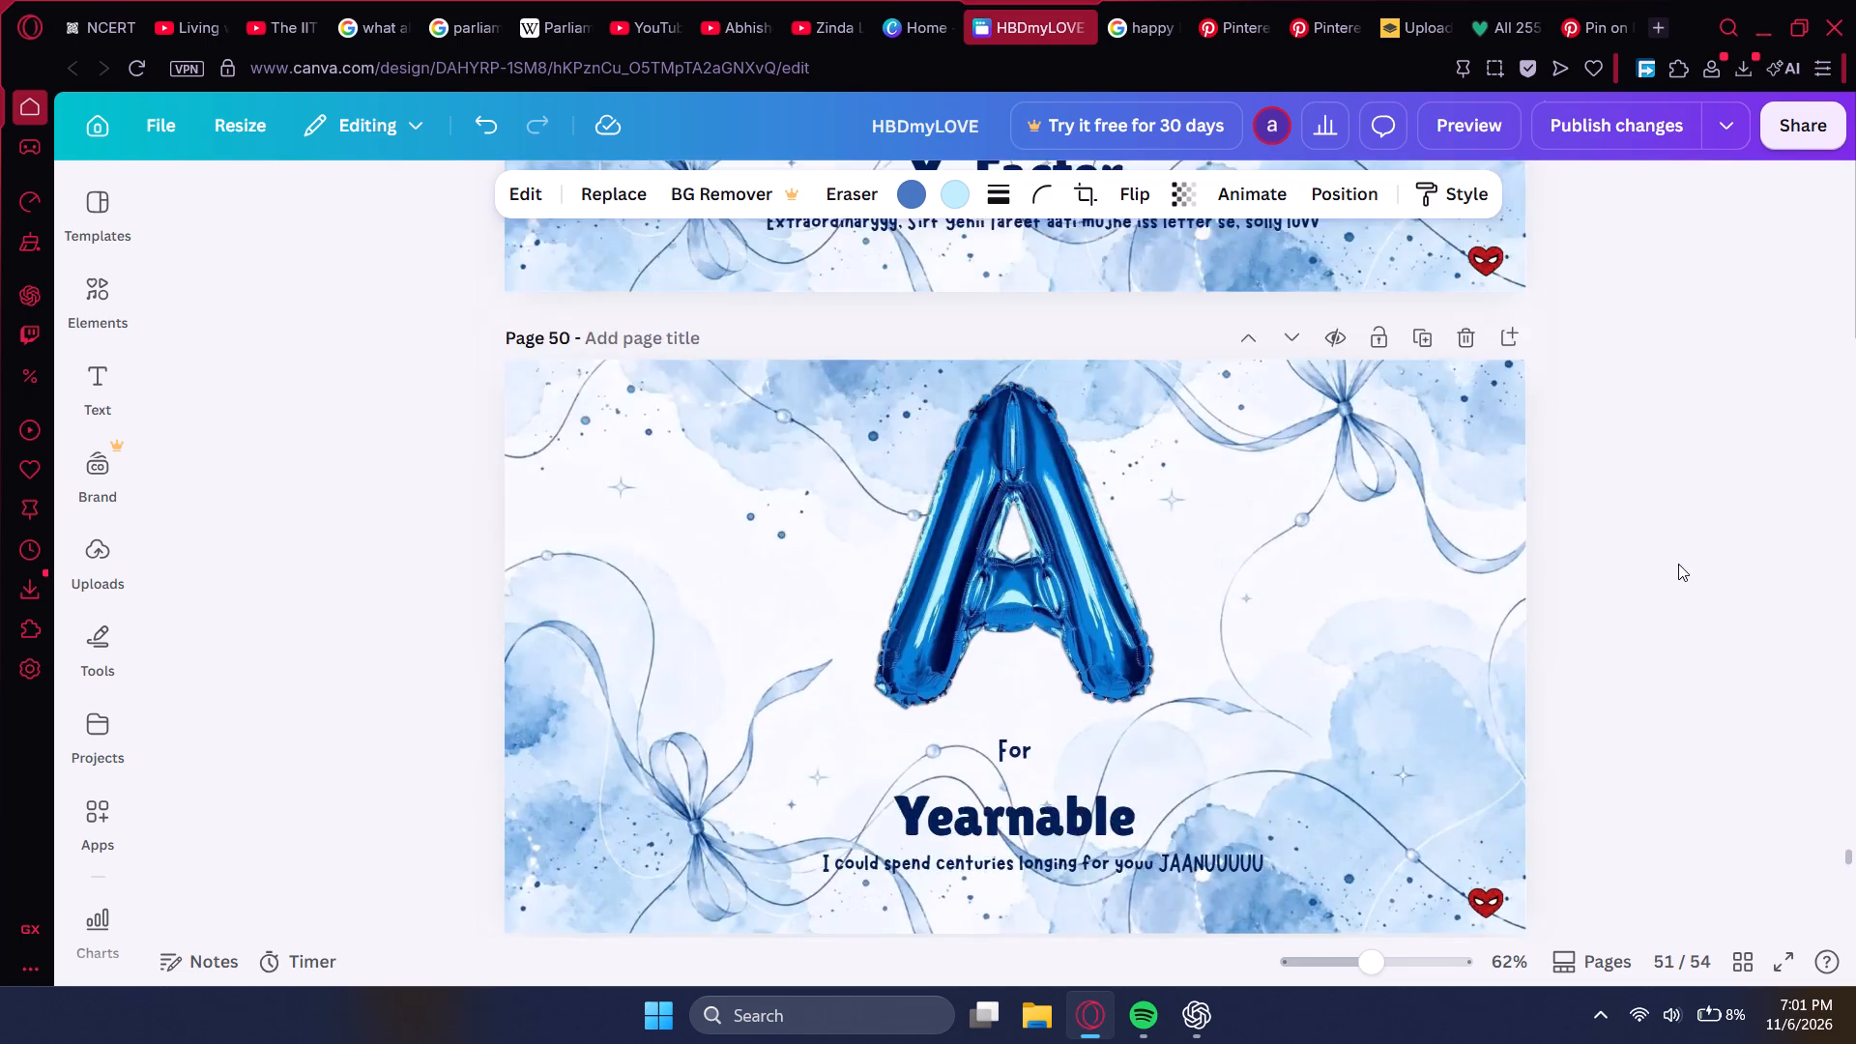
{"action": "scroll", "coordinate": [1678, 564], "scroll_direction": "up", "scroll_amount": 17}
{"action": "scroll", "coordinate": [1678, 564], "scroll_direction": "up", "scroll_amount": 14}
{"action": "scroll", "coordinate": [1675, 564], "scroll_direction": "up", "scroll_amount": 15}
{"action": "scroll", "coordinate": [1669, 563], "scroll_direction": "up", "scroll_amount": 18}
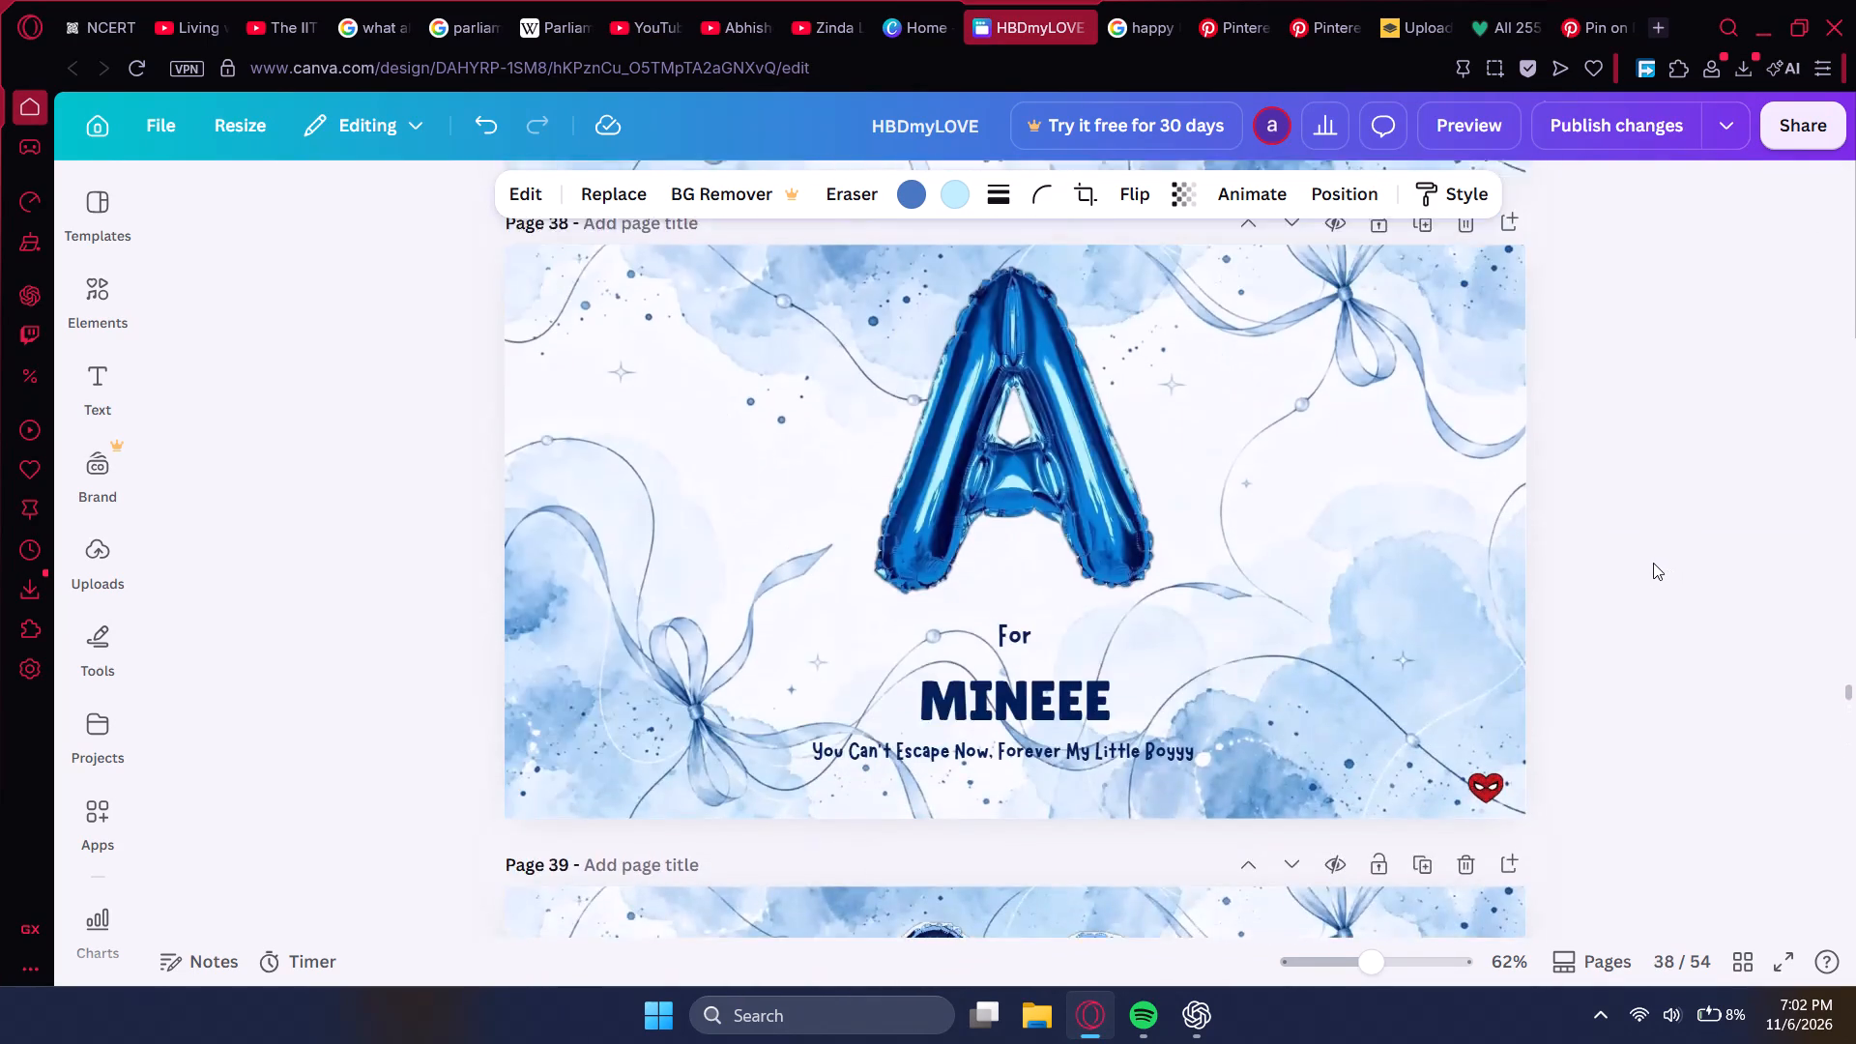
{"action": "scroll", "coordinate": [1653, 563], "scroll_direction": "up", "scroll_amount": 18}
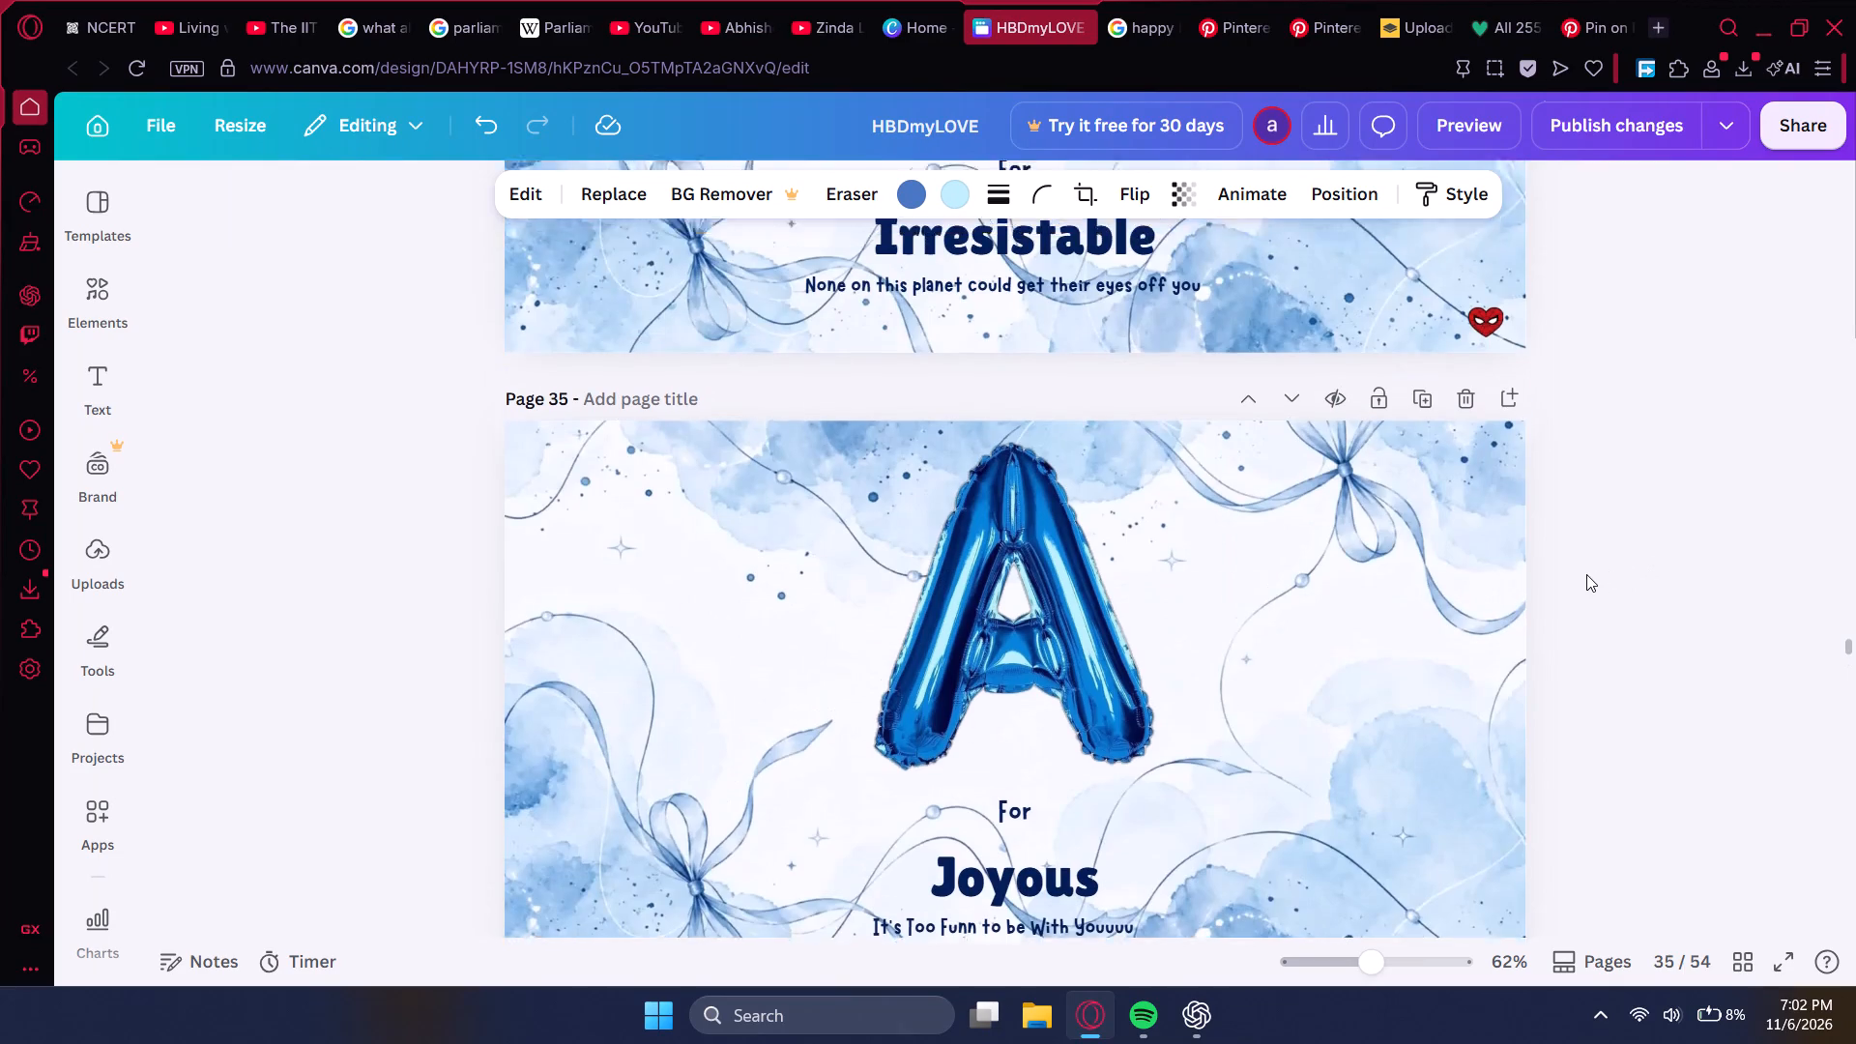
{"action": "scroll", "coordinate": [1586, 574], "scroll_direction": "up", "scroll_amount": 18}
{"action": "scroll", "coordinate": [1515, 574], "scroll_direction": "up", "scroll_amount": 3}
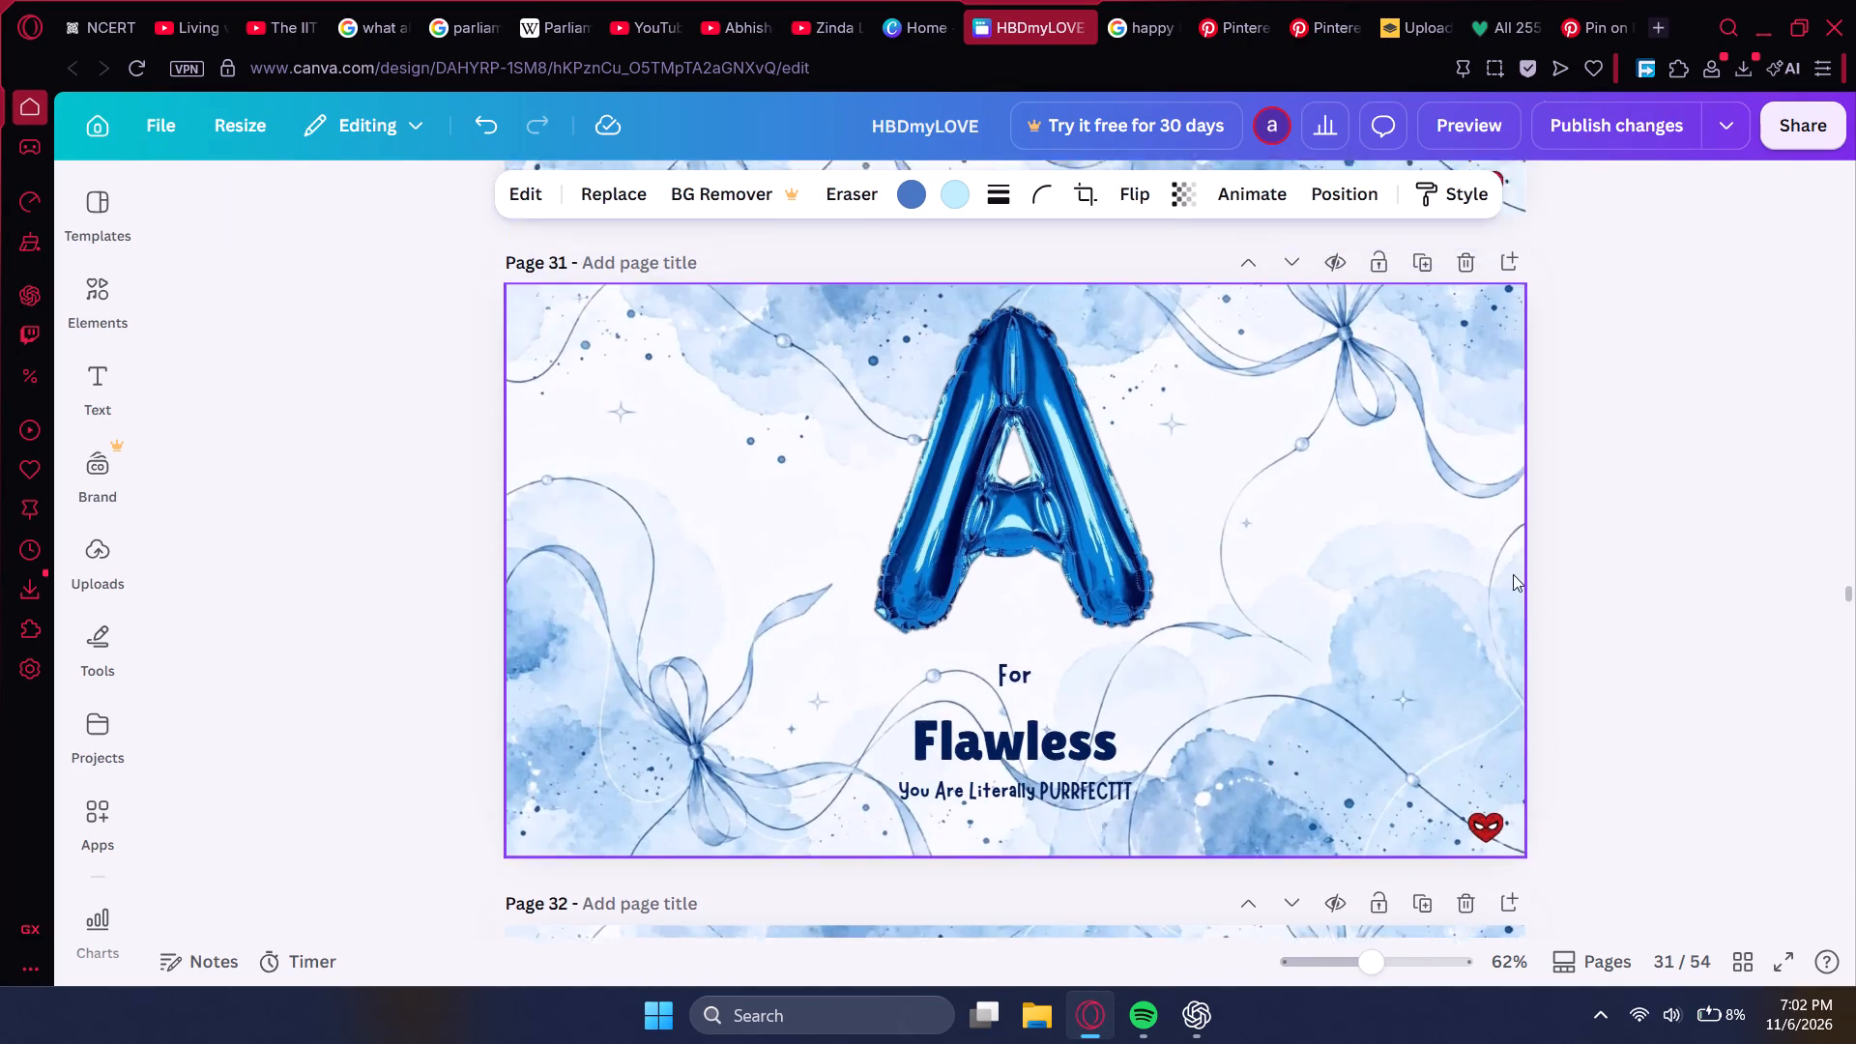
{"action": "scroll", "coordinate": [1513, 574], "scroll_direction": "up", "scroll_amount": 17}
{"action": "scroll", "coordinate": [1491, 578], "scroll_direction": "up", "scroll_amount": 7}
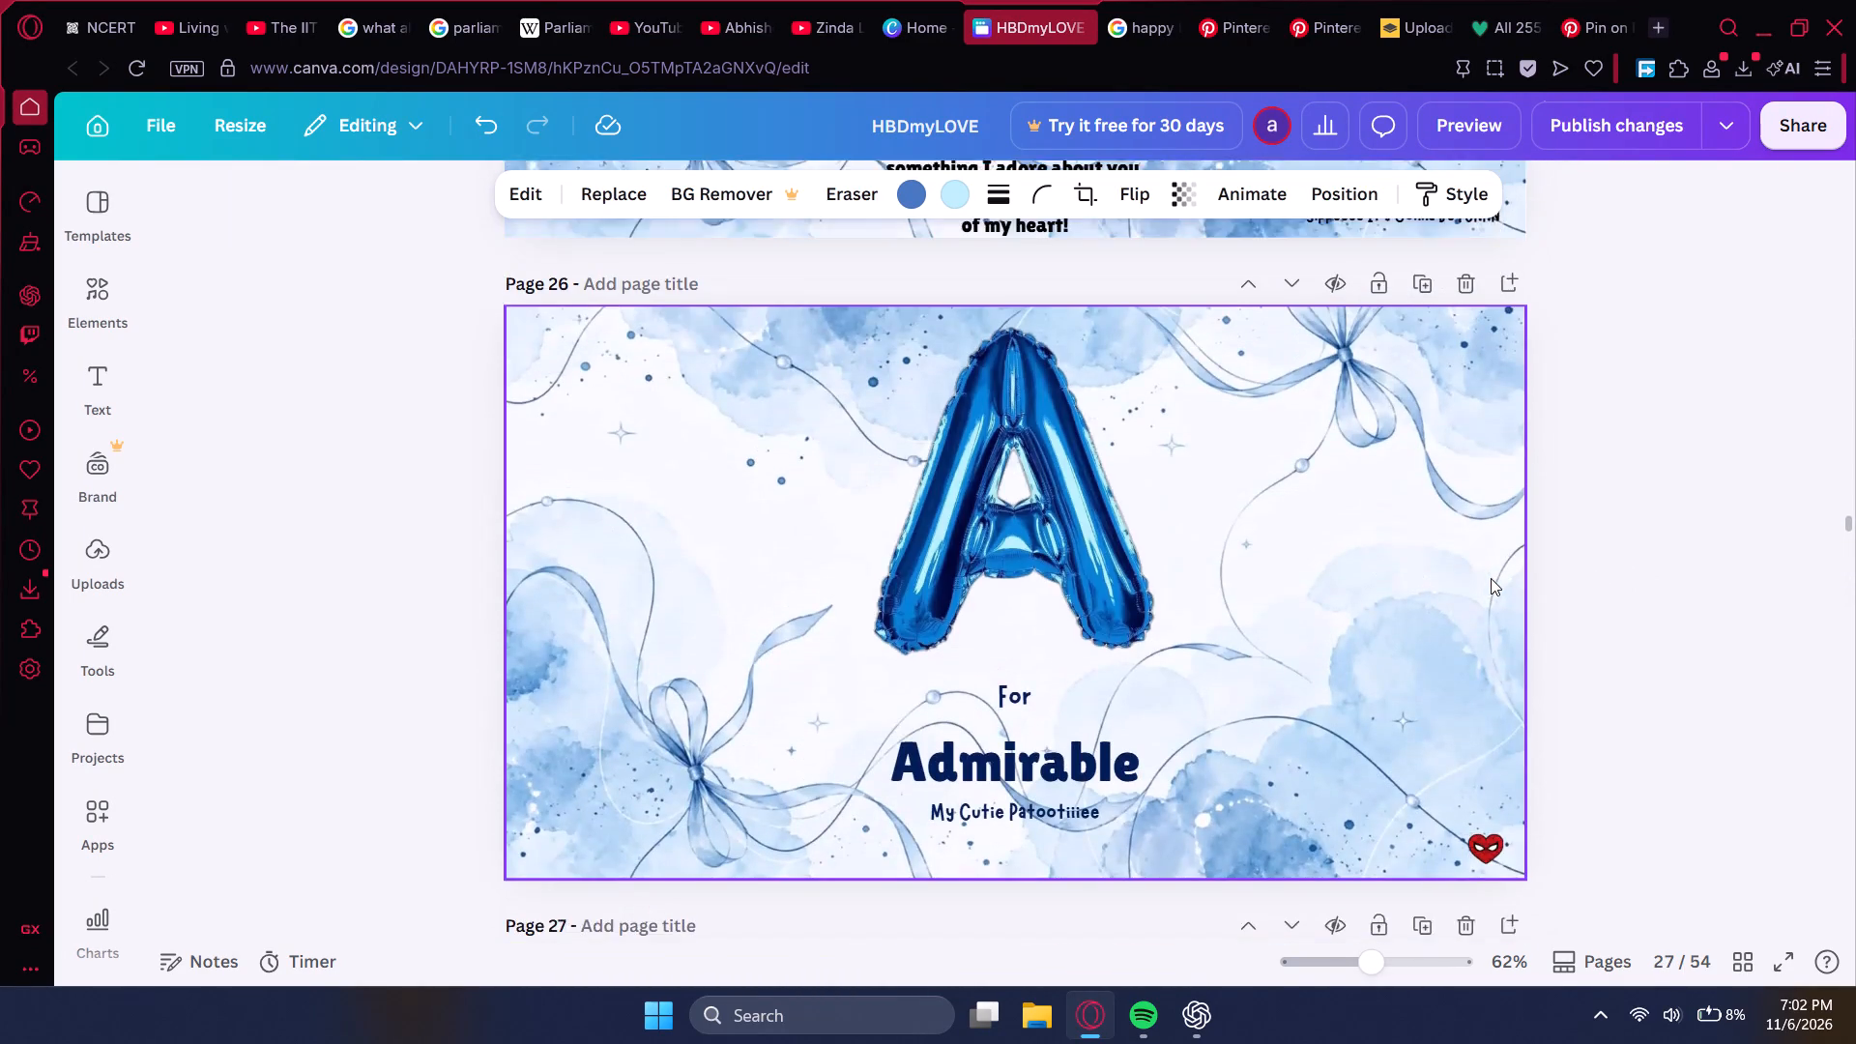
{"action": "scroll", "coordinate": [1490, 578], "scroll_direction": "up", "scroll_amount": 11}
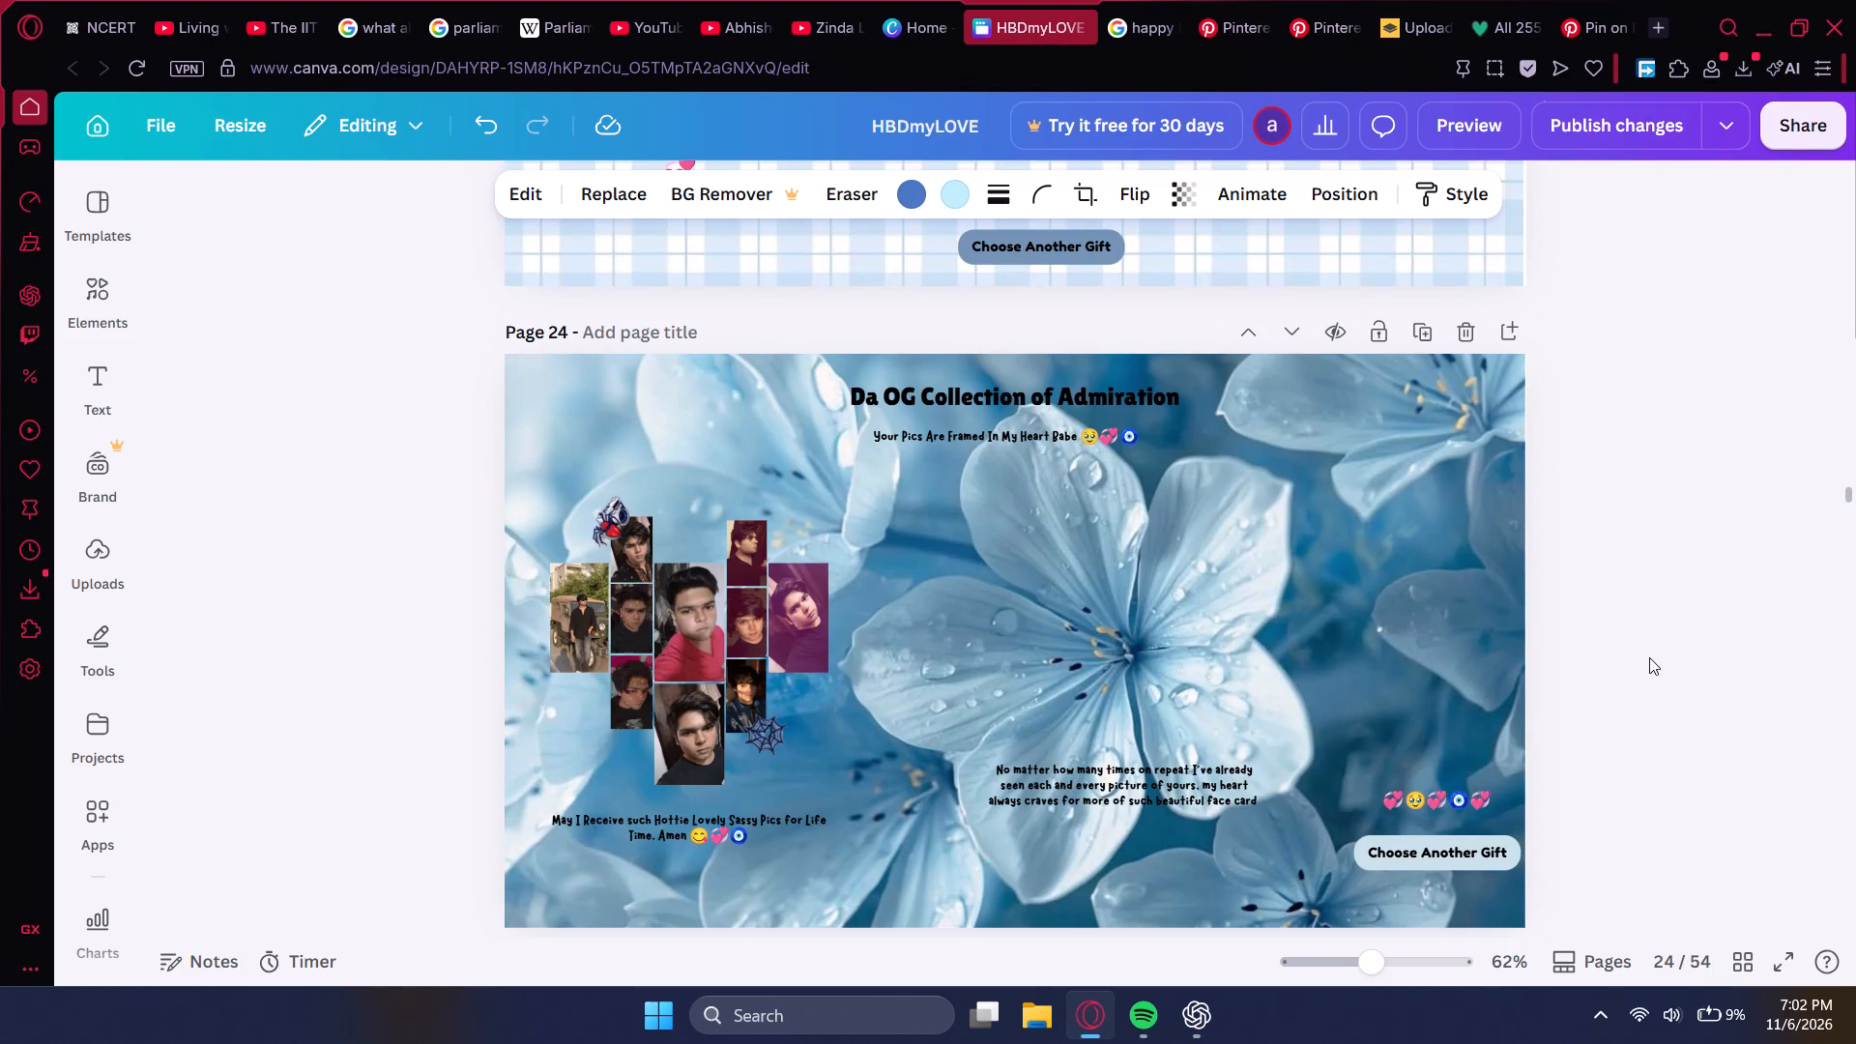
{"action": "scroll", "coordinate": [1647, 657], "scroll_direction": "down", "scroll_amount": 13}
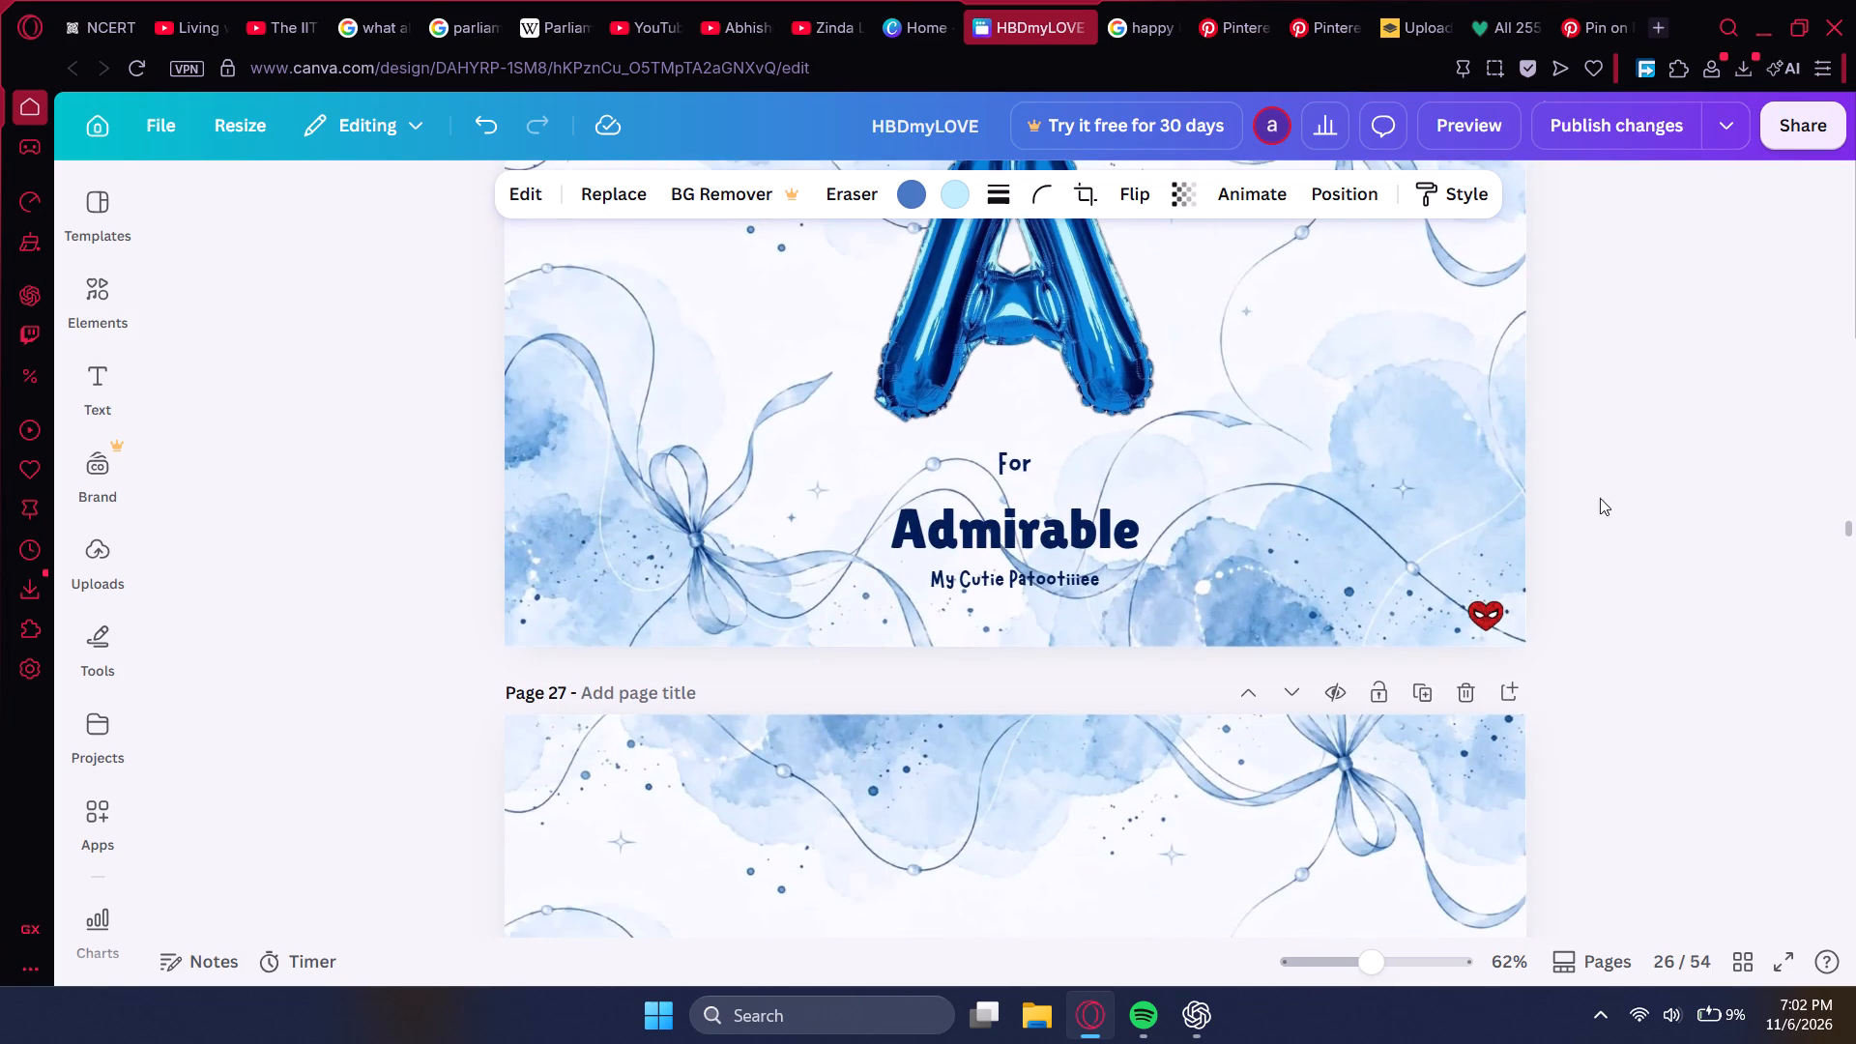
Publish the website changes with limited pages.
{"action": "left_click", "coordinate": [1663, 125]}
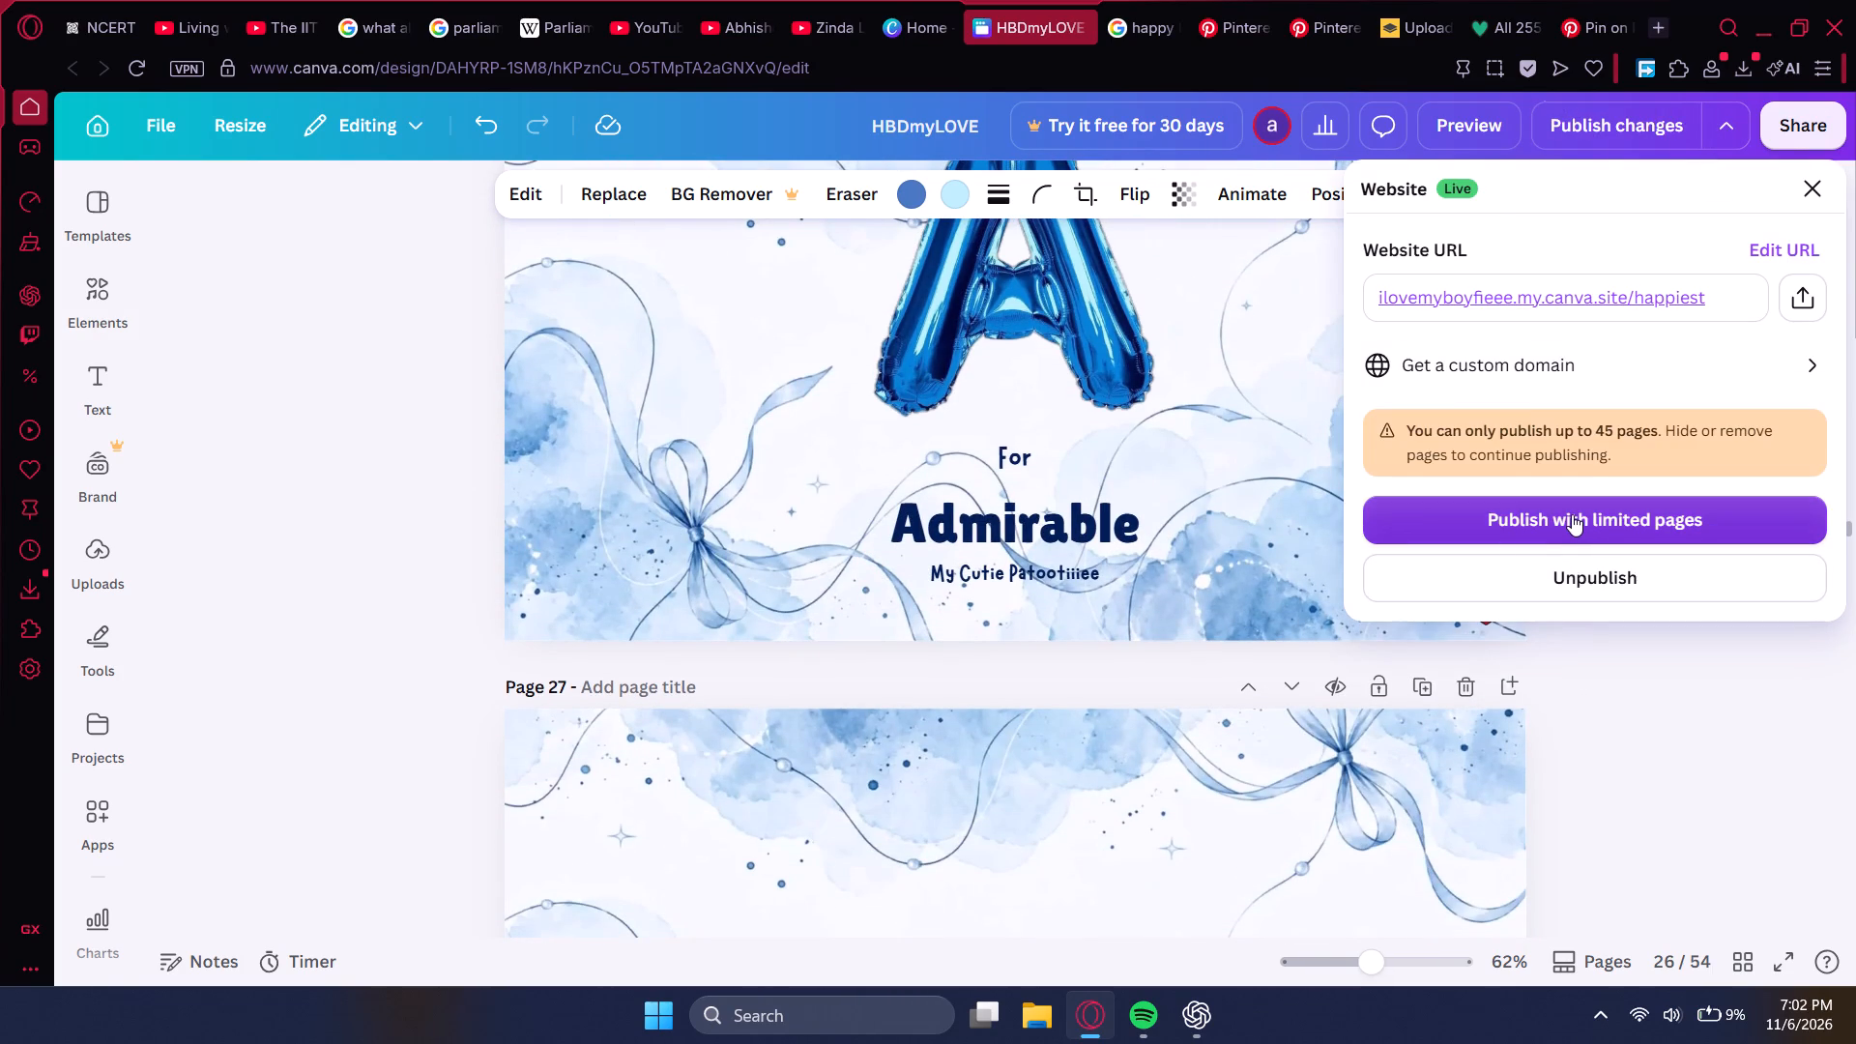
{"action": "left_click", "coordinate": [1572, 514]}
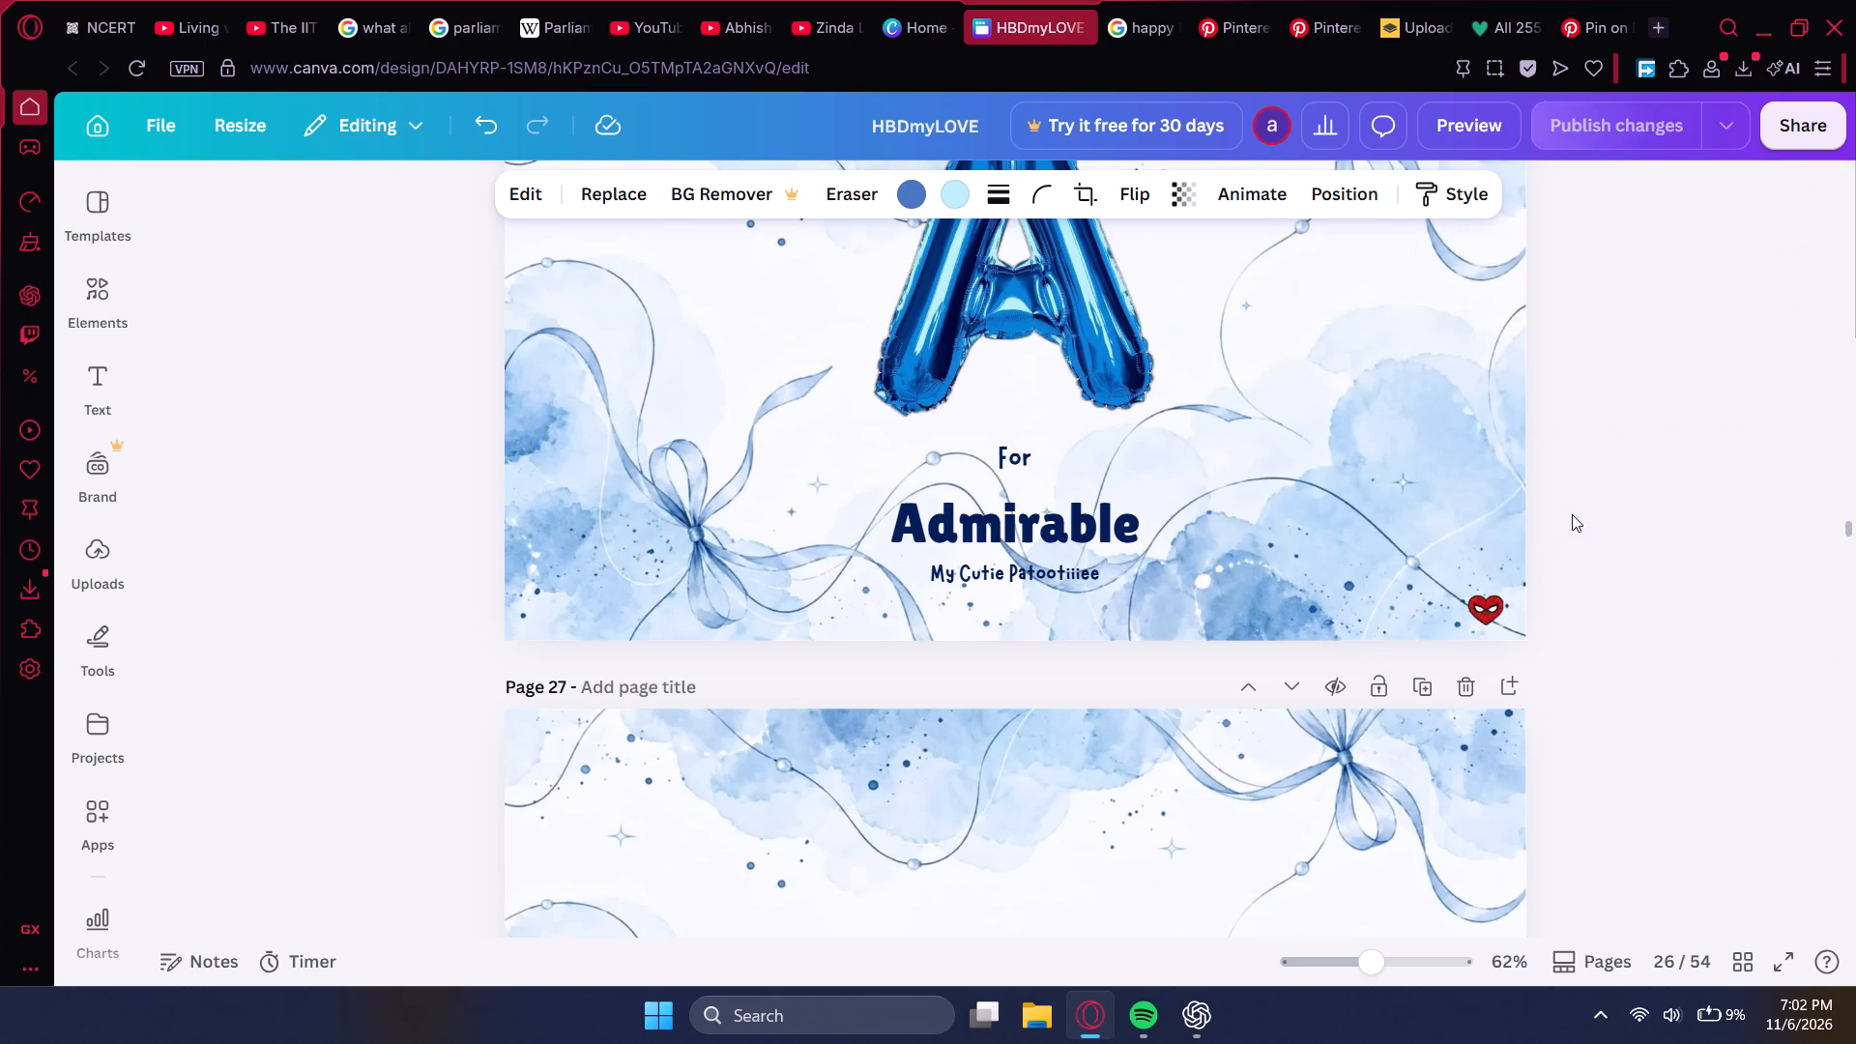
Open the Canva home page in a new tab and create a new blank website design.
{"action": "left_click", "coordinate": [1662, 28]}
{"action": "type", "text": "CAN"}
{"action": "key", "text": "Down"}
{"action": "key", "text": "Return"}
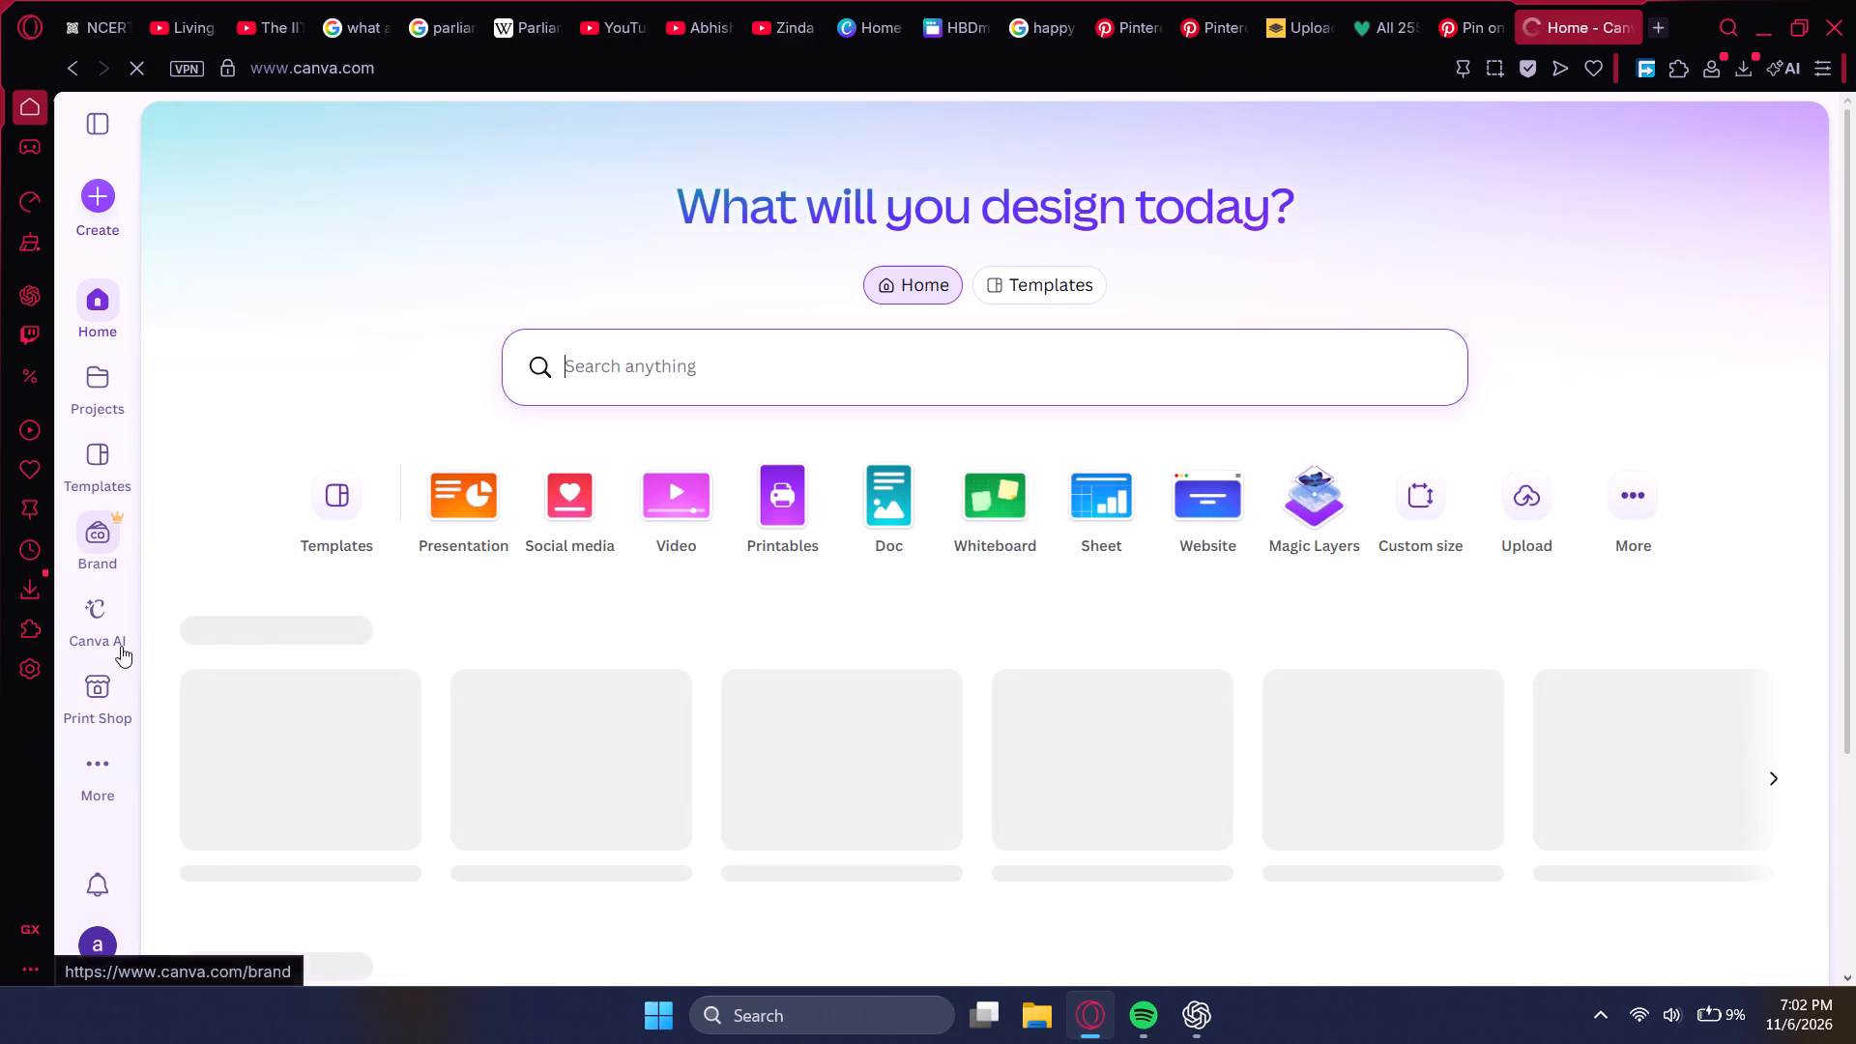
{"action": "left_click", "coordinate": [1216, 517]}
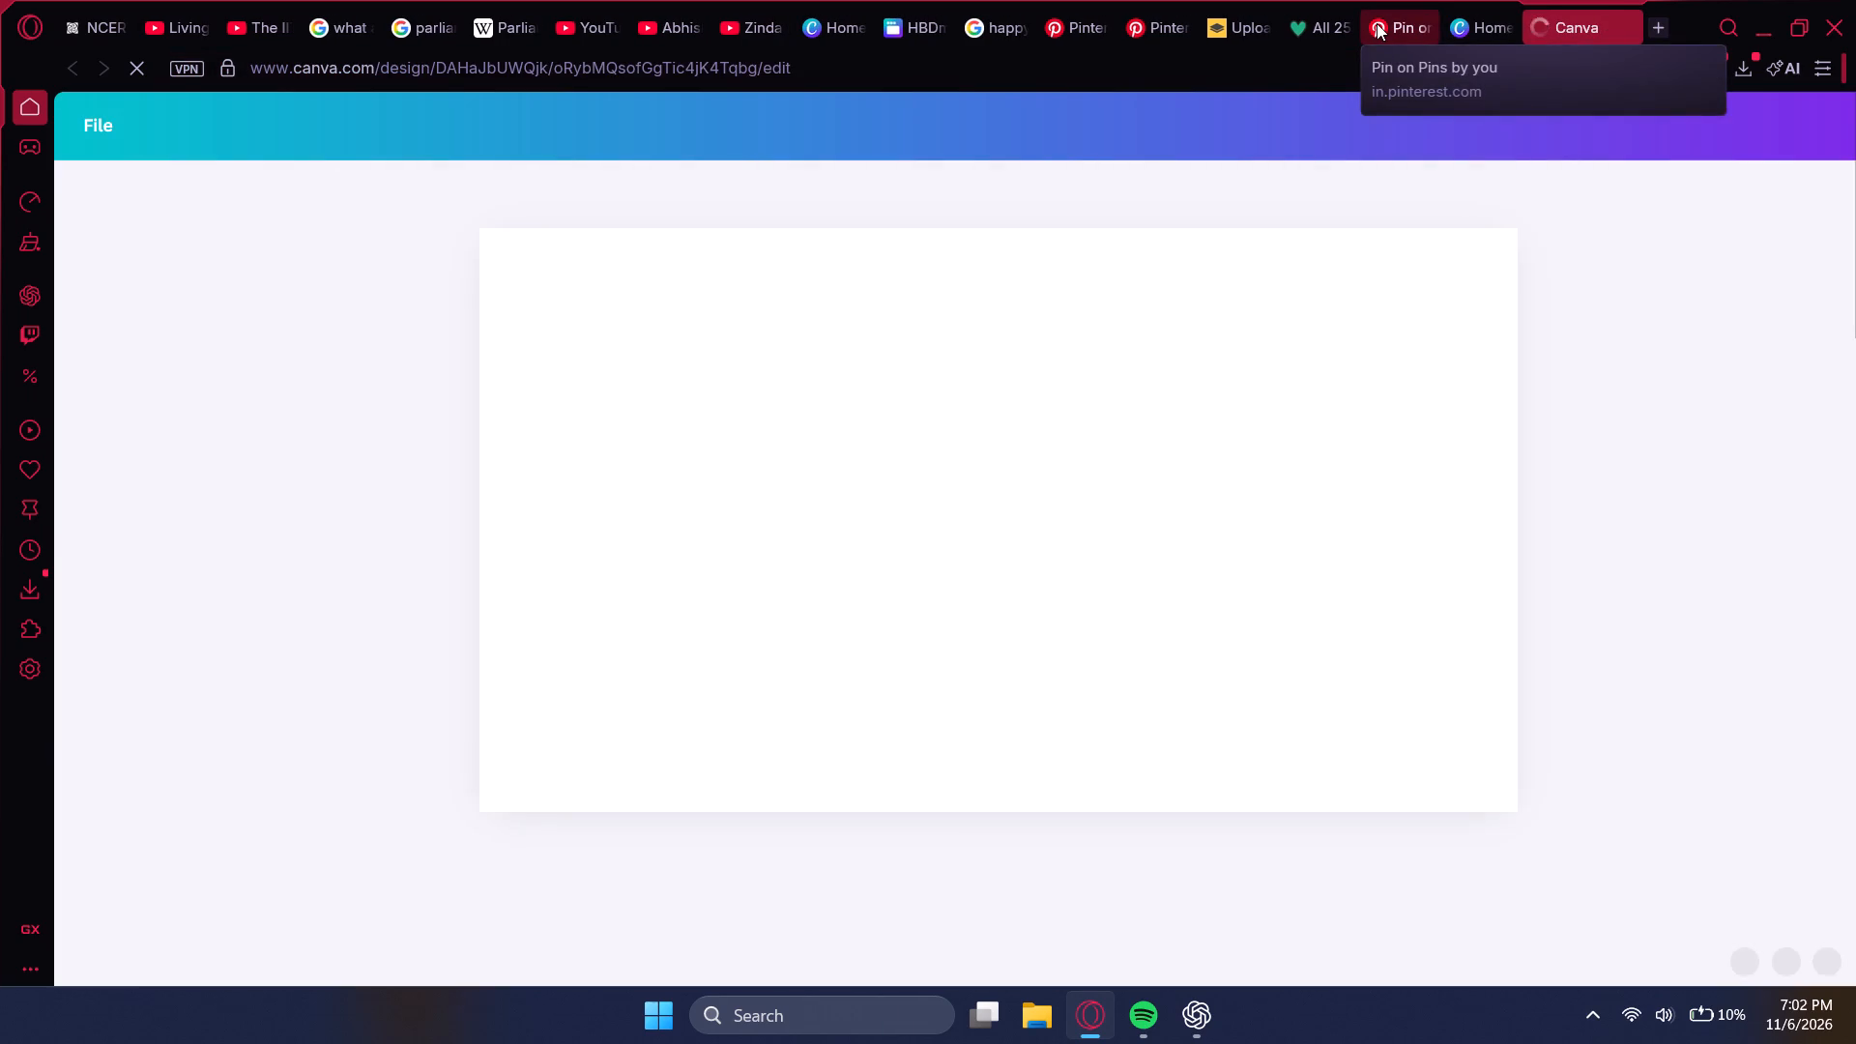
Close the unneeded browser tabs, including the Spider-Man Pinterest pin and the Google search, keeping the blue U balloon collage open.
{"action": "middle_click", "coordinate": [1377, 23]}
{"action": "middle_click", "coordinate": [1298, 24]}
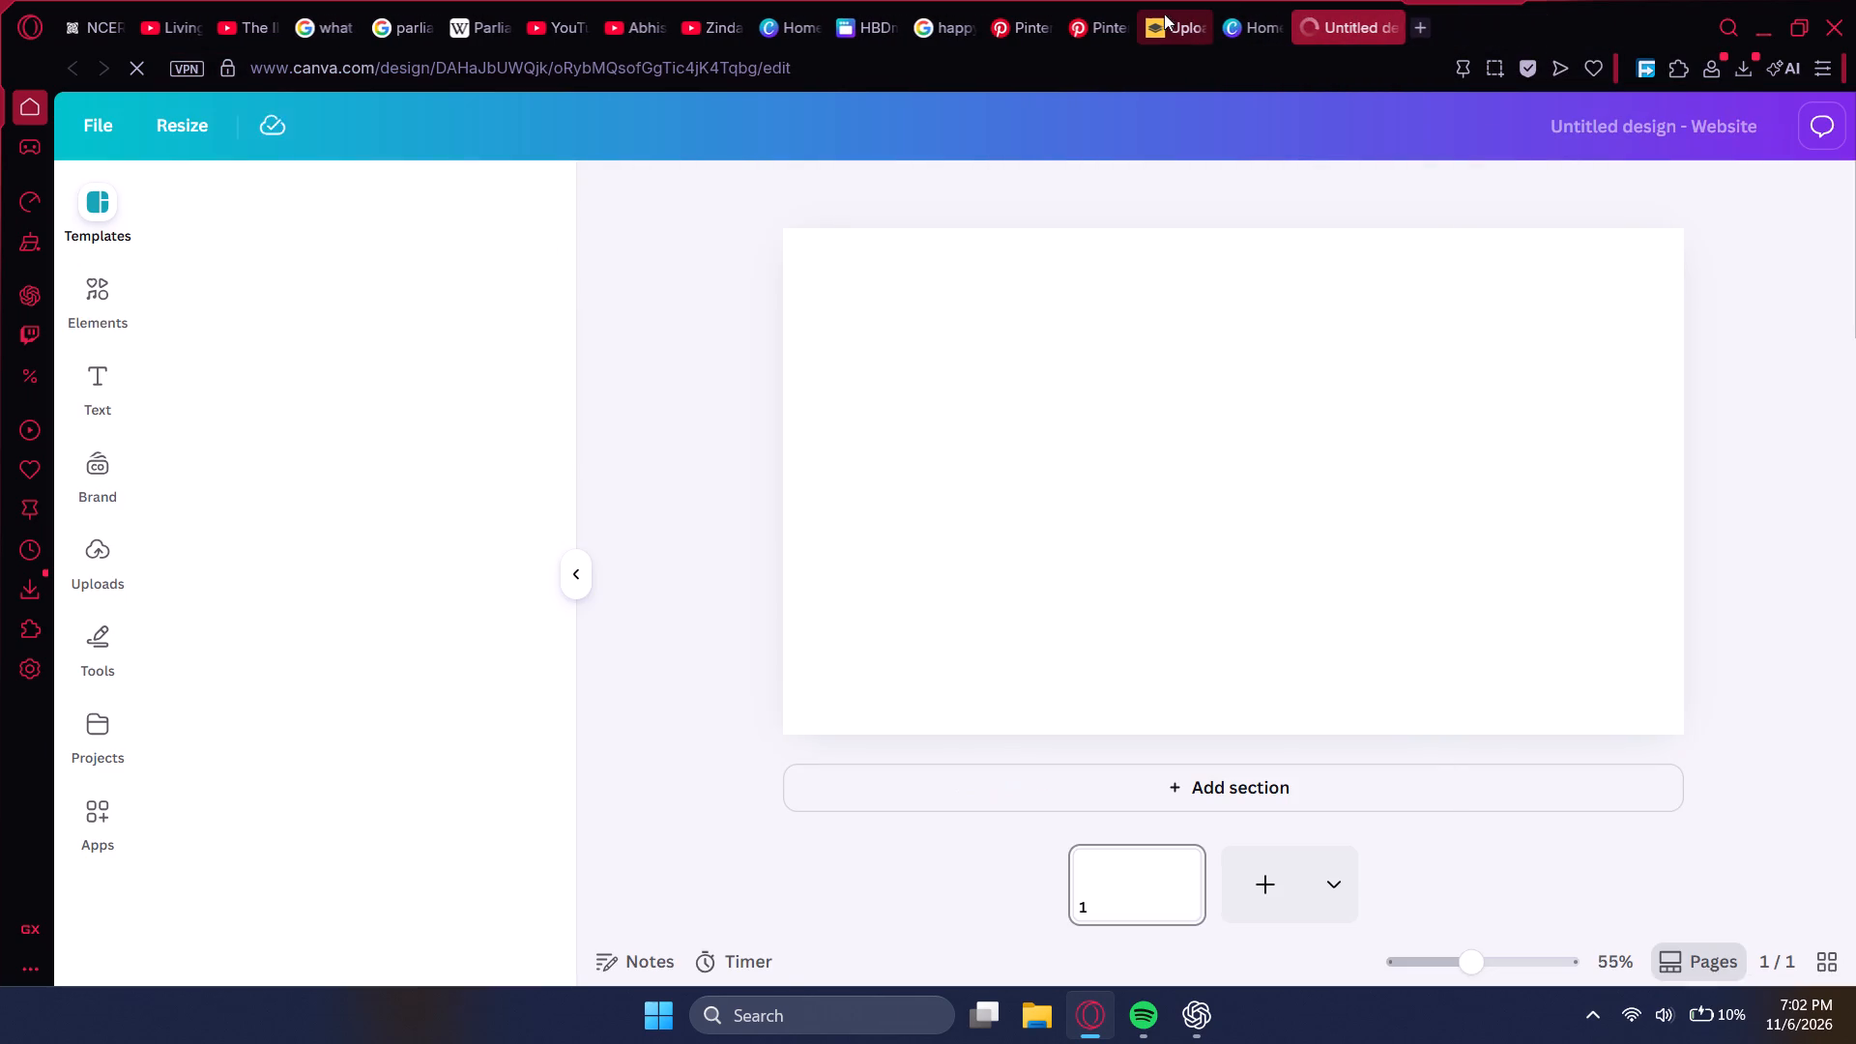
{"action": "middle_click", "coordinate": [1152, 12]}
{"action": "scroll", "coordinate": [1152, 11], "scroll_direction": "down", "scroll_amount": 1}
{"action": "left_click", "coordinate": [1005, 17]}
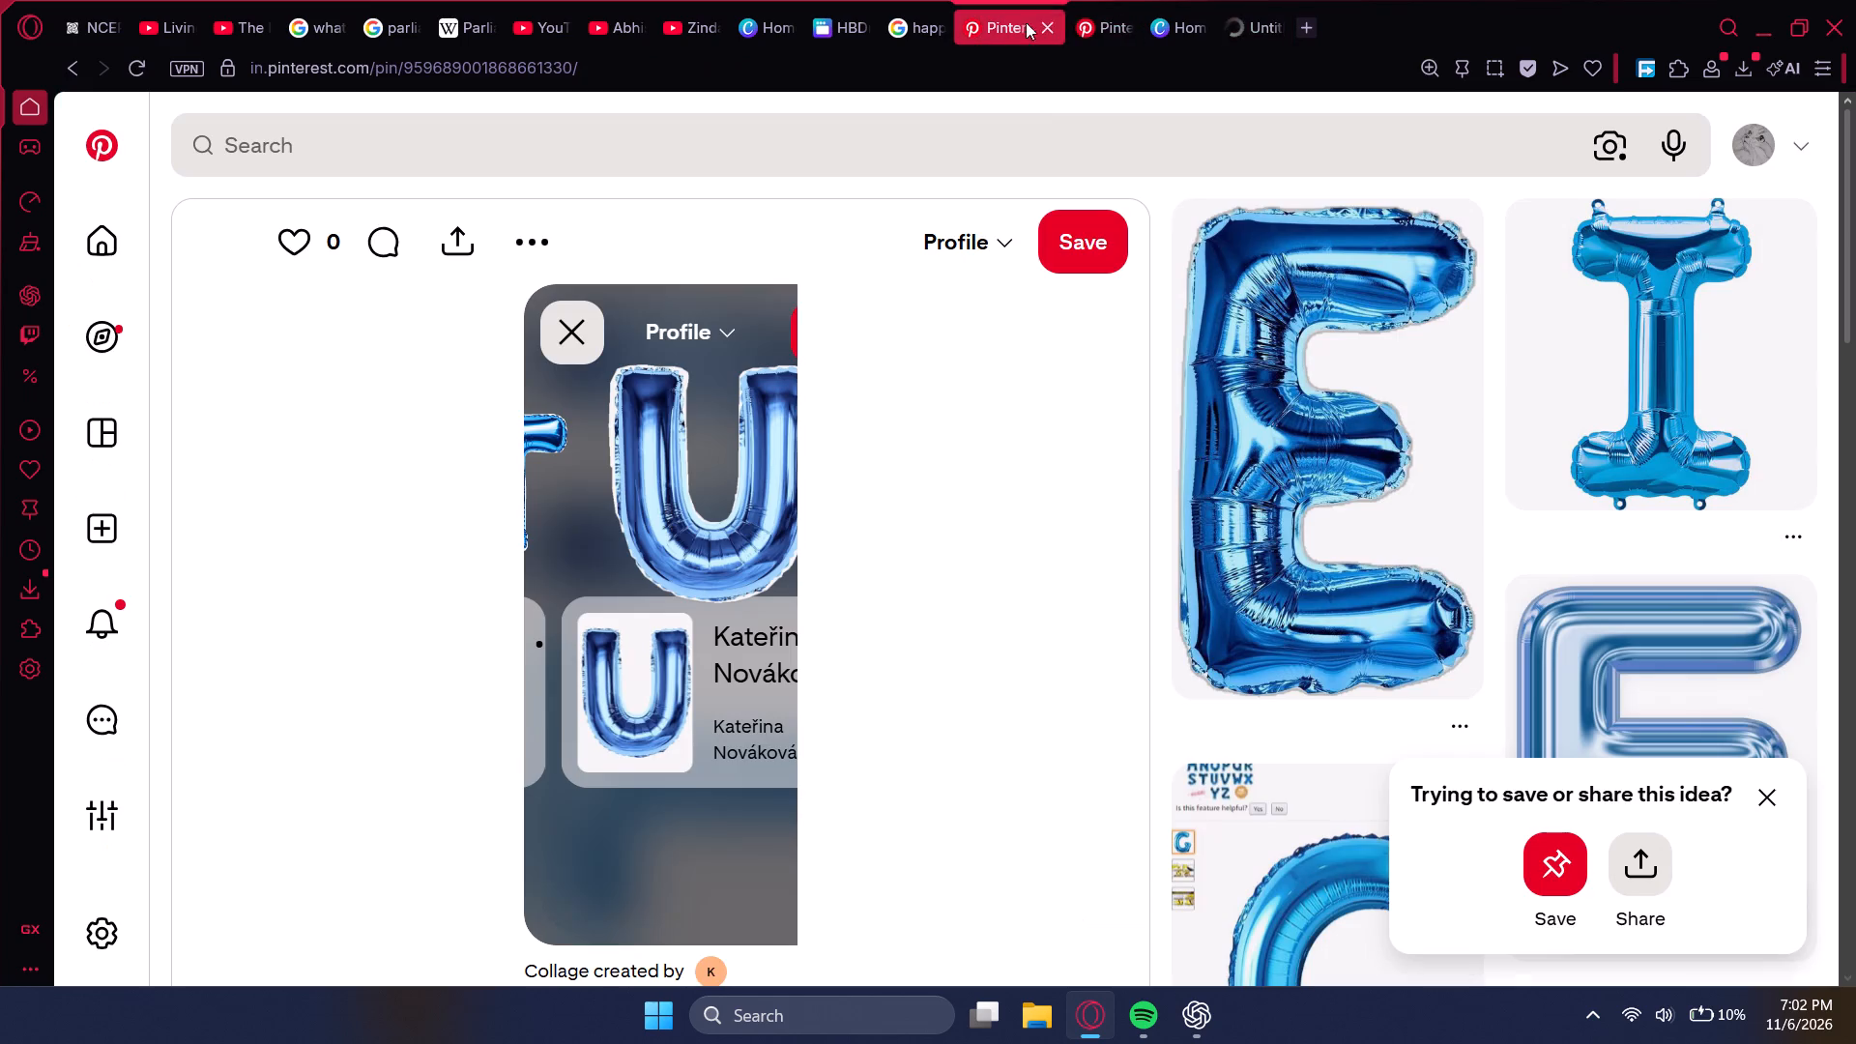
{"action": "left_click", "coordinate": [1108, 14]}
{"action": "middle_click", "coordinate": [1108, 14]}
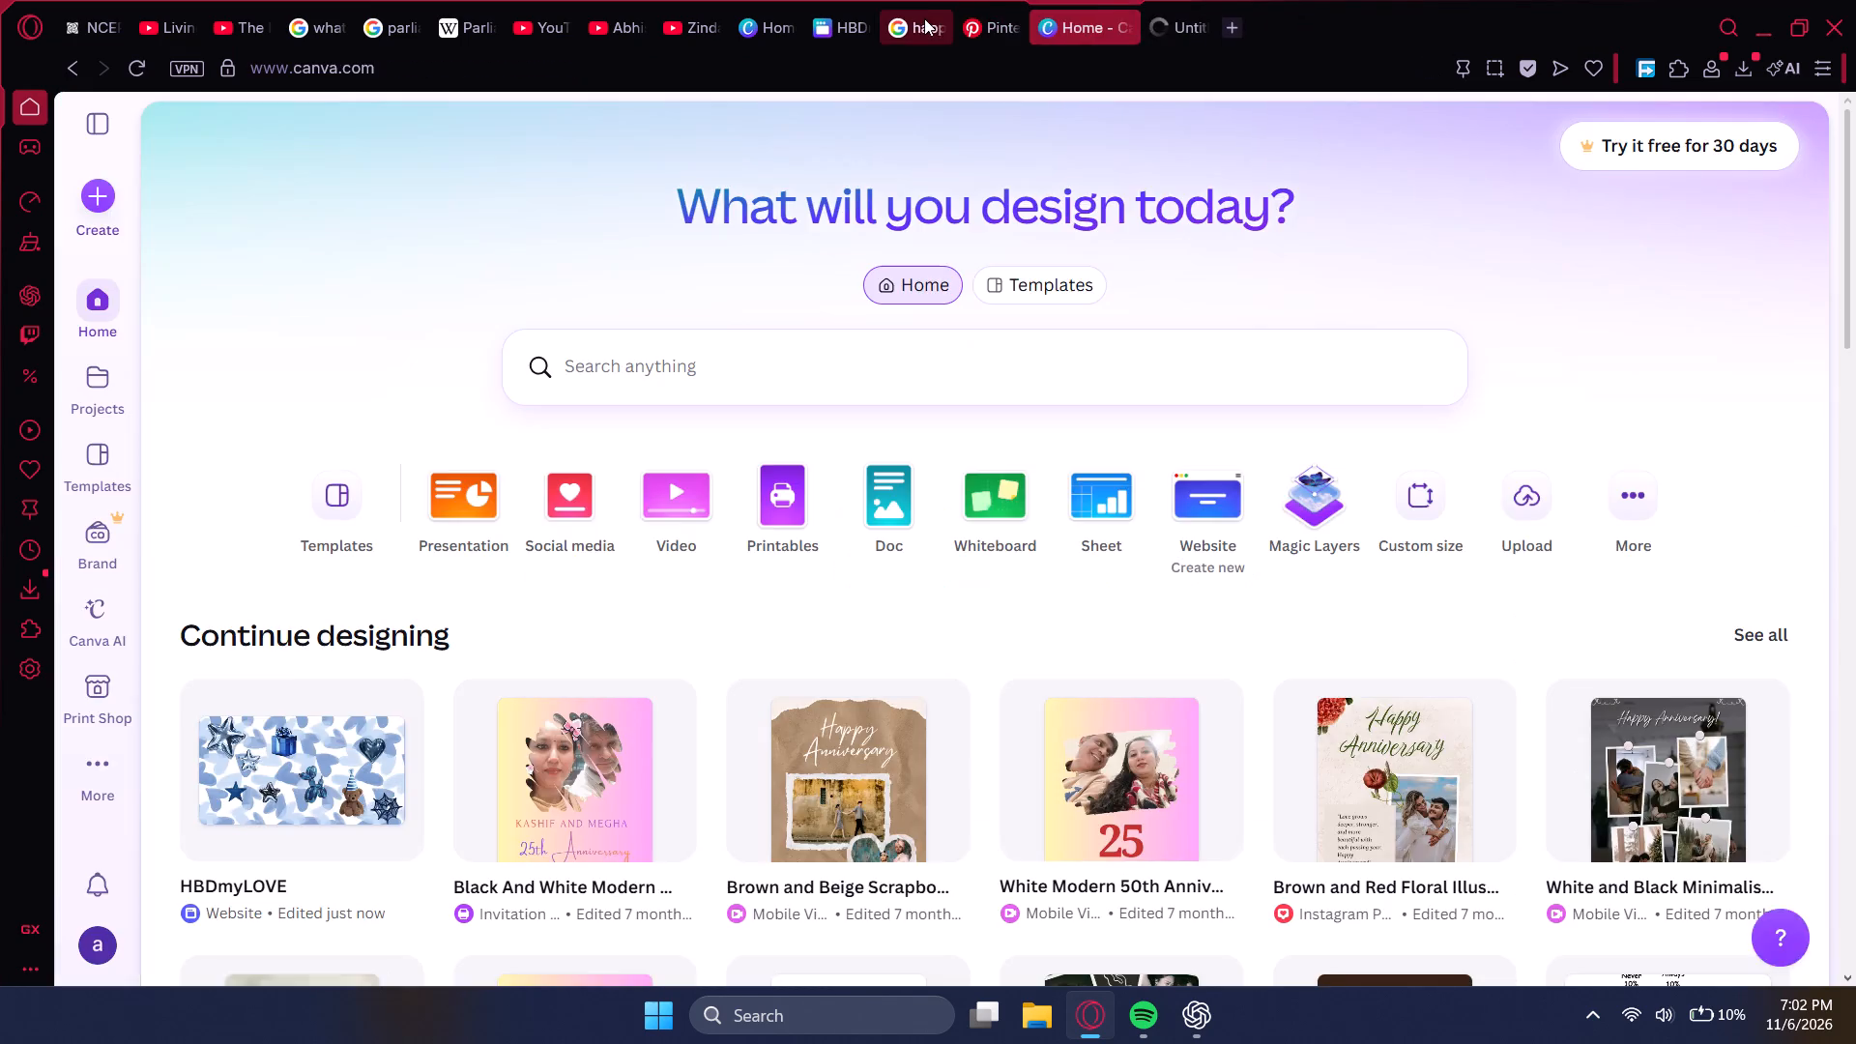
{"action": "left_click", "coordinate": [923, 18]}
{"action": "middle_click", "coordinate": [920, 18]}
Copy page 25's background, hanging Spider-Man and both texts from HBDmyLOVE onto the untitled website's first page, and add a second page.
{"action": "left_click", "coordinate": [825, 22]}
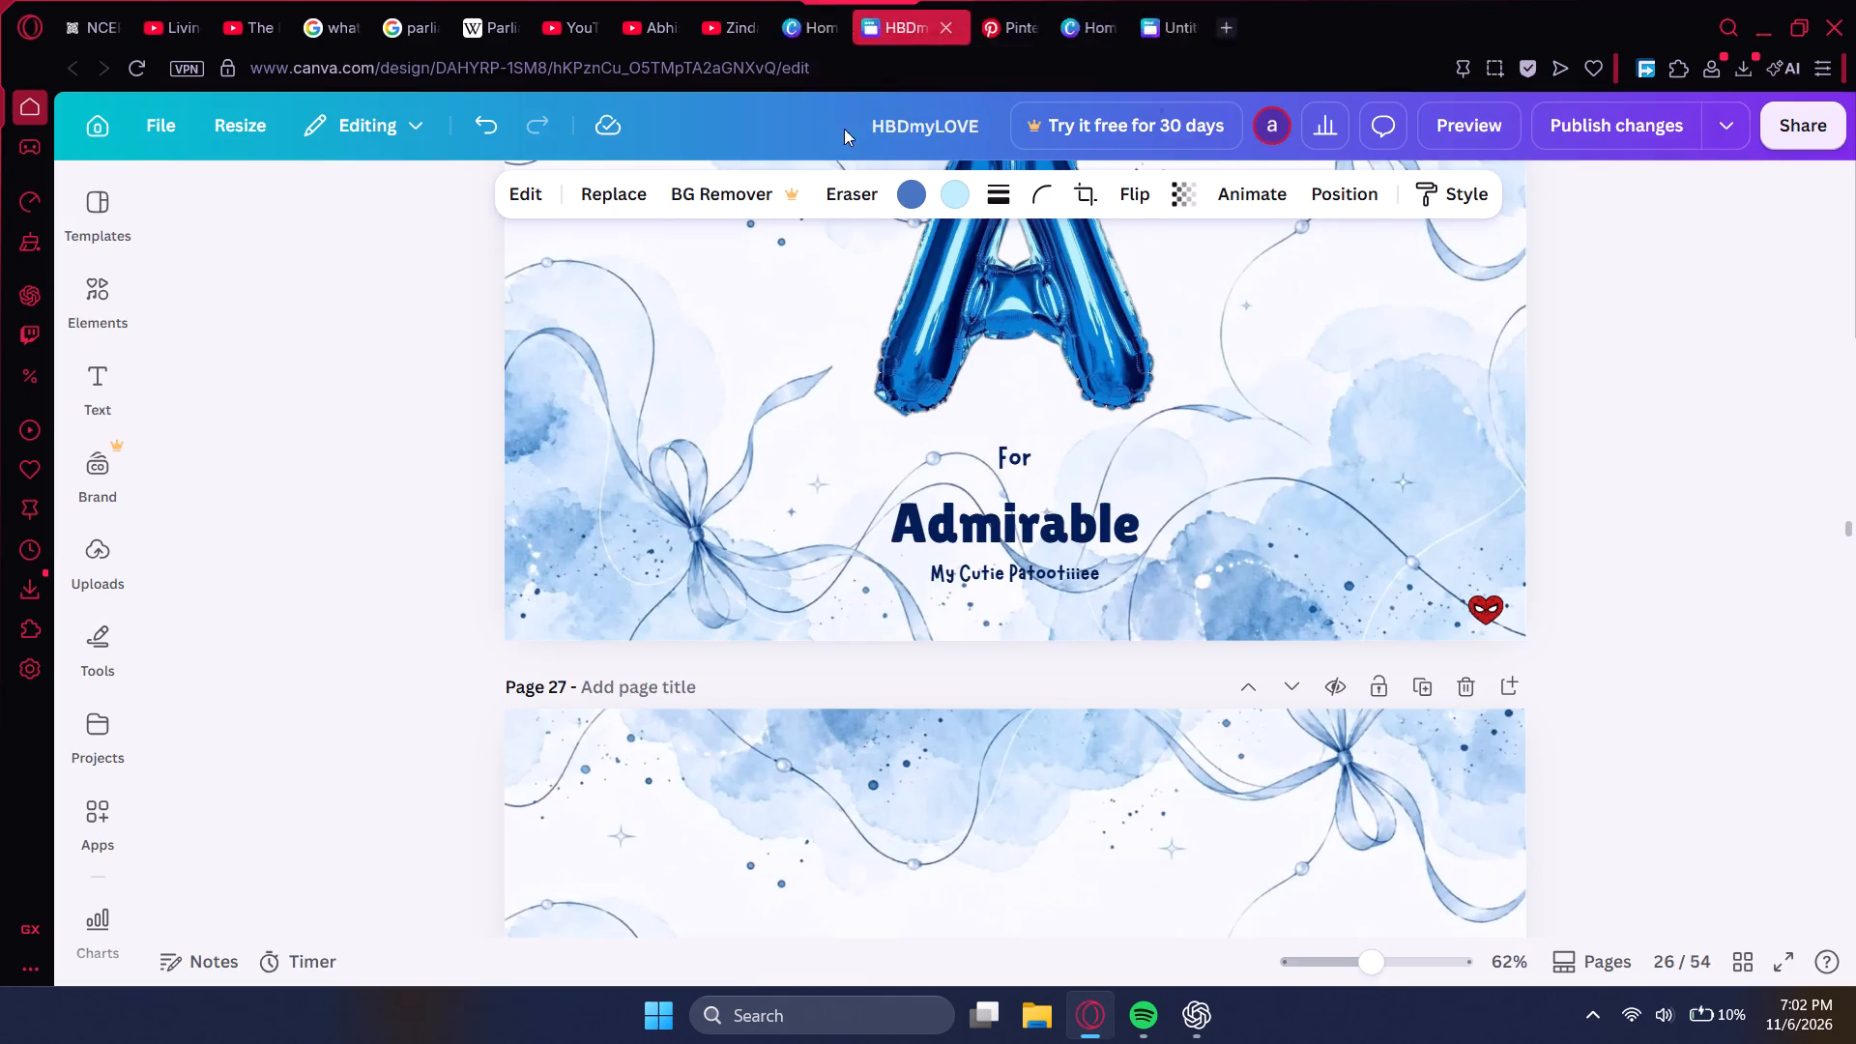
{"action": "scroll", "coordinate": [918, 452], "scroll_direction": "up", "scroll_amount": 13}
{"action": "scroll", "coordinate": [918, 454], "scroll_direction": "down", "scroll_amount": 5}
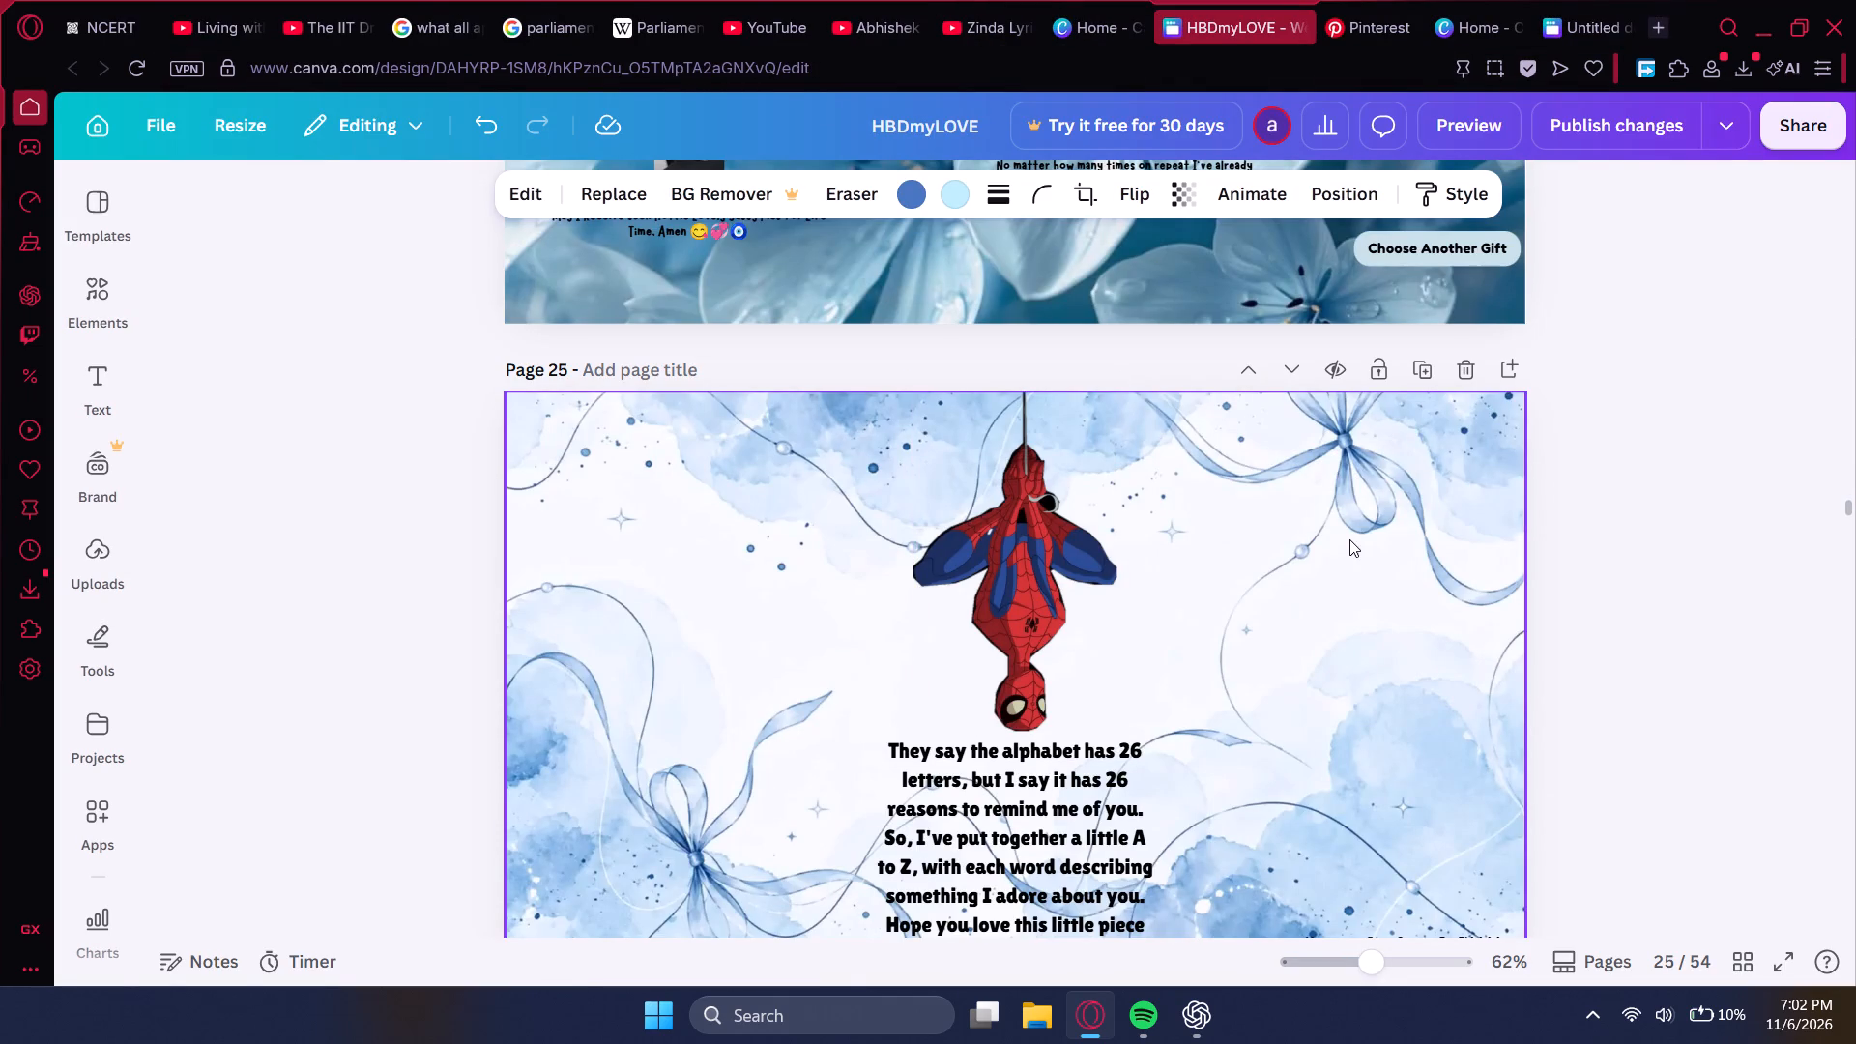
{"action": "scroll", "coordinate": [1349, 540], "scroll_direction": "down", "scroll_amount": 1}
{"action": "left_click", "coordinate": [1343, 532], "text": "ctrl"}
{"action": "left_click", "coordinate": [1015, 467], "text": "ctrl"}
{"action": "left_click", "coordinate": [1048, 660], "text": "ctrl"}
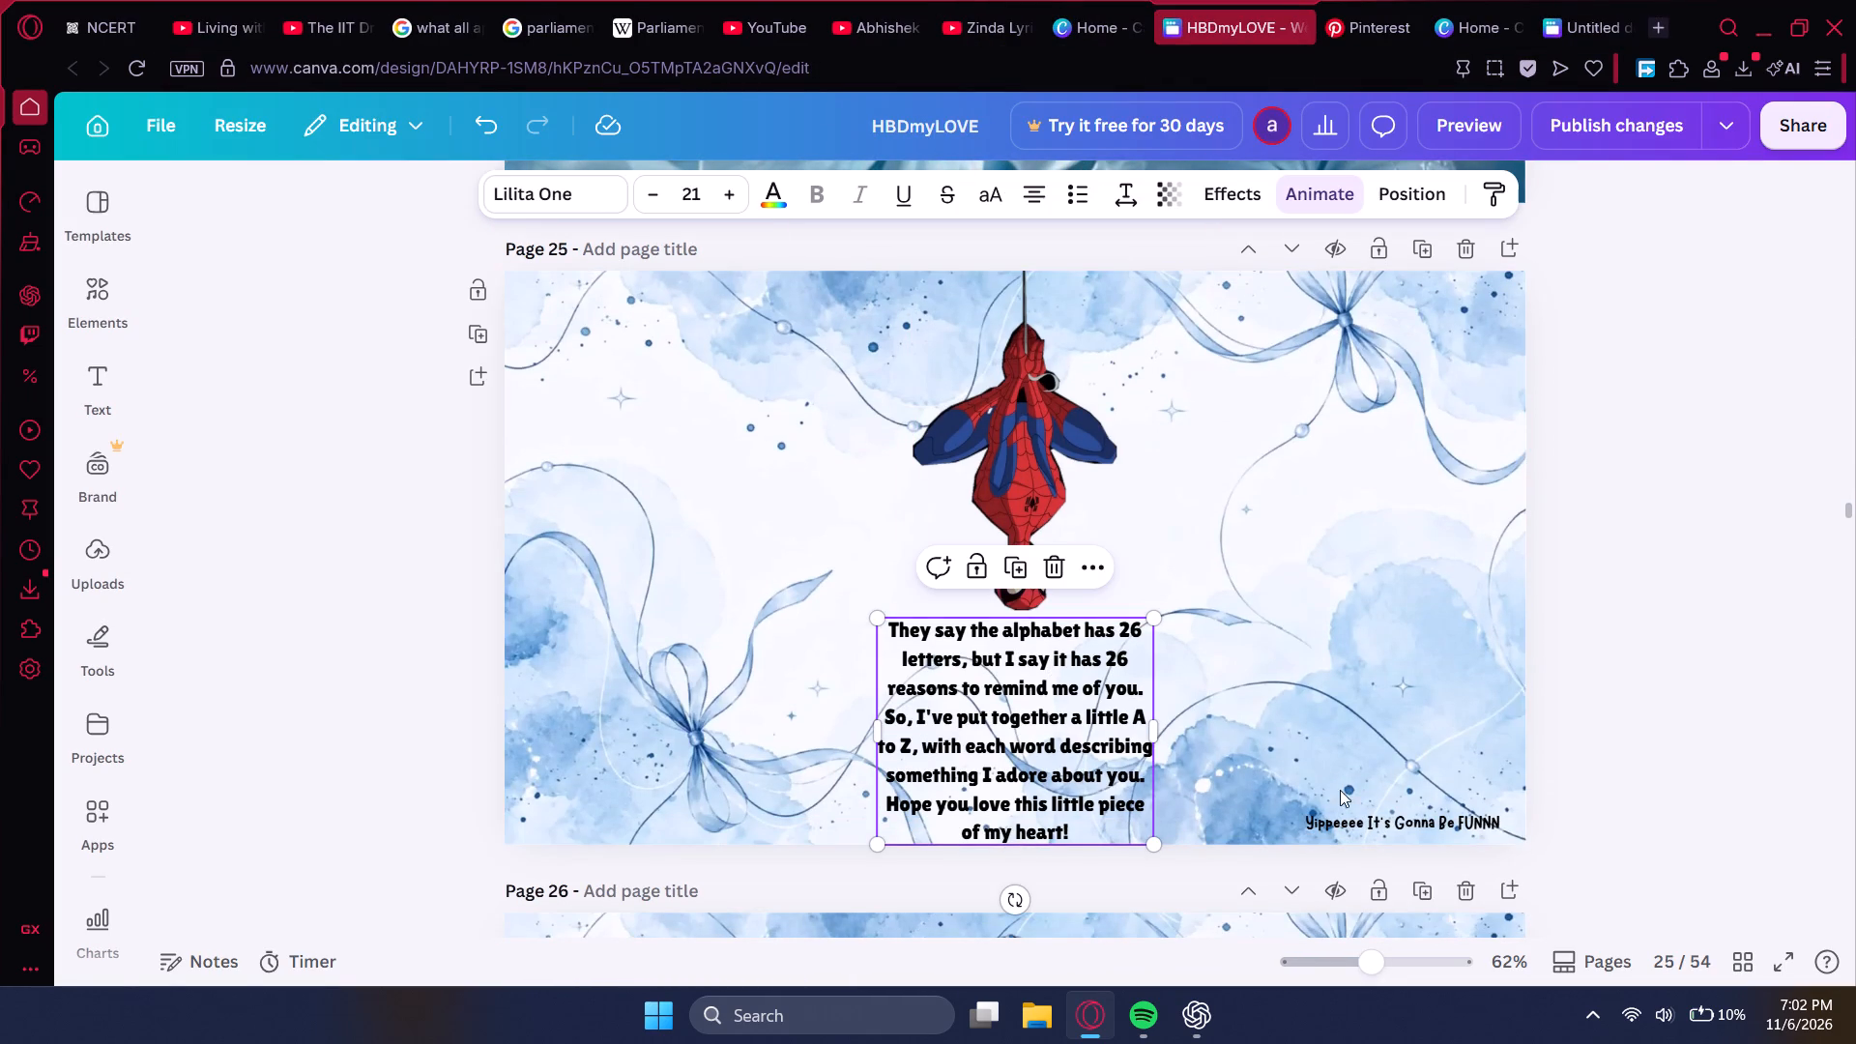
{"action": "left_click", "coordinate": [1681, 576]}
{"action": "left_click", "coordinate": [1311, 524], "text": "shift"}
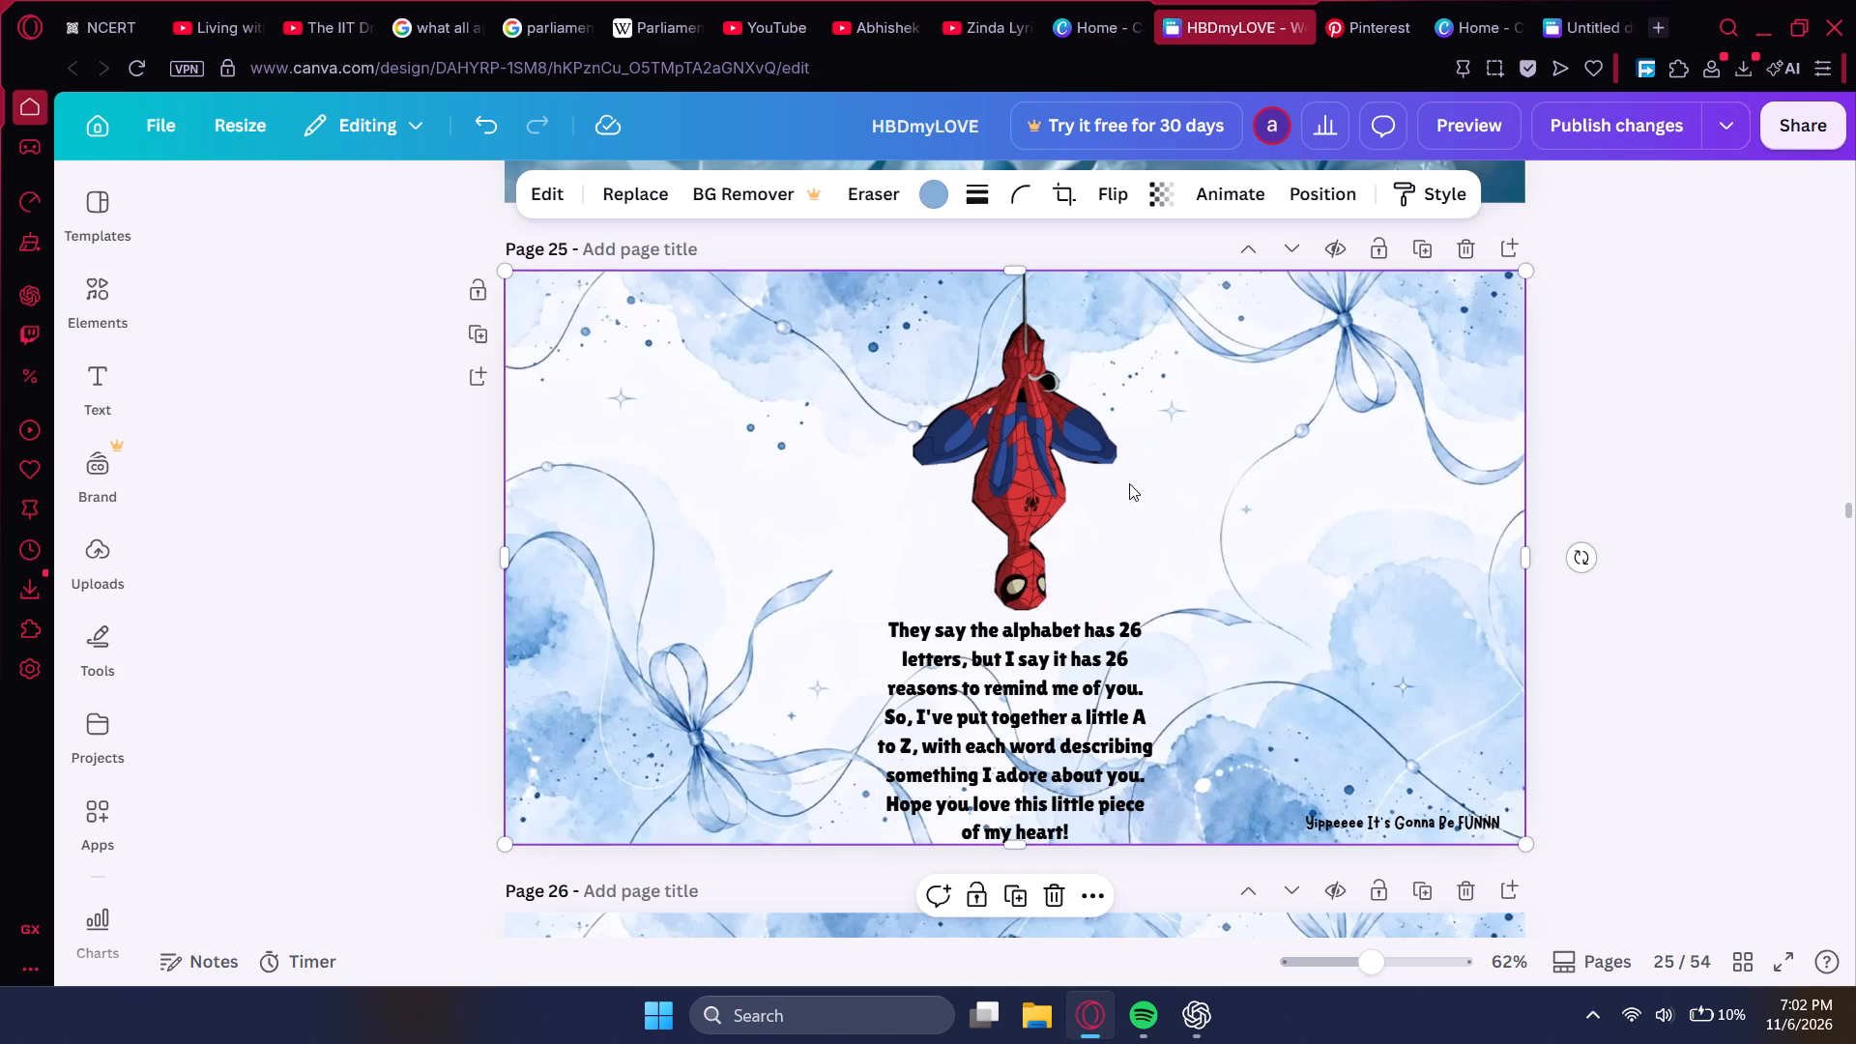
{"action": "left_click", "coordinate": [1068, 472], "text": "shift"}
{"action": "left_click", "coordinate": [1059, 718], "text": "shift"}
{"action": "left_click", "coordinate": [1369, 810], "text": "shift"}
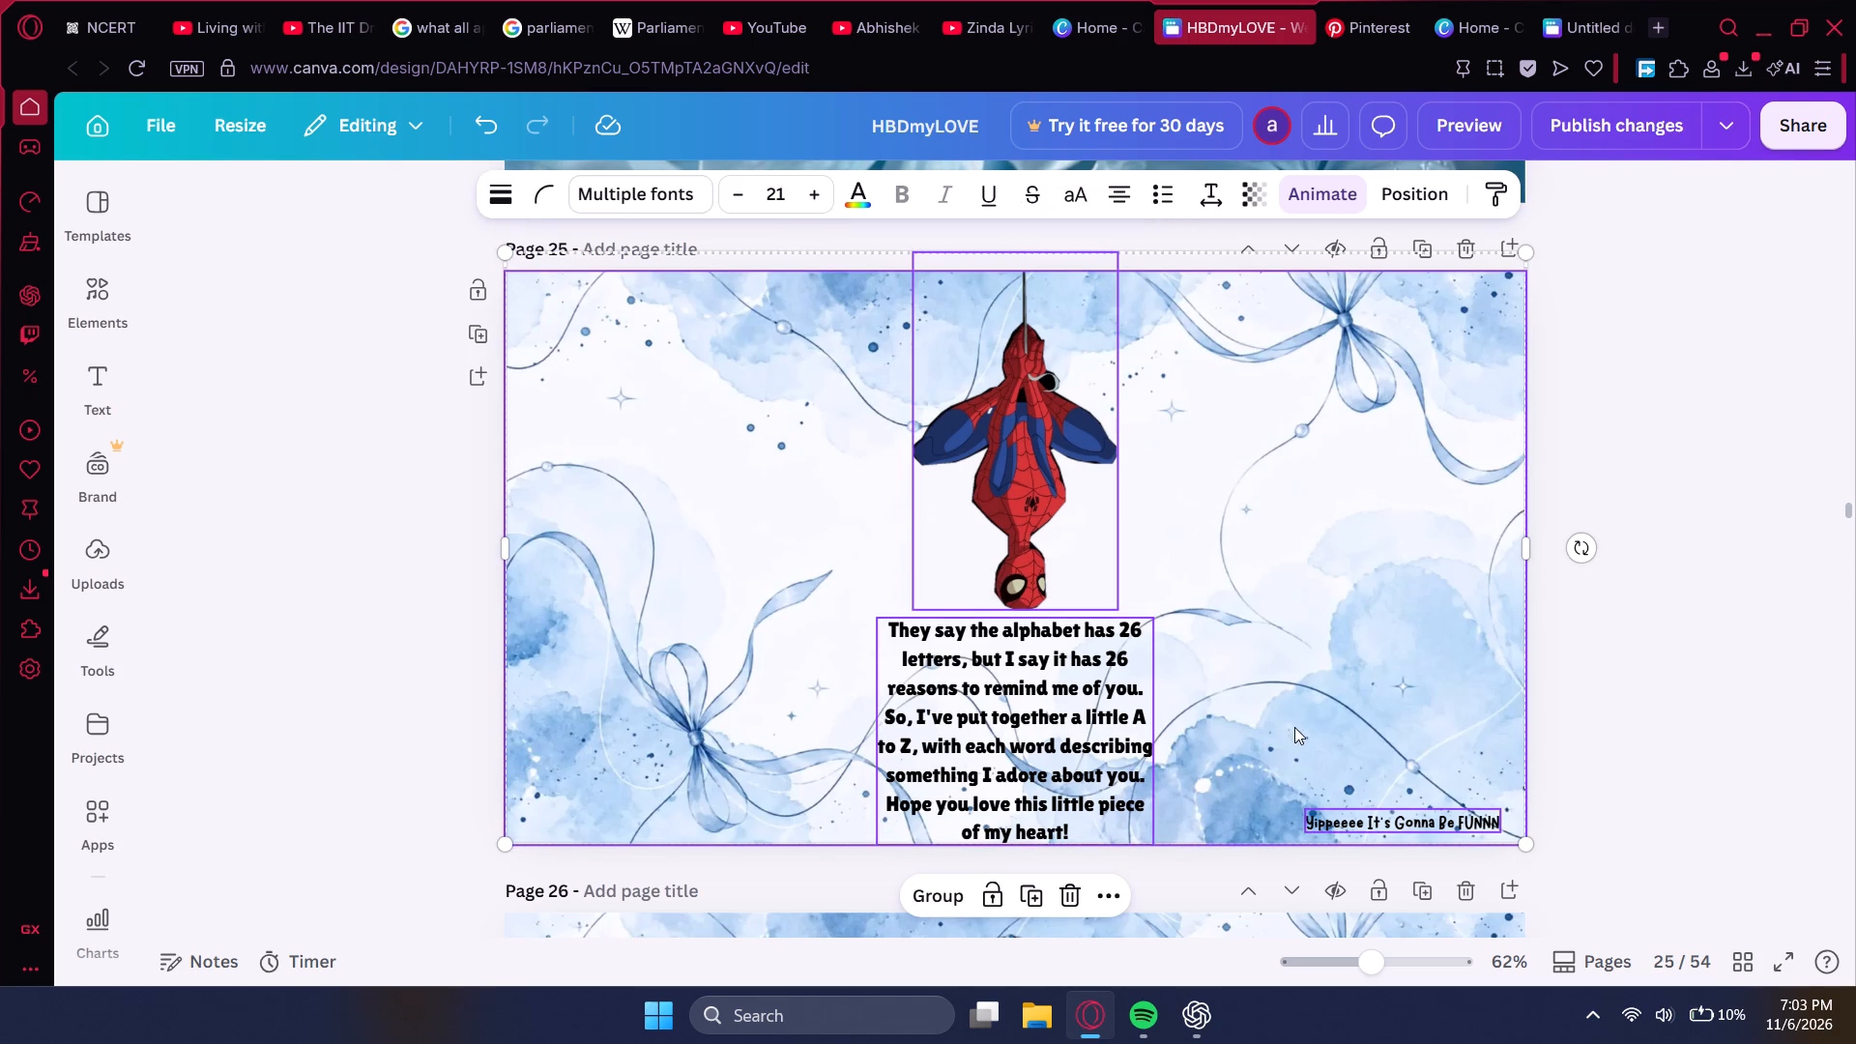
{"action": "key", "text": "ctrl+c"}
{"action": "left_click", "coordinate": [1581, 35]}
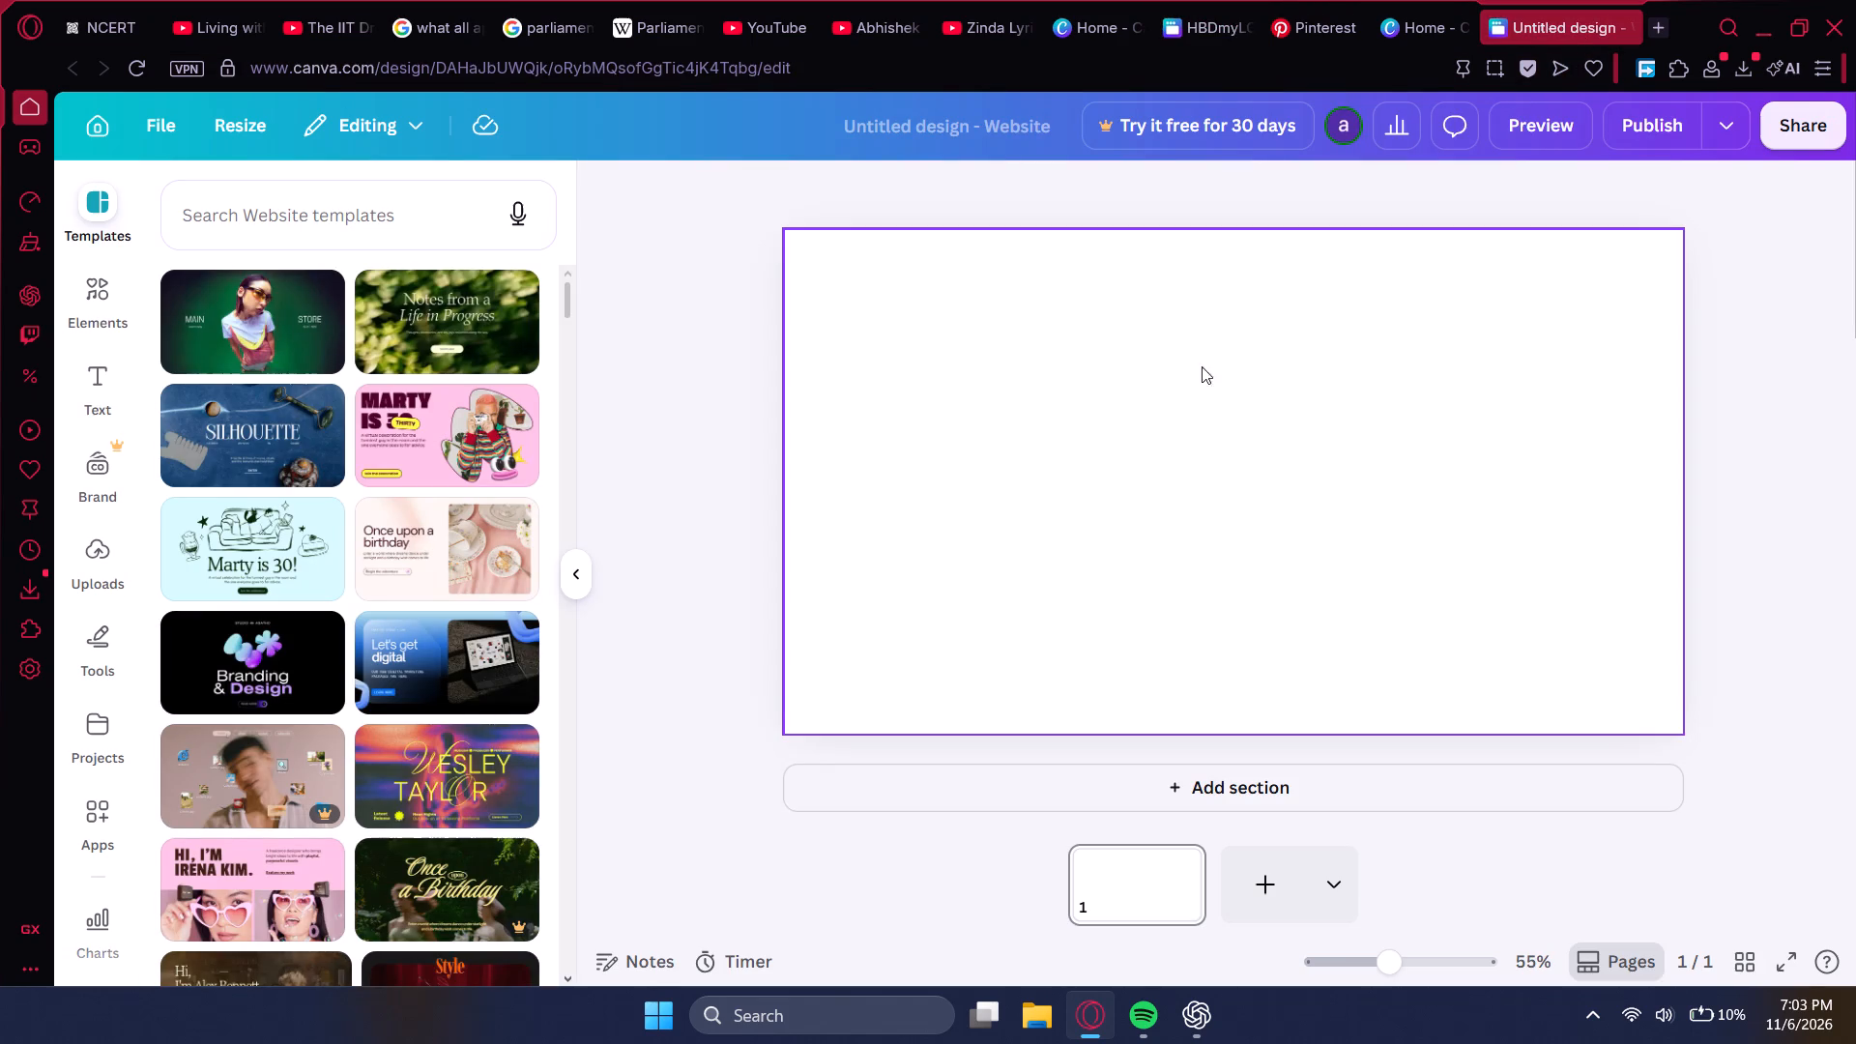
{"action": "key", "text": "ctrl+v"}
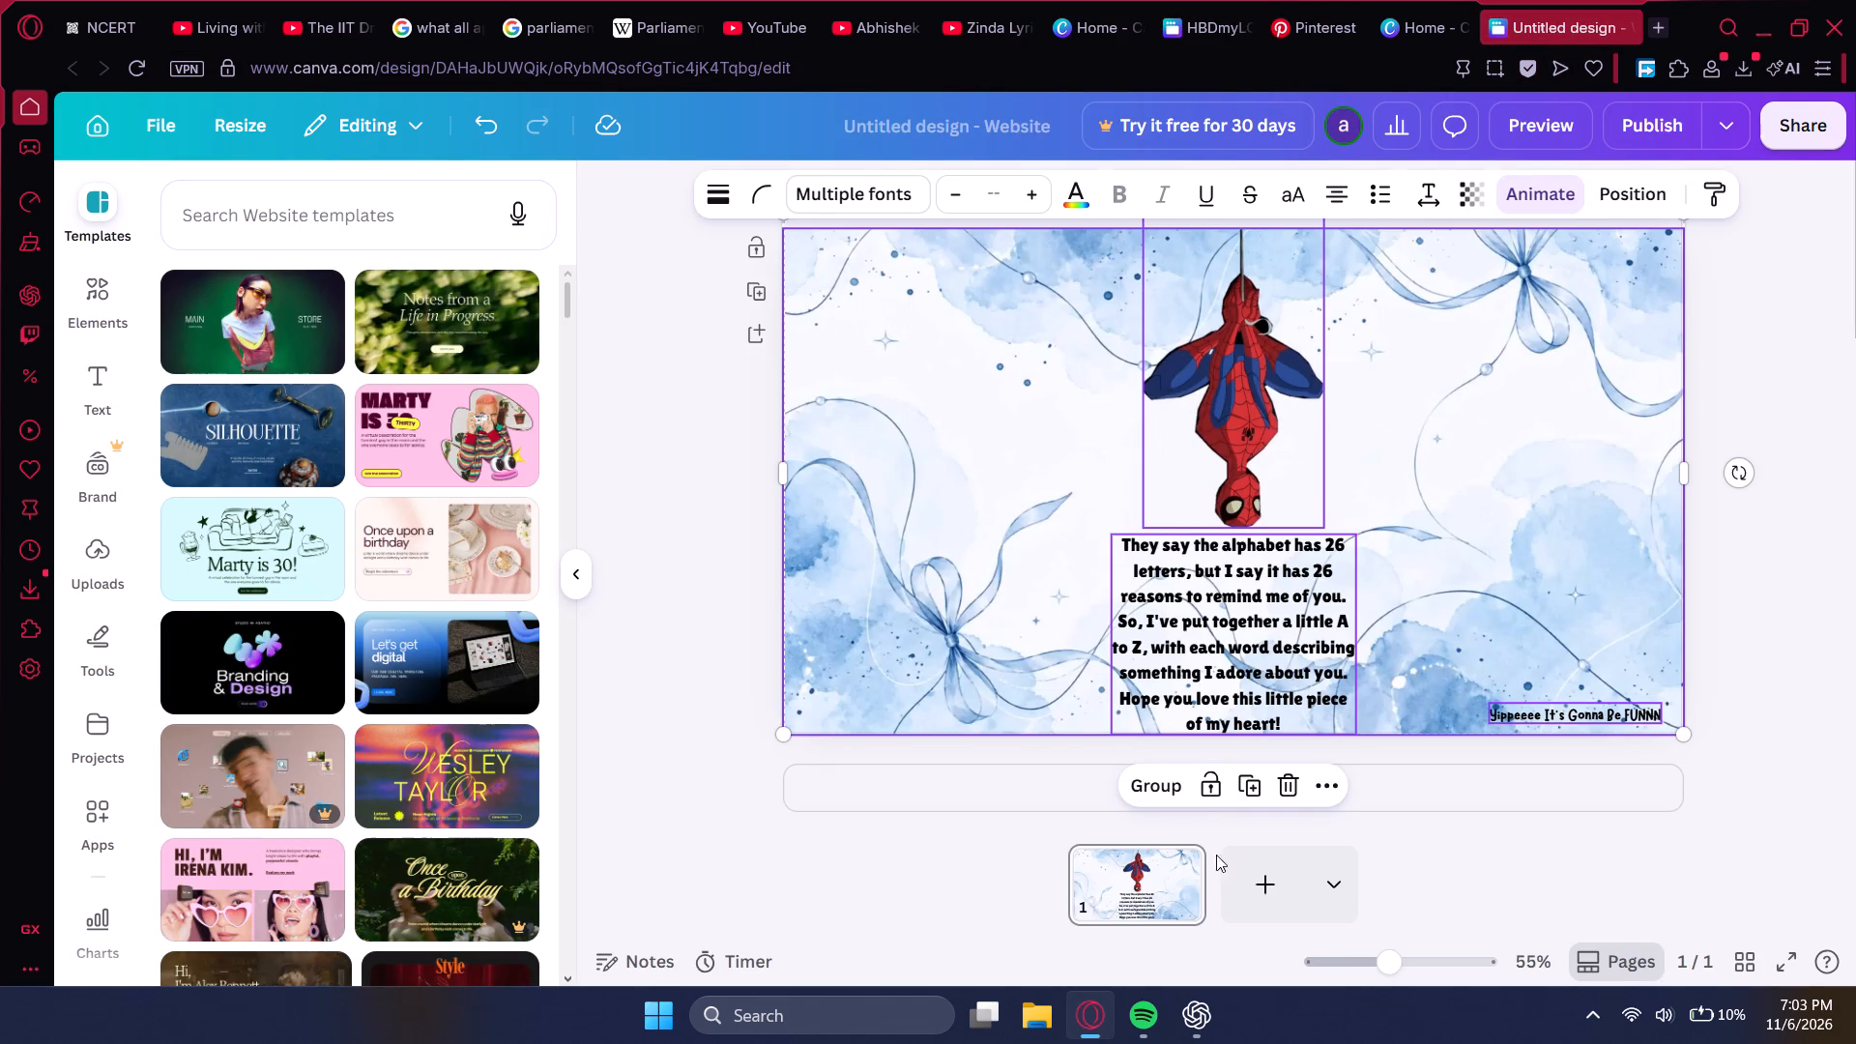
{"action": "left_click", "coordinate": [1251, 887]}
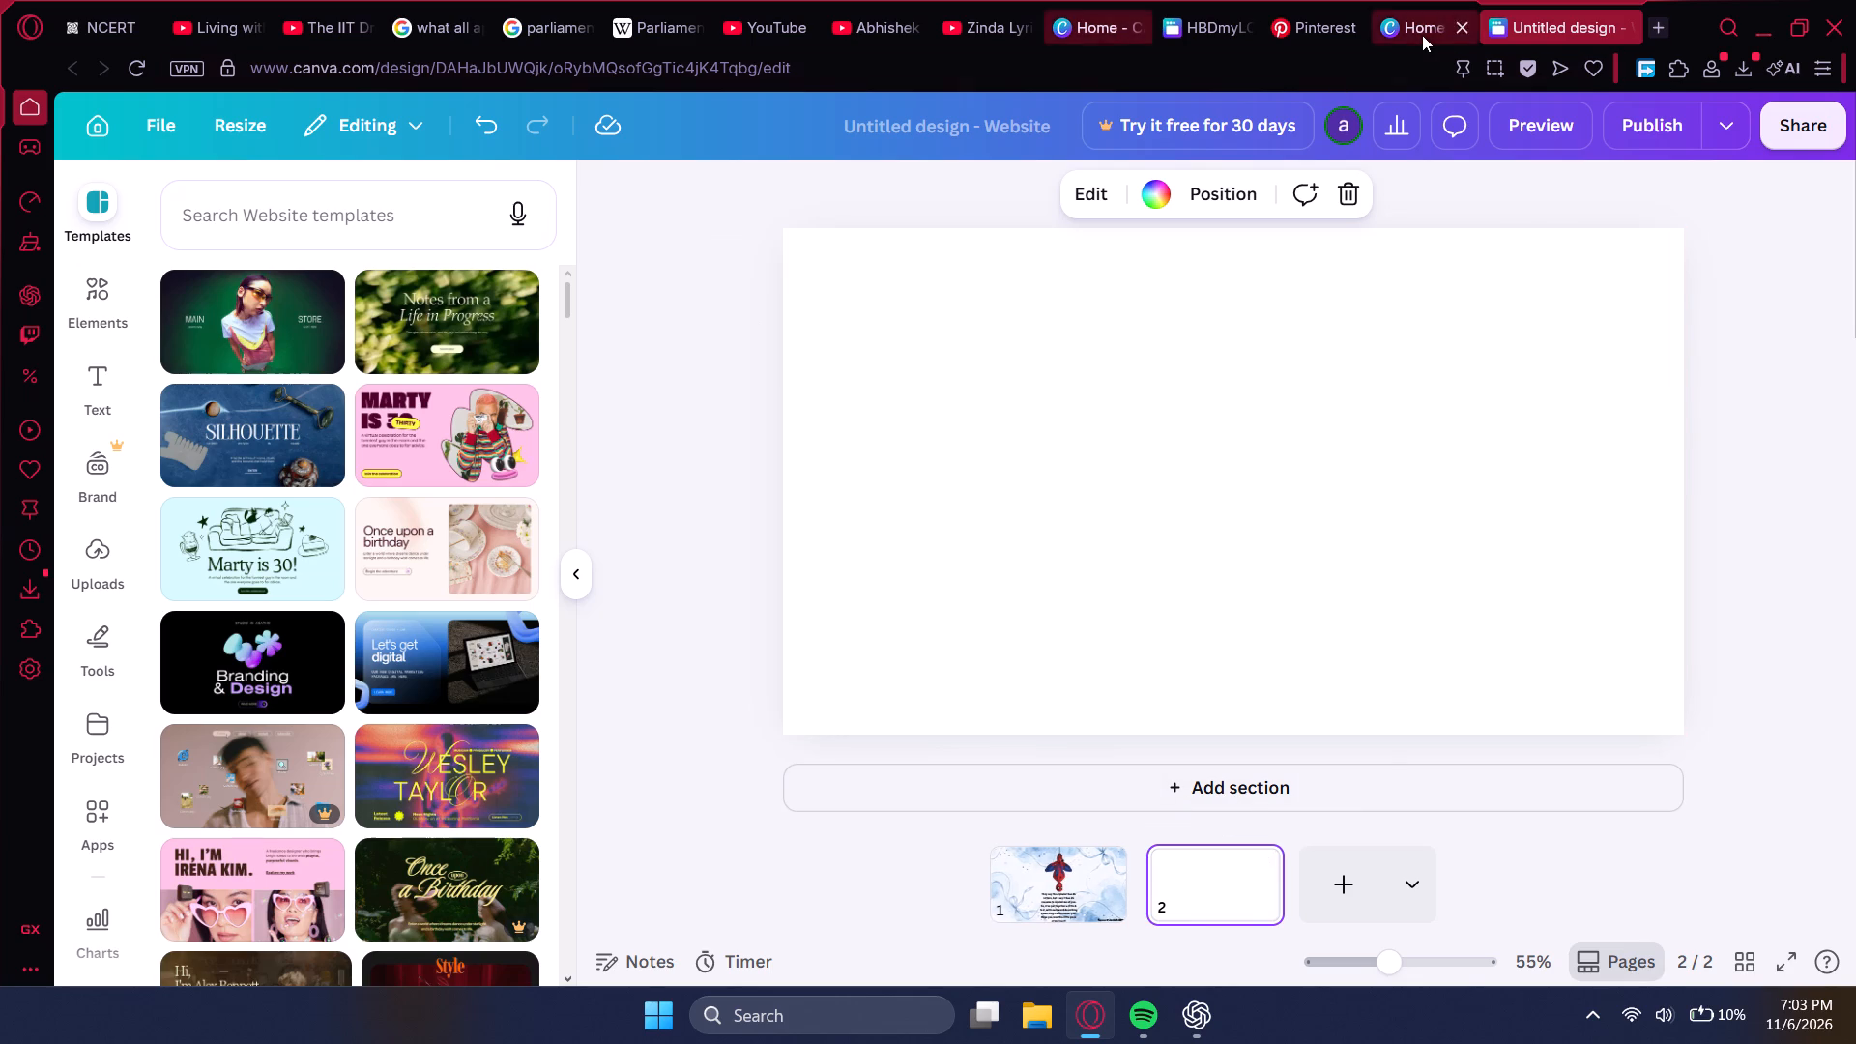
Move the HBDmyLOVE browser tab beside the untitled website's tab.
{"action": "left_click", "coordinate": [1422, 35]}
{"action": "left_click_drag", "start_coordinate": [1179, 30], "coordinate": [1379, 20]}
Copy all of page 26, "A For Admirable", from HBDmyLOVE onto the untitled website's page 2, and add a third page.
{"action": "scroll", "coordinate": [1166, 369], "scroll_direction": "down", "scroll_amount": 5}
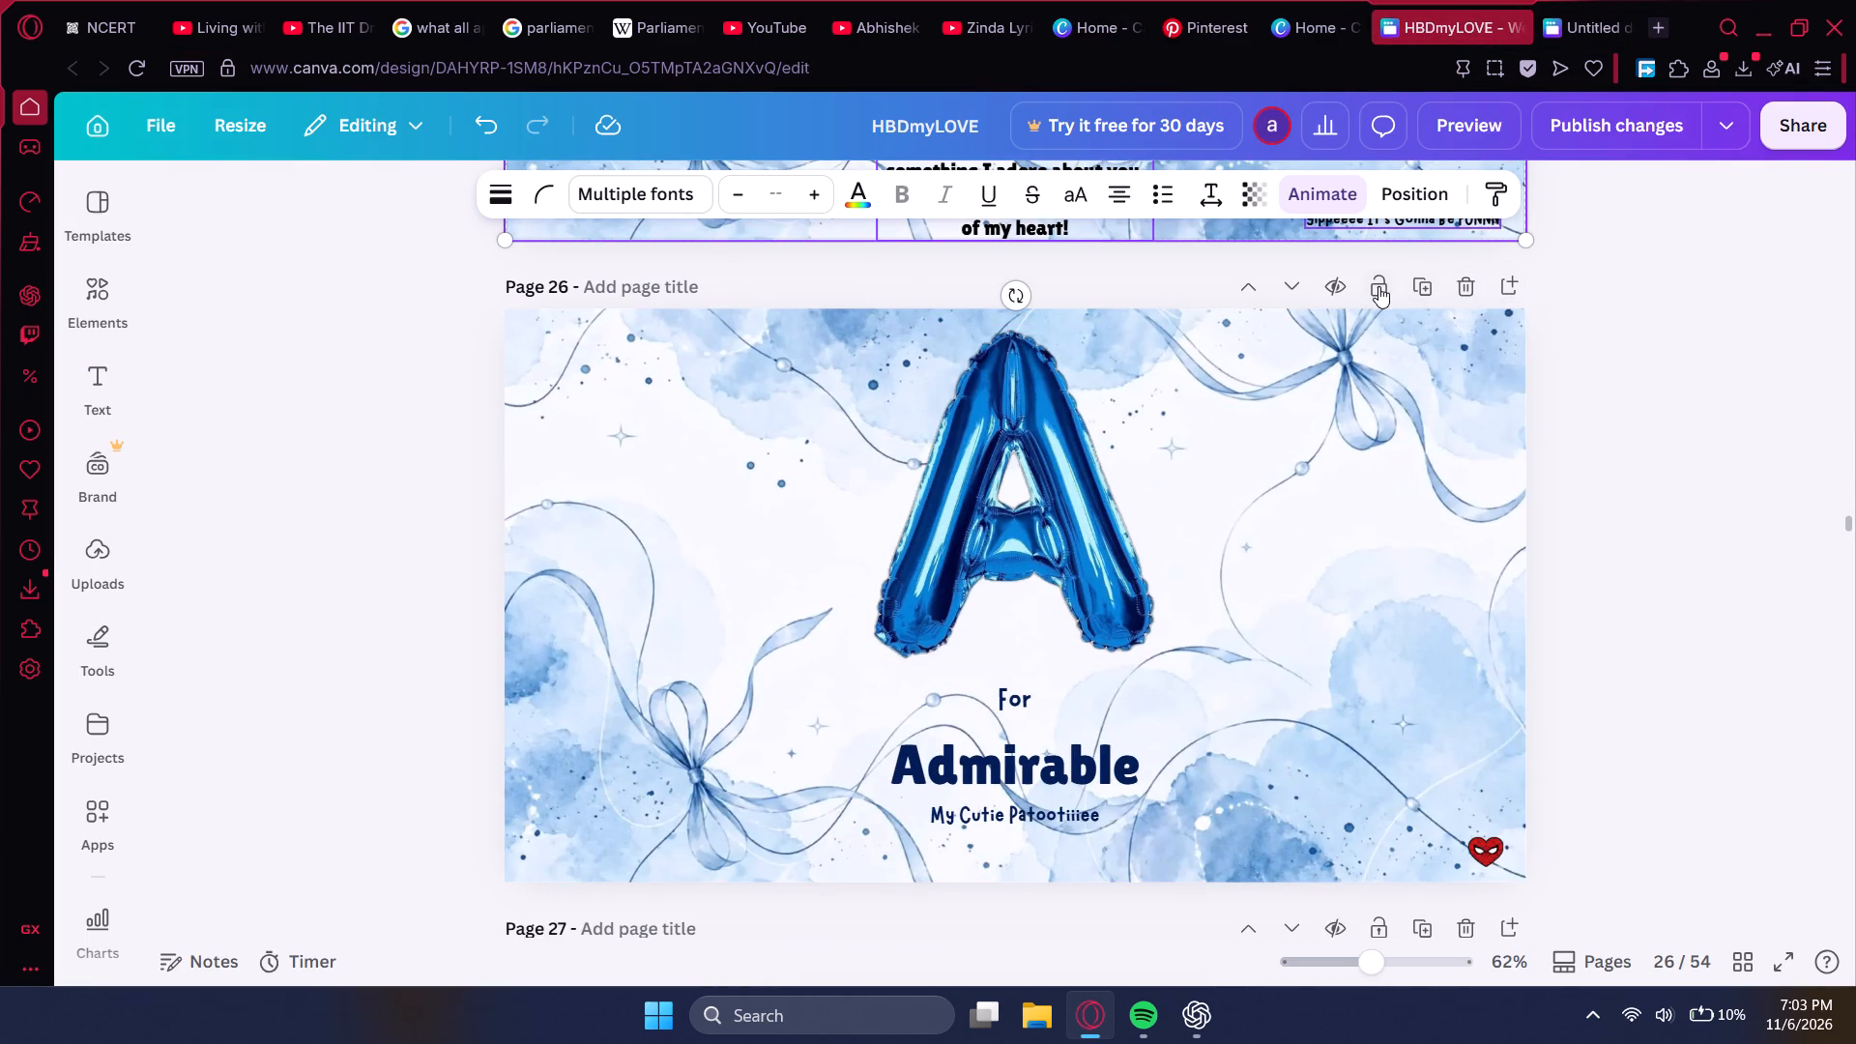
{"action": "left_click", "coordinate": [1380, 497]}
{"action": "left_click", "coordinate": [1073, 497], "text": "shift"}
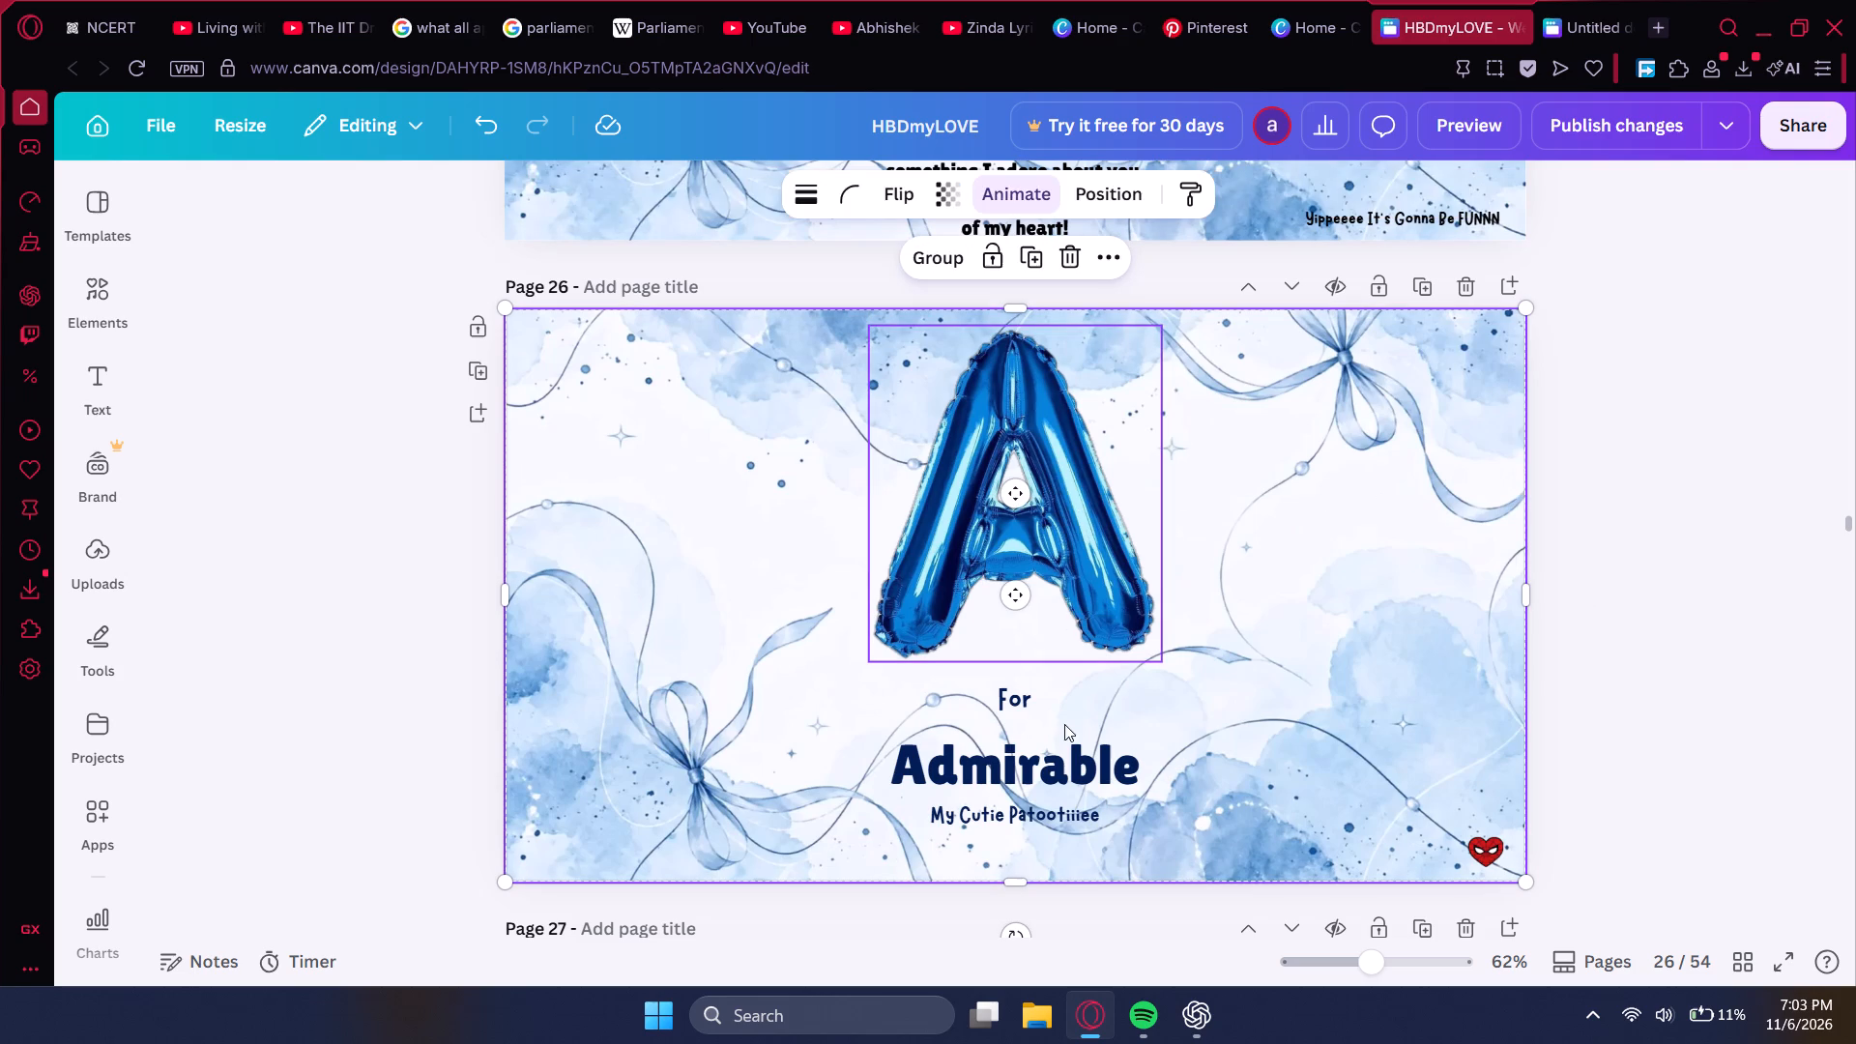
{"action": "left_click", "coordinate": [1065, 755], "text": "shift"}
{"action": "left_click", "coordinate": [1007, 709], "text": "shift"}
{"action": "left_click", "coordinate": [1067, 826], "text": "shift"}
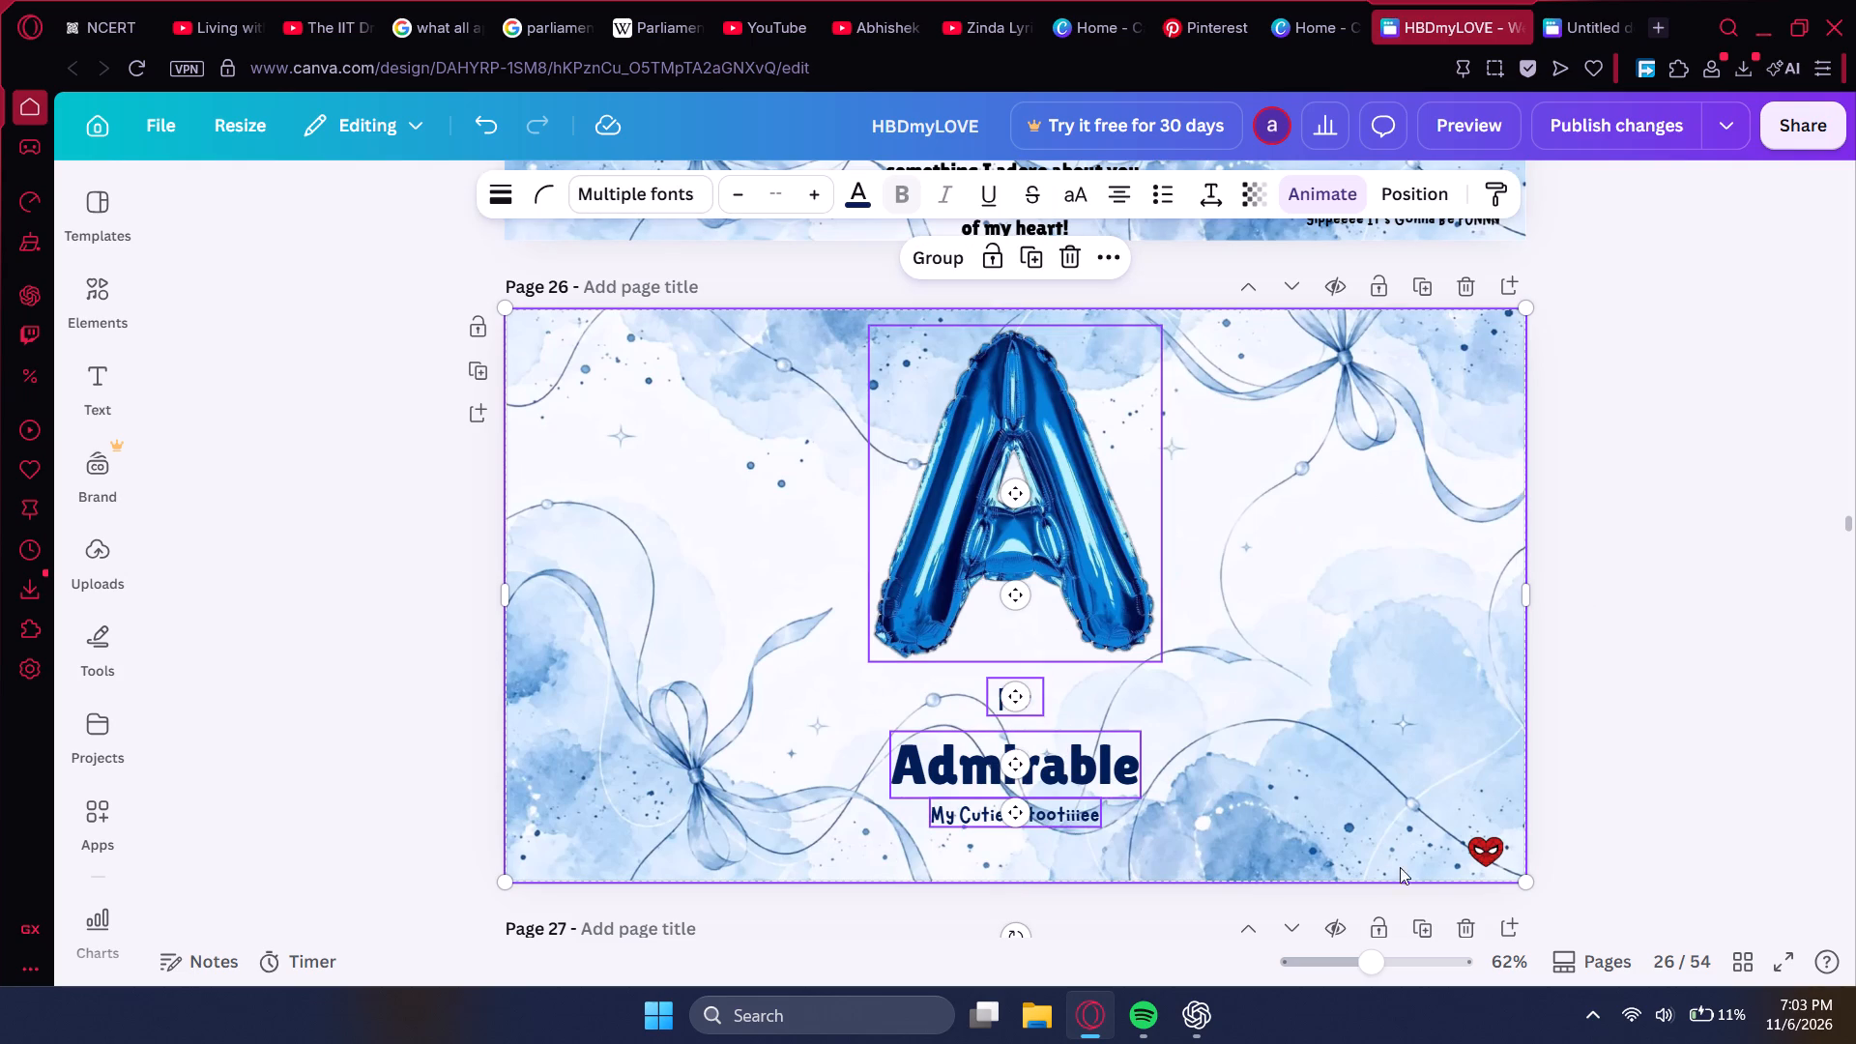
{"action": "left_click", "coordinate": [1477, 854], "text": "shift"}
{"action": "key", "text": "ctrl+c"}
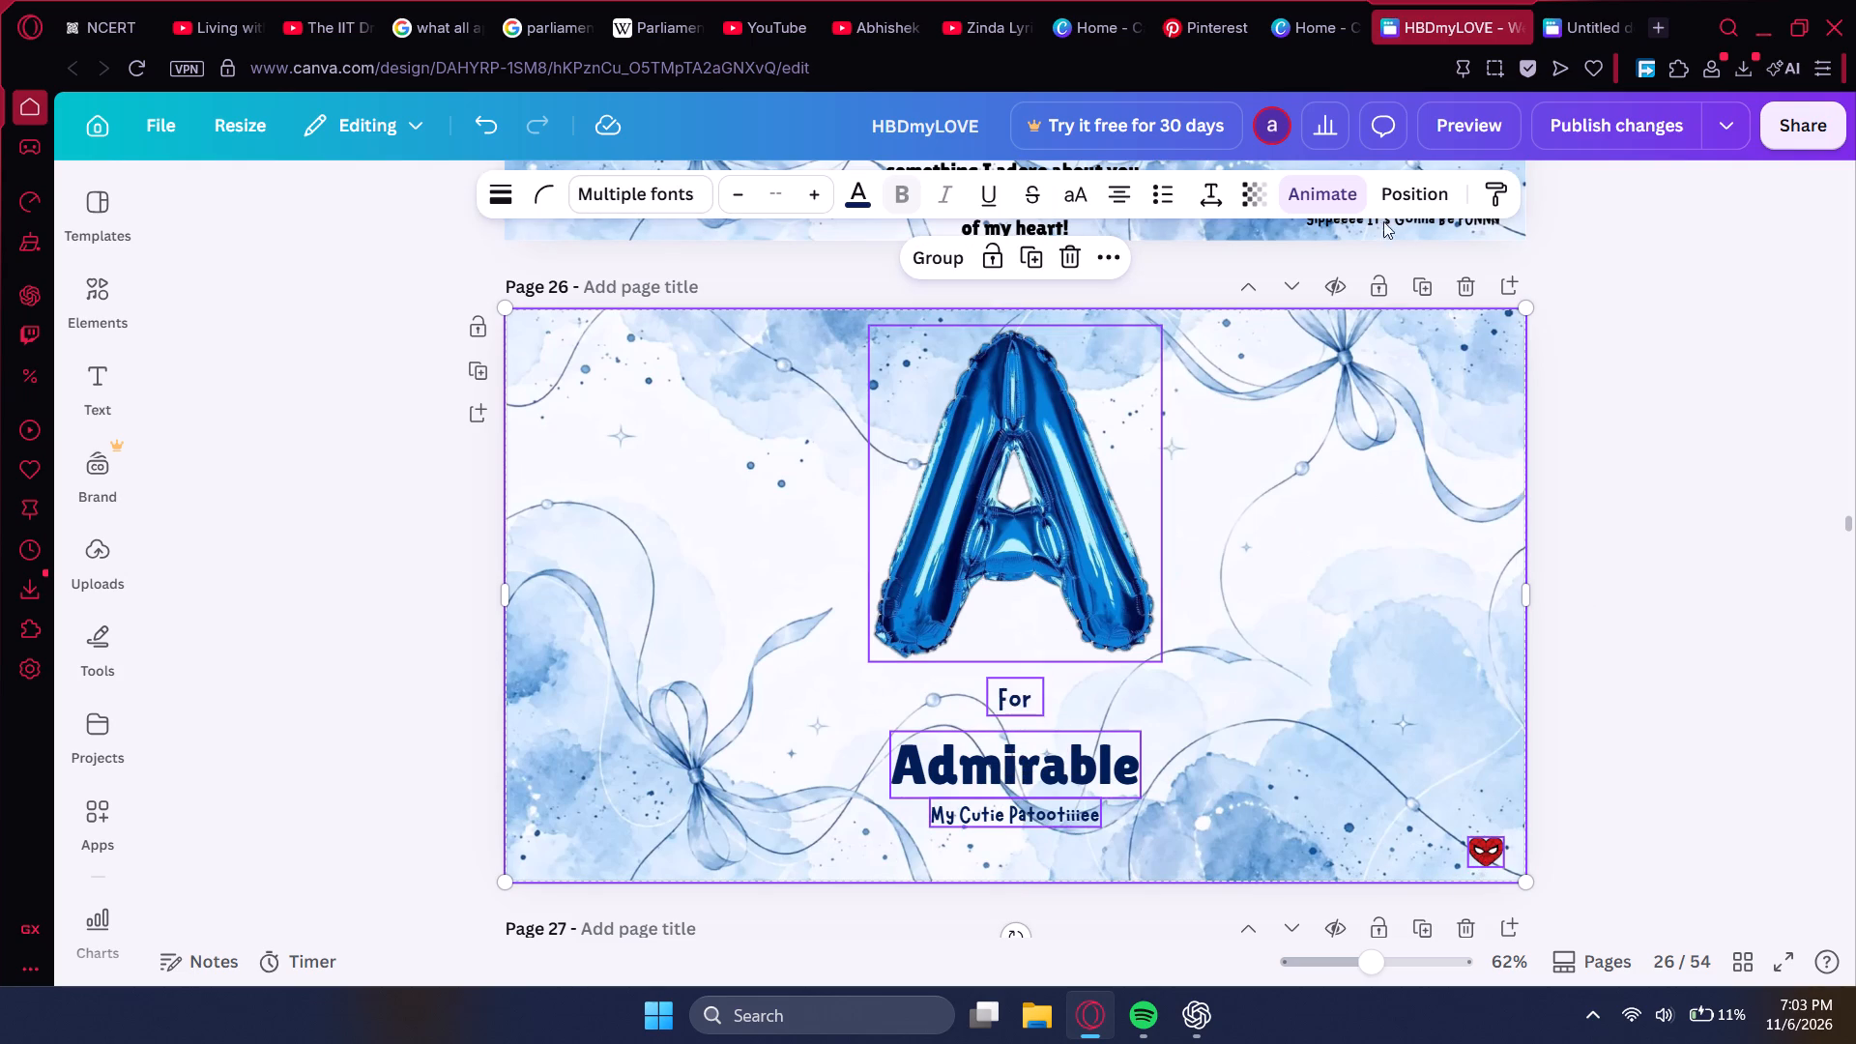
{"action": "left_click", "coordinate": [1569, 32]}
{"action": "key", "text": "ctrl+v"}
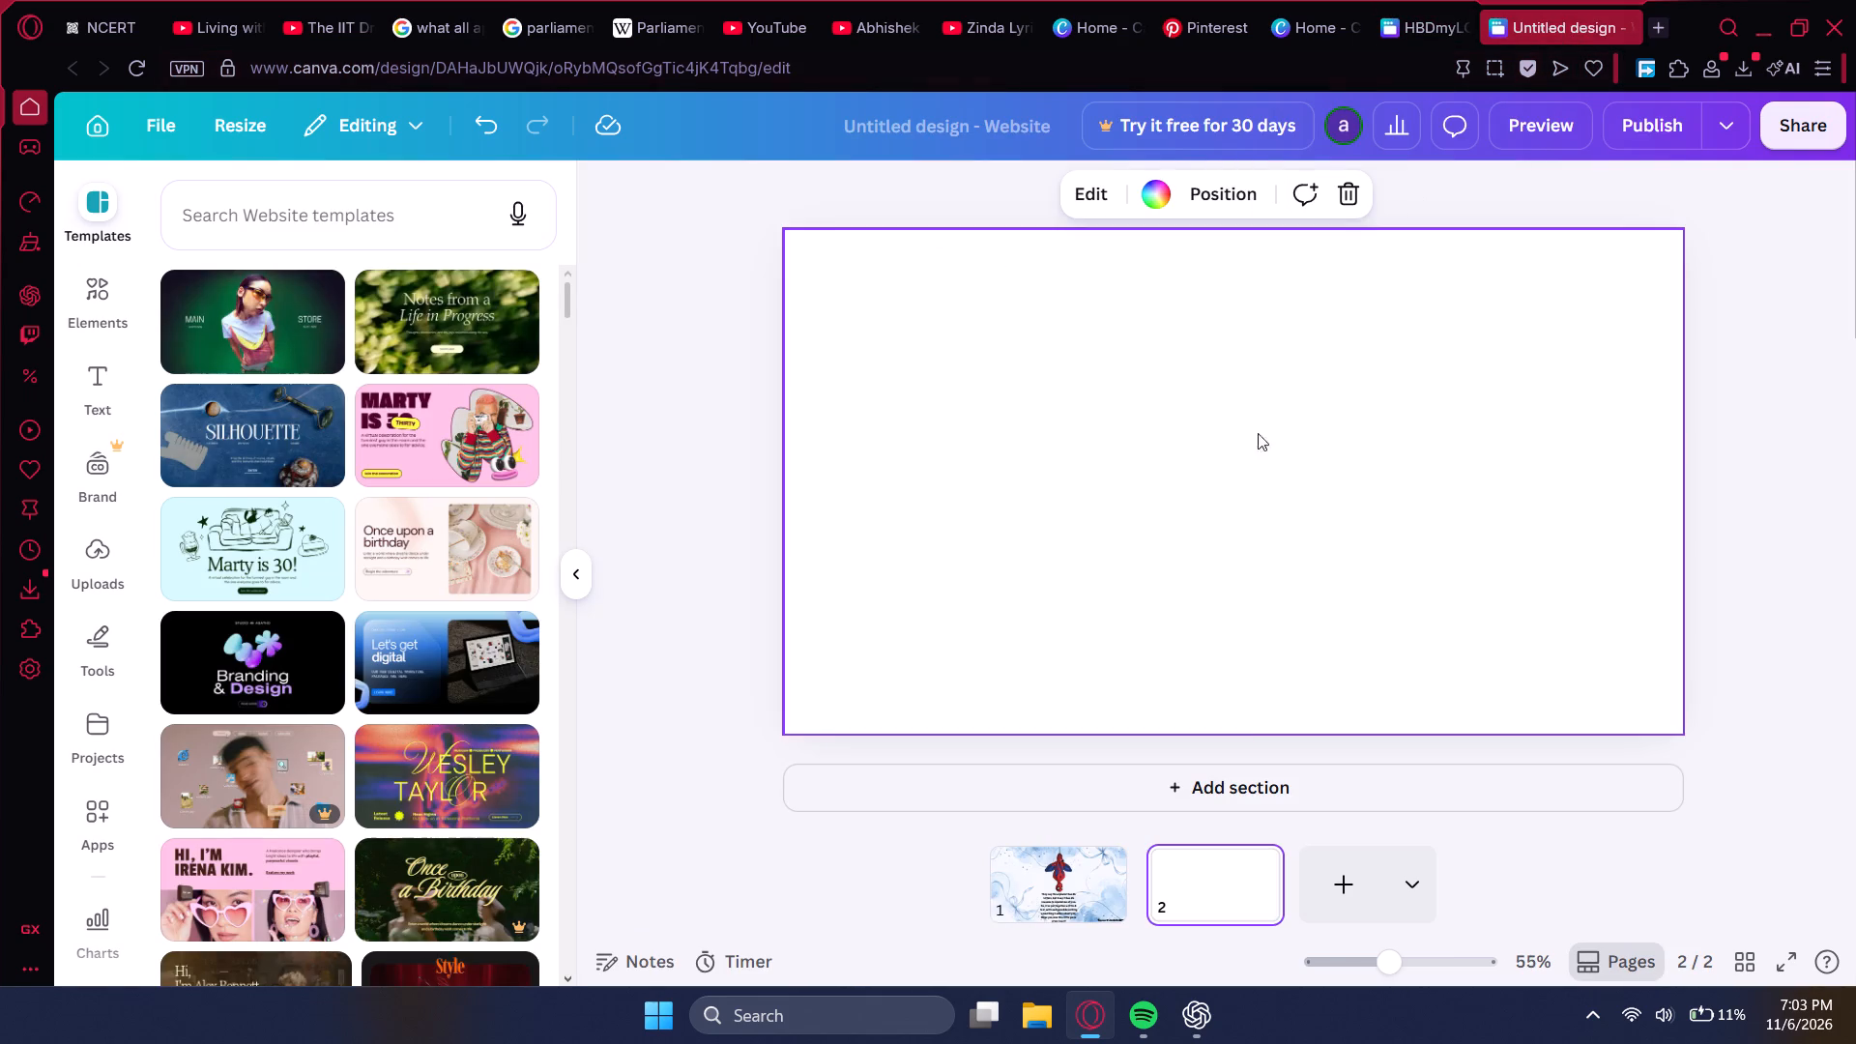
{"action": "left_click", "coordinate": [1334, 875]}
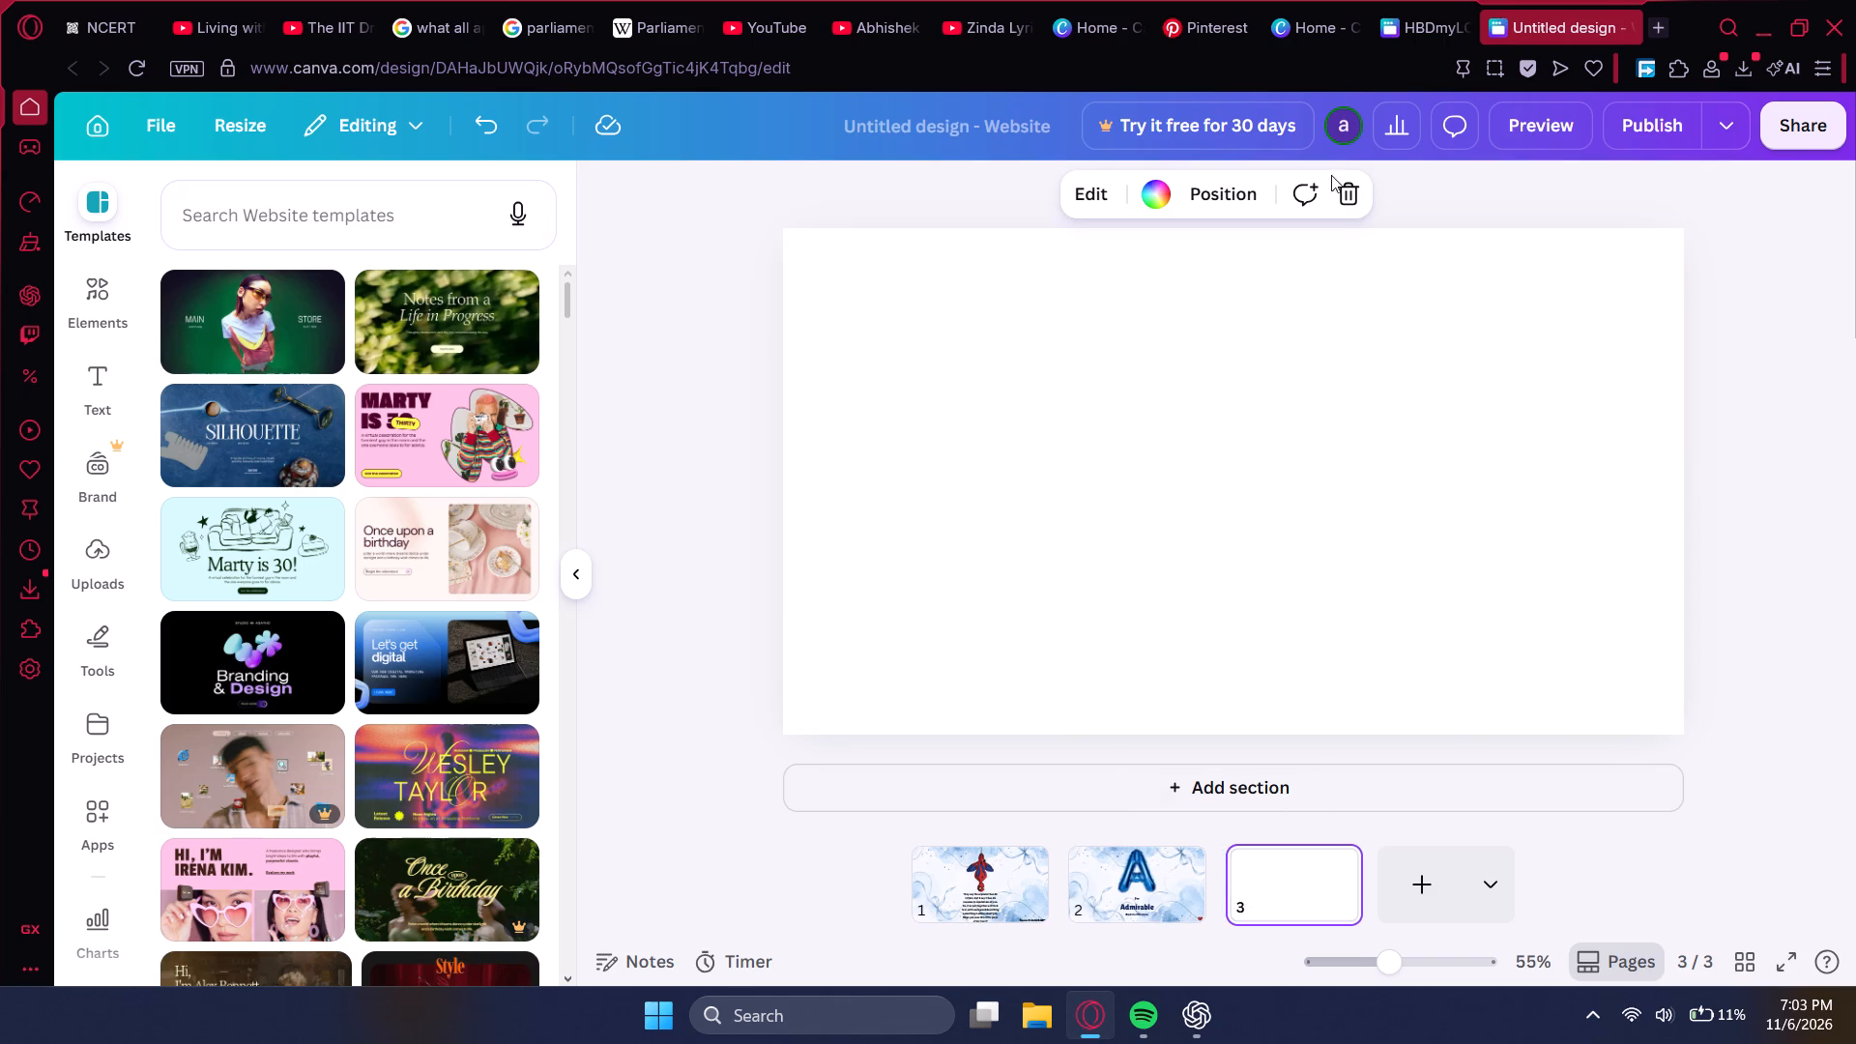
Copy page 27's background, "Bewitching" texts and heart from HBDmyLOVE onto the untitled website's page 3, and add a fourth page.
{"action": "left_click", "coordinate": [1394, 18]}
{"action": "scroll", "coordinate": [1319, 388], "scroll_direction": "down", "scroll_amount": 6}
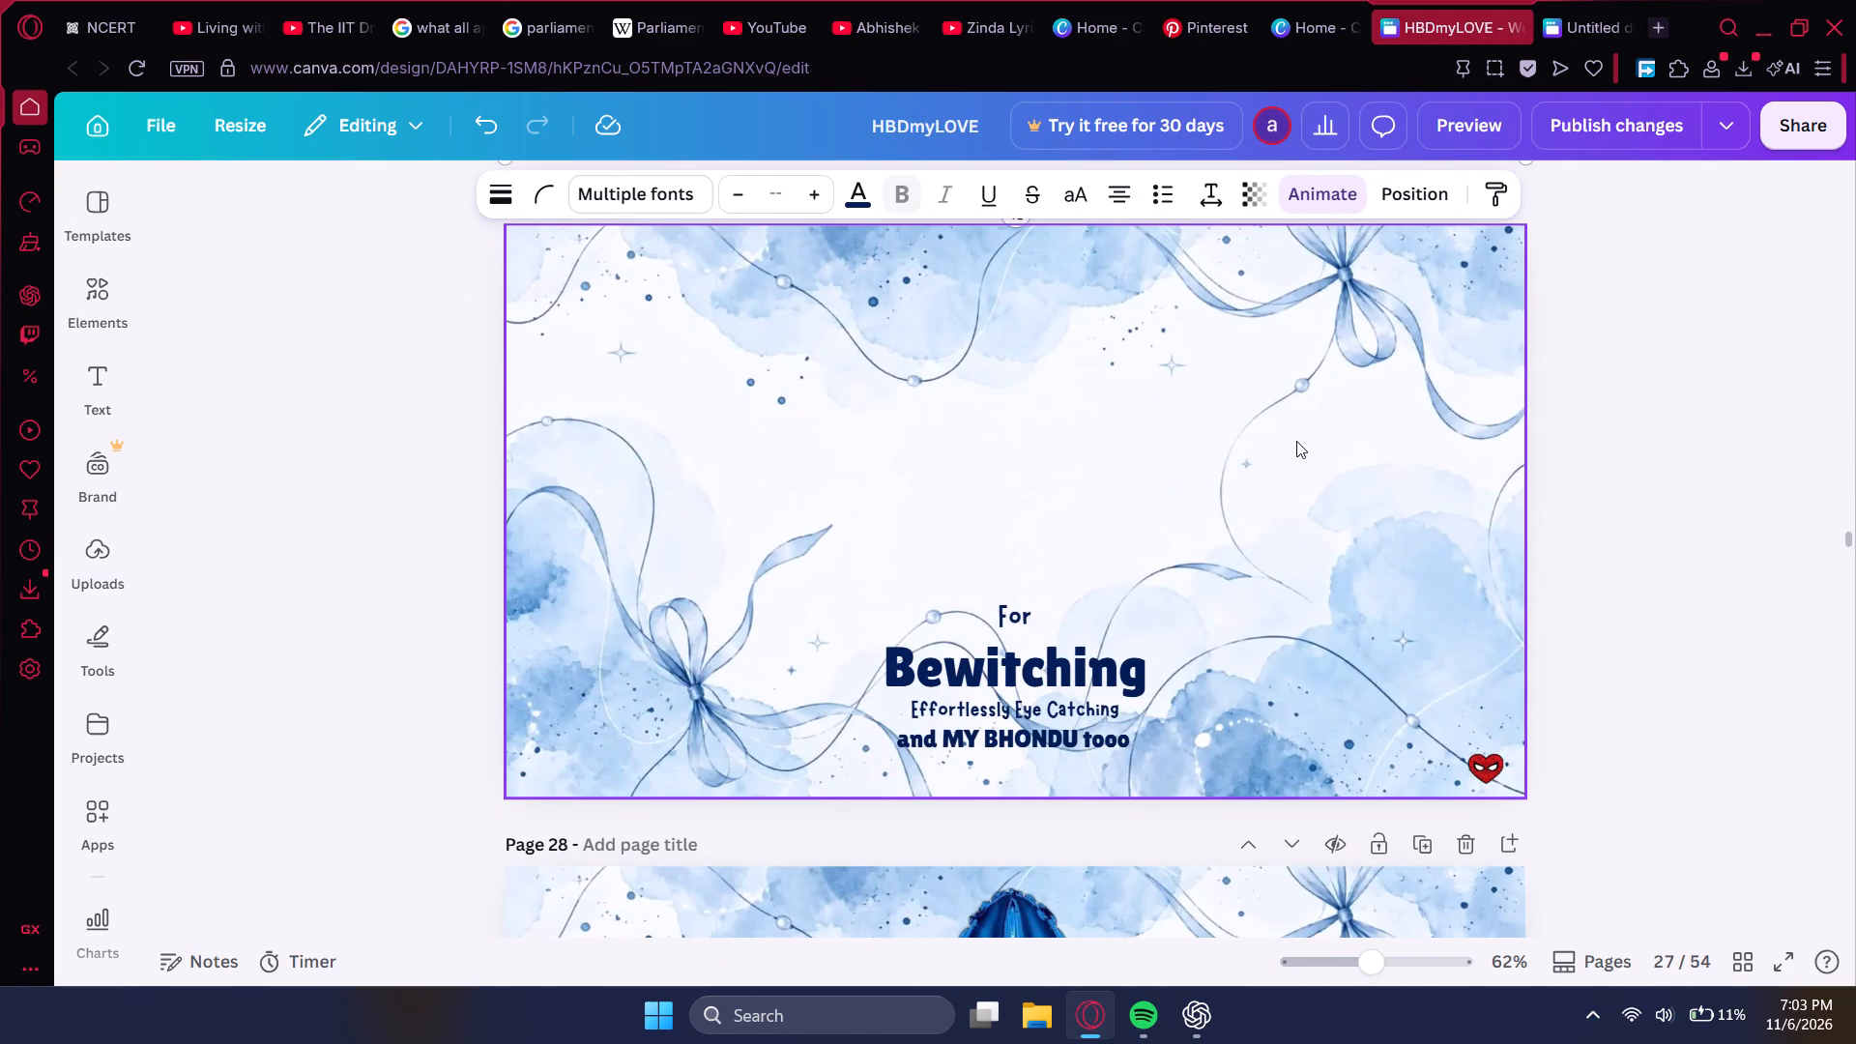
{"action": "left_click", "coordinate": [1296, 441]}
{"action": "left_click", "coordinate": [1006, 613], "text": "shift"}
{"action": "left_click", "coordinate": [1022, 675], "text": "shift"}
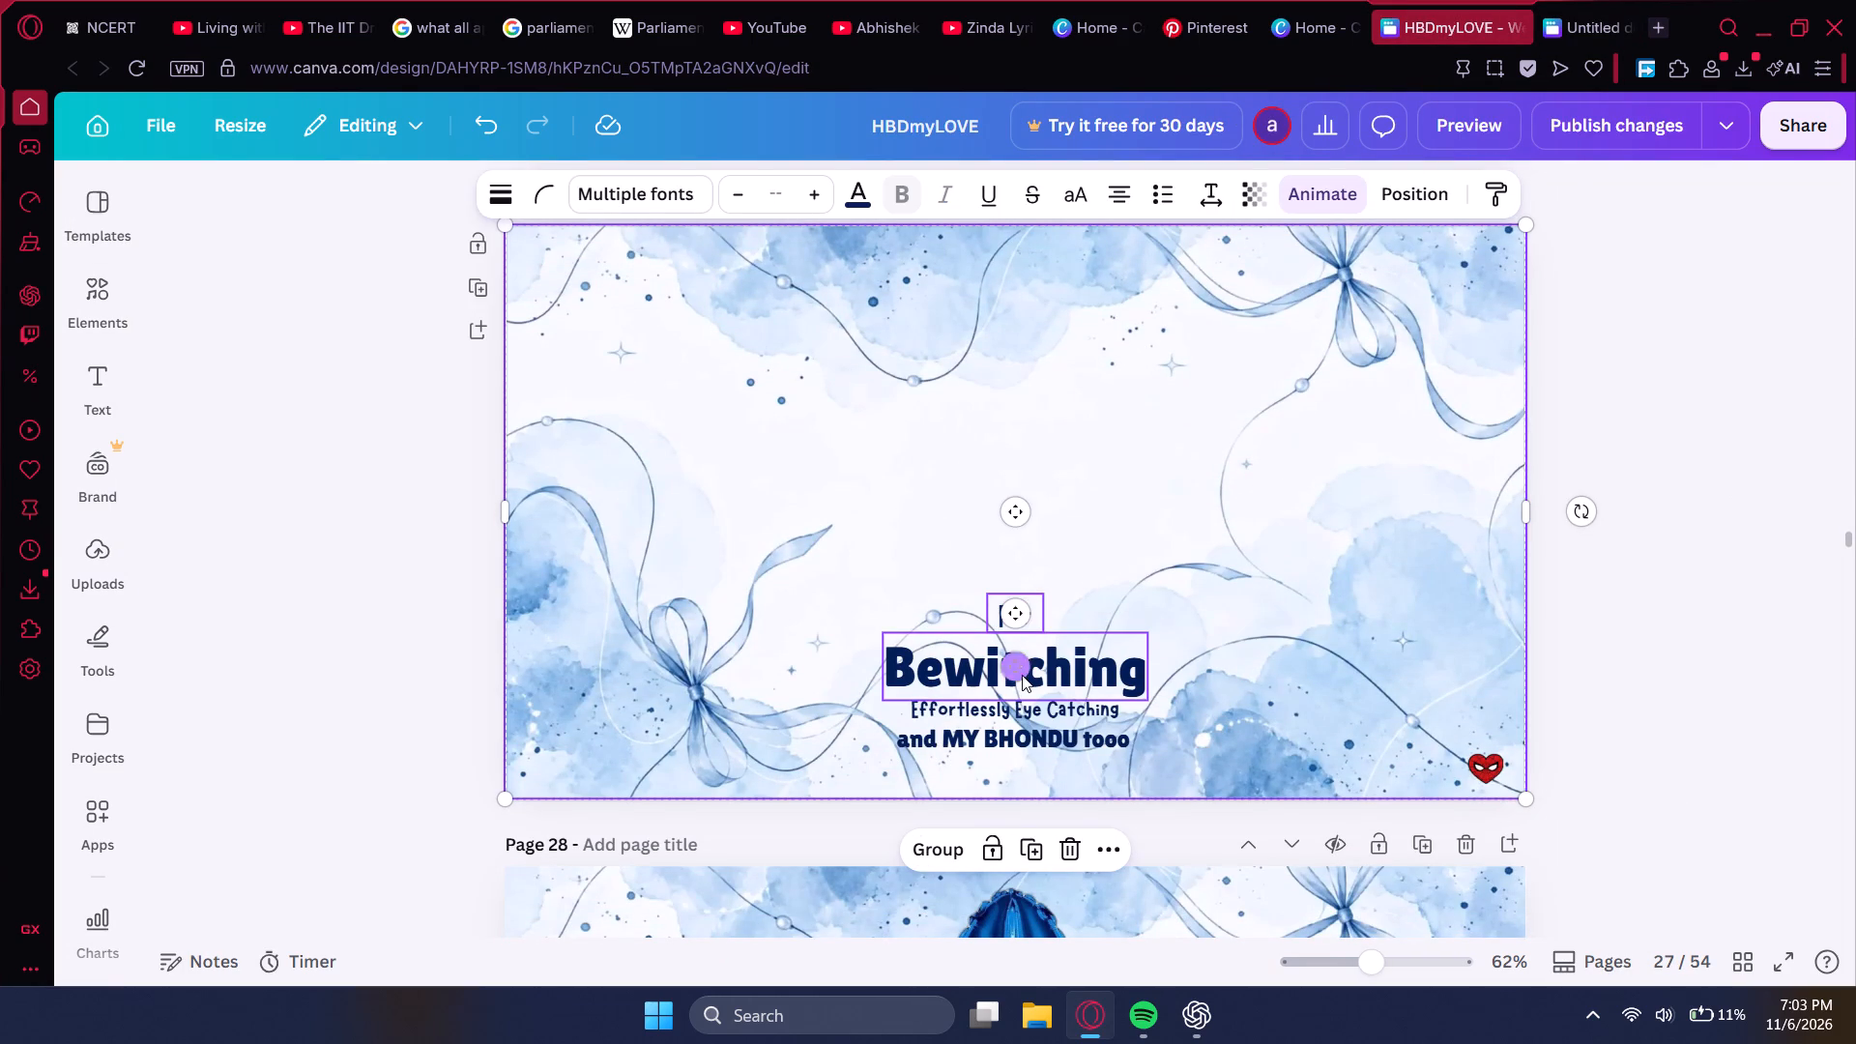
{"action": "left_click", "coordinate": [1038, 716], "text": "shift"}
{"action": "left_click", "coordinate": [1045, 744], "text": "shift"}
{"action": "left_click", "coordinate": [1480, 763], "text": "shift"}
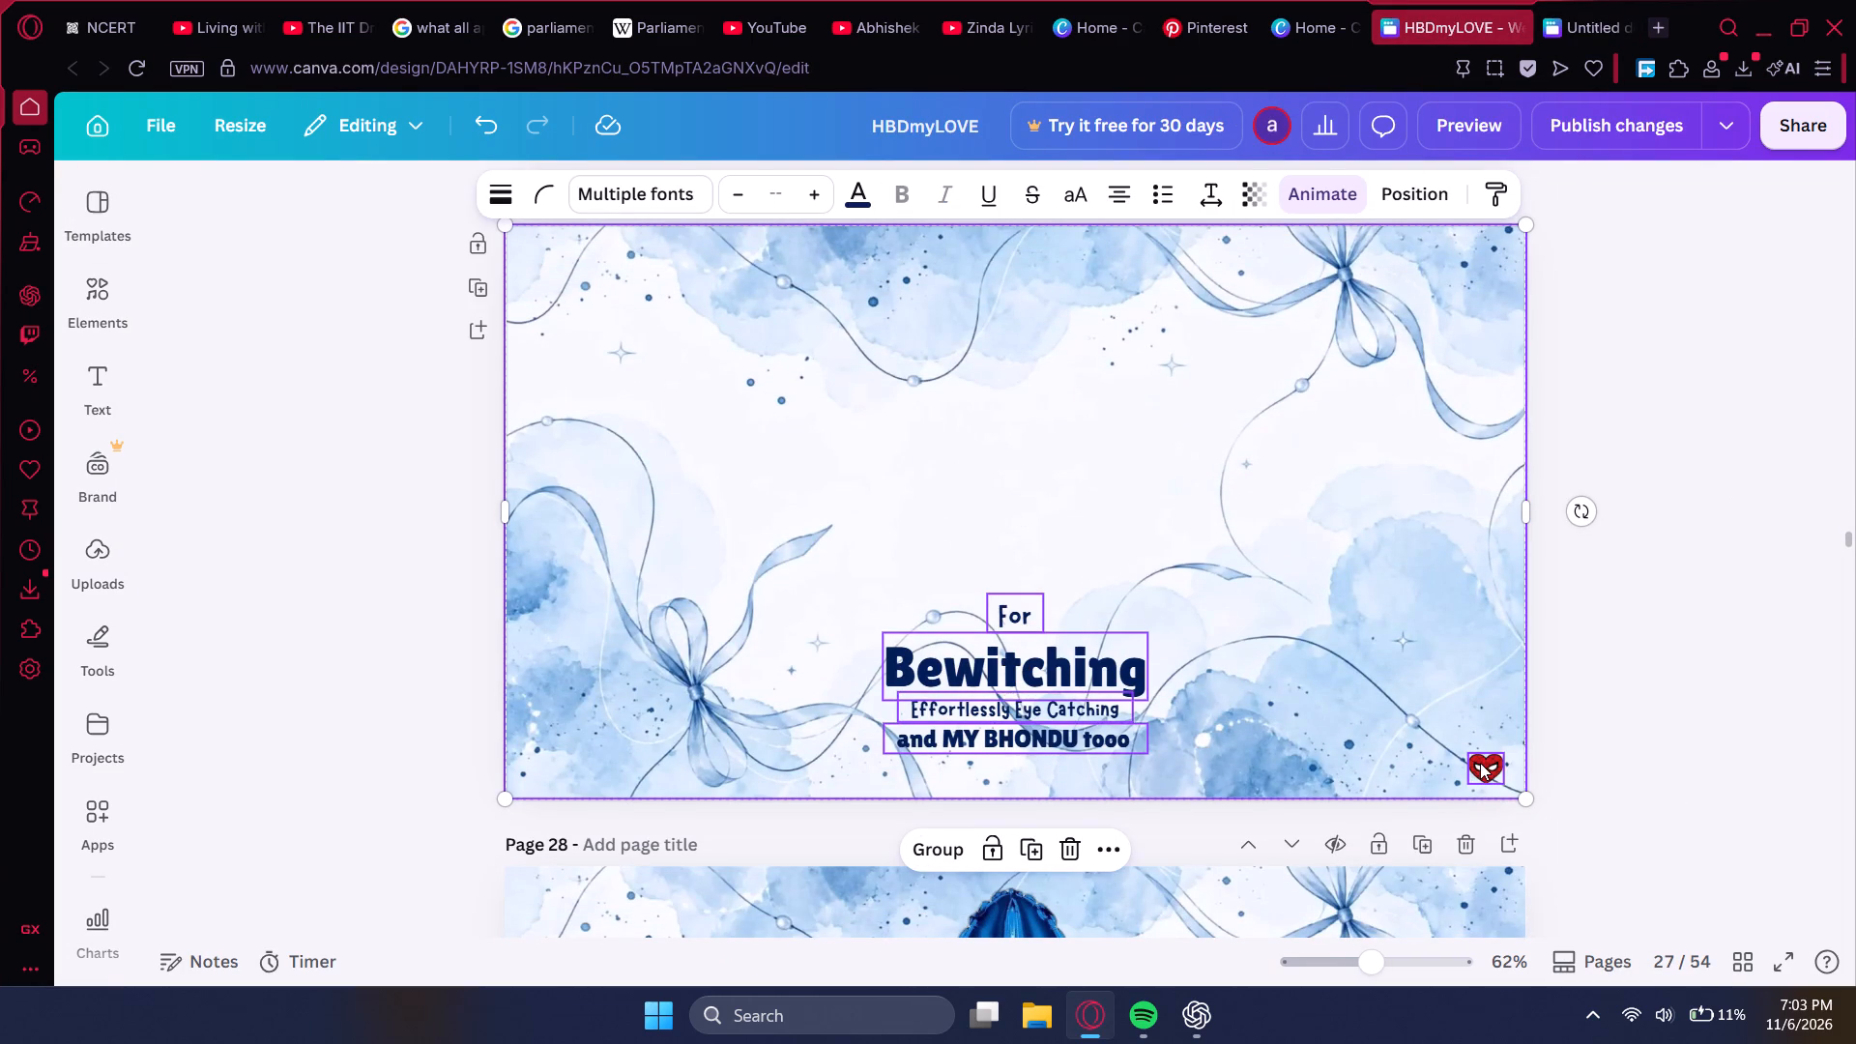
{"action": "key", "text": "ctrl+c"}
{"action": "left_click", "coordinate": [1609, 29]}
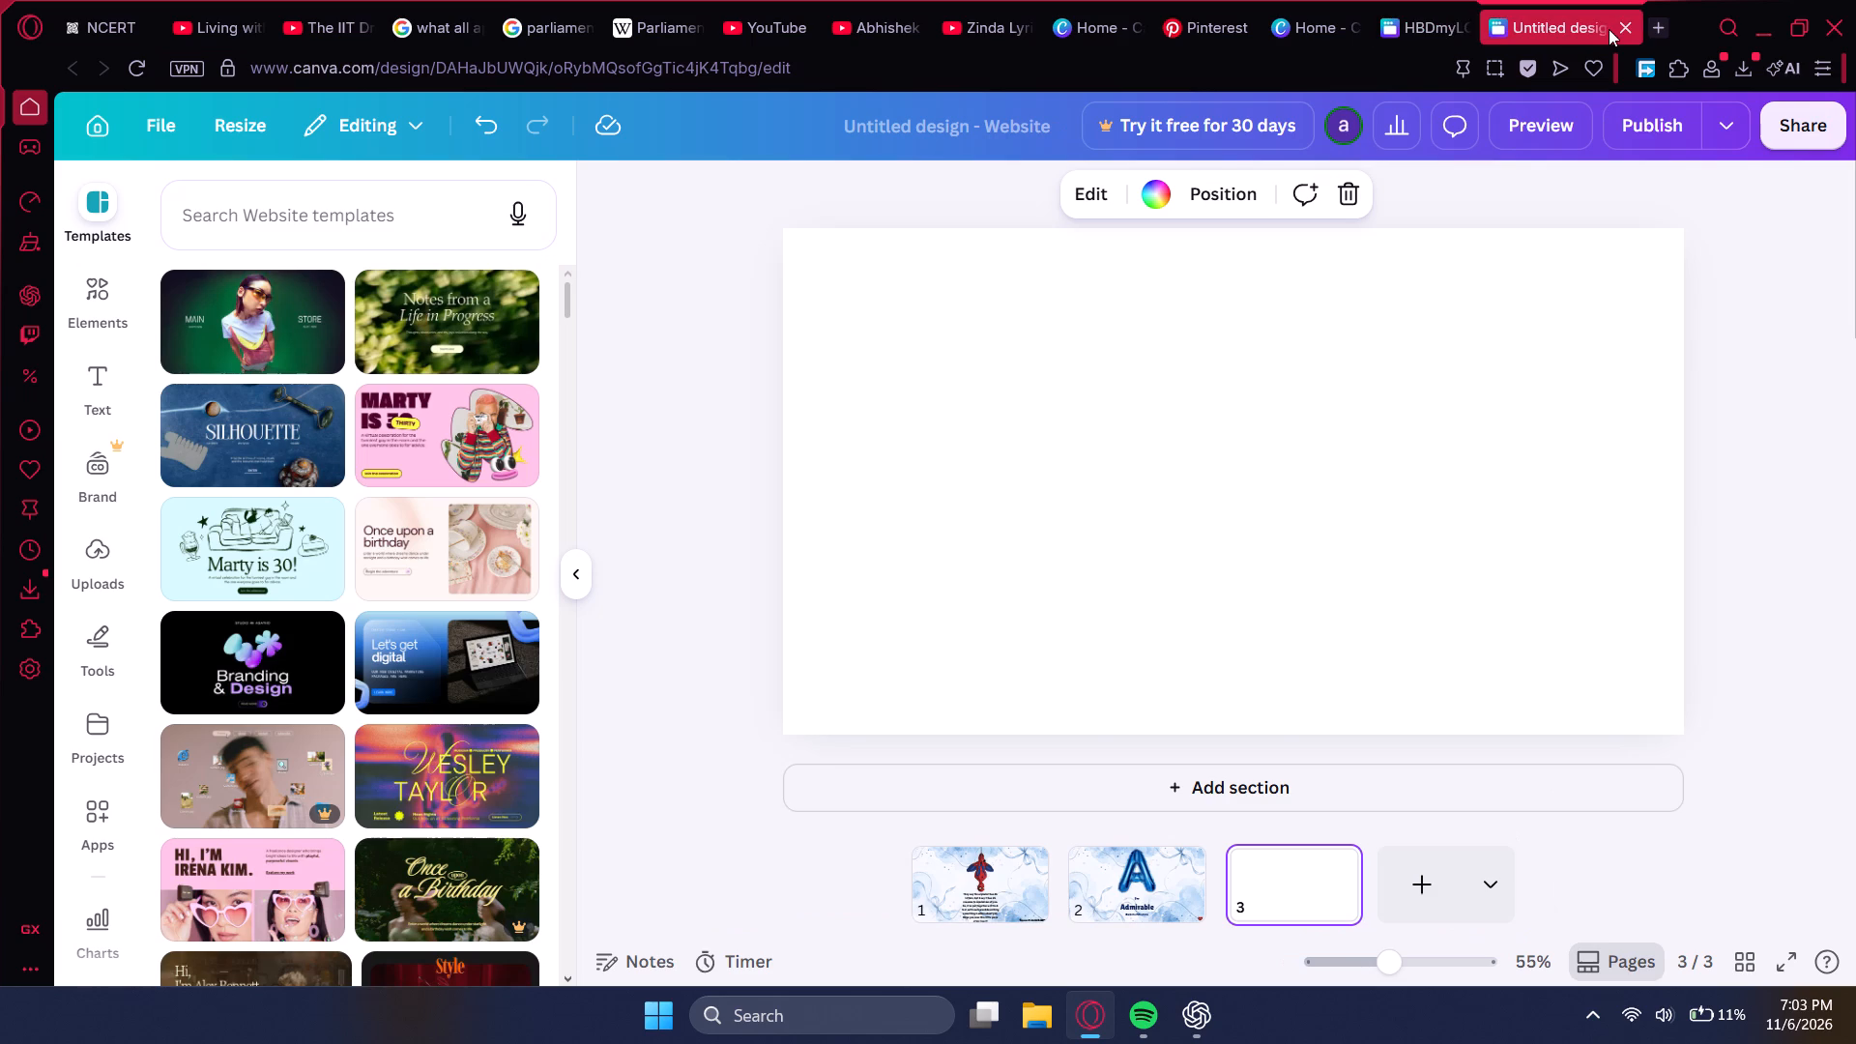
{"action": "key", "text": "ctrl+v"}
{"action": "left_click", "coordinate": [1417, 867]}
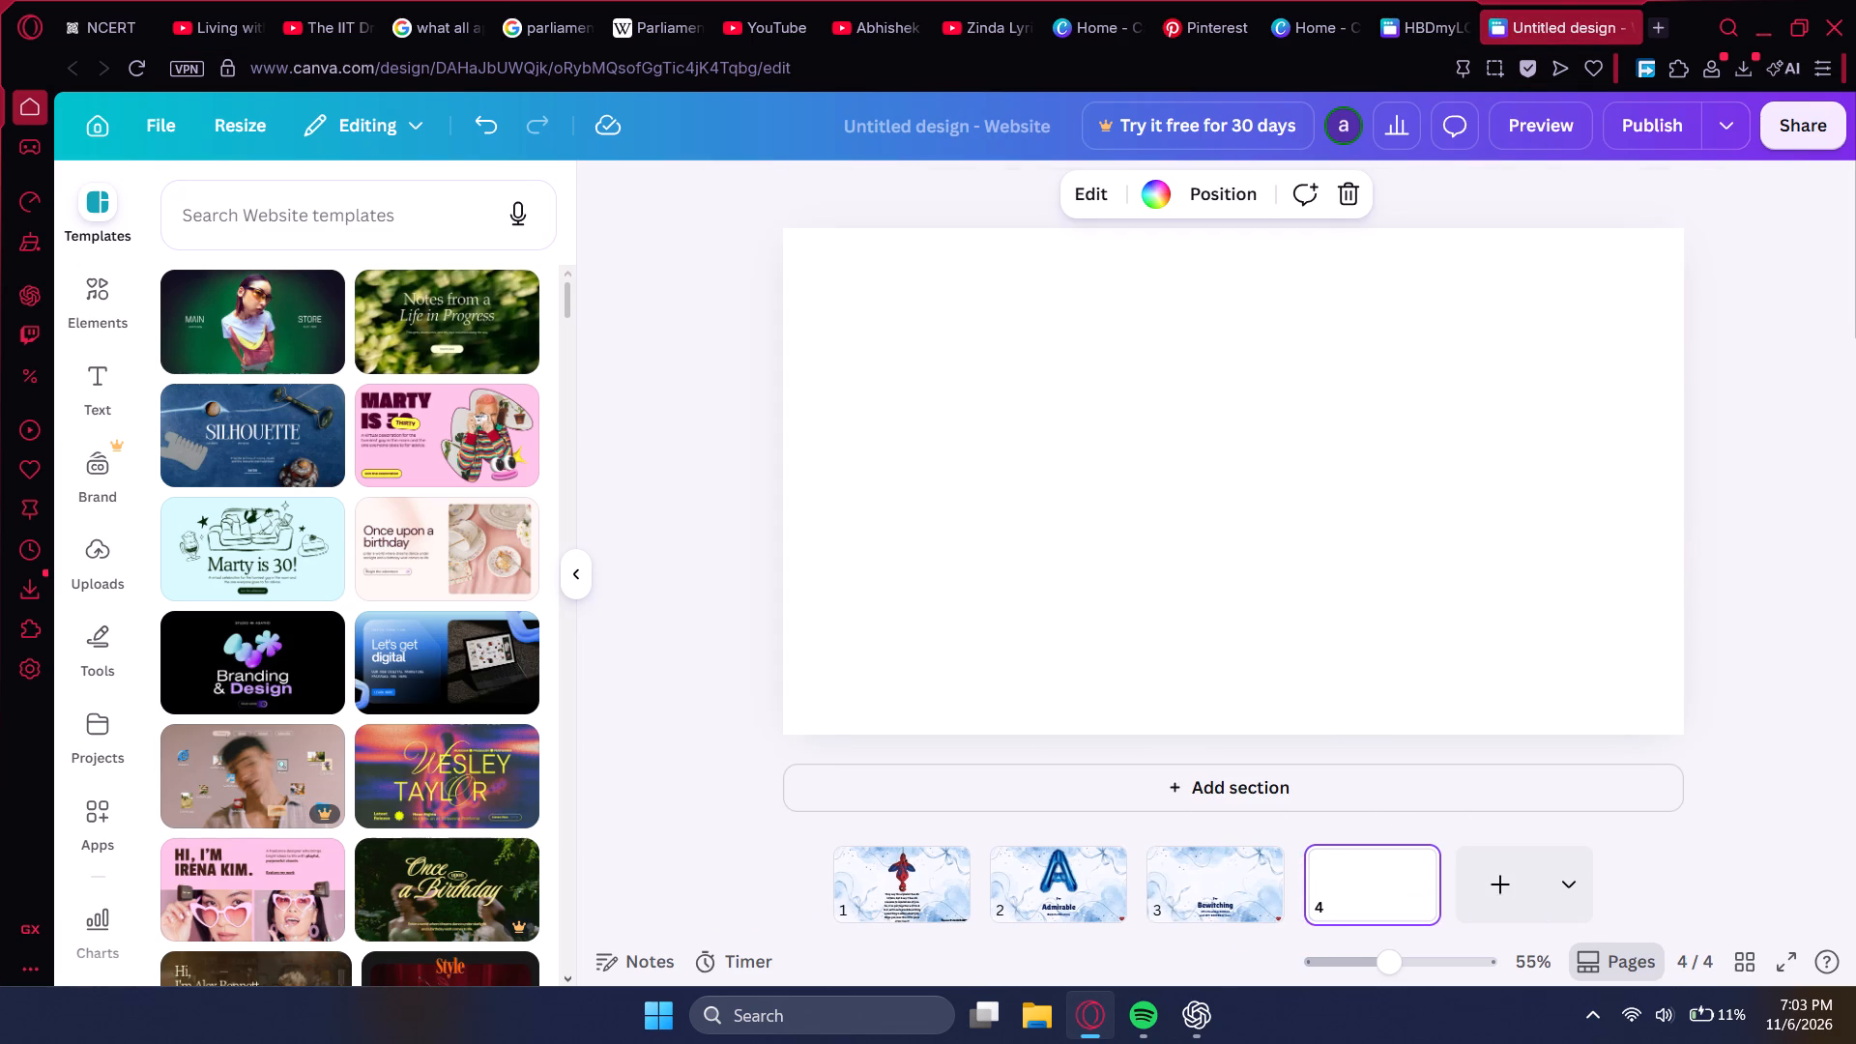
Close the older Canva home tab, located before the Pinterest tab.
{"action": "left_click", "coordinate": [1304, 33]}
{"action": "left_click", "coordinate": [1089, 16]}
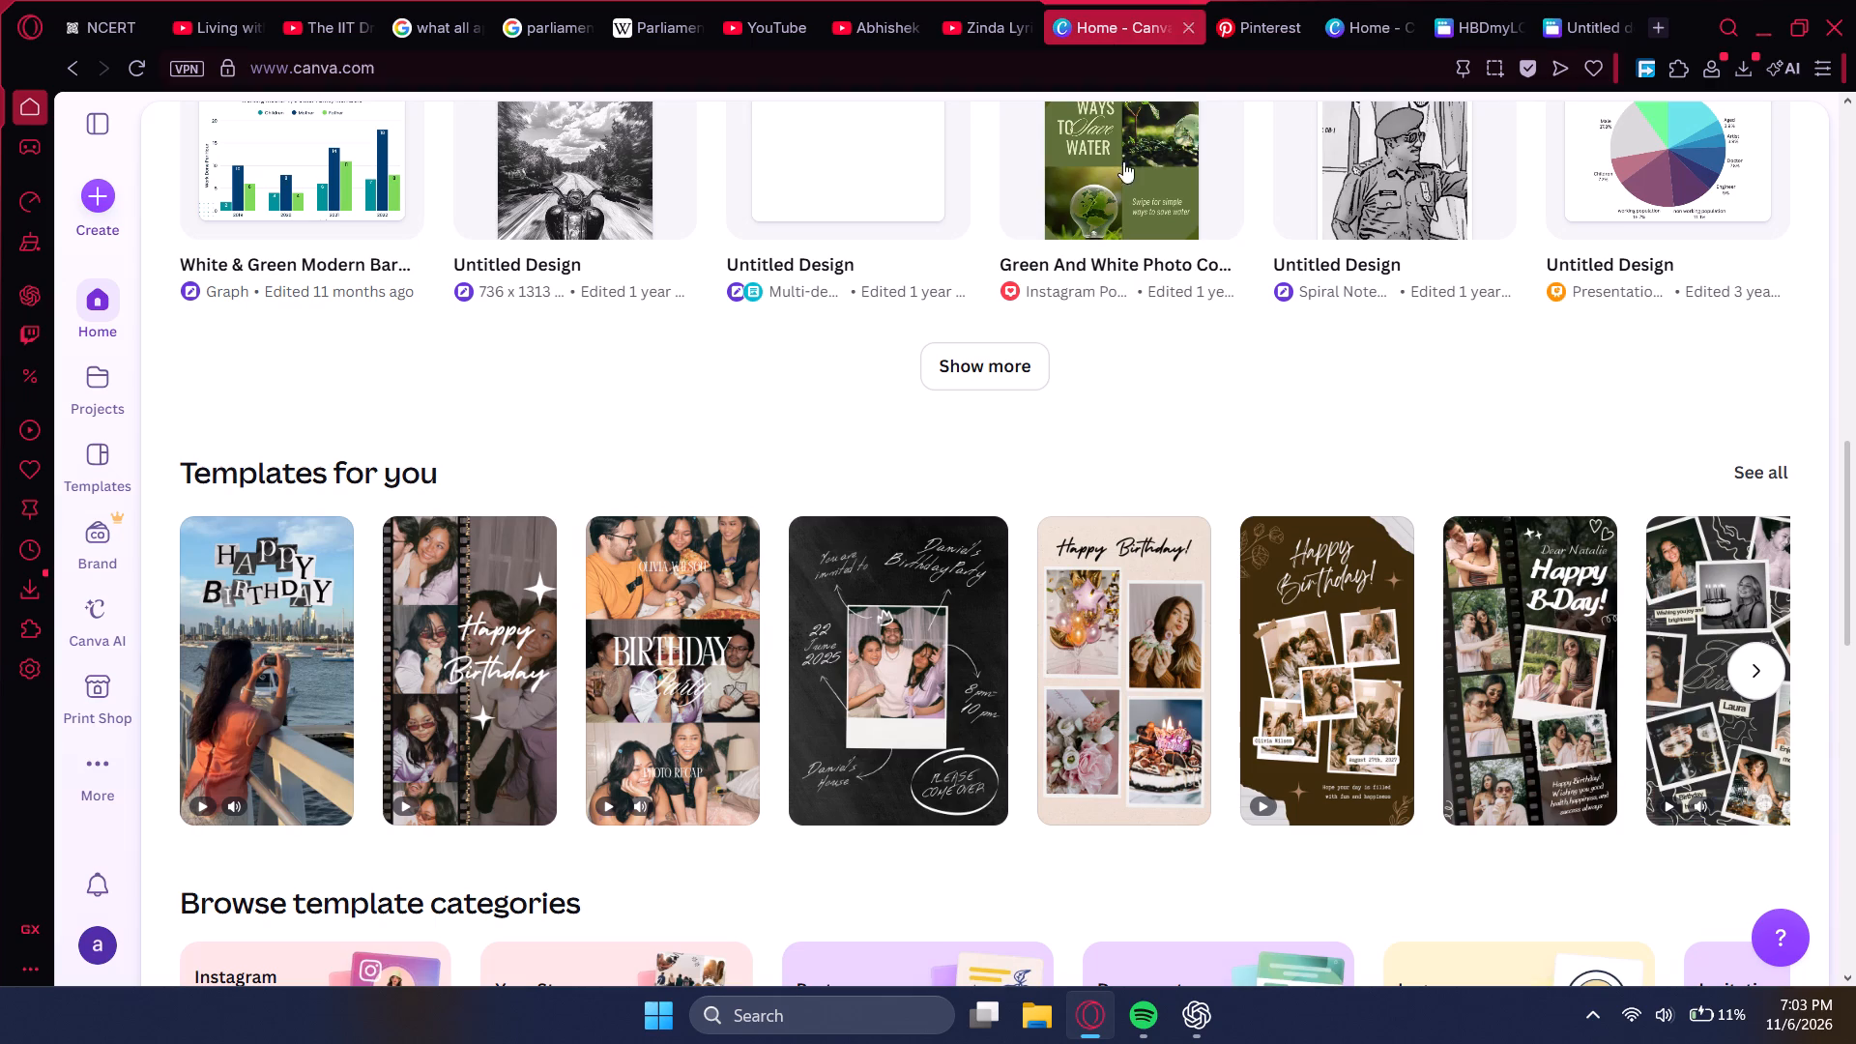
{"action": "middle_click", "coordinate": [1093, 1]}
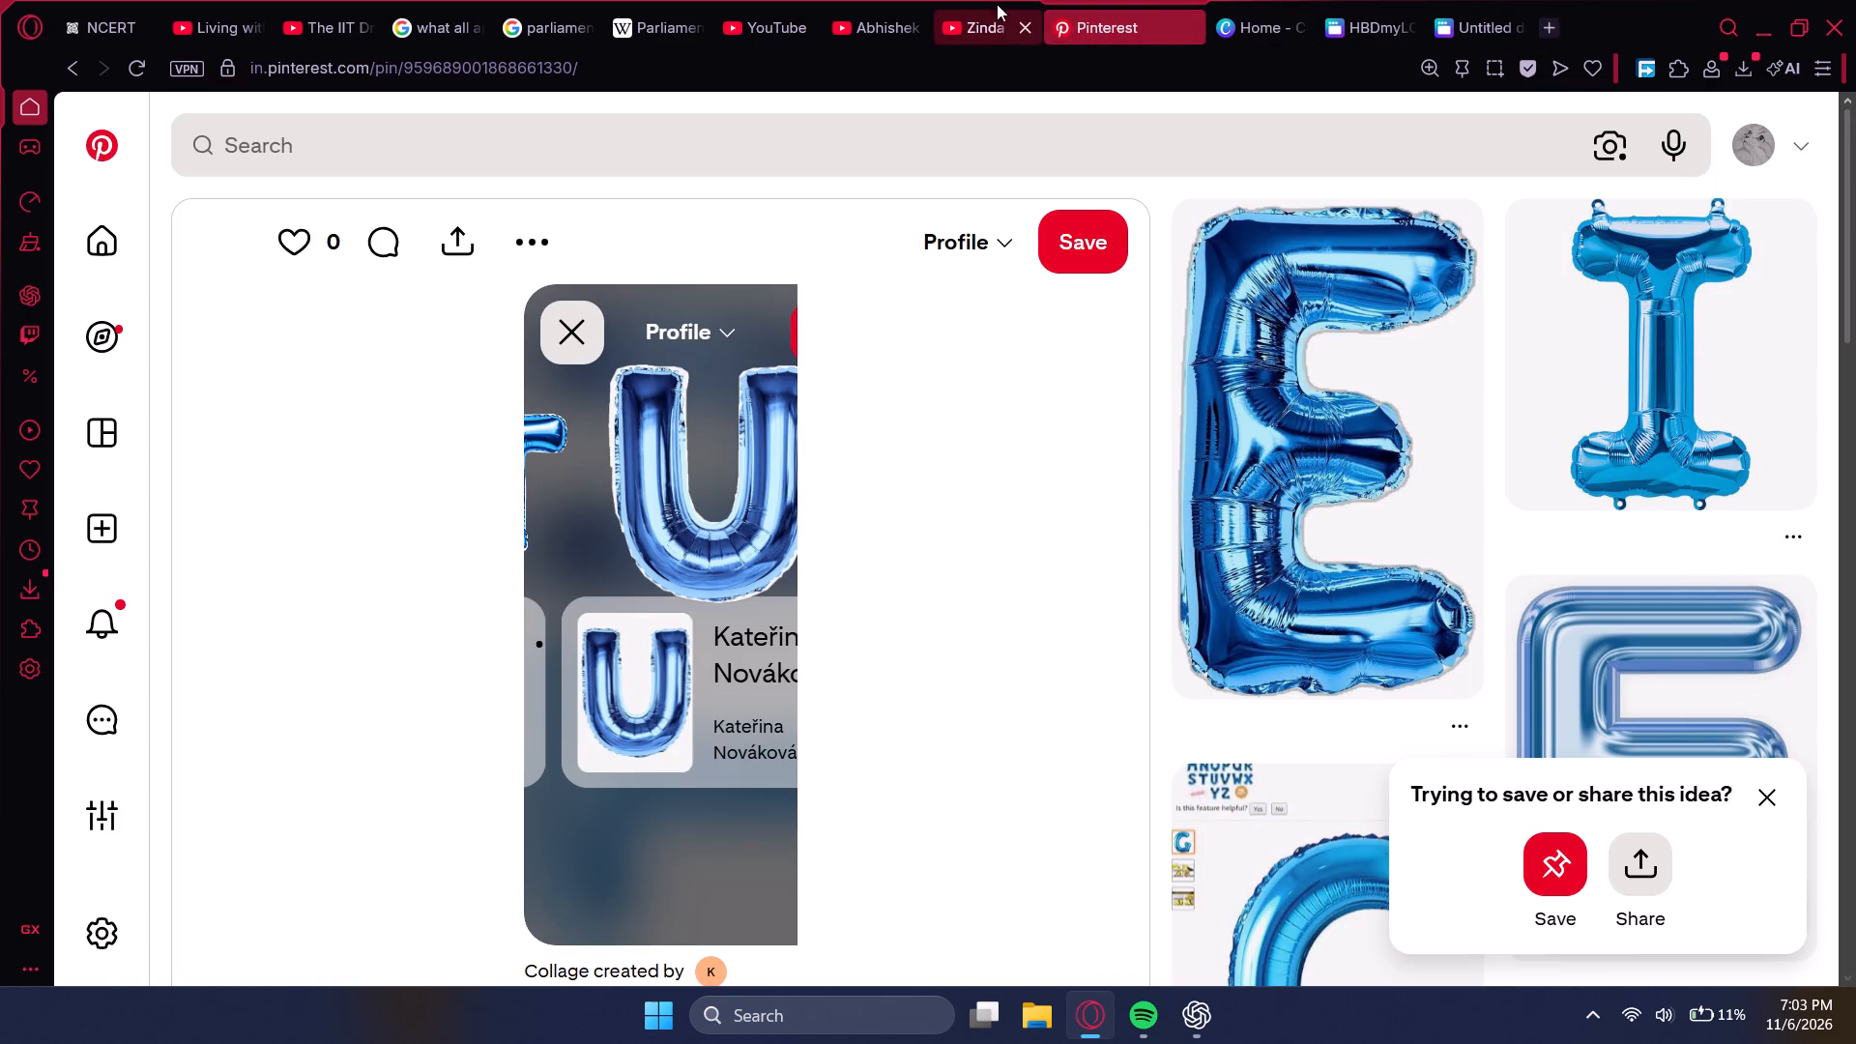
Copy page 28's background, "Cuddlesome" texts and heart, without the A balloon, onto the untitled website's page 4, and add a fifth page.
{"action": "left_click", "coordinate": [1382, 34]}
{"action": "scroll", "coordinate": [1136, 378], "scroll_direction": "down", "scroll_amount": 4}
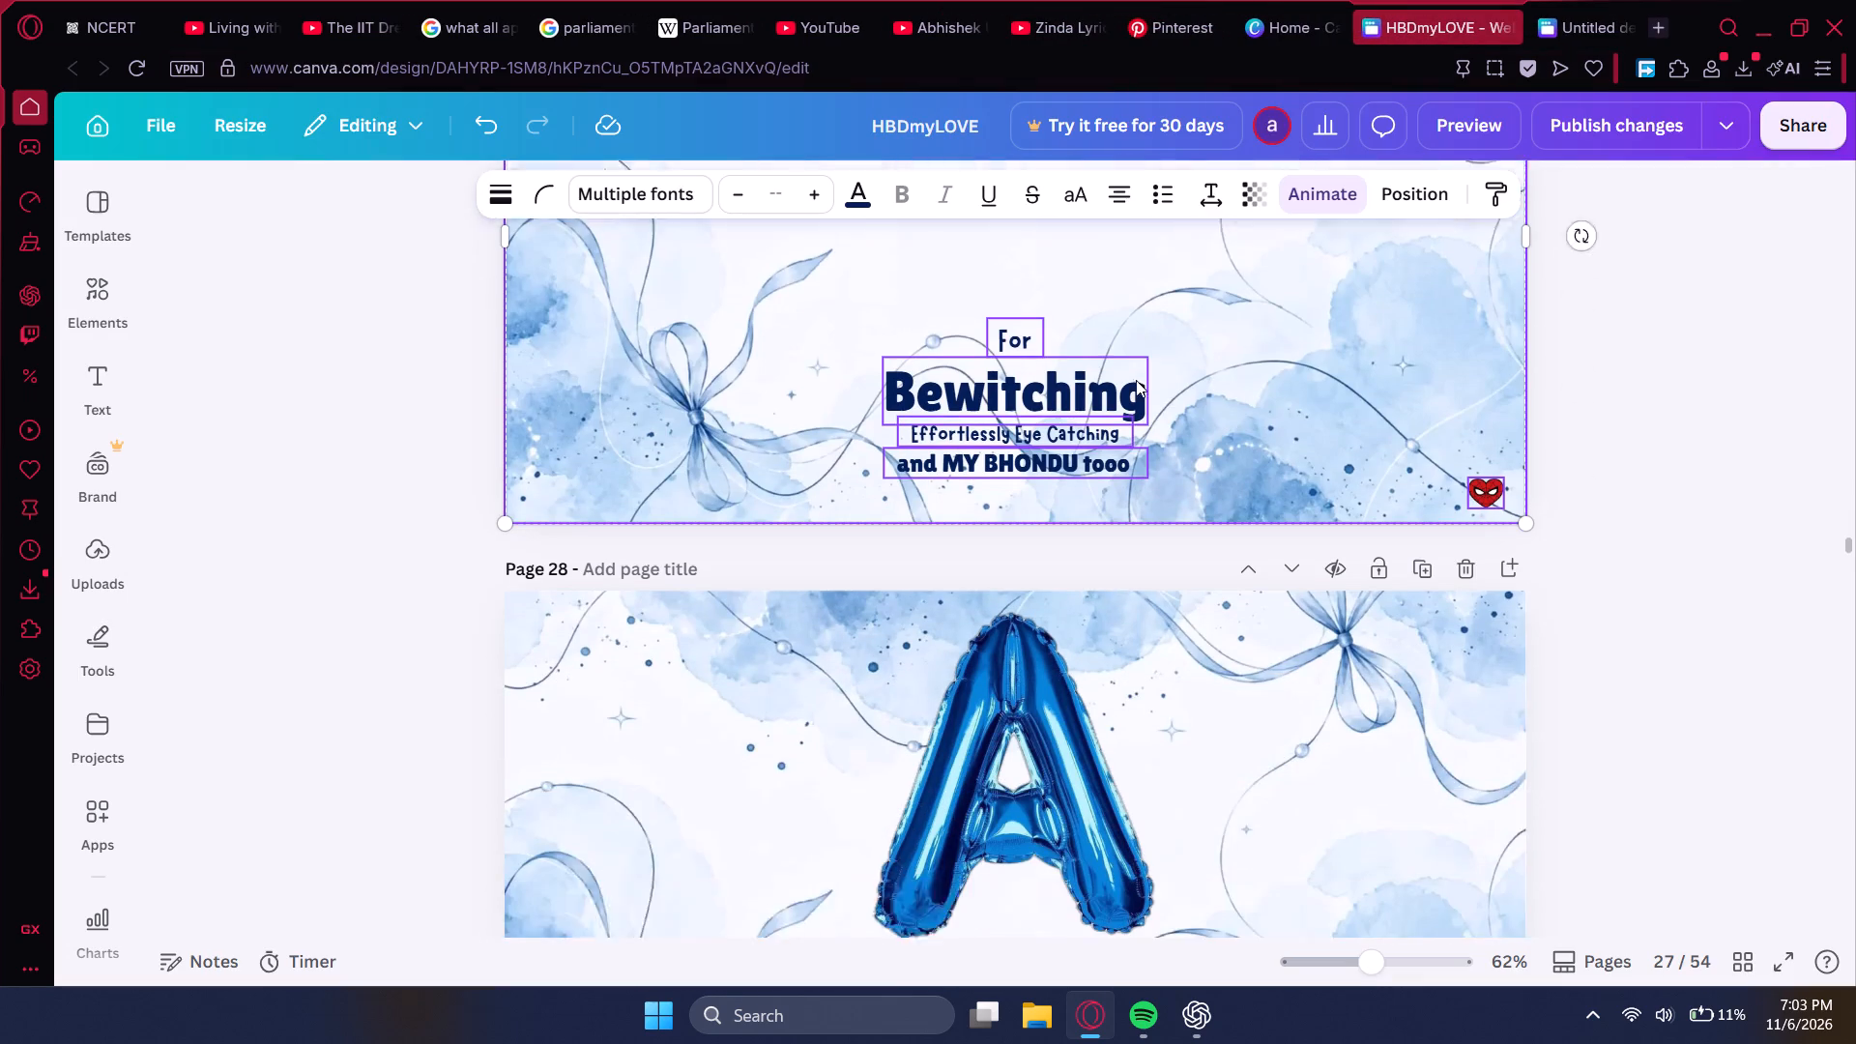
{"action": "left_click", "coordinate": [1218, 493]}
{"action": "left_click", "coordinate": [1035, 780], "text": "shift"}
{"action": "left_click", "coordinate": [1030, 830], "text": "shift"}
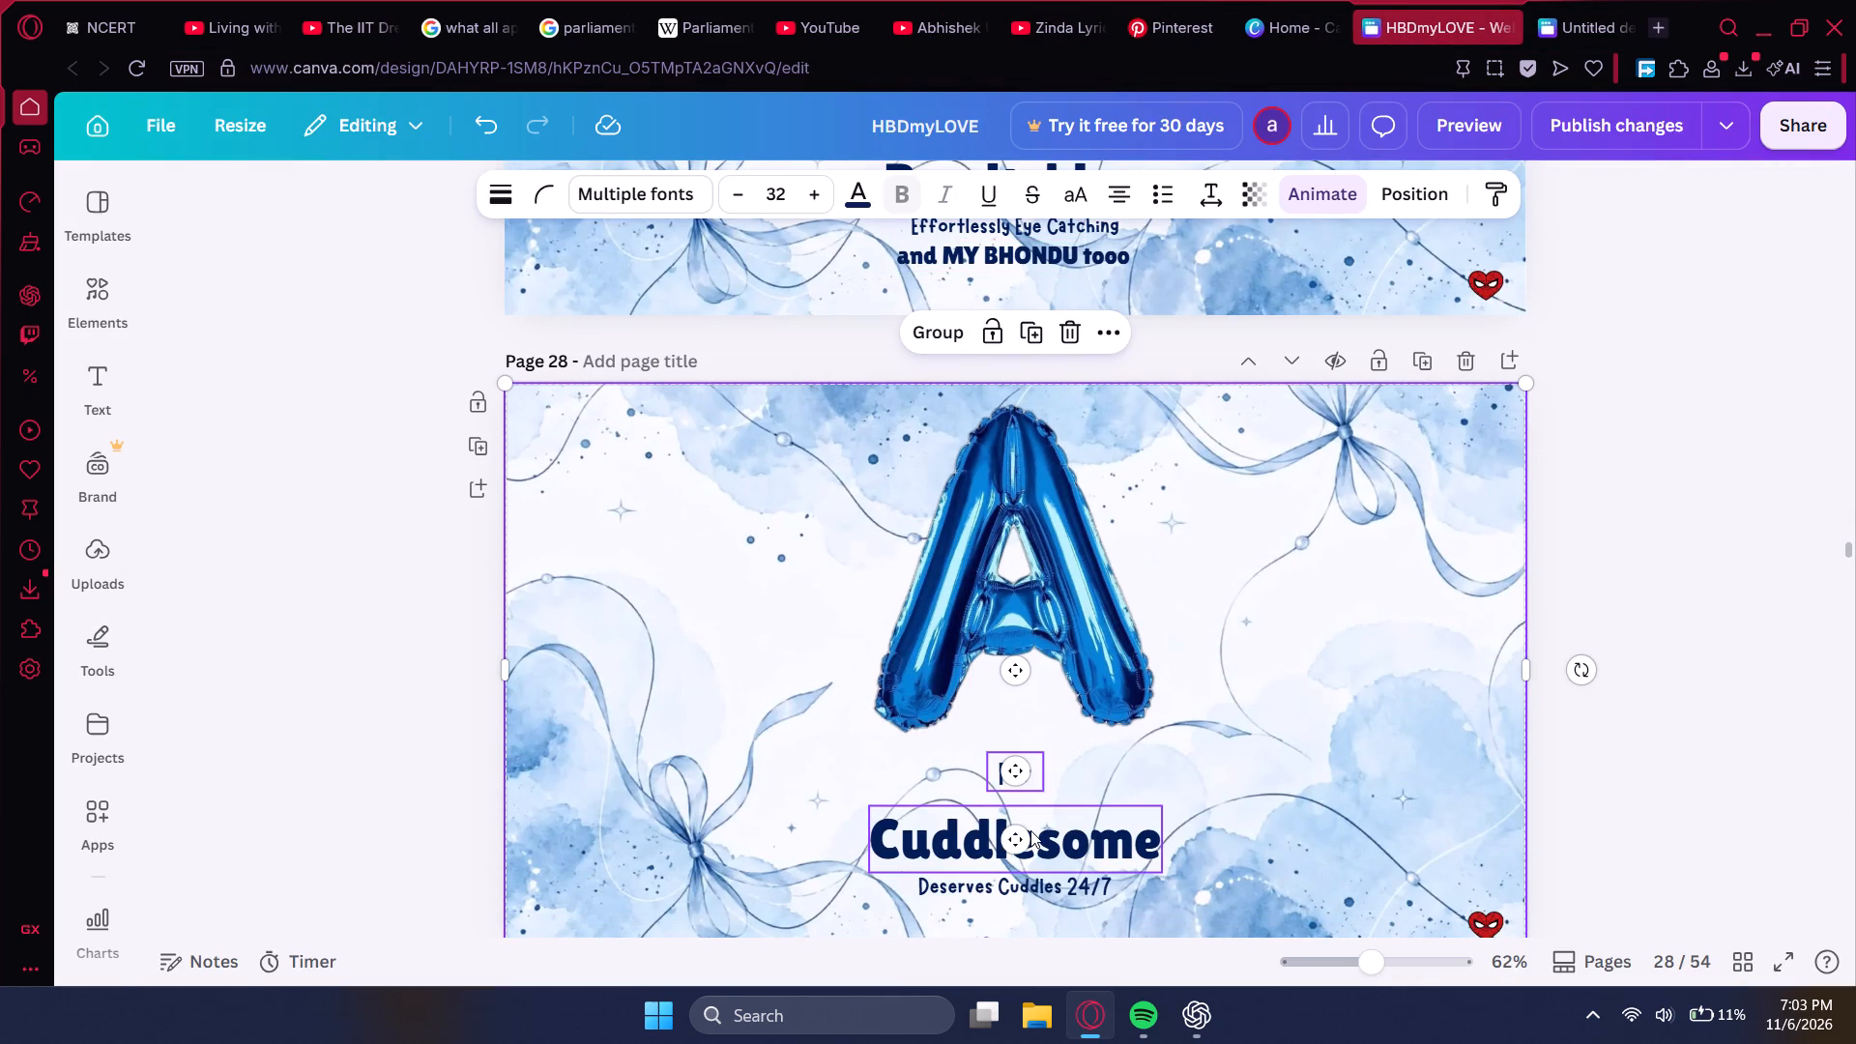
{"action": "left_click", "coordinate": [1027, 883], "text": "shift"}
{"action": "left_click", "coordinate": [1490, 929], "text": "shift"}
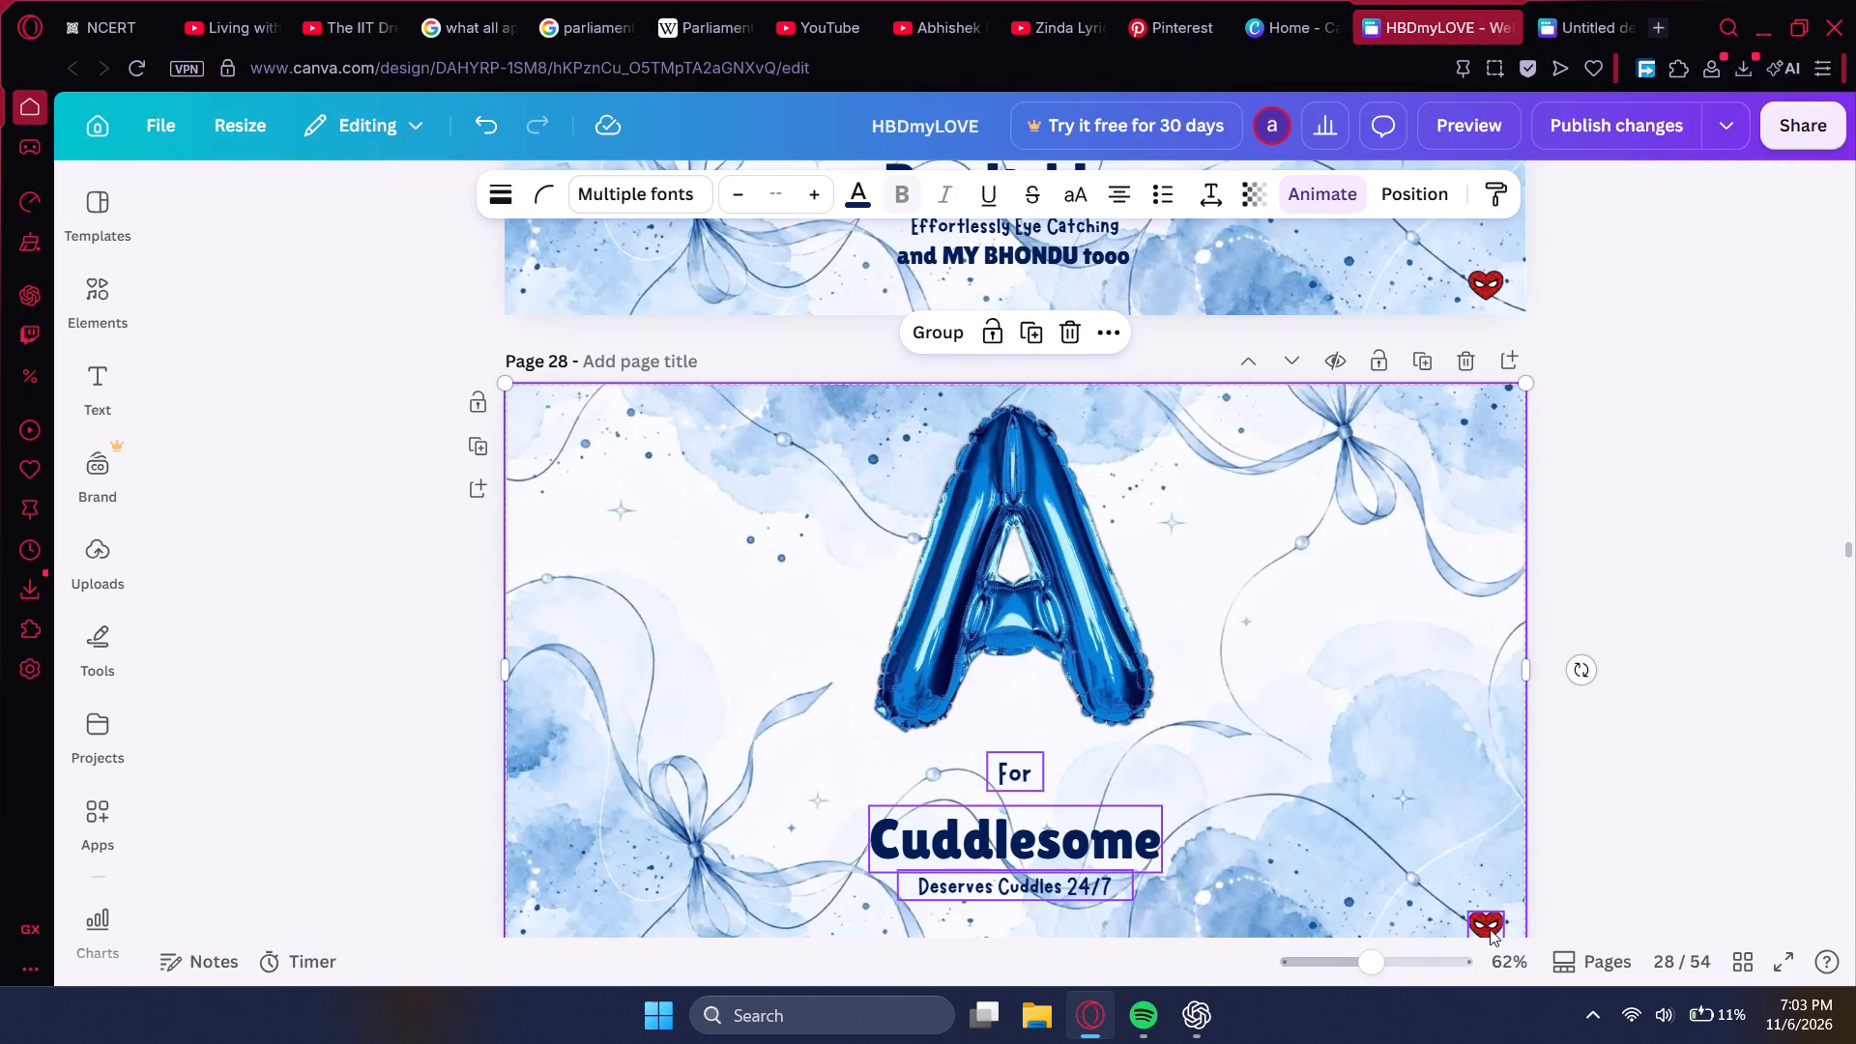
{"action": "key", "text": "ctrl+c"}
{"action": "scroll", "coordinate": [1251, 793], "scroll_direction": "down", "scroll_amount": 2}
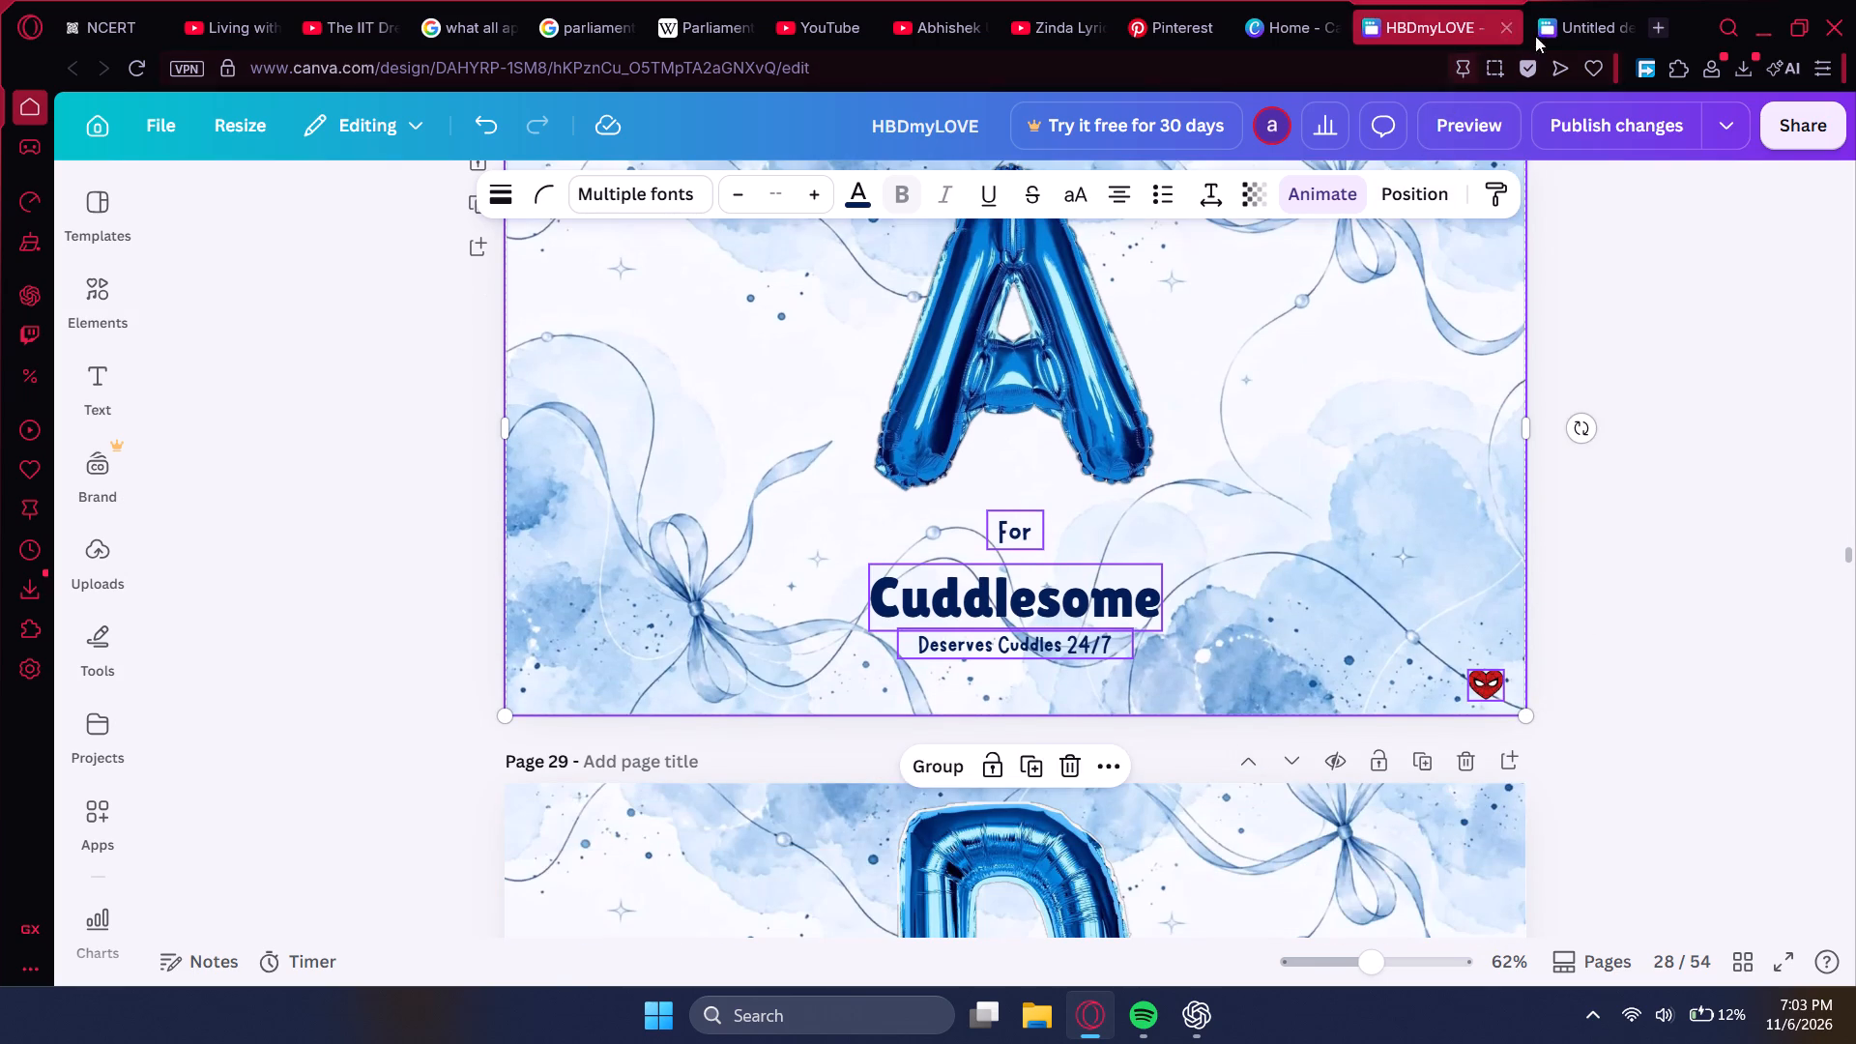
{"action": "left_click", "coordinate": [1552, 27]}
{"action": "key", "text": "ctrl+v"}
{"action": "left_click", "coordinate": [1510, 873]}
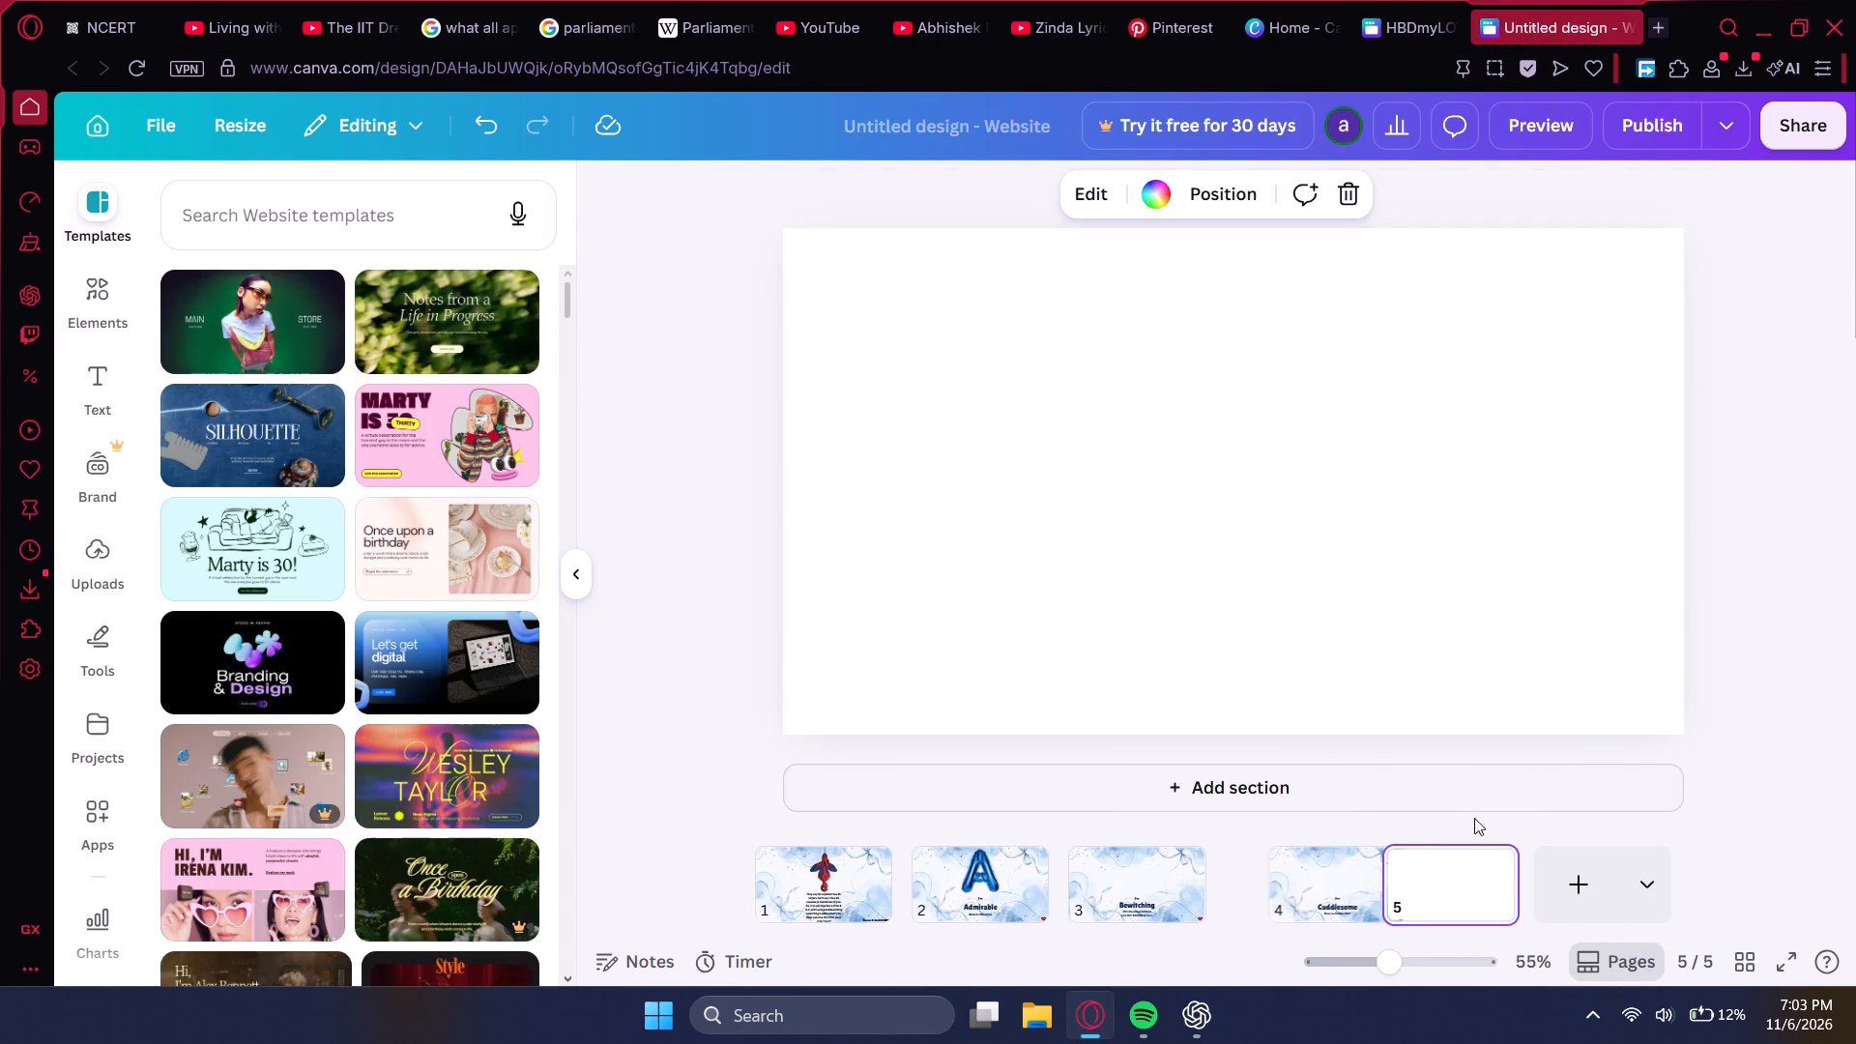
Close the remaining Canva home tab.
{"action": "left_click", "coordinate": [1301, 29]}
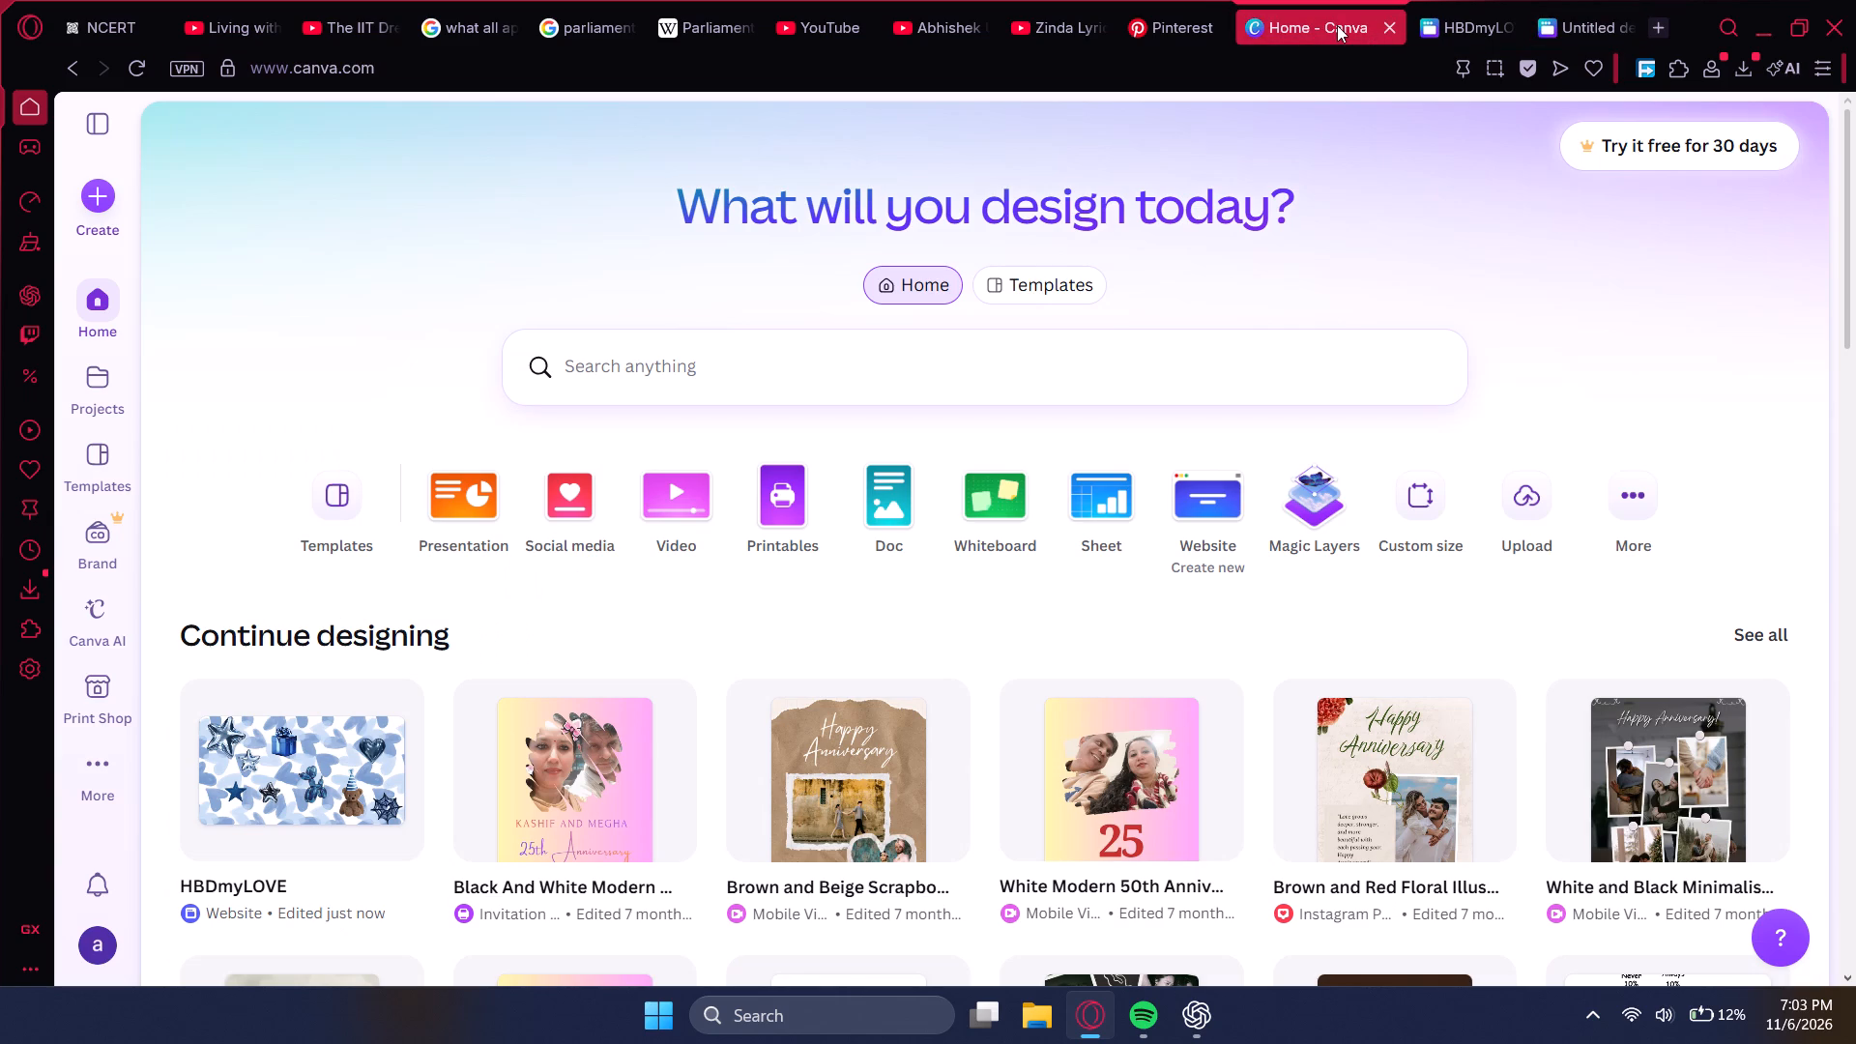
{"action": "middle_click", "coordinate": [1337, 25]}
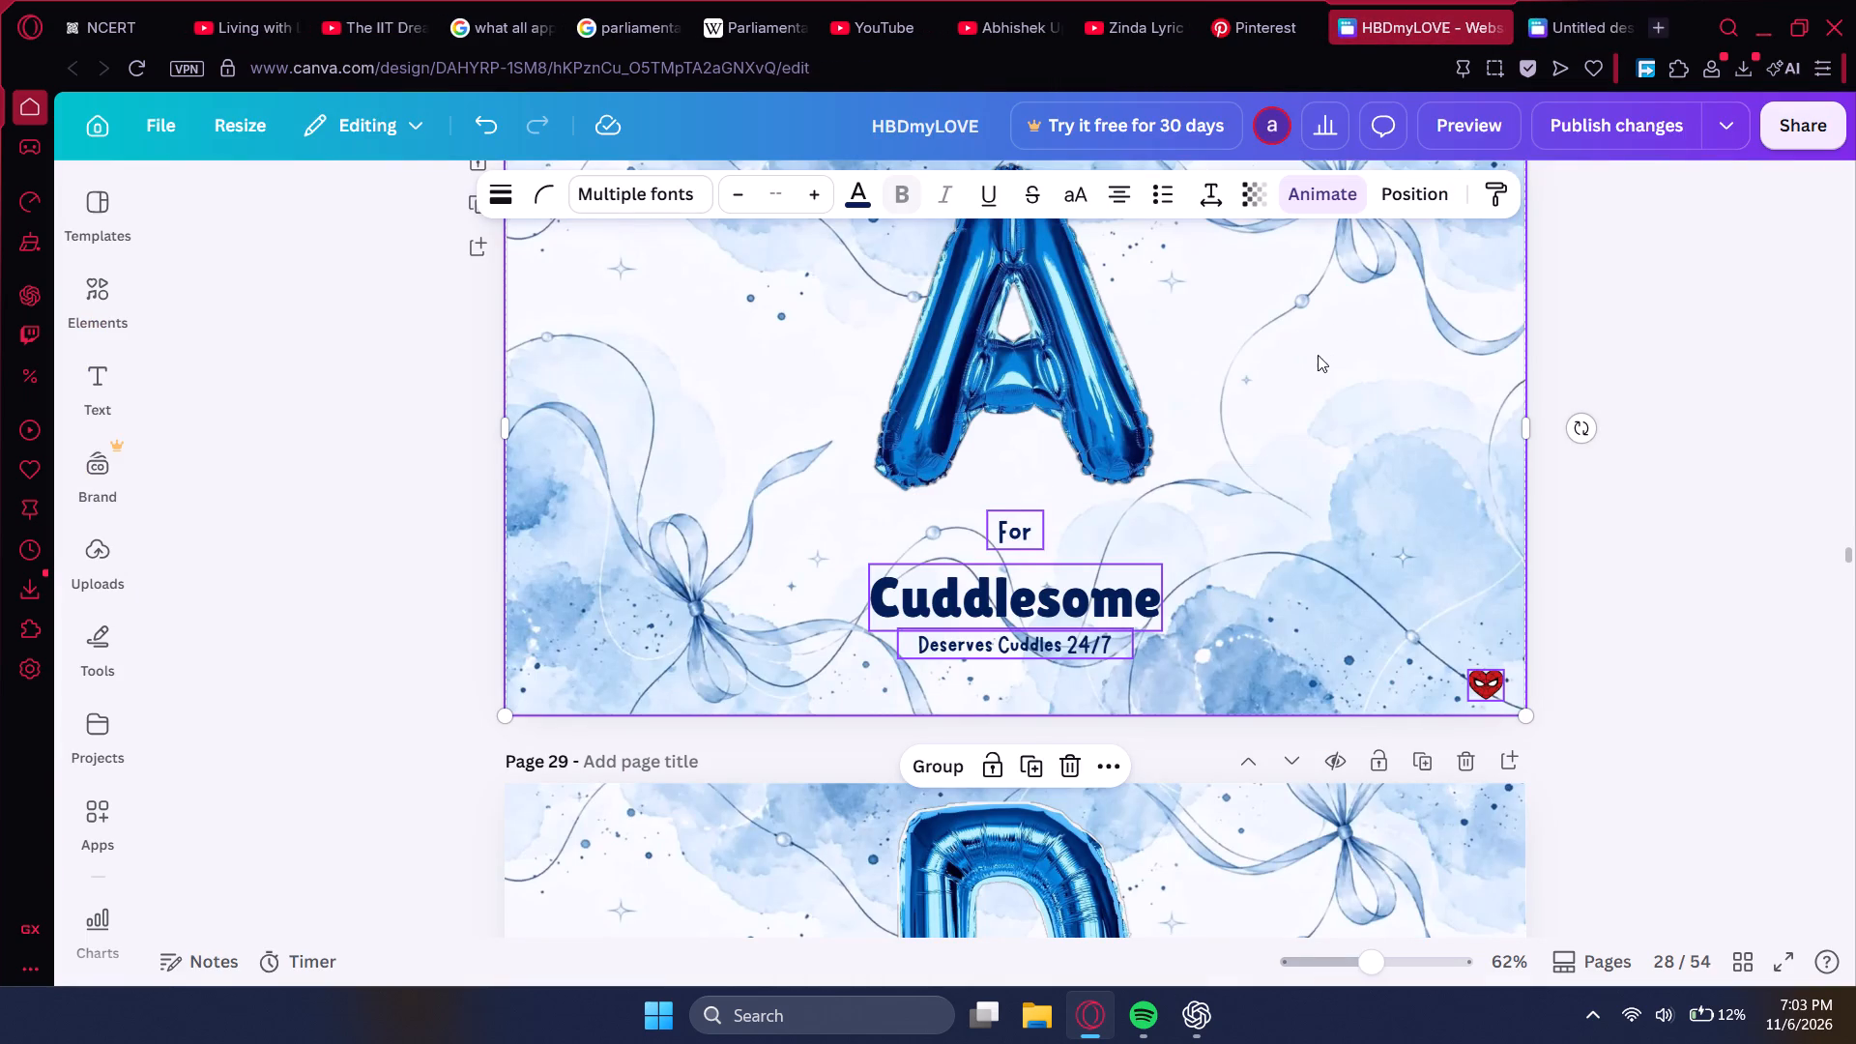
Copy all of page 29, "D For Dreamboat", from HBDmyLOVE onto the untitled website's page 5, and add another page.
{"action": "scroll", "coordinate": [1314, 365], "scroll_direction": "down", "scroll_amount": 4}
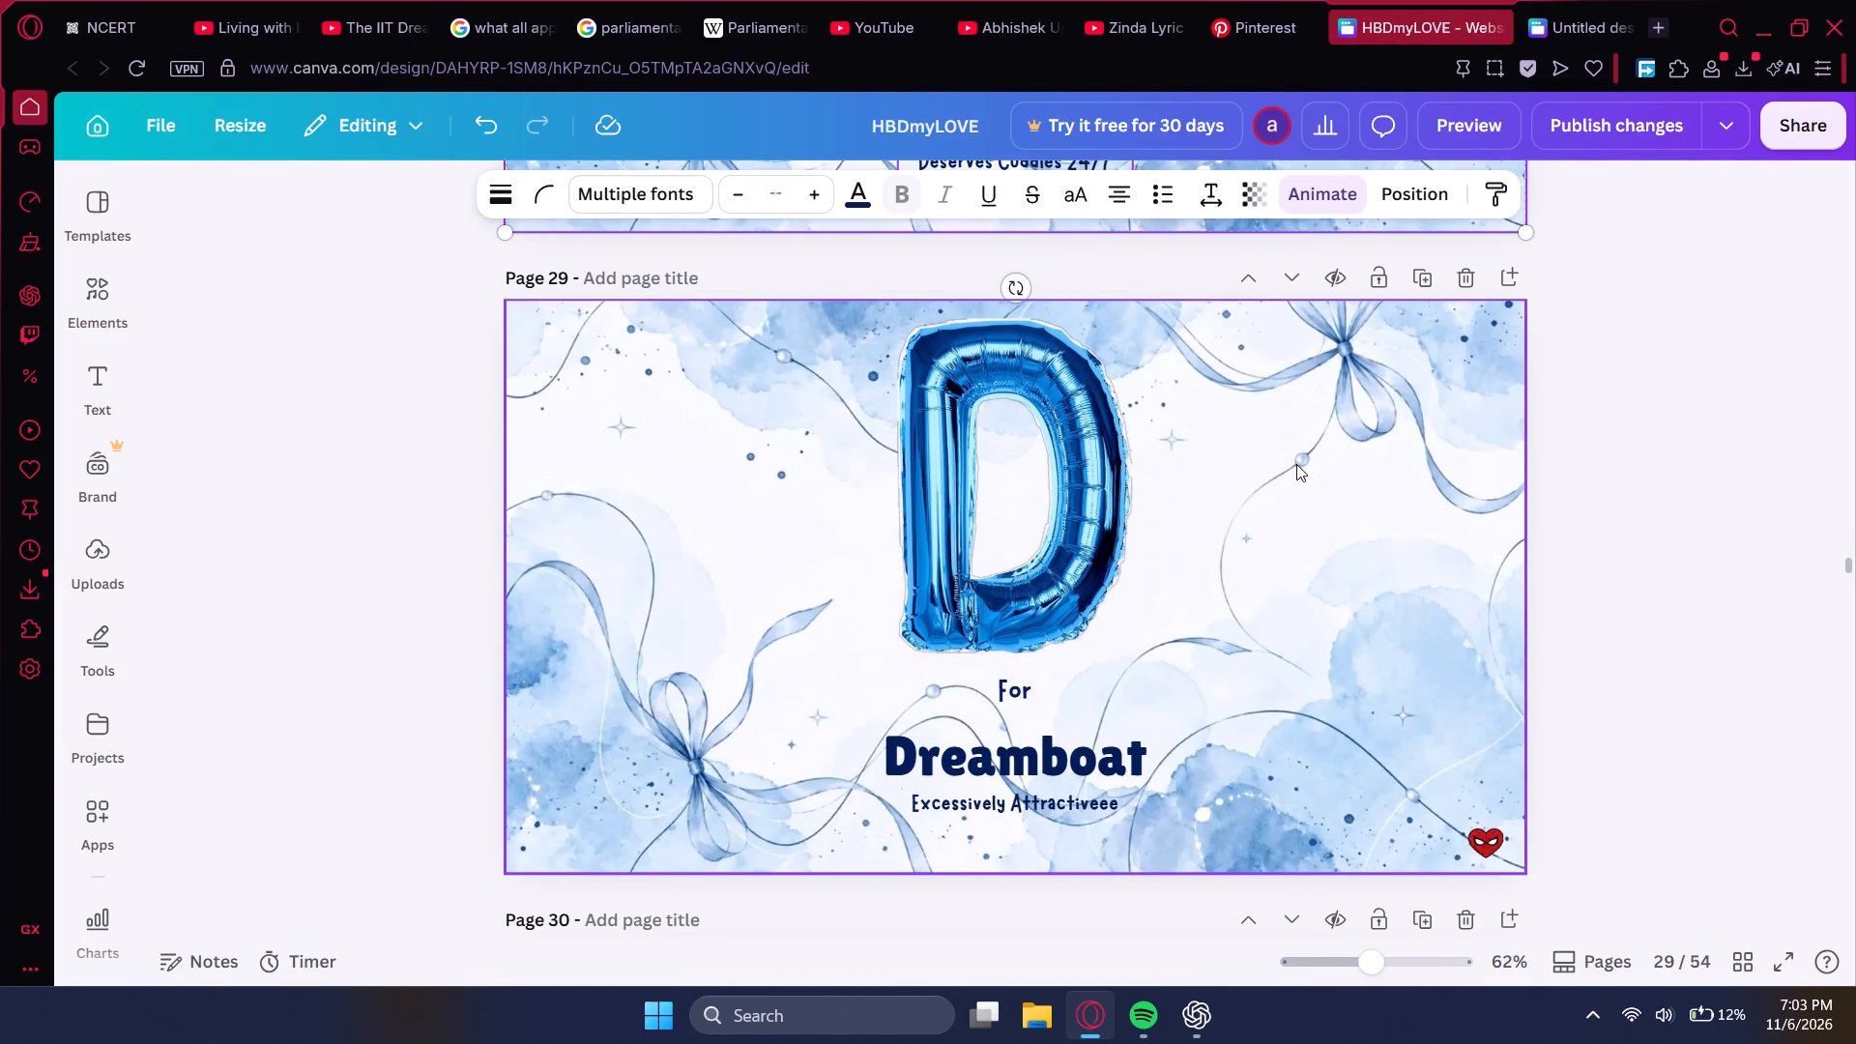
{"action": "left_click", "coordinate": [1296, 464]}
{"action": "left_click", "coordinate": [1029, 574], "text": "shift"}
{"action": "left_click", "coordinate": [1009, 690], "text": "shift"}
{"action": "left_click", "coordinate": [1011, 761], "text": "shift"}
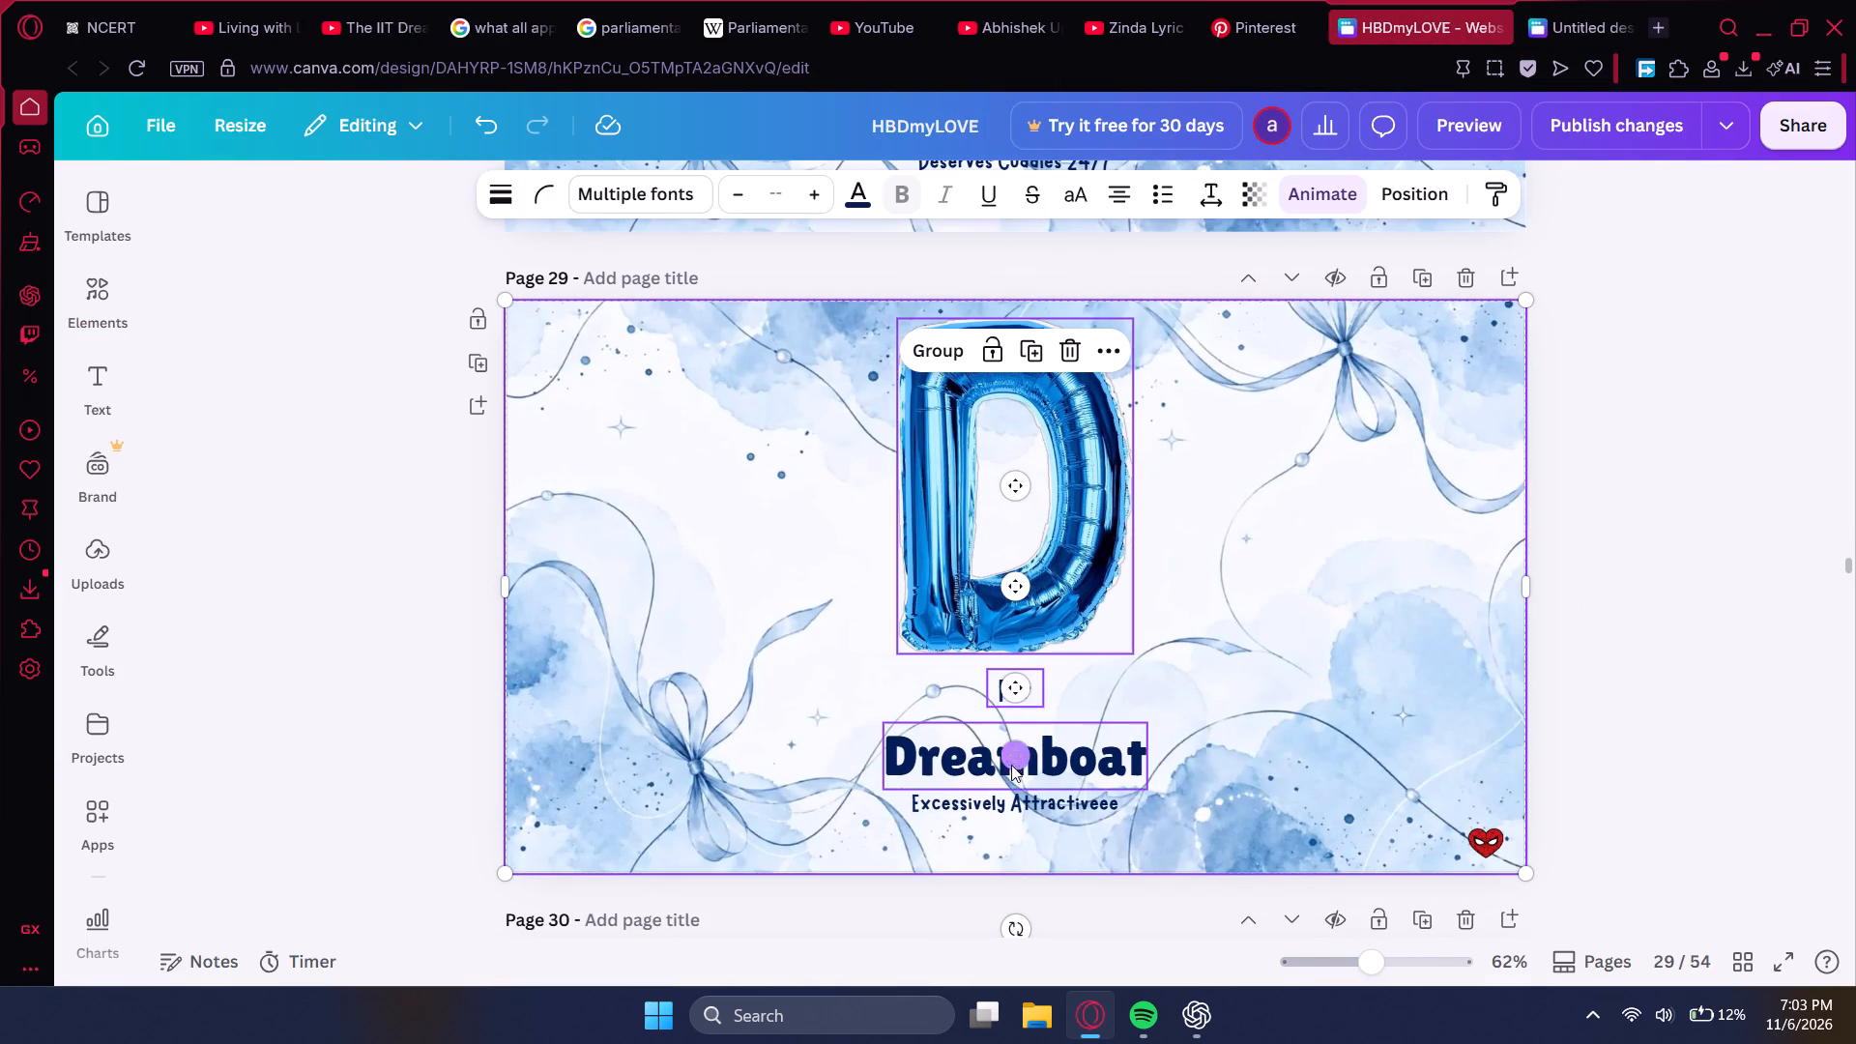
{"action": "left_click", "coordinate": [1006, 804], "text": "shift"}
{"action": "left_click", "coordinate": [1471, 841], "text": "shift"}
{"action": "key", "text": "ctrl+c"}
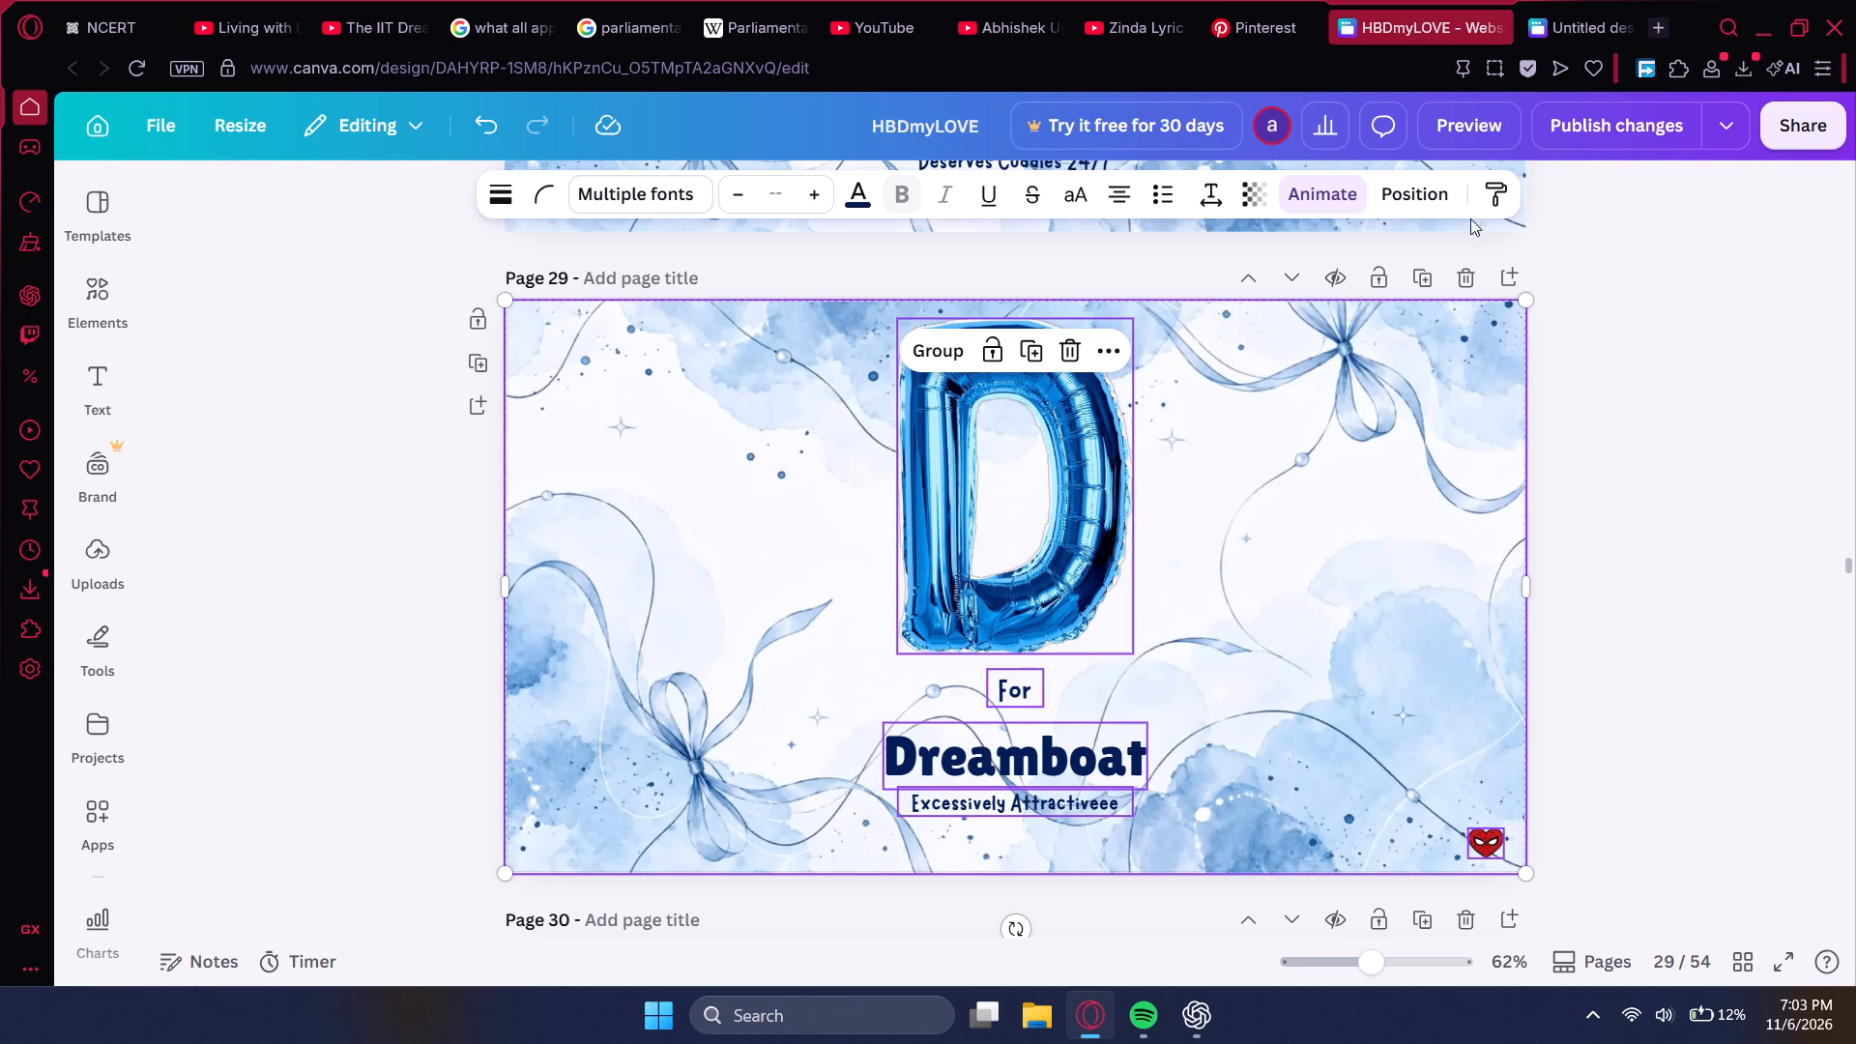
{"action": "left_click", "coordinate": [1563, 31]}
{"action": "key", "text": "ctrl+v"}
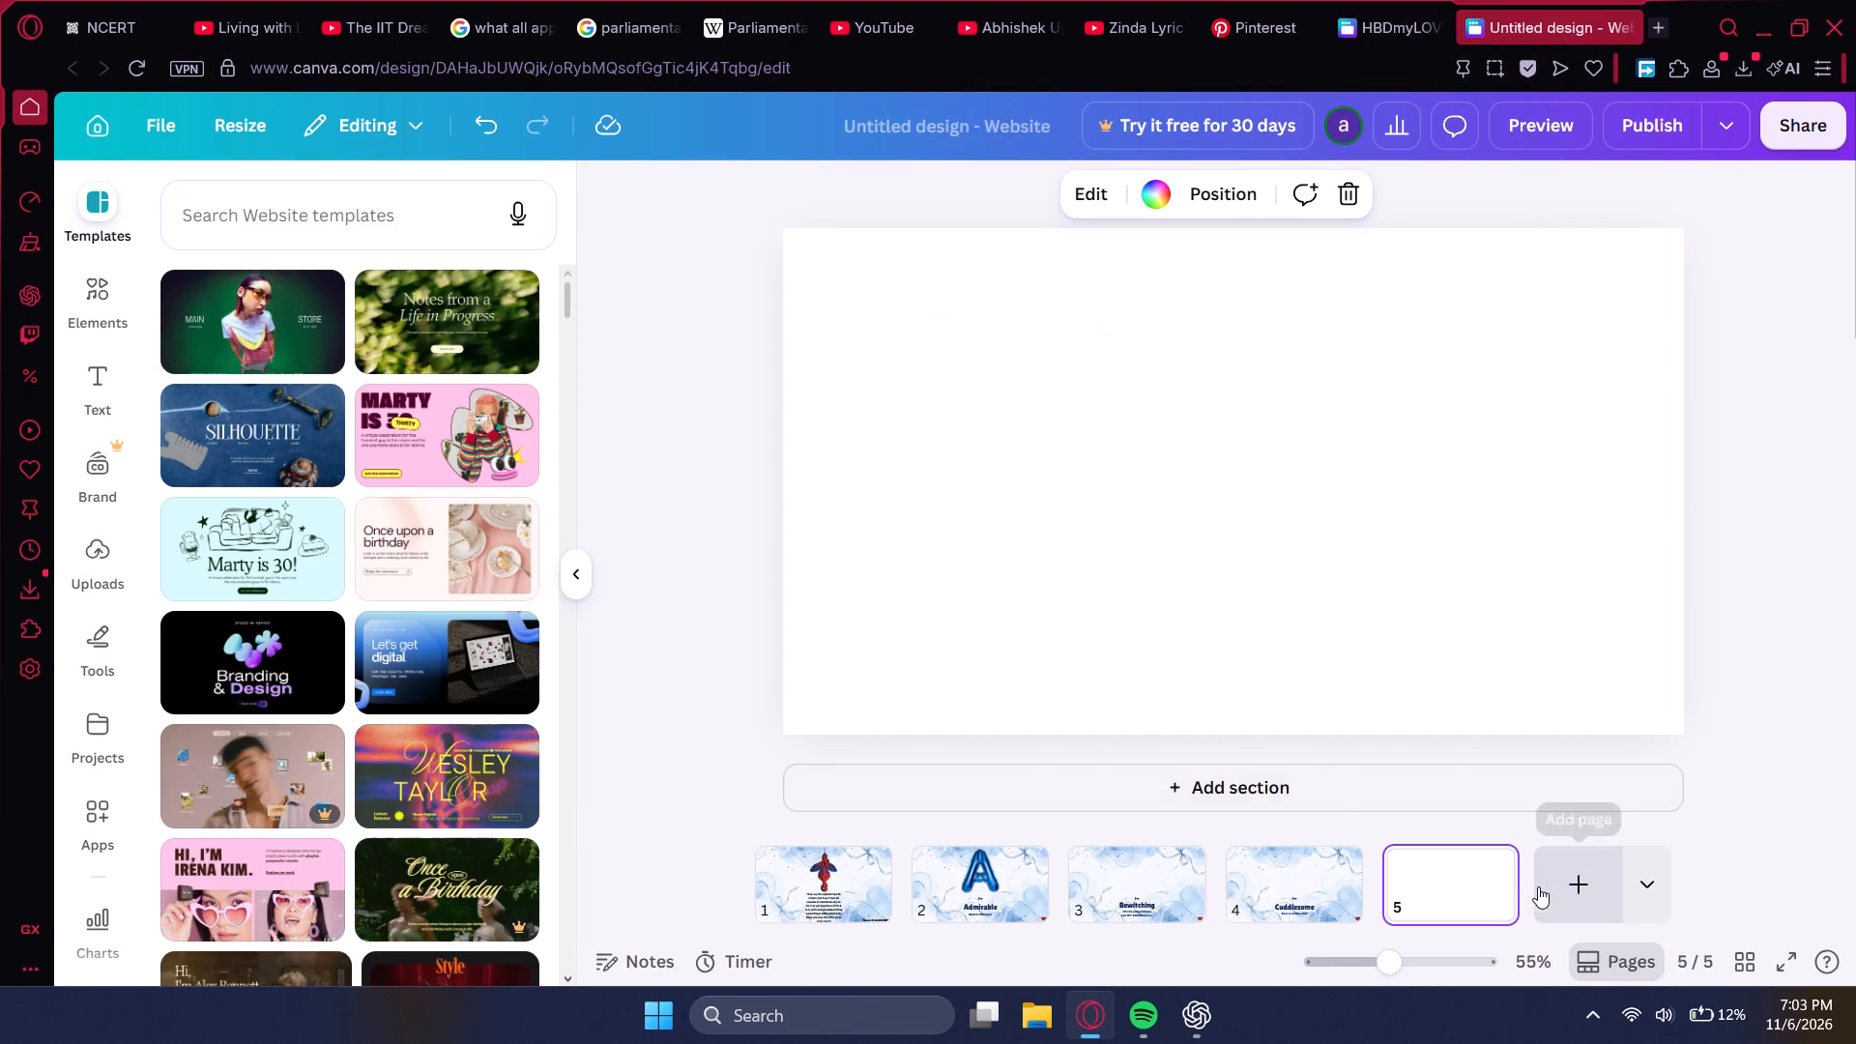
{"action": "left_click", "coordinate": [1538, 886]}
Copy all of page 30, "E For Endearing", from HBDmyLOVE onto the untitled website's page 6, and add a seventh page.
{"action": "left_click", "coordinate": [1394, 14]}
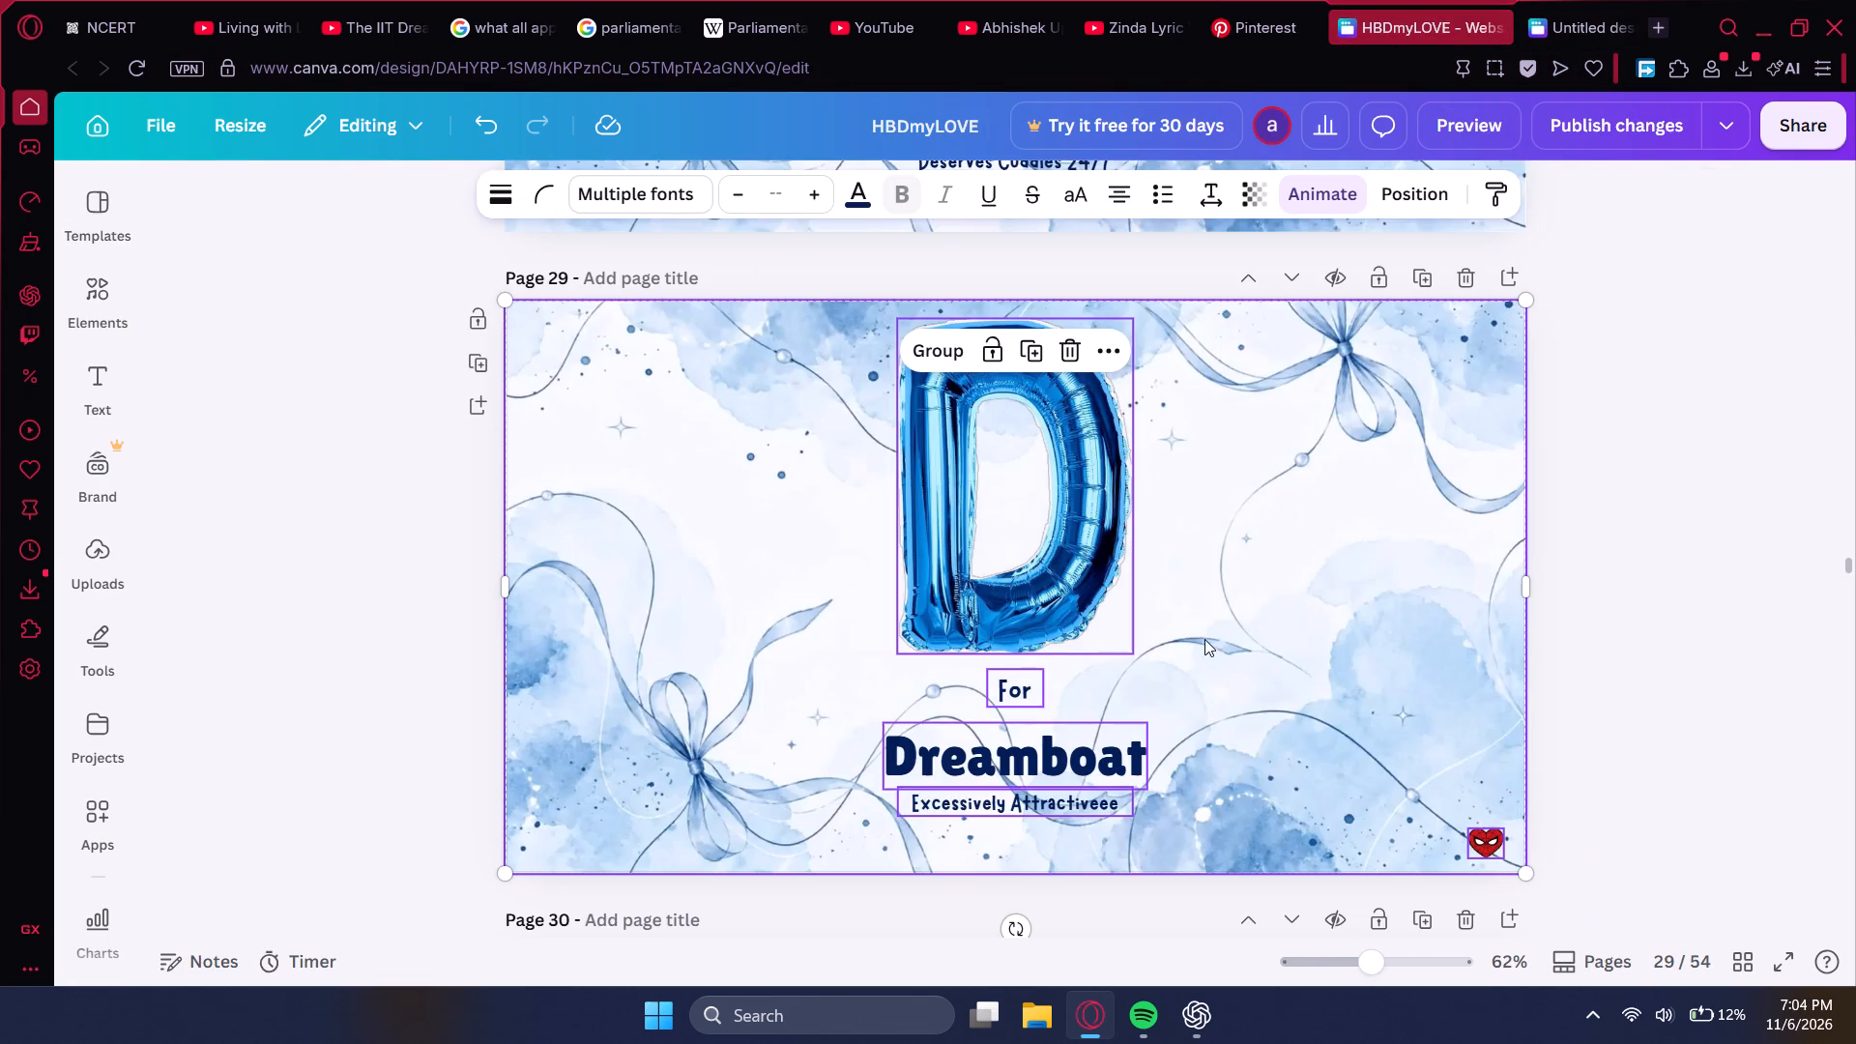
{"action": "scroll", "coordinate": [1195, 663], "scroll_direction": "down", "scroll_amount": 4}
{"action": "left_click", "coordinate": [1207, 650], "text": "shift"}
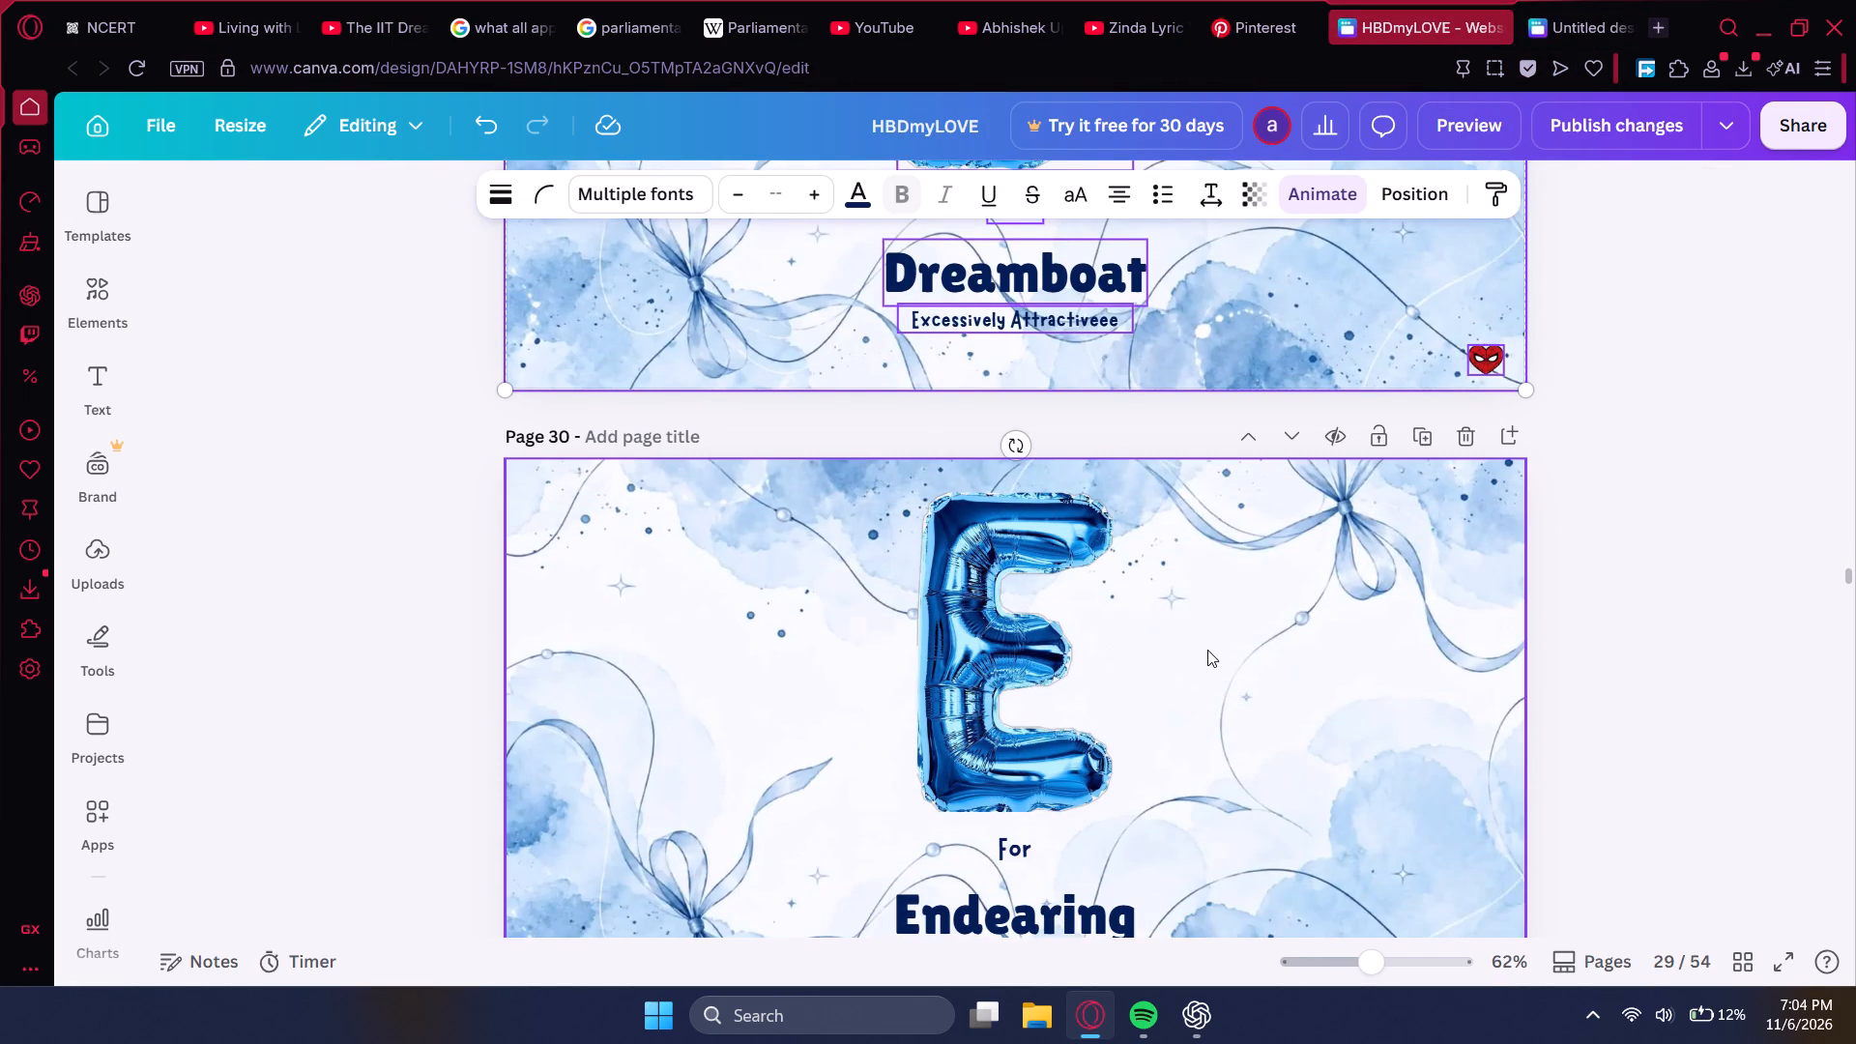
{"action": "left_click", "coordinate": [1017, 671], "text": "shift"}
{"action": "scroll", "coordinate": [1018, 687], "scroll_direction": "down", "scroll_amount": 1, "text": "shift"}
{"action": "left_click", "coordinate": [1019, 861], "text": "shift"}
{"action": "left_click", "coordinate": [1028, 909], "text": "shift"}
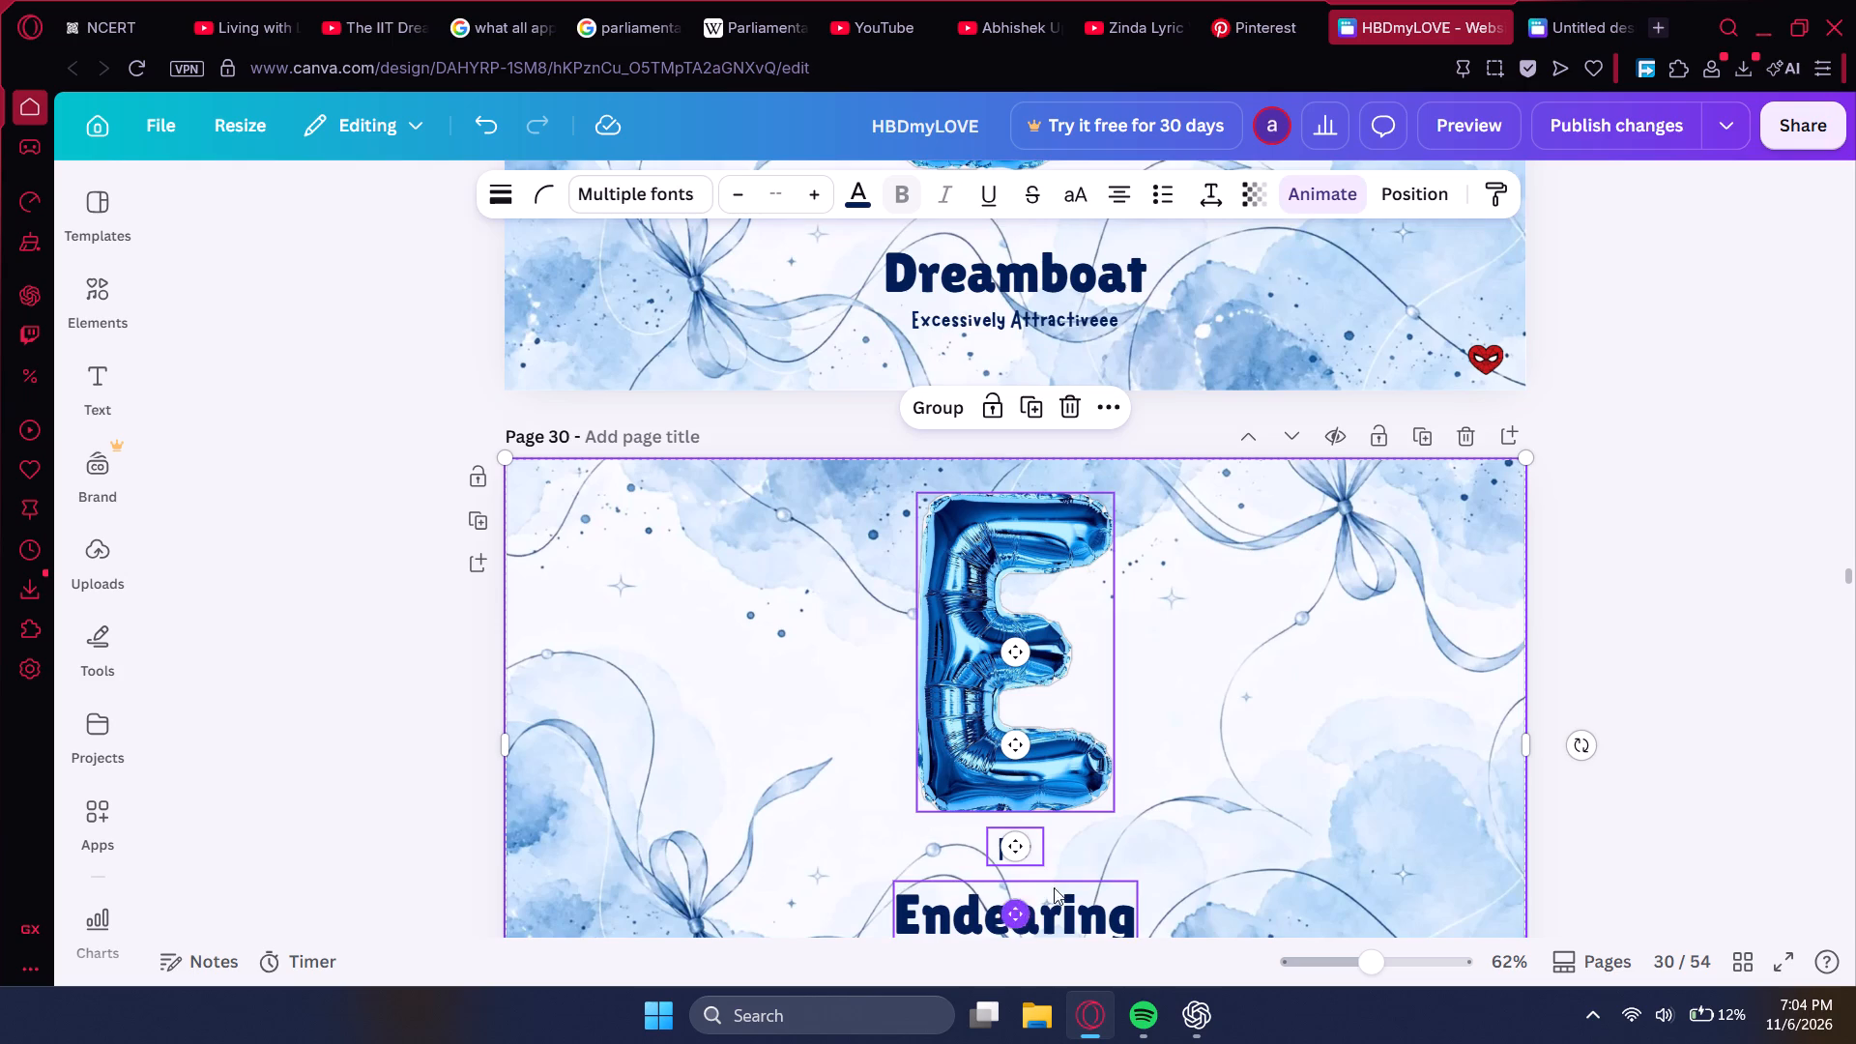
{"action": "scroll", "coordinate": [1170, 815], "scroll_direction": "down", "scroll_amount": 2}
{"action": "left_click", "coordinate": [1469, 749], "text": "shift"}
{"action": "left_click", "coordinate": [1101, 705], "text": "shift"}
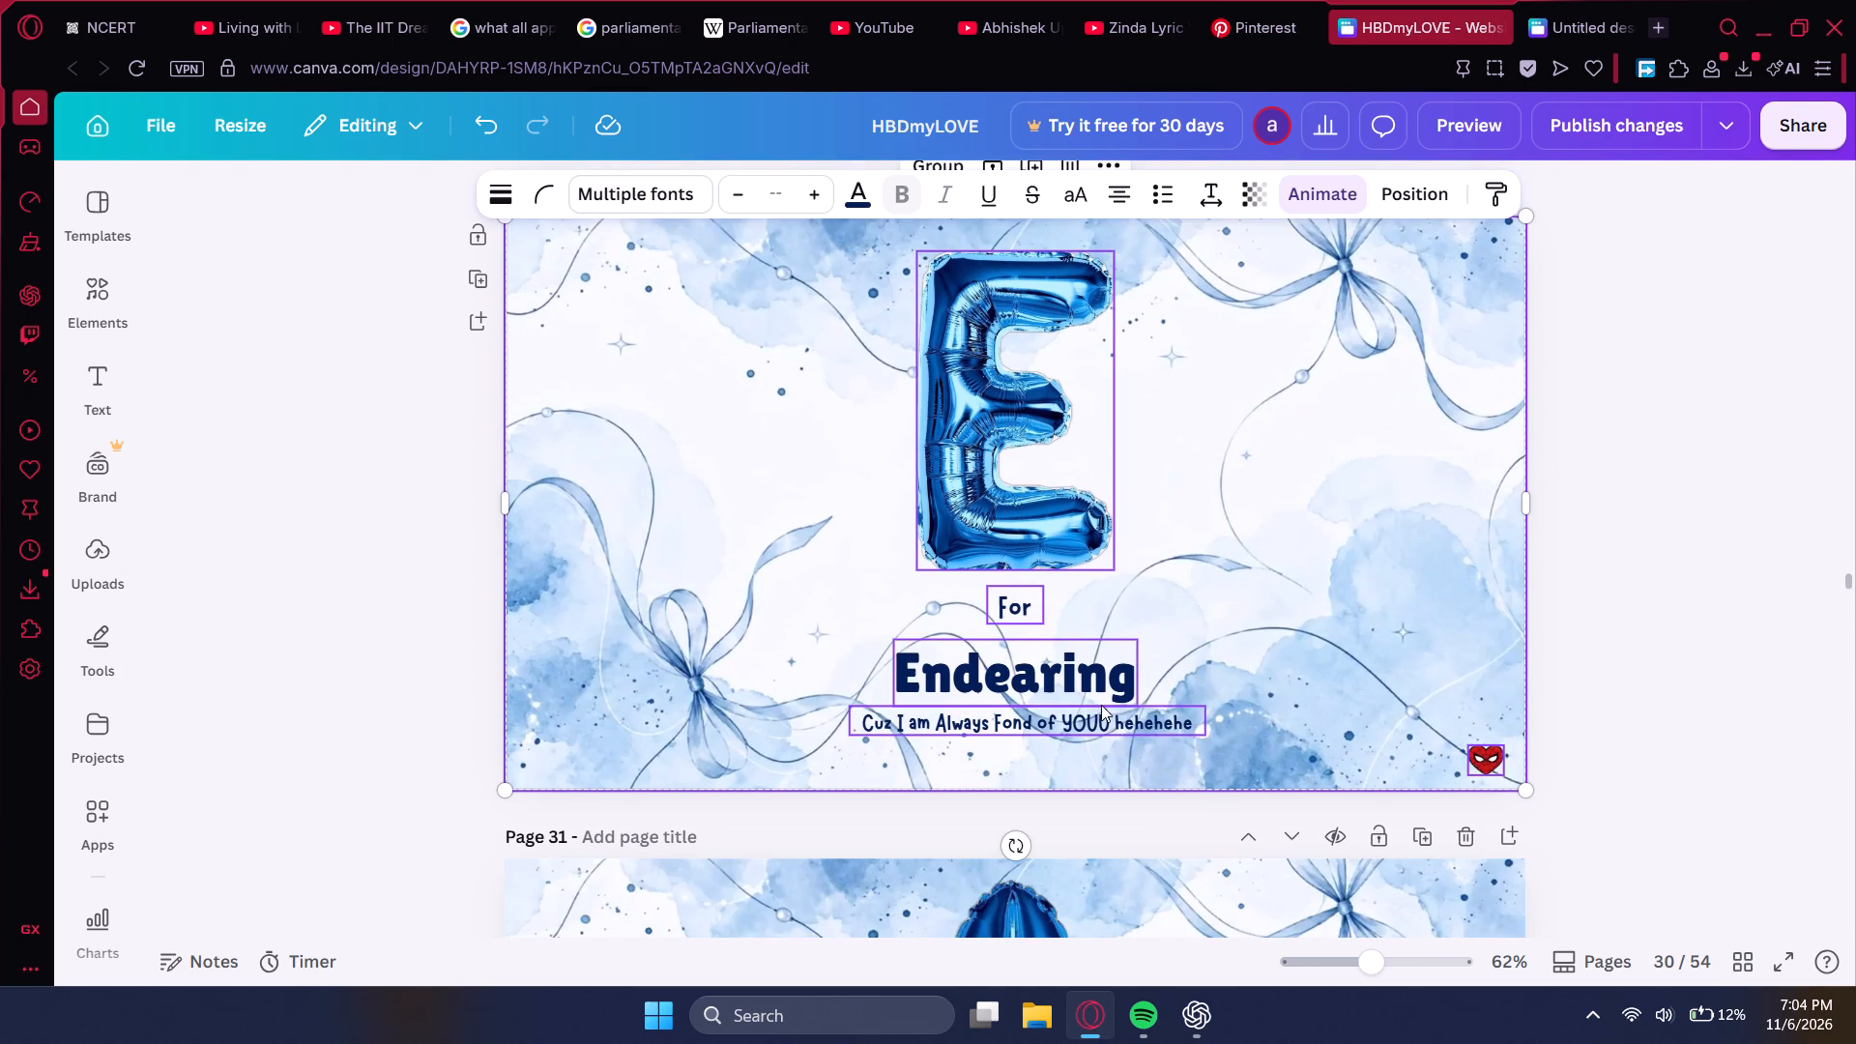
{"action": "key", "text": "ctrl+c"}
{"action": "scroll", "coordinate": [1132, 714], "scroll_direction": "up", "scroll_amount": 3}
{"action": "scroll", "coordinate": [1144, 709], "scroll_direction": "down", "scroll_amount": 2}
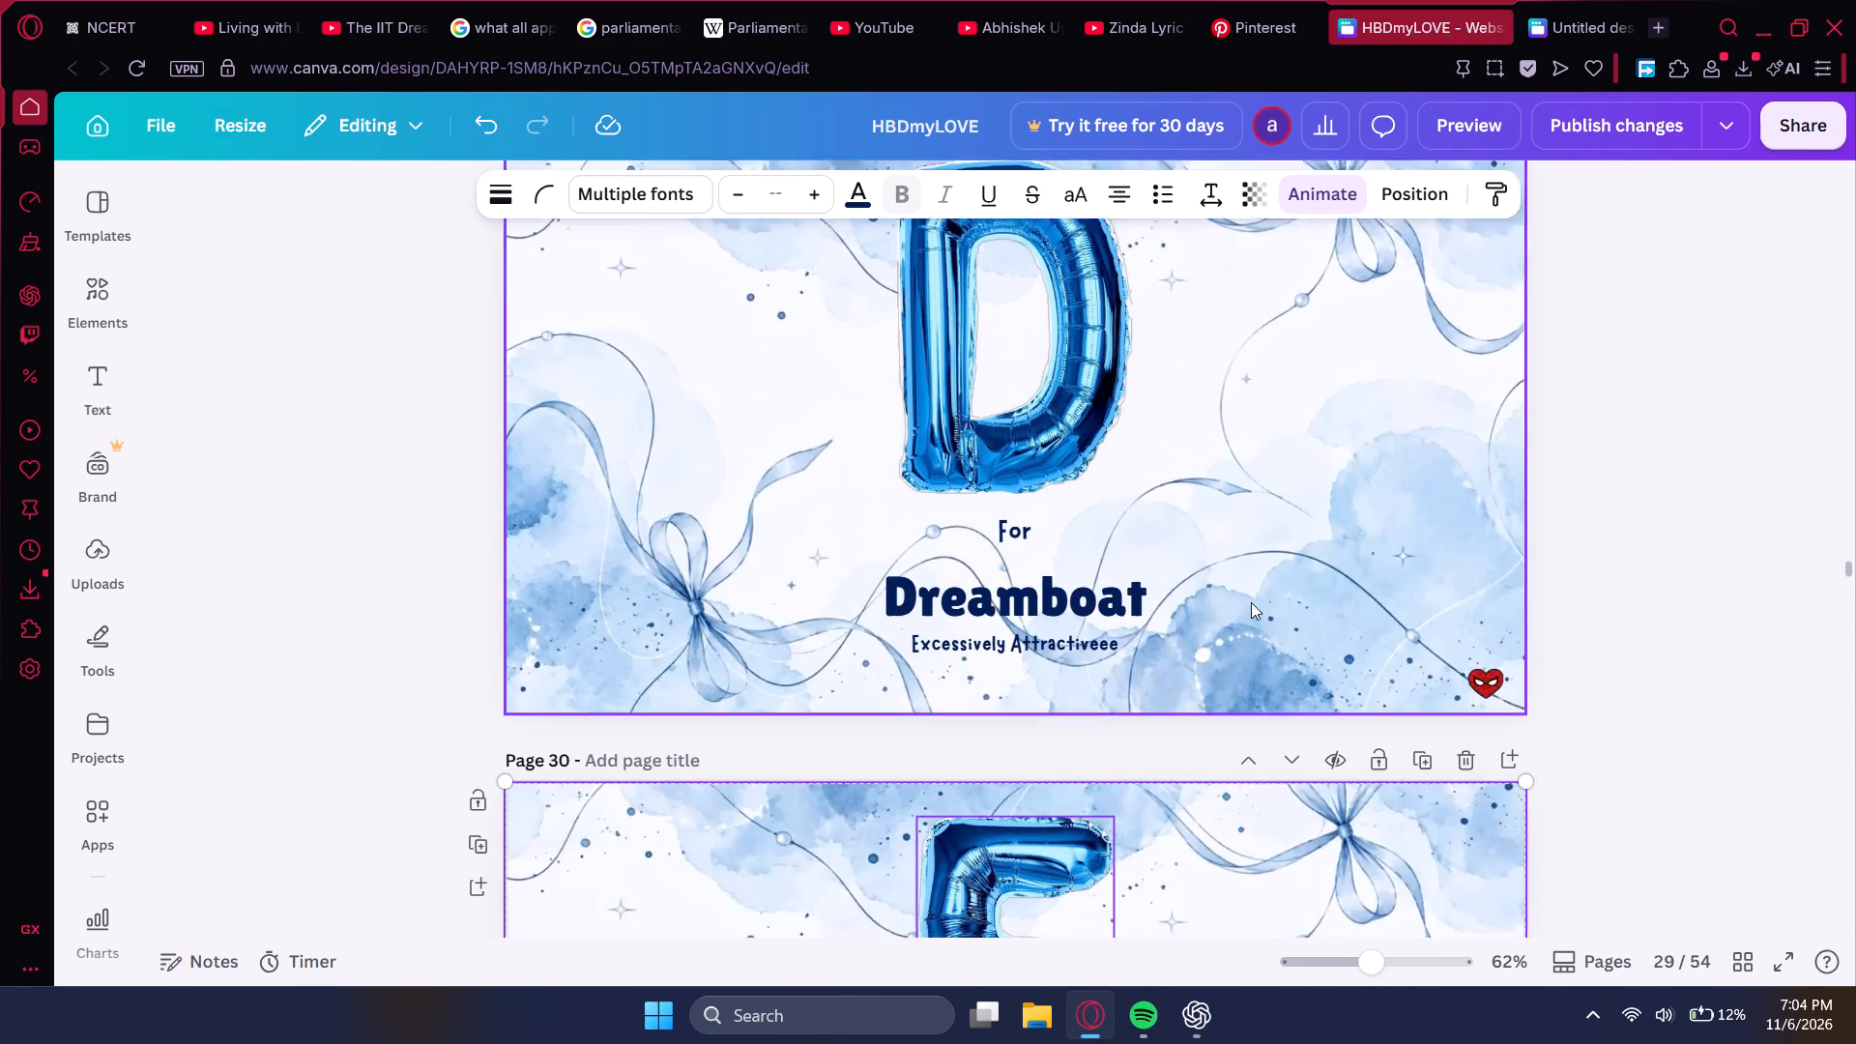
{"action": "left_click", "coordinate": [1558, 17]}
{"action": "key", "text": "ctrl+v"}
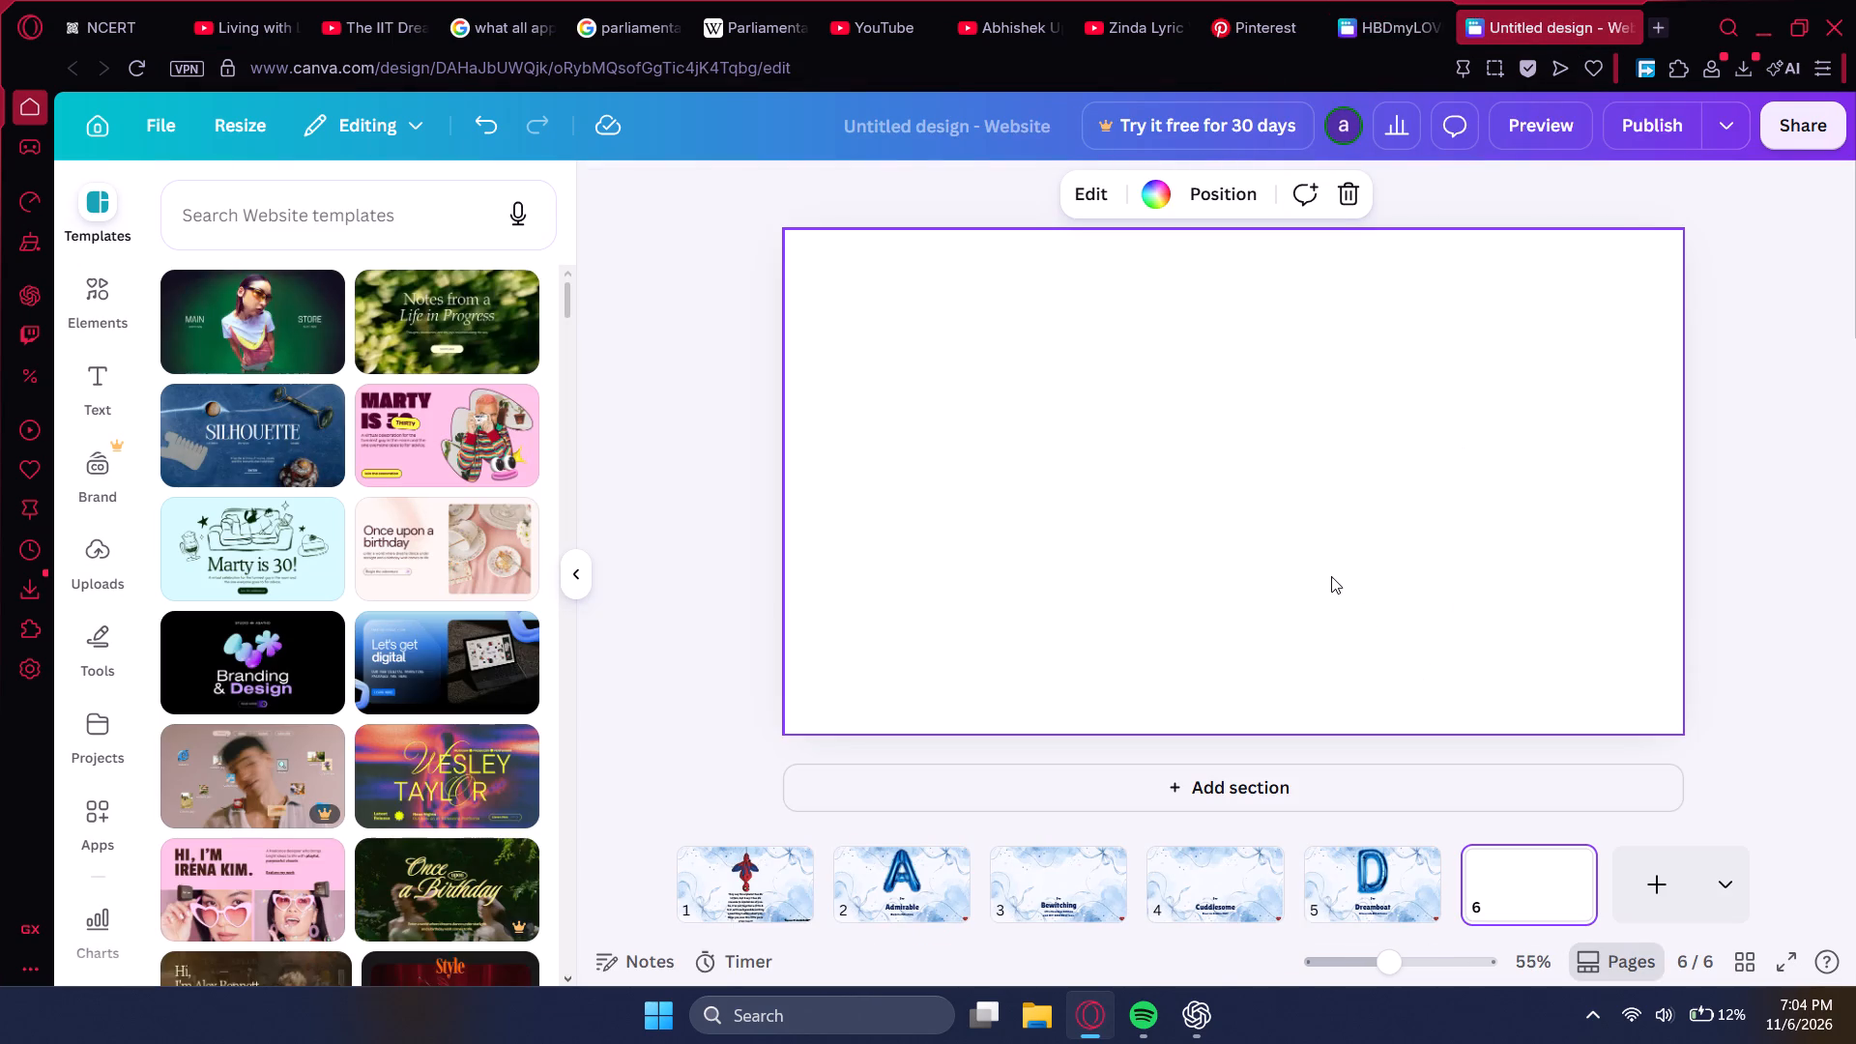
{"action": "left_click", "coordinate": [1653, 890]}
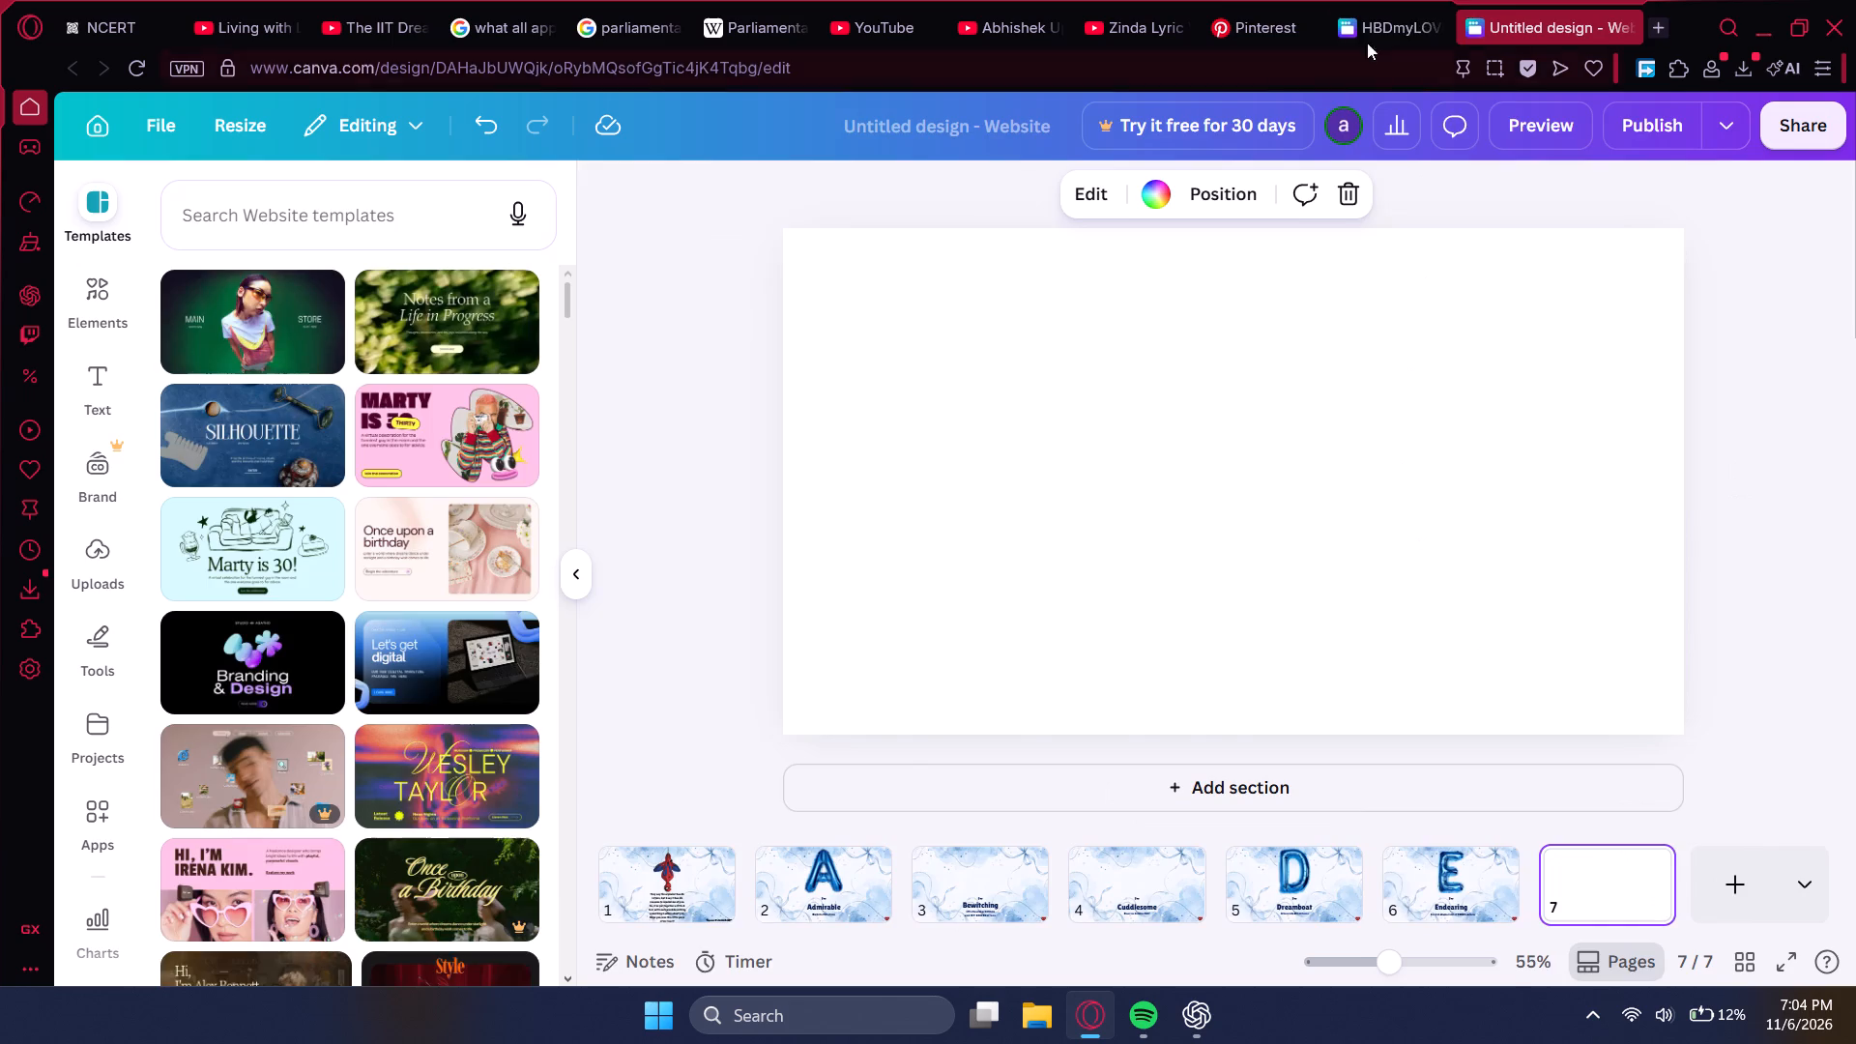
Copy page 31's background, "For", "Flawless" and caption texts and heart, without the A balloon, onto the untitled website's page 7.
{"action": "left_click", "coordinate": [1362, 11]}
{"action": "scroll", "coordinate": [1331, 328], "scroll_direction": "down", "scroll_amount": 7}
{"action": "scroll", "coordinate": [1318, 660], "scroll_direction": "down", "scroll_amount": 2}
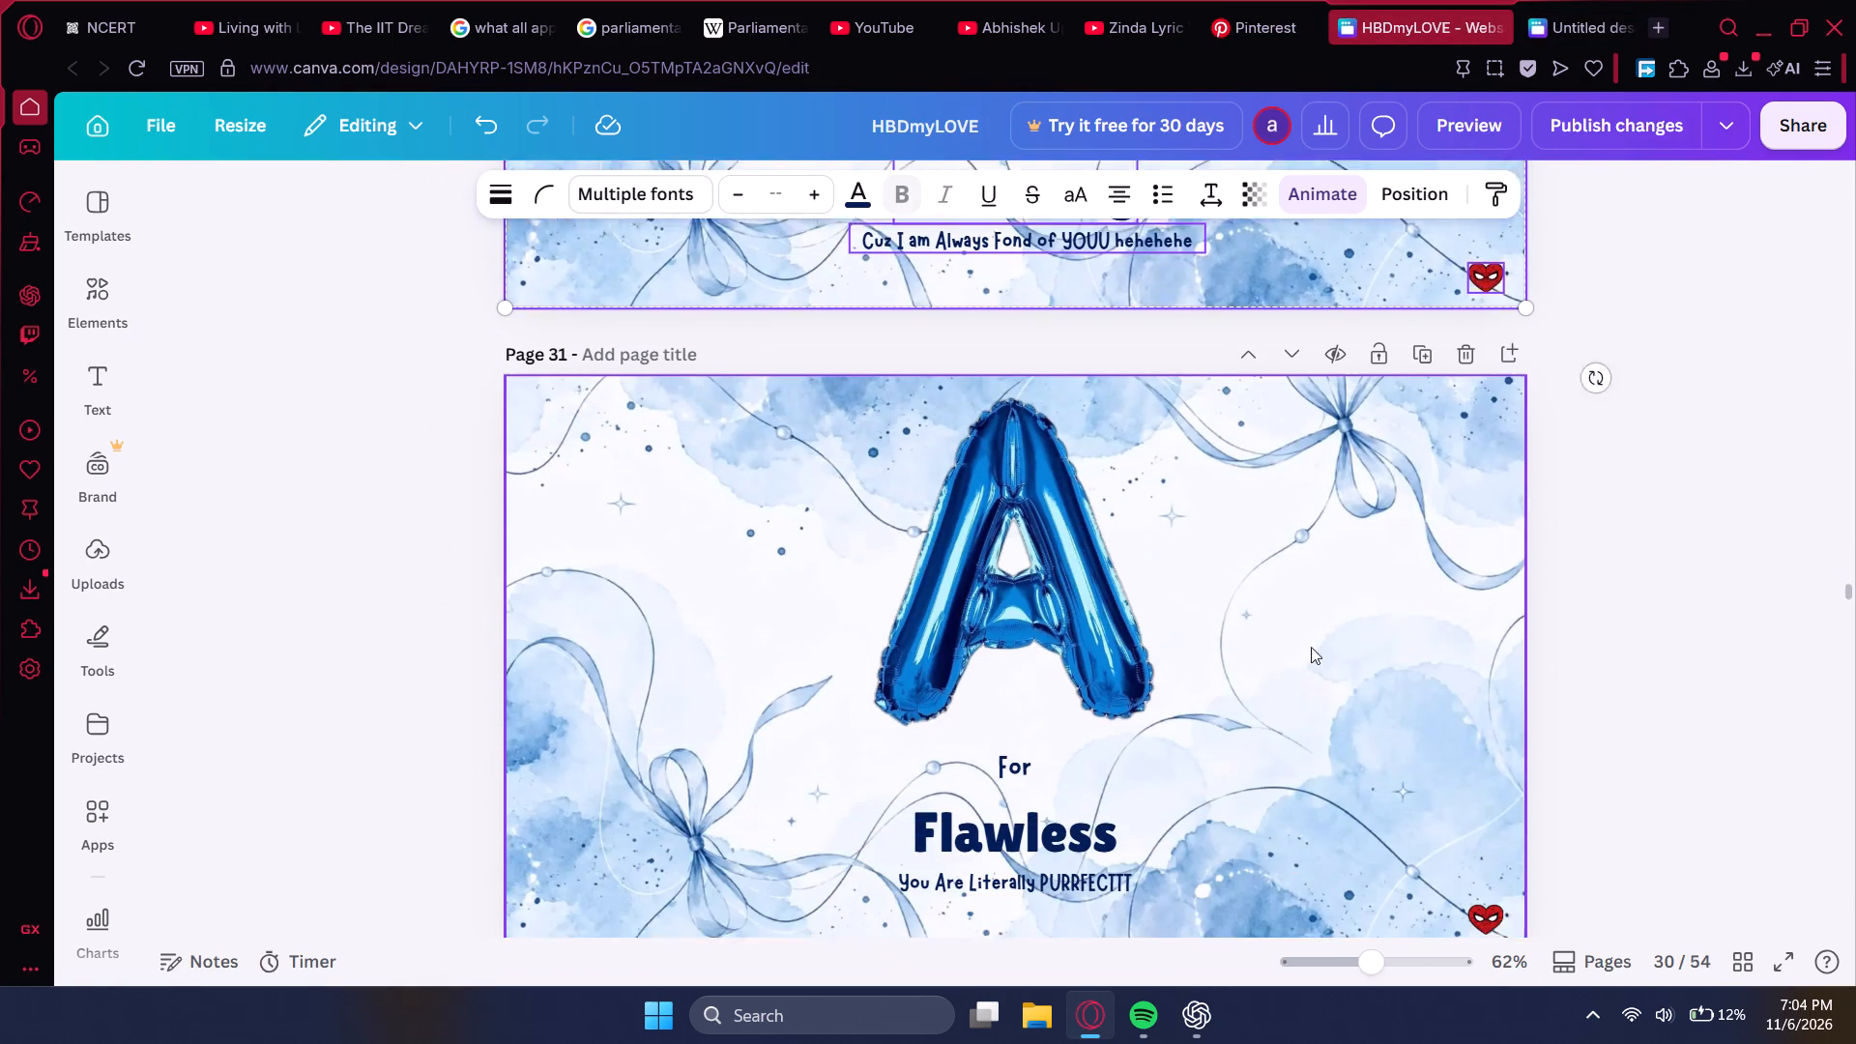
{"action": "left_click", "coordinate": [1298, 565]}
{"action": "left_click", "coordinate": [1007, 646], "text": "shift"}
{"action": "left_click", "coordinate": [1029, 707], "text": "shift"}
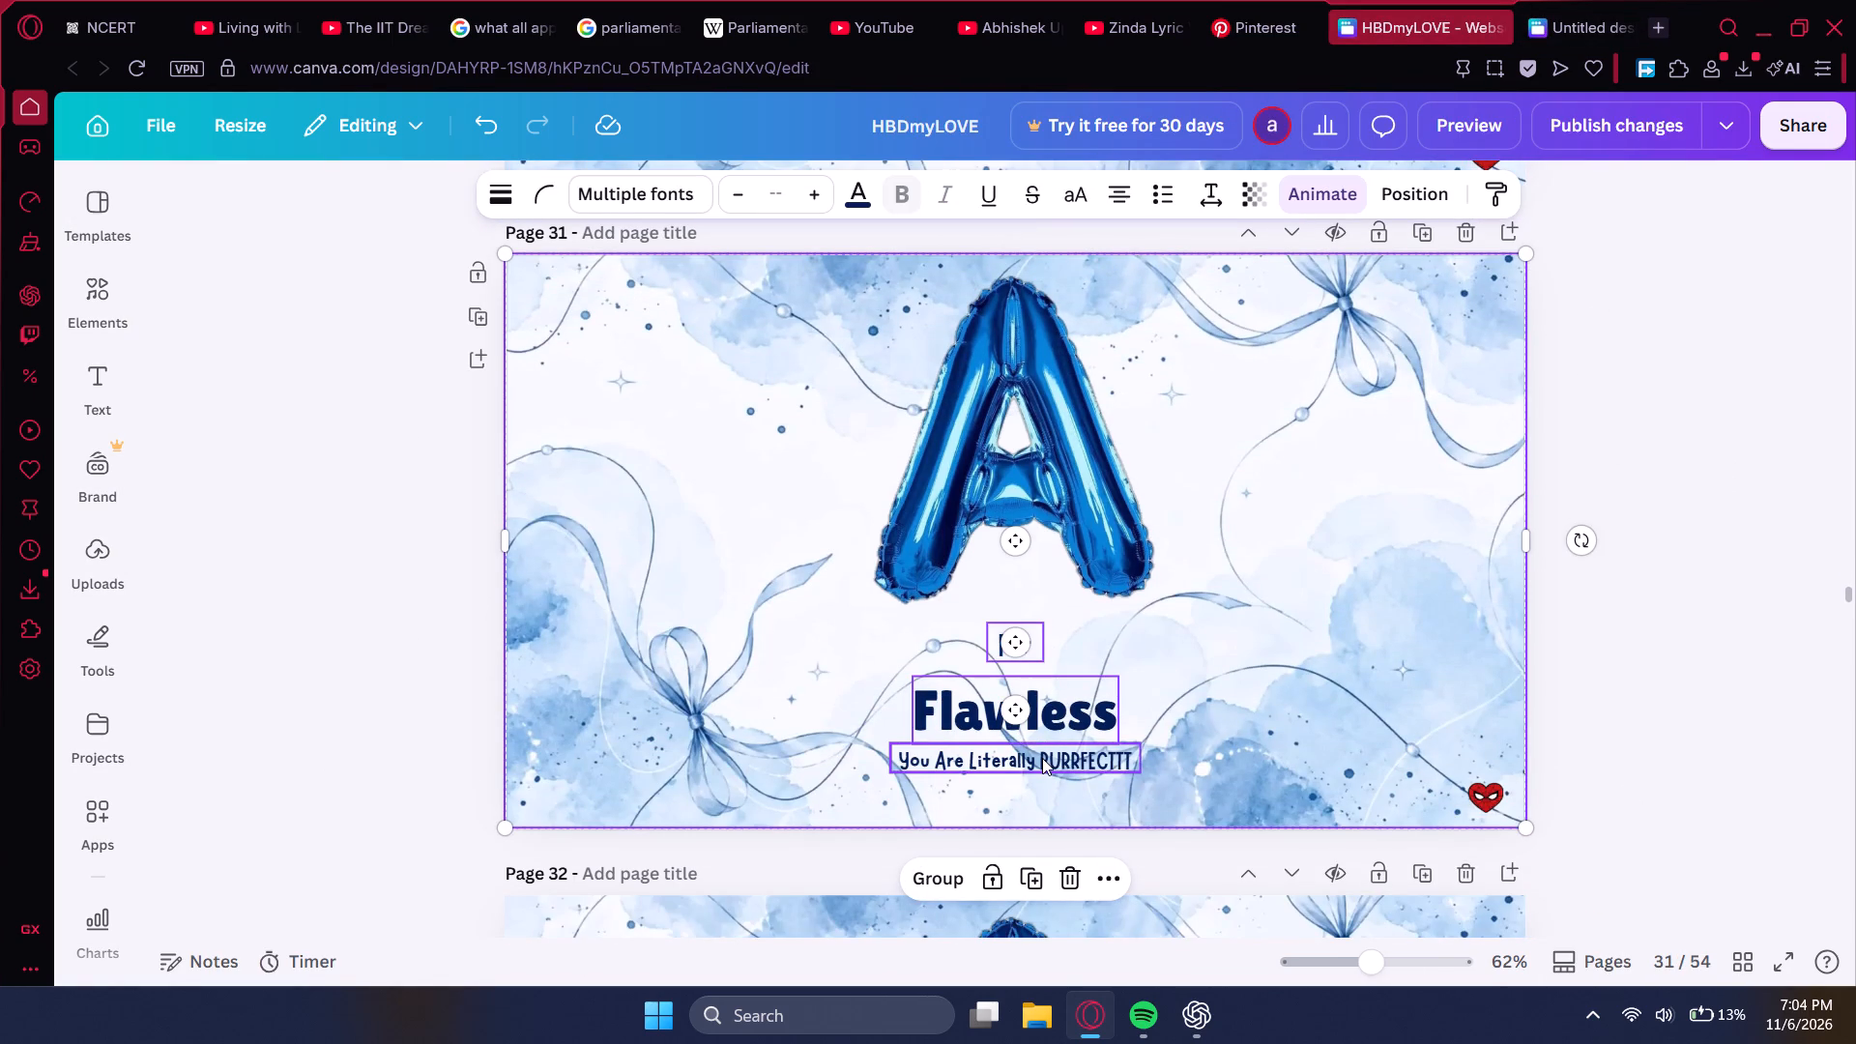
{"action": "left_click", "coordinate": [1042, 758], "text": "shift"}
{"action": "left_click", "coordinate": [1489, 795], "text": "shift"}
{"action": "key", "text": "ctrl+c"}
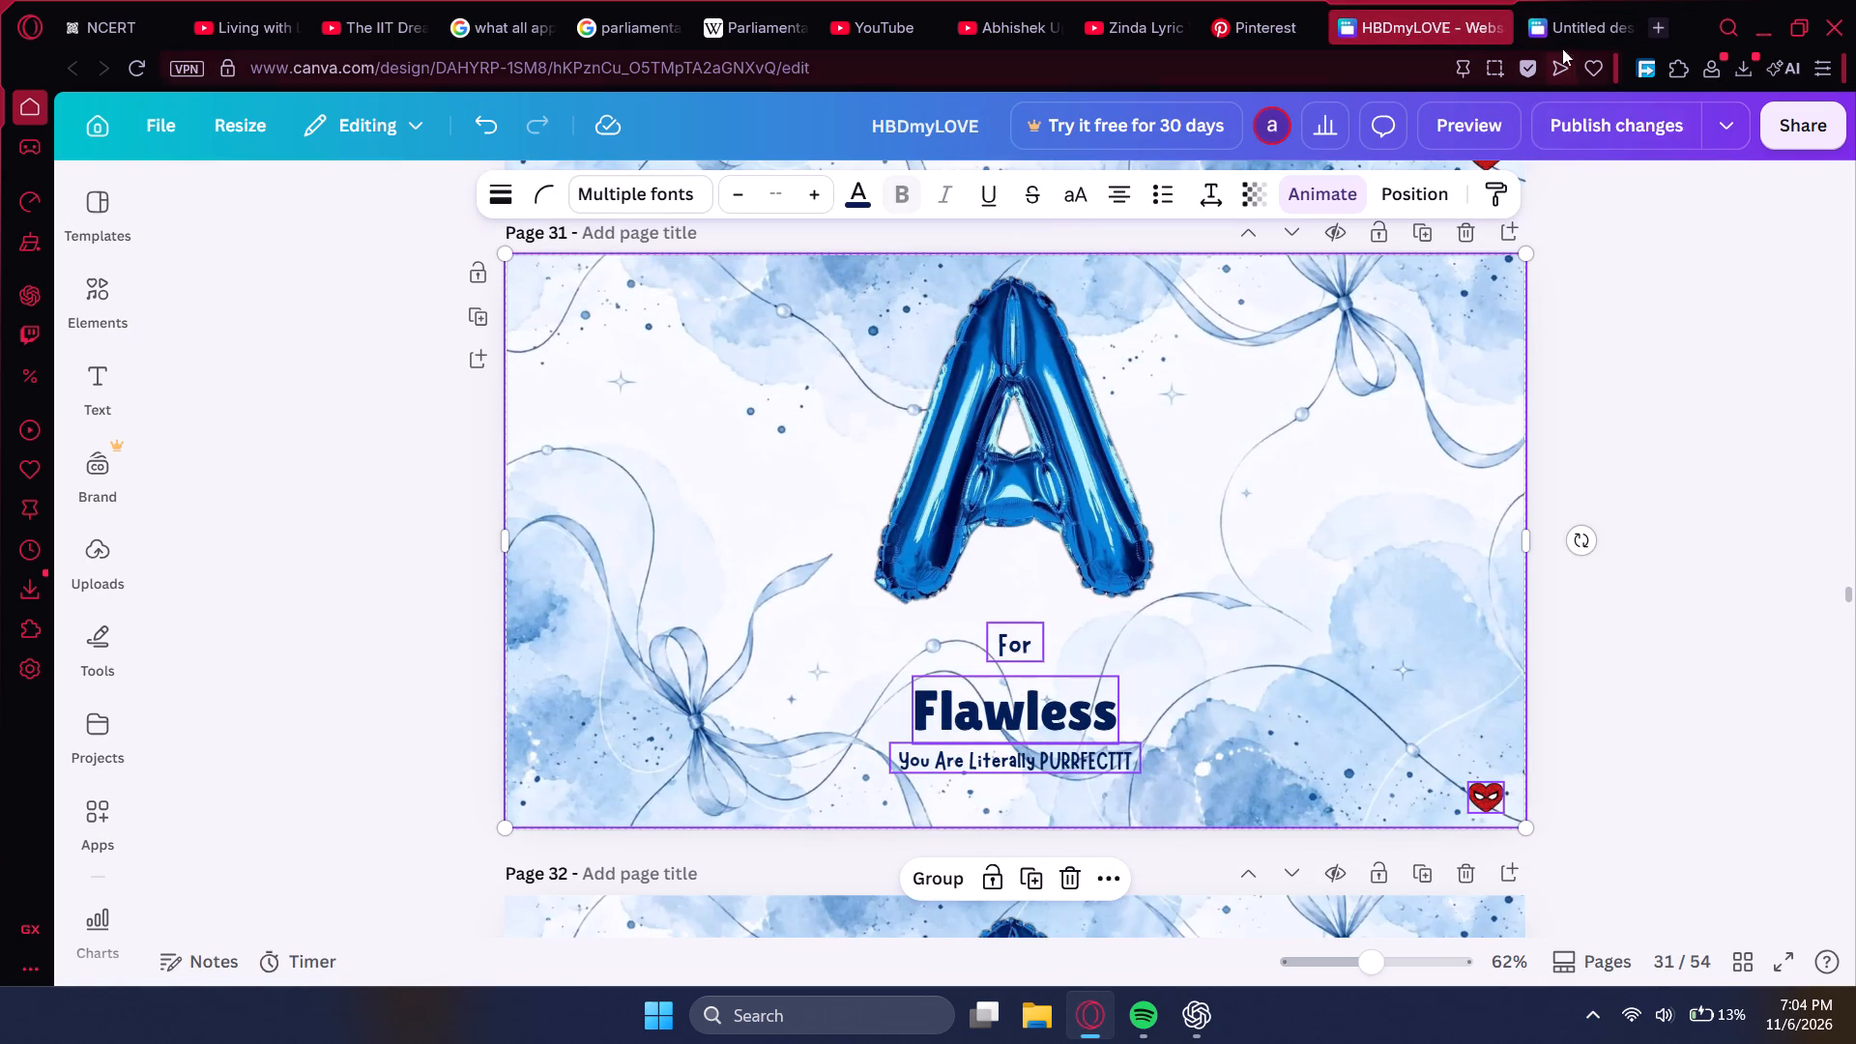
{"action": "left_click", "coordinate": [1552, 24]}
{"action": "key", "text": "ctrl+v"}
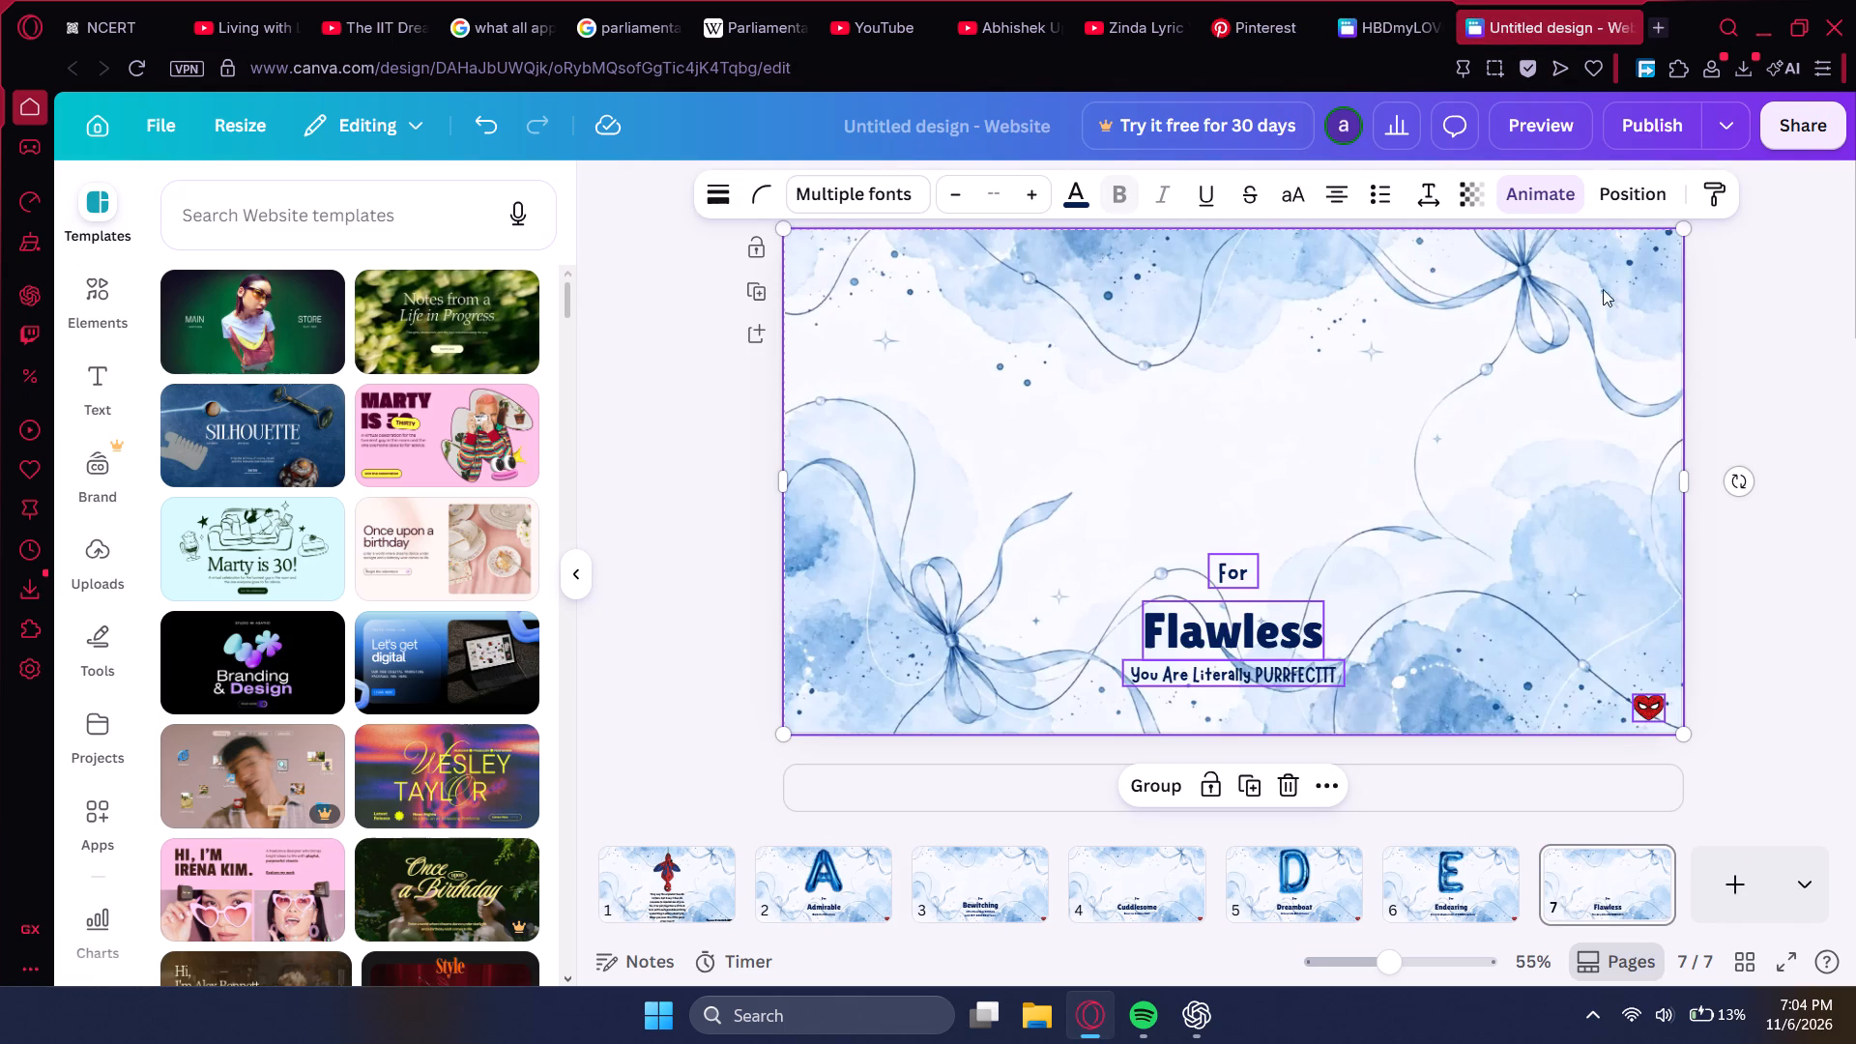
Publish the untitled website, including its latest changes.
{"action": "left_click", "coordinate": [1656, 108]}
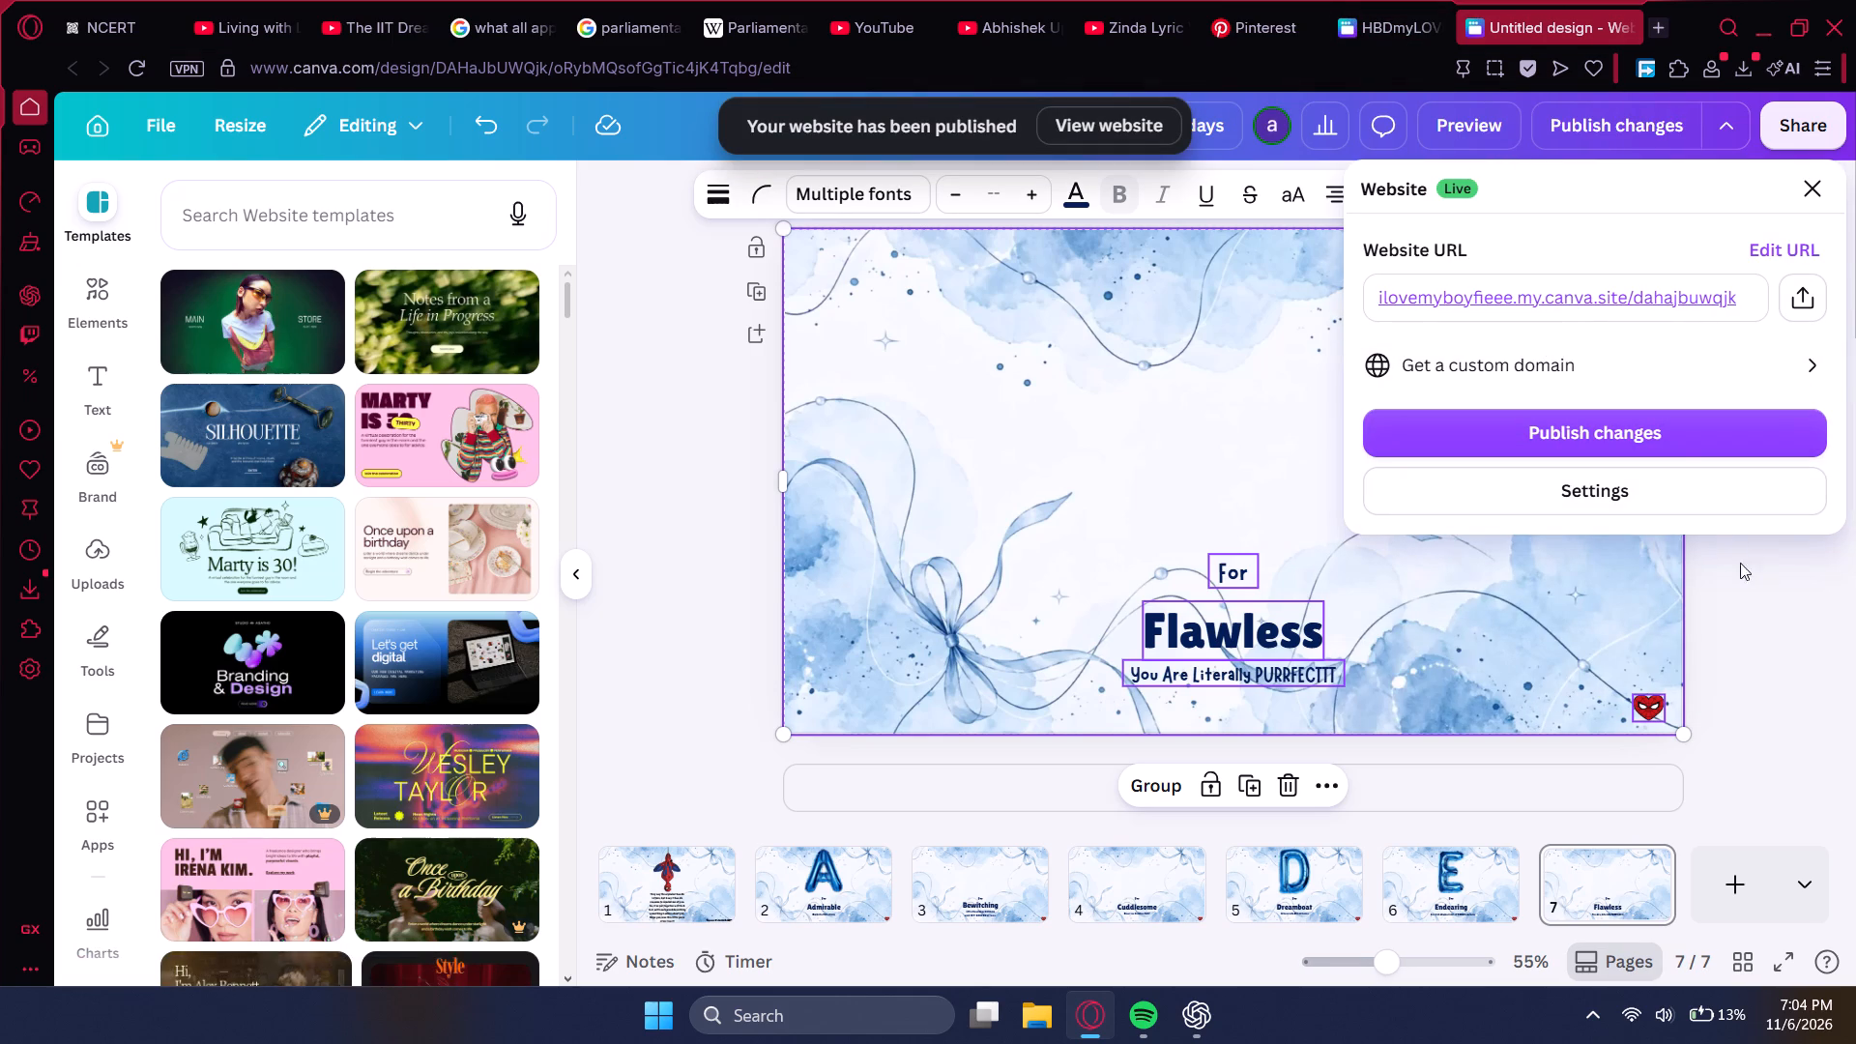
{"action": "left_click", "coordinate": [1672, 450]}
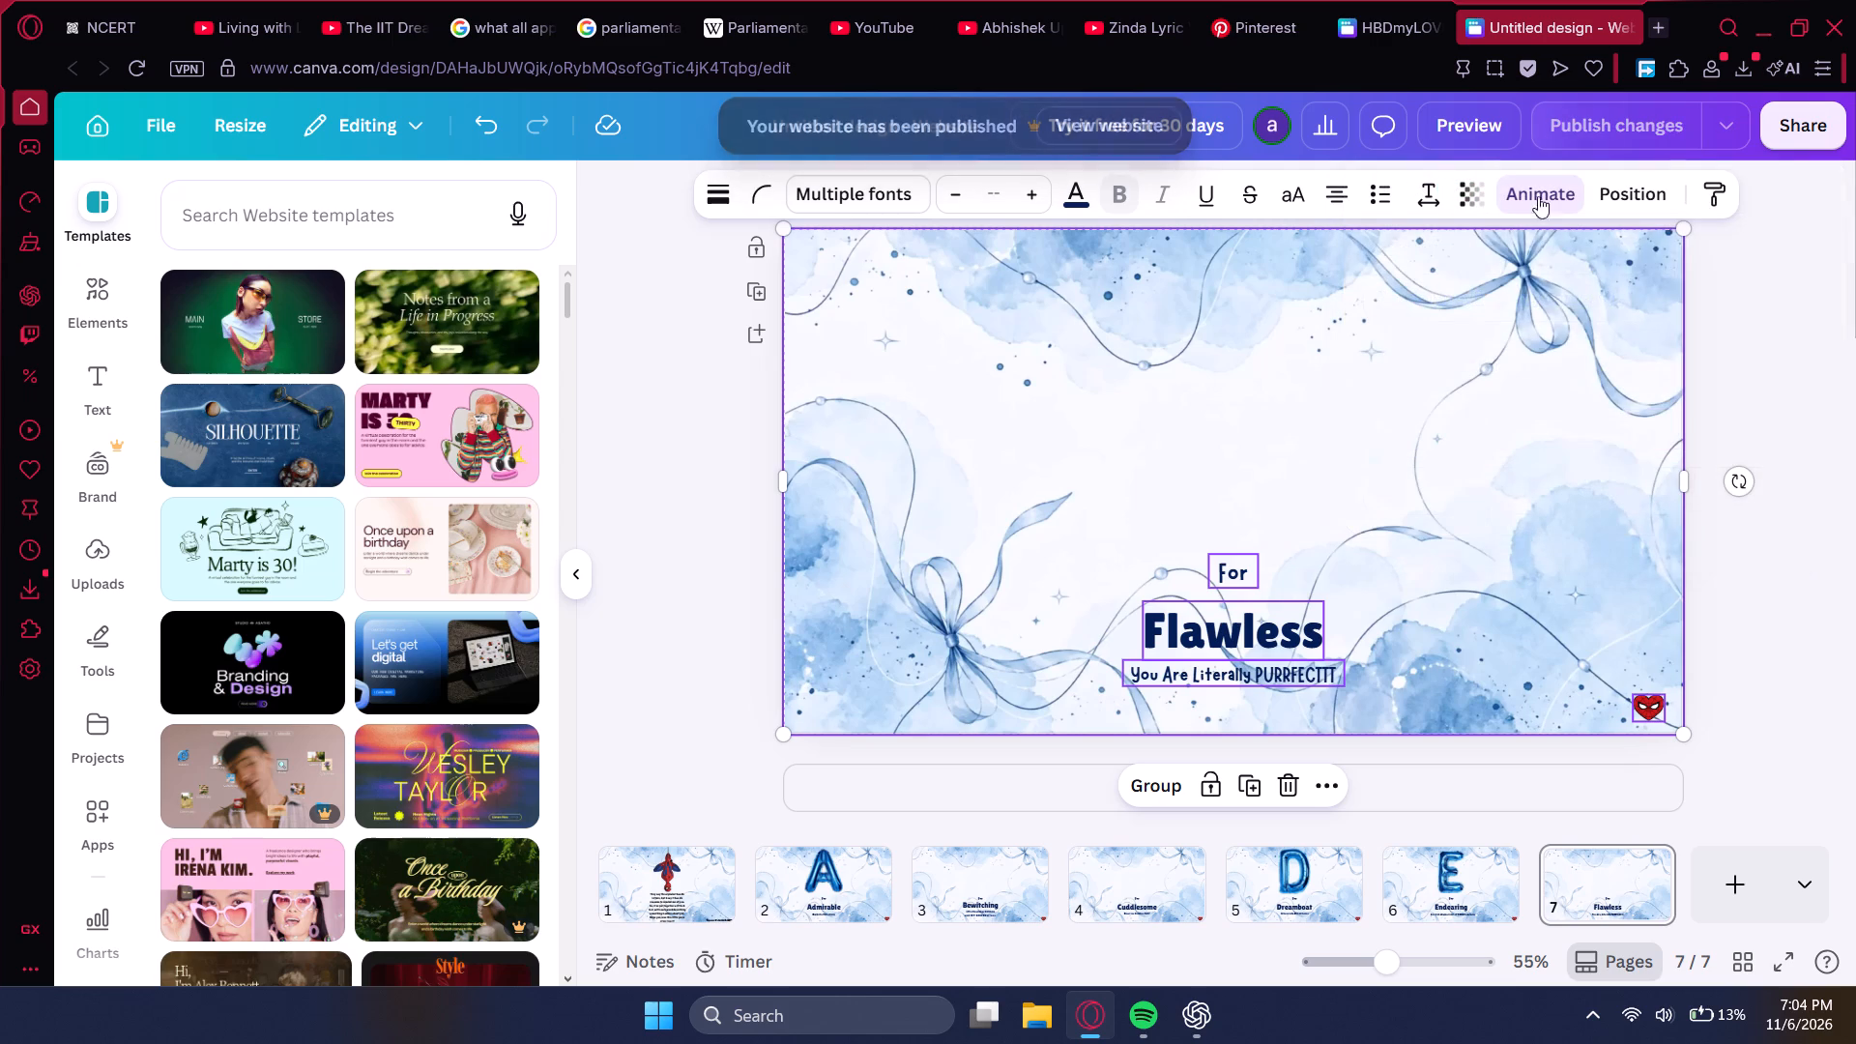
Return to the HBDmyLOVE website and go to page 32, "Gorgeous".
{"action": "left_click", "coordinate": [1366, 16]}
{"action": "scroll", "coordinate": [1265, 420], "scroll_direction": "down", "scroll_amount": 5}
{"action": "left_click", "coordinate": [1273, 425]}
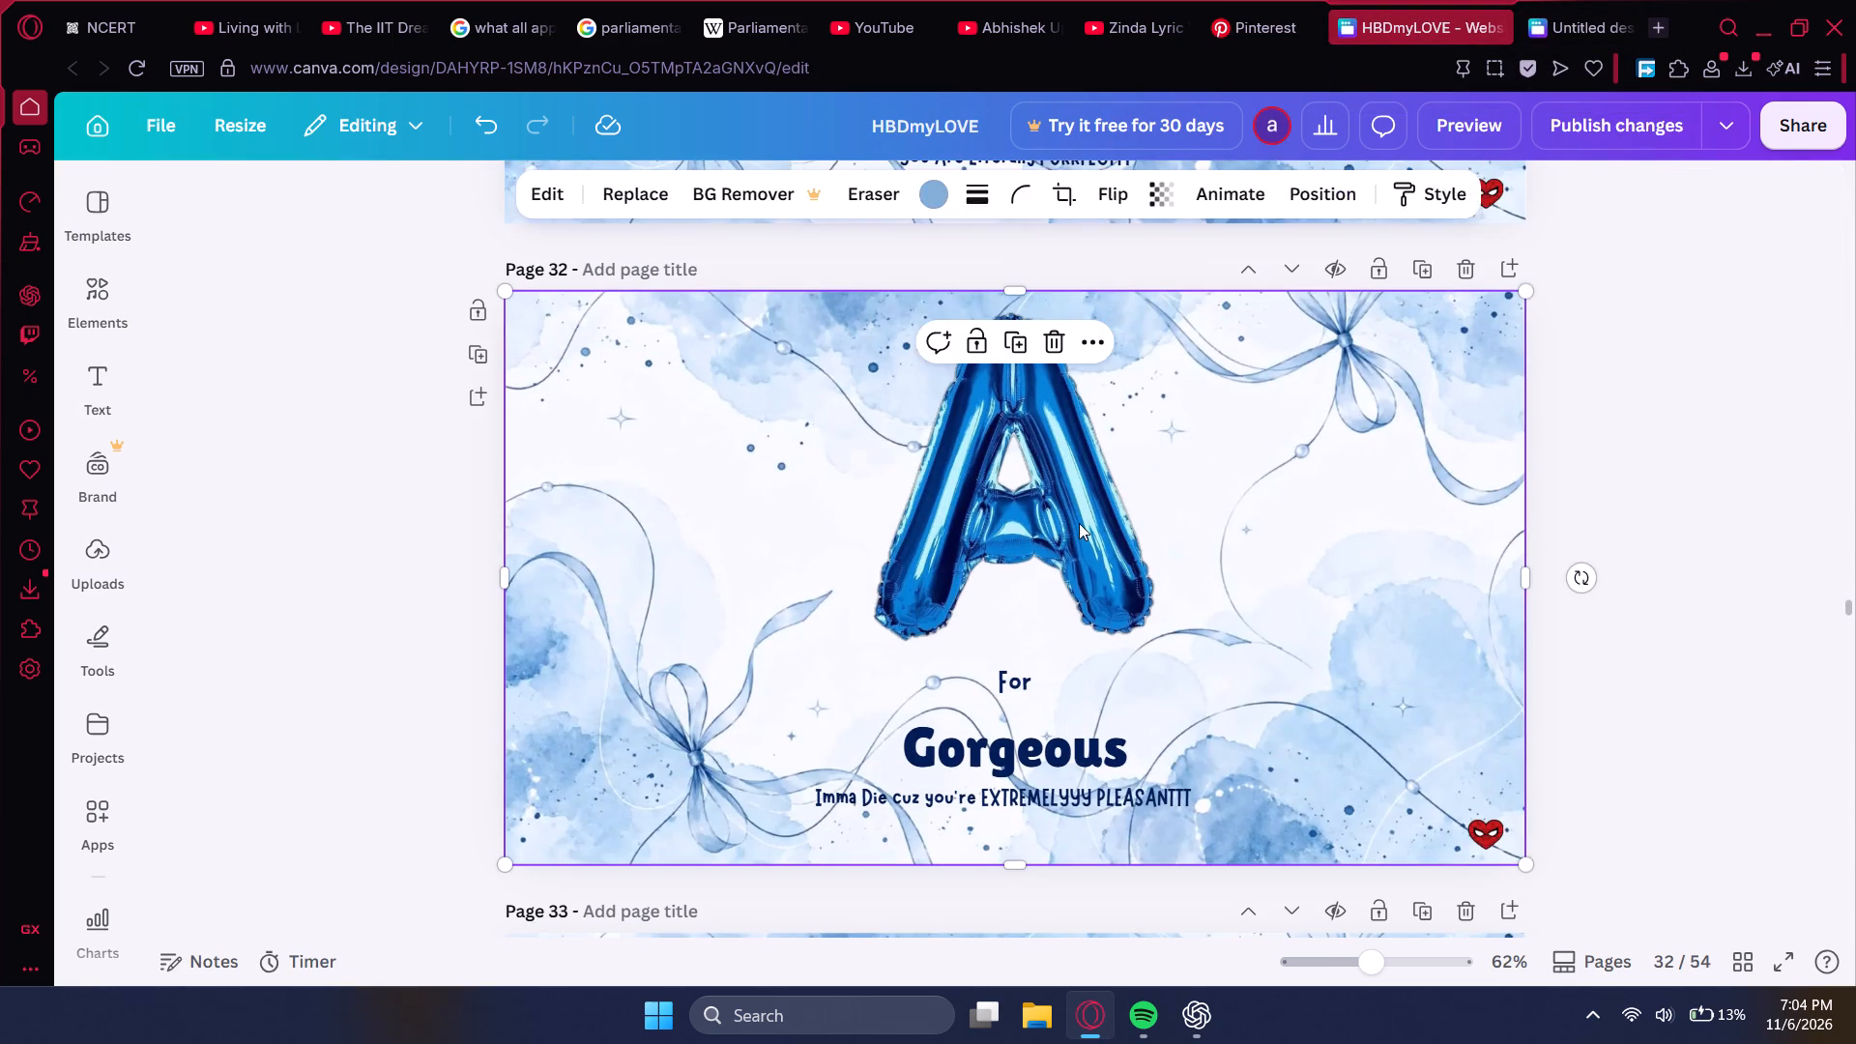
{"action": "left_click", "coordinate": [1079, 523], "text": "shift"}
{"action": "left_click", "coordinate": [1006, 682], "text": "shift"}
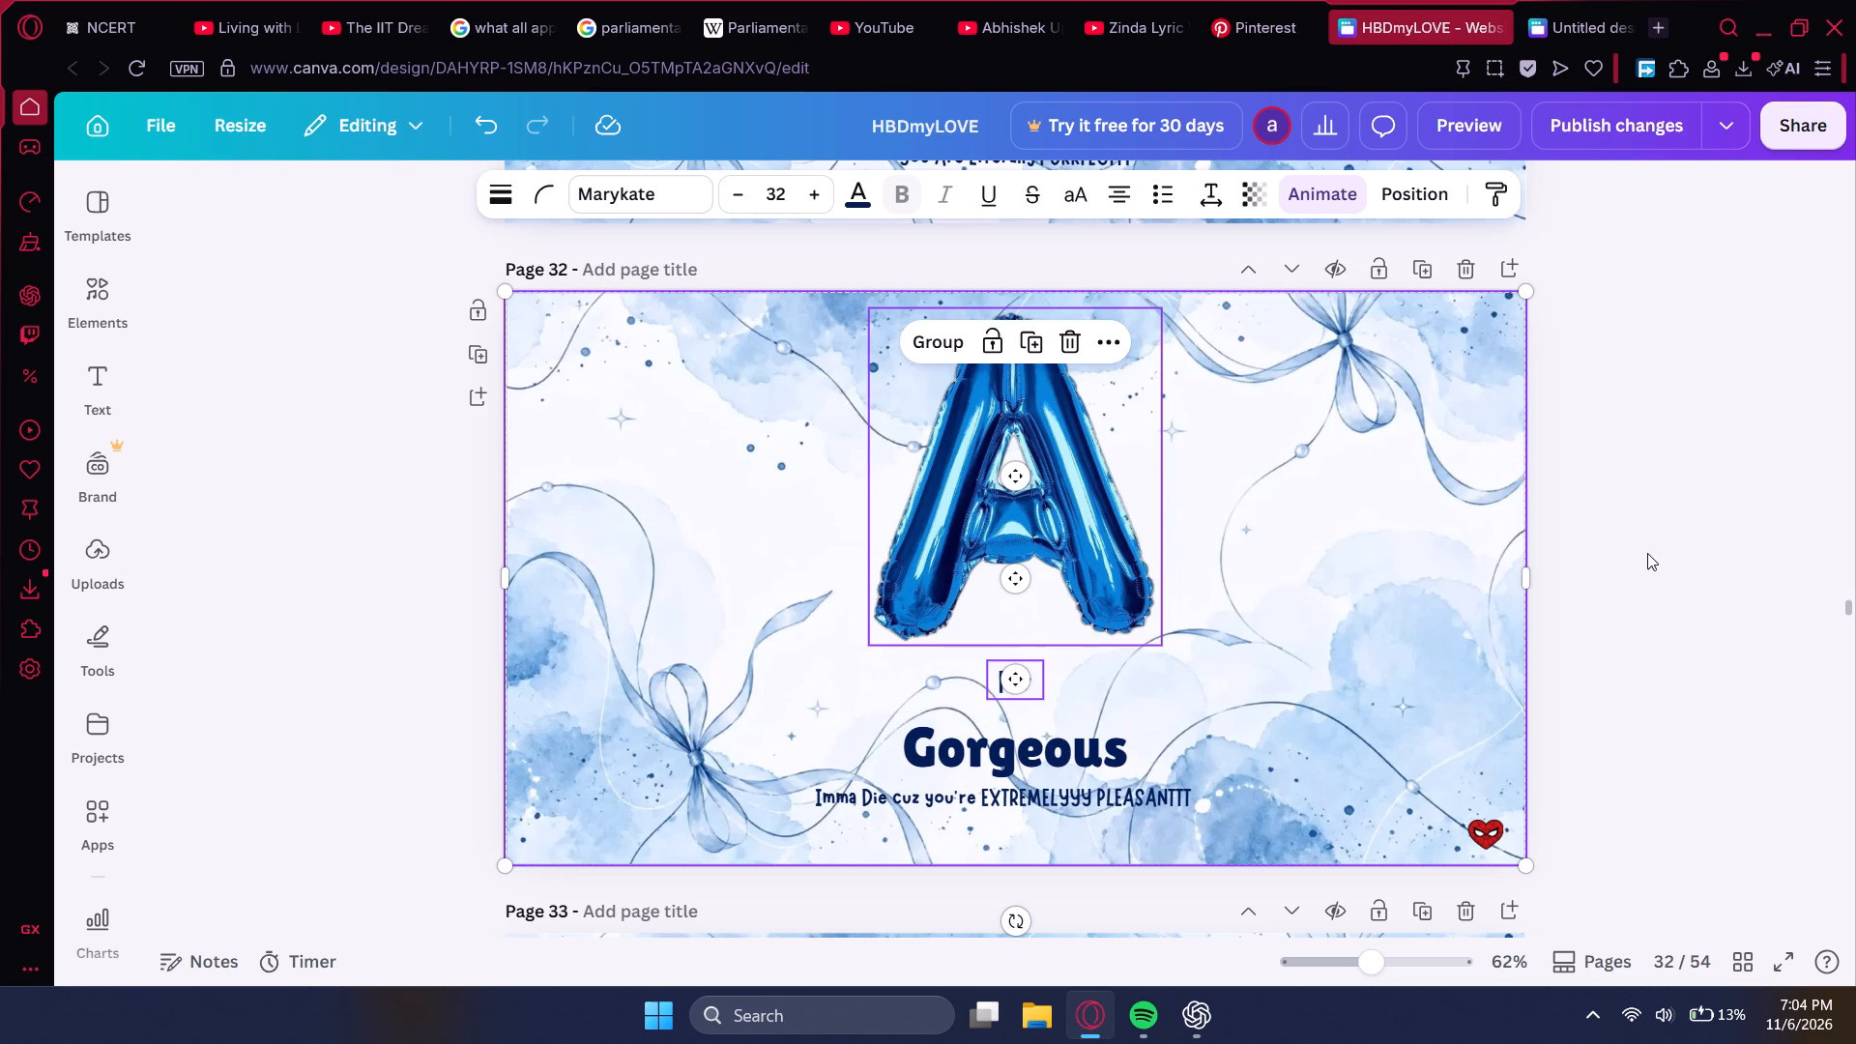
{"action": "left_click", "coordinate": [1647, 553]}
Copy page 32's background, "Gorgeous" texts and heart, without the A balloon, onto a new page 8 of the untitled website, and add page 9.
{"action": "left_click", "coordinate": [1221, 552]}
{"action": "left_click", "coordinate": [1019, 682], "text": "shift"}
{"action": "left_click", "coordinate": [1023, 738], "text": "shift"}
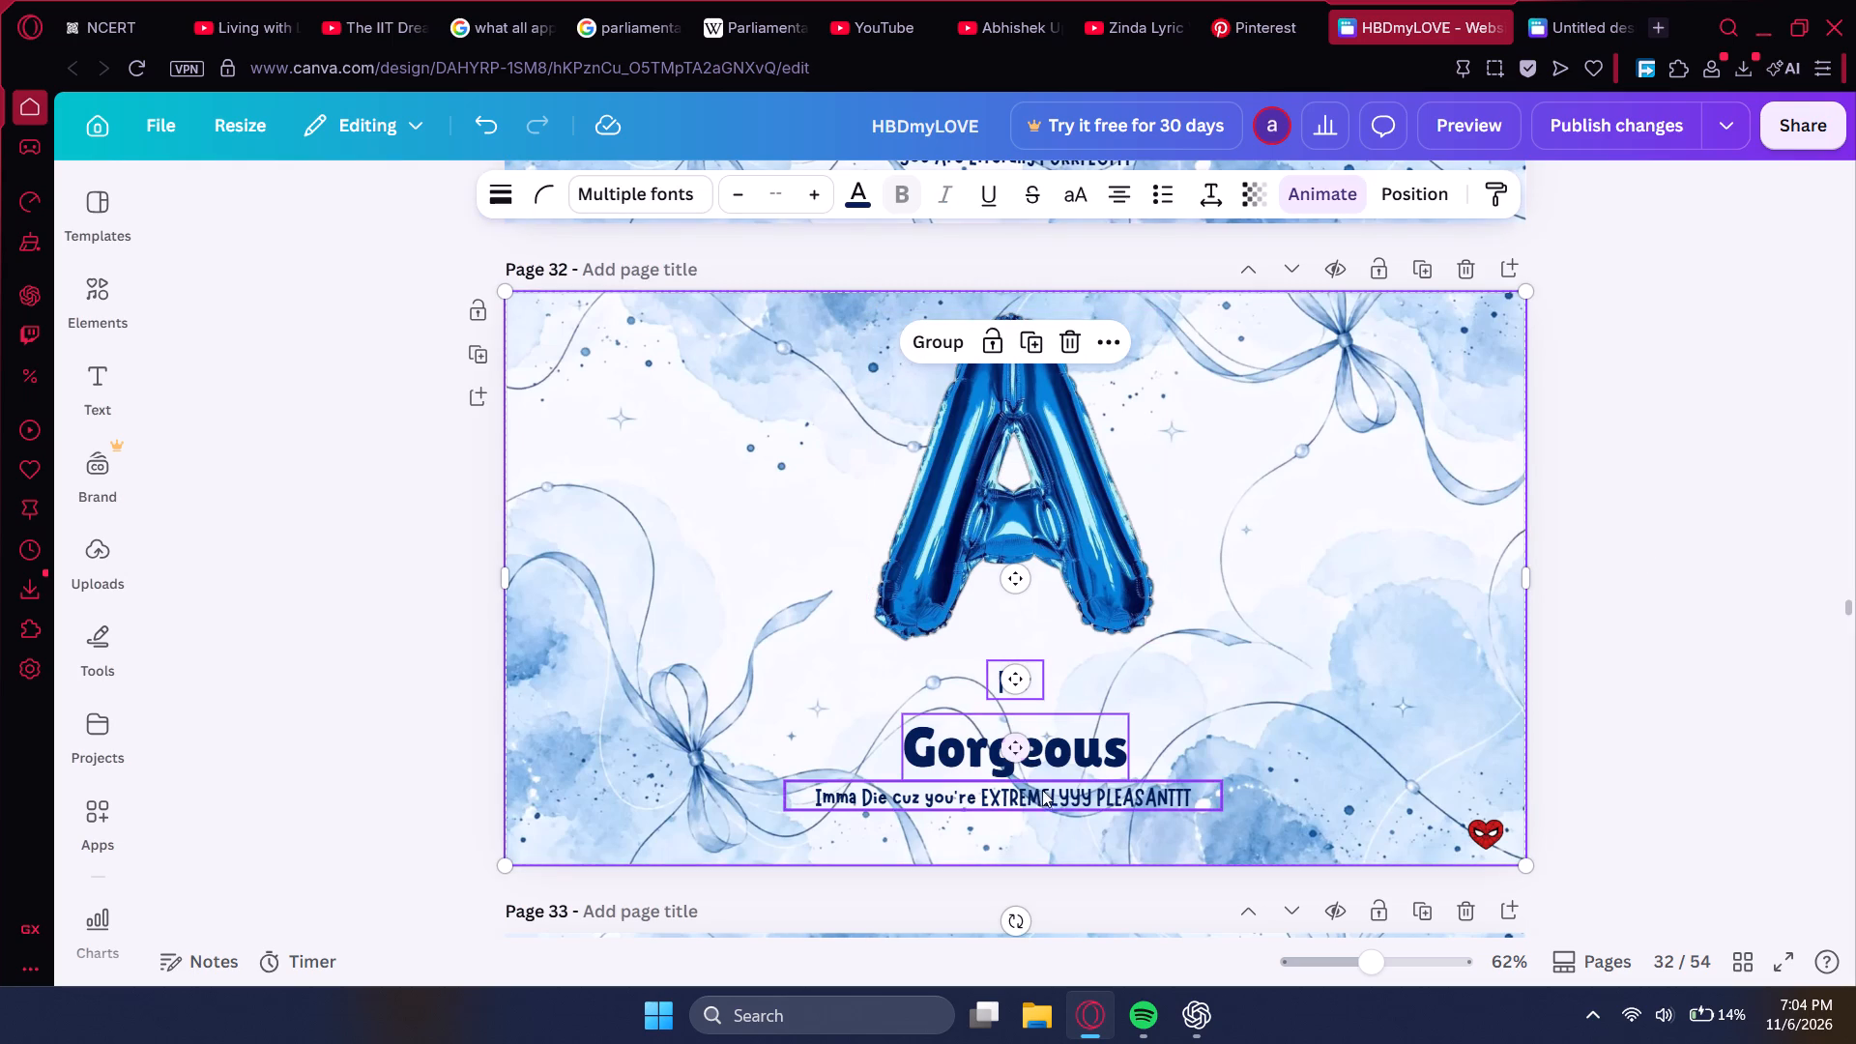
{"action": "left_click", "coordinate": [1043, 801], "text": "shift"}
{"action": "left_click", "coordinate": [1478, 826], "text": "shift"}
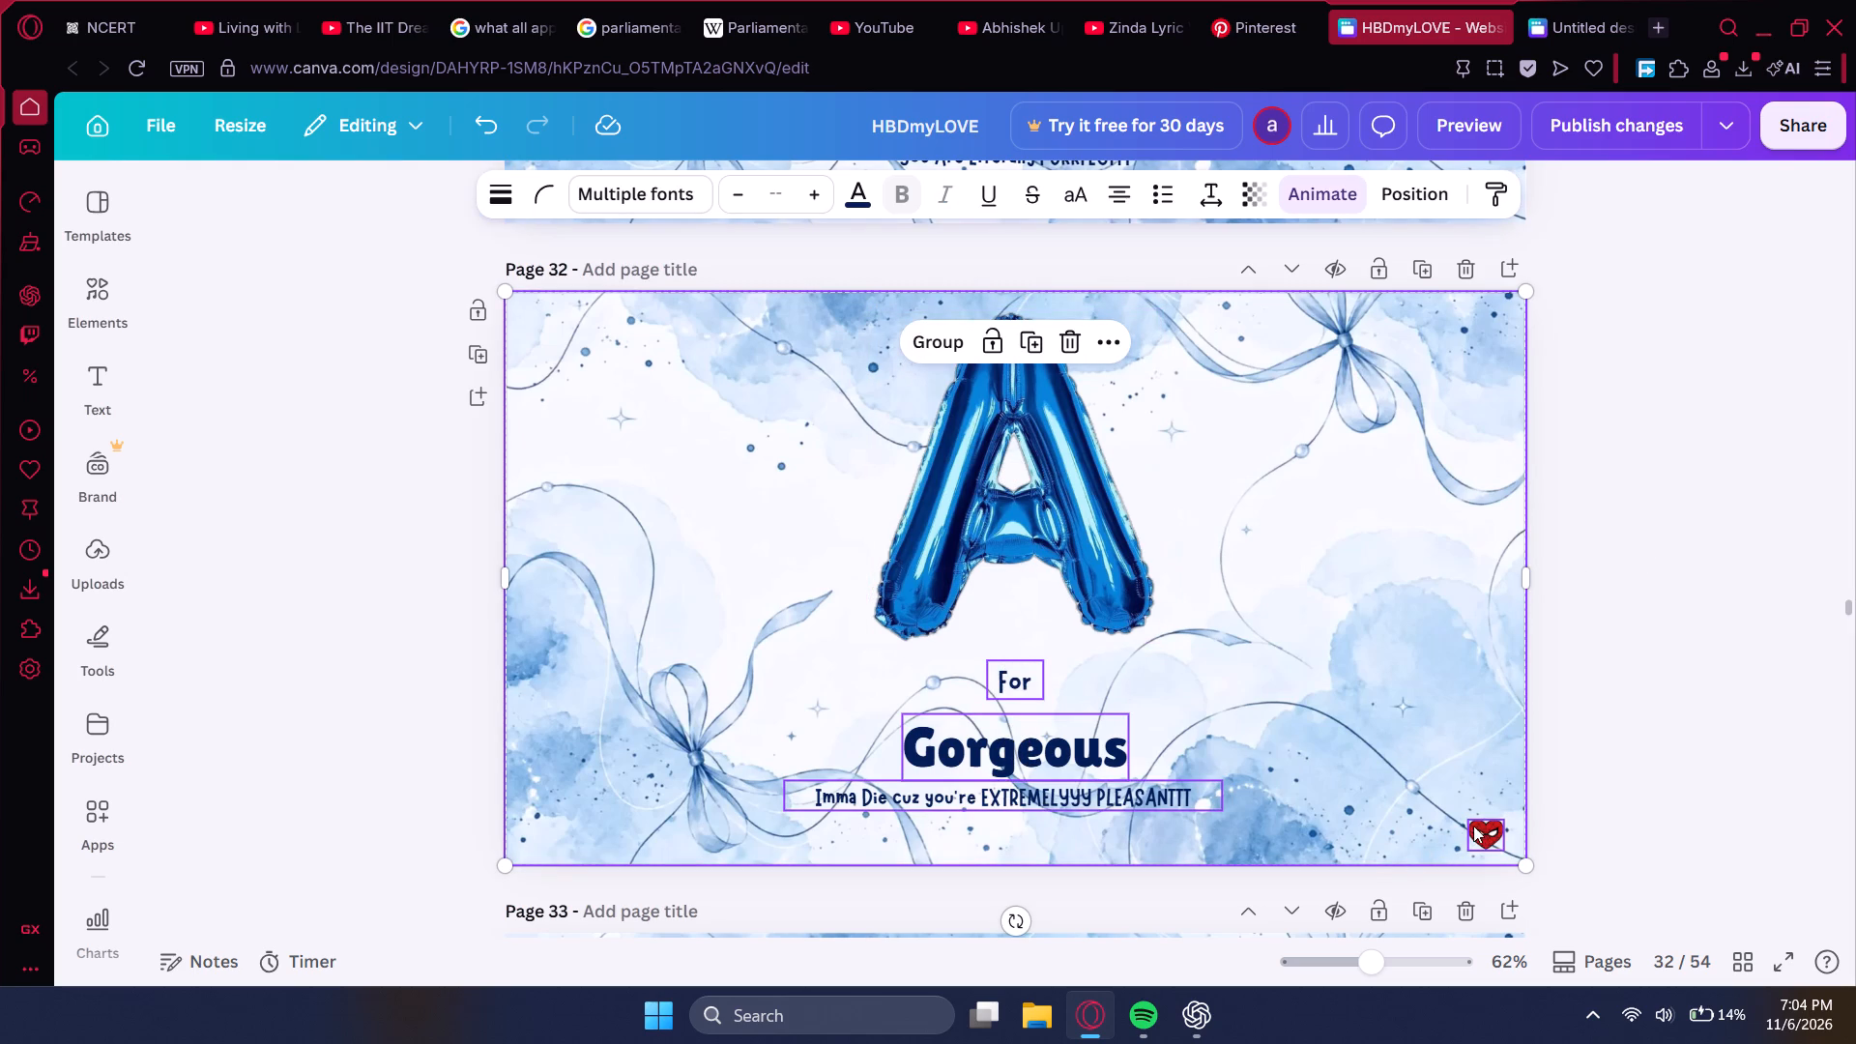
{"action": "key", "text": "ctrl+c"}
{"action": "left_click", "coordinate": [1575, 43]}
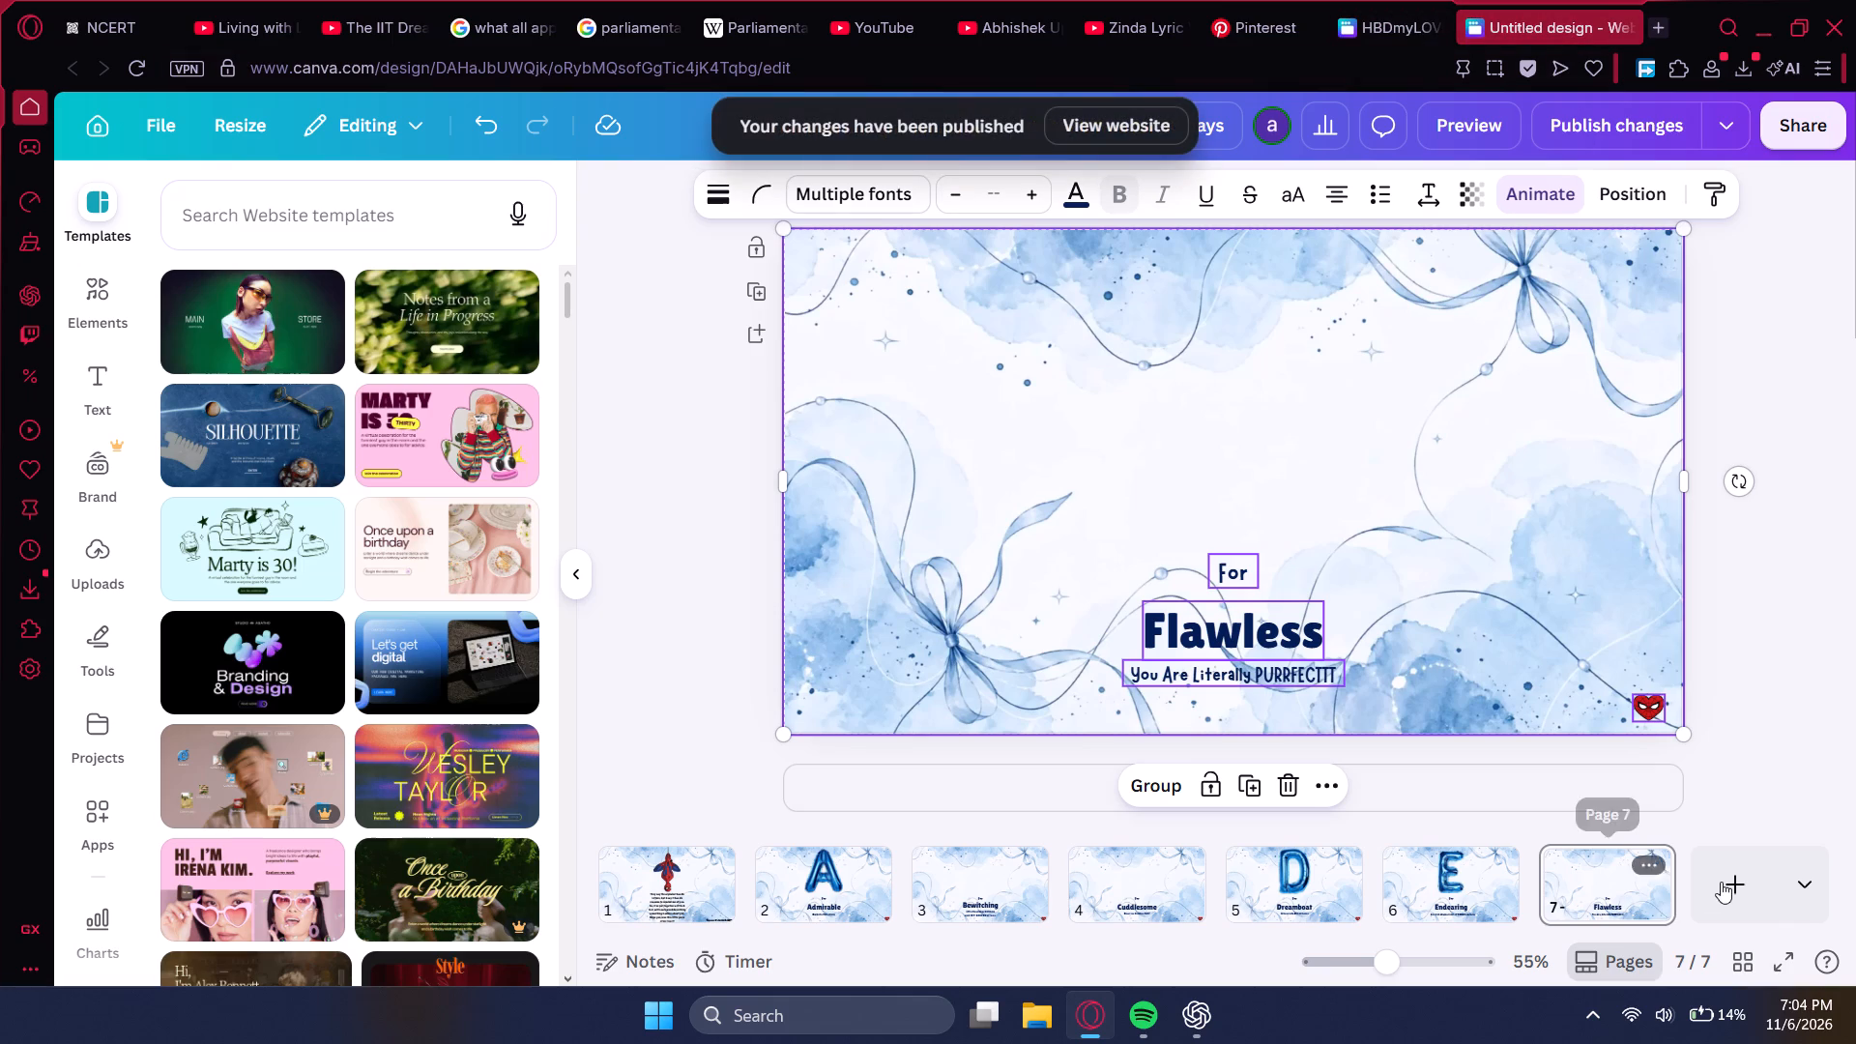
{"action": "left_click", "coordinate": [1723, 881]}
{"action": "key", "text": "ctrl+v"}
{"action": "left_click", "coordinate": [1735, 877]}
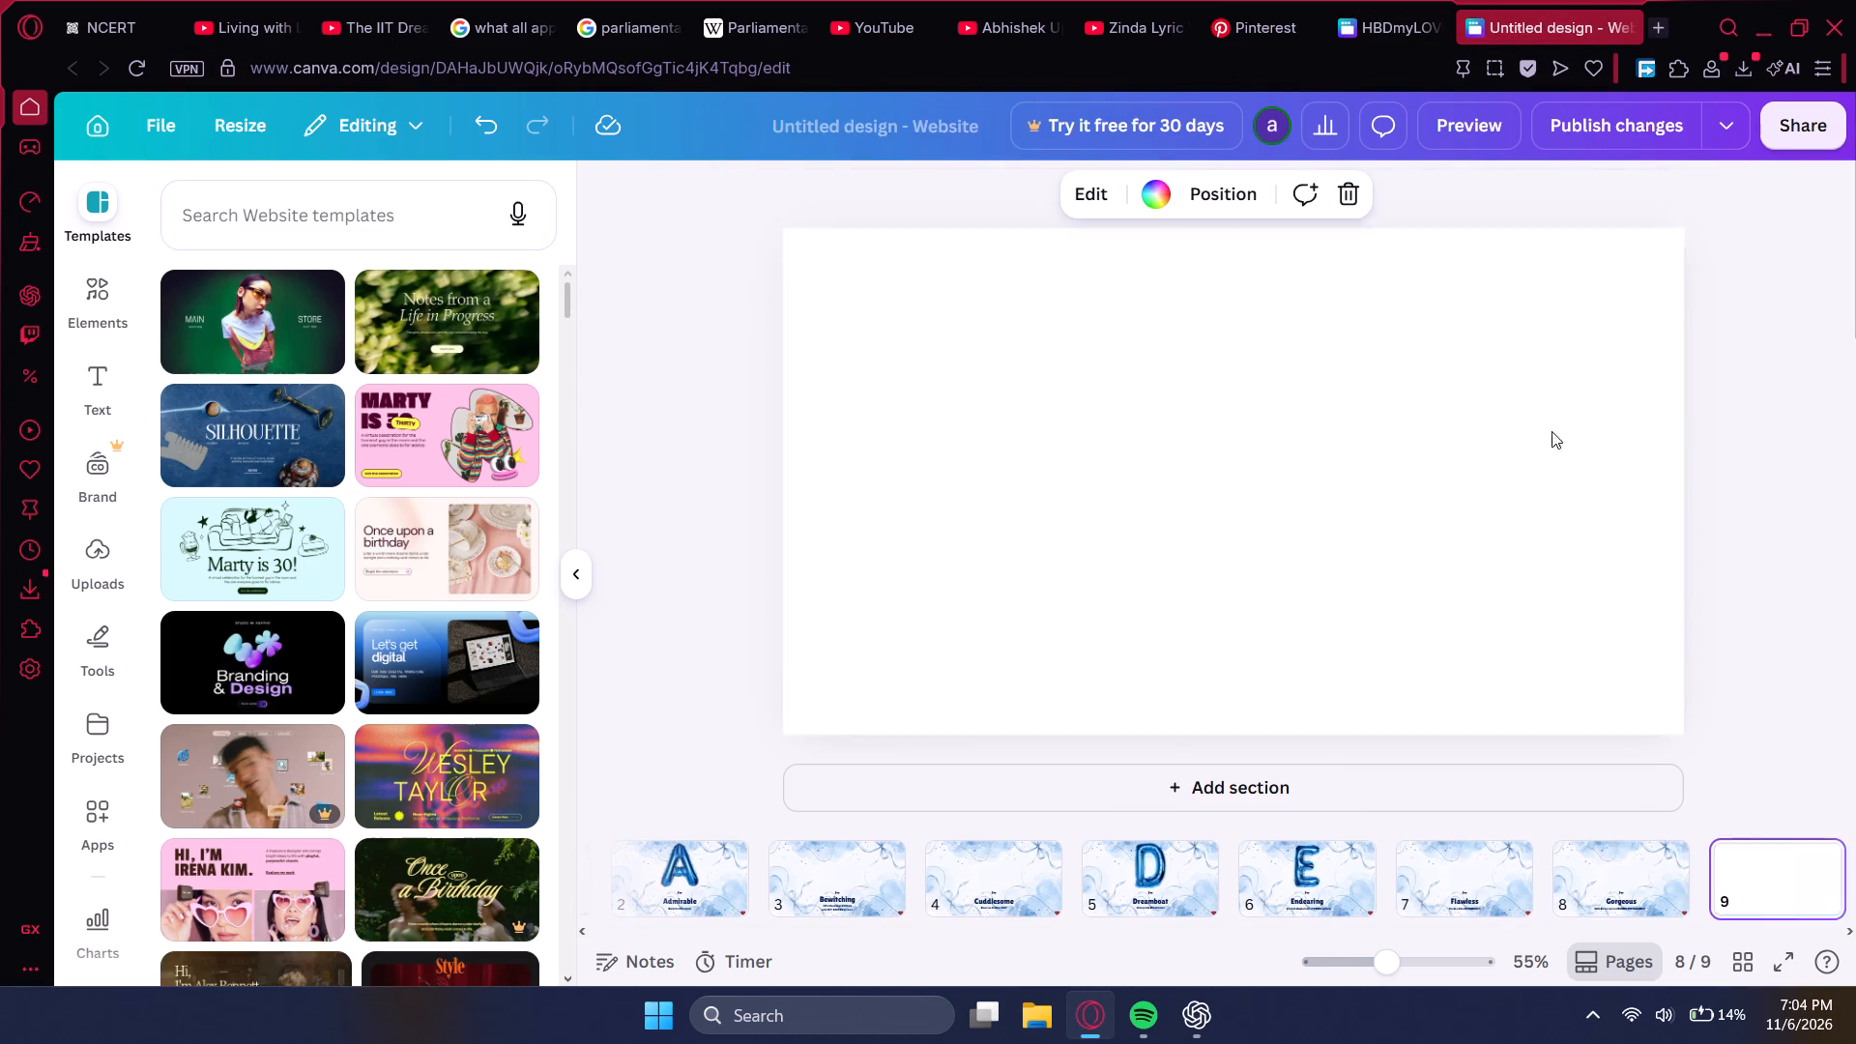
Copy page 33's background, "Huggable" texts and heart, without the A balloon, onto the untitled website's page 9, and add page 10.
{"action": "left_click", "coordinate": [1376, 33]}
{"action": "scroll", "coordinate": [1296, 396], "scroll_direction": "down", "scroll_amount": 6}
{"action": "left_click", "coordinate": [1335, 505]}
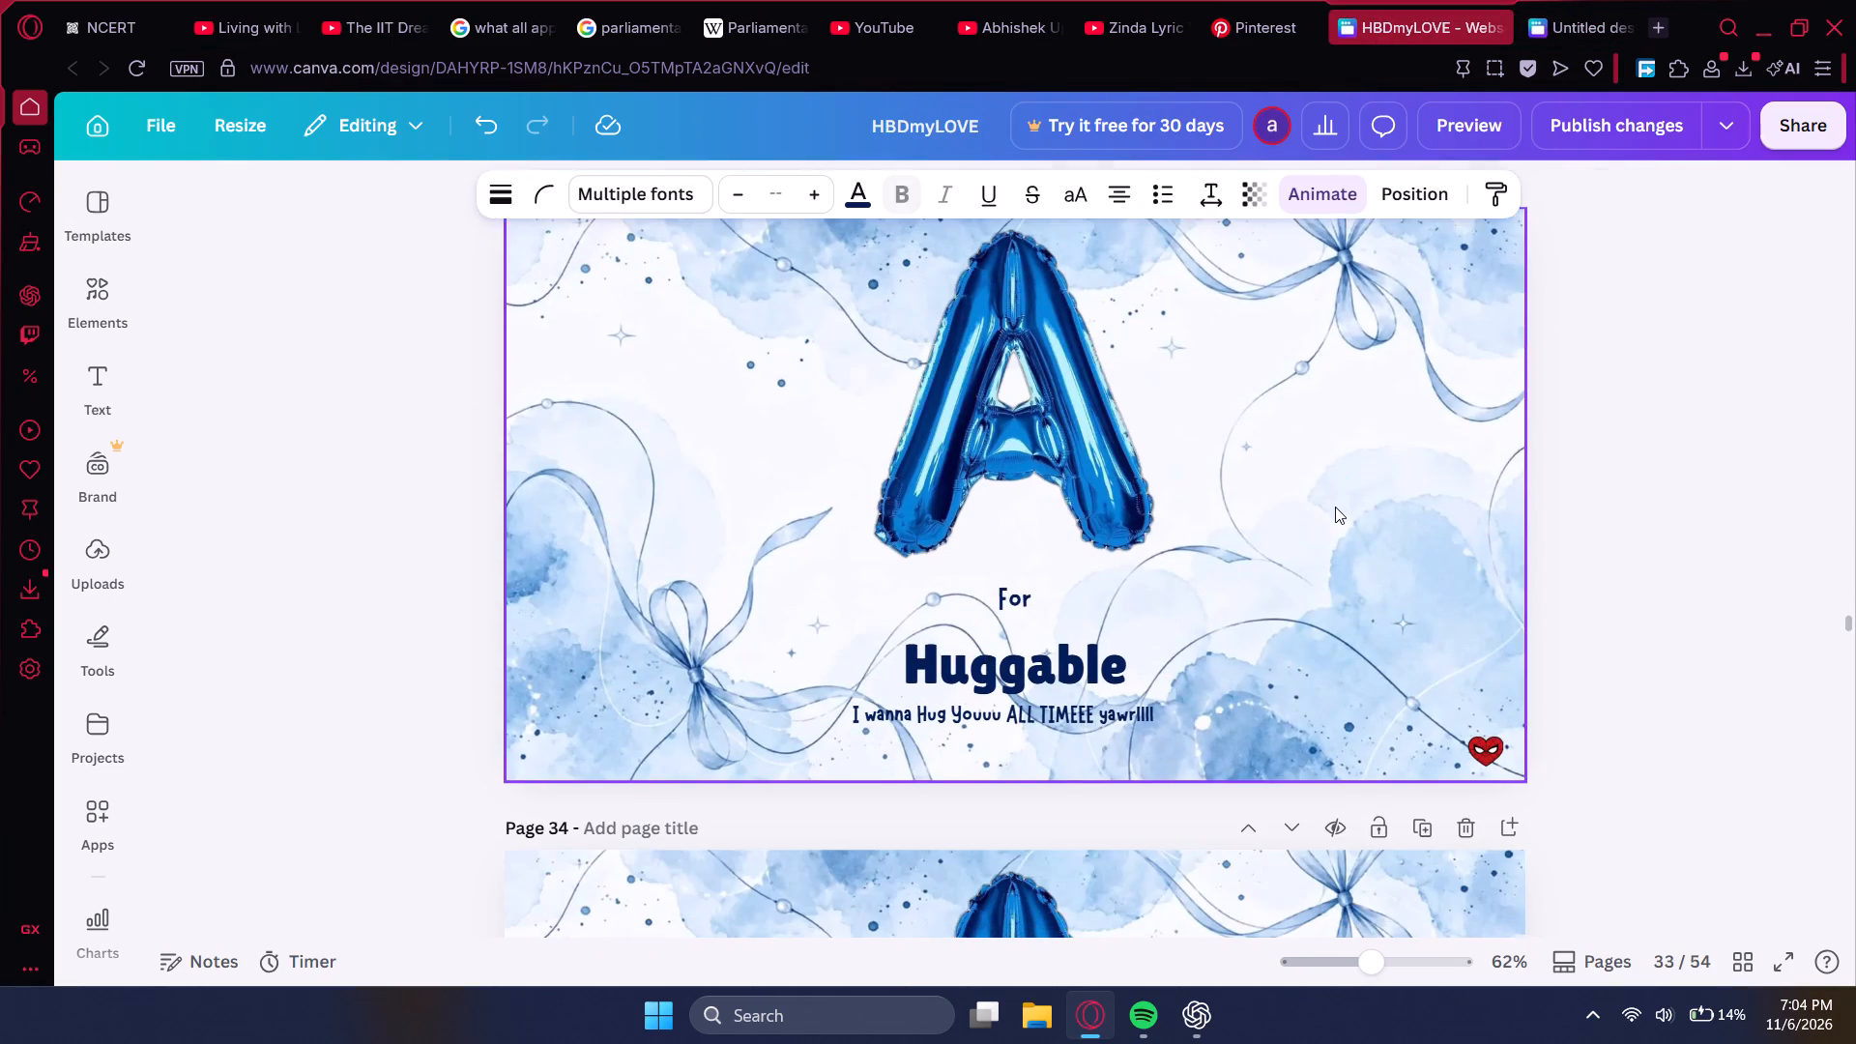
{"action": "left_click", "coordinate": [1019, 596], "text": "shift"}
{"action": "left_click", "coordinate": [1037, 648], "text": "shift"}
{"action": "left_click", "coordinate": [1069, 704], "text": "shift"}
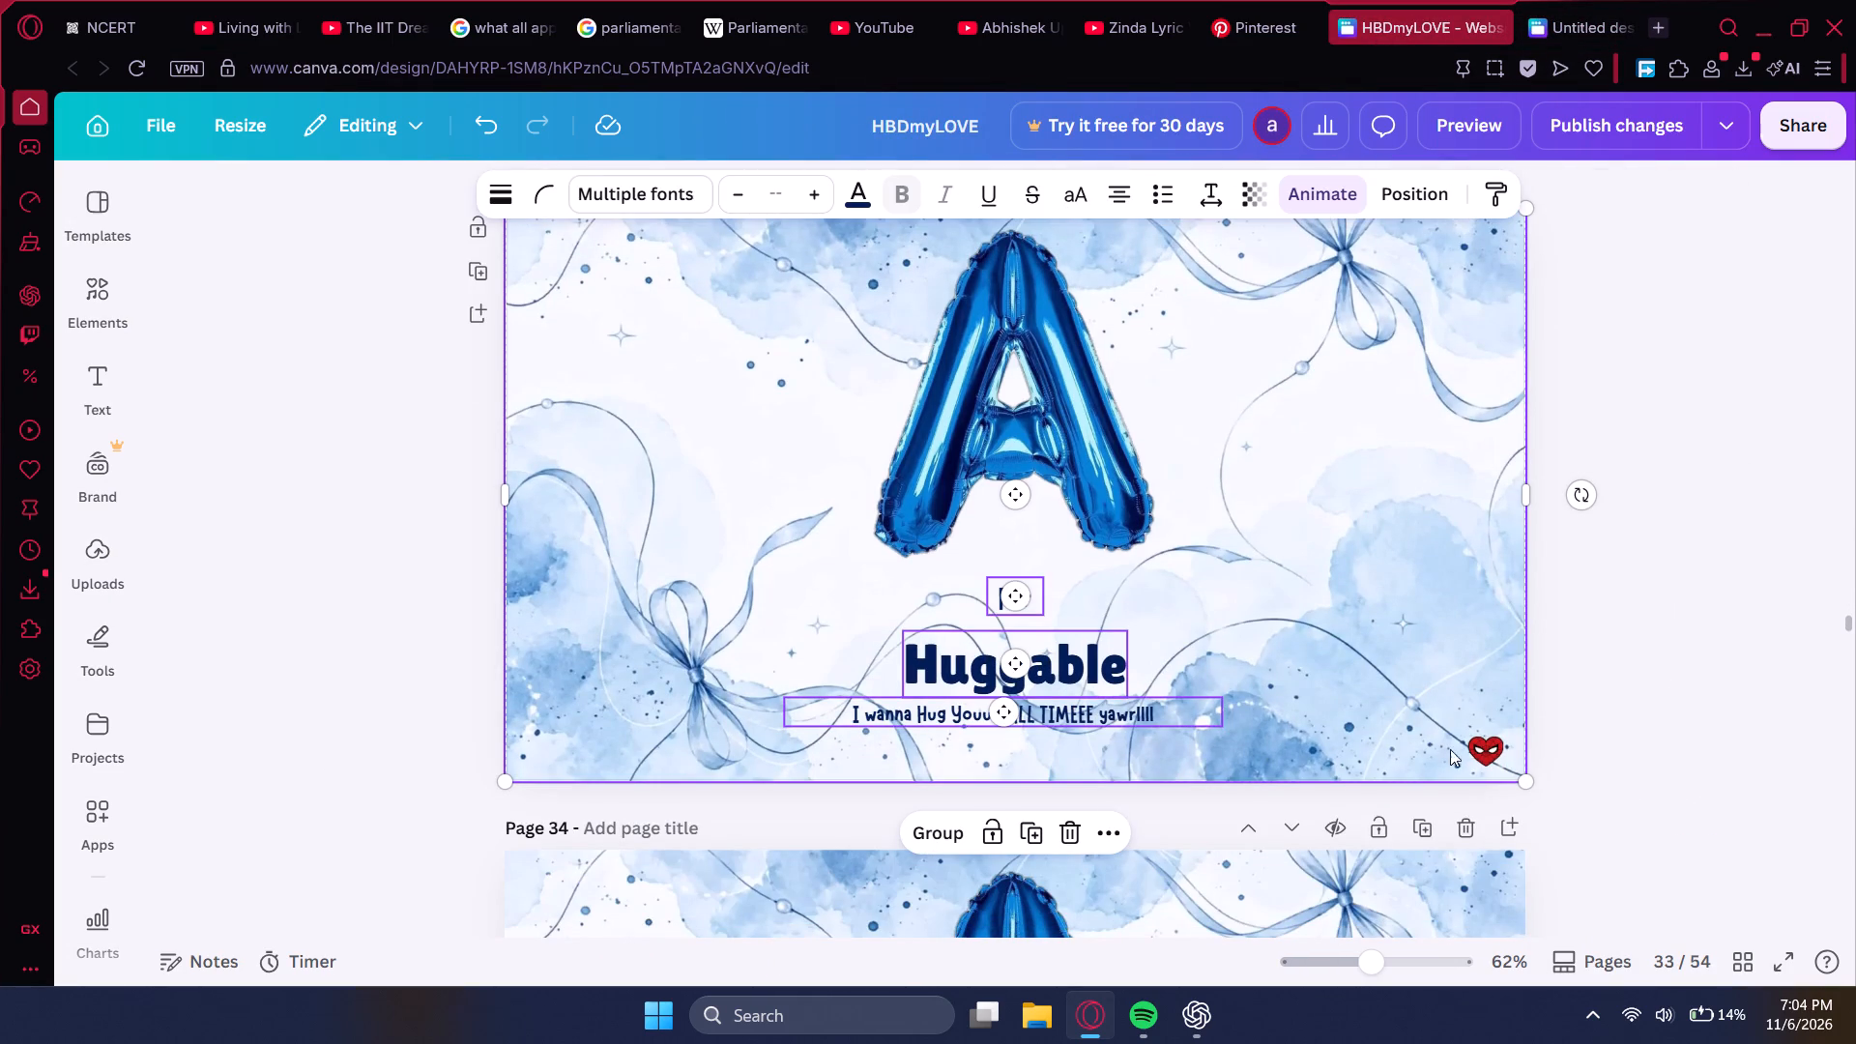
{"action": "left_click", "coordinate": [1487, 744], "text": "shift"}
{"action": "key", "text": "ctrl+c"}
{"action": "left_click", "coordinate": [1574, 0]}
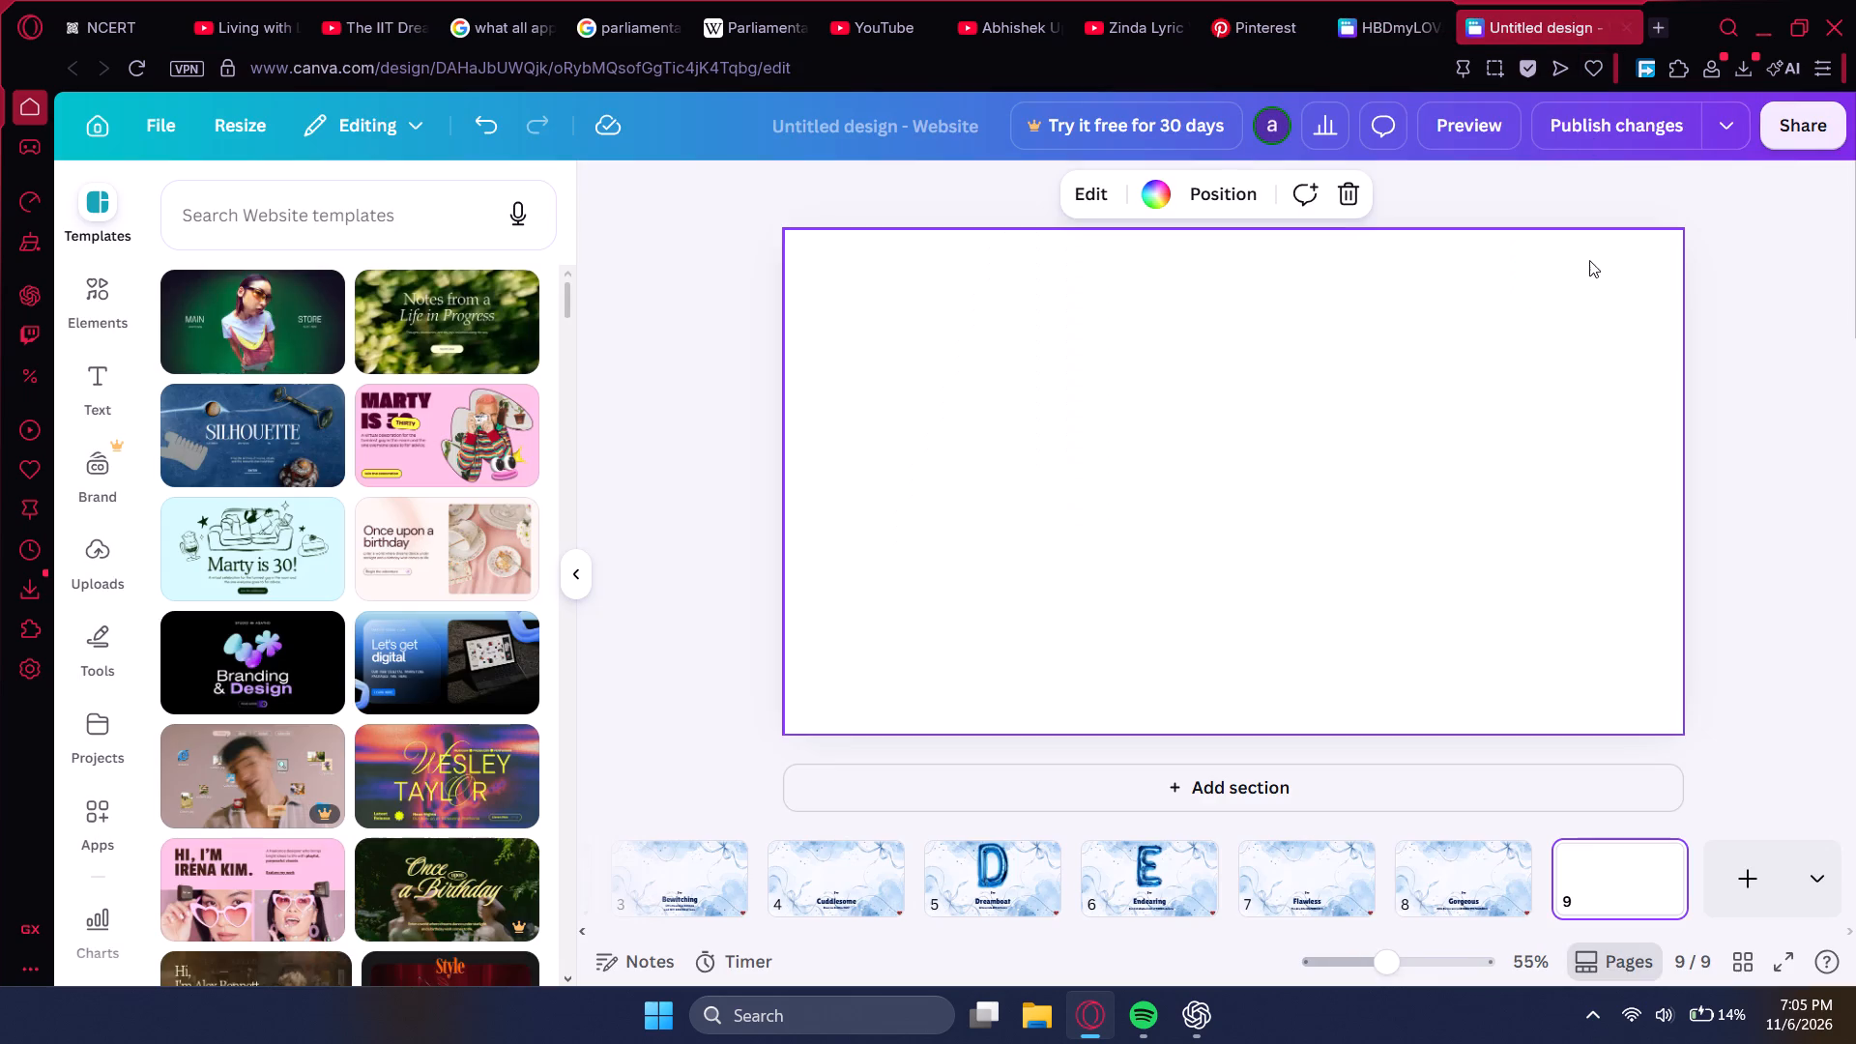
{"action": "key", "text": "ctrl+v"}
{"action": "left_click", "coordinate": [1753, 886]}
Copy page 34's background, "Irresistable" texts and heart, without the A balloon, onto the untitled website's page 10, and add page 11.
{"action": "left_click", "coordinate": [1377, 13]}
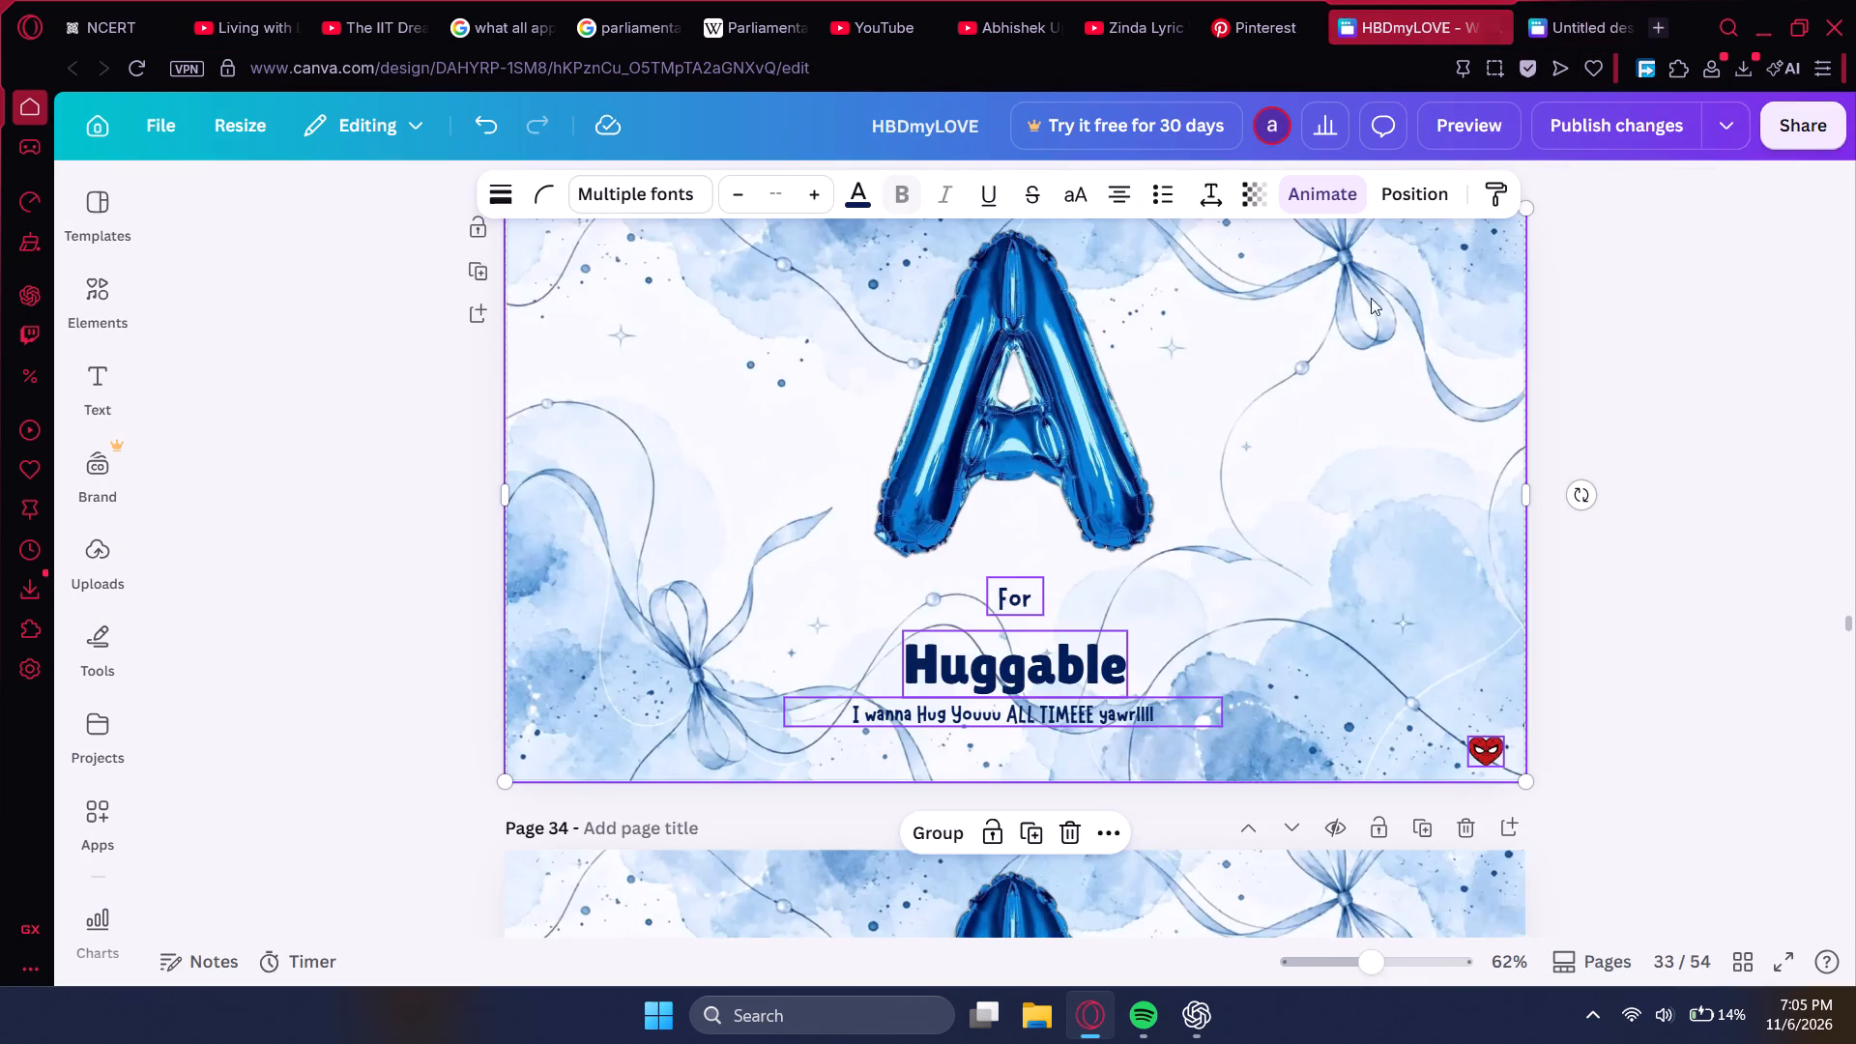
{"action": "scroll", "coordinate": [1365, 333], "scroll_direction": "down", "scroll_amount": 4}
{"action": "scroll", "coordinate": [1353, 428], "scroll_direction": "down", "scroll_amount": 1}
{"action": "left_click", "coordinate": [1359, 534]}
{"action": "left_click", "coordinate": [1022, 632], "text": "shift"}
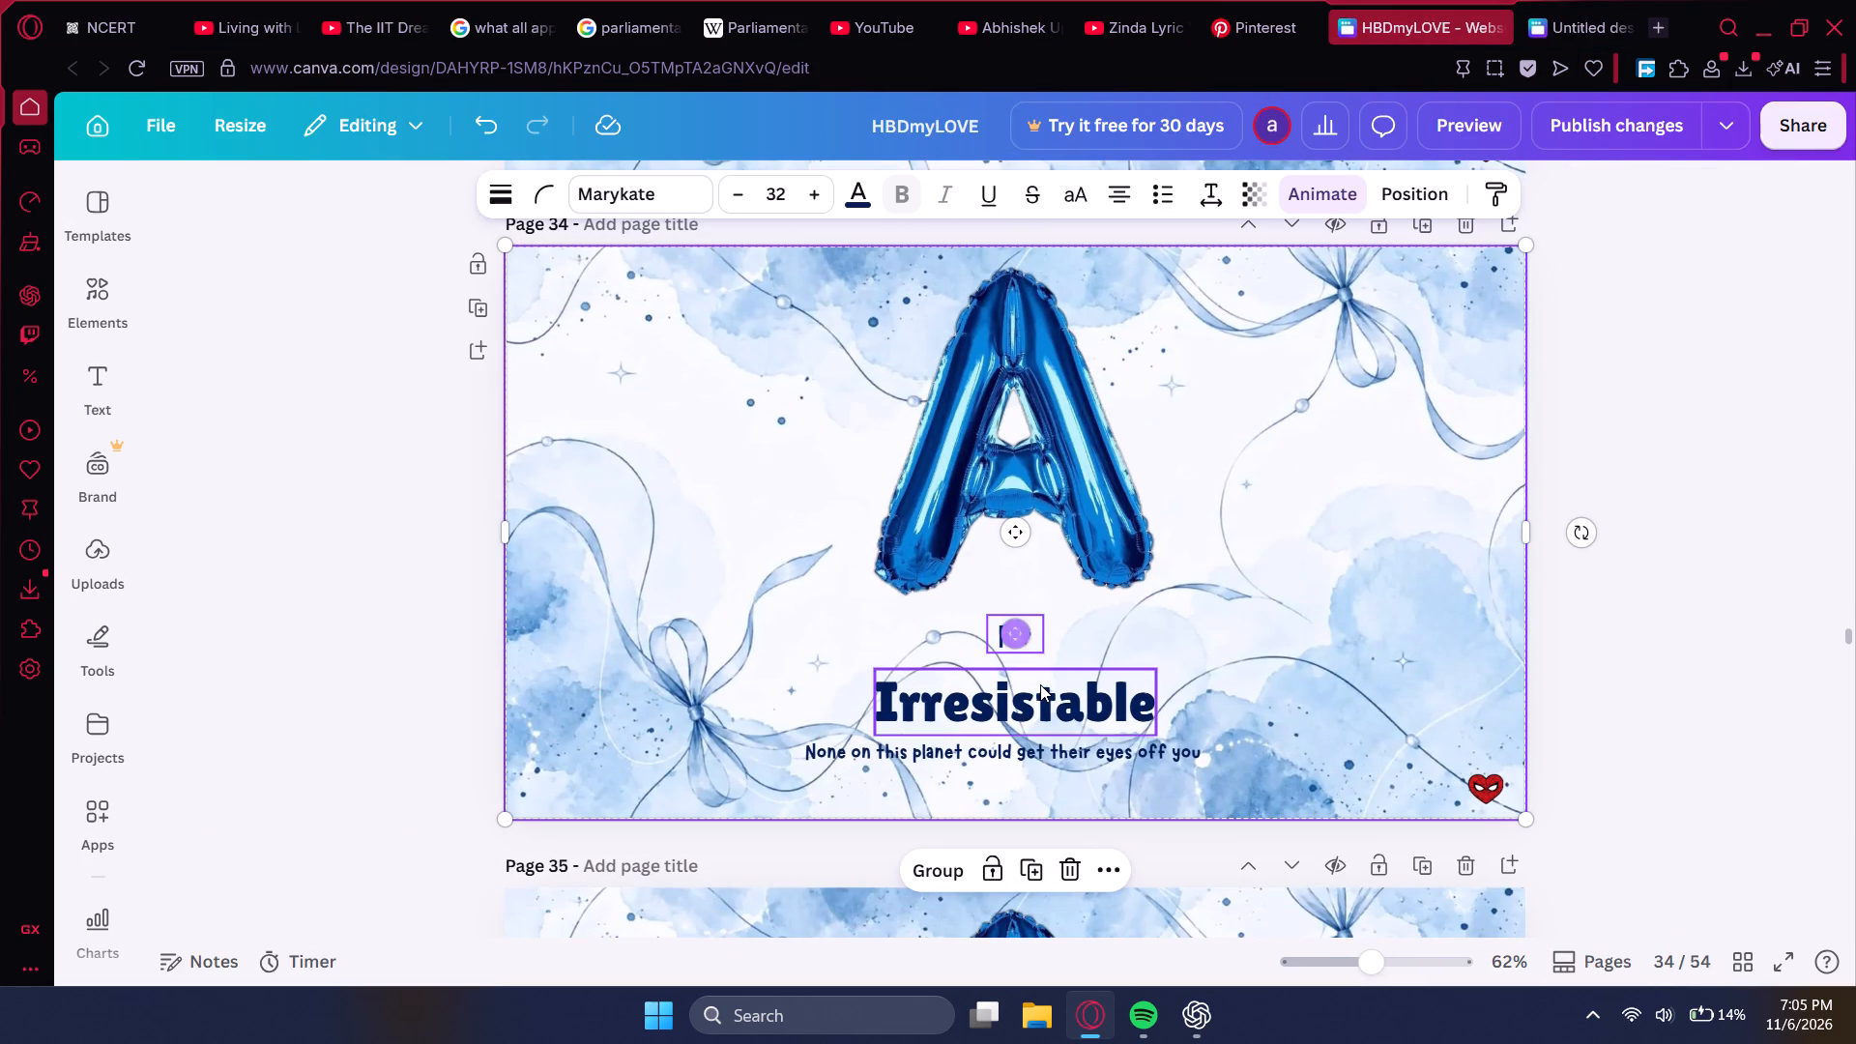
{"action": "left_click", "coordinate": [1040, 685], "text": "shift"}
{"action": "left_click", "coordinate": [1062, 749], "text": "shift"}
{"action": "left_click", "coordinate": [1483, 774], "text": "shift"}
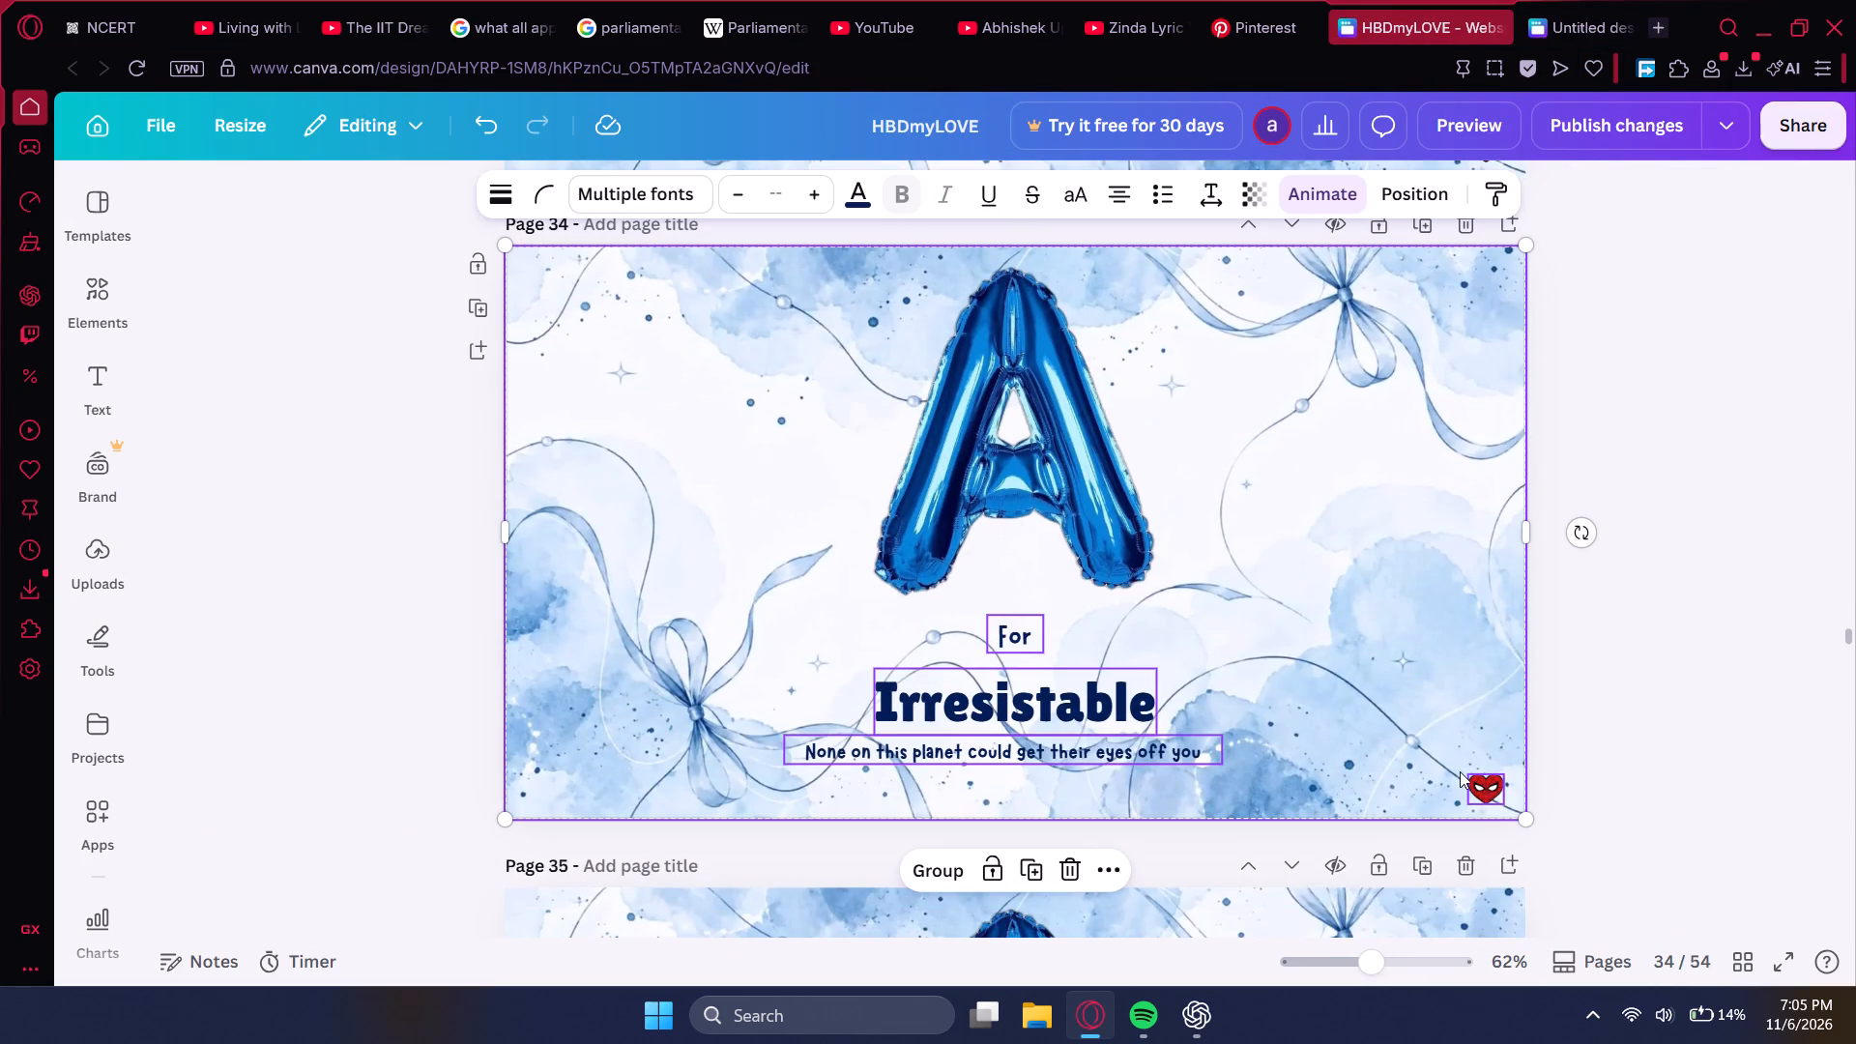
{"action": "key", "text": "ctrl+c"}
{"action": "left_click", "coordinate": [1563, 0]}
{"action": "key", "text": "ctrl+v"}
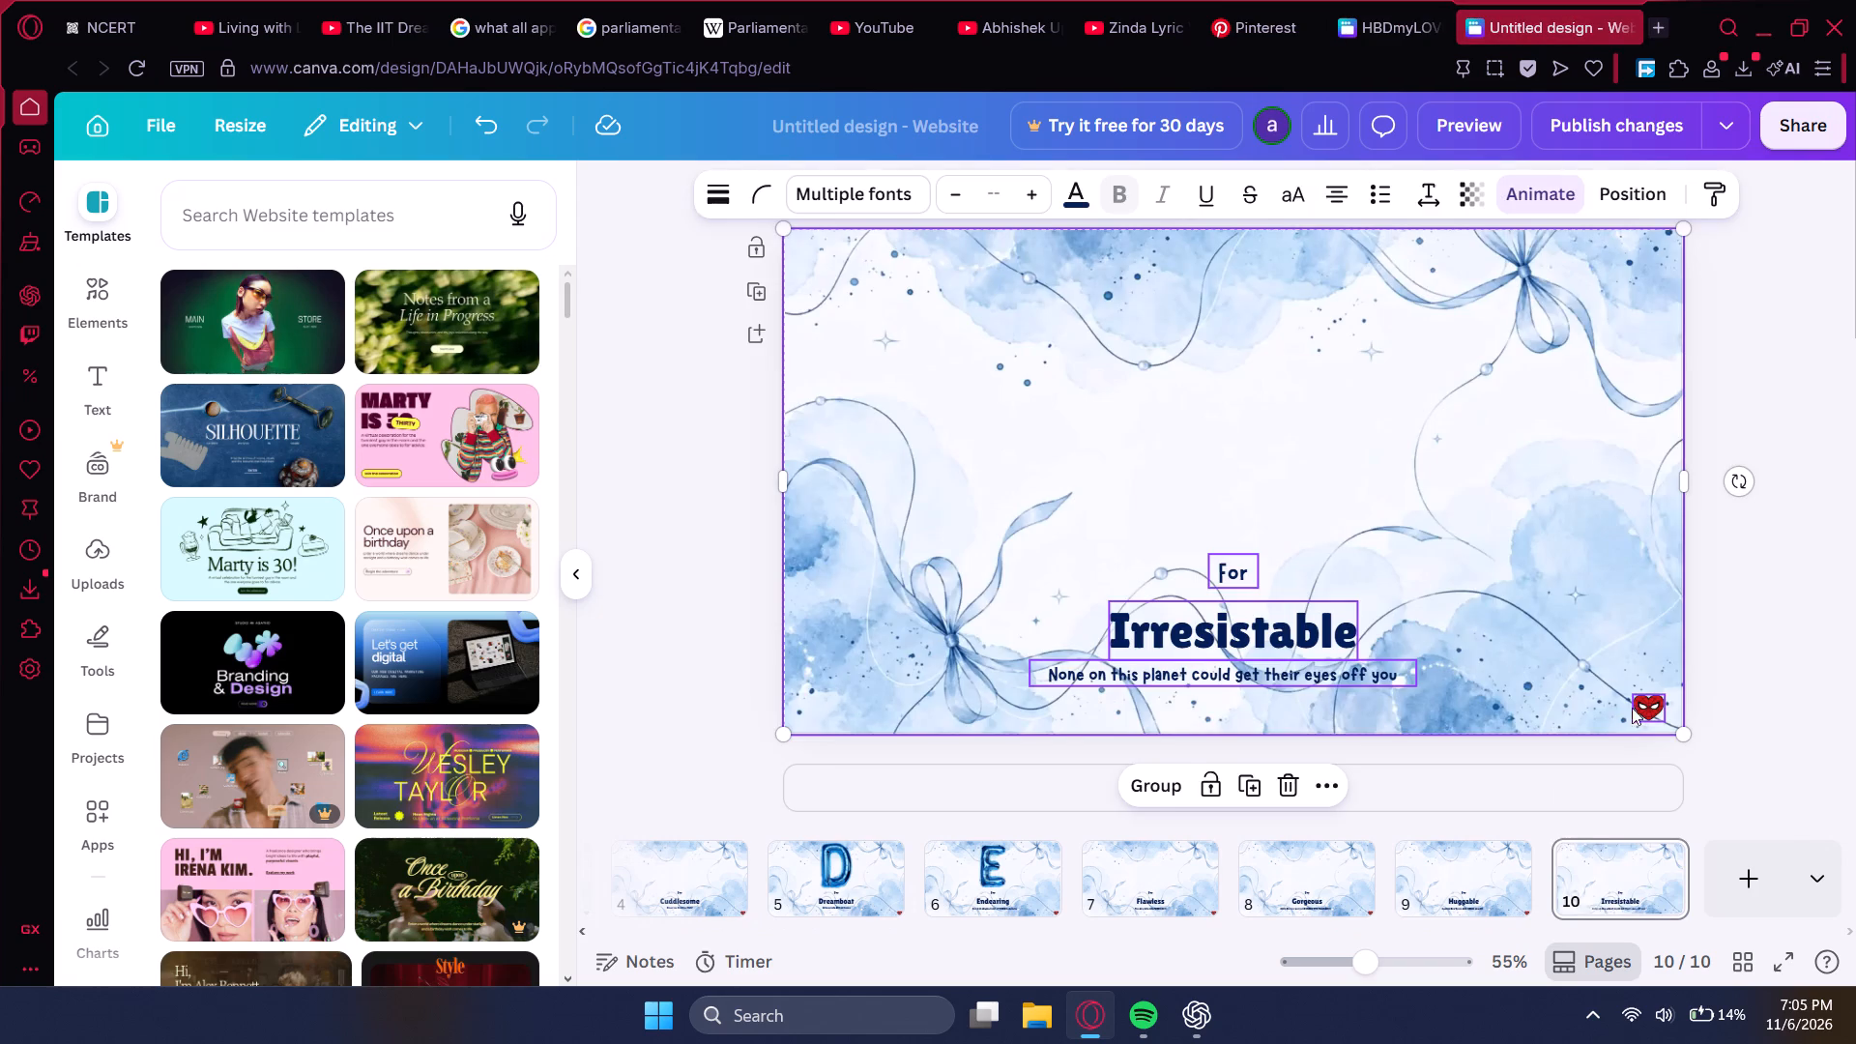
{"action": "left_click", "coordinate": [1733, 881]}
Copy page 35's background, "Joyous" texts and heart, without the A balloon, onto the untitled website's page 11, and add page 12.
{"action": "left_click", "coordinate": [1320, 0]}
{"action": "left_click", "coordinate": [1449, 0]}
{"action": "scroll", "coordinate": [1319, 264], "scroll_direction": "down", "scroll_amount": 4}
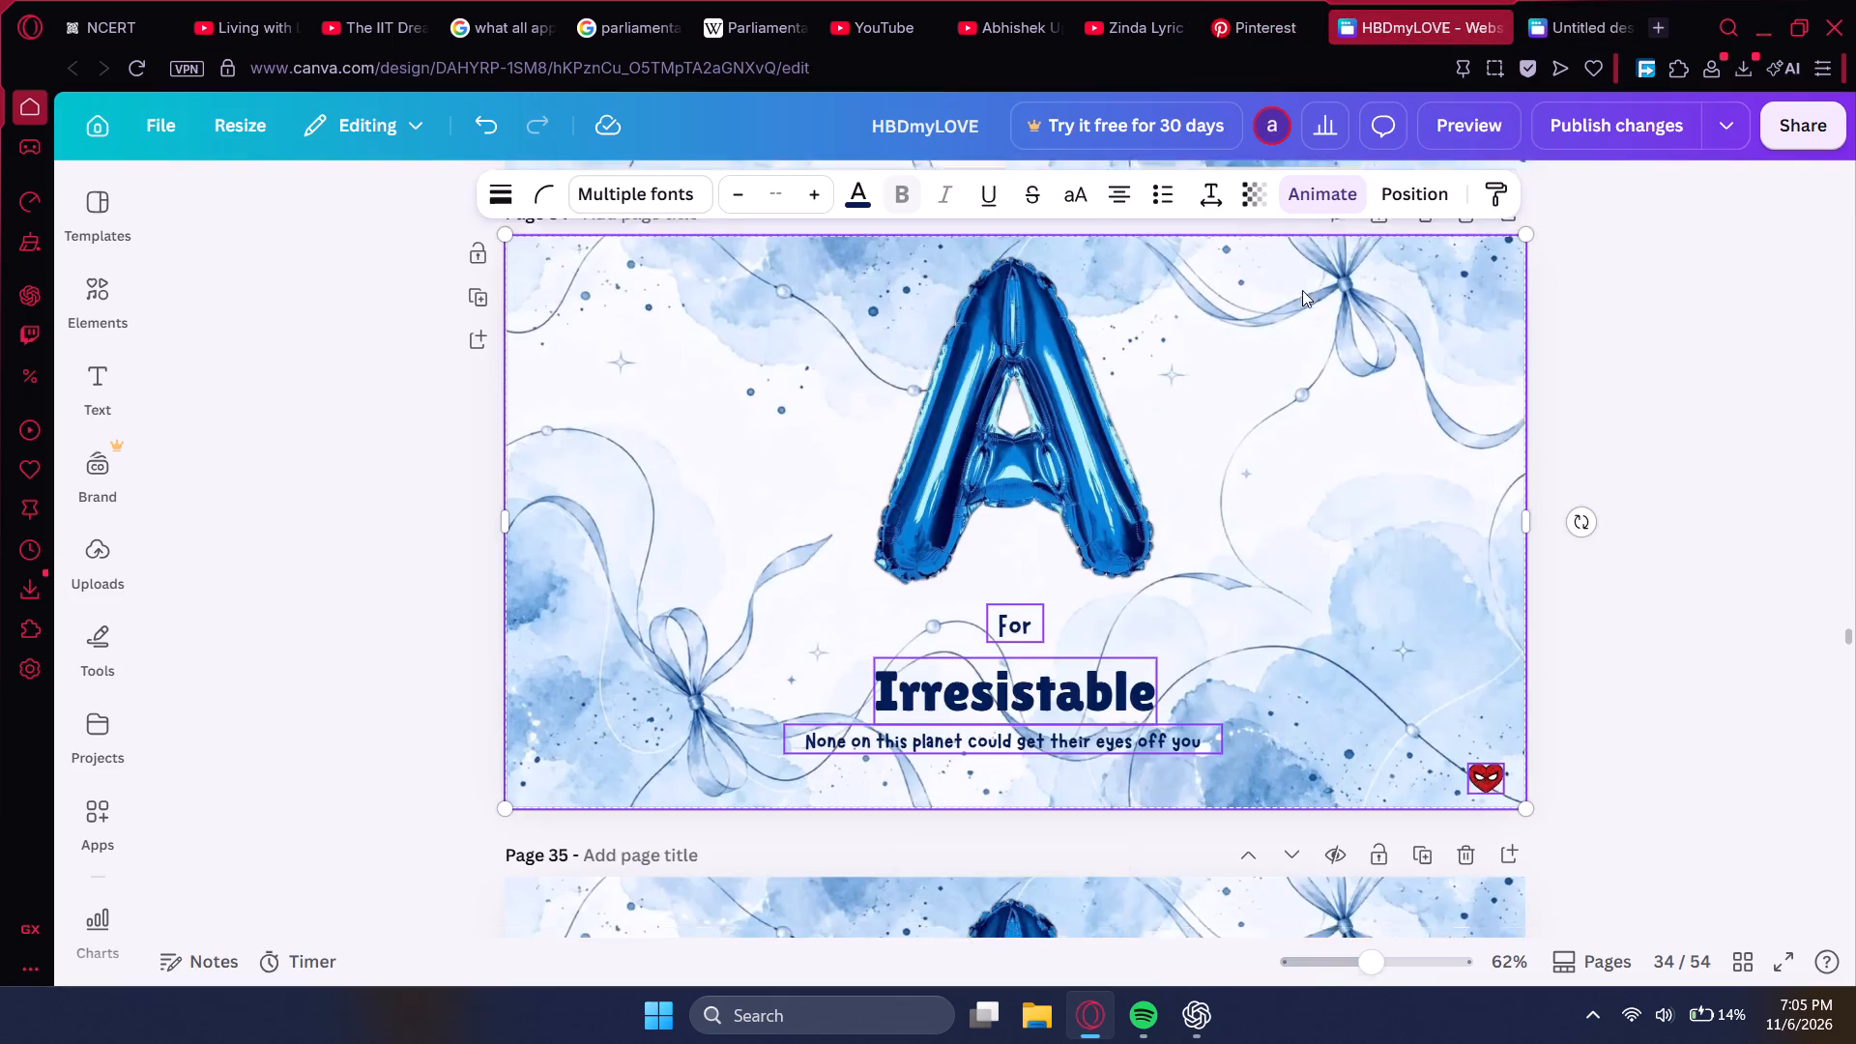
{"action": "scroll", "coordinate": [1302, 290], "scroll_direction": "down", "scroll_amount": 2}
{"action": "left_click", "coordinate": [1240, 497]}
{"action": "left_click", "coordinate": [994, 538], "text": "shift"}
{"action": "left_click", "coordinate": [1039, 626], "text": "shift"}
{"action": "left_click", "coordinate": [1048, 656], "text": "shift"}
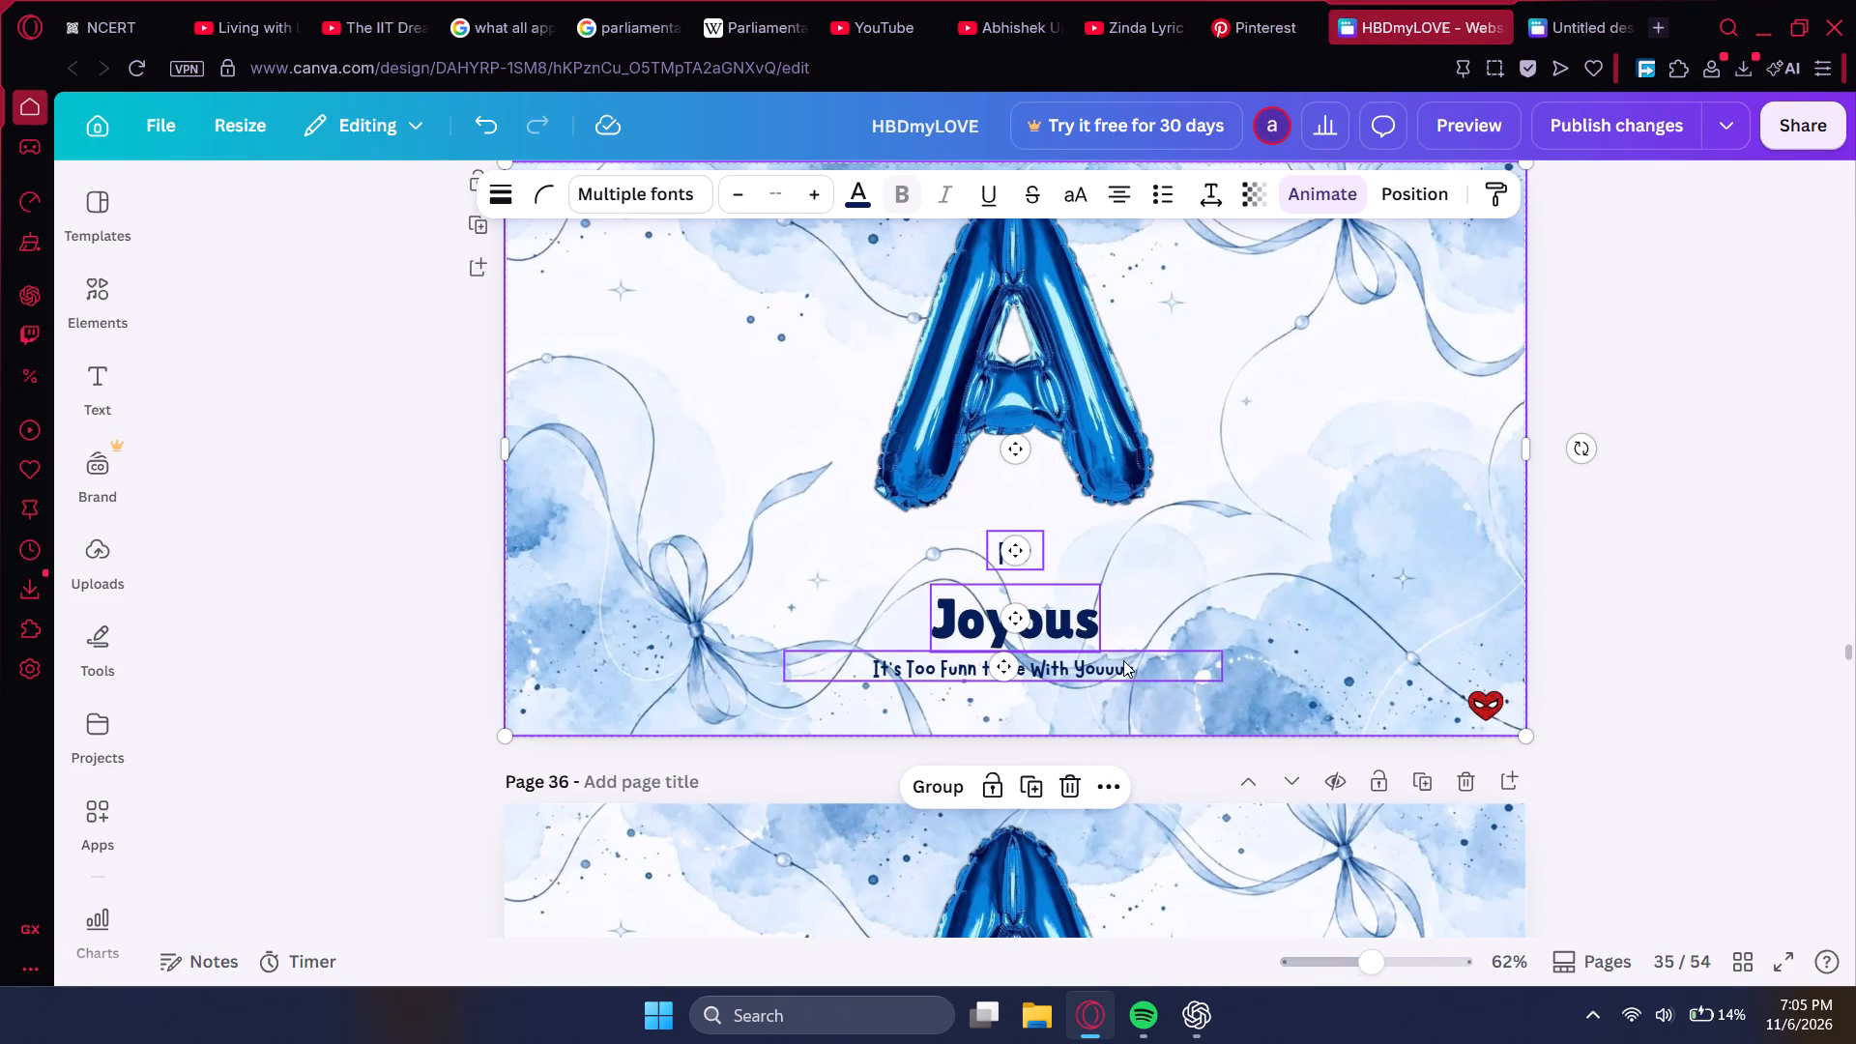
{"action": "left_click", "coordinate": [1472, 694], "text": "shift"}
{"action": "key", "text": "ctrl+c"}
{"action": "left_click", "coordinate": [1579, 0]}
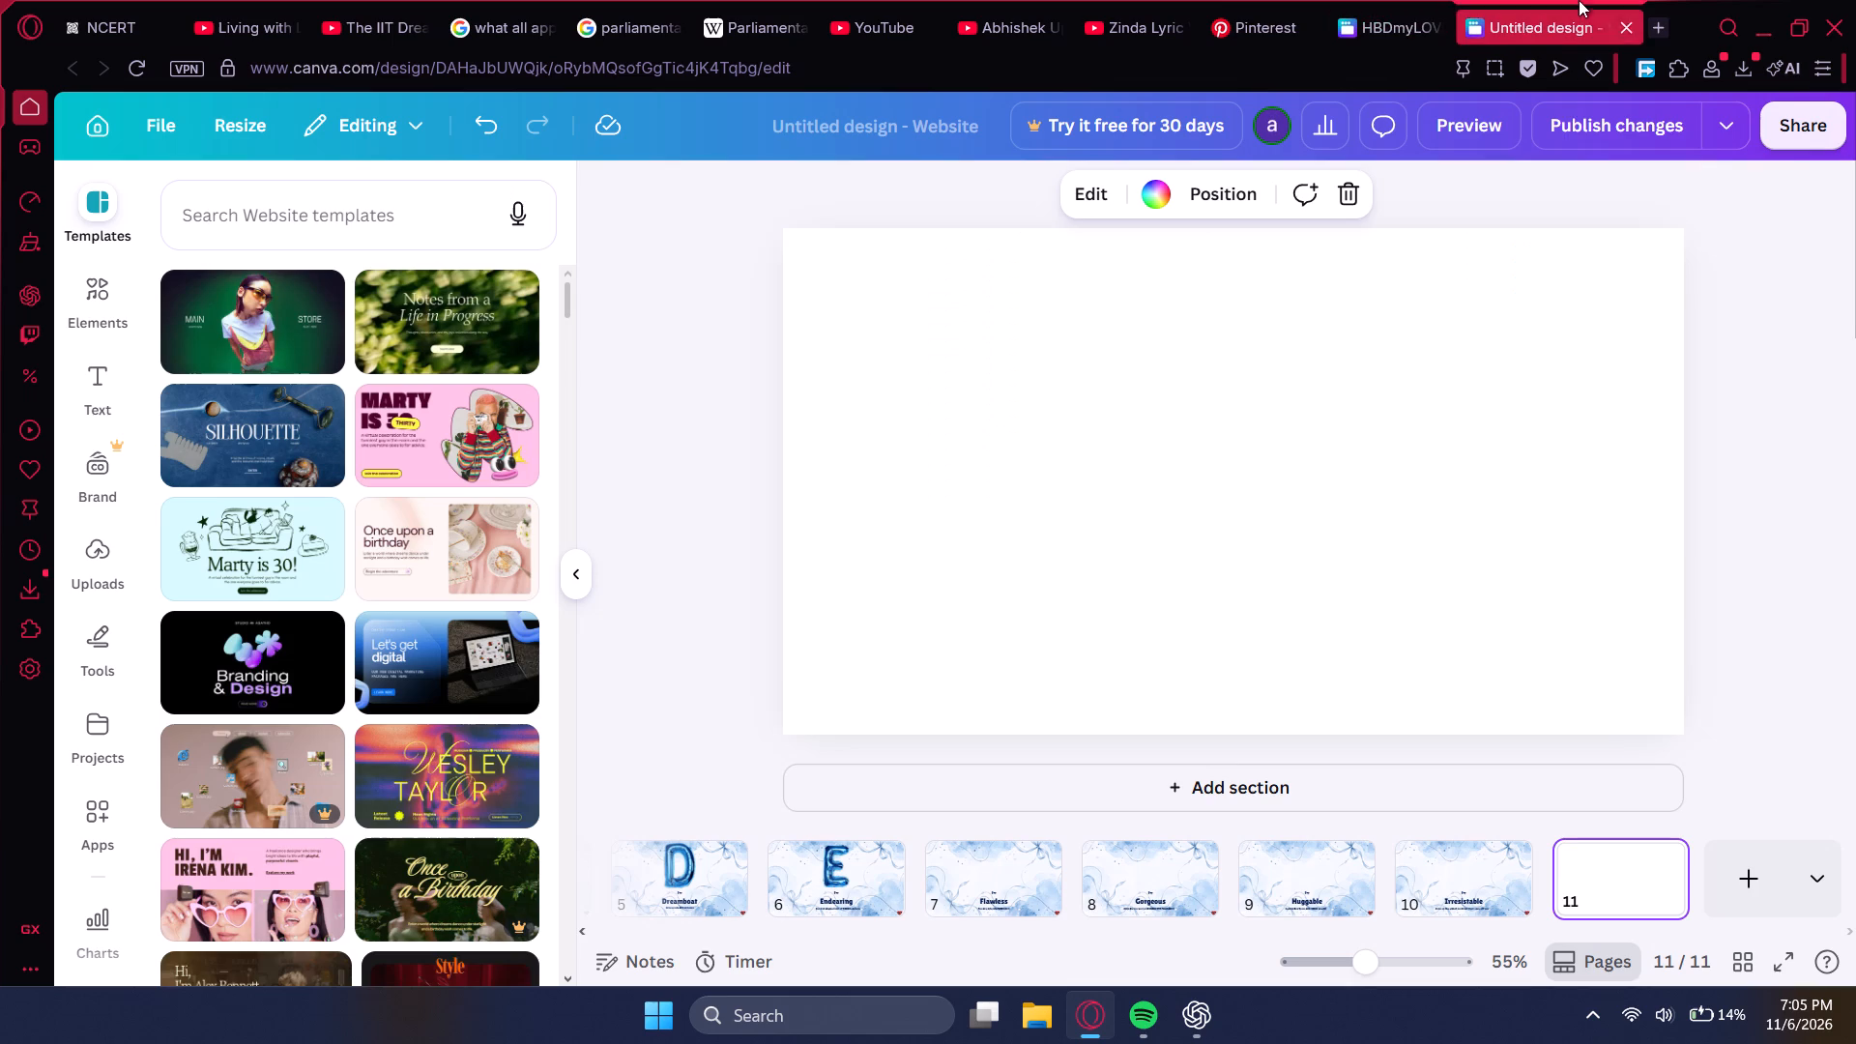
{"action": "key", "text": "ctrl+v"}
{"action": "left_click", "coordinate": [1738, 873]}
Copy page 36's background, "Boyfweind" texts and heart, without the A balloon, onto the untitled website's page 12, and add another page.
{"action": "left_click", "coordinate": [1327, 0]}
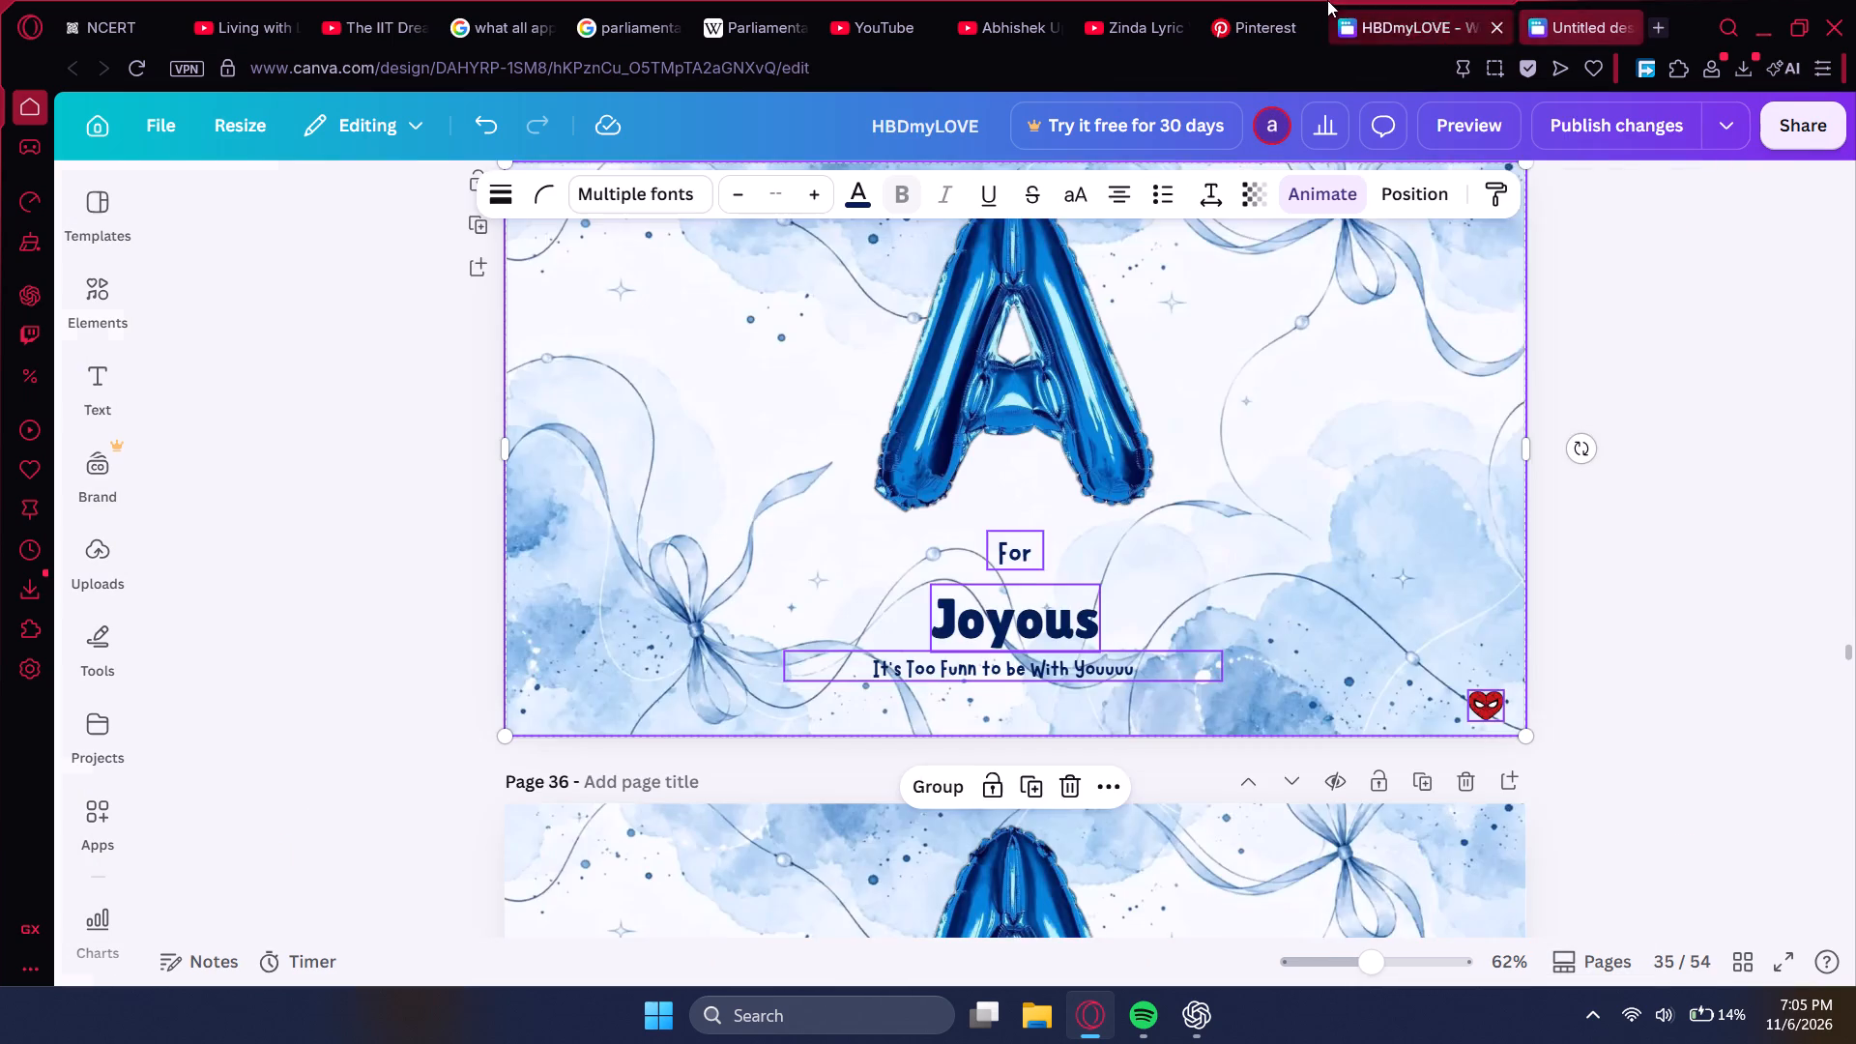
{"action": "scroll", "coordinate": [1319, 442], "scroll_direction": "down", "scroll_amount": 5}
{"action": "left_click", "coordinate": [1280, 541]}
{"action": "left_click", "coordinate": [1007, 594], "text": "shift"}
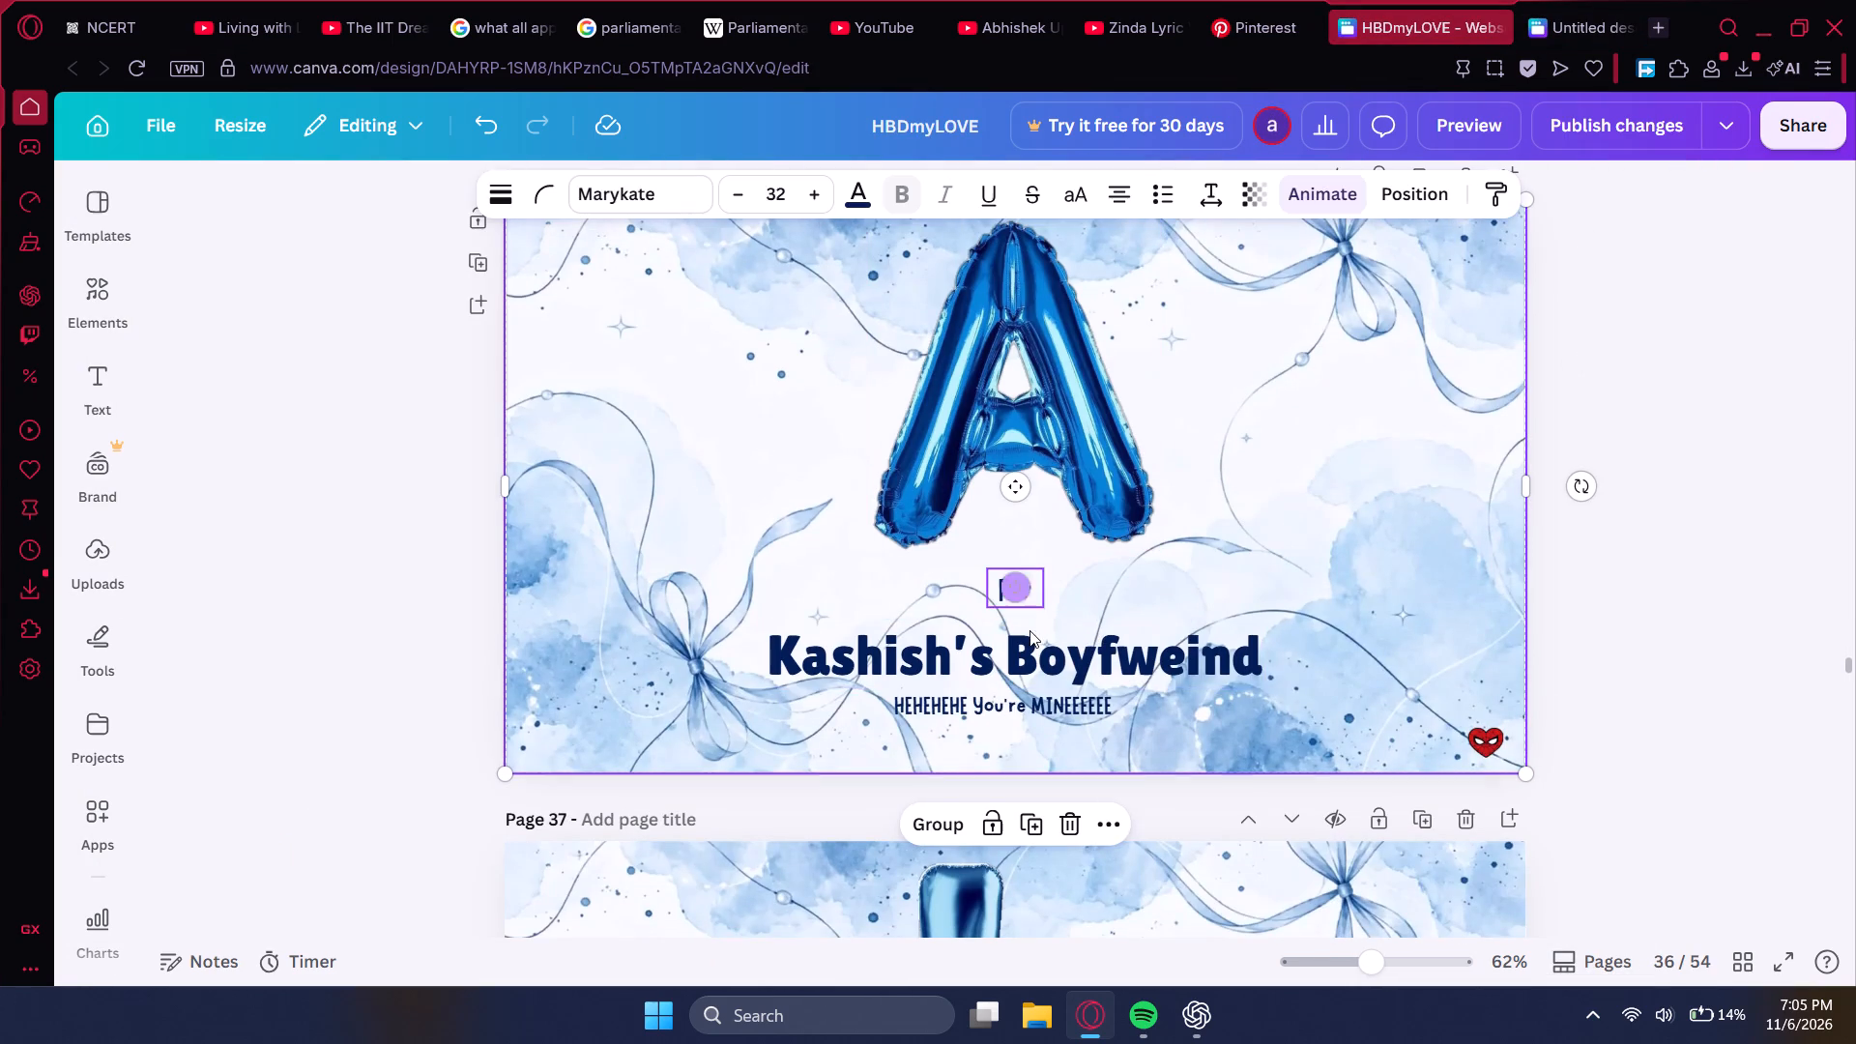
{"action": "left_click", "coordinate": [1038, 649], "text": "shift"}
{"action": "left_click", "coordinate": [1049, 699], "text": "shift"}
{"action": "left_click", "coordinate": [1473, 754], "text": "shift"}
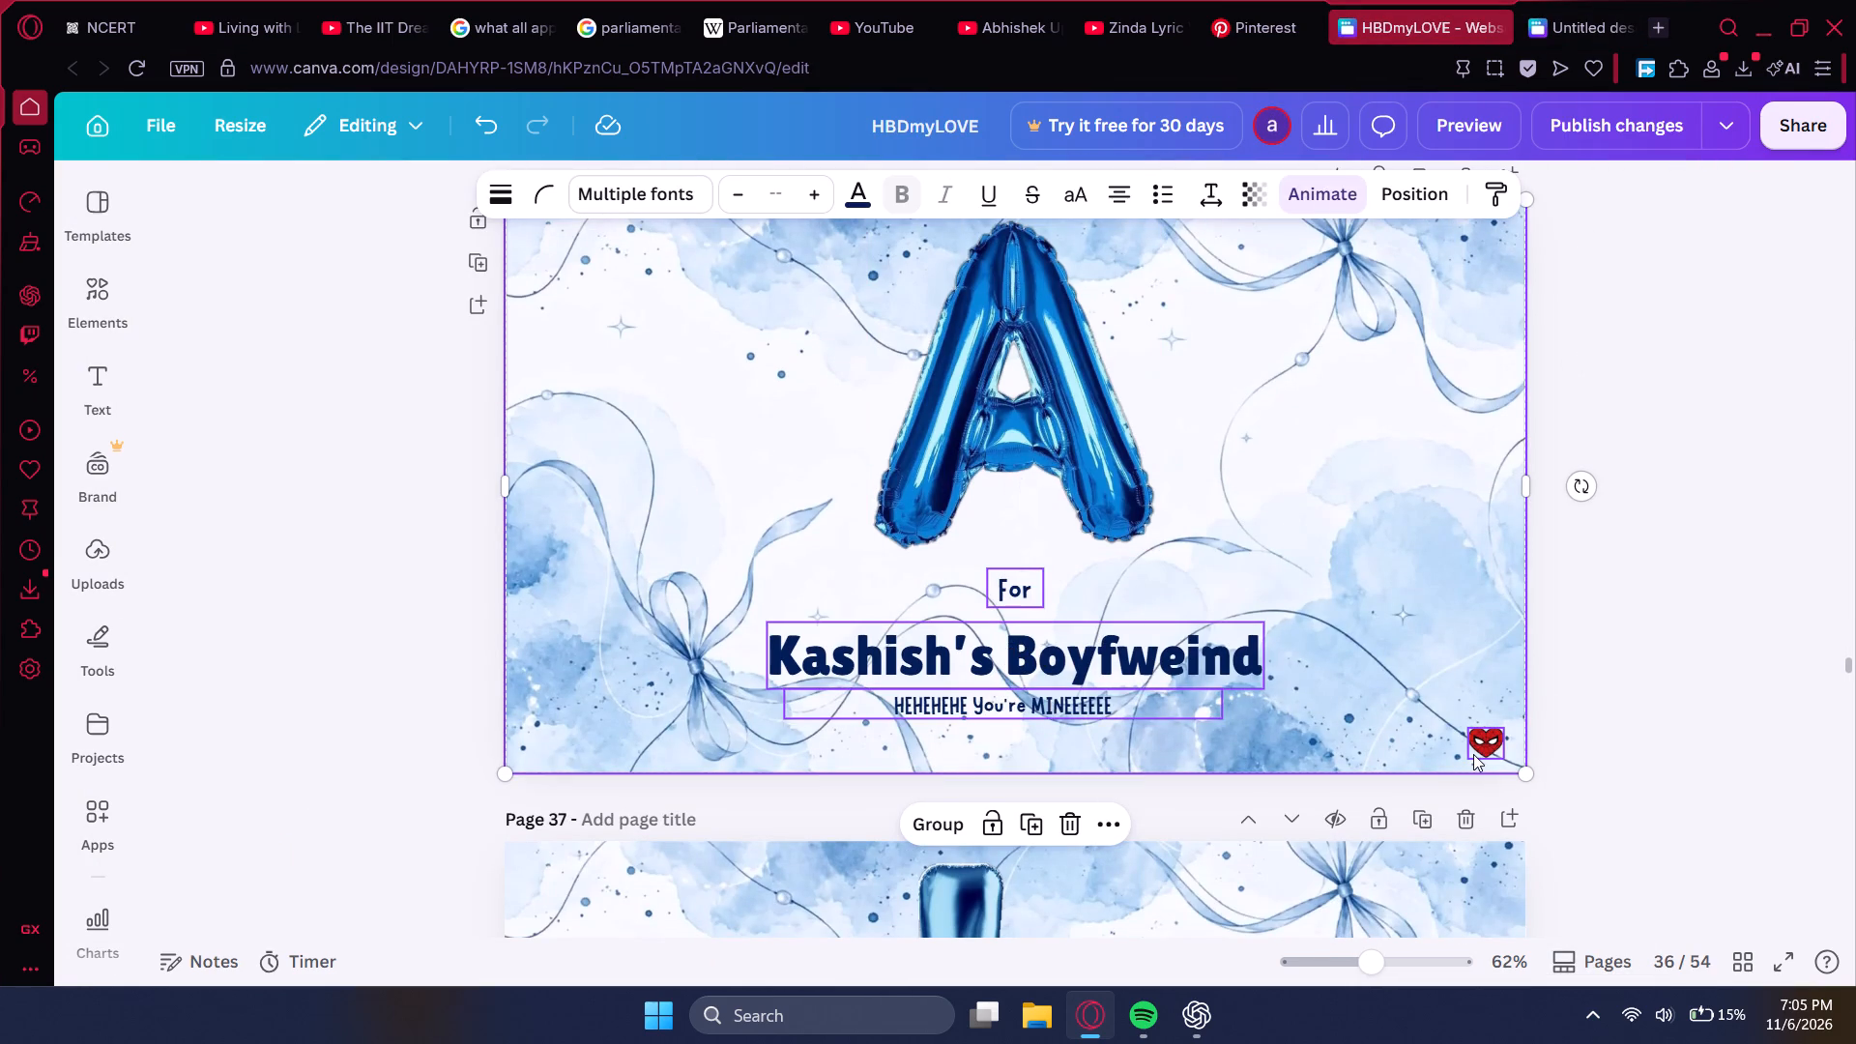
{"action": "key", "text": "ctrl+c"}
{"action": "left_click", "coordinate": [1581, 0]}
{"action": "key", "text": "ctrl+v"}
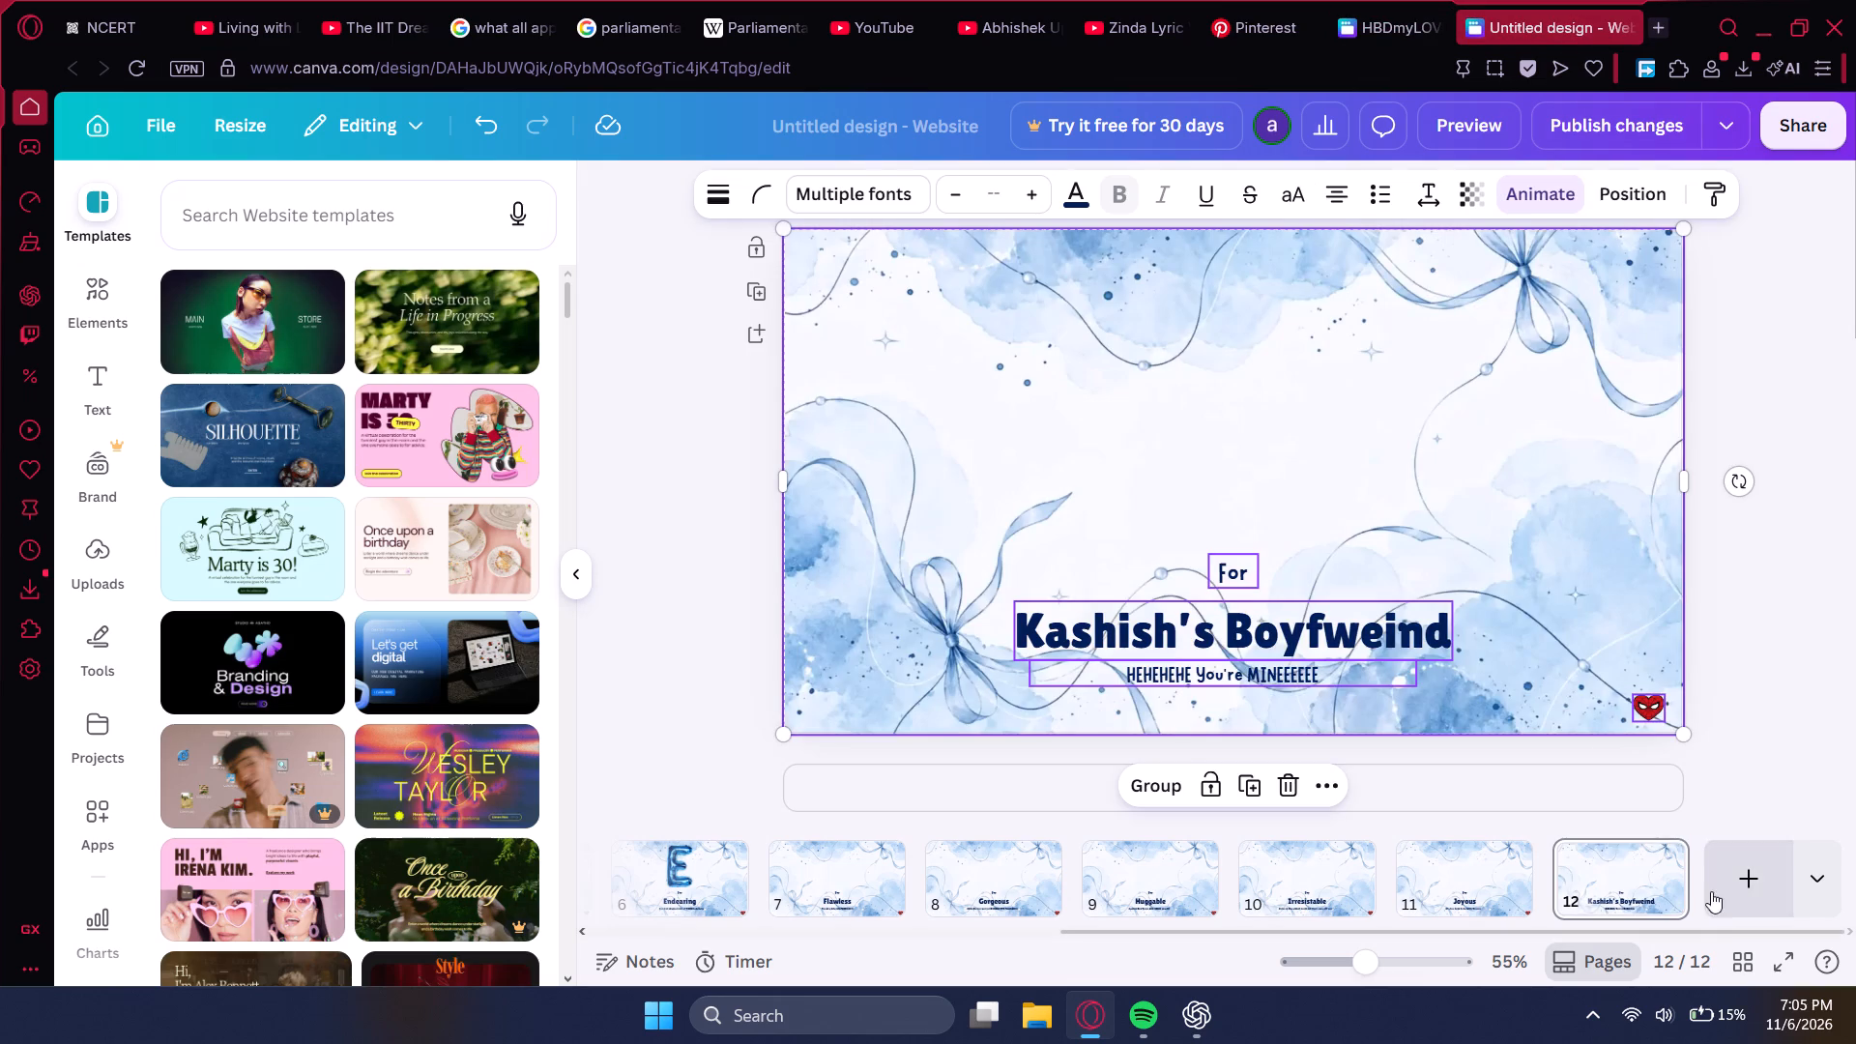
{"action": "left_click", "coordinate": [1727, 896]}
Copy page 37's background, L balloon, "Lovesome" texts and heart onto the untitled website's page 13, and add page 14.
{"action": "left_click", "coordinate": [1379, 0]}
{"action": "scroll", "coordinate": [1259, 377], "scroll_direction": "down", "scroll_amount": 4}
{"action": "left_click", "coordinate": [1233, 553]}
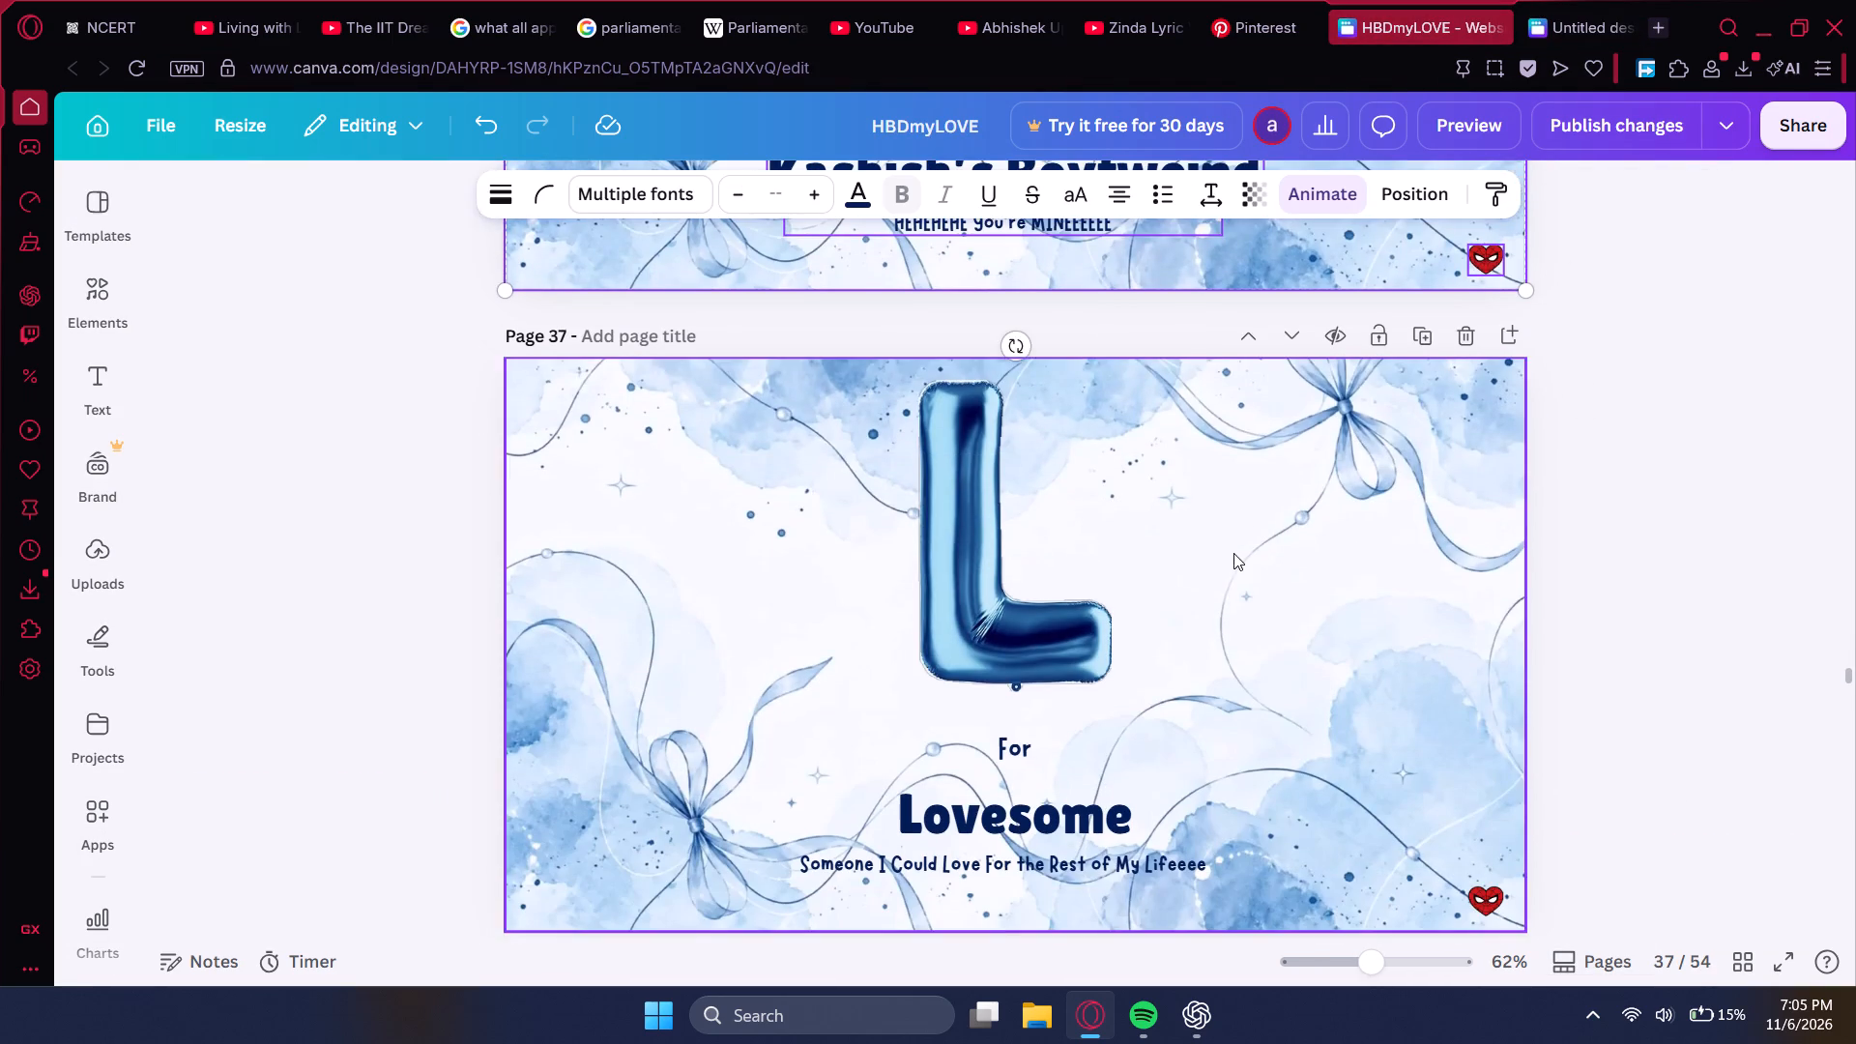
{"action": "left_click", "coordinate": [1070, 645], "text": "shift"}
{"action": "left_click", "coordinate": [1058, 749], "text": "shift"}
{"action": "left_click", "coordinate": [1020, 752], "text": "shift"}
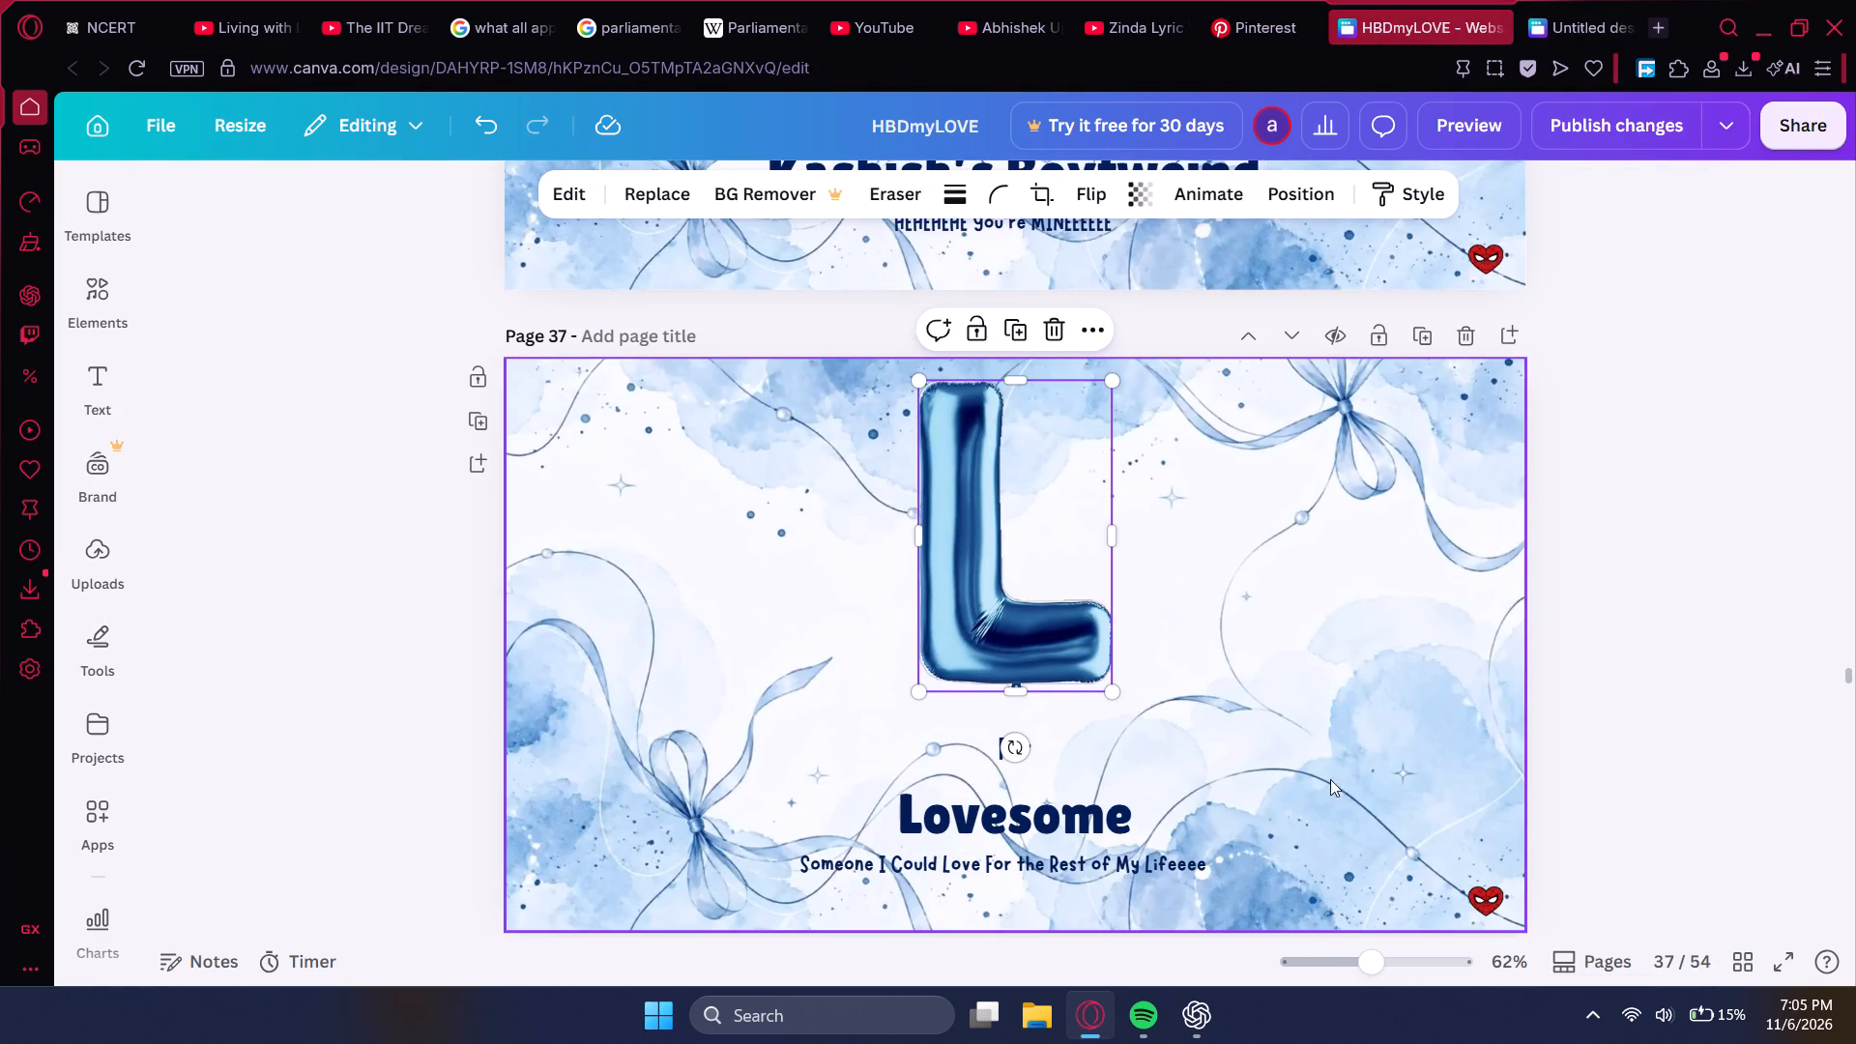
{"action": "left_click", "coordinate": [981, 761], "text": "shift"}
{"action": "left_click", "coordinate": [1003, 755], "text": "shift"}
{"action": "left_click", "coordinate": [1026, 813], "text": "shift"}
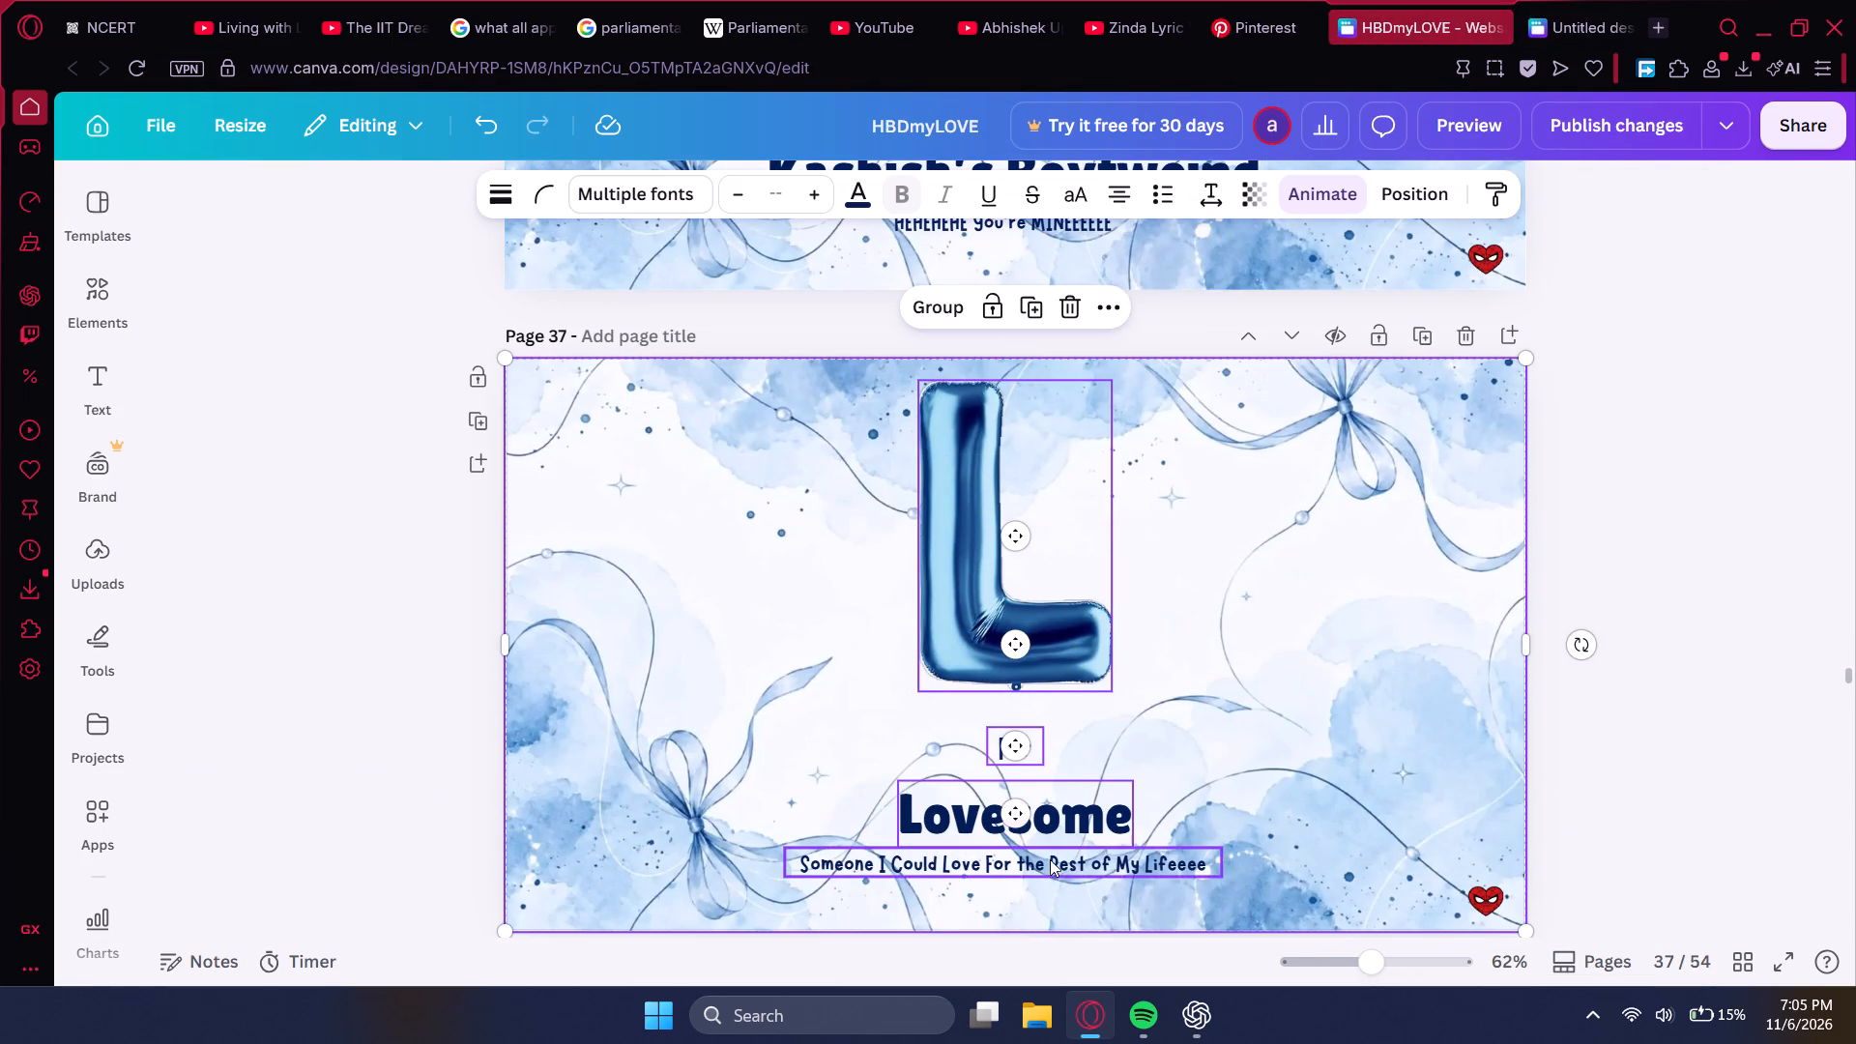
{"action": "left_click", "coordinate": [1050, 861], "text": "shift"}
{"action": "left_click", "coordinate": [1471, 904], "text": "shift"}
{"action": "key", "text": "ctrl+c"}
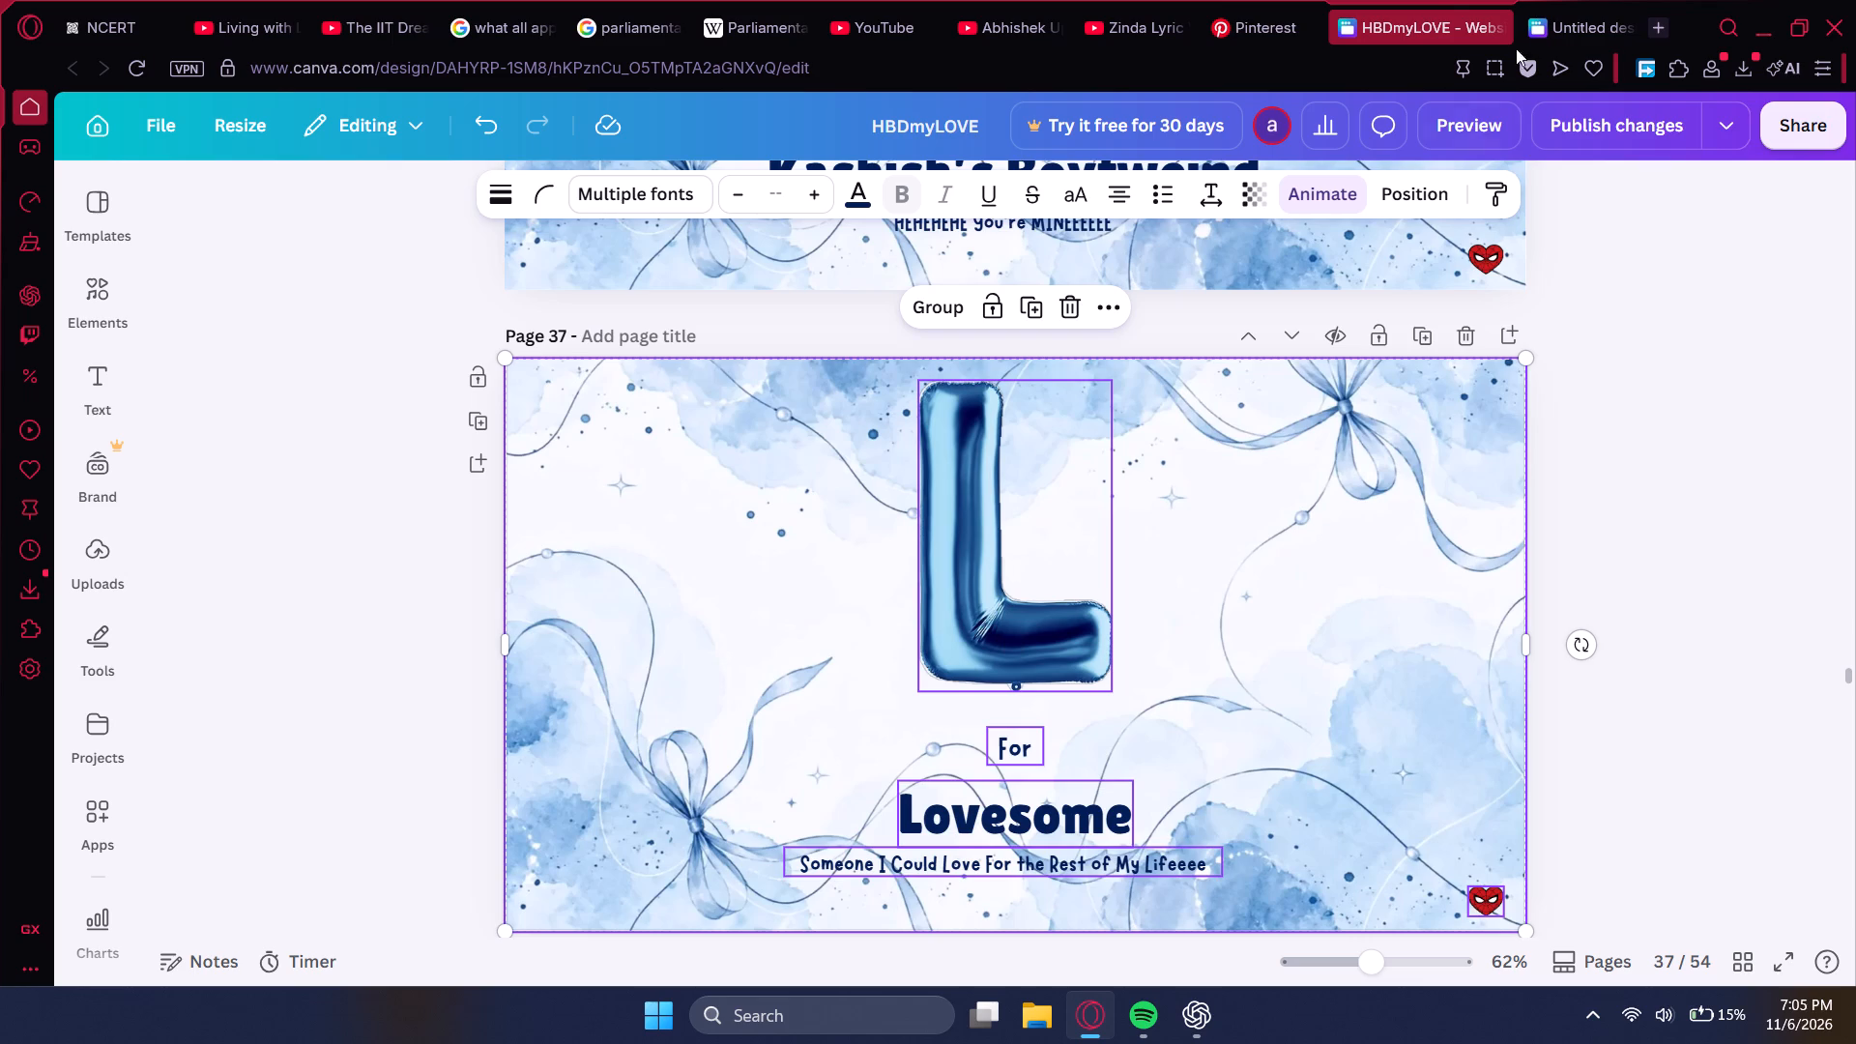
{"action": "left_click", "coordinate": [1522, 7]}
{"action": "key", "text": "ctrl+v"}
{"action": "left_click", "coordinate": [1735, 894]}
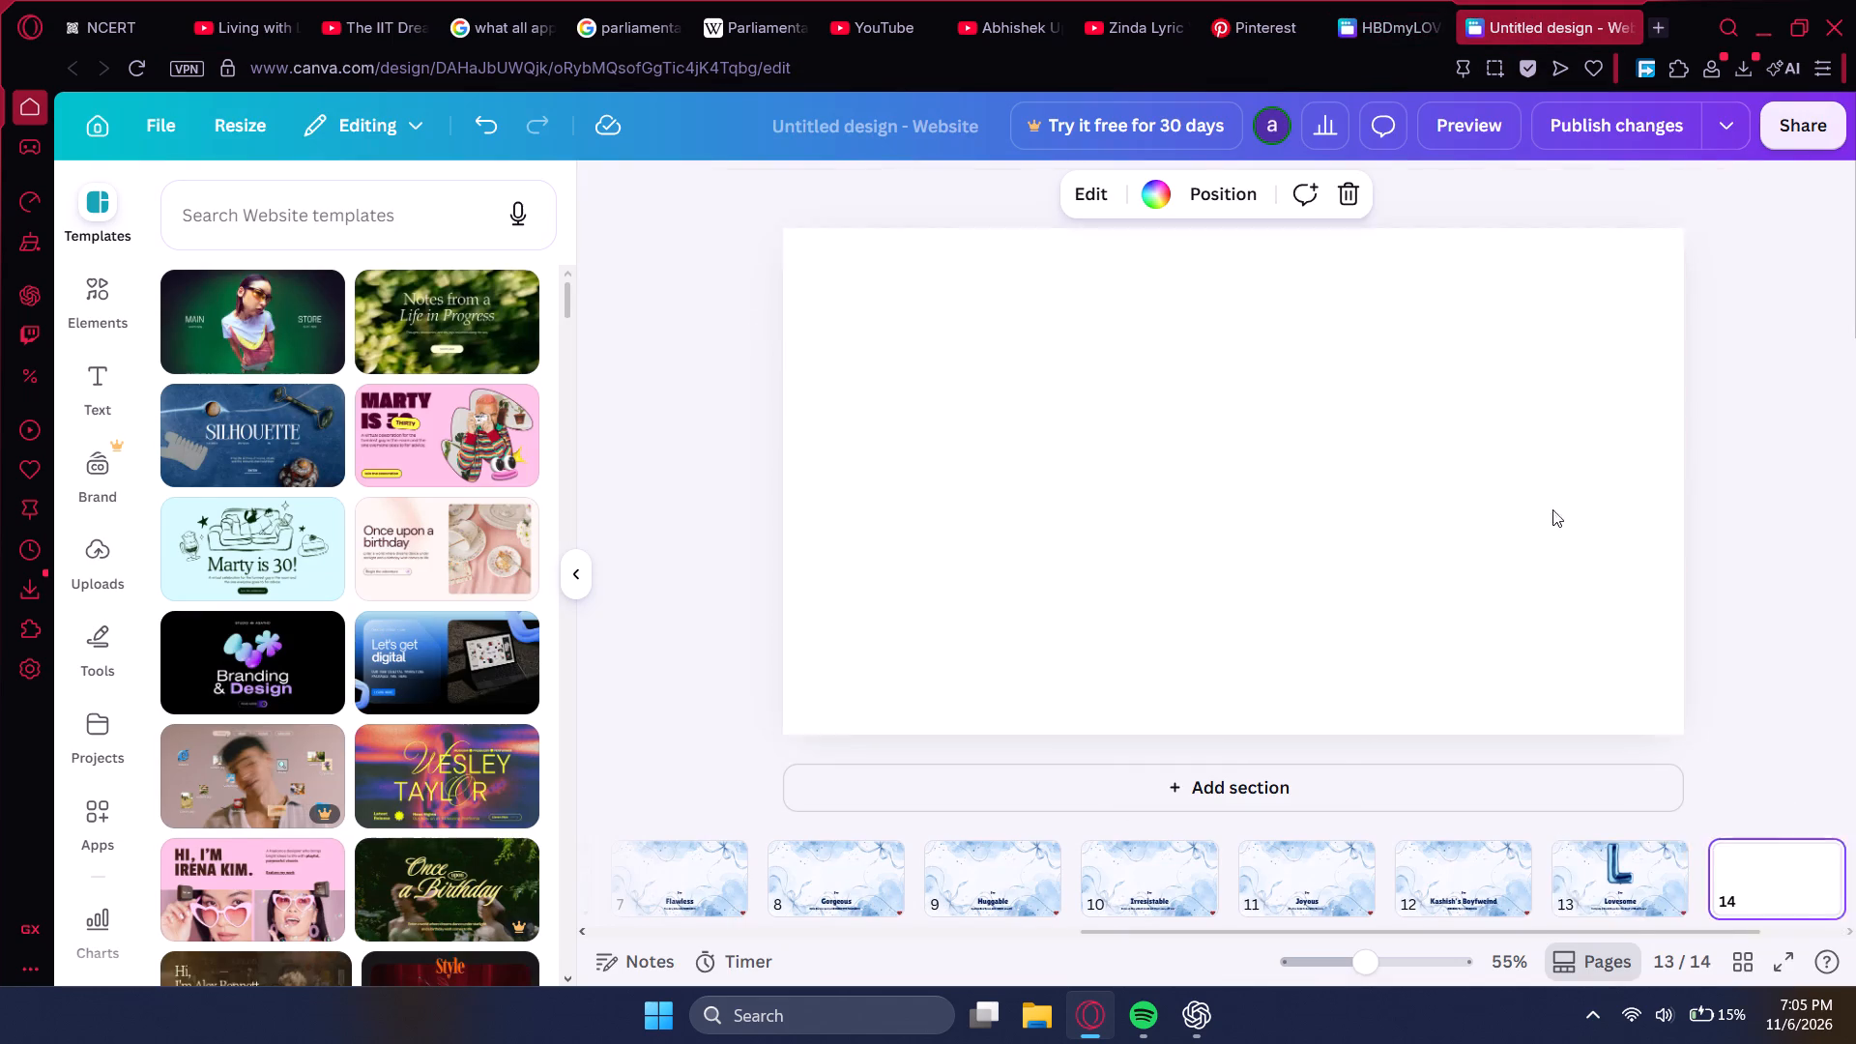
Copy page 38's background, "MINEEE" texts and heart, without the A balloon, onto the untitled website's page 14, and add page 15.
{"action": "left_click", "coordinate": [1416, 0]}
{"action": "scroll", "coordinate": [1290, 346], "scroll_direction": "down", "scroll_amount": 5}
{"action": "left_click", "coordinate": [1193, 595]}
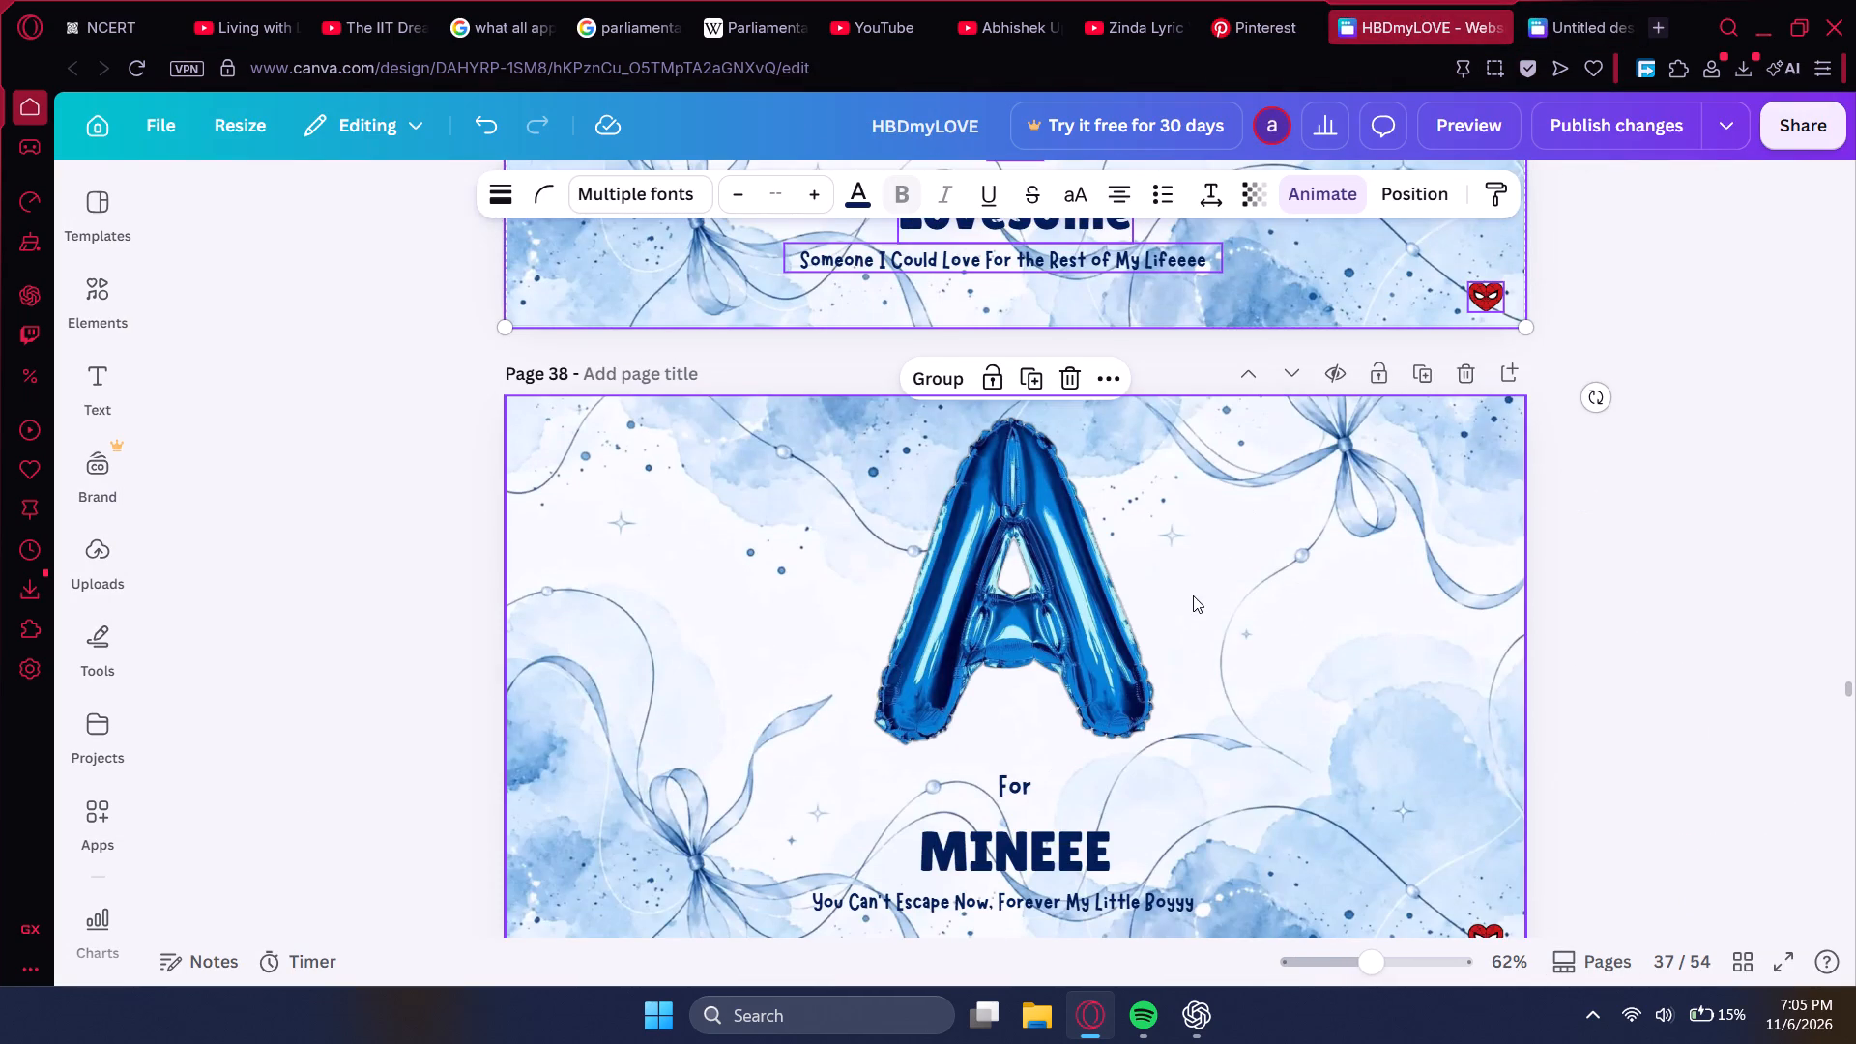
{"action": "left_click", "coordinate": [1008, 782], "text": "shift"}
{"action": "left_click", "coordinate": [1025, 831], "text": "shift"}
{"action": "left_click", "coordinate": [1062, 898], "text": "shift"}
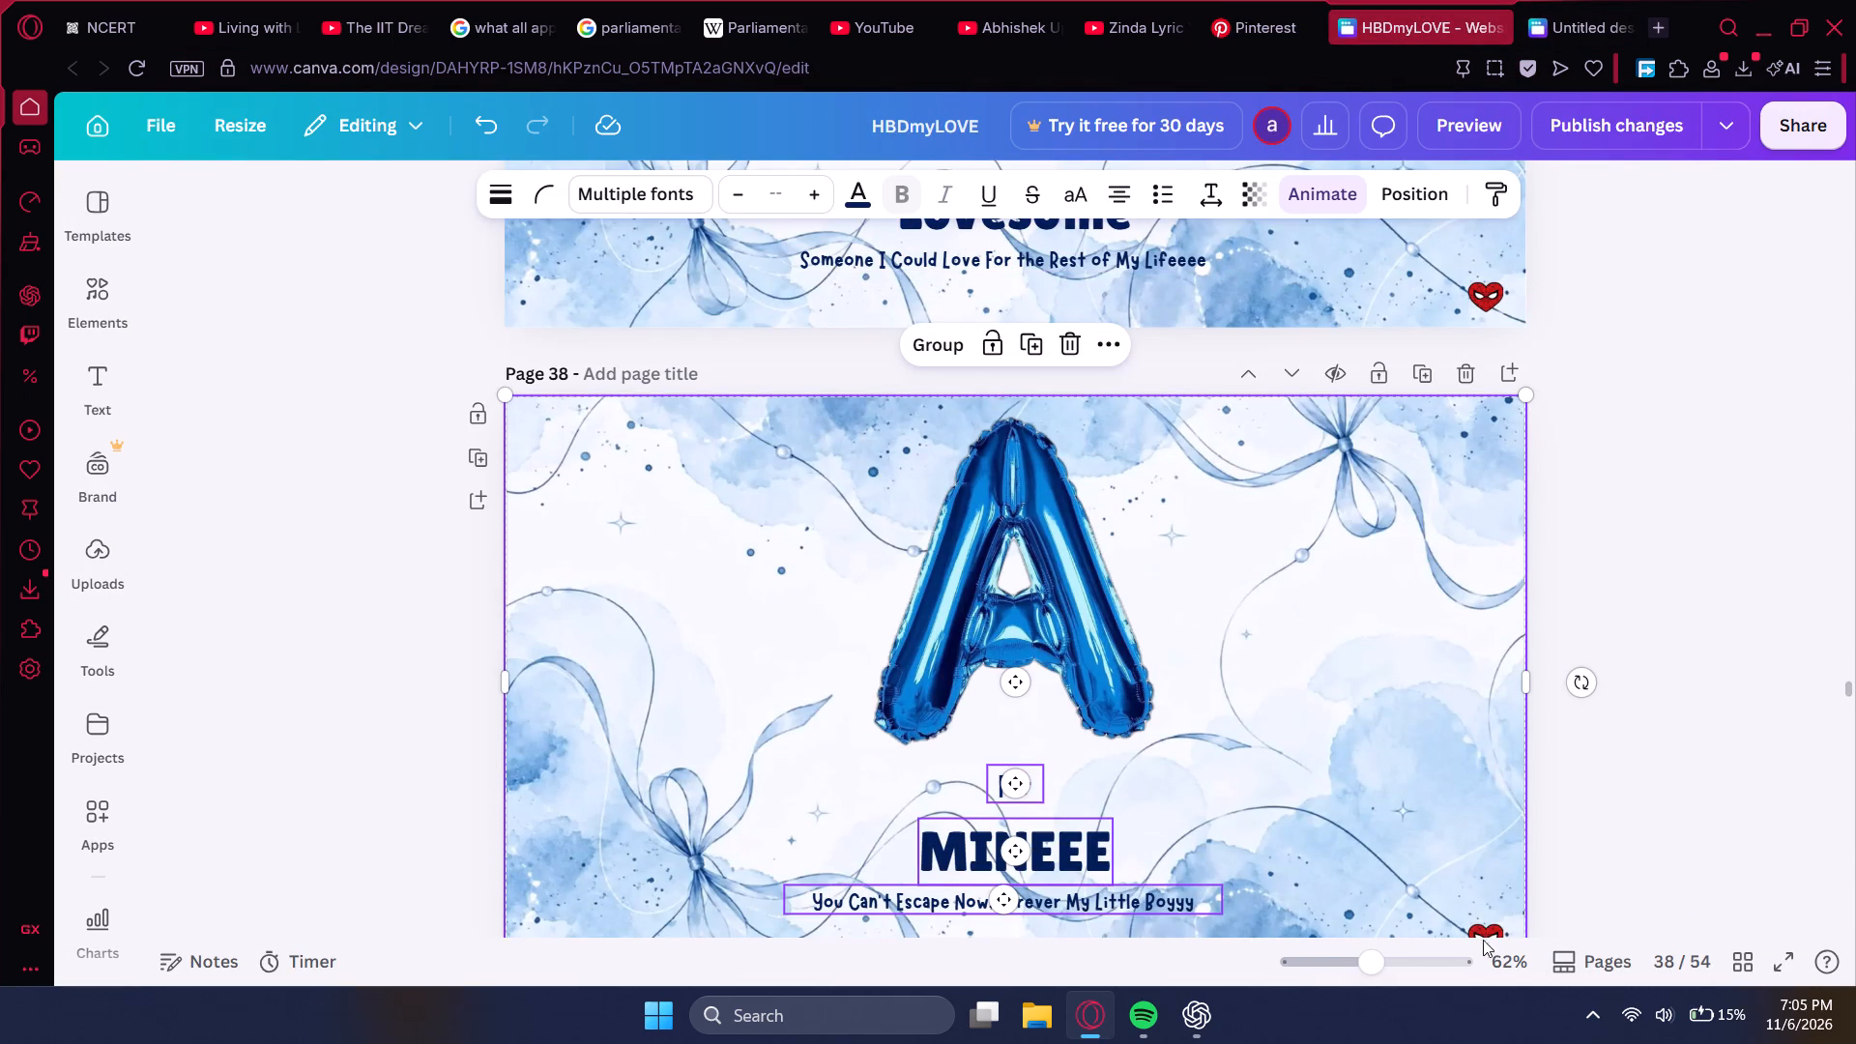
{"action": "left_click", "coordinate": [1484, 930], "text": "shift"}
{"action": "key", "text": "ctrl+c"}
{"action": "left_click", "coordinate": [1548, 0]}
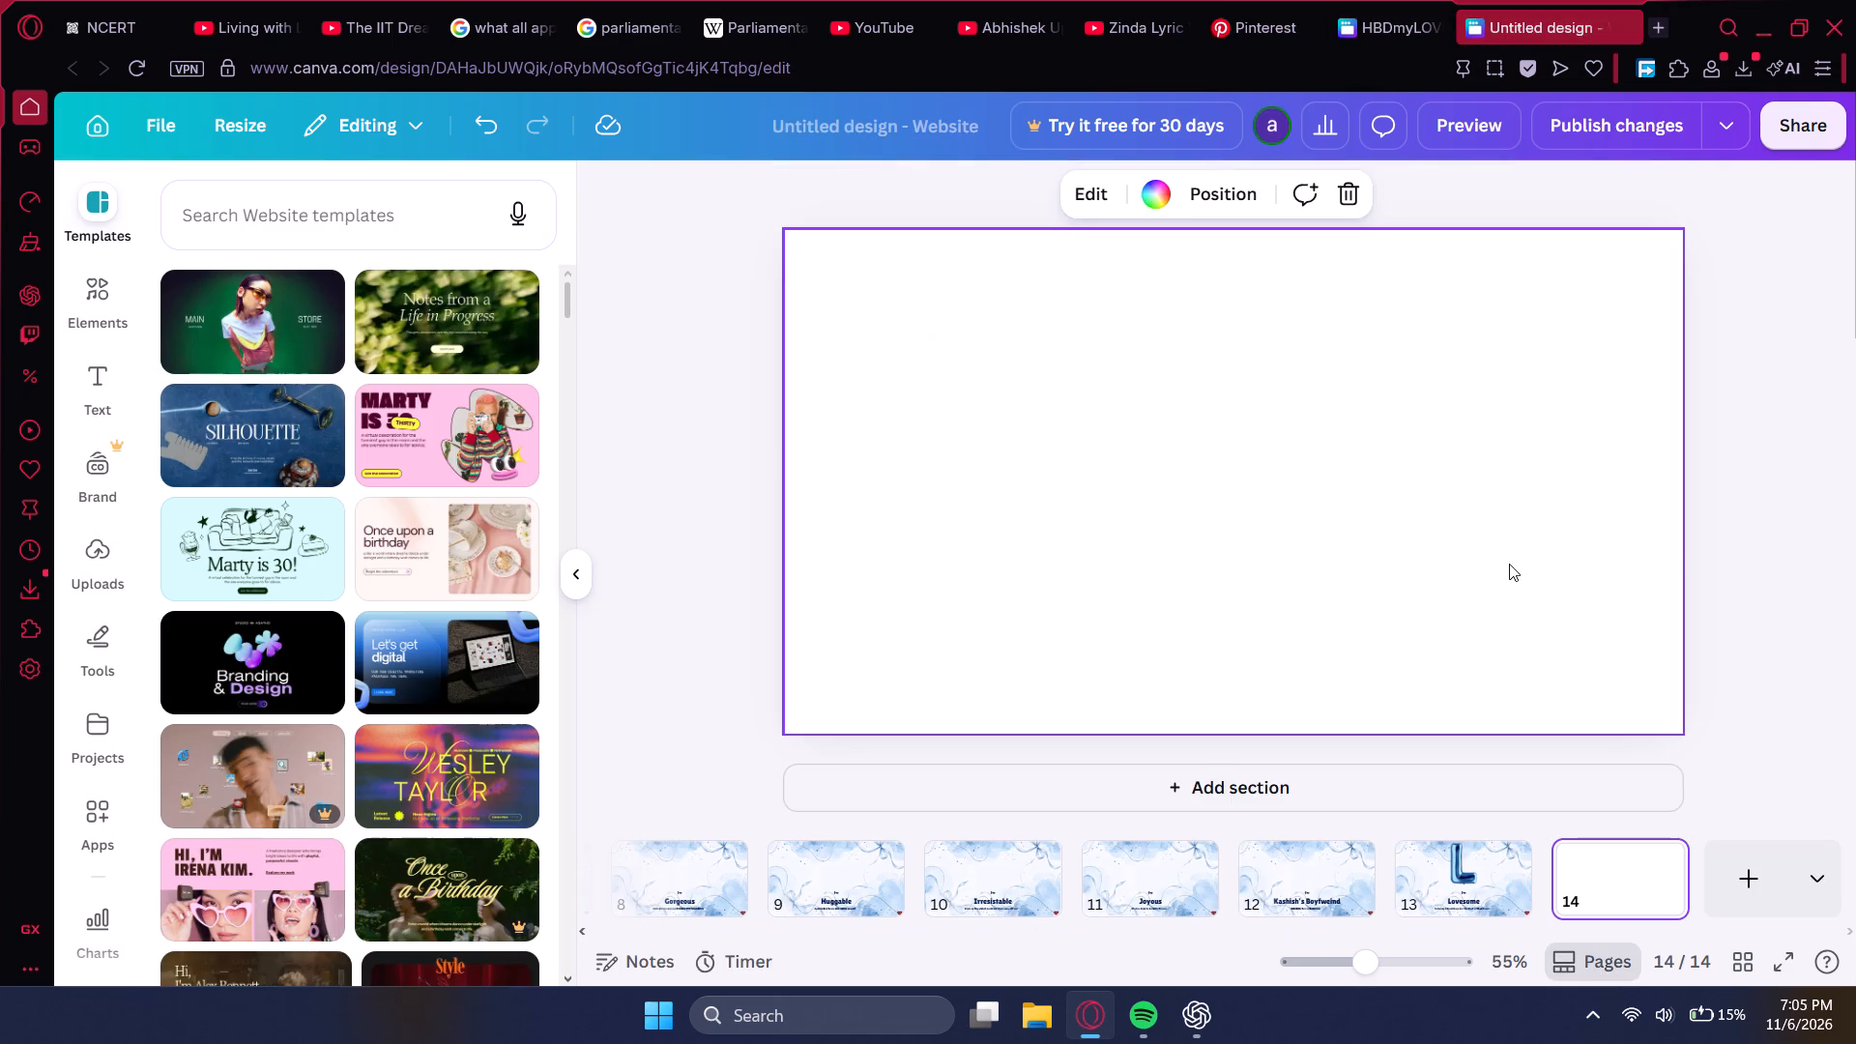
{"action": "key", "text": "ctrl+v"}
{"action": "left_click", "coordinate": [1733, 878]}
Copy page 39's background, N balloon, "Noble and Naughtyy too" texts and heart onto the untitled website's page 15, and add page 16.
{"action": "left_click", "coordinate": [1378, 0]}
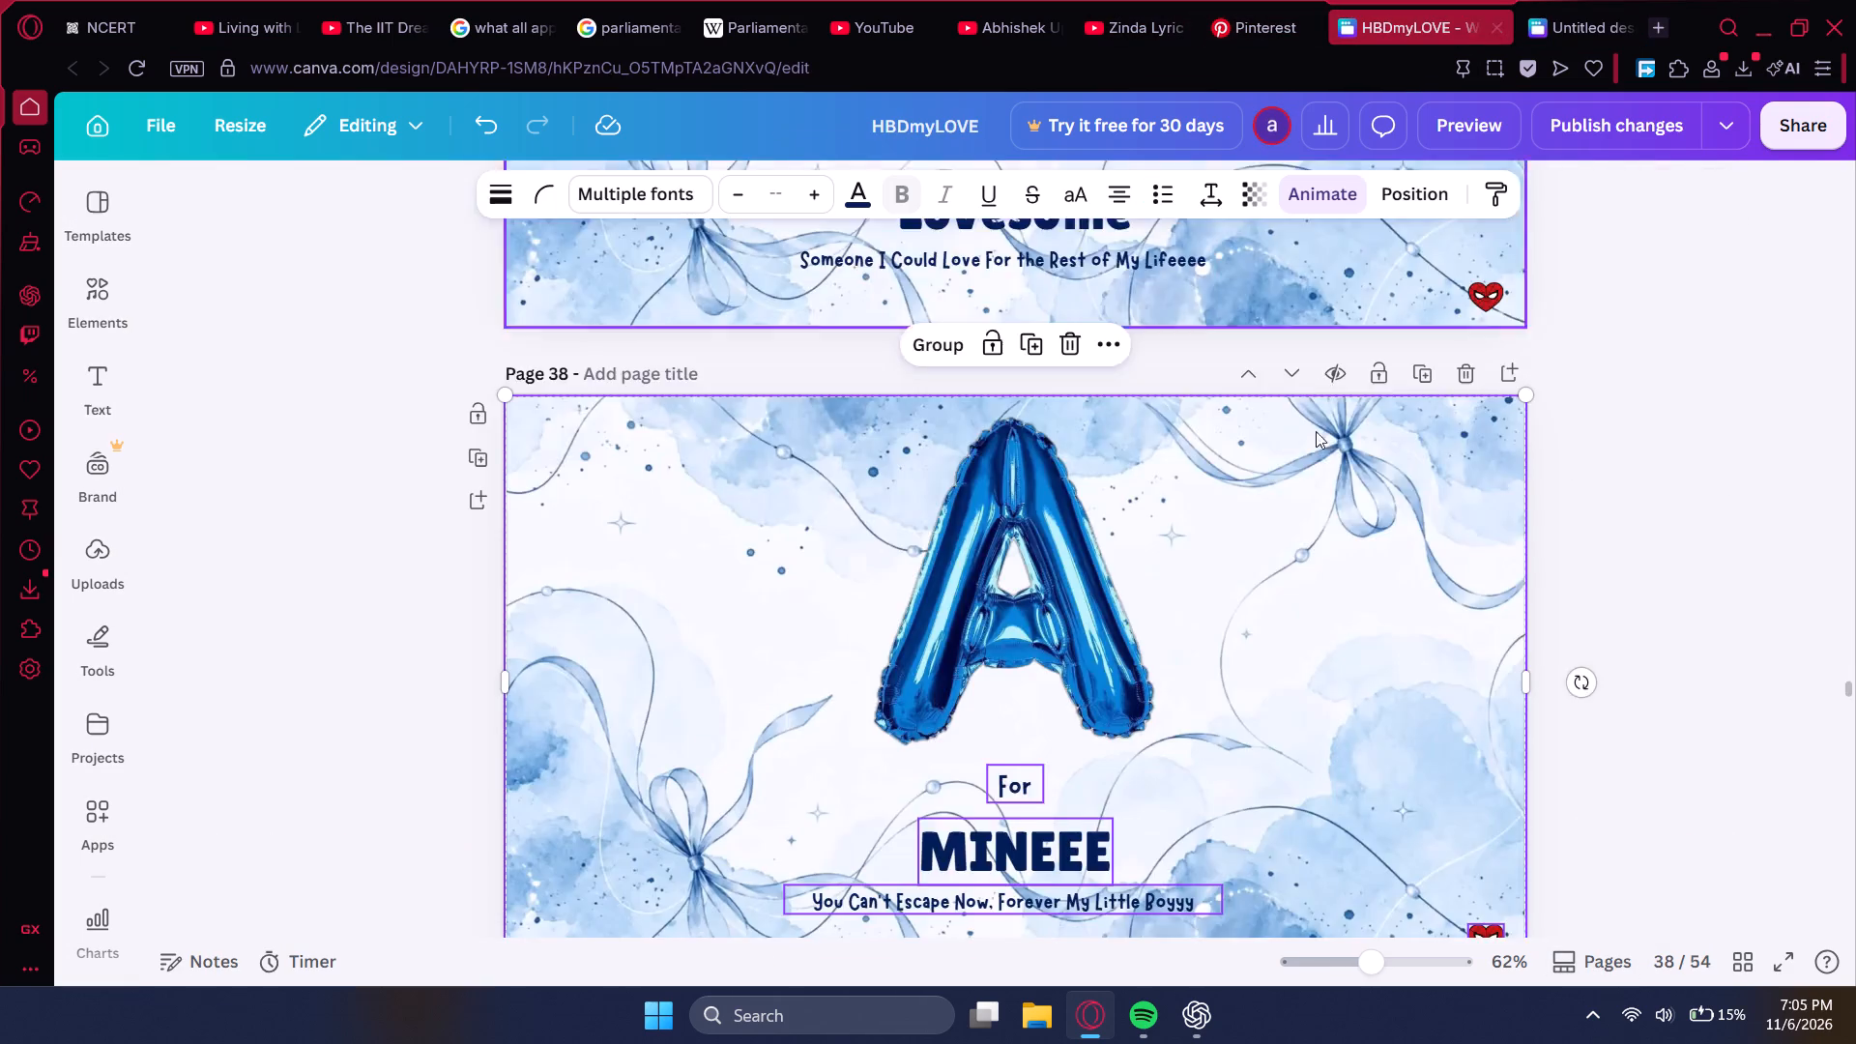
{"action": "scroll", "coordinate": [1317, 426], "scroll_direction": "down", "scroll_amount": 7}
{"action": "left_click", "coordinate": [1264, 469]}
{"action": "left_click", "coordinate": [1014, 436], "text": "shift"}
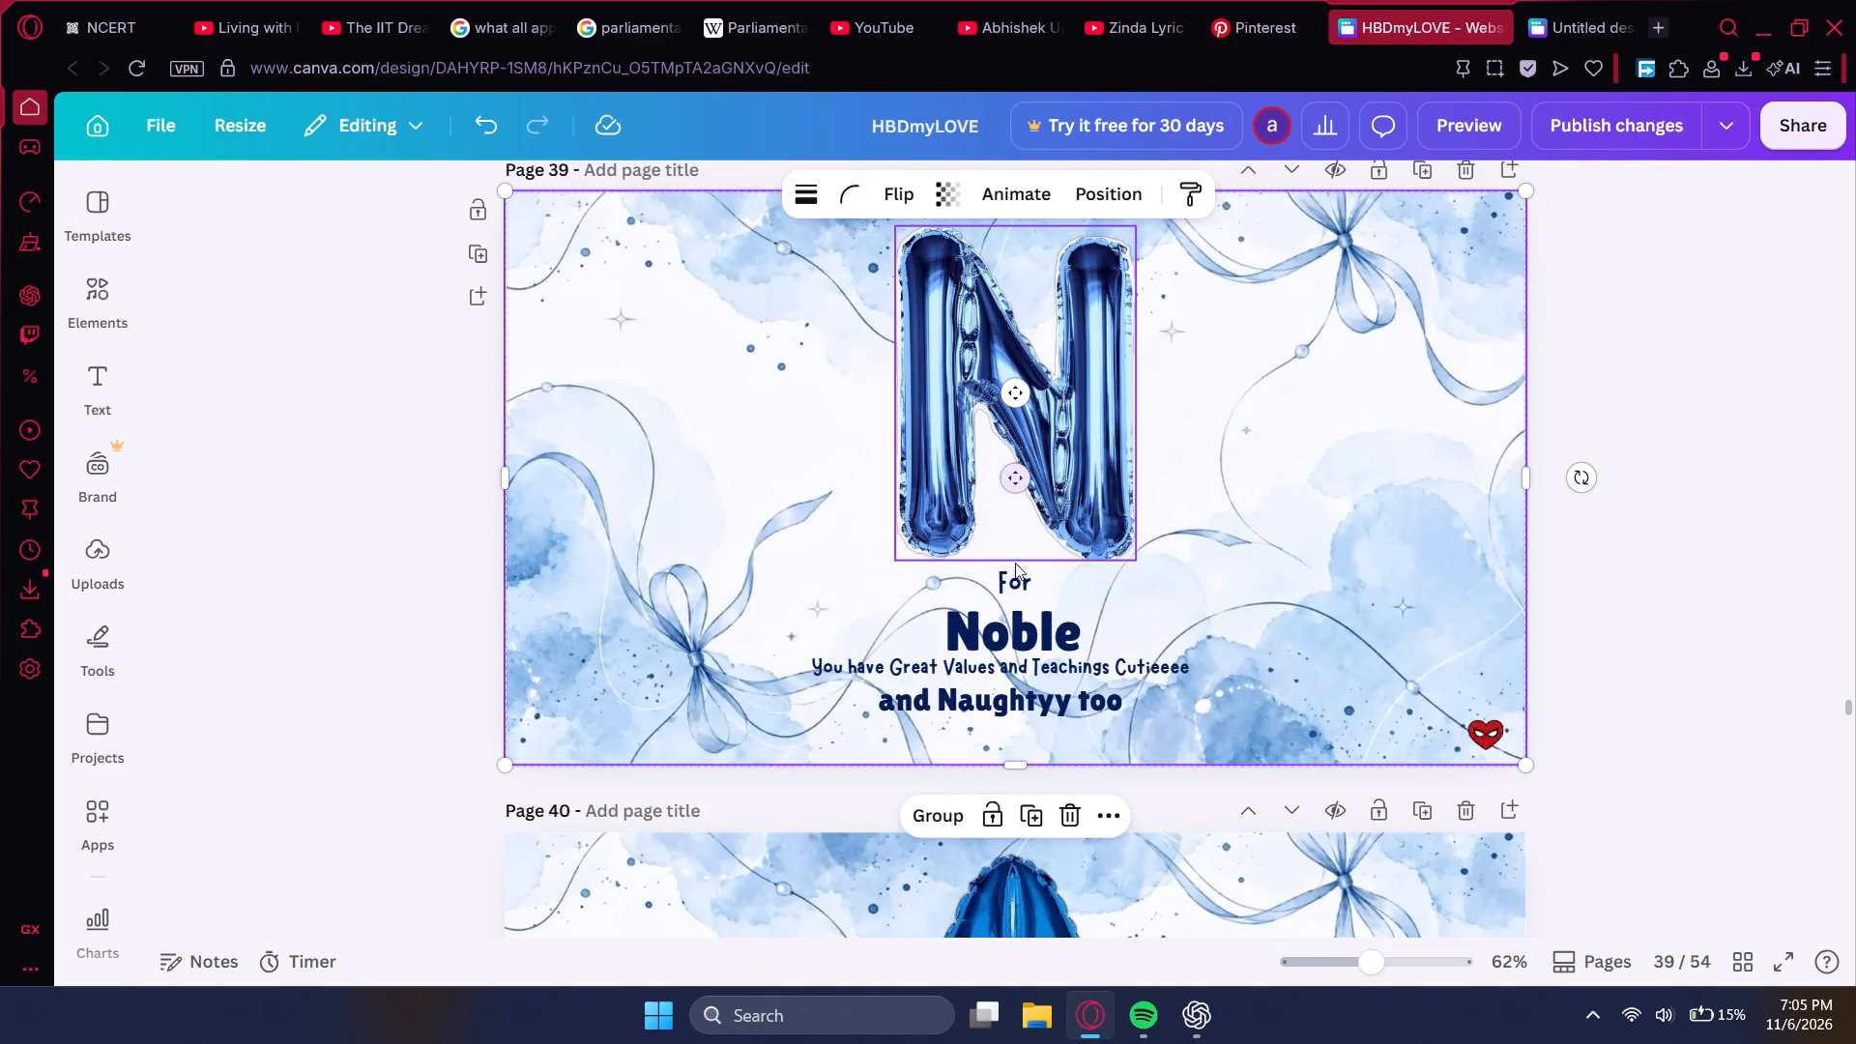
{"action": "left_click", "coordinate": [1016, 575], "text": "shift"}
{"action": "left_click", "coordinate": [1029, 638], "text": "shift"}
{"action": "left_click", "coordinate": [1035, 686], "text": "shift"}
{"action": "left_click", "coordinate": [1149, 672], "text": "shift"}
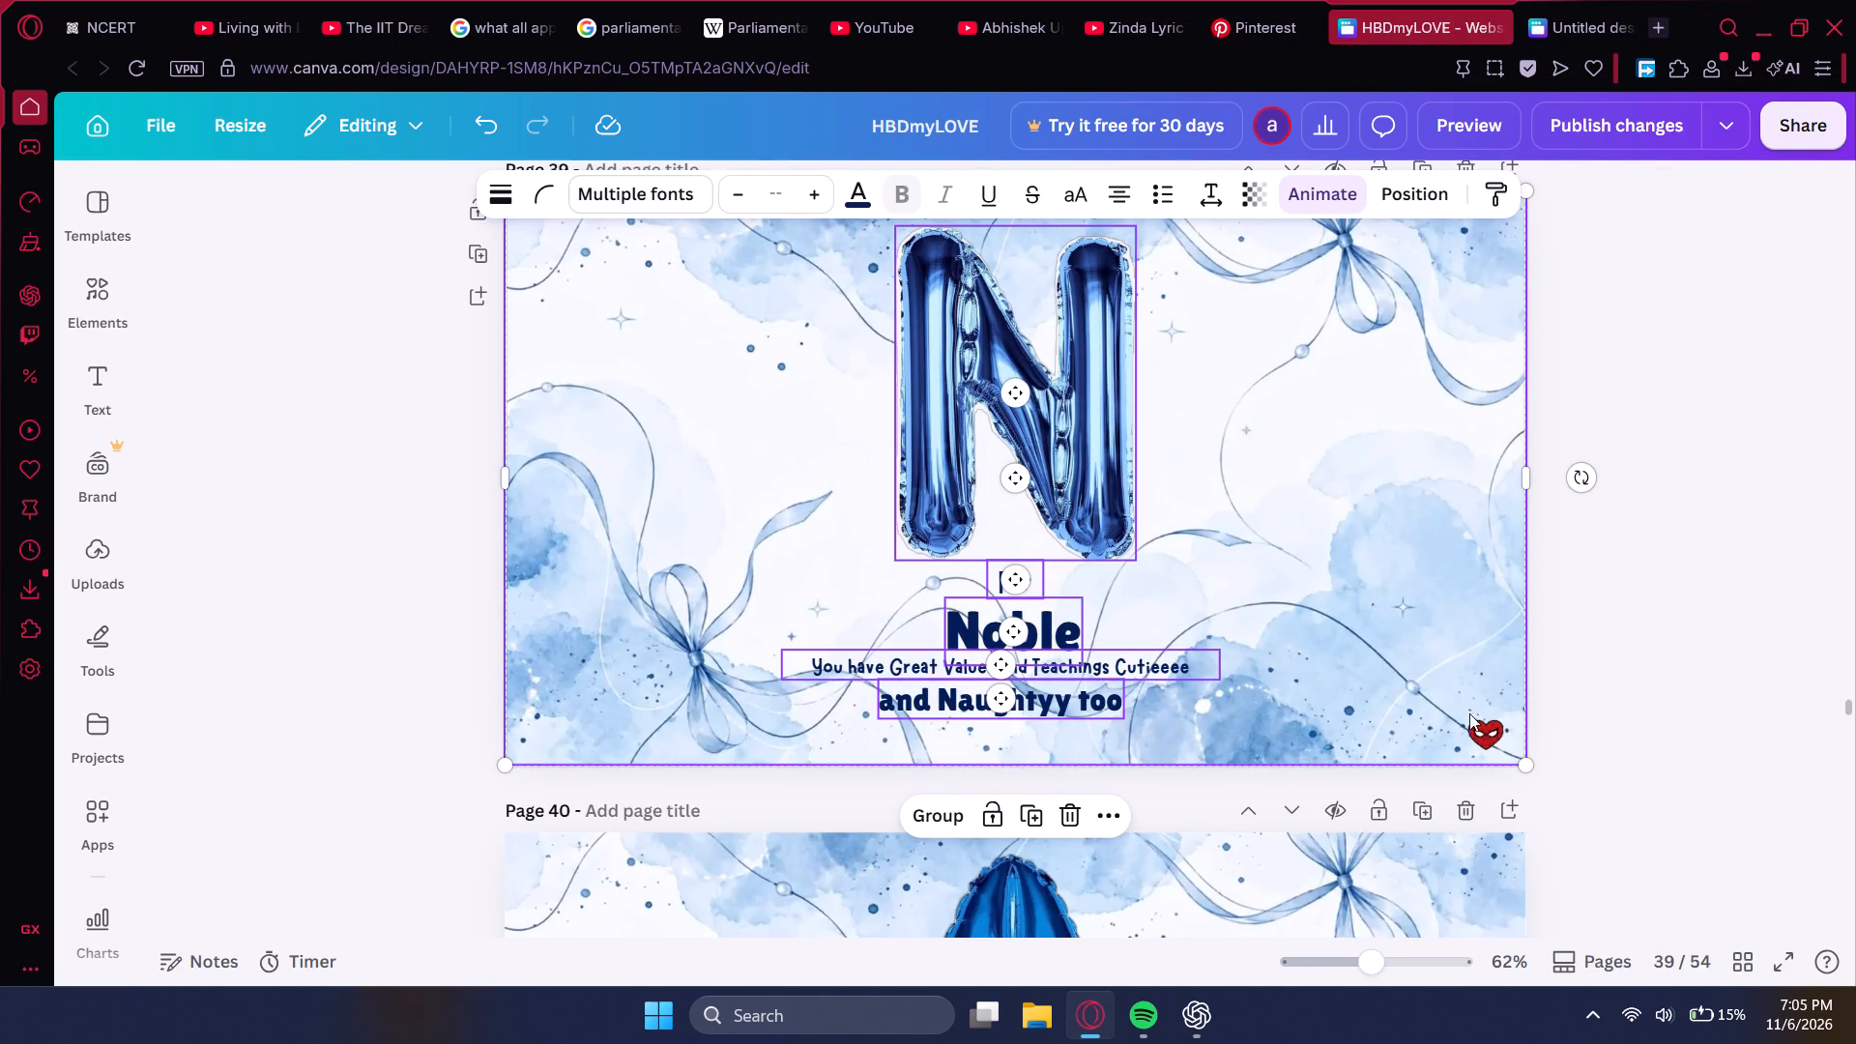
{"action": "left_click", "coordinate": [1473, 730], "text": "shift"}
{"action": "key", "text": "ctrl+c"}
{"action": "left_click", "coordinate": [1584, 0]}
{"action": "key", "text": "ctrl+v"}
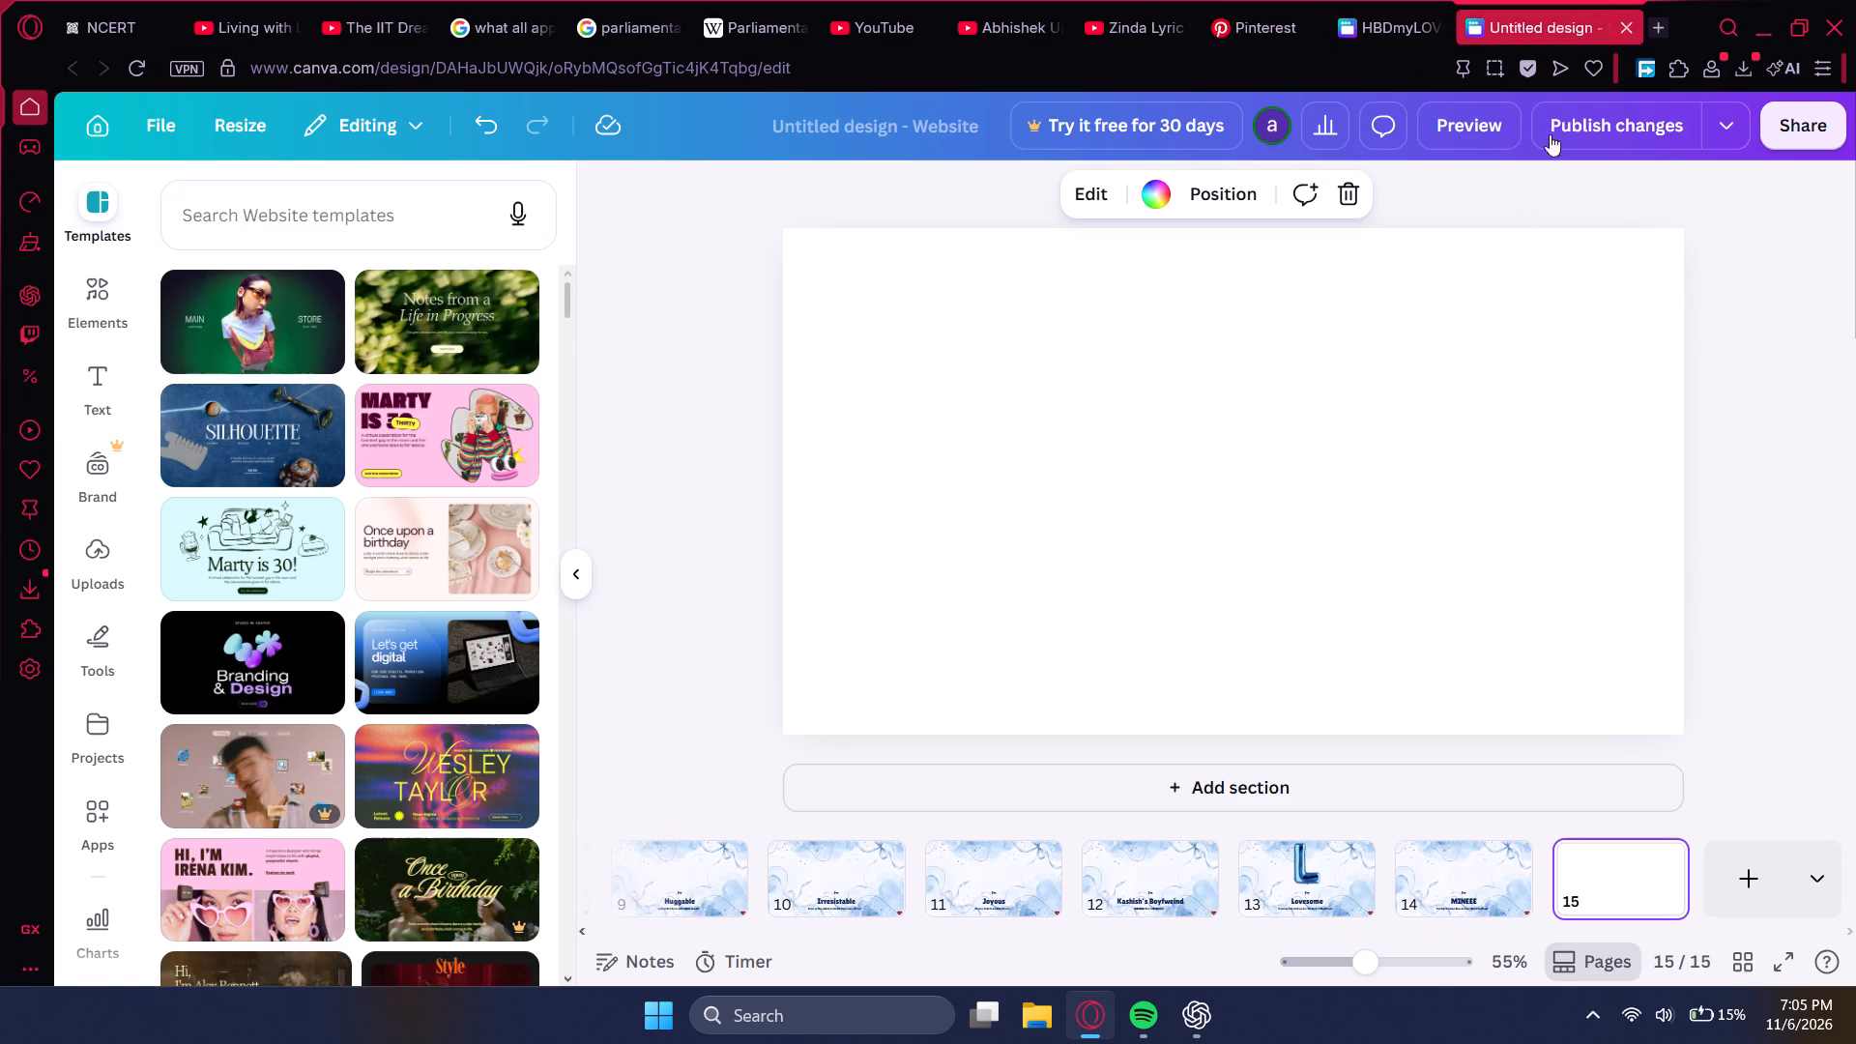
{"action": "scroll", "coordinate": [1464, 594], "scroll_direction": "down", "scroll_amount": 1}
{"action": "left_click", "coordinate": [1705, 862]}
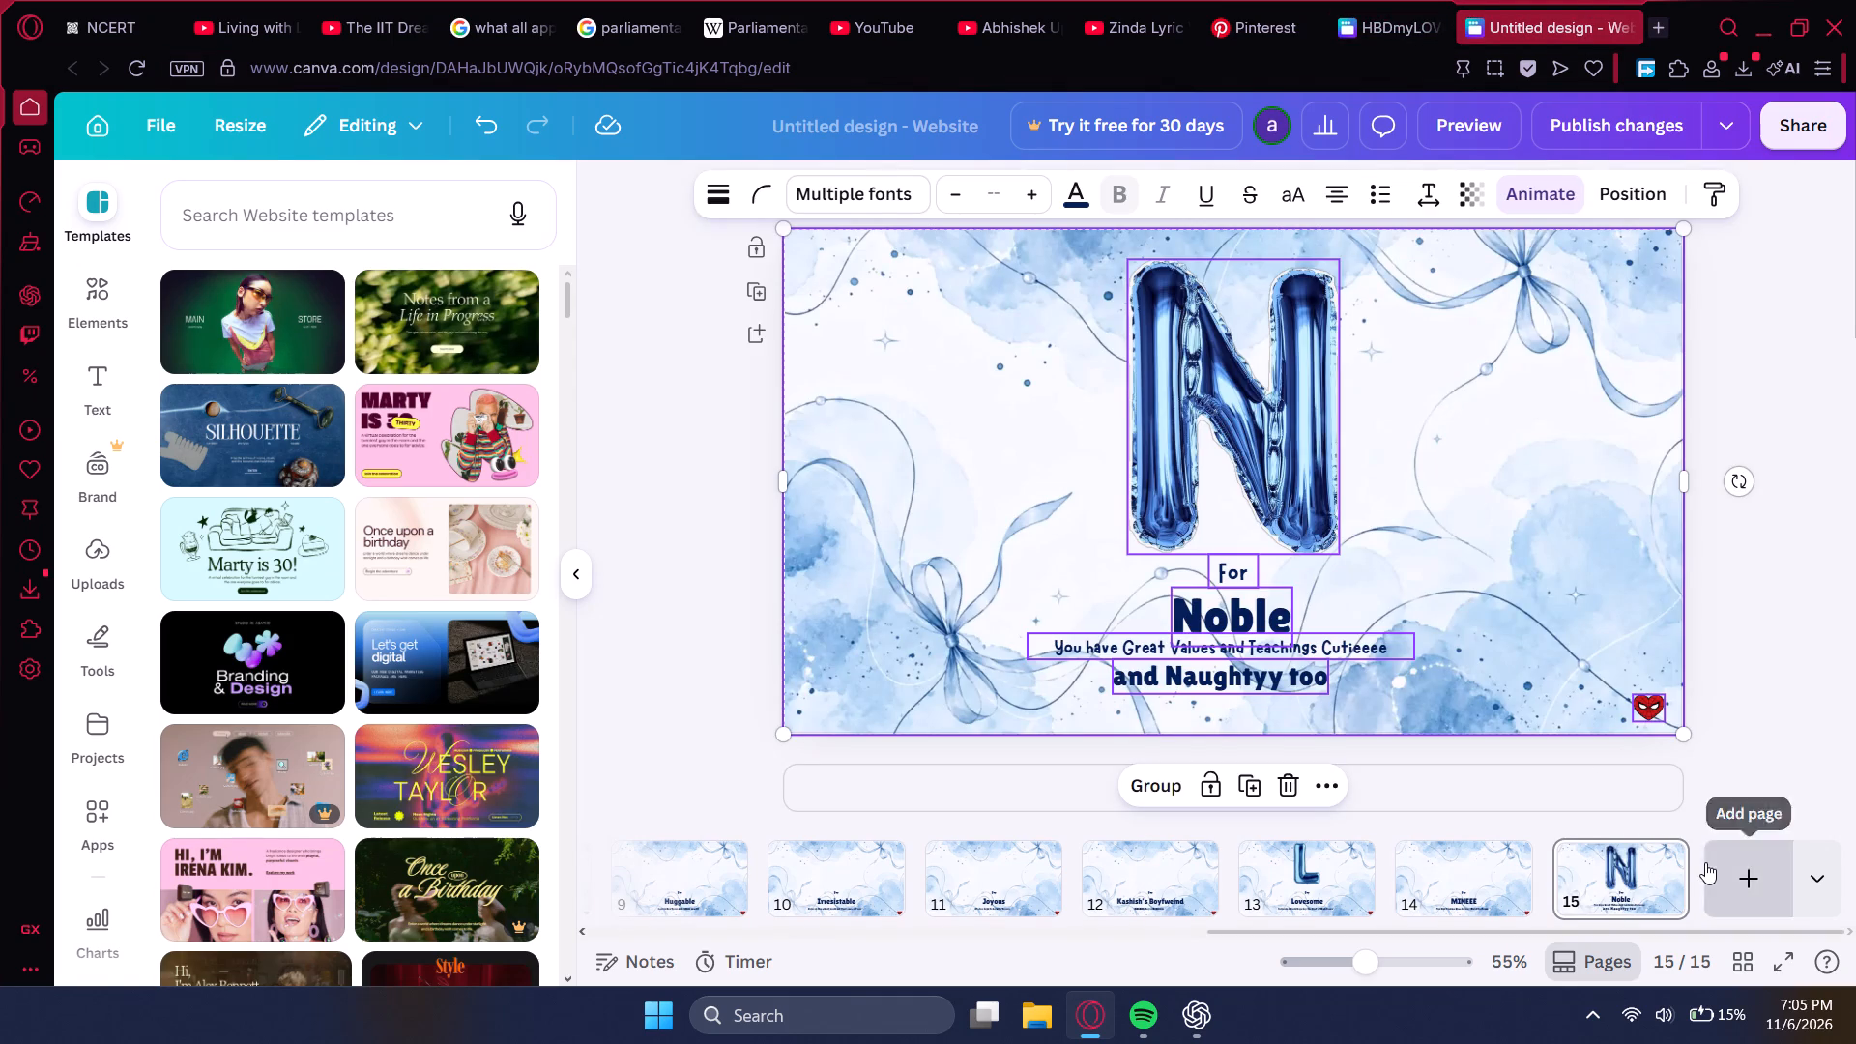
Copy page 40's background, "Optimistic" texts and heart, without the A balloon, onto the untitled website's page 16, and add page 17.
{"action": "left_click", "coordinate": [1369, 0]}
{"action": "scroll", "coordinate": [1333, 460], "scroll_direction": "down", "scroll_amount": 5}
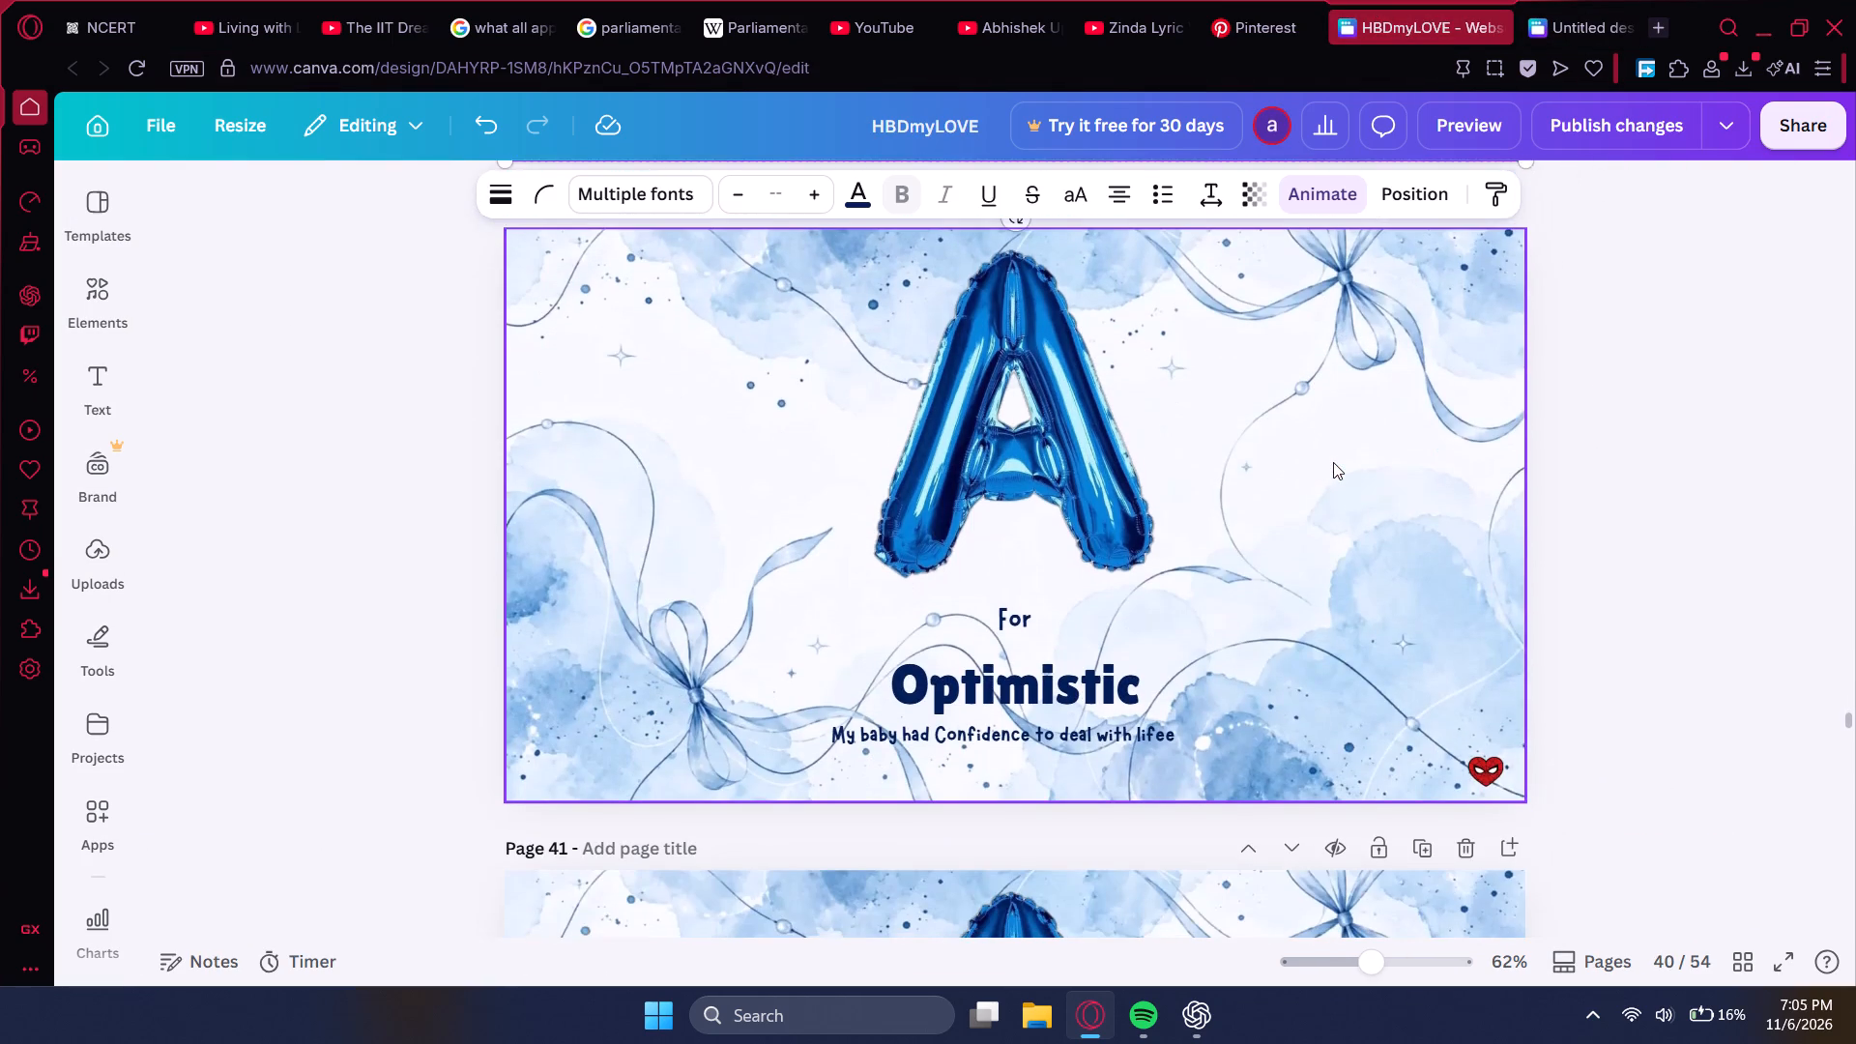
{"action": "left_click", "coordinate": [1333, 462]}
{"action": "left_click", "coordinate": [1028, 611], "text": "shift"}
{"action": "left_click", "coordinate": [1021, 681], "text": "shift"}
{"action": "left_click", "coordinate": [1029, 725], "text": "shift"}
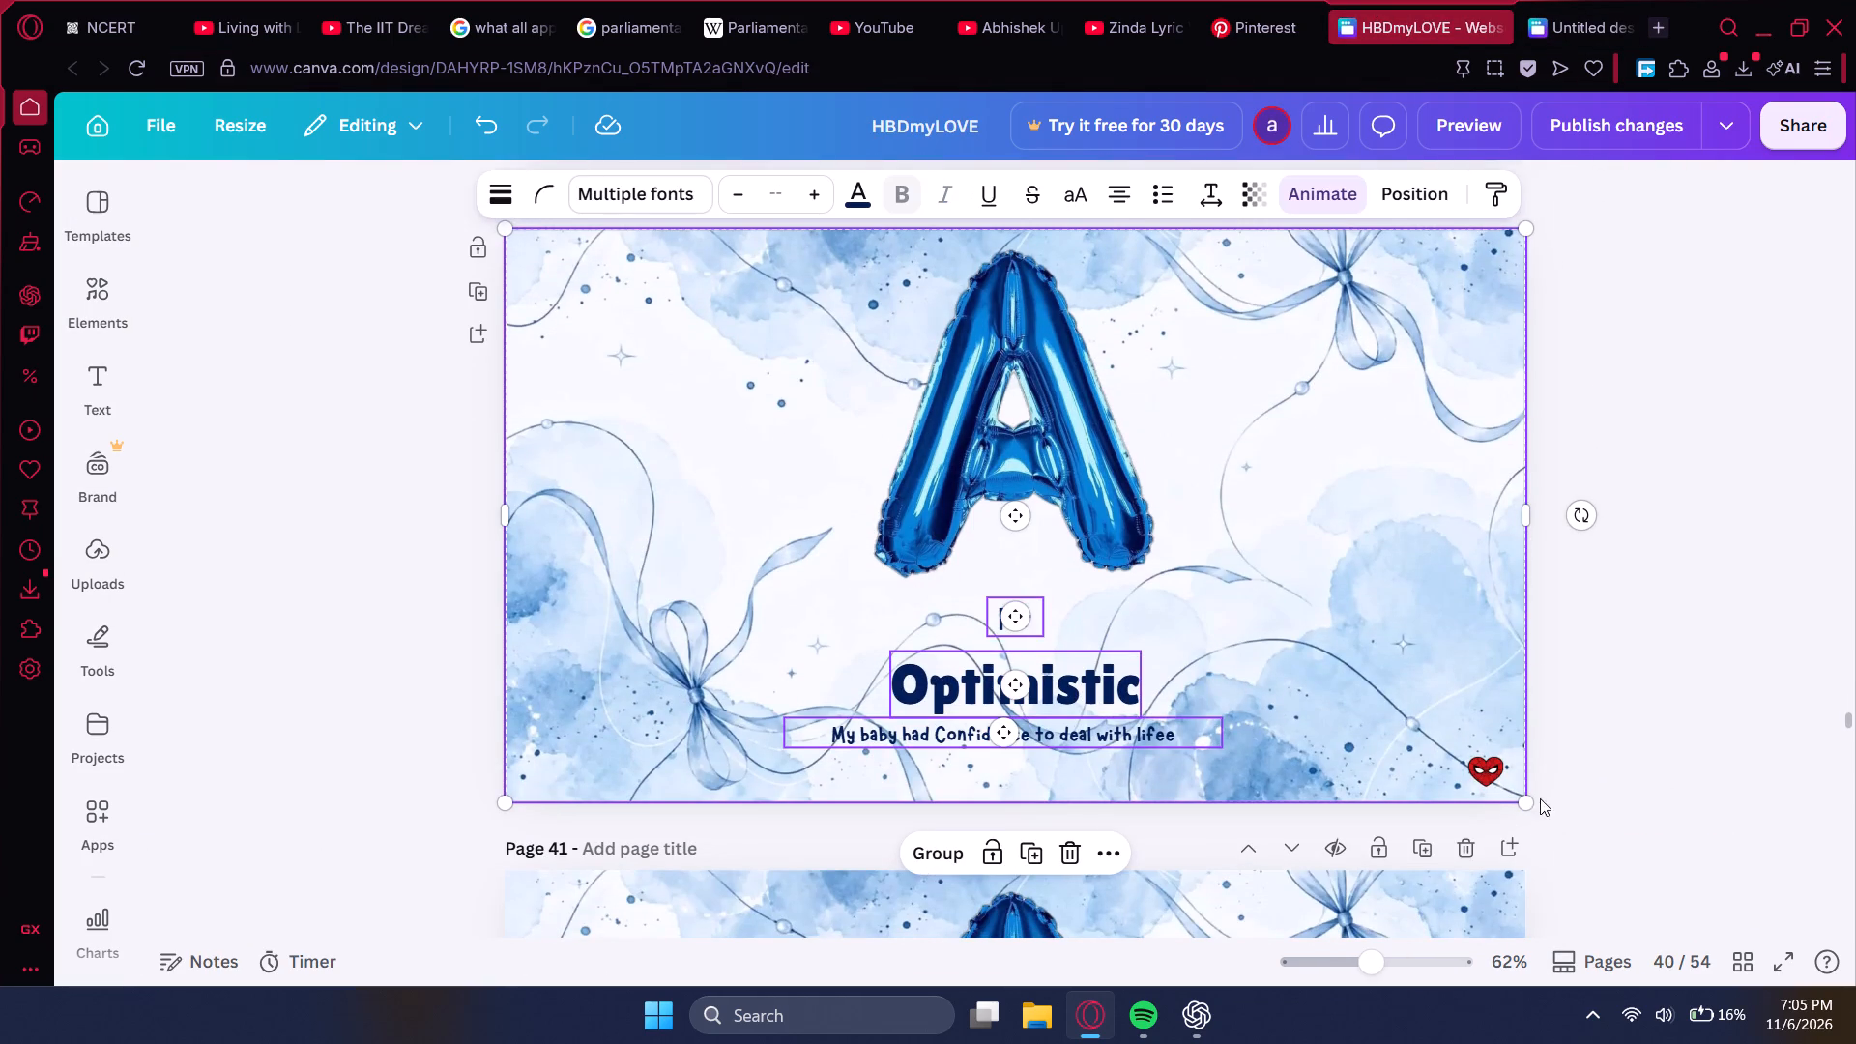
{"action": "left_click", "coordinate": [1488, 775], "text": "shift"}
{"action": "key", "text": "ctrl+c"}
{"action": "left_click", "coordinate": [1586, 0]}
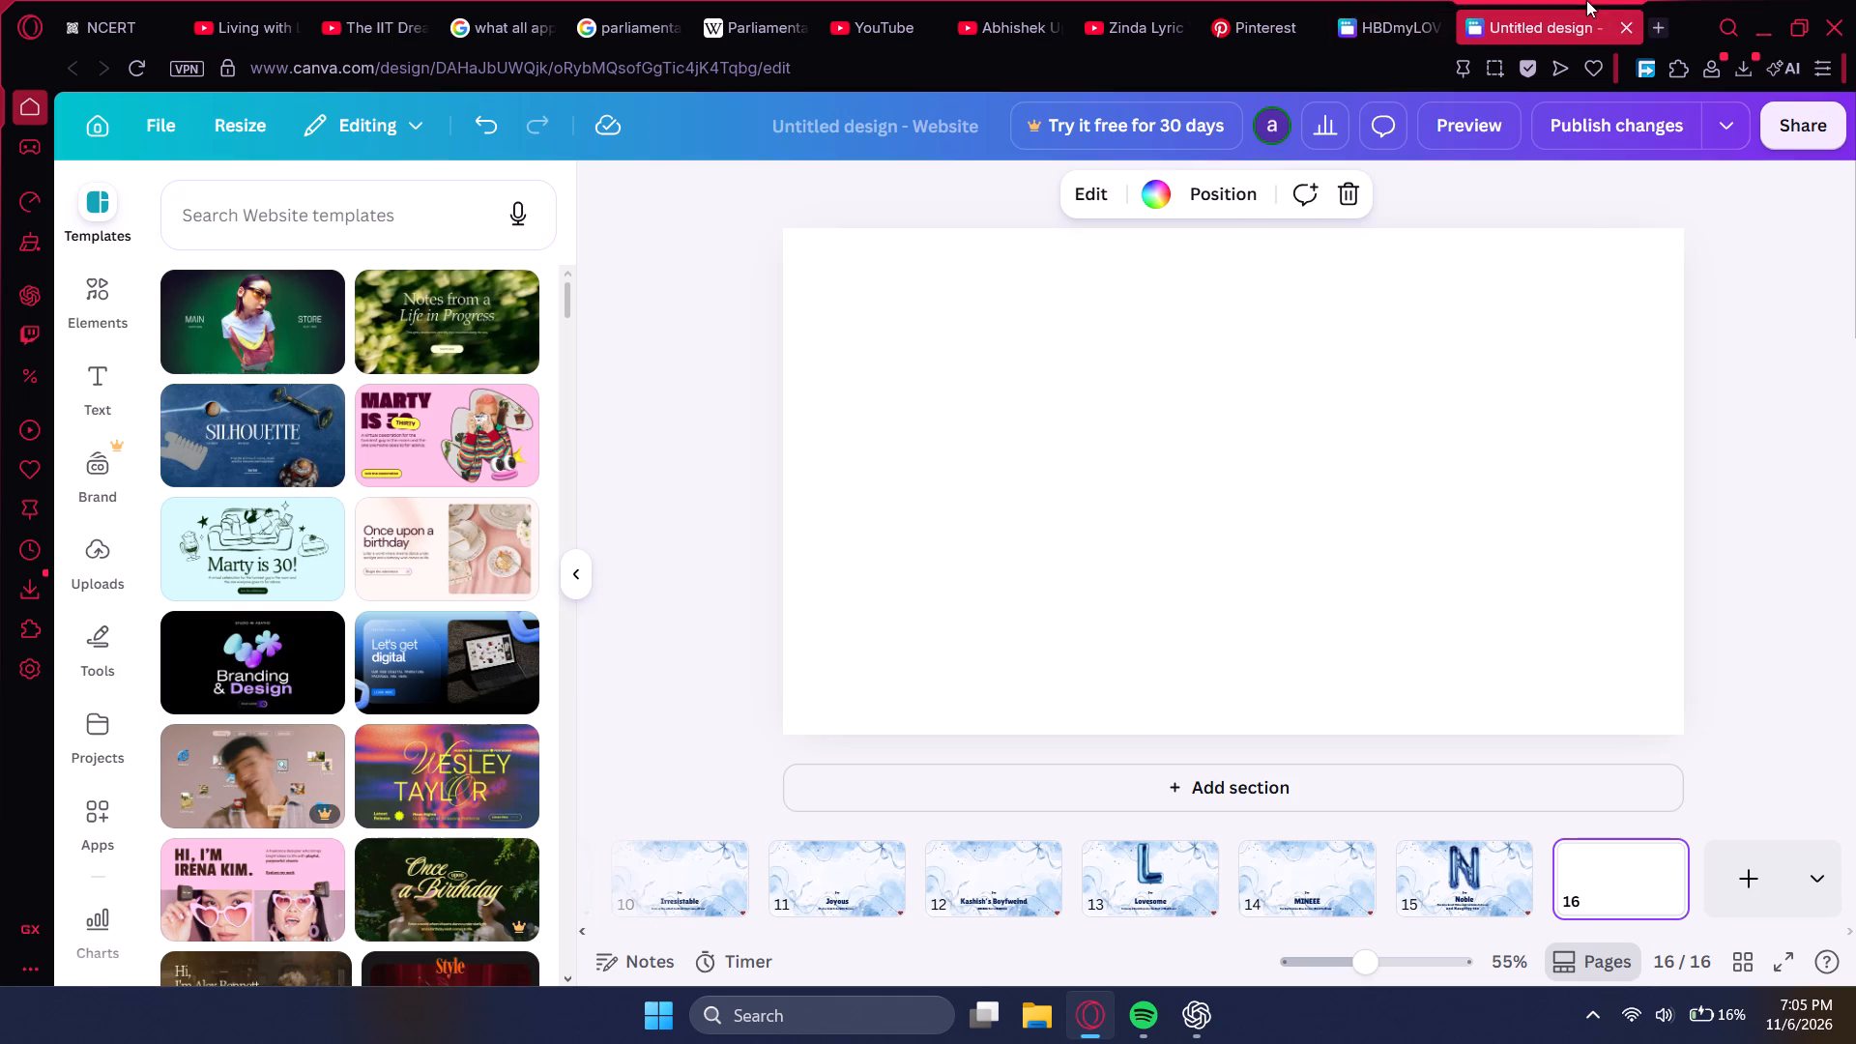
{"action": "key", "text": "ctrl+v"}
{"action": "scroll", "coordinate": [1386, 454], "scroll_direction": "down", "scroll_amount": 2}
{"action": "left_click", "coordinate": [1728, 881]}
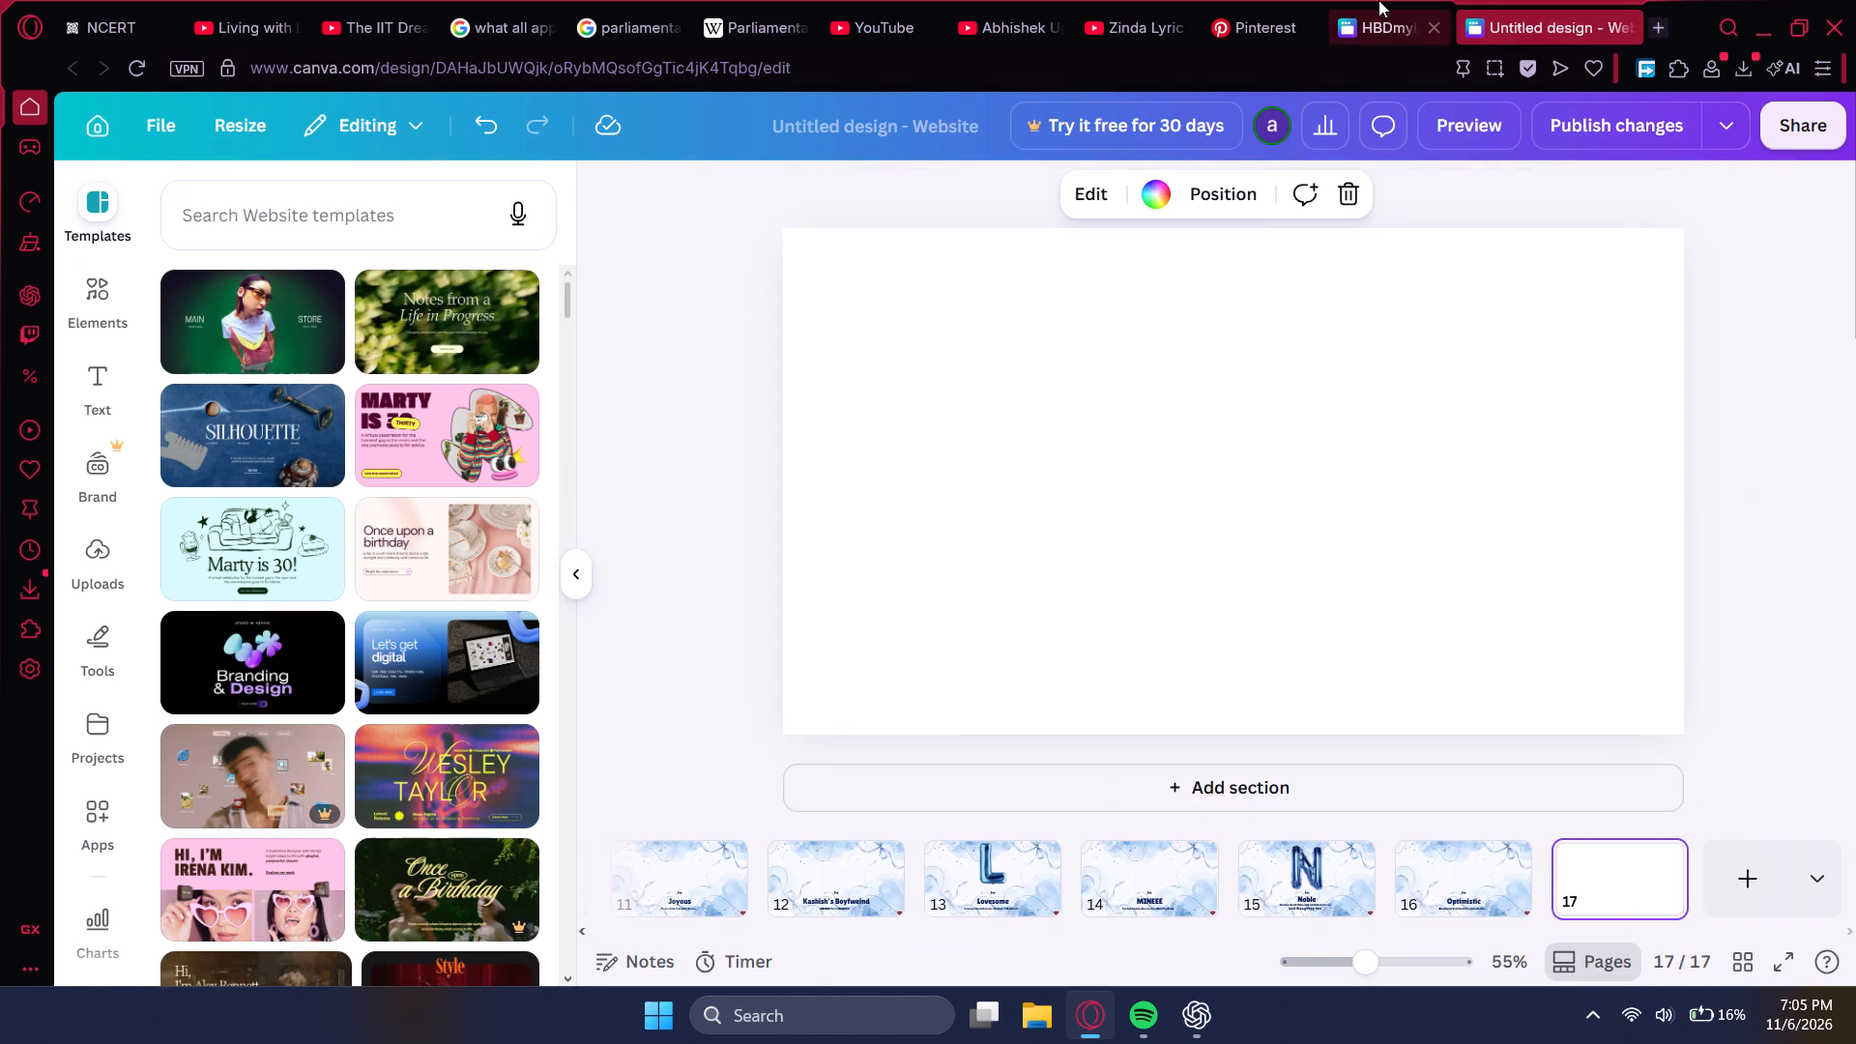
Select page 41's background and "Purrrfectttt" texts in HBDmyLOVE, leaving out the A balloon, for copying to the untitled website's page 17.
{"action": "left_click", "coordinate": [1379, 0]}
{"action": "scroll", "coordinate": [1318, 458], "scroll_direction": "down", "scroll_amount": 6}
{"action": "left_click", "coordinate": [1309, 453]}
{"action": "left_click", "coordinate": [1018, 538], "text": "shift"}
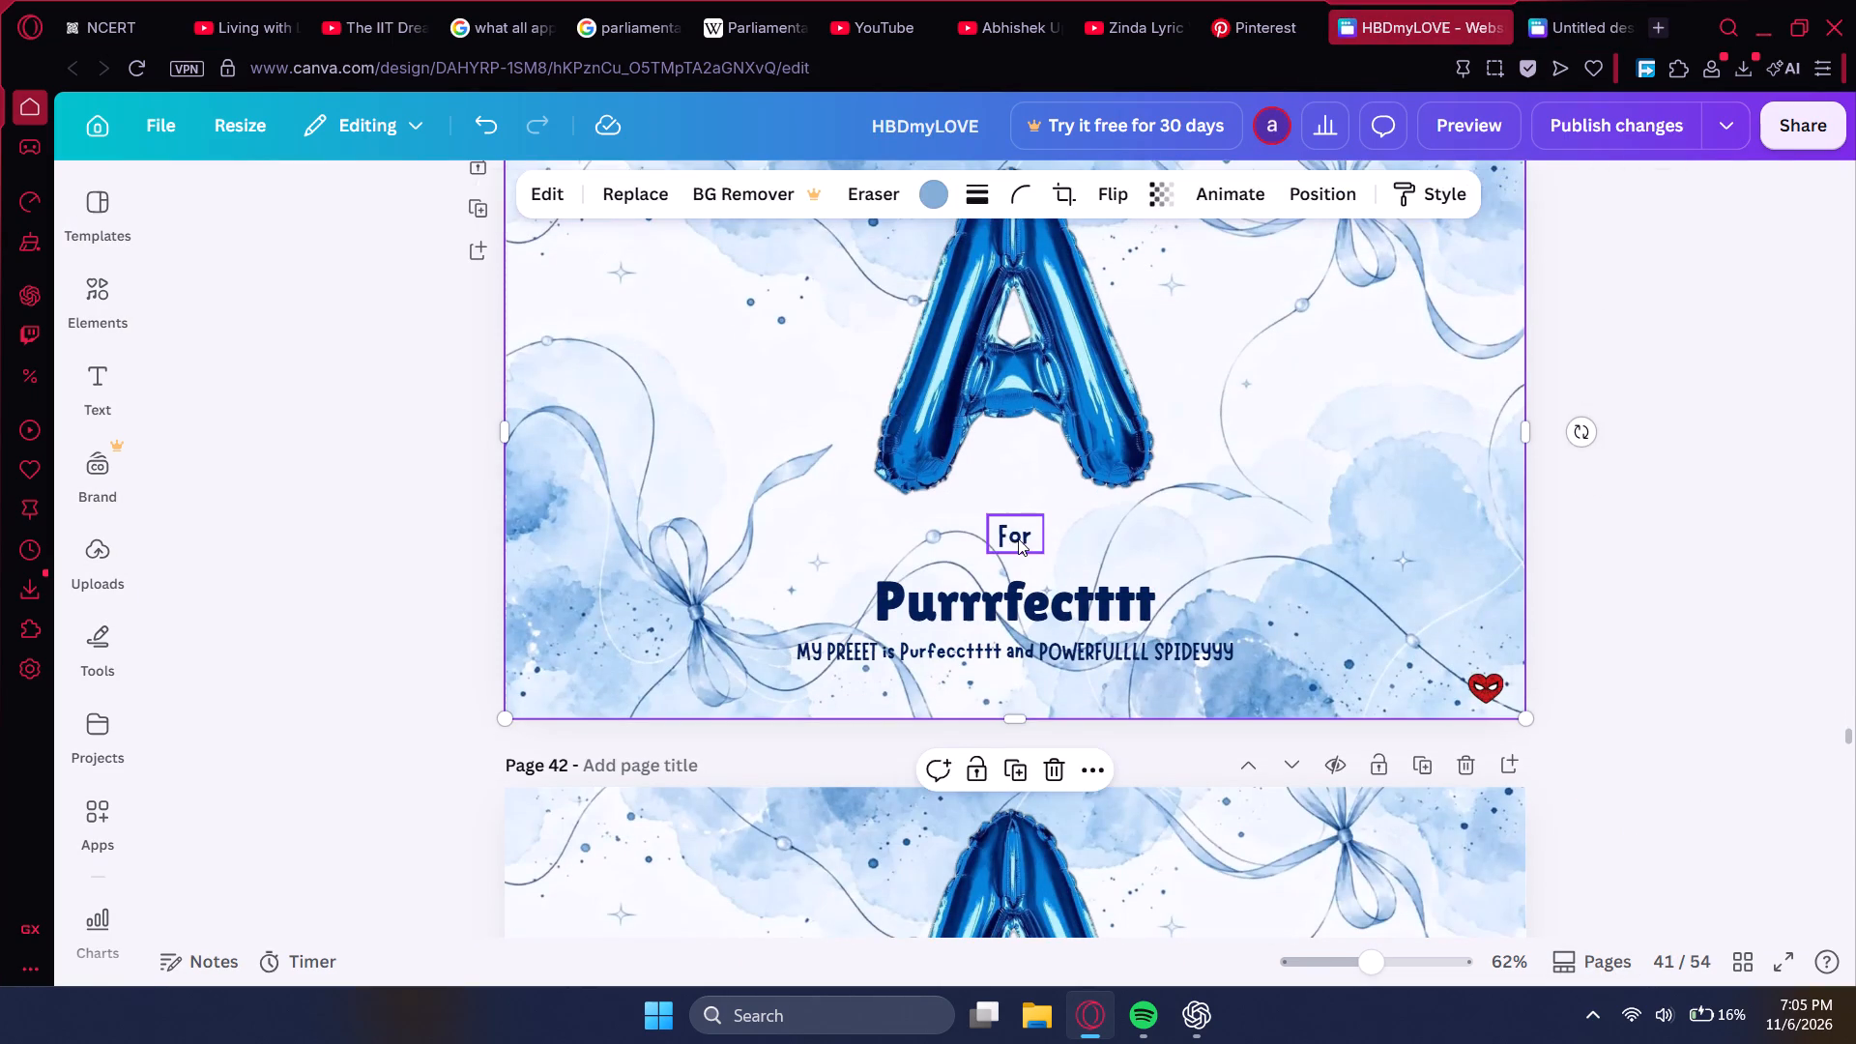
{"action": "left_click", "coordinate": [1028, 591], "text": "shift"}
{"action": "left_click", "coordinate": [1047, 646], "text": "shift"}
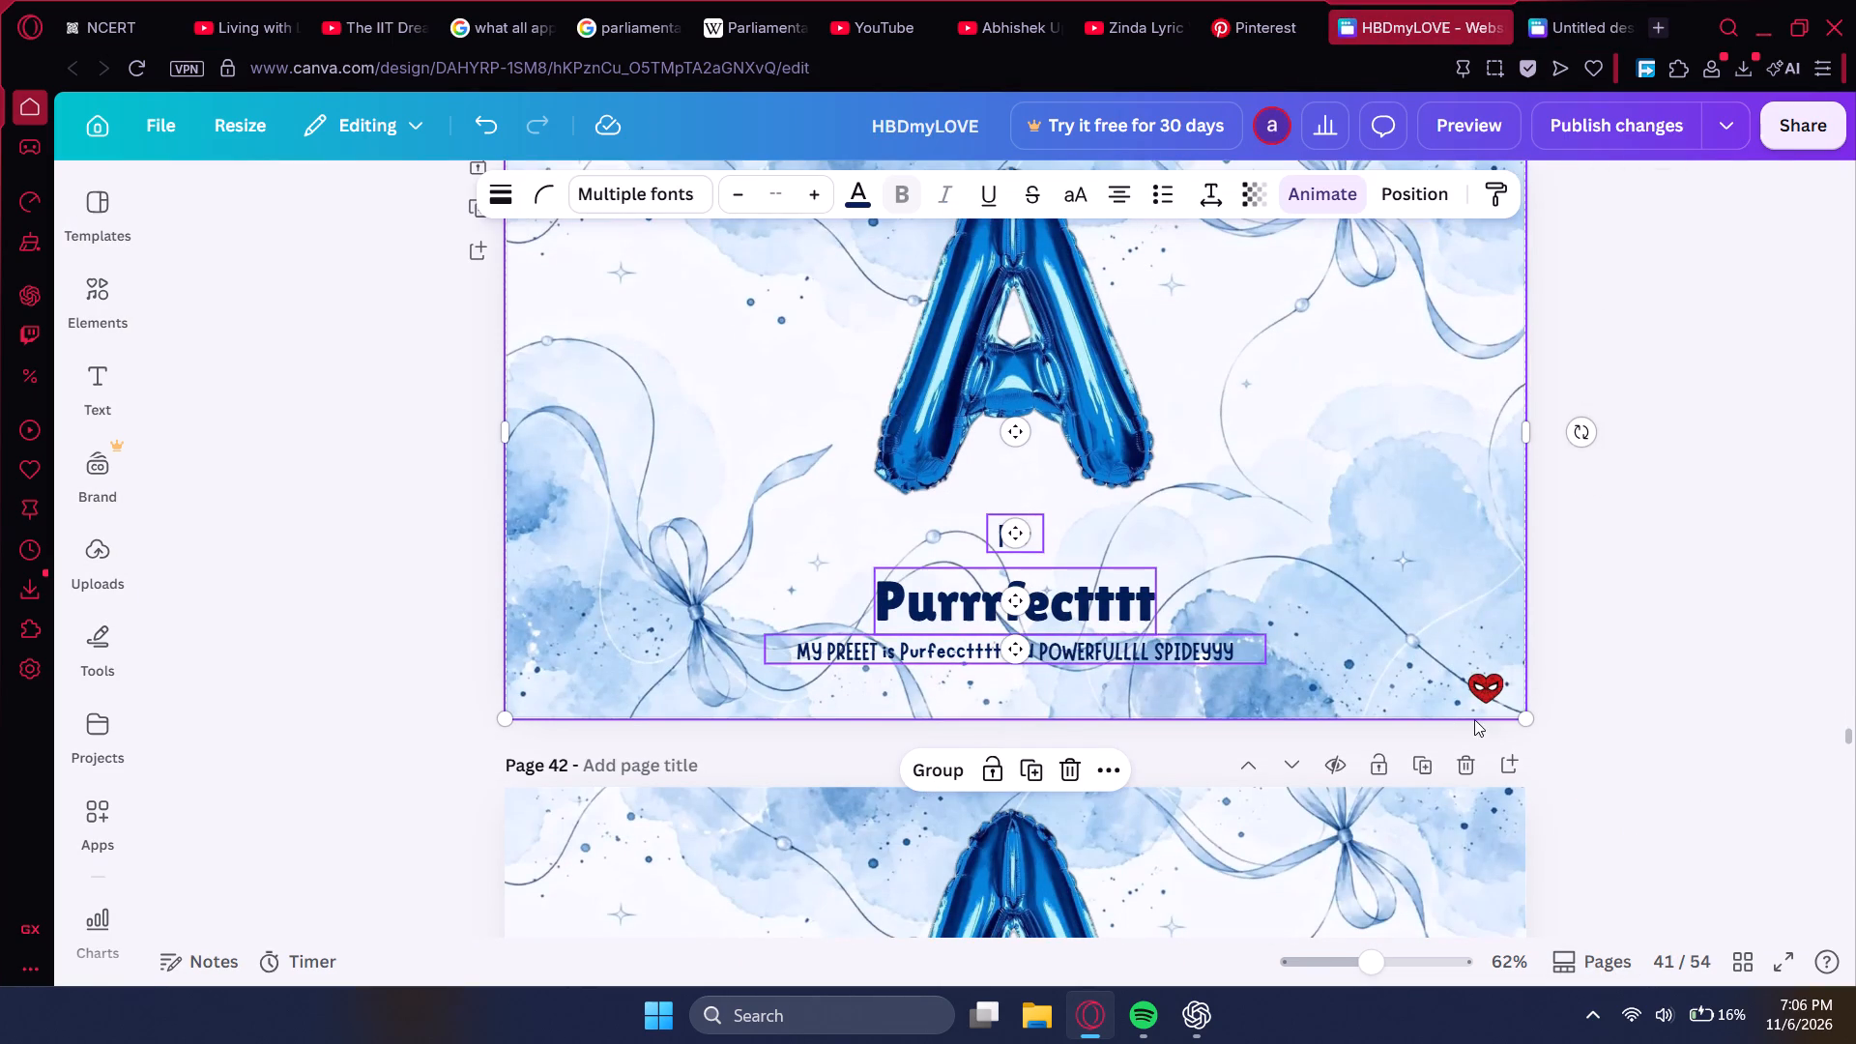
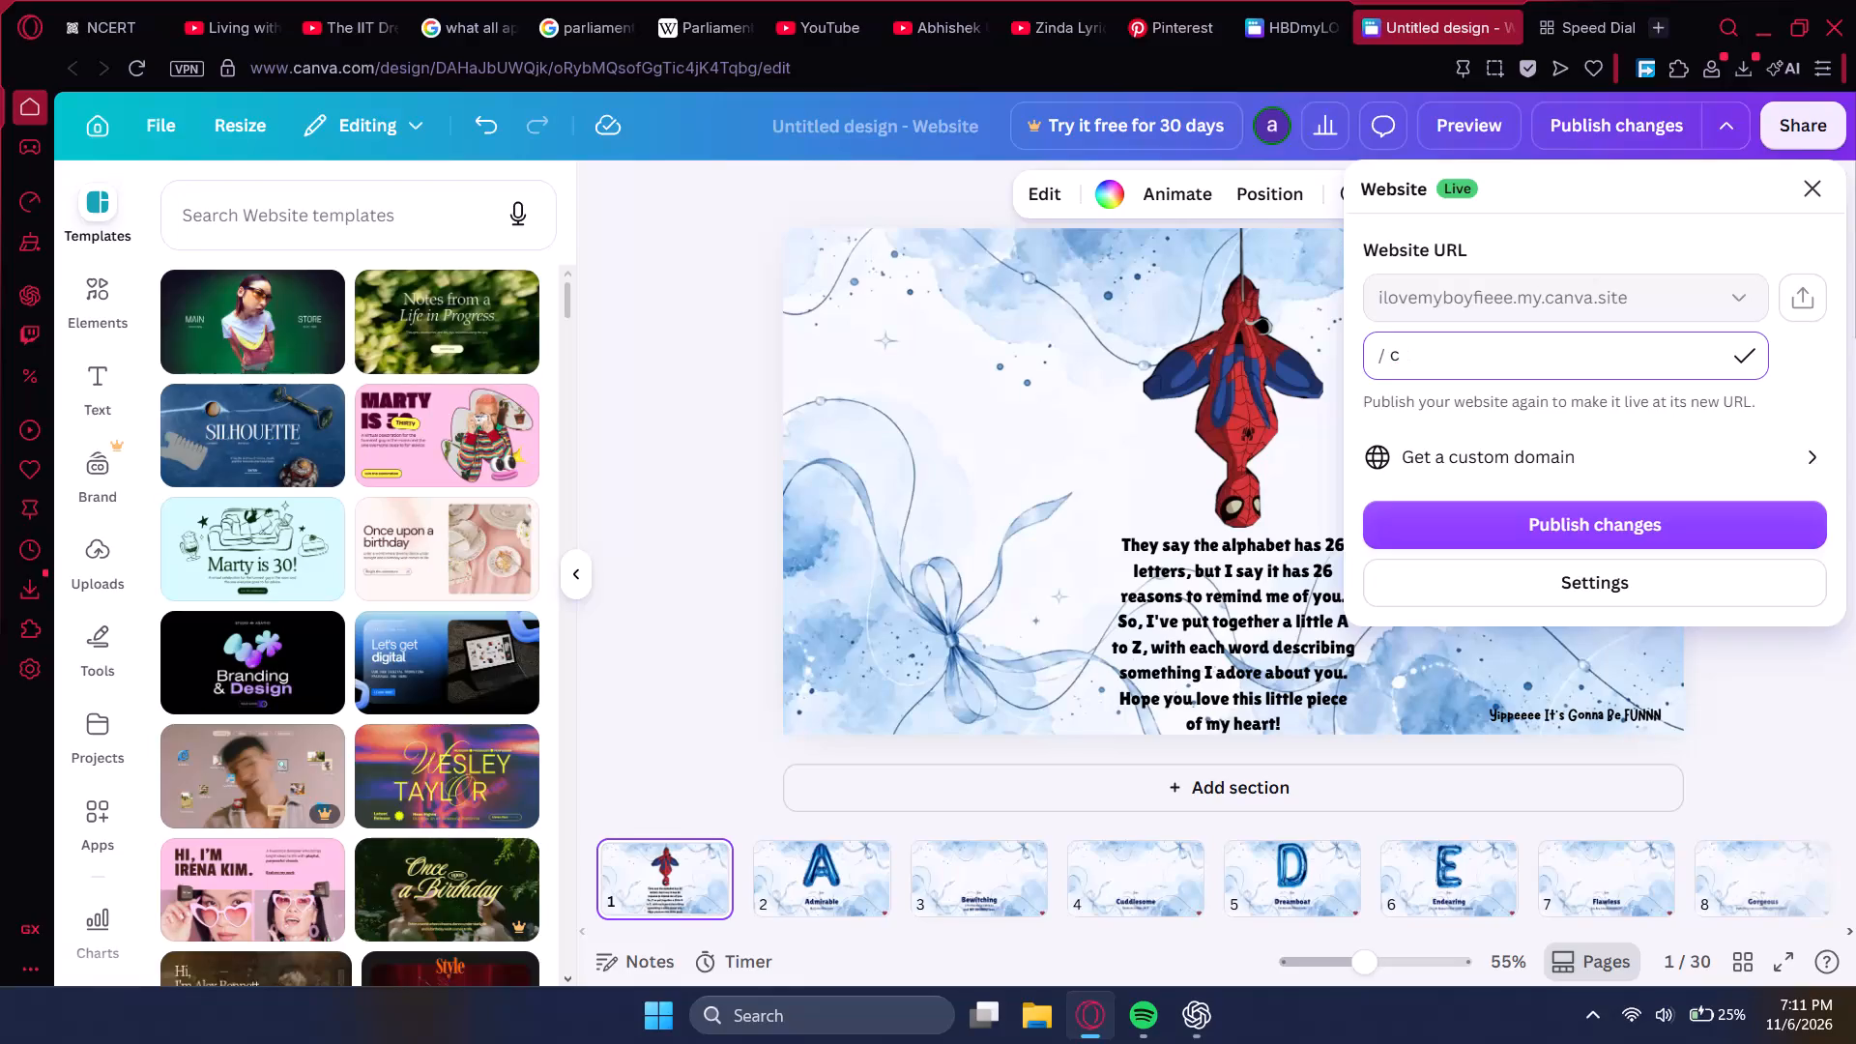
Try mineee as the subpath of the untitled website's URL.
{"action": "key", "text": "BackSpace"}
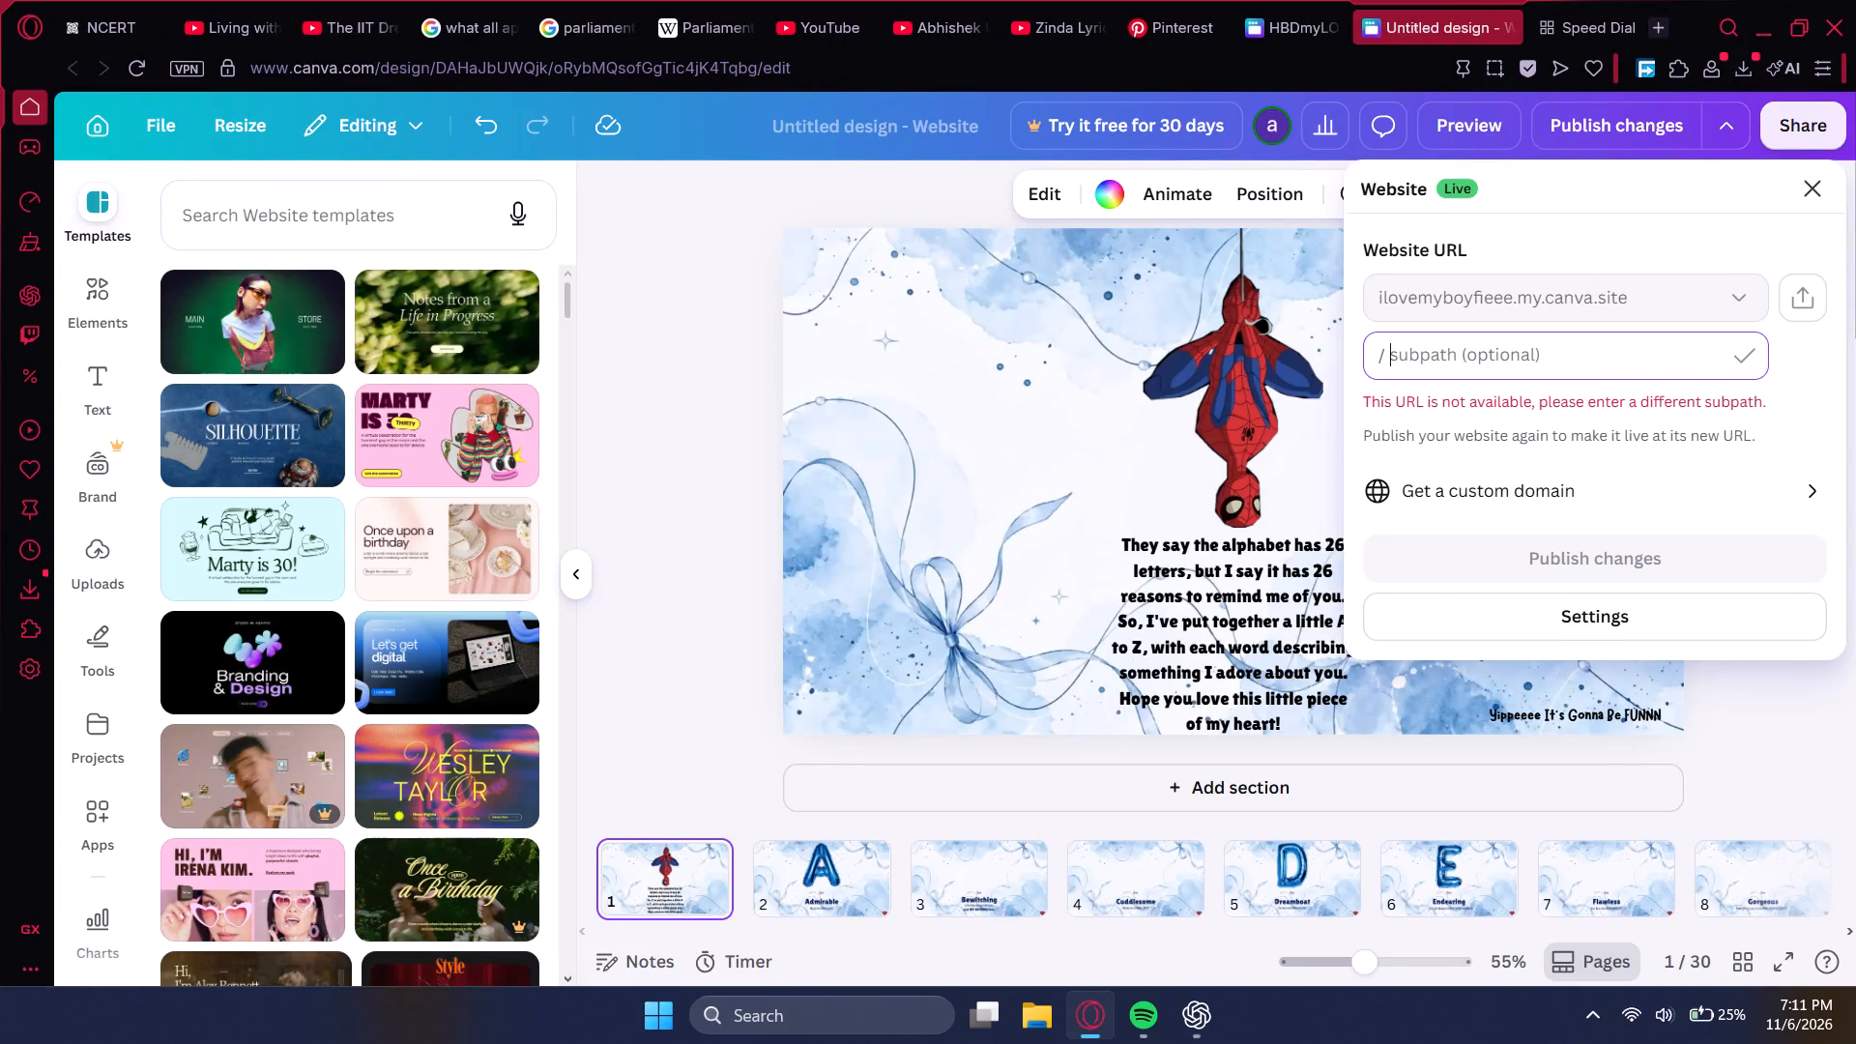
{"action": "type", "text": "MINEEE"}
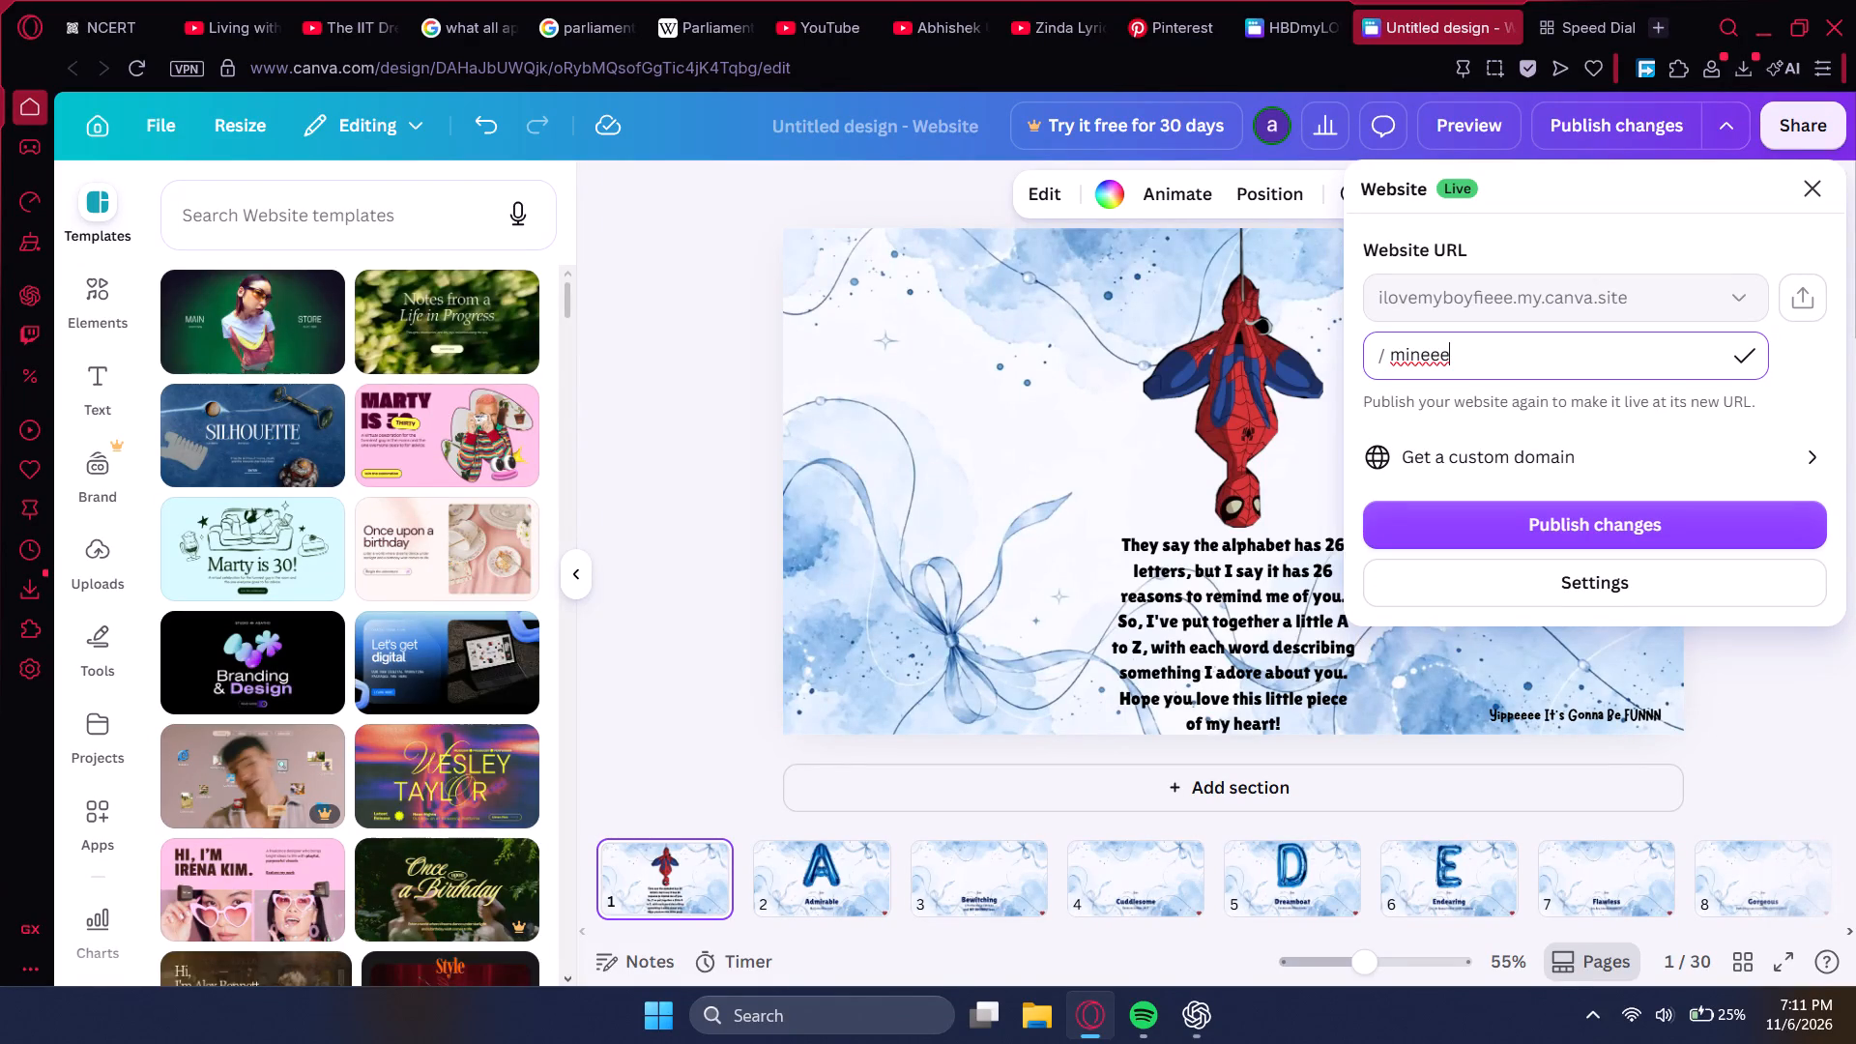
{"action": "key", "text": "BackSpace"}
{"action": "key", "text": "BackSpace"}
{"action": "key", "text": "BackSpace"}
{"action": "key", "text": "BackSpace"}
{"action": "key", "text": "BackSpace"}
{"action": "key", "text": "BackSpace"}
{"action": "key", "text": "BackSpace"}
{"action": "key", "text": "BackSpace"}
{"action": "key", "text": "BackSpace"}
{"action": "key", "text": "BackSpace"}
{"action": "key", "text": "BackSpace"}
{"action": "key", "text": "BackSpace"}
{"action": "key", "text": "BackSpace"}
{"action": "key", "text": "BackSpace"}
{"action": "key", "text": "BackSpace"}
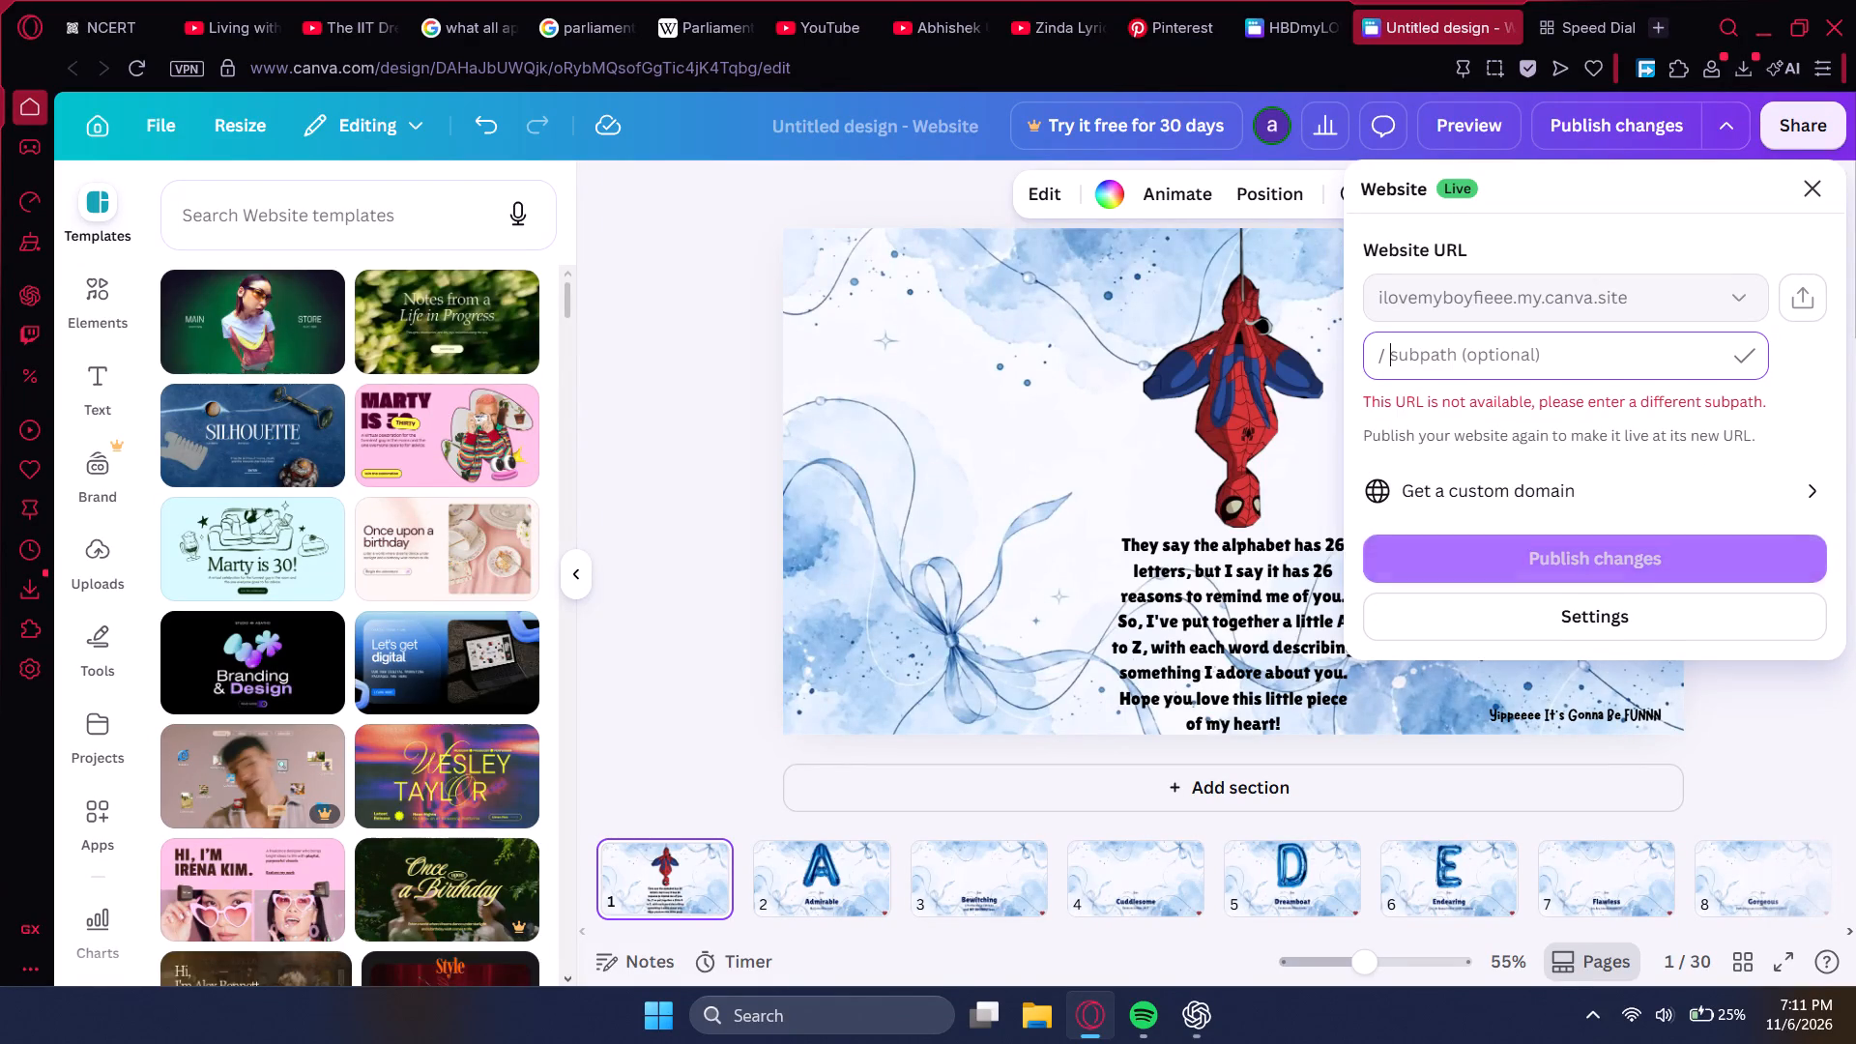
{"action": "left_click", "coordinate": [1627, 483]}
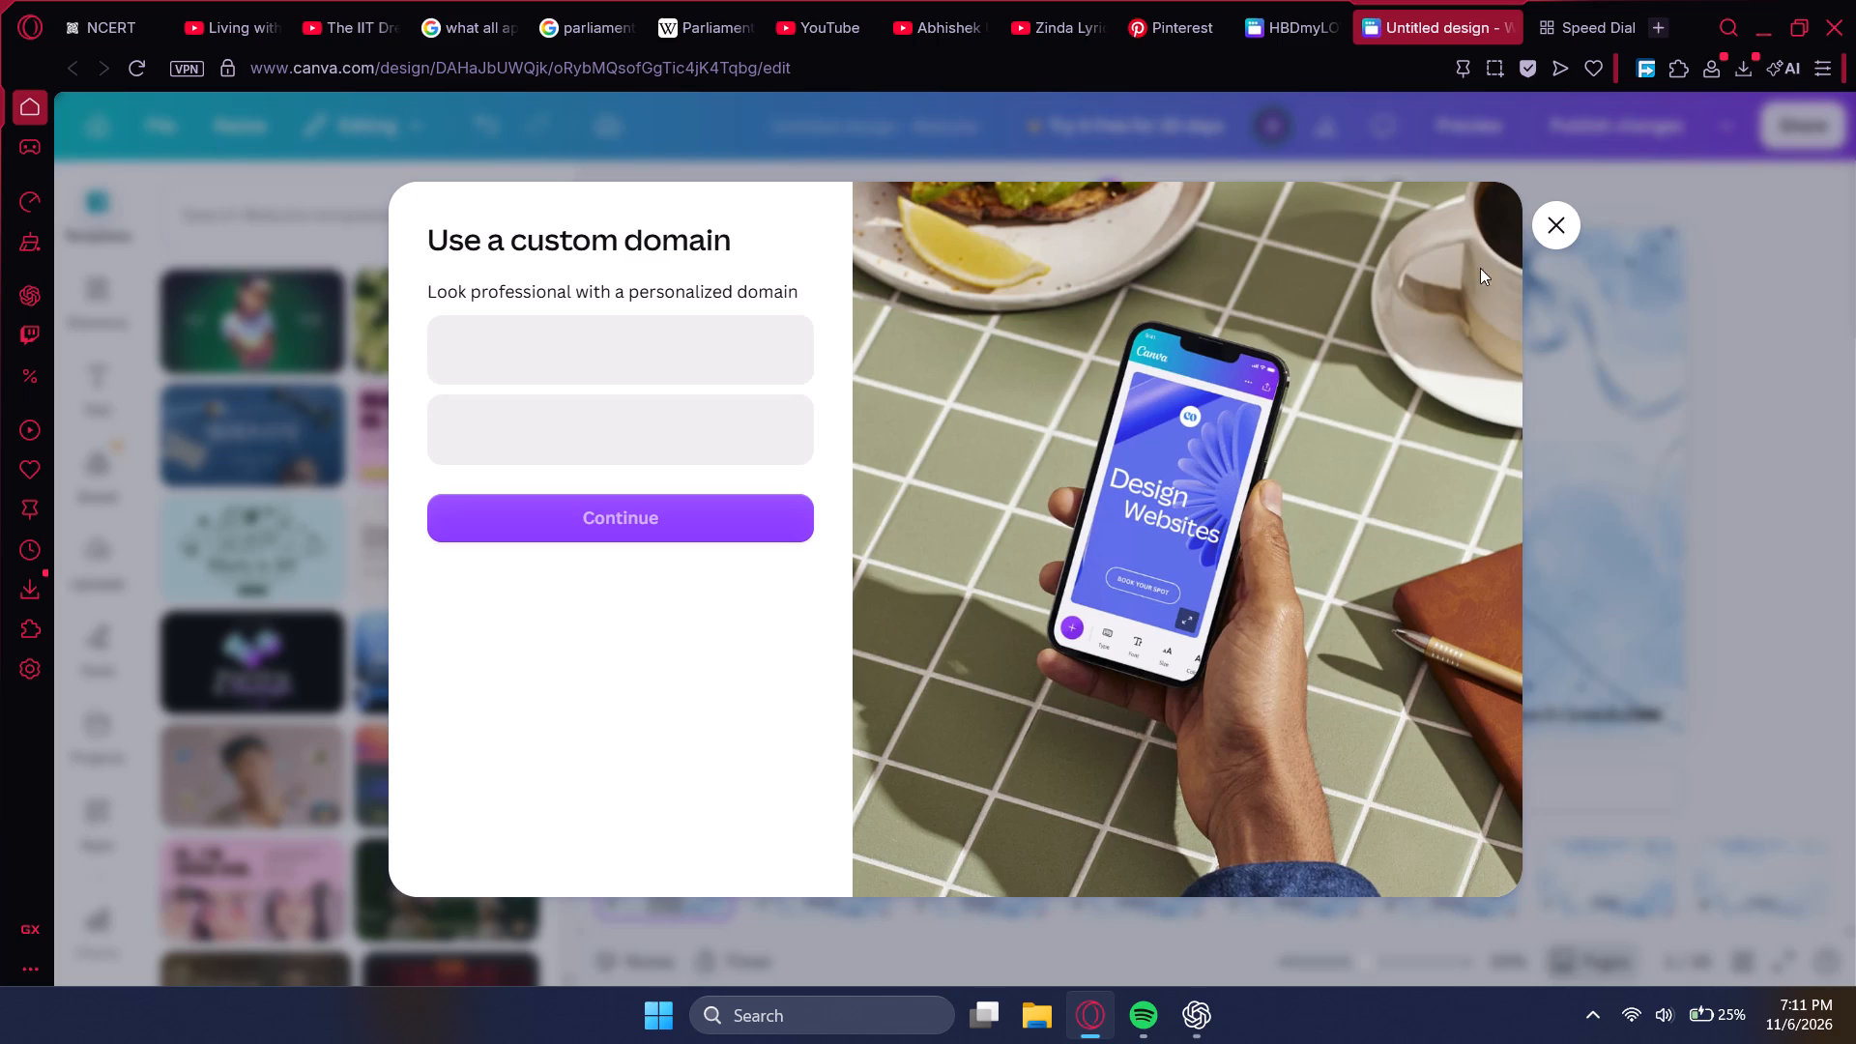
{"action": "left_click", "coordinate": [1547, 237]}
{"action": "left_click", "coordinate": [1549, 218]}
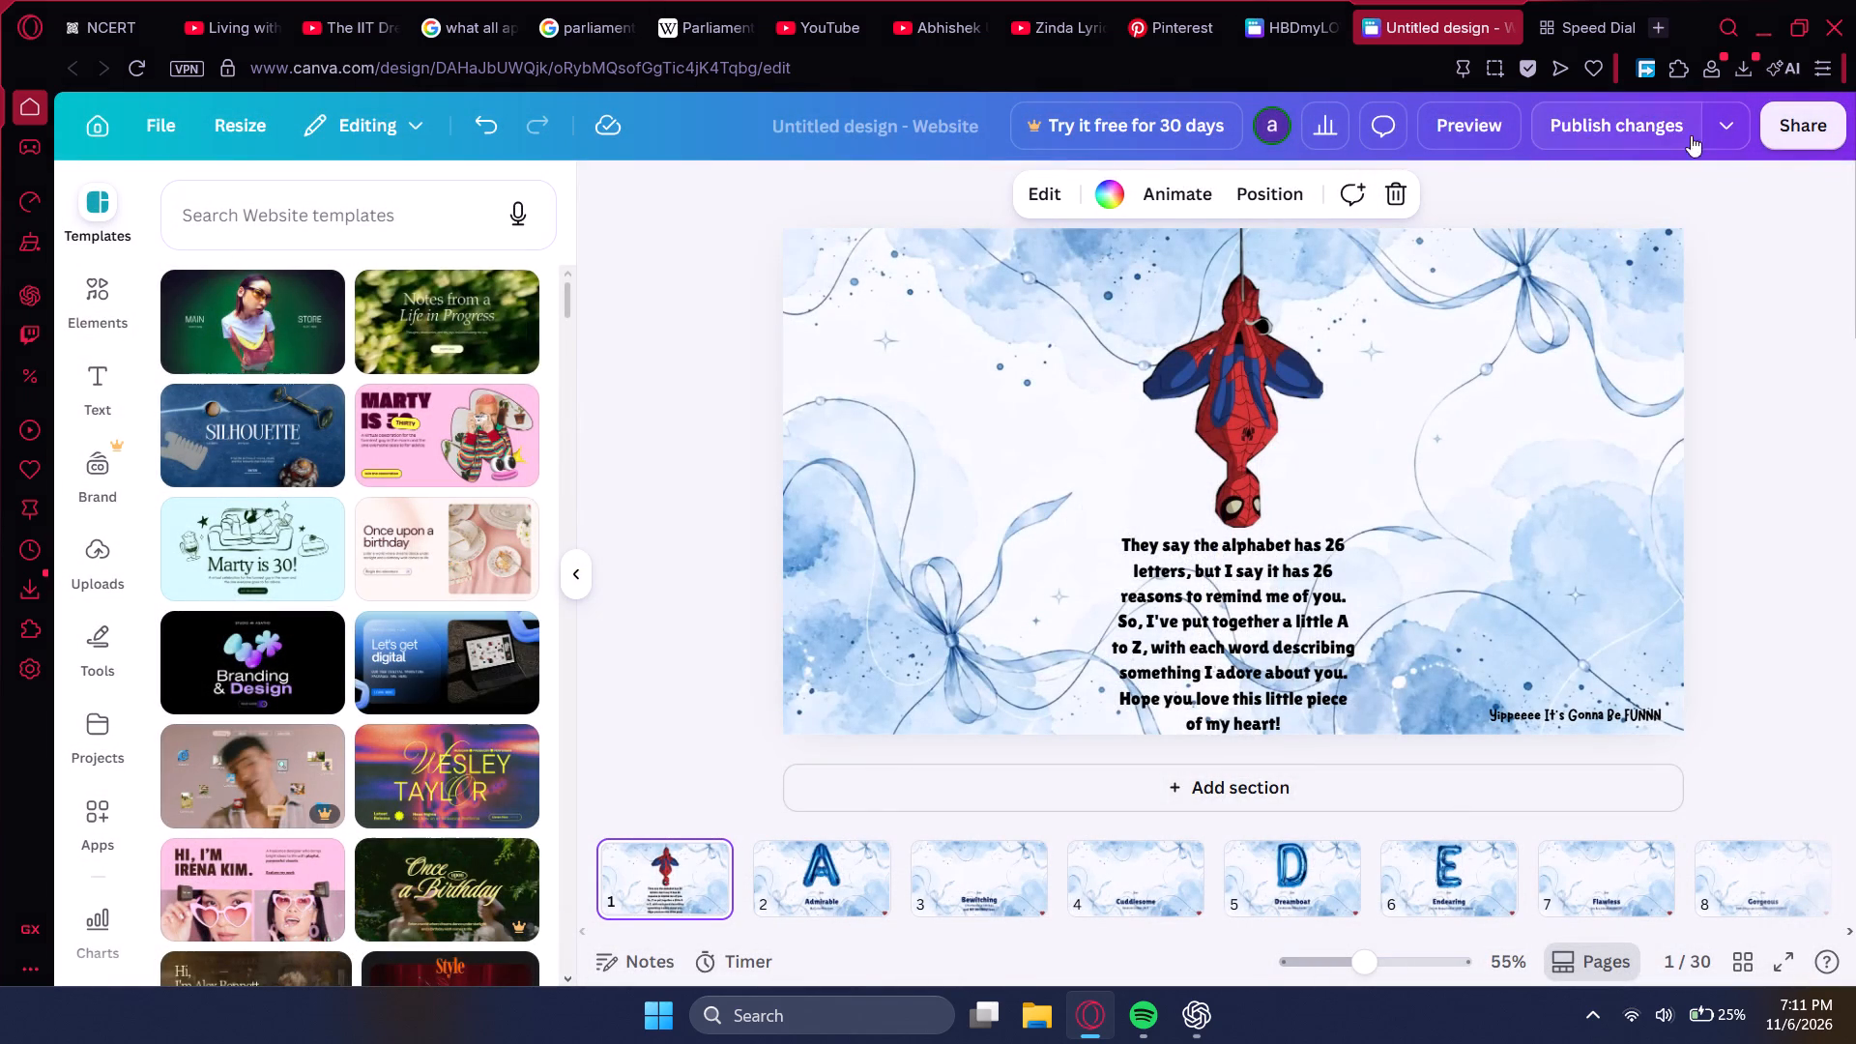
Set the untitled website's URL subpath to hbdmylove and publish the changes.
{"action": "left_click", "coordinate": [1738, 134]}
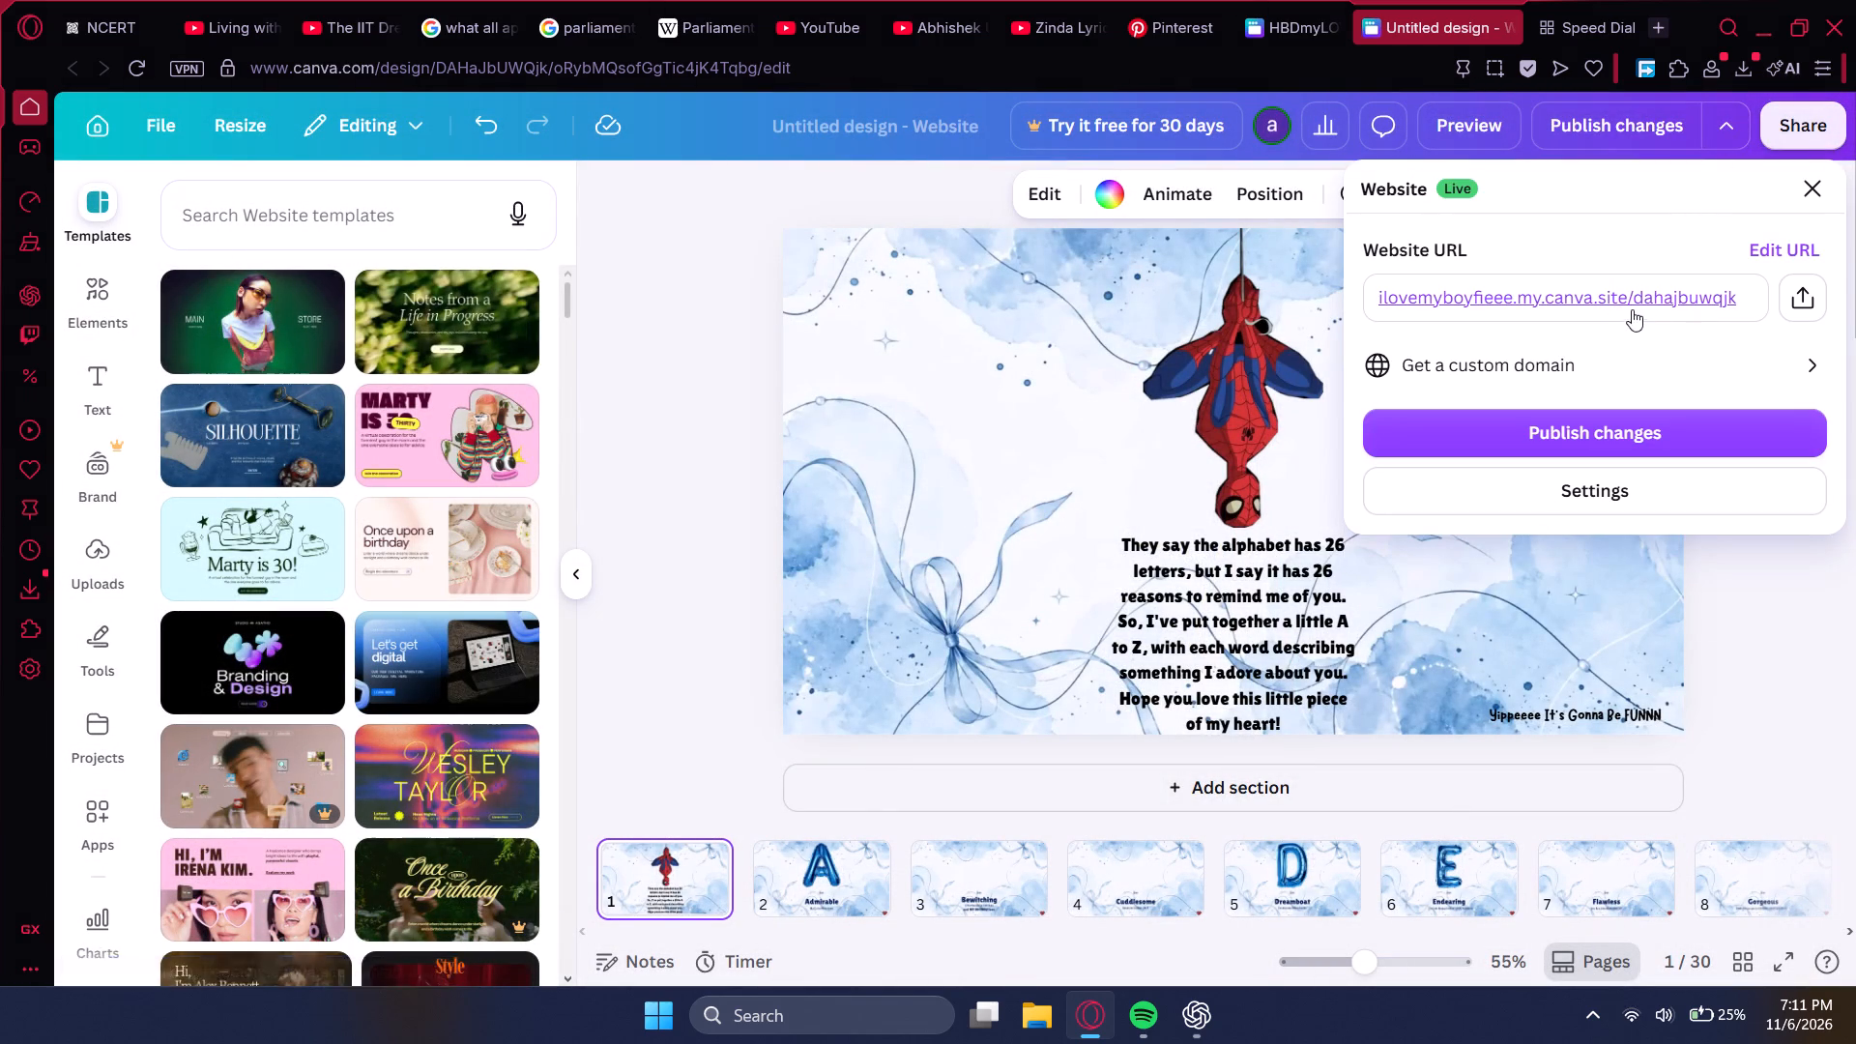
{"action": "left_click", "coordinate": [1801, 263]}
{"action": "left_click_drag", "start_coordinate": [1646, 345], "coordinate": [1372, 370]}
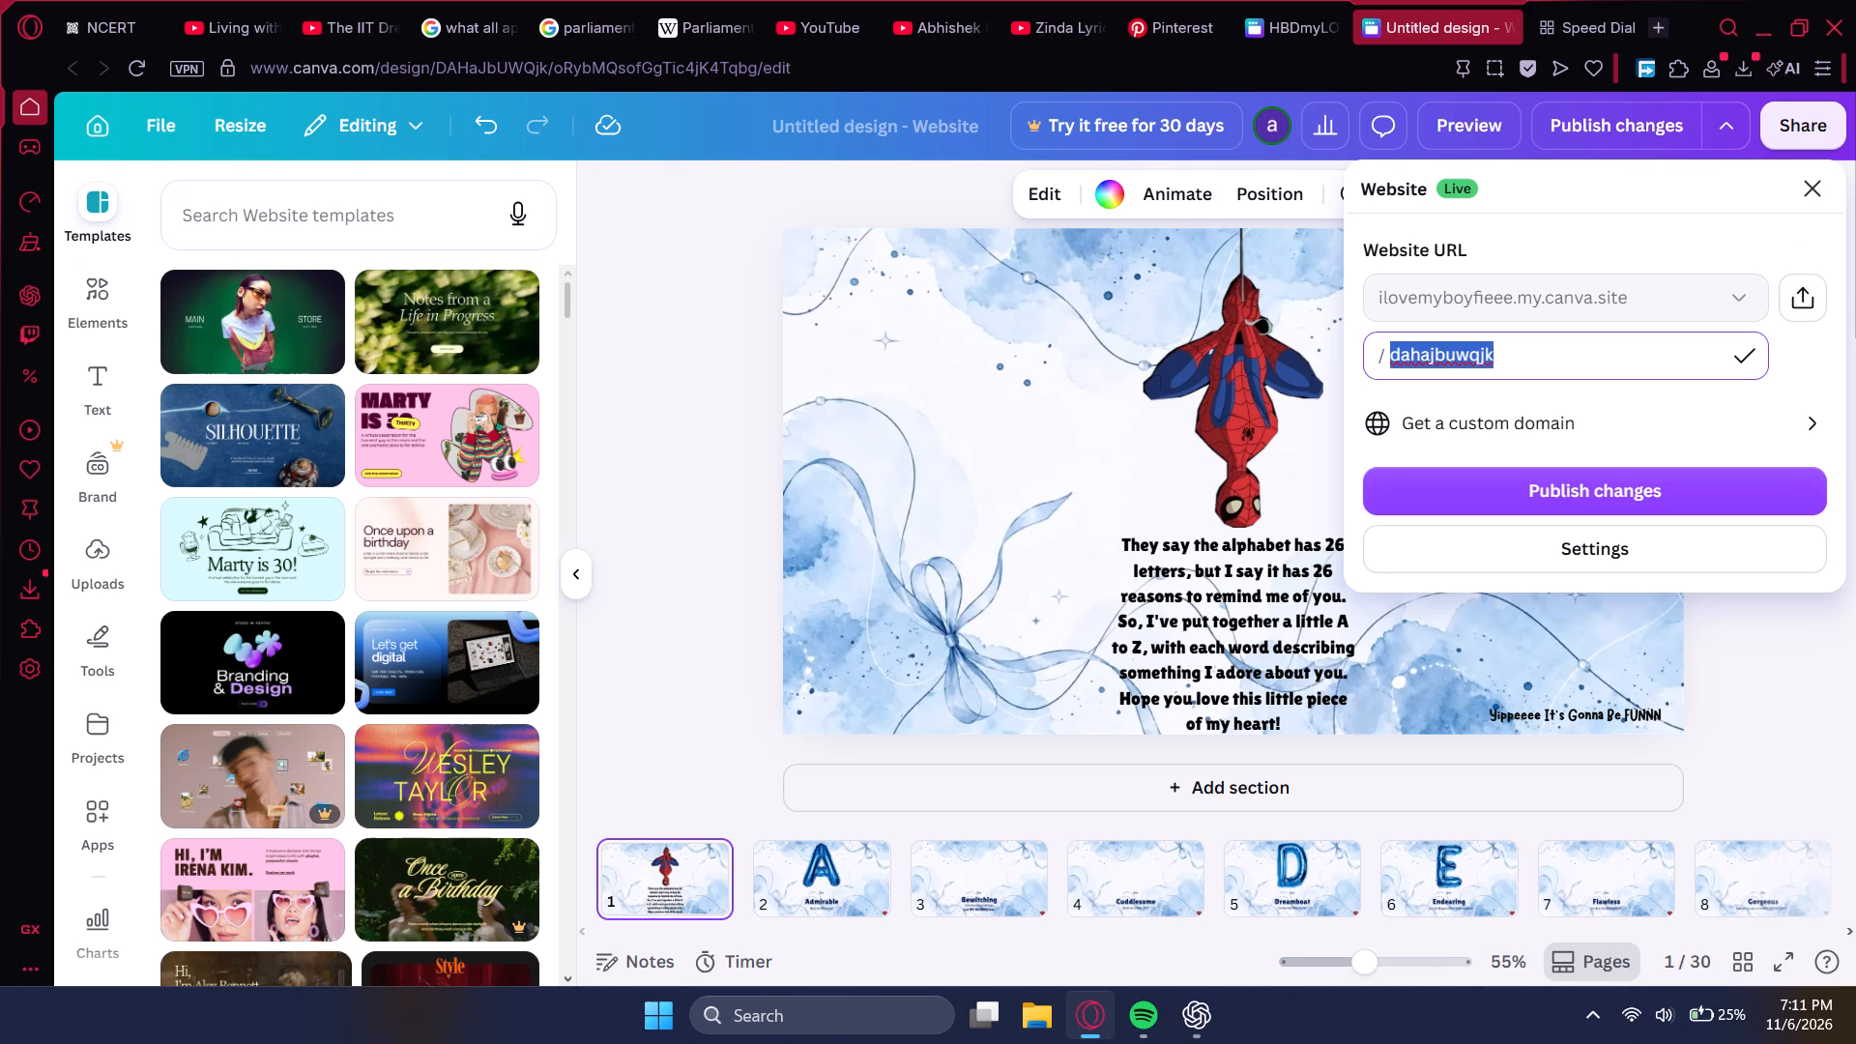
{"action": "type", "text": "HBDMY"}
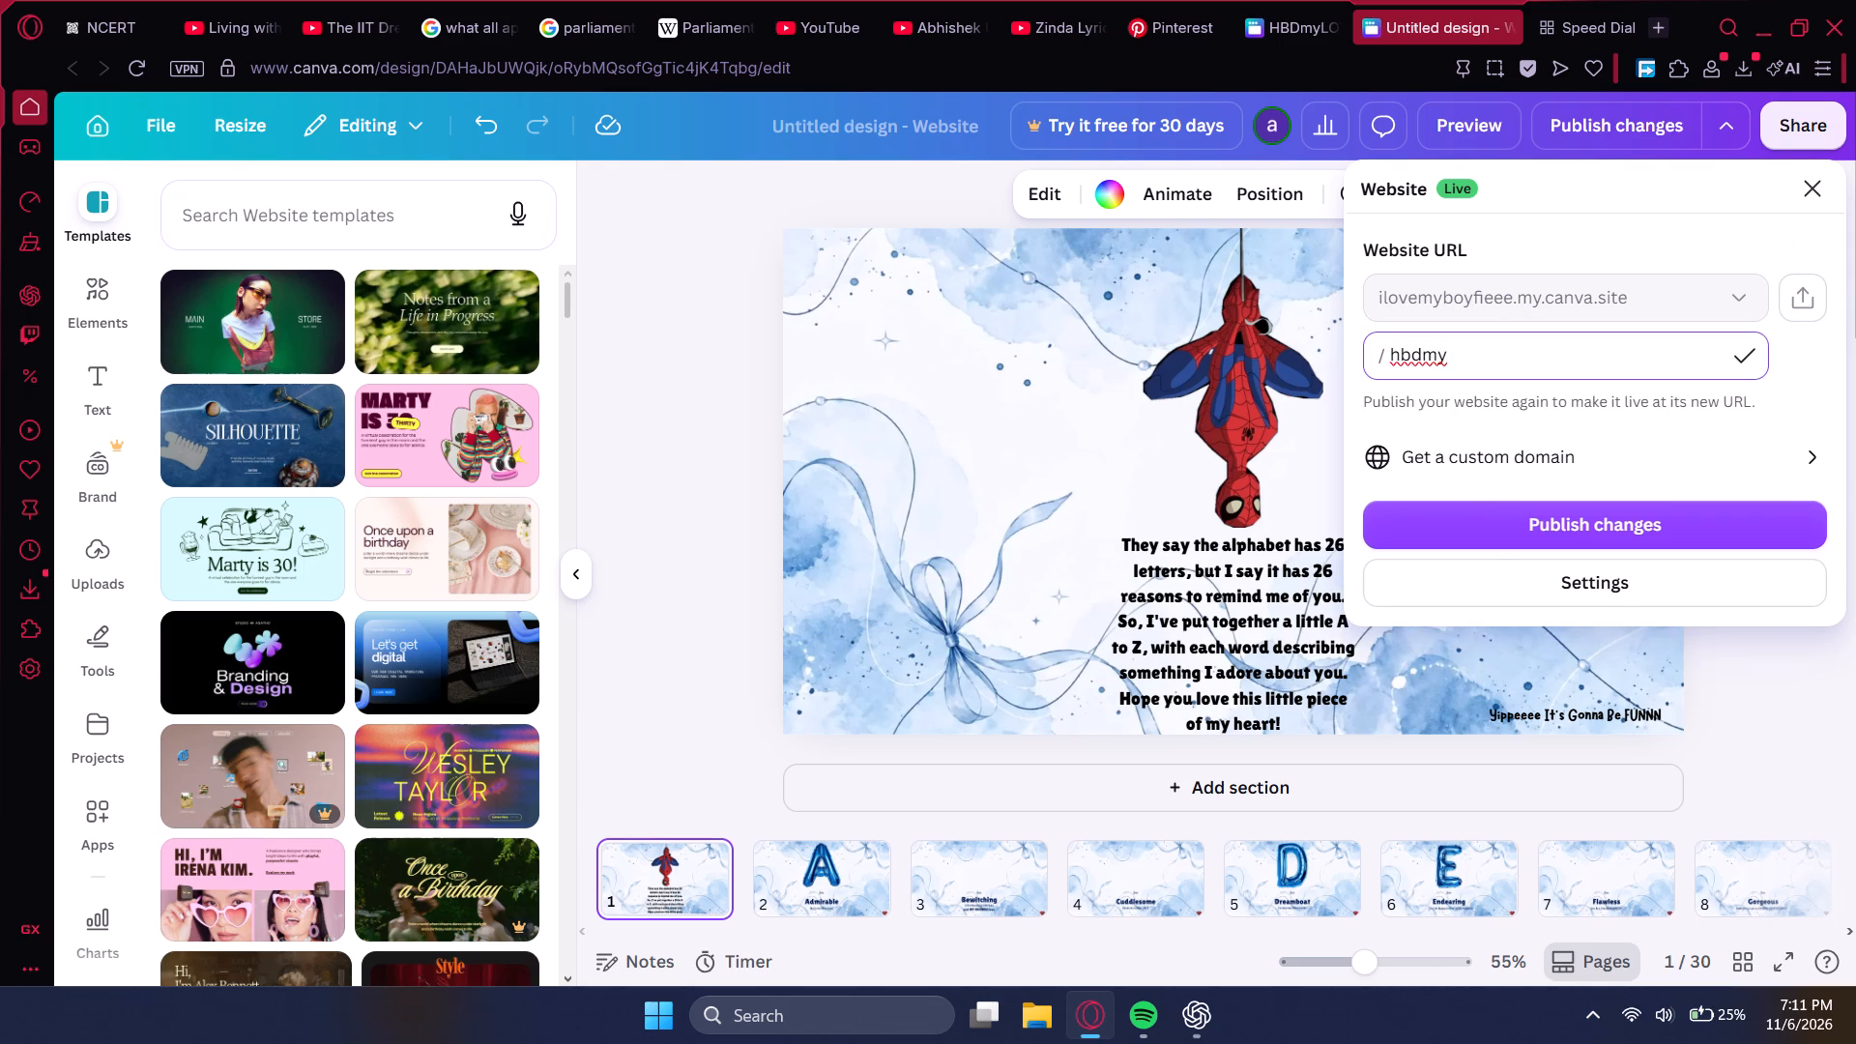
{"action": "type", "text": "LOVE"}
{"action": "left_click", "coordinate": [1745, 356]}
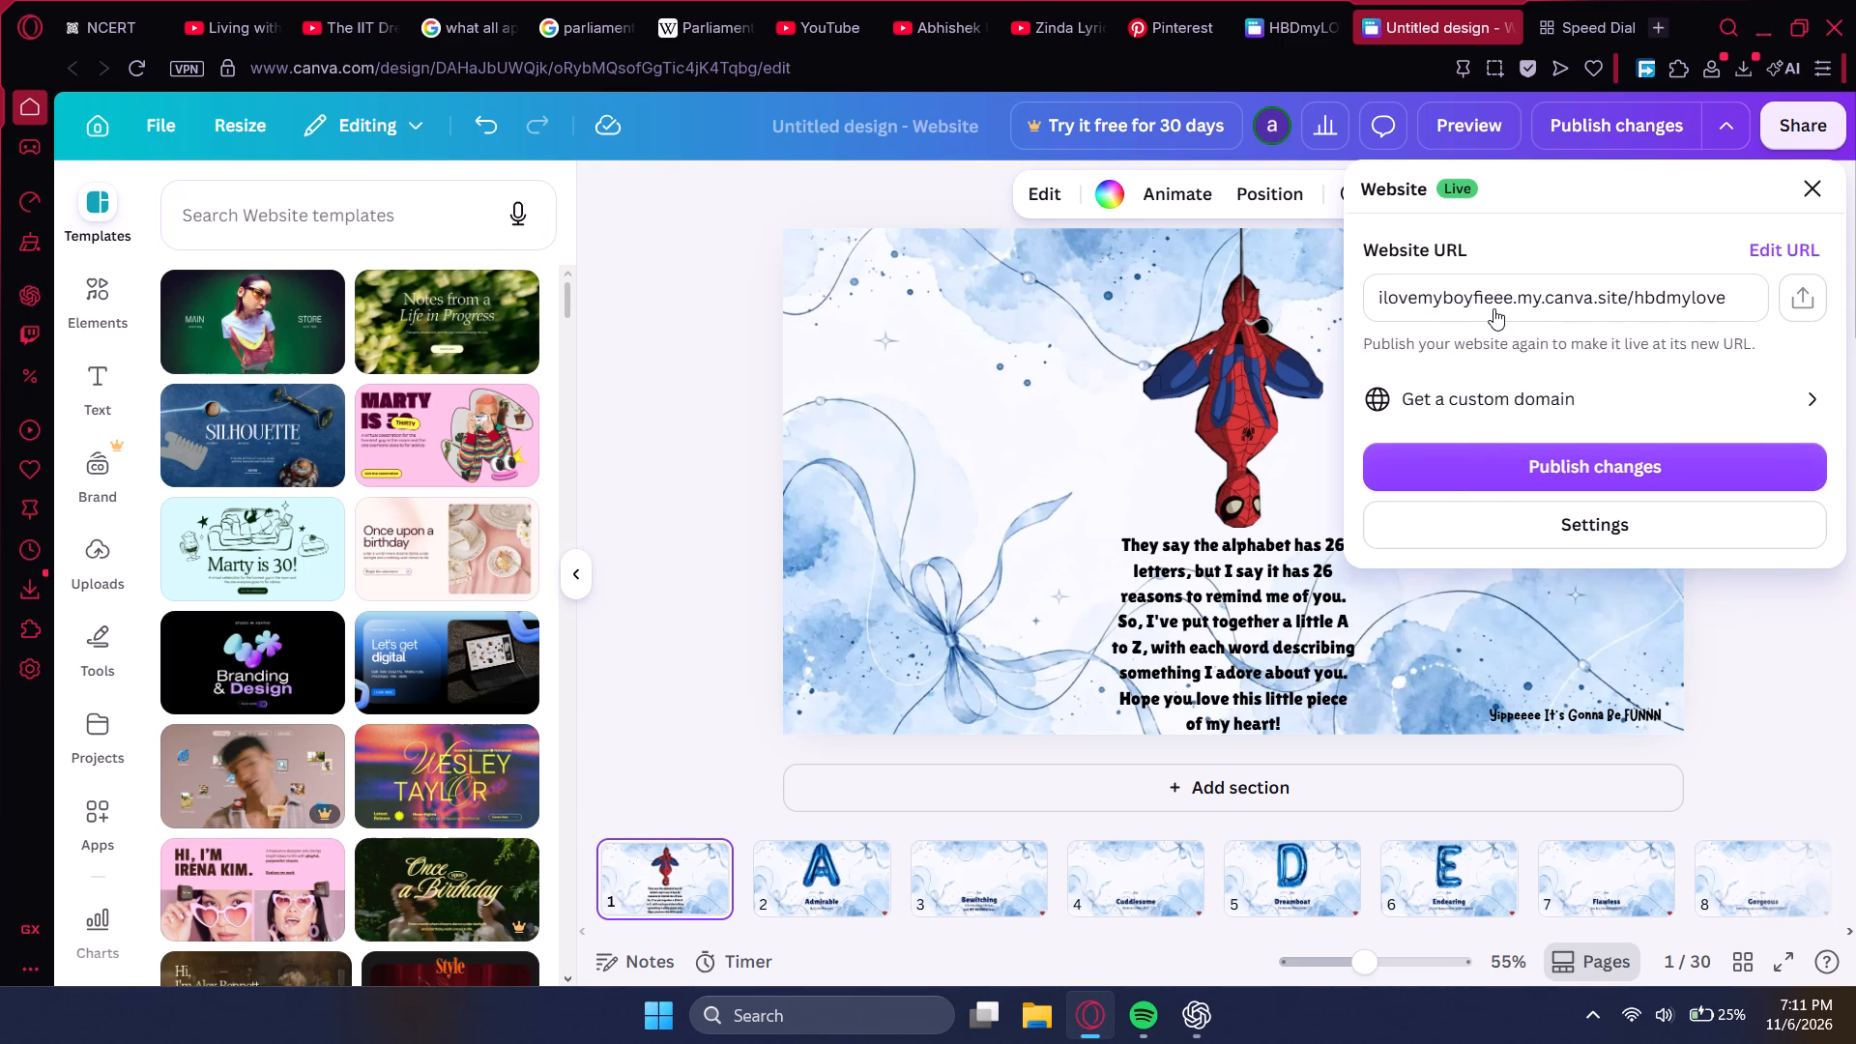
{"action": "scroll", "coordinate": [1493, 308], "scroll_direction": "down", "scroll_amount": 3}
{"action": "scroll", "coordinate": [1705, 306], "scroll_direction": "down", "scroll_amount": 4}
{"action": "left_click", "coordinate": [1714, 446]}
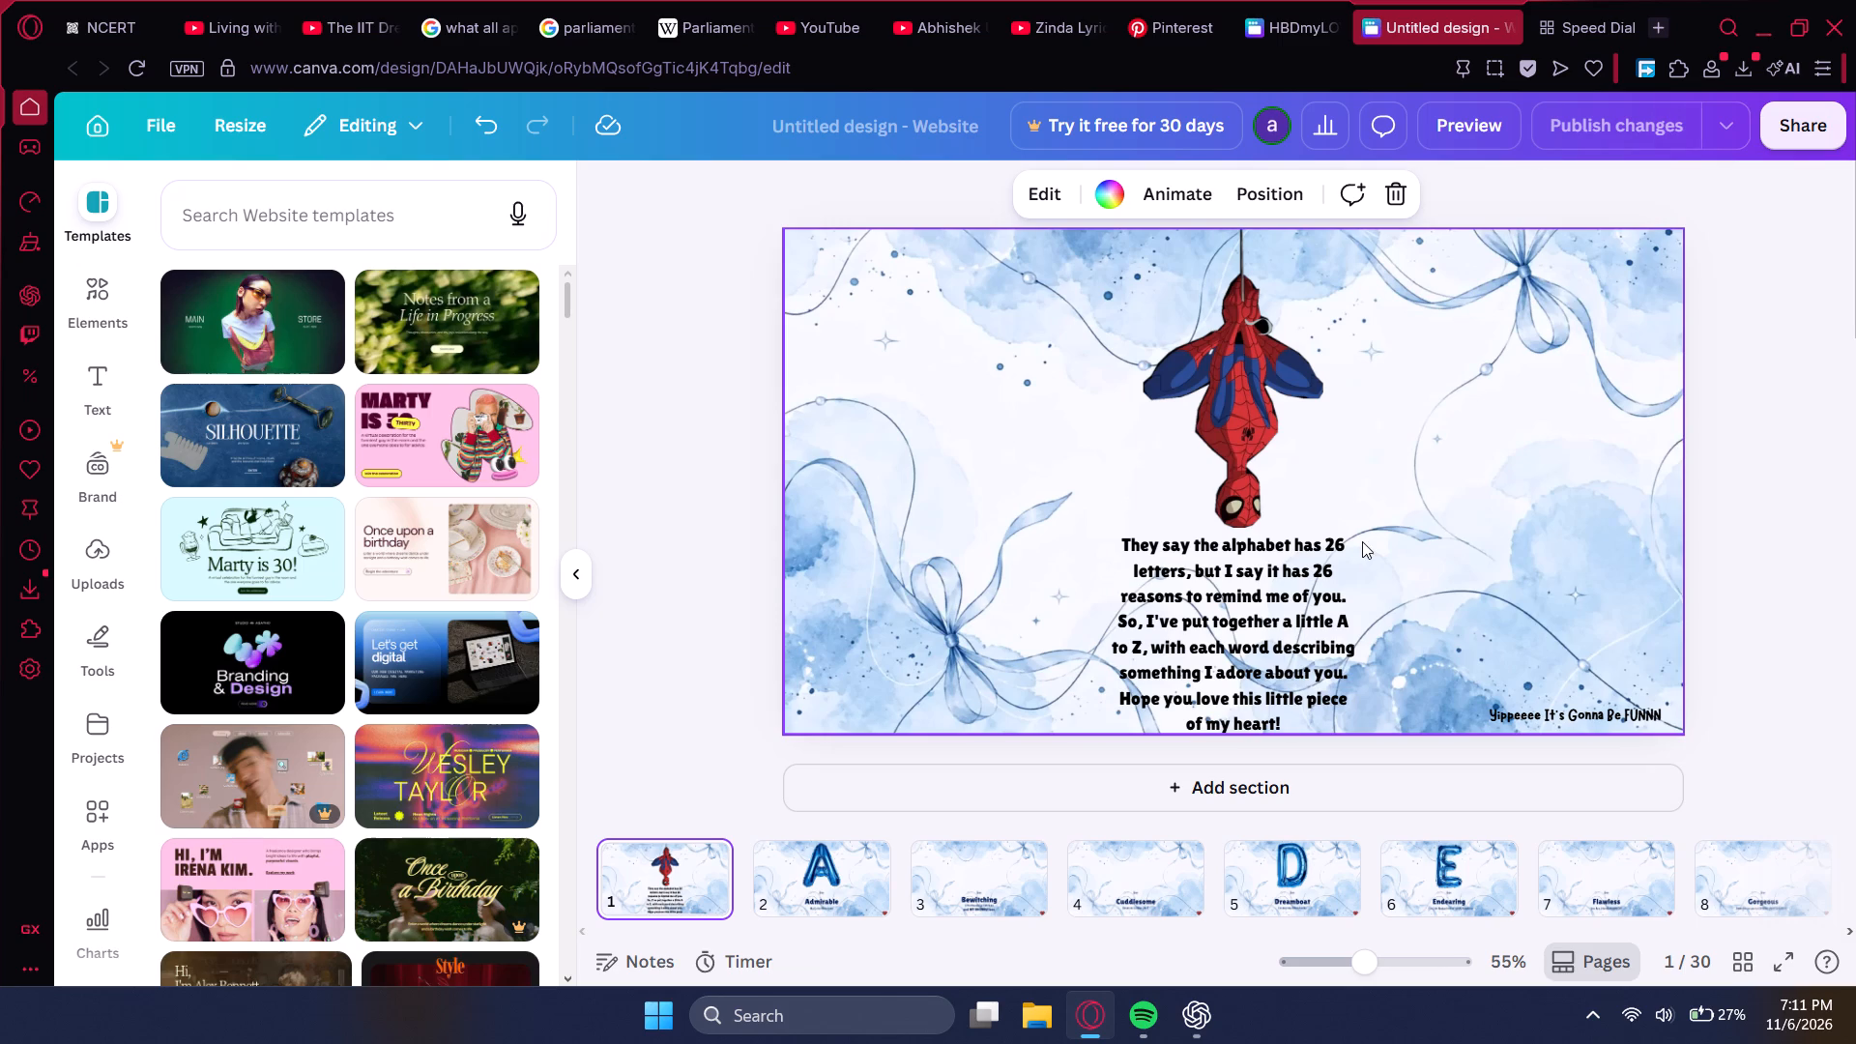
Check the thumbnails of all the untitled website's pages, from the Spider-Man opening page through page 30.
{"action": "scroll", "coordinate": [1002, 907], "scroll_direction": "down", "scroll_amount": 6}
{"action": "scroll", "coordinate": [998, 920], "scroll_direction": "up", "scroll_amount": 6}
{"action": "scroll", "coordinate": [998, 920], "scroll_direction": "down", "scroll_amount": 20}
{"action": "scroll", "coordinate": [977, 913], "scroll_direction": "down", "scroll_amount": 7}
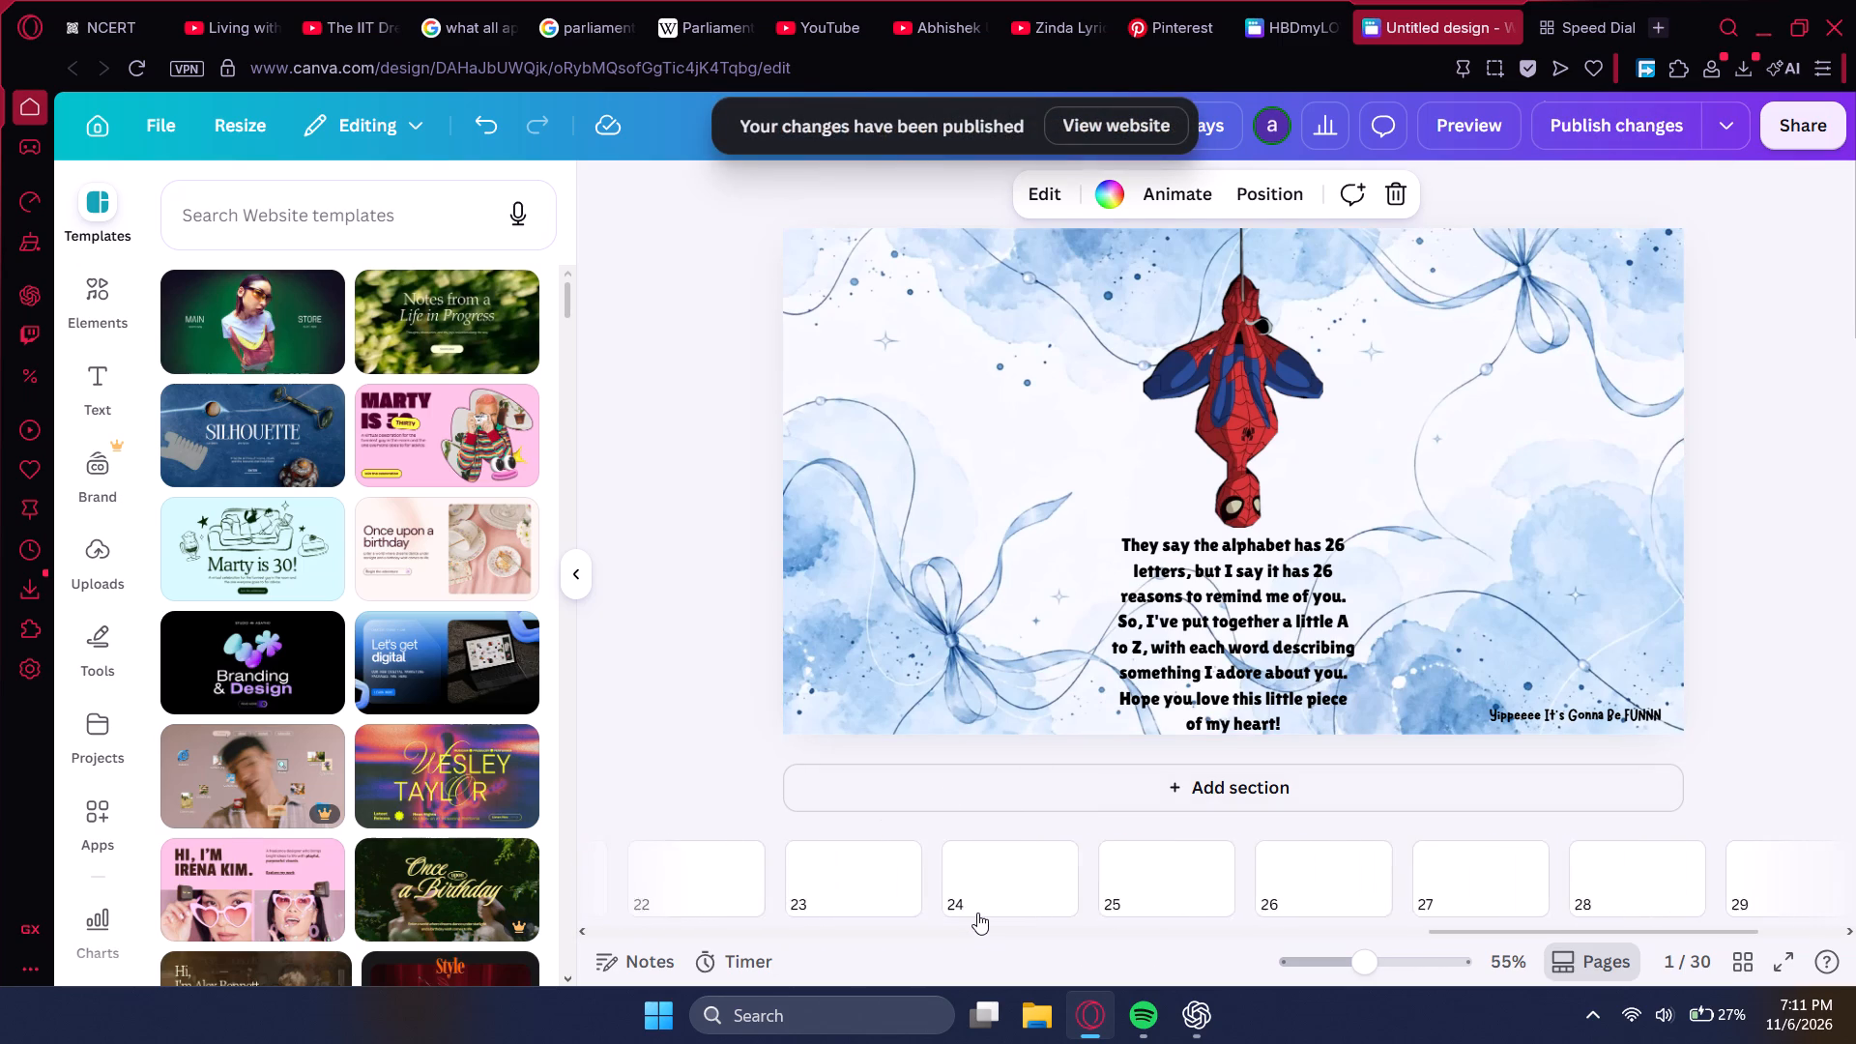
{"action": "scroll", "coordinate": [977, 913], "scroll_direction": "down", "scroll_amount": 15}
{"action": "scroll", "coordinate": [977, 913], "scroll_direction": "up", "scroll_amount": 4}
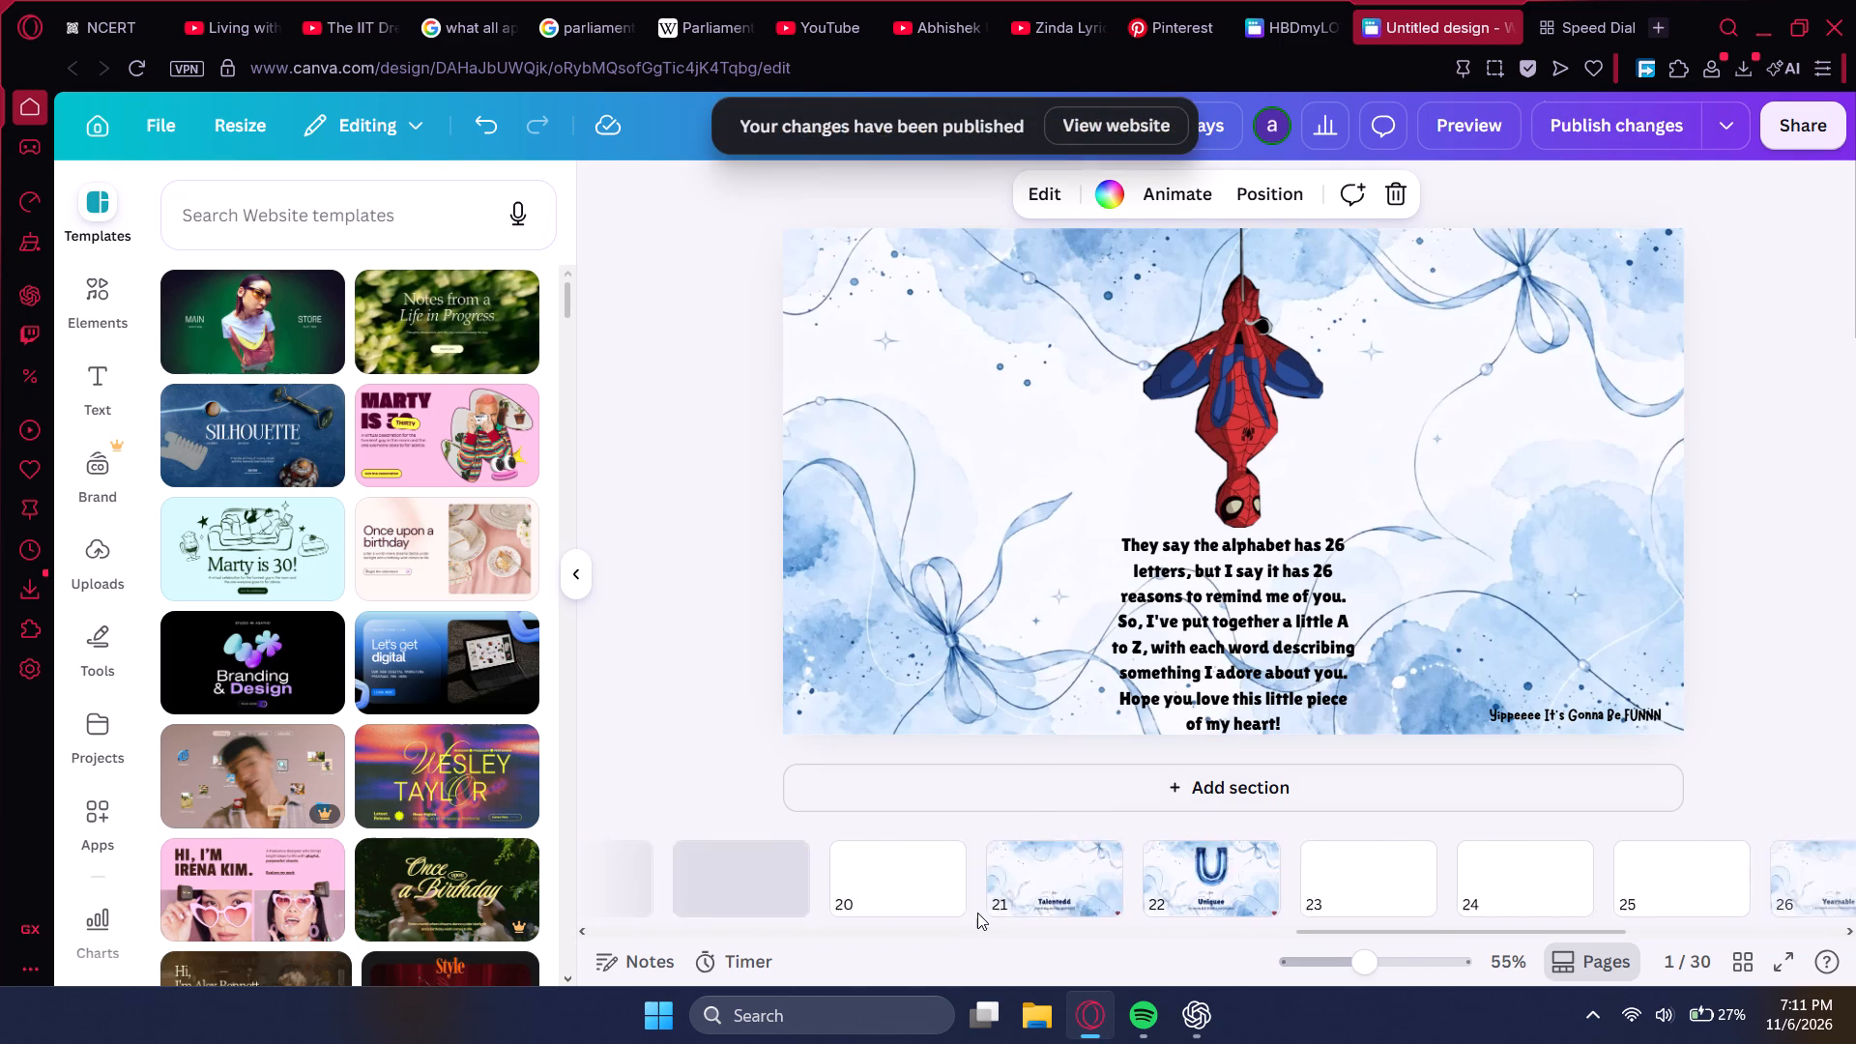
{"action": "scroll", "coordinate": [977, 913], "scroll_direction": "up", "scroll_amount": 4}
{"action": "scroll", "coordinate": [977, 913], "scroll_direction": "down", "scroll_amount": 15}
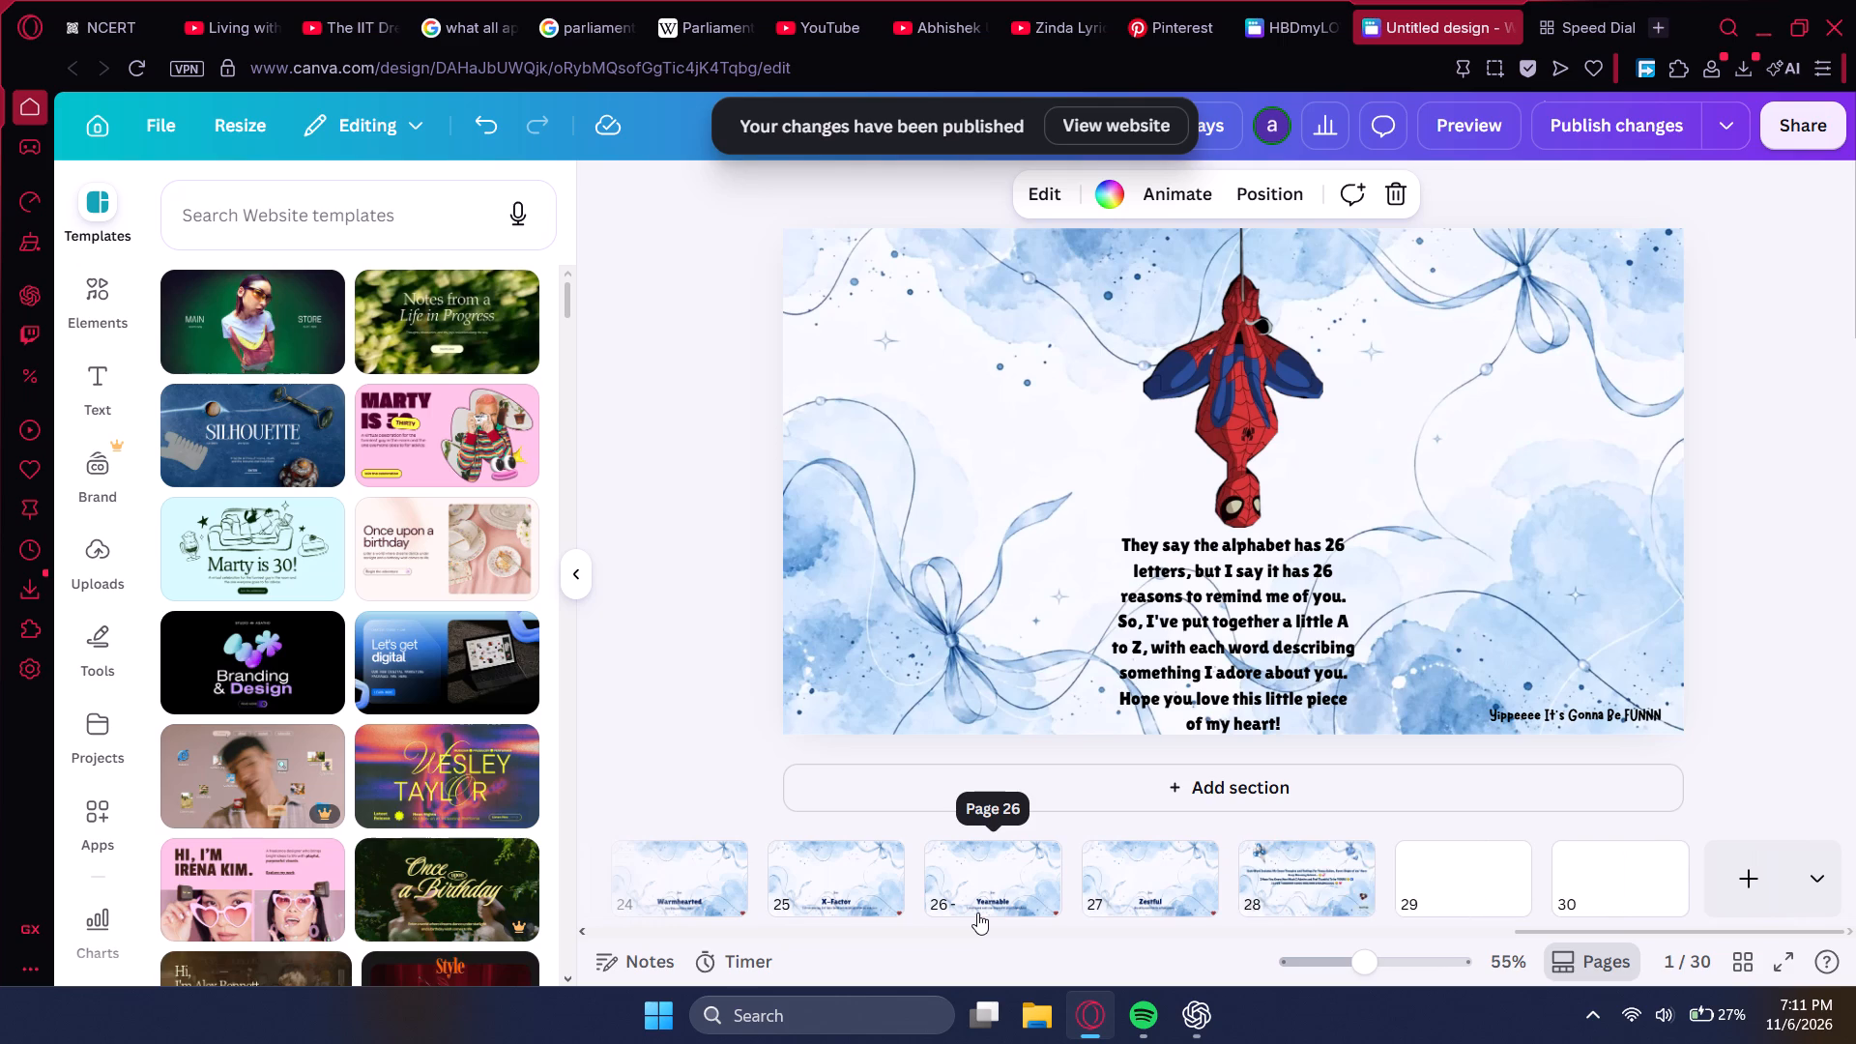
{"action": "scroll", "coordinate": [801, 893], "scroll_direction": "down", "scroll_amount": 6}
{"action": "scroll", "coordinate": [690, 888], "scroll_direction": "down", "scroll_amount": 7}
{"action": "scroll", "coordinate": [690, 888], "scroll_direction": "up", "scroll_amount": 2}
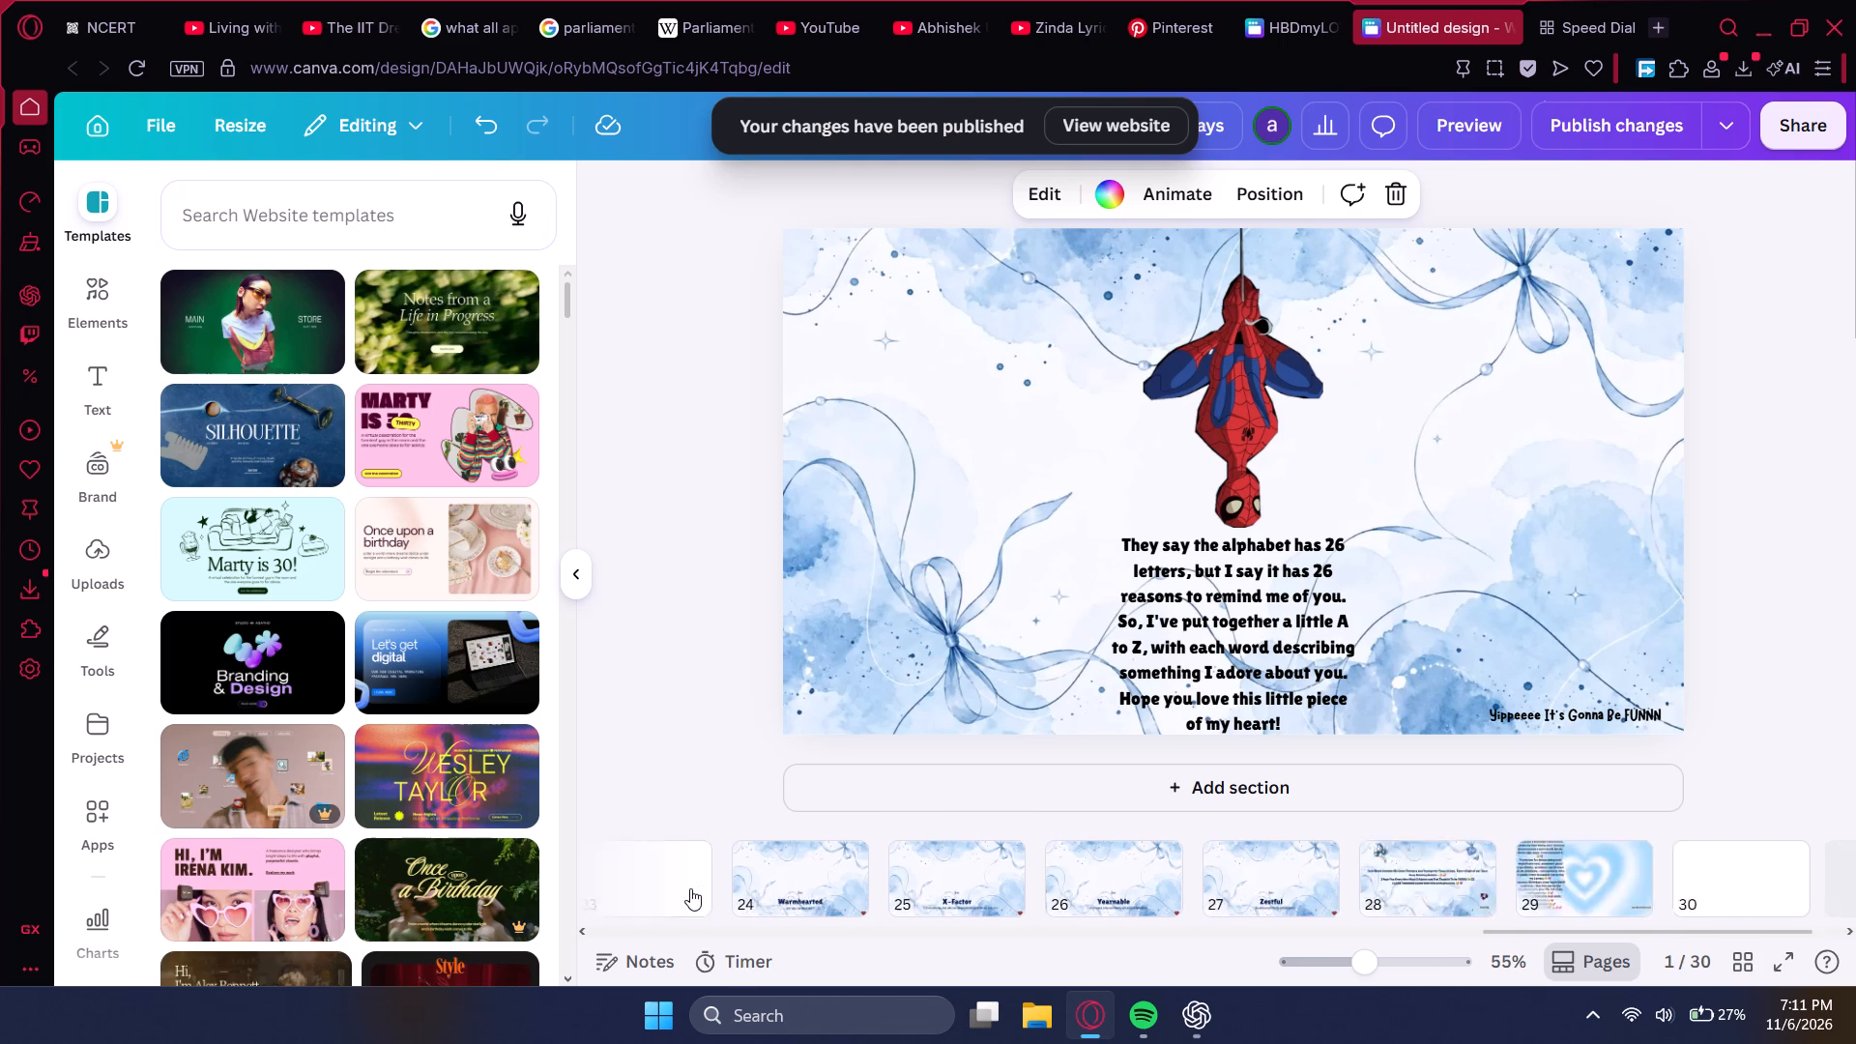
{"action": "scroll", "coordinate": [690, 888], "scroll_direction": "up", "scroll_amount": 19}
{"action": "scroll", "coordinate": [690, 888], "scroll_direction": "up", "scroll_amount": 8}
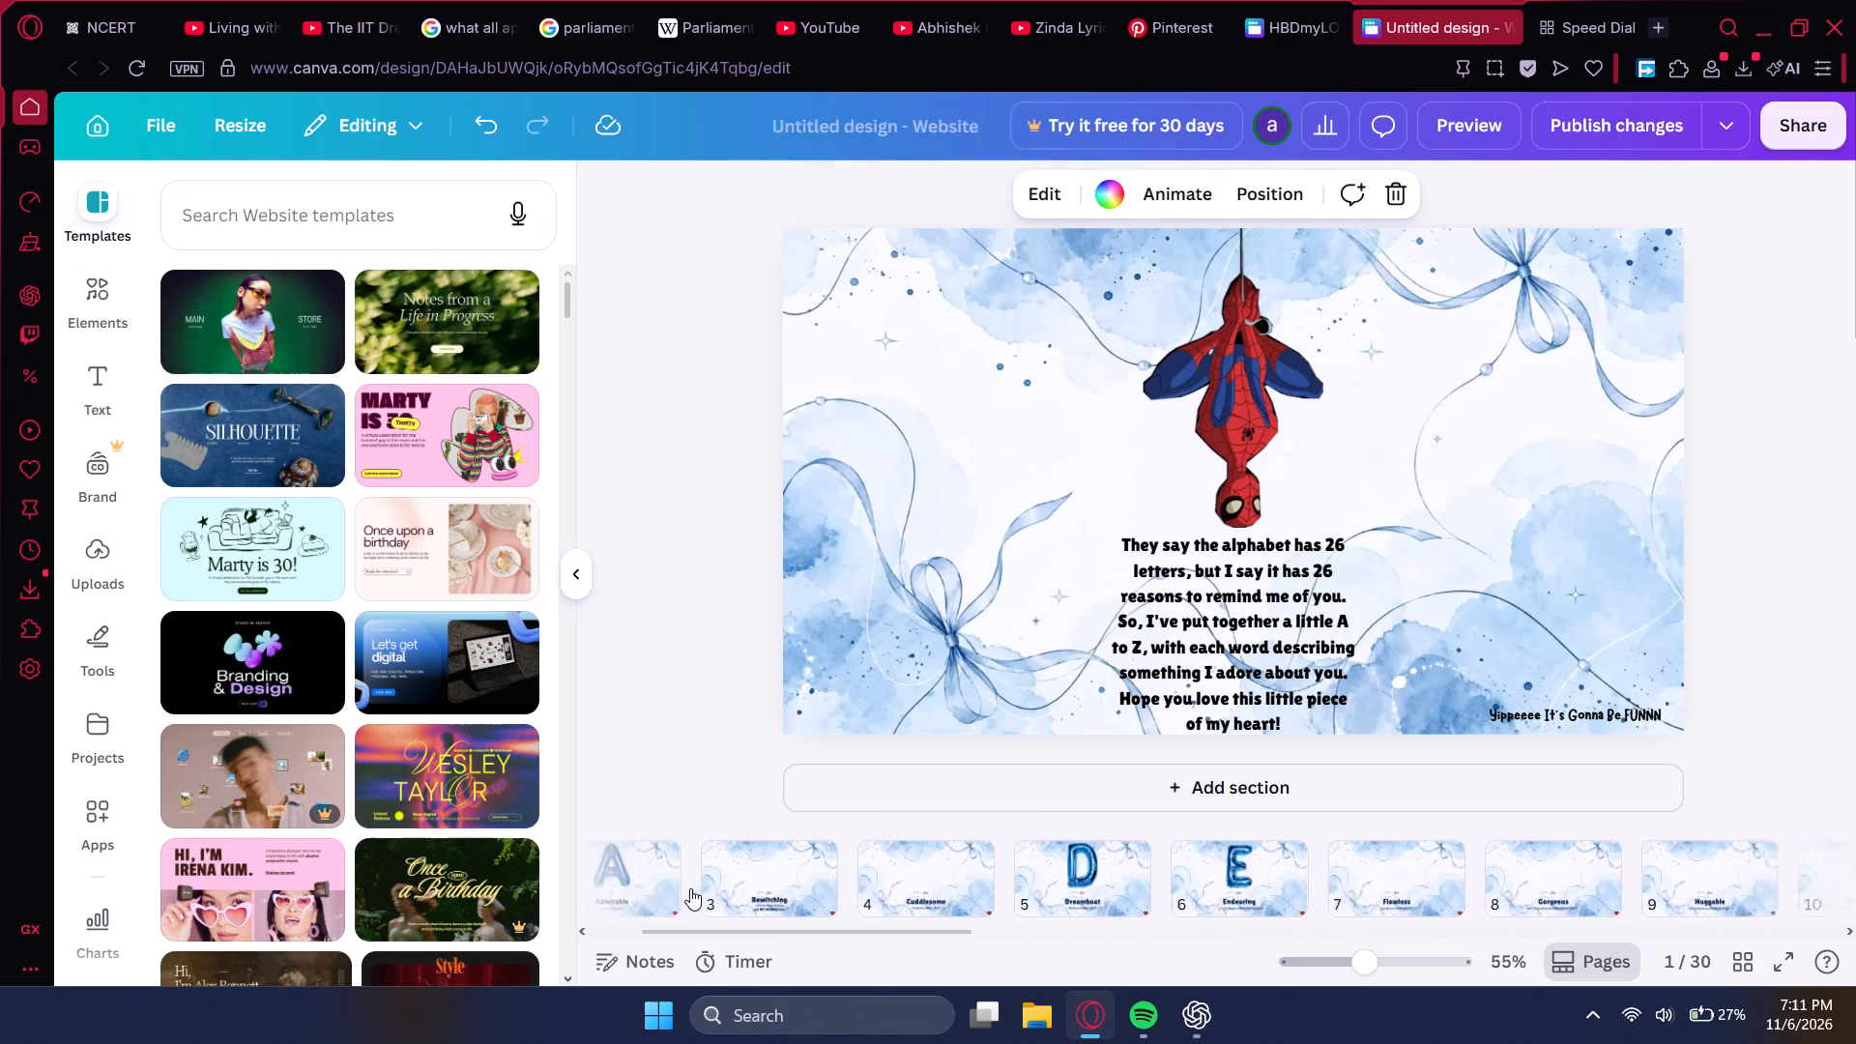
{"action": "scroll", "coordinate": [690, 888], "scroll_direction": "up", "scroll_amount": 4}
{"action": "scroll", "coordinate": [771, 896], "scroll_direction": "up", "scroll_amount": 2}
{"action": "scroll", "coordinate": [788, 901], "scroll_direction": "down", "scroll_amount": 7}
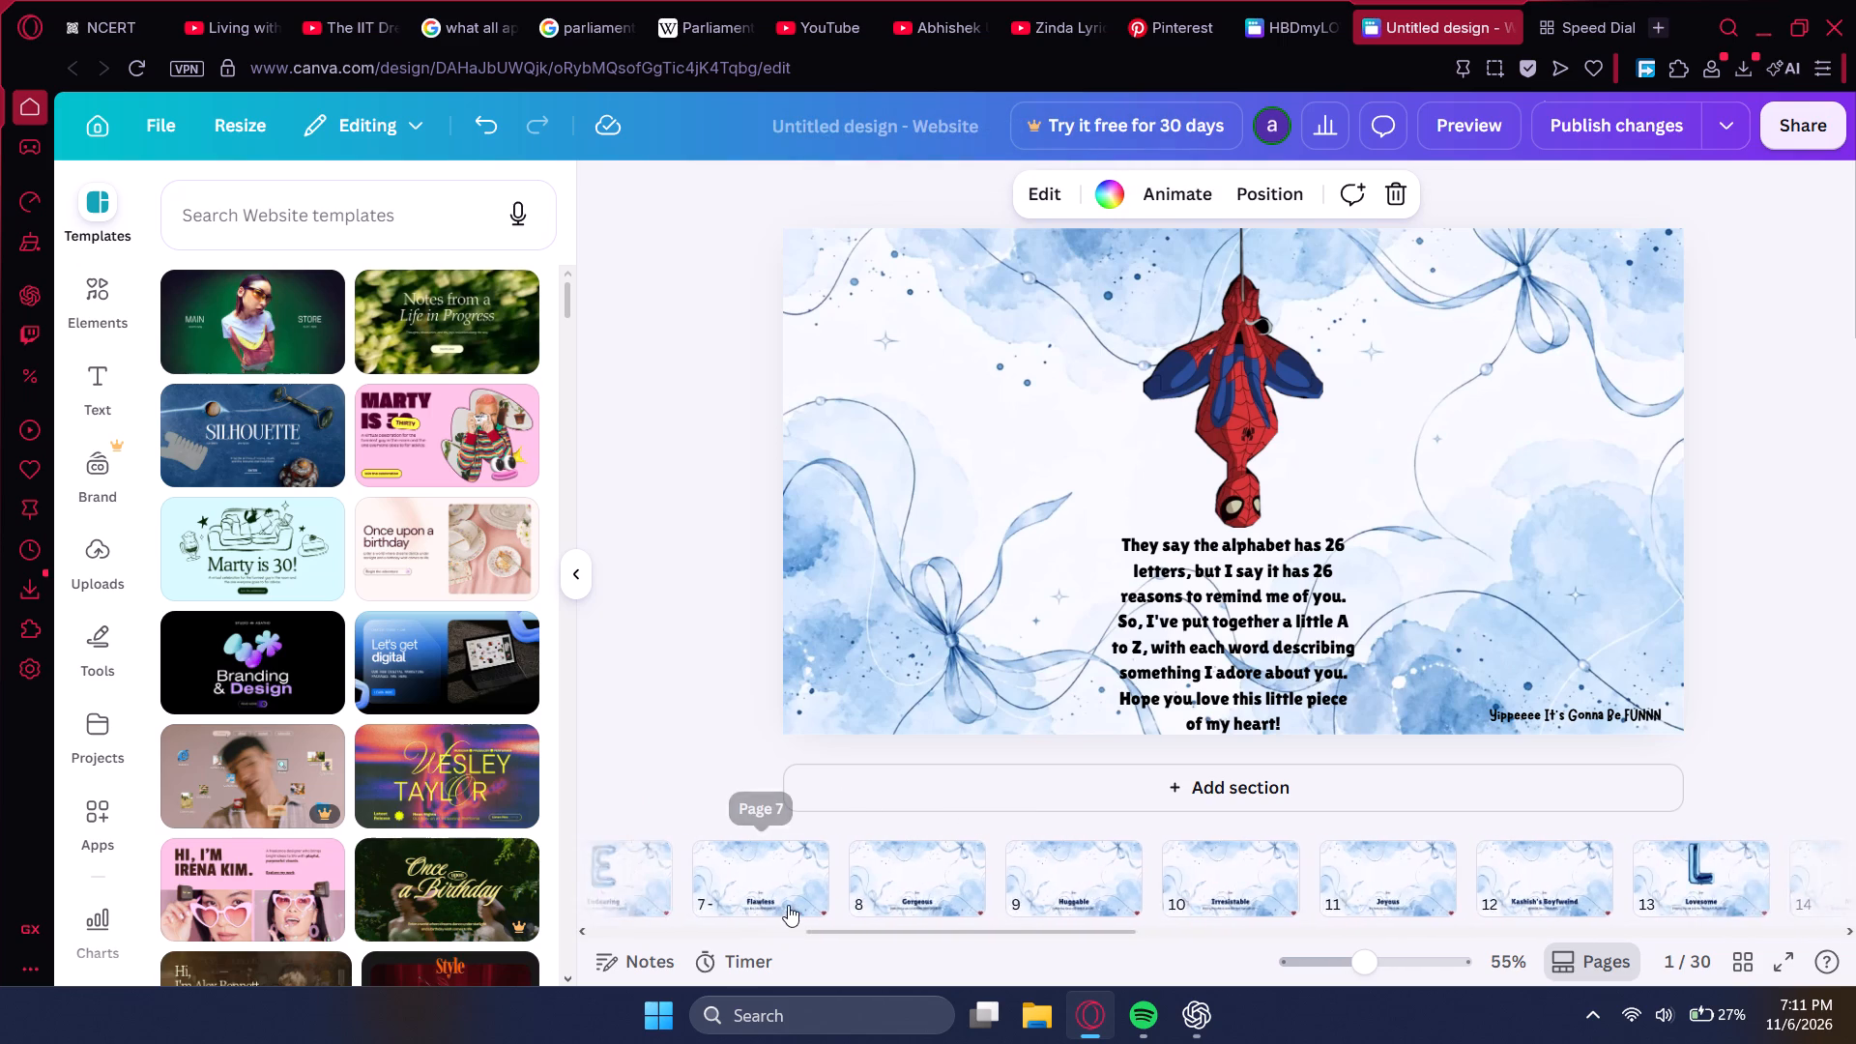
{"action": "scroll", "coordinate": [788, 905], "scroll_direction": "down", "scroll_amount": 15}
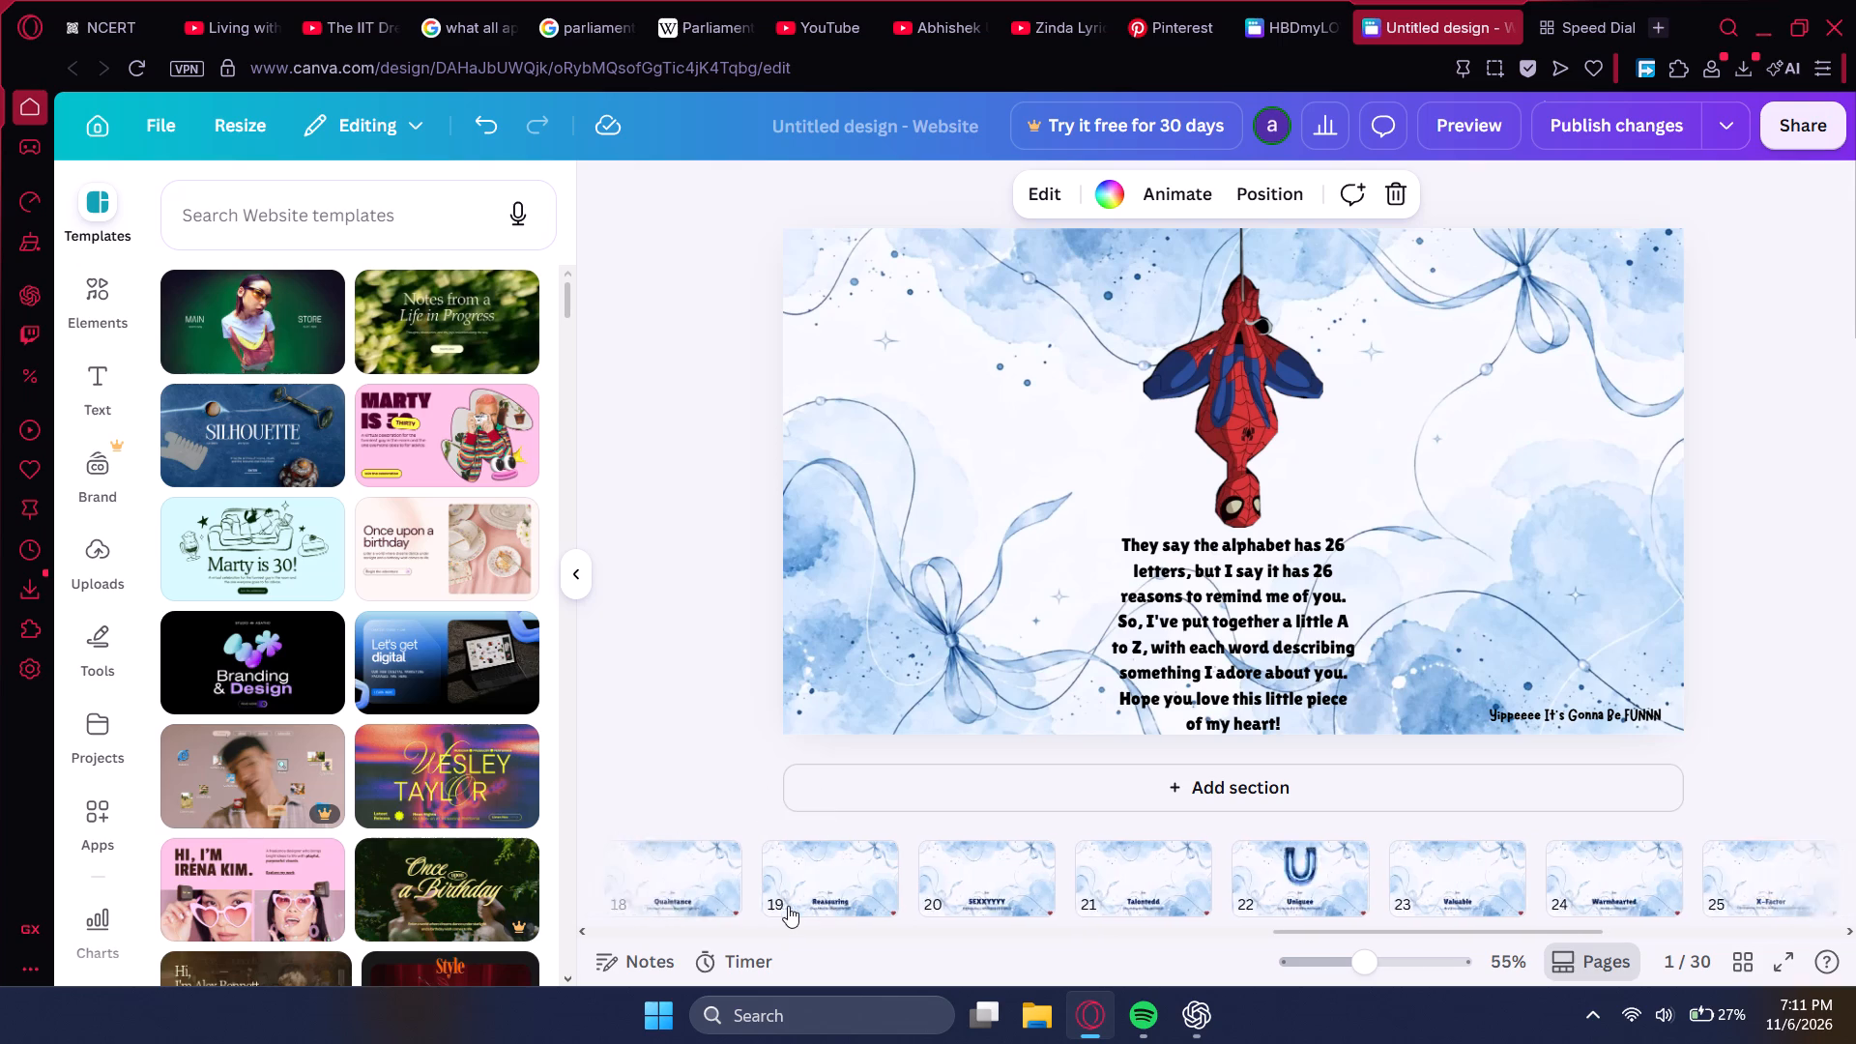
{"action": "scroll", "coordinate": [788, 906], "scroll_direction": "down", "scroll_amount": 15}
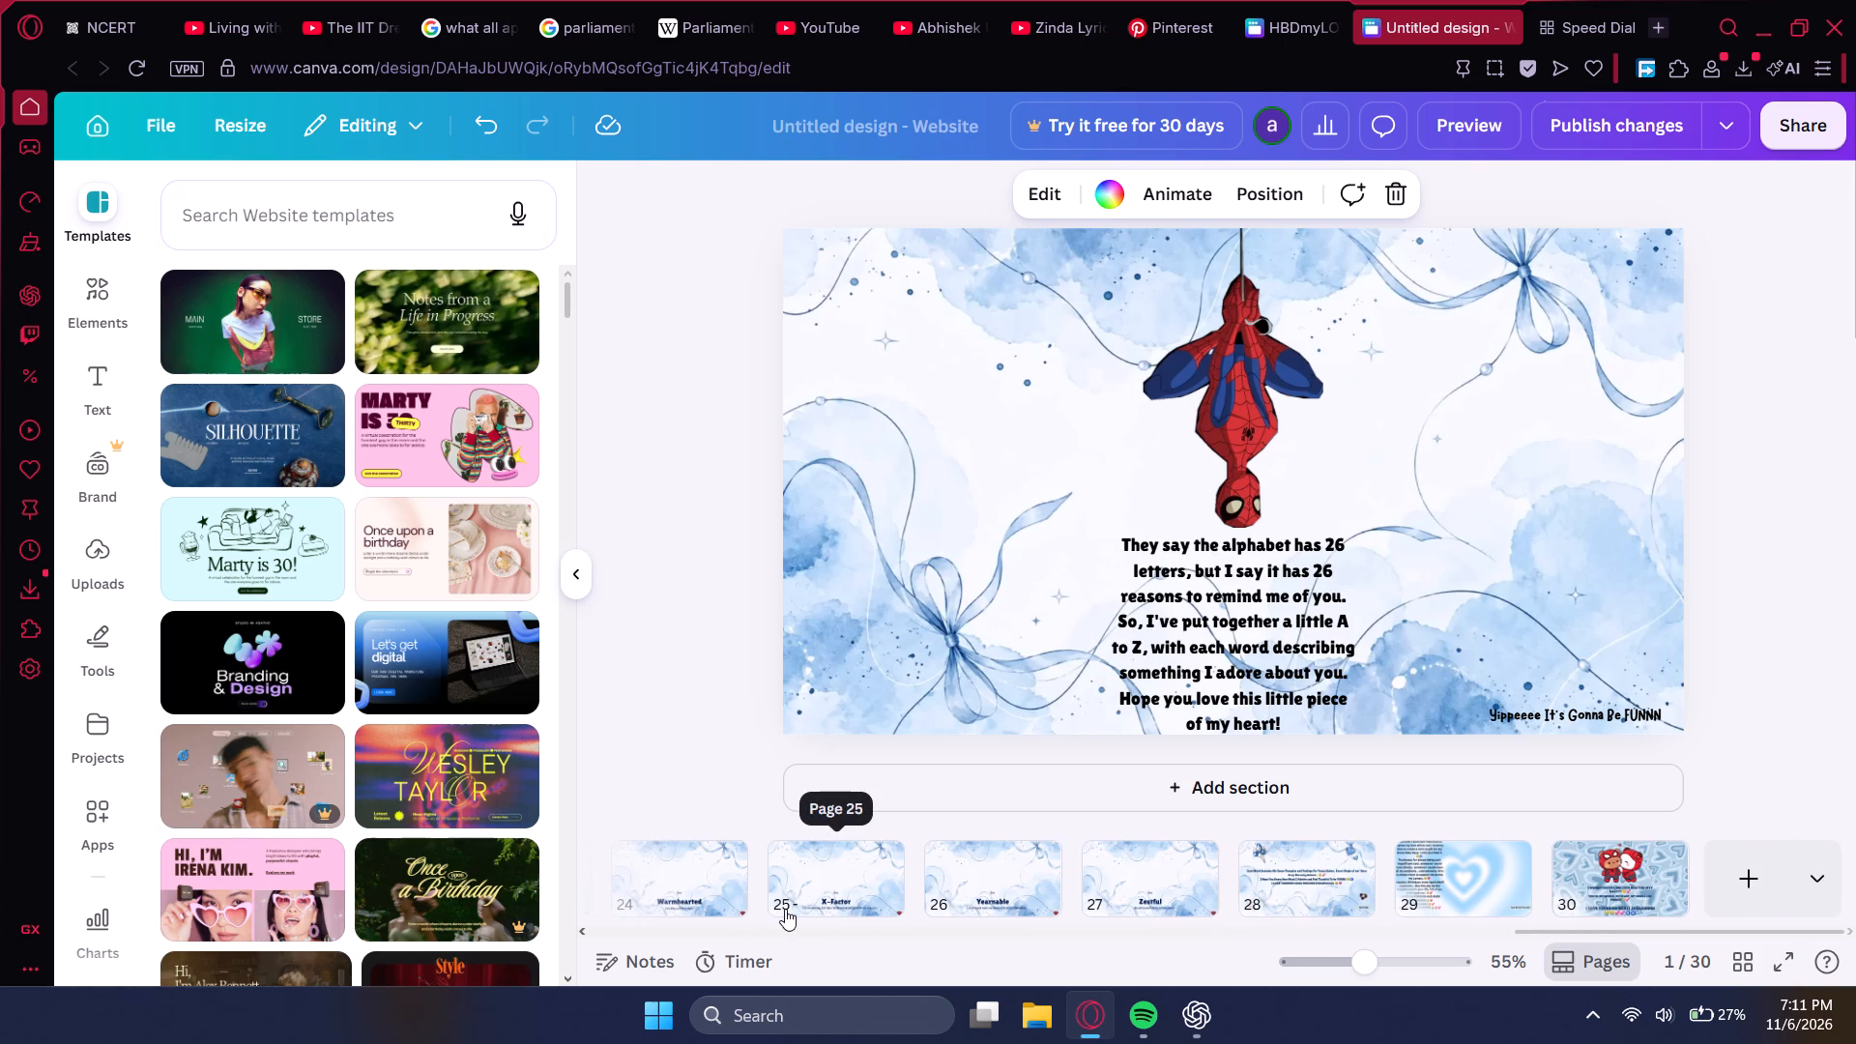
{"action": "scroll", "coordinate": [785, 909], "scroll_direction": "up", "scroll_amount": 13}
{"action": "scroll", "coordinate": [785, 909], "scroll_direction": "up", "scroll_amount": 18}
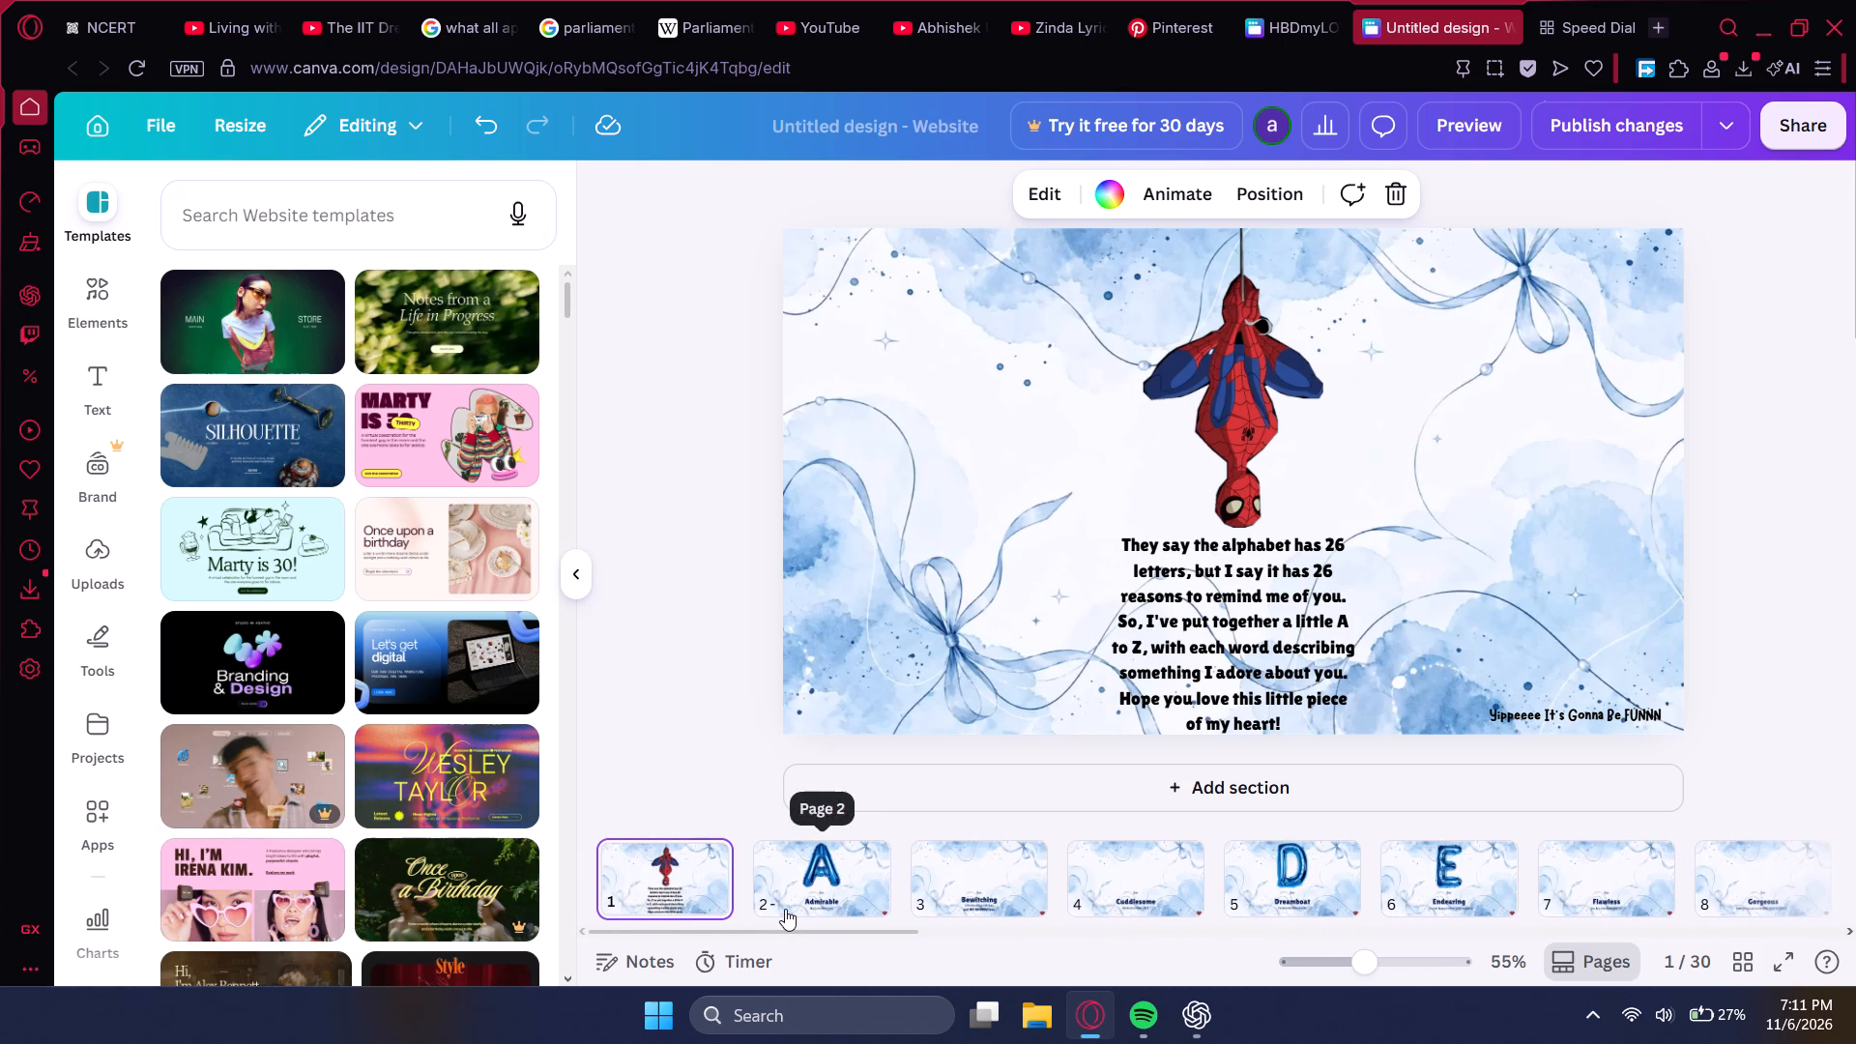
{"action": "scroll", "coordinate": [785, 909], "scroll_direction": "up", "scroll_amount": 5}
{"action": "left_click", "coordinate": [686, 692]}
Switch to the HBDmyLOVE design and add a blank page 25 after the "Da OG Collection of Admiration" page.
{"action": "left_click", "coordinate": [1253, 9]}
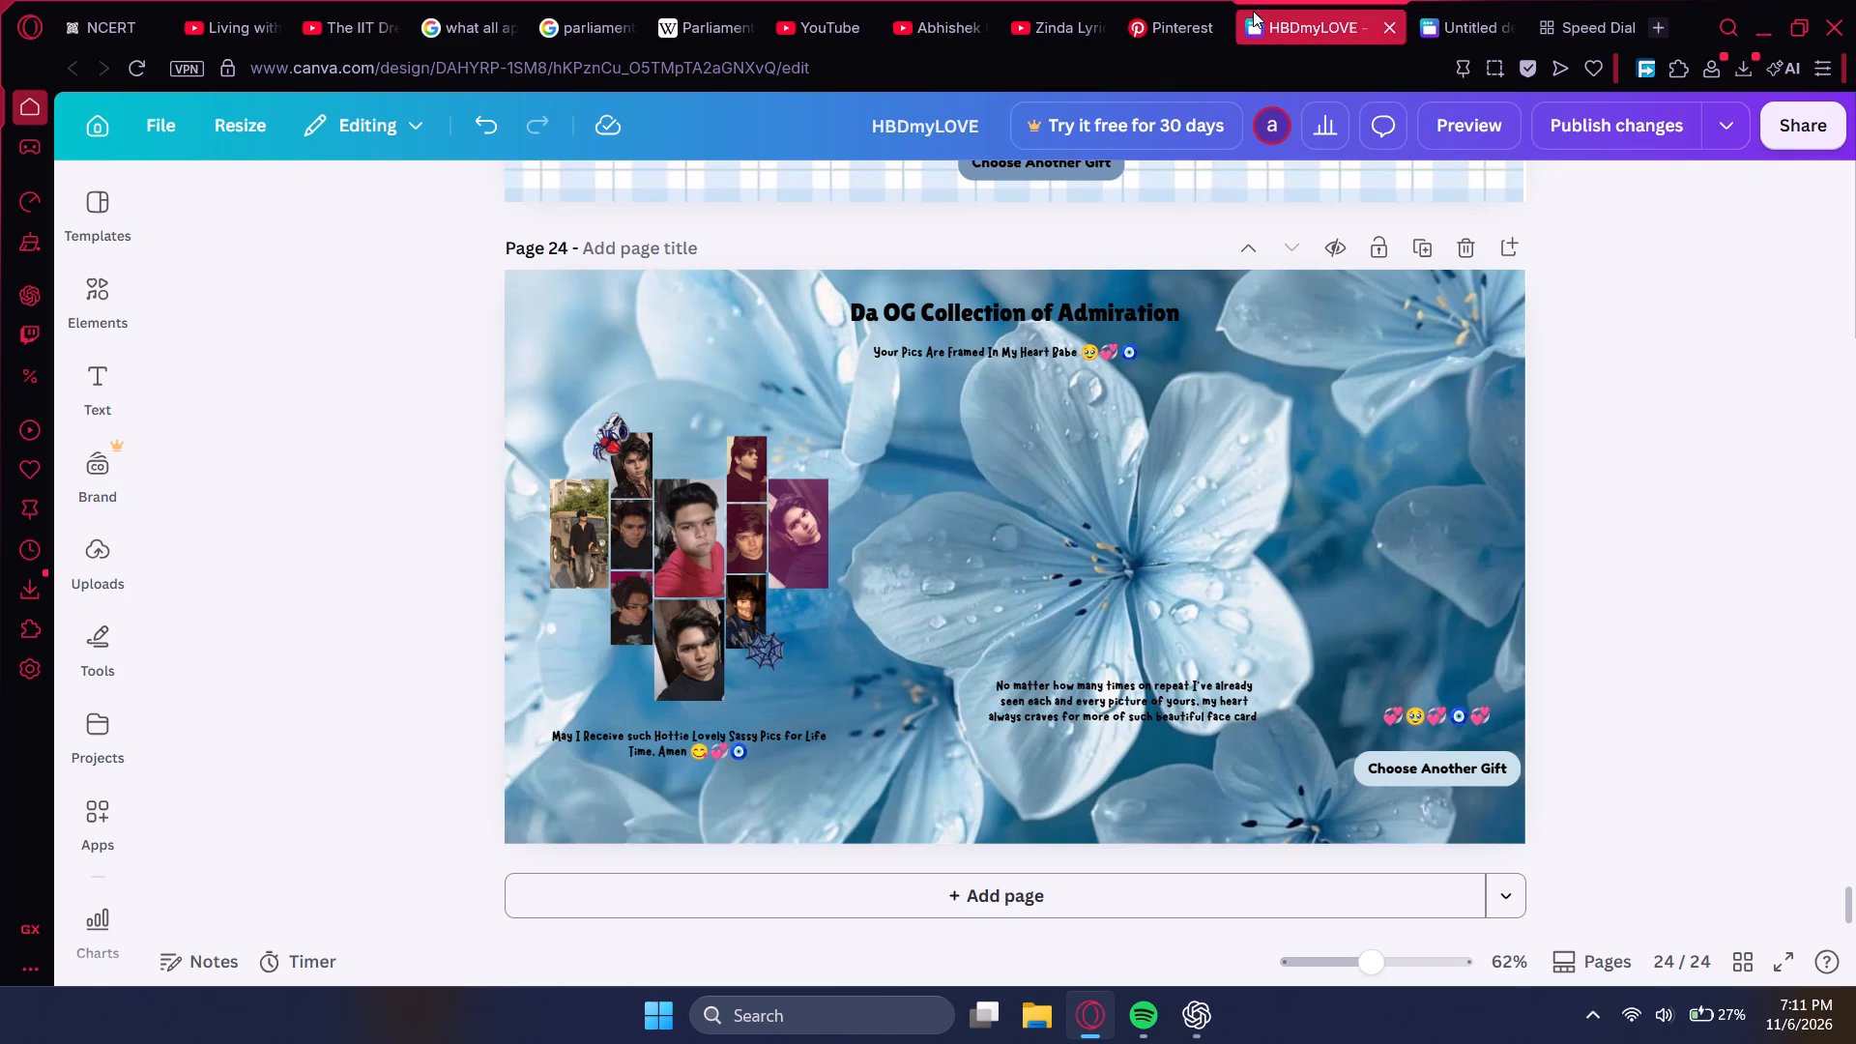
{"action": "scroll", "coordinate": [823, 694], "scroll_direction": "down", "scroll_amount": 6}
{"action": "scroll", "coordinate": [820, 699], "scroll_direction": "up", "scroll_amount": 6}
{"action": "scroll", "coordinate": [824, 699], "scroll_direction": "down", "scroll_amount": 7}
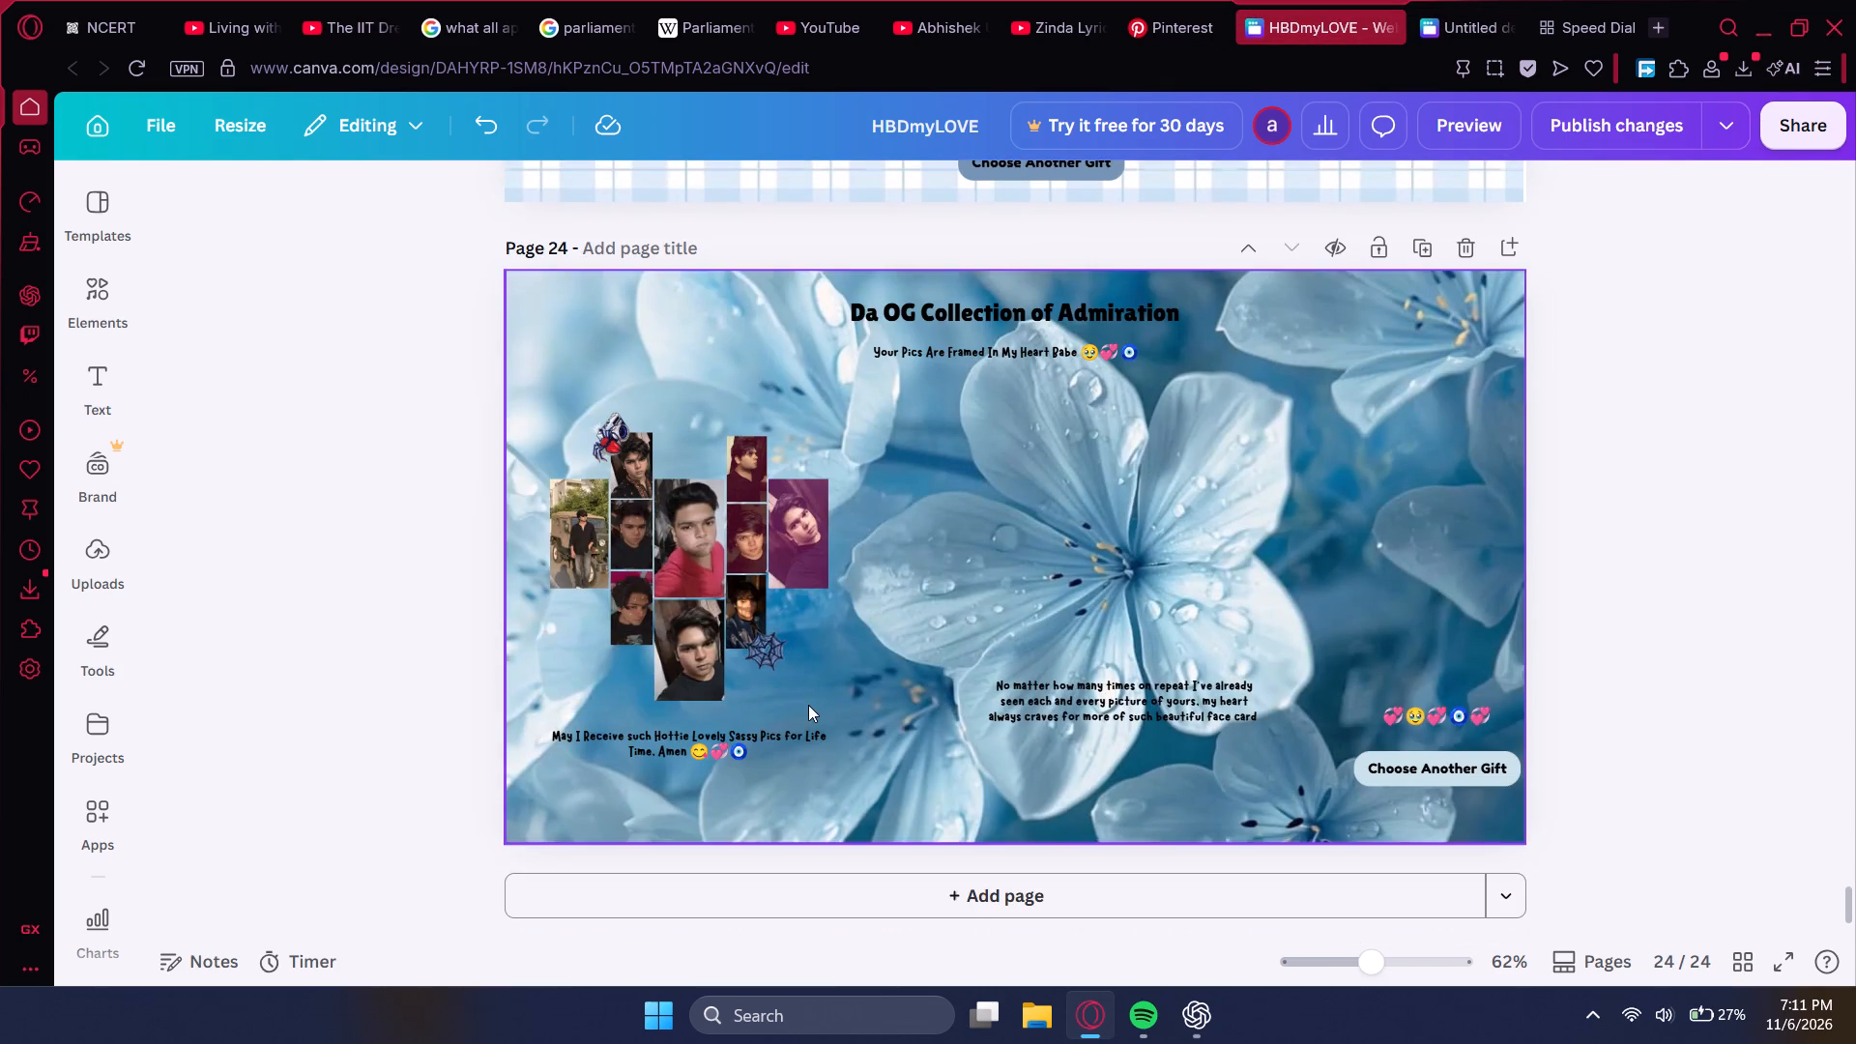
{"action": "scroll", "coordinate": [808, 705], "scroll_direction": "down", "scroll_amount": 6}
{"action": "left_click", "coordinate": [971, 906]}
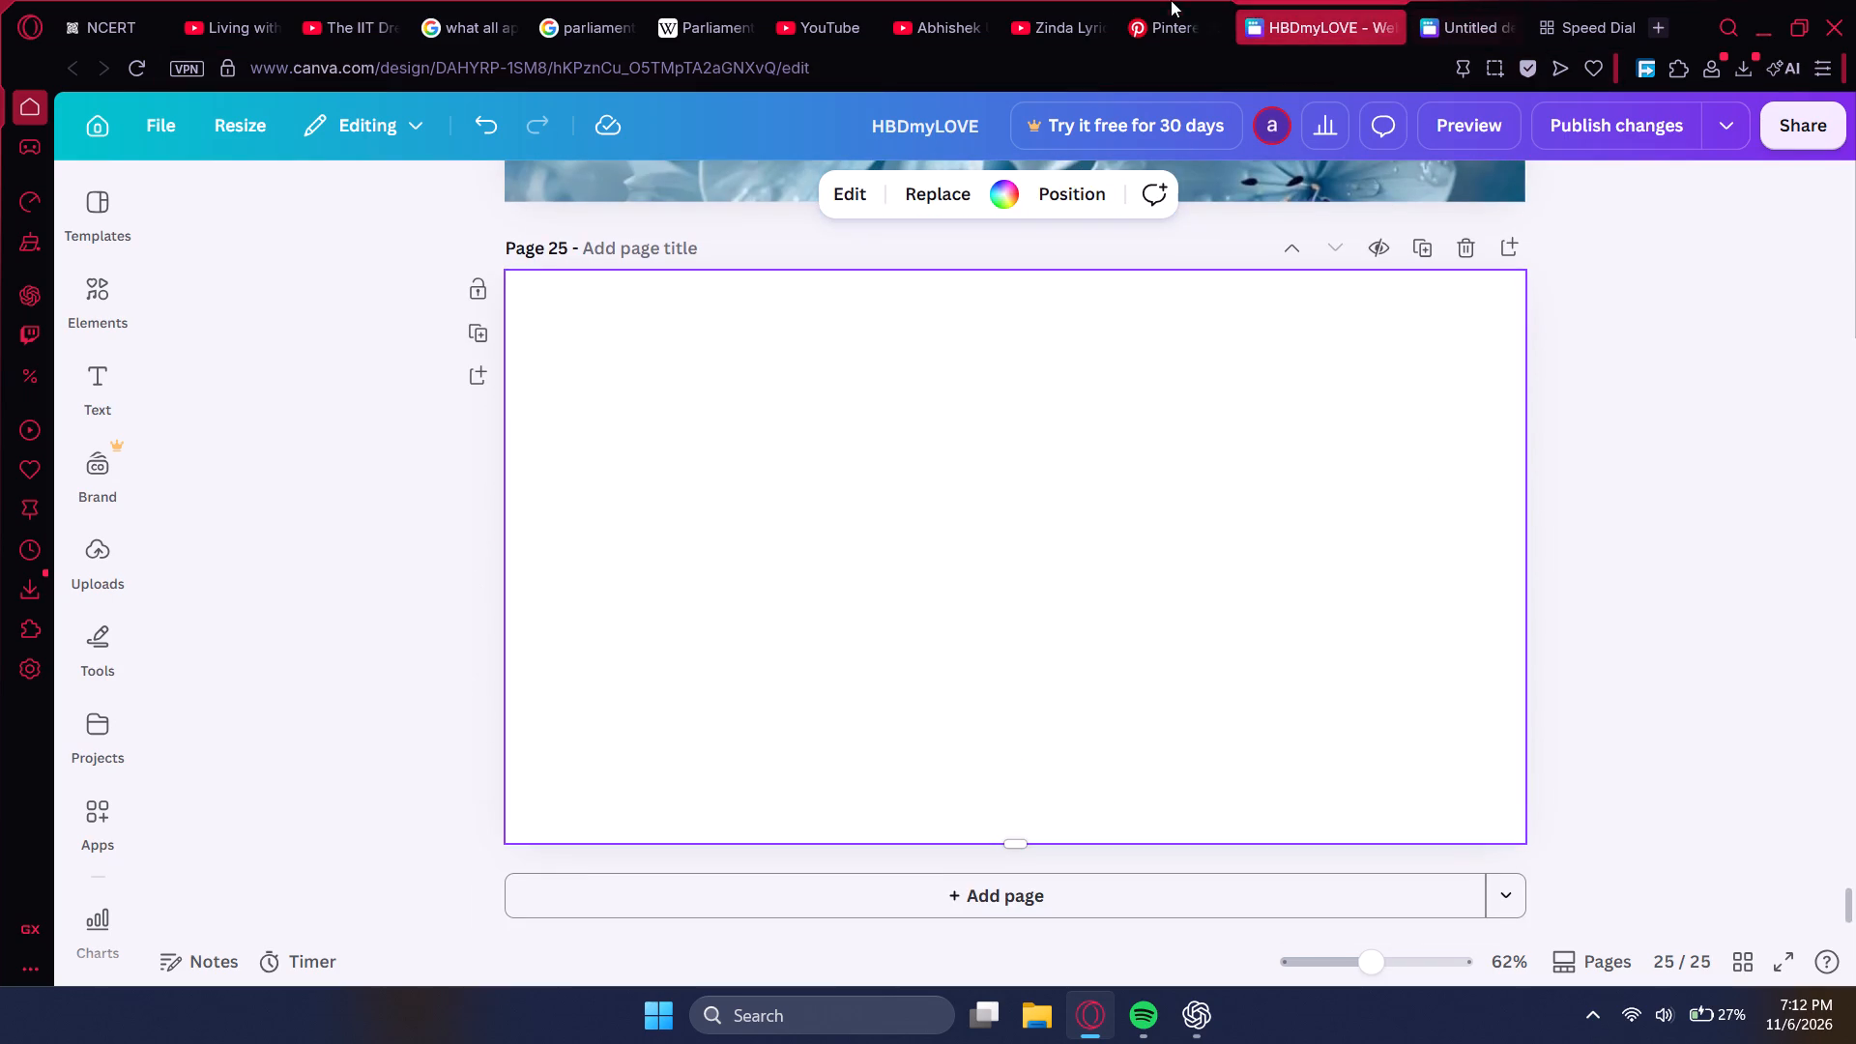
Search Pinterest for "blue love background" and copy the handwritten "i love you" pattern onto page 25 of HBDmyLOVE.
{"action": "left_click", "coordinate": [1171, 0]}
{"action": "middle_click", "coordinate": [110, 153]}
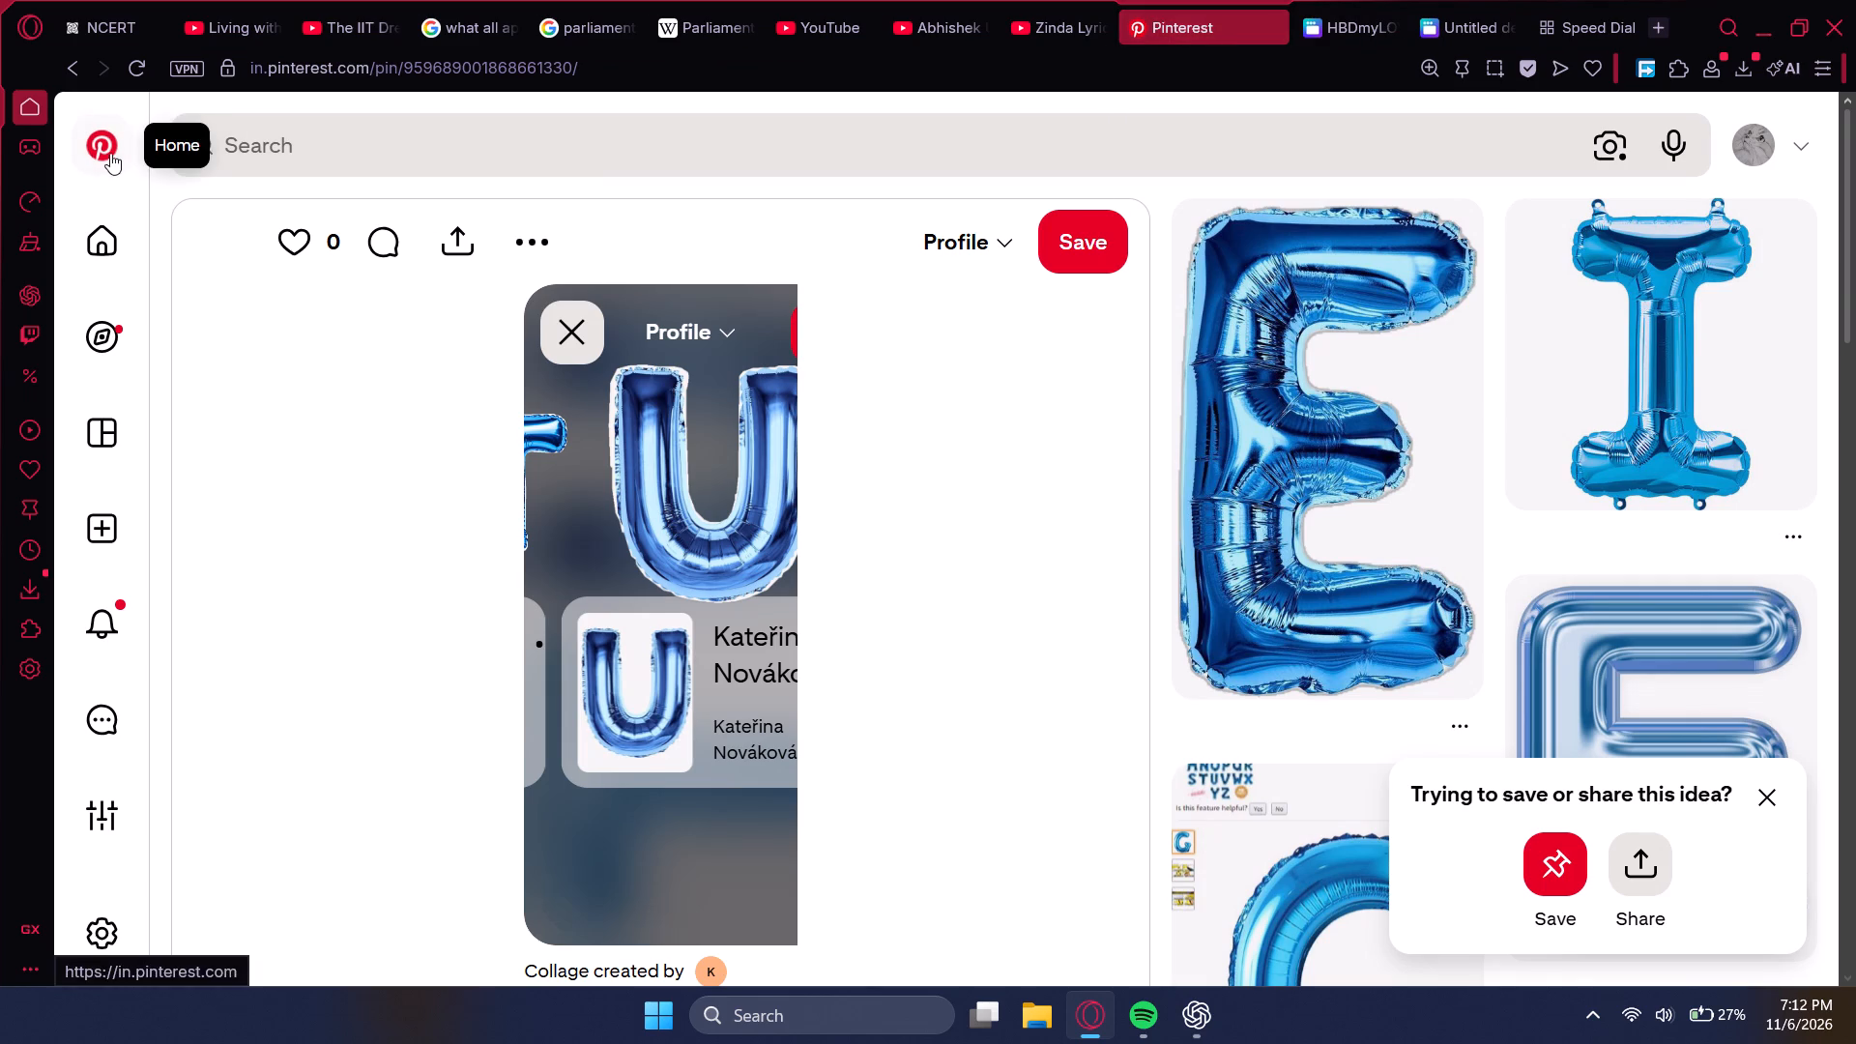
{"action": "left_click", "coordinate": [1235, 4]}
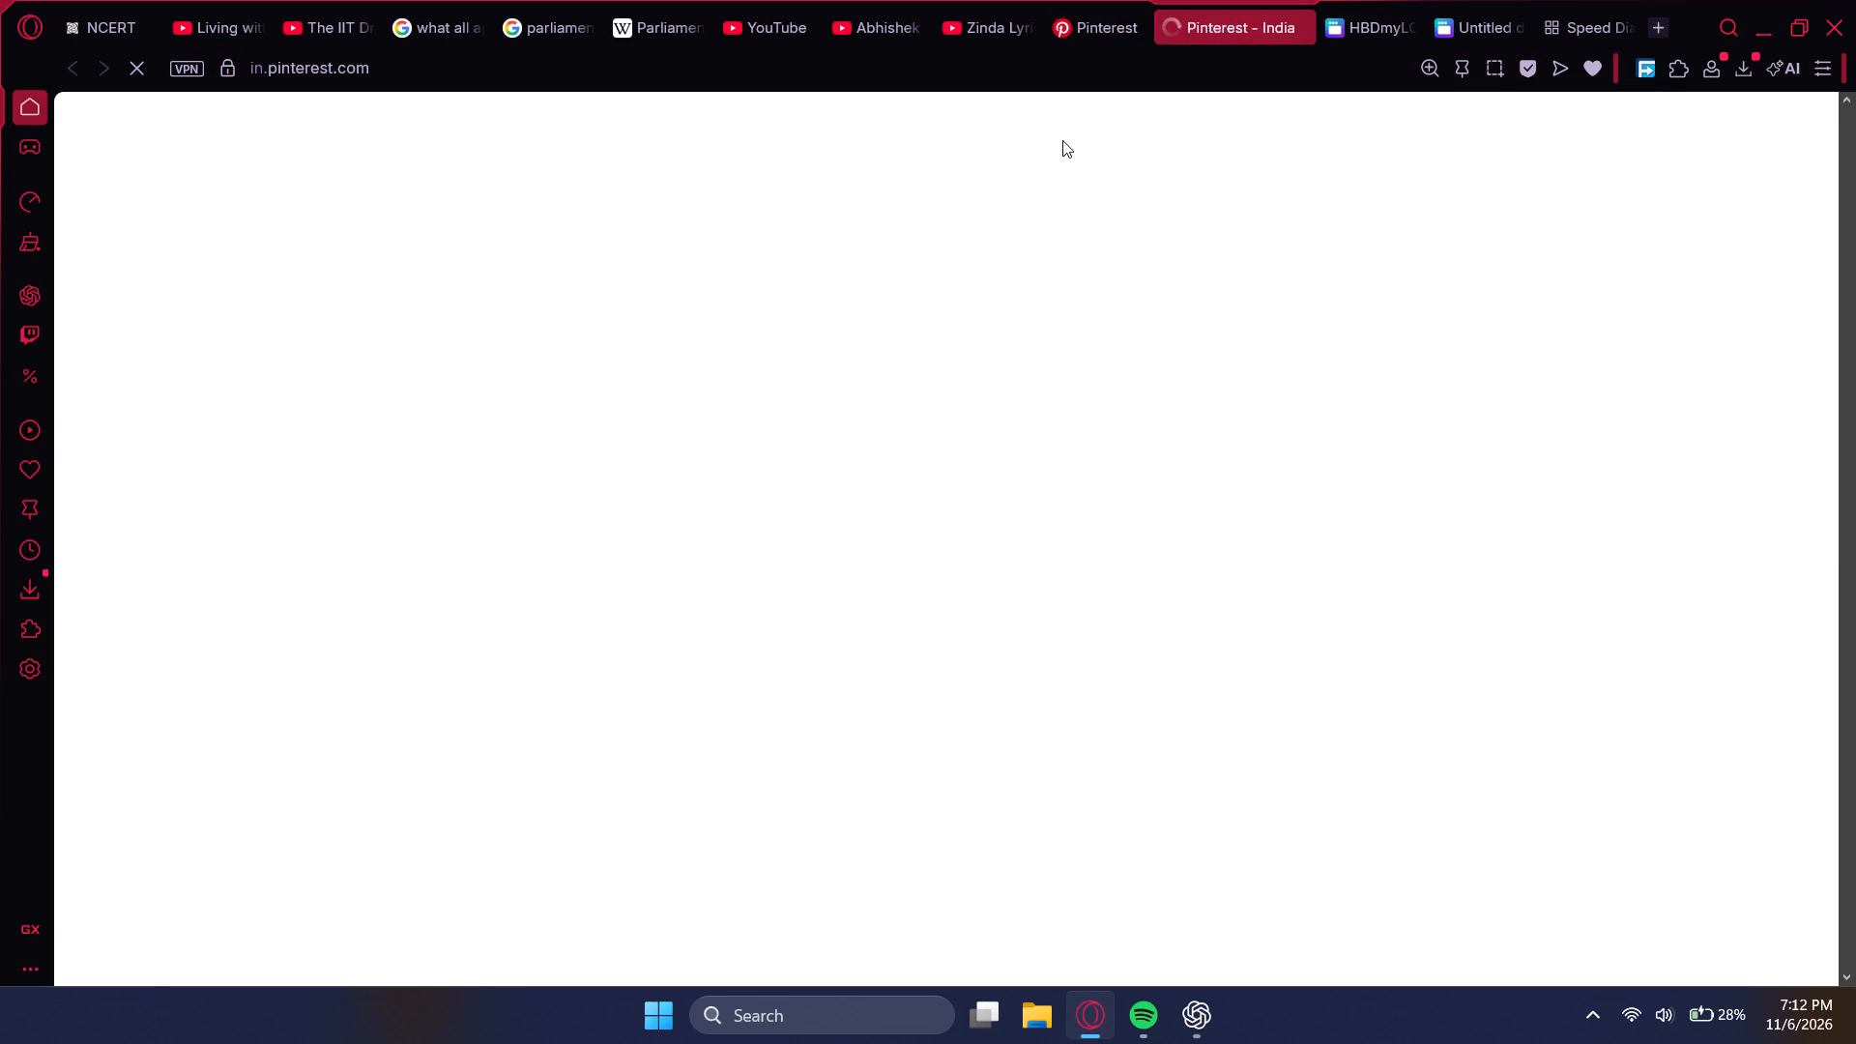
{"action": "left_click", "coordinate": [1062, 140]}
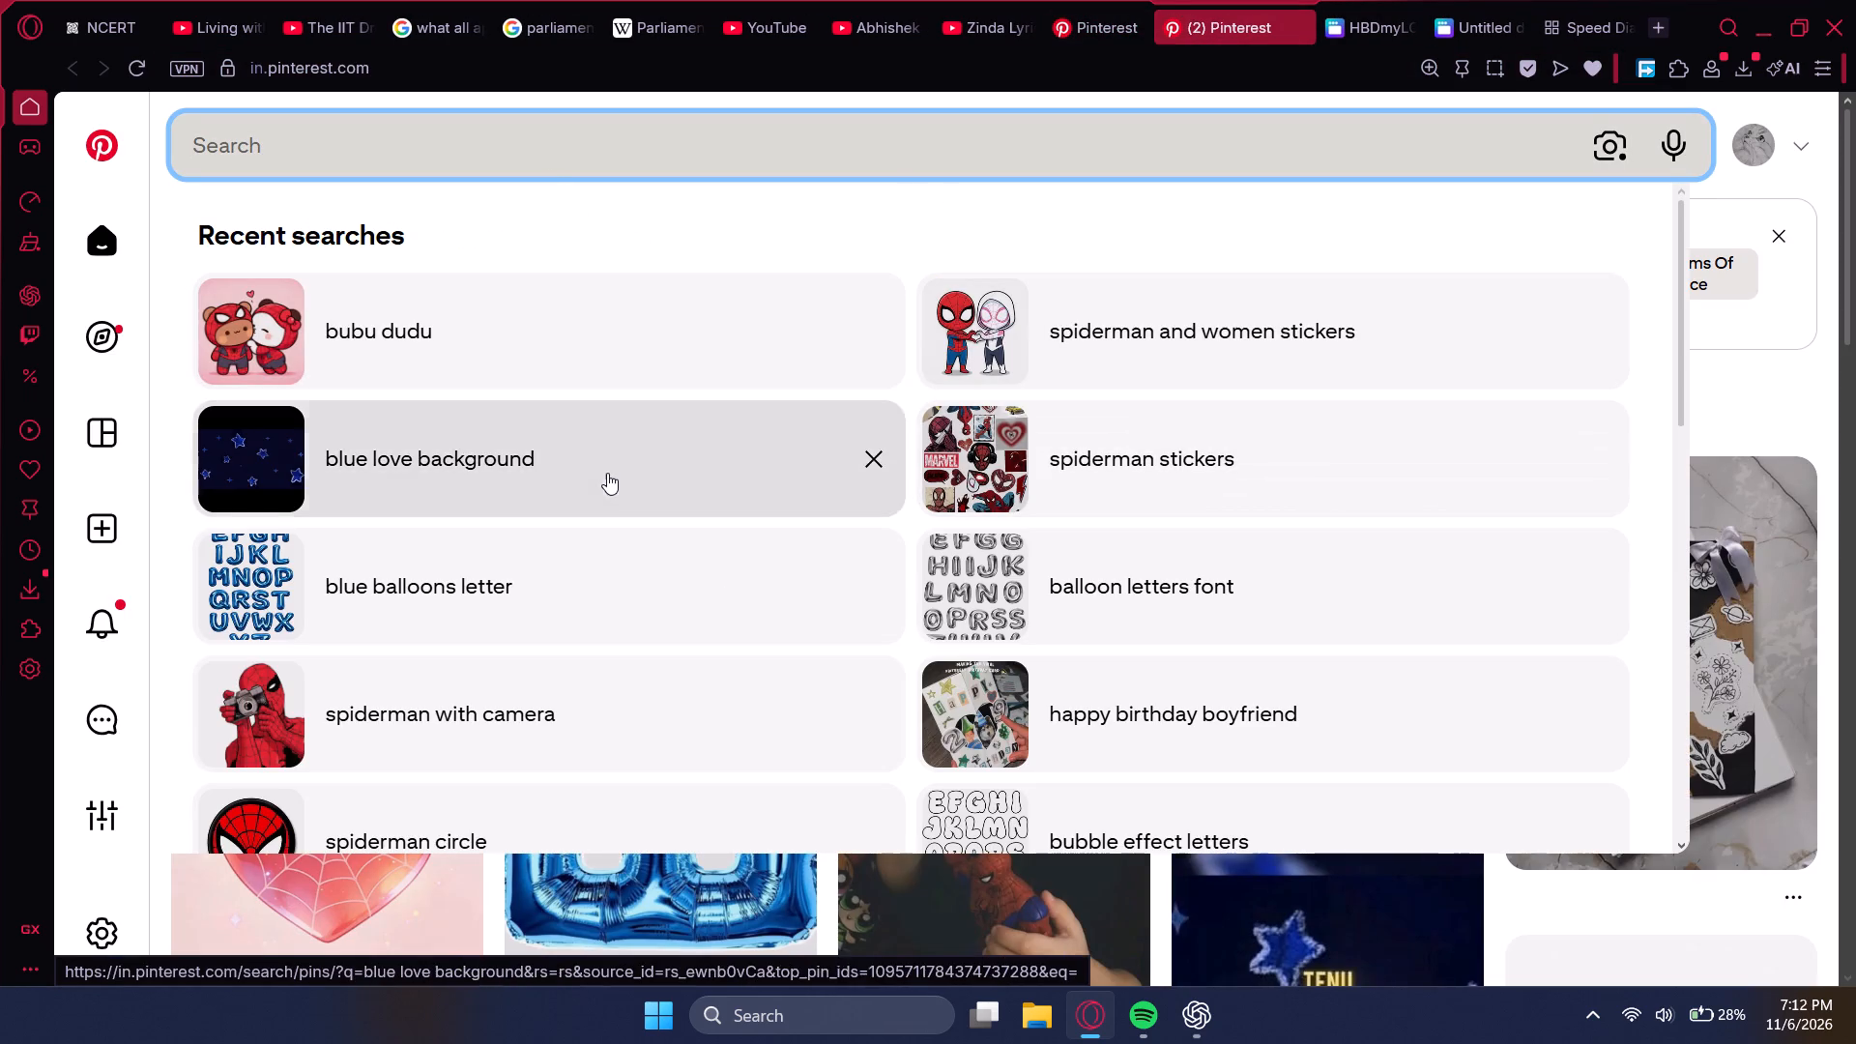
{"action": "left_click", "coordinate": [607, 473]}
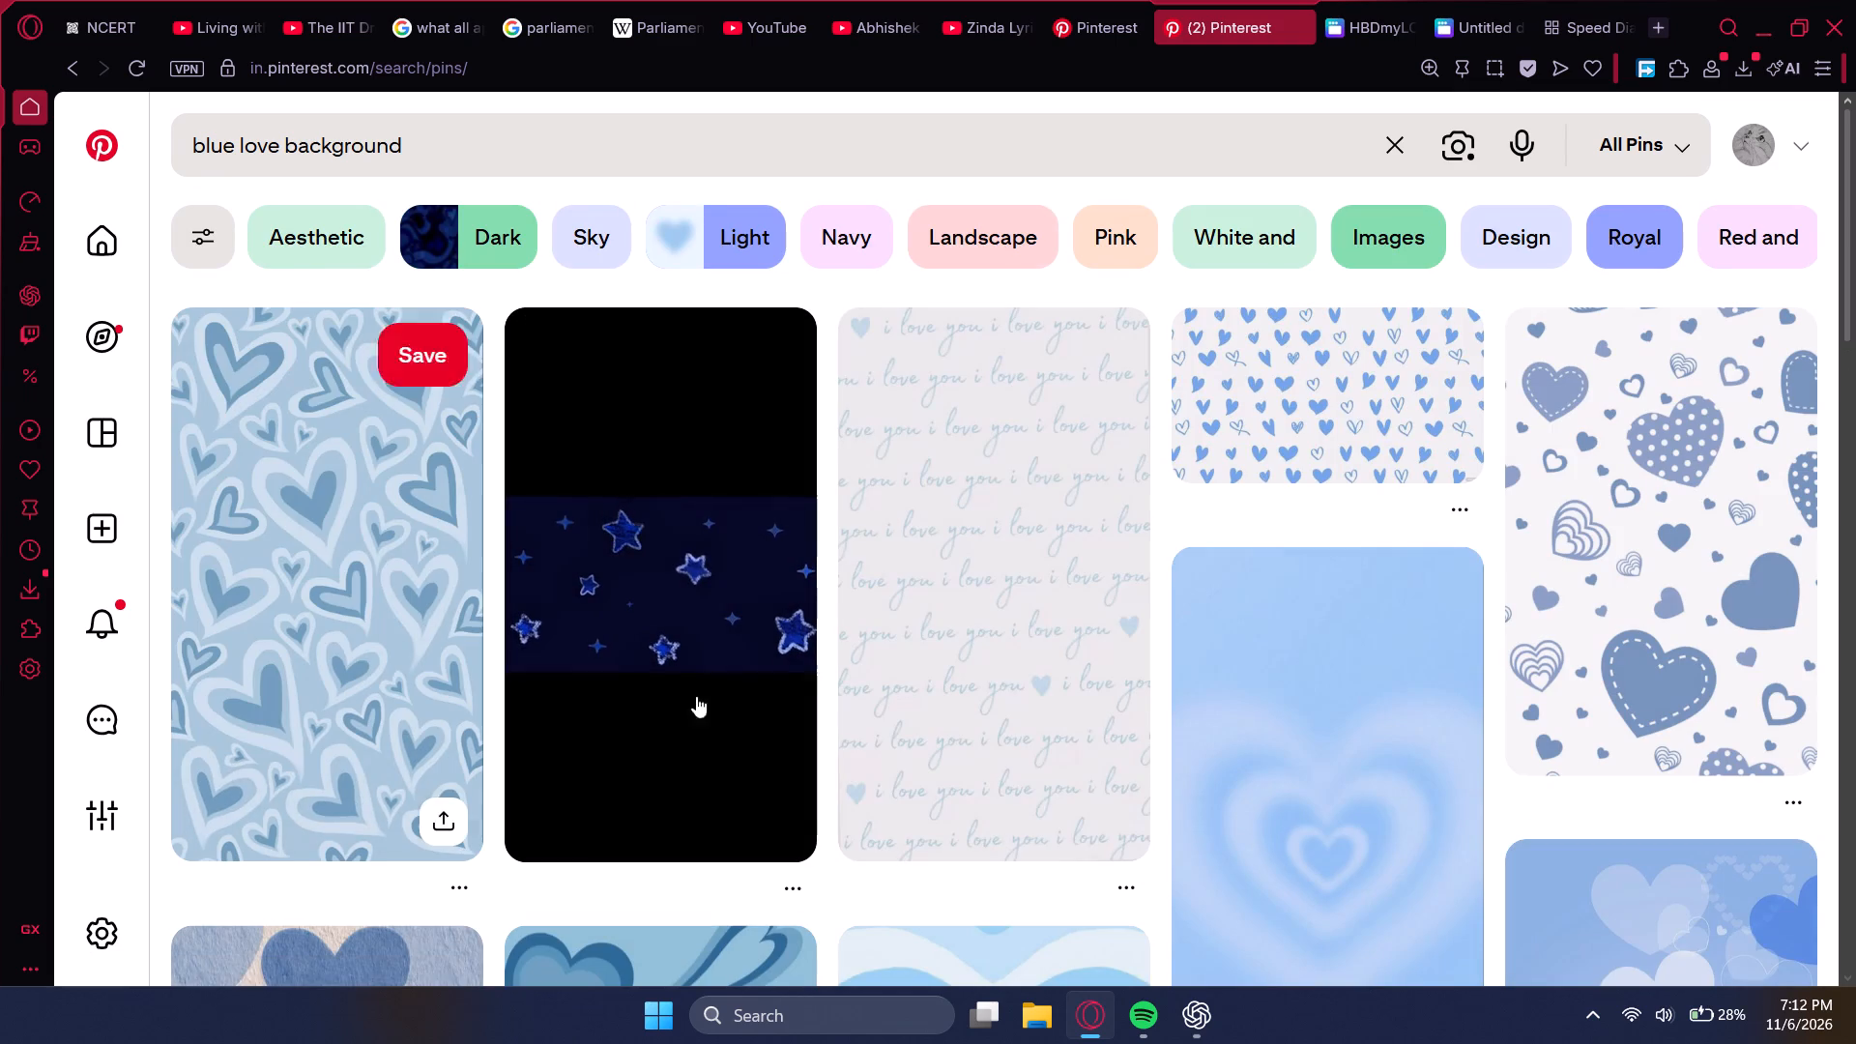
{"action": "left_click", "coordinate": [1029, 748]}
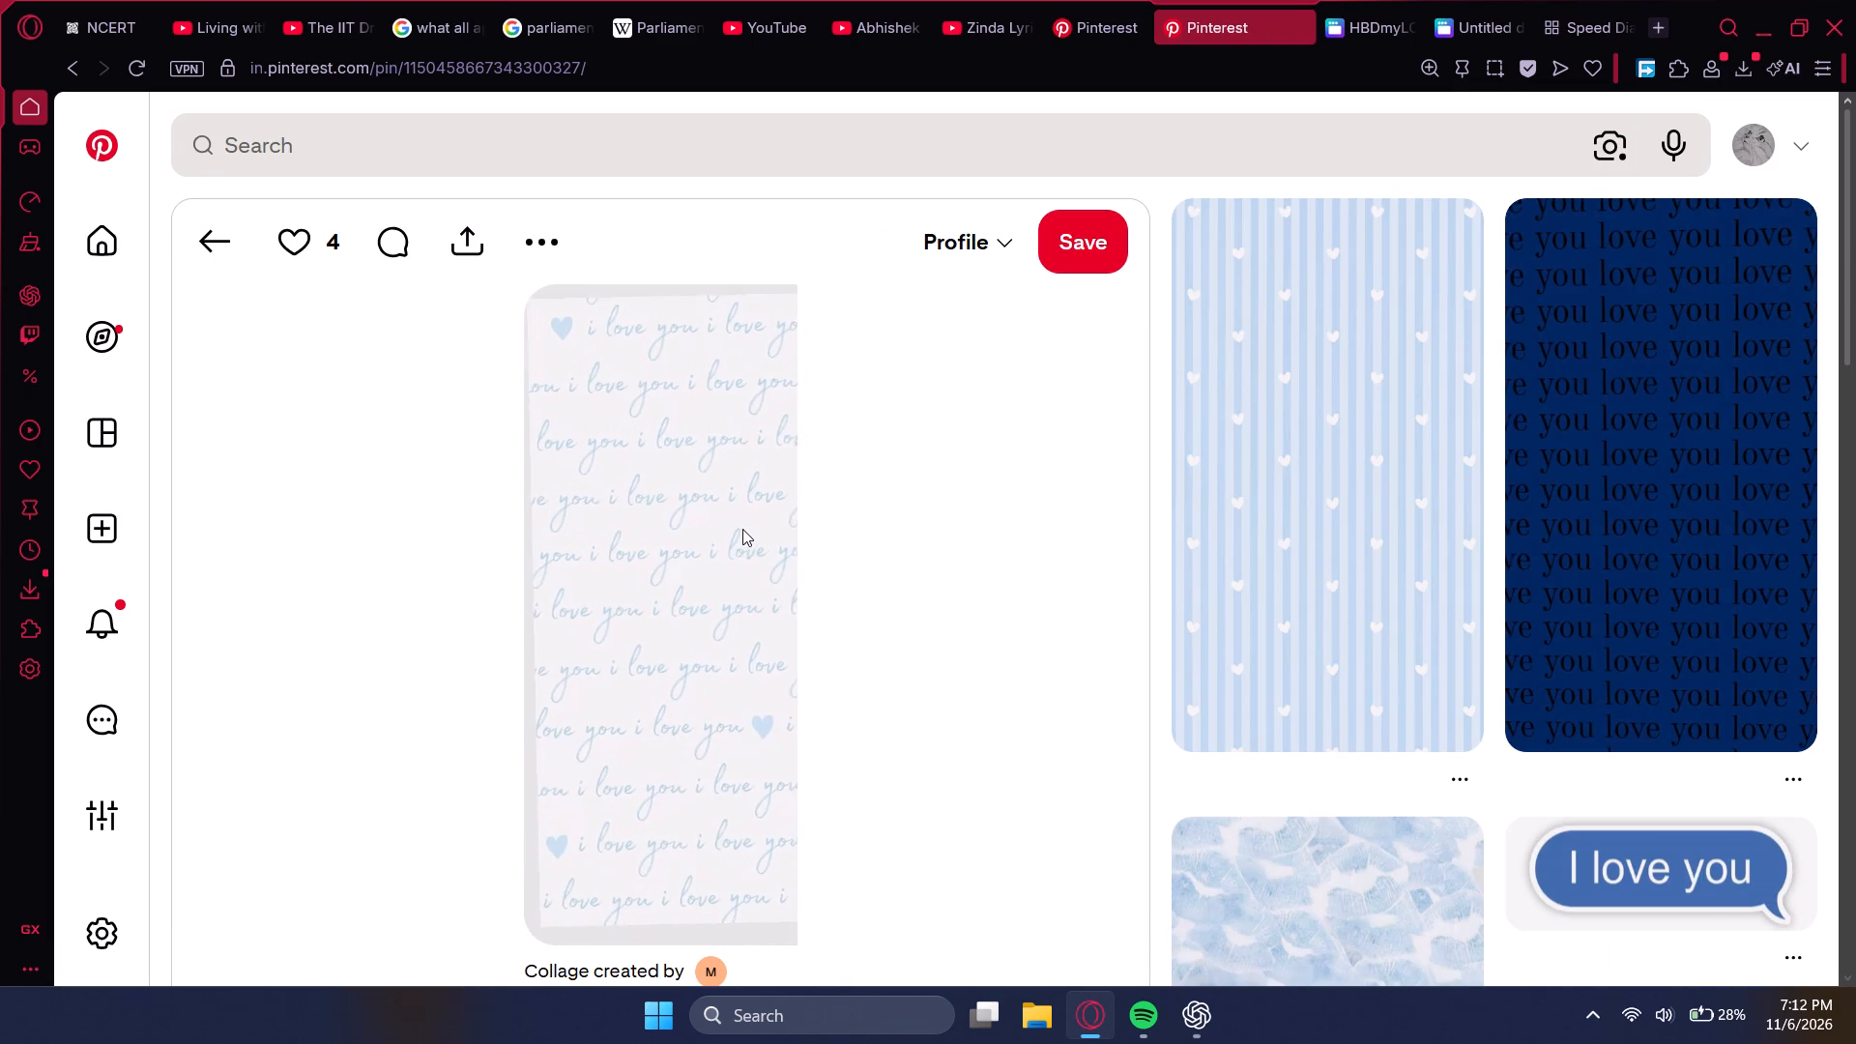
{"action": "right_click", "coordinate": [742, 529]}
{"action": "left_click", "coordinate": [805, 602]}
{"action": "left_click", "coordinate": [1341, 0]}
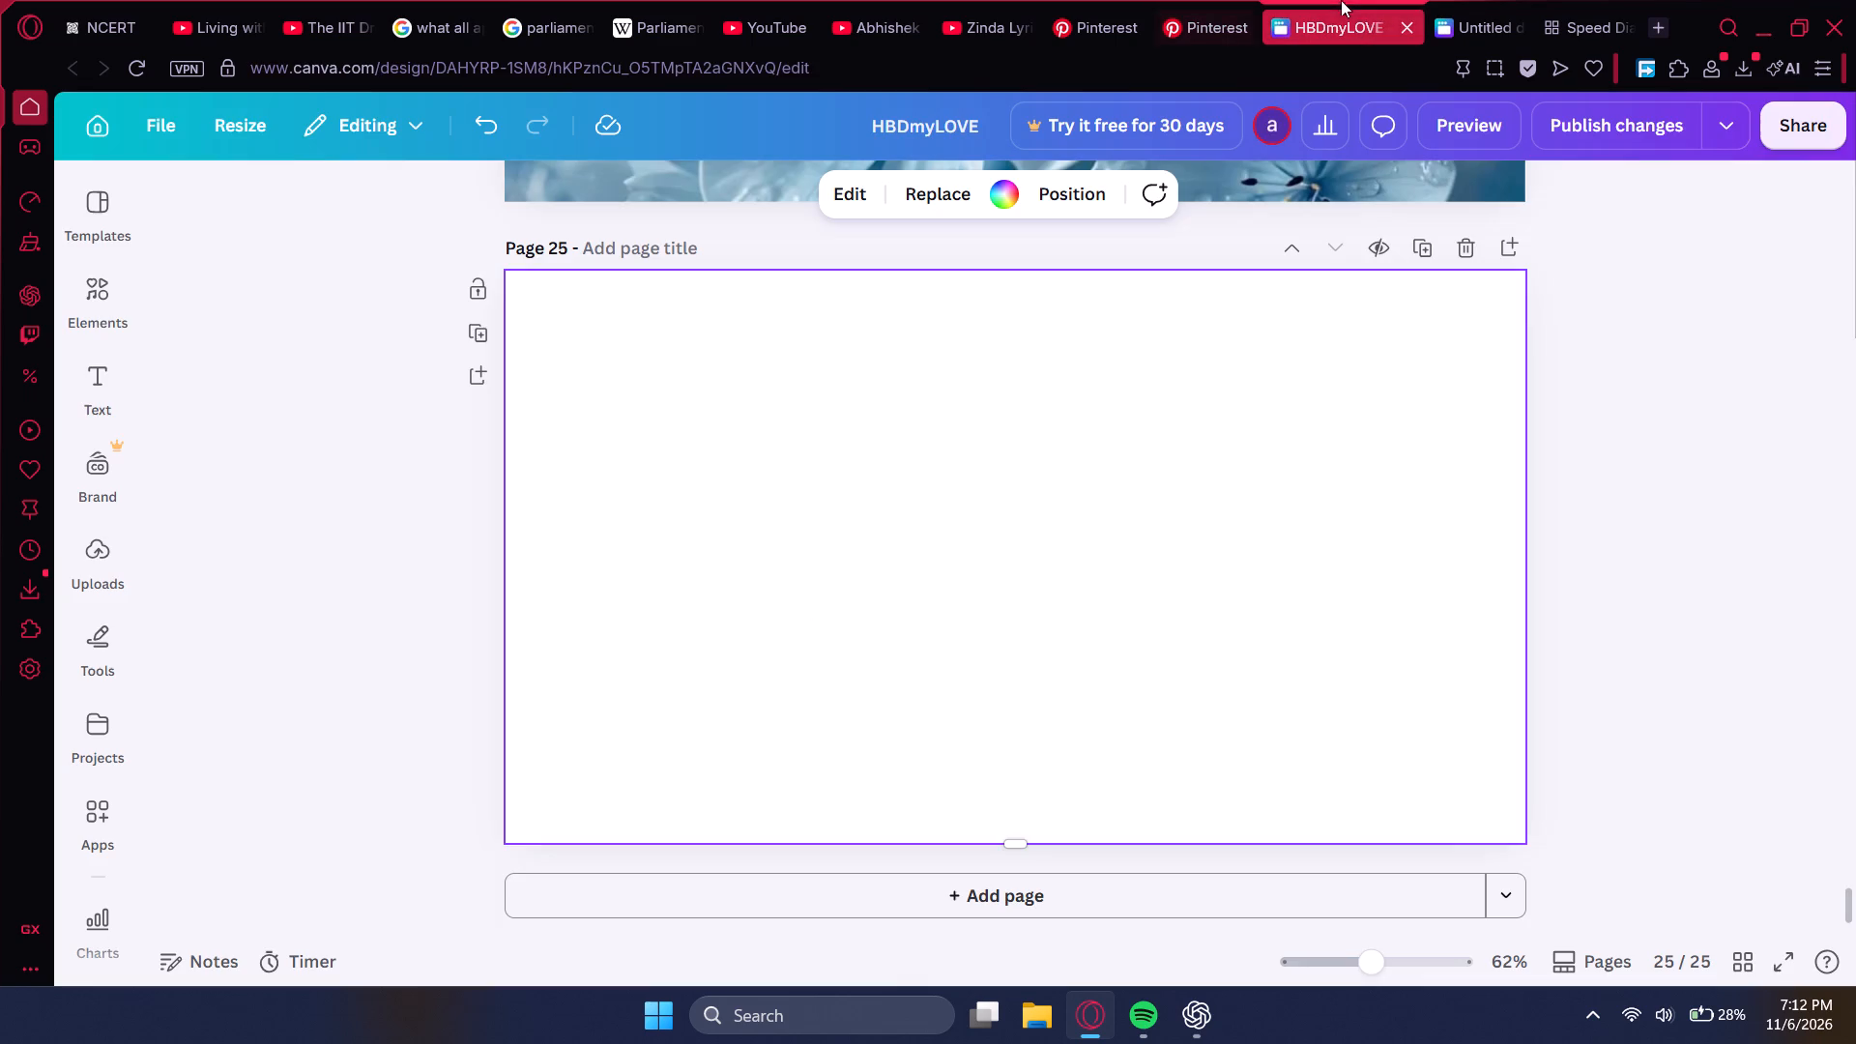
{"action": "key", "text": "ctrl+v"}
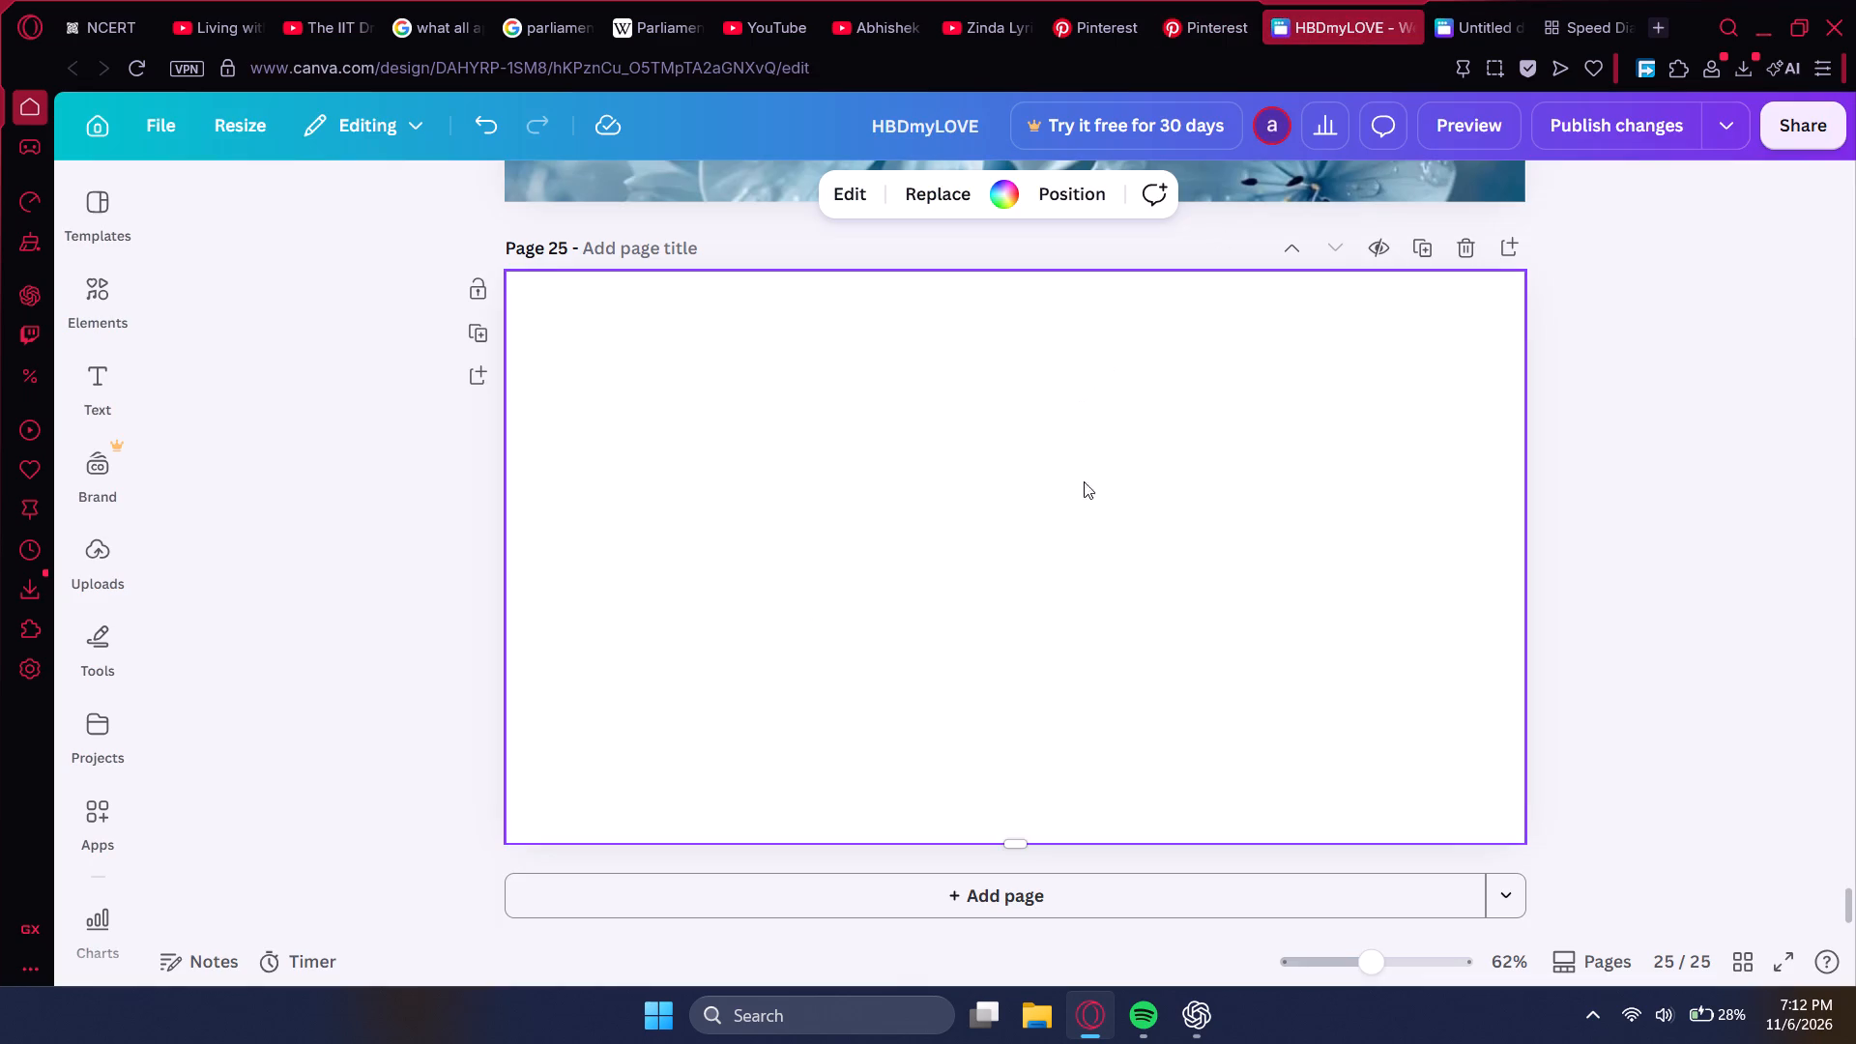
Rotate the "i love you" pattern image on page 25 to landscape and enlarge it to cover the whole page.
{"action": "left_click_drag", "start_coordinate": [1012, 816], "coordinate": [1040, 819]}
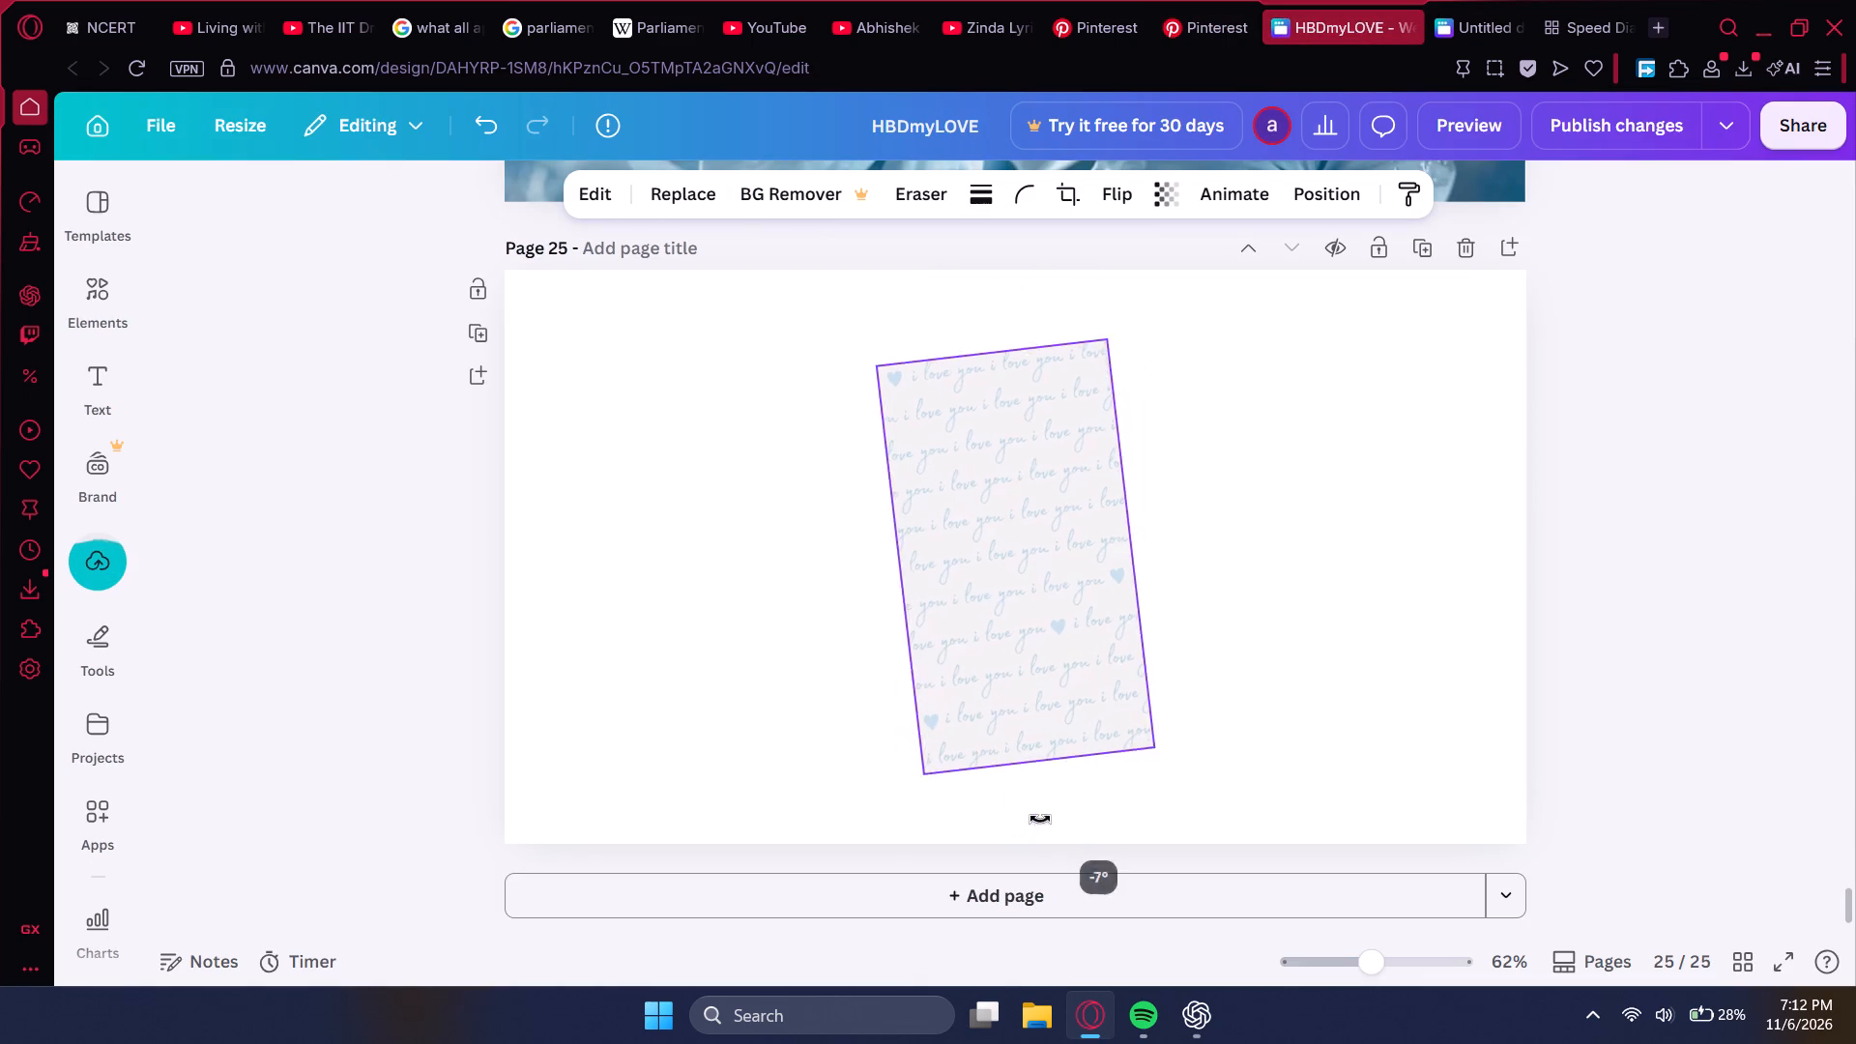
{"action": "left_click_drag", "start_coordinate": [1040, 819], "coordinate": [1331, 592]}
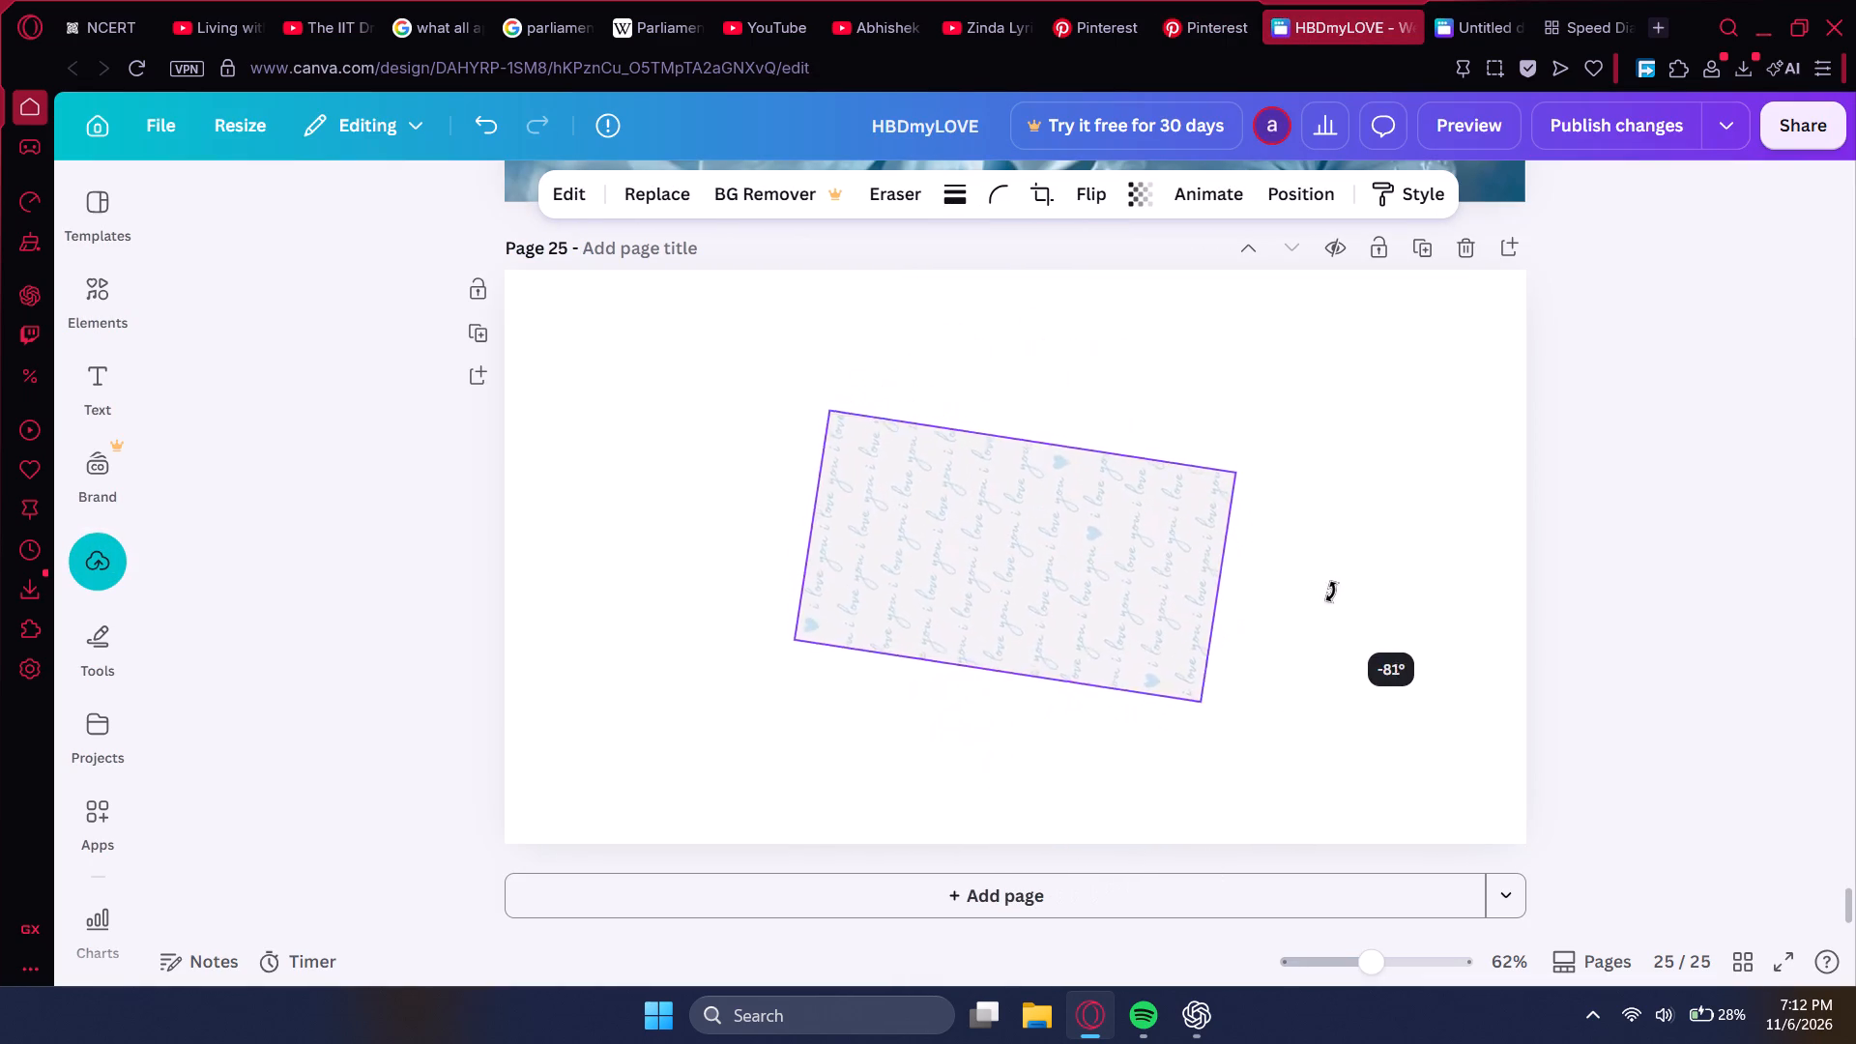
{"action": "left_click_drag", "start_coordinate": [1331, 592], "coordinate": [1333, 572]}
{"action": "left_click", "coordinate": [1278, 566]}
{"action": "left_click_drag", "start_coordinate": [1227, 673], "coordinate": [1230, 675]}
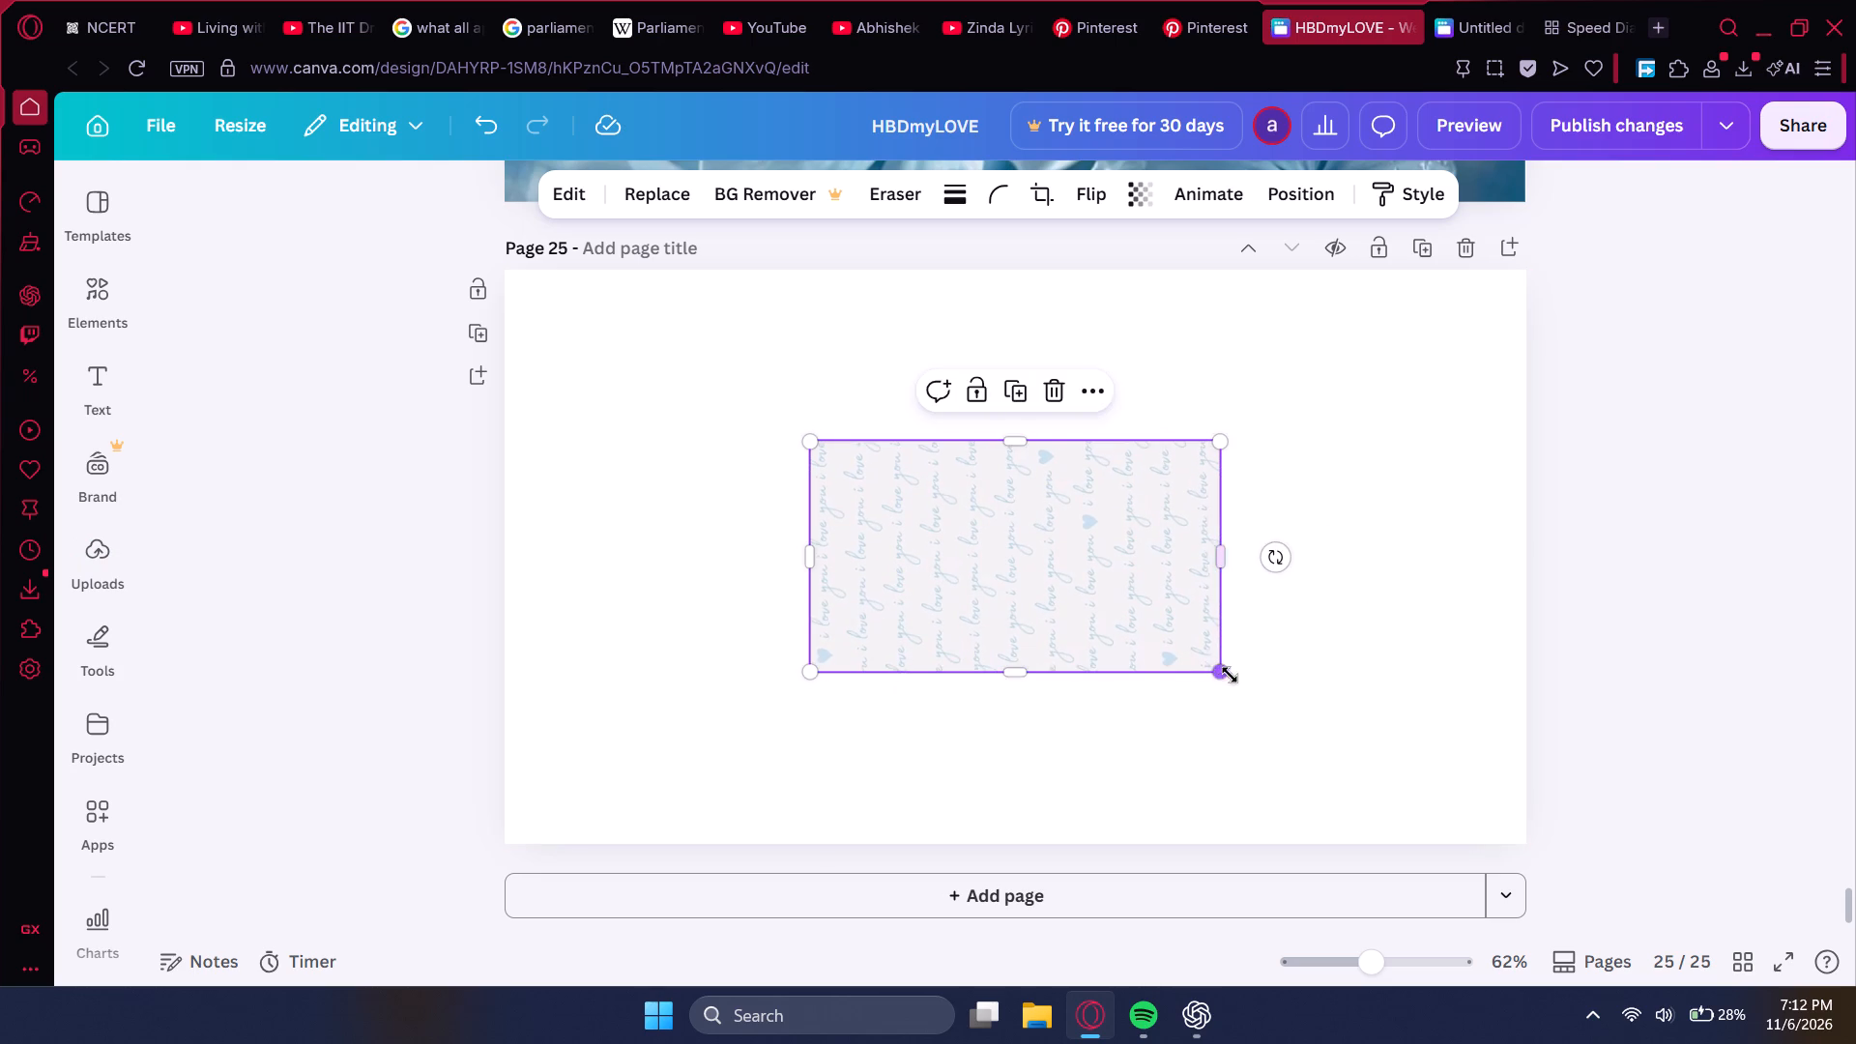
{"action": "left_click_drag", "start_coordinate": [1230, 675], "coordinate": [1502, 899]}
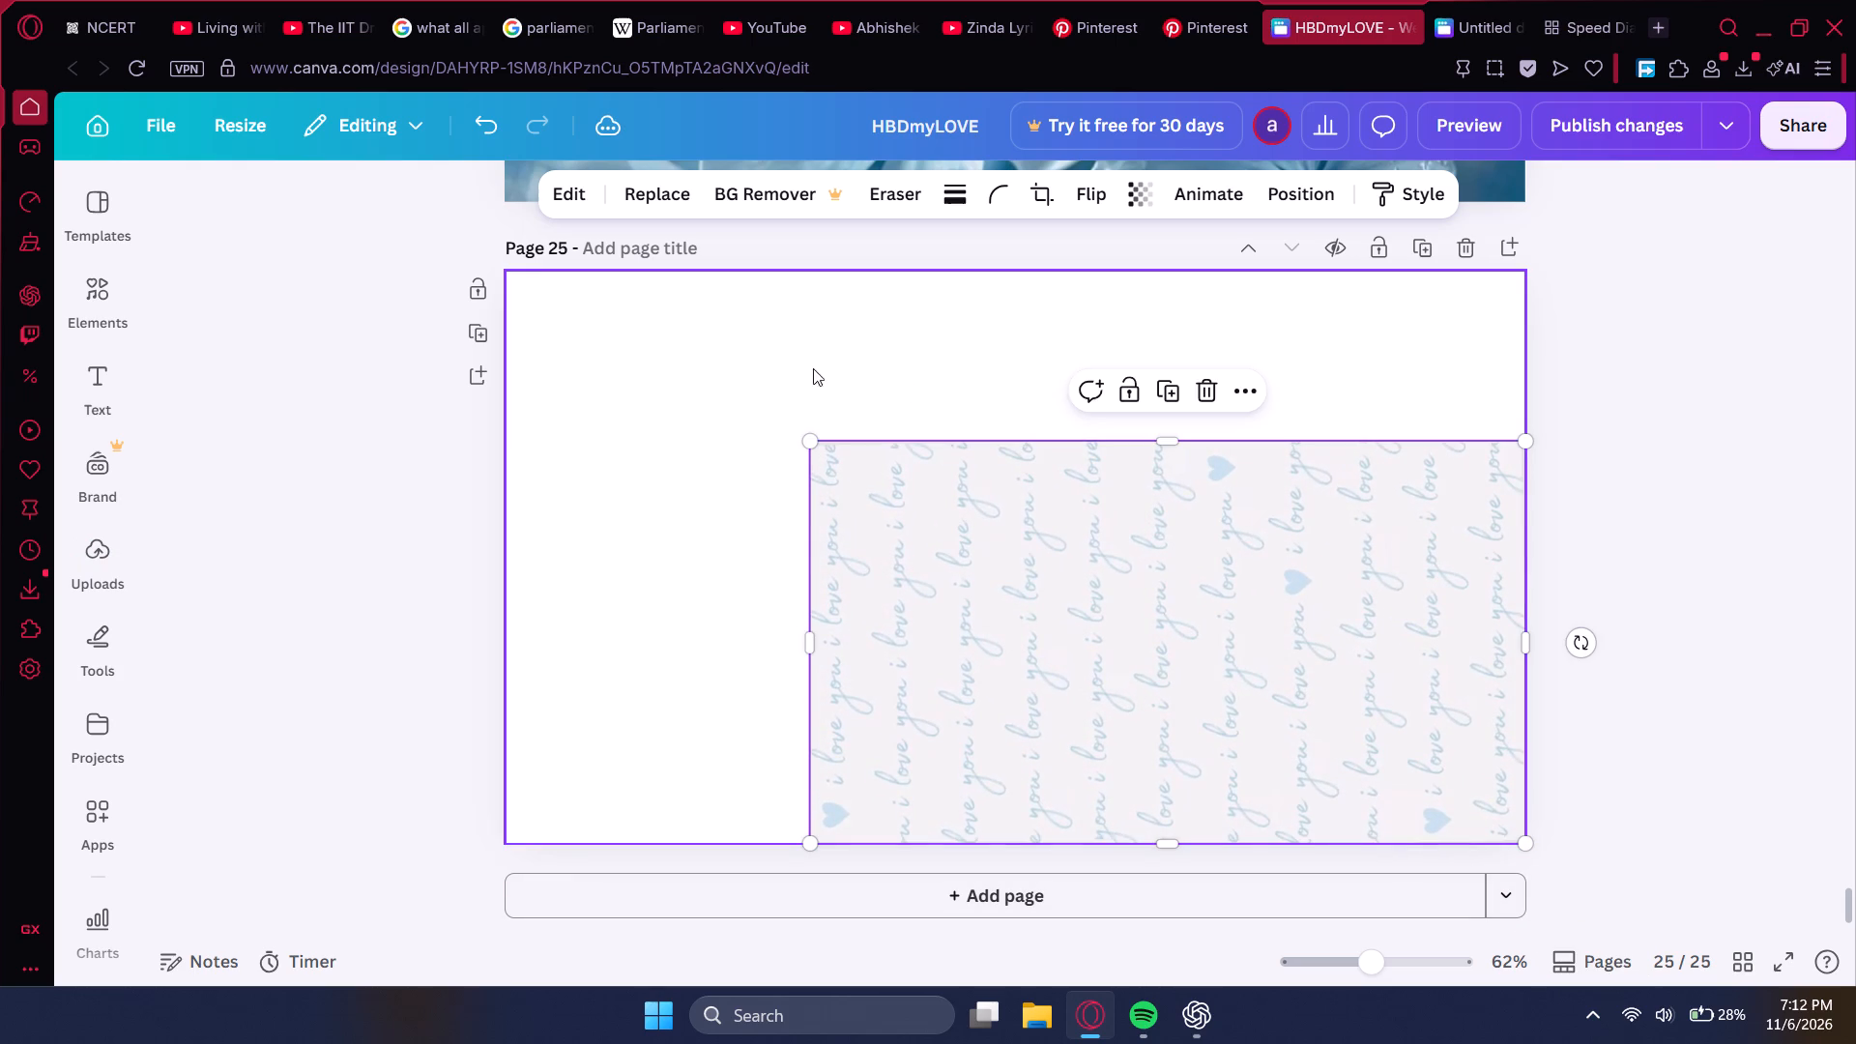
{"action": "left_click_drag", "start_coordinate": [813, 439], "coordinate": [477, 310]}
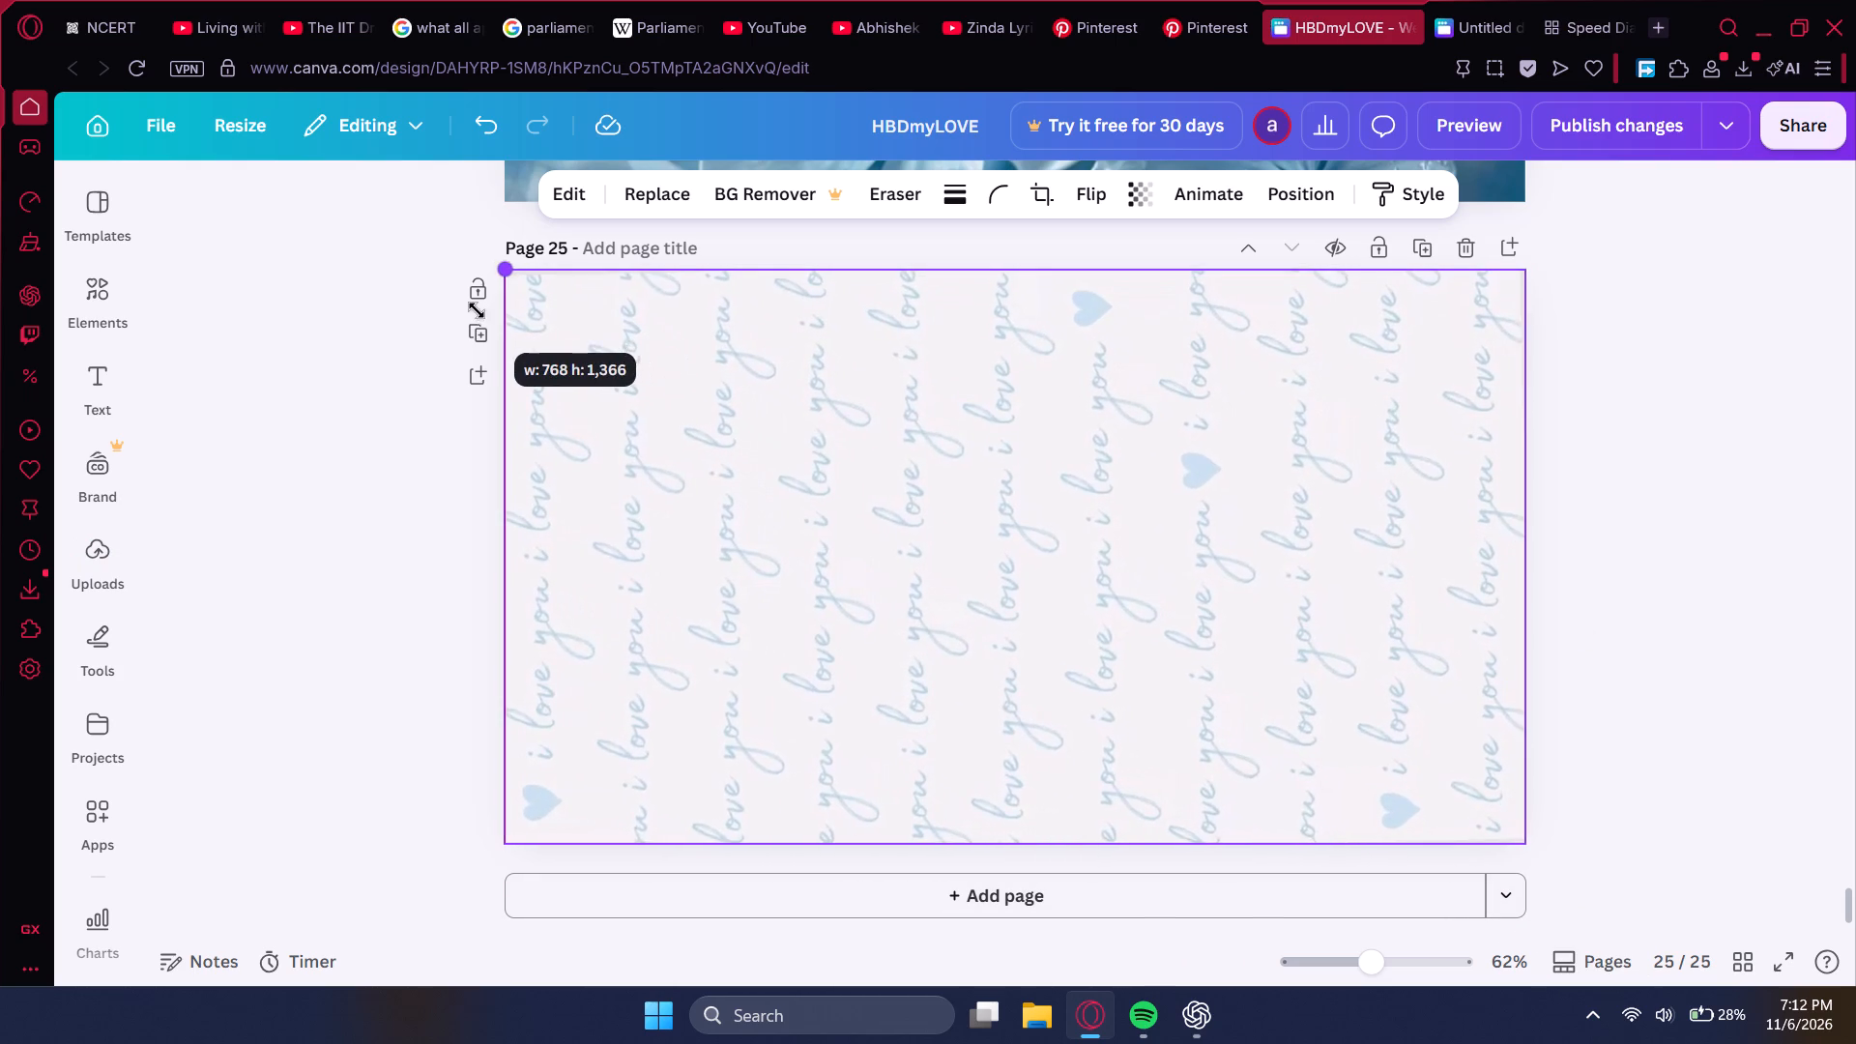
{"action": "left_click_drag", "start_coordinate": [477, 310], "coordinate": [478, 327]}
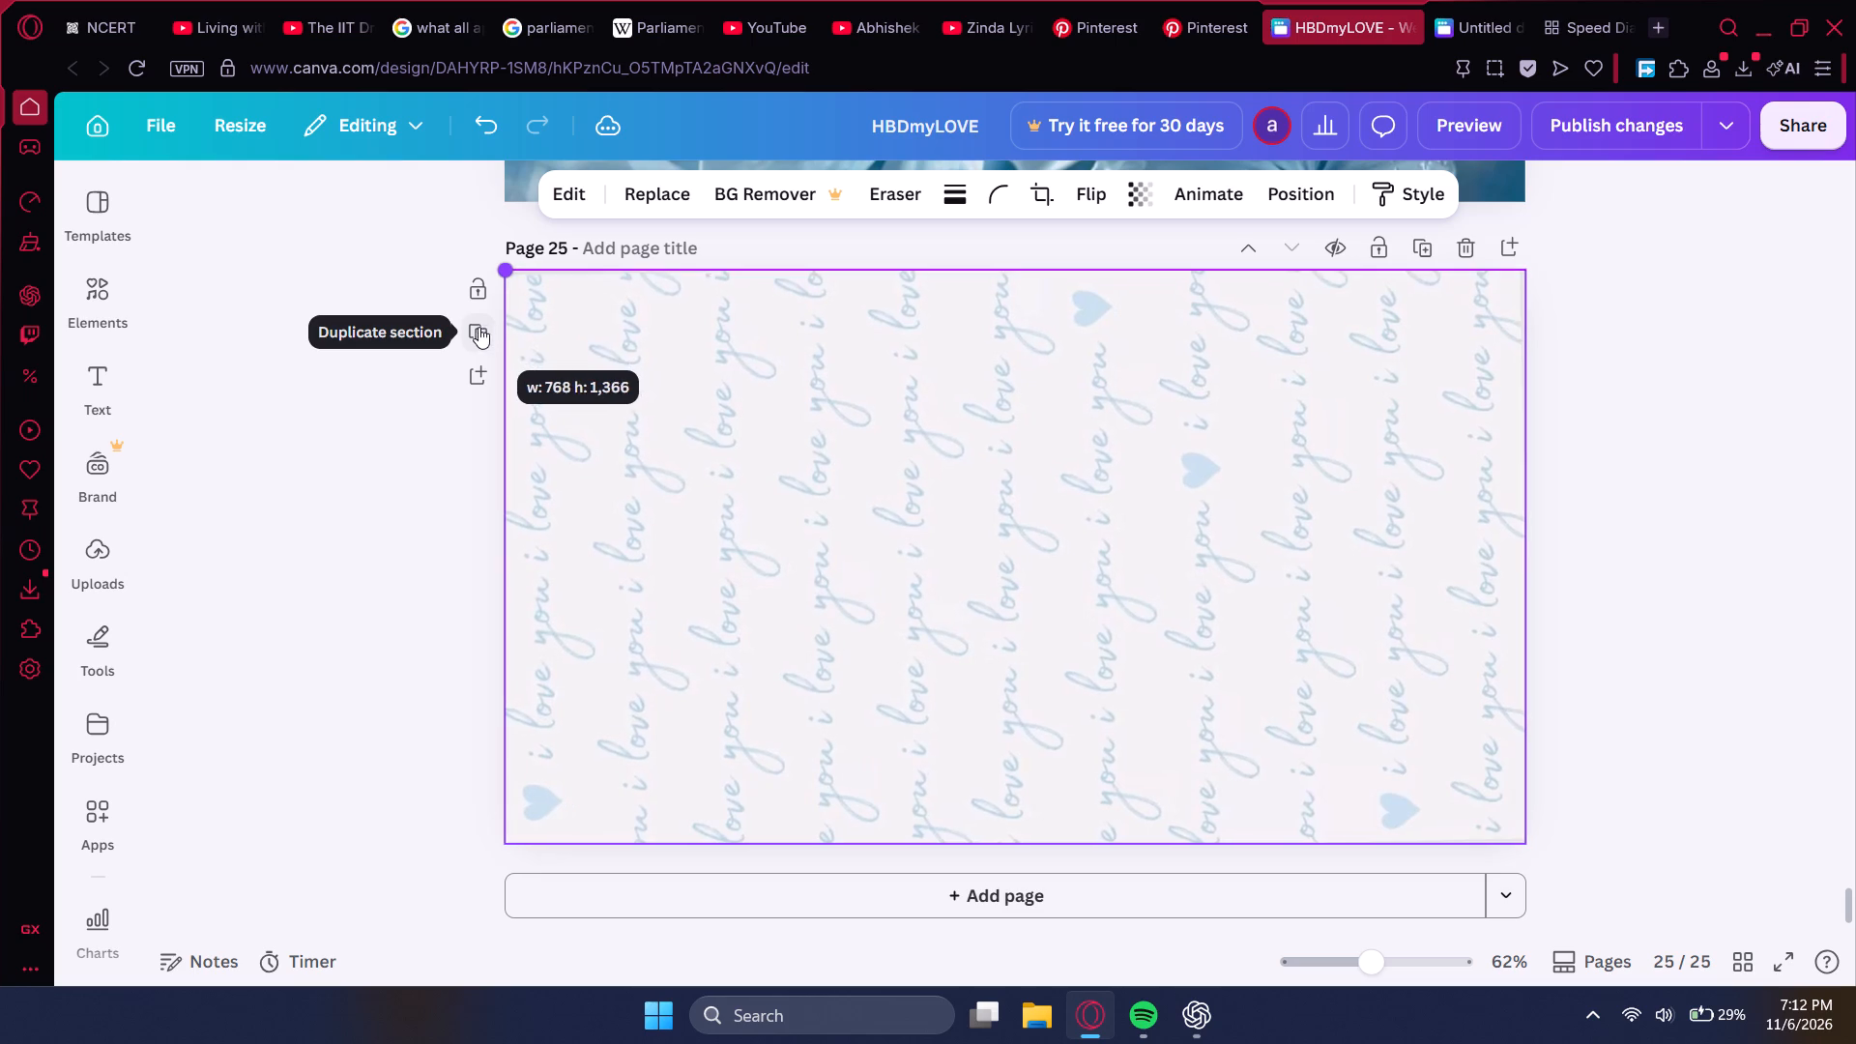
{"action": "left_click_drag", "start_coordinate": [478, 327], "coordinate": [478, 327]}
{"action": "left_click", "coordinate": [1477, 110]}
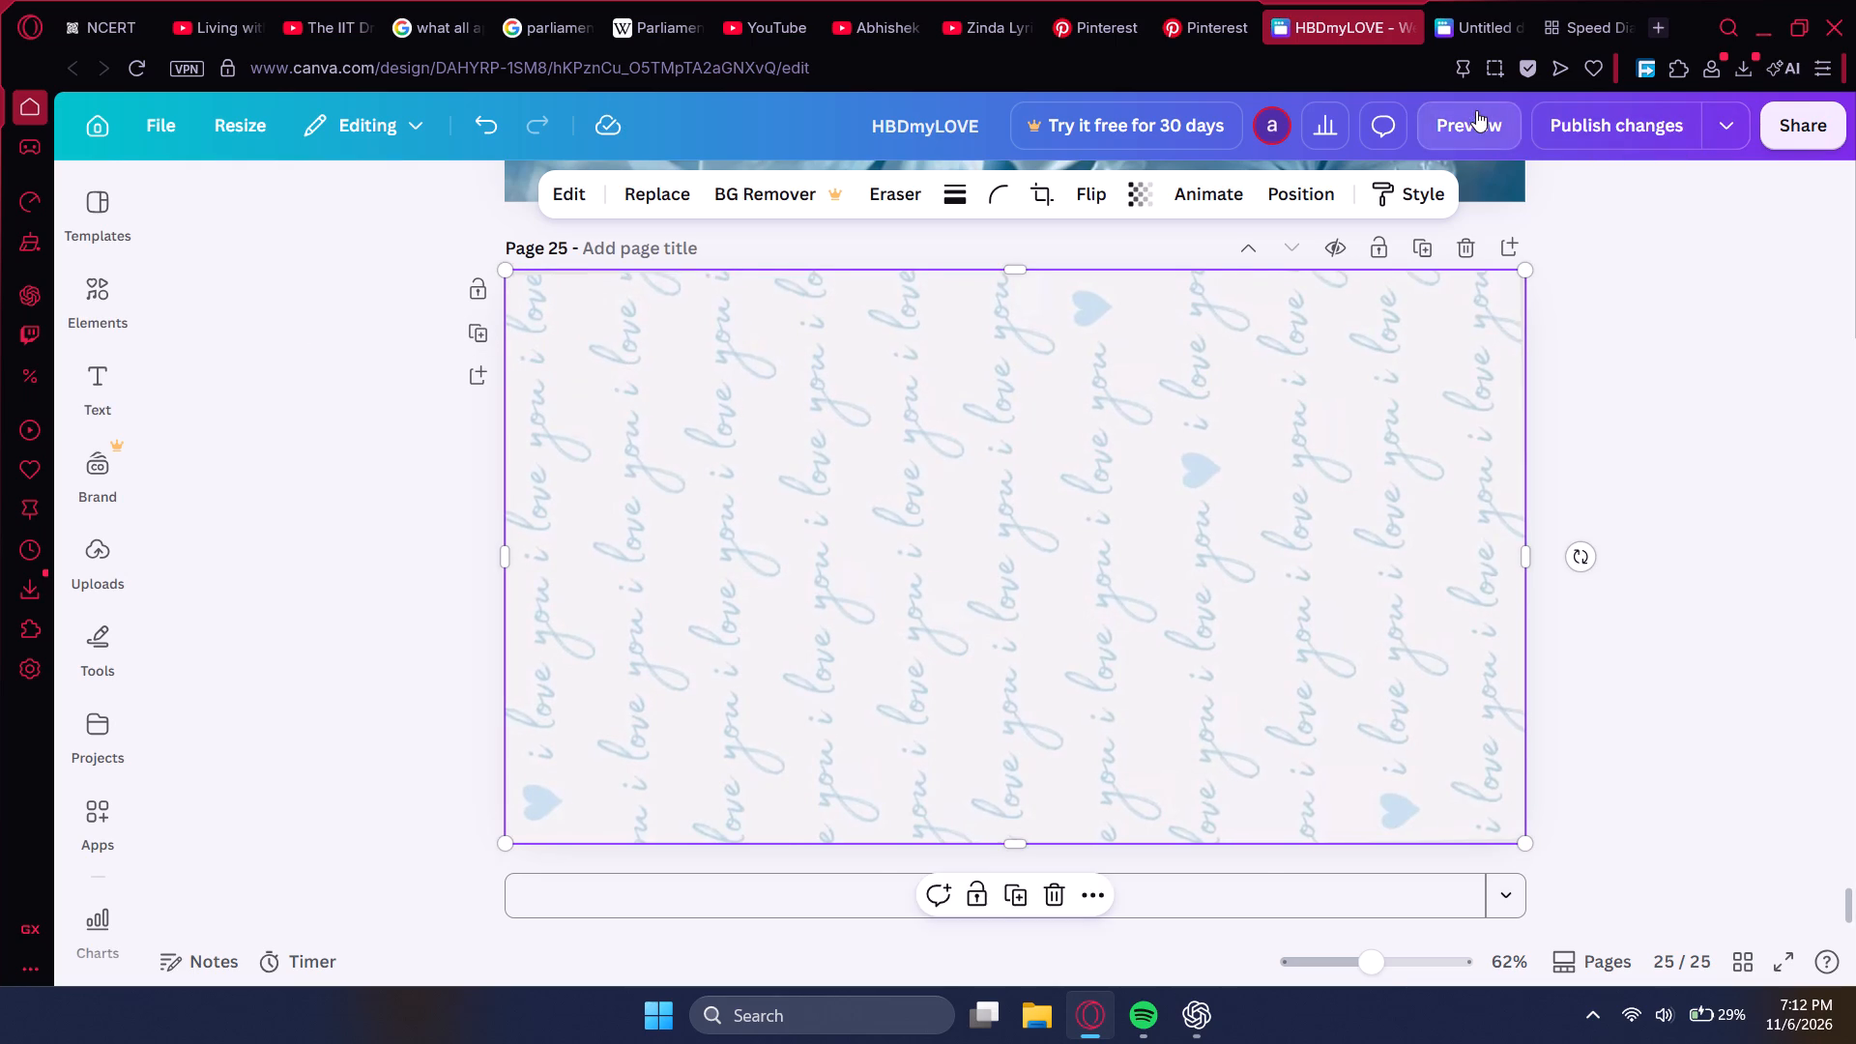
Add a subheading to page 25 that starts "Babyyy Yawrlll, Canva doesn't allow more than 45 pages,".
{"action": "left_click", "coordinate": [72, 374]}
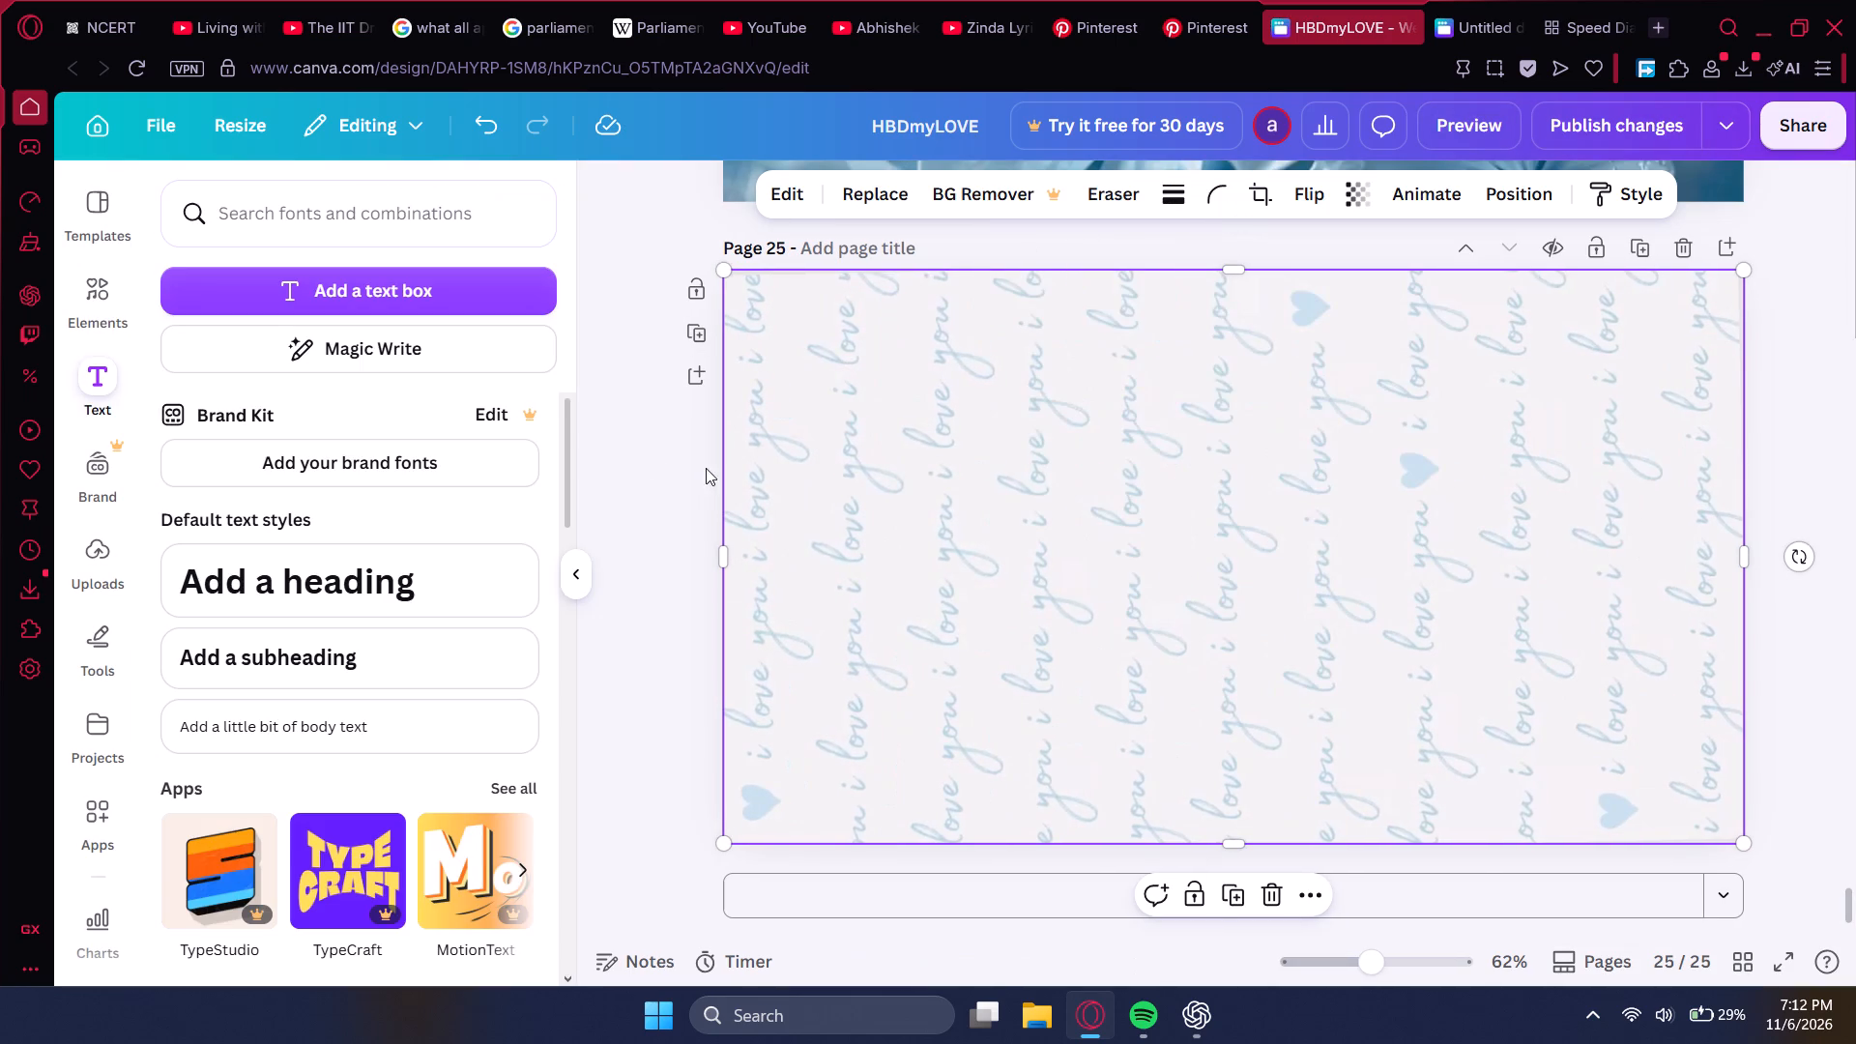
{"action": "left_click", "coordinate": [405, 645]}
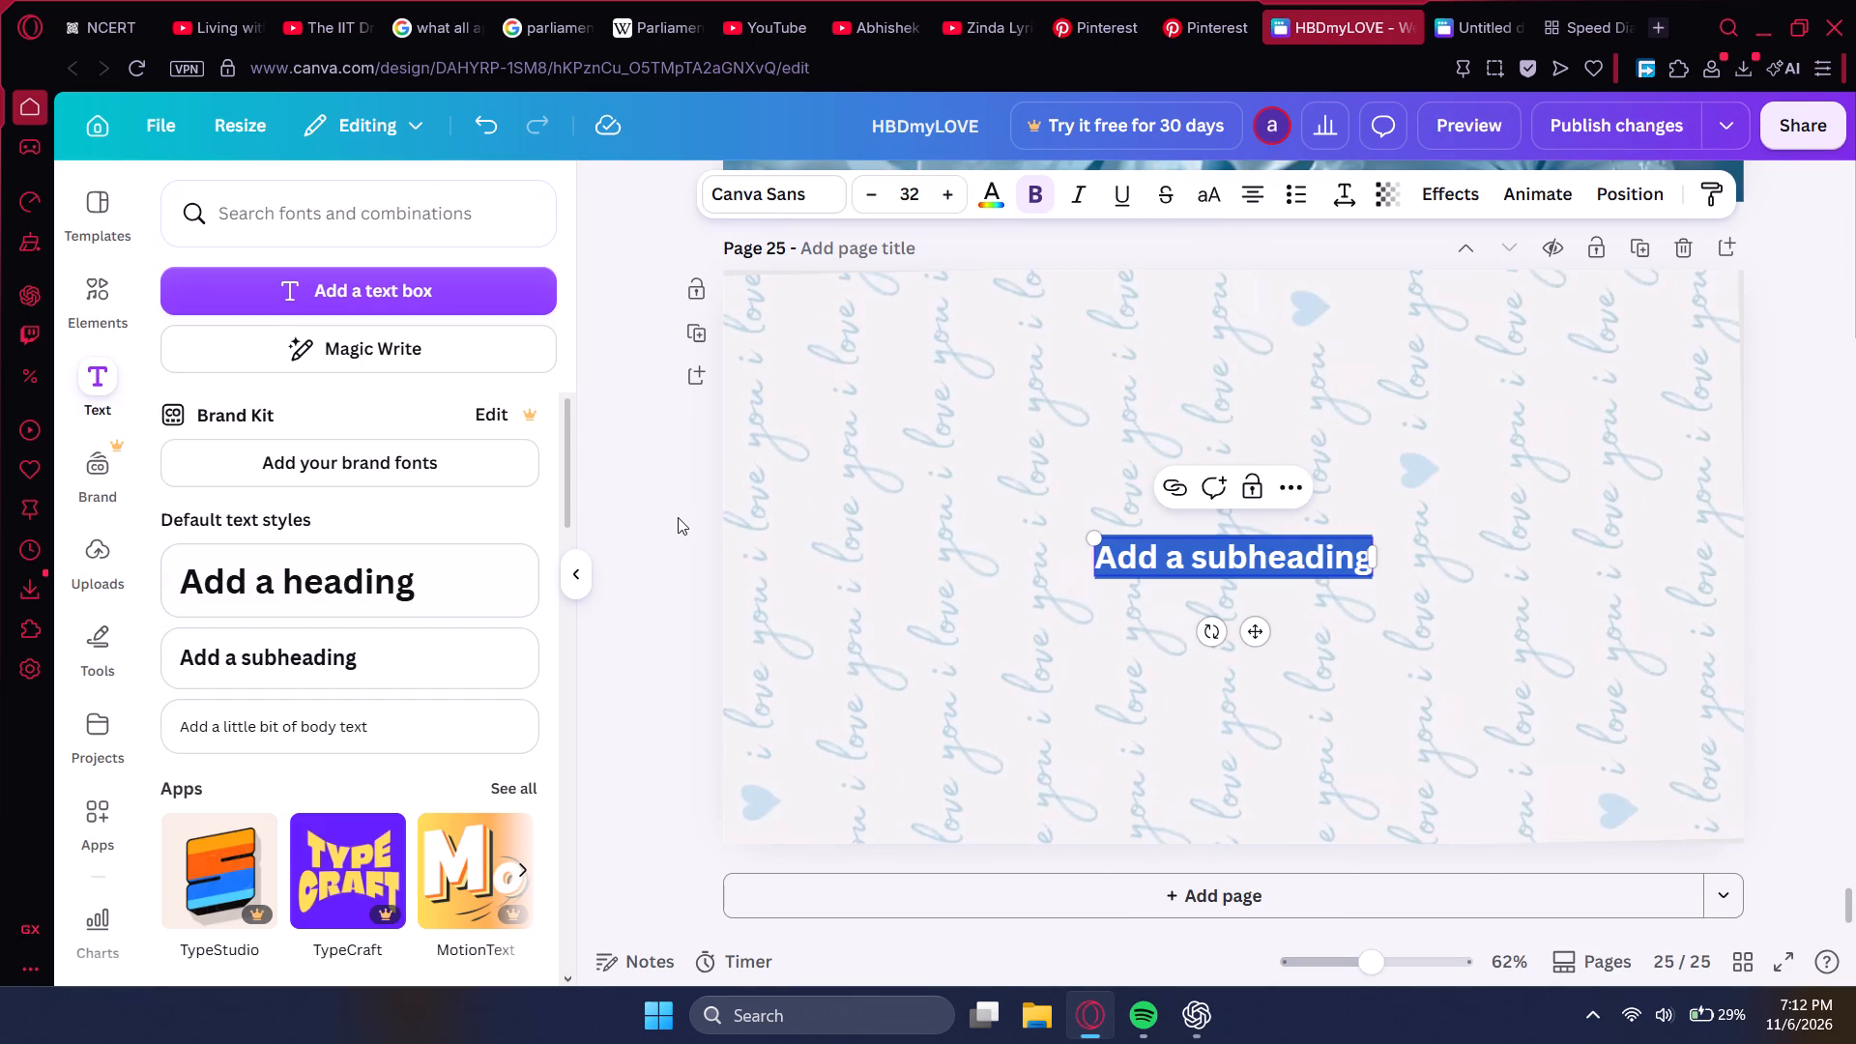
{"action": "type", "text": "bABB"}
{"action": "key", "text": "BackSpace"}
{"action": "key", "text": "BackSpace"}
{"action": "key", "text": "BackSpace"}
{"action": "key", "text": "BackSpace"}
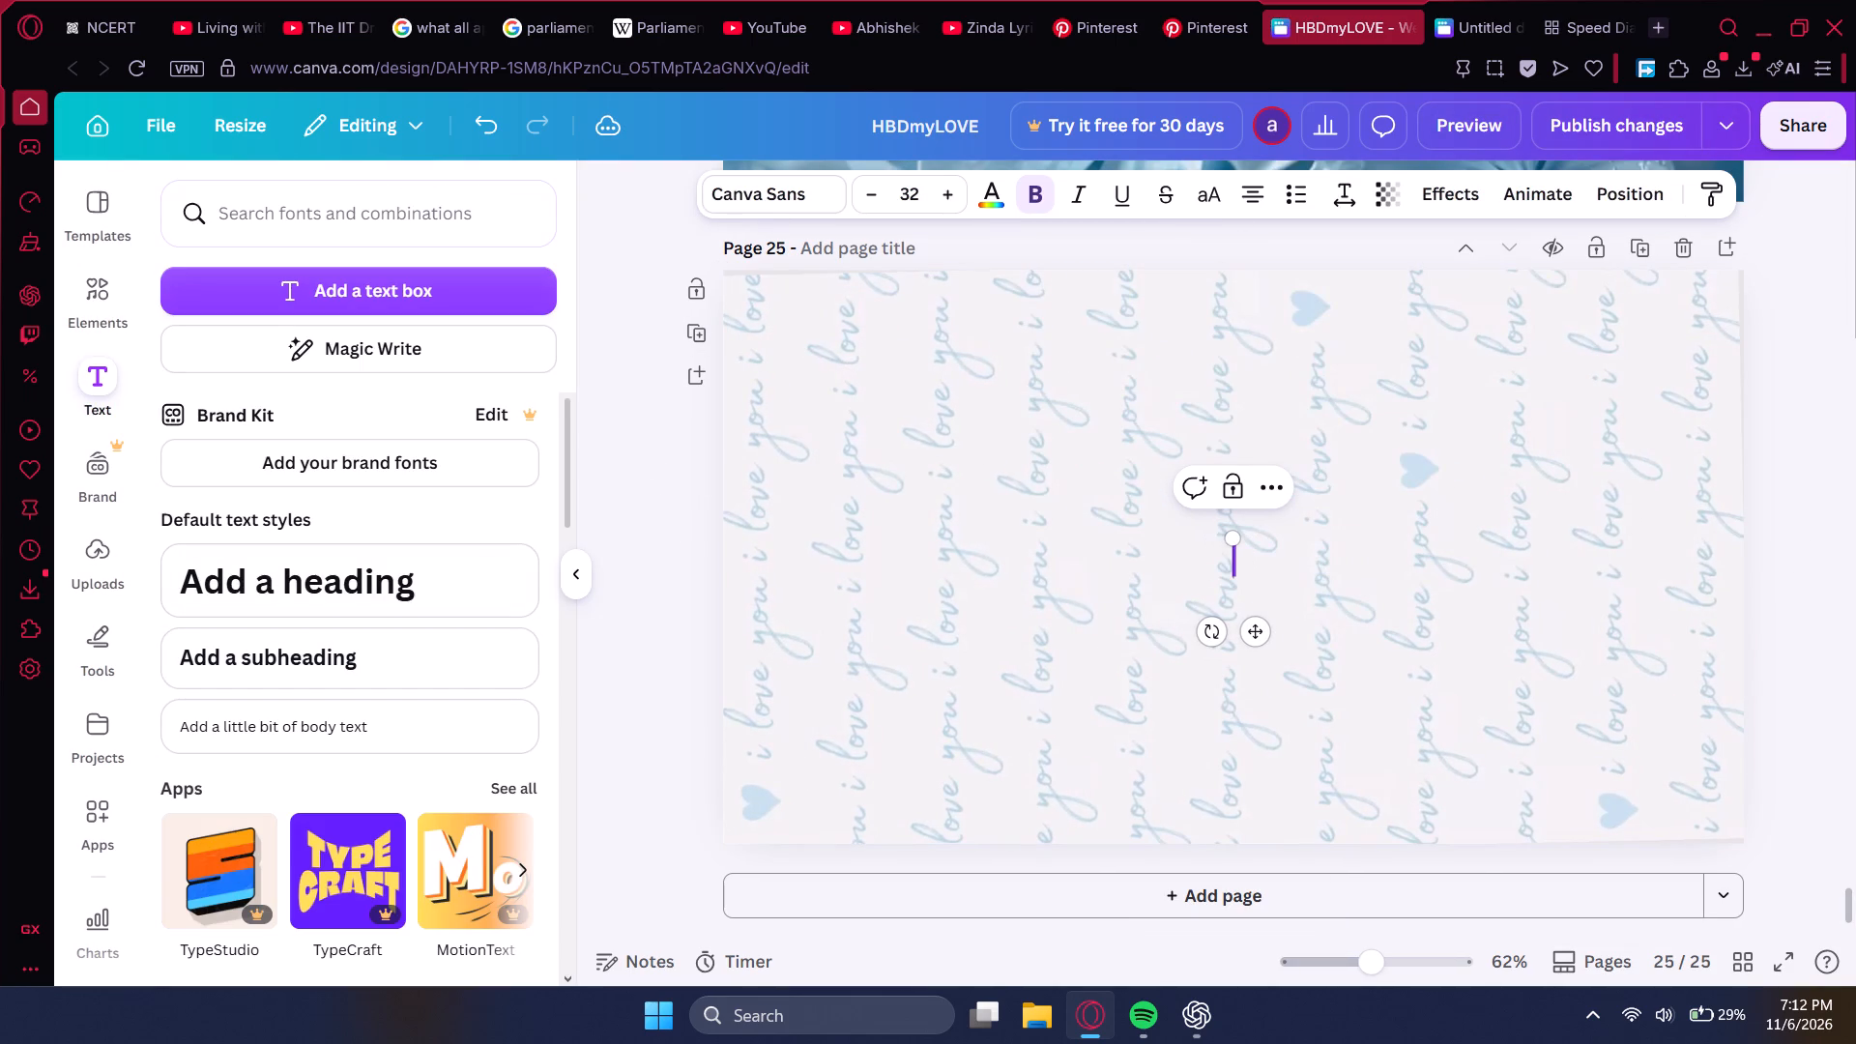
{"action": "type", "text": "Babyyy Yawrlll, Canva doesn"}
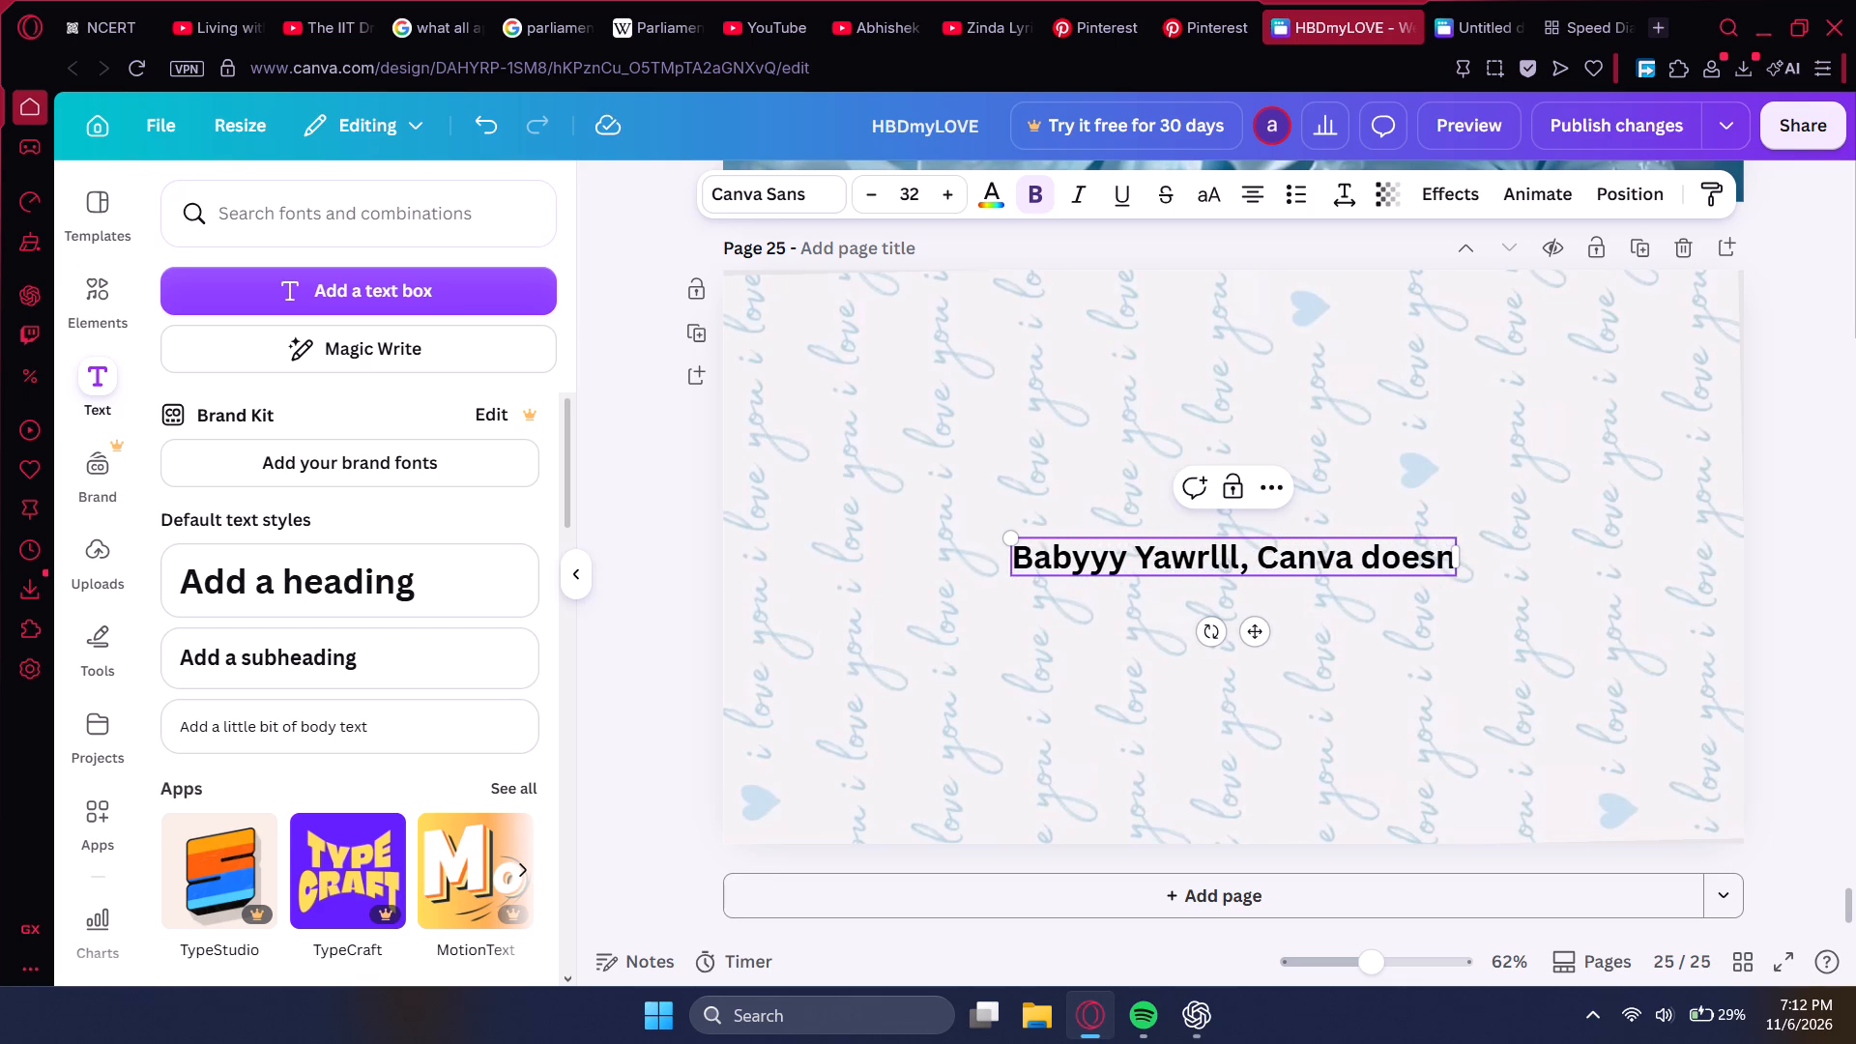
{"action": "type", "text": "'t allow more than 45 slides"}
{"action": "key", "text": "BackSpace"}
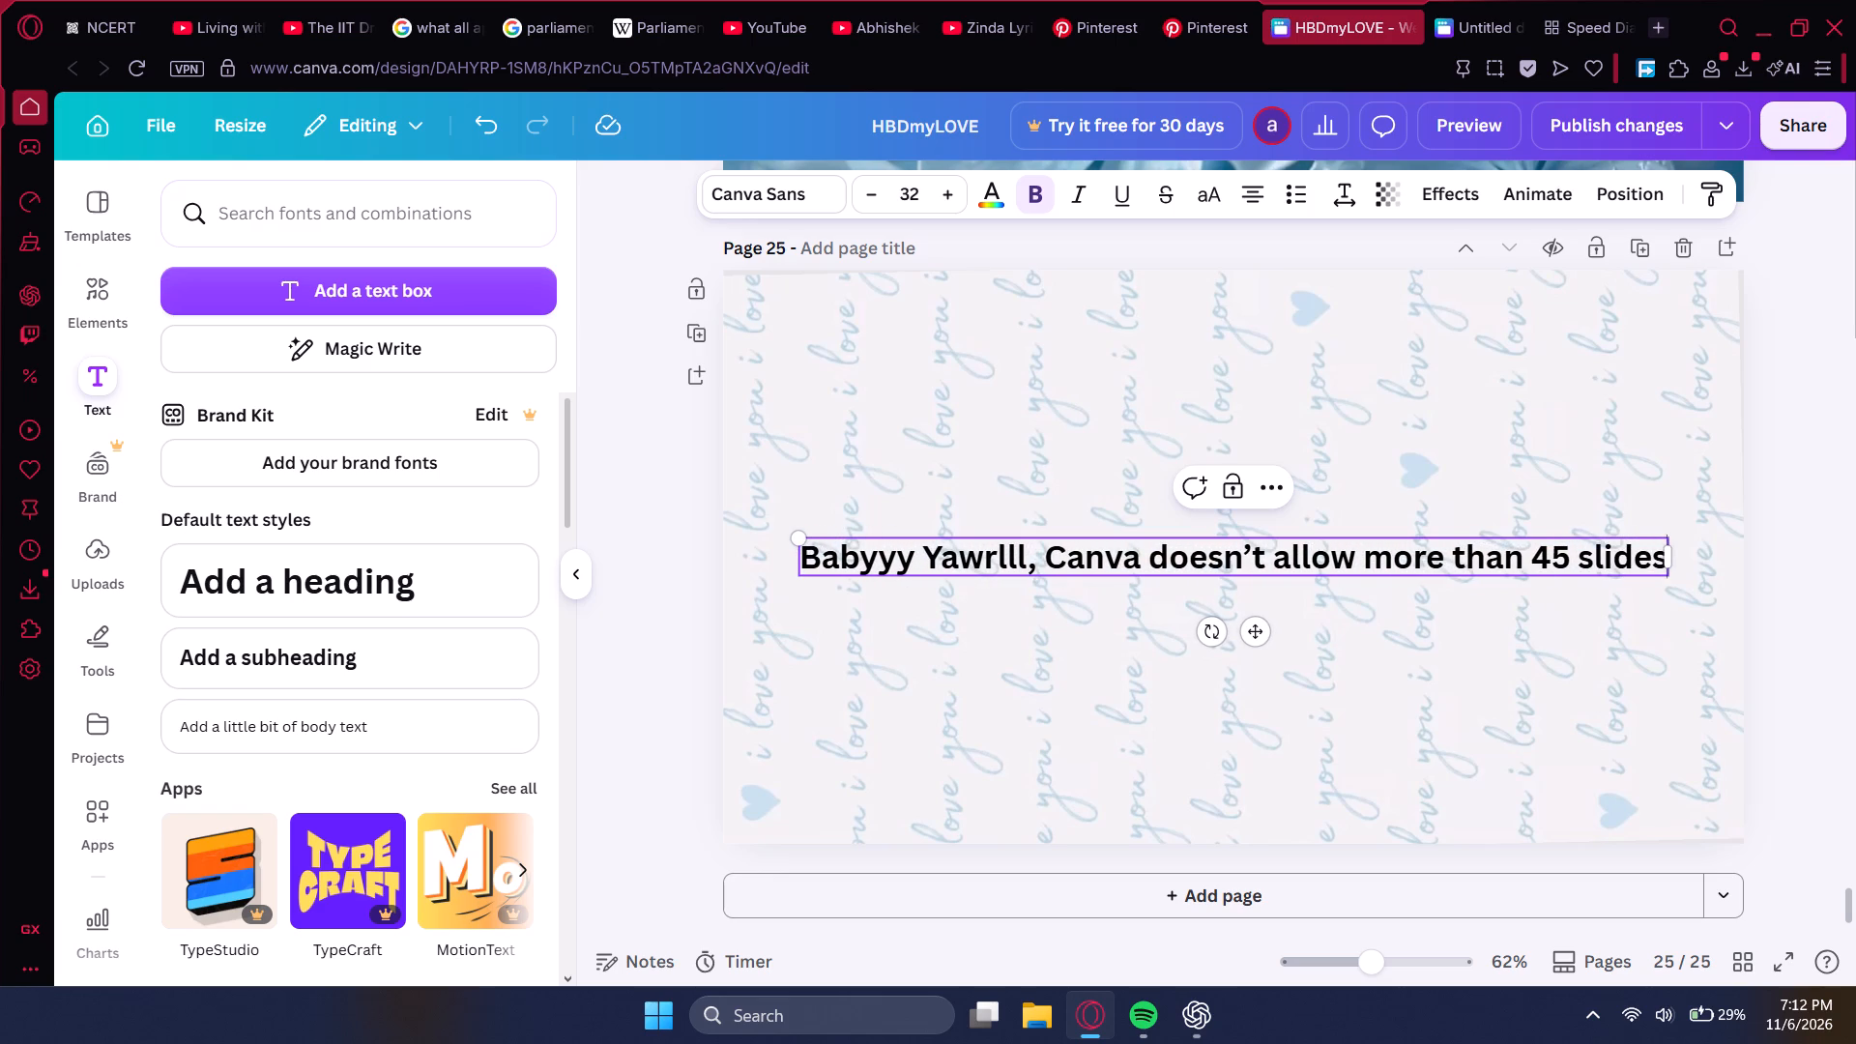
{"action": "key", "text": "BackSpace"}
{"action": "key", "text": "BackSpace"}
{"action": "key", "text": "BackSpace"}
{"action": "key", "text": "BackSpace"}
{"action": "key", "text": "BackSpace"}
{"action": "type", "text": "pages,"}
{"action": "key", "text": "space"}
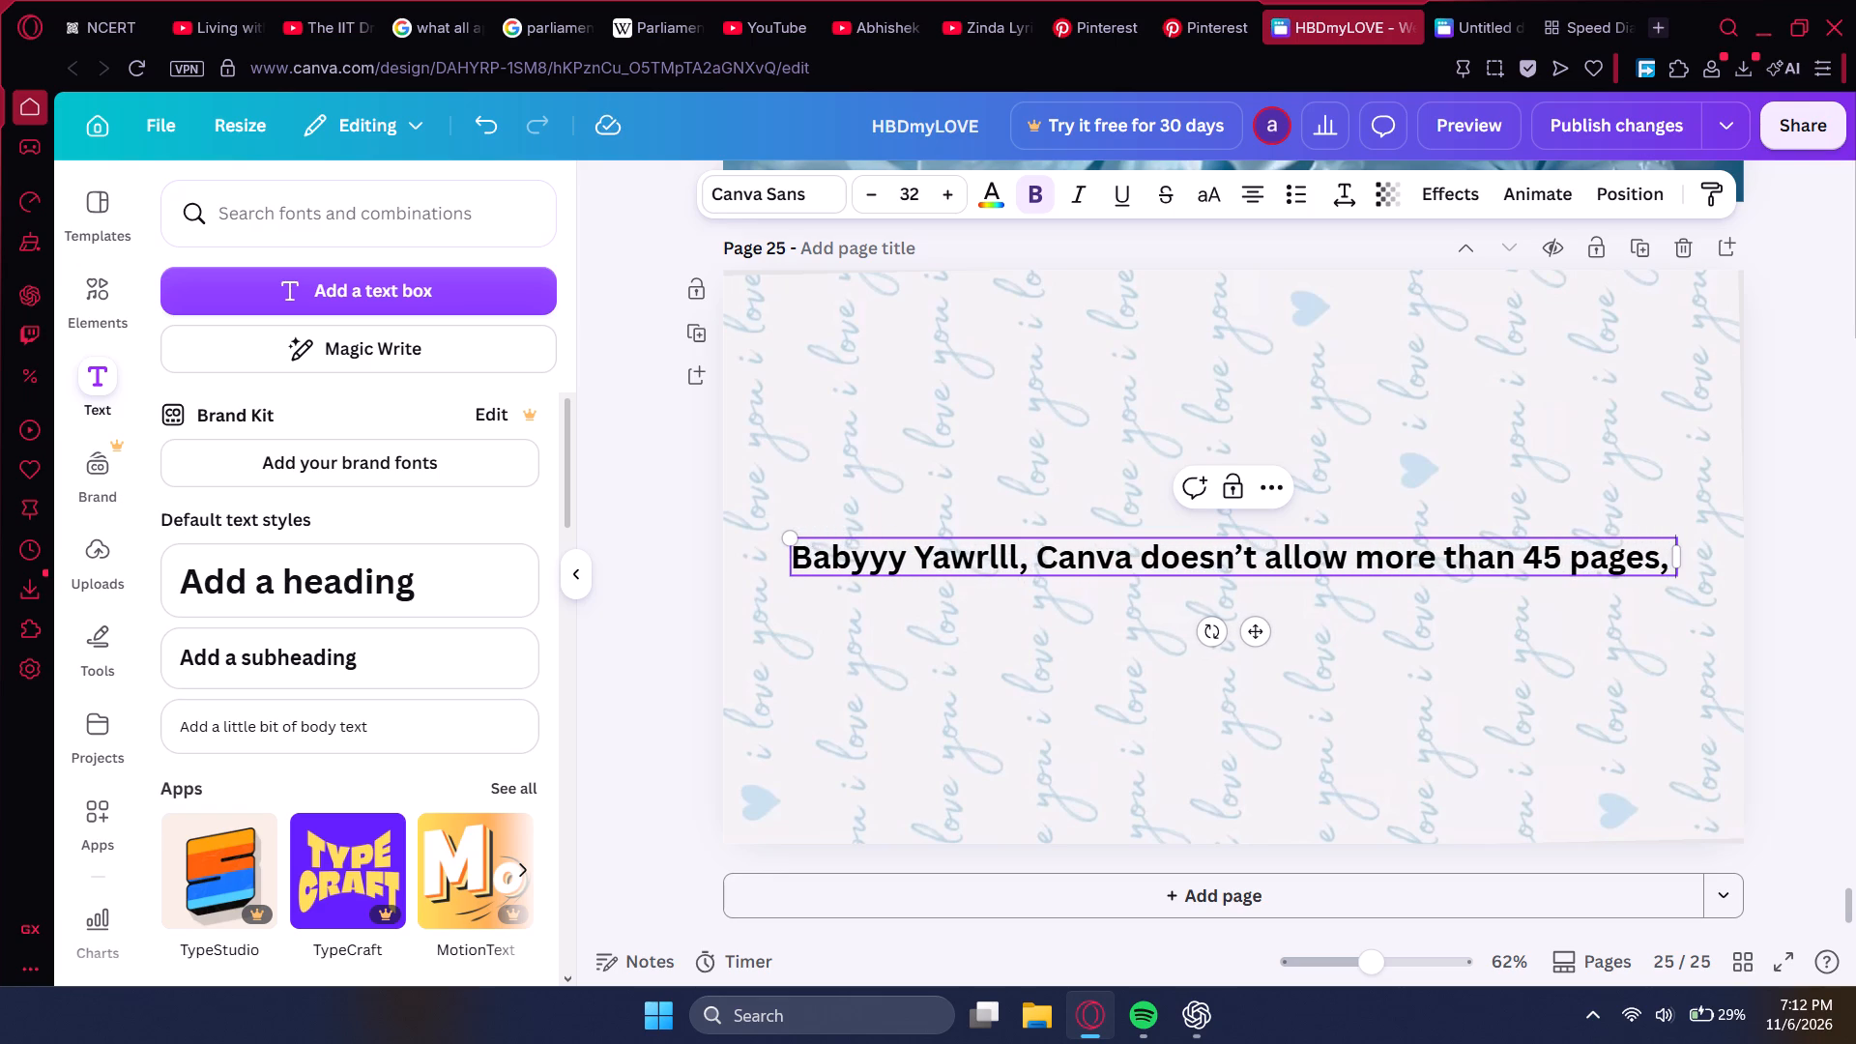
Continue the subheading with "You gotta openup the next link for further last surprise".
{"action": "type", "text": "You gotta openup the nex"}
{"action": "key", "text": "space"}
{"action": "key", "text": "BackSpace"}
{"action": "type", "text": "t link"}
{"action": "key", "text": "space"}
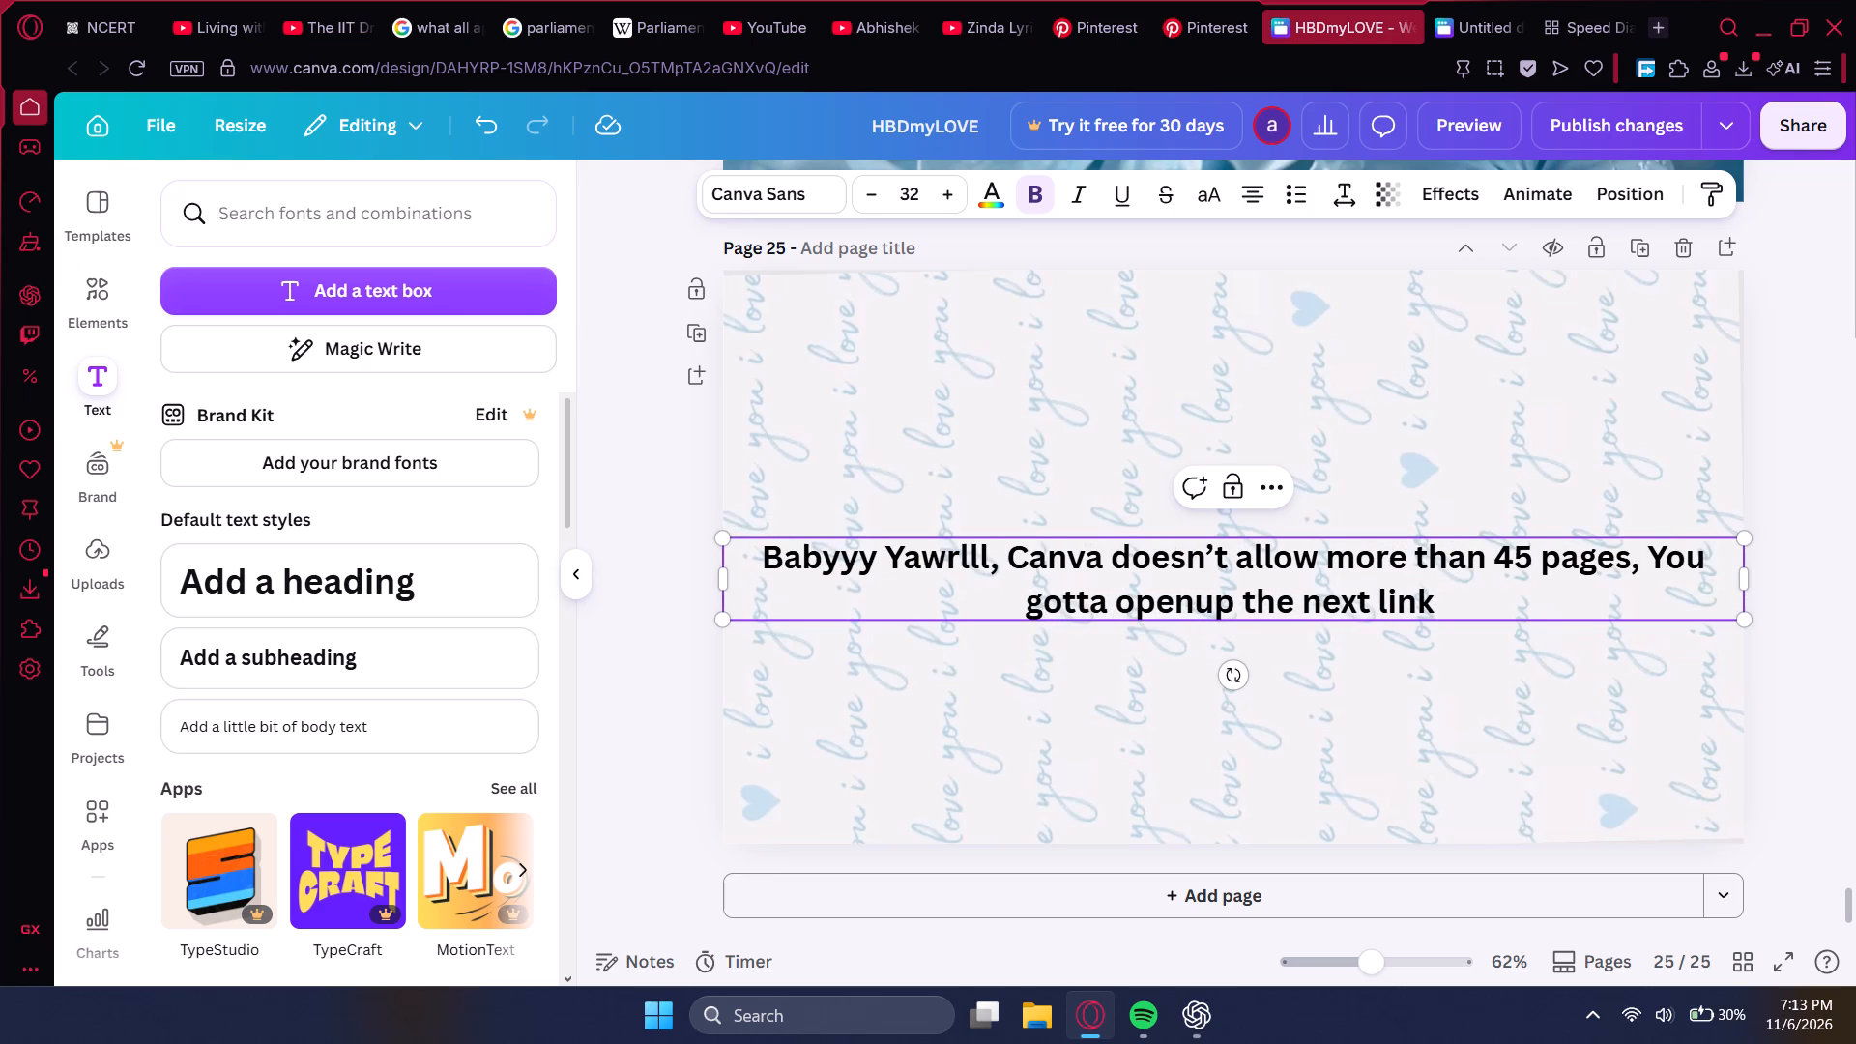
{"action": "type", "text": "for"}
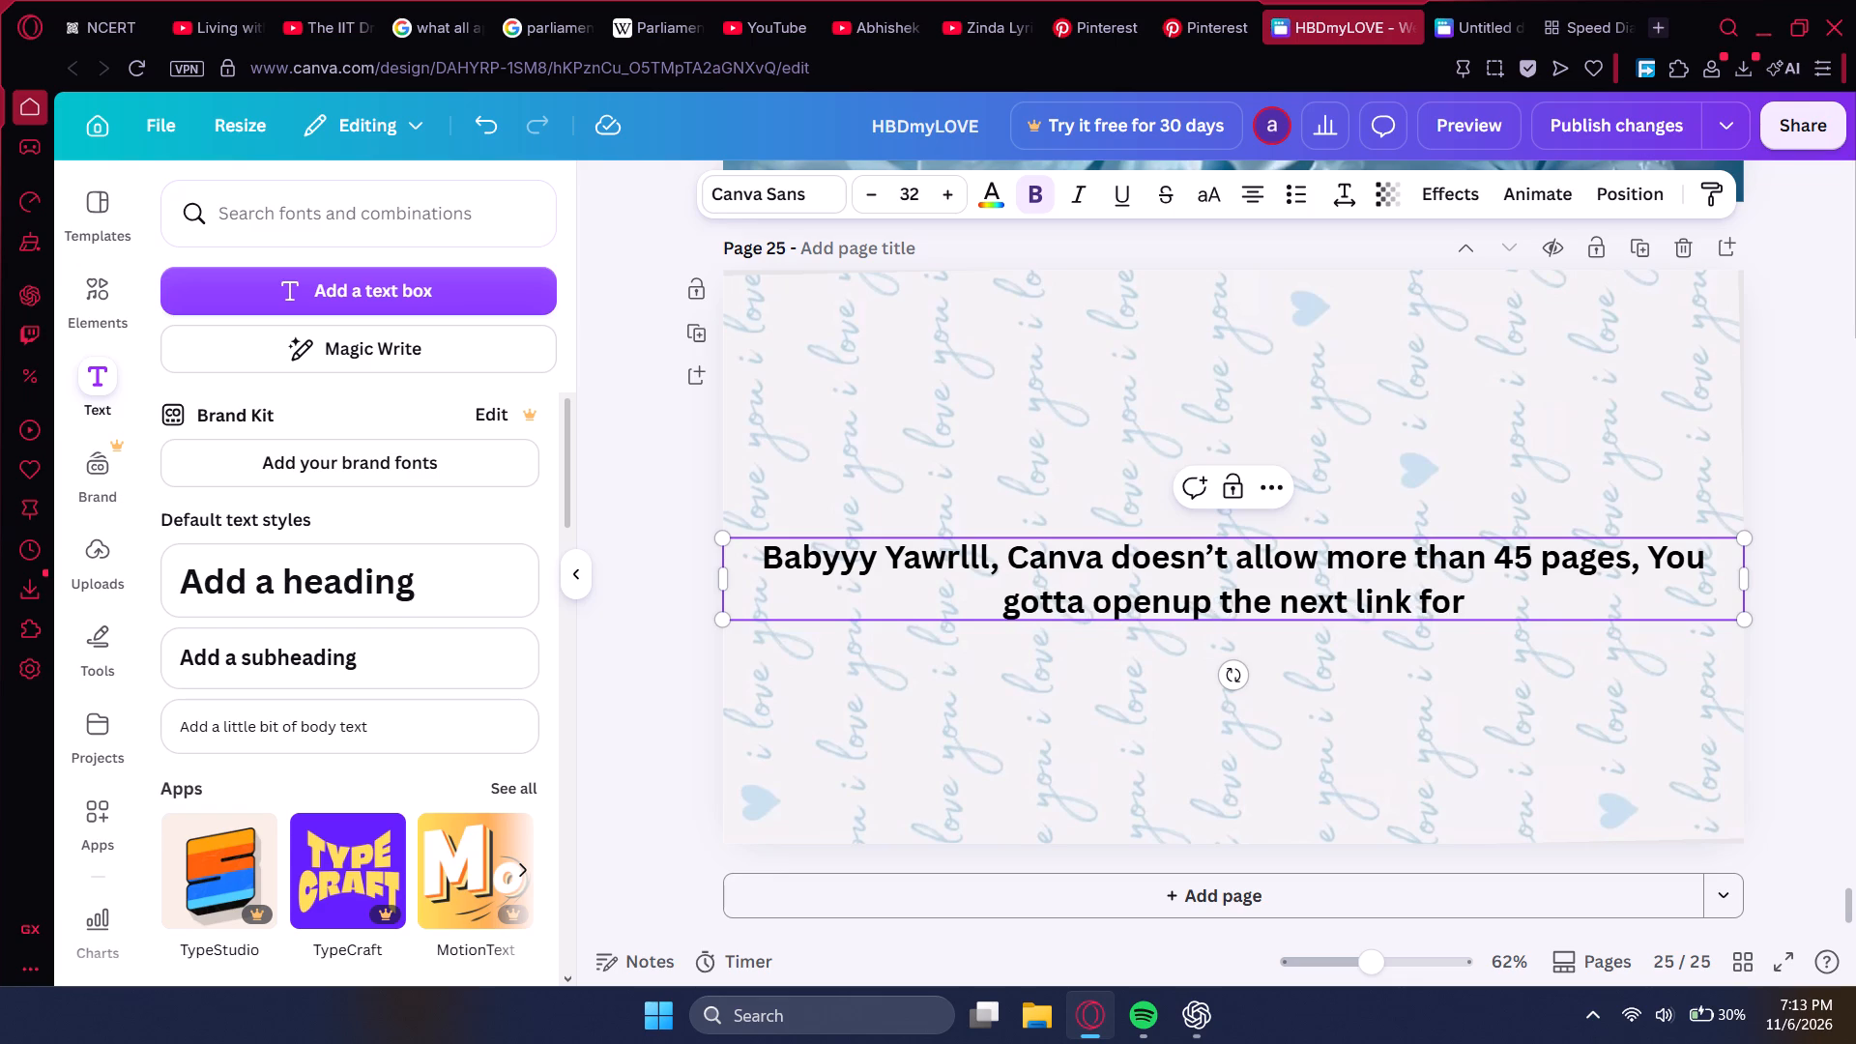
{"action": "key", "text": "space"}
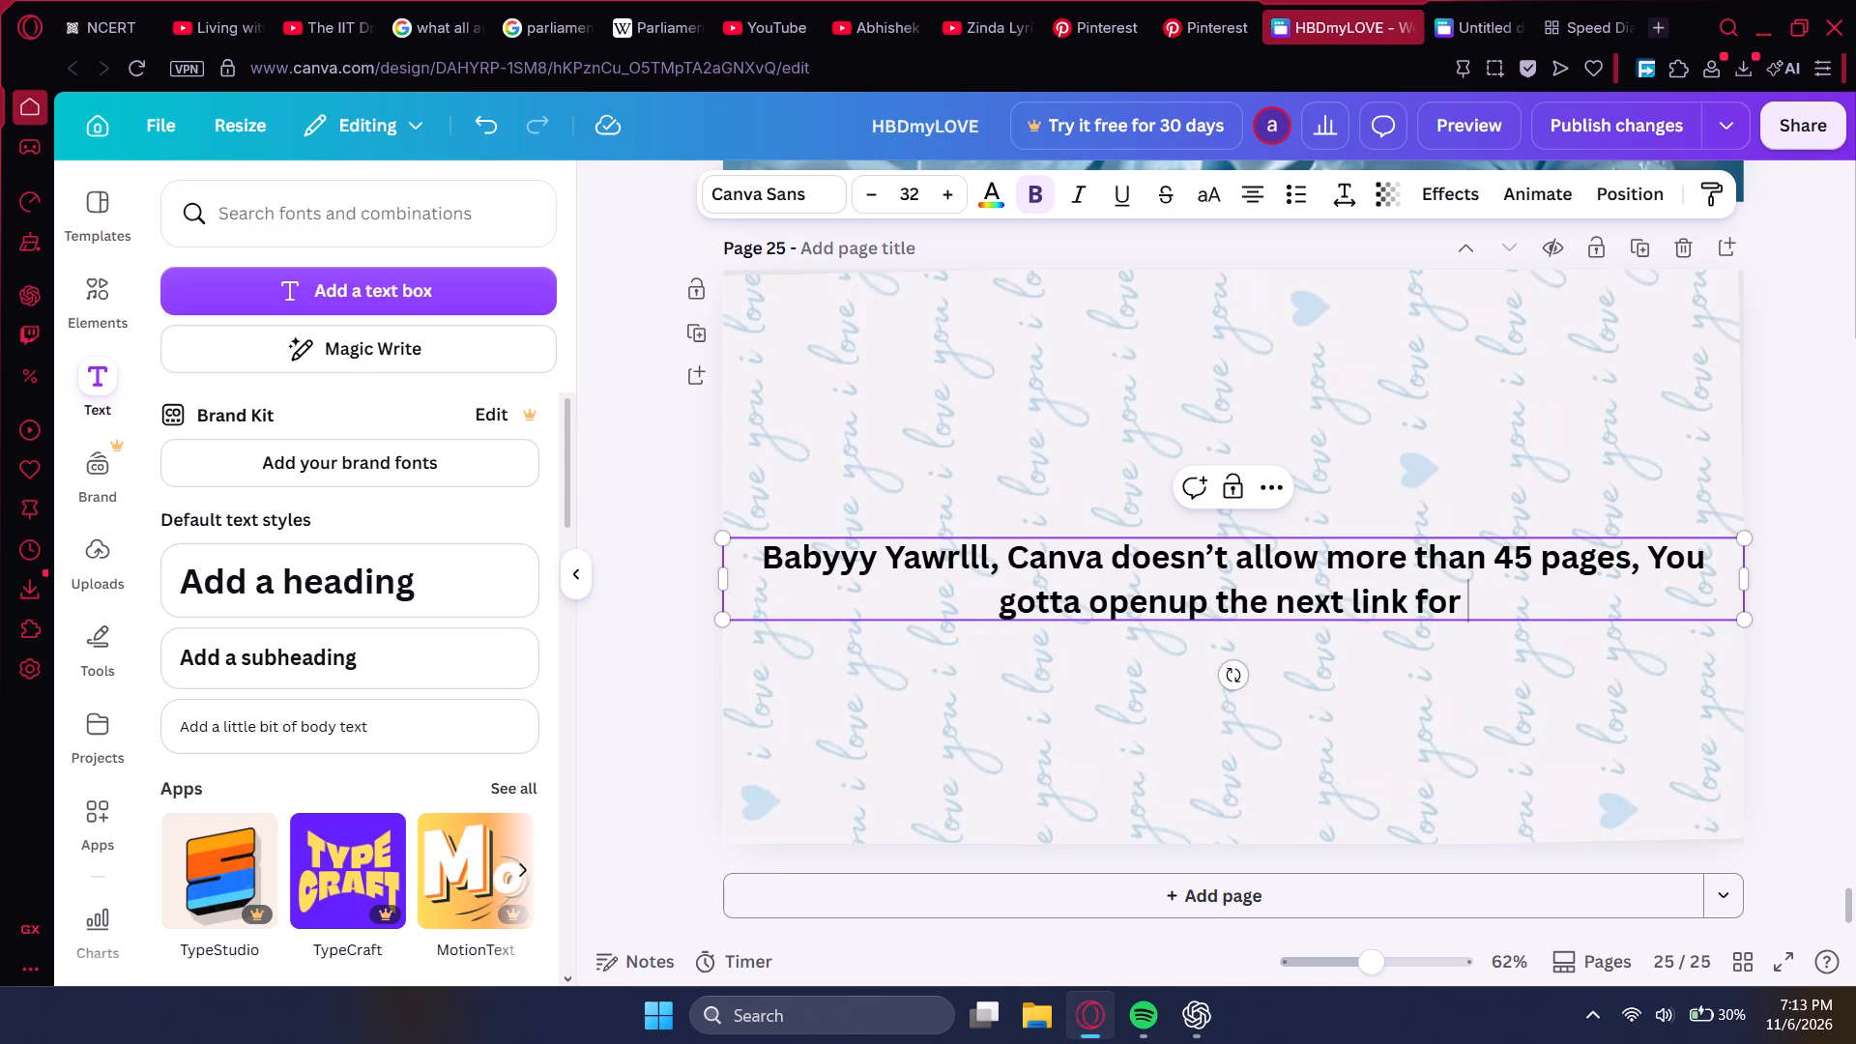
{"action": "type", "text": "further surprise"}
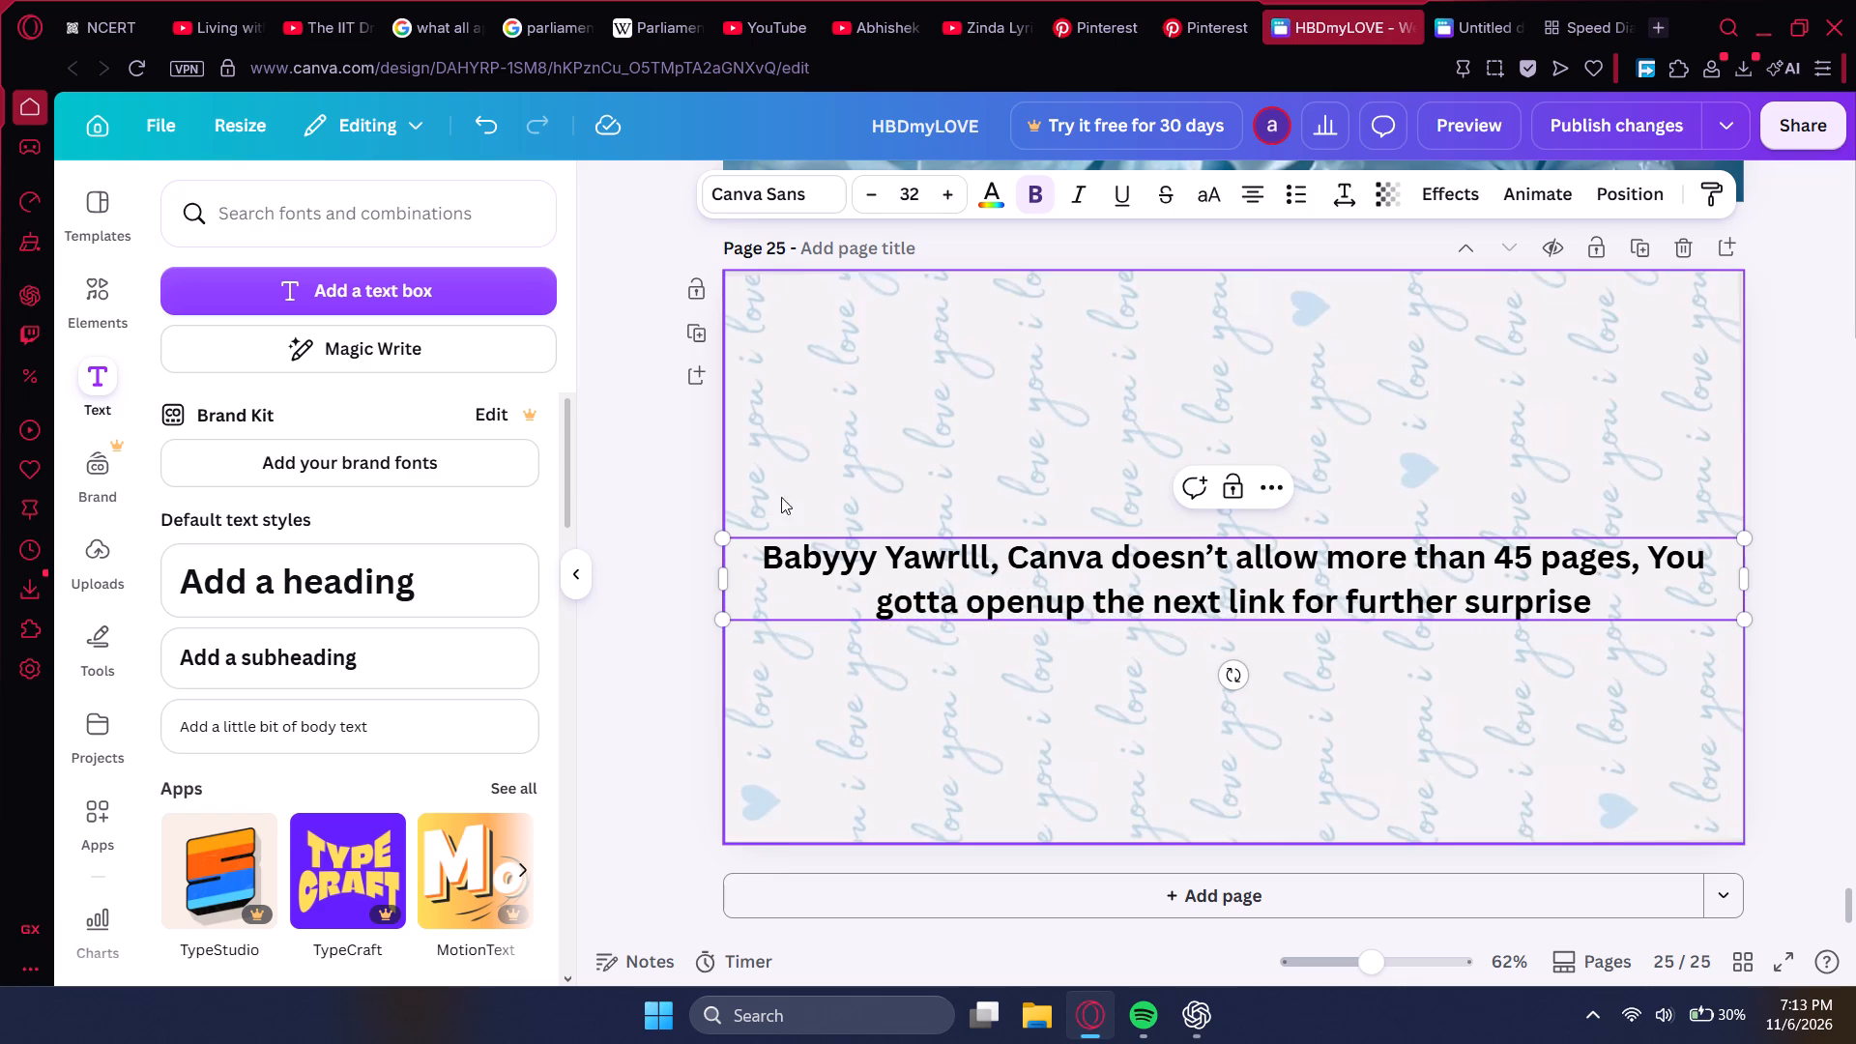
{"action": "left_click", "coordinate": [1469, 603]}
{"action": "type", "text": "last"}
{"action": "key", "text": "space"}
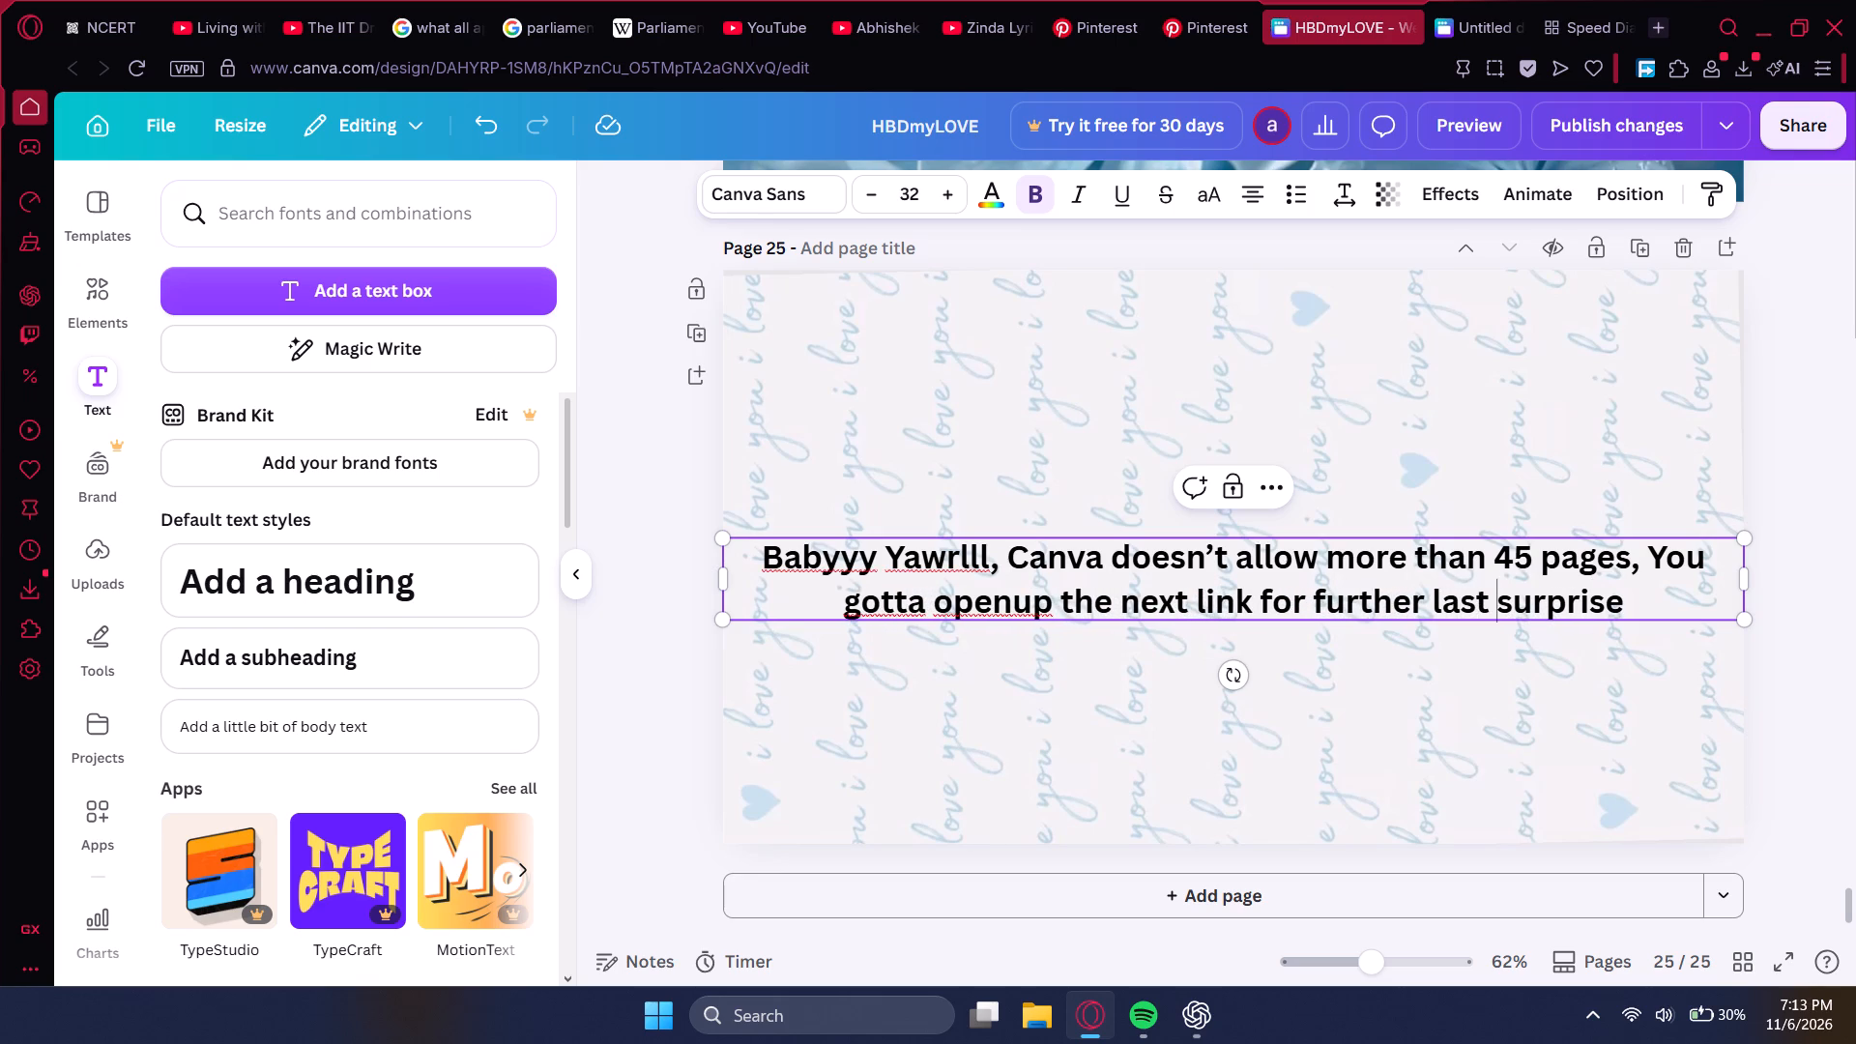
{"action": "left_click", "coordinate": [1633, 611]}
Narrow the message's text box to about two-fifths of the page width so the text wraps onto more lines.
{"action": "left_click_drag", "start_coordinate": [1752, 574], "coordinate": [1233, 598]}
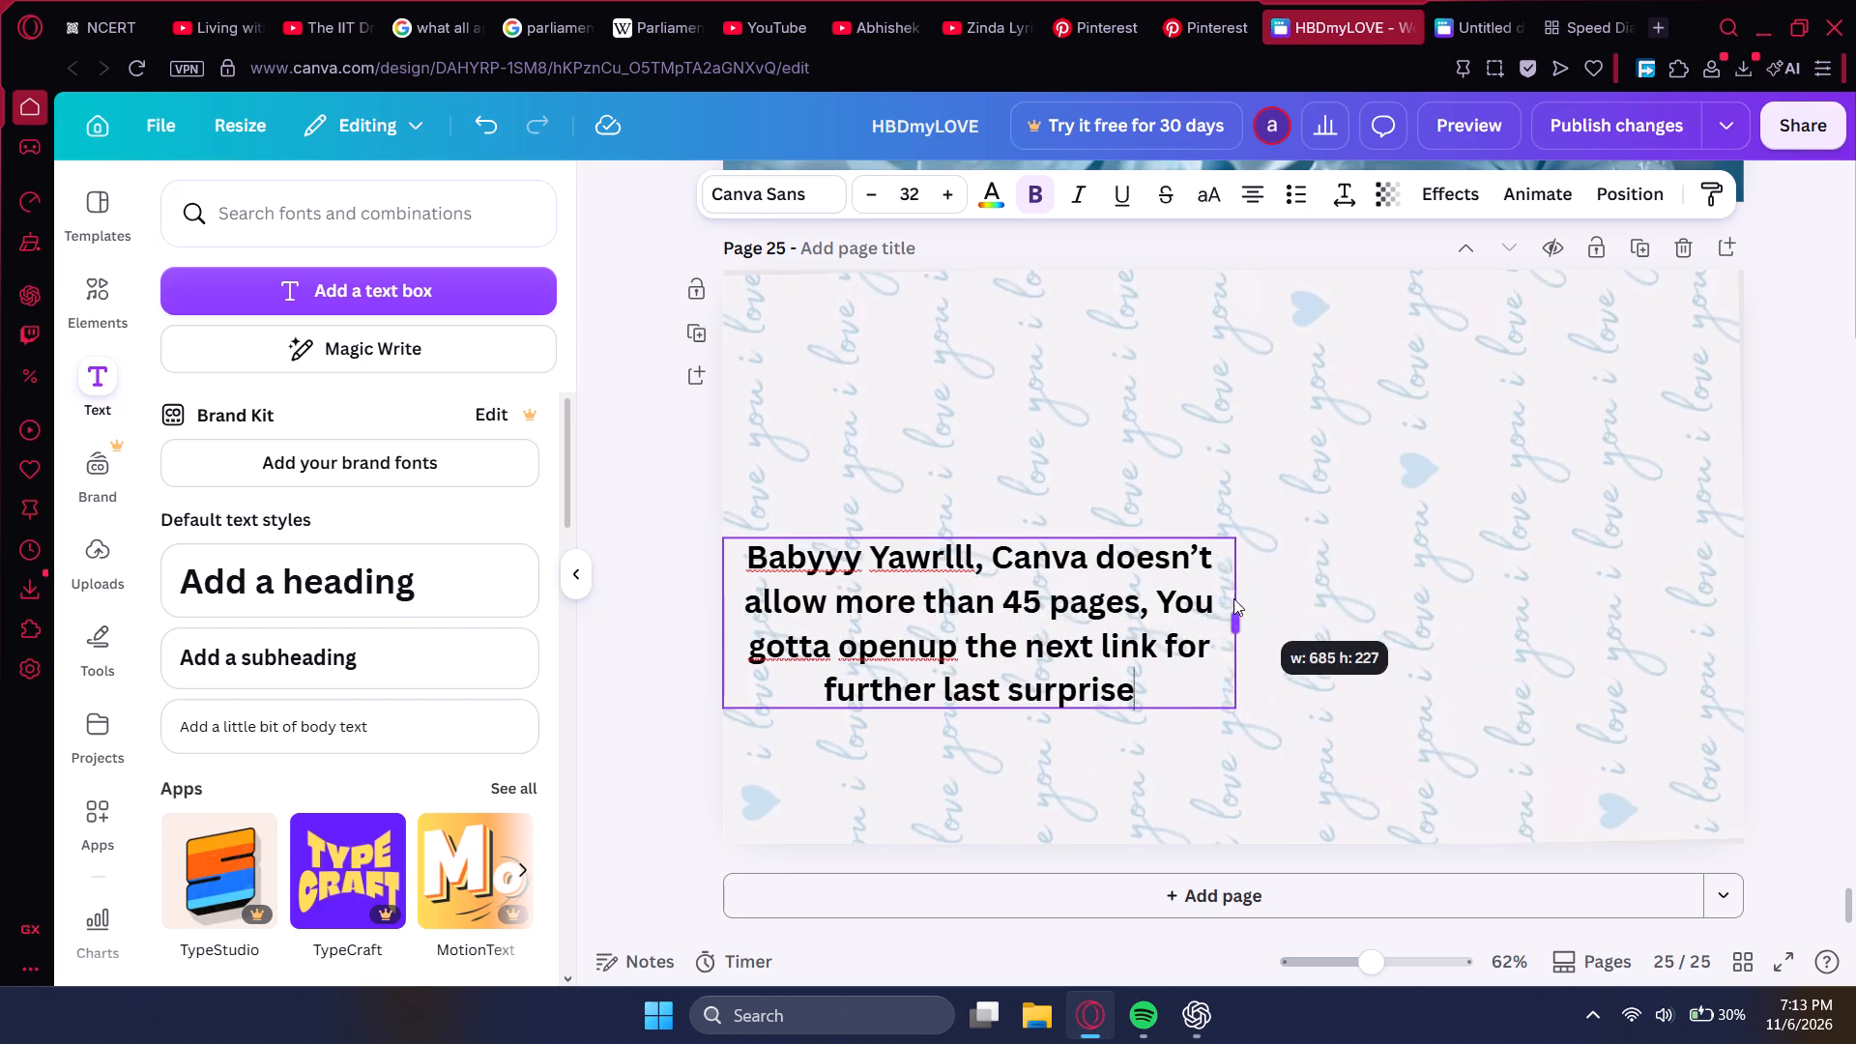
{"action": "left_click_drag", "start_coordinate": [1233, 598], "coordinate": [1135, 621]}
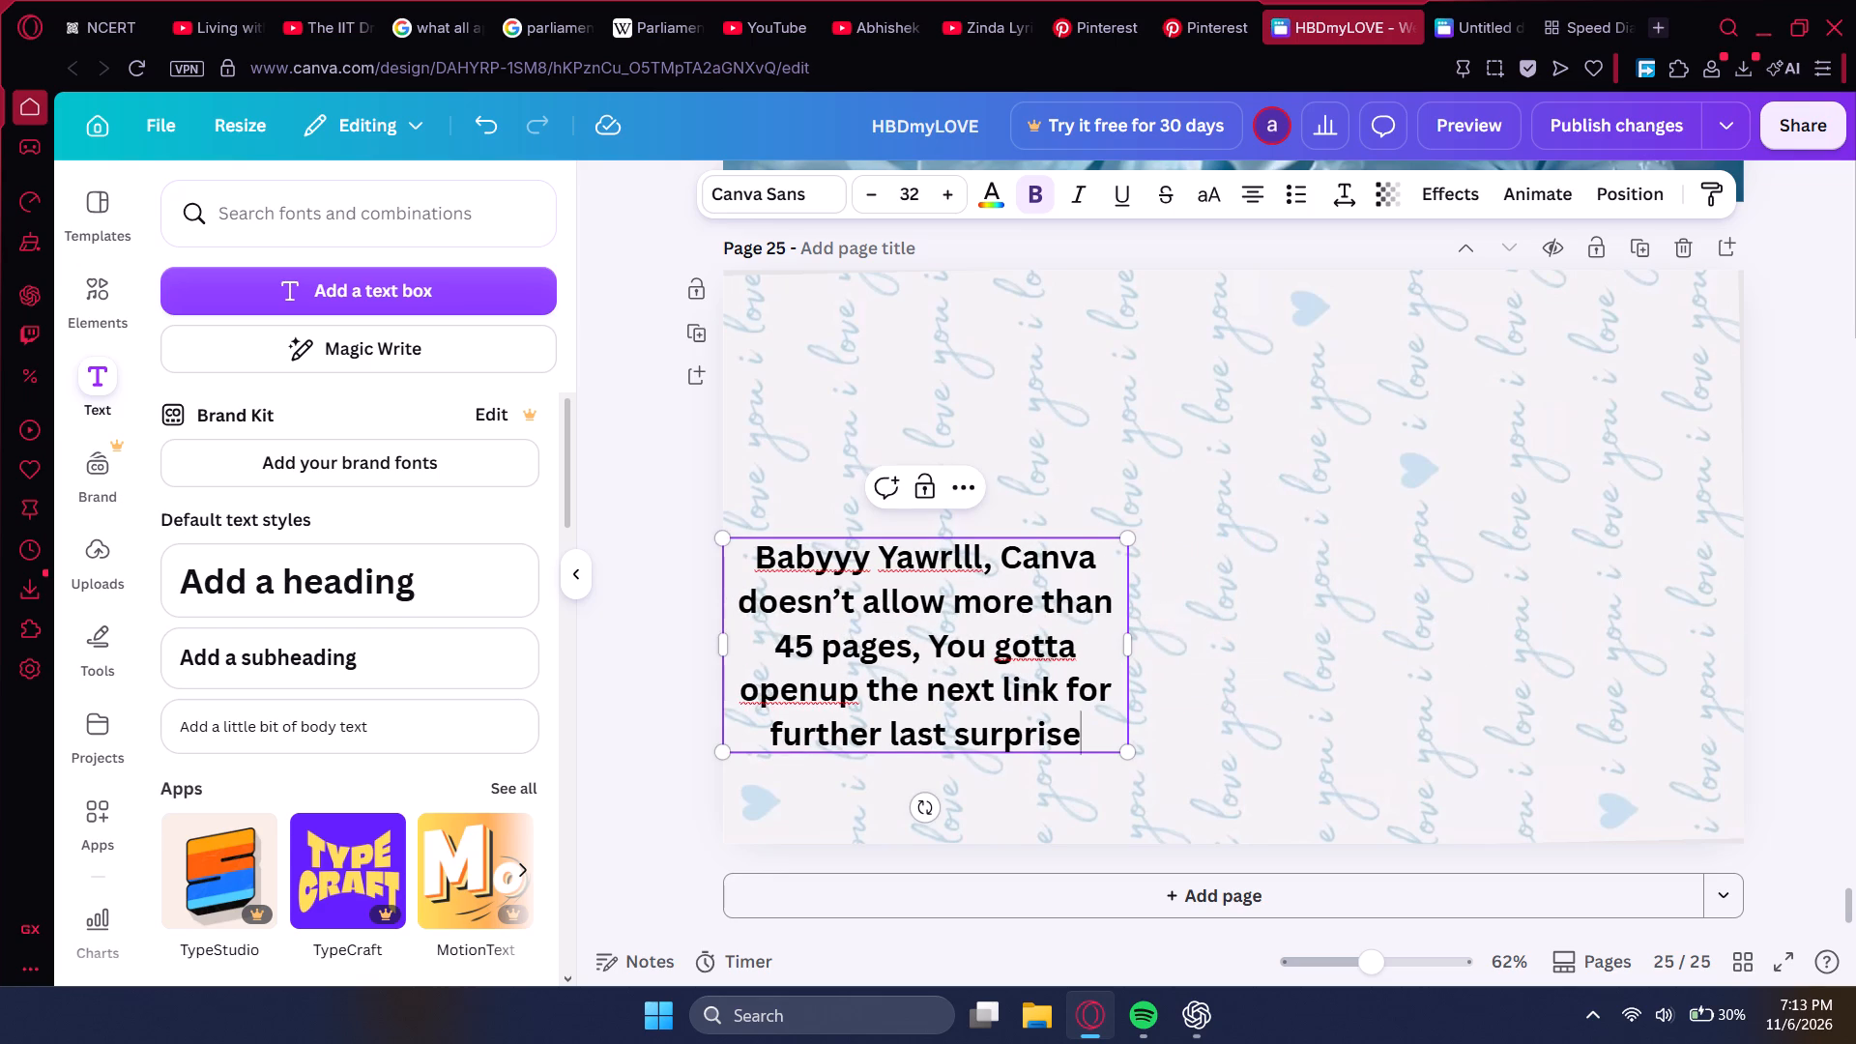
Append "I'm Sollyyyy luvv" to the end of the message.
{"action": "key", "text": "space"}
{"action": "type", "text": "I'm Sollyyyy"}
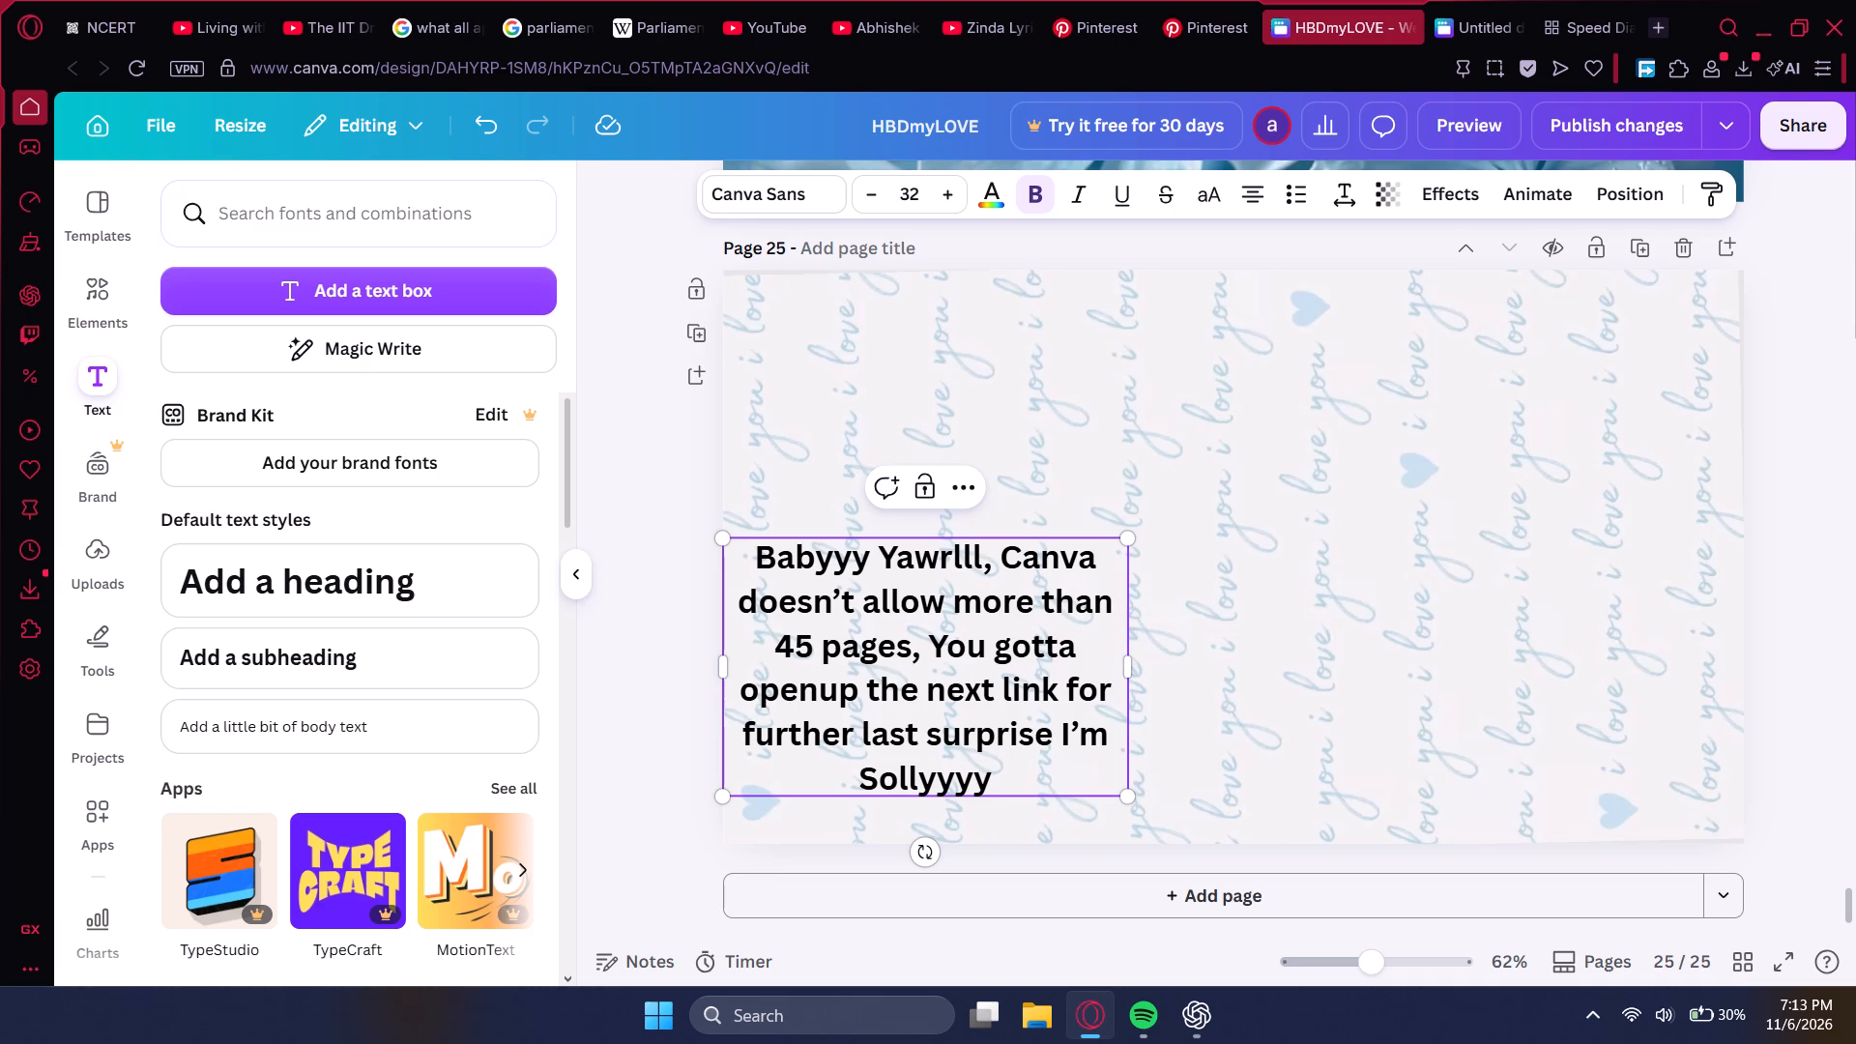
{"action": "key", "text": "space"}
{"action": "type", "text": "lvvv"}
{"action": "key", "text": "BackSpace"}
{"action": "key", "text": "BackSpace"}
{"action": "key", "text": "BackSpace"}
{"action": "type", "text": "uvv"}
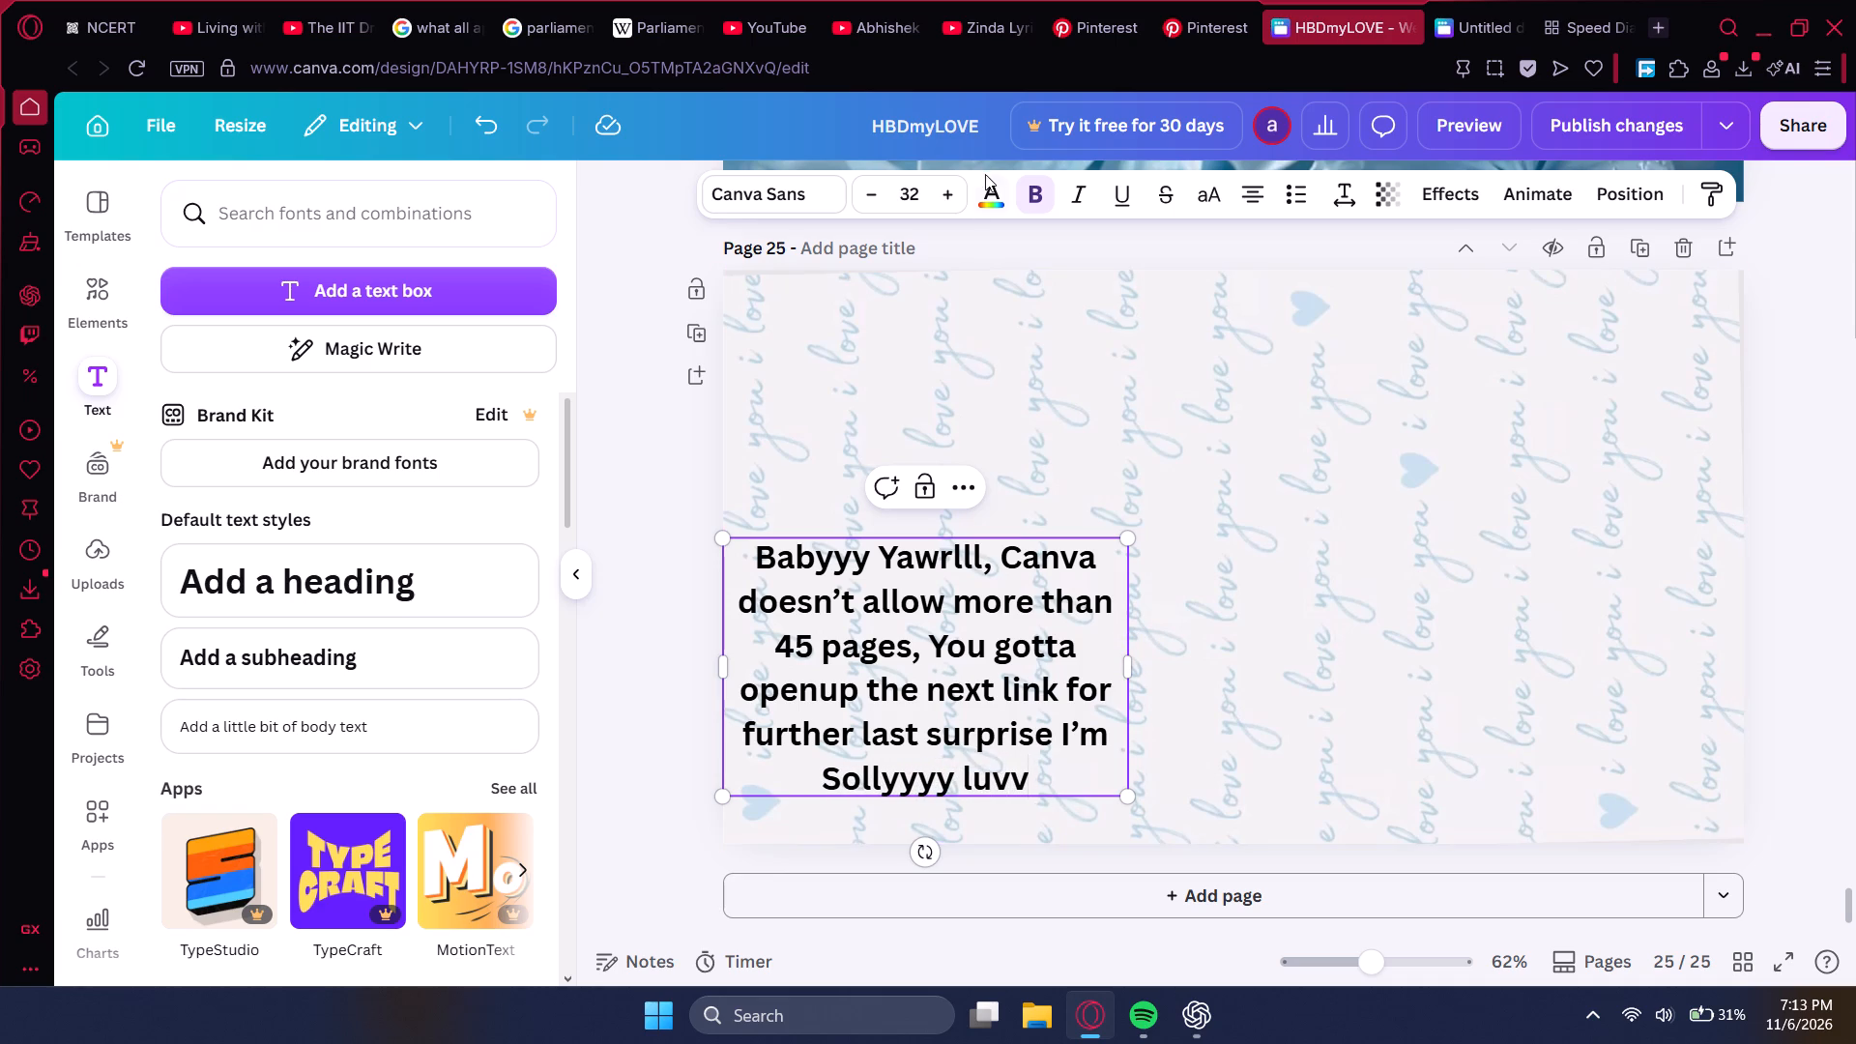
Set the message's font to Marykate and move its text box to the page's top-left corner.
{"action": "left_click", "coordinate": [821, 186]}
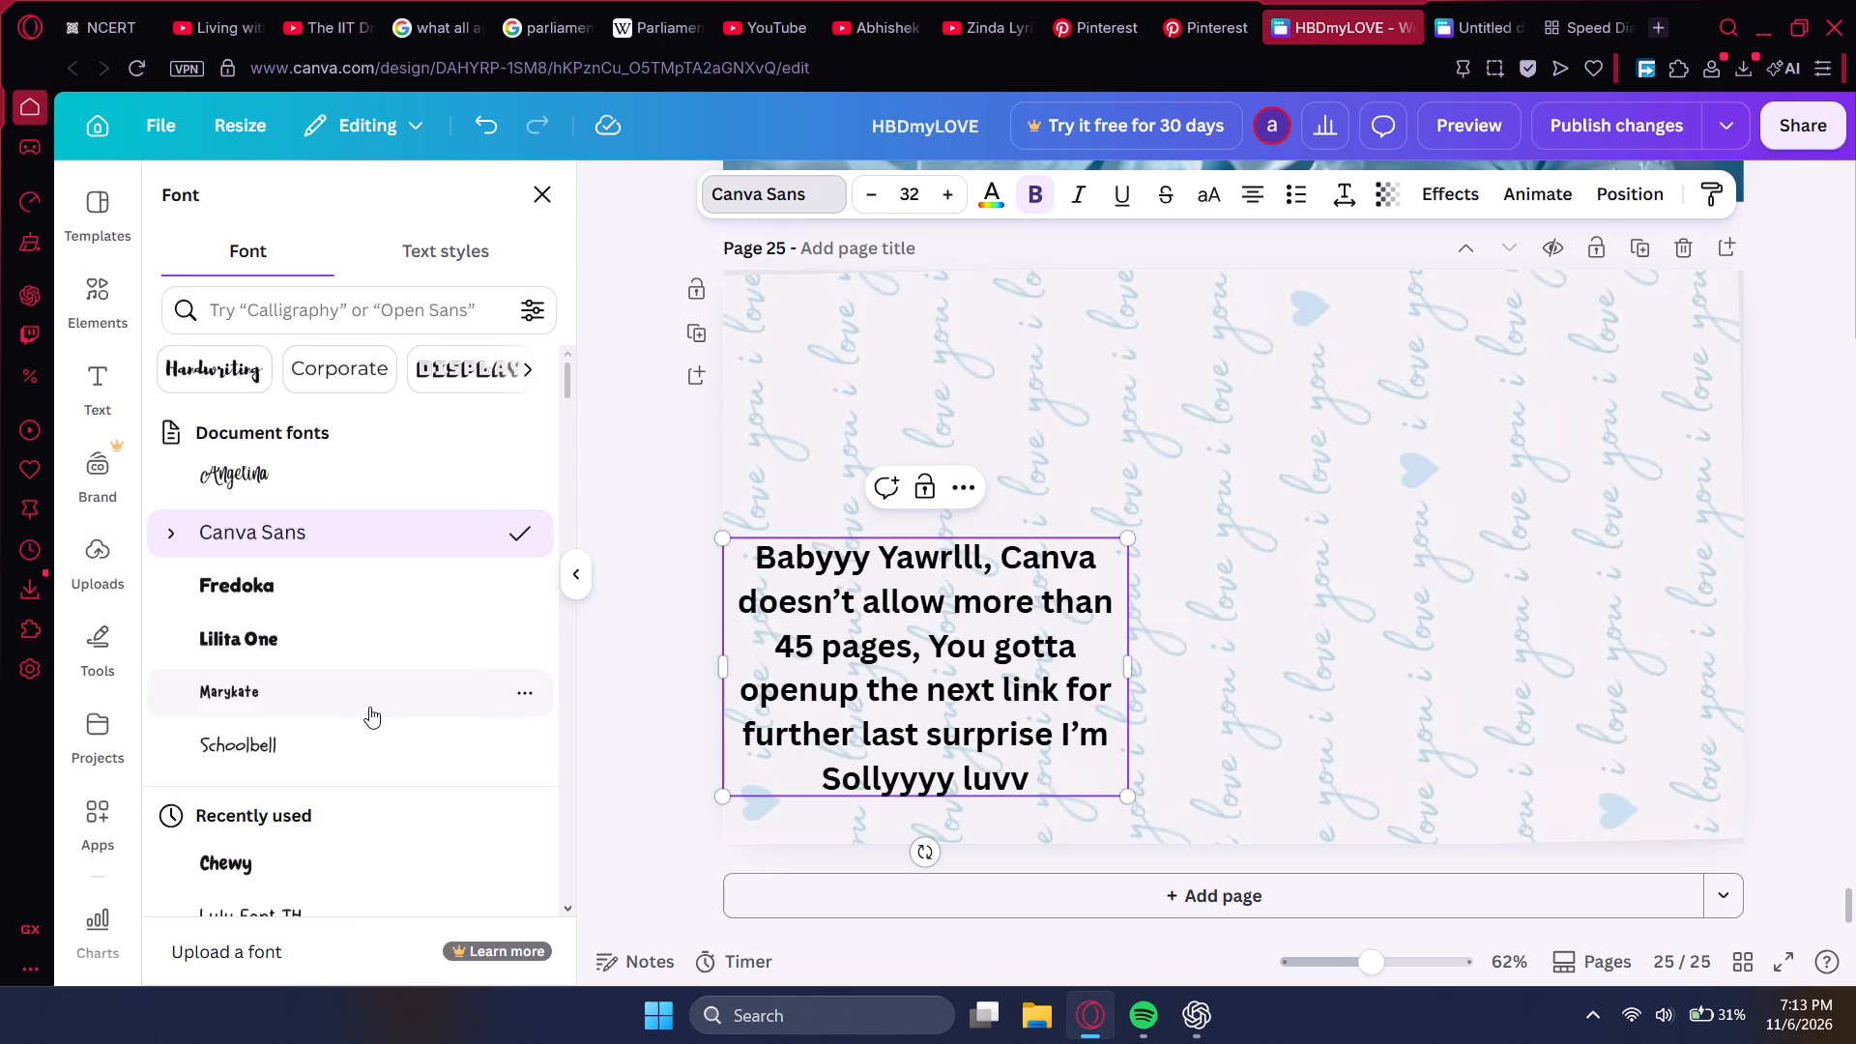
{"action": "left_click", "coordinate": [364, 699]}
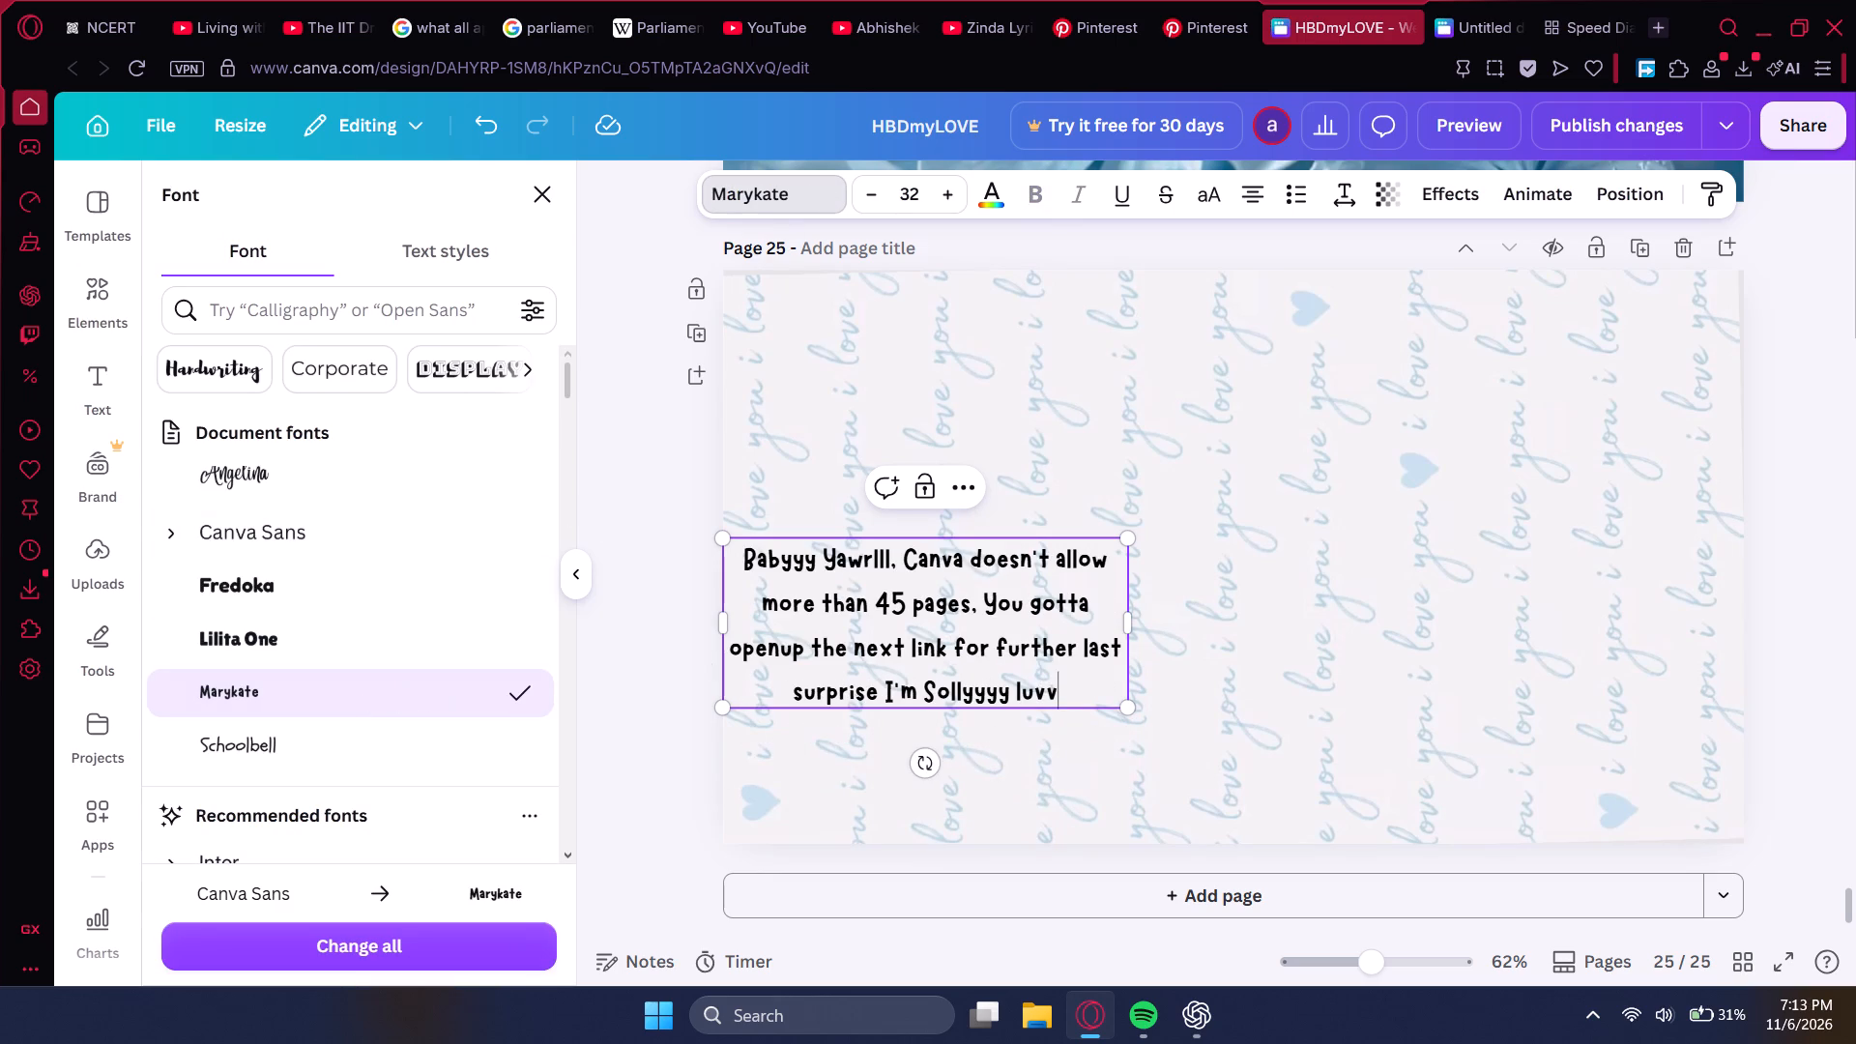
{"action": "left_click_drag", "start_coordinate": [822, 535], "coordinate": [837, 295]}
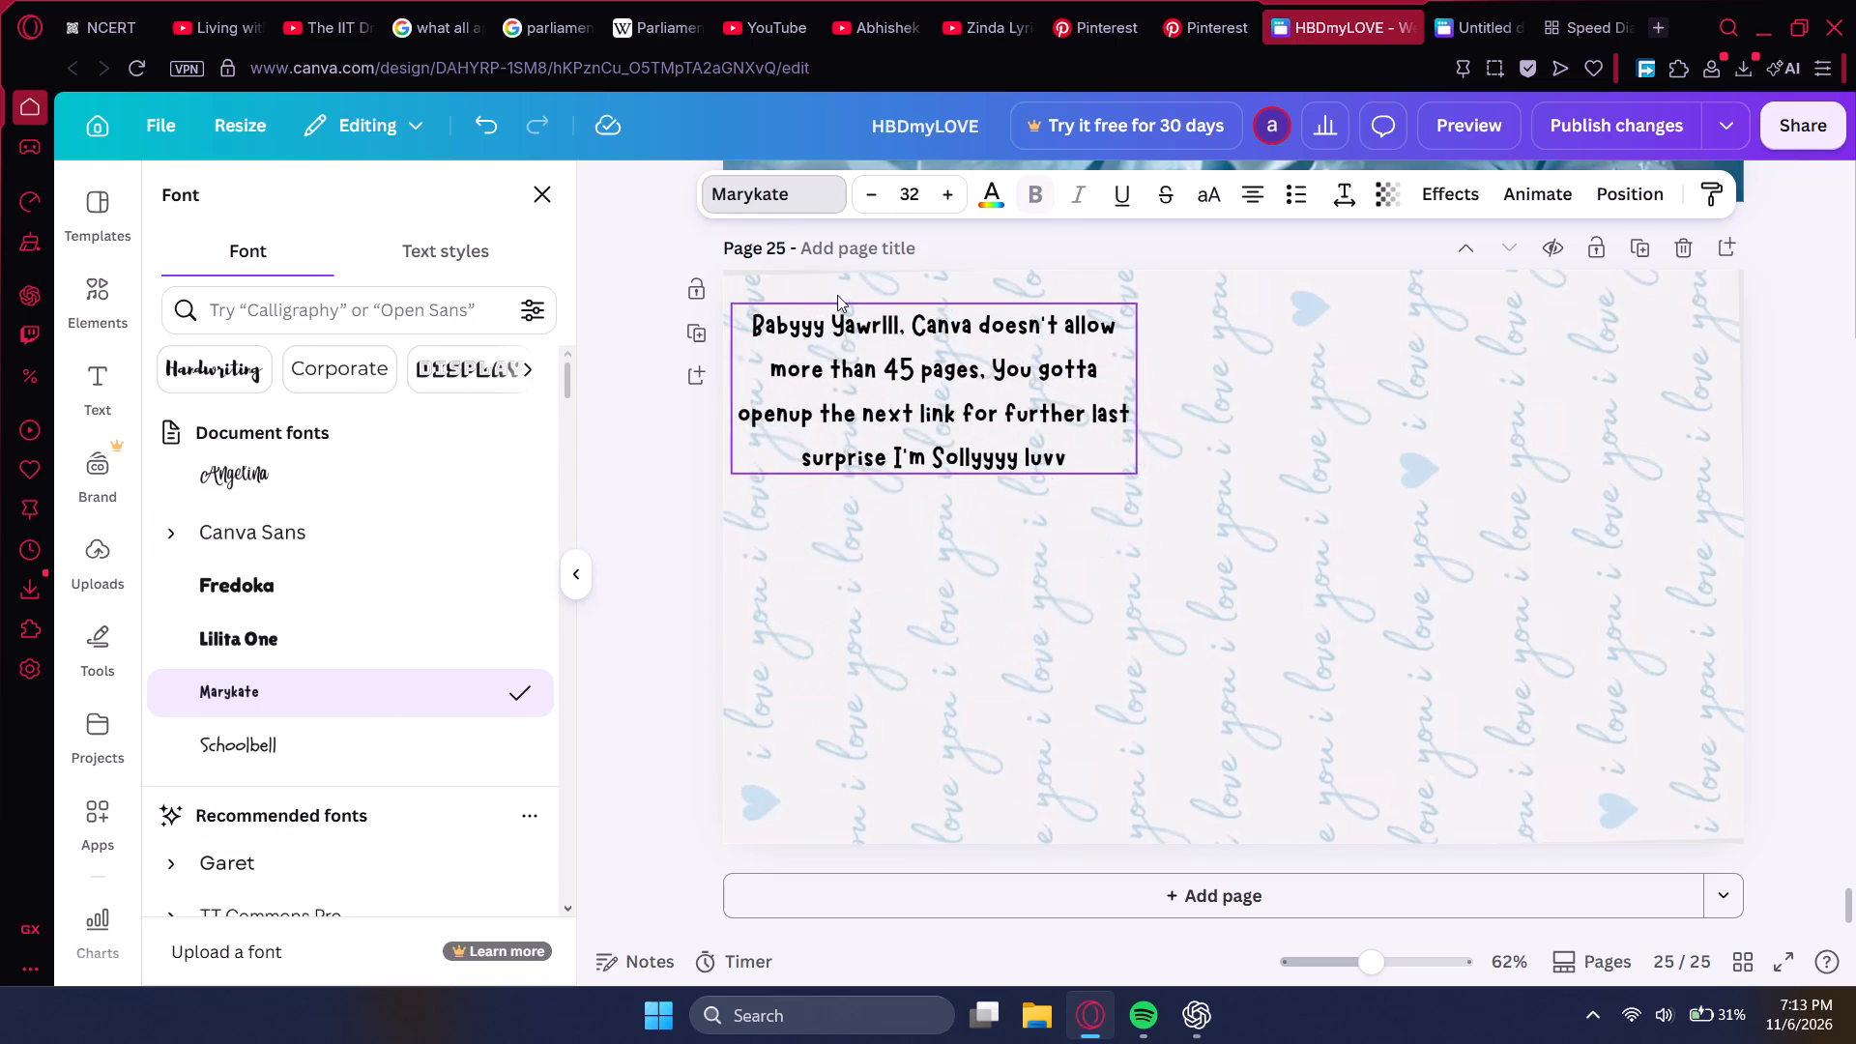
{"action": "left_click_drag", "start_coordinate": [837, 295], "coordinate": [832, 295]}
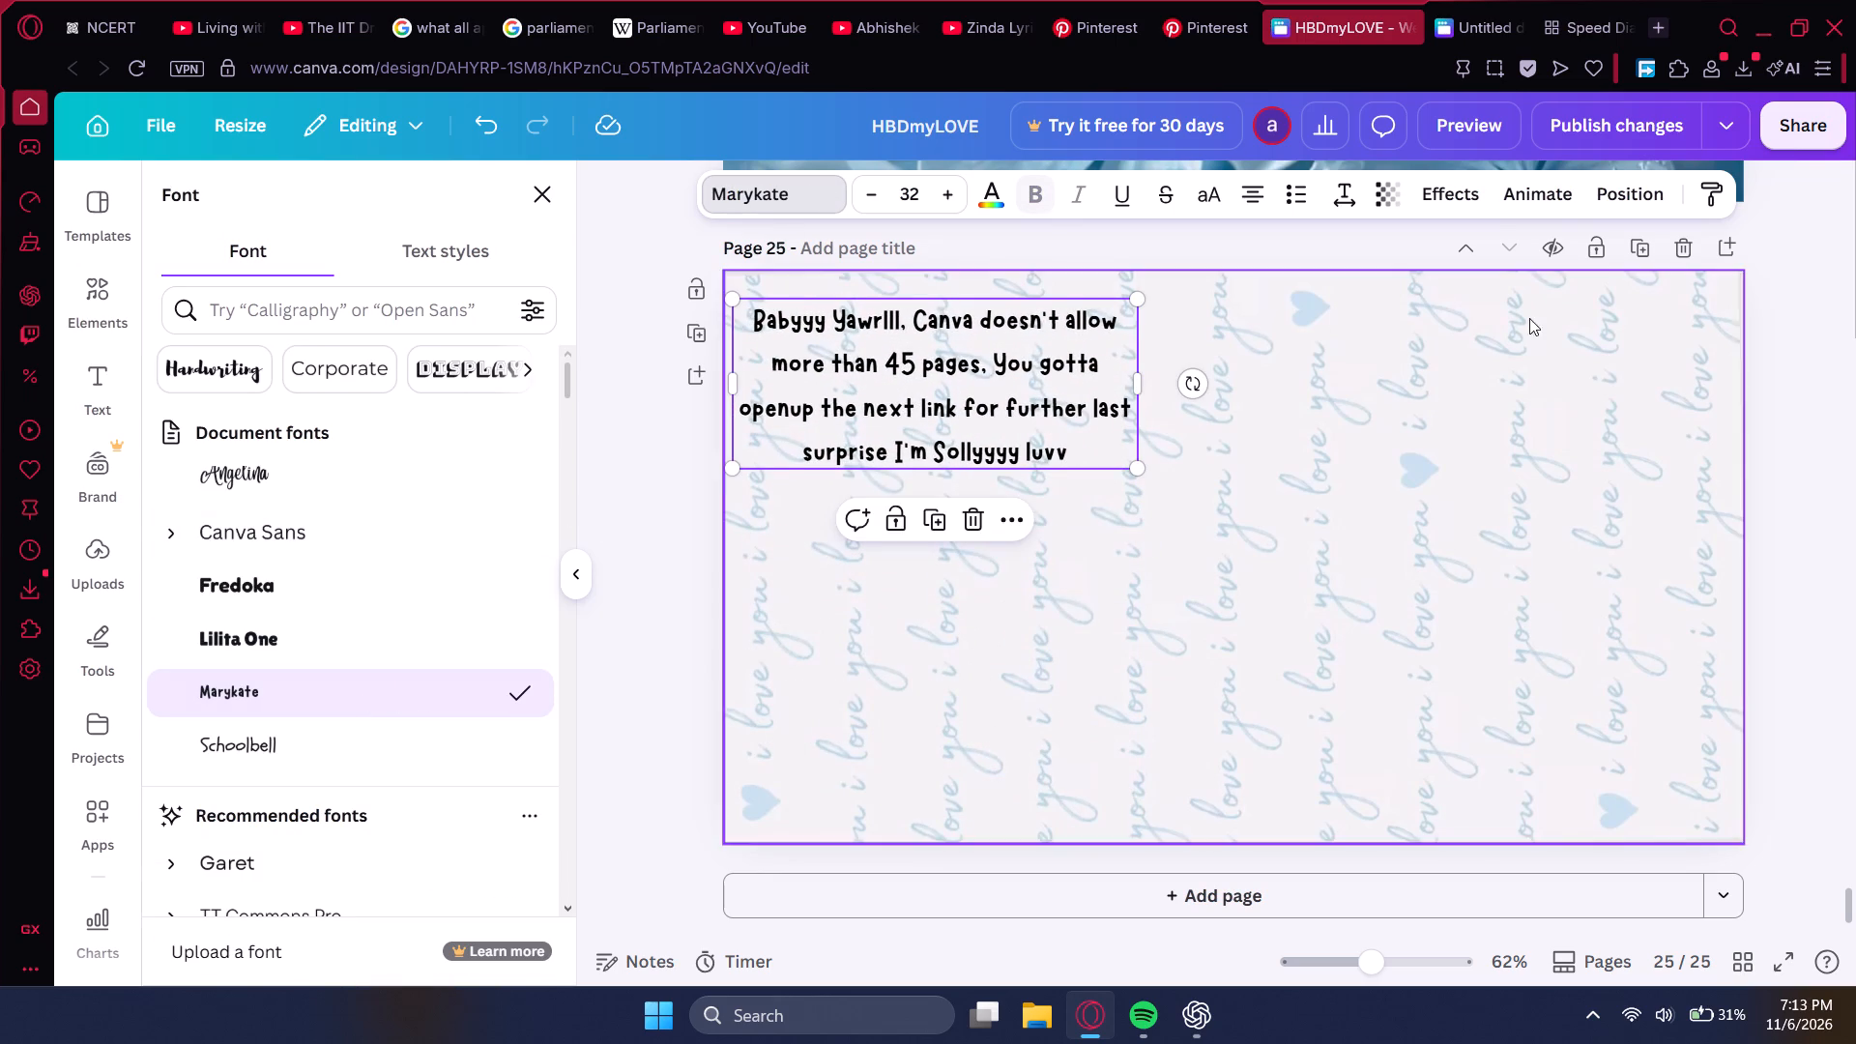
Preview the mobile layout of page 25.
{"action": "left_click", "coordinate": [1493, 115]}
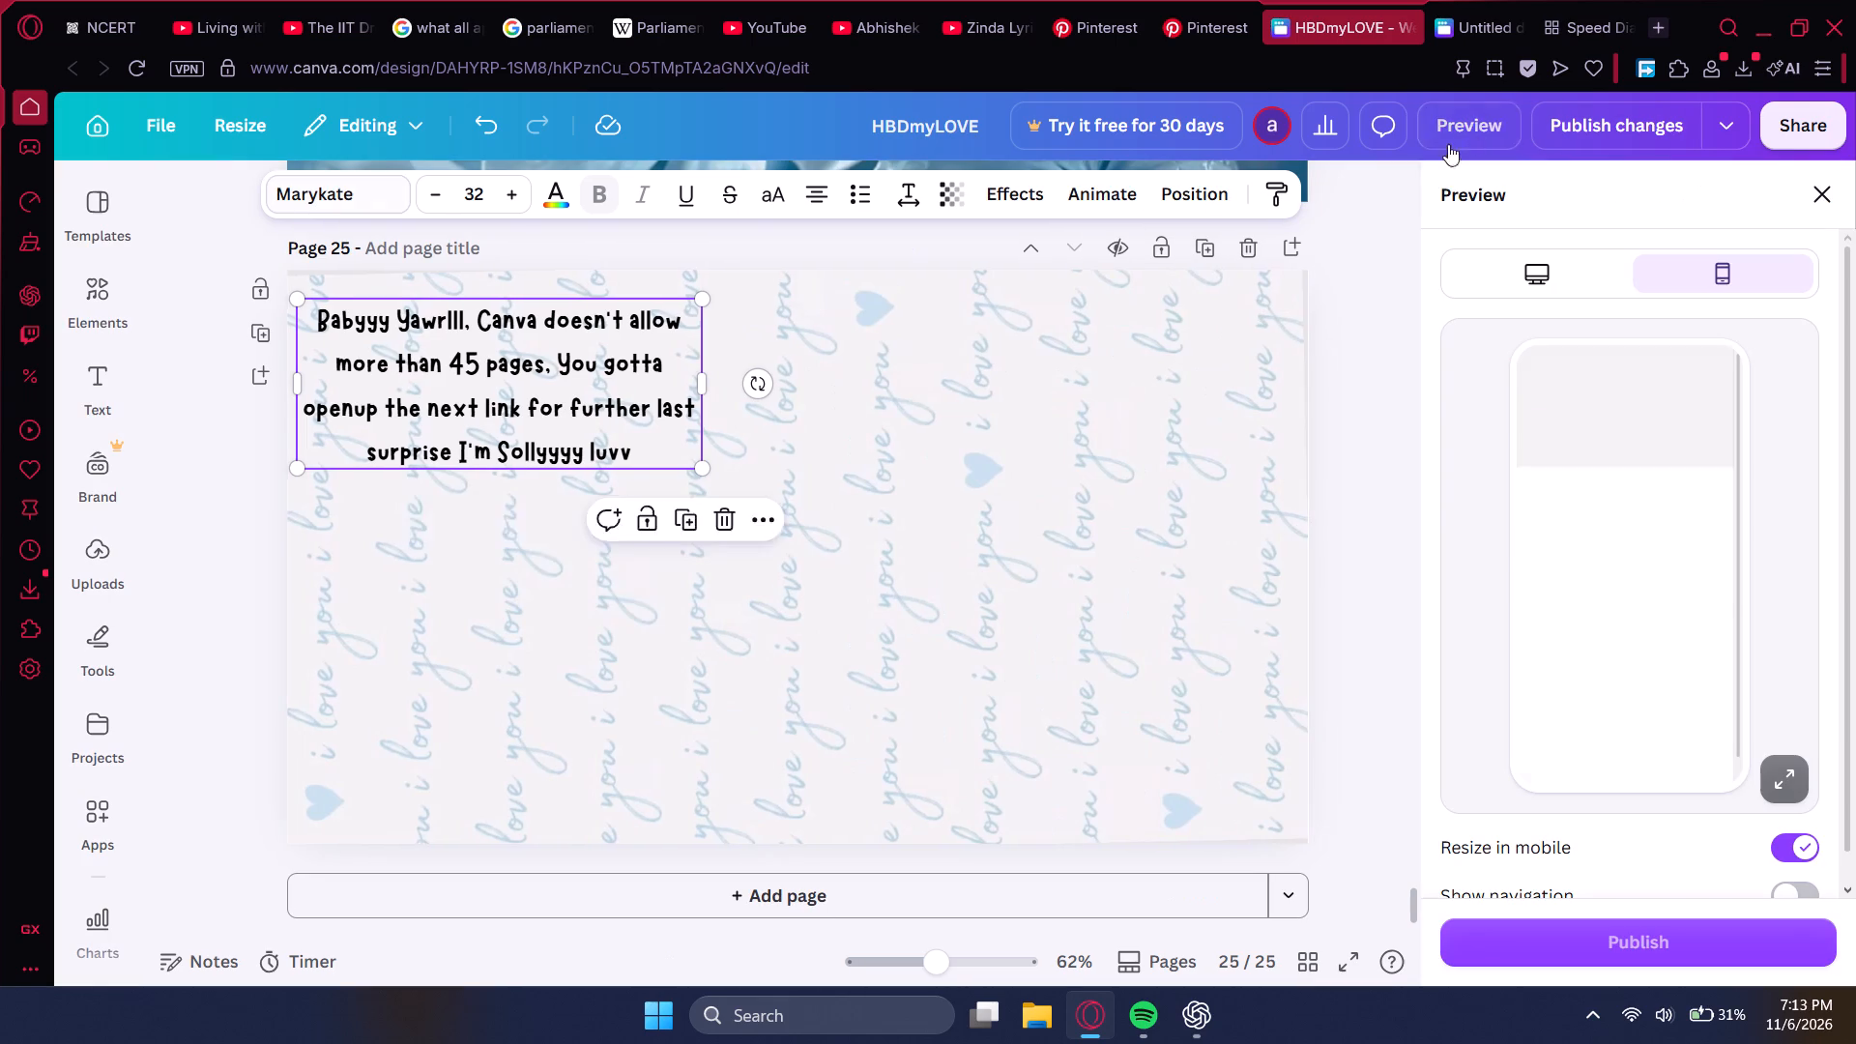
{"action": "left_click", "coordinate": [251, 533]}
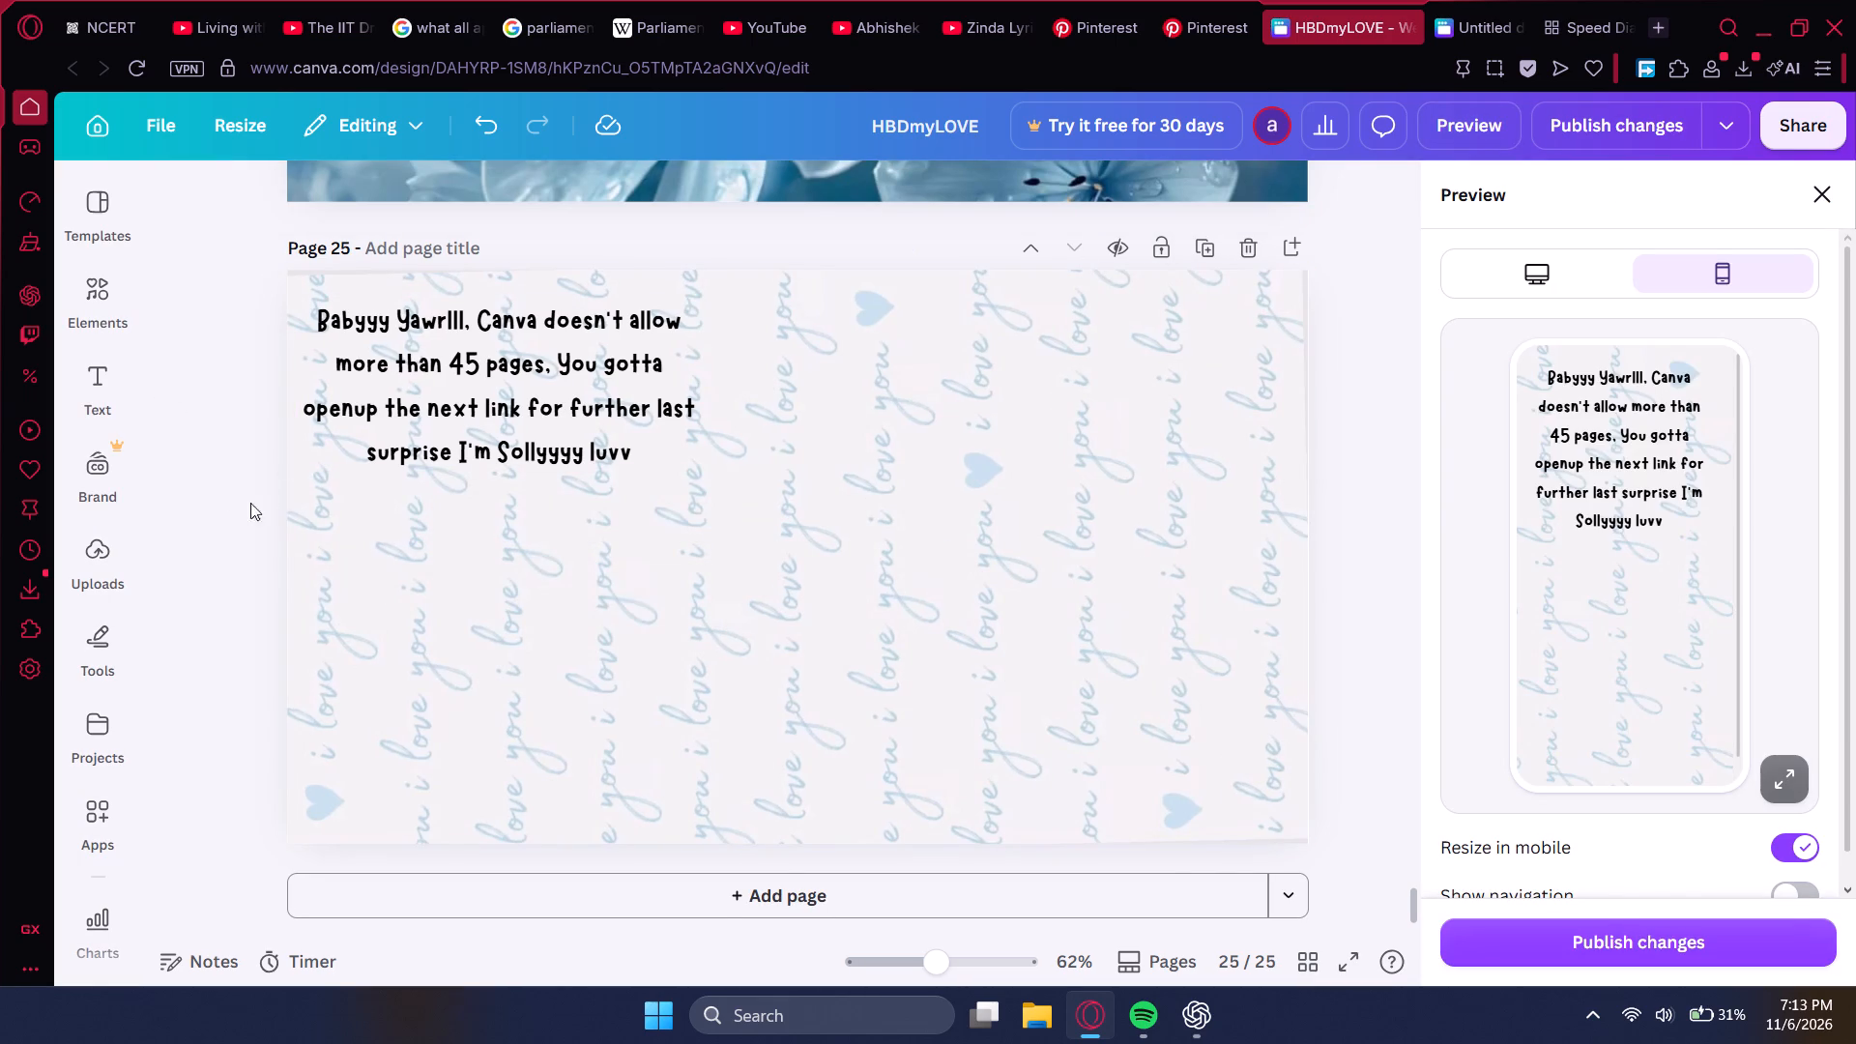
Add body text to page 25 reading "if you haven't checked out the other two suprises, go aheadd".
{"action": "left_click", "coordinate": [115, 374]}
{"action": "left_click", "coordinate": [343, 727]}
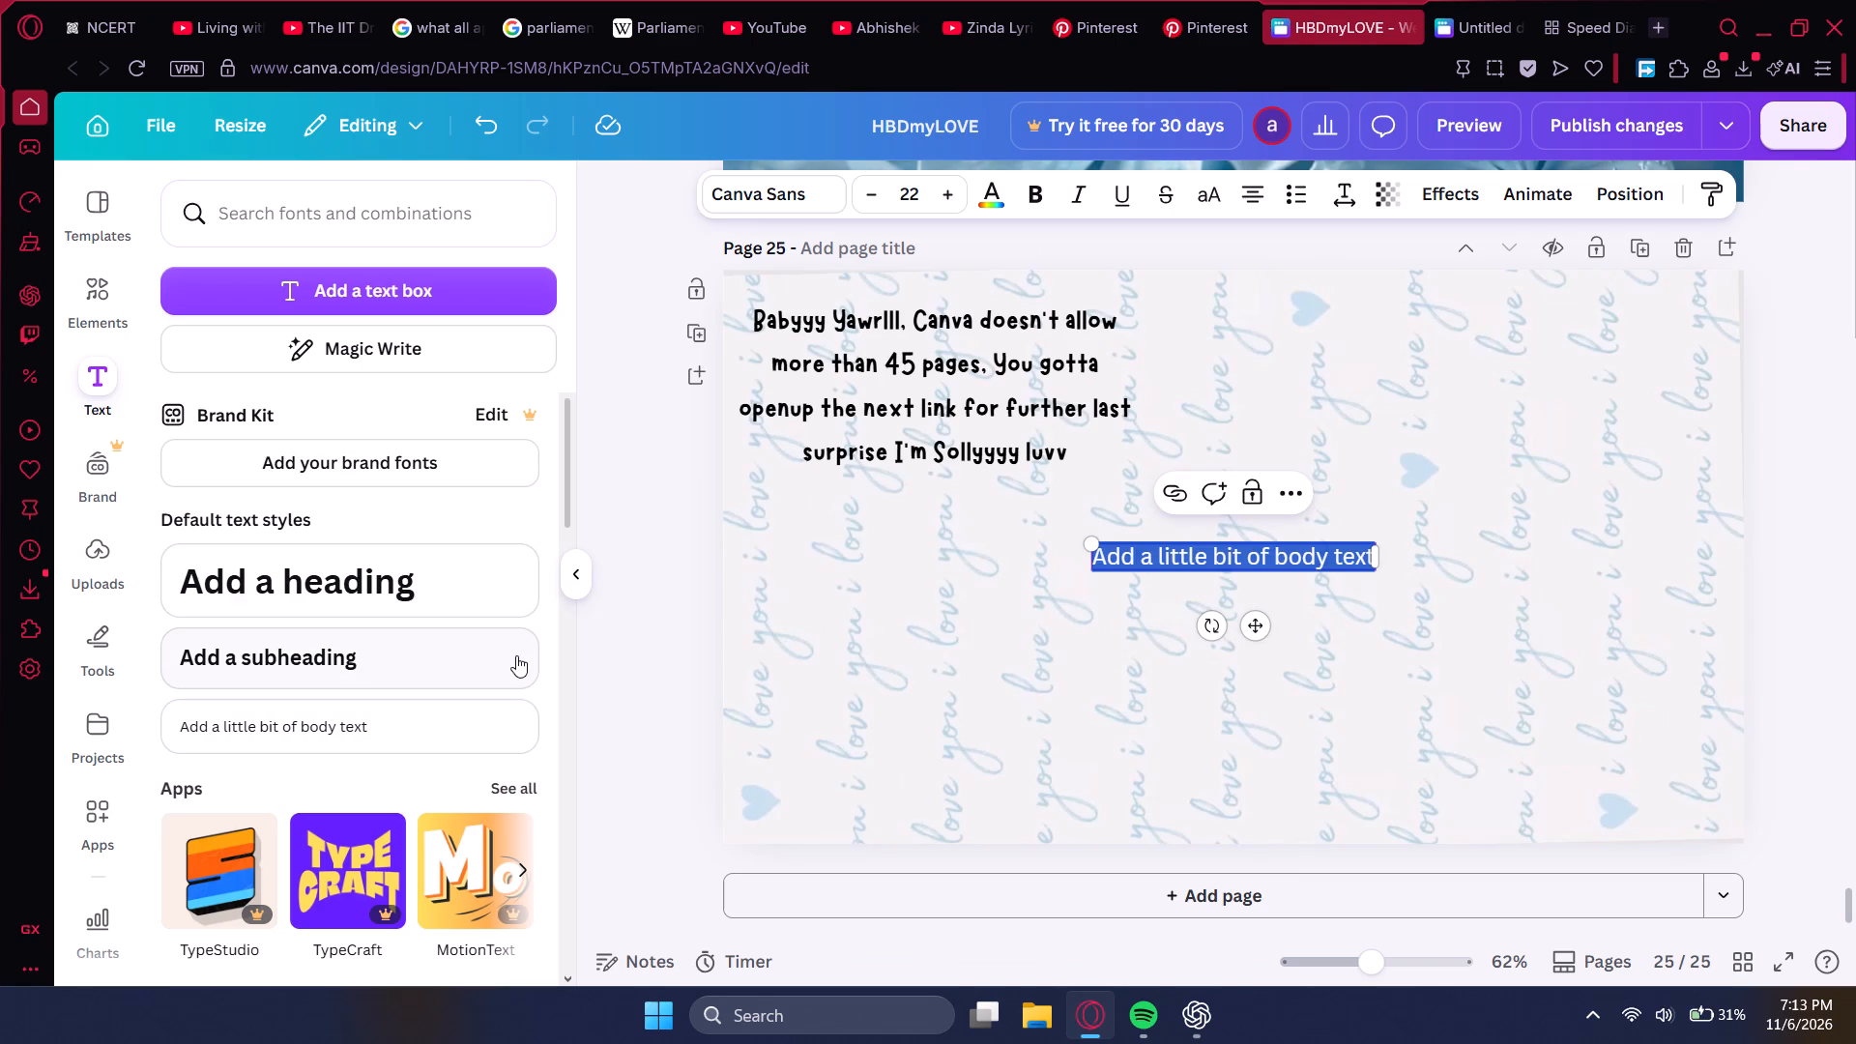
{"action": "type", "text": "if you haven't checked out the other t"}
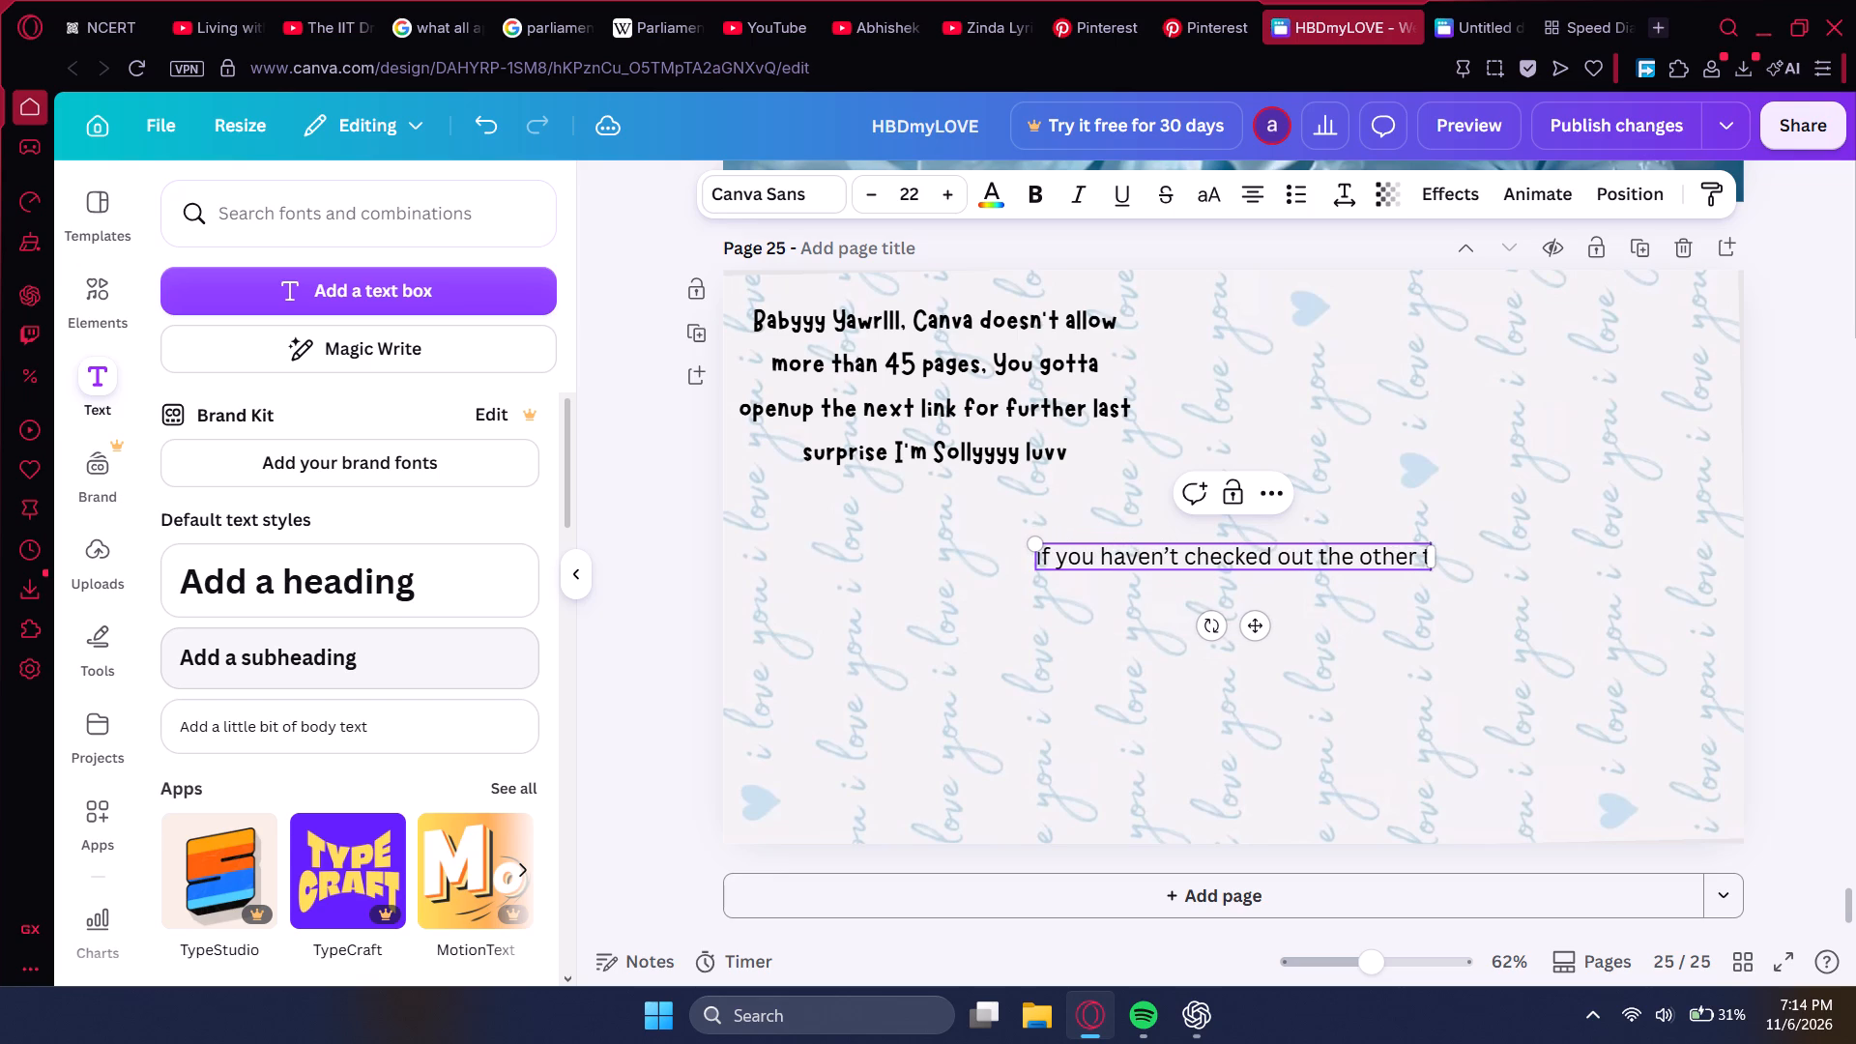
{"action": "type", "text": "wo suprises, go aheagg"}
{"action": "key", "text": "BackSpace"}
{"action": "key", "text": "BackSpace"}
{"action": "type", "text": "dd"}
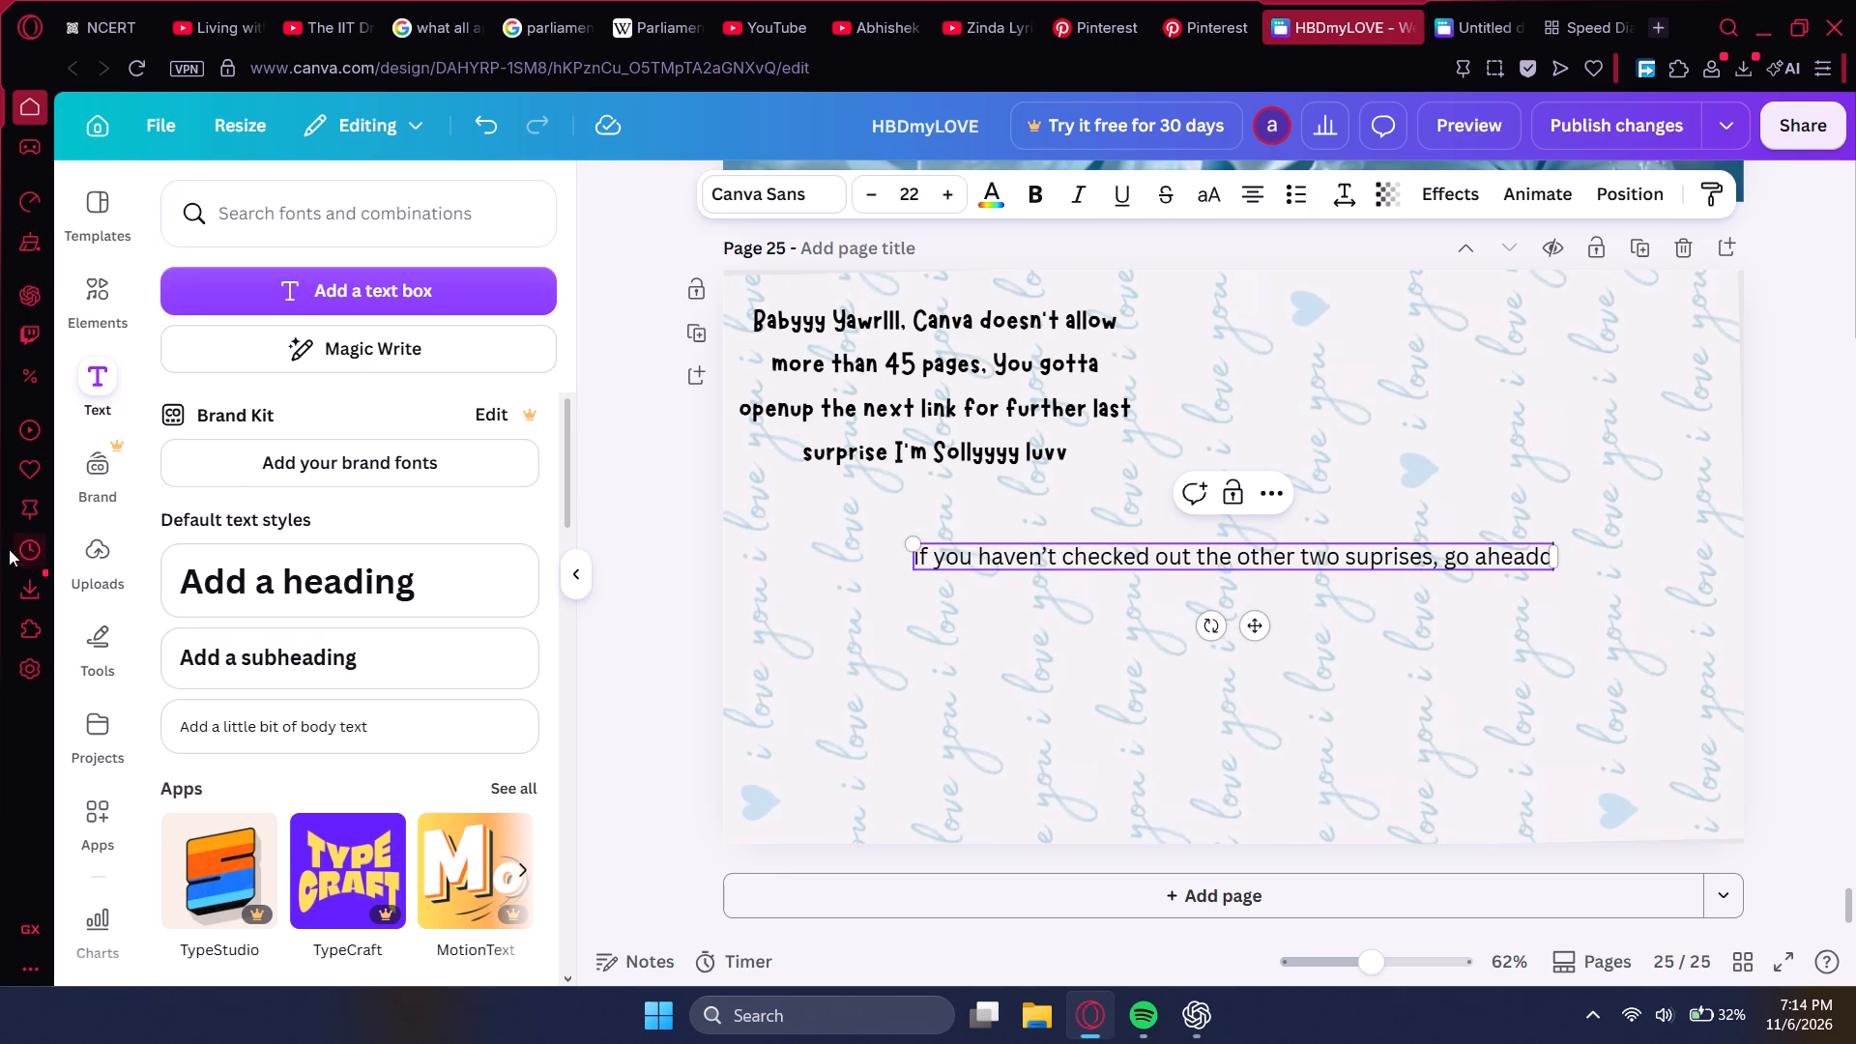
Set the note about the other two suprises to the Schoolbell font and shrink it to size 14.3.
{"action": "left_click", "coordinate": [782, 196]}
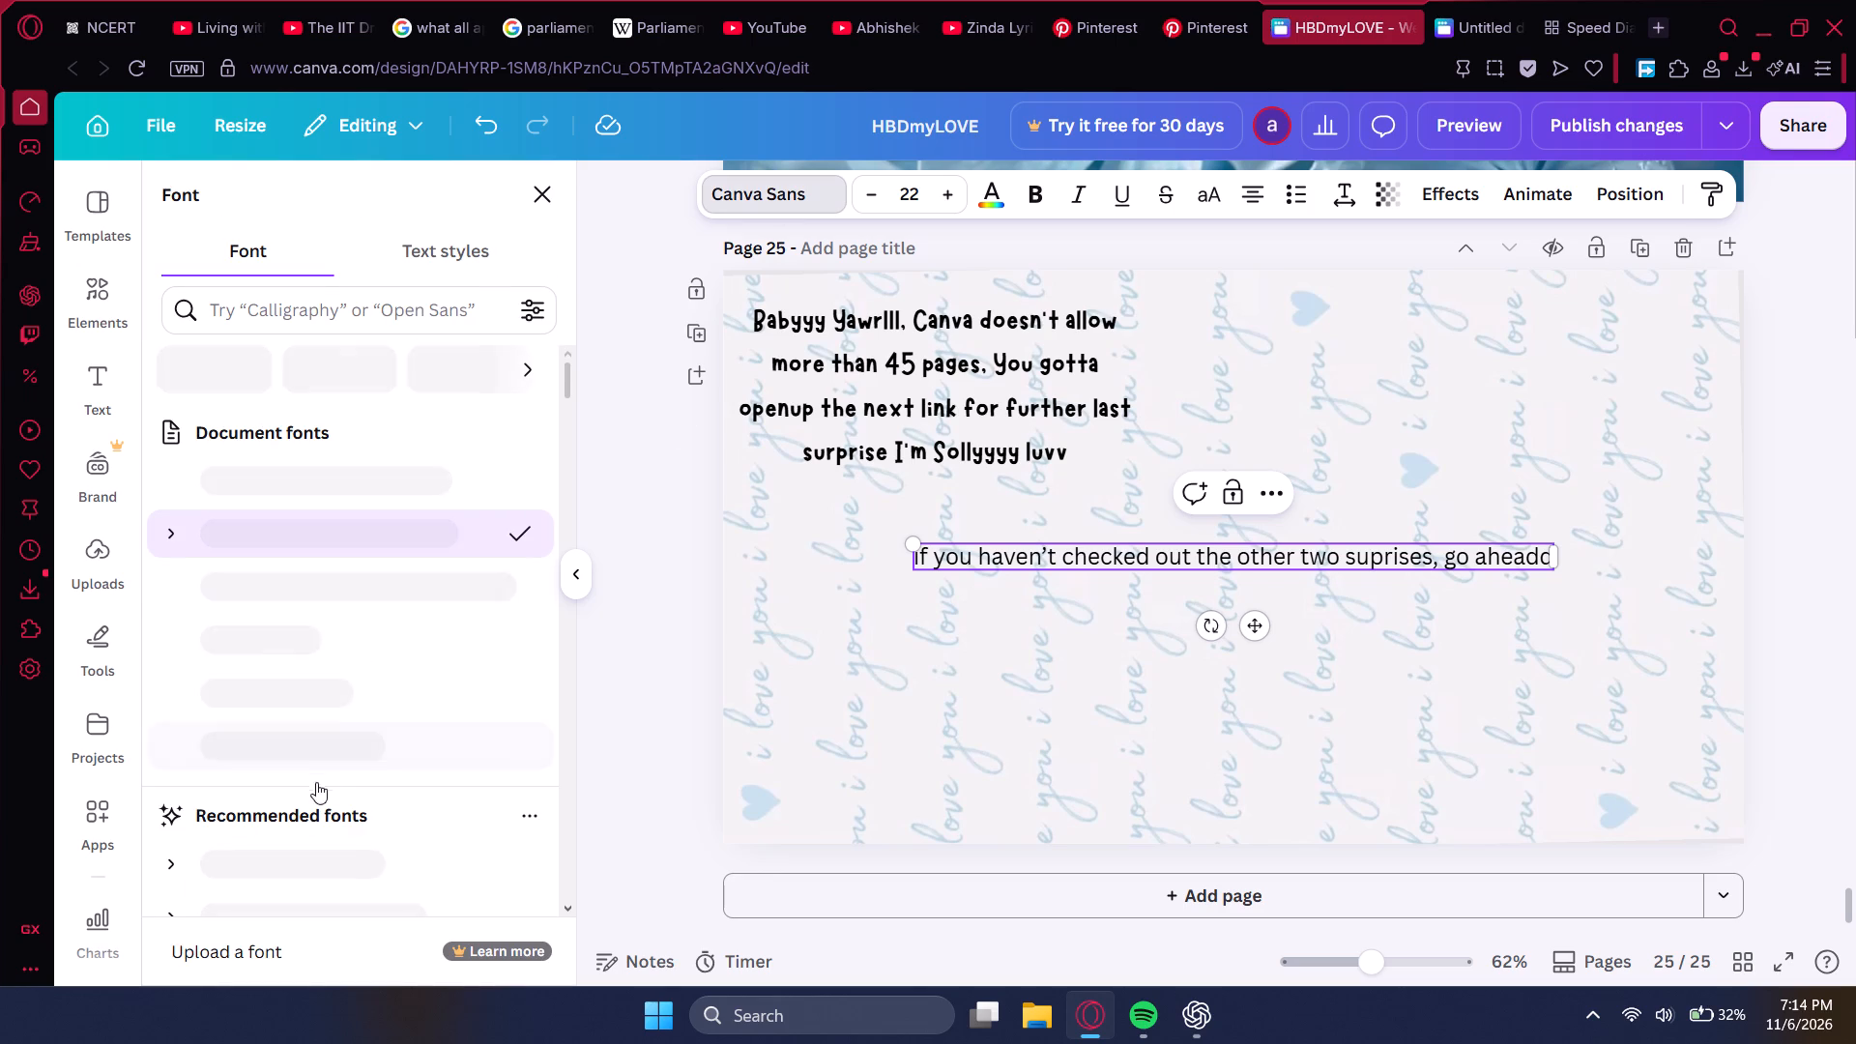
{"action": "left_click", "coordinate": [313, 755]}
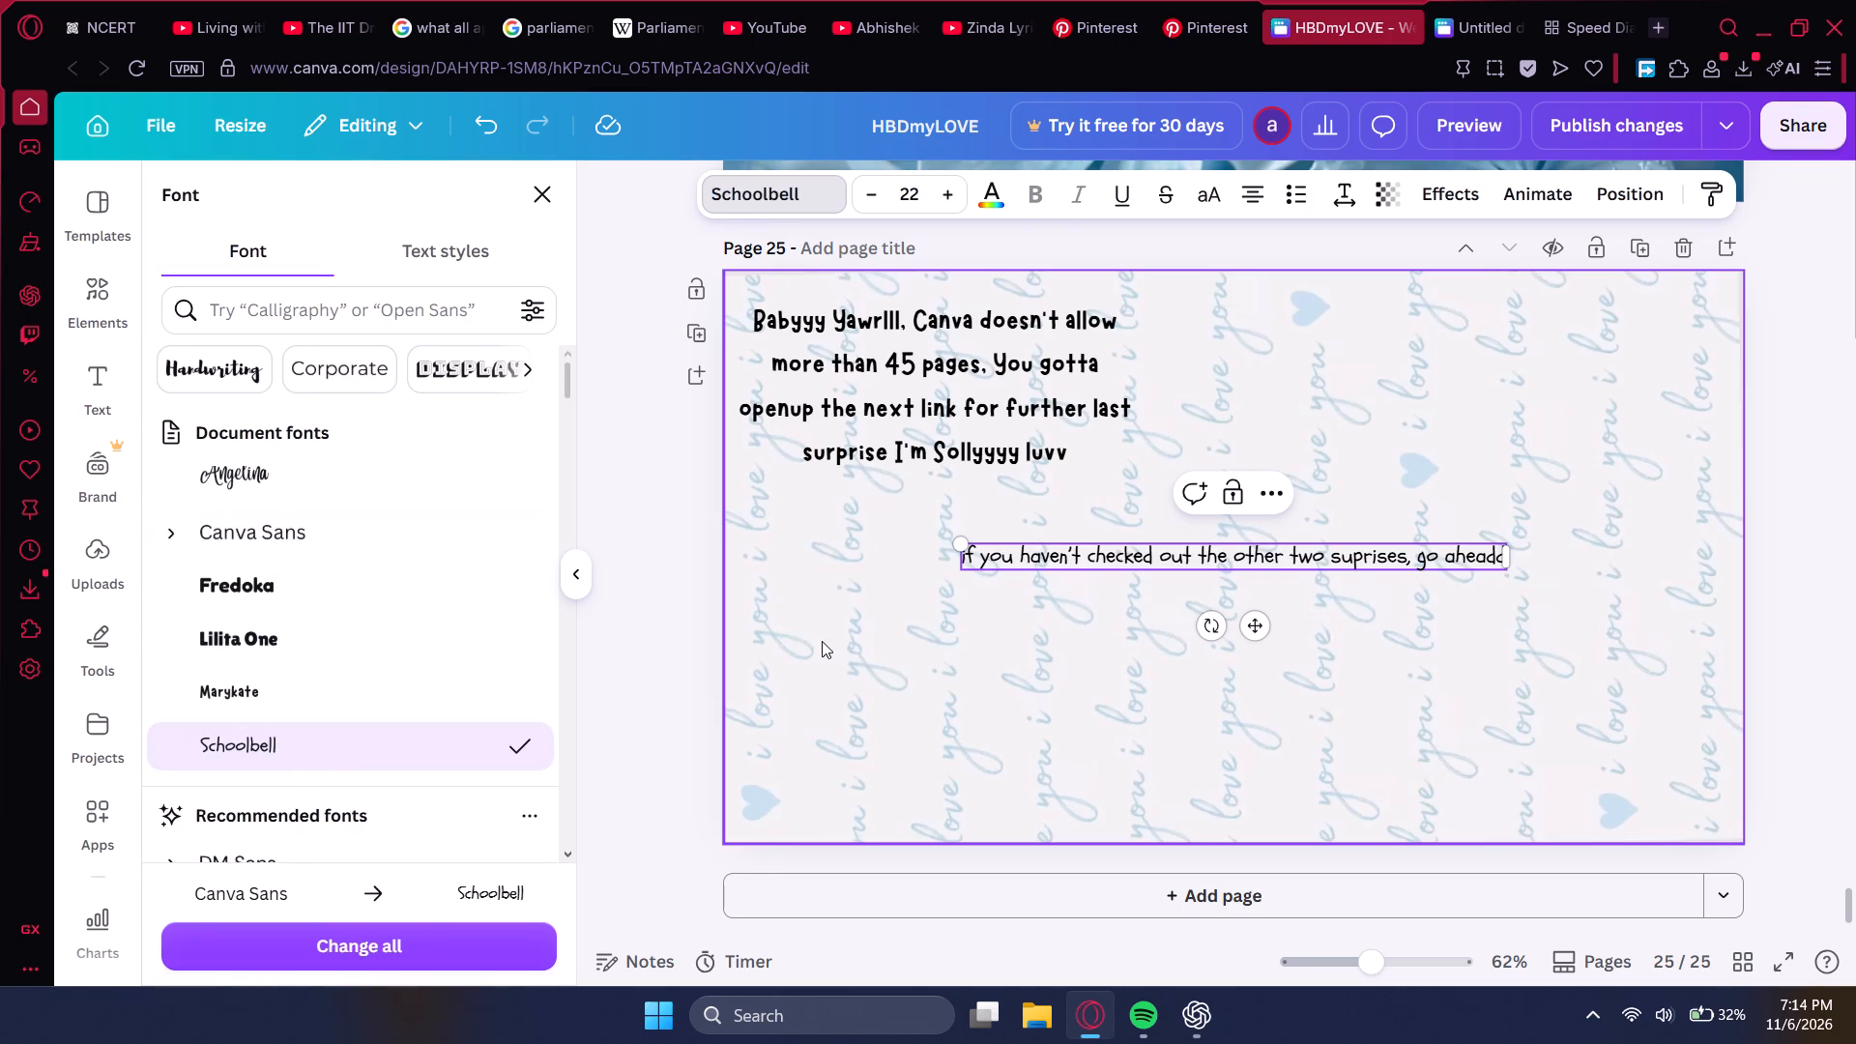
{"action": "left_click_drag", "start_coordinate": [963, 545], "coordinate": [1051, 568]}
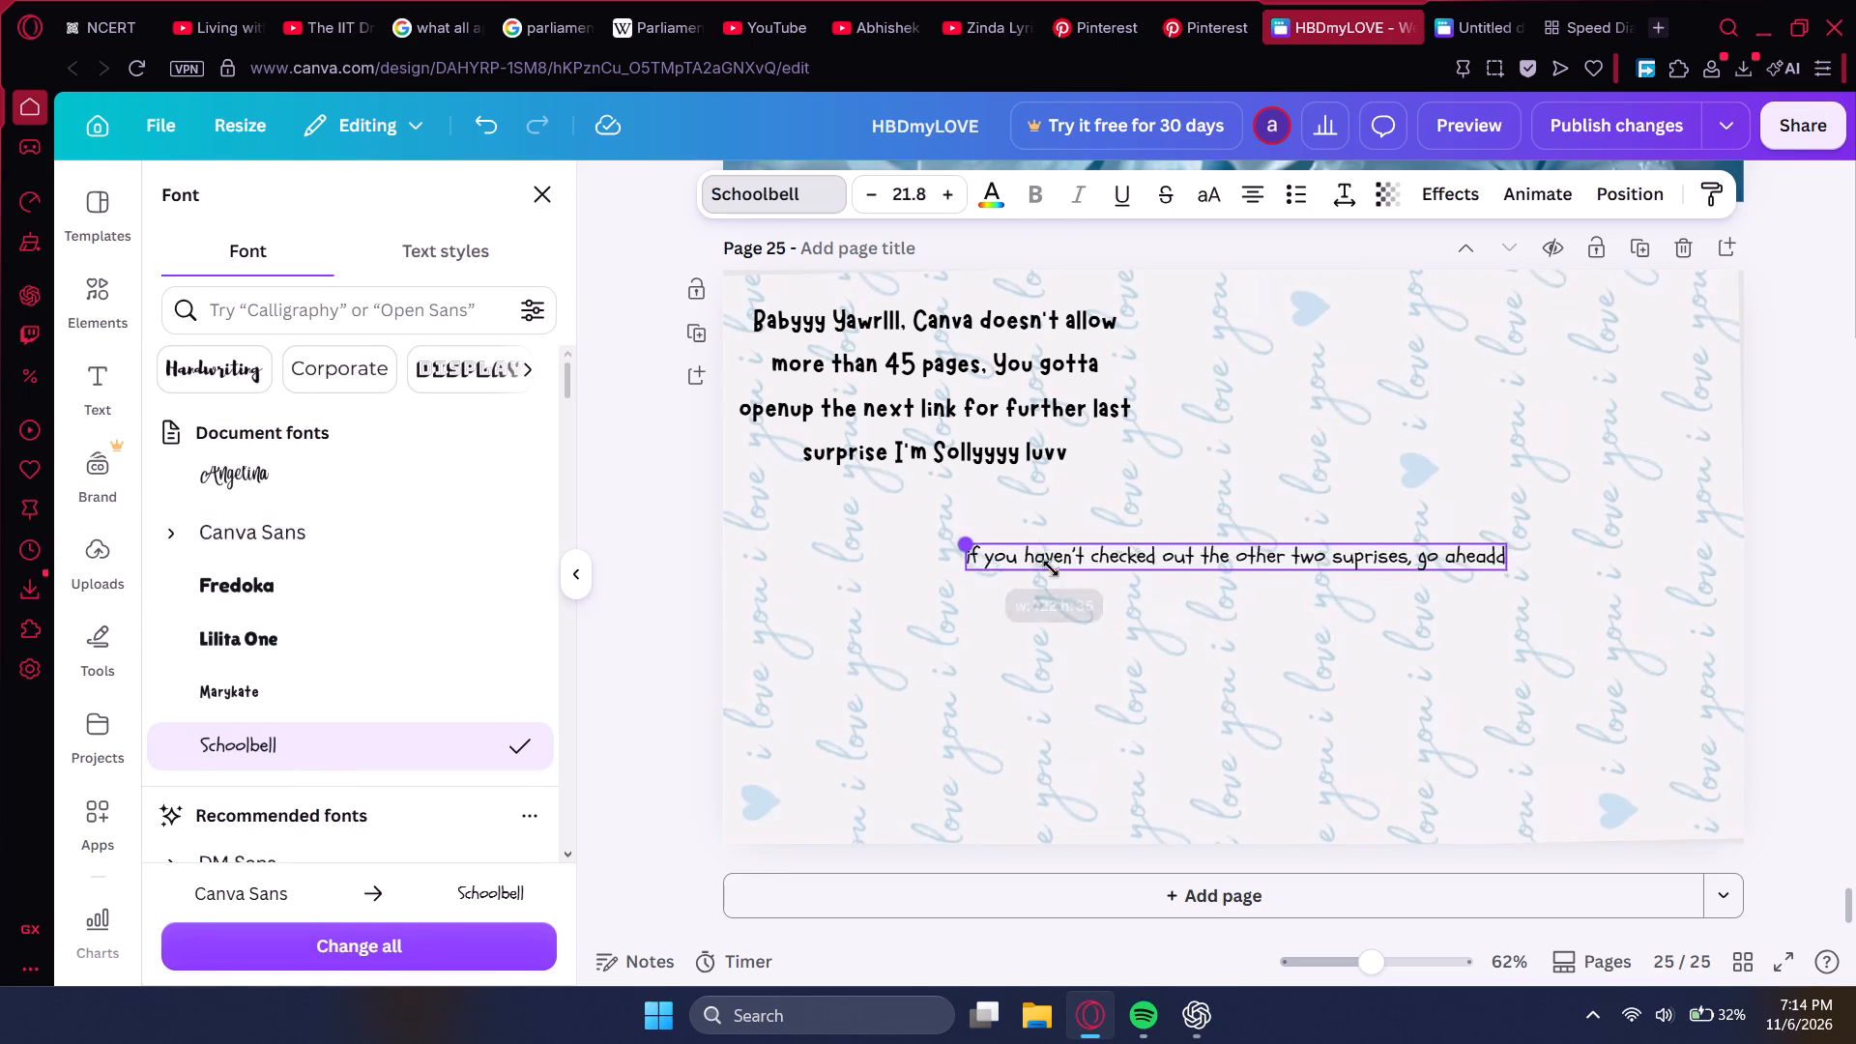
{"action": "left_click_drag", "start_coordinate": [1051, 568], "coordinate": [1149, 621]}
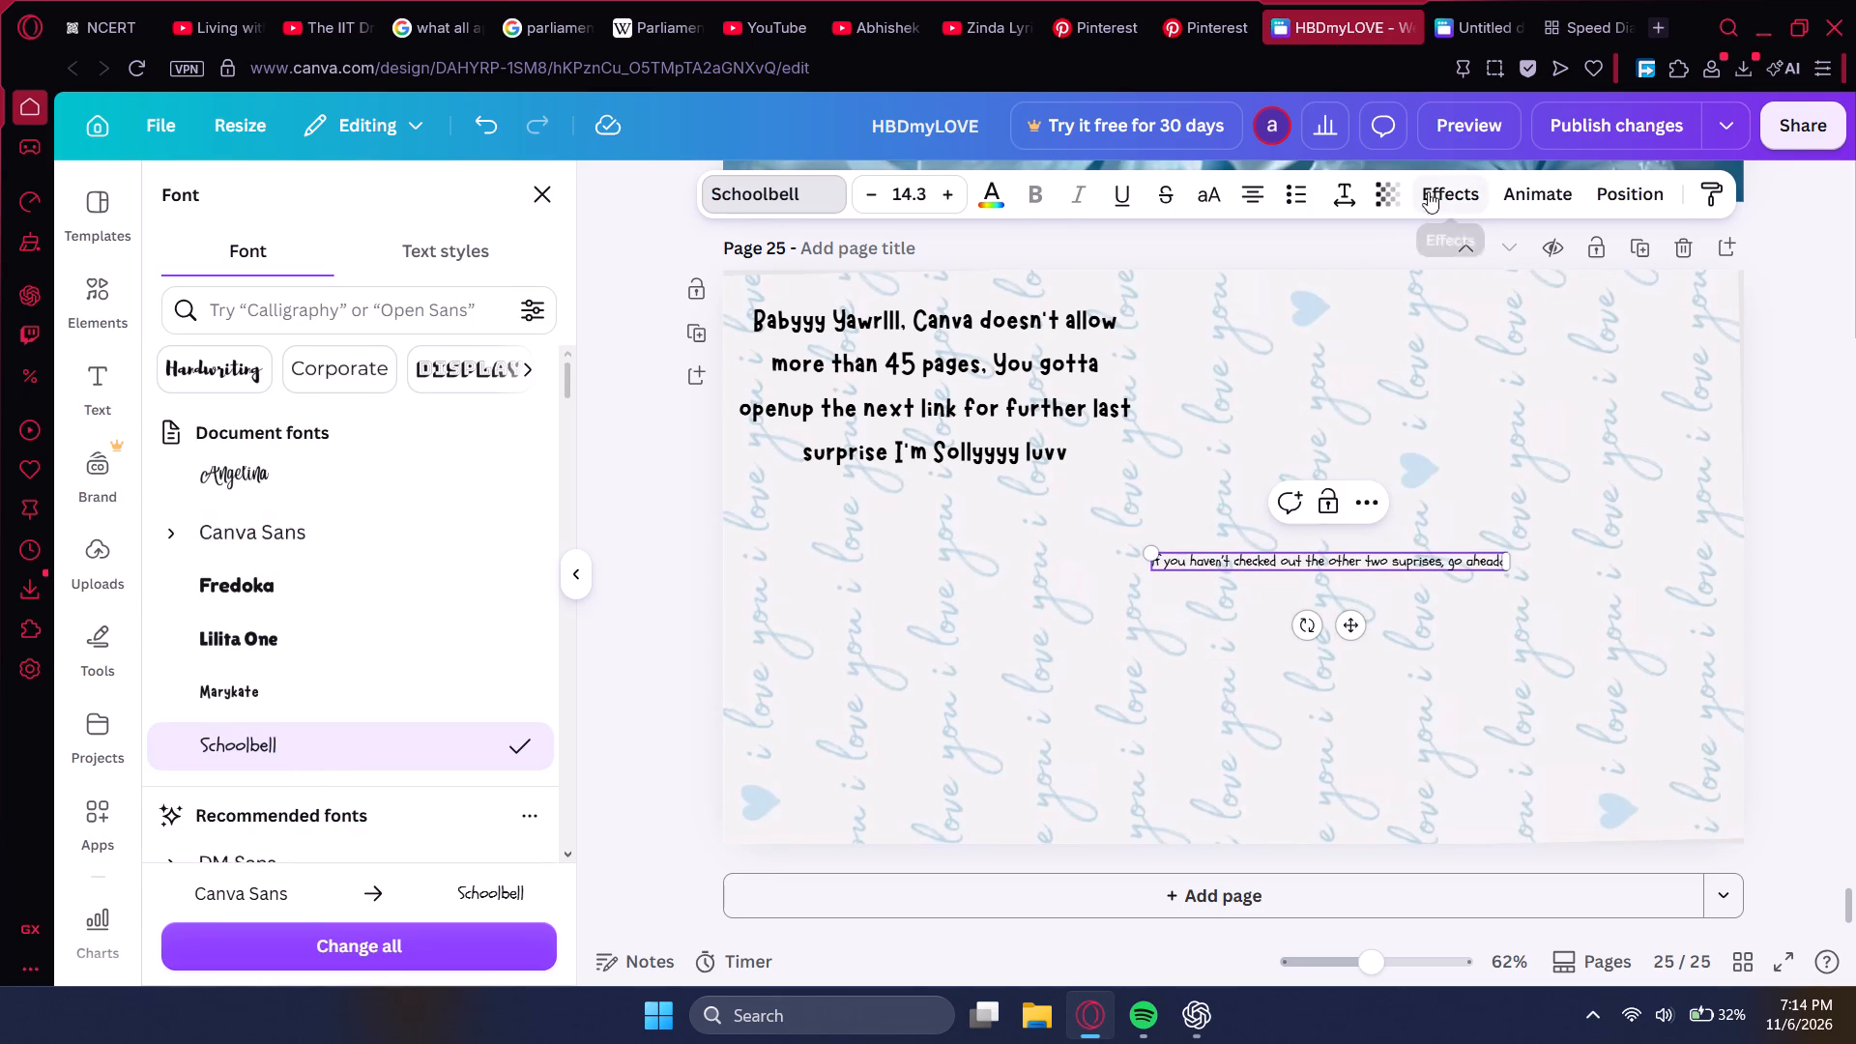
Add the Pulse add-on effect to the note's text.
{"action": "left_click", "coordinate": [1524, 204]}
{"action": "scroll", "coordinate": [380, 738], "scroll_direction": "down", "scroll_amount": 12}
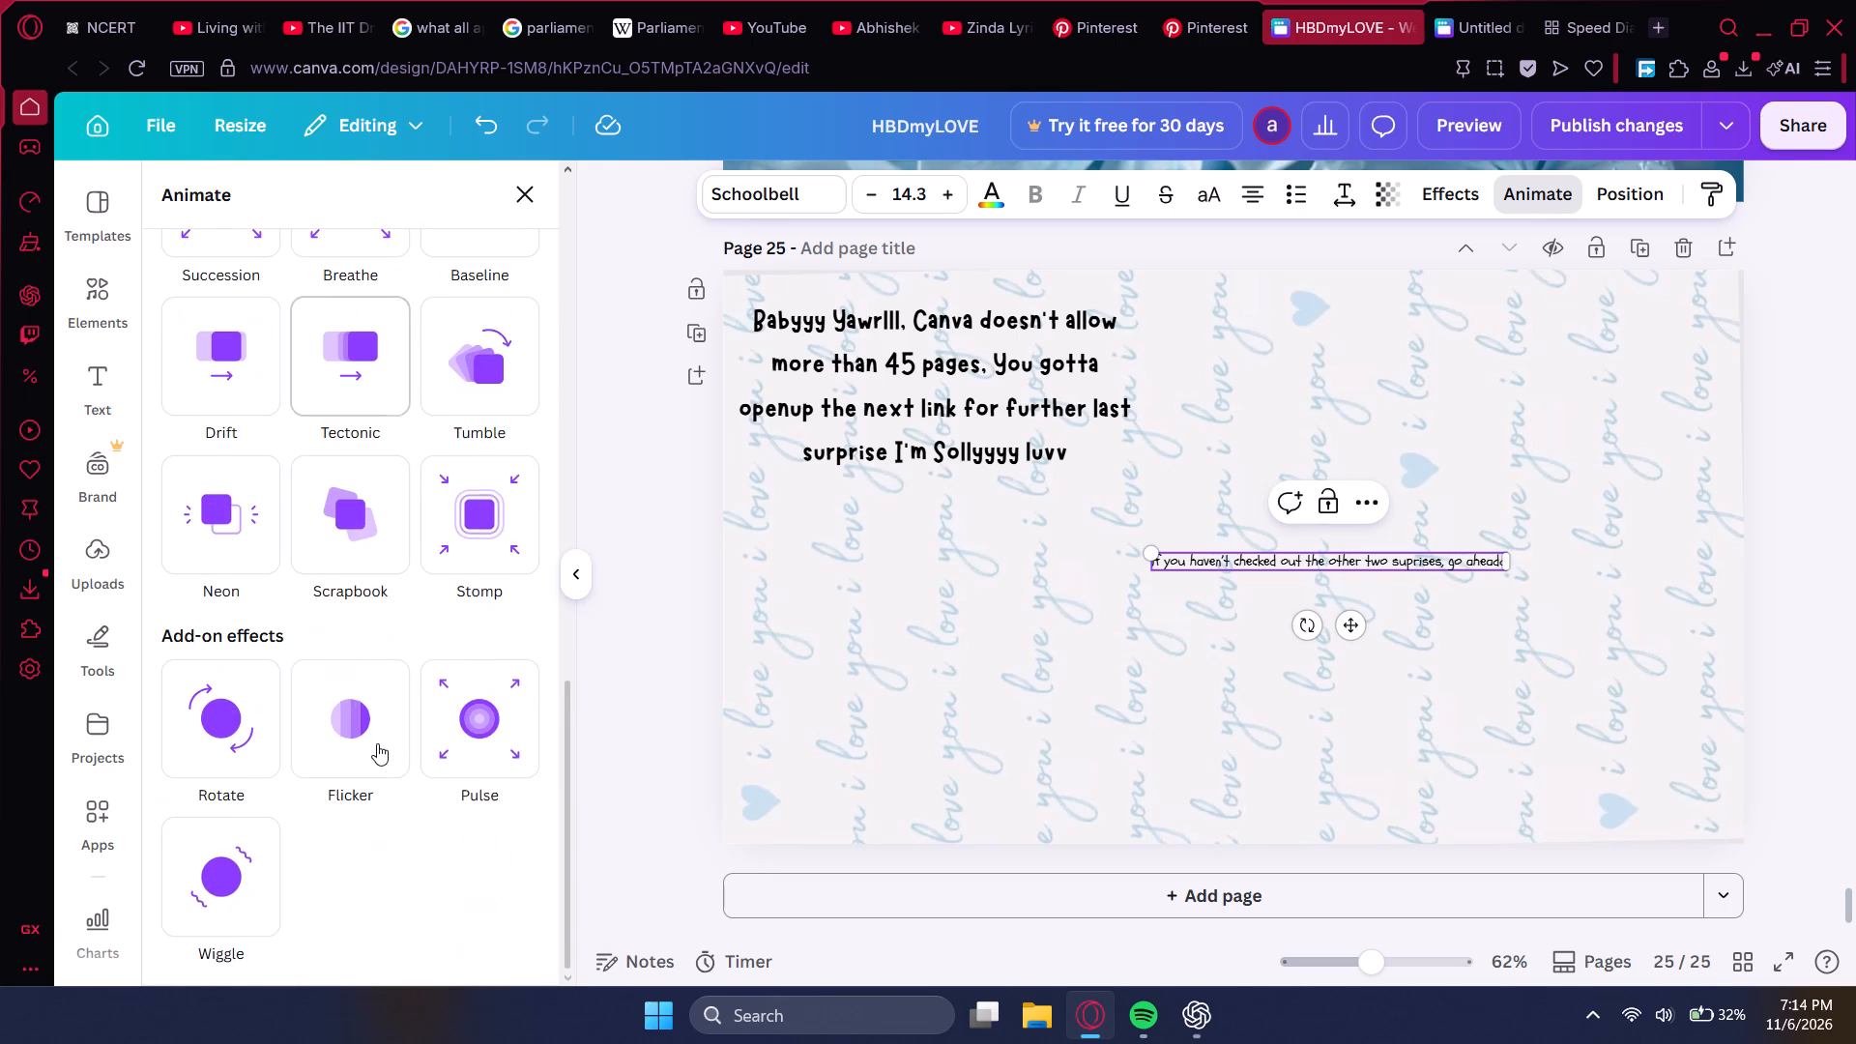
{"action": "left_click", "coordinate": [492, 767]}
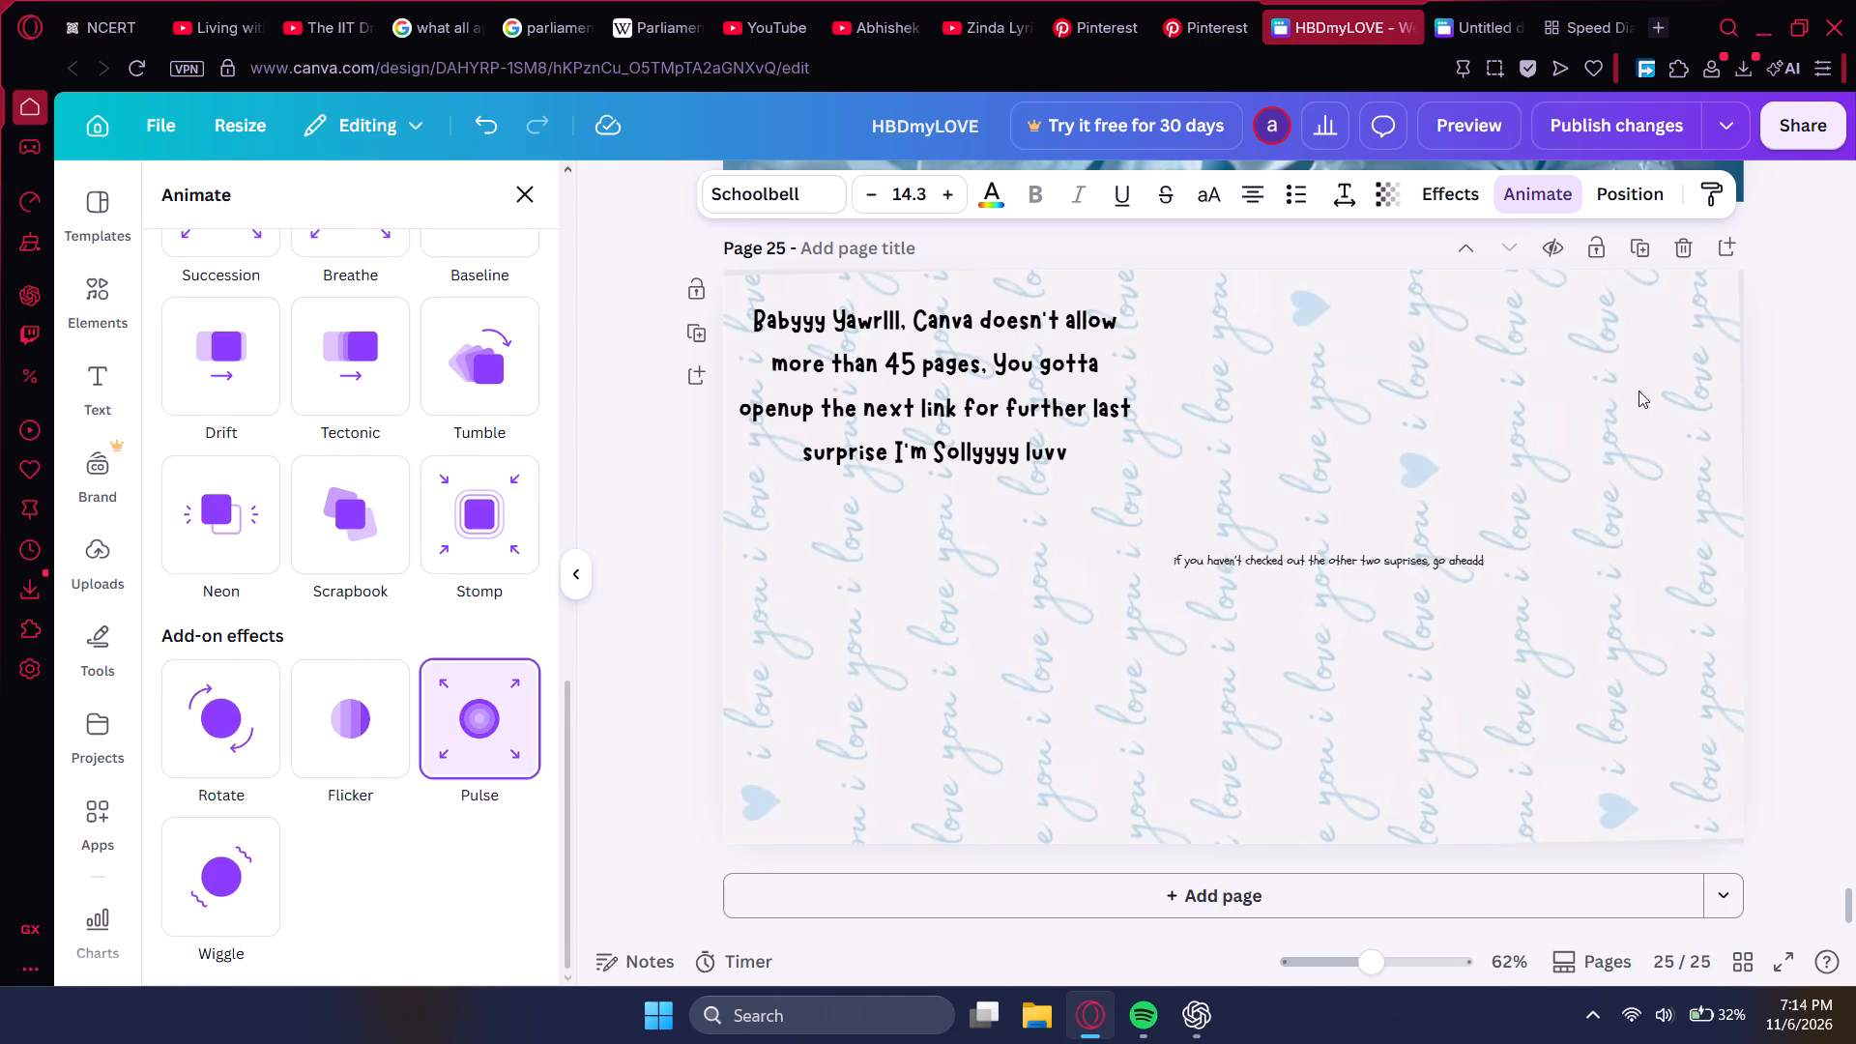
{"action": "left_click", "coordinate": [1761, 446]}
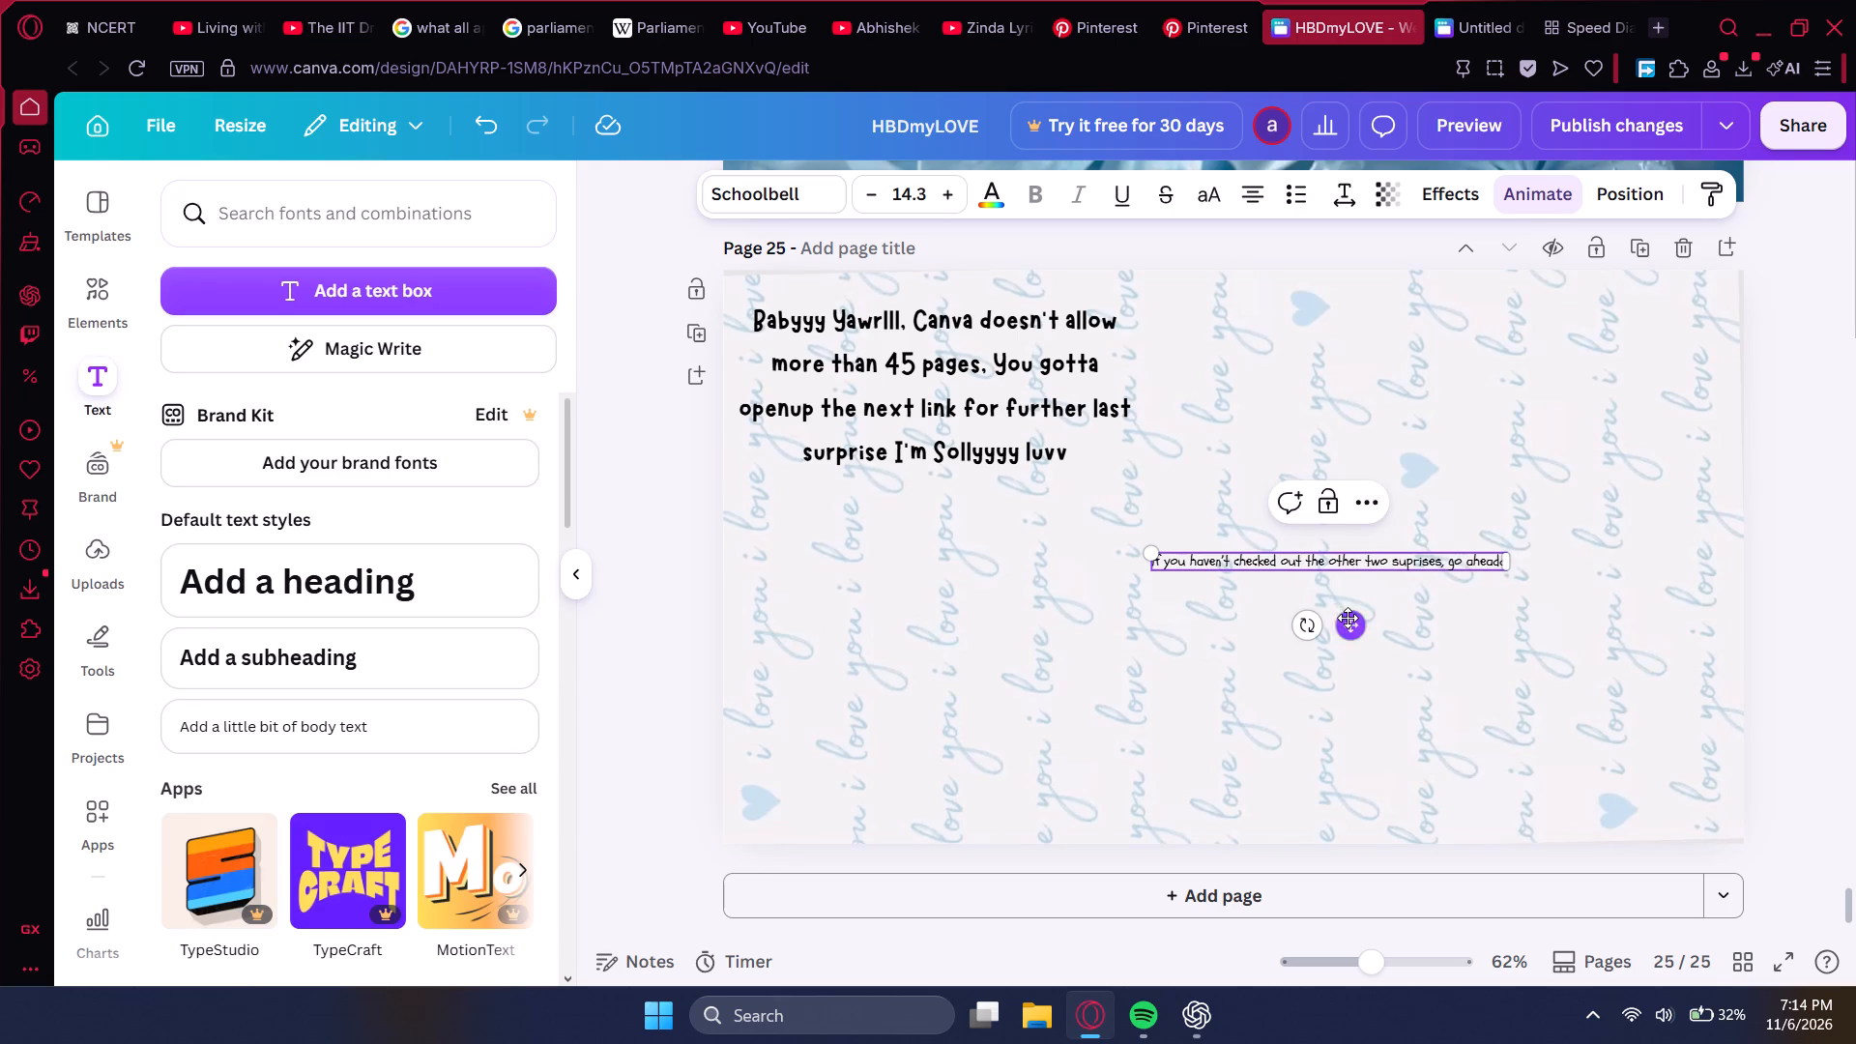
Move the note below the main message, roughly centred under it.
{"action": "left_click_drag", "start_coordinate": [1351, 631], "coordinate": [964, 703]}
Apply the Ascend text animation to the main message on page 25, after trying and removing Shift.
{"action": "left_click", "coordinate": [876, 435]}
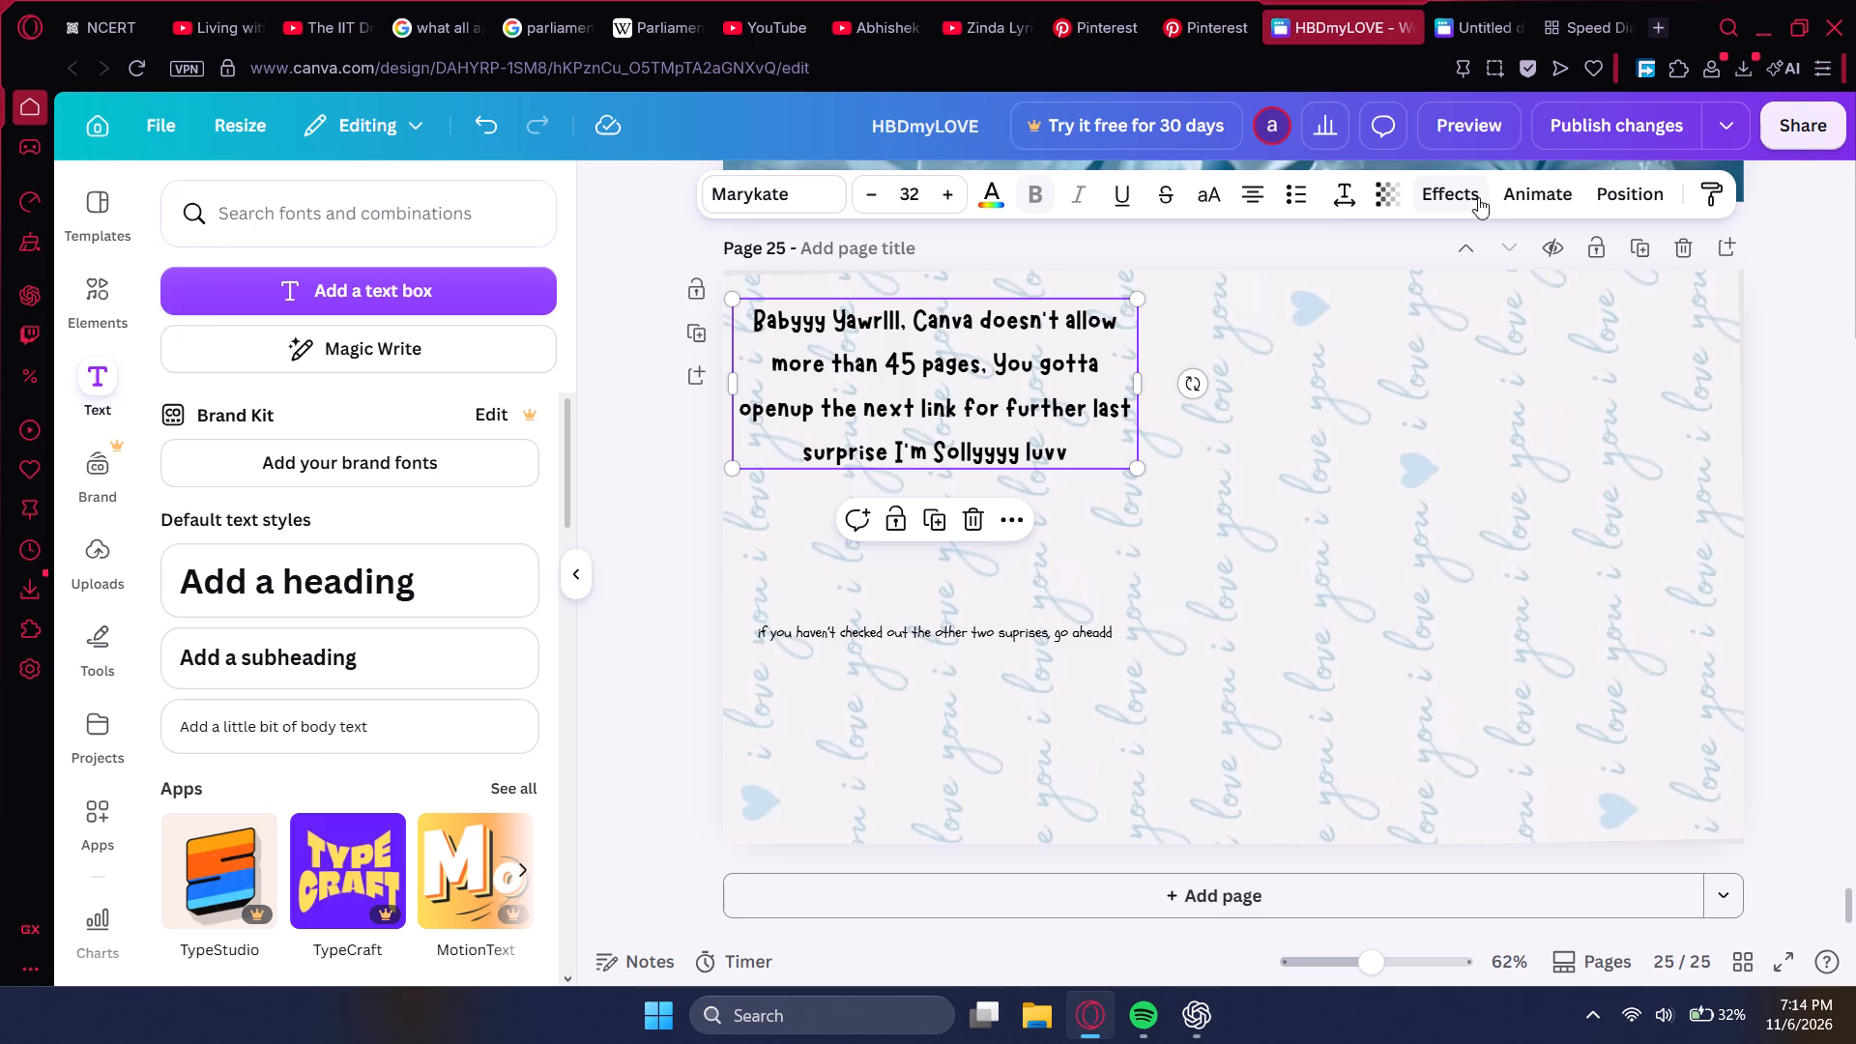
{"action": "left_click", "coordinate": [1527, 189]}
{"action": "left_click", "coordinate": [476, 646]}
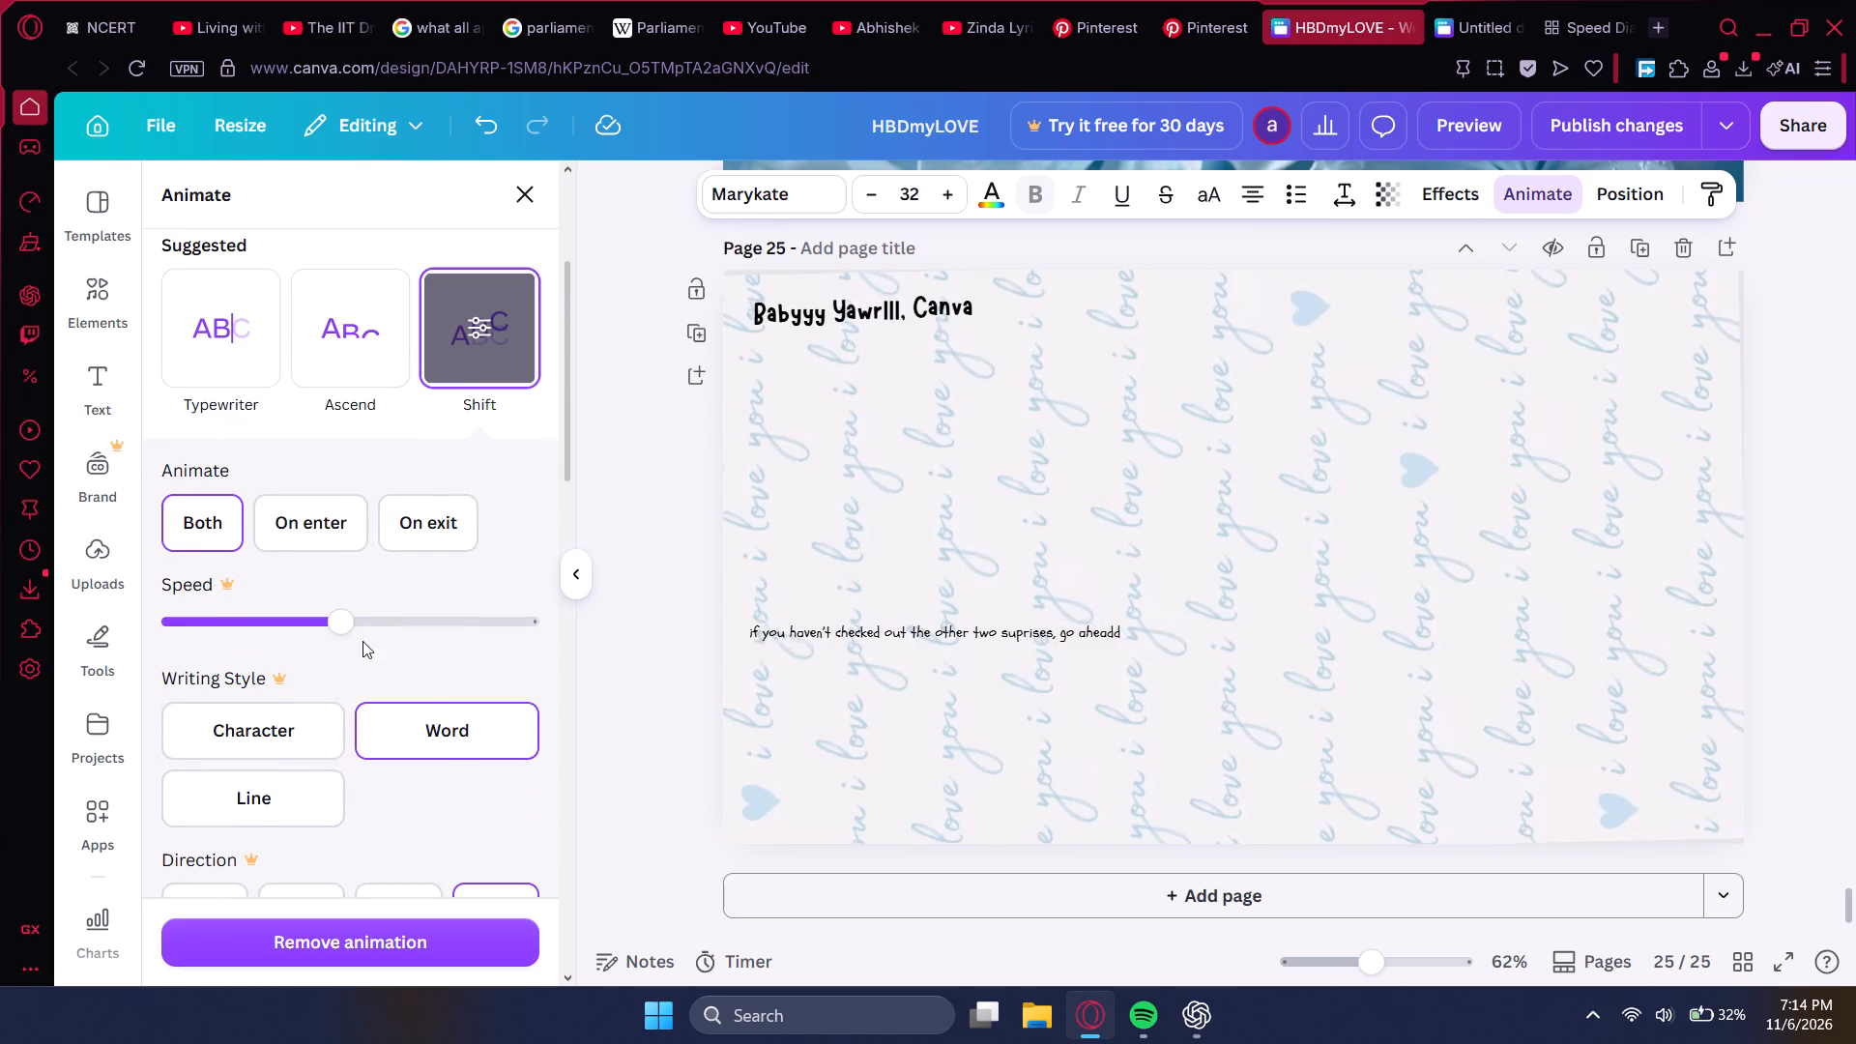
{"action": "left_click", "coordinate": [365, 360]}
{"action": "left_click", "coordinate": [415, 934]}
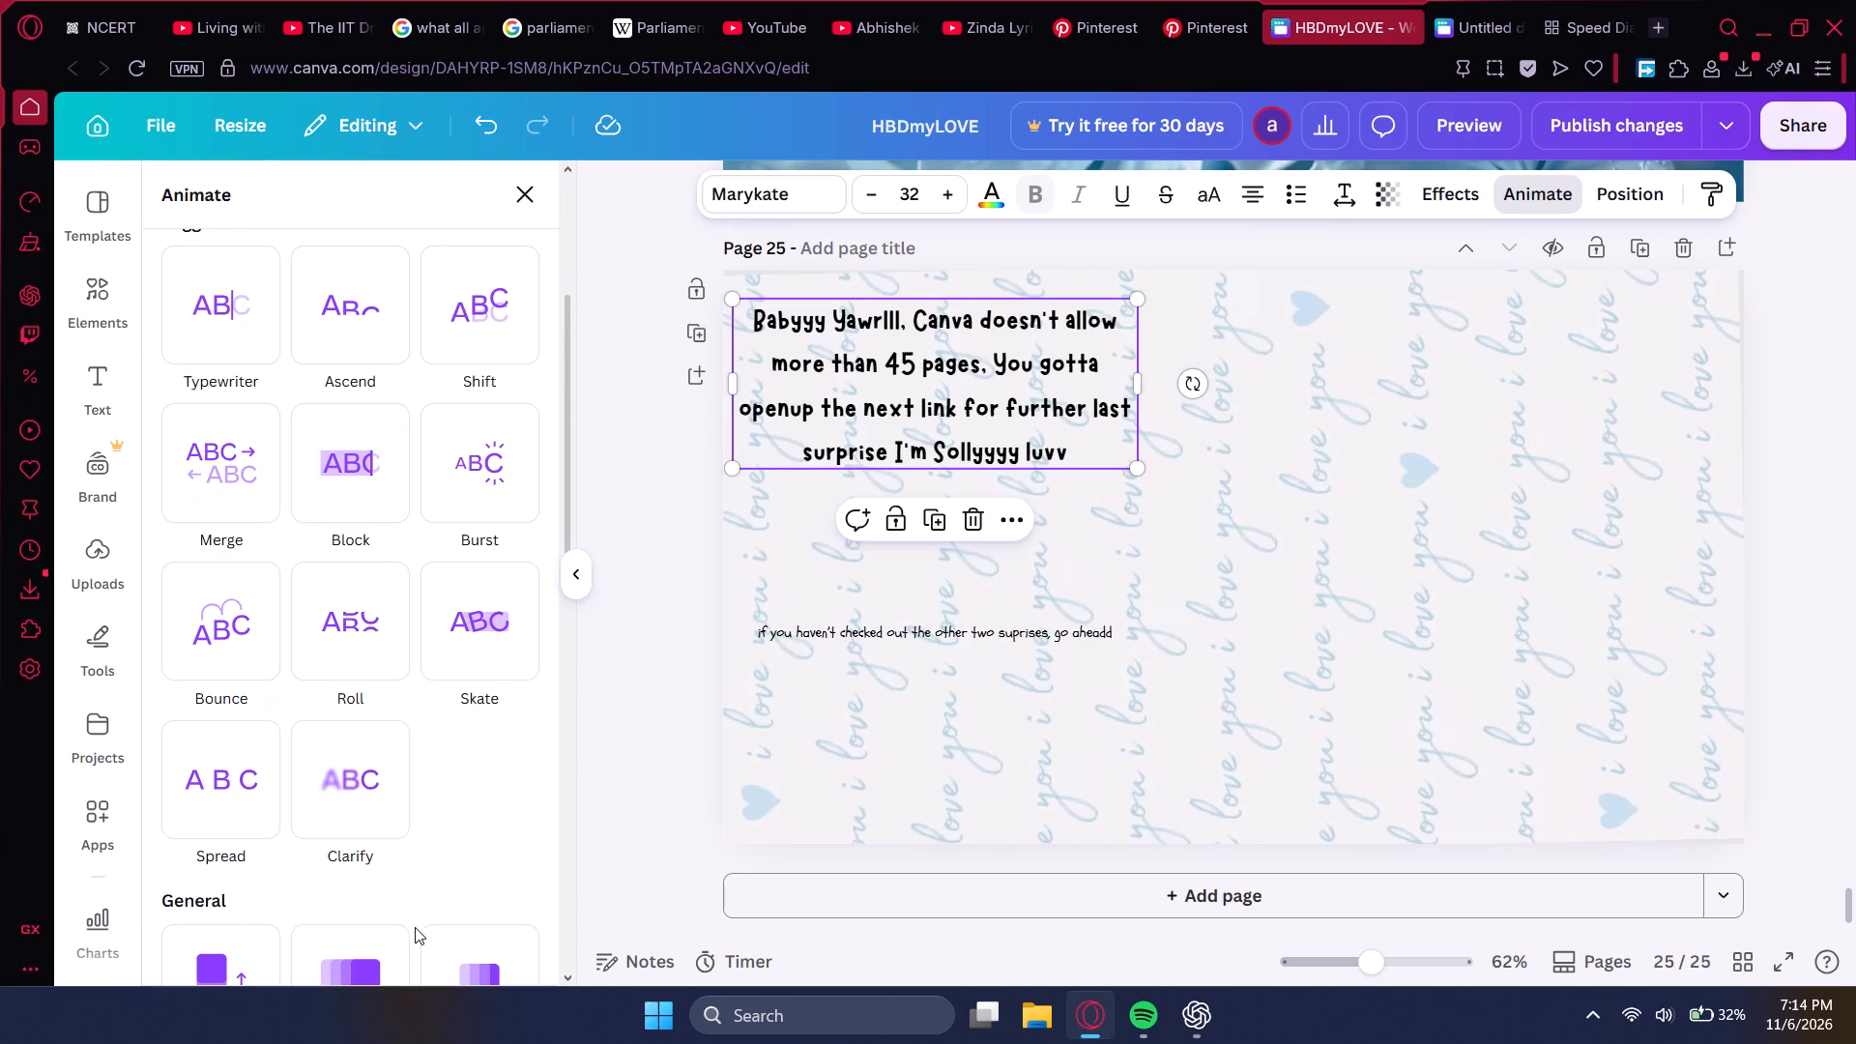
{"action": "left_click", "coordinate": [329, 310]}
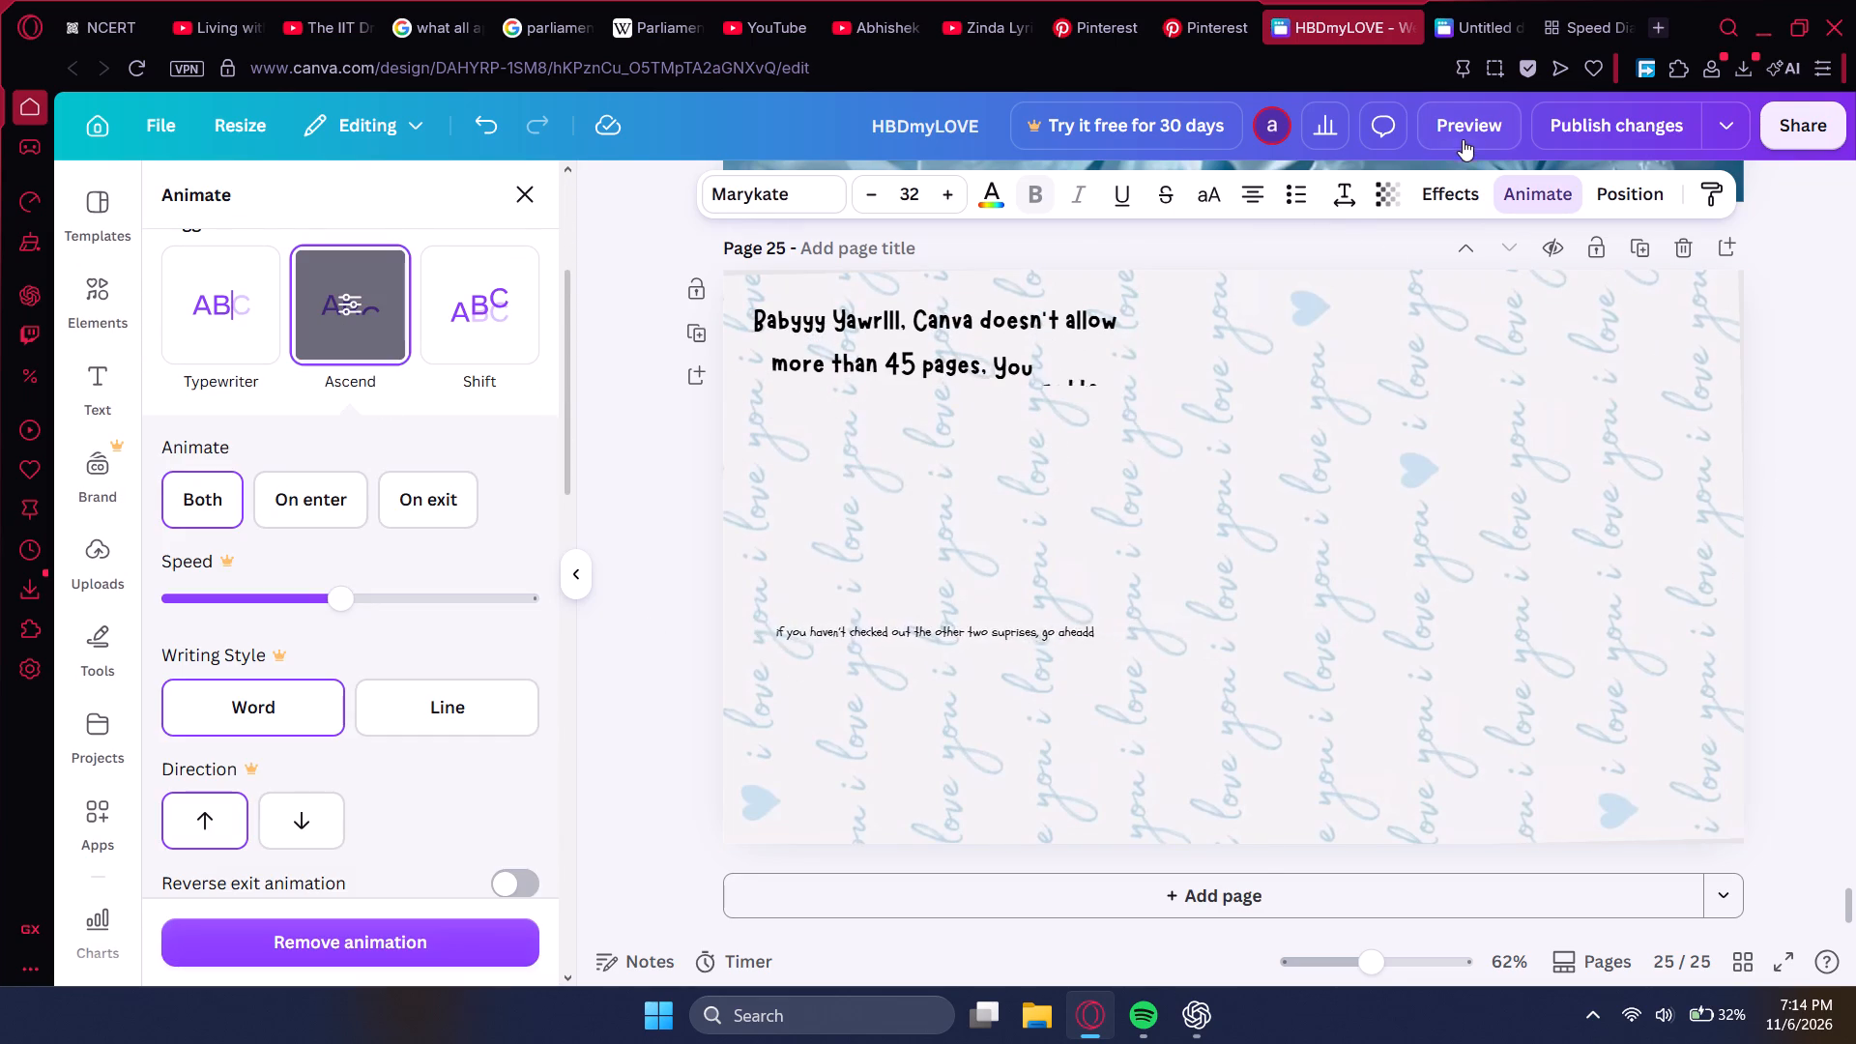
Examine page 25 in the enlarged mobile preview.
{"action": "left_click", "coordinate": [1465, 137]}
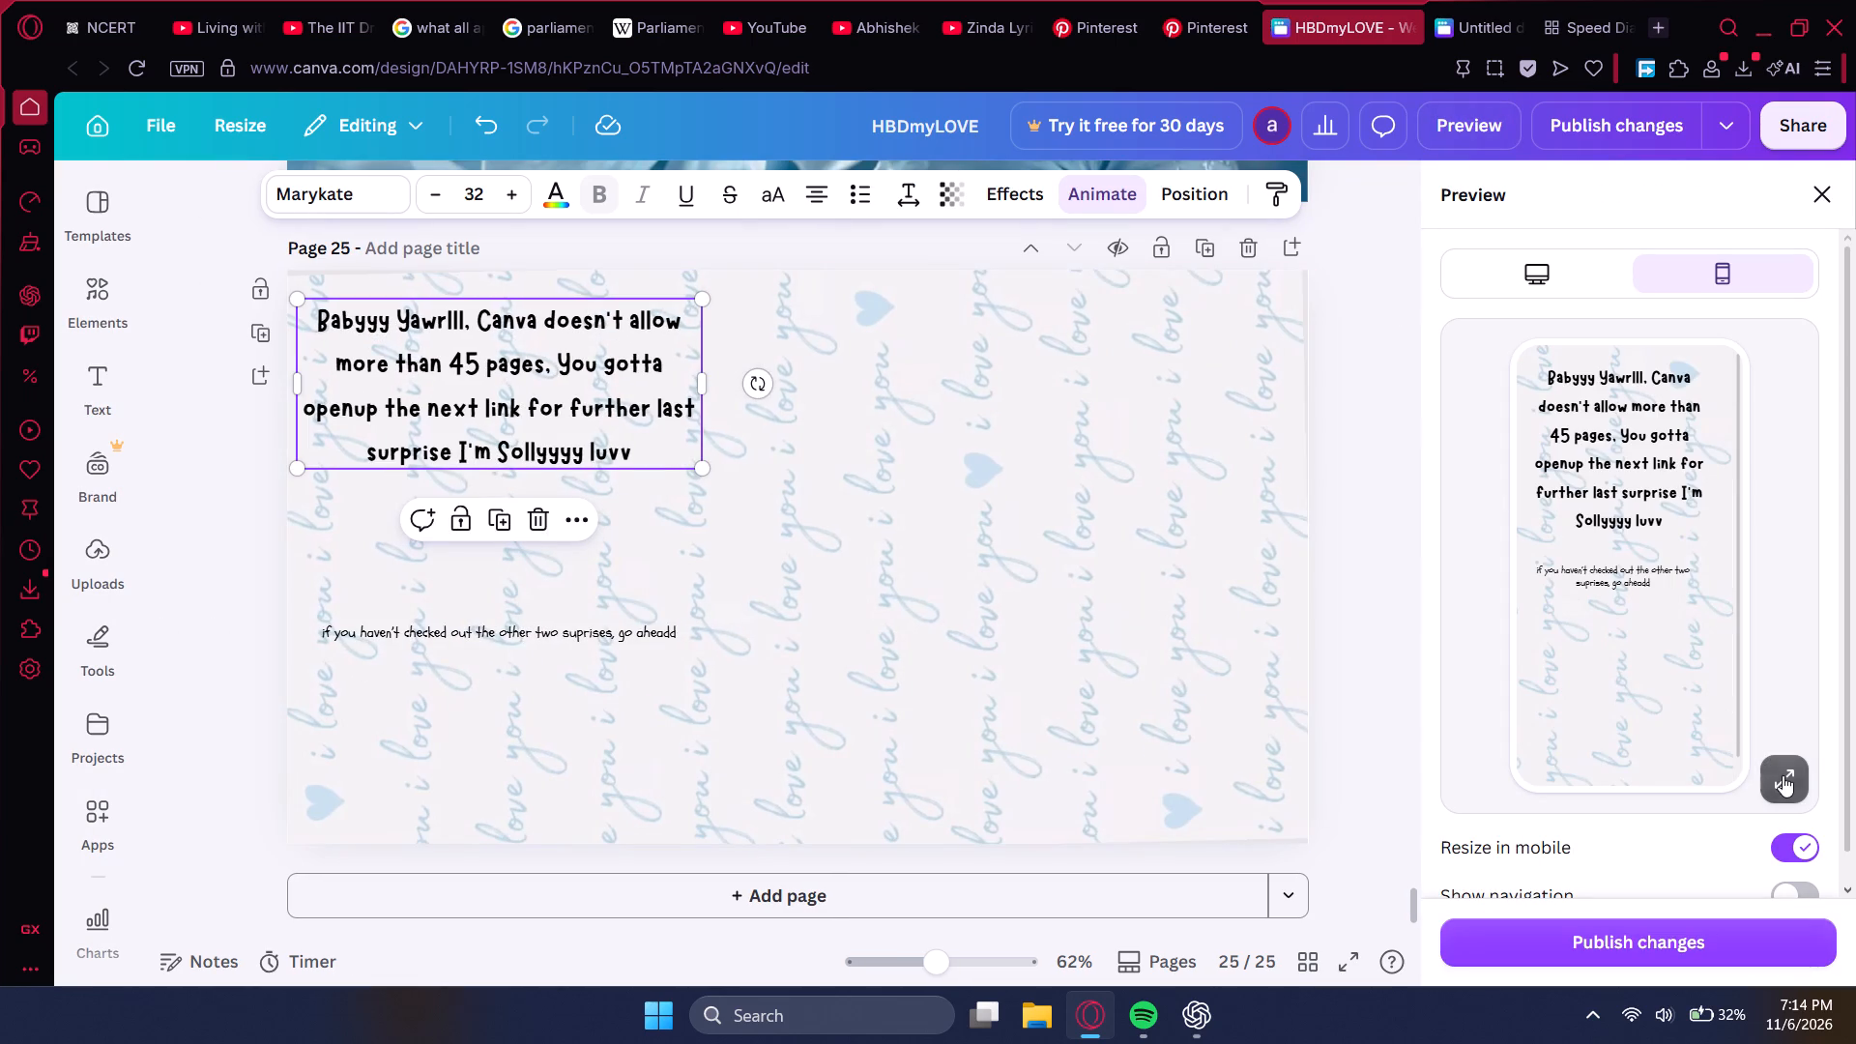
{"action": "left_click", "coordinate": [1783, 775]}
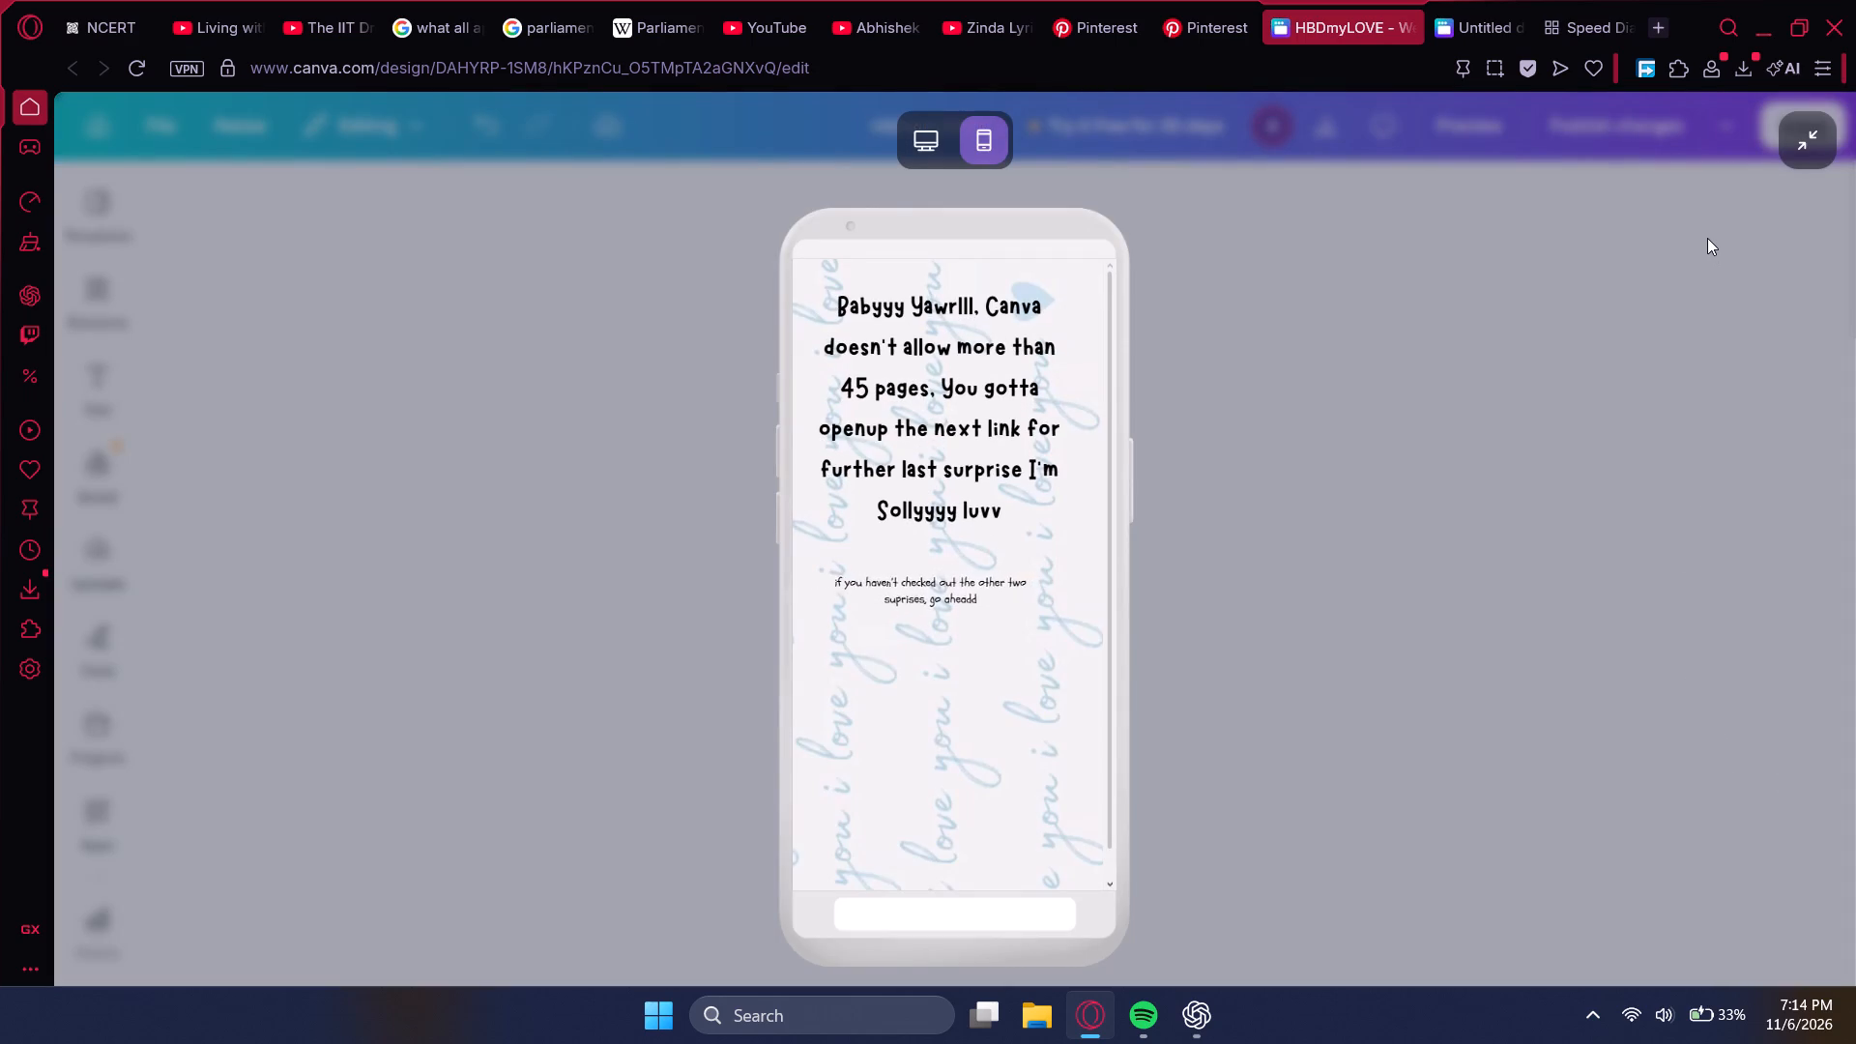
{"action": "left_click", "coordinate": [1820, 142]}
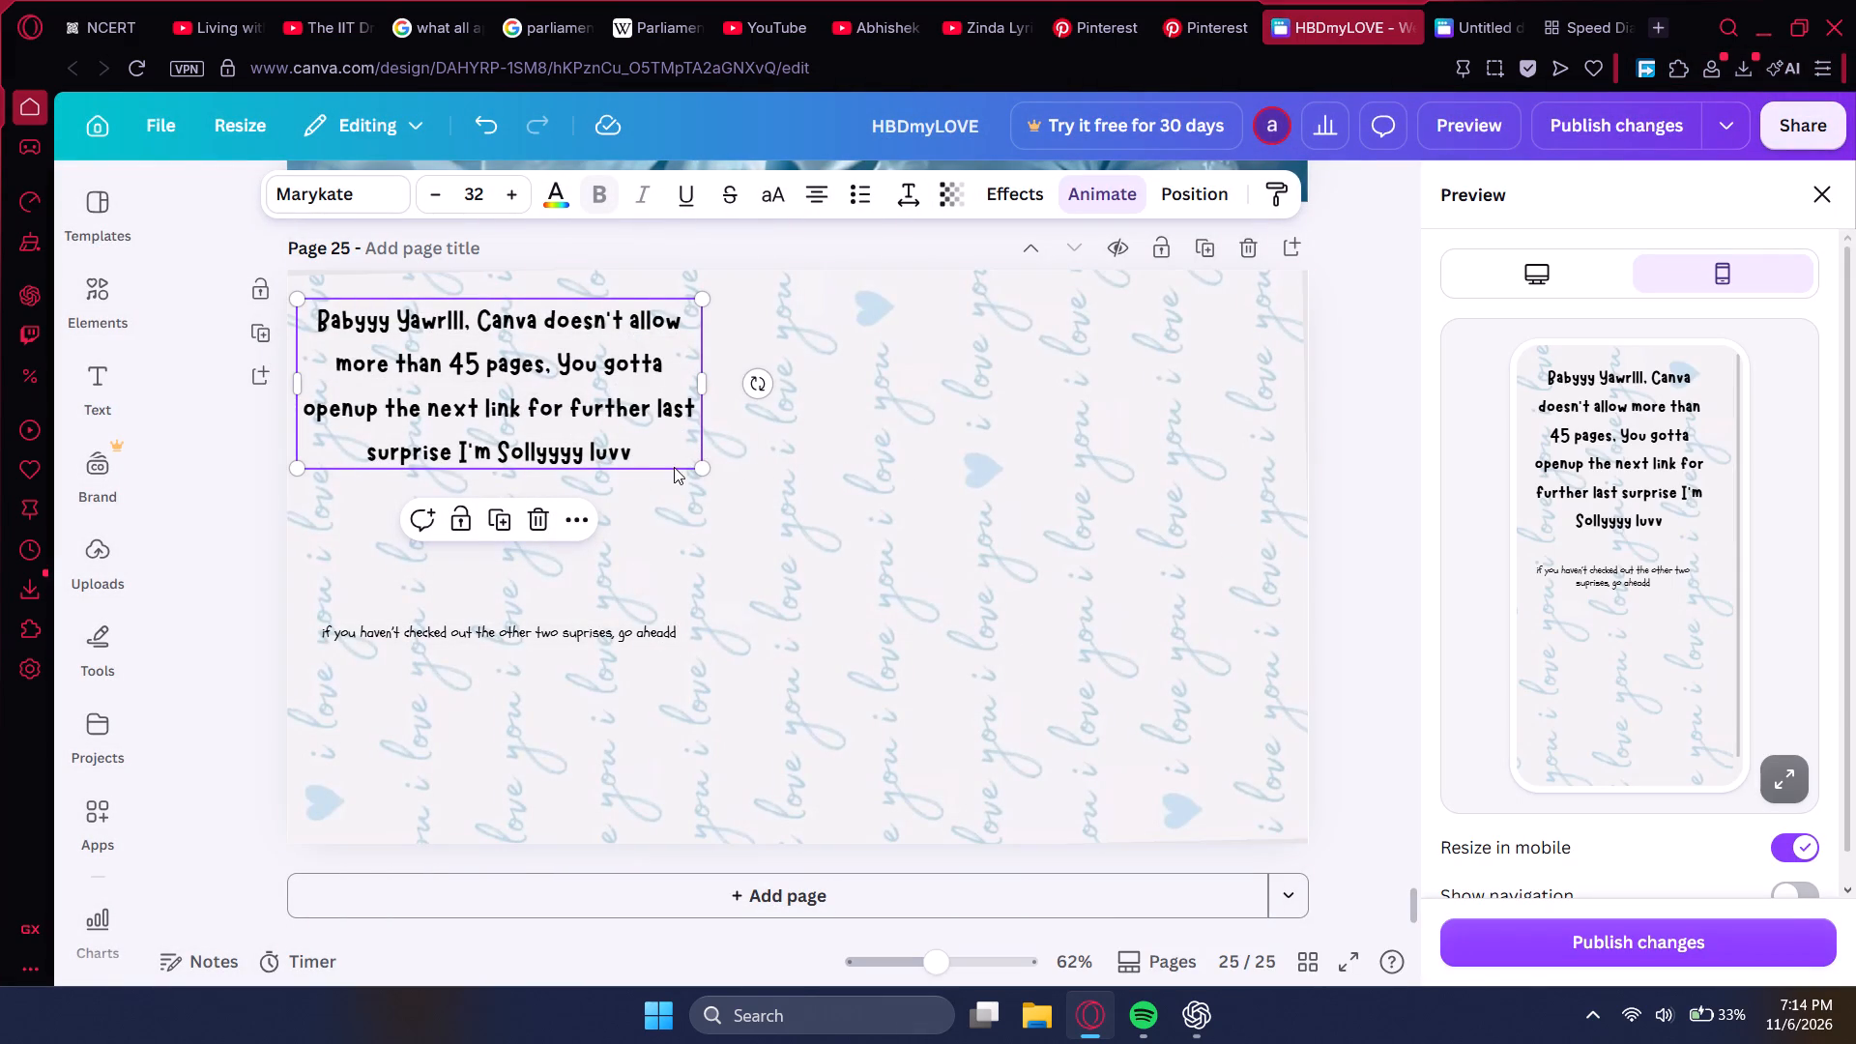
Move the main message and the note below it to the horizontal centre of page 25.
{"action": "left_click_drag", "start_coordinate": [582, 344], "coordinate": [601, 351]}
{"action": "left_click_drag", "start_coordinate": [601, 351], "coordinate": [879, 376]}
{"action": "left_click_drag", "start_coordinate": [503, 630], "coordinate": [801, 652]}
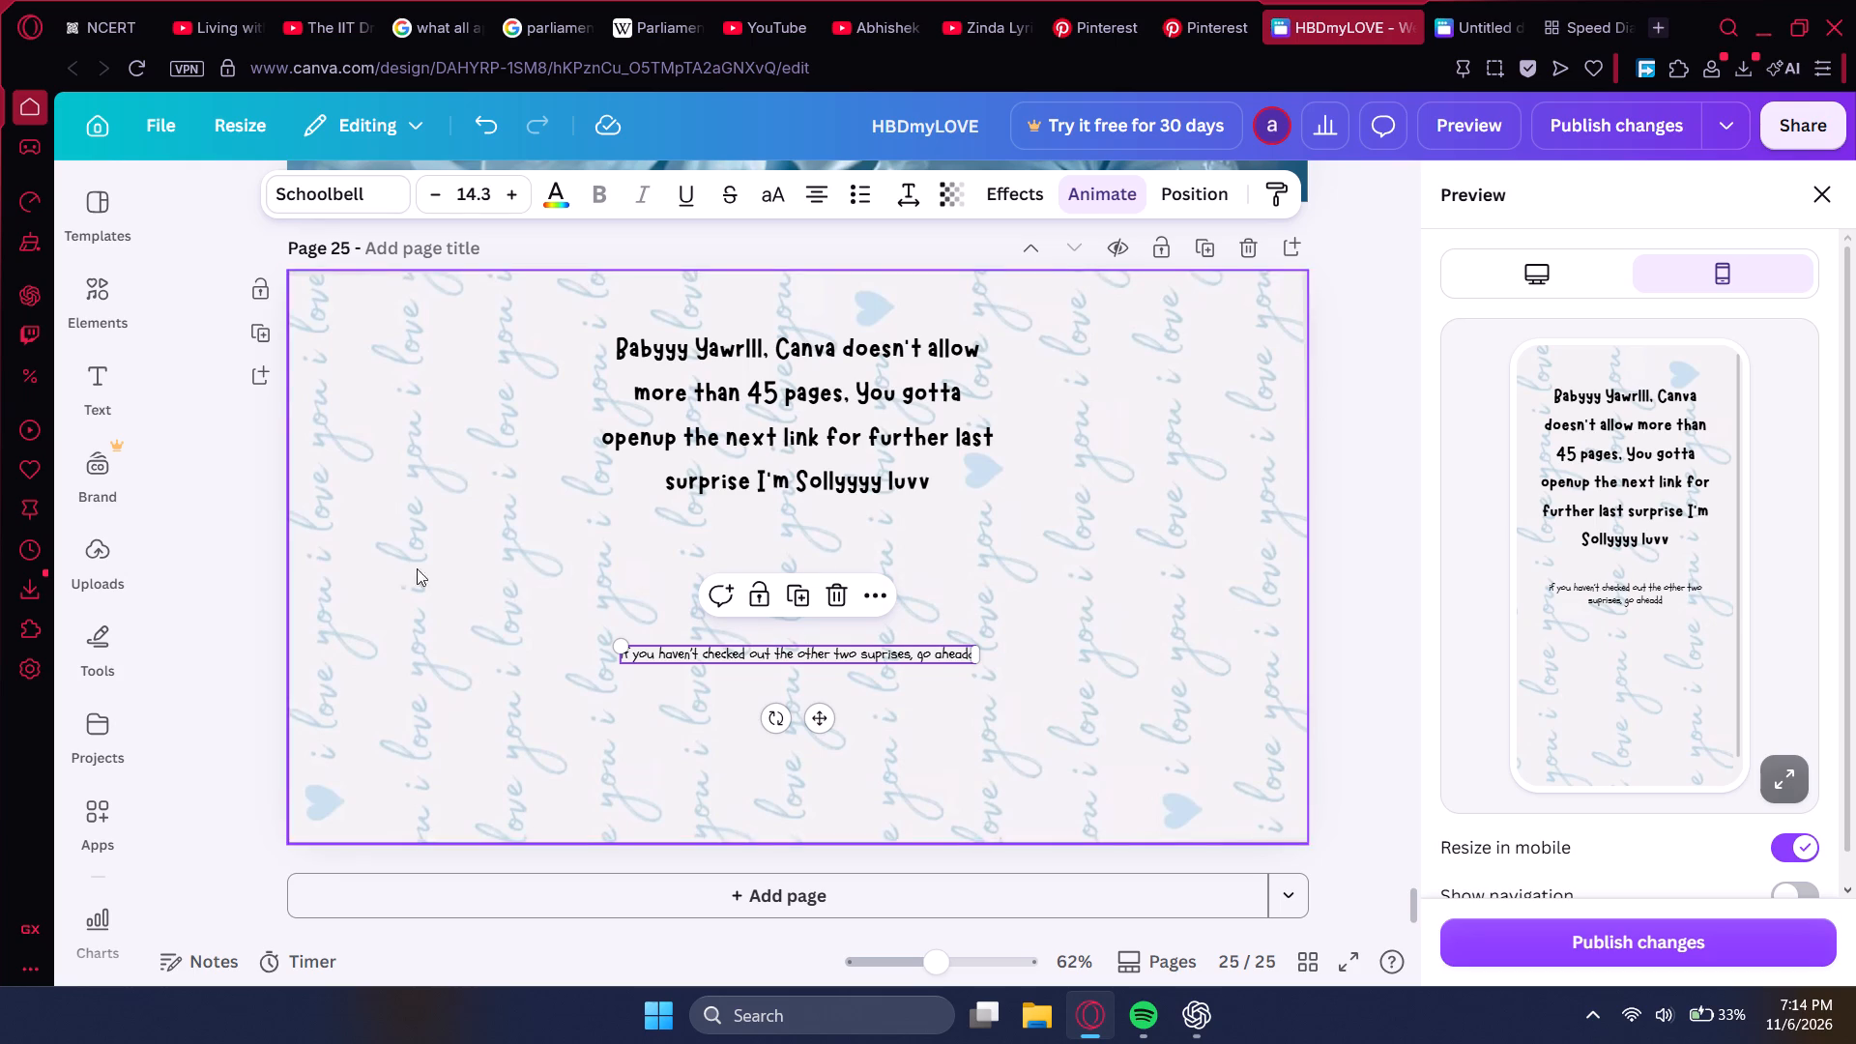
Link the note on page 25 to page 15, the page where the surprises are chosen, in Link display mode.
{"action": "scroll", "coordinate": [398, 569], "scroll_direction": "up", "scroll_amount": 20}
{"action": "scroll", "coordinate": [398, 569], "scroll_direction": "up", "scroll_amount": 18}
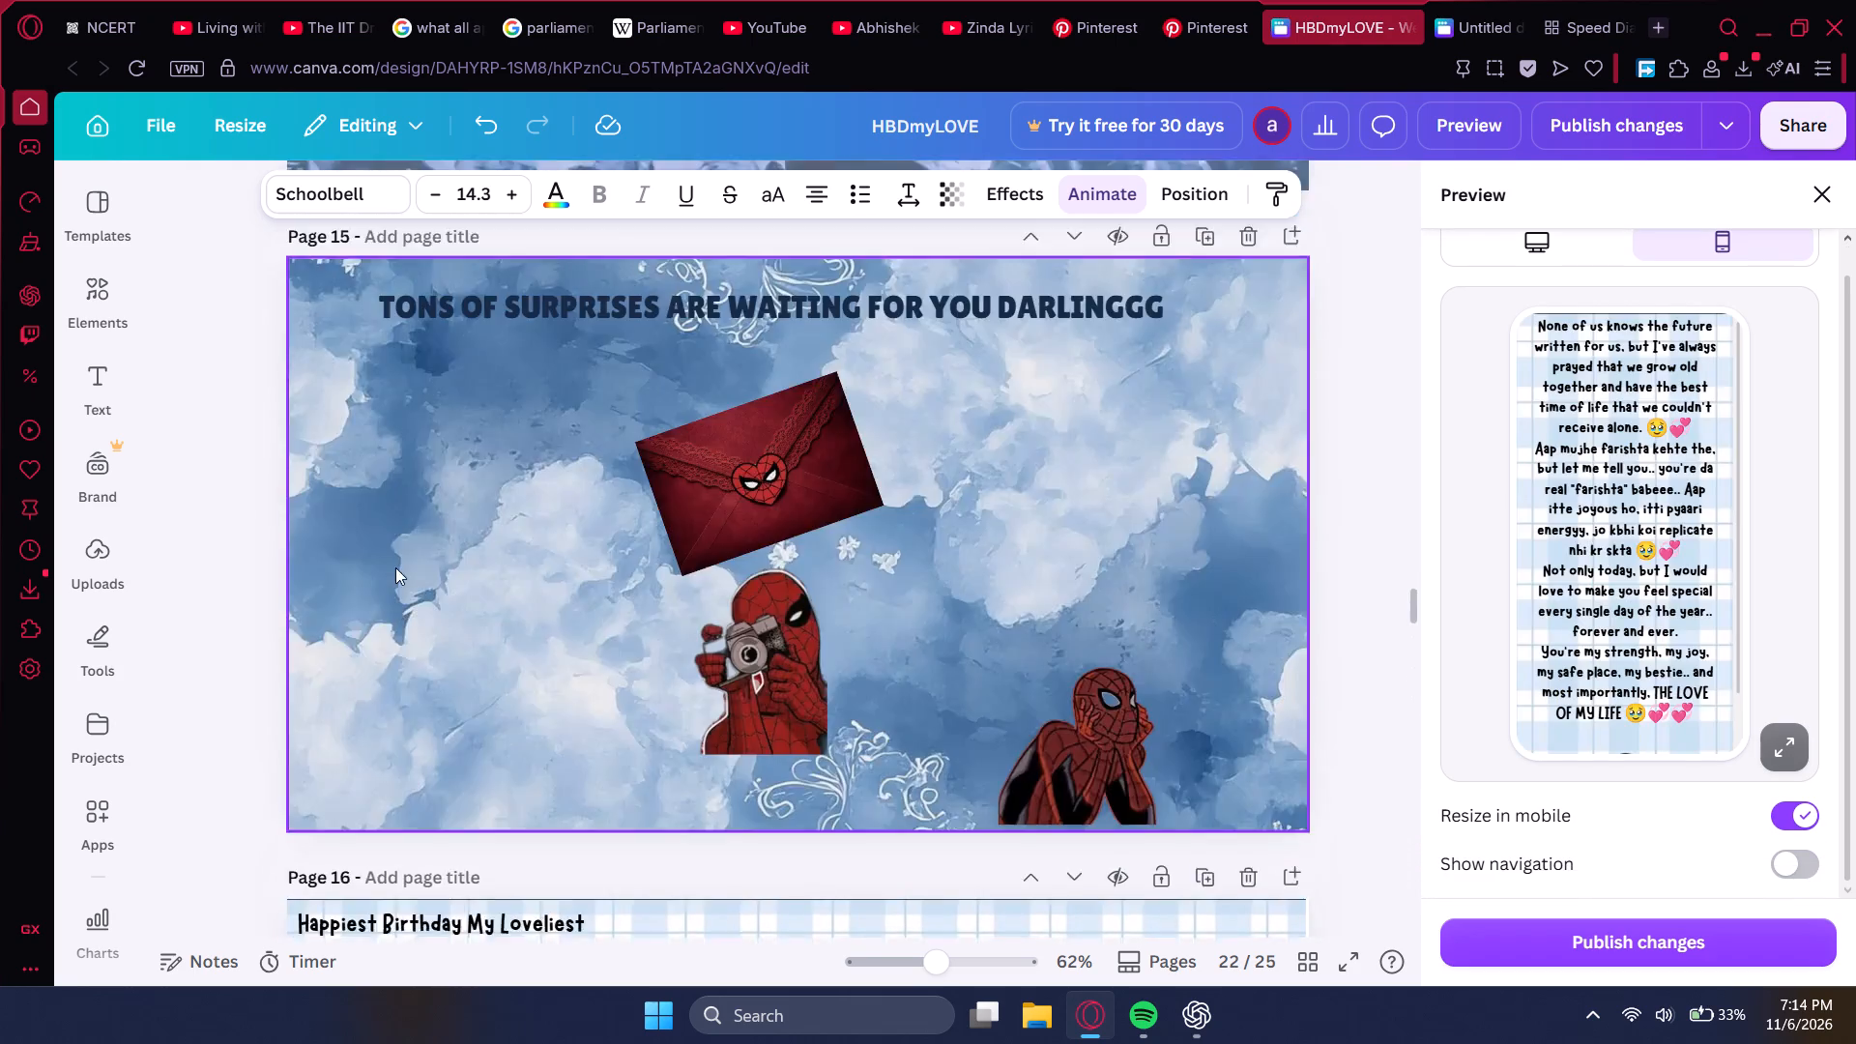
{"action": "scroll", "coordinate": [395, 567], "scroll_direction": "up", "scroll_amount": 2}
{"action": "scroll", "coordinate": [395, 567], "scroll_direction": "down", "scroll_amount": 10}
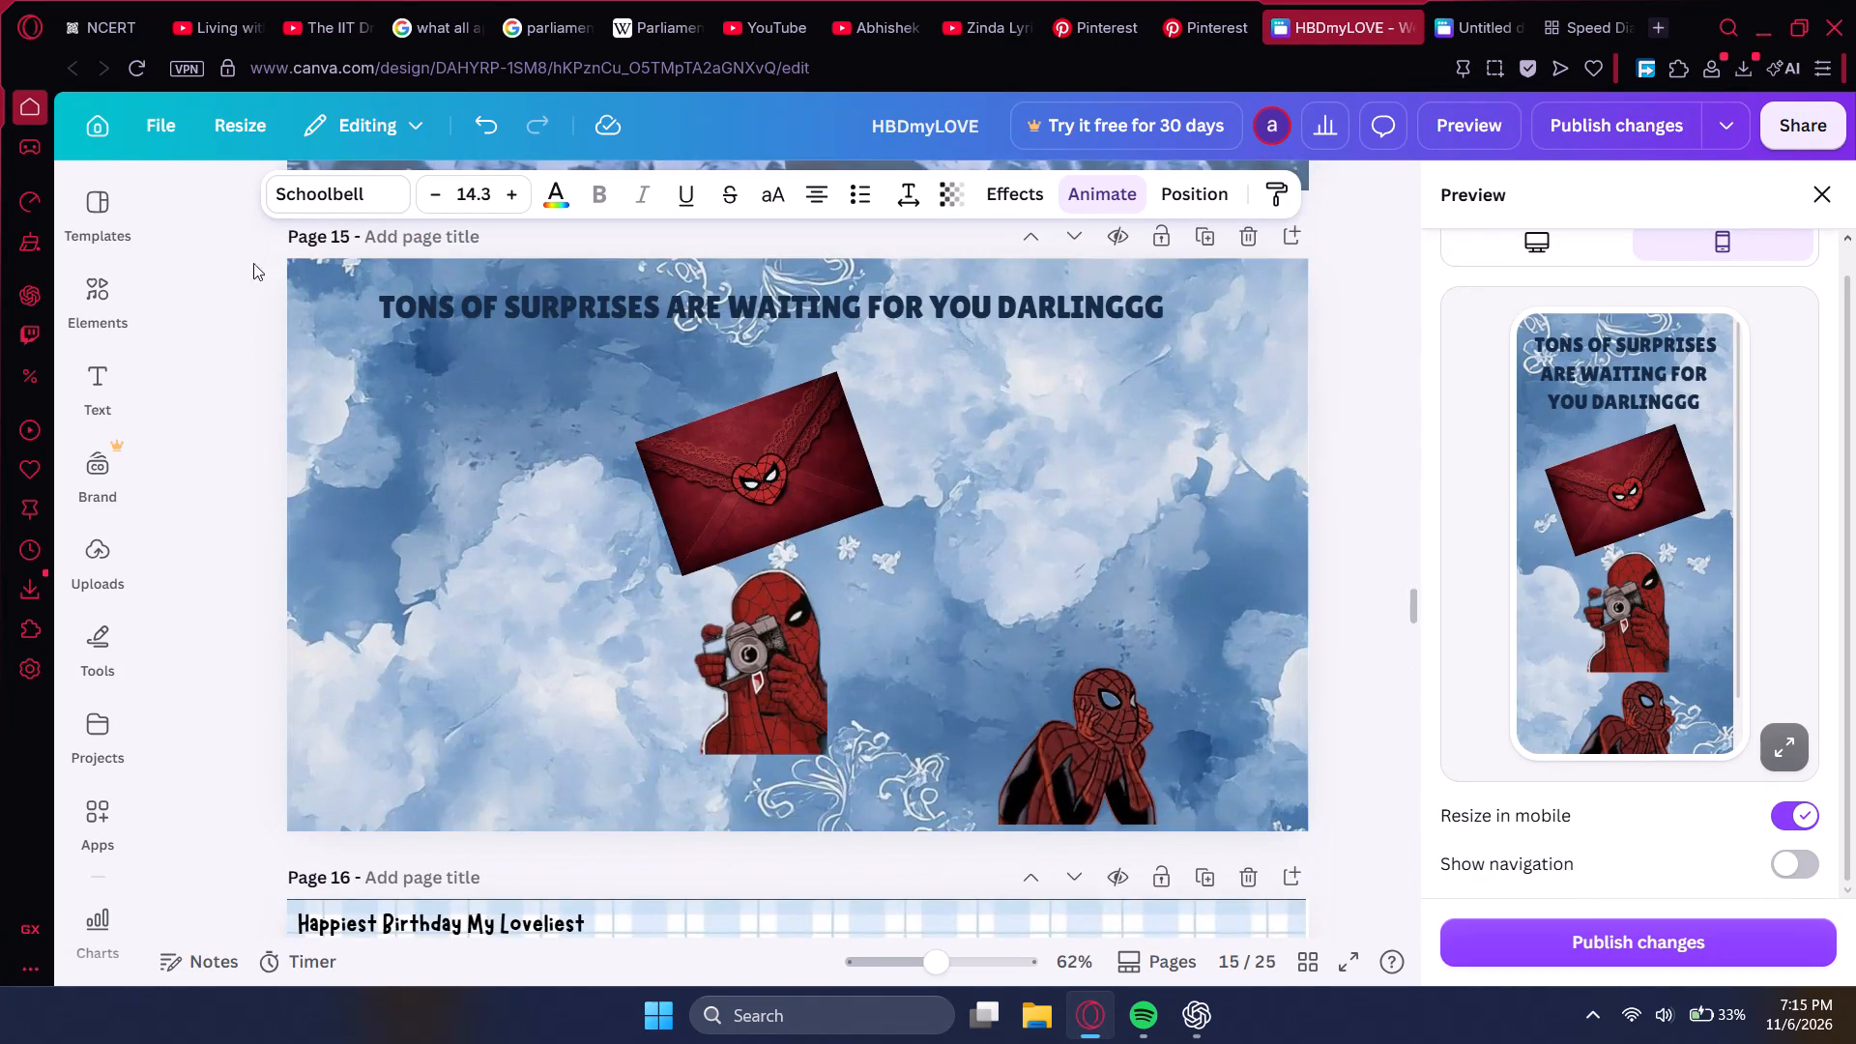
{"action": "middle_click", "coordinate": [245, 232]}
{"action": "middle_click", "coordinate": [189, 809]}
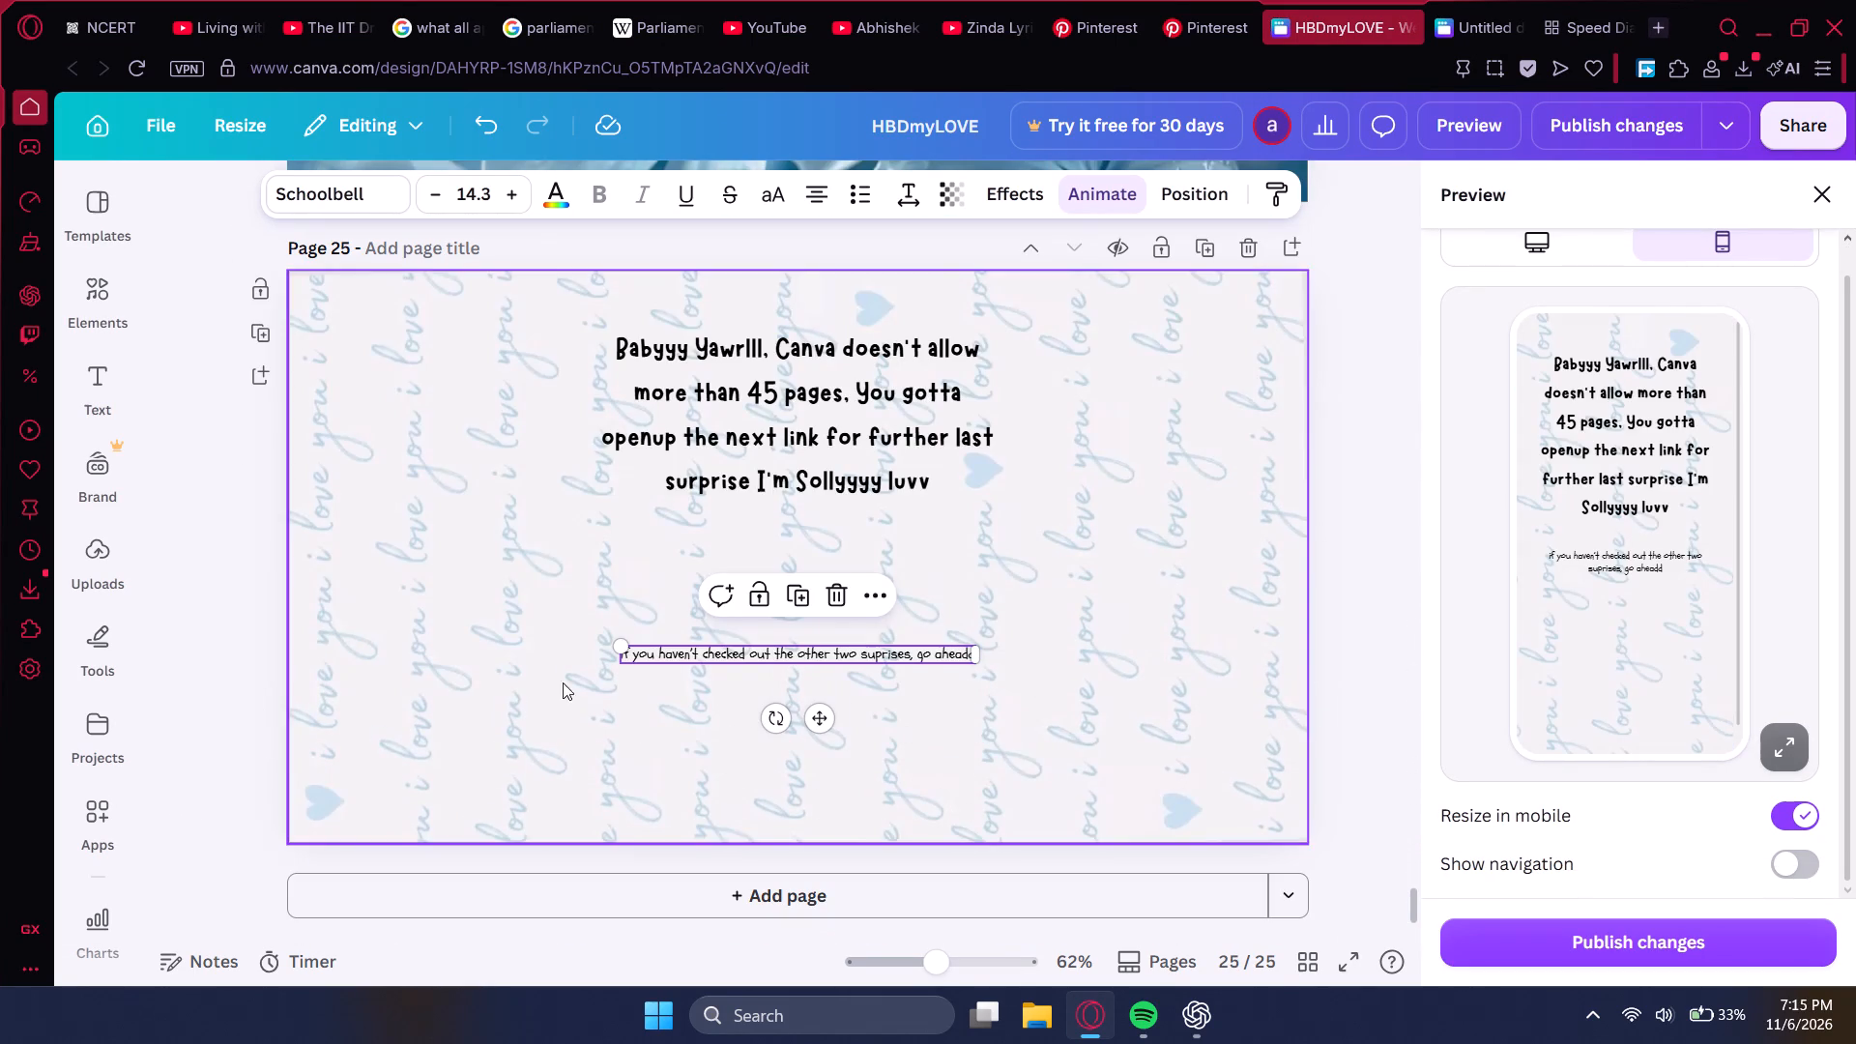
{"action": "left_click", "coordinate": [864, 597]}
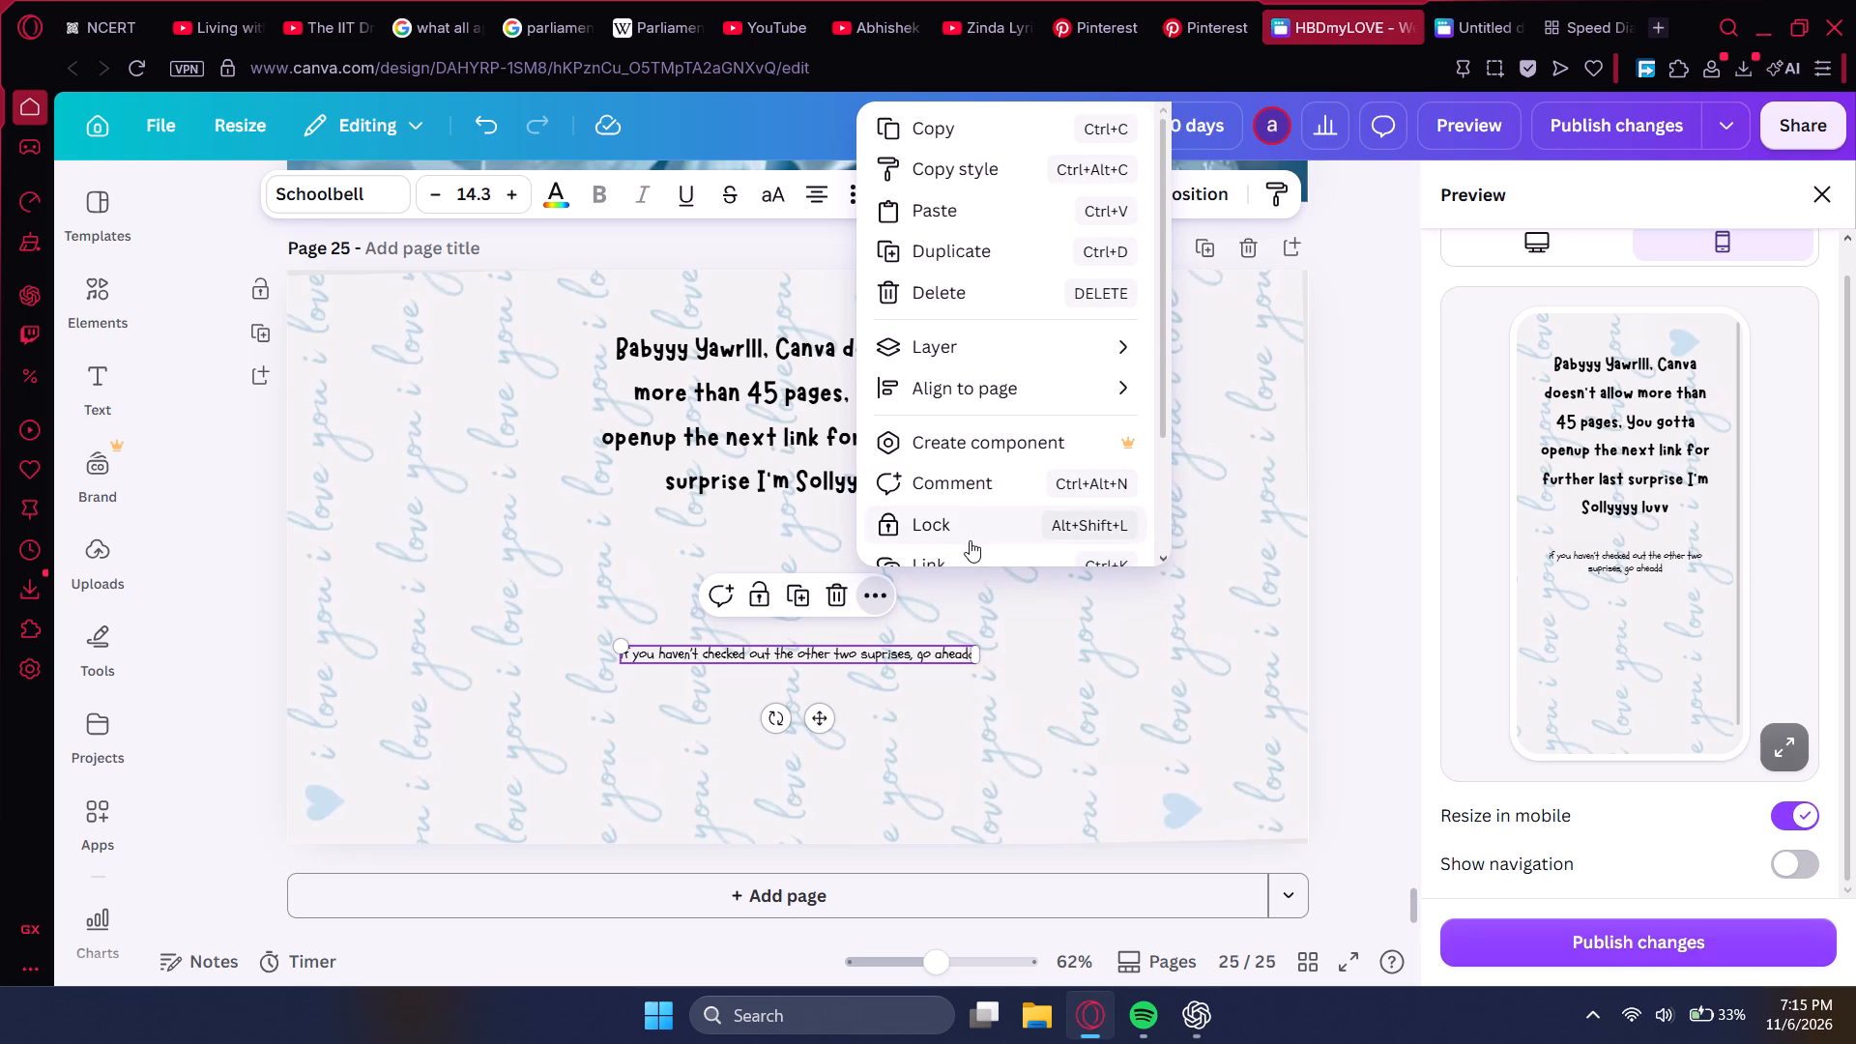
{"action": "left_click", "coordinate": [972, 555]}
{"action": "scroll", "coordinate": [1027, 561], "scroll_direction": "down", "scroll_amount": 4}
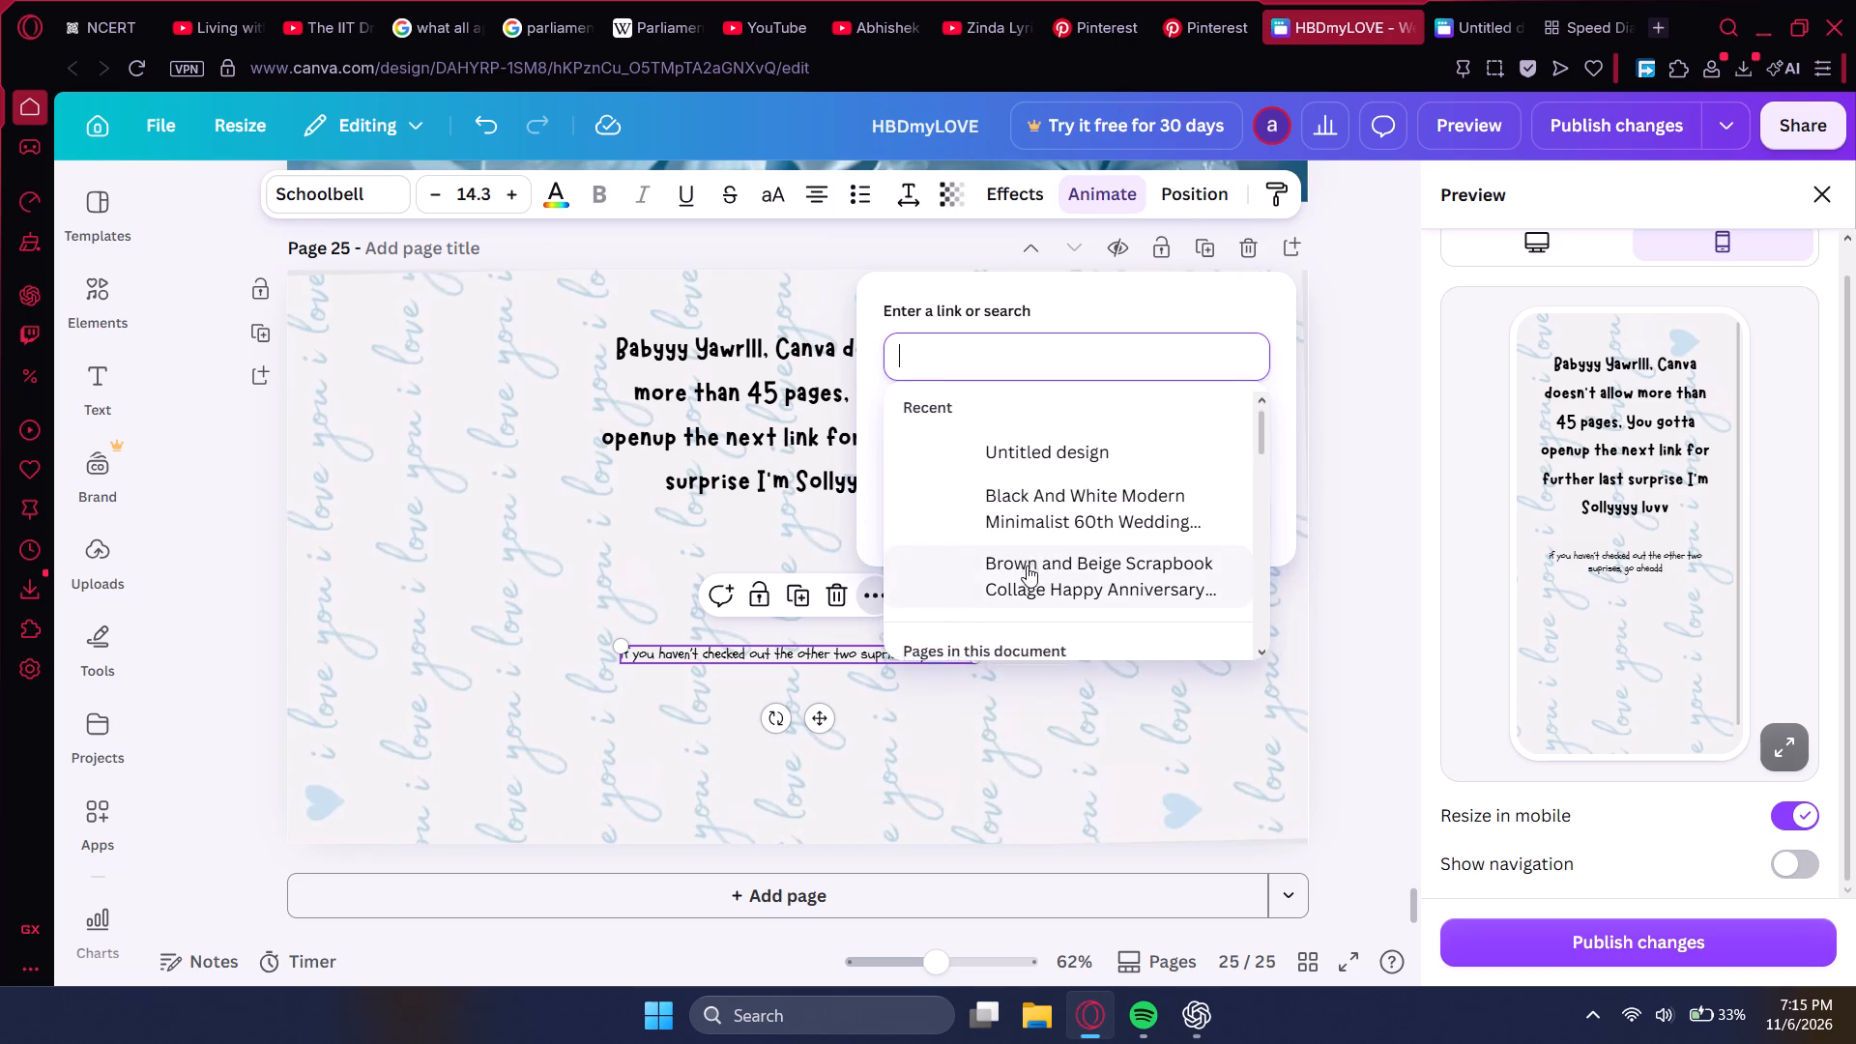
{"action": "scroll", "coordinate": [1027, 565], "scroll_direction": "down", "scroll_amount": 2}
{"action": "left_click", "coordinate": [1023, 596]}
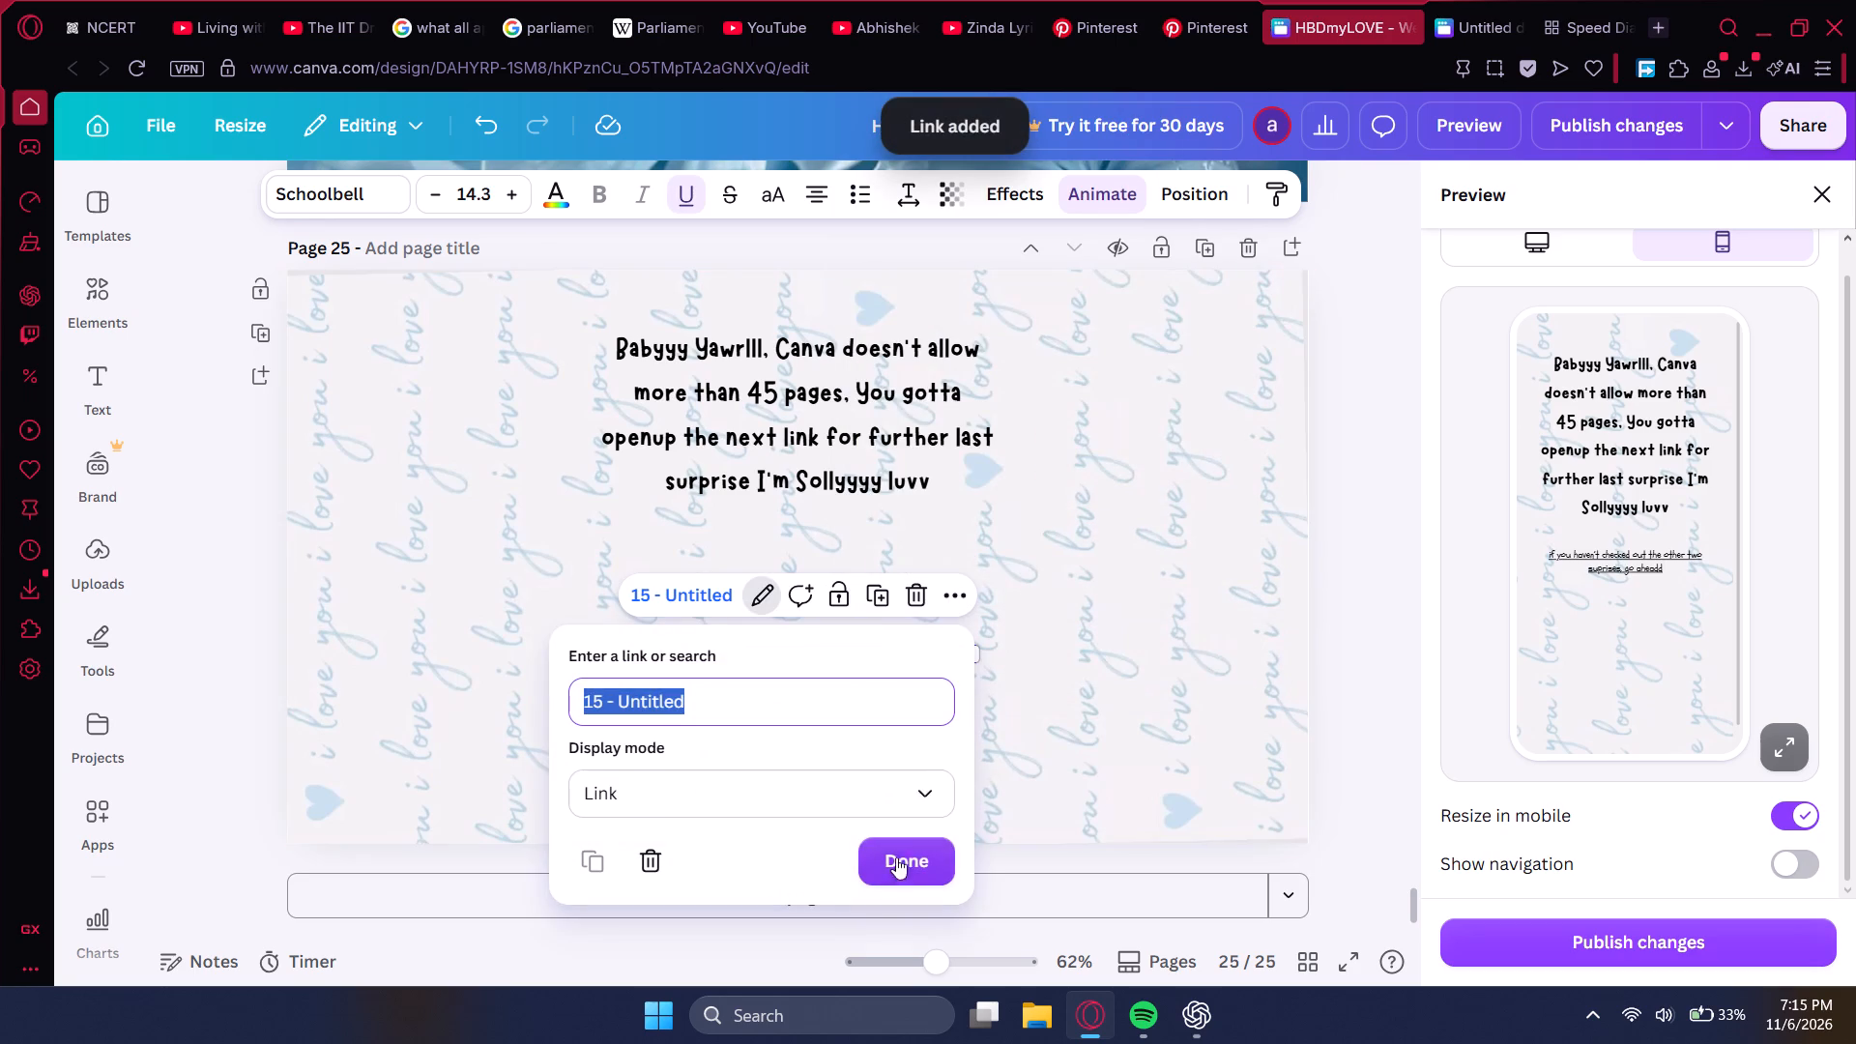
{"action": "left_click", "coordinate": [899, 863]}
Remove the underline from the linked note.
{"action": "left_click", "coordinate": [695, 200]}
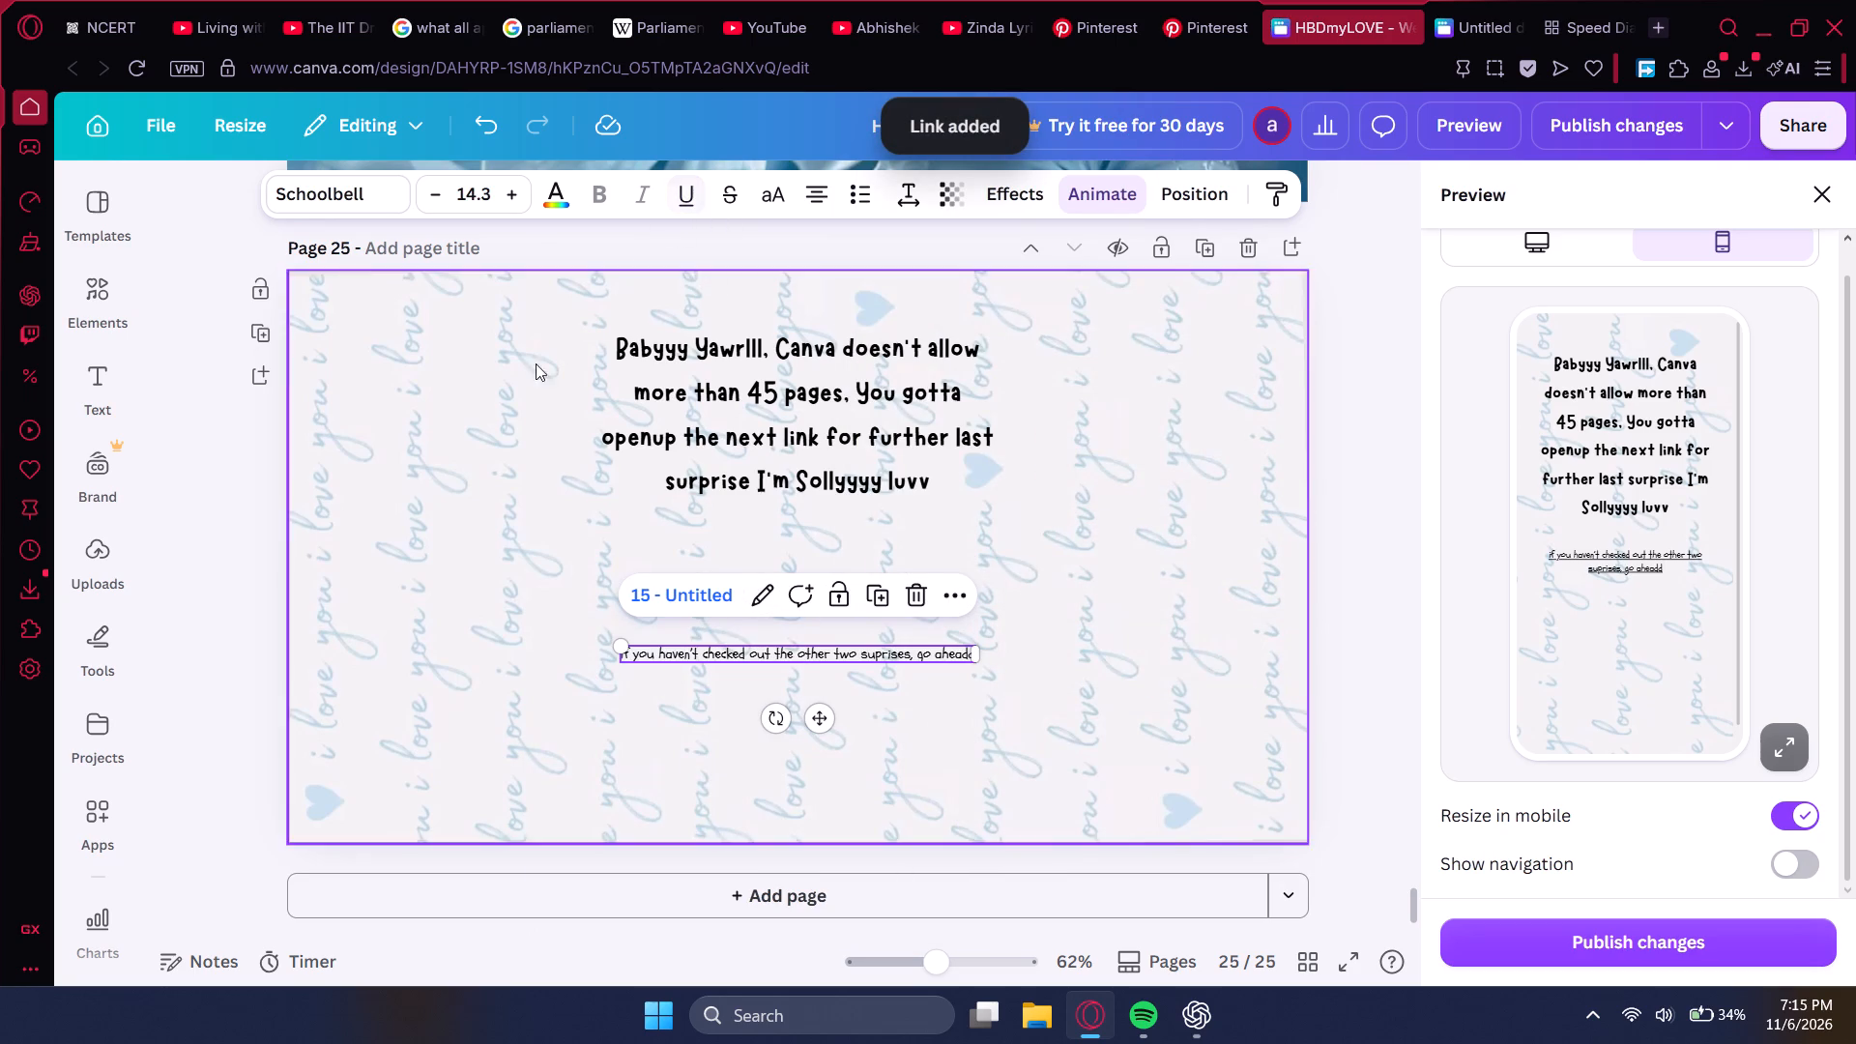
{"action": "left_click", "coordinate": [232, 511]}
Review the pages from the surprise selection on page 15 through to page 25.
{"action": "scroll", "coordinate": [238, 565], "scroll_direction": "up", "scroll_amount": 19}
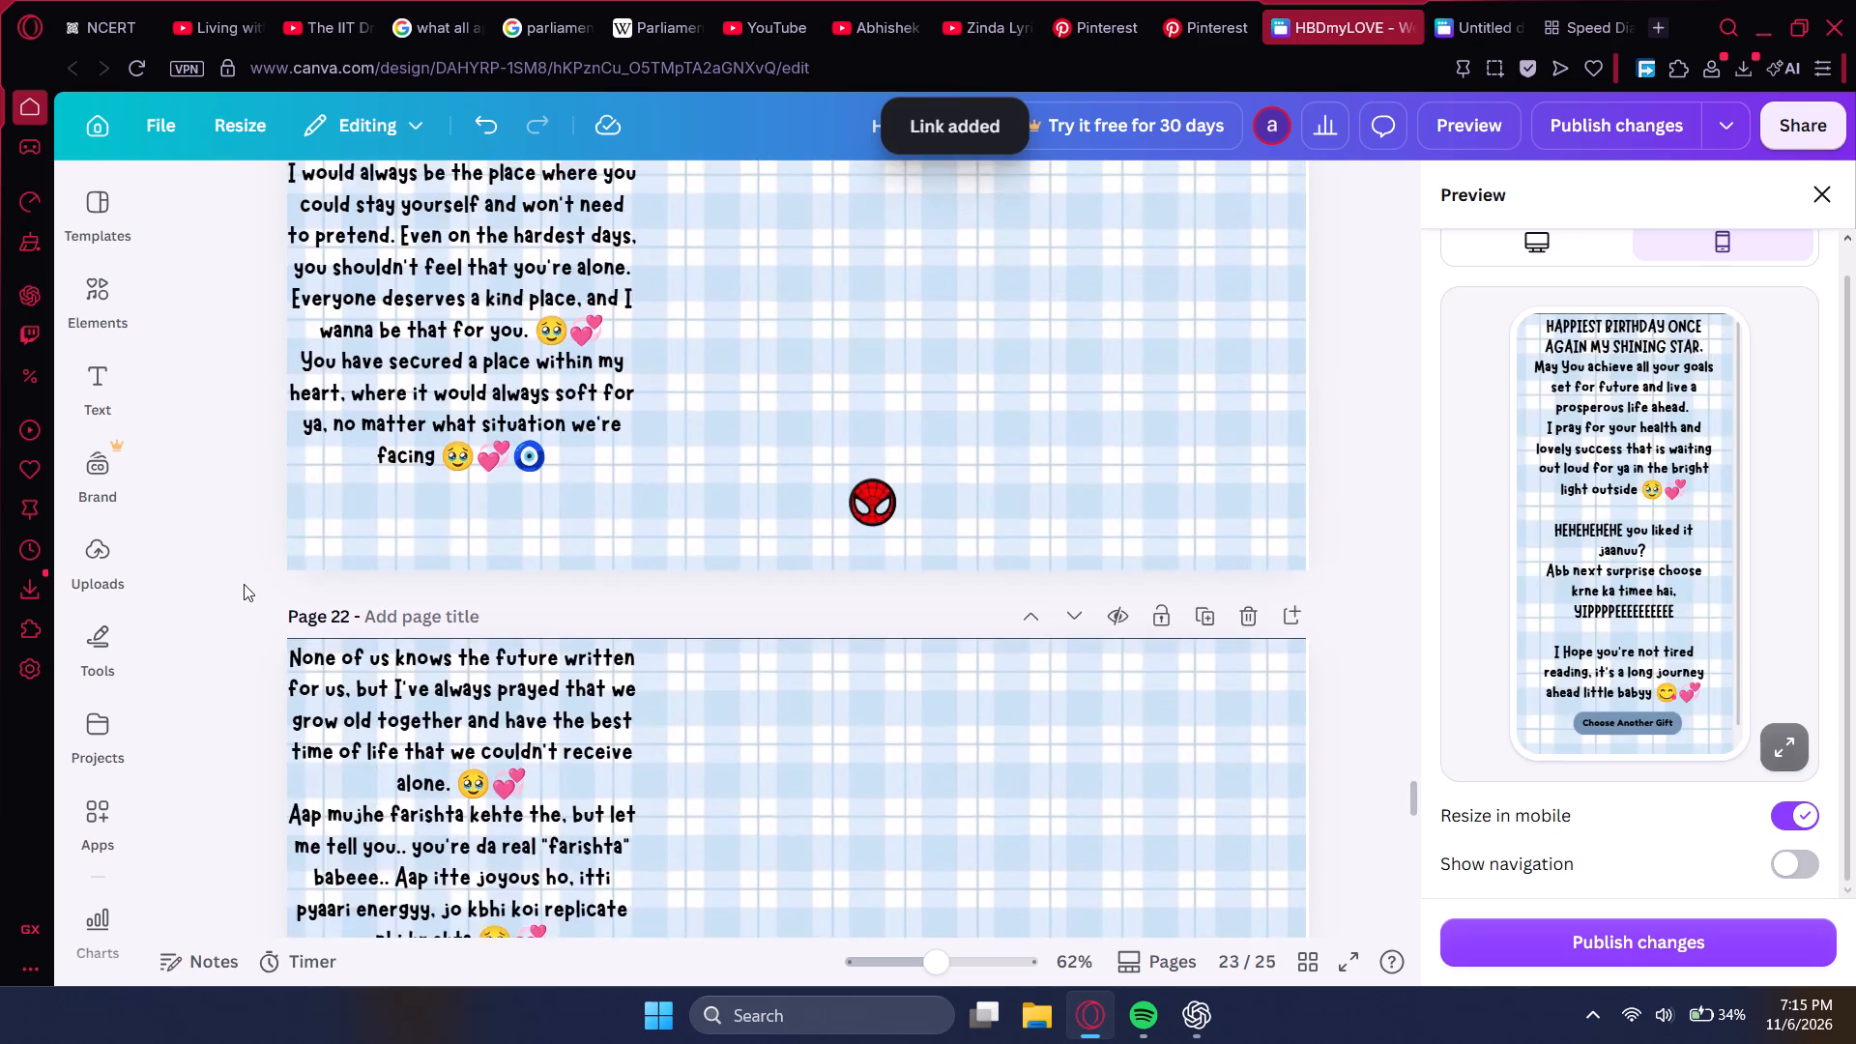
{"action": "scroll", "coordinate": [244, 584], "scroll_direction": "up", "scroll_amount": 7}
{"action": "scroll", "coordinate": [244, 584], "scroll_direction": "up", "scroll_amount": 20}
{"action": "scroll", "coordinate": [244, 584], "scroll_direction": "up", "scroll_amount": 5}
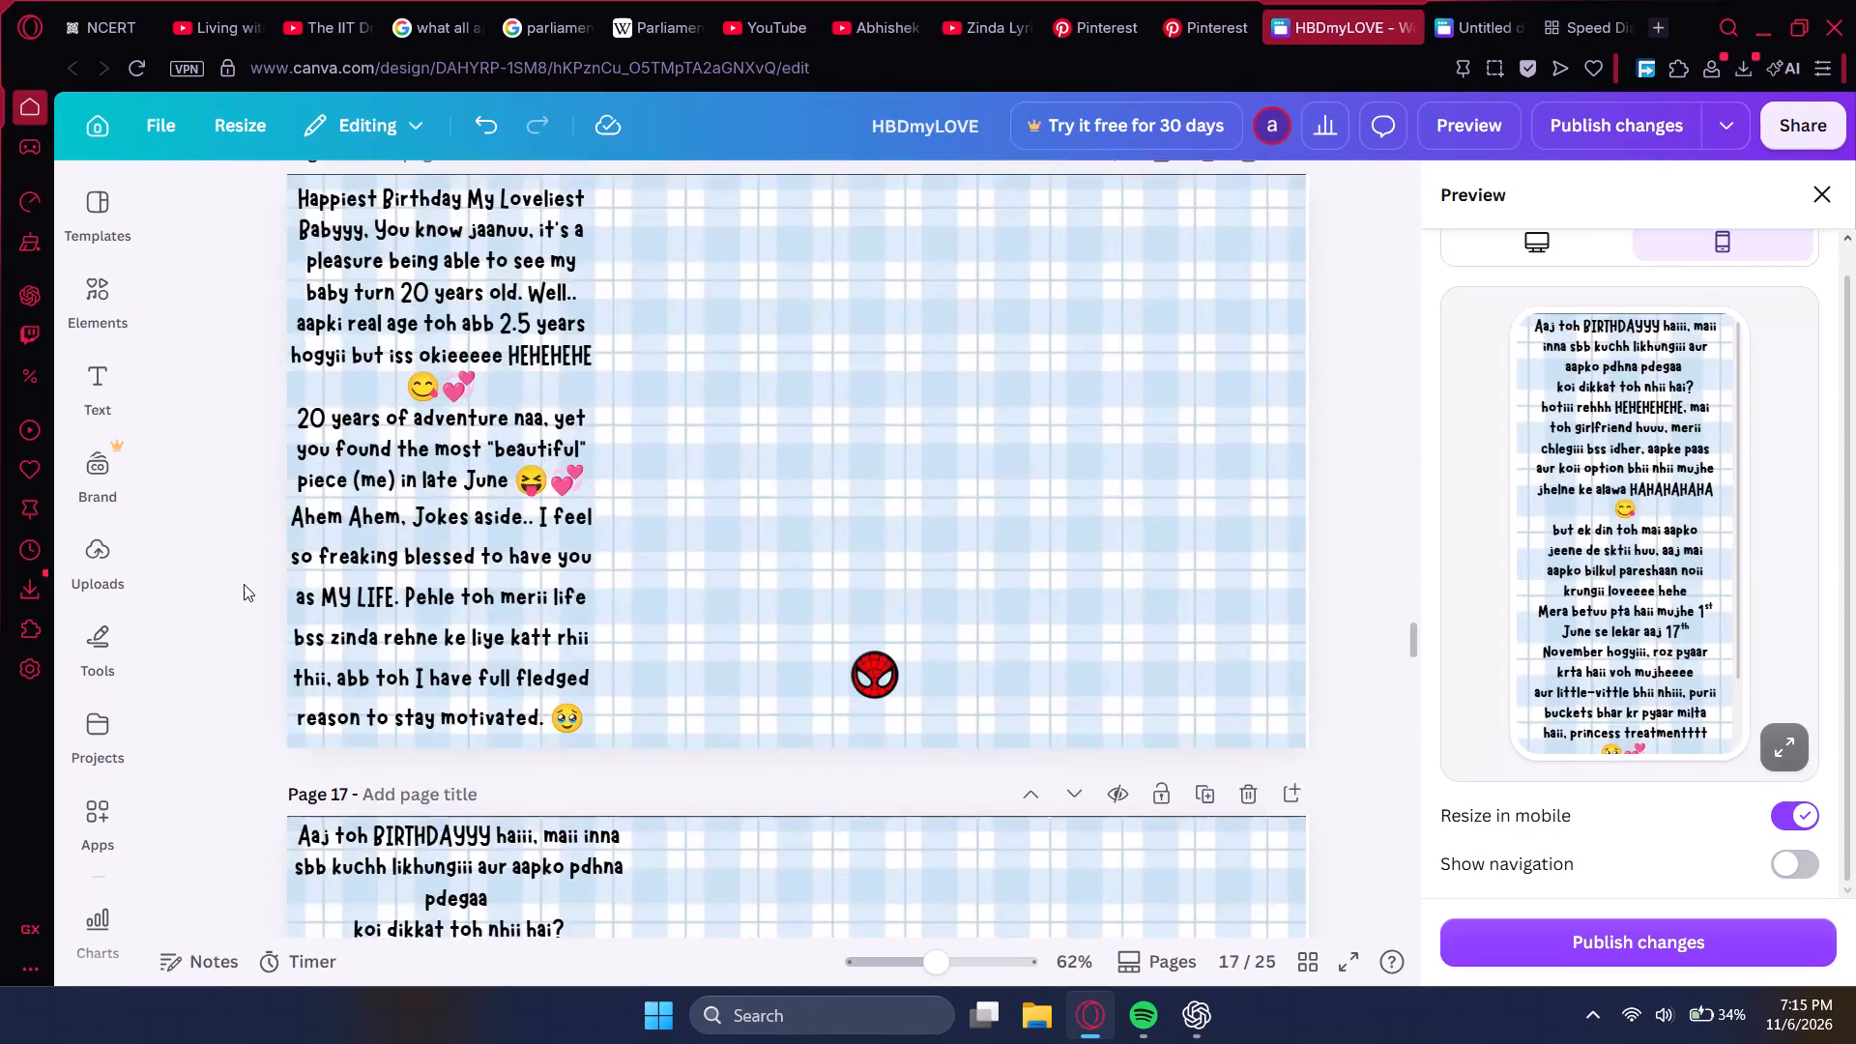
{"action": "scroll", "coordinate": [244, 584], "scroll_direction": "up", "scroll_amount": 3}
{"action": "scroll", "coordinate": [244, 584], "scroll_direction": "down", "scroll_amount": 3}
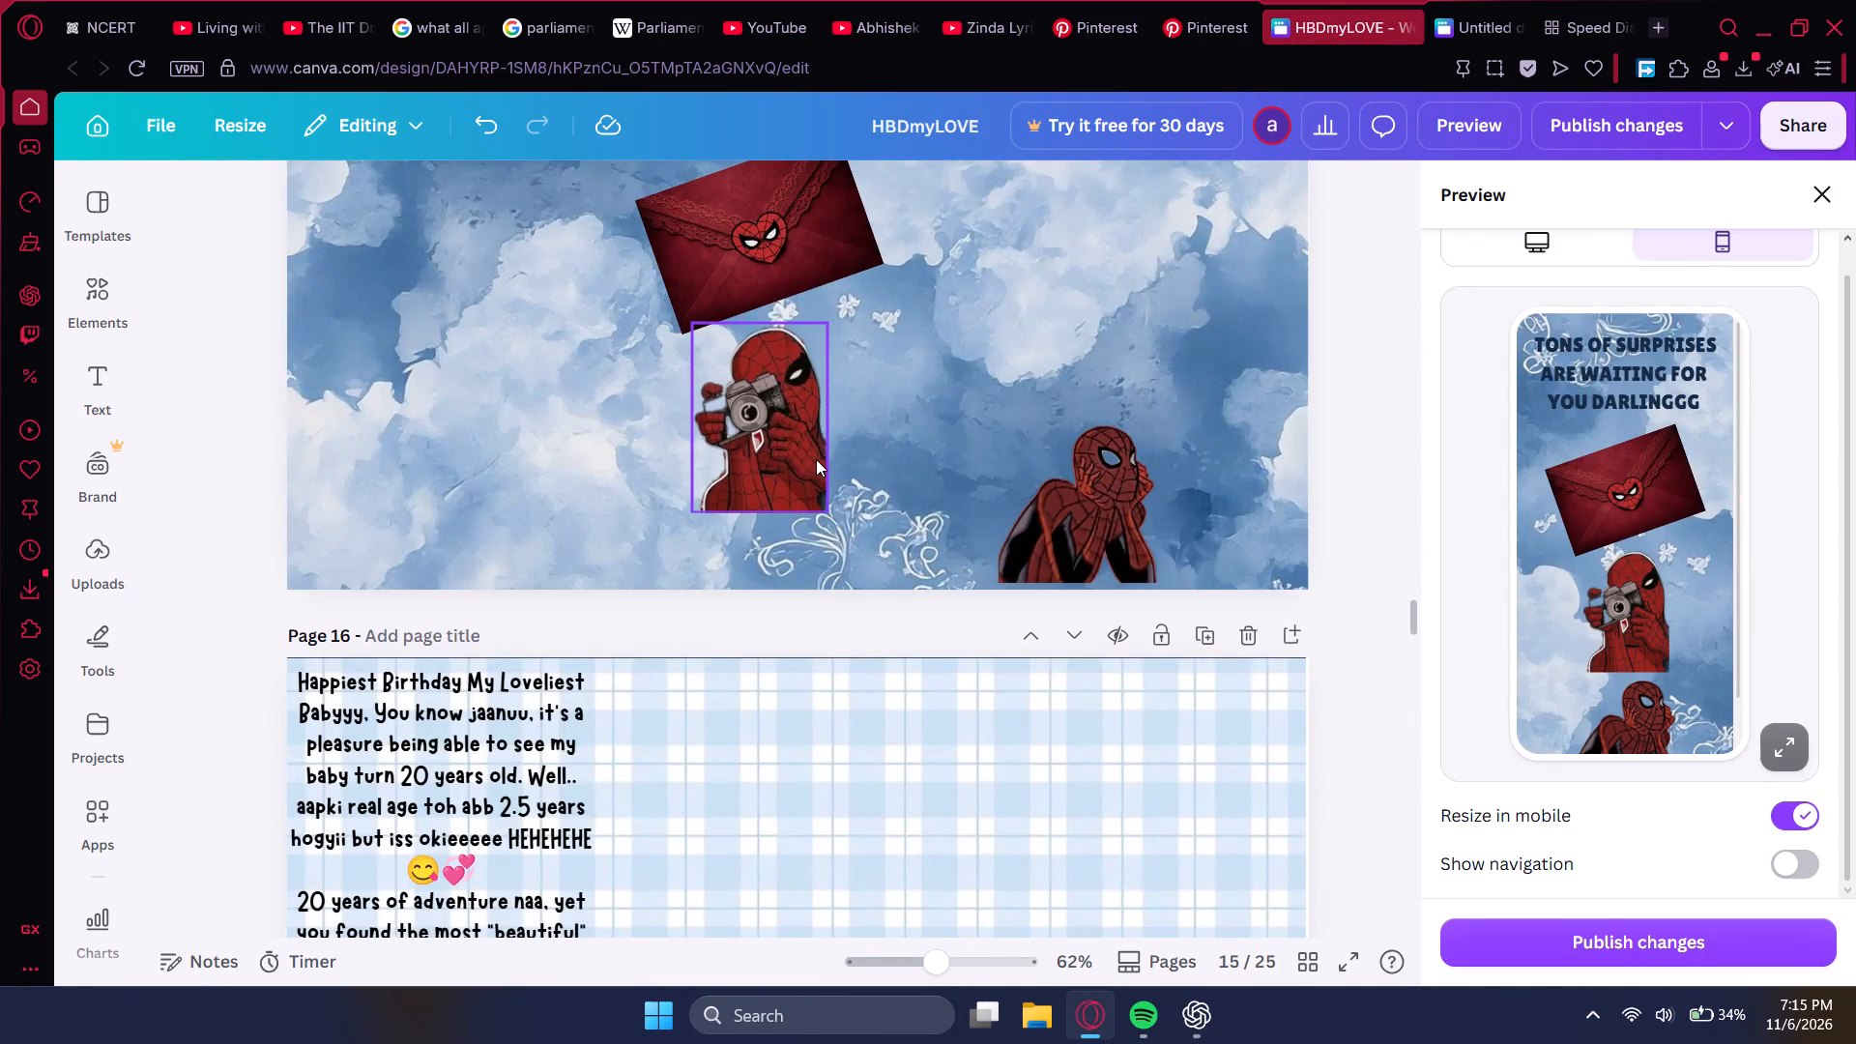
{"action": "scroll", "coordinate": [1122, 536], "scroll_direction": "down", "scroll_amount": 6}
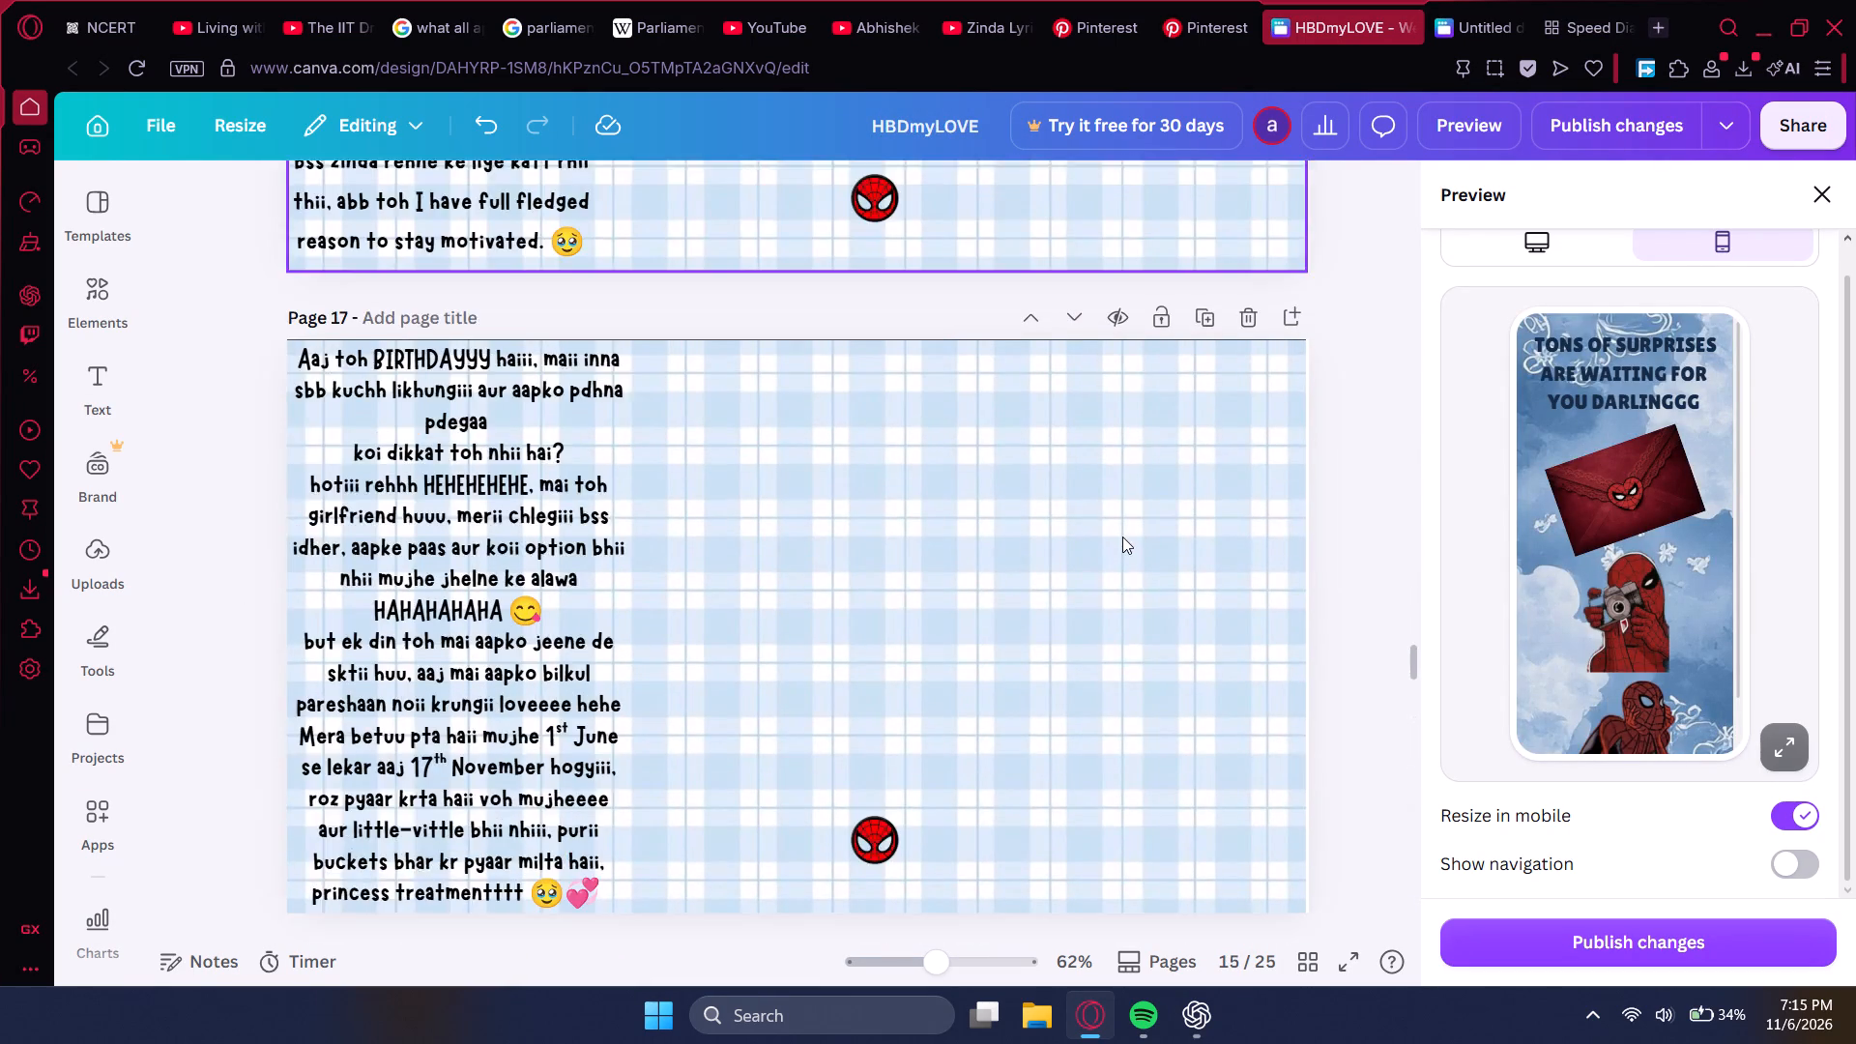
{"action": "scroll", "coordinate": [1122, 536], "scroll_direction": "down", "scroll_amount": 18}
{"action": "scroll", "coordinate": [1122, 536], "scroll_direction": "down", "scroll_amount": 17}
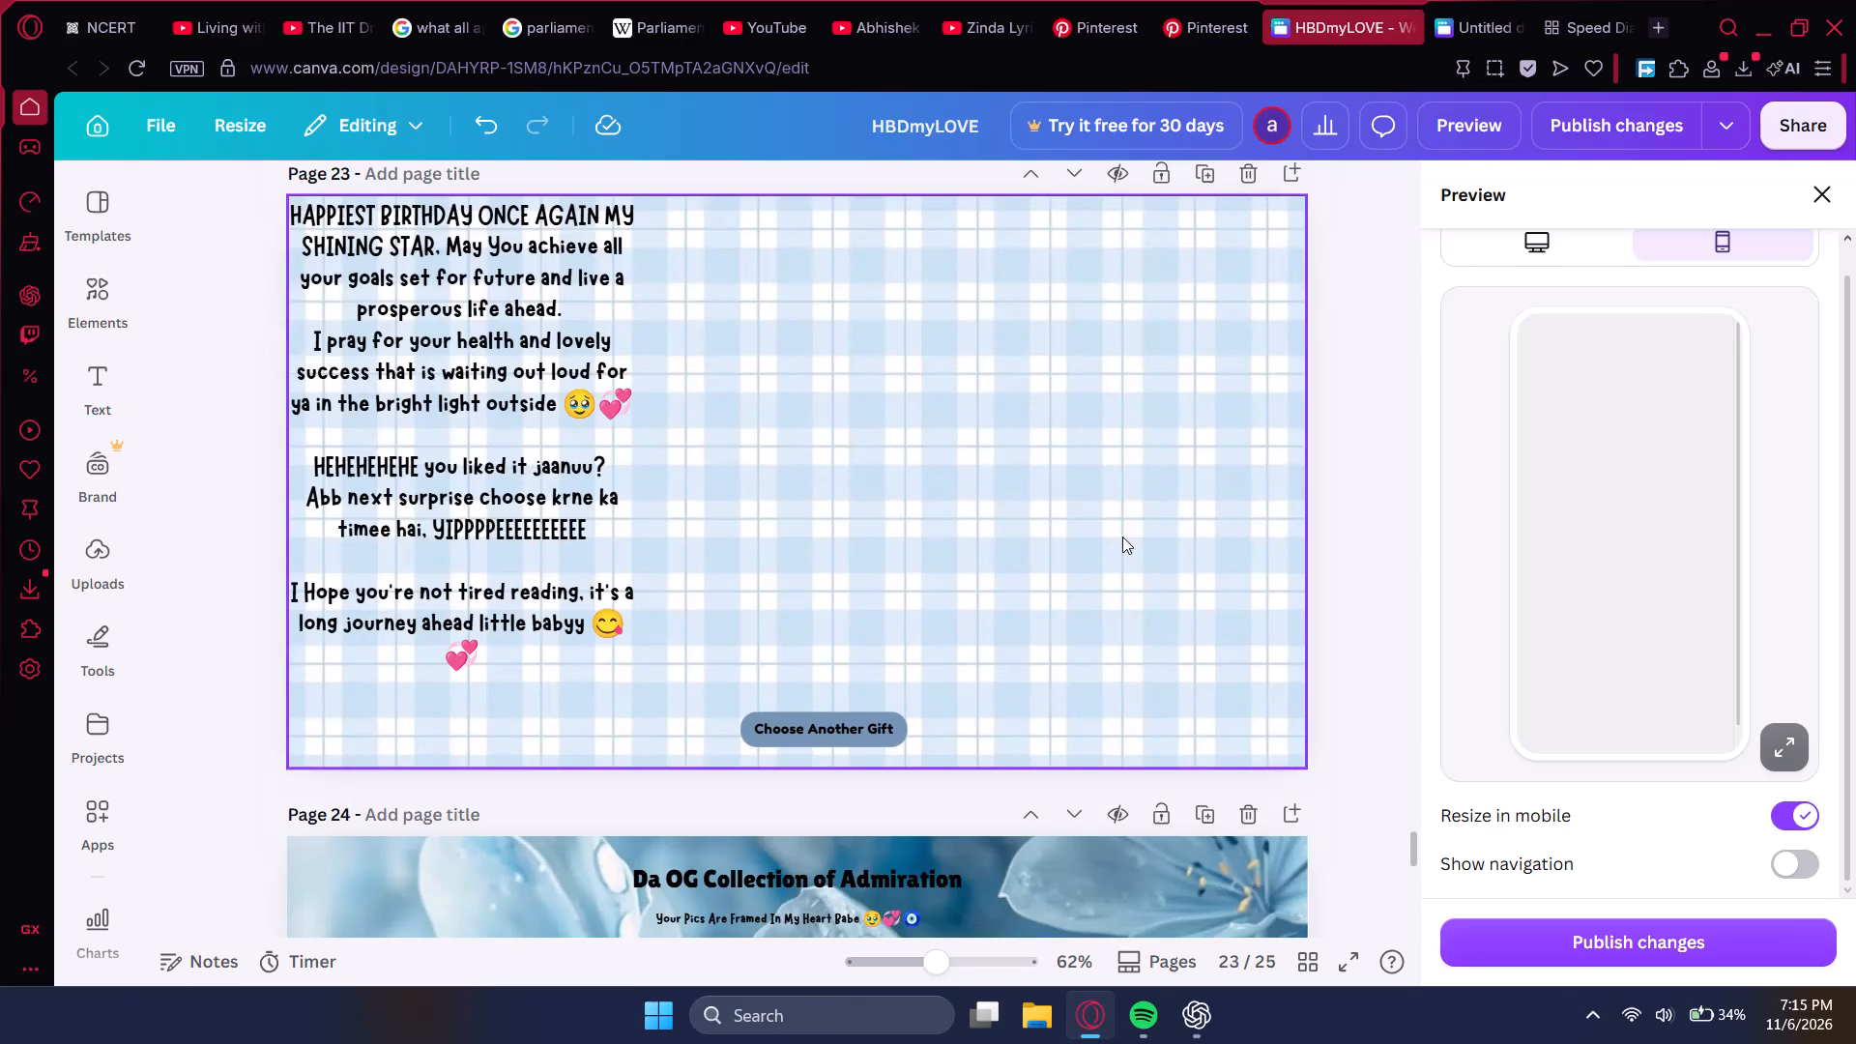
{"action": "scroll", "coordinate": [1122, 536], "scroll_direction": "down", "scroll_amount": 11}
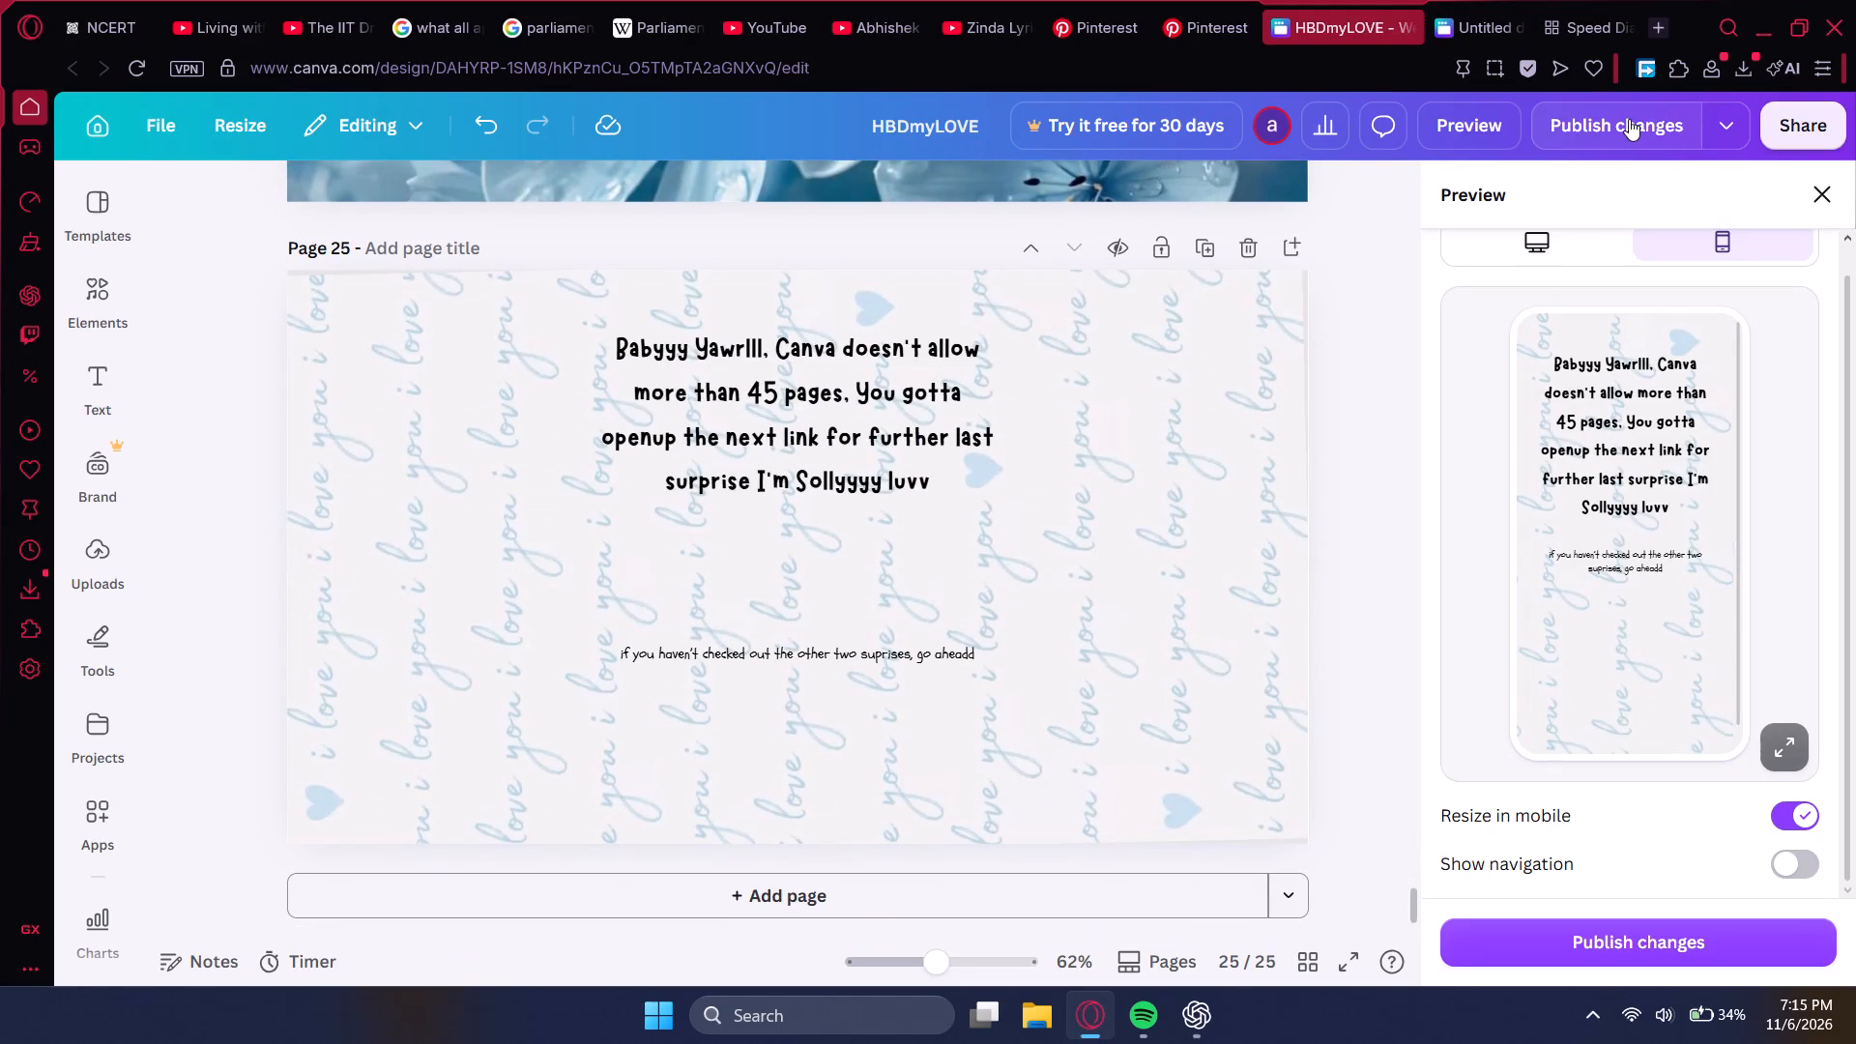
Publish the changes to the HBDmyLOVE website.
{"action": "left_click", "coordinate": [1629, 119]}
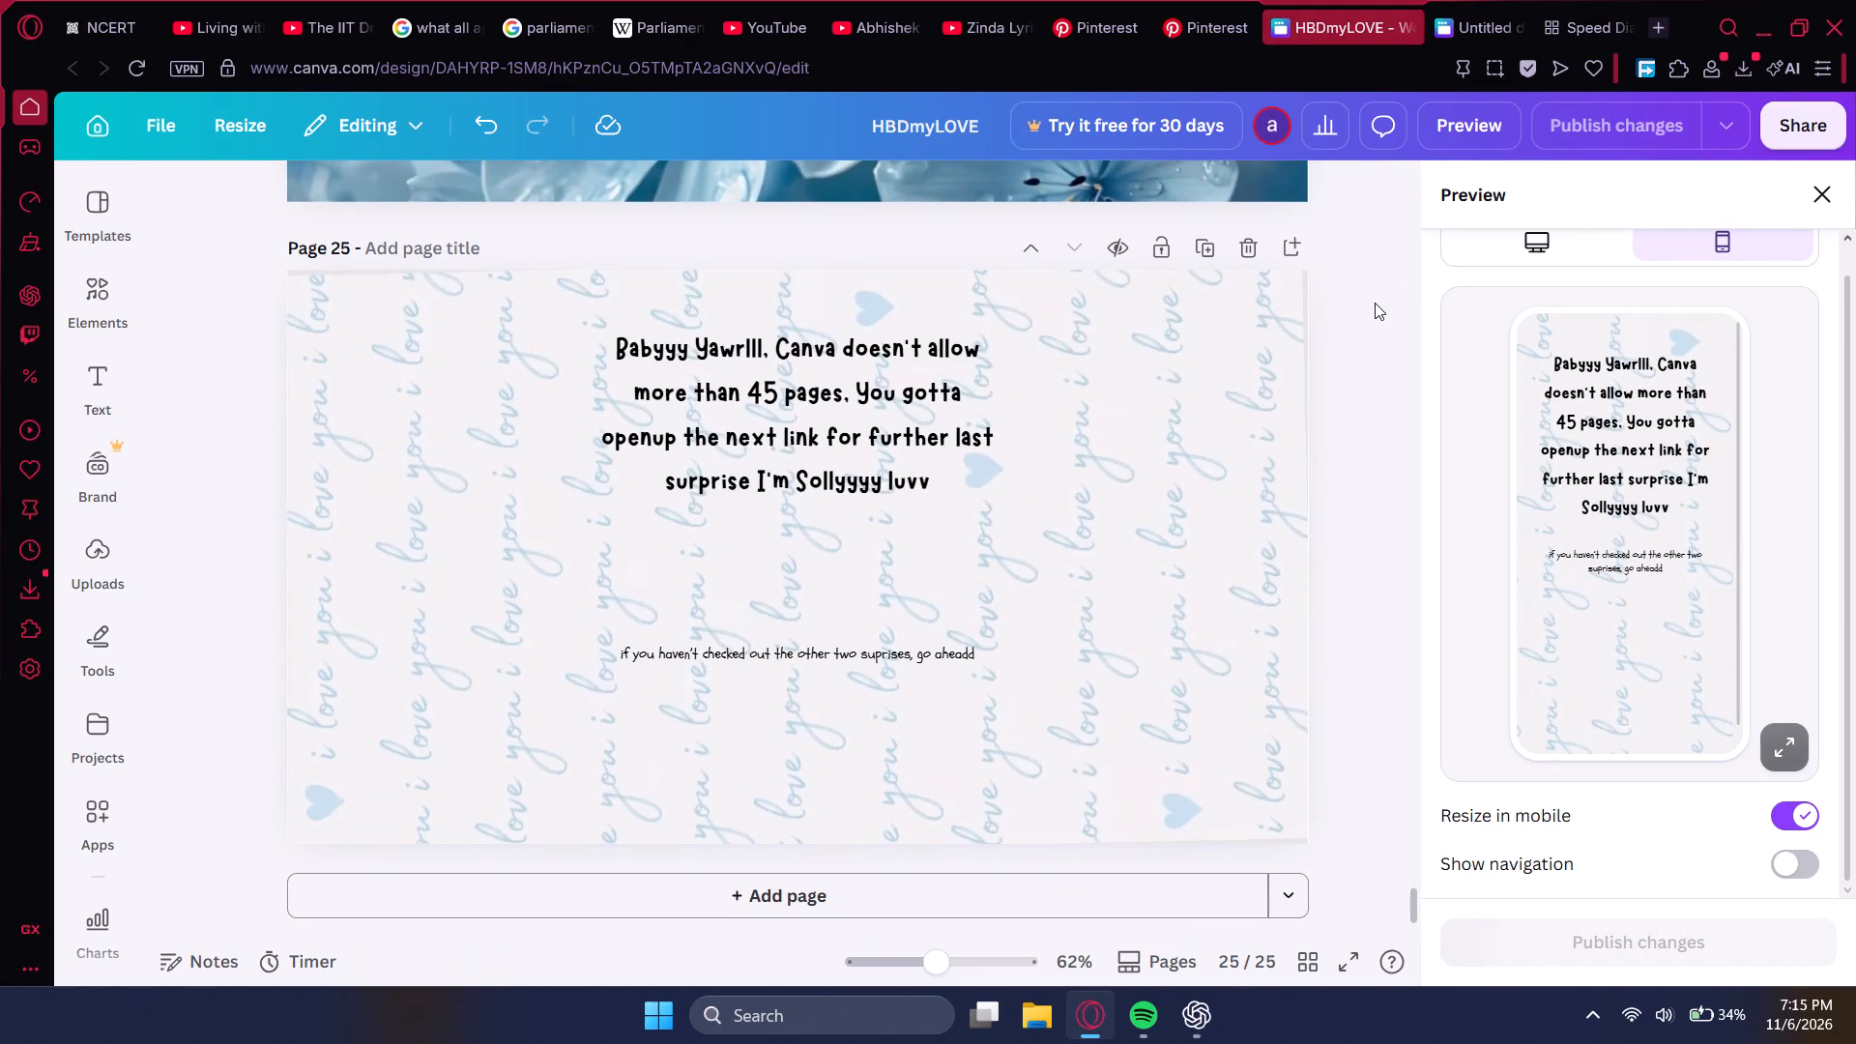
Switch to the untitled A-to-Z website design with the Spider-Man opening page.
{"action": "left_click", "coordinate": [1470, 19]}
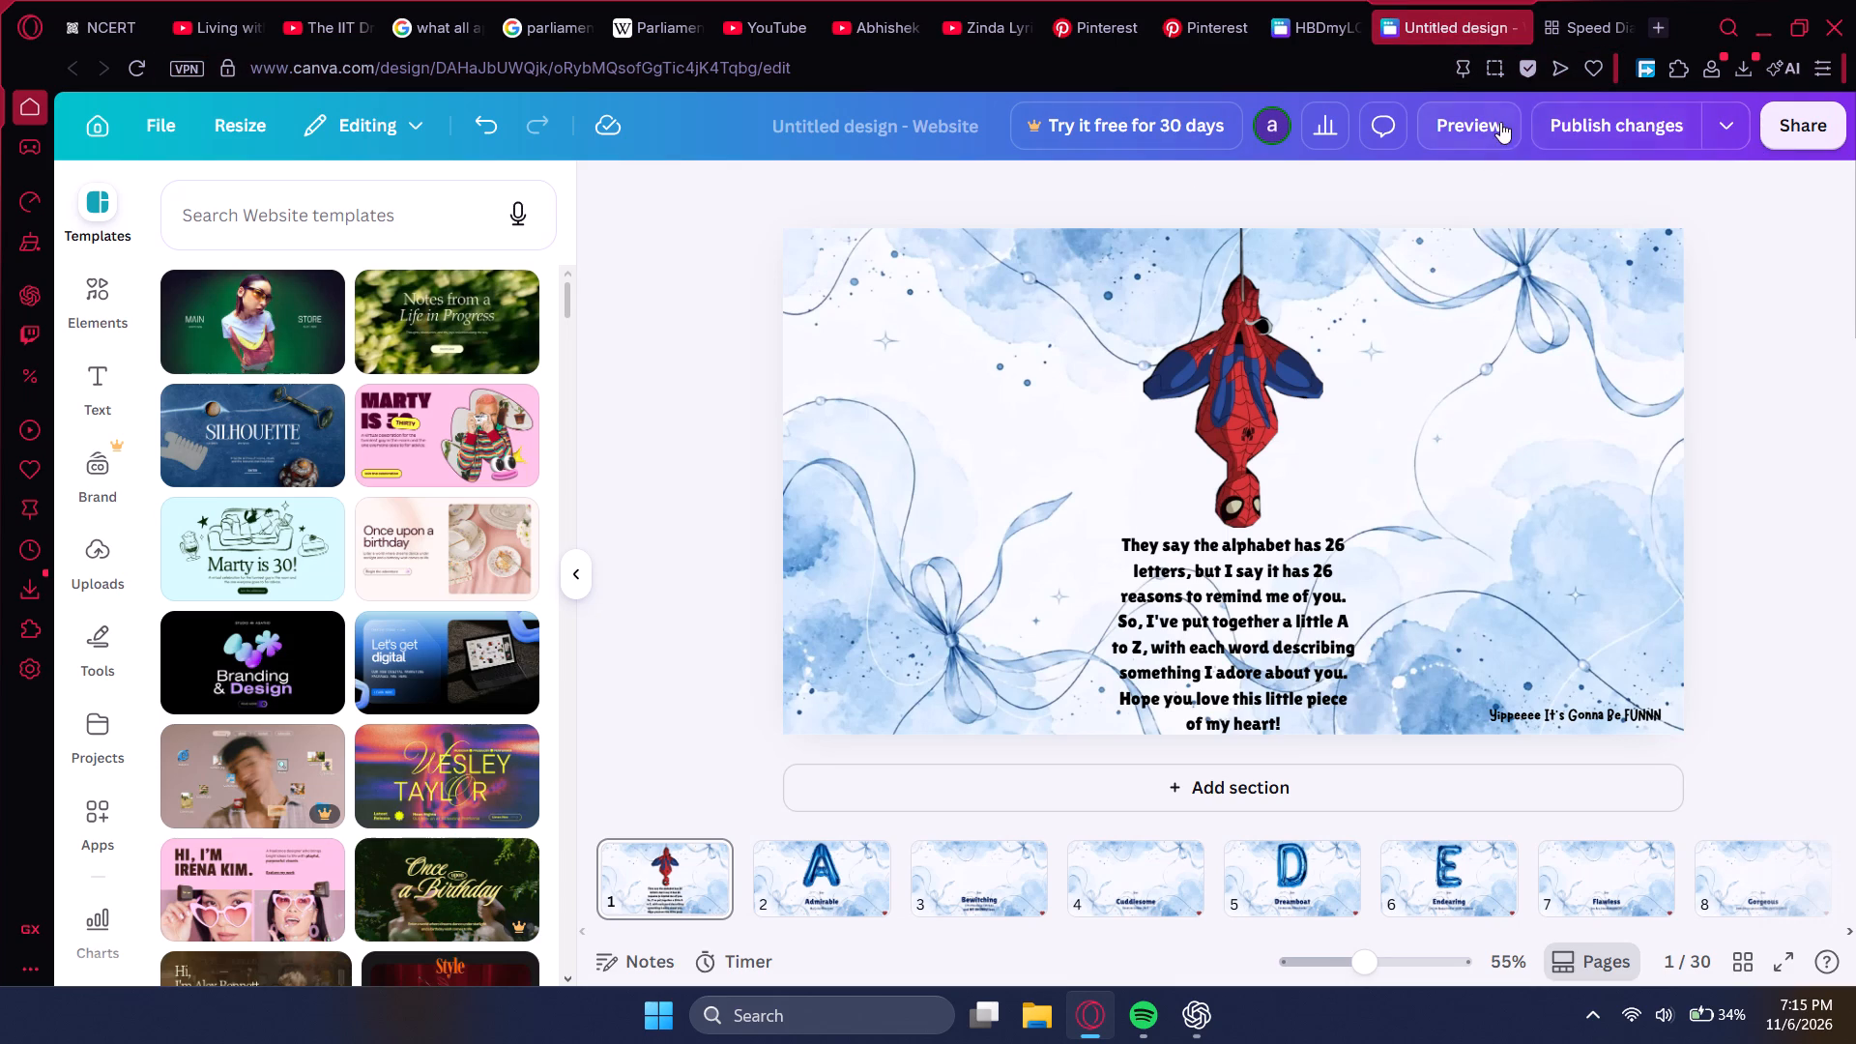
{"action": "left_click", "coordinate": [1738, 149]}
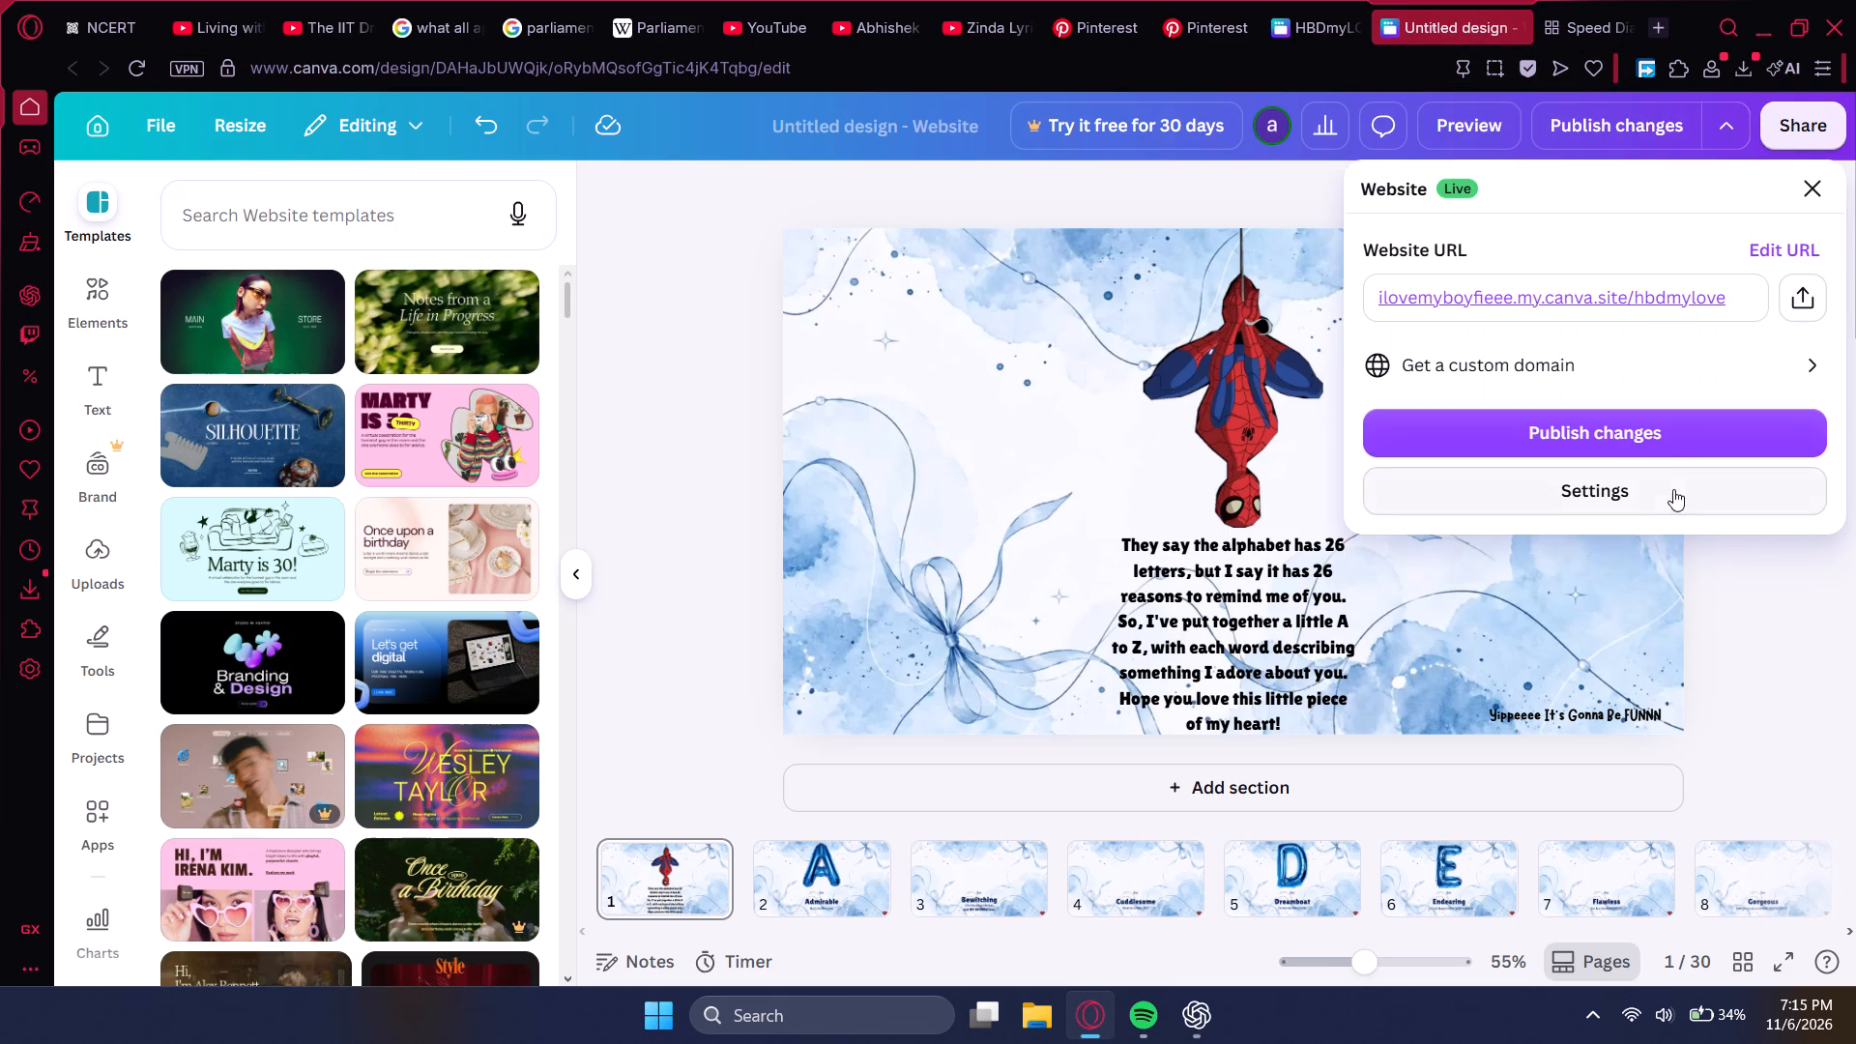
Publish the changes to the A-to-Z website.
{"action": "left_click", "coordinate": [1652, 431]}
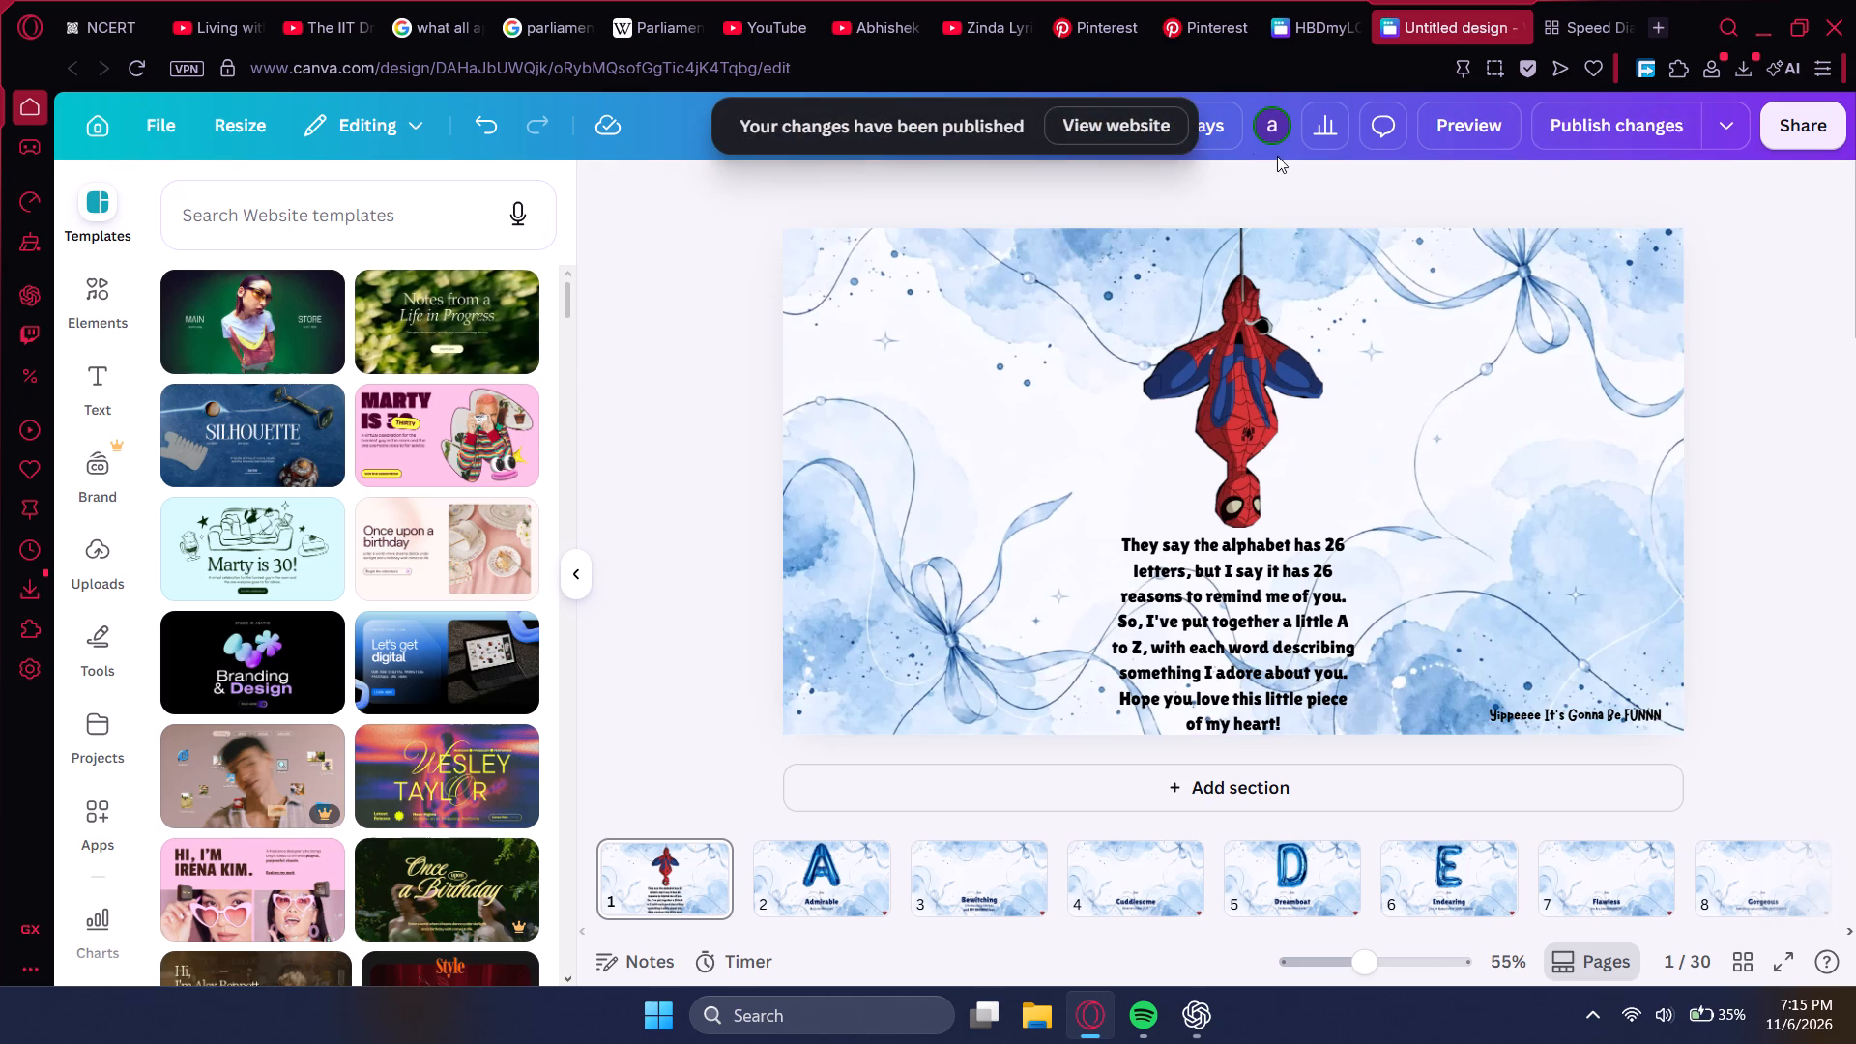
Open the published A-to-Z website and copy its web address.
{"action": "left_click", "coordinate": [1155, 130]}
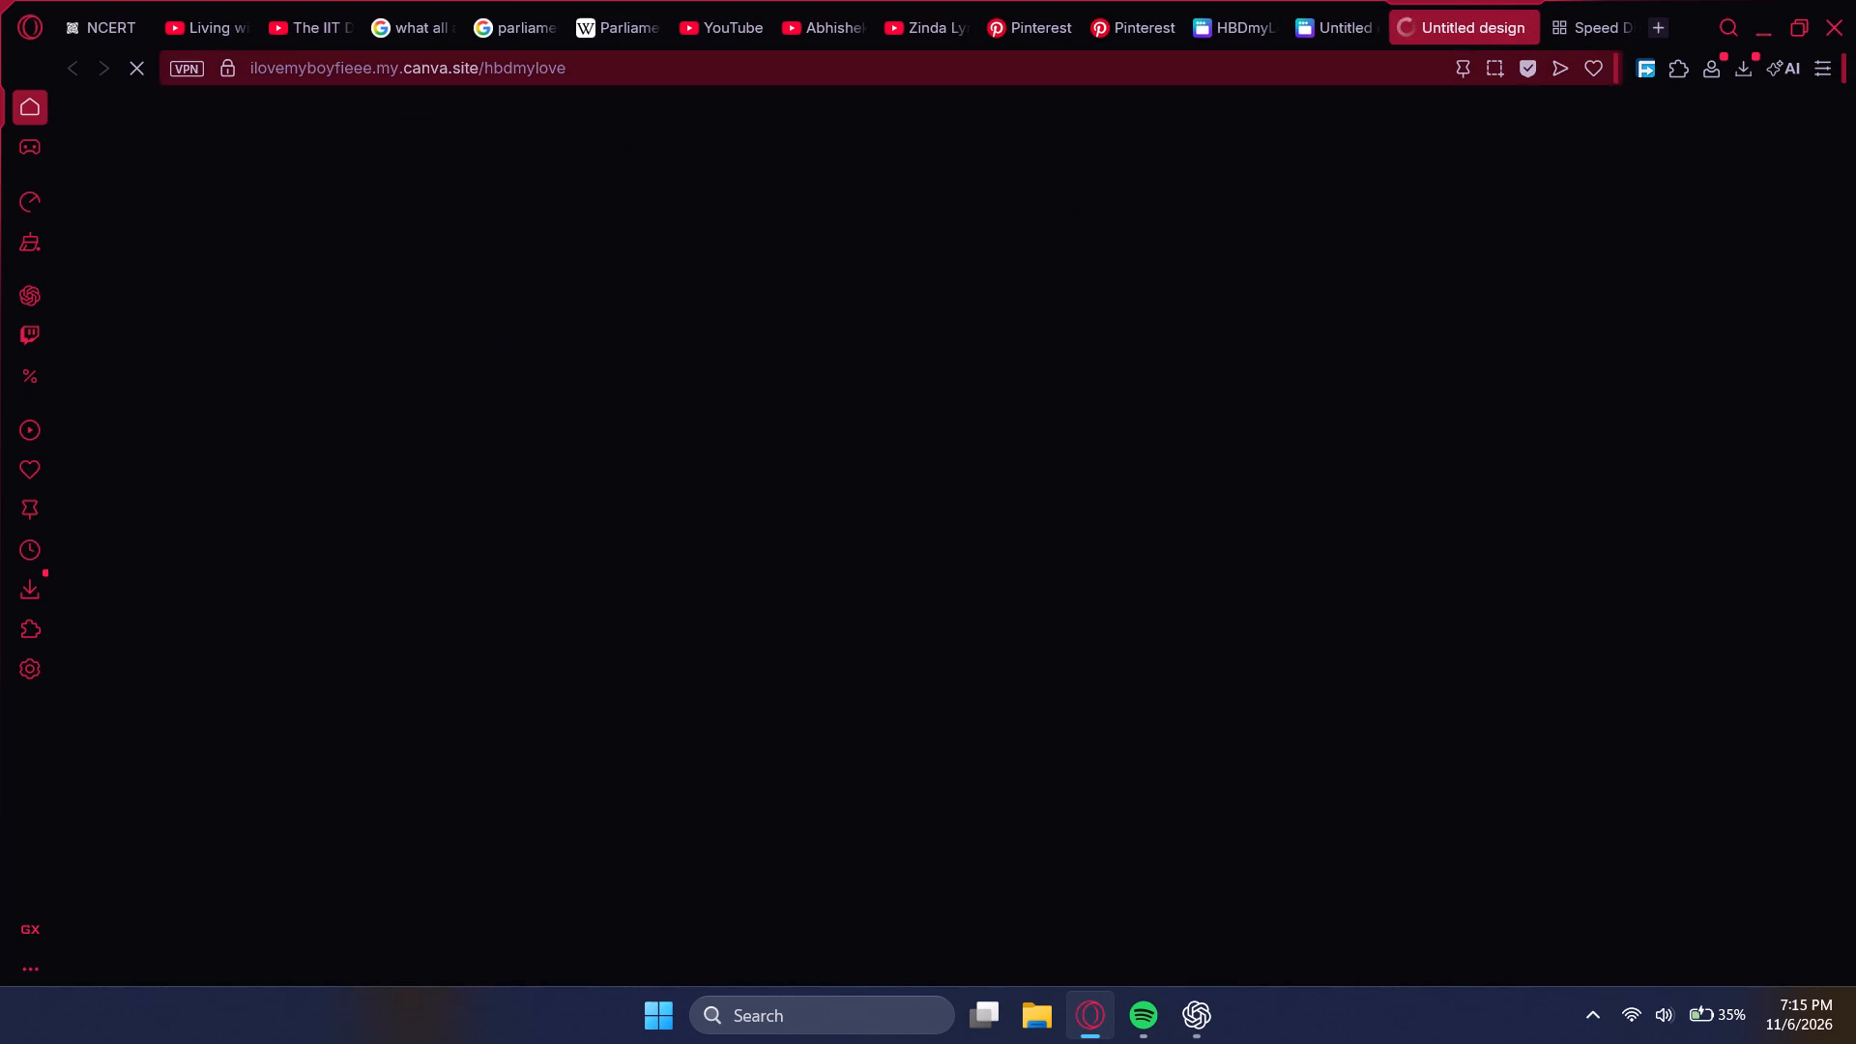
{"action": "left_click", "coordinate": [652, 77]}
{"action": "key", "text": "ctrl+c"}
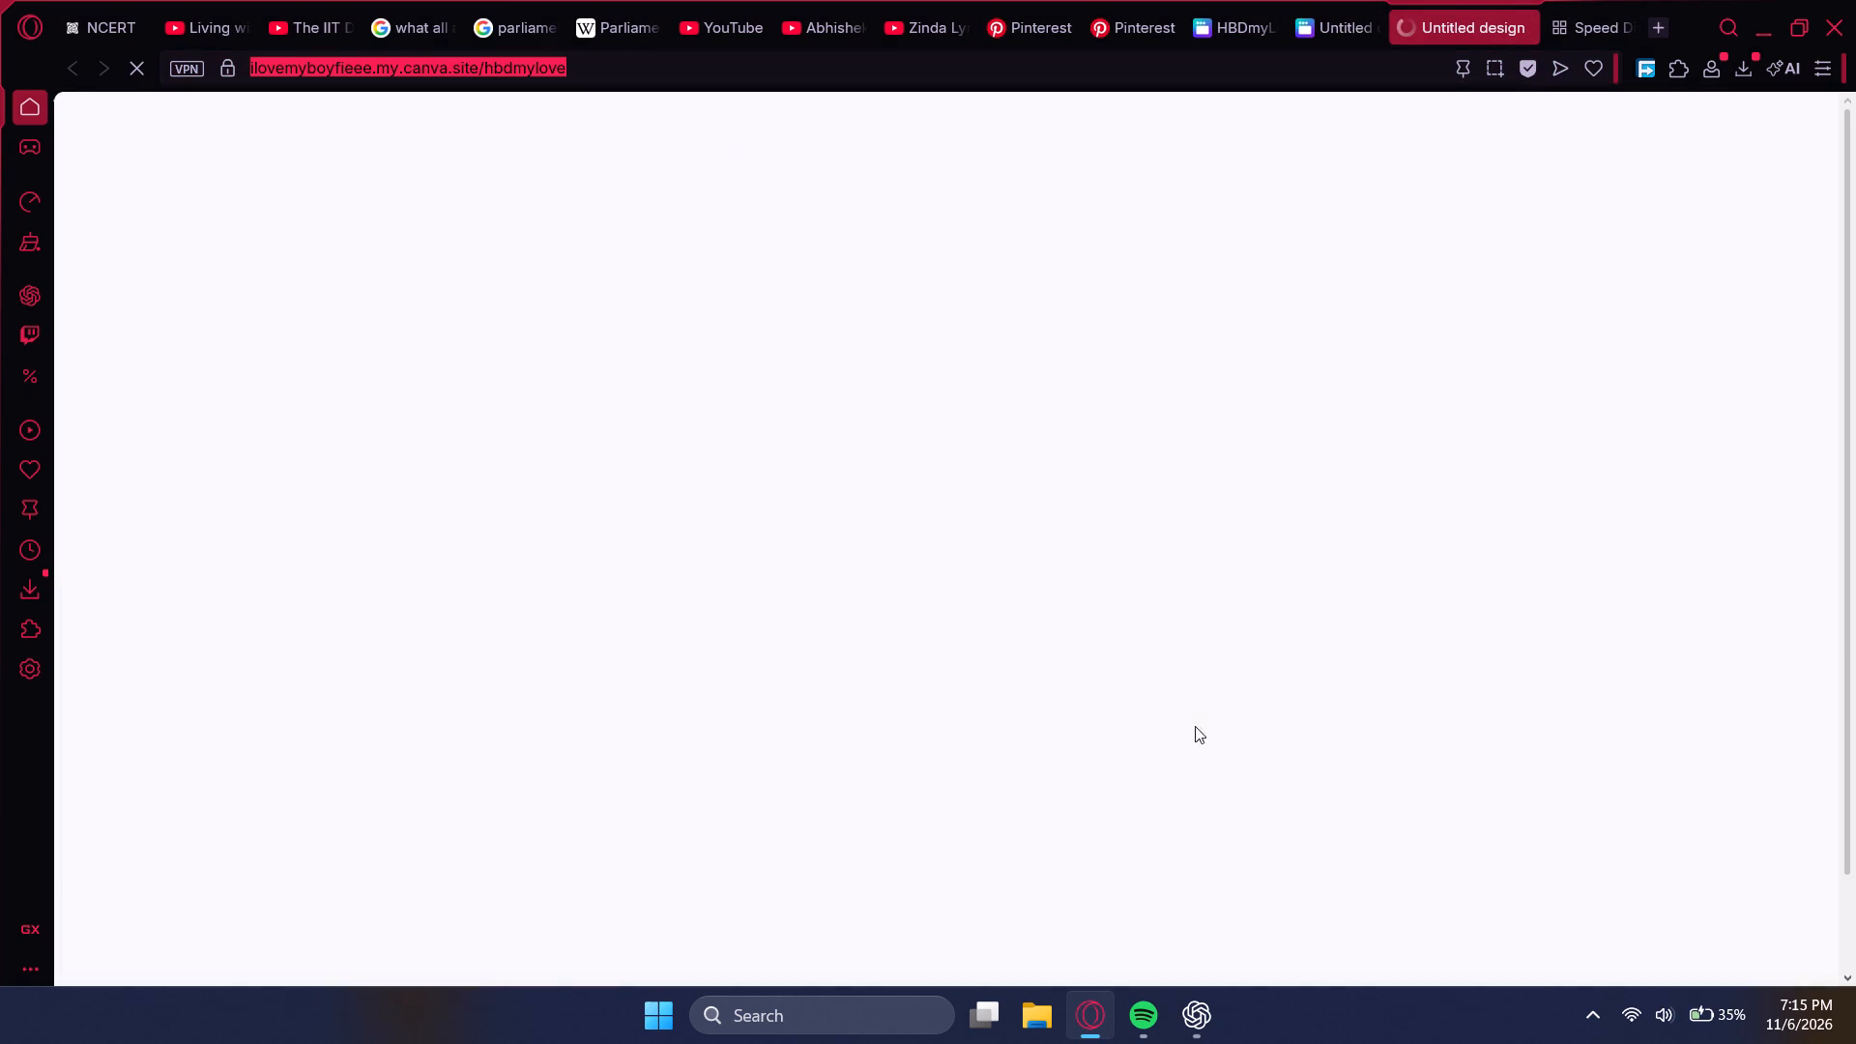
Switch to Instagram on Desktop 2 and send the copied website link in the friend's chat with an attachment sent 3 days ago.
{"action": "left_click", "coordinate": [978, 1014]}
{"action": "left_click", "coordinate": [987, 898]}
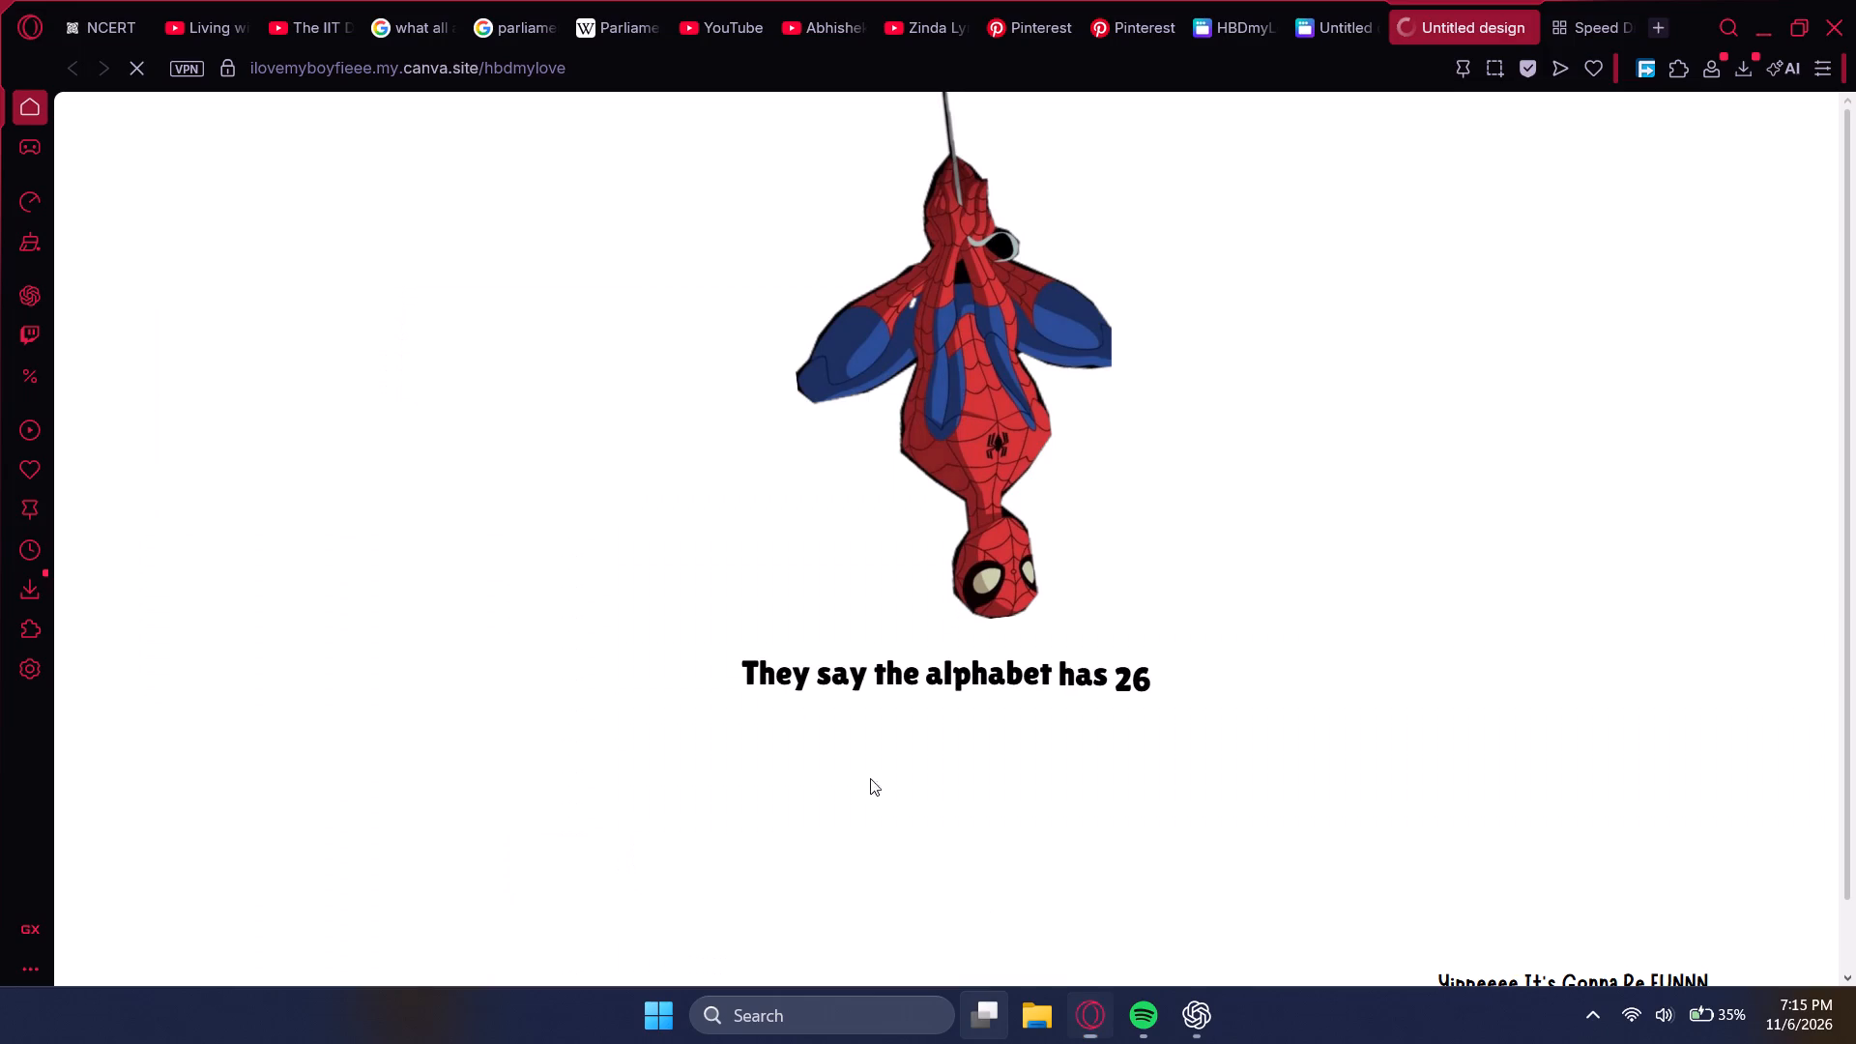
{"action": "left_click", "coordinate": [354, 0]}
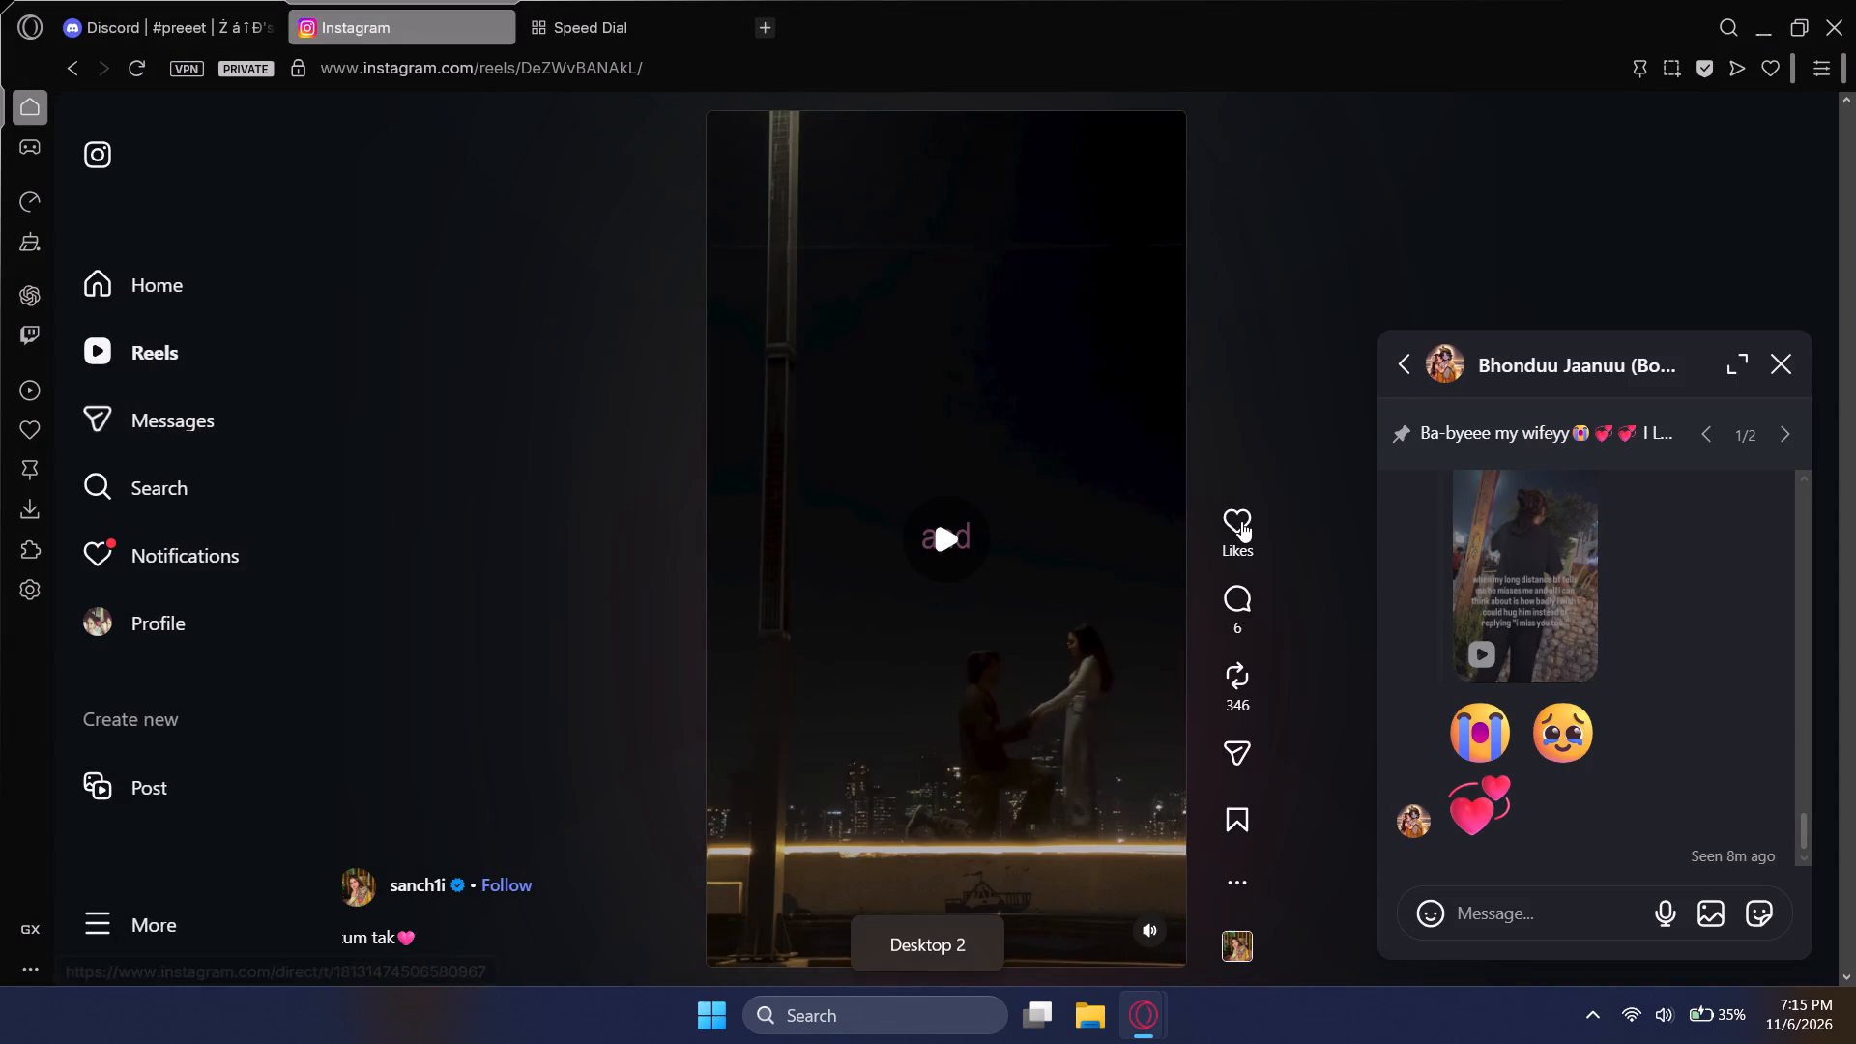
{"action": "left_click", "coordinate": [1399, 367]}
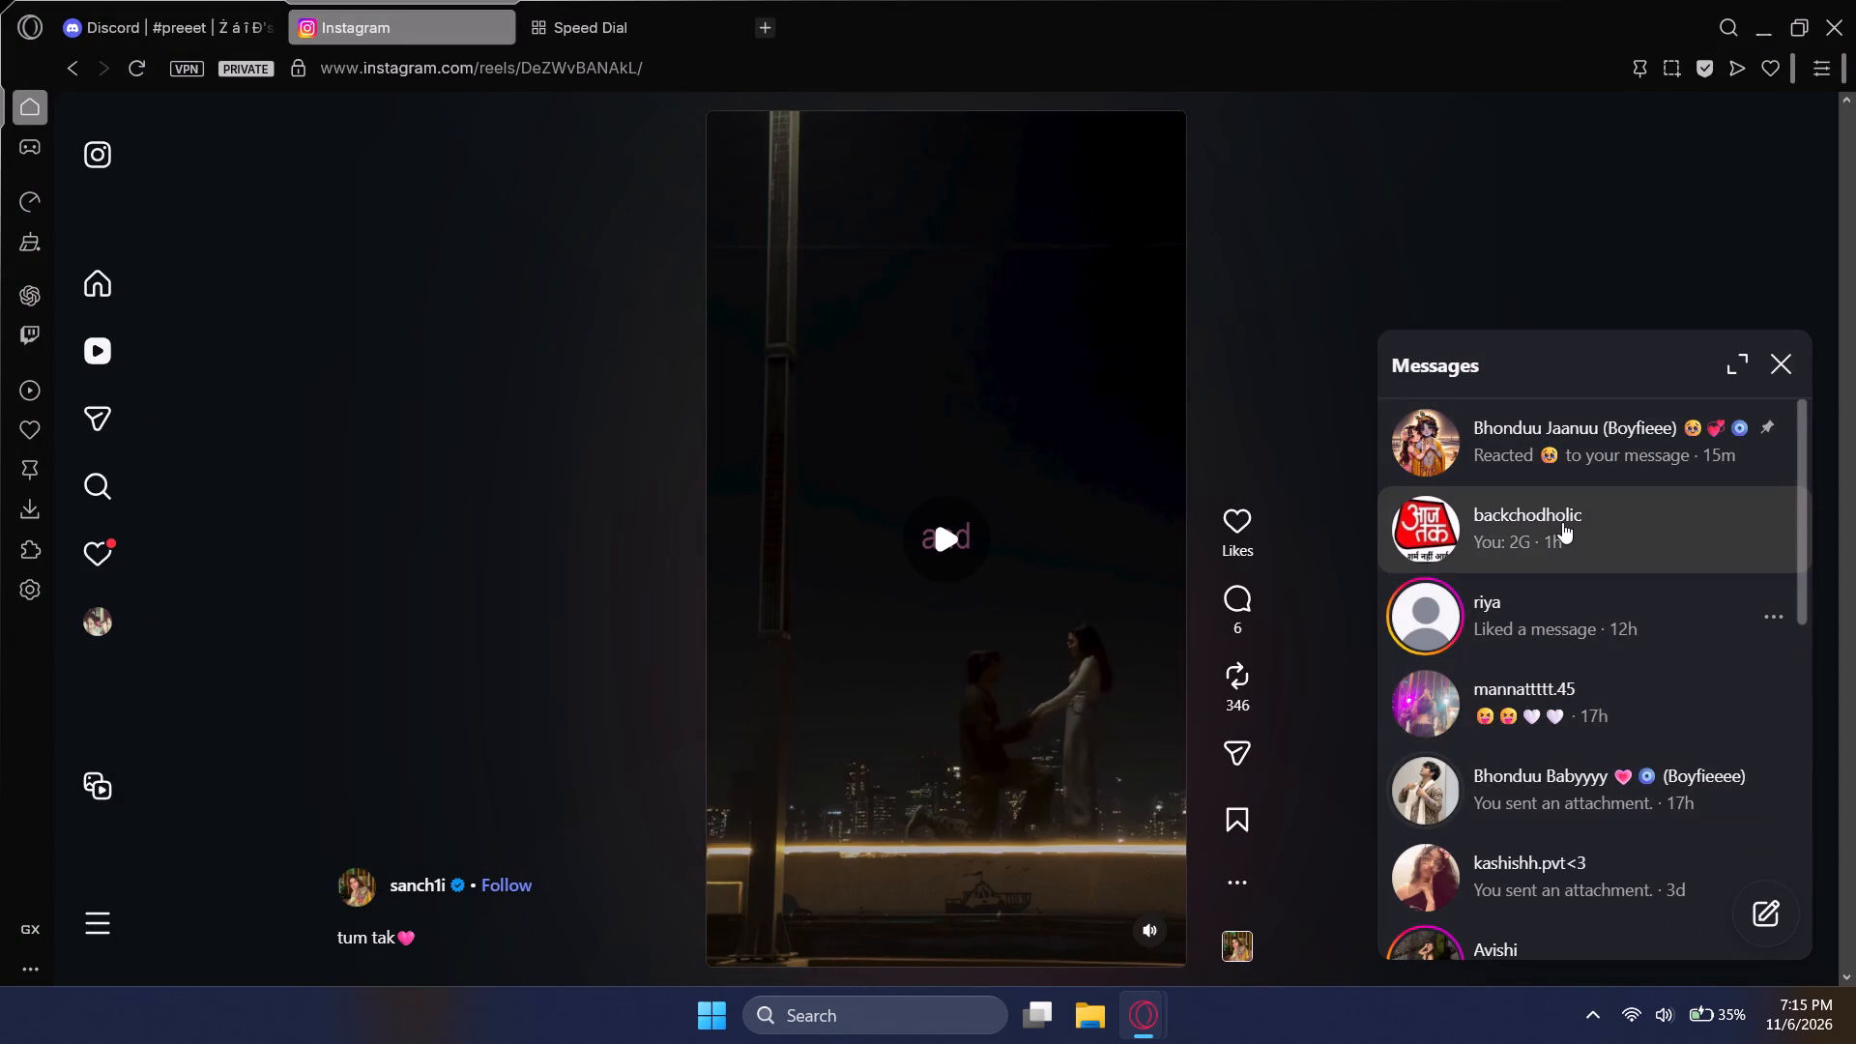
{"action": "scroll", "coordinate": [1573, 727], "scroll_direction": "down", "scroll_amount": 1}
{"action": "left_click", "coordinate": [1584, 743]}
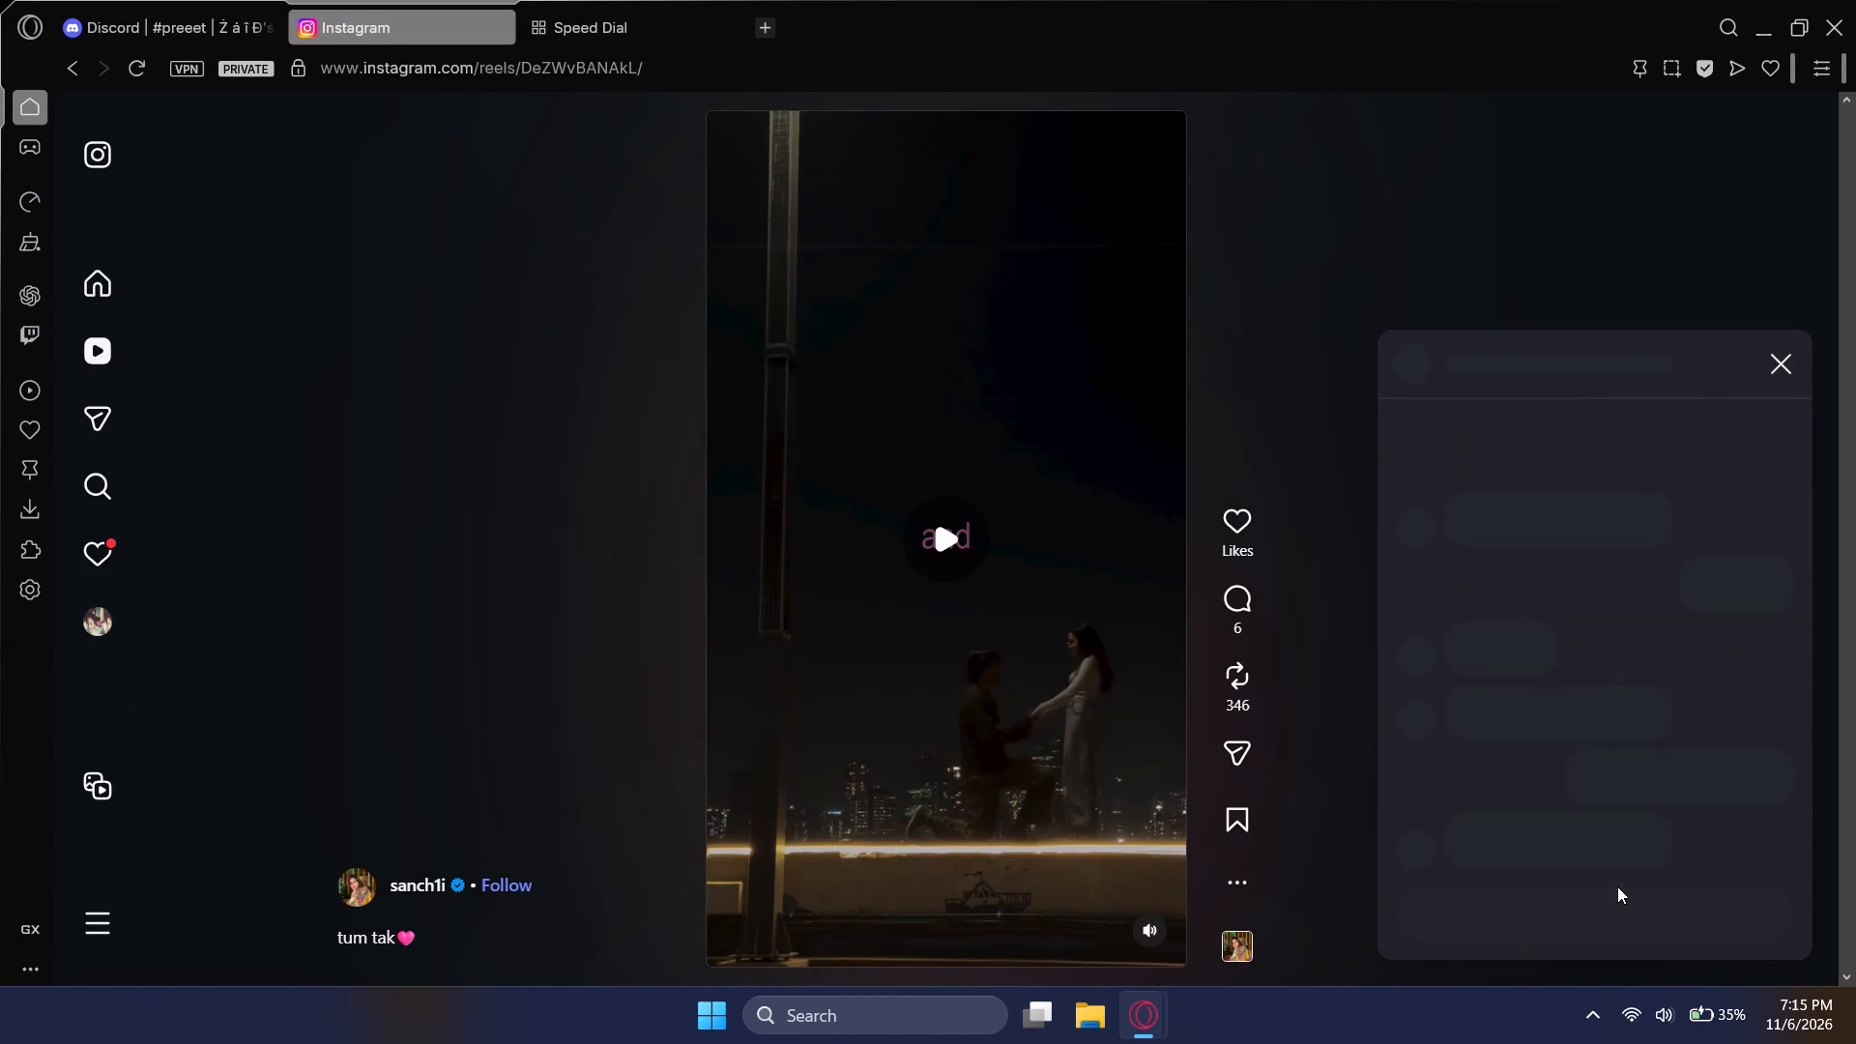
{"action": "key", "text": "ctrl+v"}
{"action": "left_click", "coordinate": [1760, 912]}
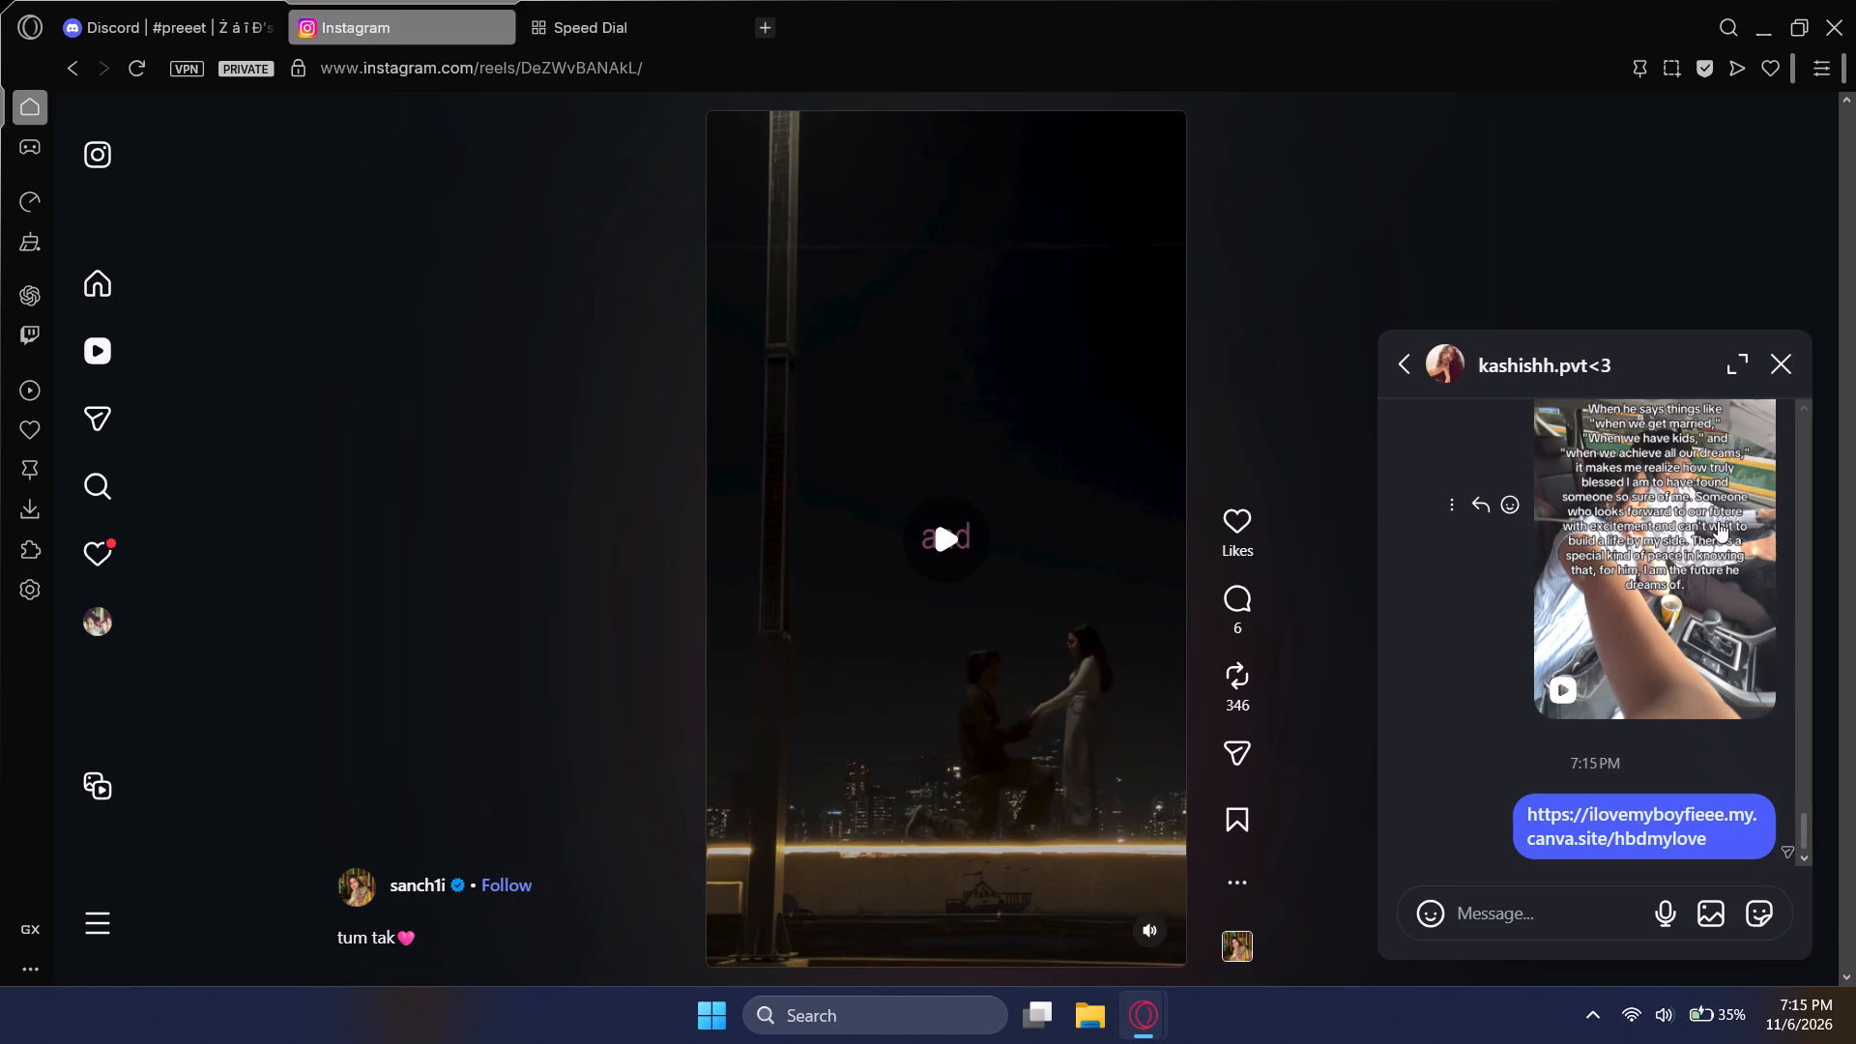
Leave Instagram on a blank start page, return to Desktop 1 and check the published website's Spider-Man opening page.
{"action": "left_click", "coordinate": [625, 0]}
{"action": "left_click", "coordinate": [743, 891]}
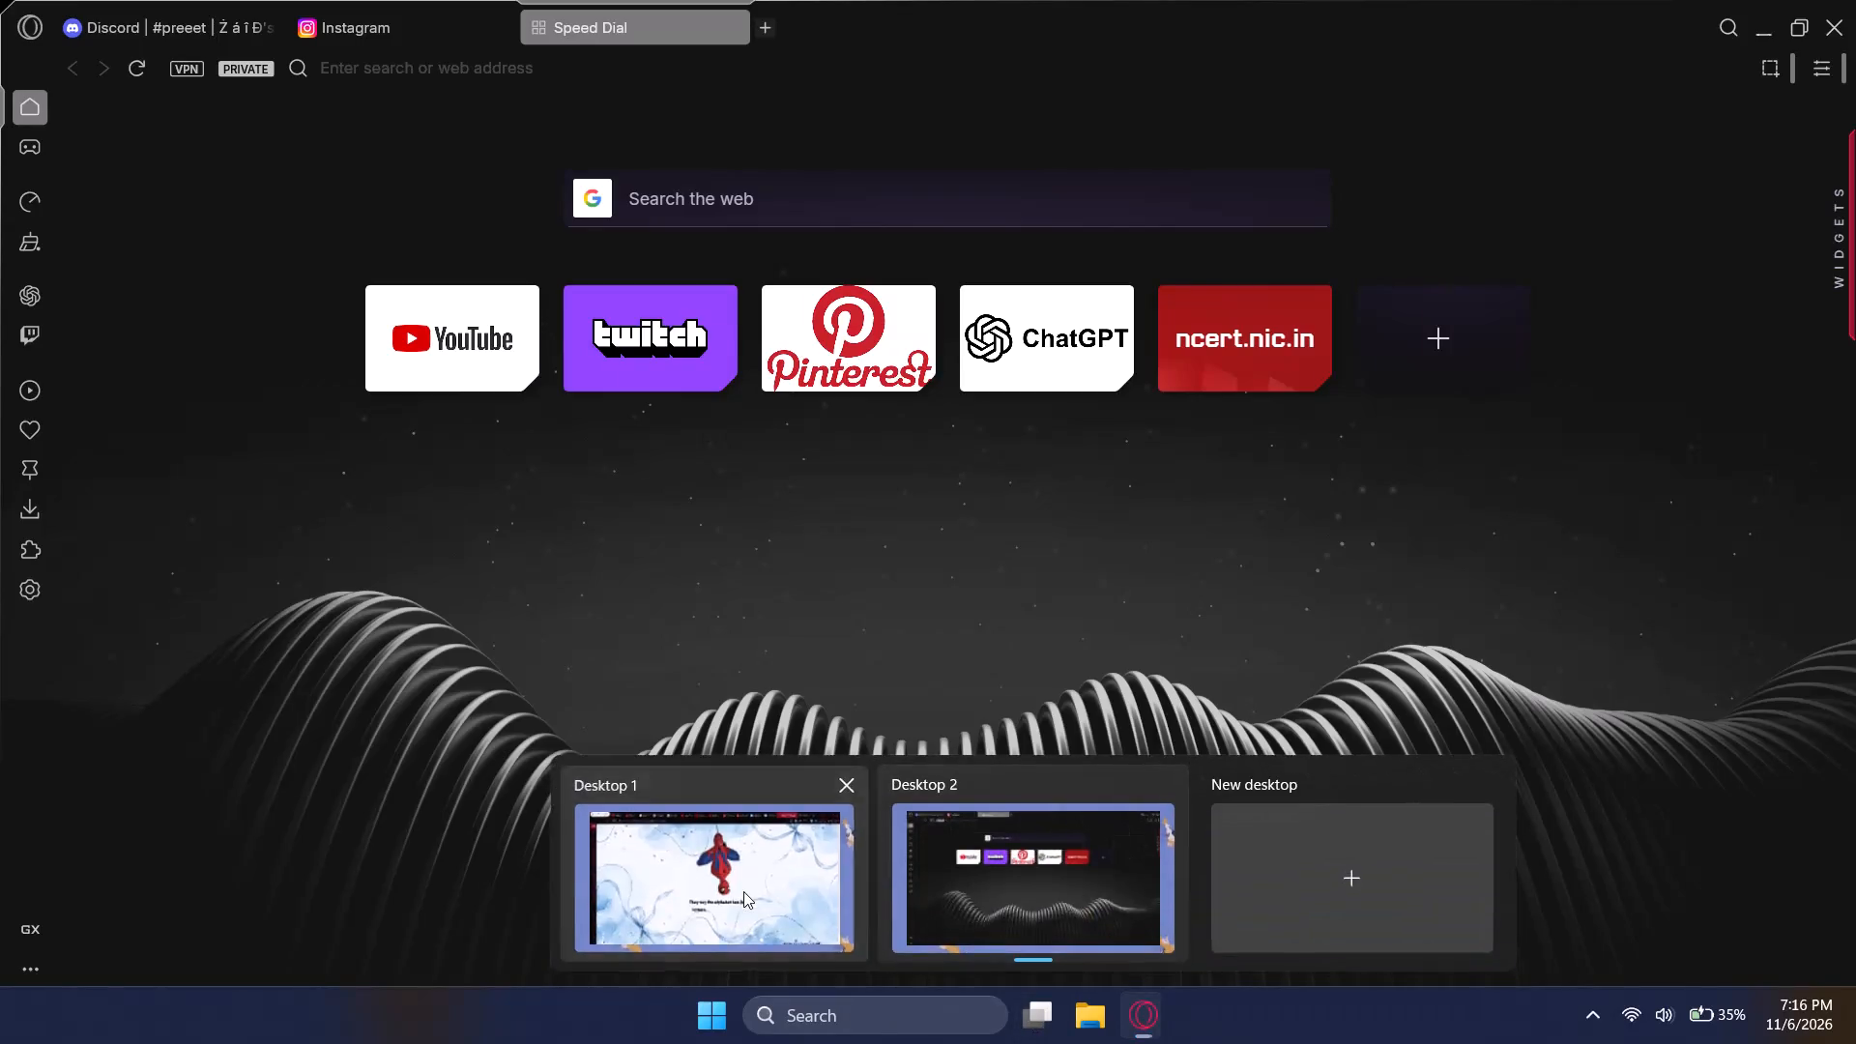
{"action": "scroll", "coordinate": [990, 570], "scroll_direction": "down", "scroll_amount": 1}
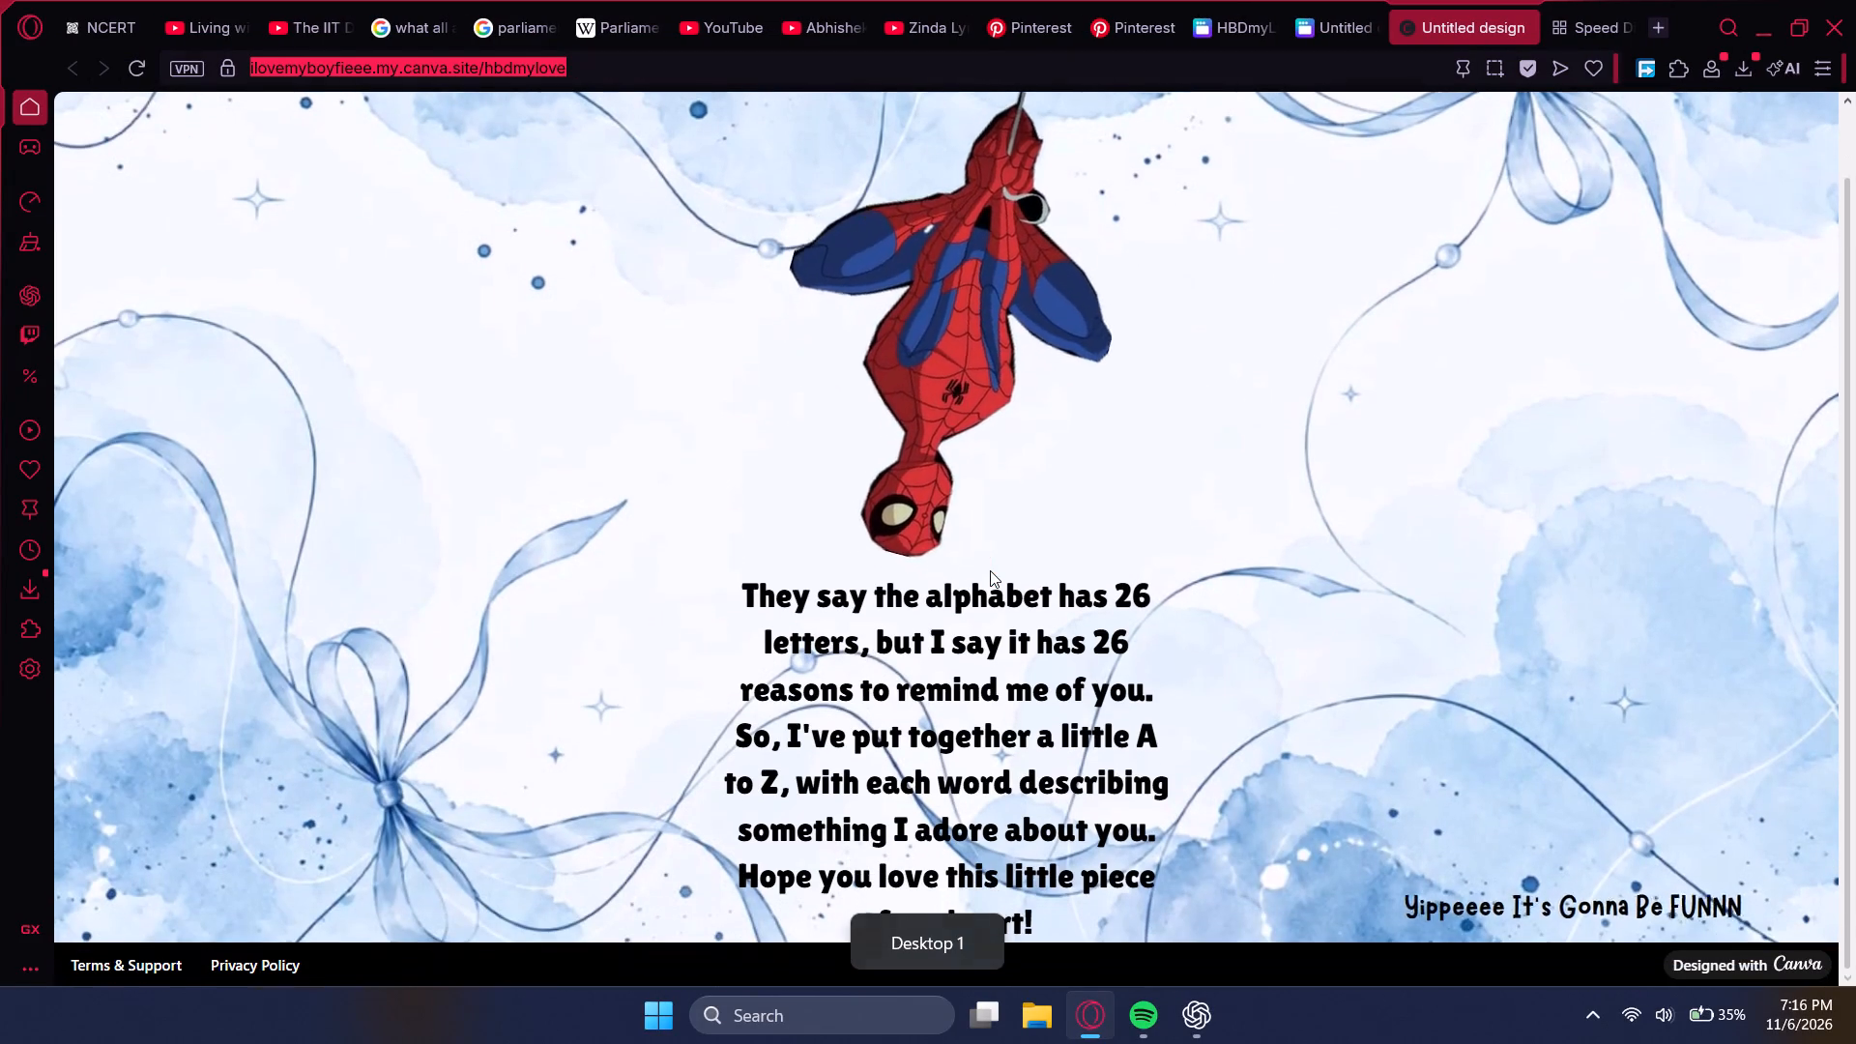
{"action": "scroll", "coordinate": [987, 570], "scroll_direction": "down", "scroll_amount": 1}
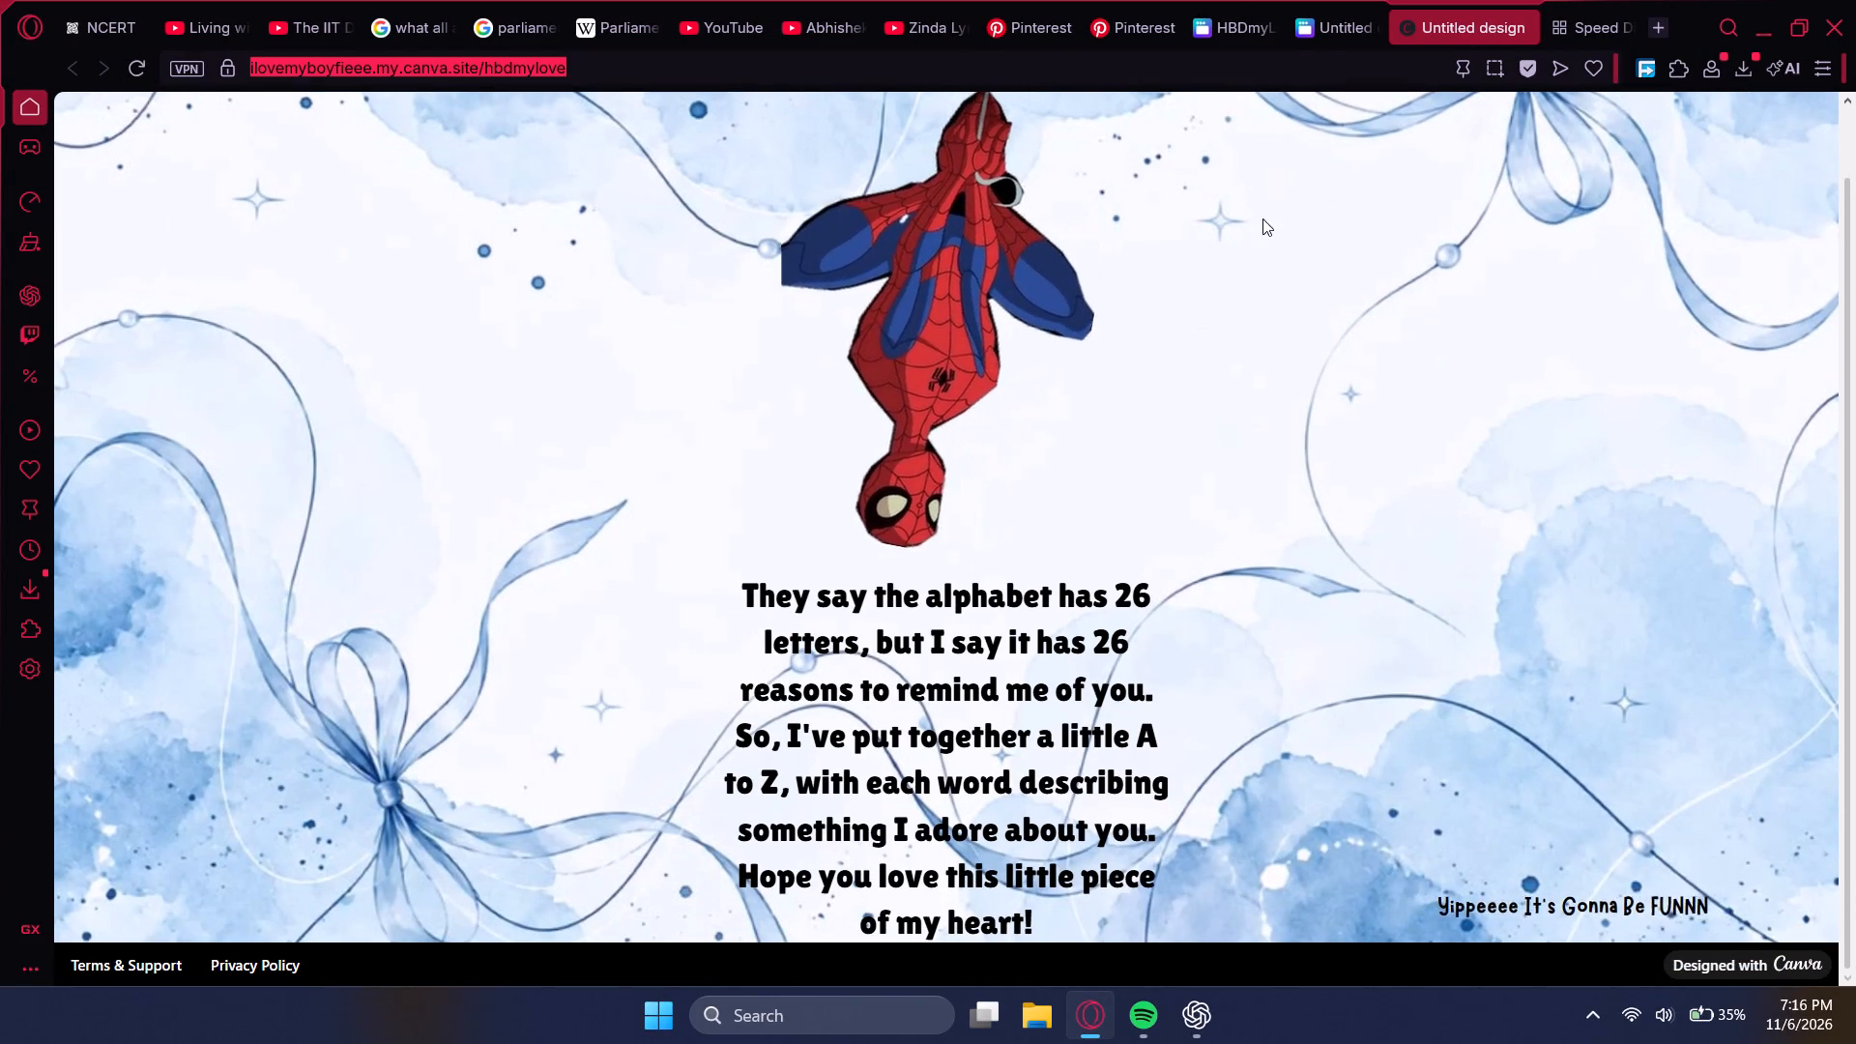
Return to the A-to-Z design and open the further options for the "Yippeeee It's Gonna Be FUNNN" text on page 1.
{"action": "left_click", "coordinate": [1316, 42]}
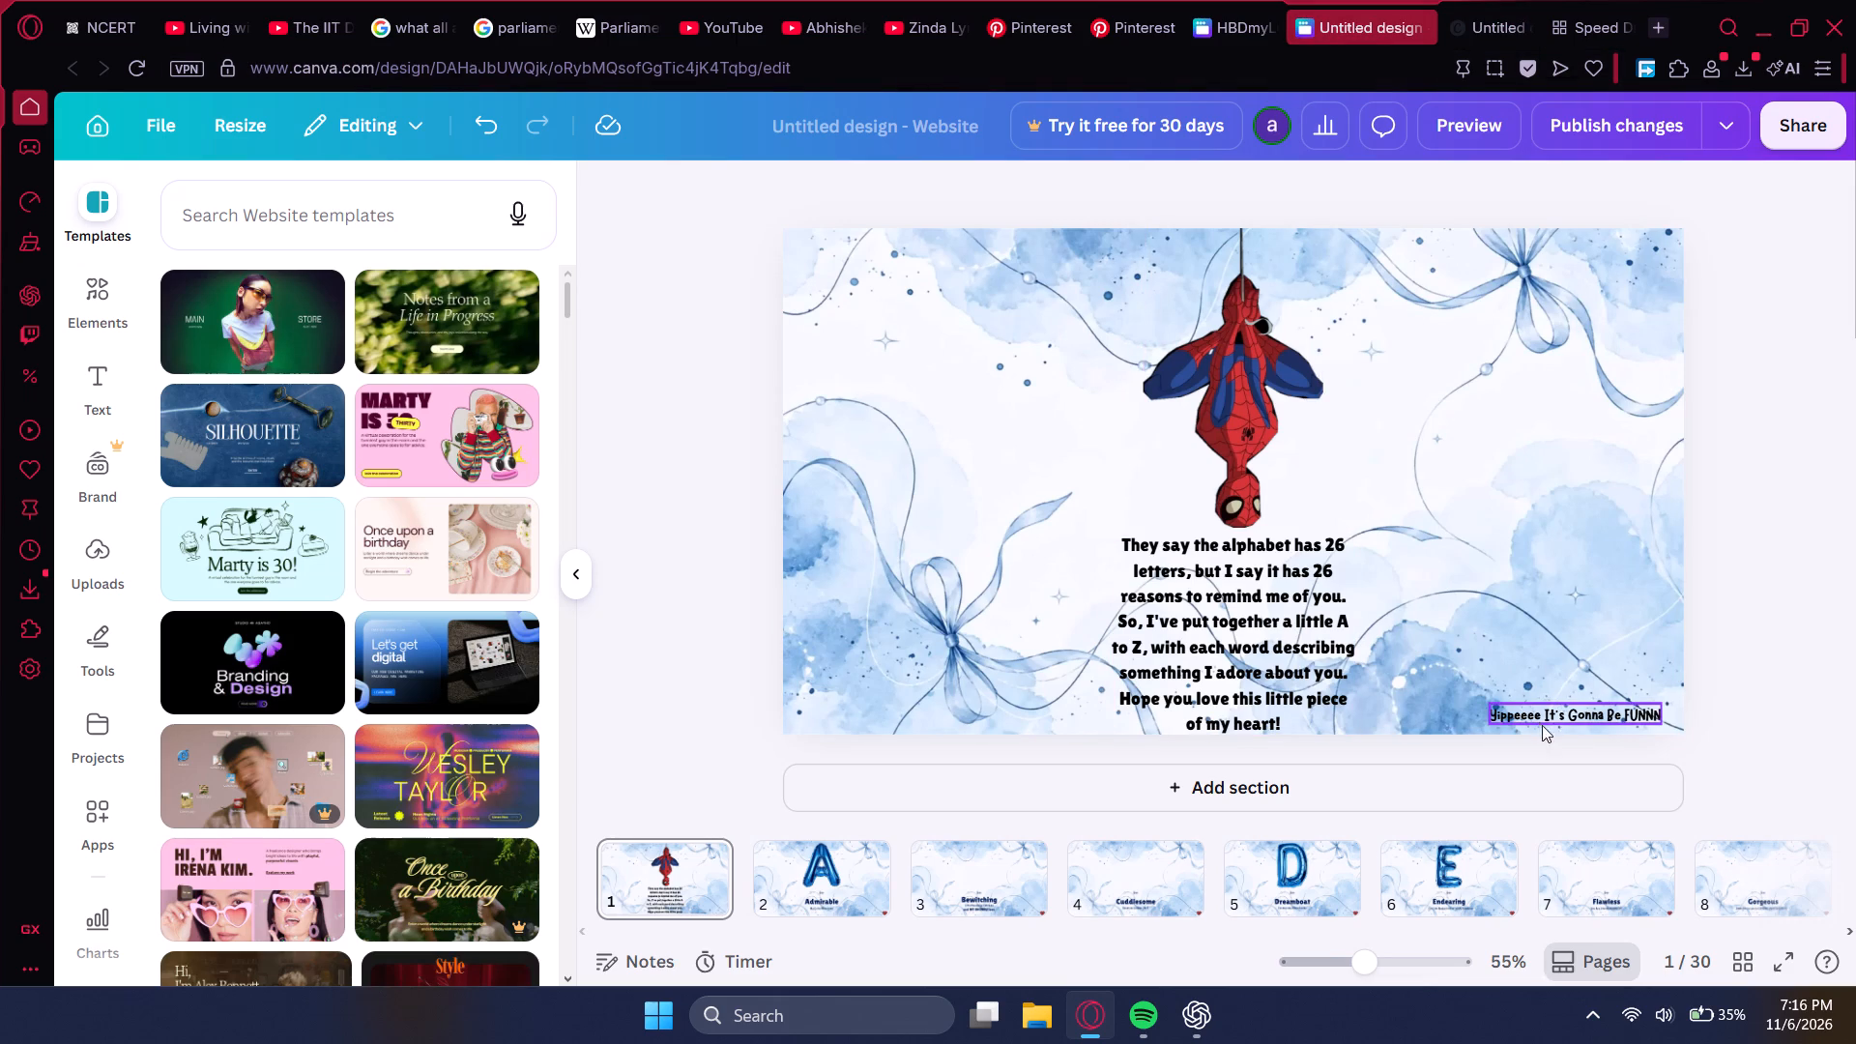
{"action": "left_click", "coordinate": [1568, 715]}
{"action": "left_click", "coordinate": [1647, 652]}
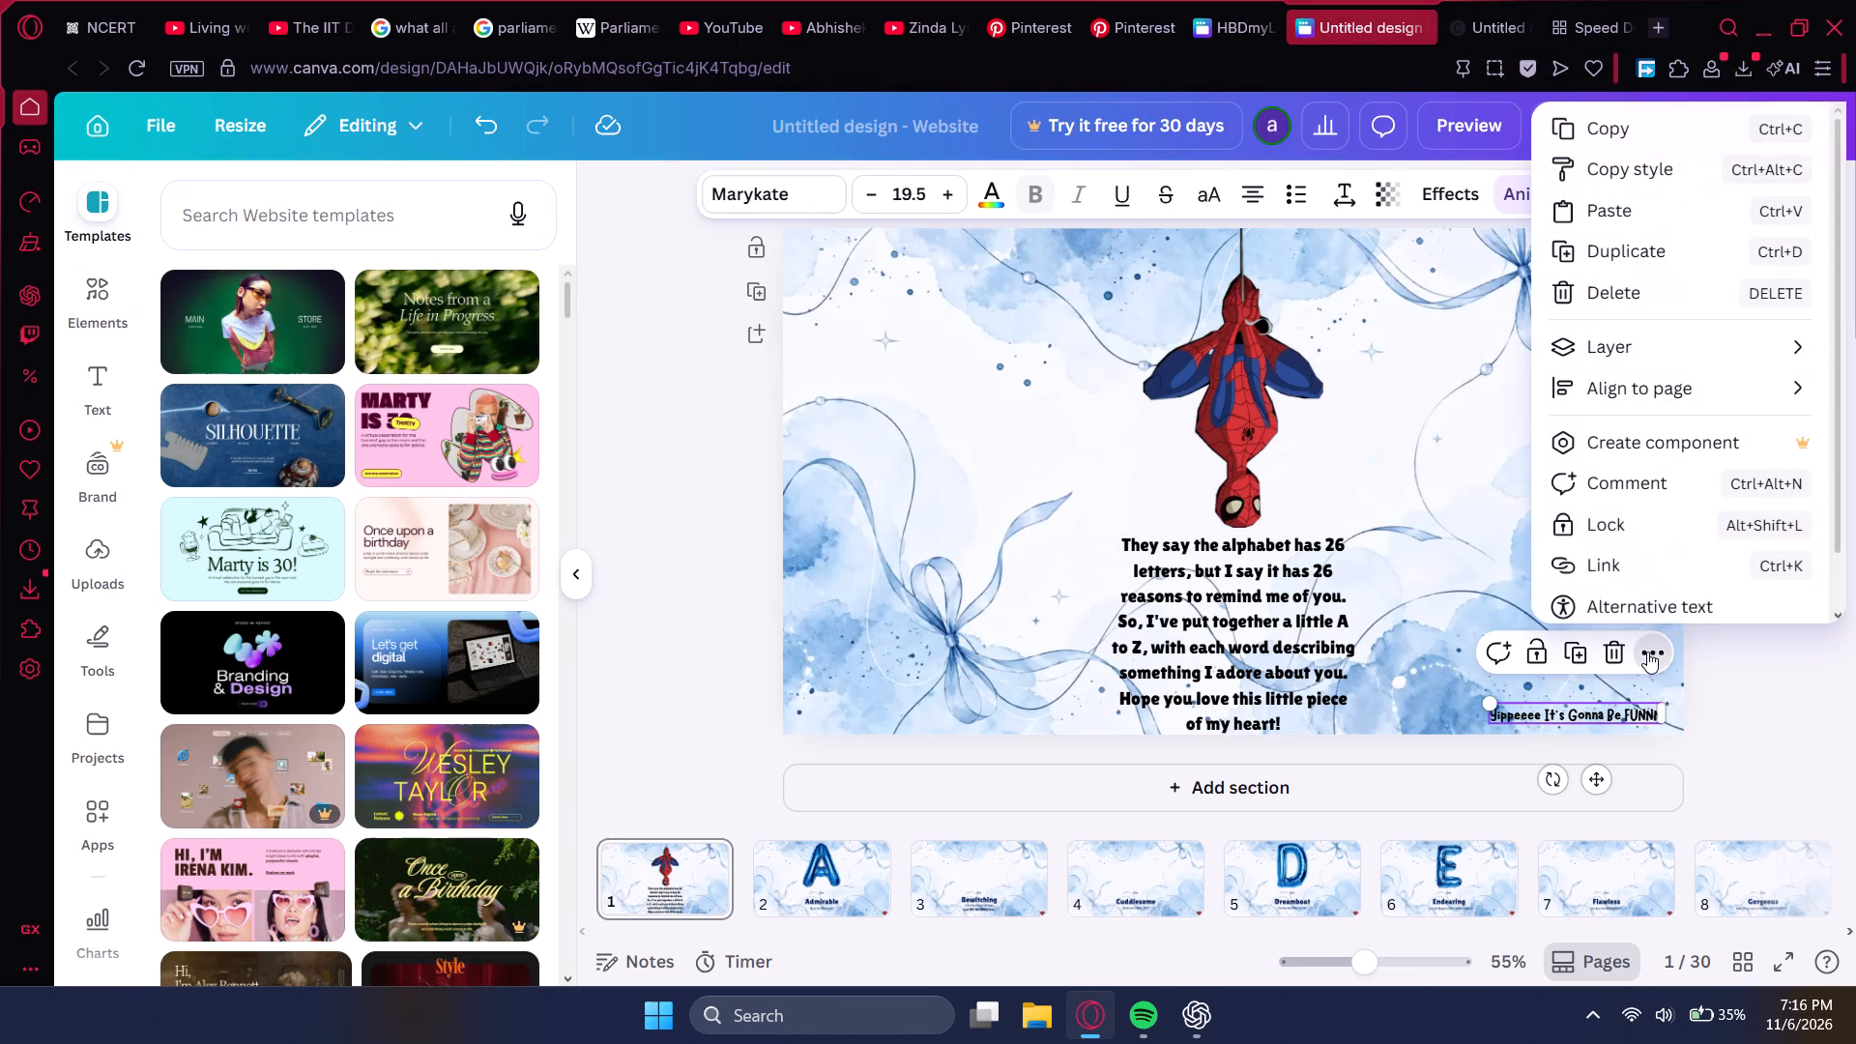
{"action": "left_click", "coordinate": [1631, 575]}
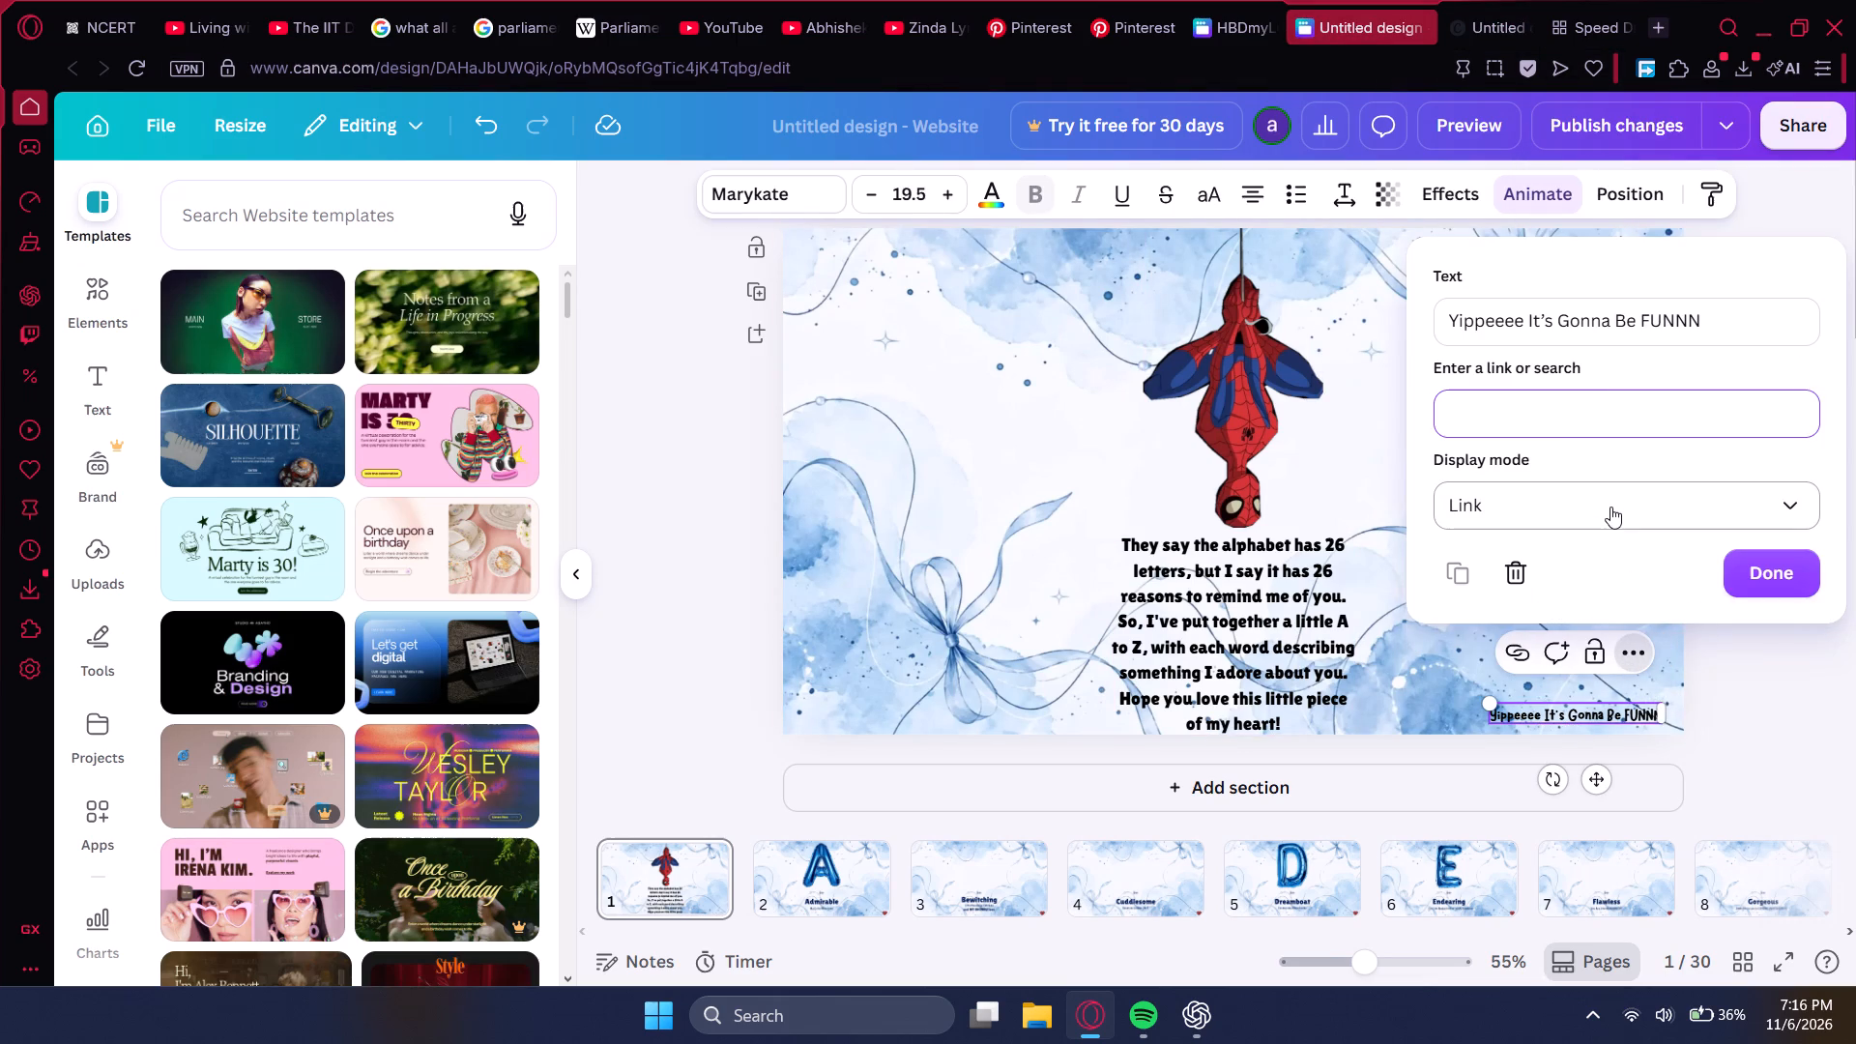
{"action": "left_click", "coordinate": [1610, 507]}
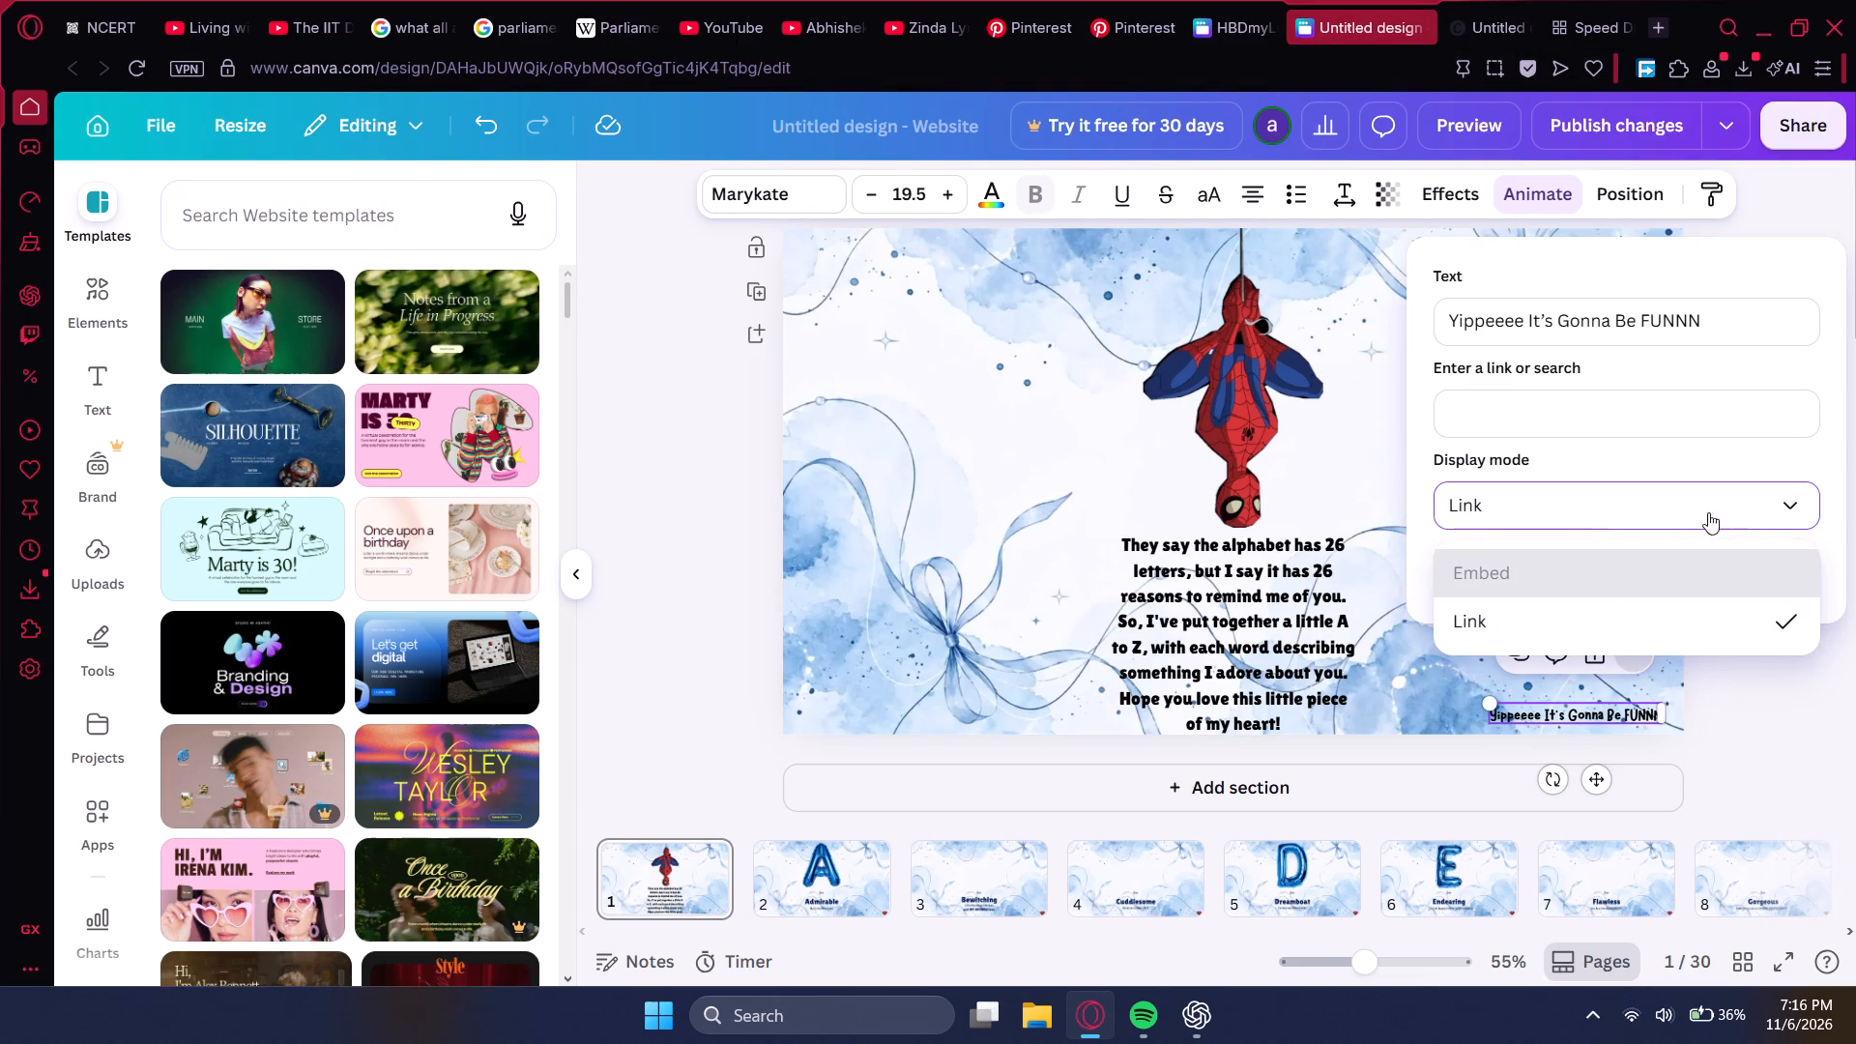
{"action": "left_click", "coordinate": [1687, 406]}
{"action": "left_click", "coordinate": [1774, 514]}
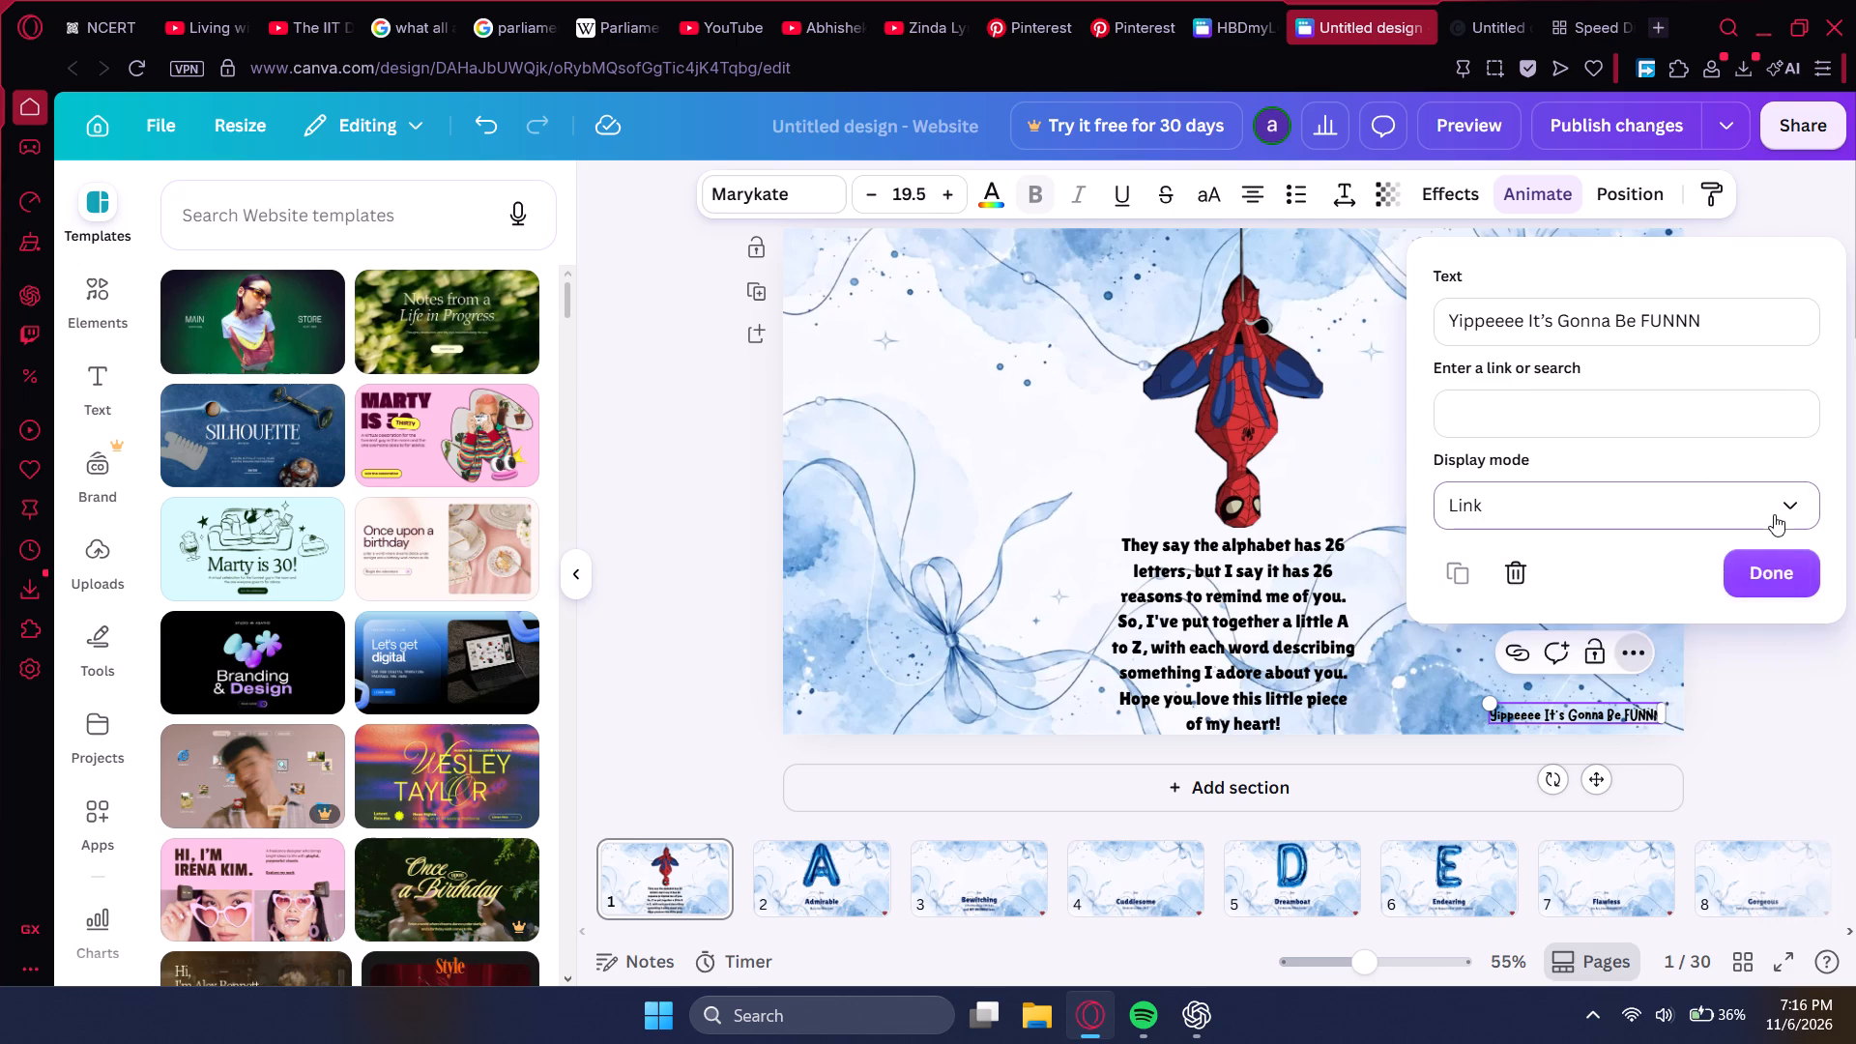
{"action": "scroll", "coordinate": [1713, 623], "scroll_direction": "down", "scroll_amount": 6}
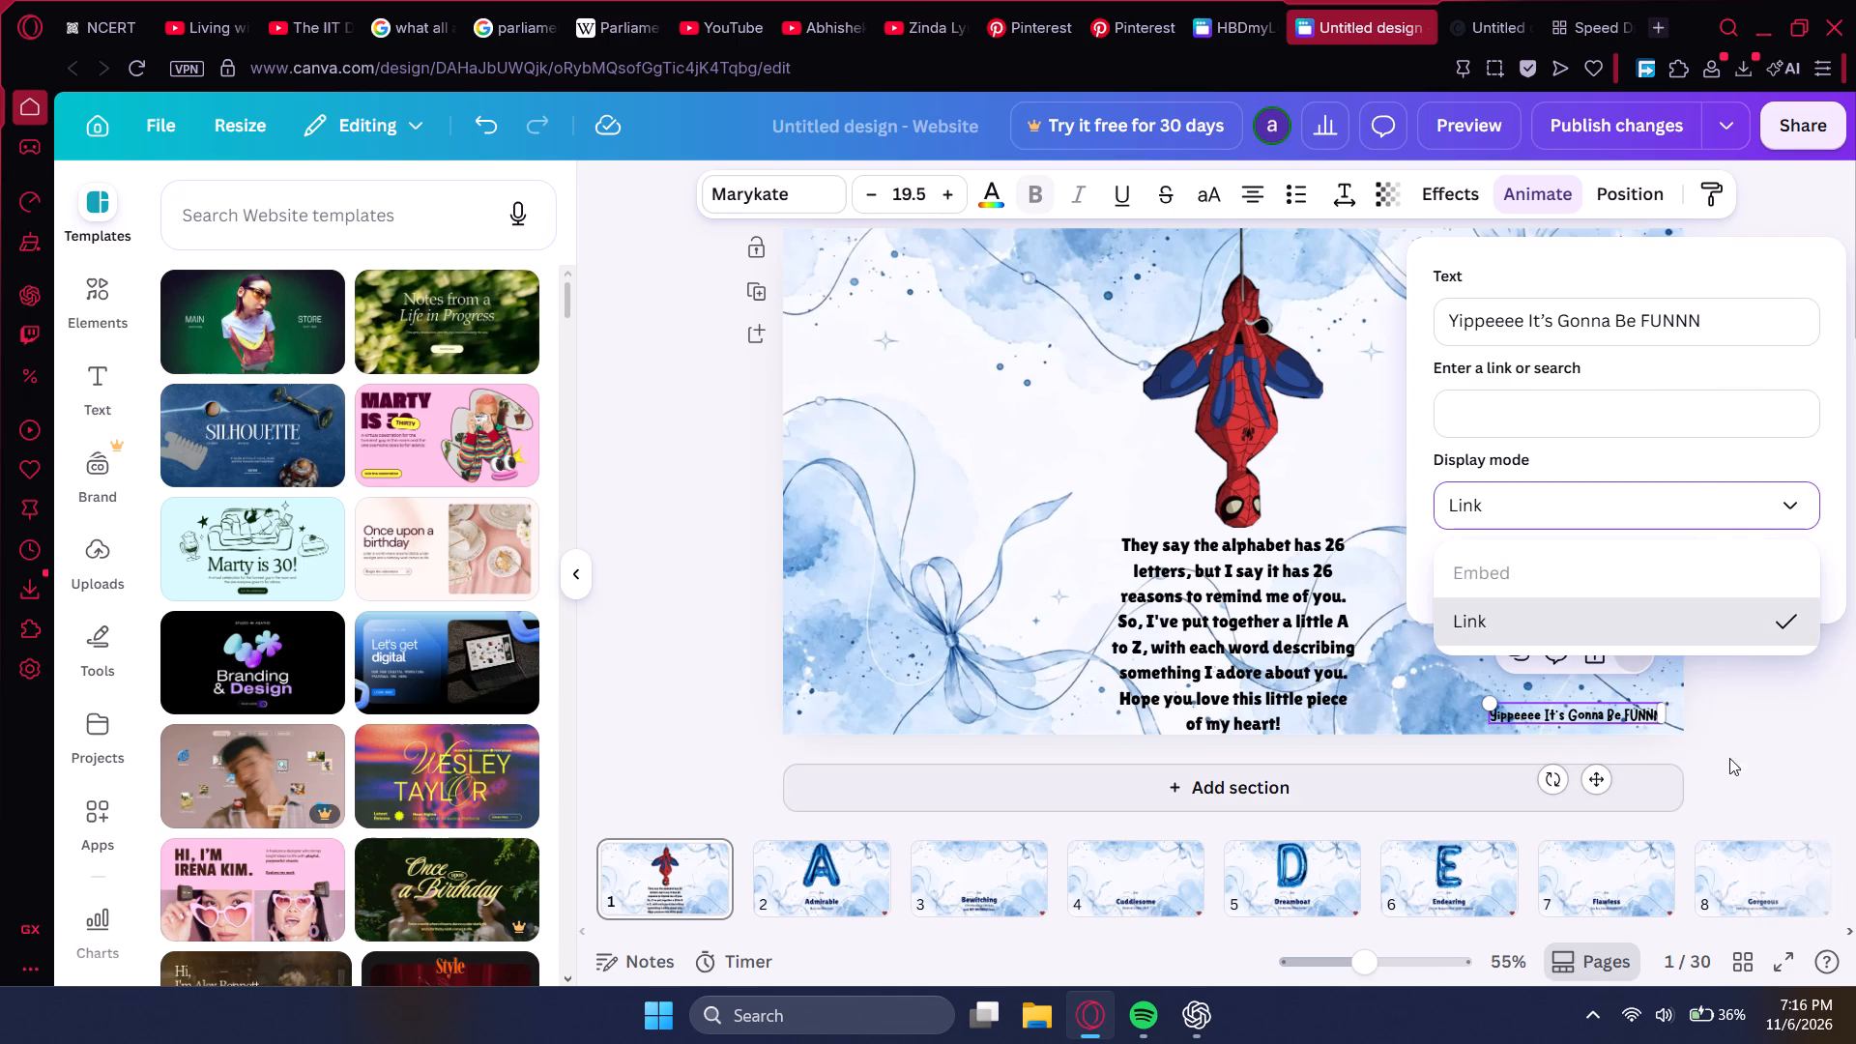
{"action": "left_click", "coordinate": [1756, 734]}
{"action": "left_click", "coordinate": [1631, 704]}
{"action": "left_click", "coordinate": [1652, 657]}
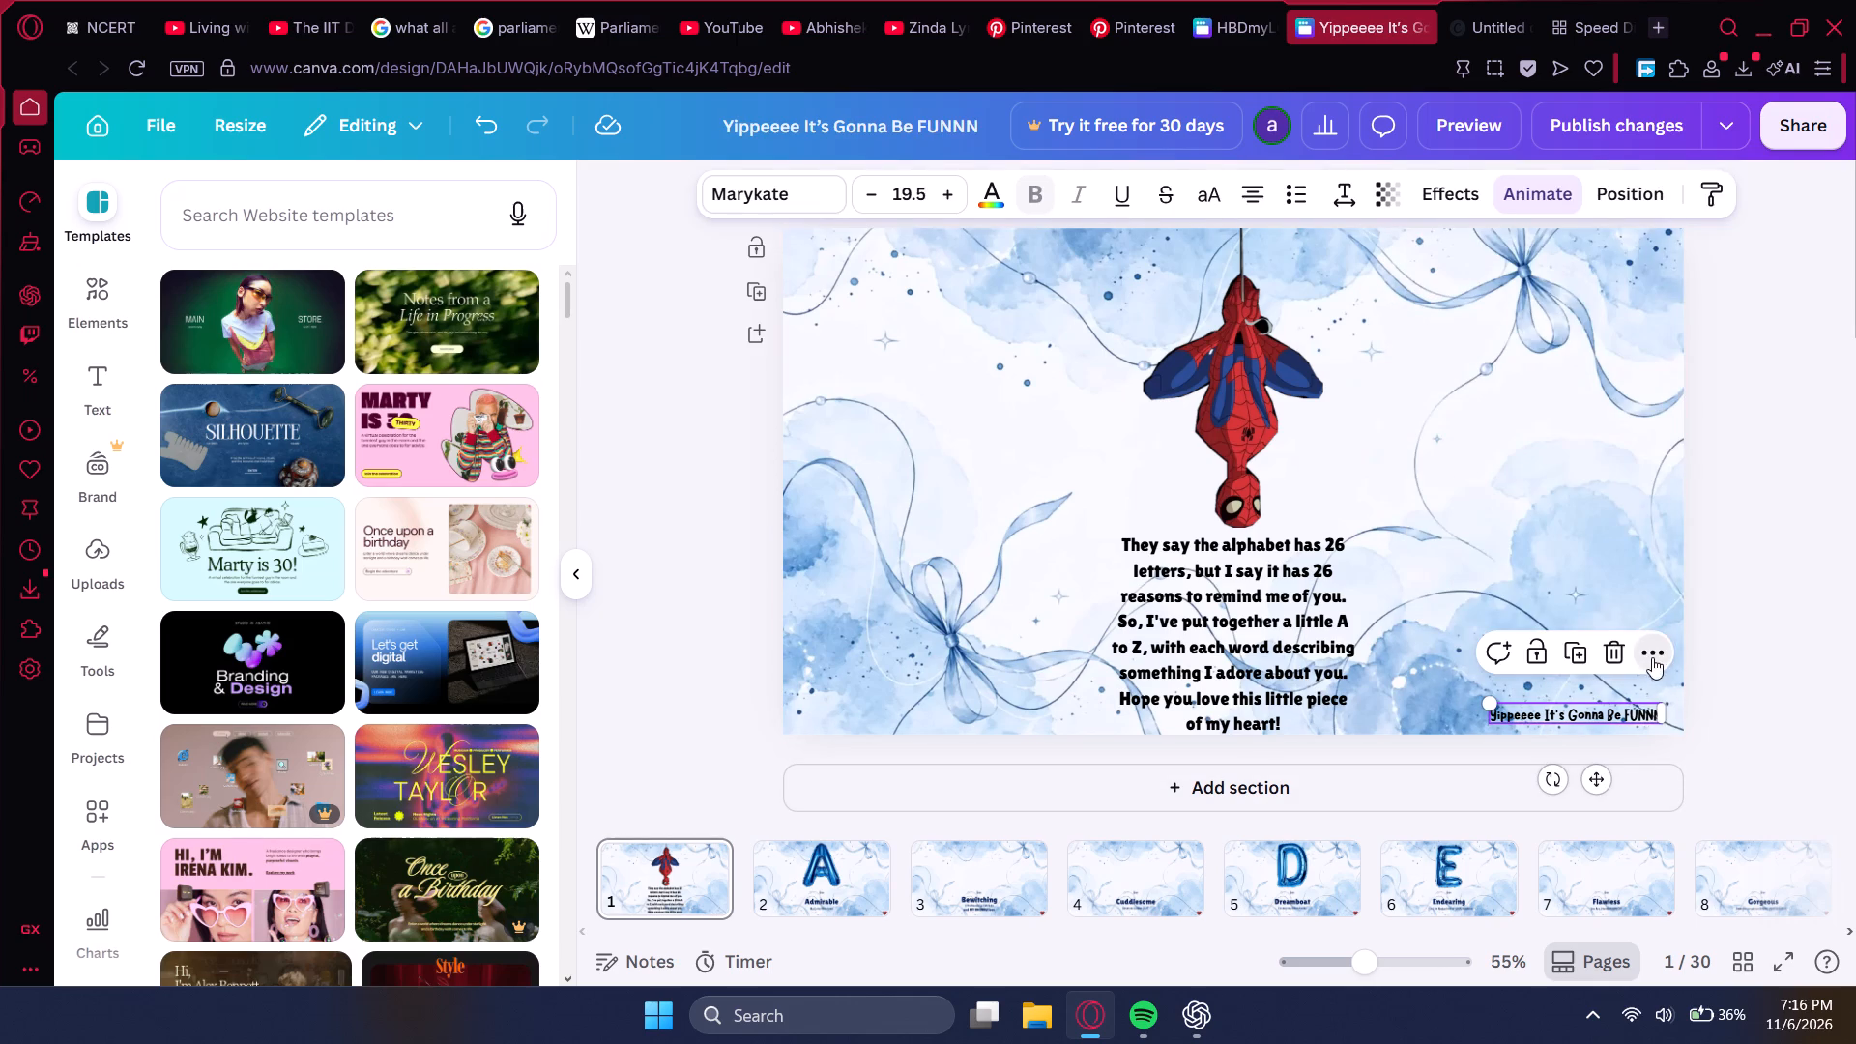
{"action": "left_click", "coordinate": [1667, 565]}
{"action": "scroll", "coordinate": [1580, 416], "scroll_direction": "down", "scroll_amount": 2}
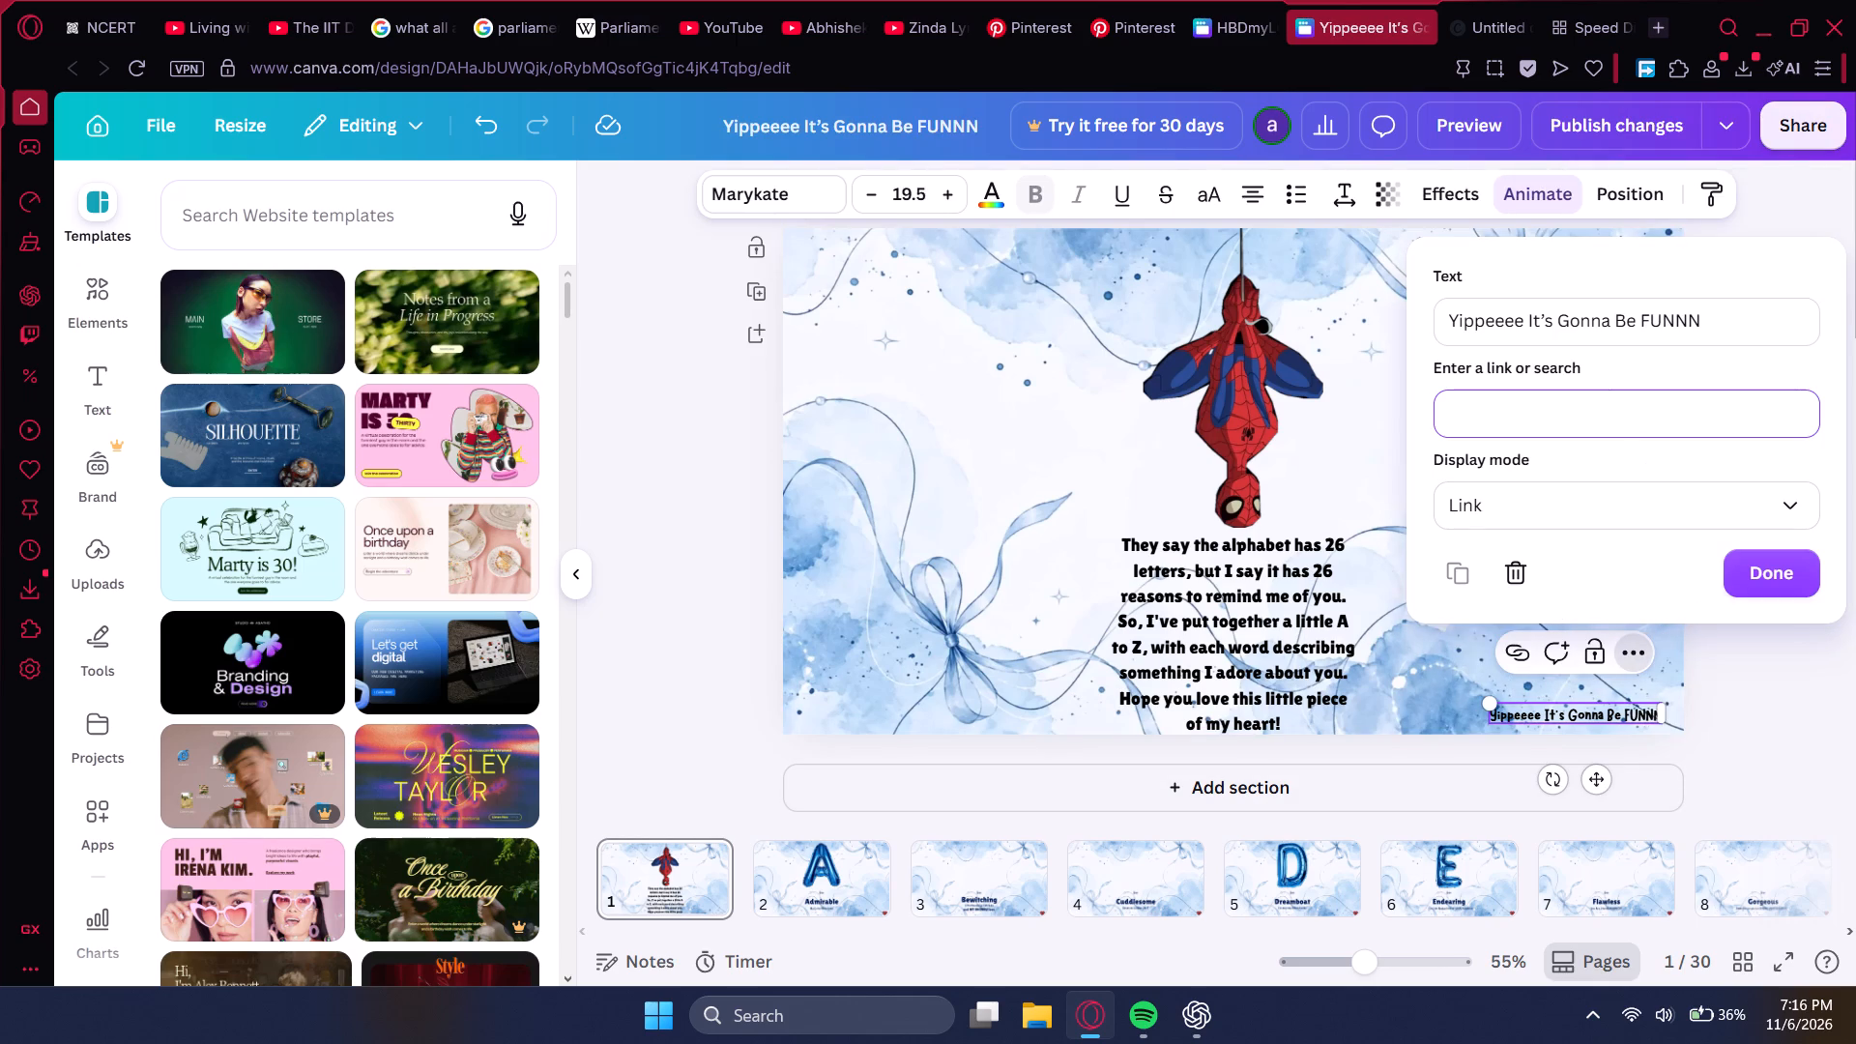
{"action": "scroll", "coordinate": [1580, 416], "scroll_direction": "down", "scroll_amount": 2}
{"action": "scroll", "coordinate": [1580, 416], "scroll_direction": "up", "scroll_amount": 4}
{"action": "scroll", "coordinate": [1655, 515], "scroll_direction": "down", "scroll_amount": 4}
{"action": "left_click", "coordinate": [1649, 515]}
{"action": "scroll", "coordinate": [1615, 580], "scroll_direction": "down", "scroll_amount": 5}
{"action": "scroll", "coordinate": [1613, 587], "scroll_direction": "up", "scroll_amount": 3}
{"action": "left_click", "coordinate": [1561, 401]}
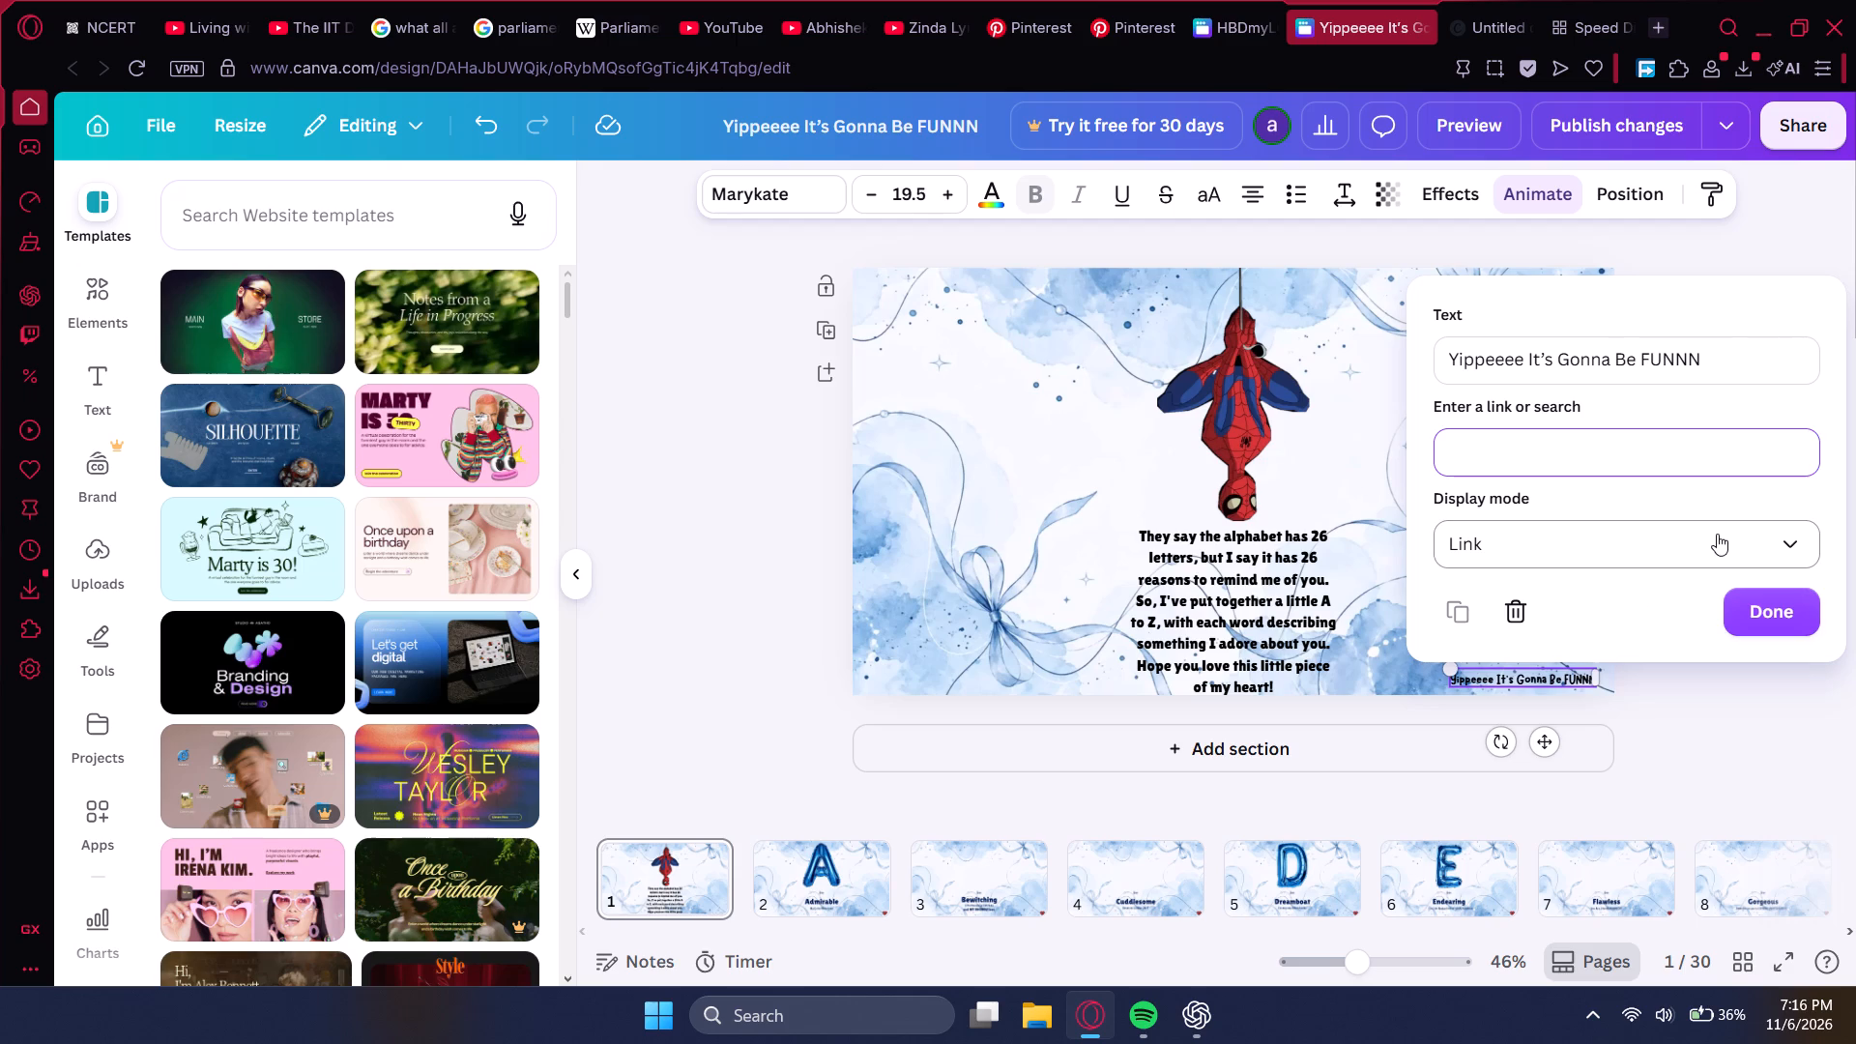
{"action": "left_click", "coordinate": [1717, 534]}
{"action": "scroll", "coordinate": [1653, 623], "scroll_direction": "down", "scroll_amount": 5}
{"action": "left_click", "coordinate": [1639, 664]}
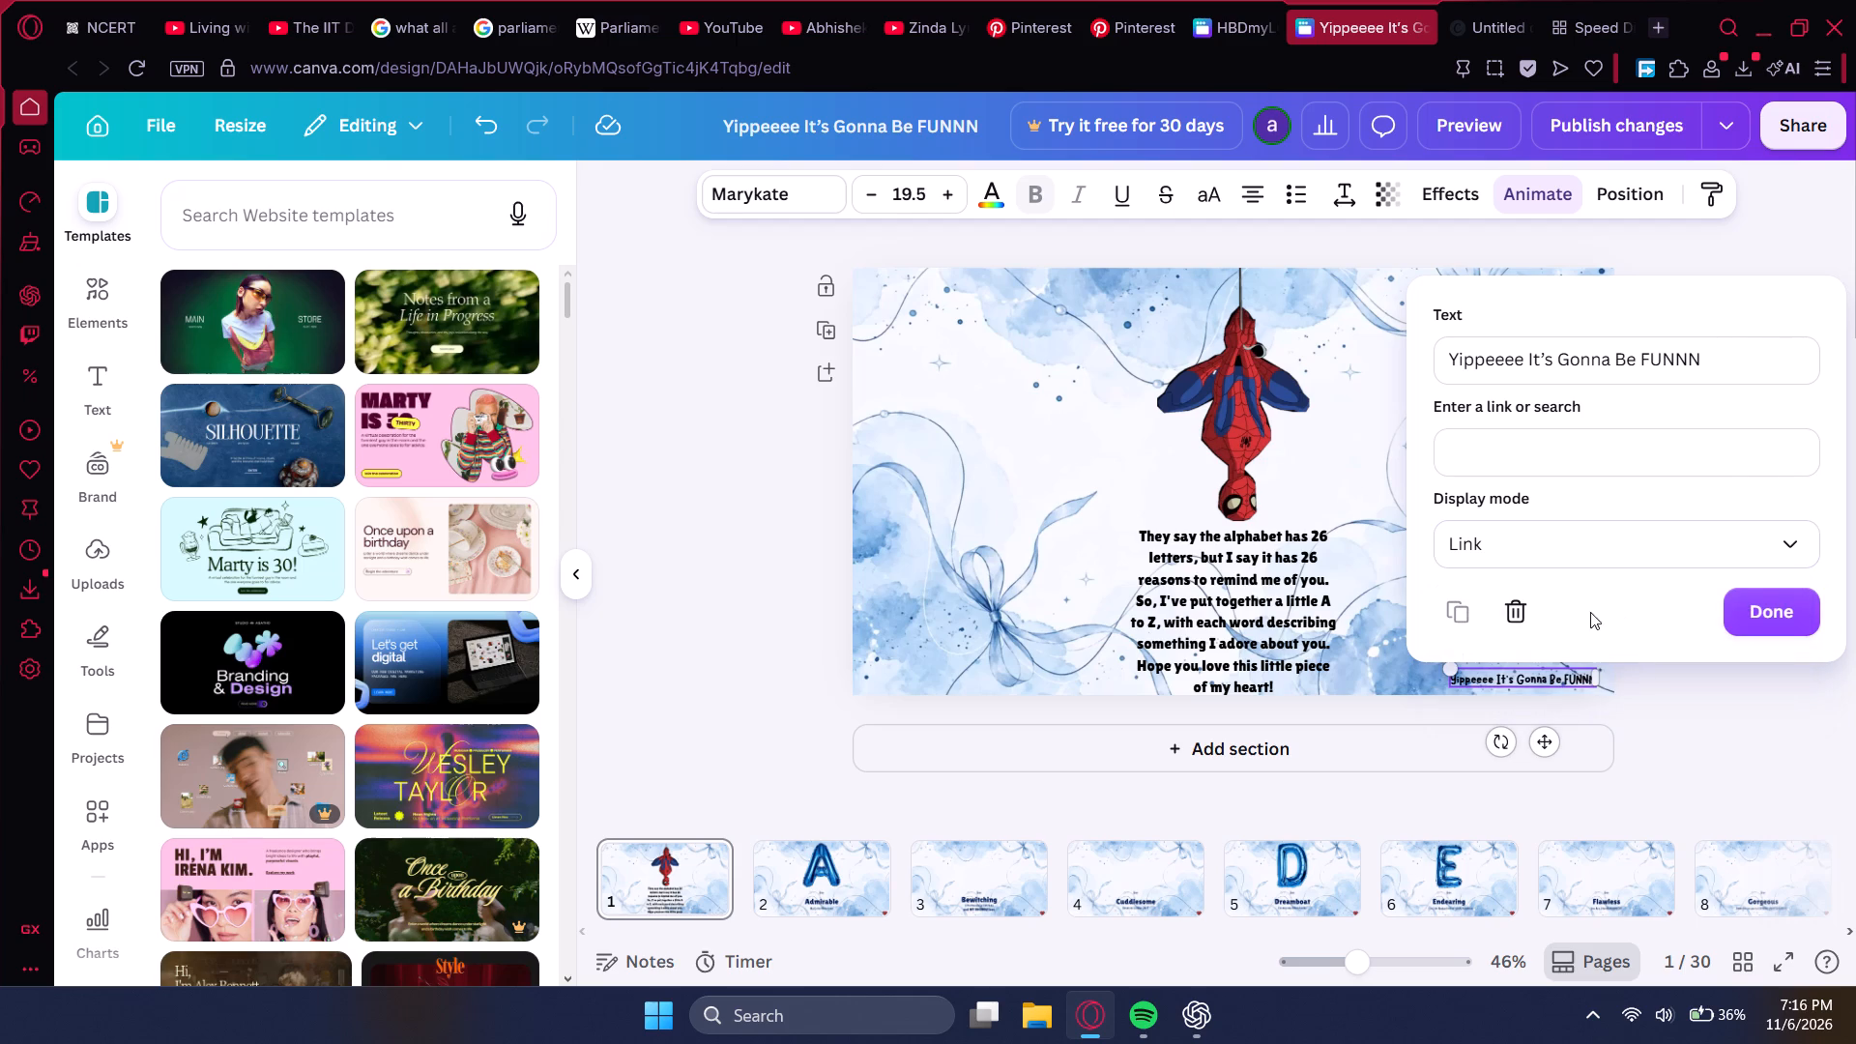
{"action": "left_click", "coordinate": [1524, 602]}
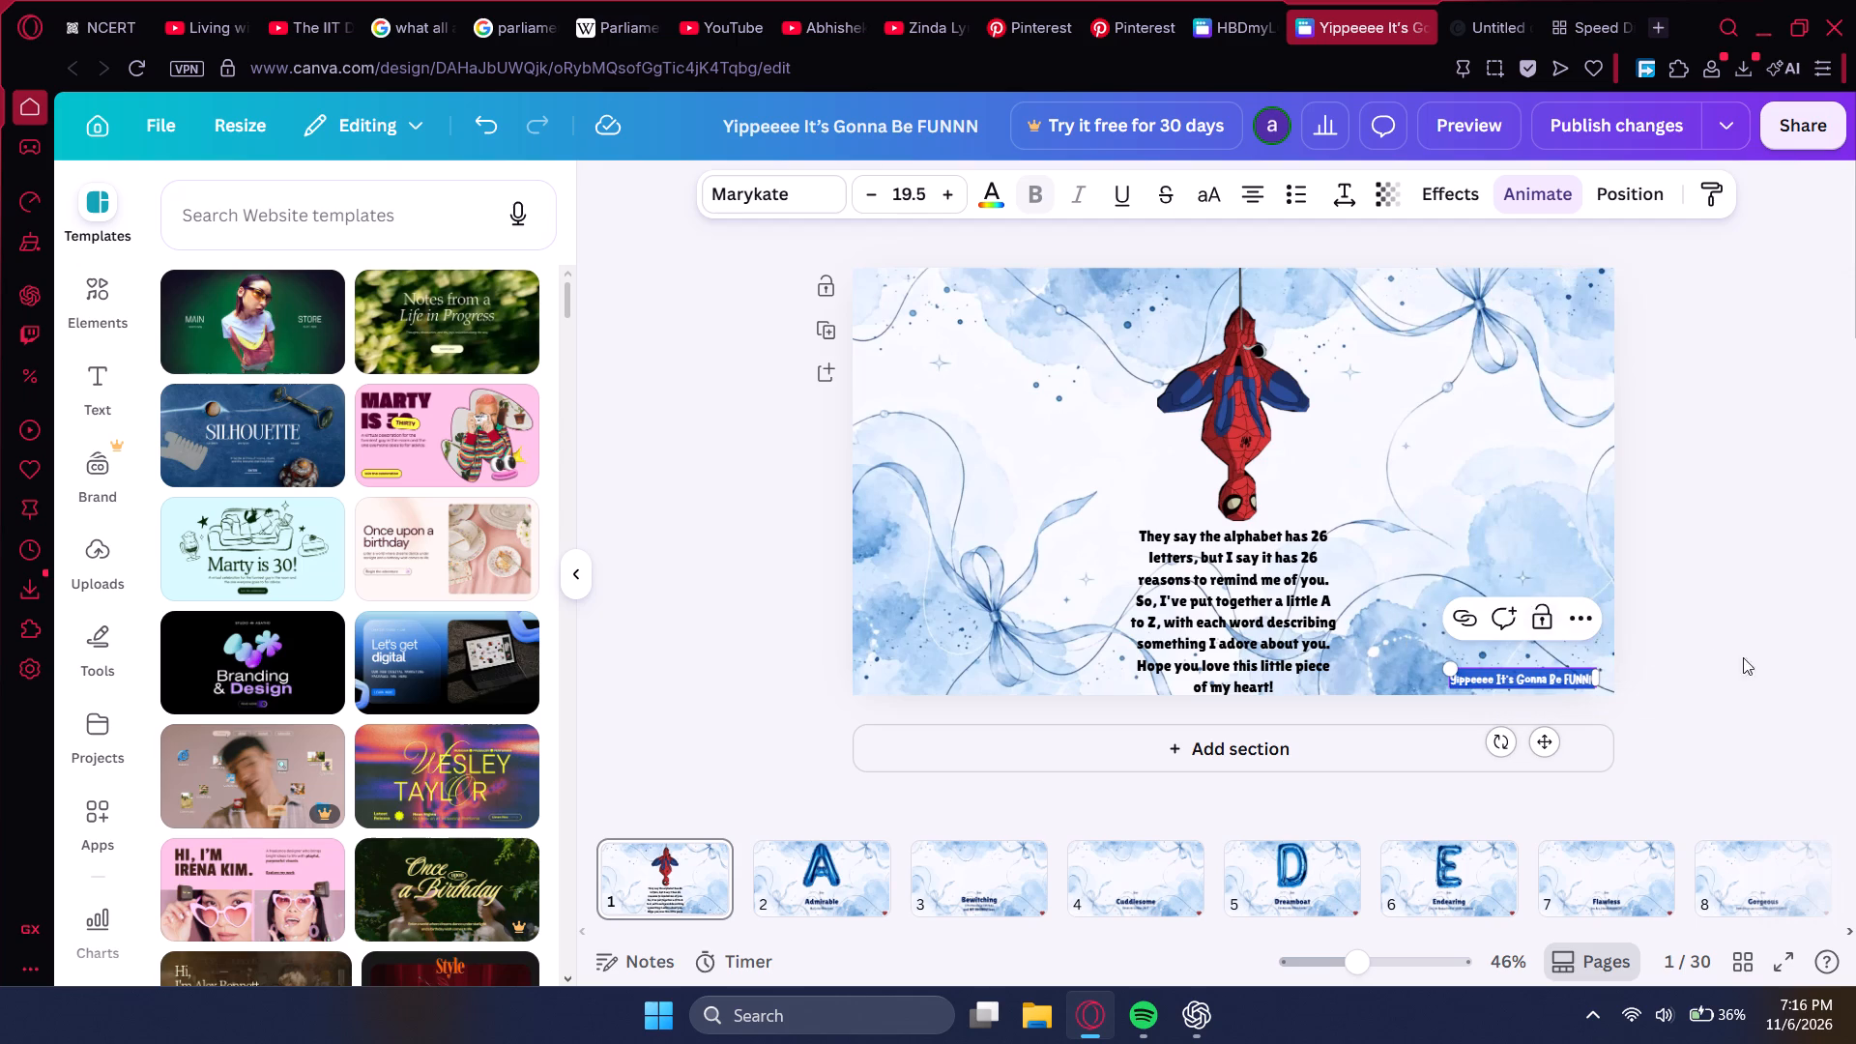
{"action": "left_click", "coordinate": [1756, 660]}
Link the "Yippeeee It's Gonna Be FUNNN" text on page 1 to page 2 of the document.
{"action": "left_click", "coordinate": [1586, 677]}
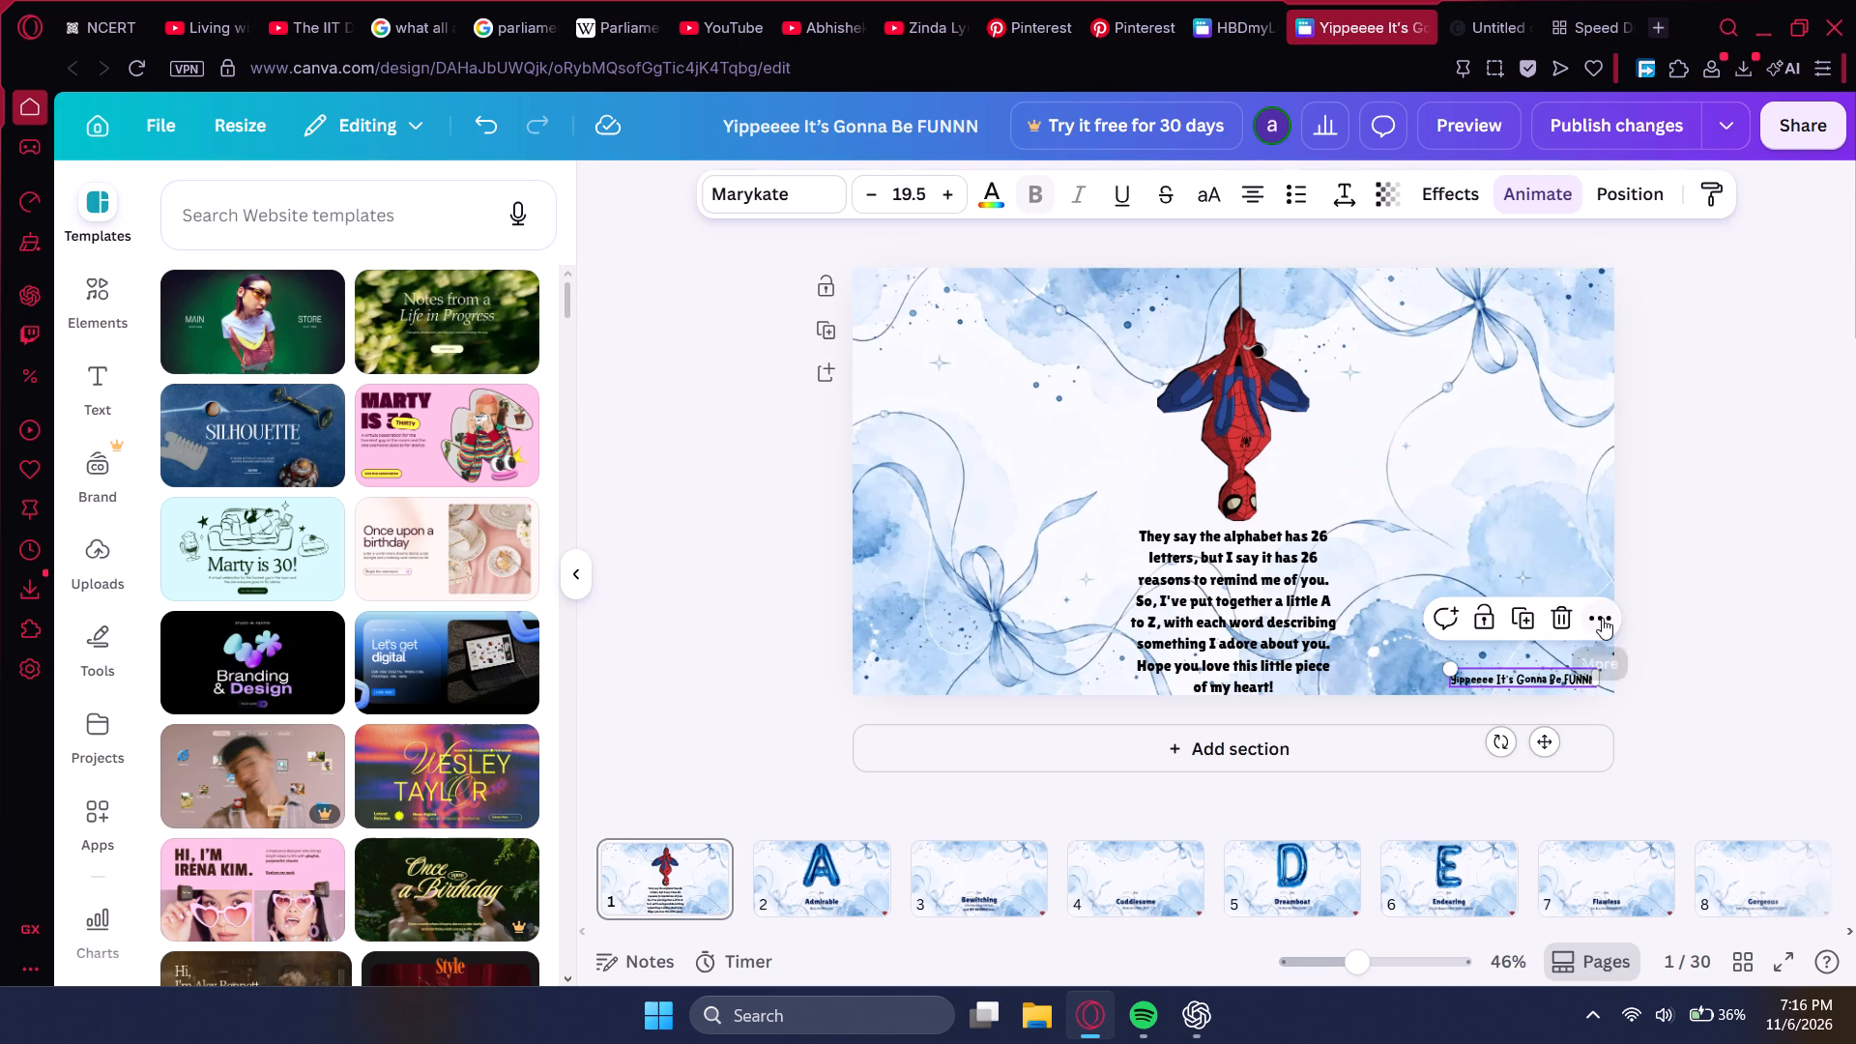
{"action": "left_click", "coordinate": [1602, 618]}
{"action": "left_click", "coordinate": [1631, 559]}
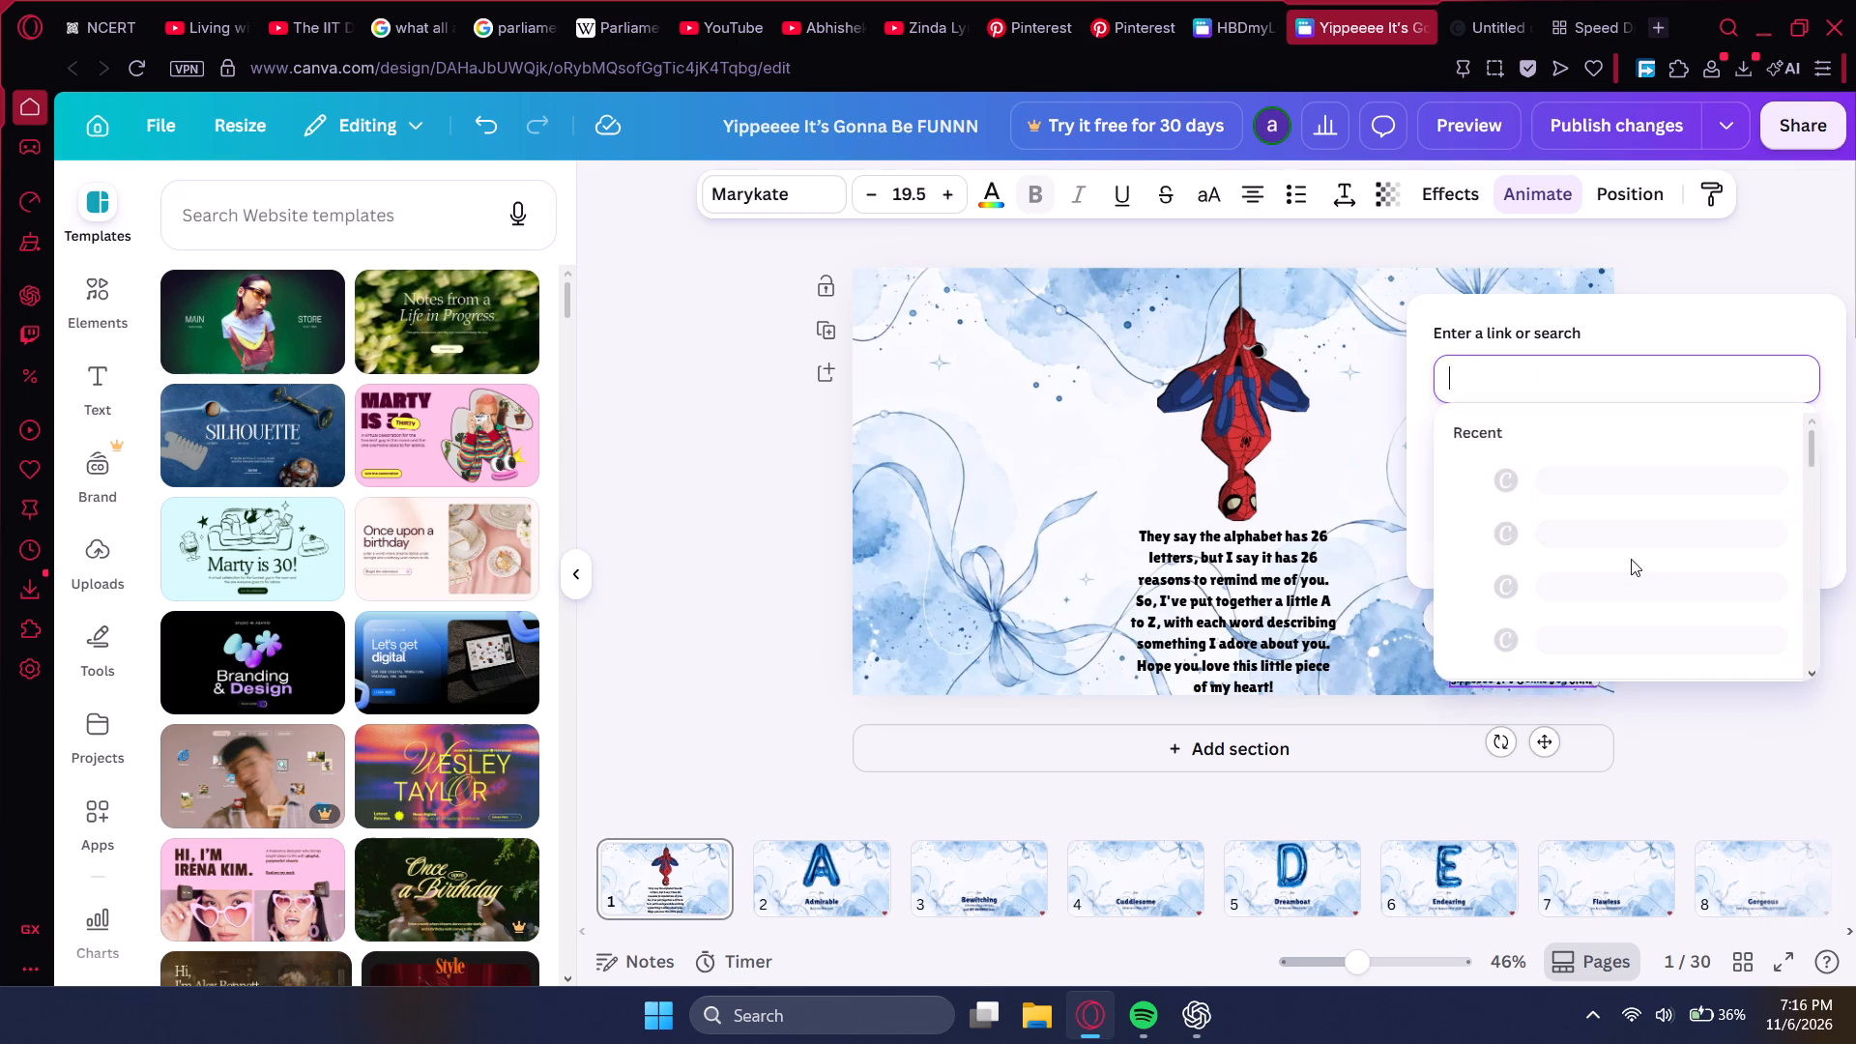
{"action": "scroll", "coordinate": [1631, 559], "scroll_direction": "down", "scroll_amount": 3}
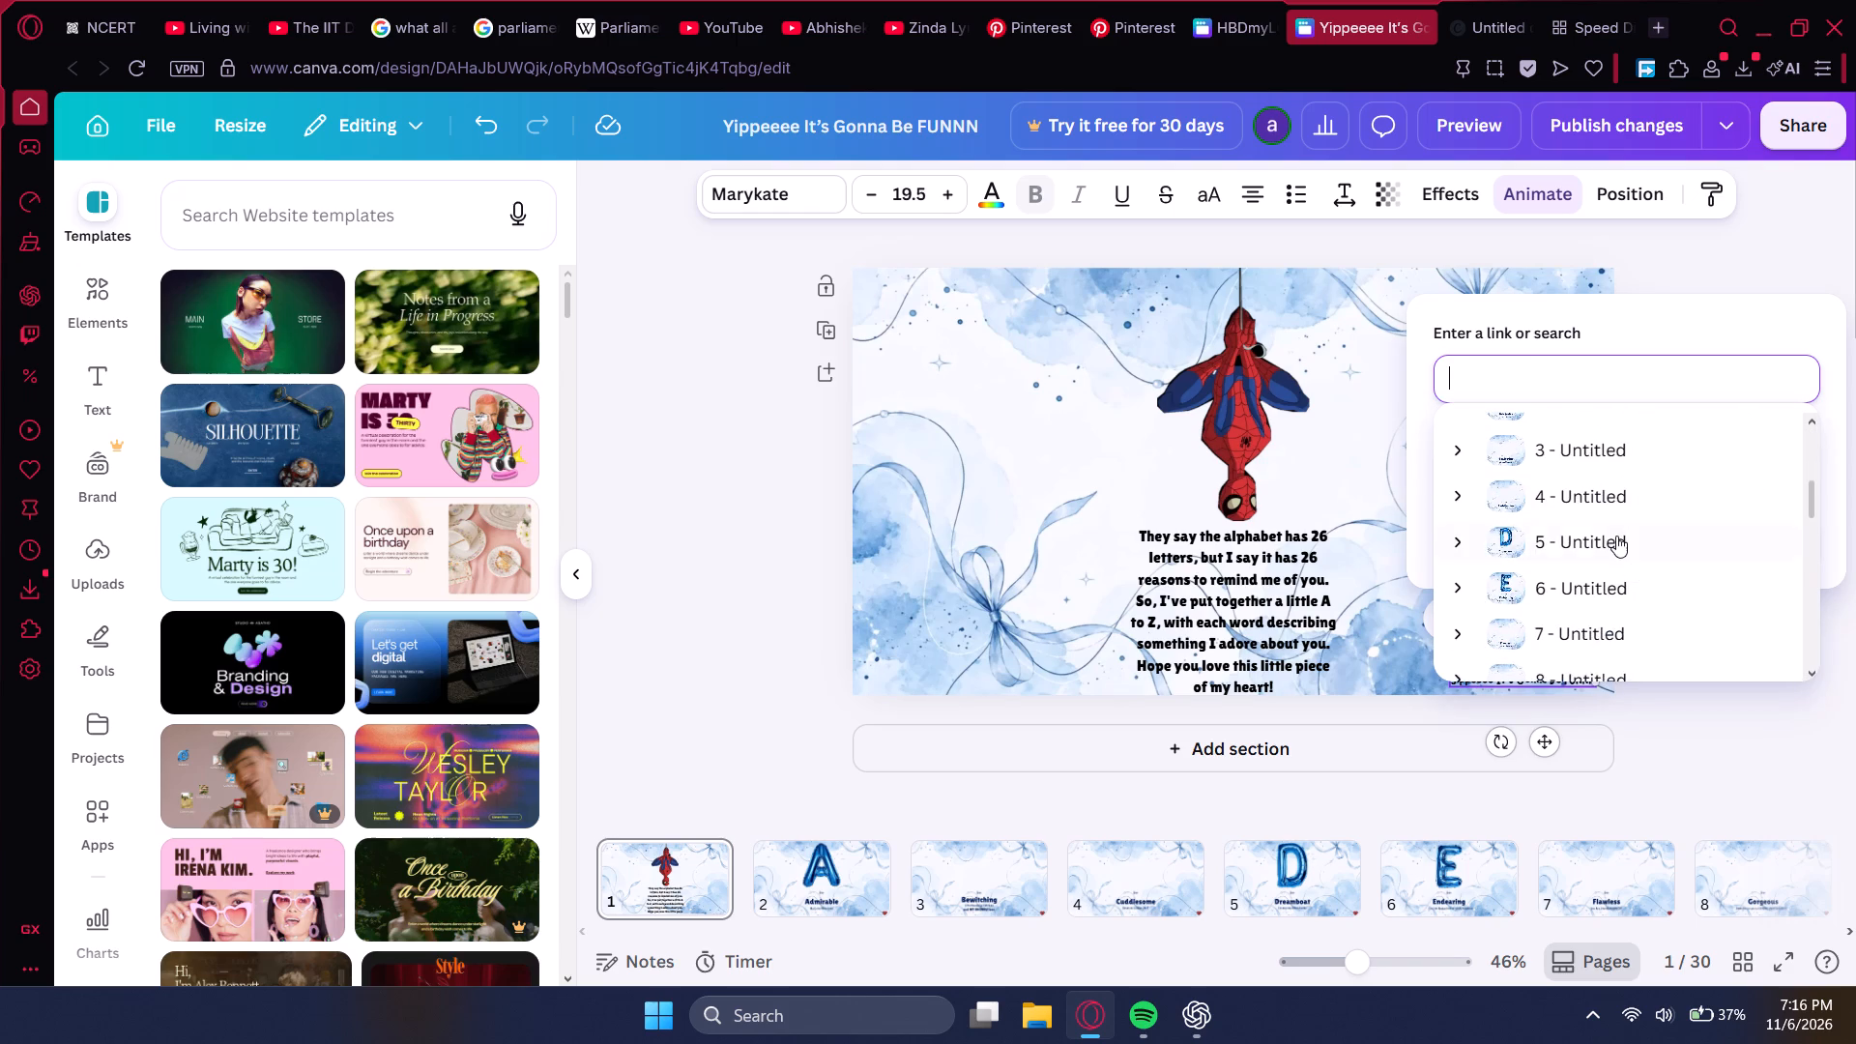
{"action": "scroll", "coordinate": [1616, 535], "scroll_direction": "up", "scroll_amount": 2}
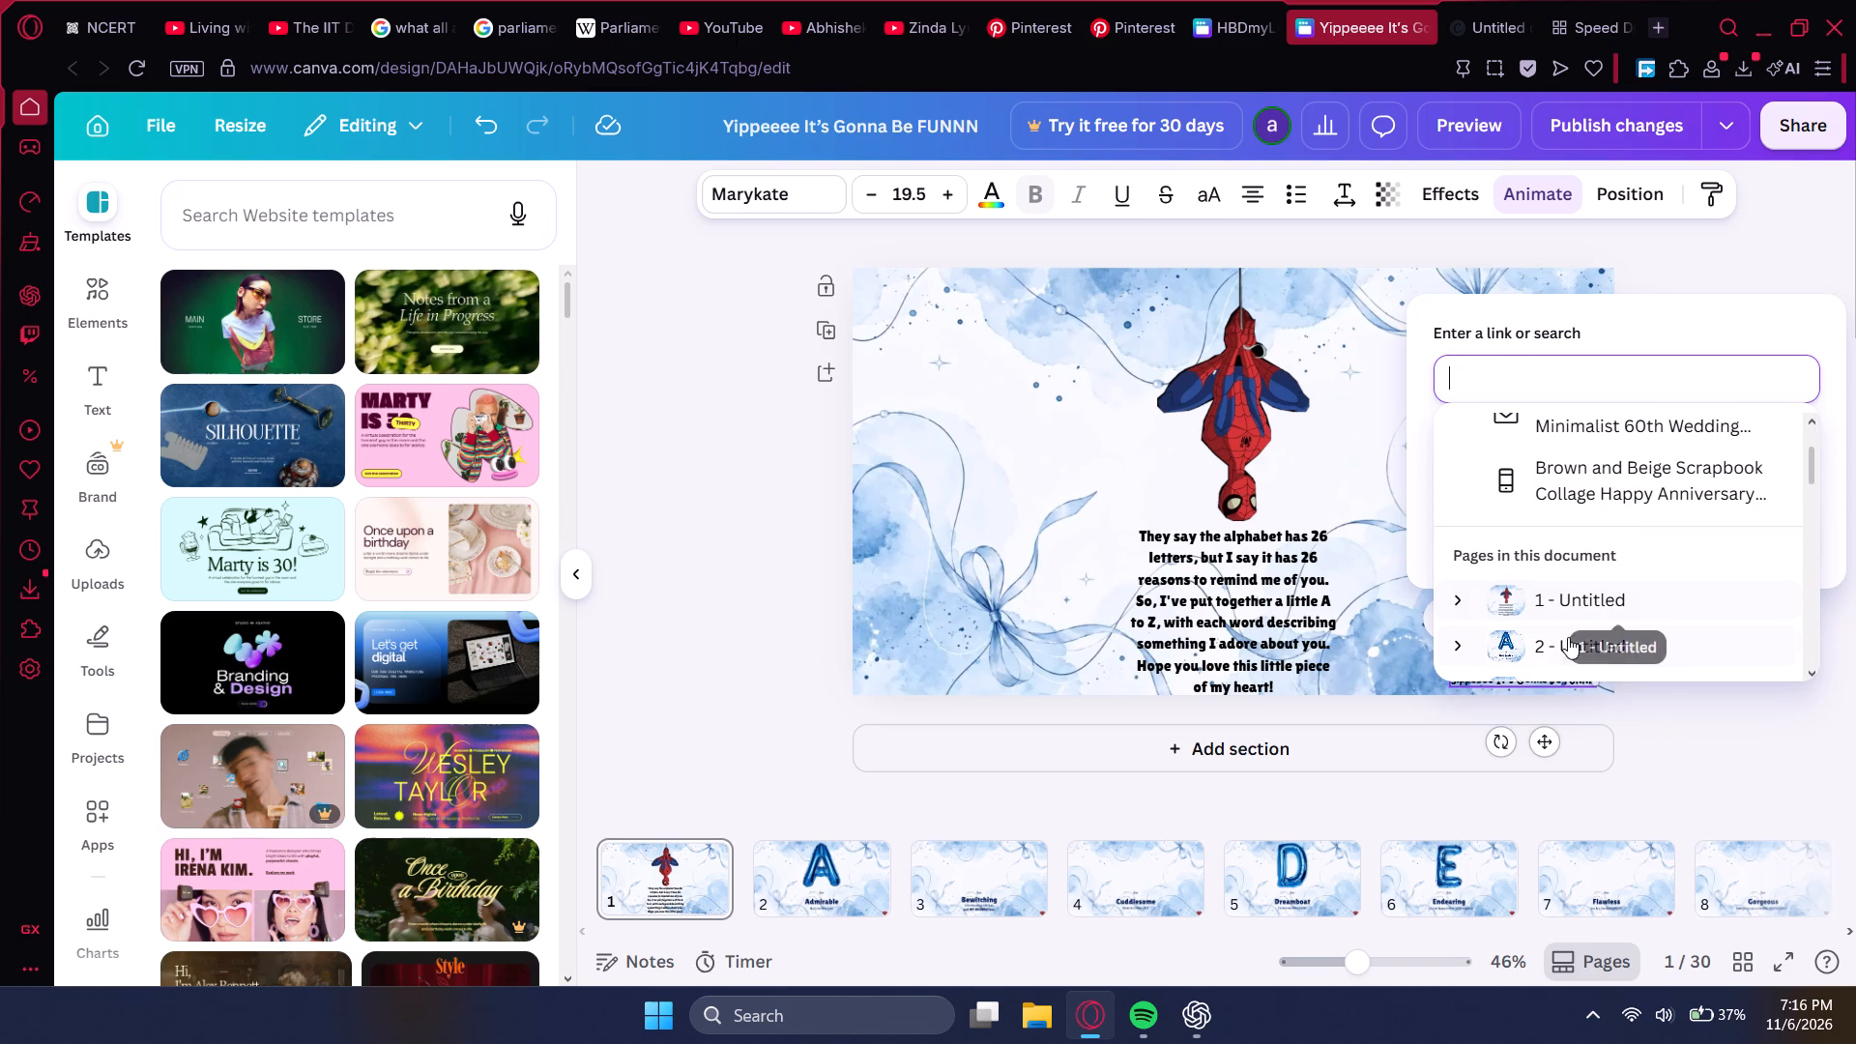
{"action": "left_click", "coordinate": [1566, 637]}
{"action": "left_click", "coordinate": [1619, 876]}
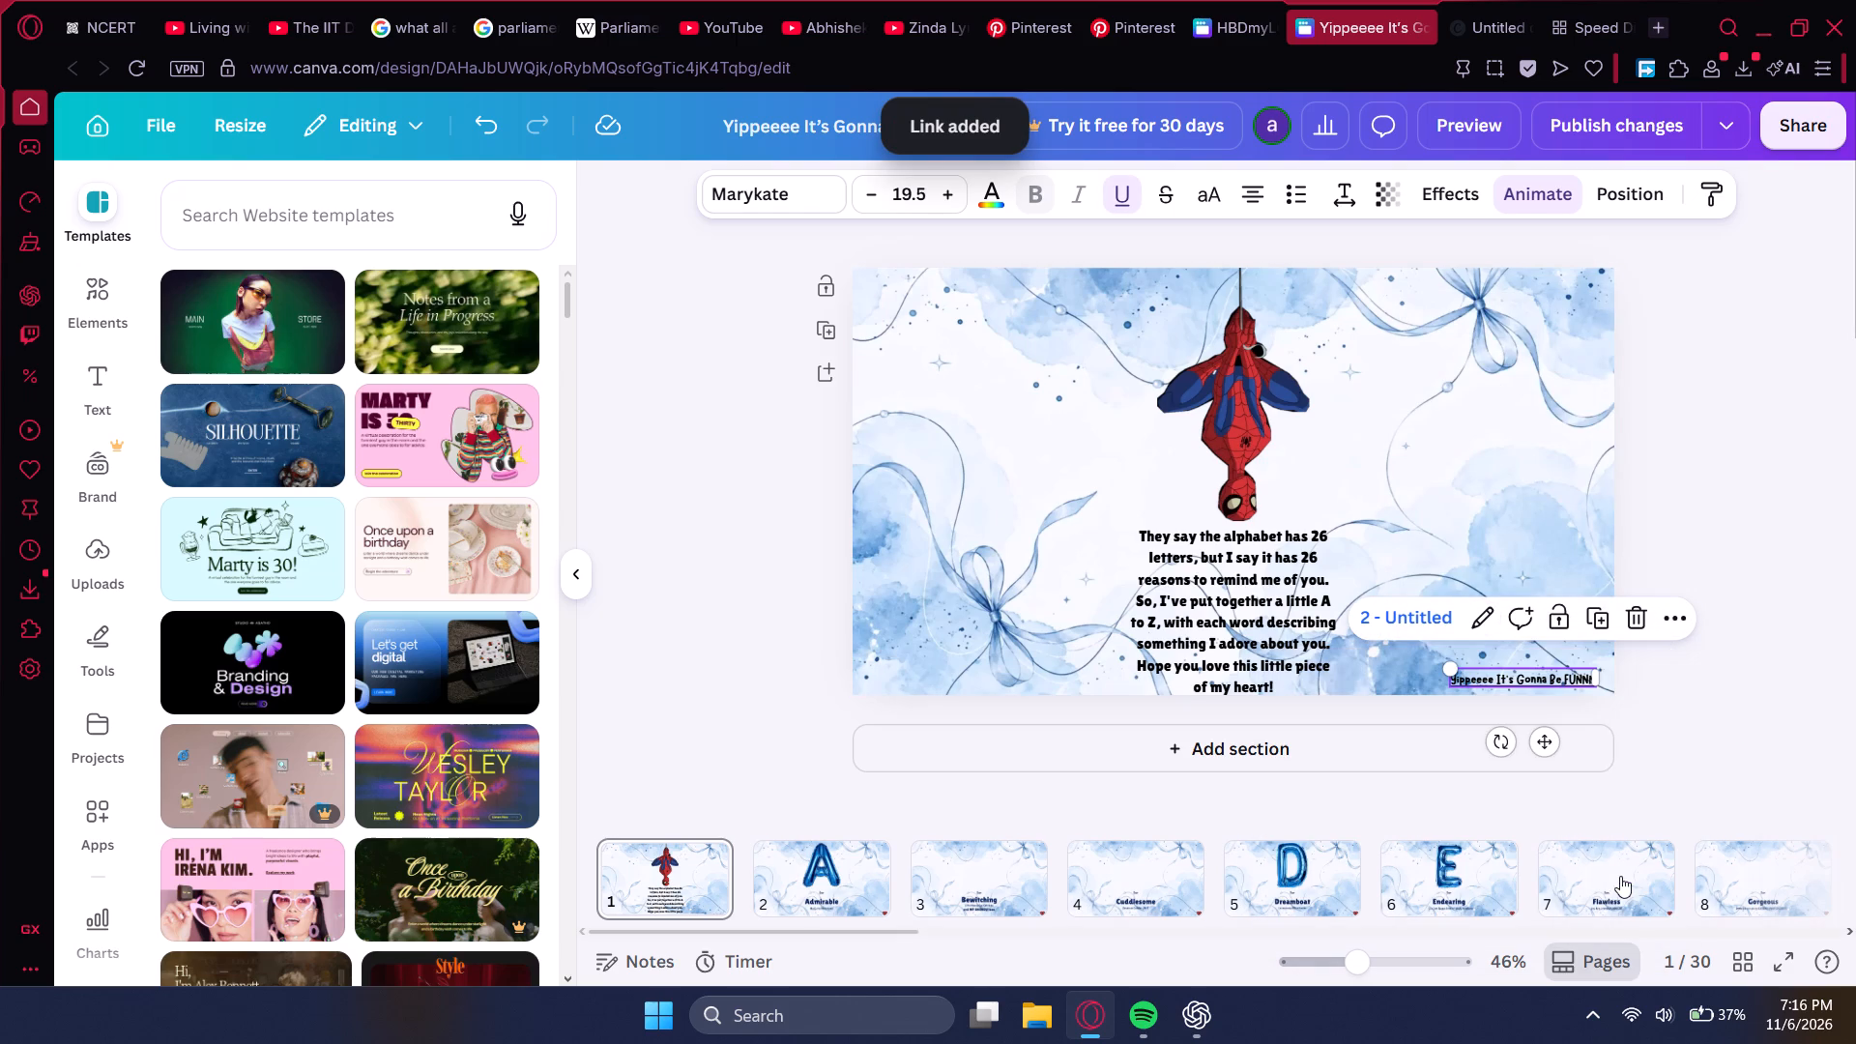
Remove the underline from the linked text on page 1.
{"action": "left_click", "coordinate": [1123, 199]}
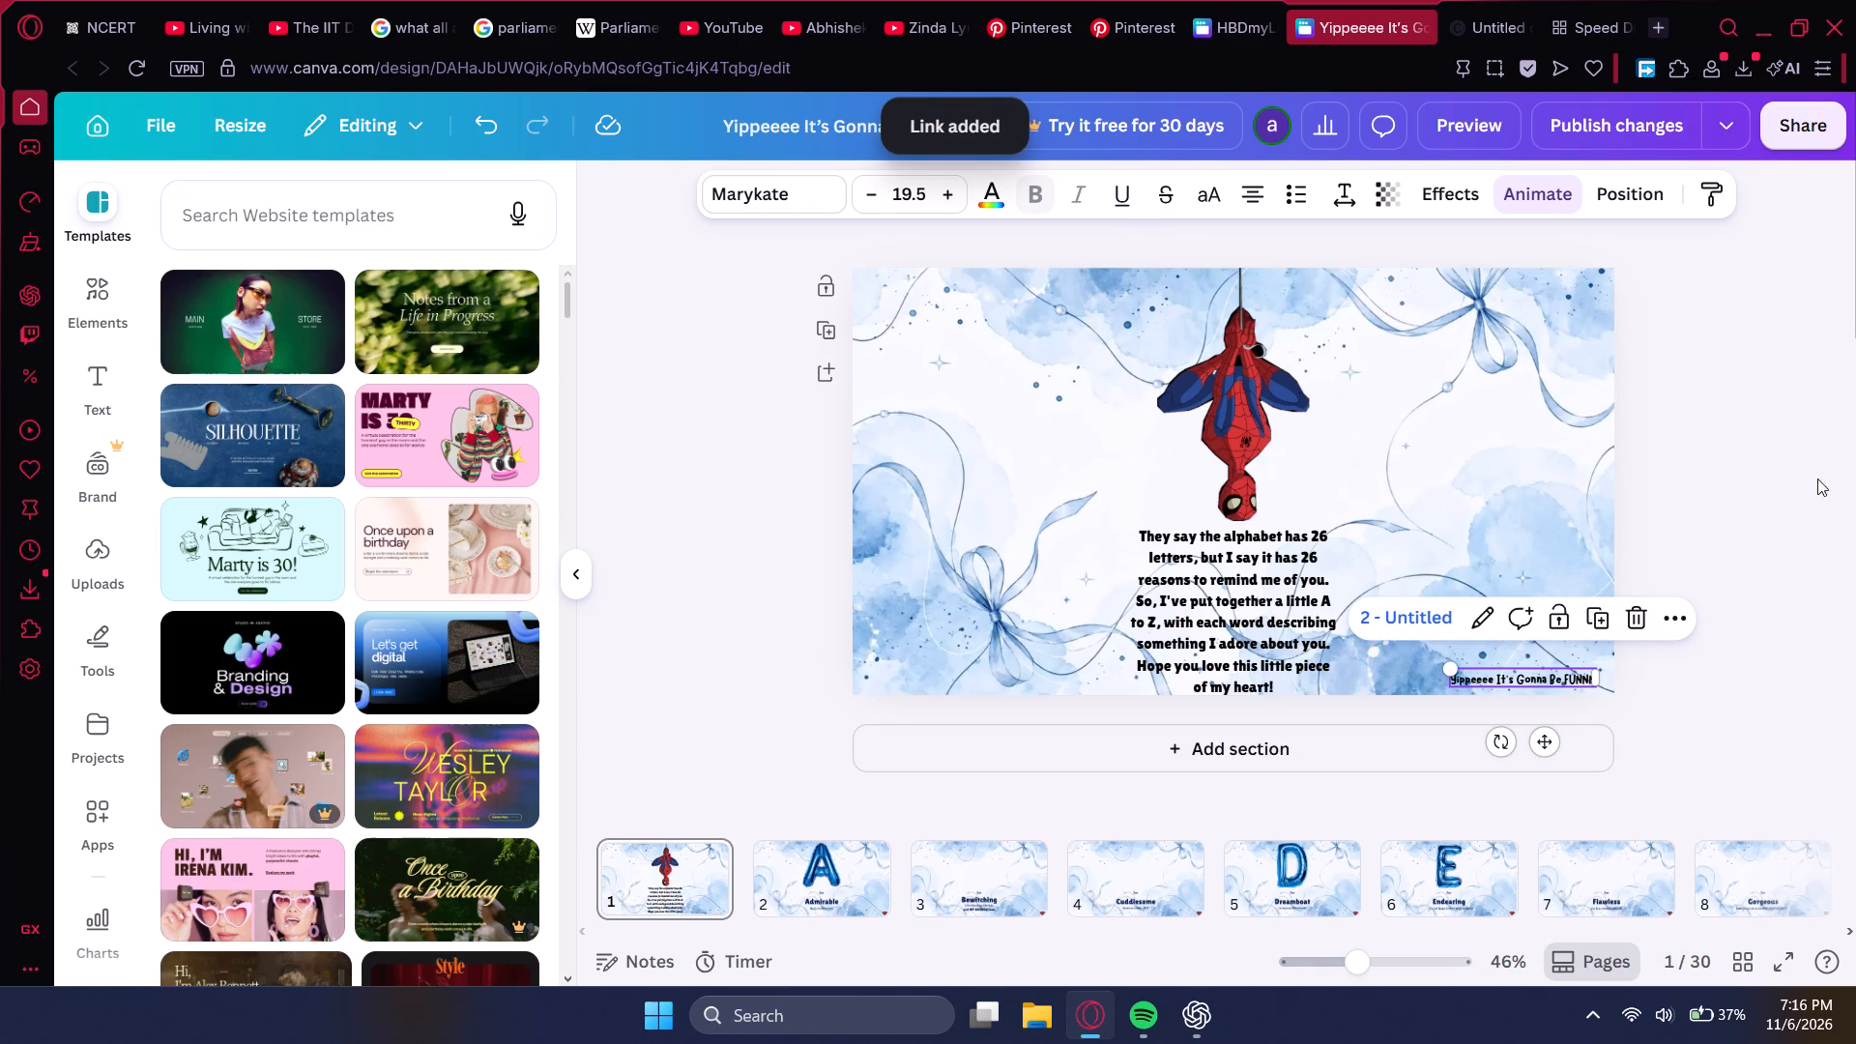
{"action": "left_click", "coordinate": [1778, 476]}
Link the small red Spider-Man heart on page 2, the "Admirable" page, to page 3 of the document.
{"action": "scroll", "coordinate": [1763, 496], "scroll_direction": "down", "scroll_amount": 2}
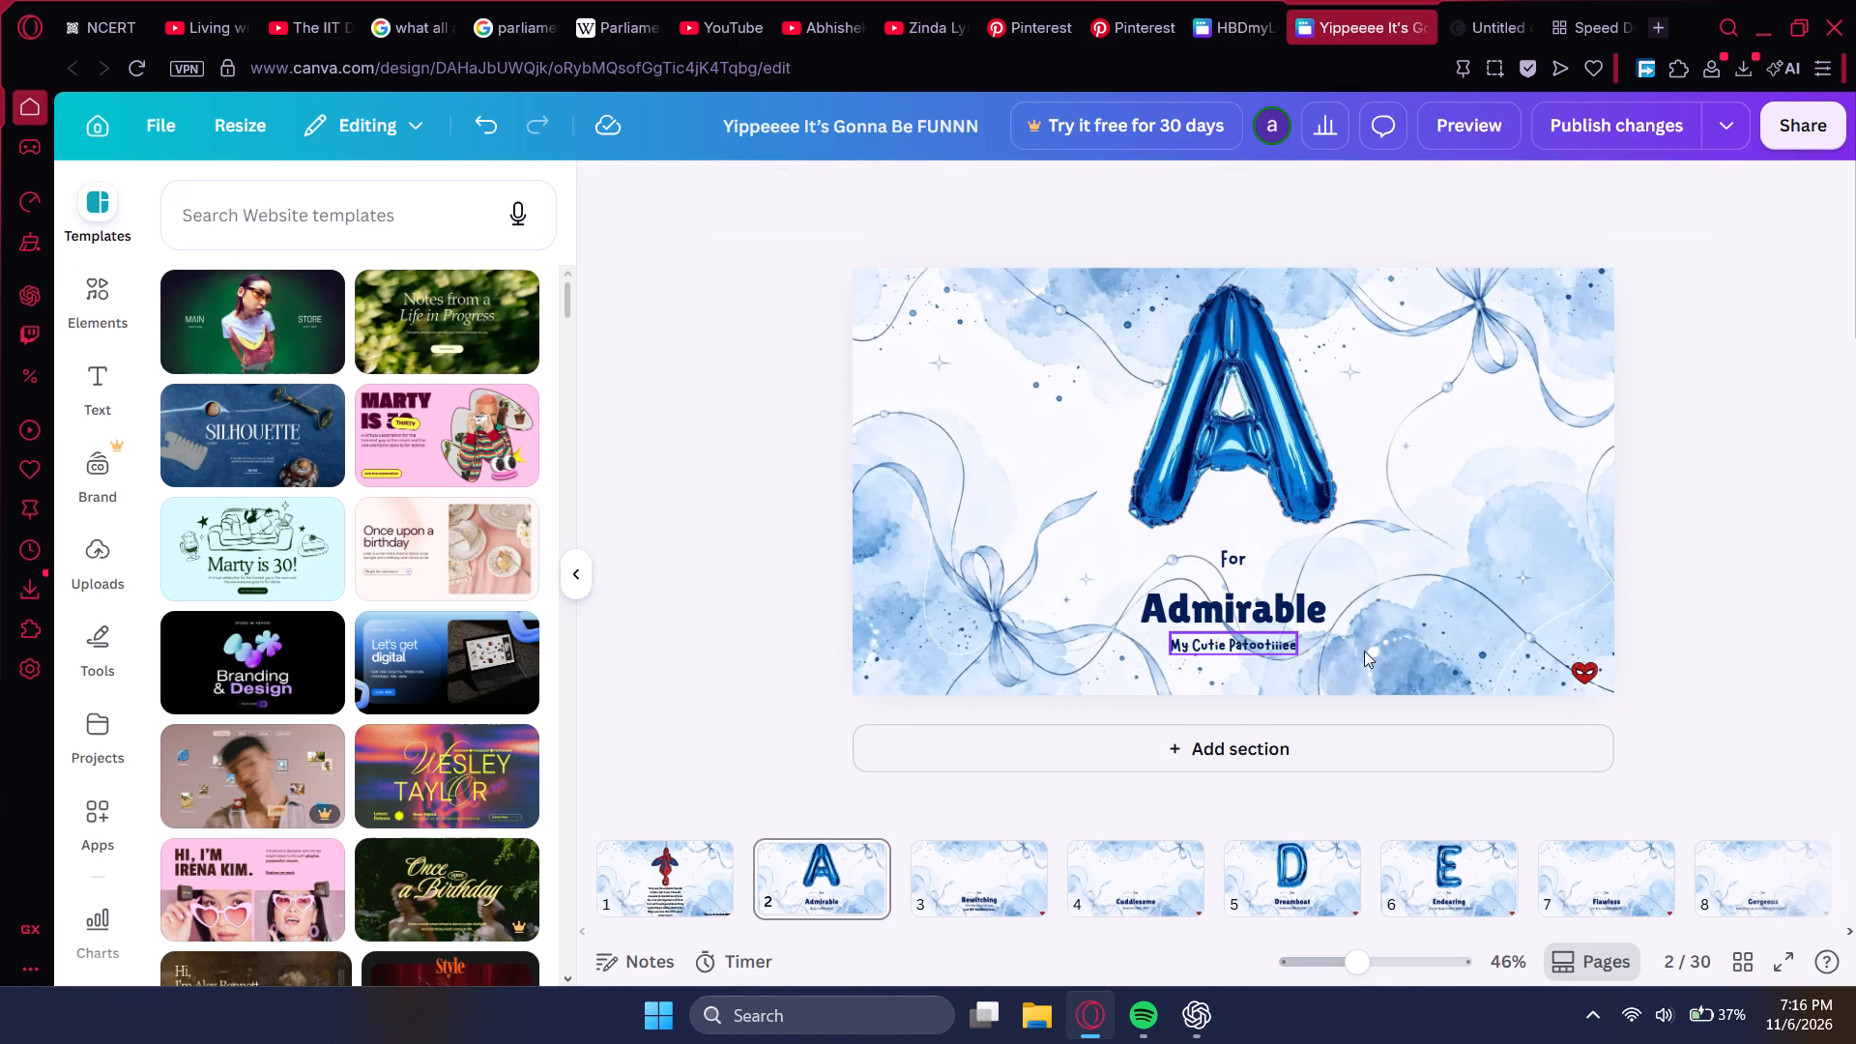
{"action": "left_click", "coordinate": [1580, 672]}
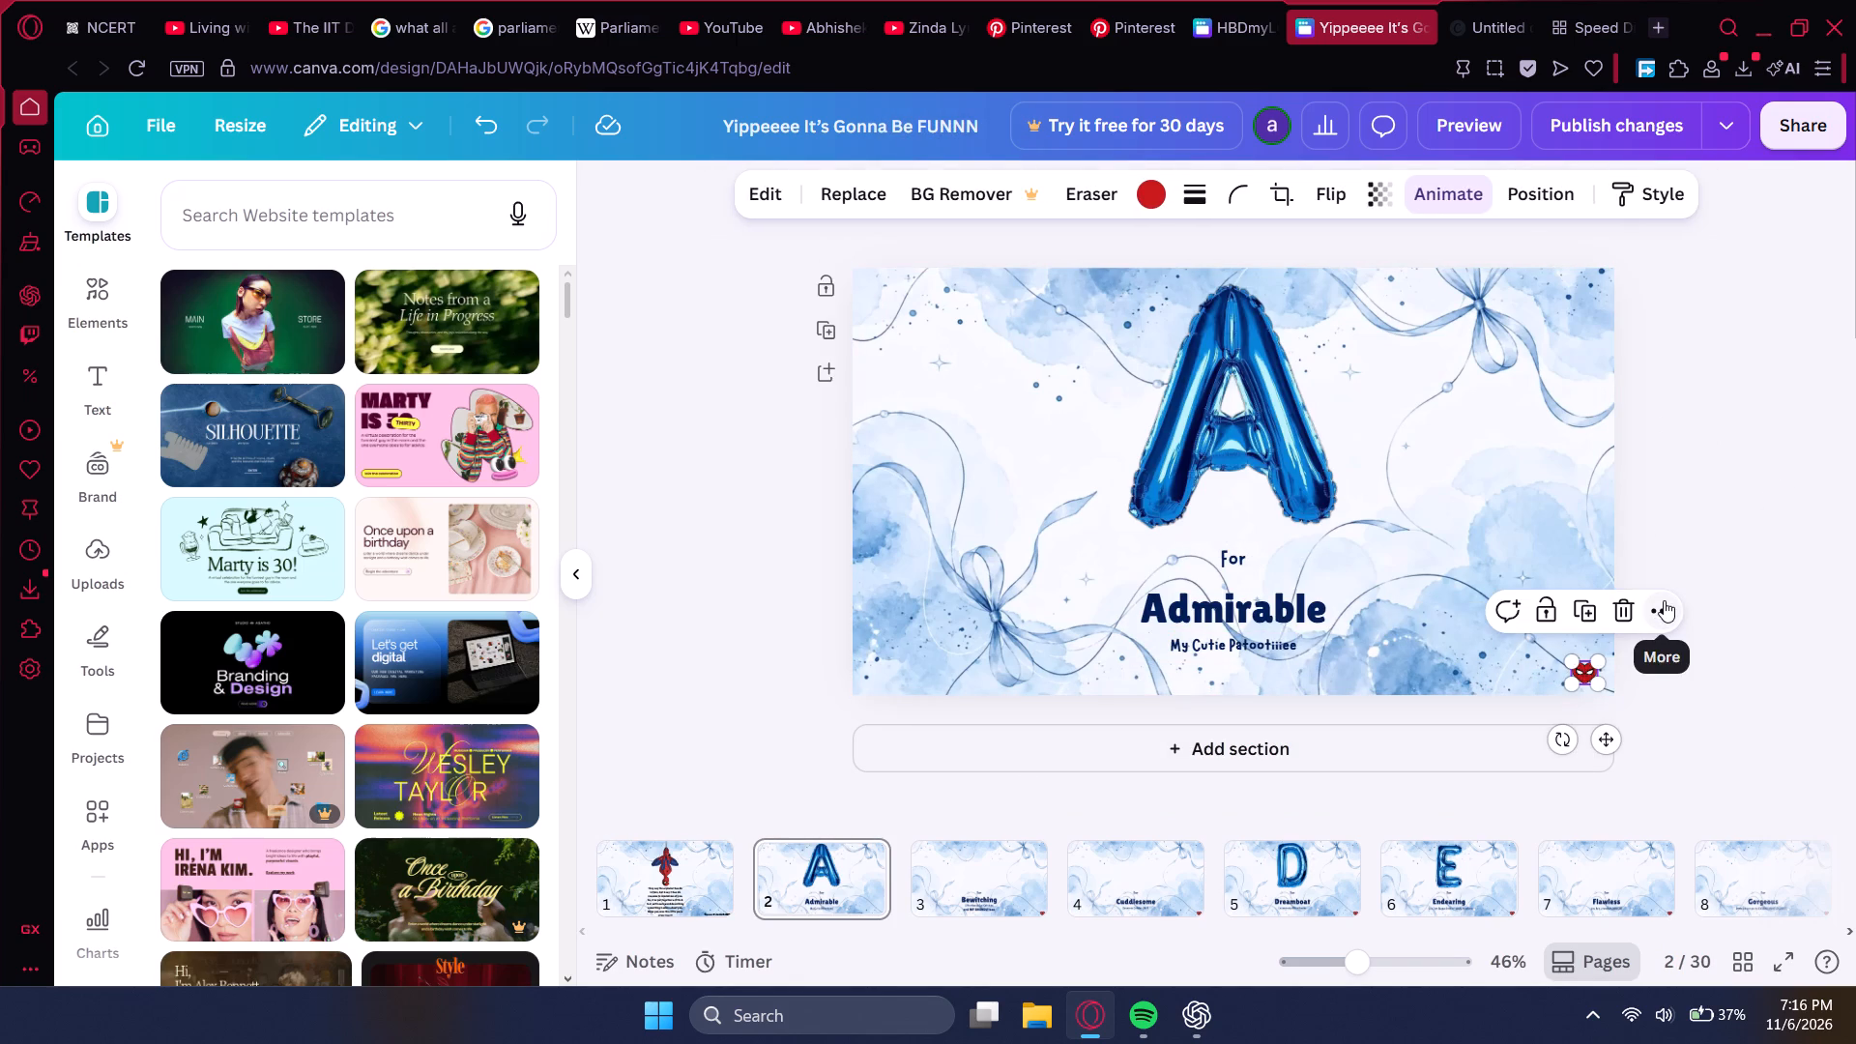
{"action": "left_click", "coordinate": [1664, 600]}
{"action": "left_click", "coordinate": [1647, 556]}
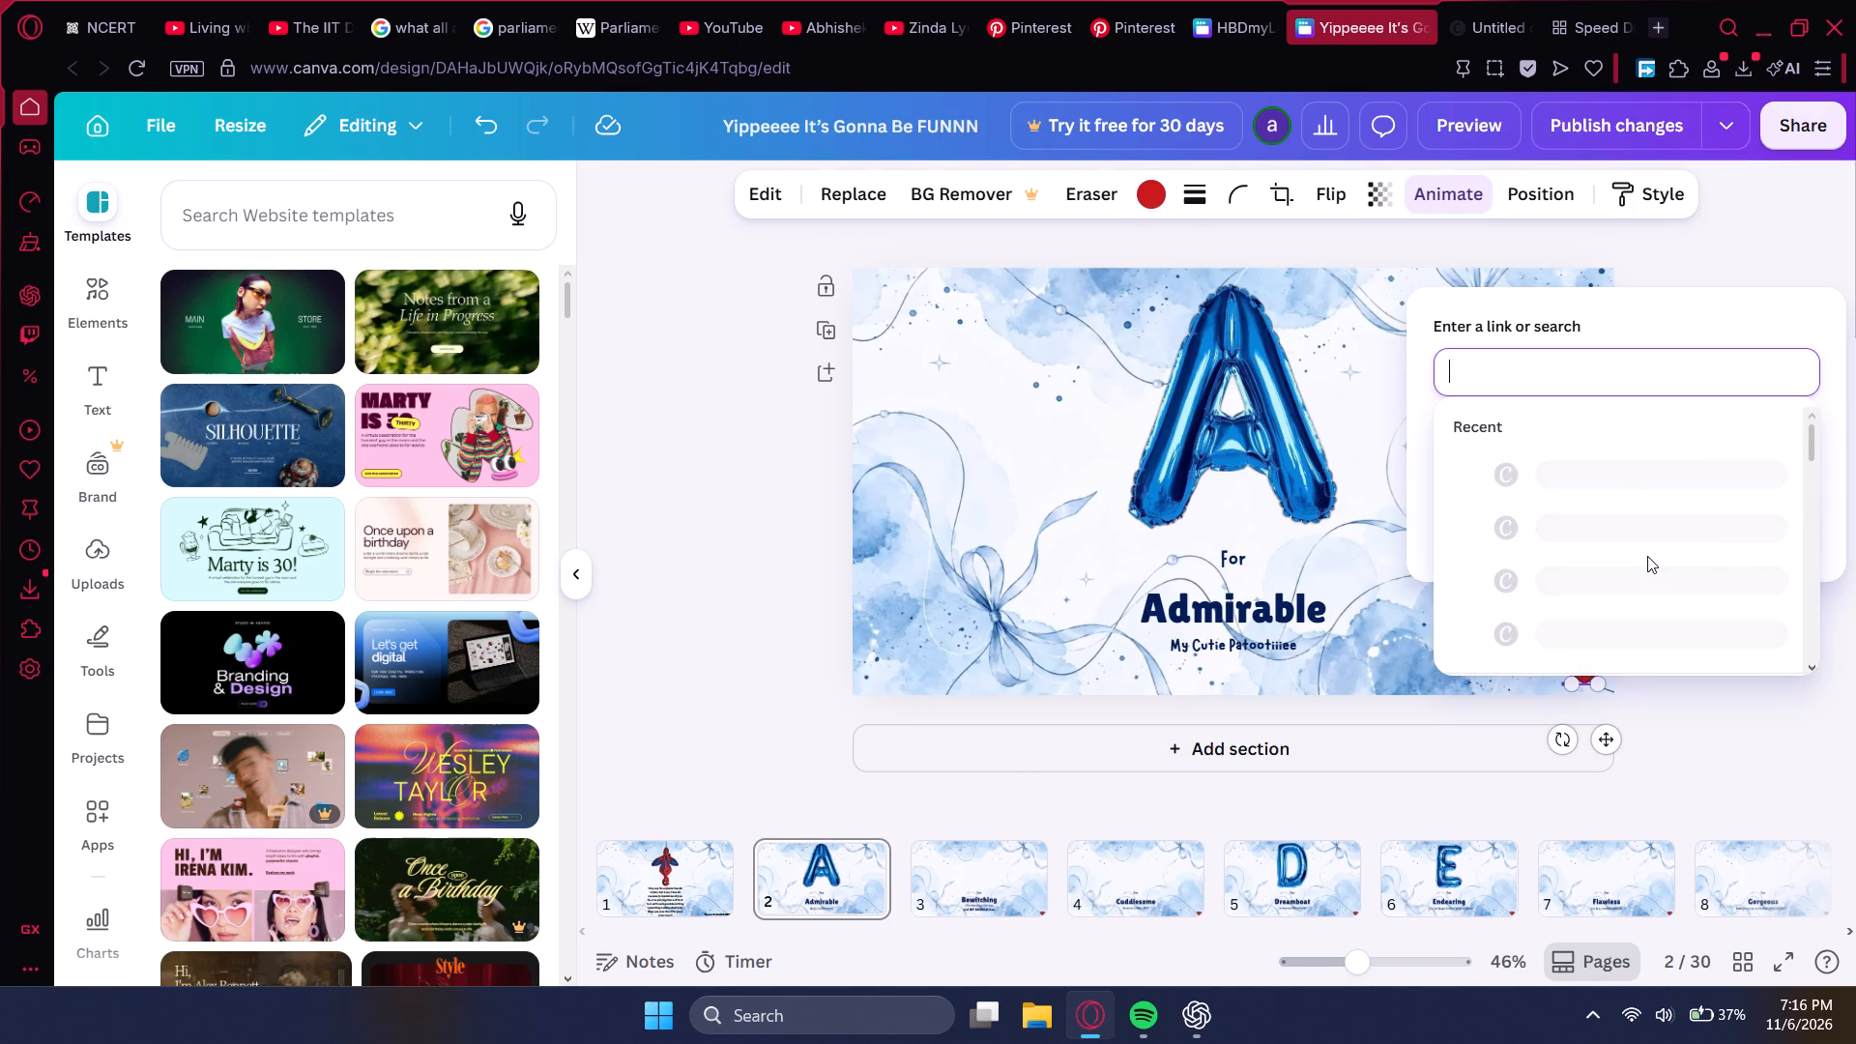
{"action": "scroll", "coordinate": [1650, 565], "scroll_direction": "down", "scroll_amount": 2}
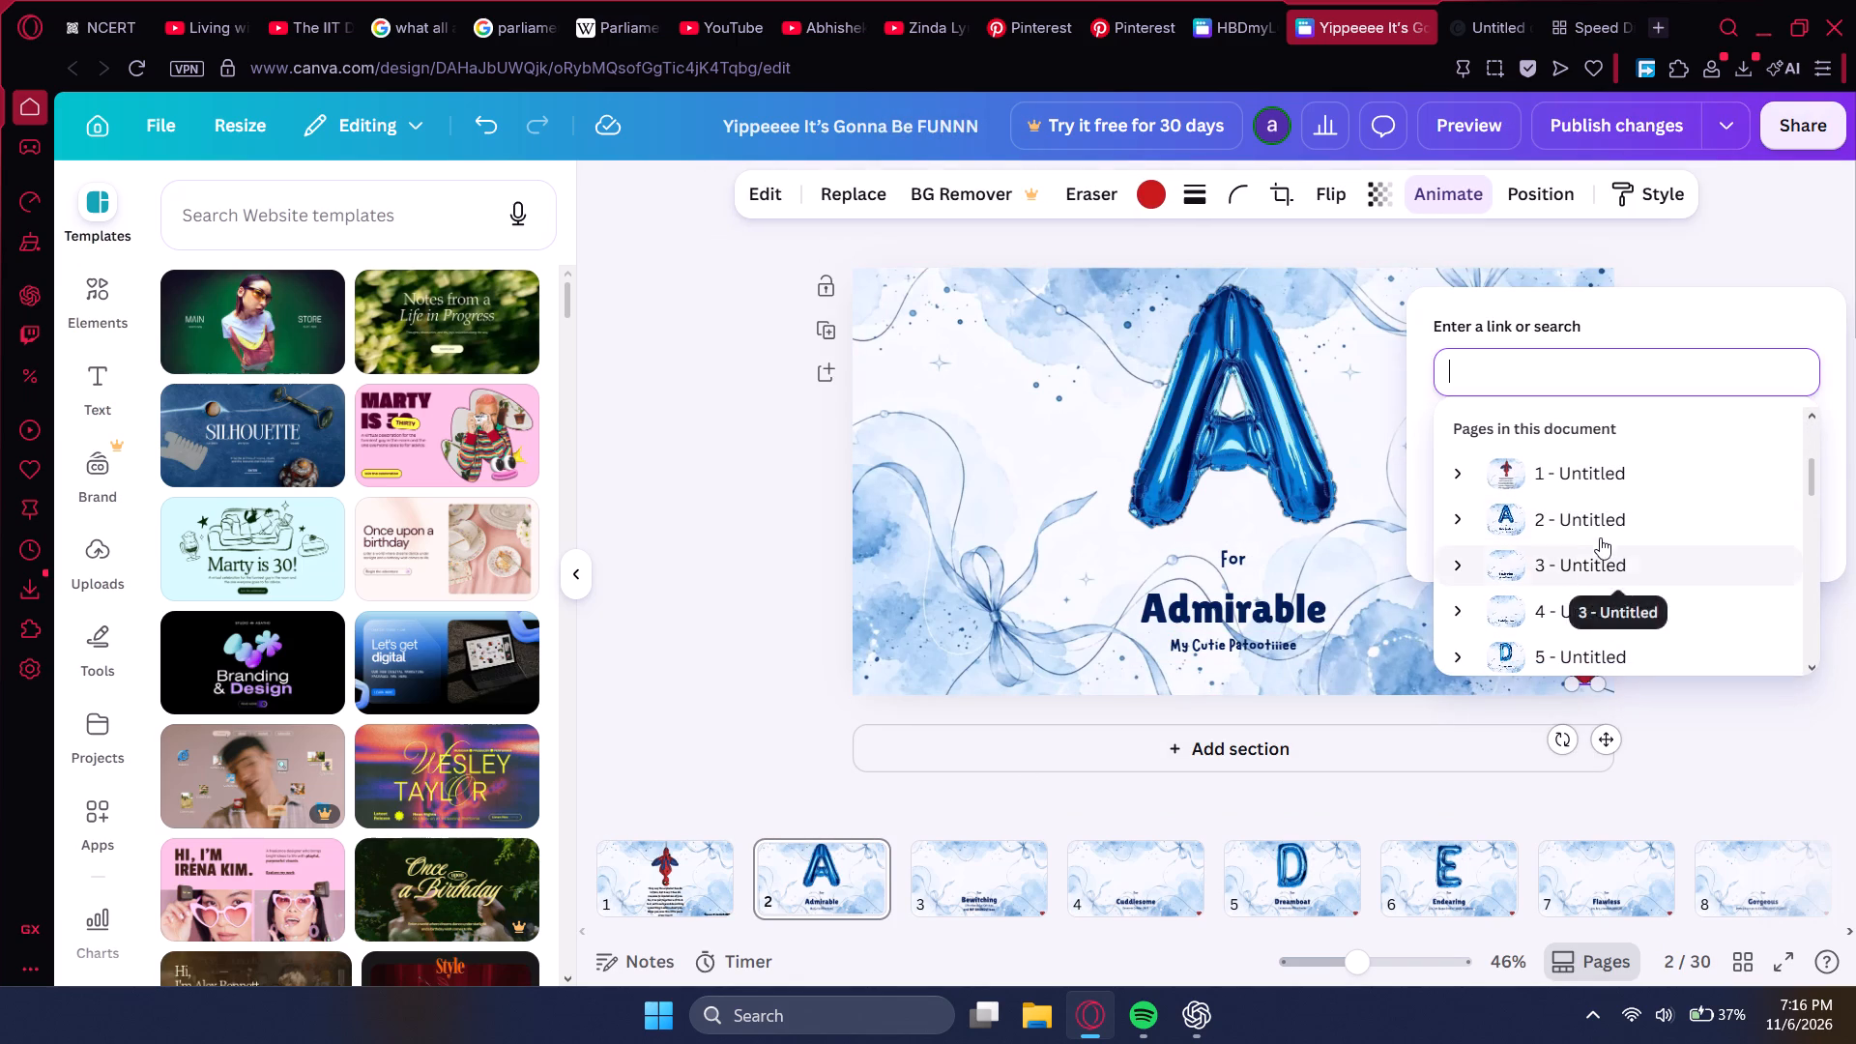
{"action": "left_click", "coordinate": [1587, 561]}
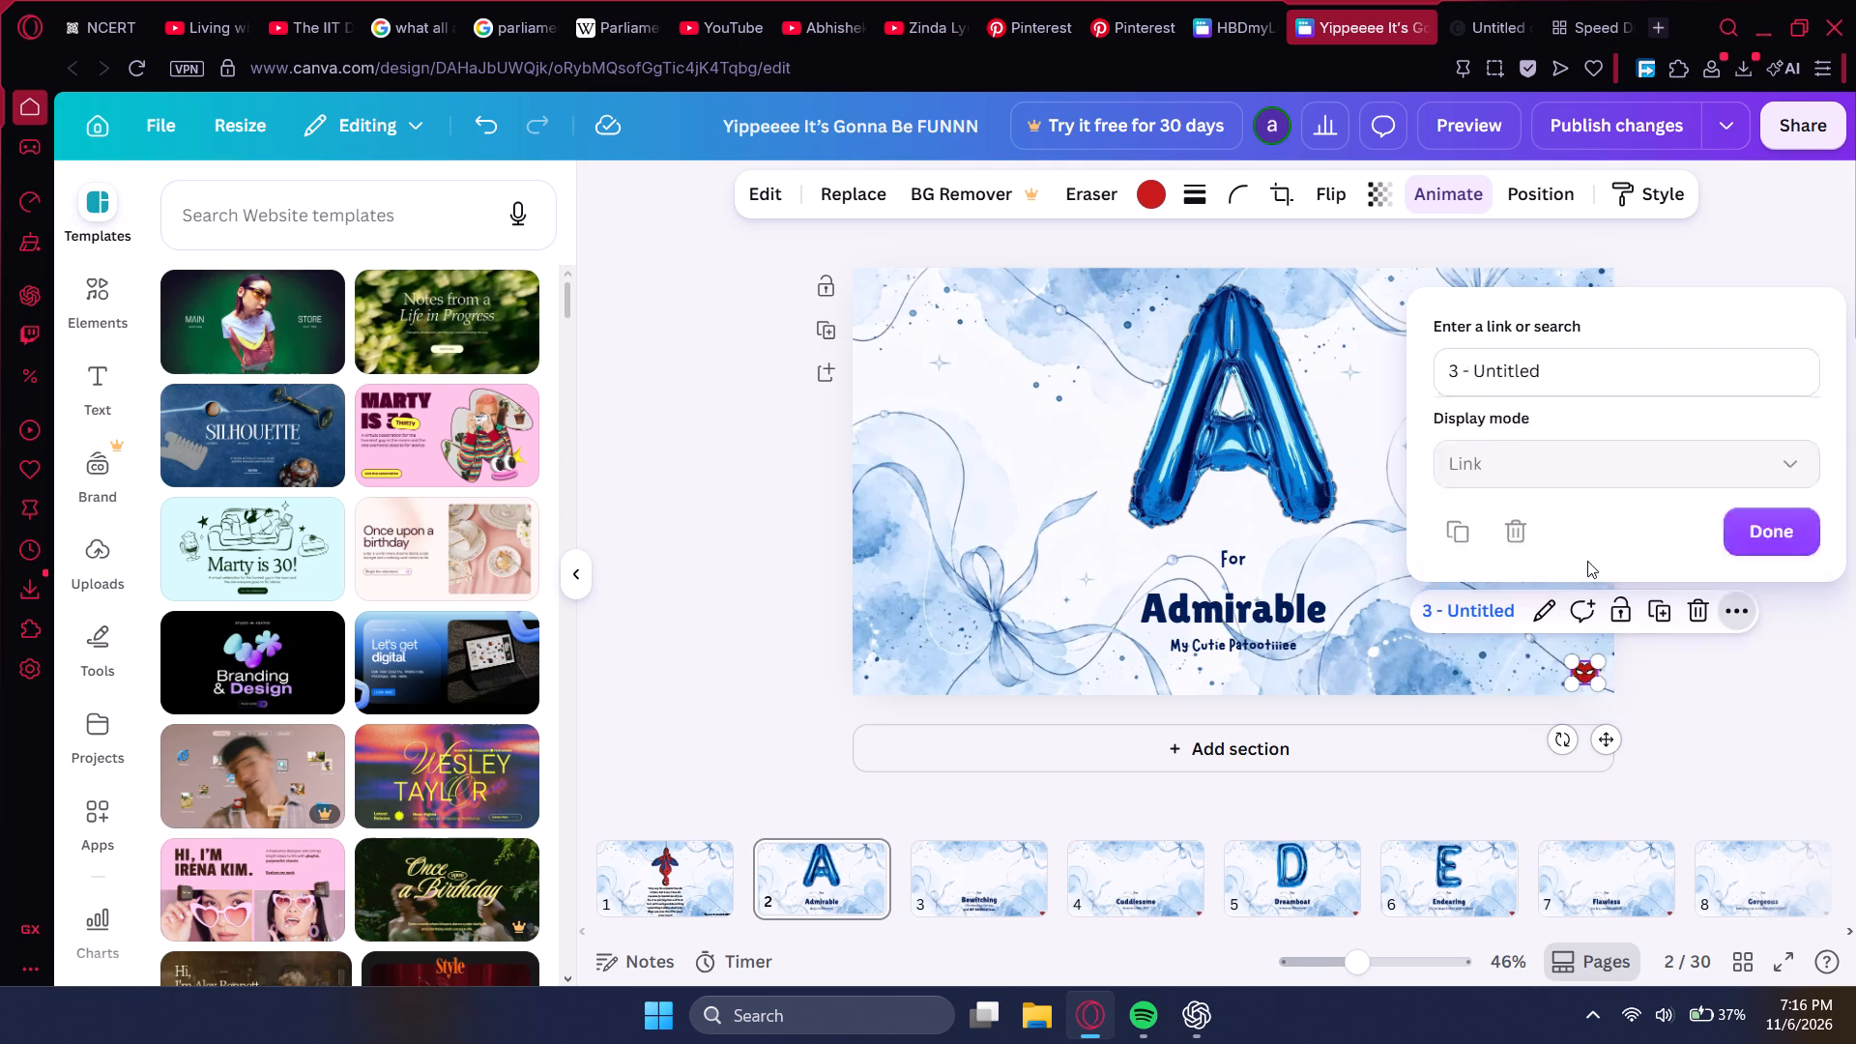
{"action": "left_click", "coordinate": [1688, 877]}
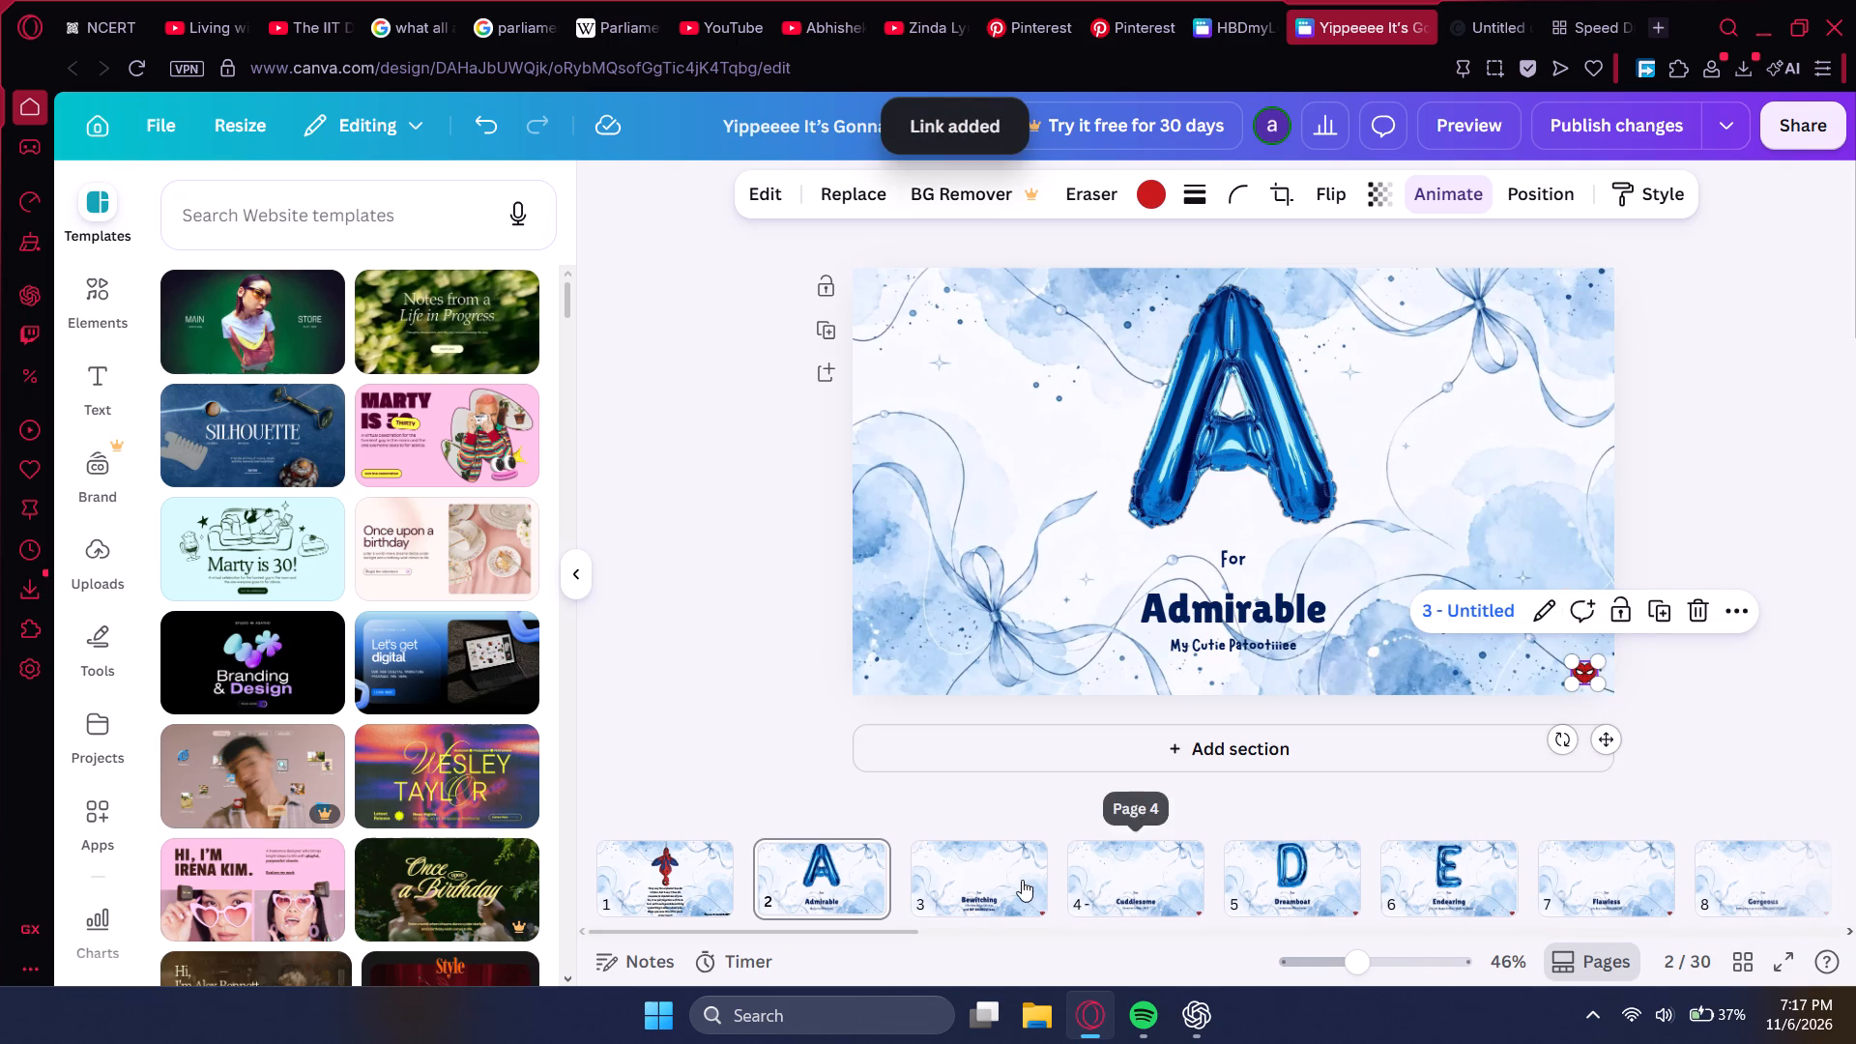
Publish the changes to the A-to-Z website.
{"action": "left_click", "coordinate": [1620, 126]}
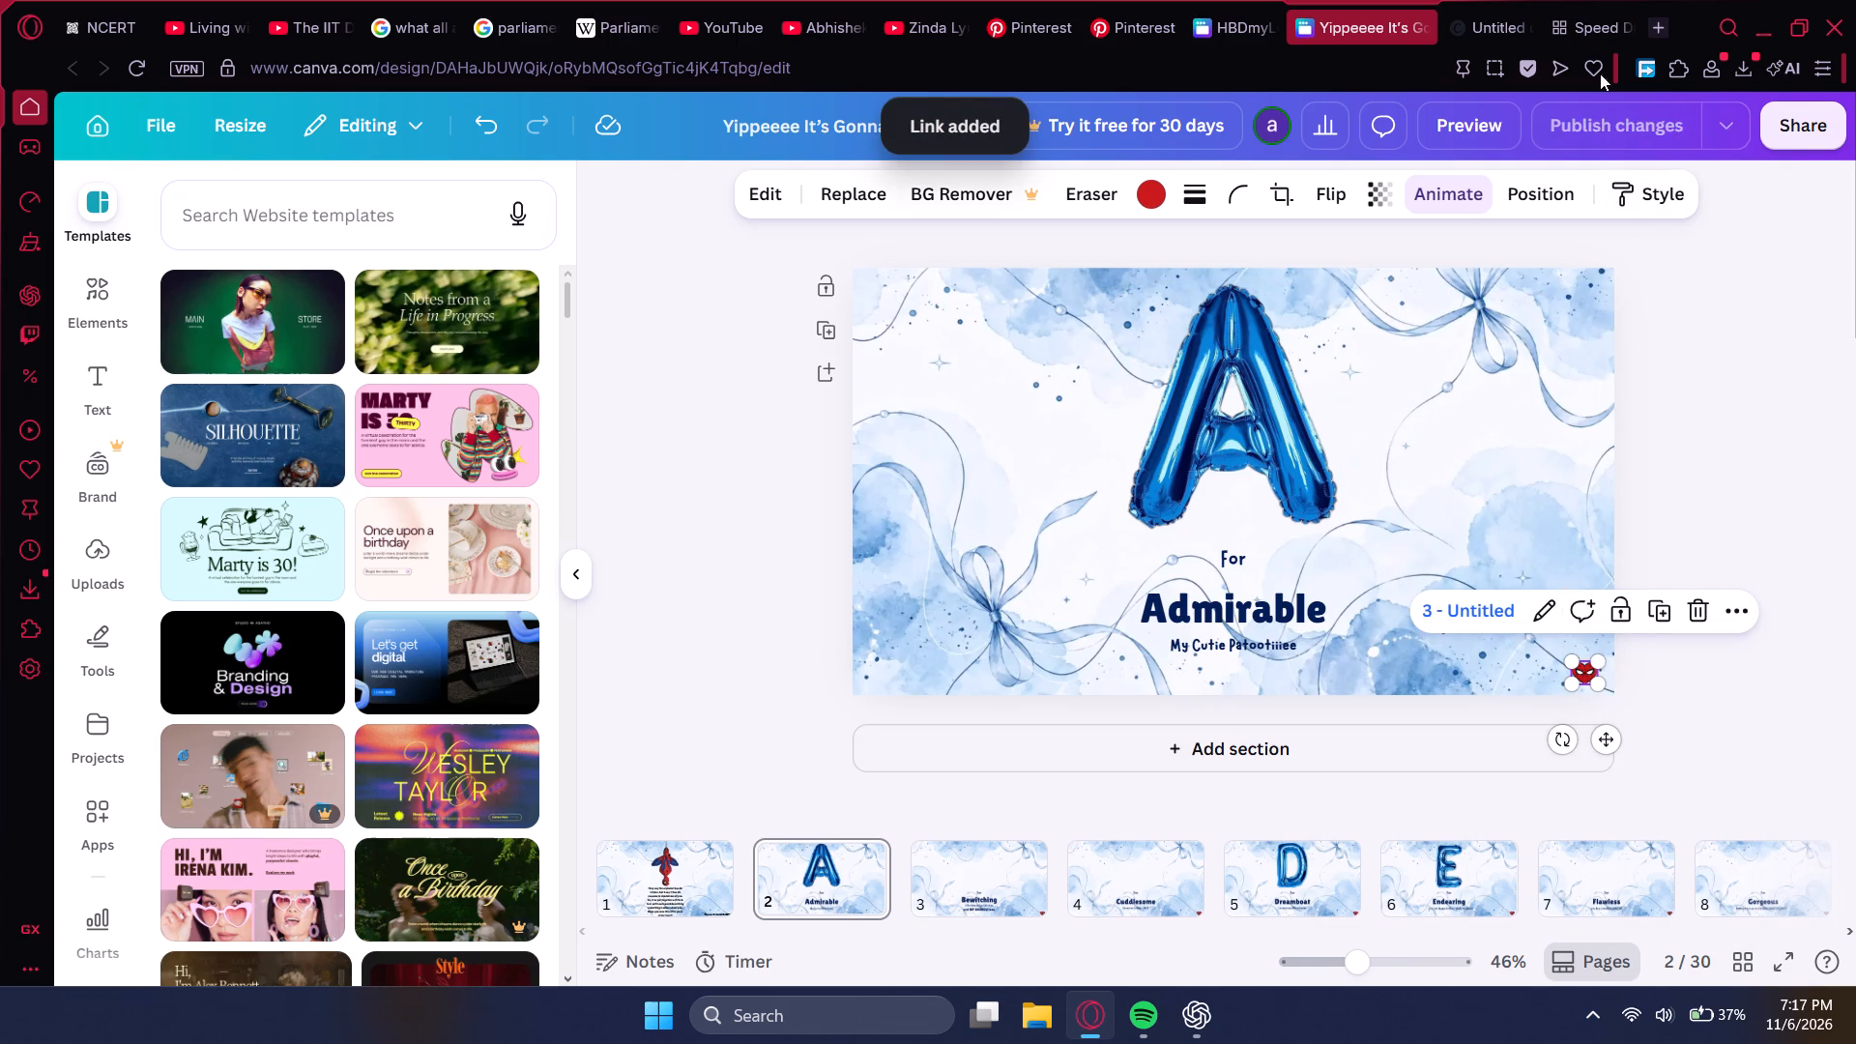
Leave the Canva tabs by switching the browser to its gaming workspace.
{"action": "left_click", "coordinate": [1589, 33]}
{"action": "left_click", "coordinate": [20, 151]}
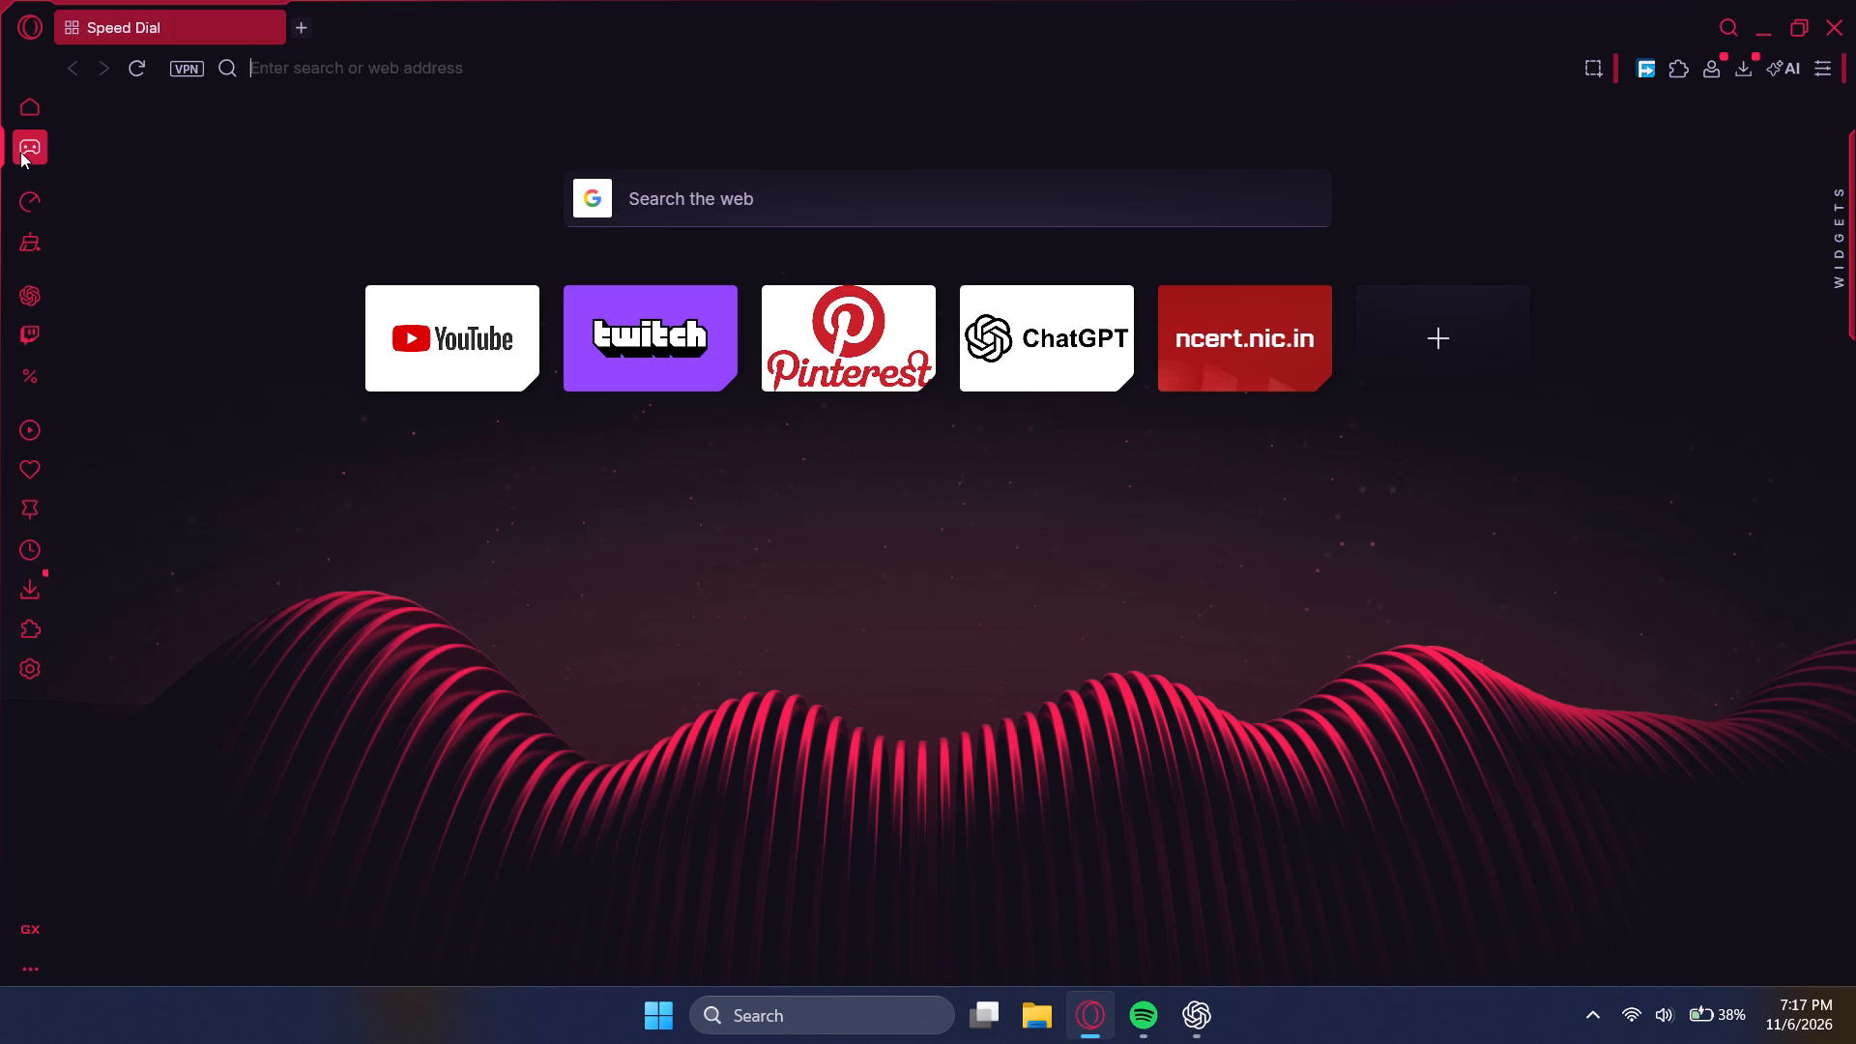
Go to the private browser window on Desktop 2 and open the boyfriend's chat in Instagram.
{"action": "left_click", "coordinate": [979, 1031]}
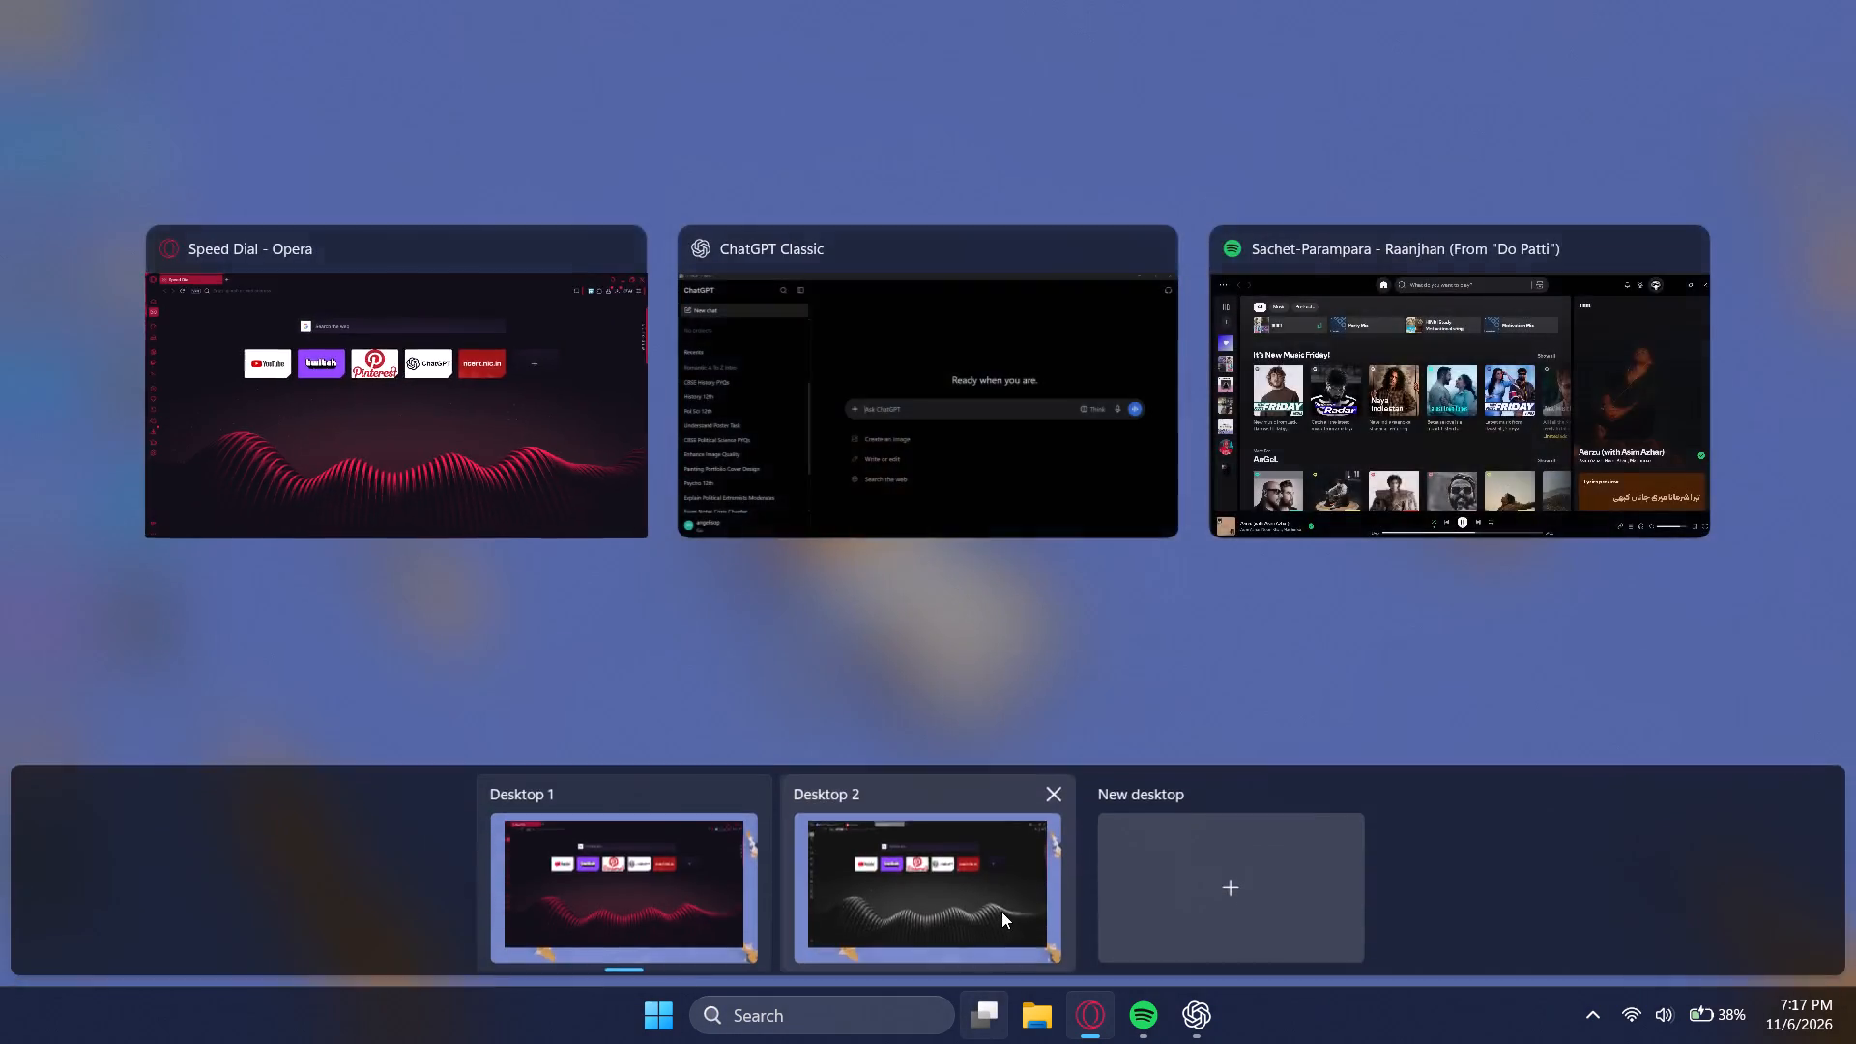
{"action": "left_click", "coordinate": [1001, 912]}
{"action": "left_click", "coordinate": [390, 0]}
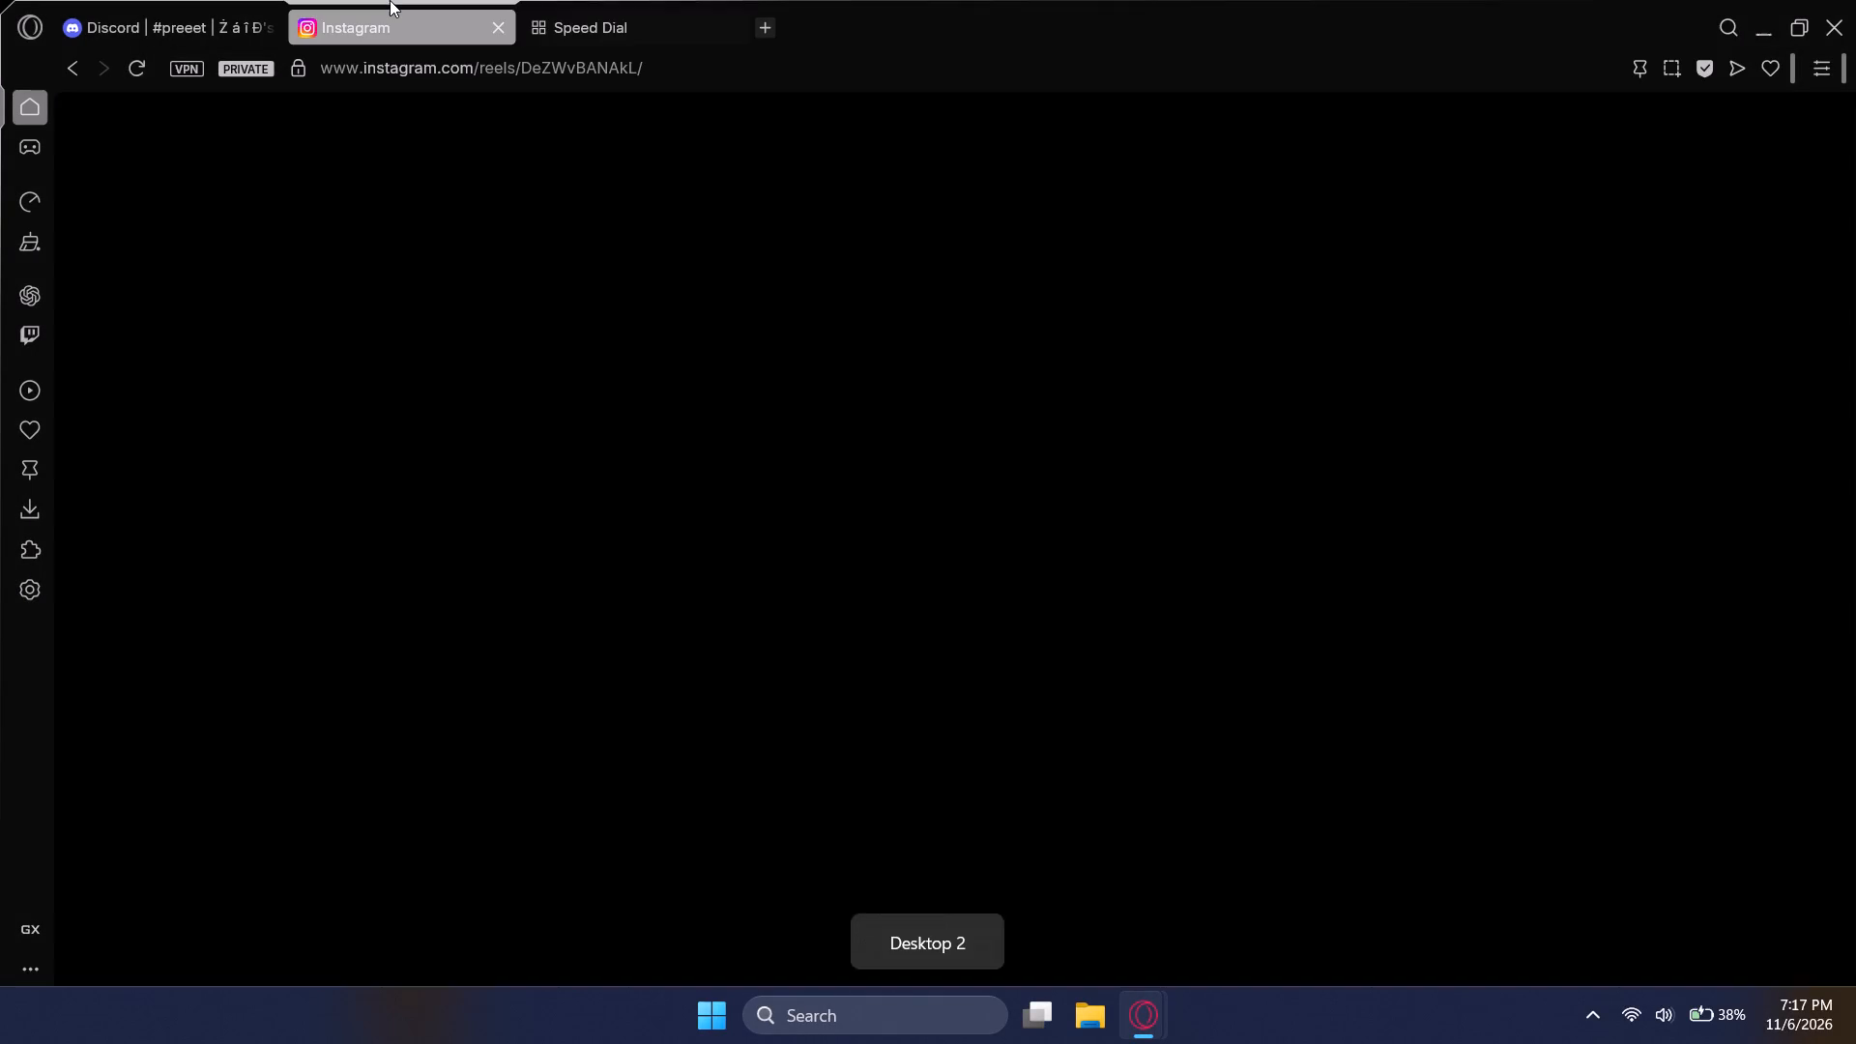
{"action": "left_click", "coordinate": [1402, 363]}
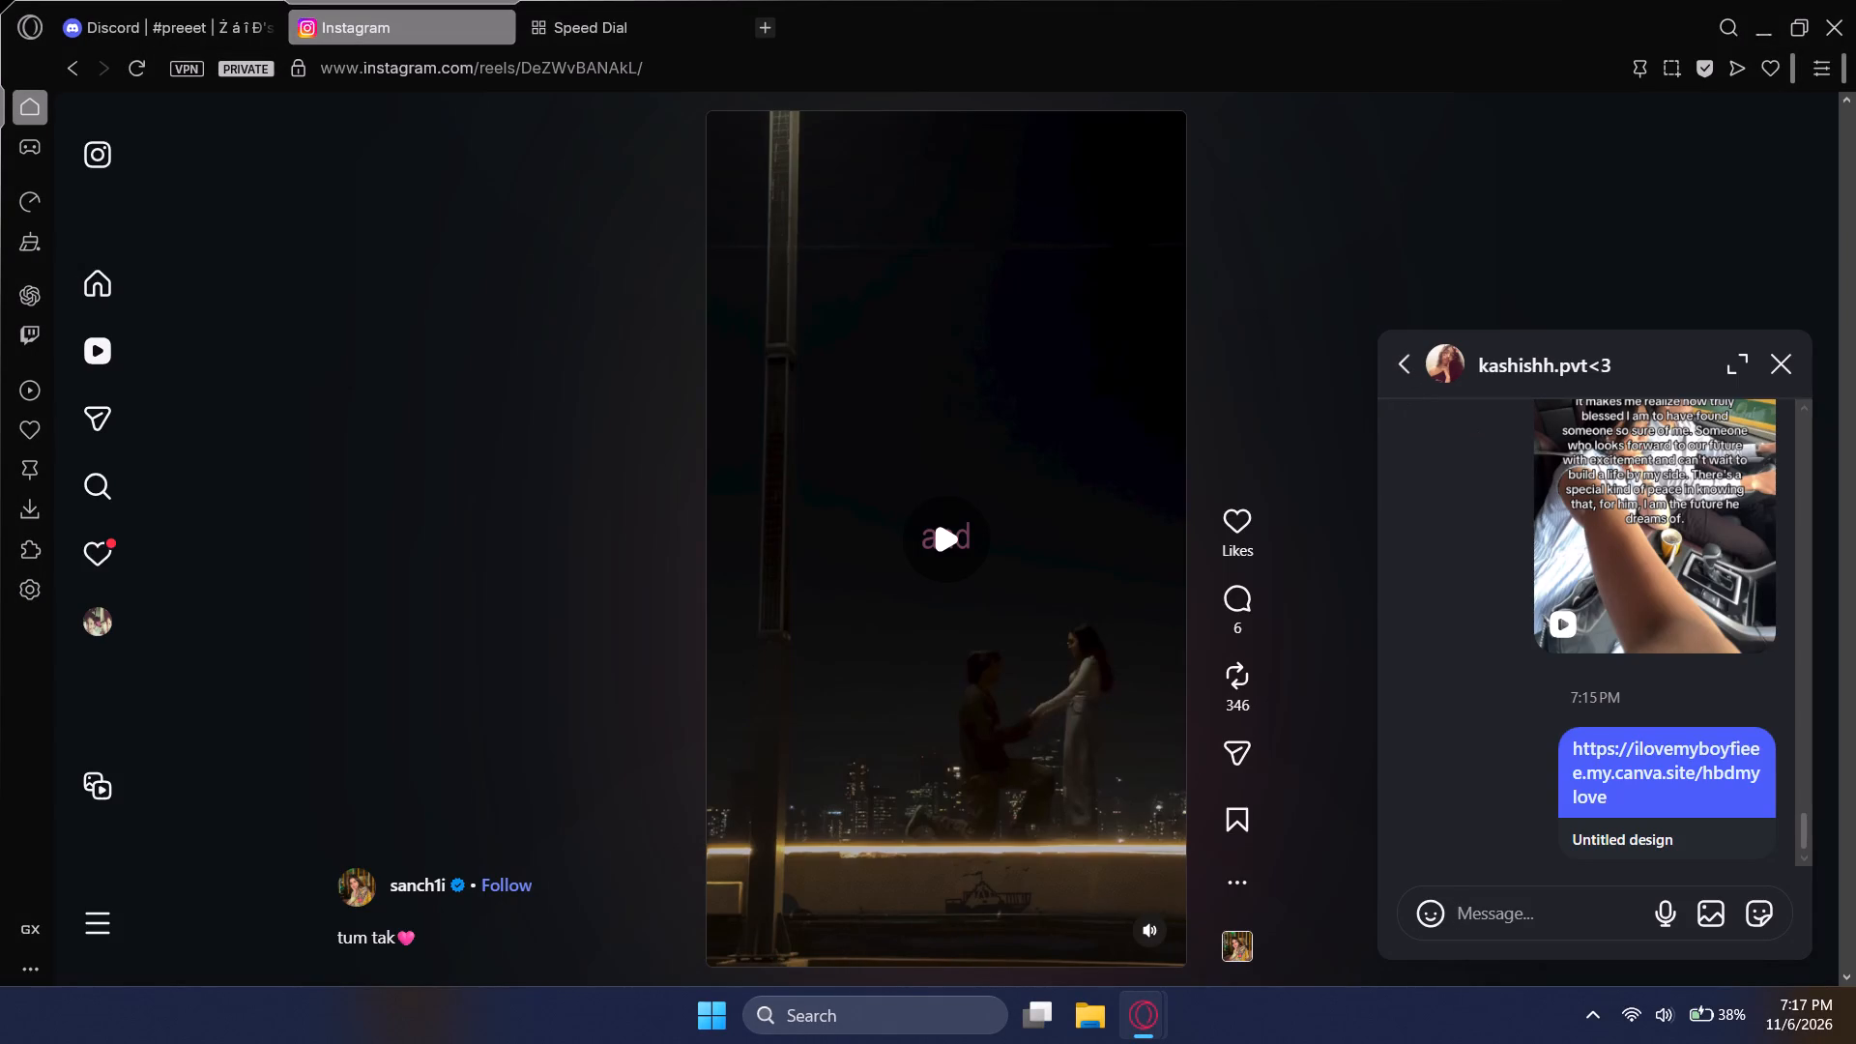
{"action": "scroll", "coordinate": [1587, 556], "scroll_direction": "up", "scroll_amount": 8}
{"action": "left_click", "coordinate": [1567, 476]}
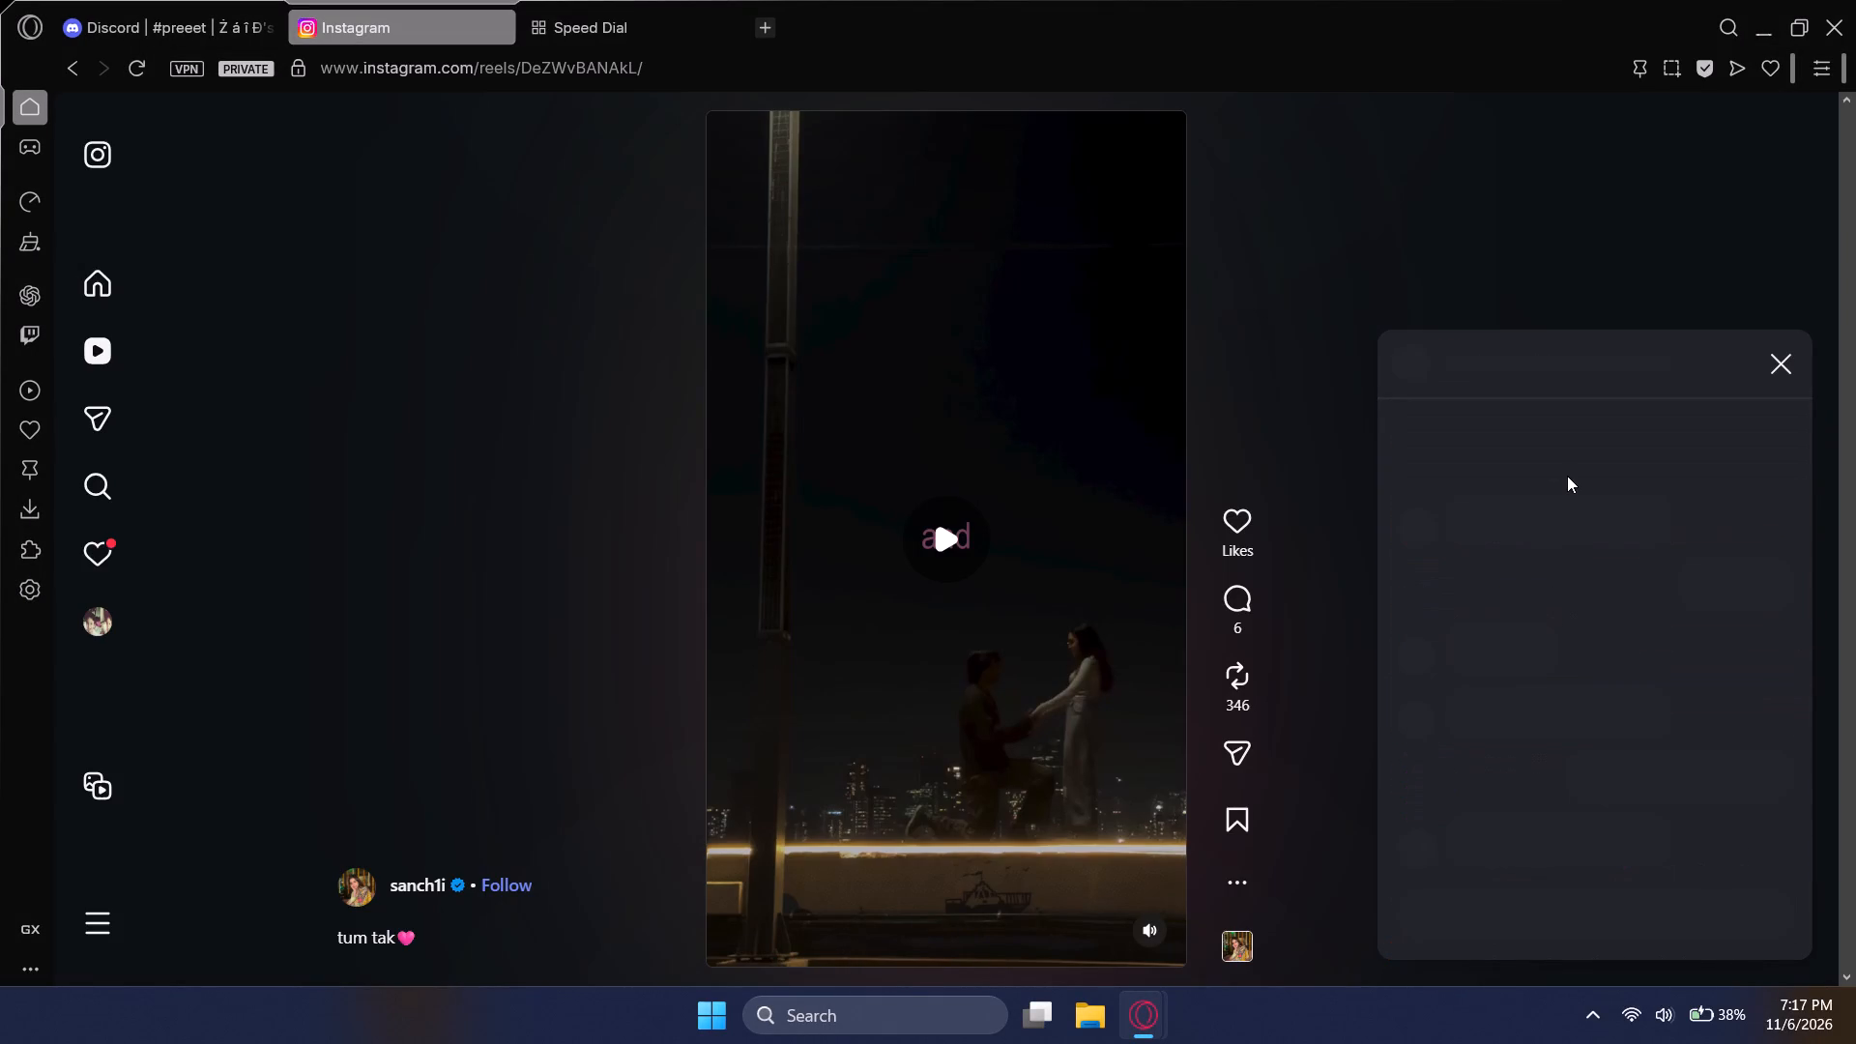
Reply to the "Wowiiiiii" message with "vapis krungii, 10-15 mins ka break liya tha bs 😭" and send it.
{"action": "scroll", "coordinate": [1501, 752], "scroll_direction": "up", "scroll_amount": 4}
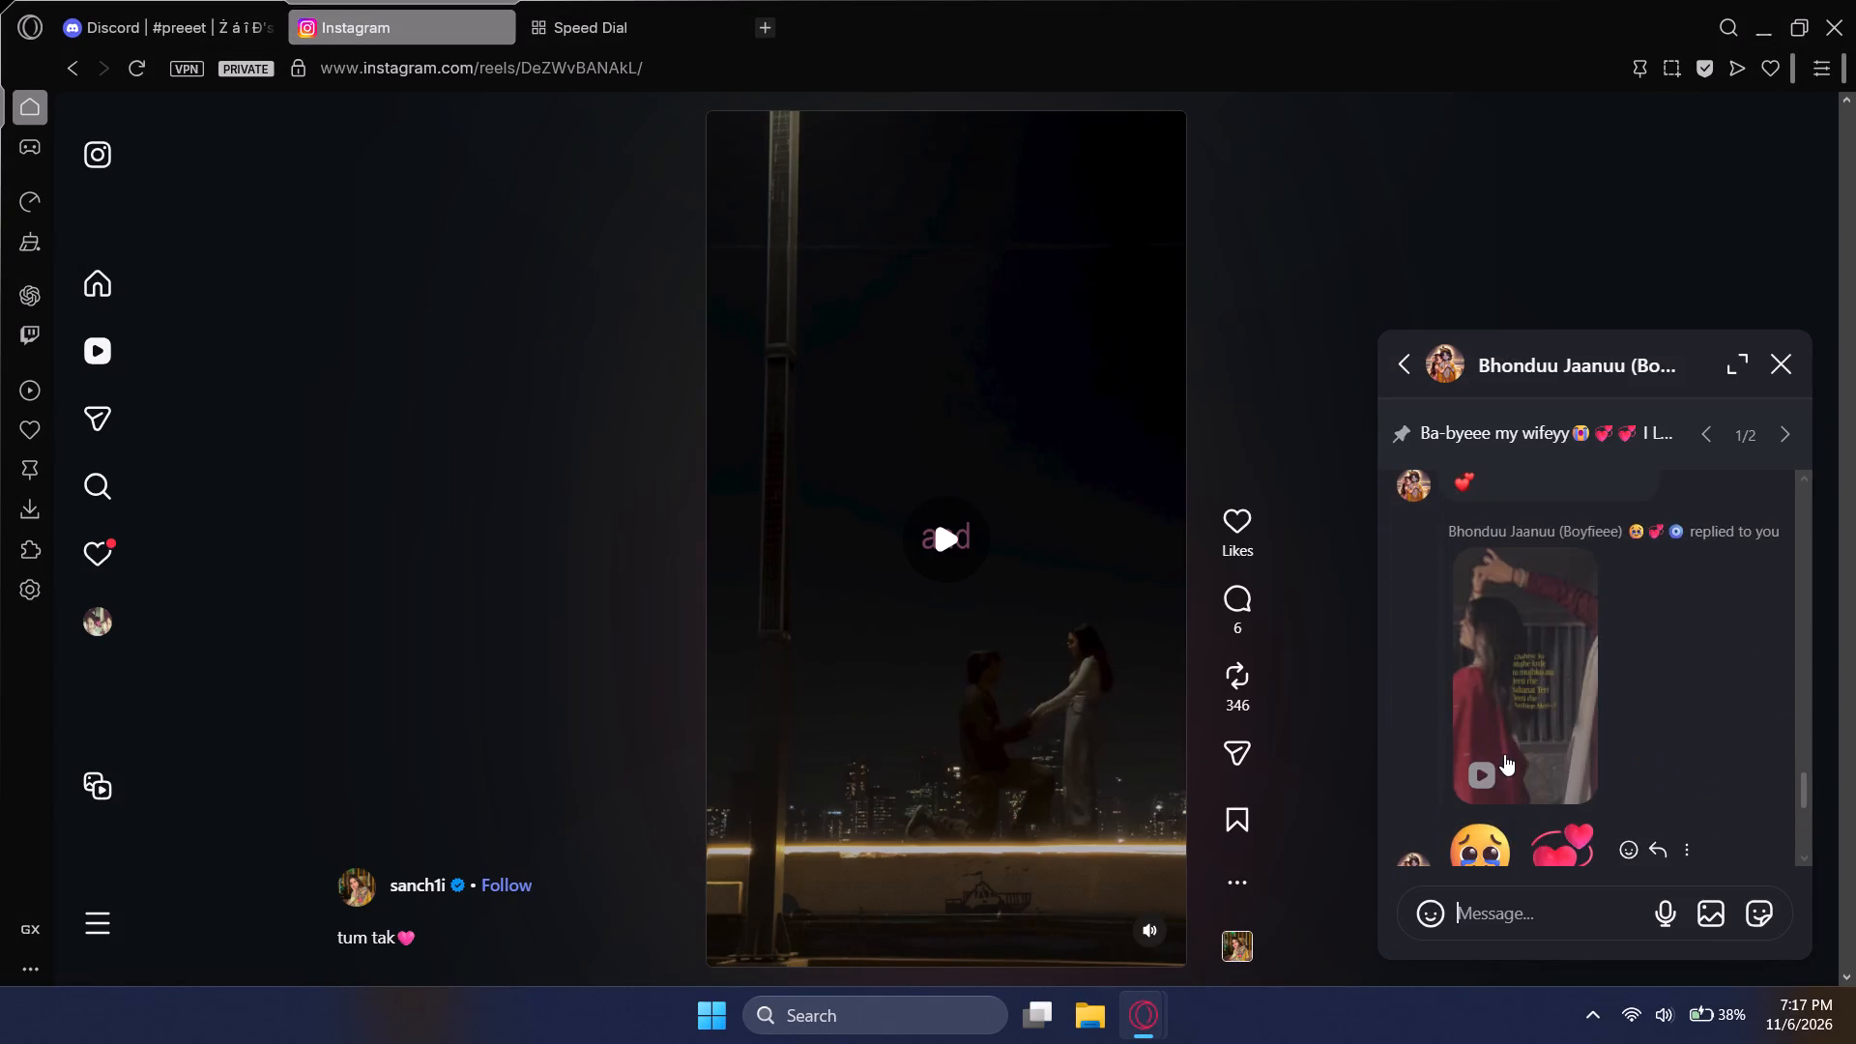
{"action": "scroll", "coordinate": [1504, 754], "scroll_direction": "up", "scroll_amount": 4}
{"action": "scroll", "coordinate": [1504, 754], "scroll_direction": "down", "scroll_amount": 1}
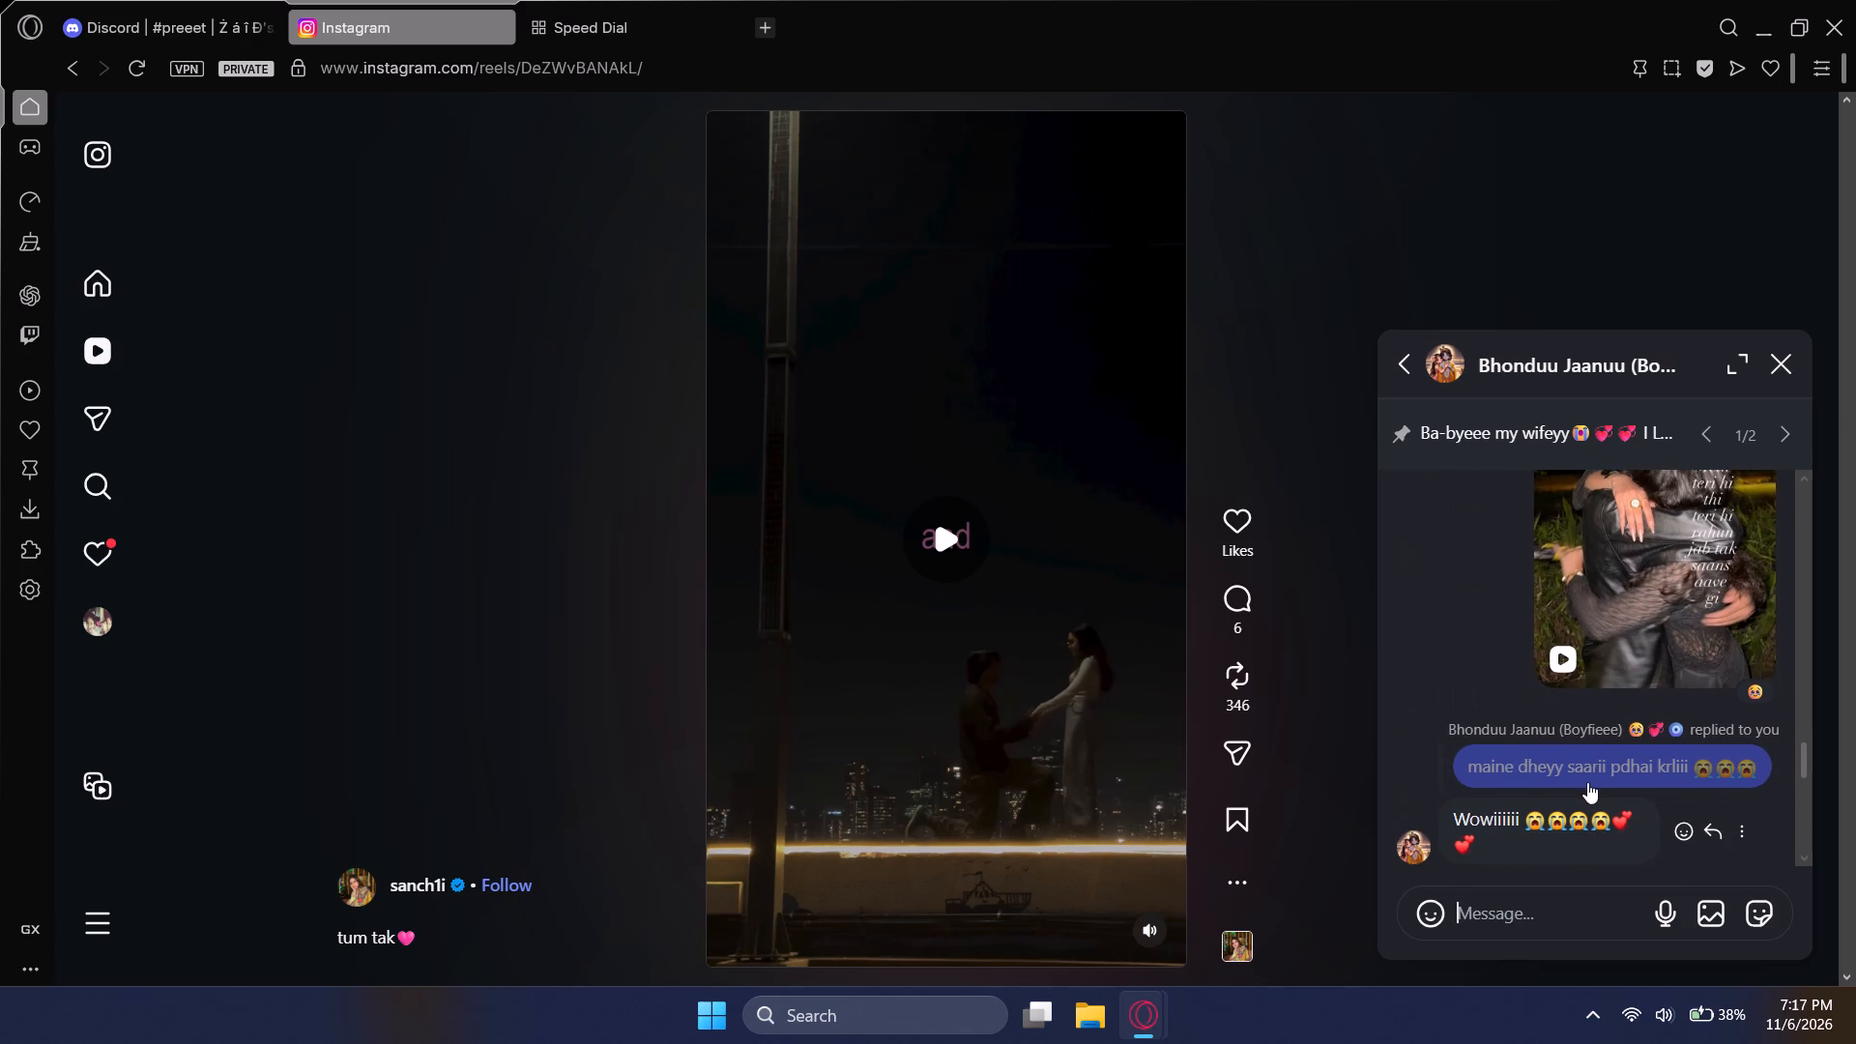
{"action": "left_click", "coordinate": [1709, 827]}
{"action": "scroll", "coordinate": [1545, 780], "scroll_direction": "down", "scroll_amount": 1}
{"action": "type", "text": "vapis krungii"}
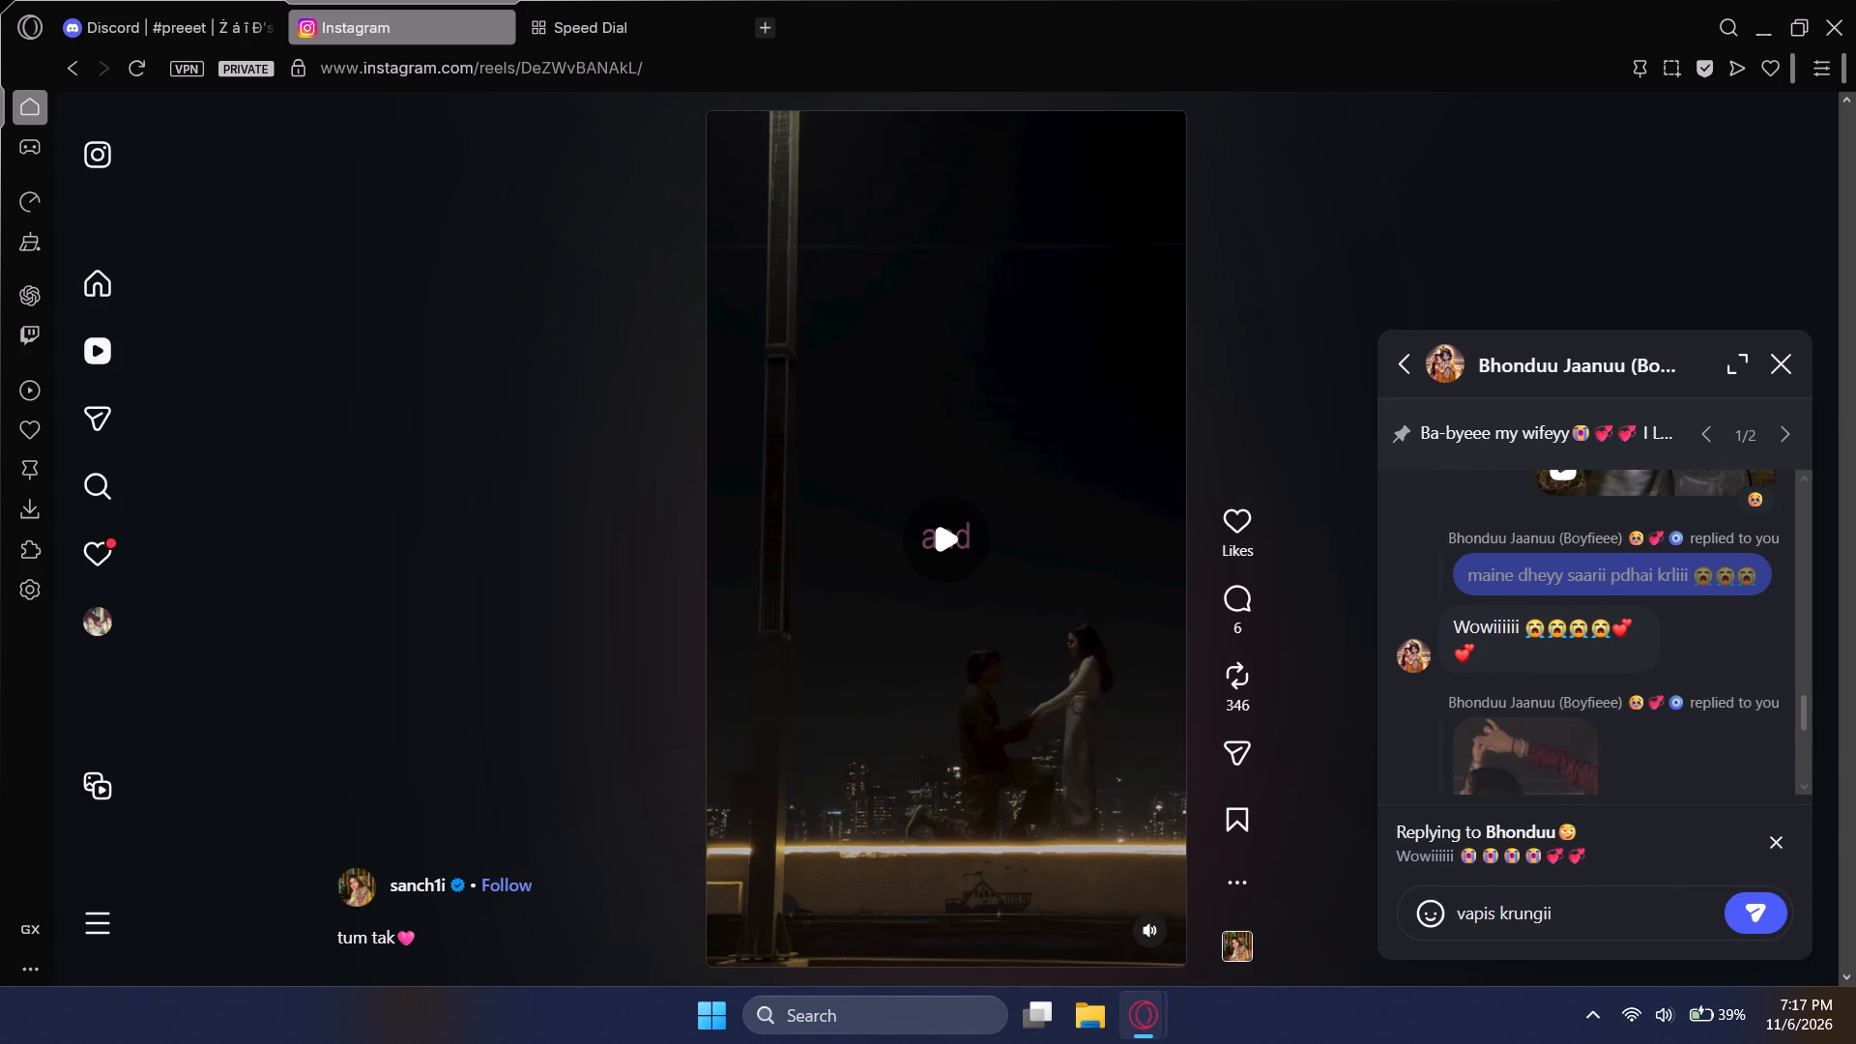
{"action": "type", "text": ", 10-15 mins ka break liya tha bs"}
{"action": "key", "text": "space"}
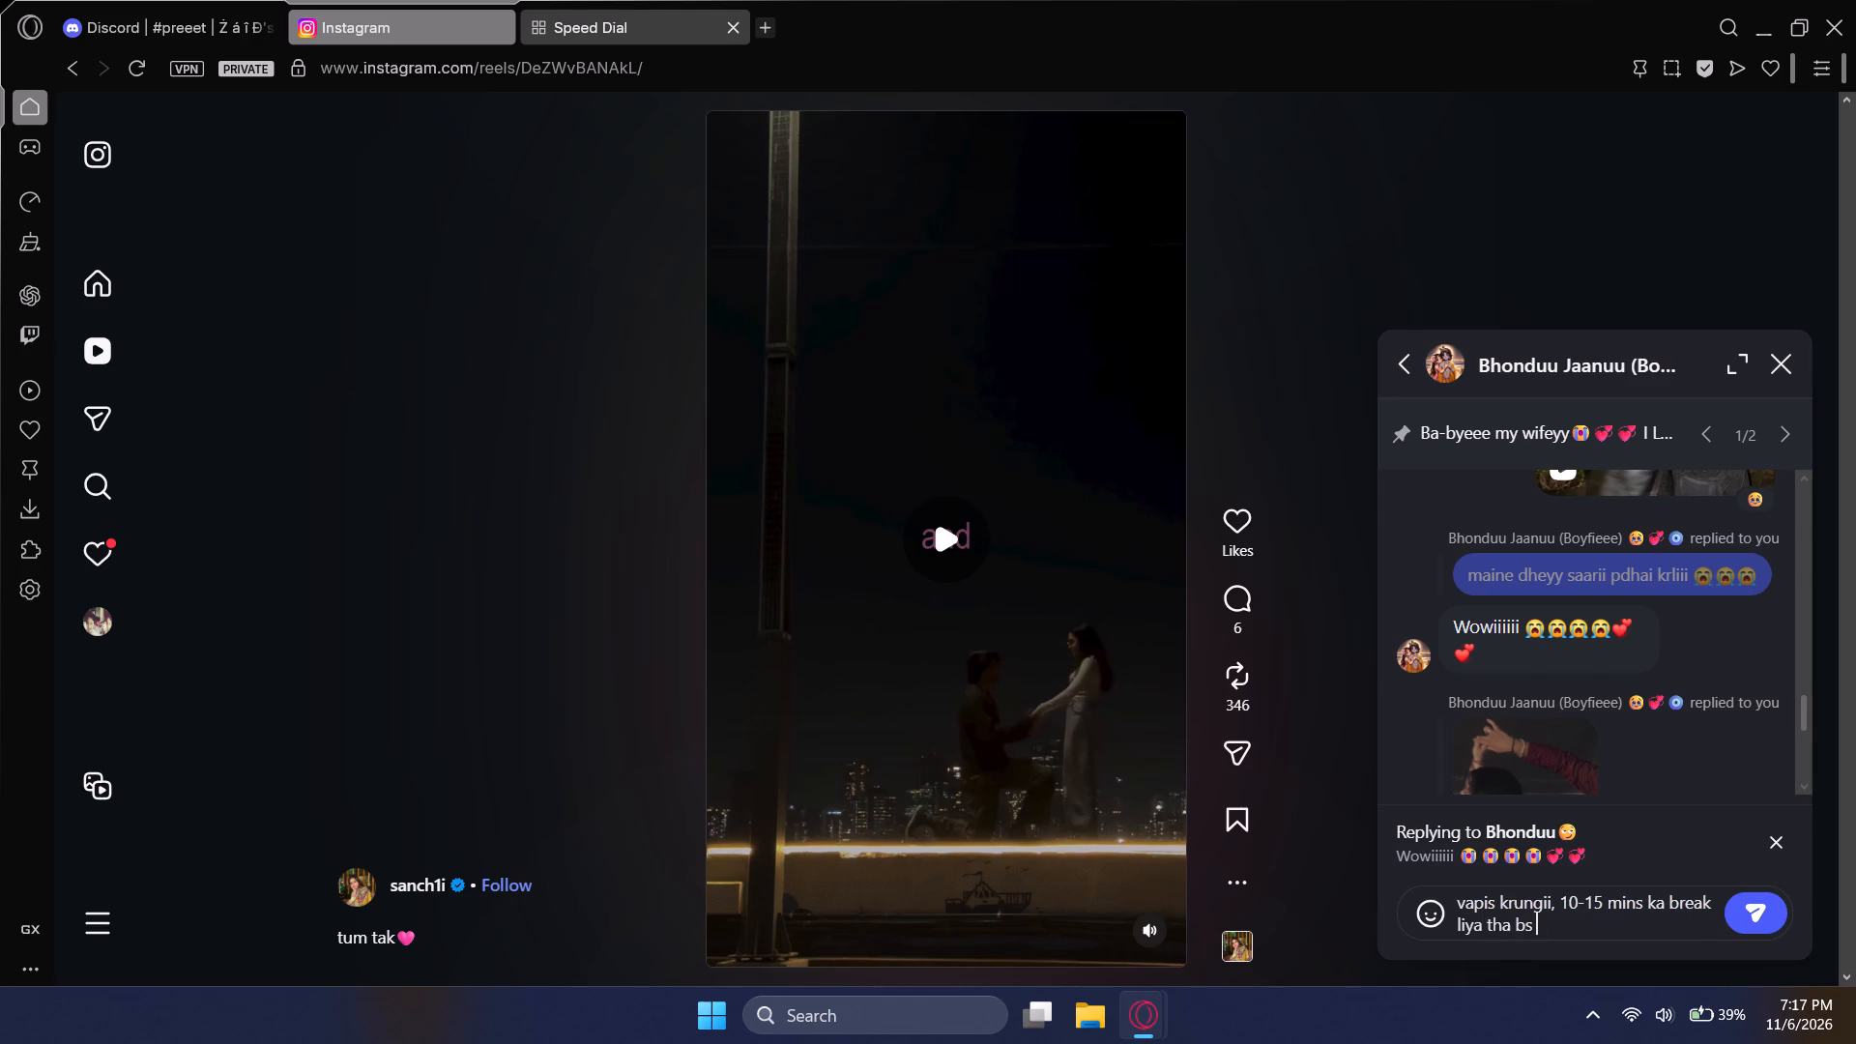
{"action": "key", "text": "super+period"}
{"action": "left_click", "coordinate": [1584, 672]}
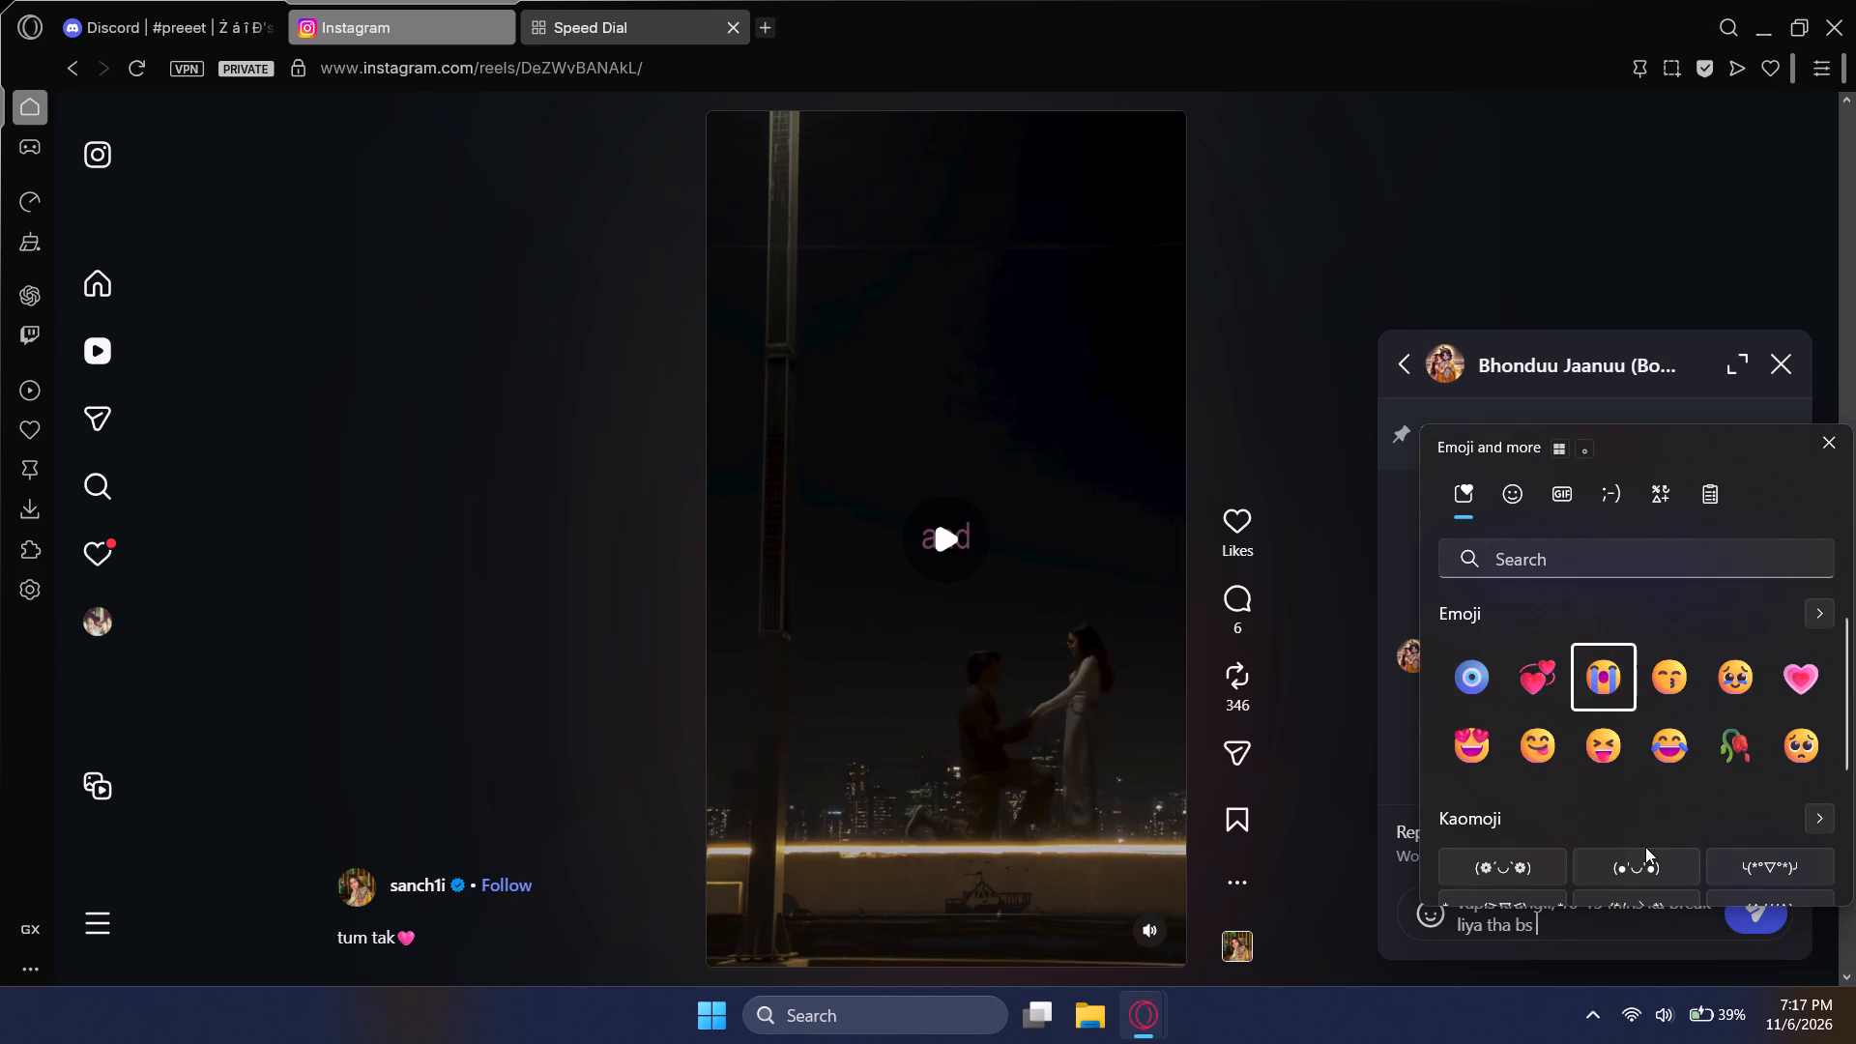
{"action": "left_click", "coordinate": [1644, 929]}
{"action": "left_click", "coordinate": [1764, 921]}
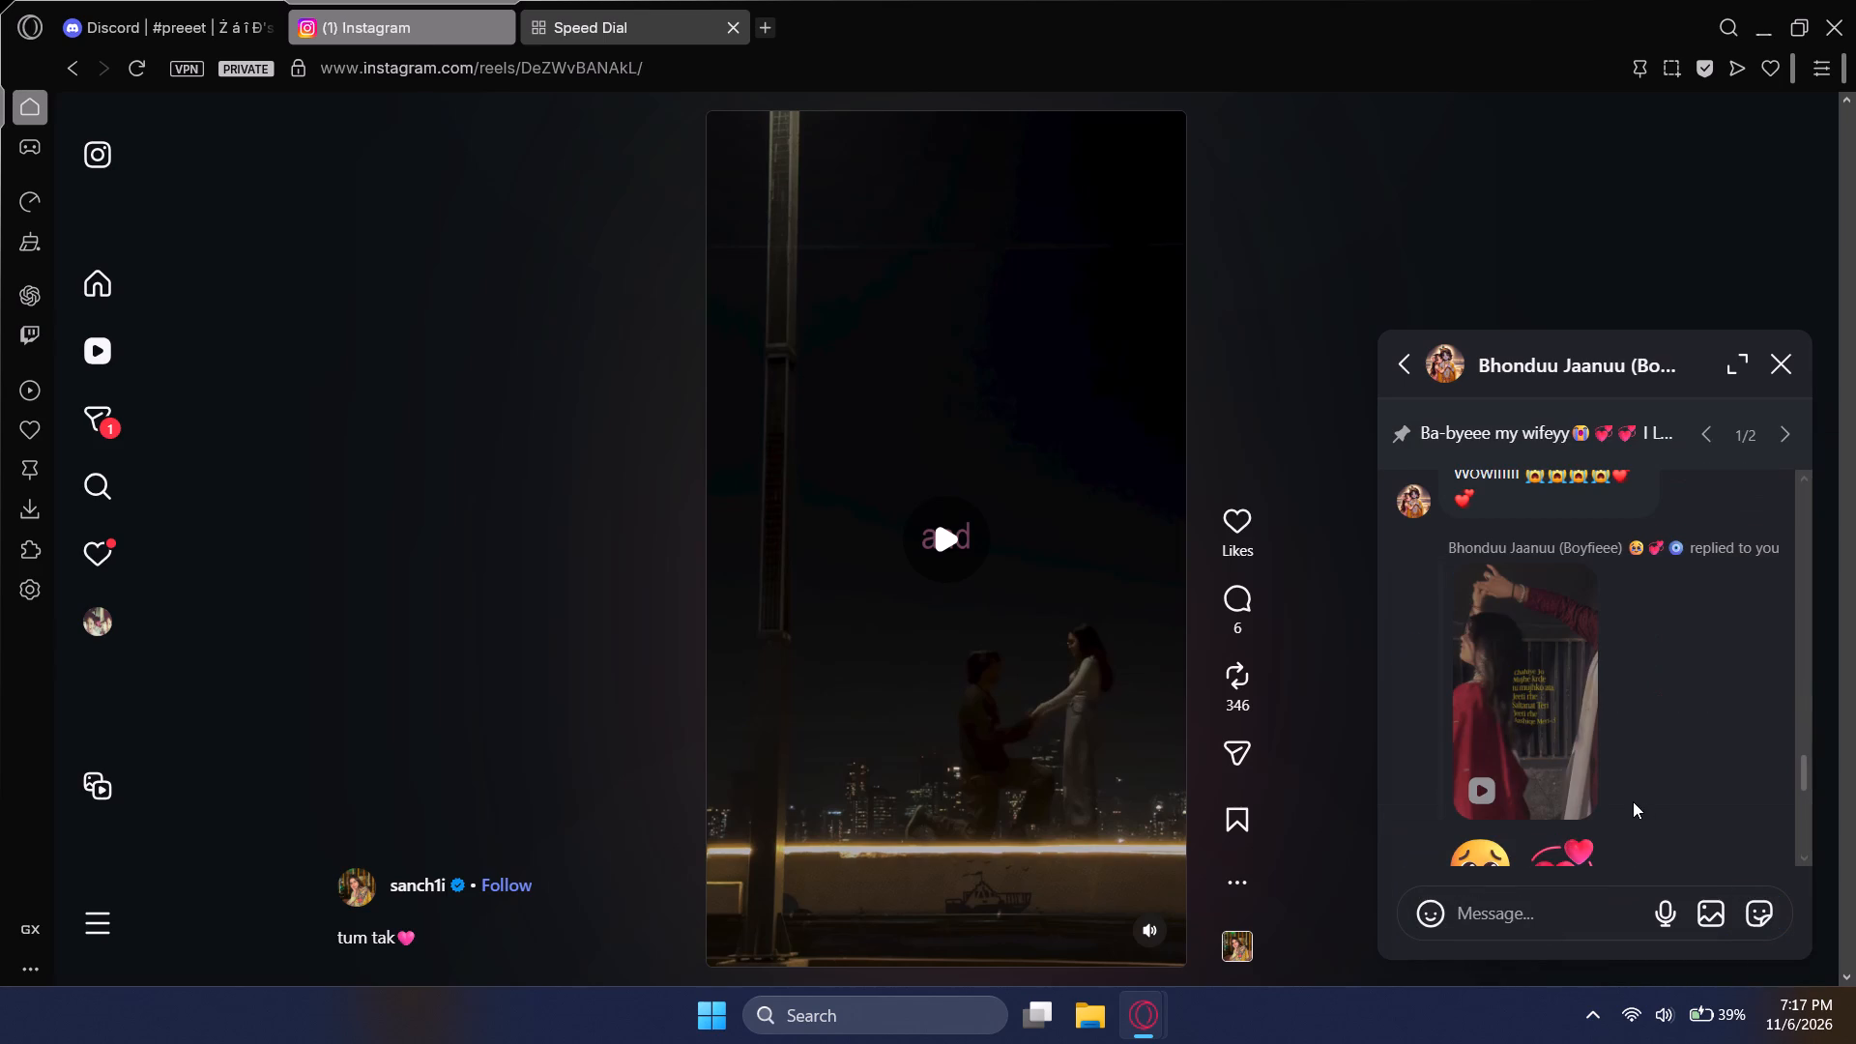
Send the message "khud ke liye time hi nhi nikal rha, itta syllabus hai" with the crying face and wilted rose emojis.
{"action": "scroll", "coordinate": [1620, 815], "scroll_direction": "down", "scroll_amount": 12}
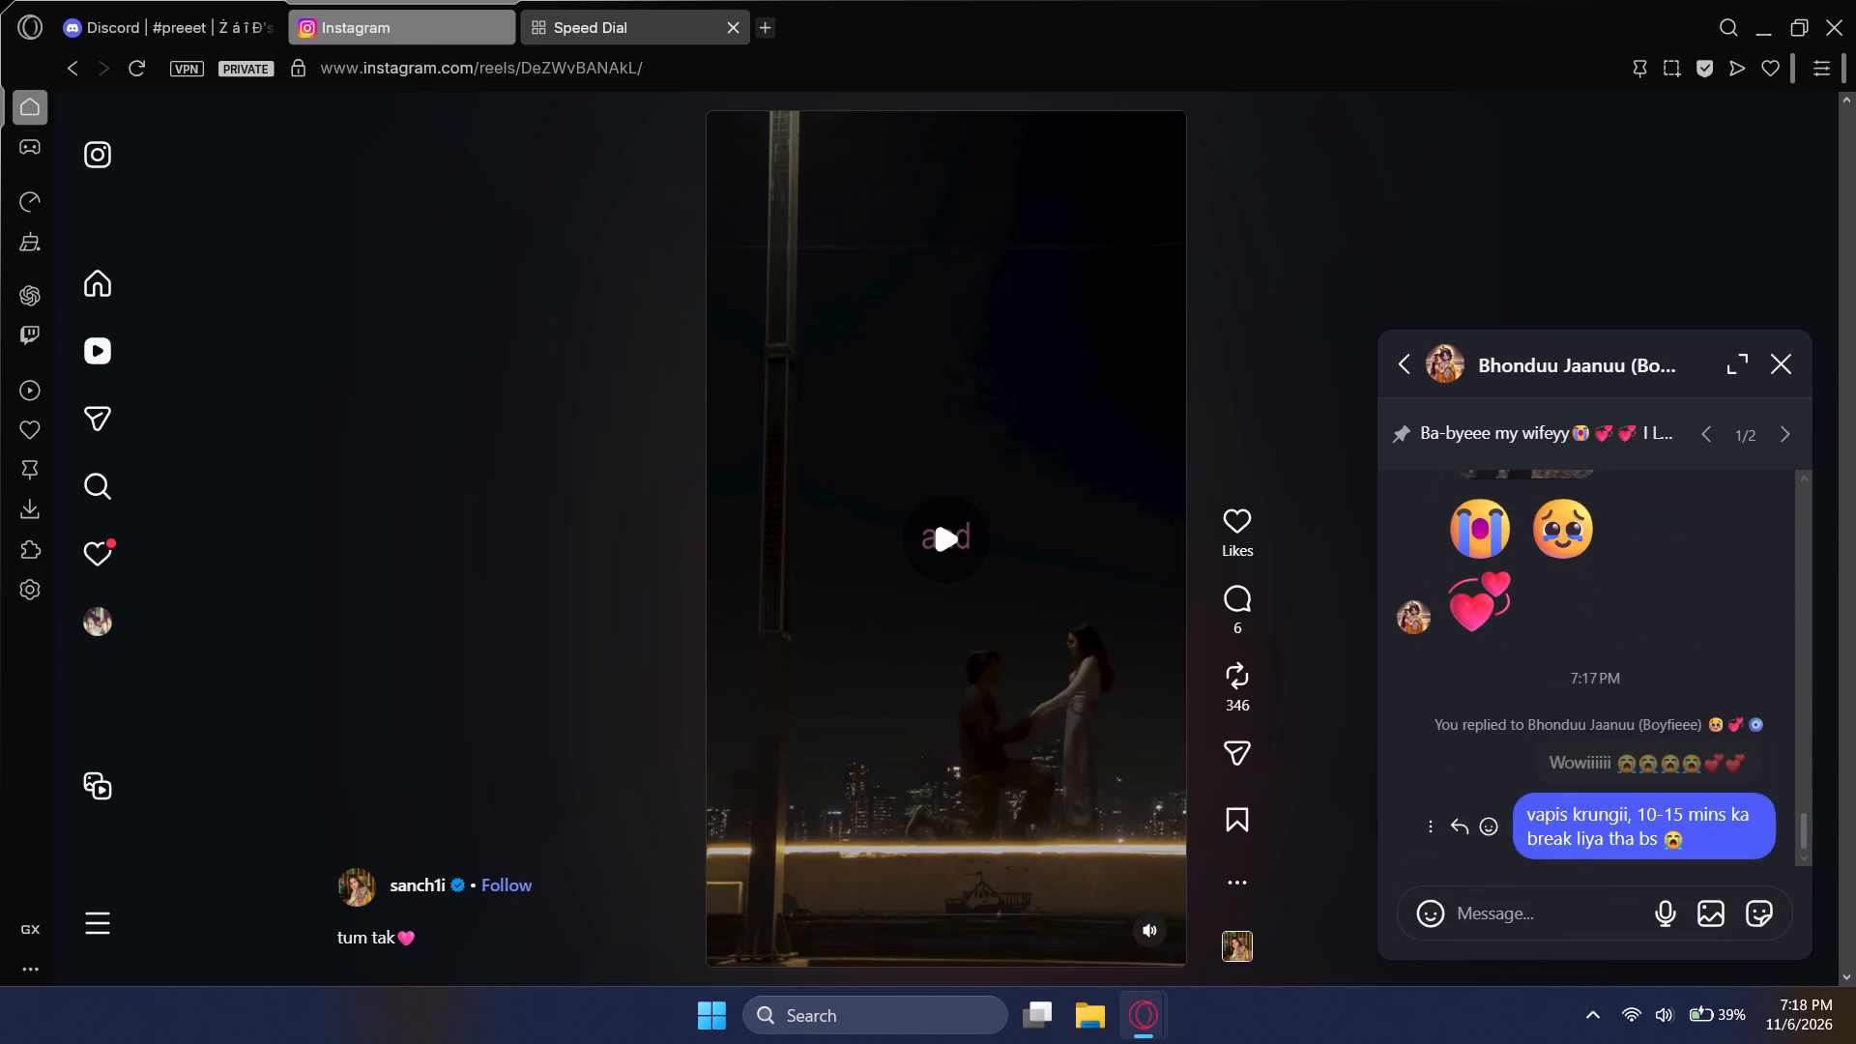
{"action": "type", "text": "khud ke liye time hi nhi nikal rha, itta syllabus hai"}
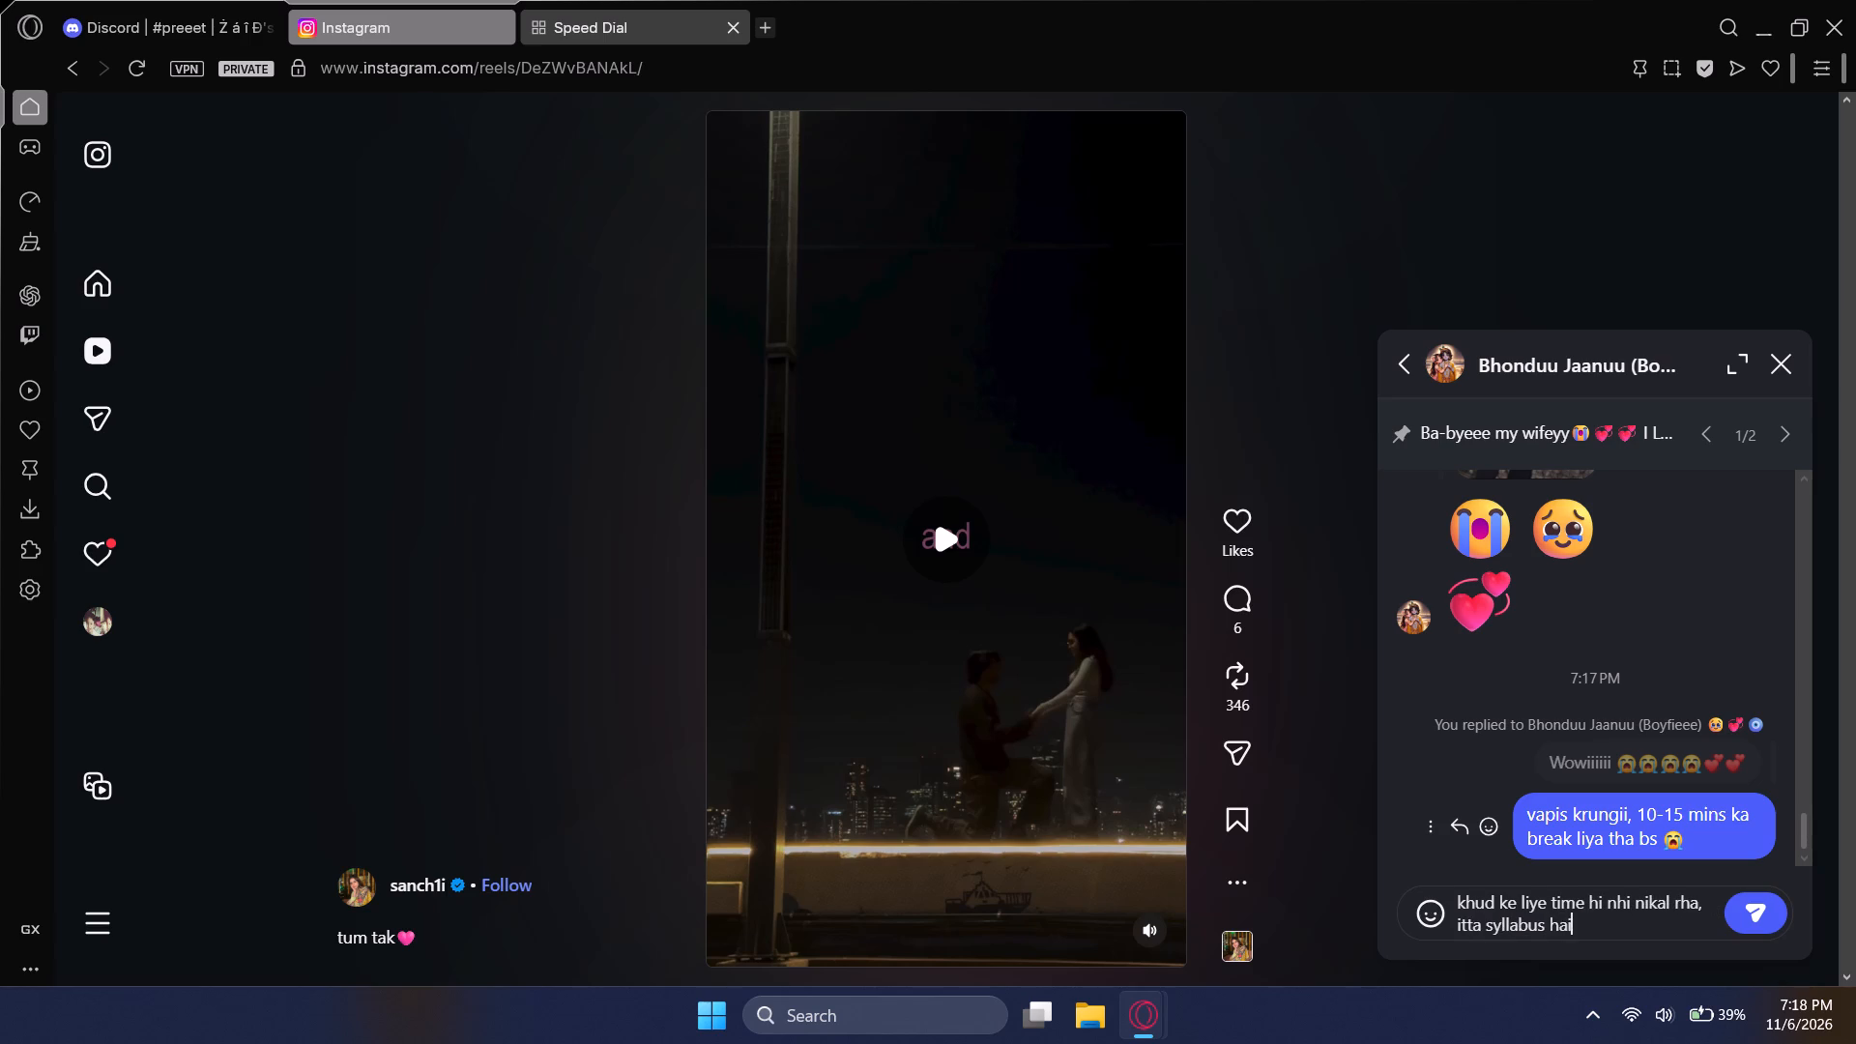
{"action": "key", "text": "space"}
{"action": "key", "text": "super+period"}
{"action": "left_click", "coordinate": [1623, 686]}
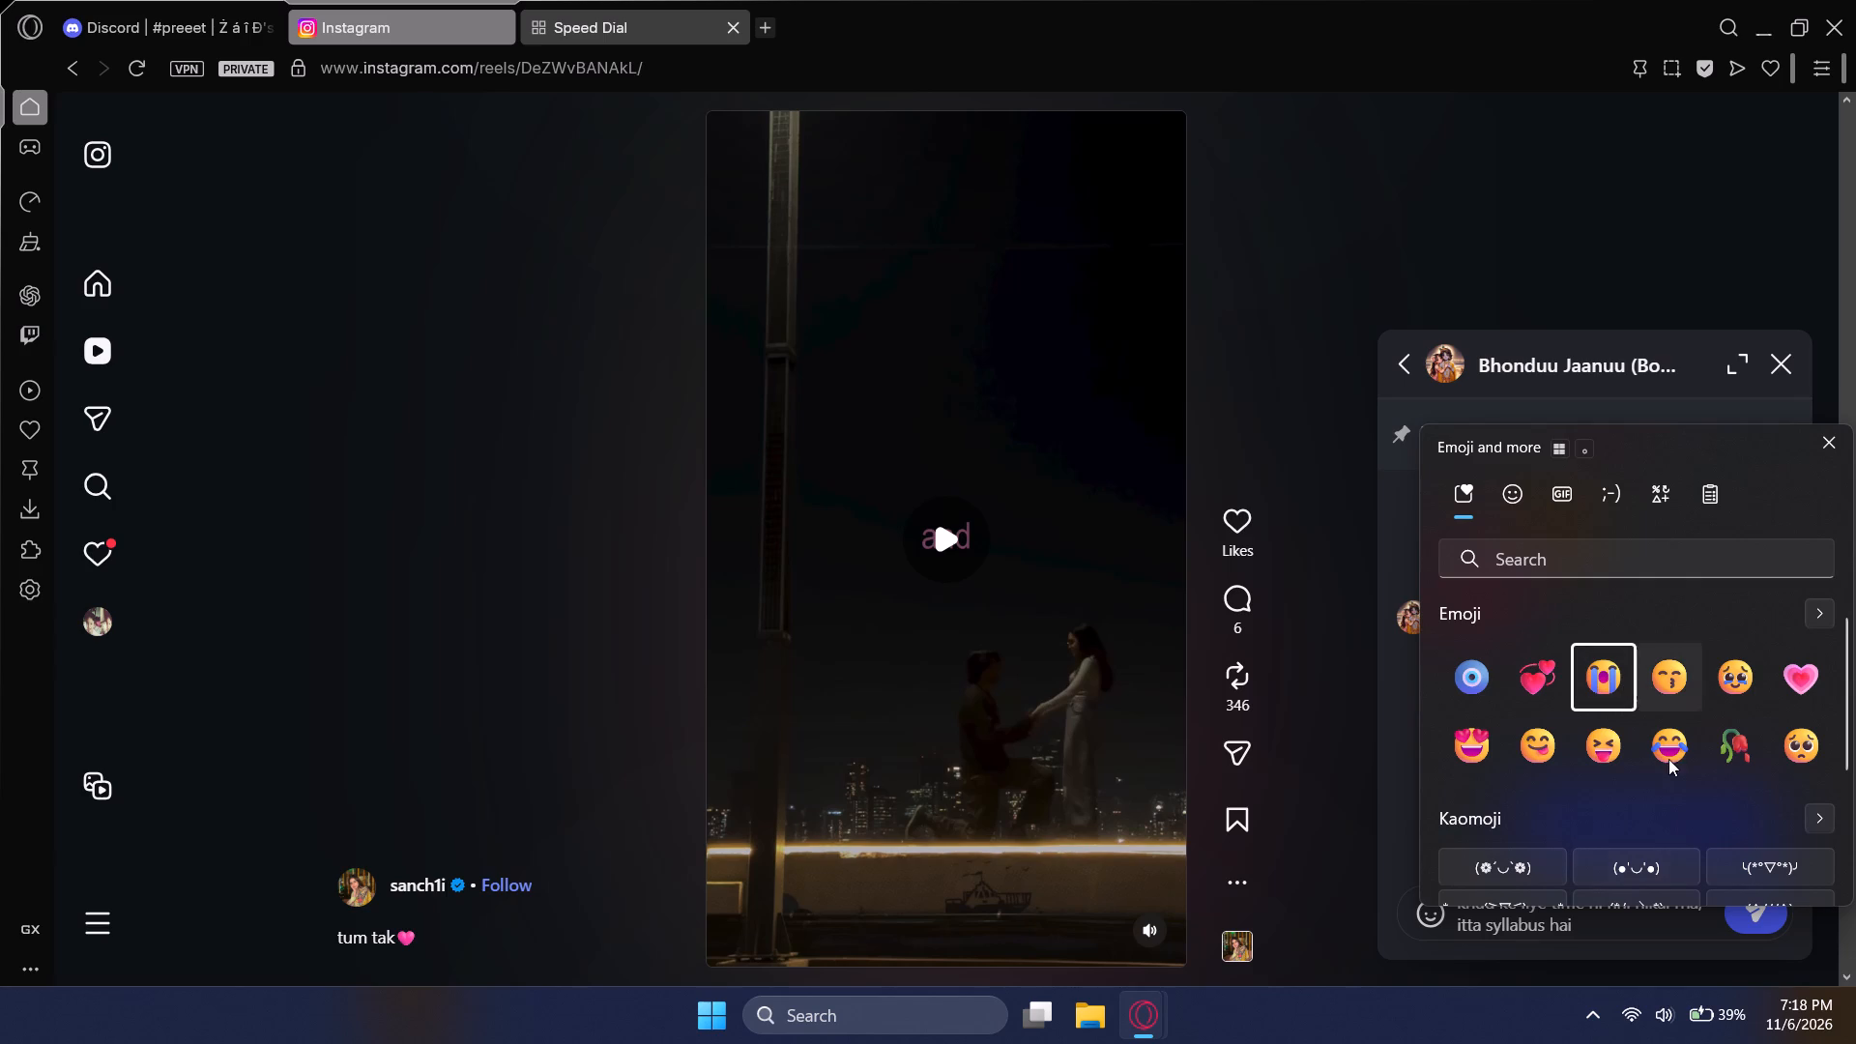
{"action": "left_click", "coordinate": [1727, 752]}
{"action": "left_click", "coordinate": [1681, 930]}
{"action": "left_click", "coordinate": [1781, 928]}
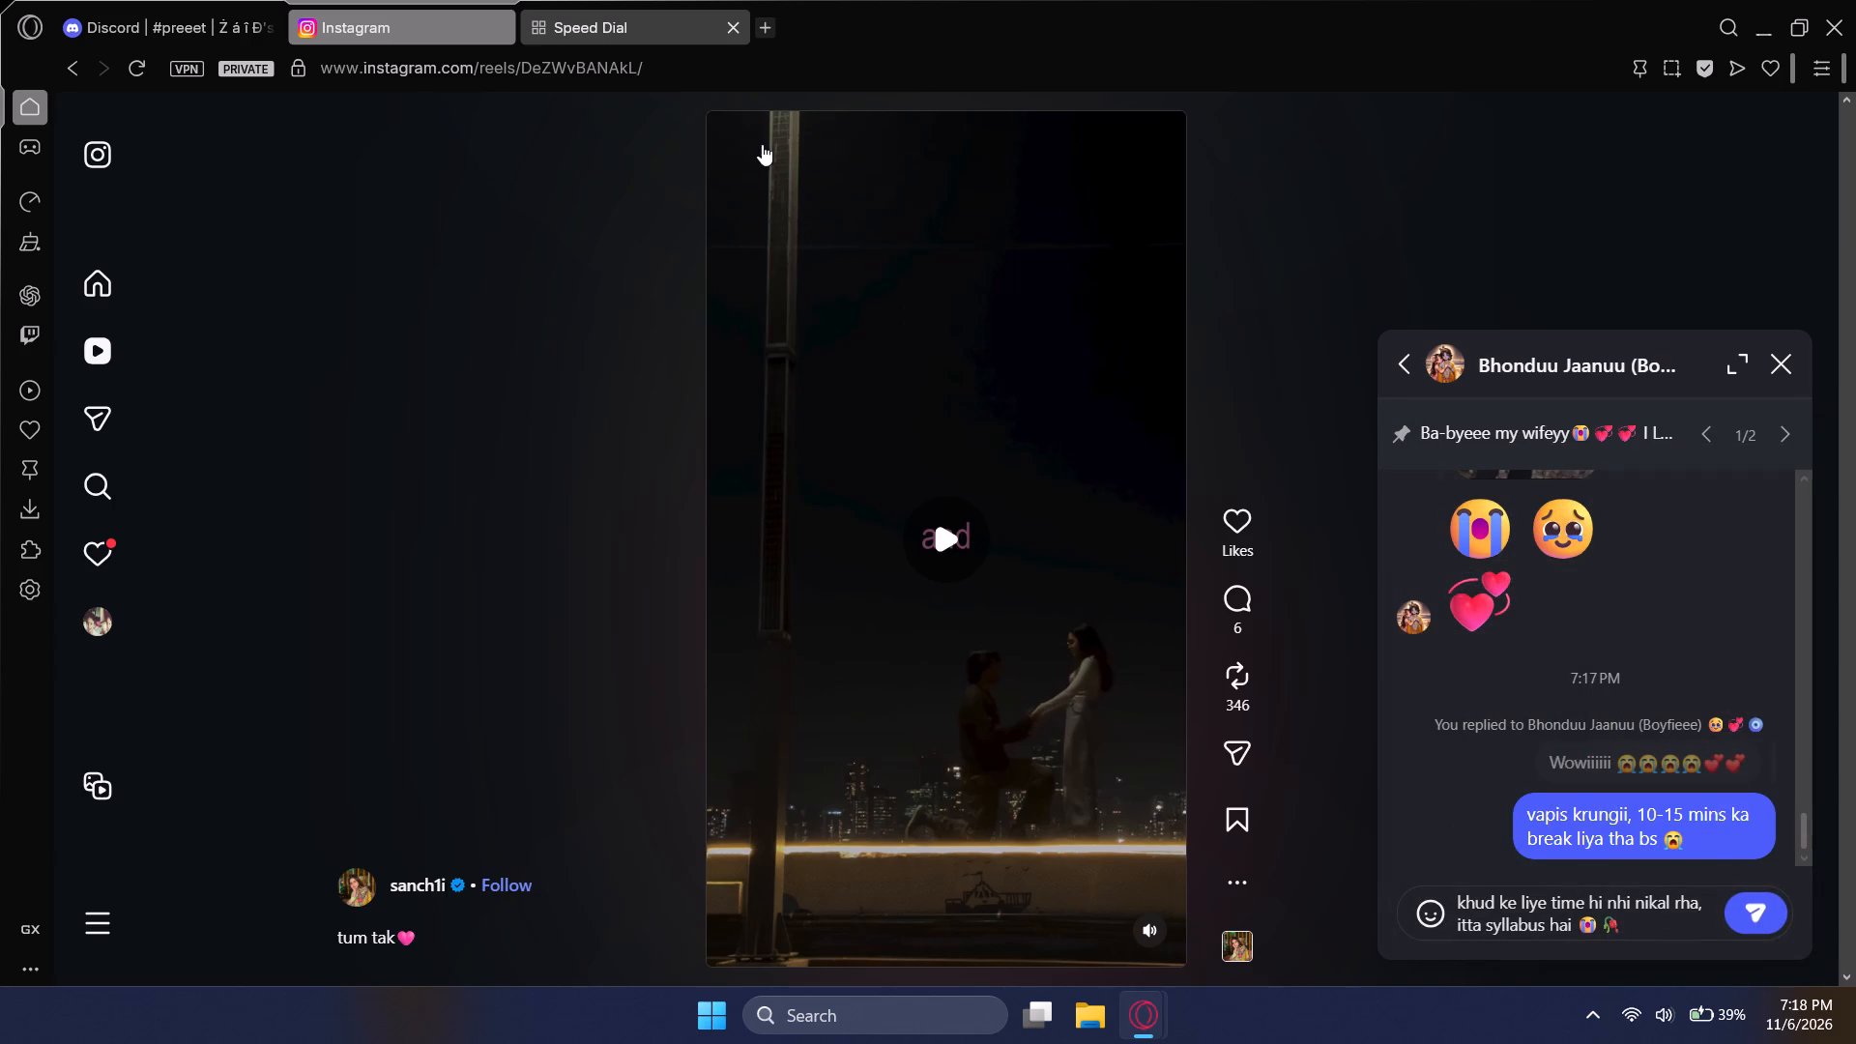
{"action": "left_click", "coordinate": [1755, 917]}
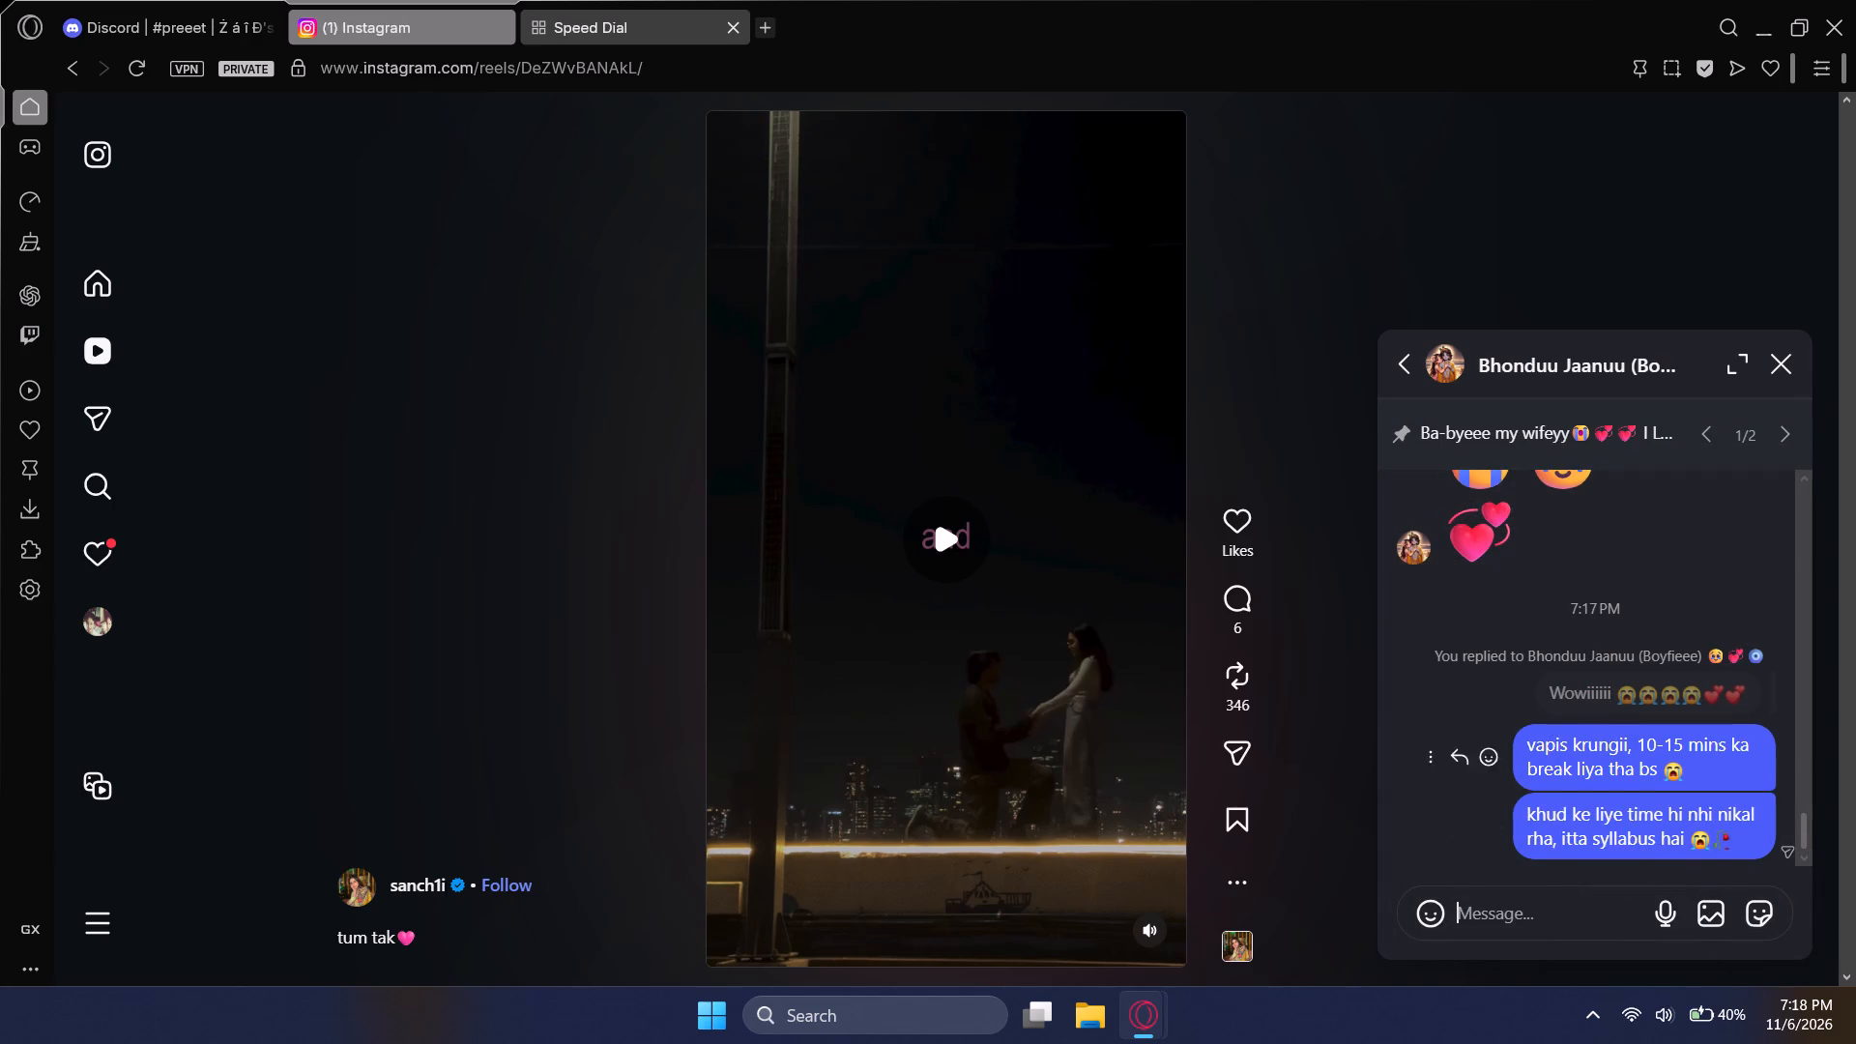
Add an emoji reaction from the full emoji set to the emoji reply under the reel of the woman in red.
{"action": "scroll", "coordinate": [1592, 751], "scroll_direction": "up", "scroll_amount": 2}
{"action": "scroll", "coordinate": [1626, 669], "scroll_direction": "up", "scroll_amount": 3}
{"action": "left_click", "coordinate": [1625, 678]}
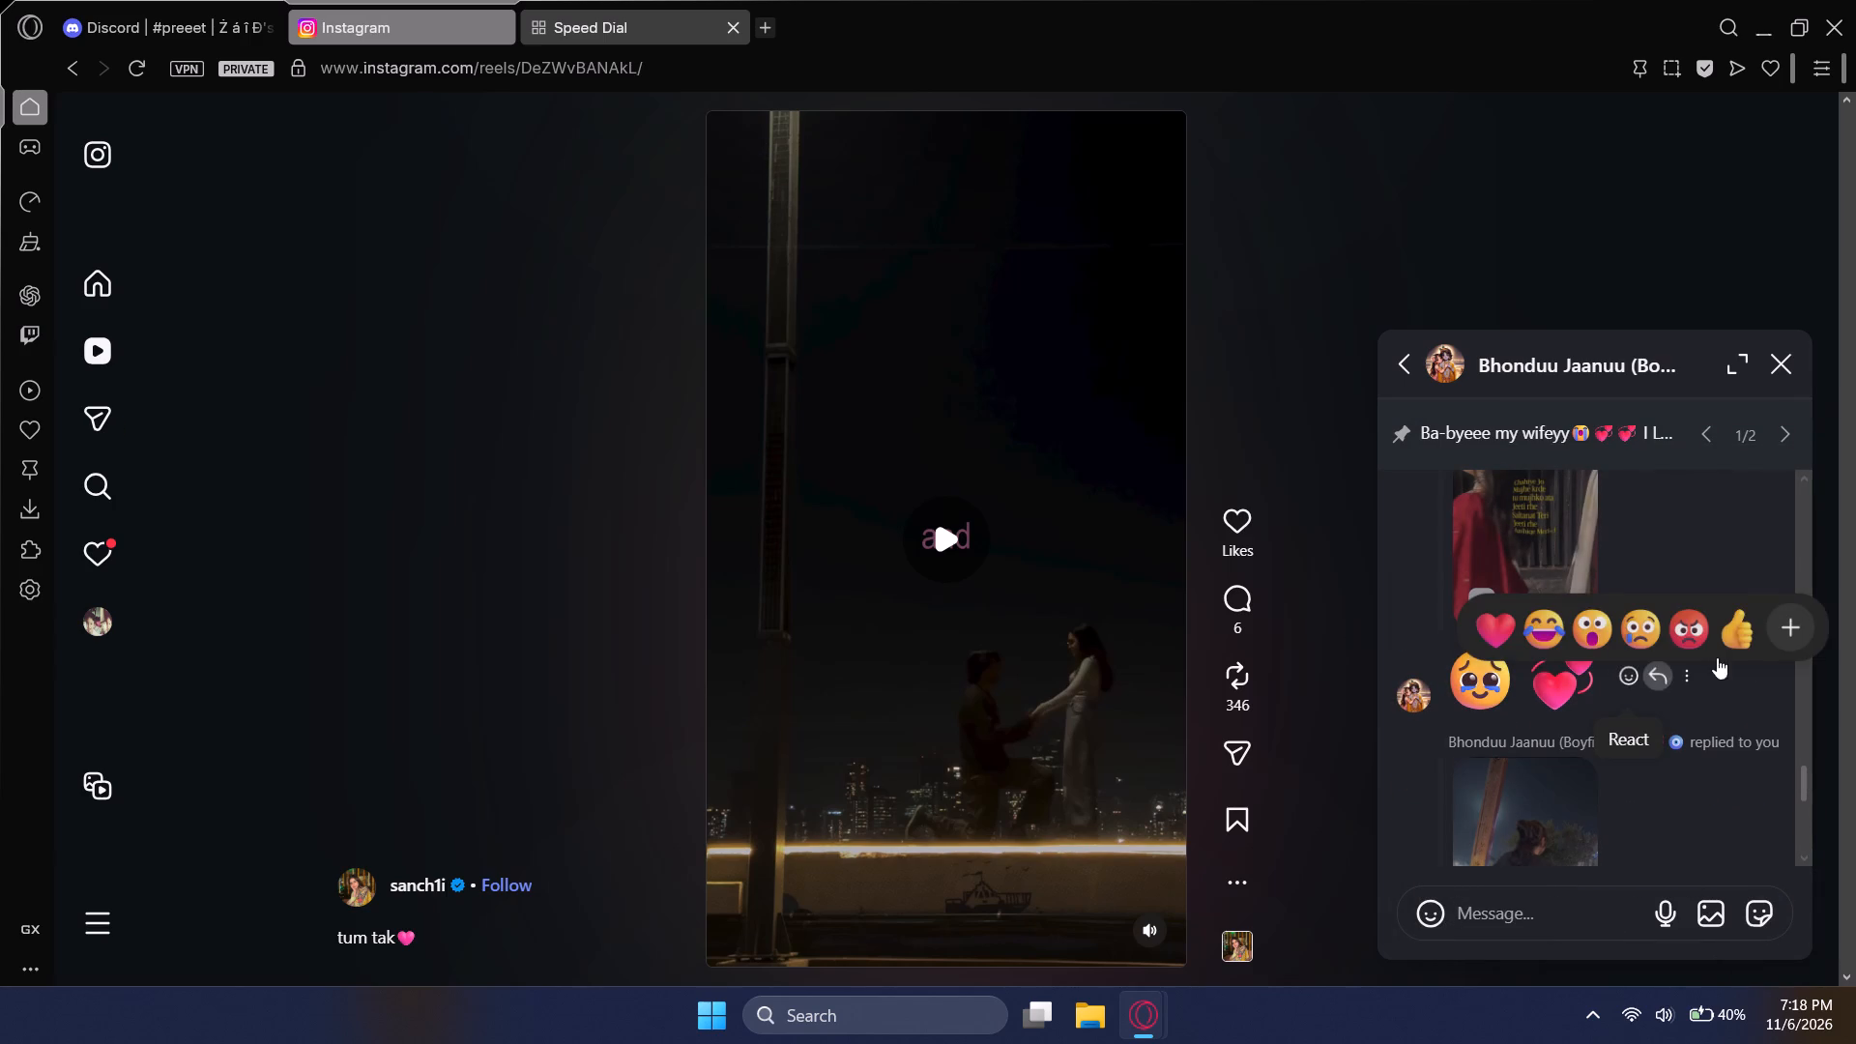
{"action": "left_click", "coordinate": [1785, 625]}
{"action": "left_click", "coordinate": [1644, 490]}
Add a face emoji reaction from the full emoji set to the emoji reply under the long-distance reel.
{"action": "scroll", "coordinate": [1667, 576], "scroll_direction": "down", "scroll_amount": 2}
{"action": "left_click", "coordinate": [1678, 860]}
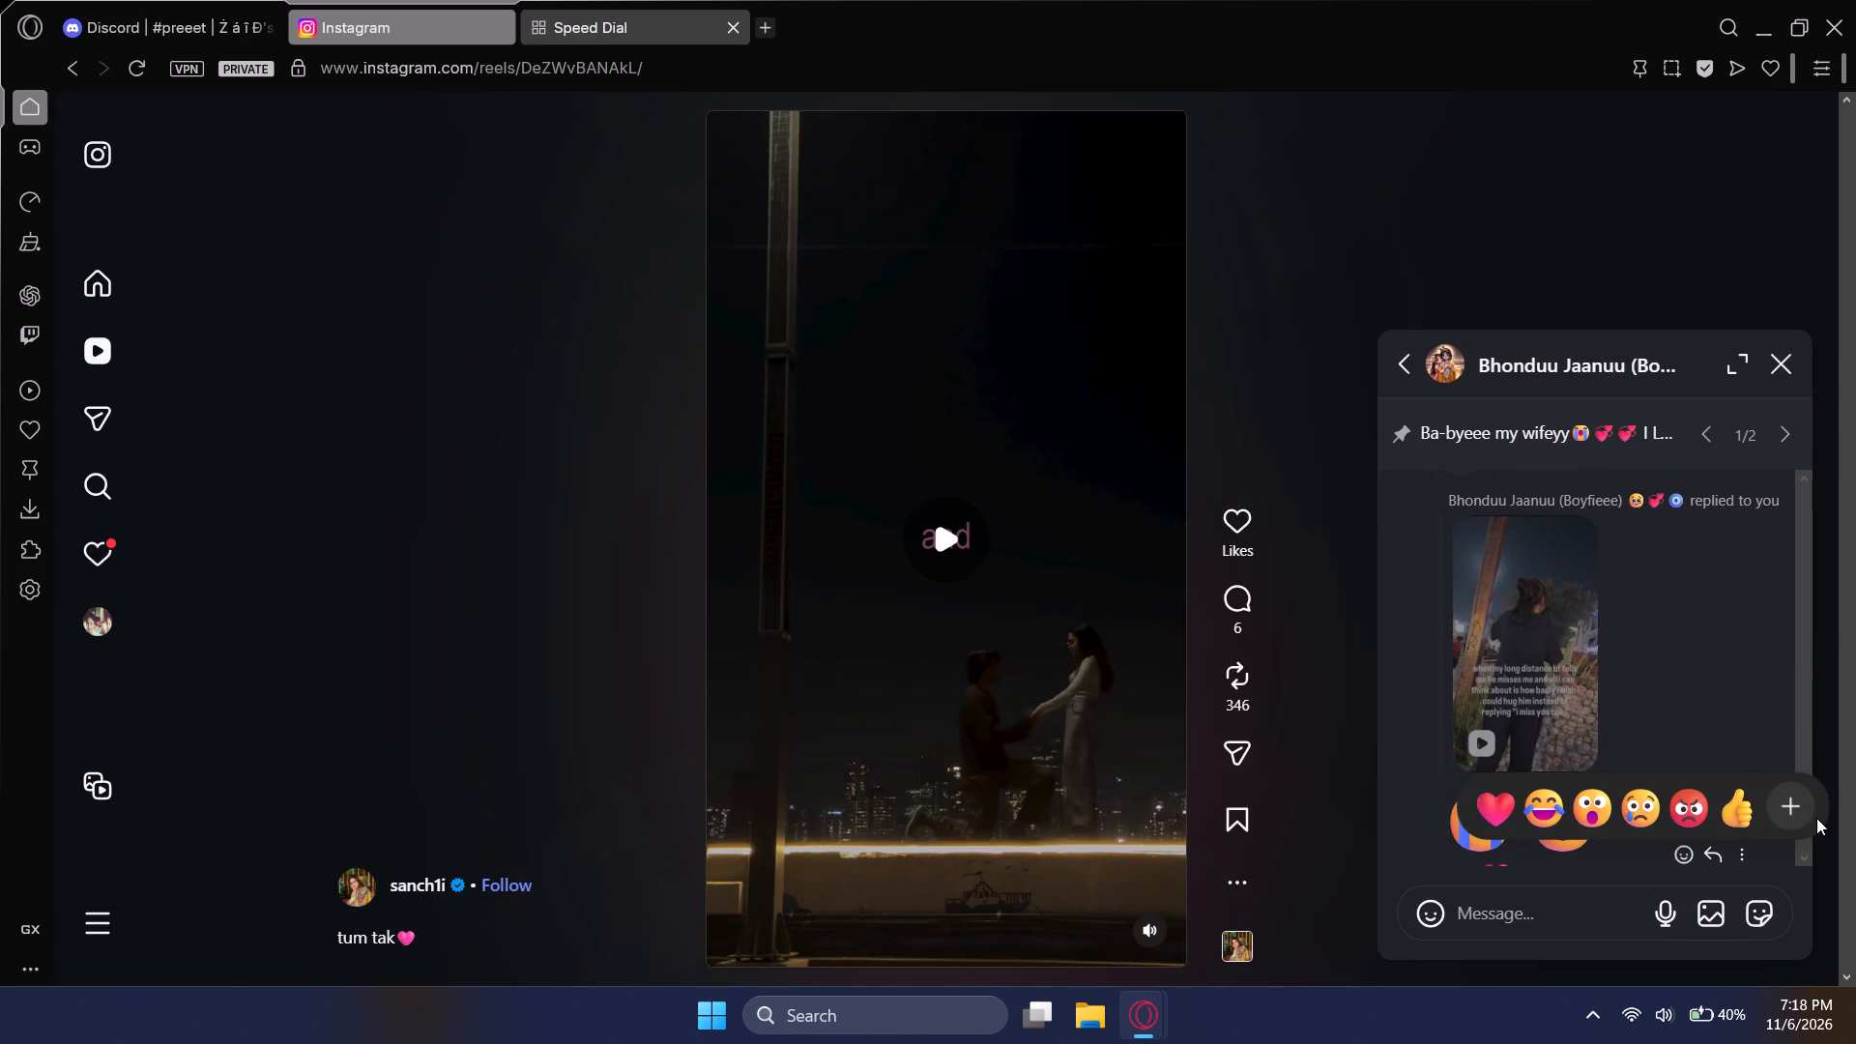
{"action": "left_click", "coordinate": [1802, 811]}
{"action": "left_click", "coordinate": [1438, 671]}
{"action": "scroll", "coordinate": [1511, 791], "scroll_direction": "down", "scroll_amount": 7}
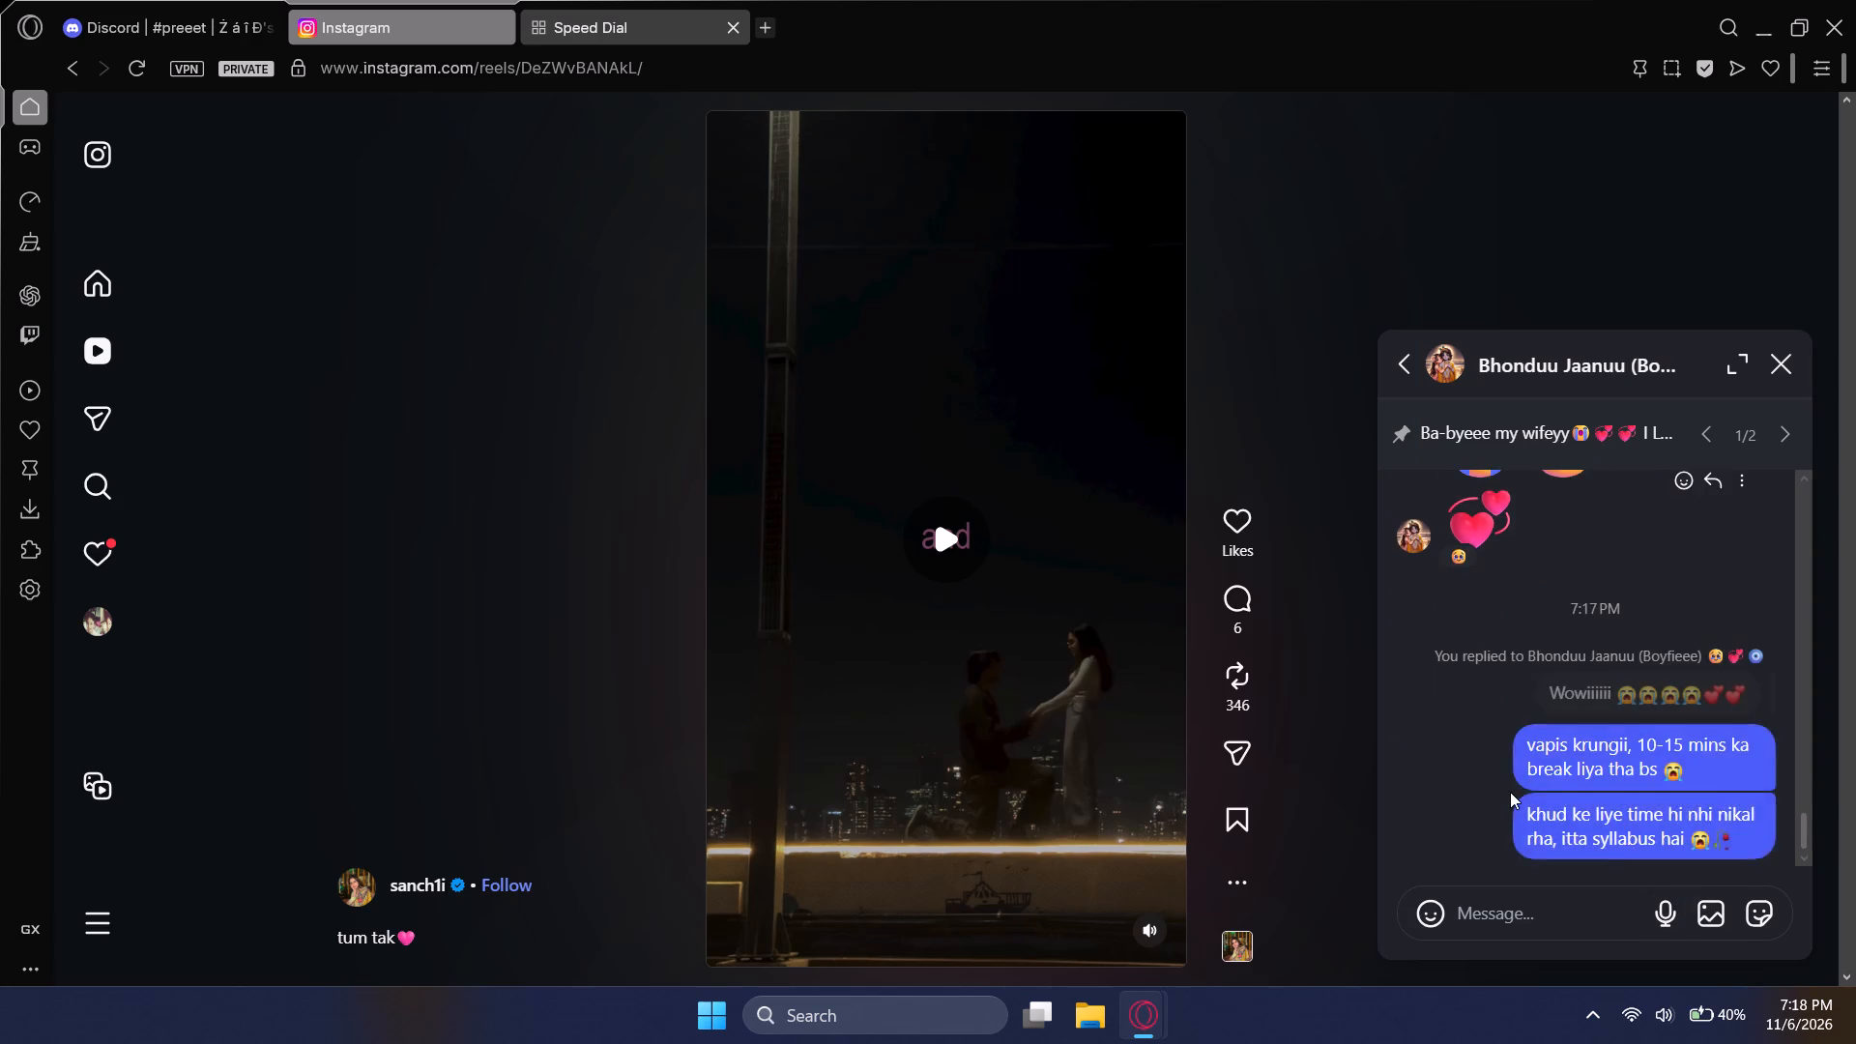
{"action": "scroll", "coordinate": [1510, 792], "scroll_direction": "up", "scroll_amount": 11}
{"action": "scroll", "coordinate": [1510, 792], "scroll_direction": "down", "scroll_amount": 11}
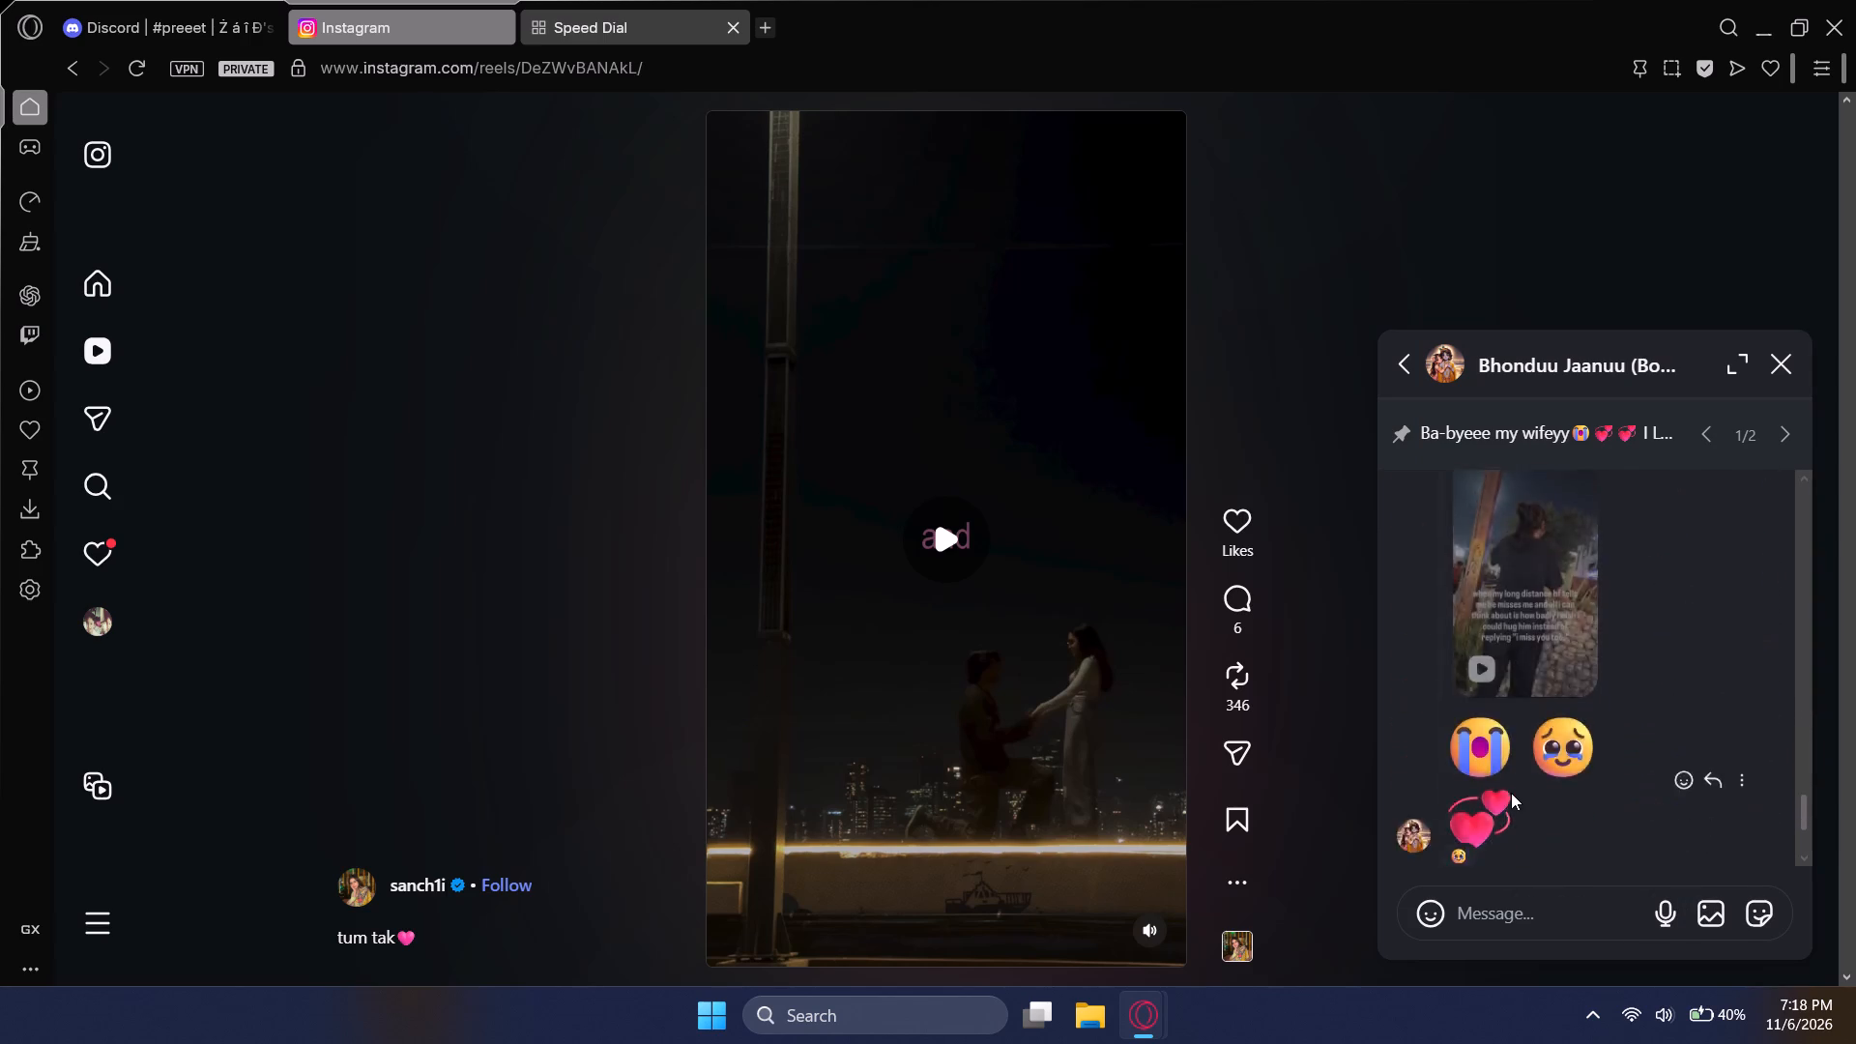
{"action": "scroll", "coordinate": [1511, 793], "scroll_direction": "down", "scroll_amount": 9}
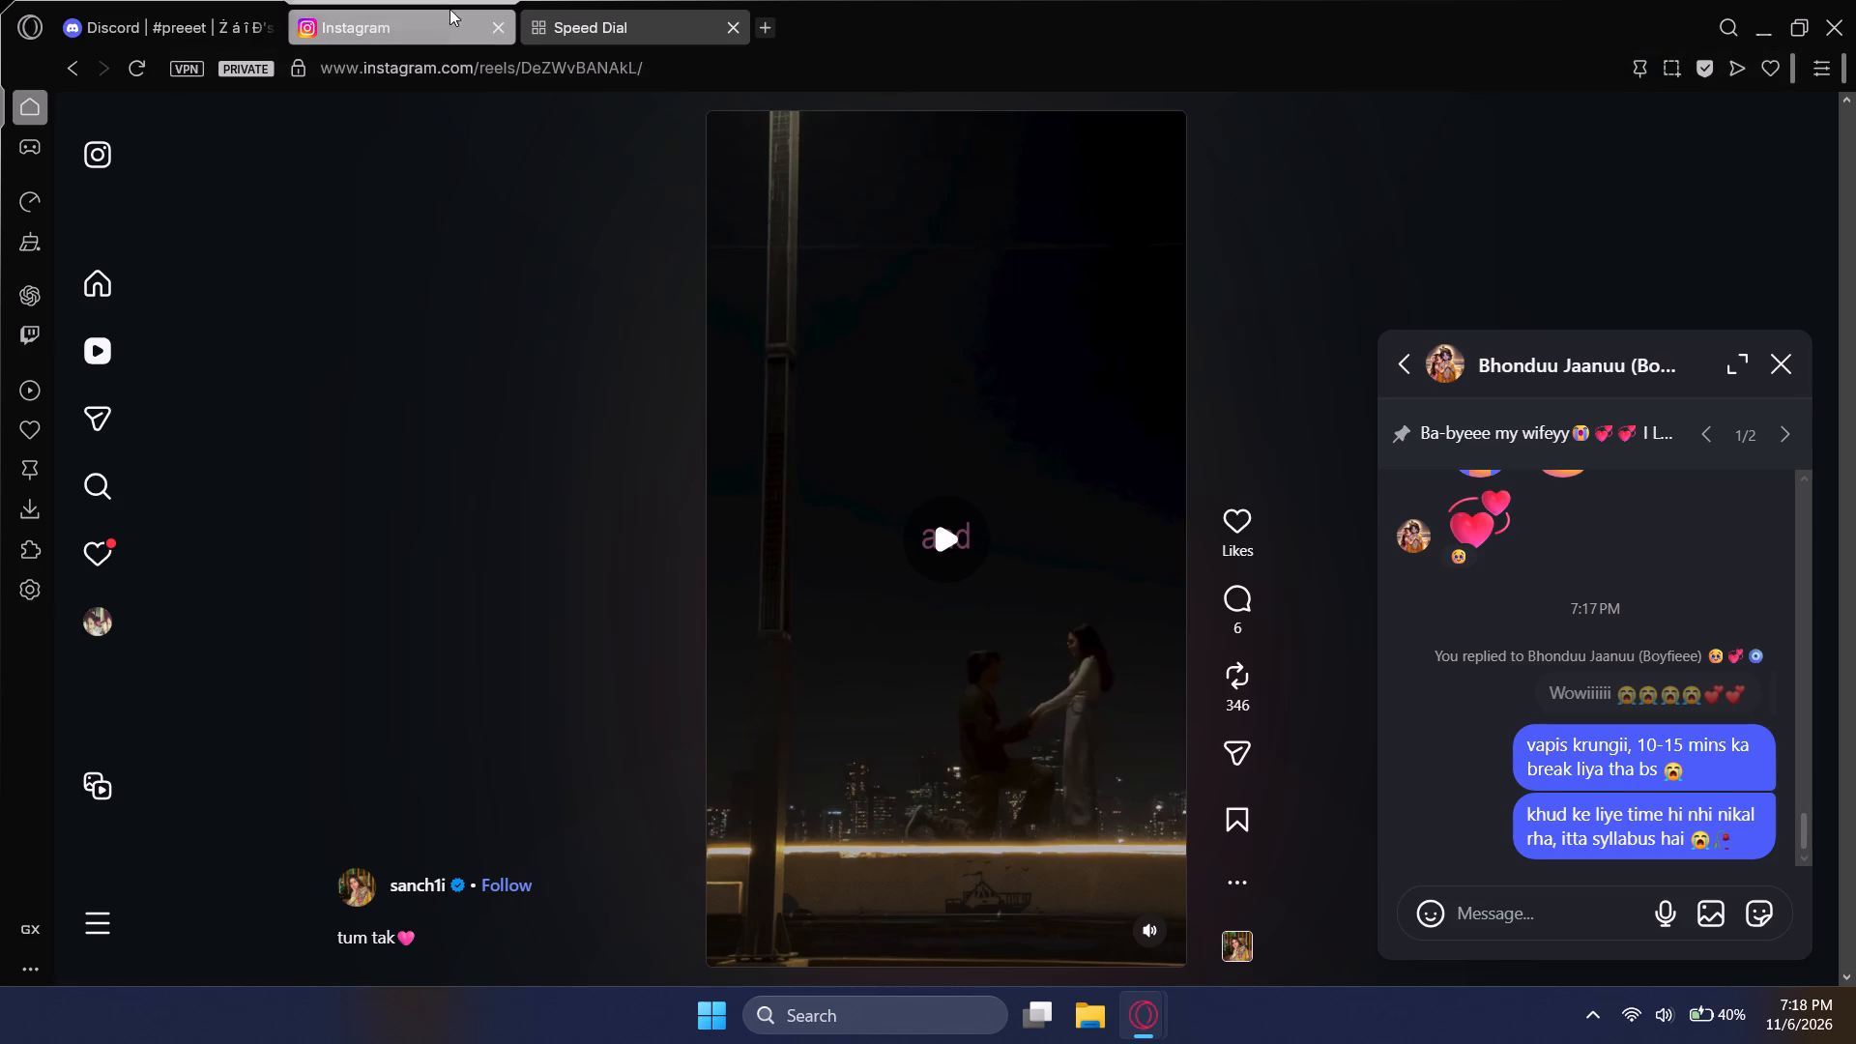
Close the Instagram and Discord tabs in the private browser window.
{"action": "middle_click", "coordinate": [424, 0]}
{"action": "middle_click", "coordinate": [179, 0]}
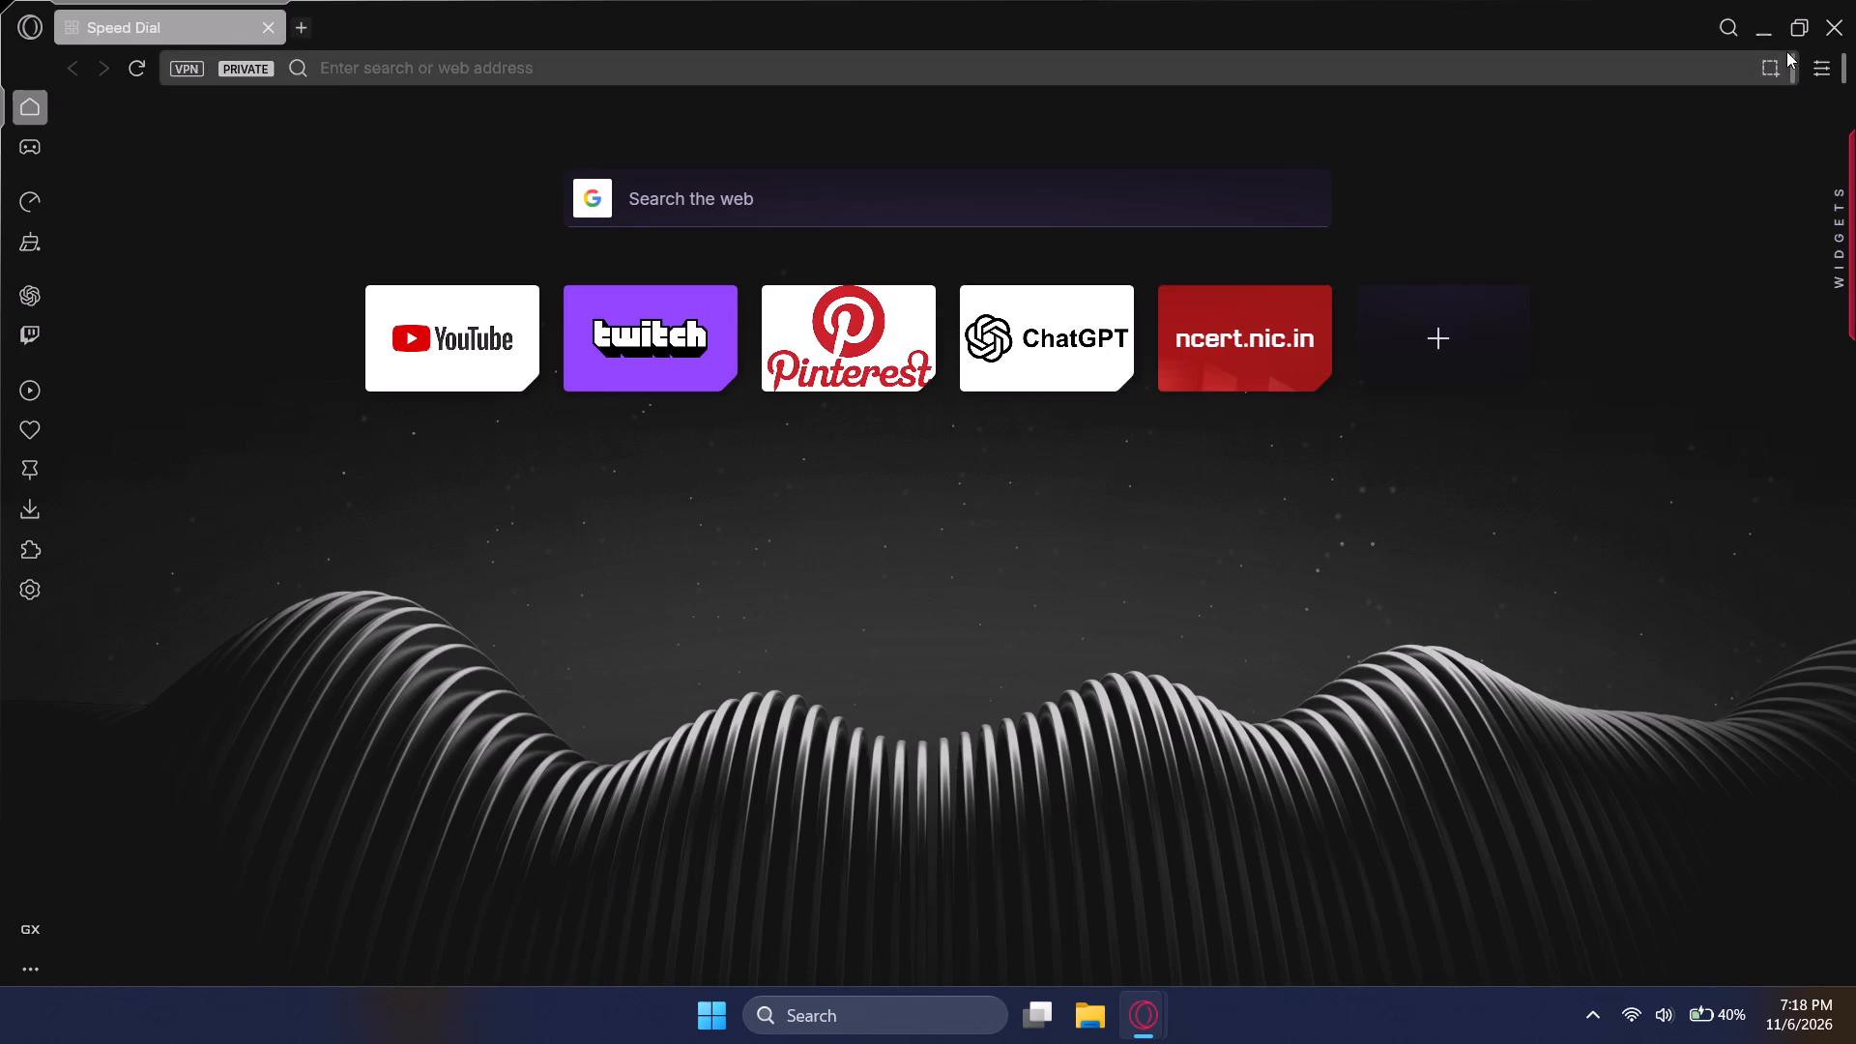
Minimize both browser windows on Desktop 2 and return to Desktop 1.
{"action": "left_click", "coordinate": [1790, 31]}
{"action": "left_click_drag", "start_coordinate": [1512, 91], "coordinate": [591, 886]}
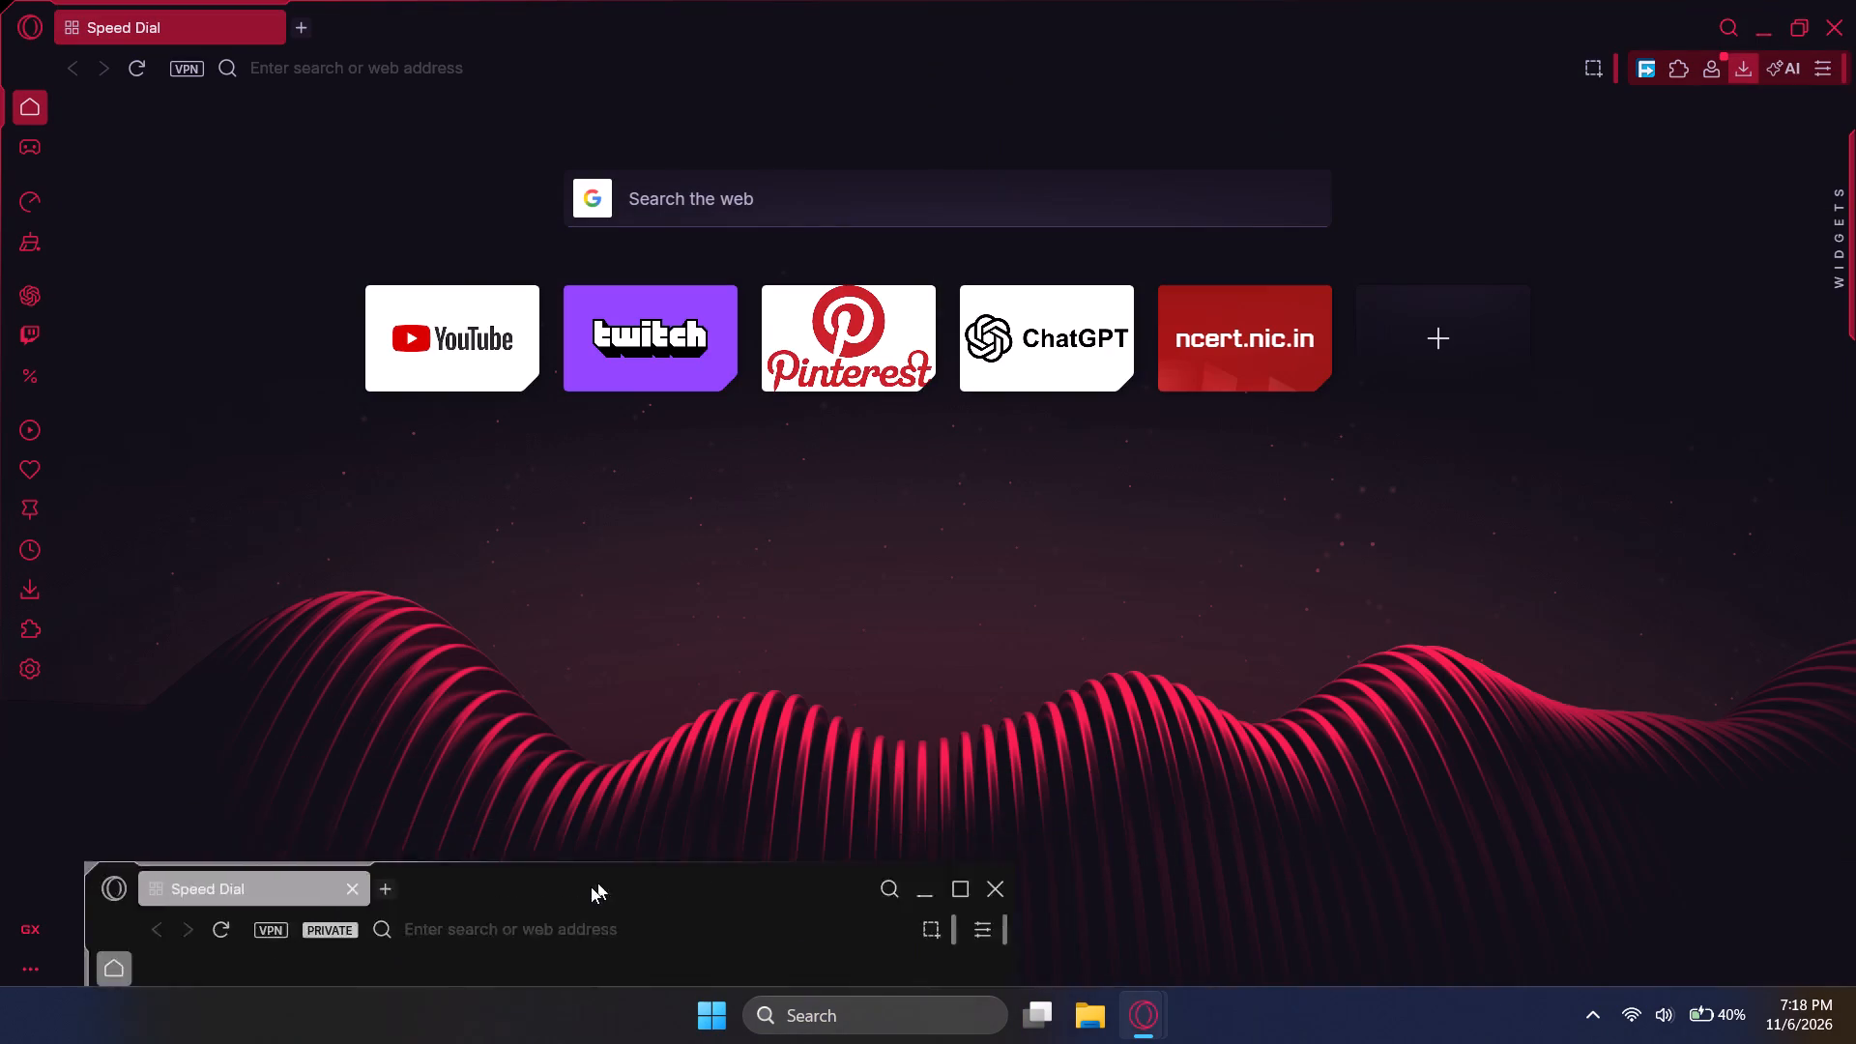
{"action": "left_click_drag", "start_coordinate": [591, 886], "coordinate": [375, 985]}
{"action": "left_click", "coordinate": [689, 971]}
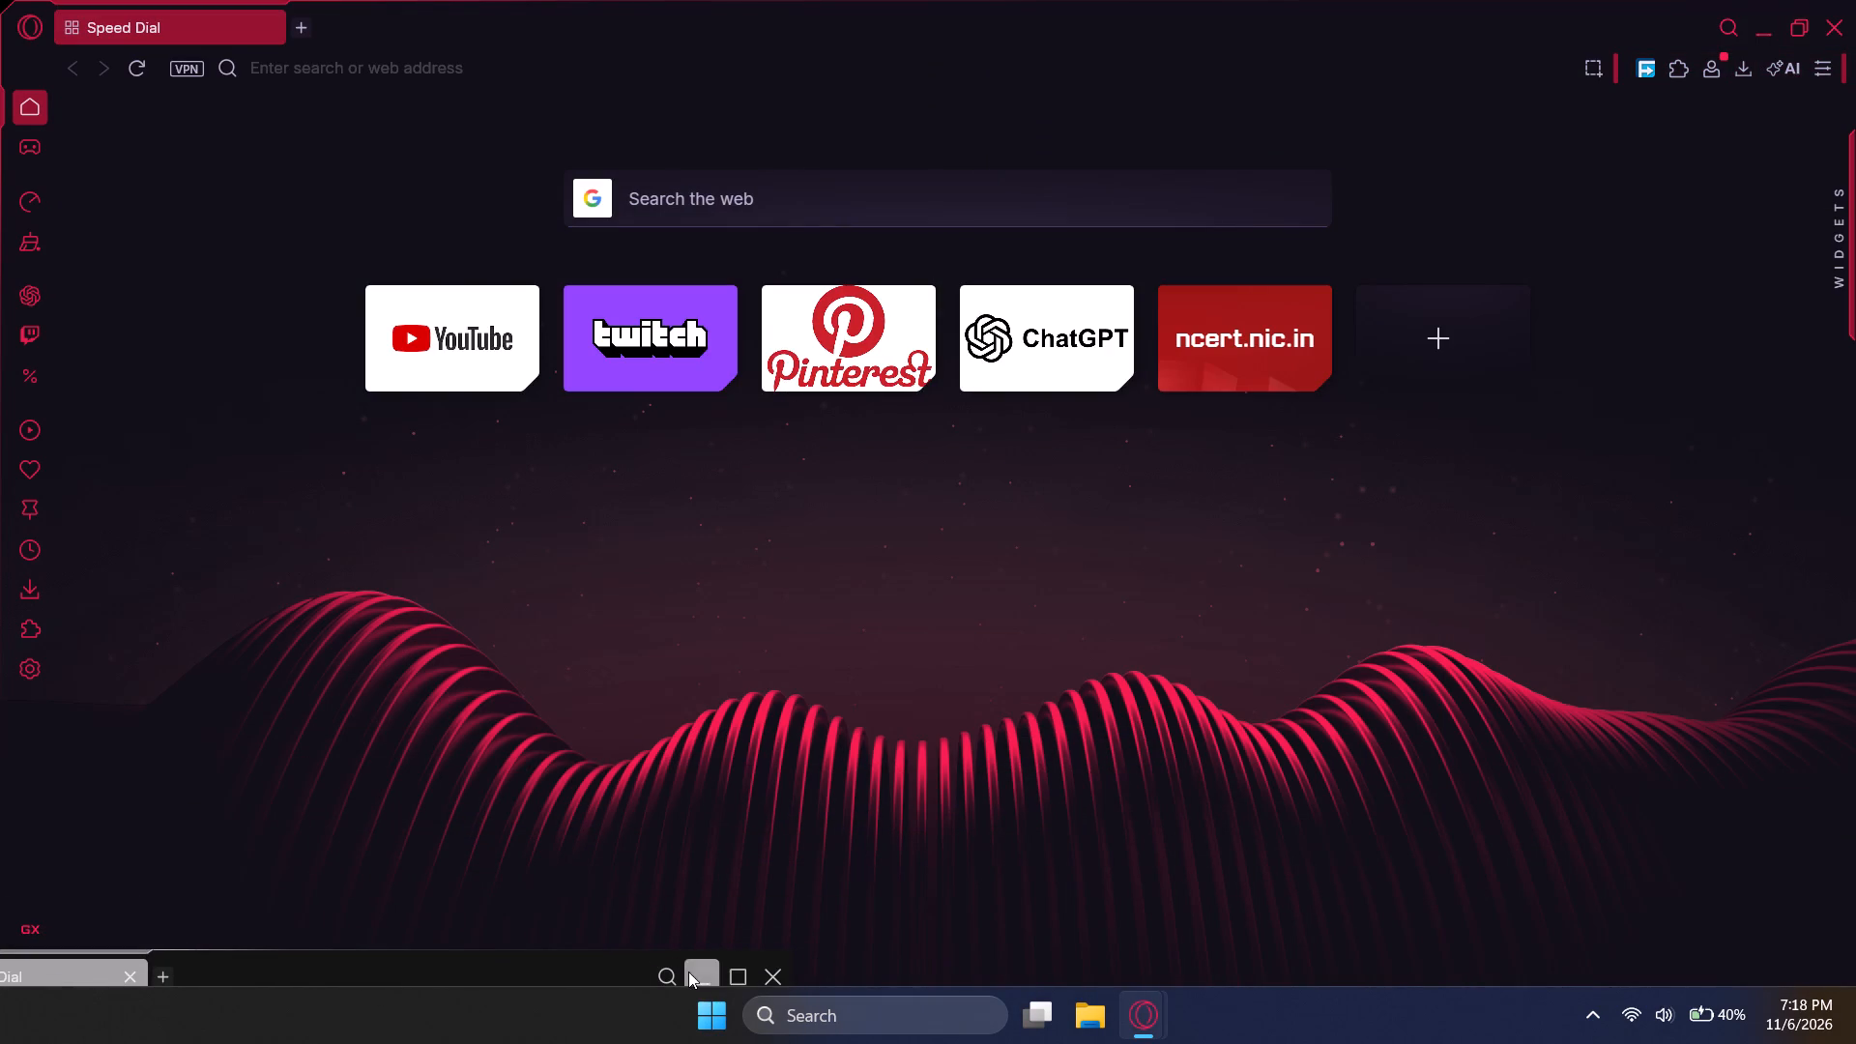
{"action": "left_click", "coordinate": [1764, 24]}
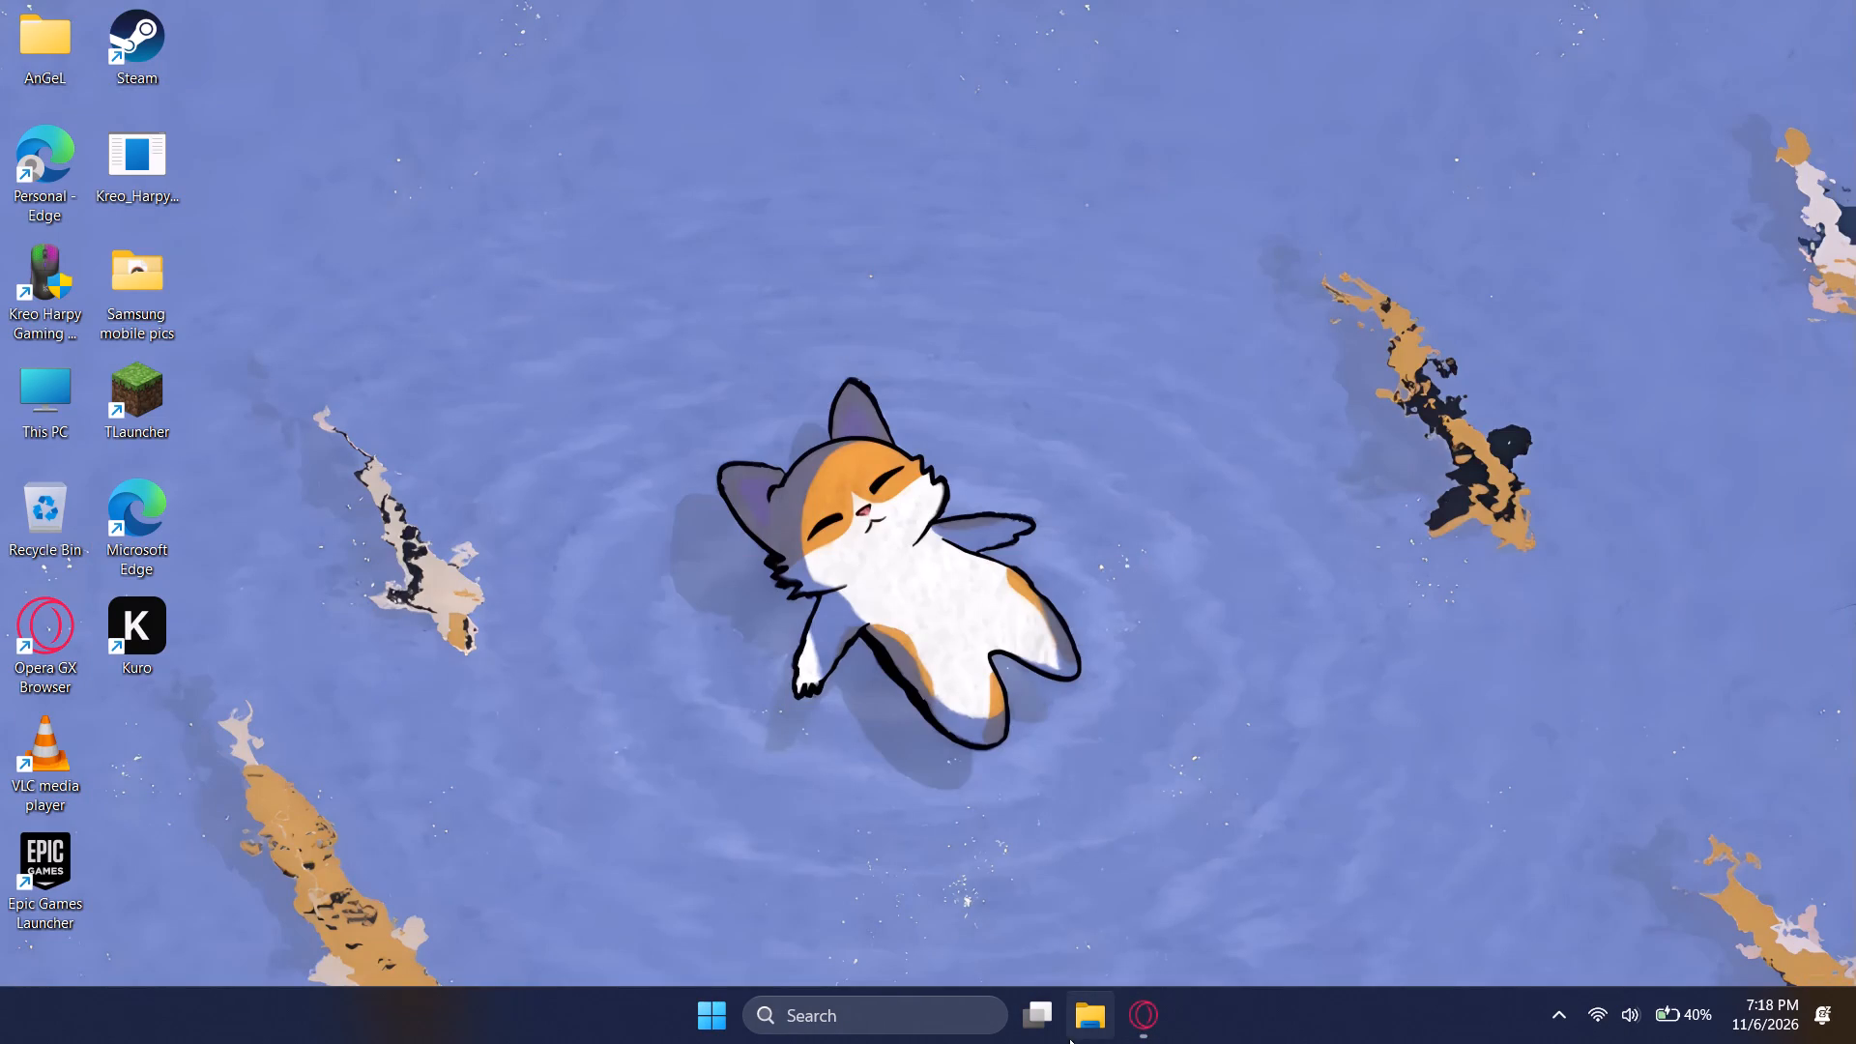
{"action": "left_click", "coordinate": [735, 913]}
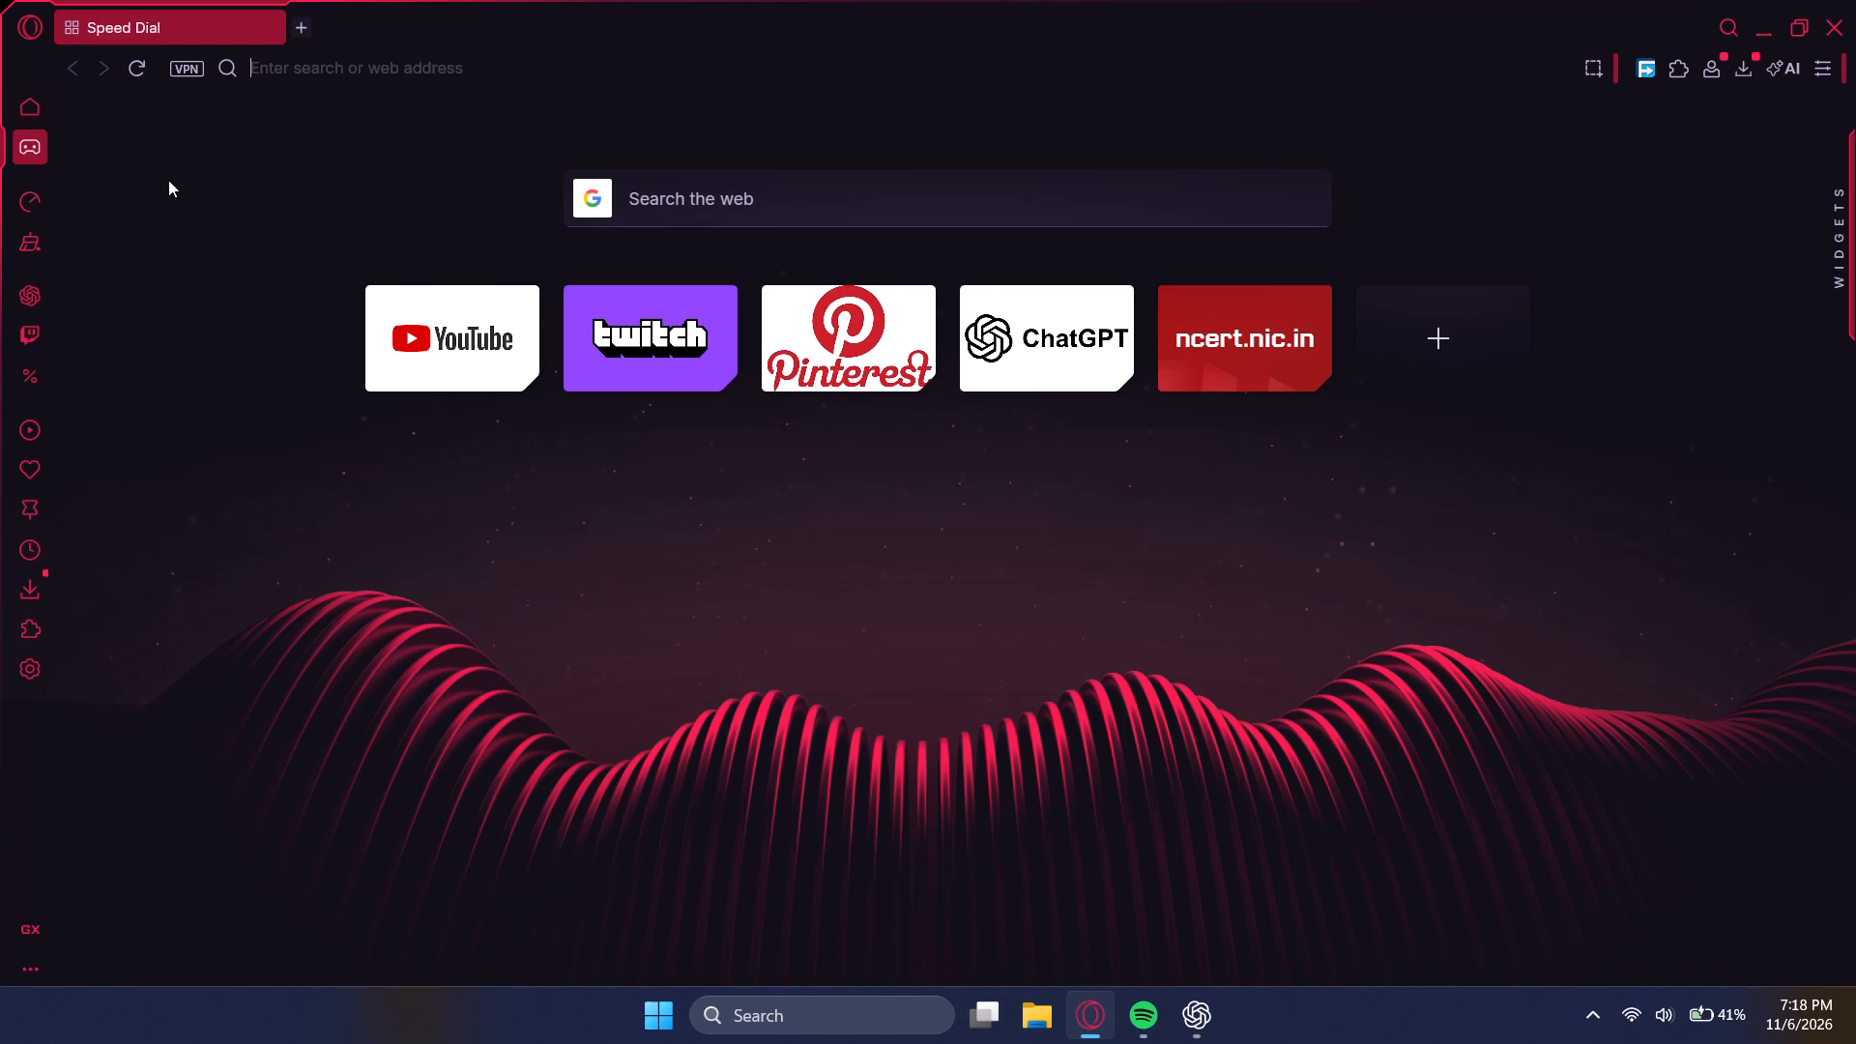
Delete today's three Pinterest entries and the "Untitled design" entry from the browsing history.
{"action": "key", "text": "ctrl+h"}
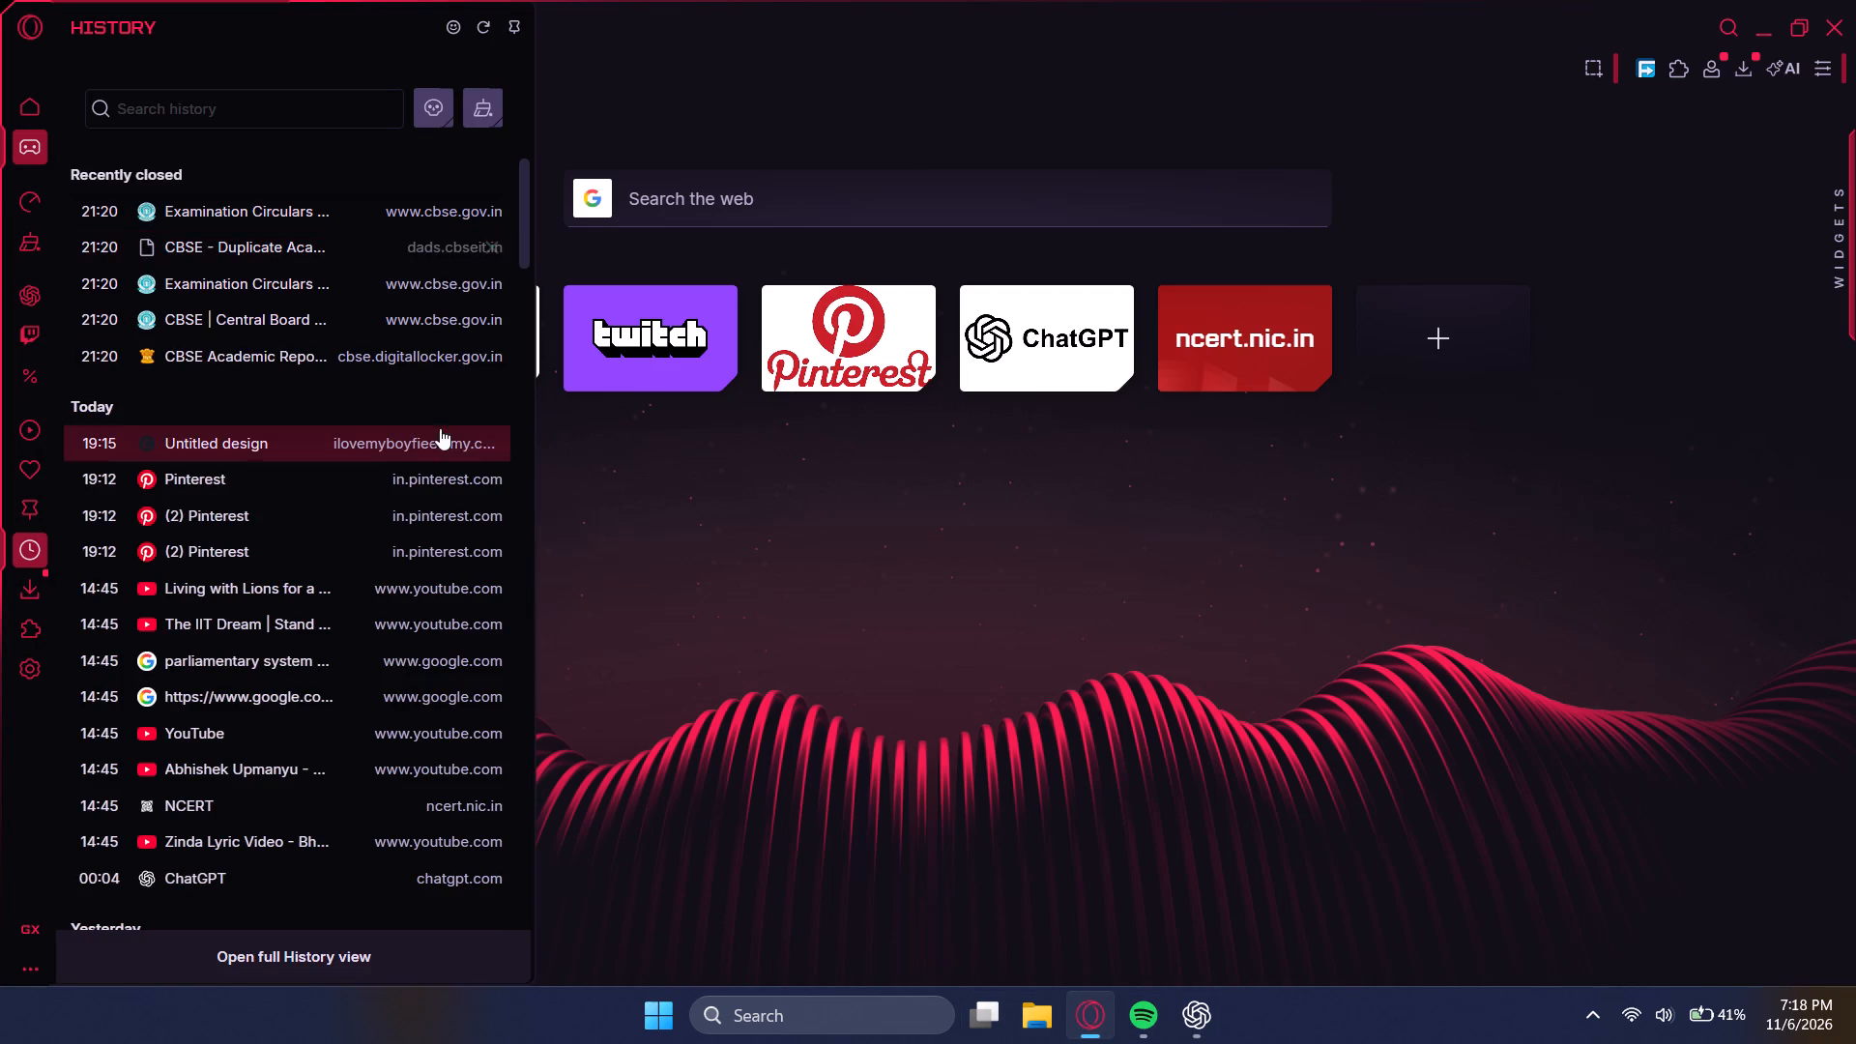
{"action": "double_click", "coordinate": [494, 481]}
{"action": "left_click", "coordinate": [494, 481]}
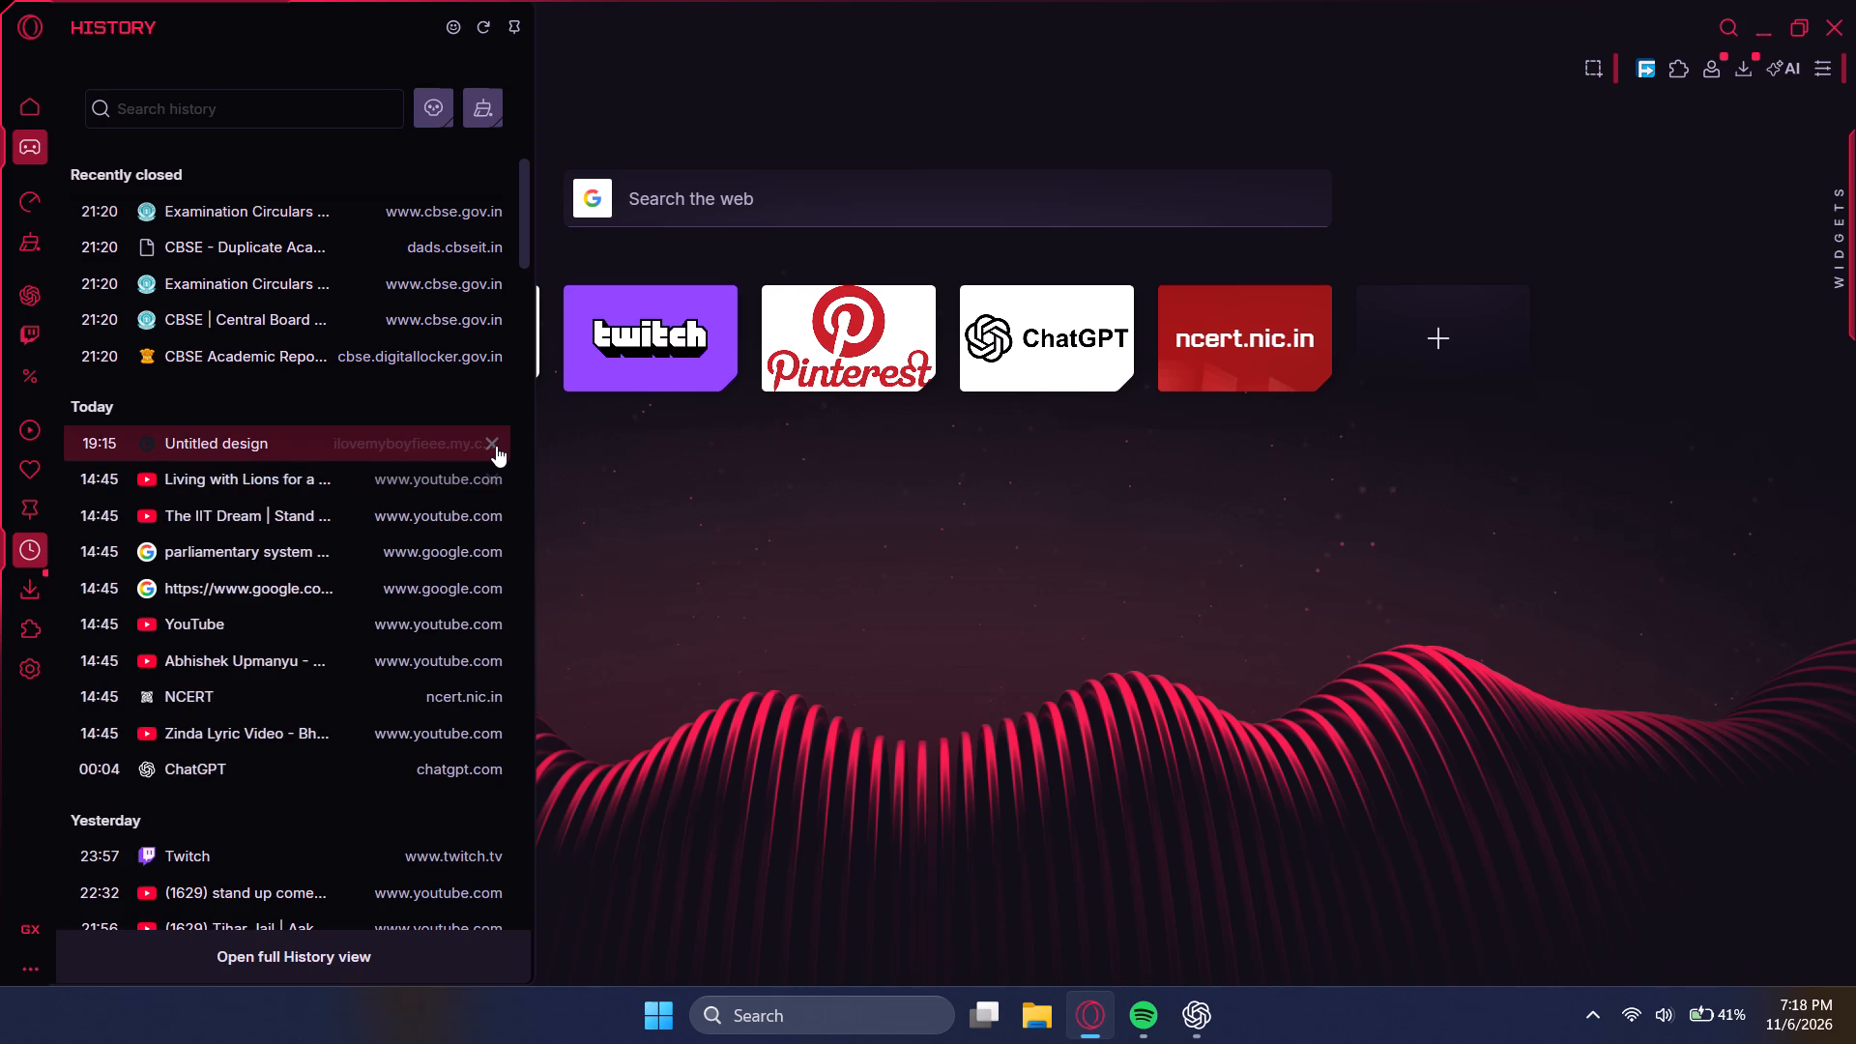
{"action": "left_click", "coordinate": [496, 446]}
{"action": "left_click", "coordinate": [668, 564]}
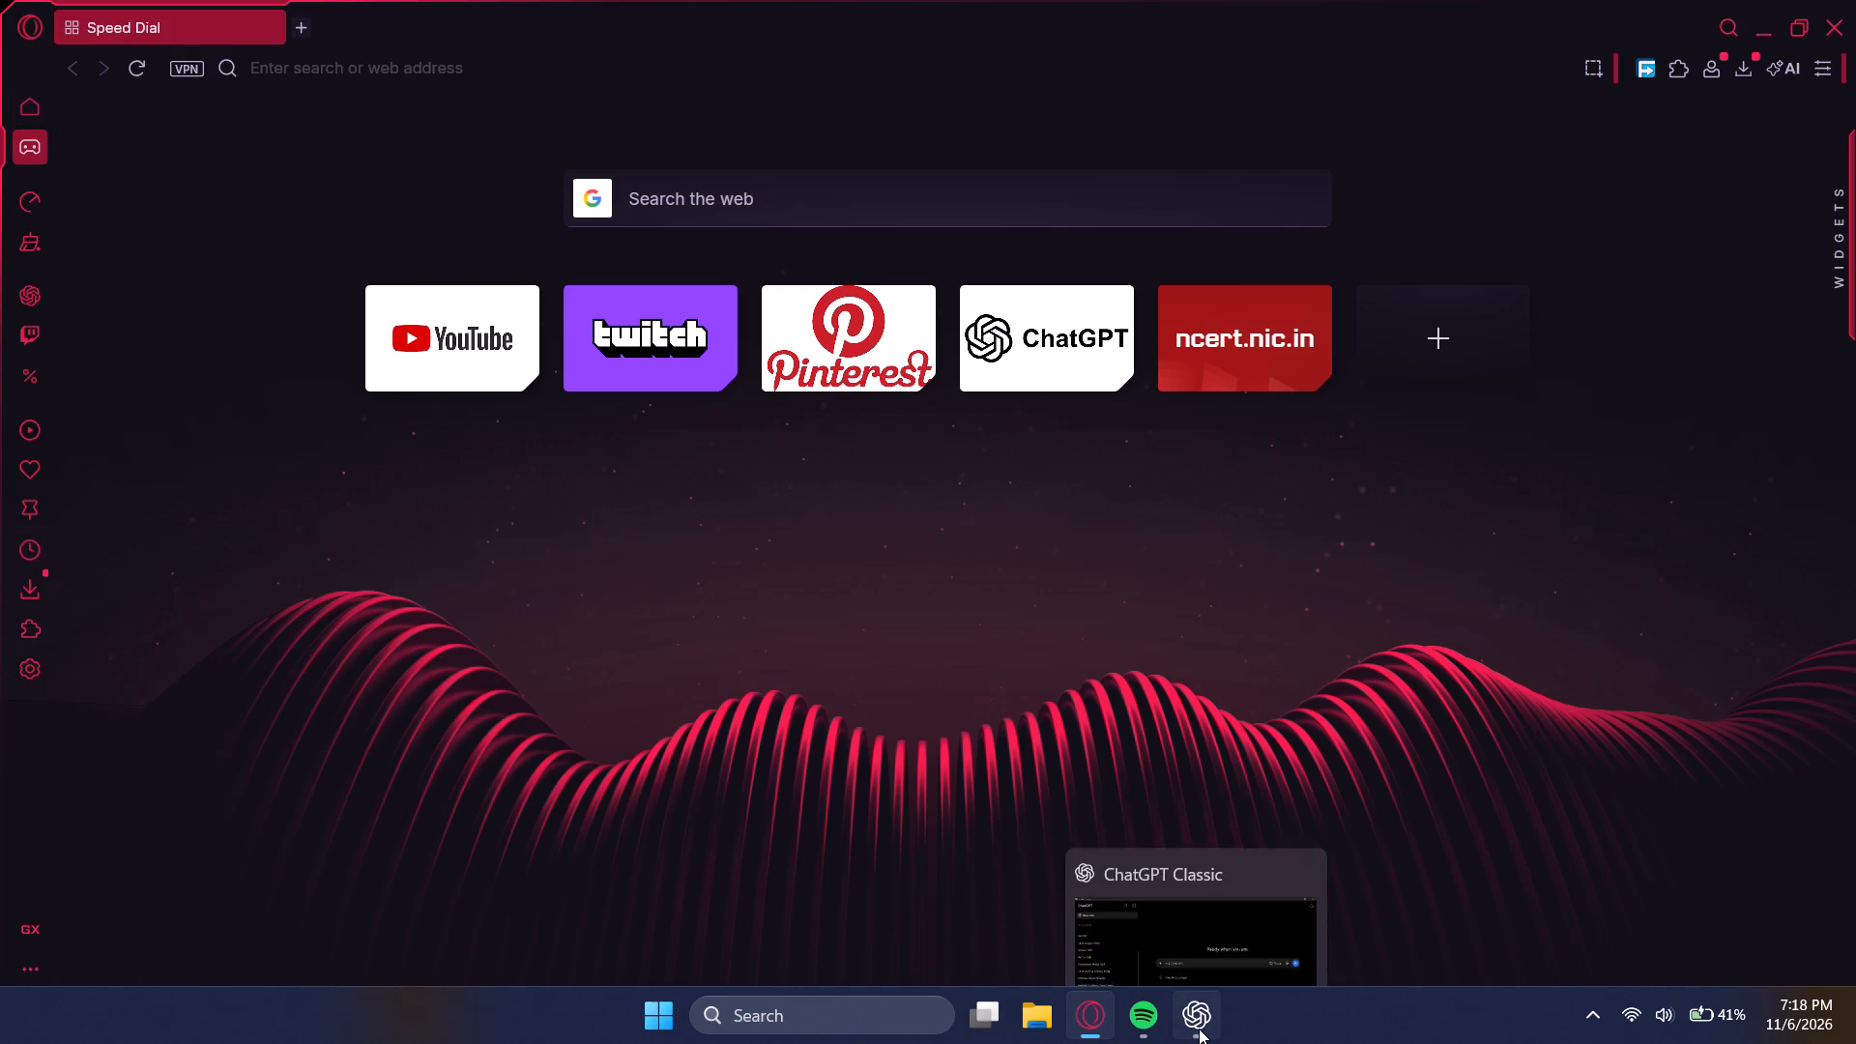
Return to the home workspace and pin the HBDmyLOVE and "Yippeeee It's Gonna Be FUNNN" website tabs.
{"action": "left_click", "coordinate": [19, 113]}
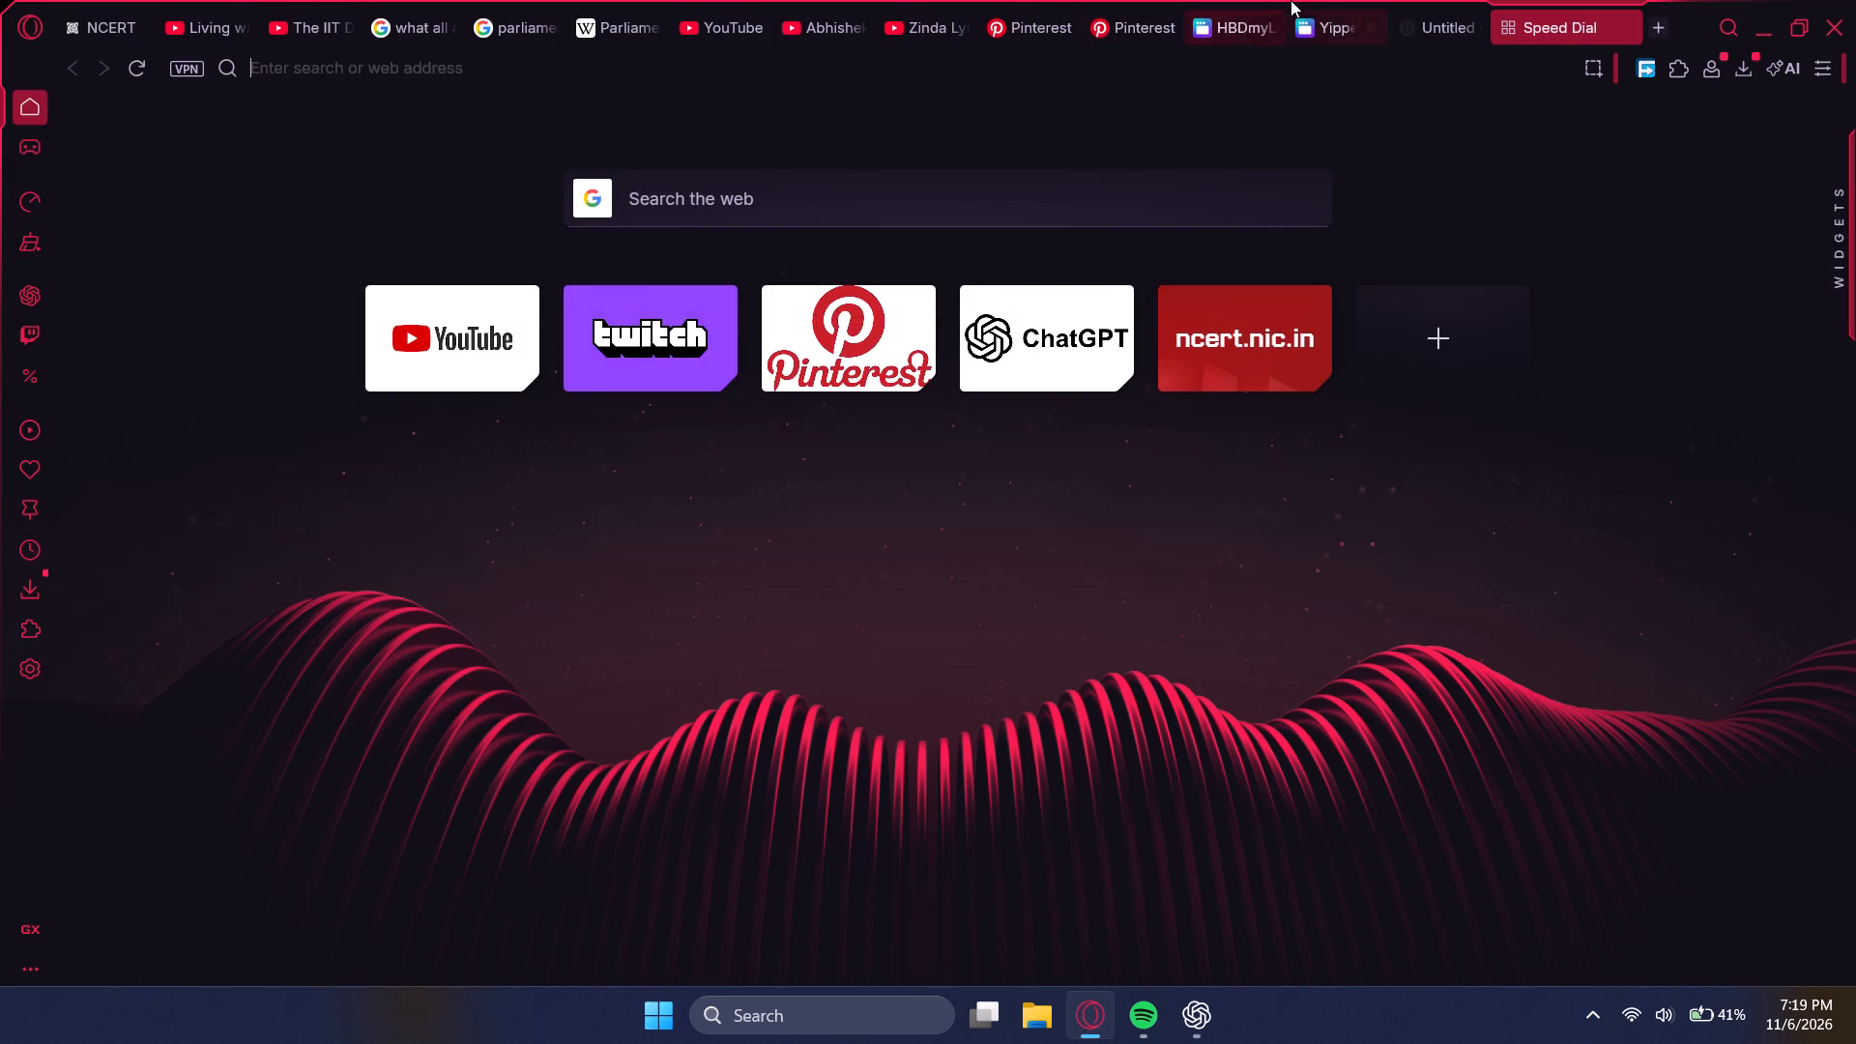
{"action": "right_click", "coordinate": [1236, 20]}
{"action": "left_click", "coordinate": [1406, 334]}
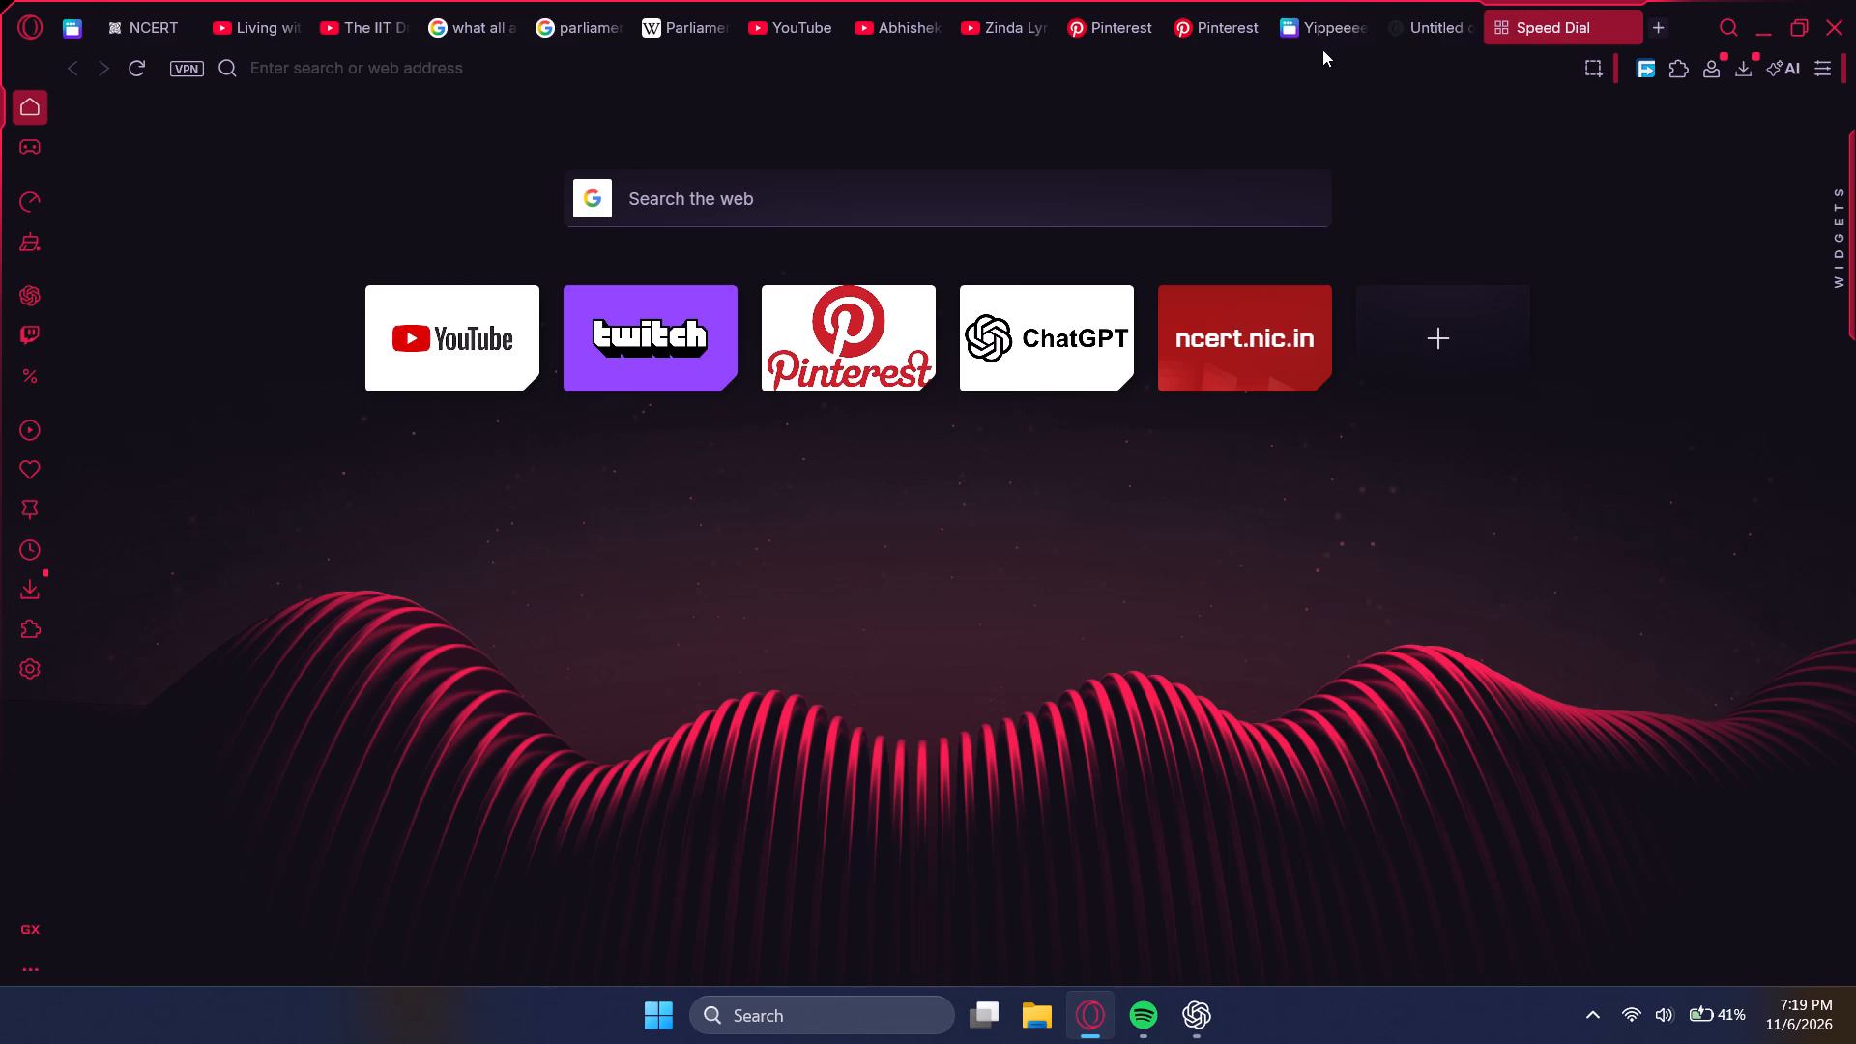
{"action": "right_click", "coordinate": [1321, 31]}
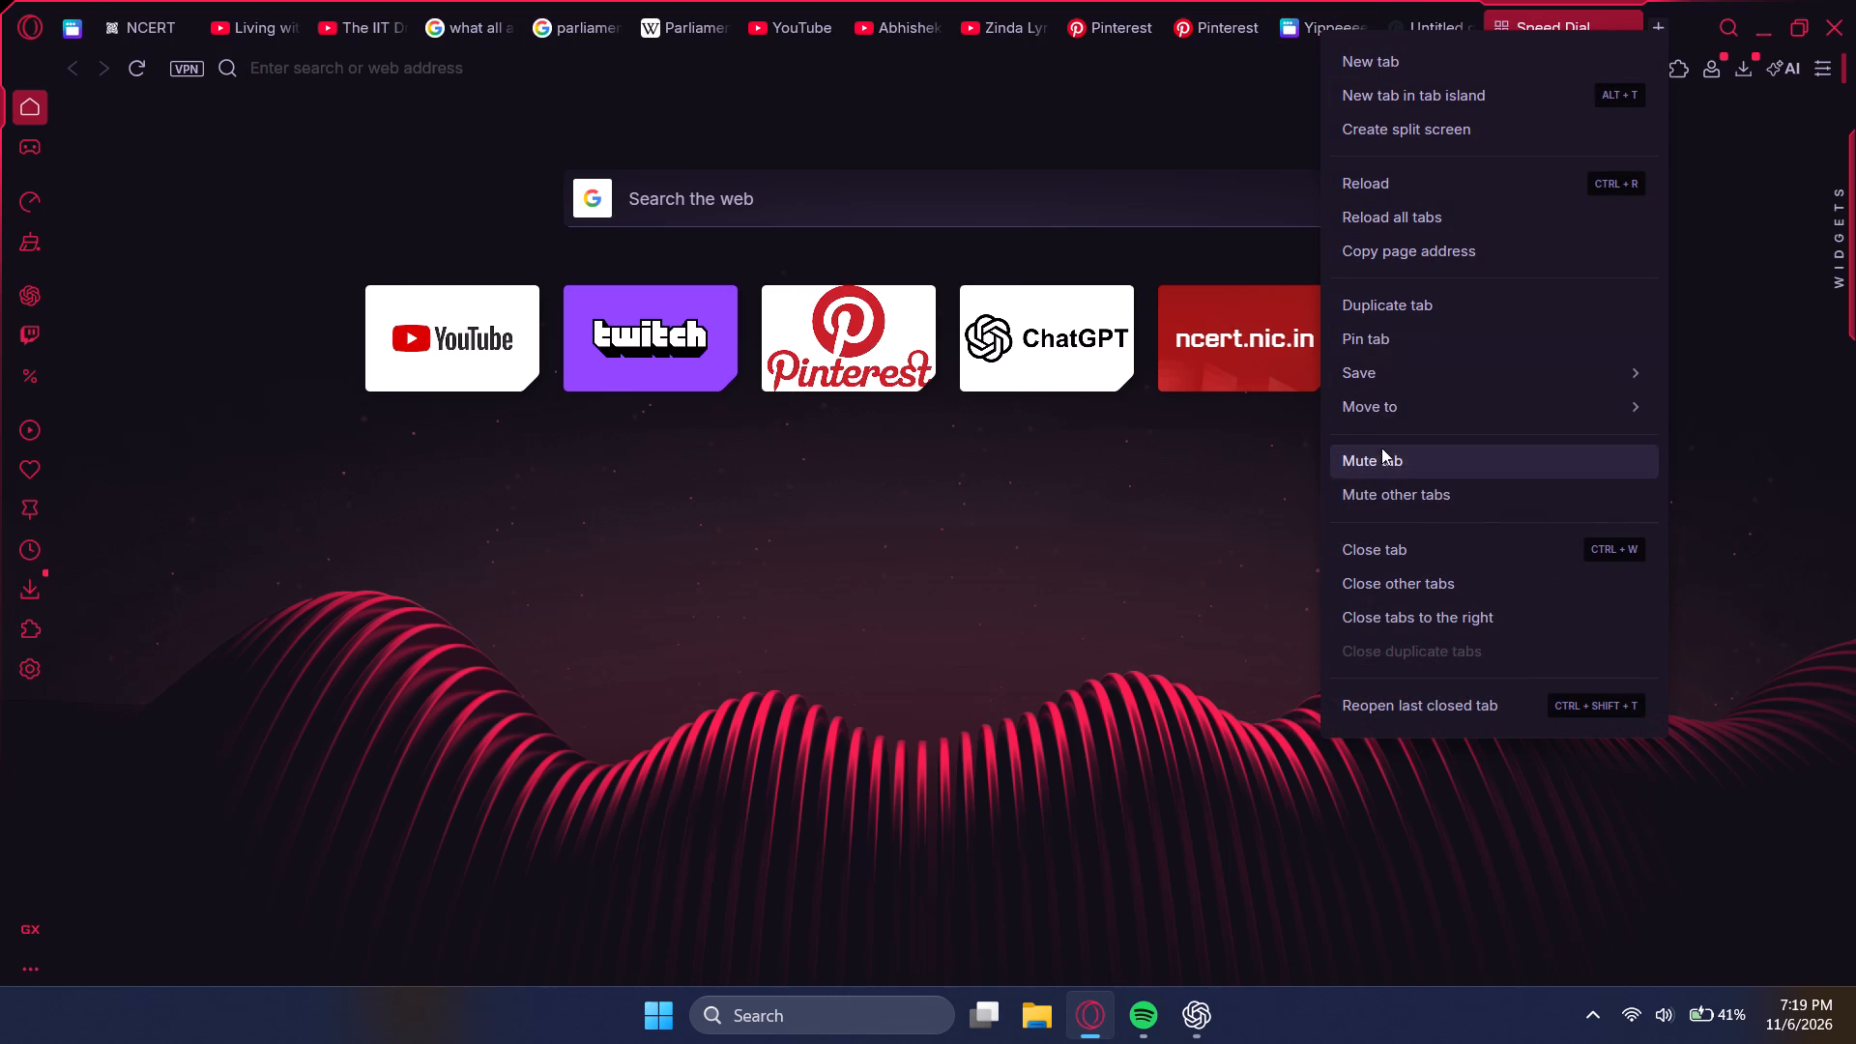
{"action": "left_click", "coordinate": [1387, 328]}
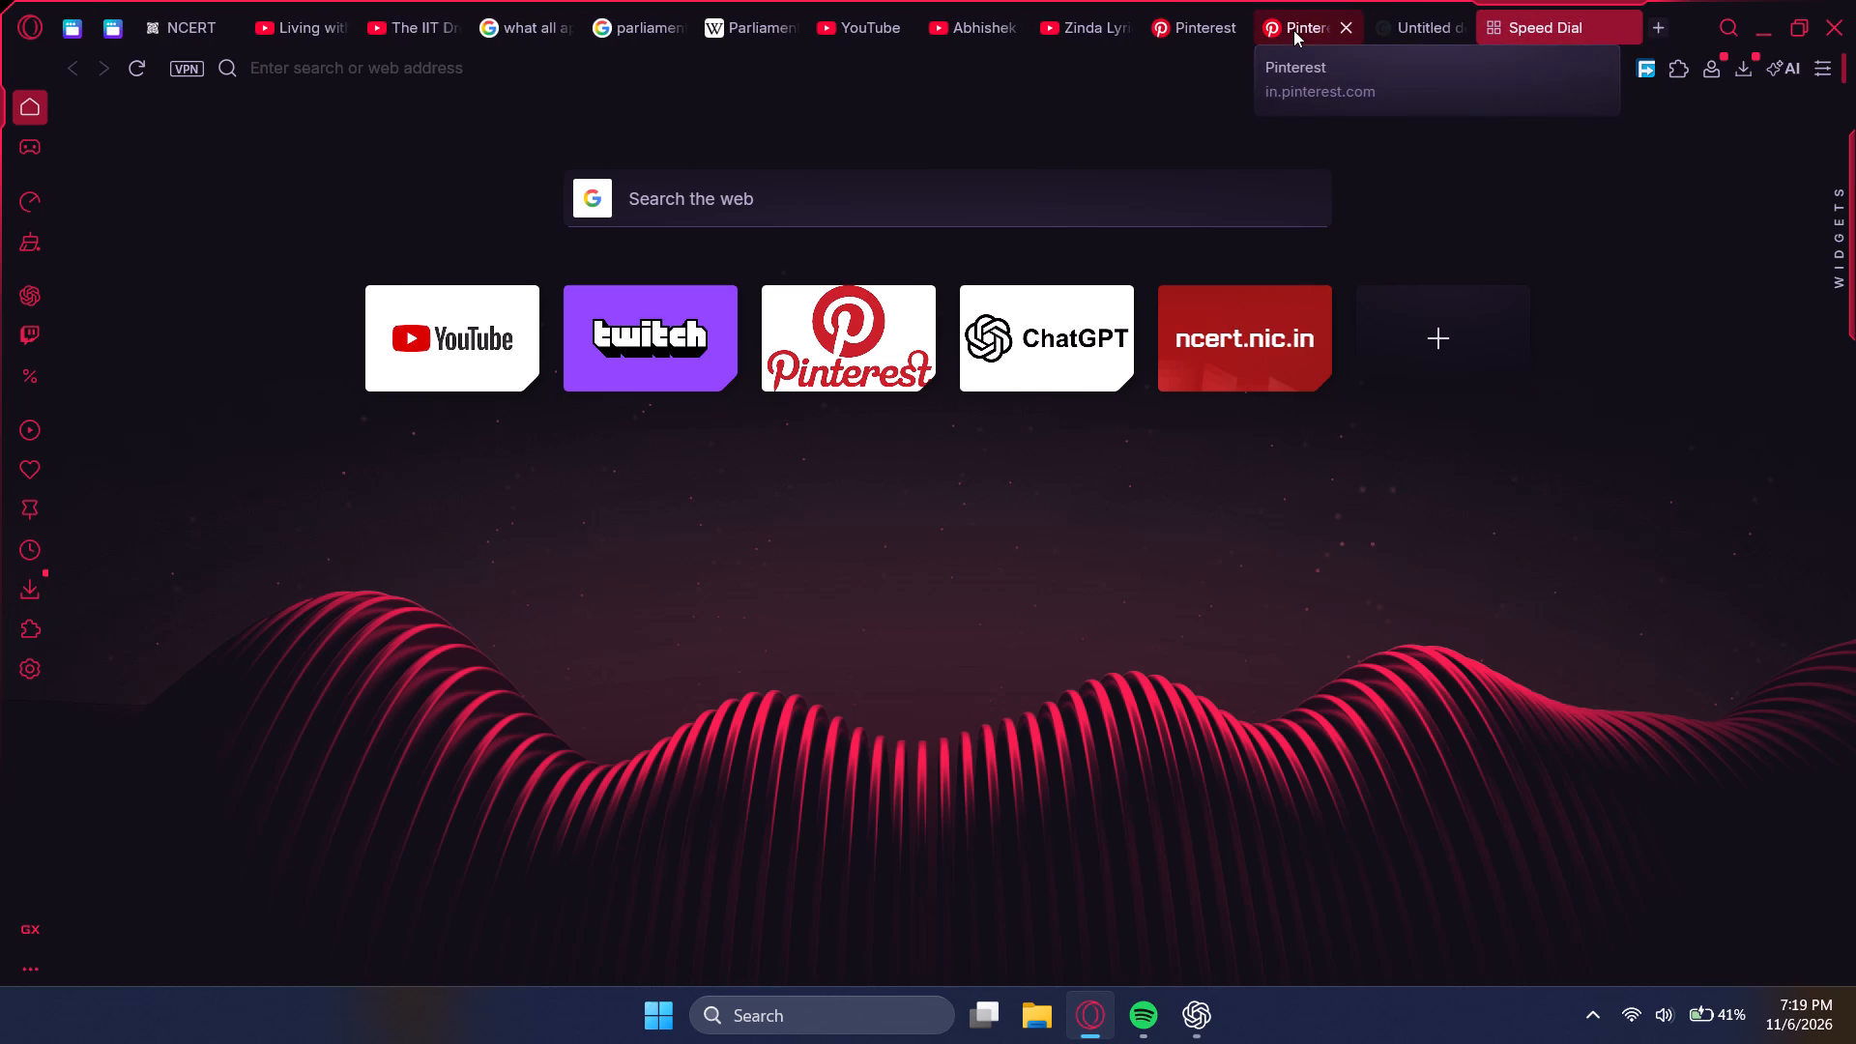
Pin the two Pinterest tabs in the home workspace.
{"action": "right_click", "coordinate": [1303, 15]}
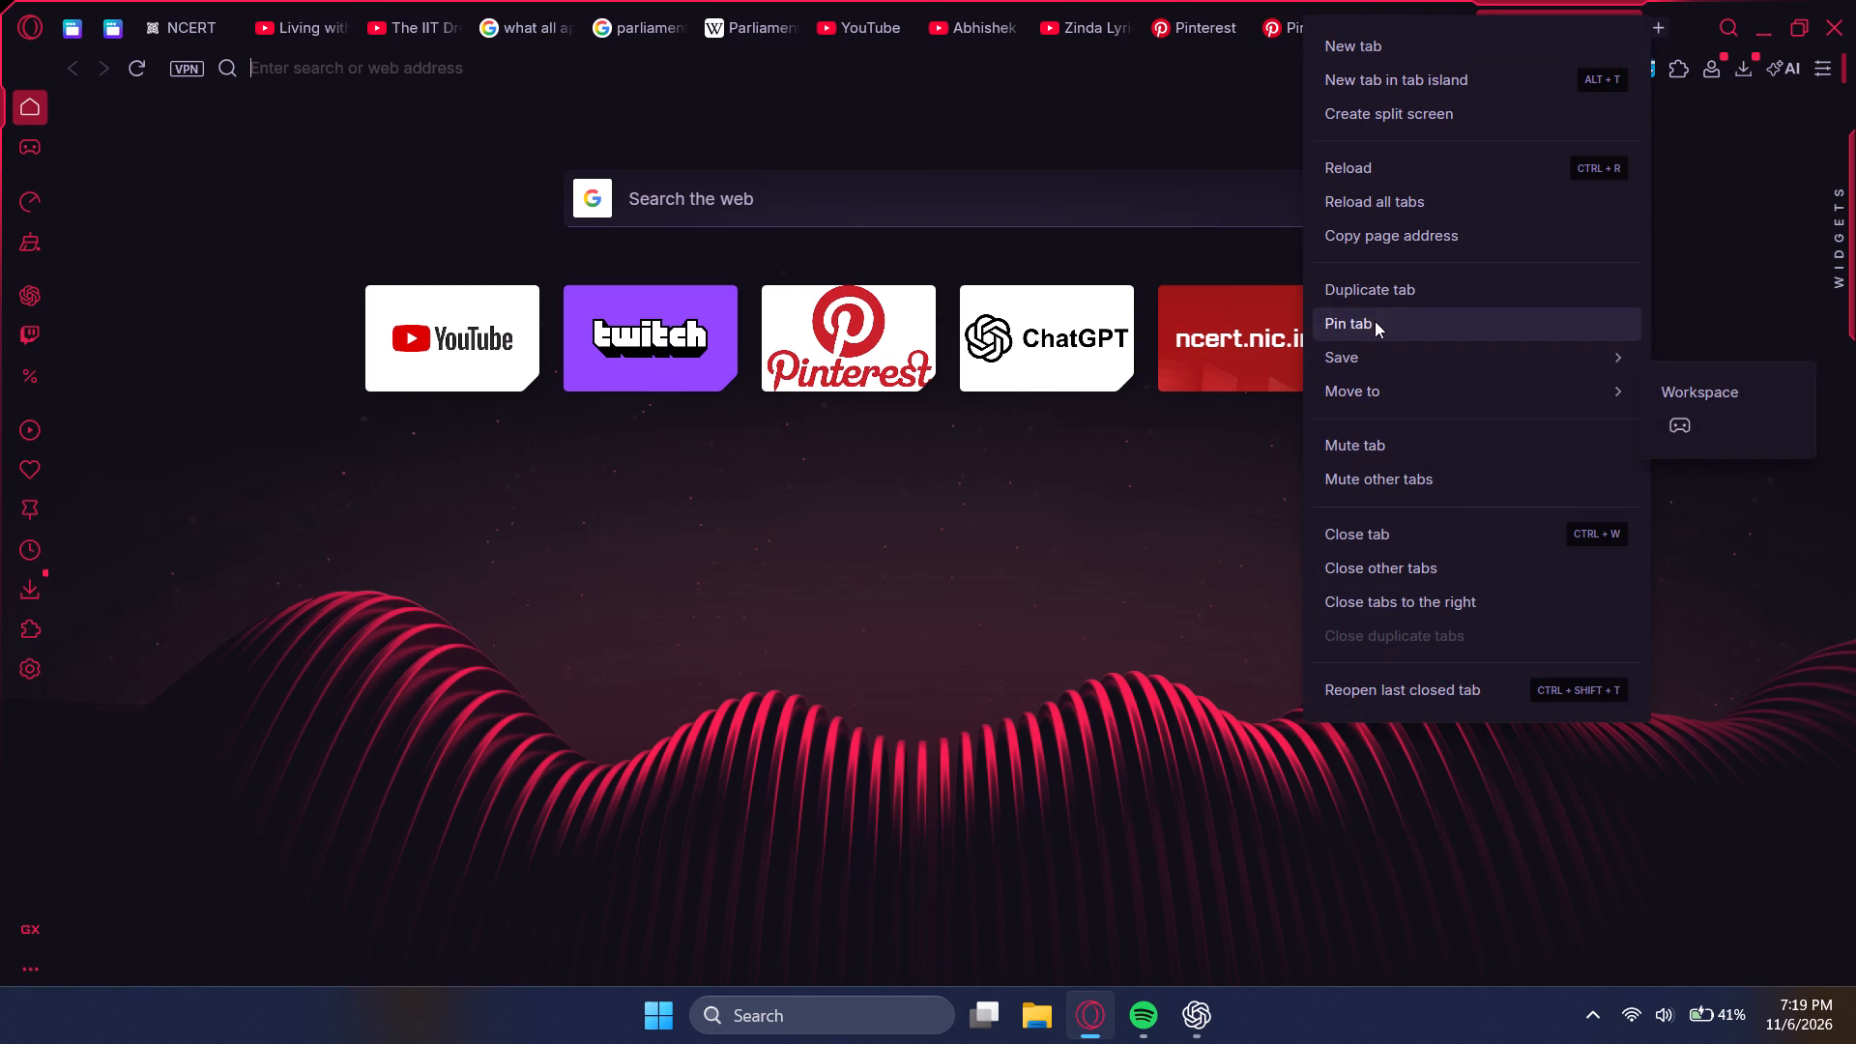
{"action": "left_click", "coordinate": [1375, 325]}
{"action": "right_click", "coordinate": [1303, 29]}
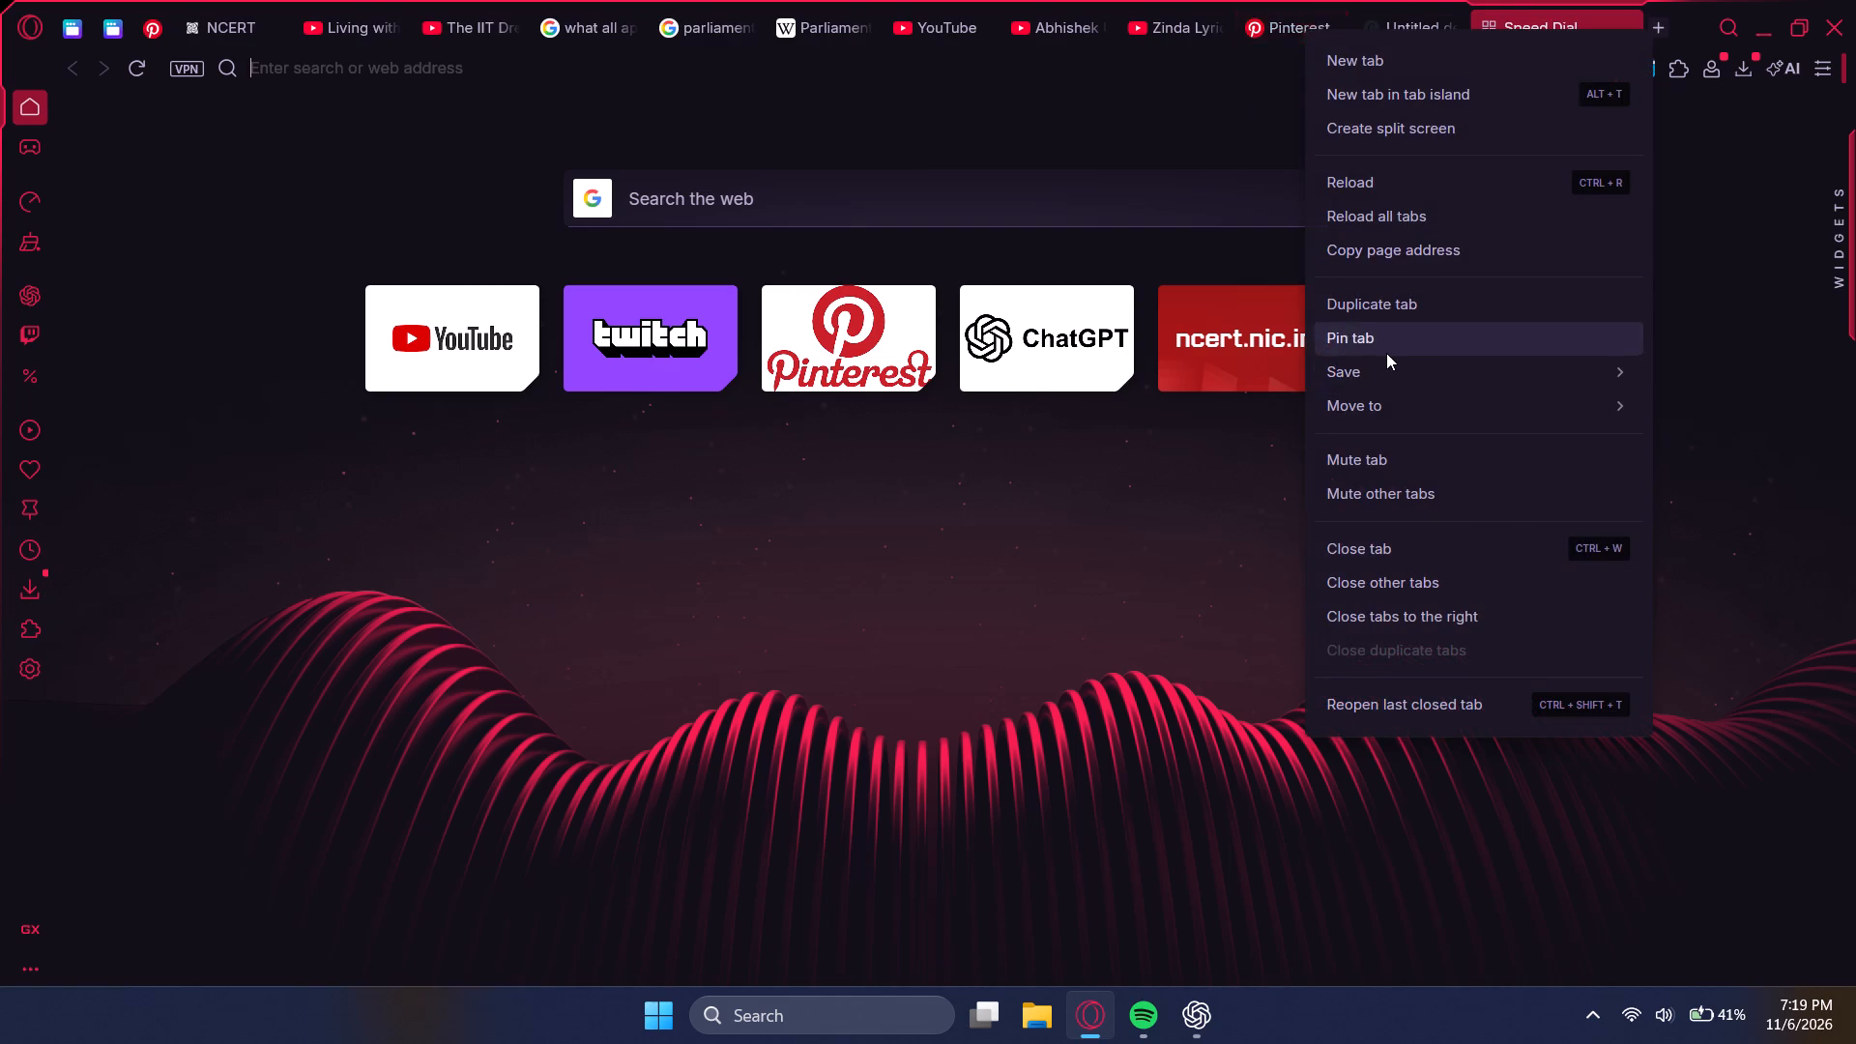
{"action": "left_click", "coordinate": [1386, 353]}
Check the "Untitled design" tab showing the published hbdmylove site and close that tab.
{"action": "left_click", "coordinate": [1365, 12]}
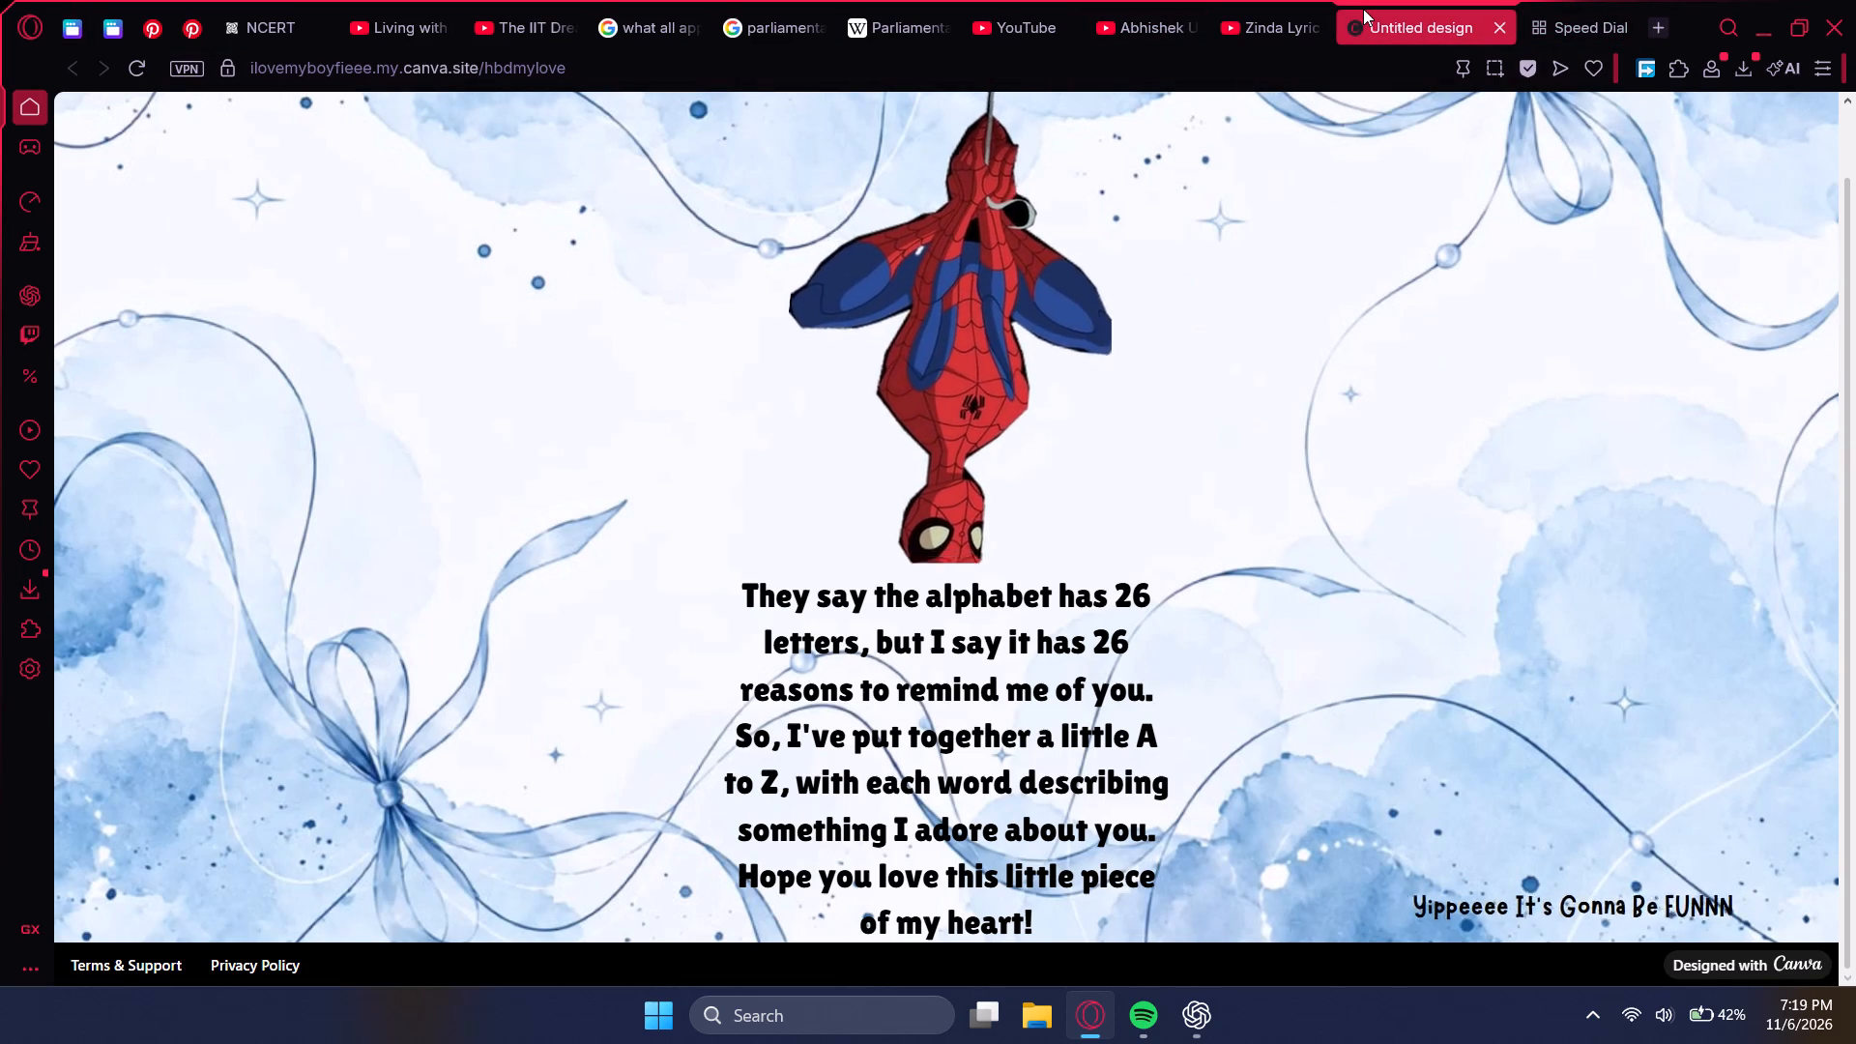
{"action": "middle_click", "coordinate": [1363, 9]}
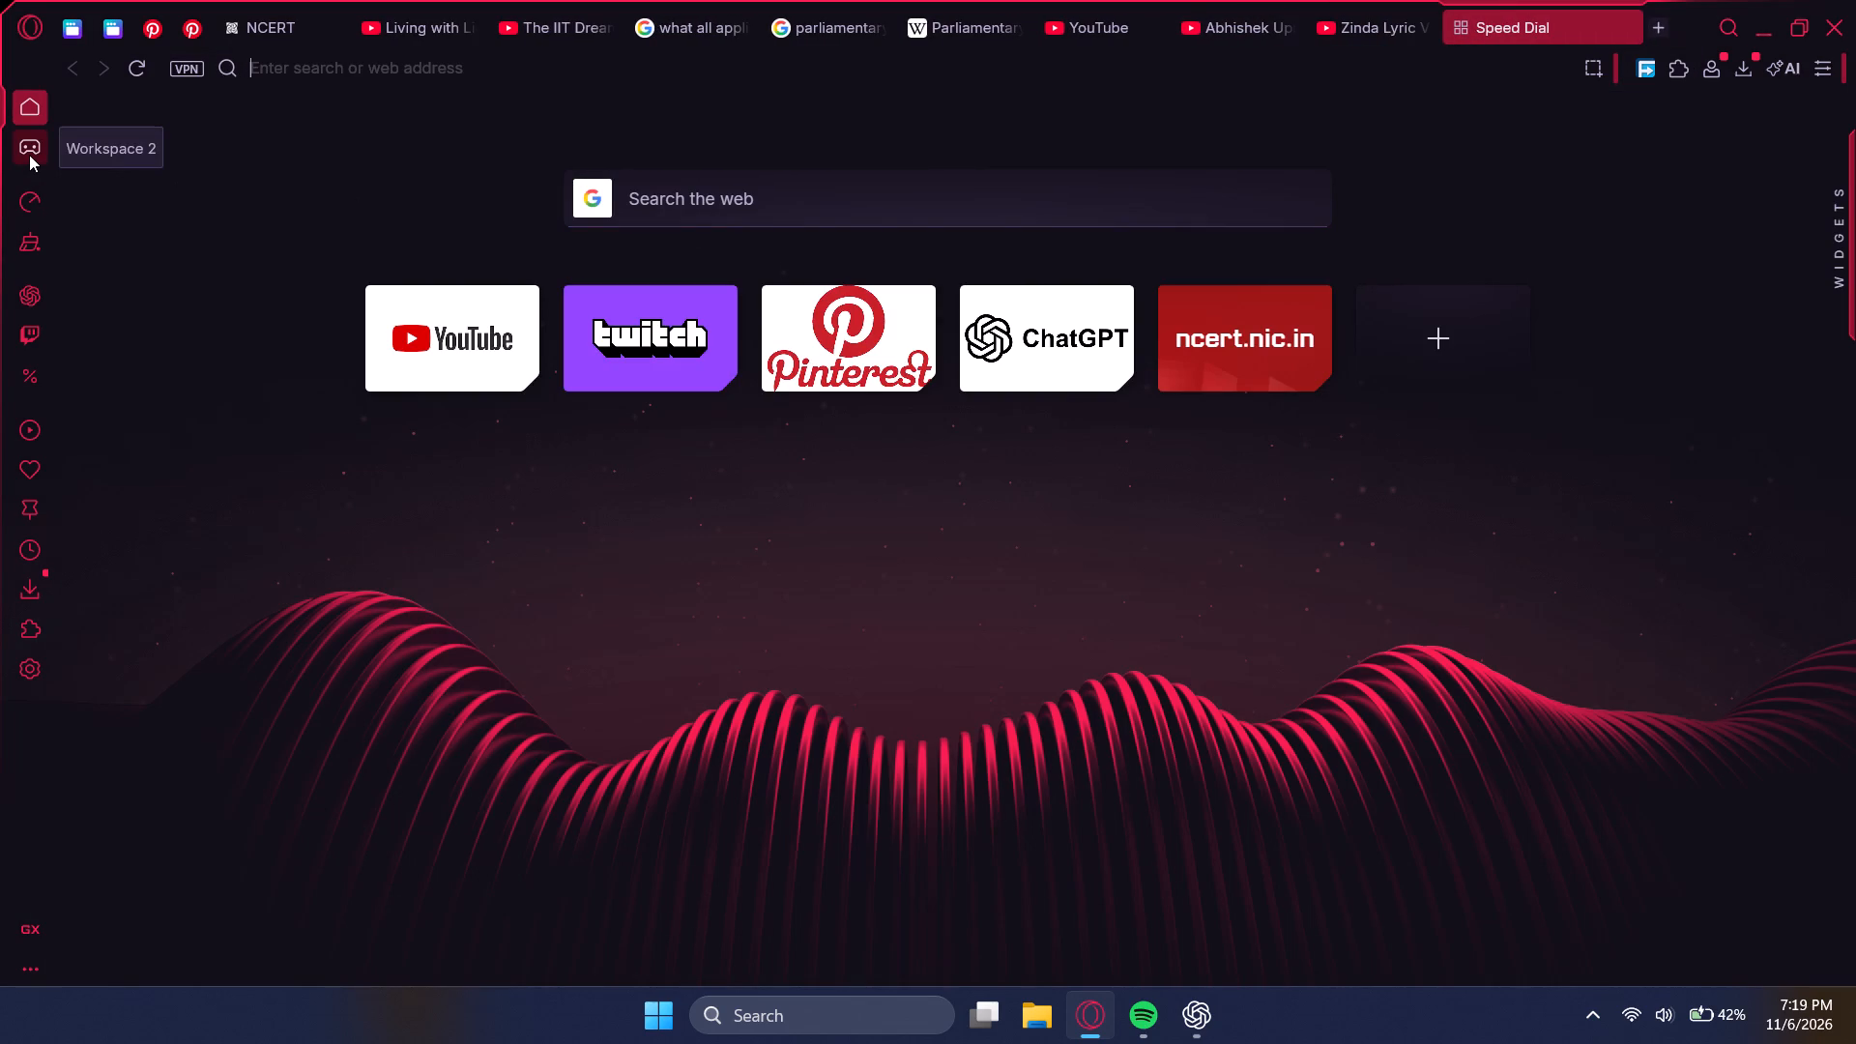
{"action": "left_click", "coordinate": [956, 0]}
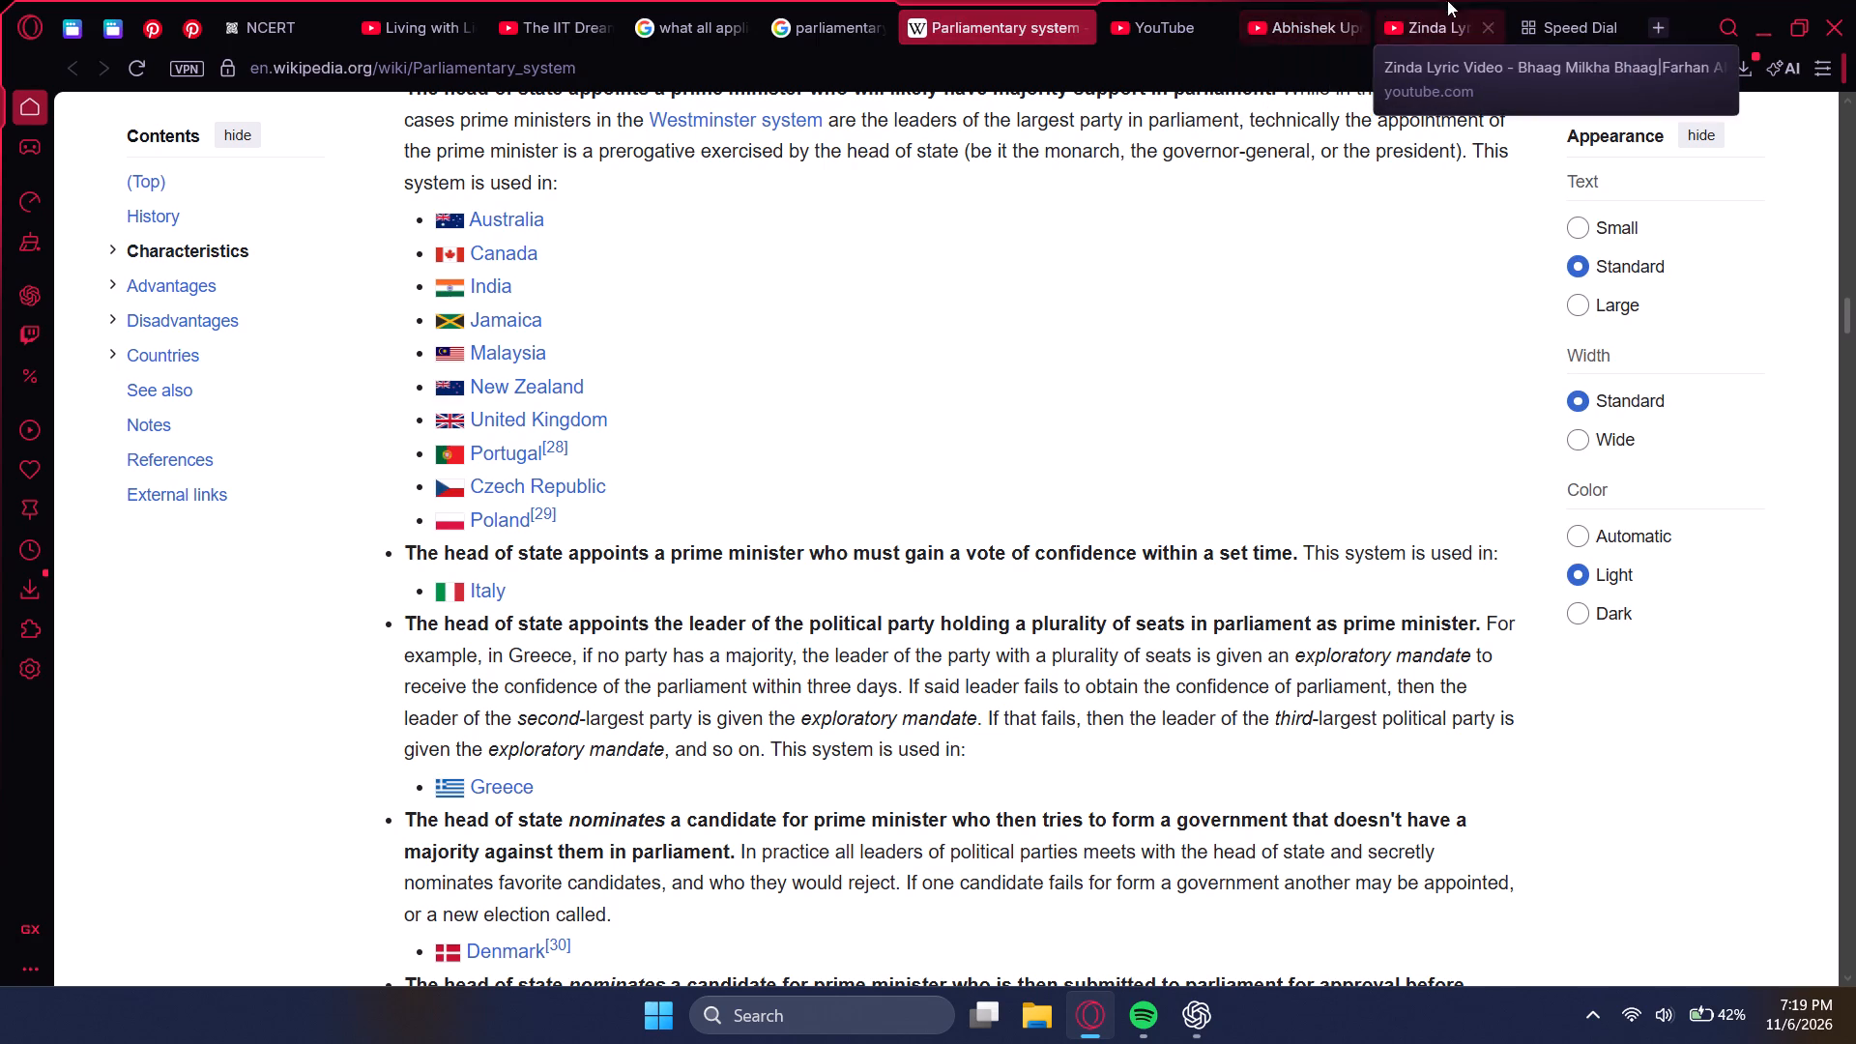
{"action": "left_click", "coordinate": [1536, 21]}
Switch to the gaming workspace, Workspace 2, and open YouTube from its Speed Dial.
{"action": "left_click", "coordinate": [25, 144]}
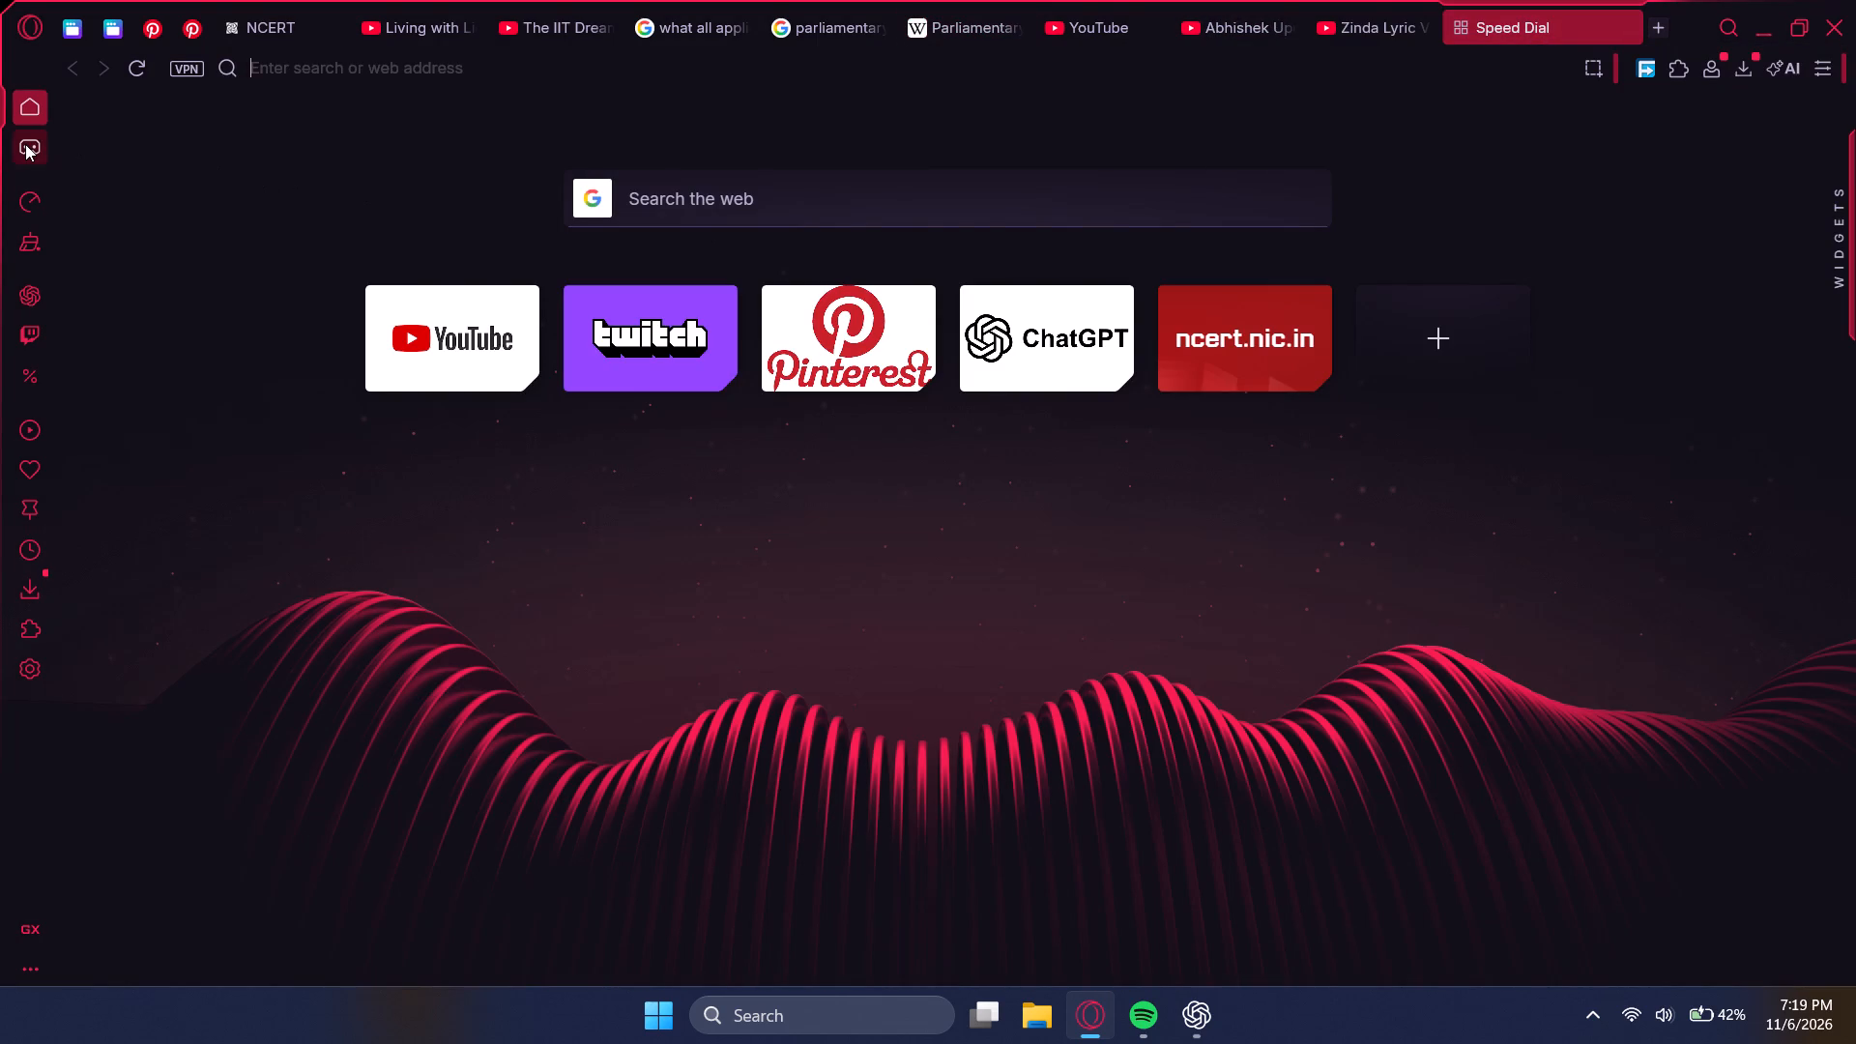
{"action": "left_click", "coordinate": [508, 359]}
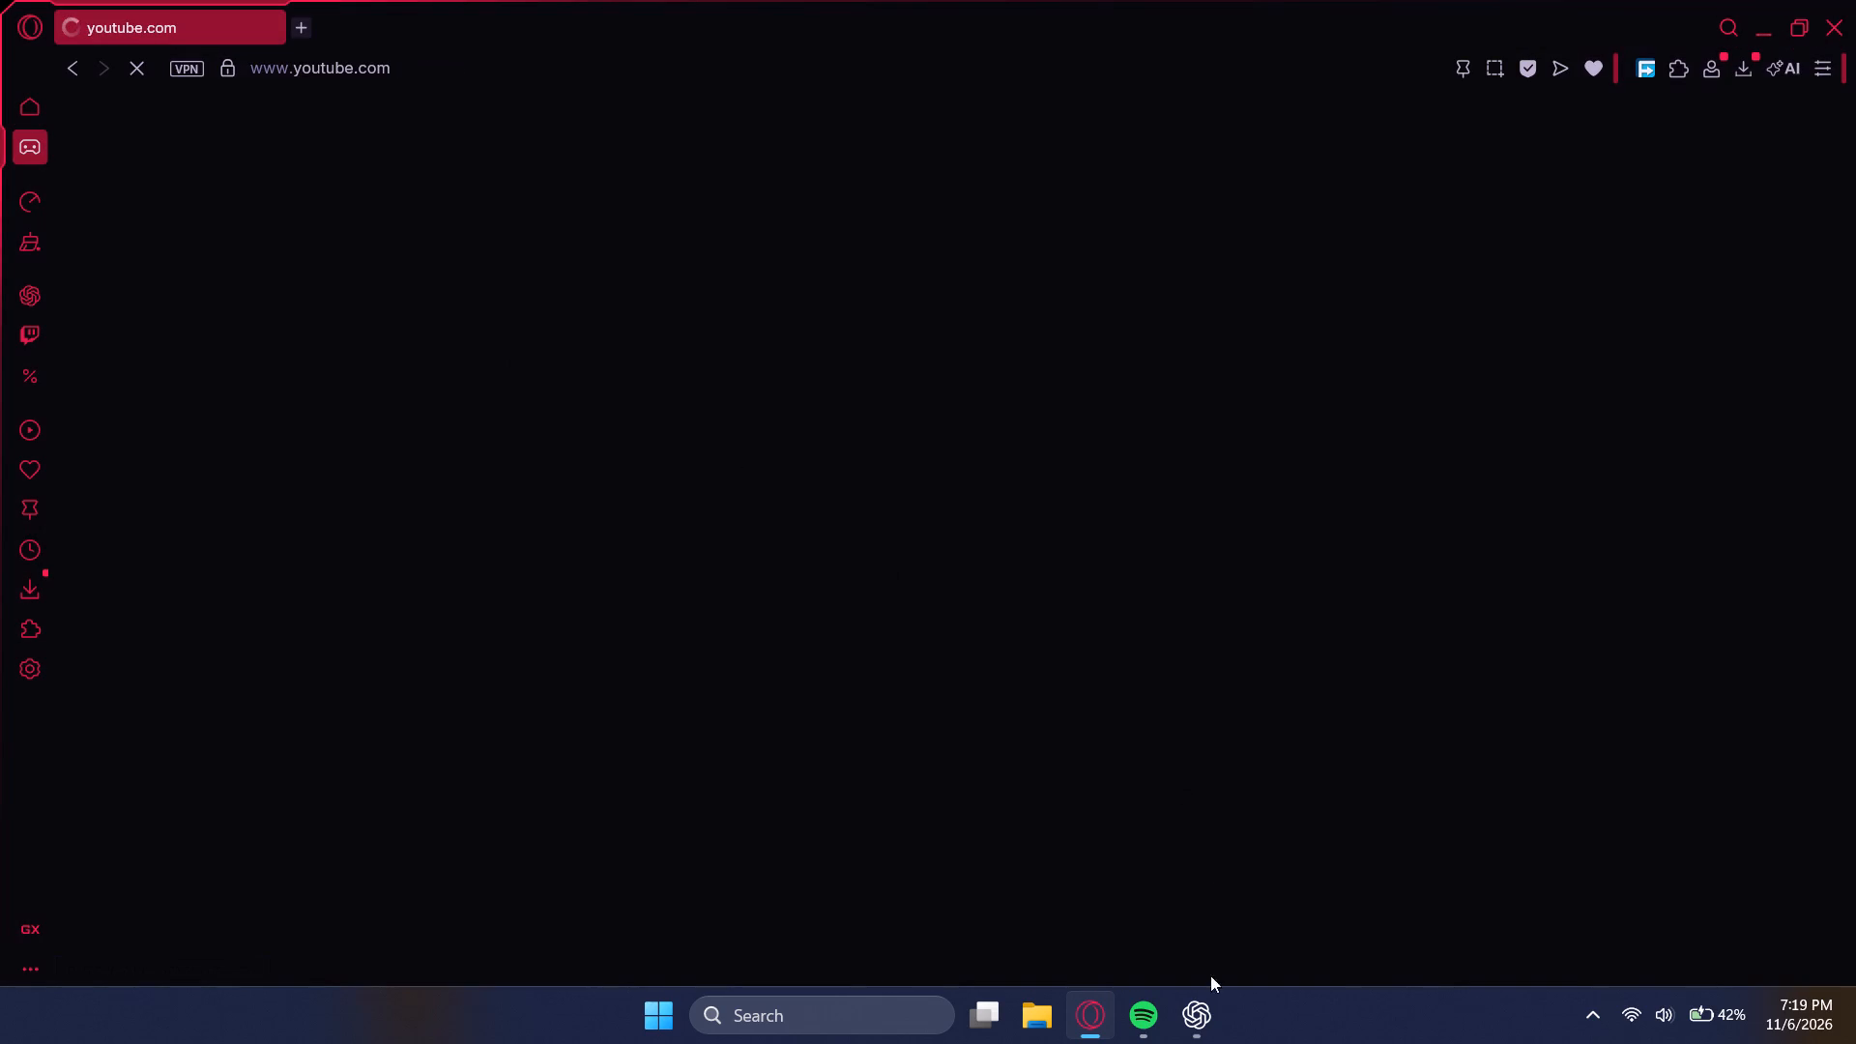
Launch the Kuro app from the recent Windows searches.
{"action": "left_click", "coordinate": [916, 1025]}
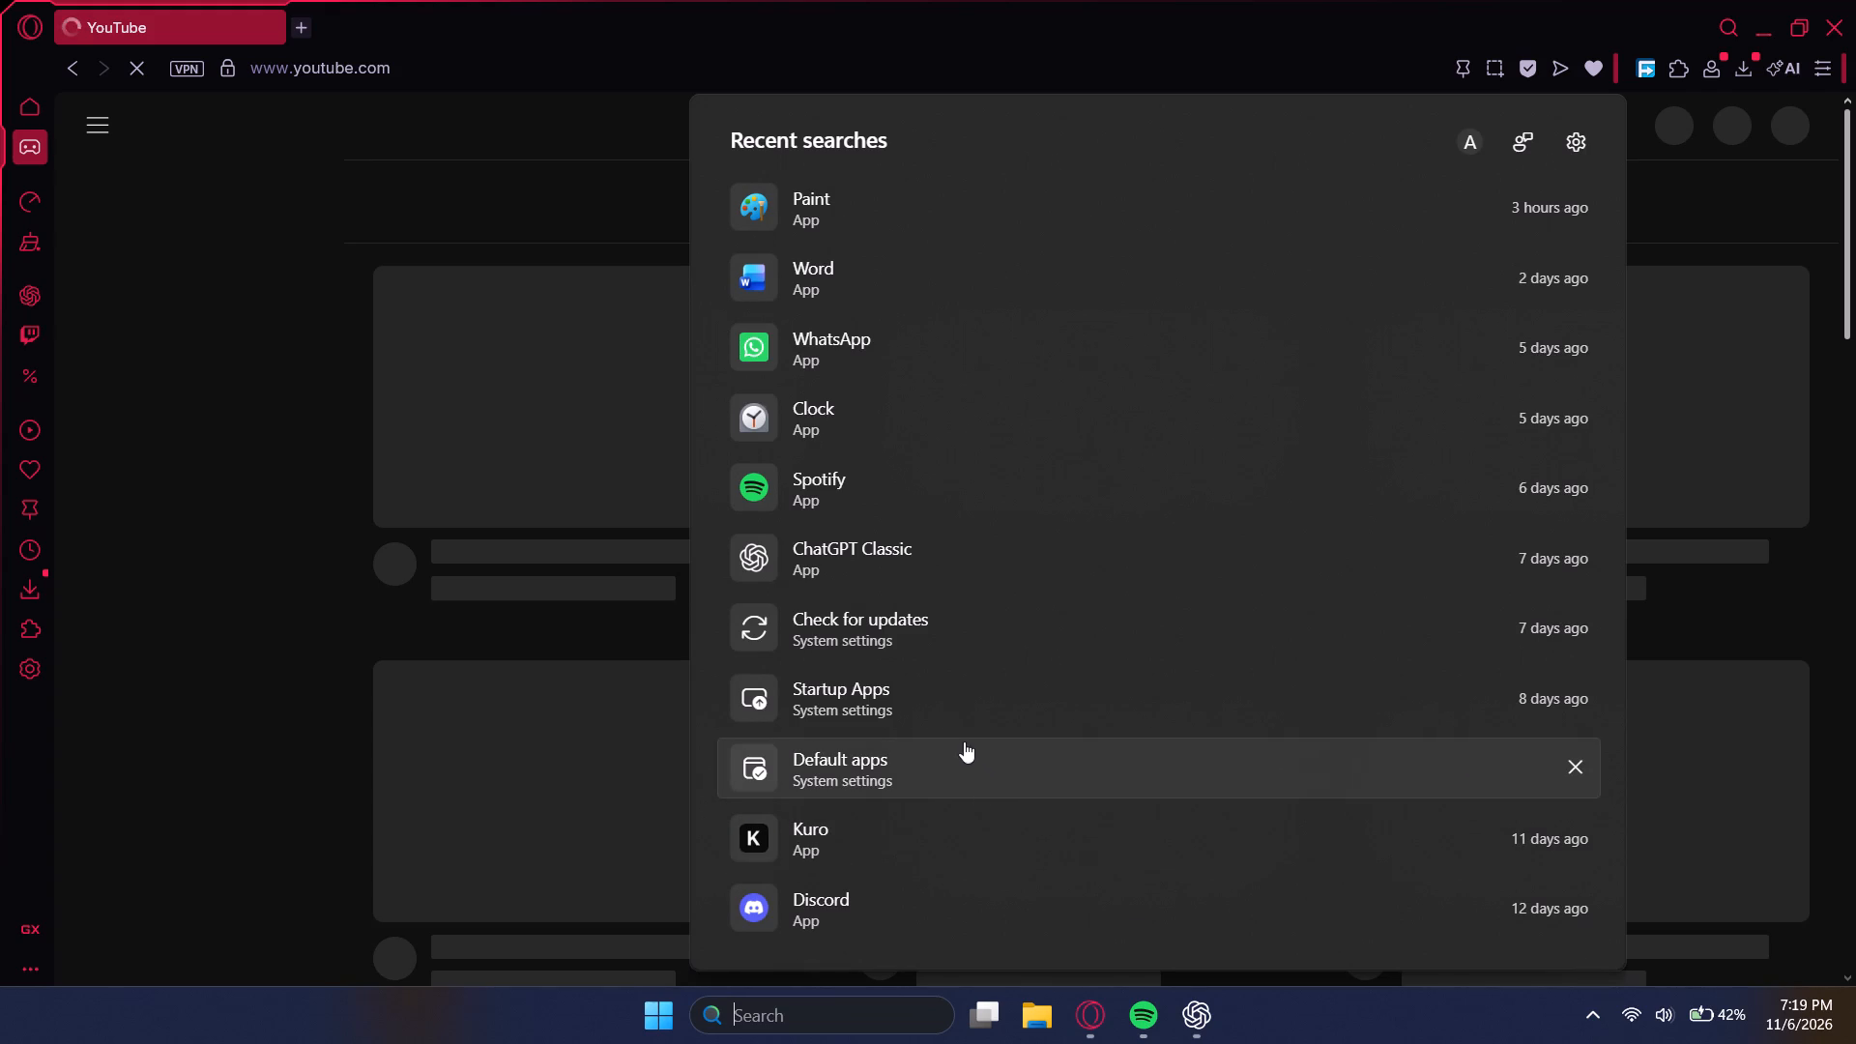
{"action": "left_click", "coordinate": [929, 841]}
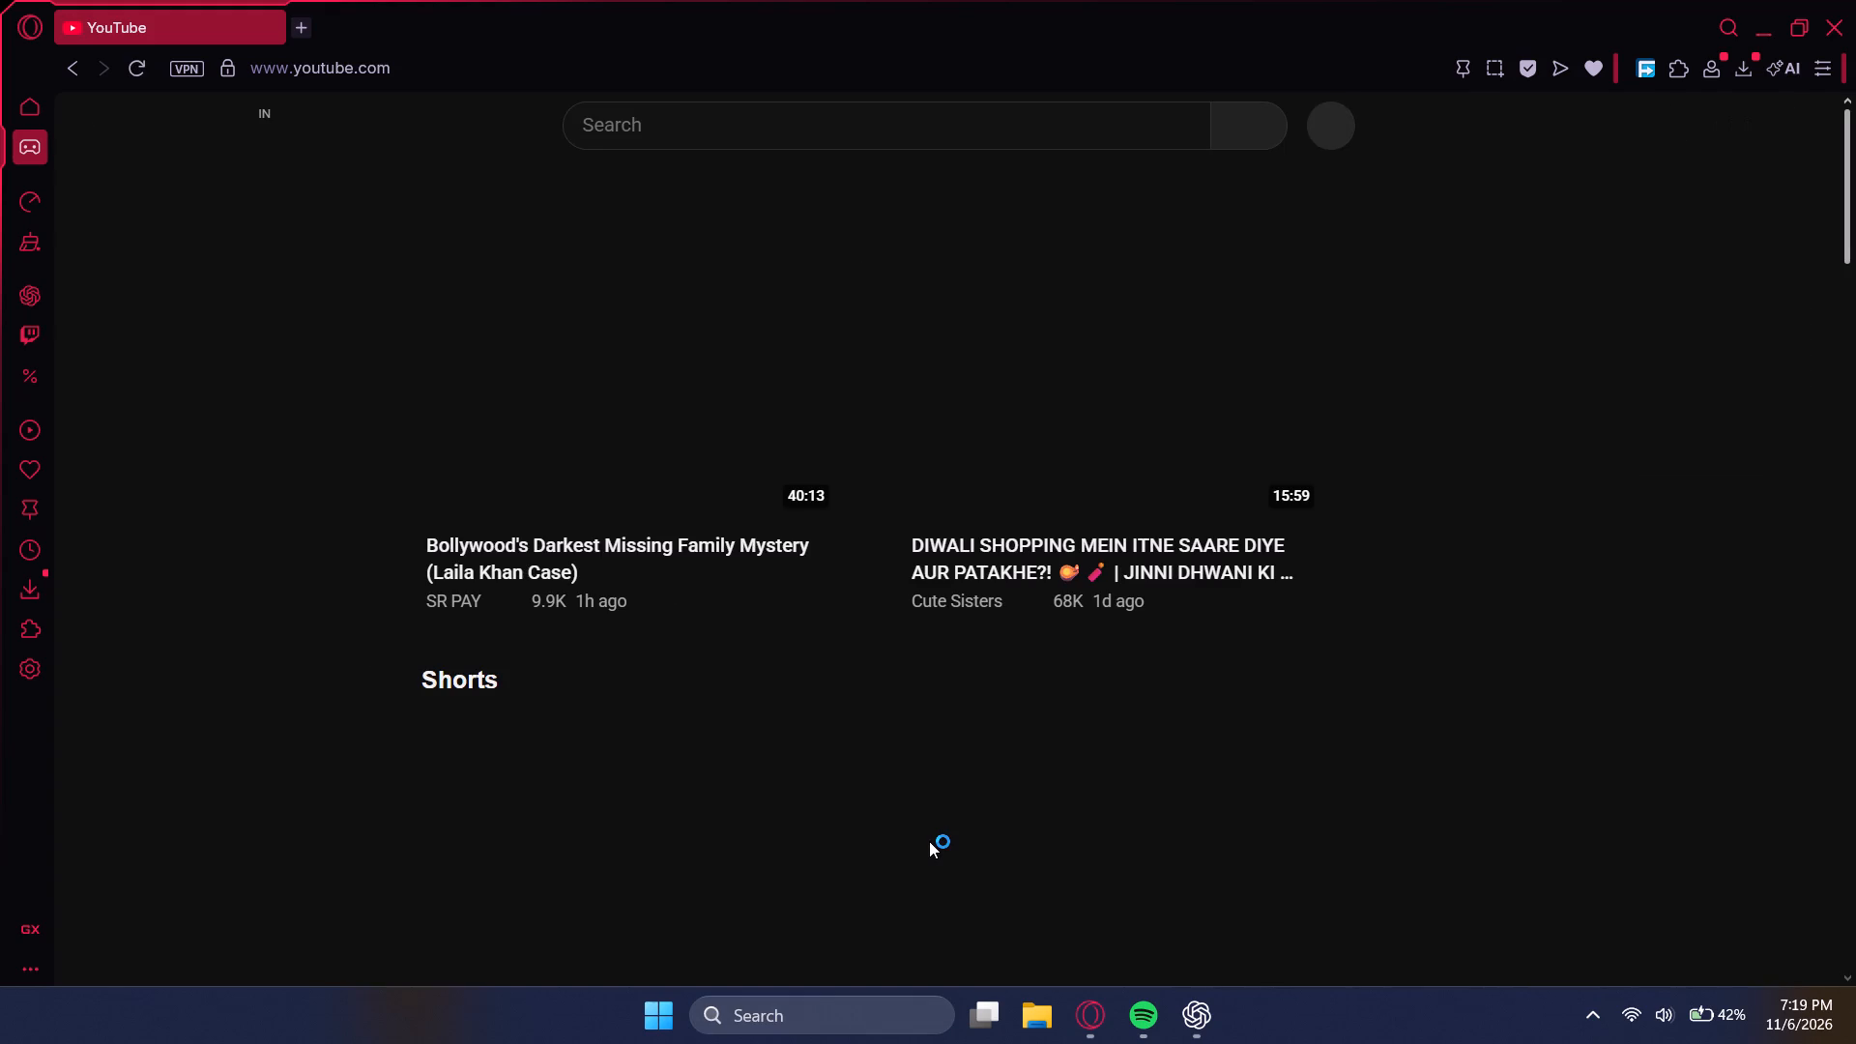